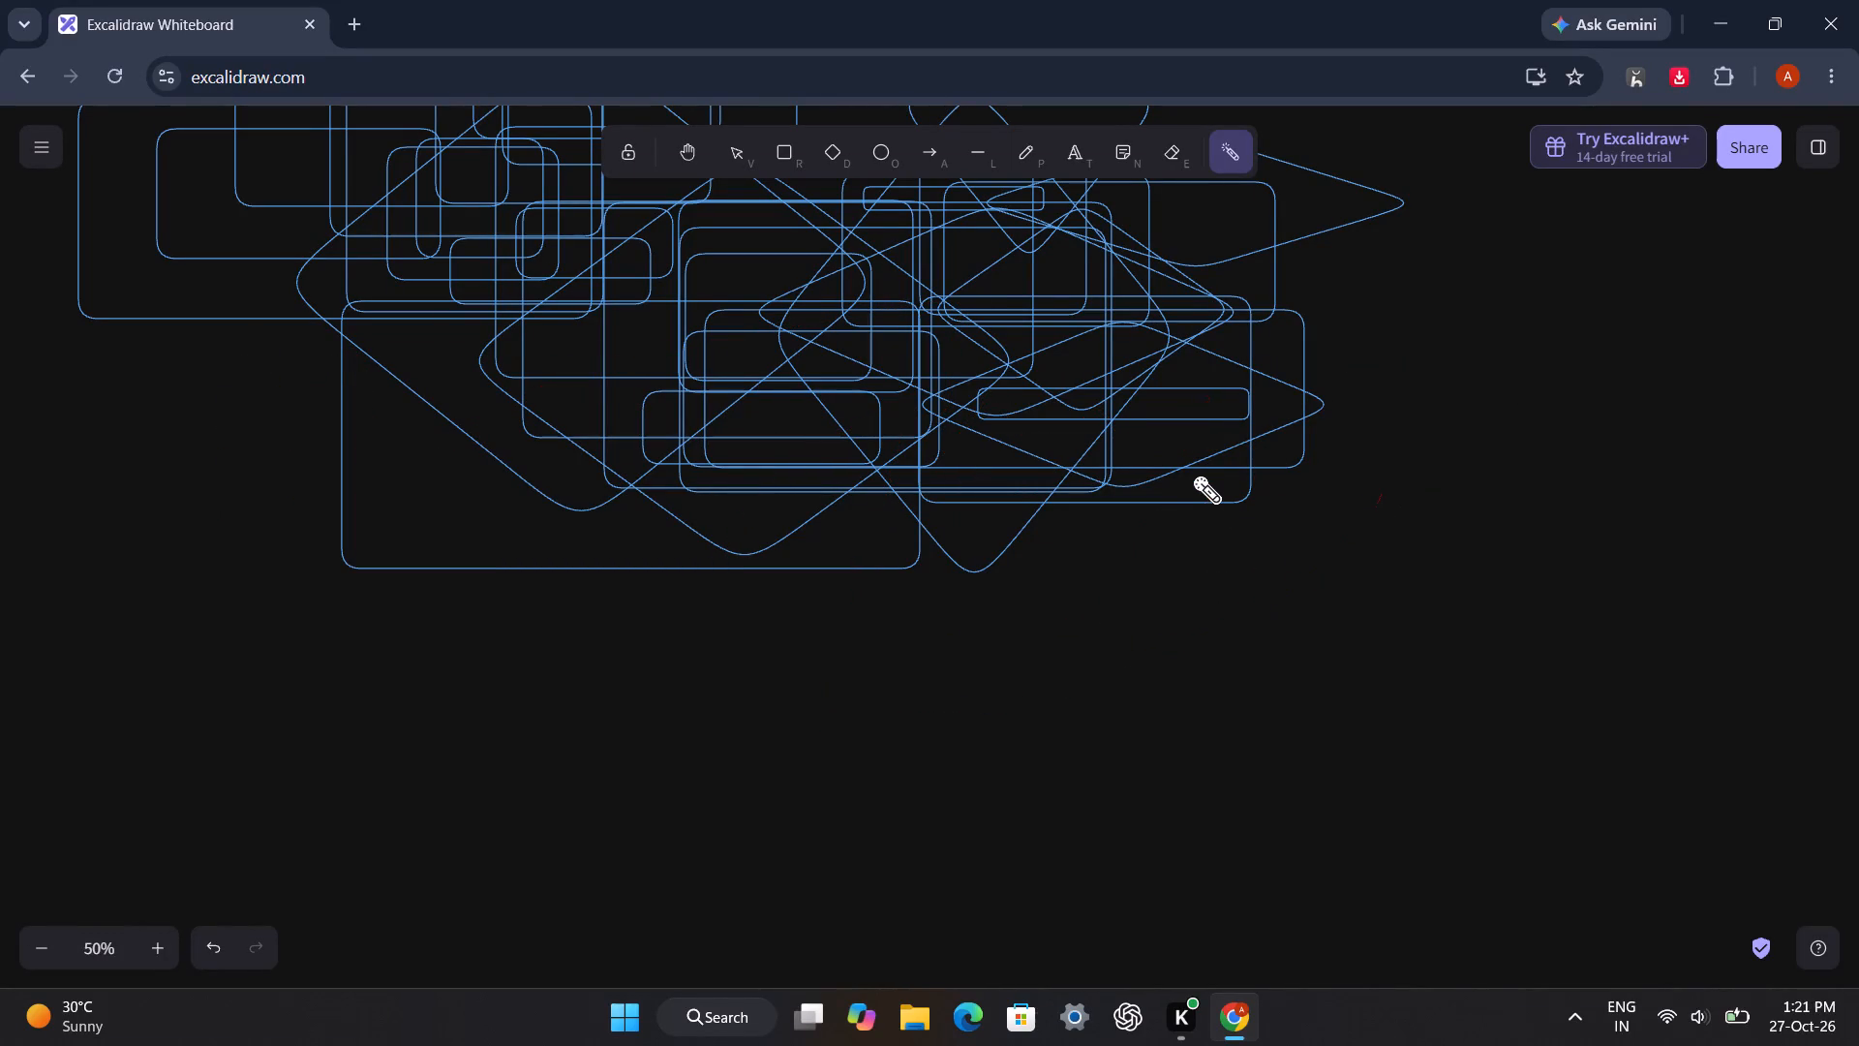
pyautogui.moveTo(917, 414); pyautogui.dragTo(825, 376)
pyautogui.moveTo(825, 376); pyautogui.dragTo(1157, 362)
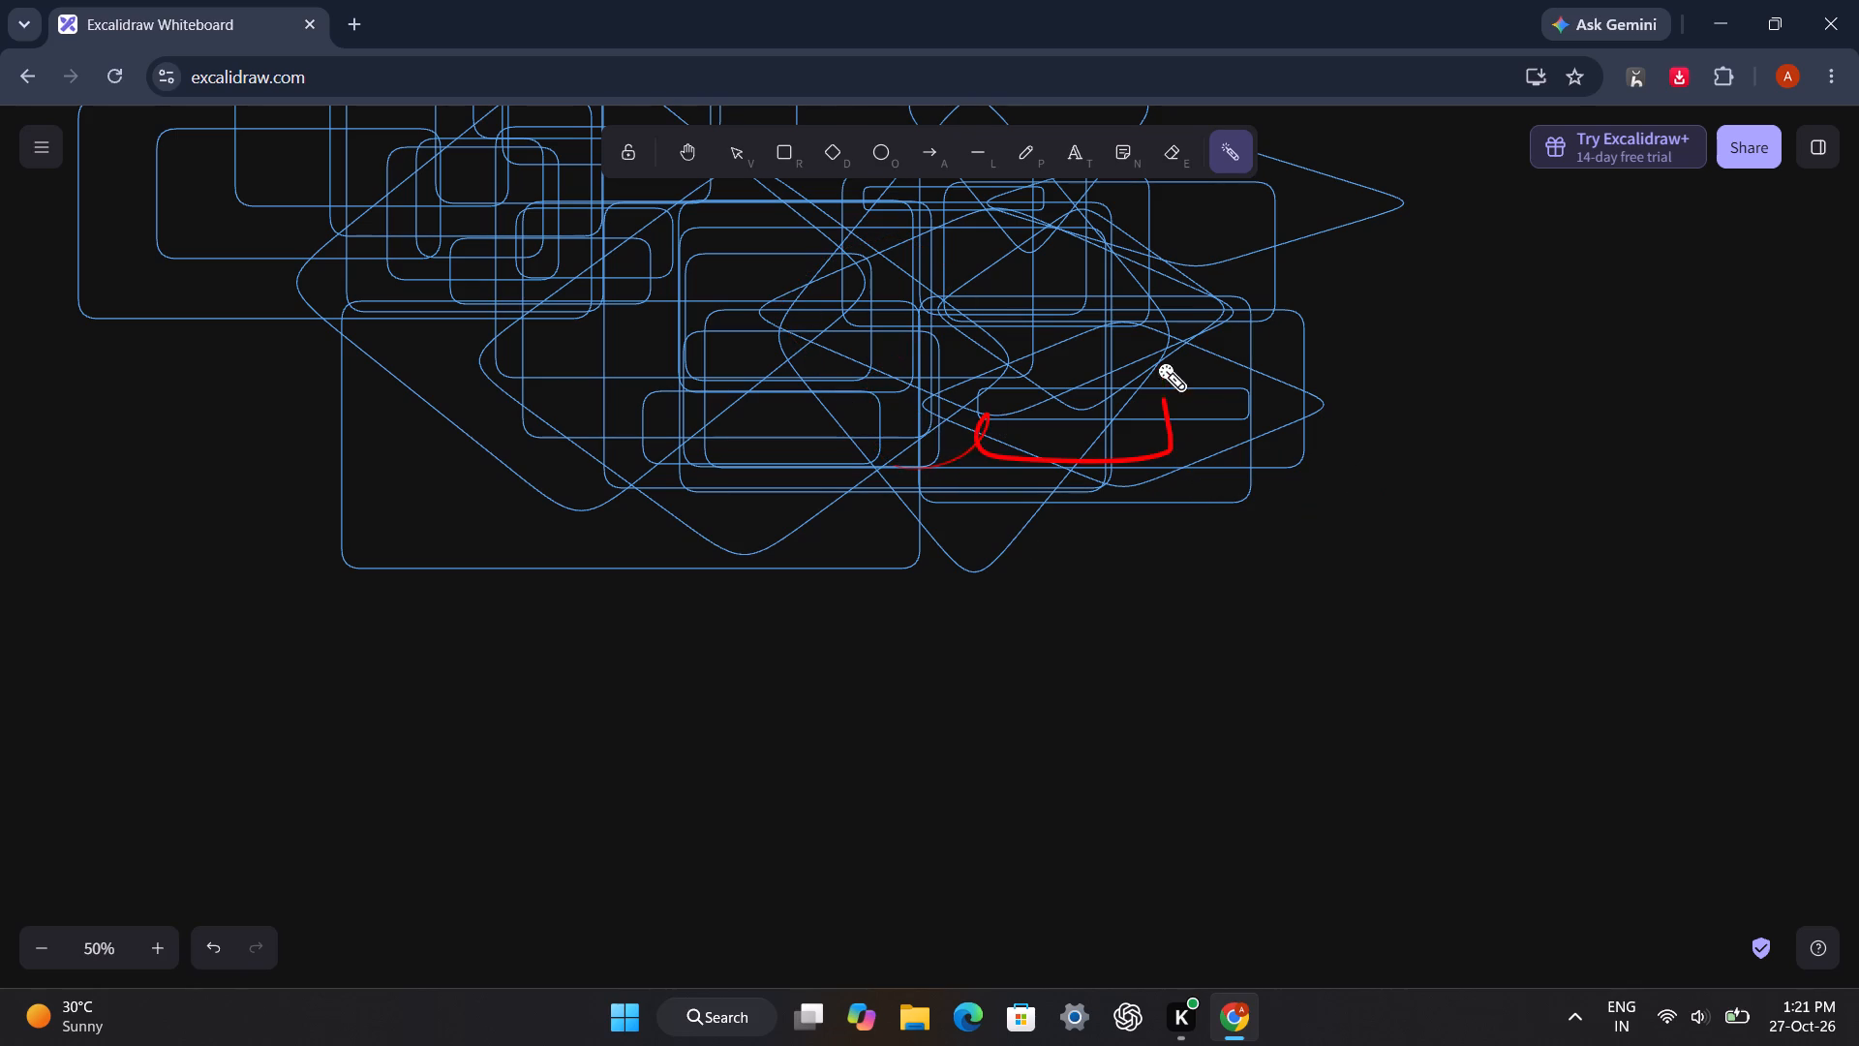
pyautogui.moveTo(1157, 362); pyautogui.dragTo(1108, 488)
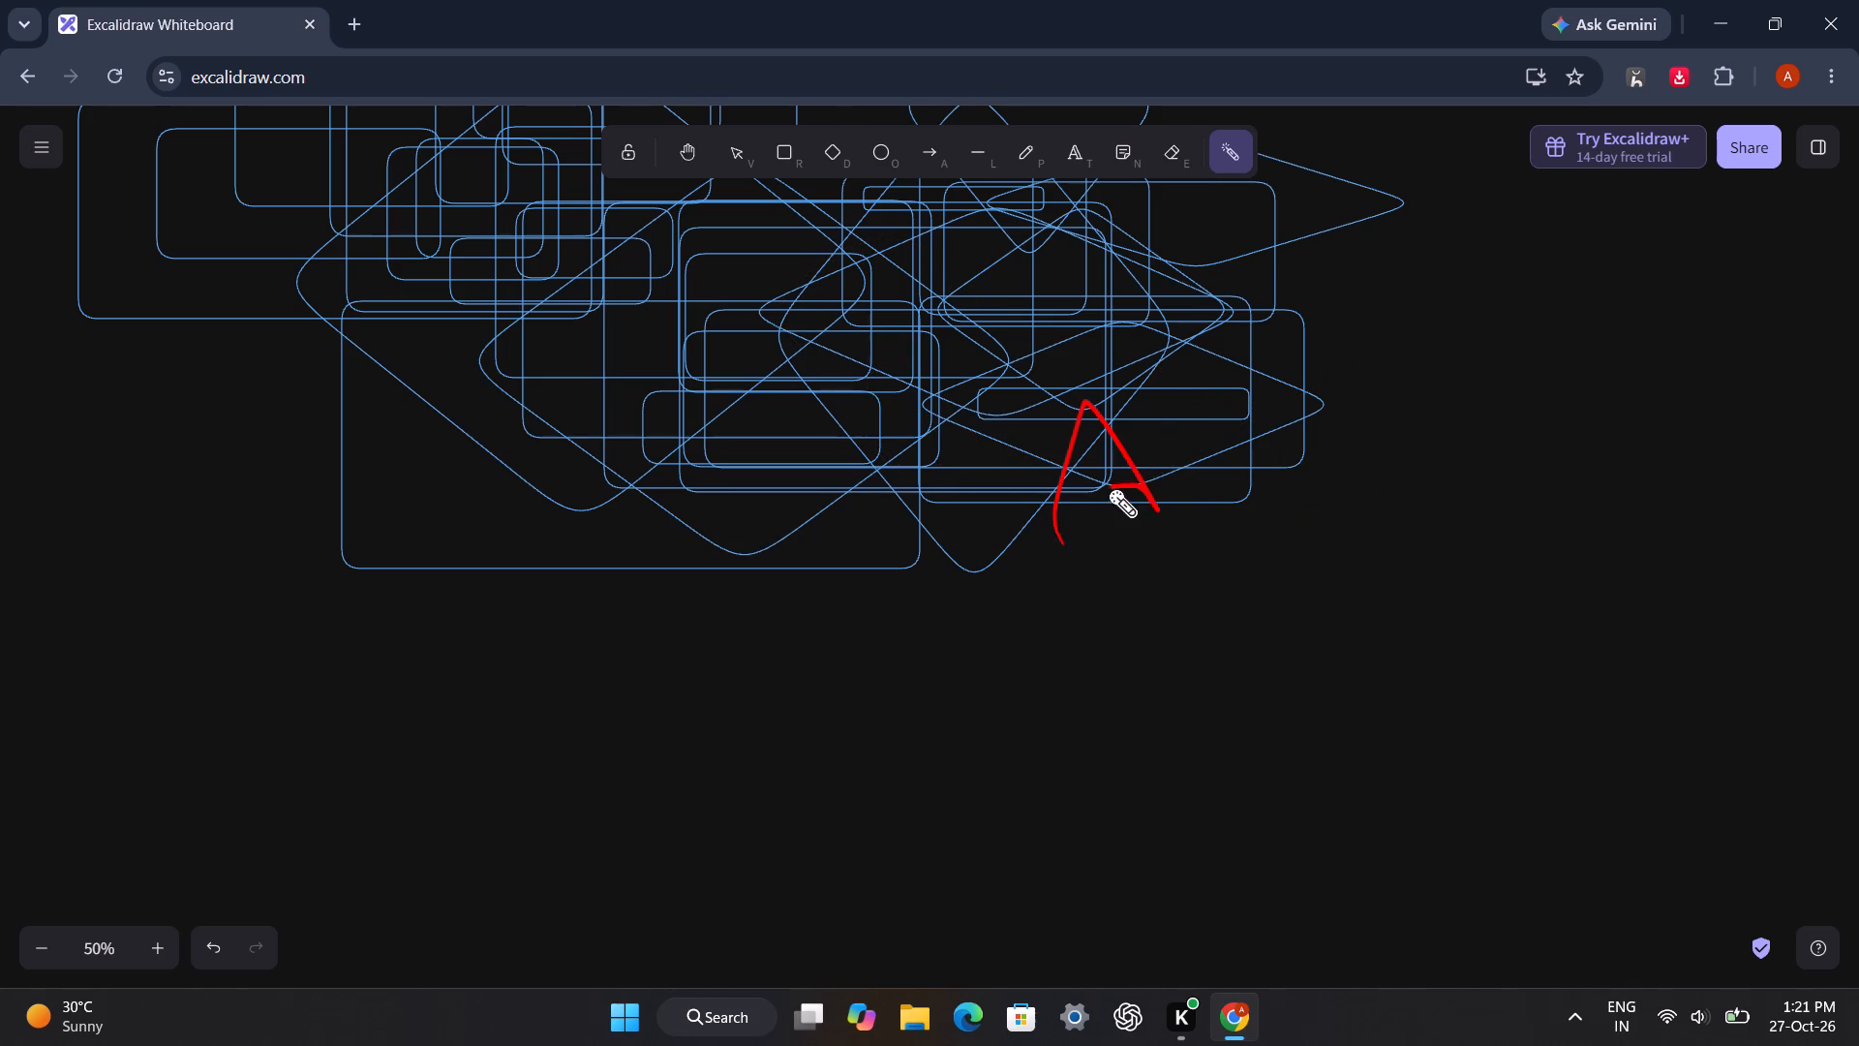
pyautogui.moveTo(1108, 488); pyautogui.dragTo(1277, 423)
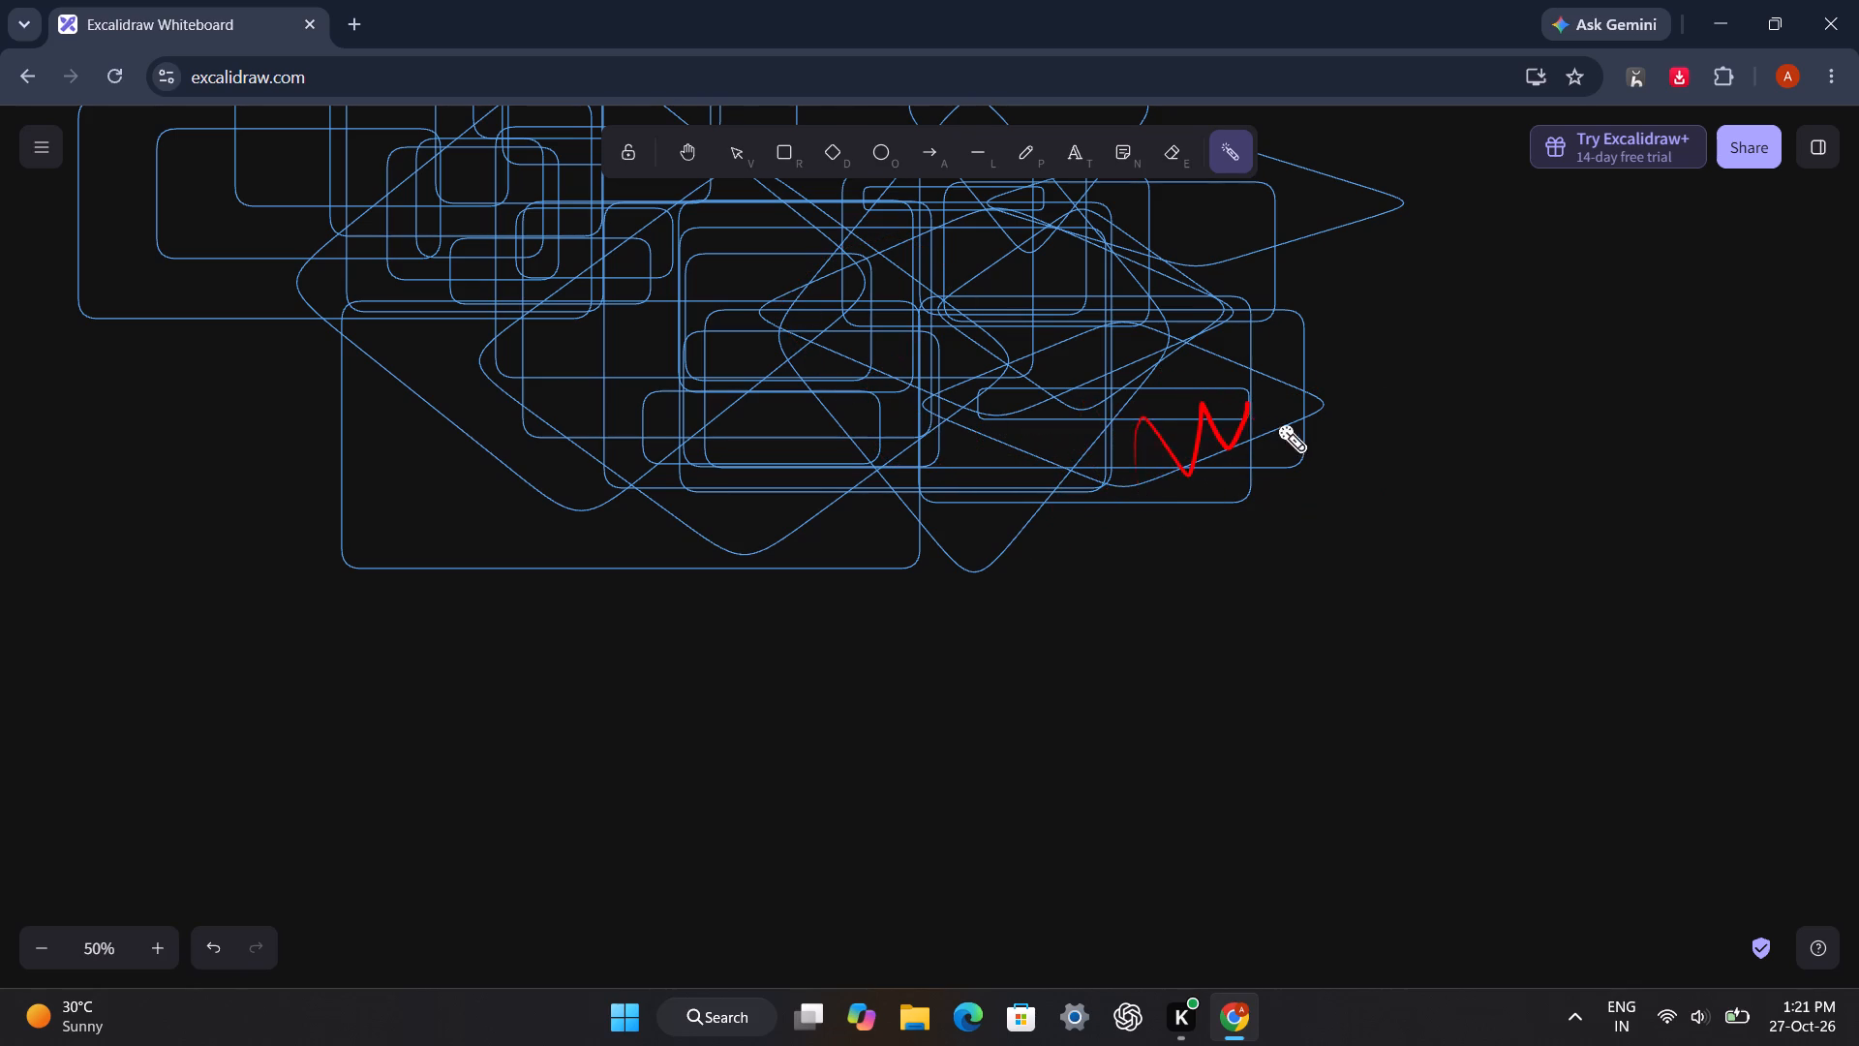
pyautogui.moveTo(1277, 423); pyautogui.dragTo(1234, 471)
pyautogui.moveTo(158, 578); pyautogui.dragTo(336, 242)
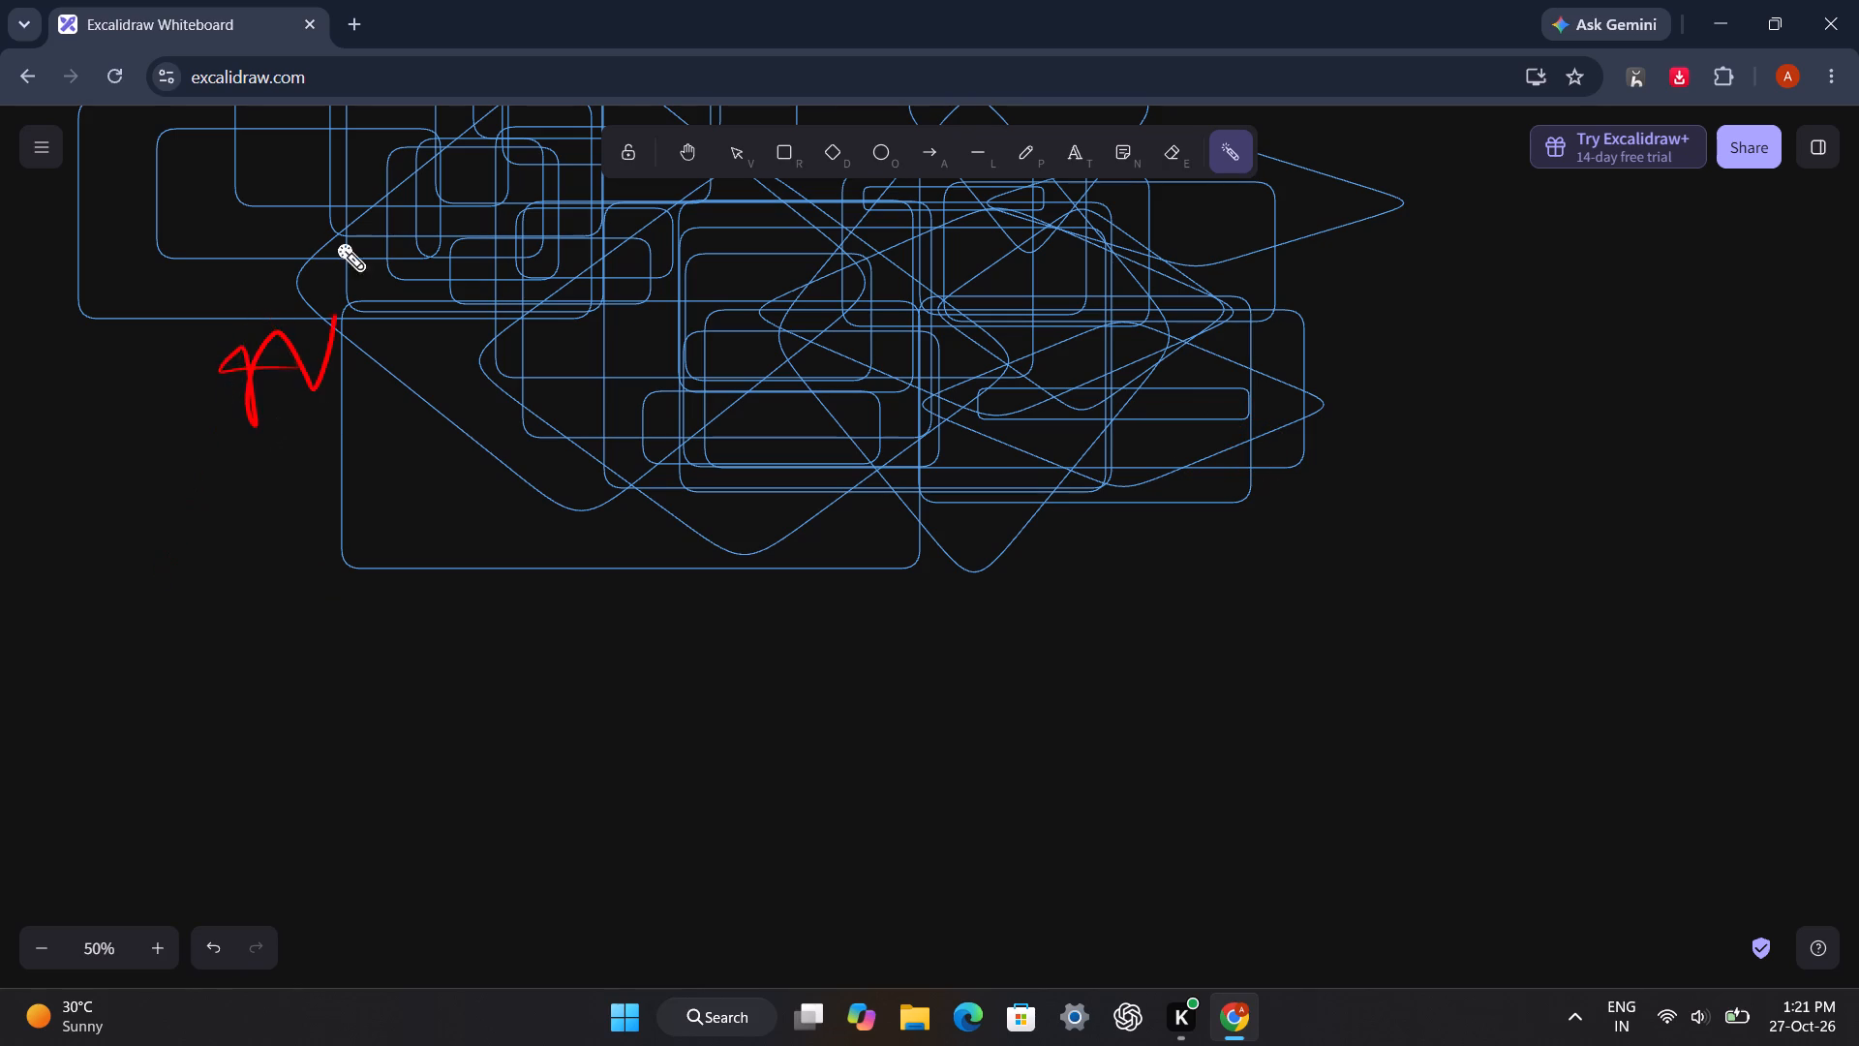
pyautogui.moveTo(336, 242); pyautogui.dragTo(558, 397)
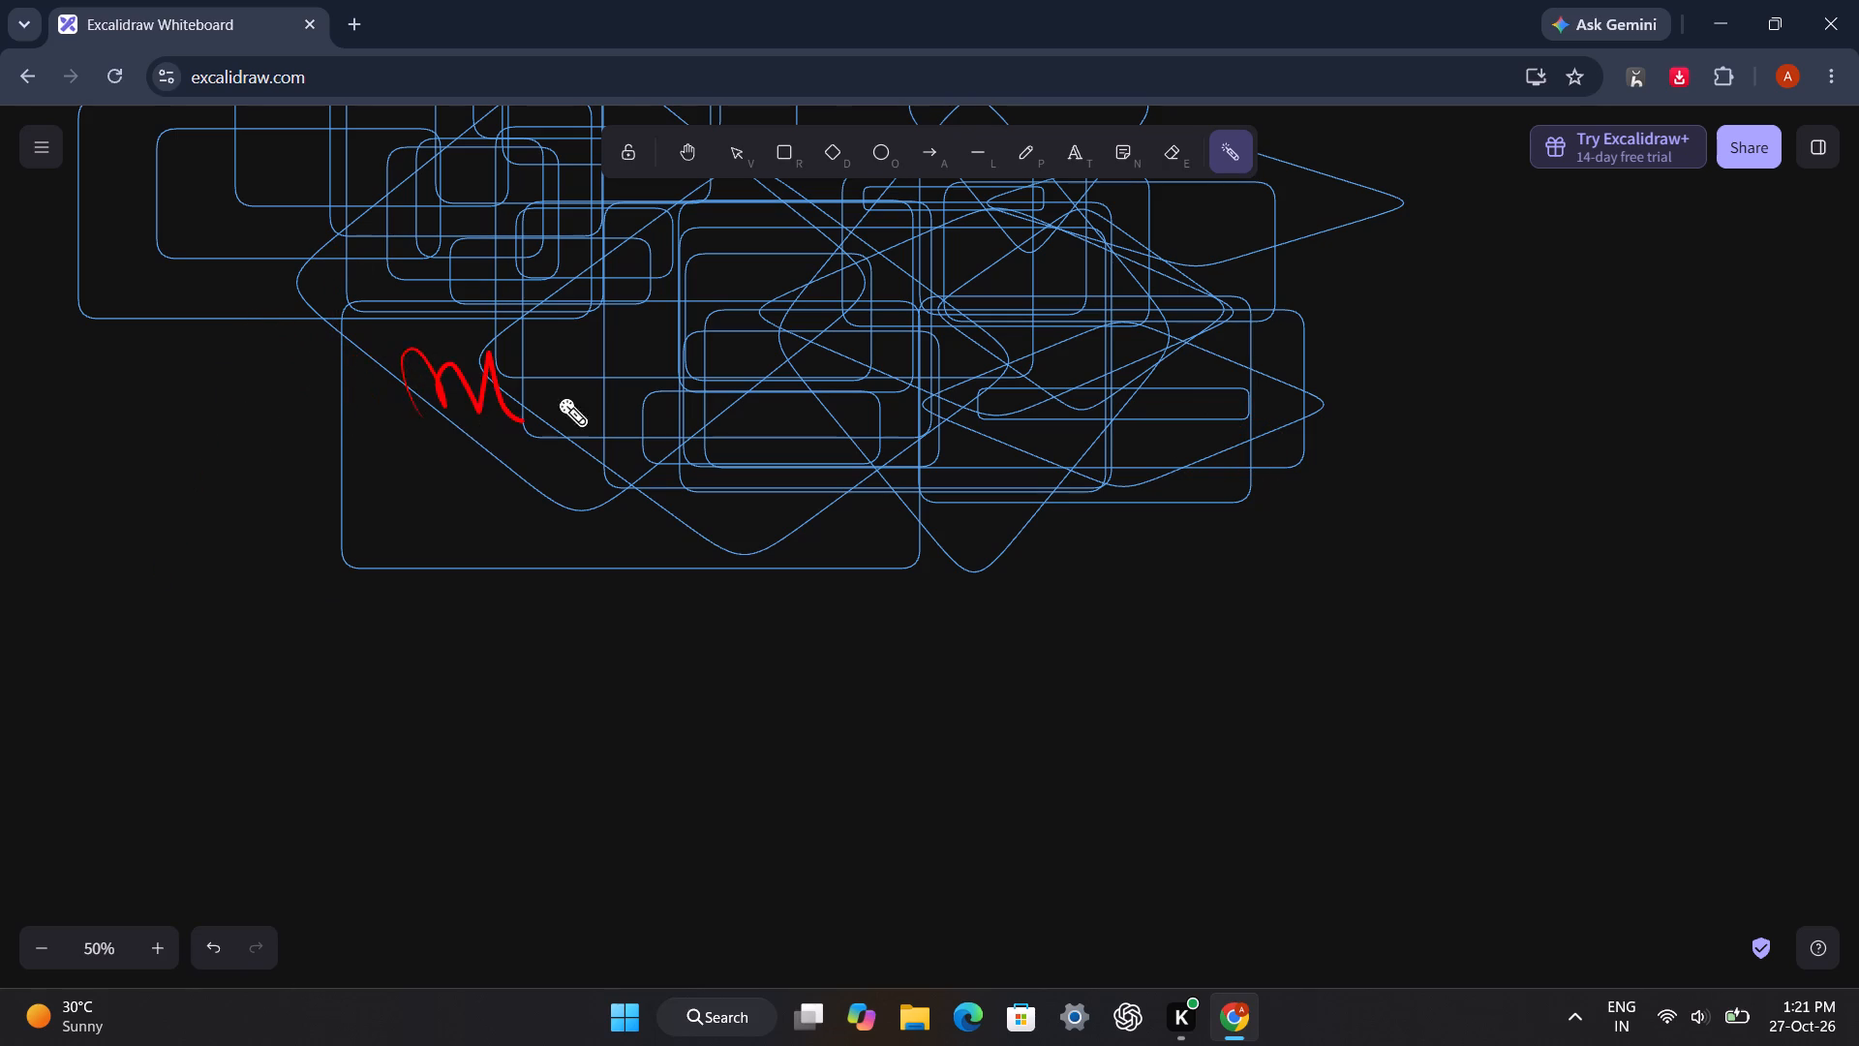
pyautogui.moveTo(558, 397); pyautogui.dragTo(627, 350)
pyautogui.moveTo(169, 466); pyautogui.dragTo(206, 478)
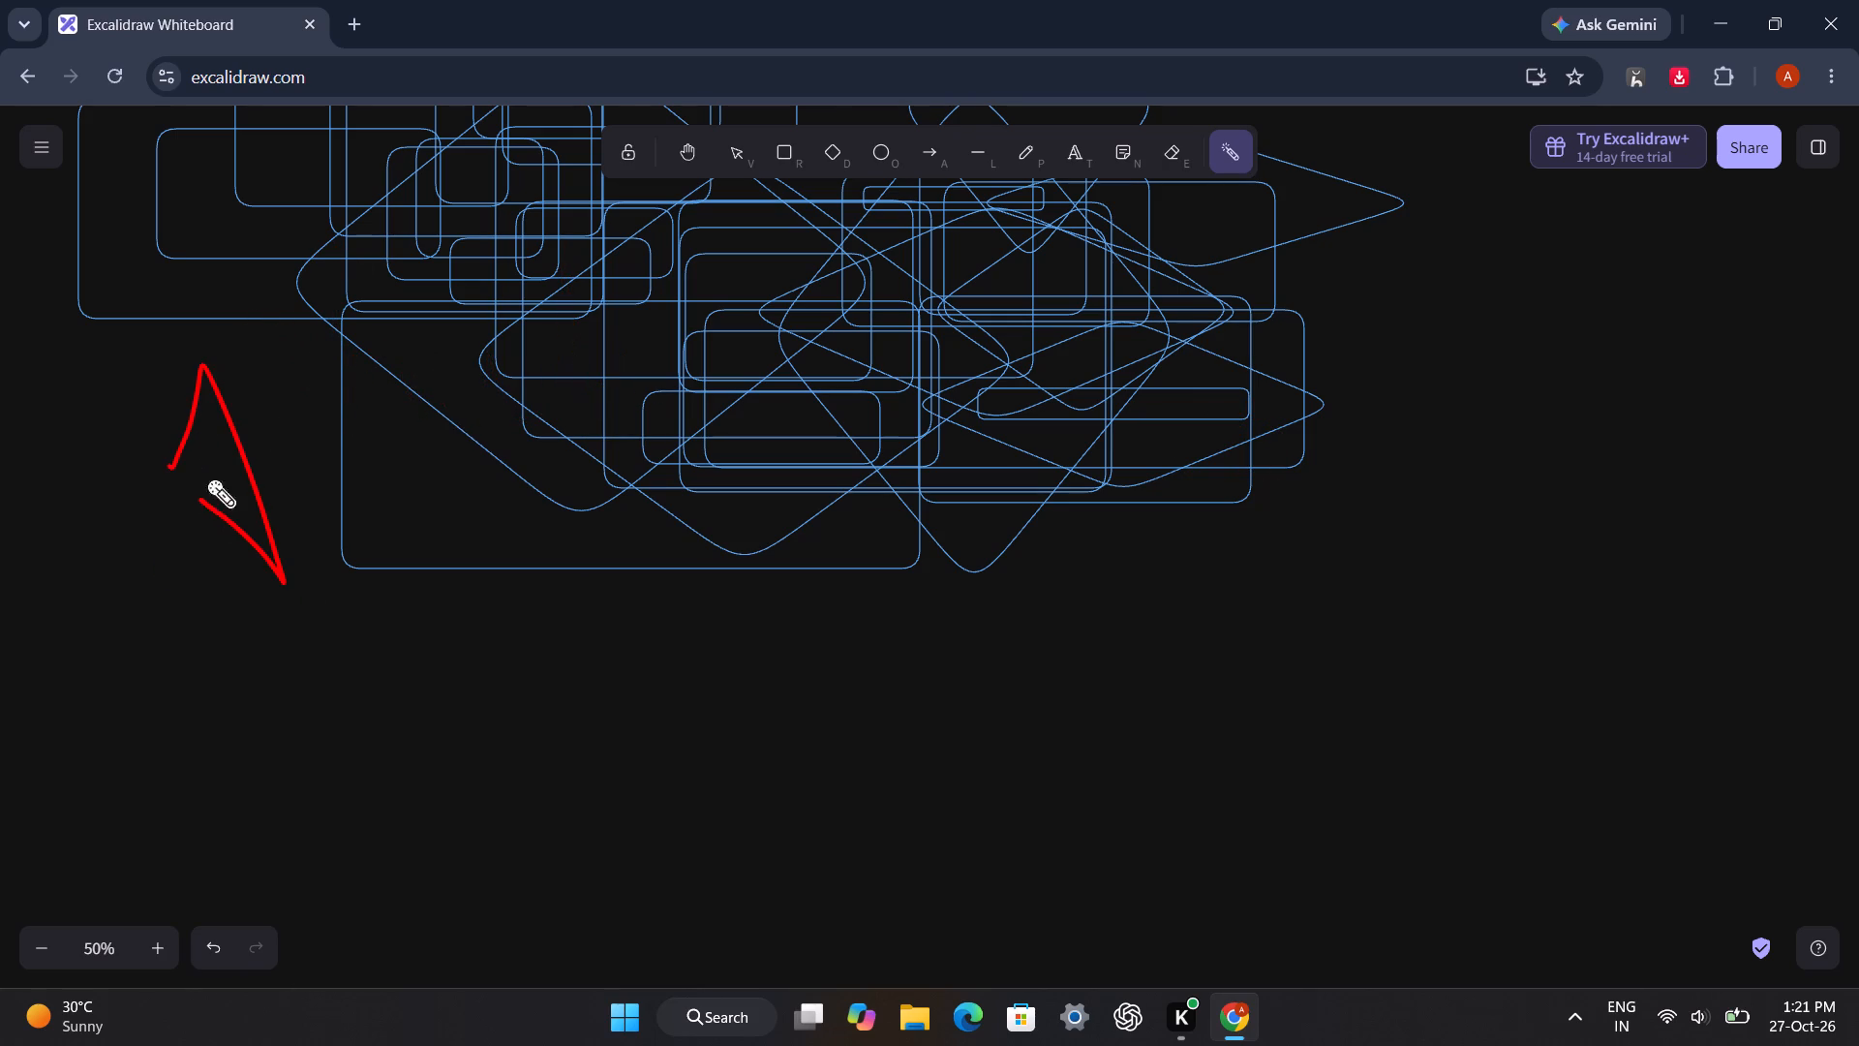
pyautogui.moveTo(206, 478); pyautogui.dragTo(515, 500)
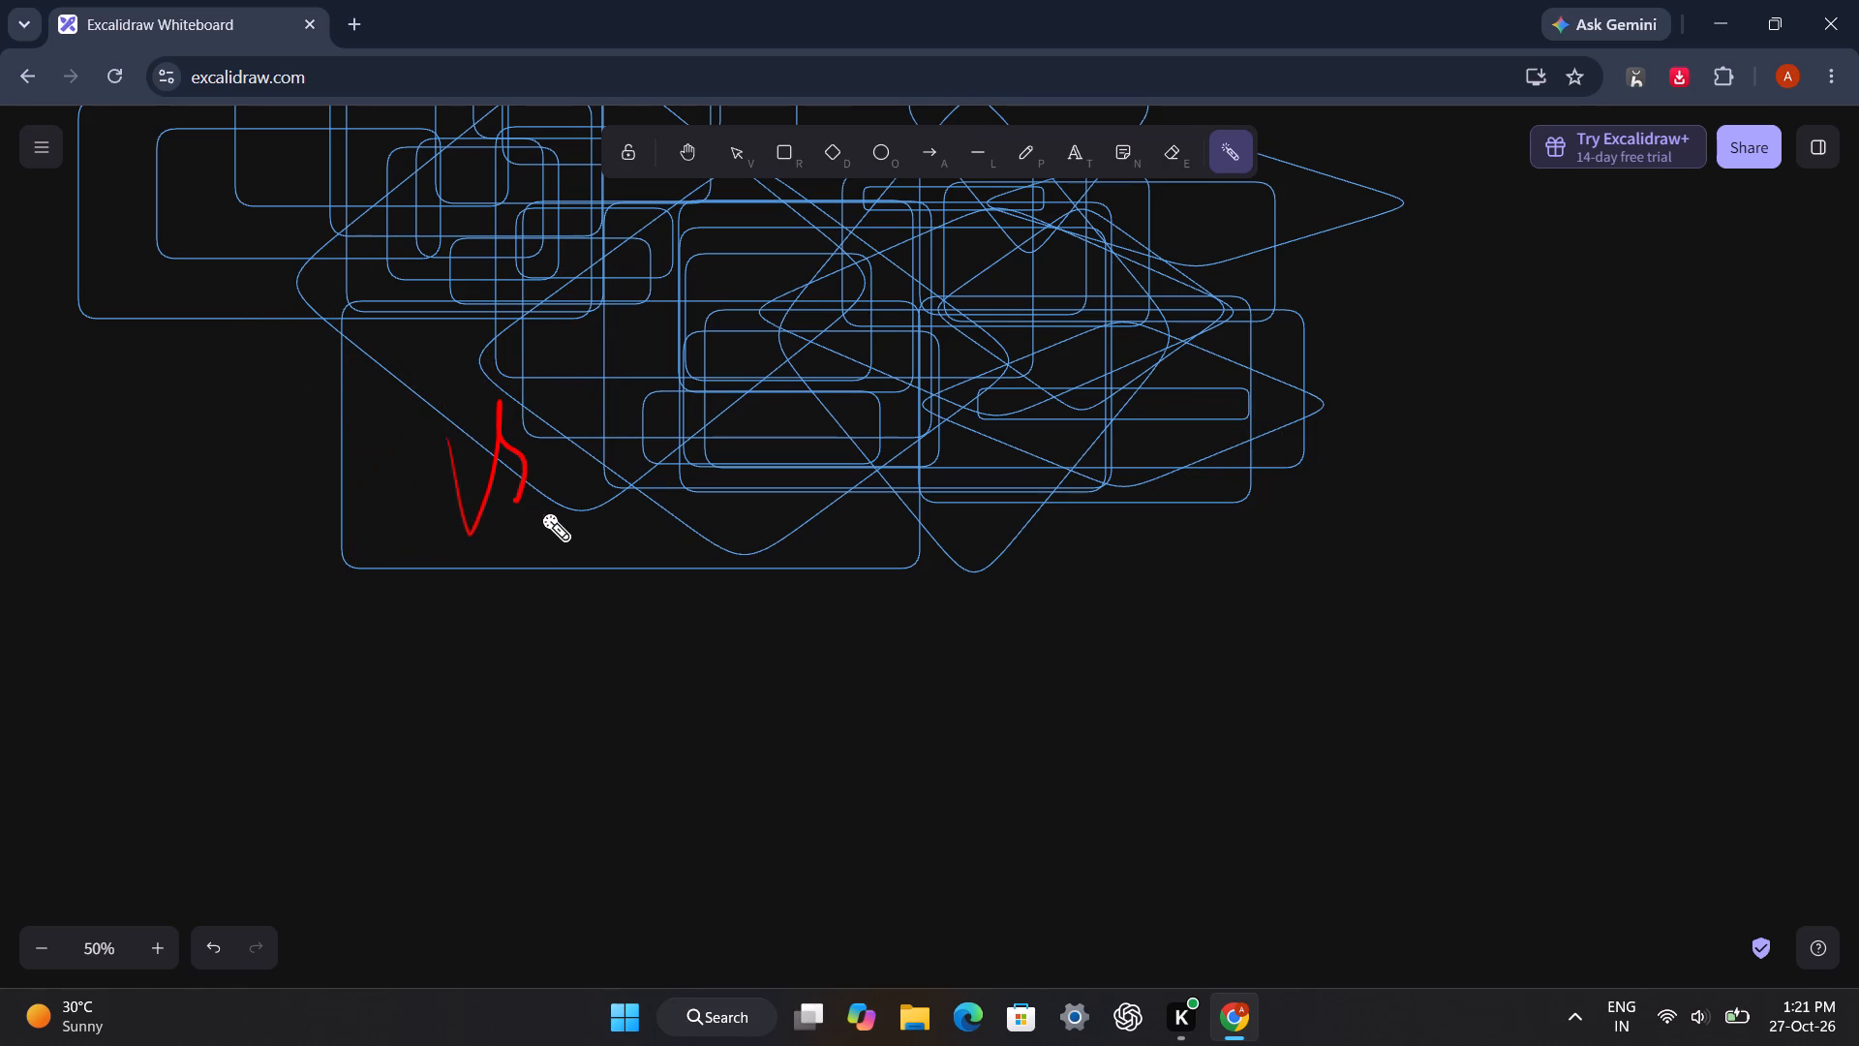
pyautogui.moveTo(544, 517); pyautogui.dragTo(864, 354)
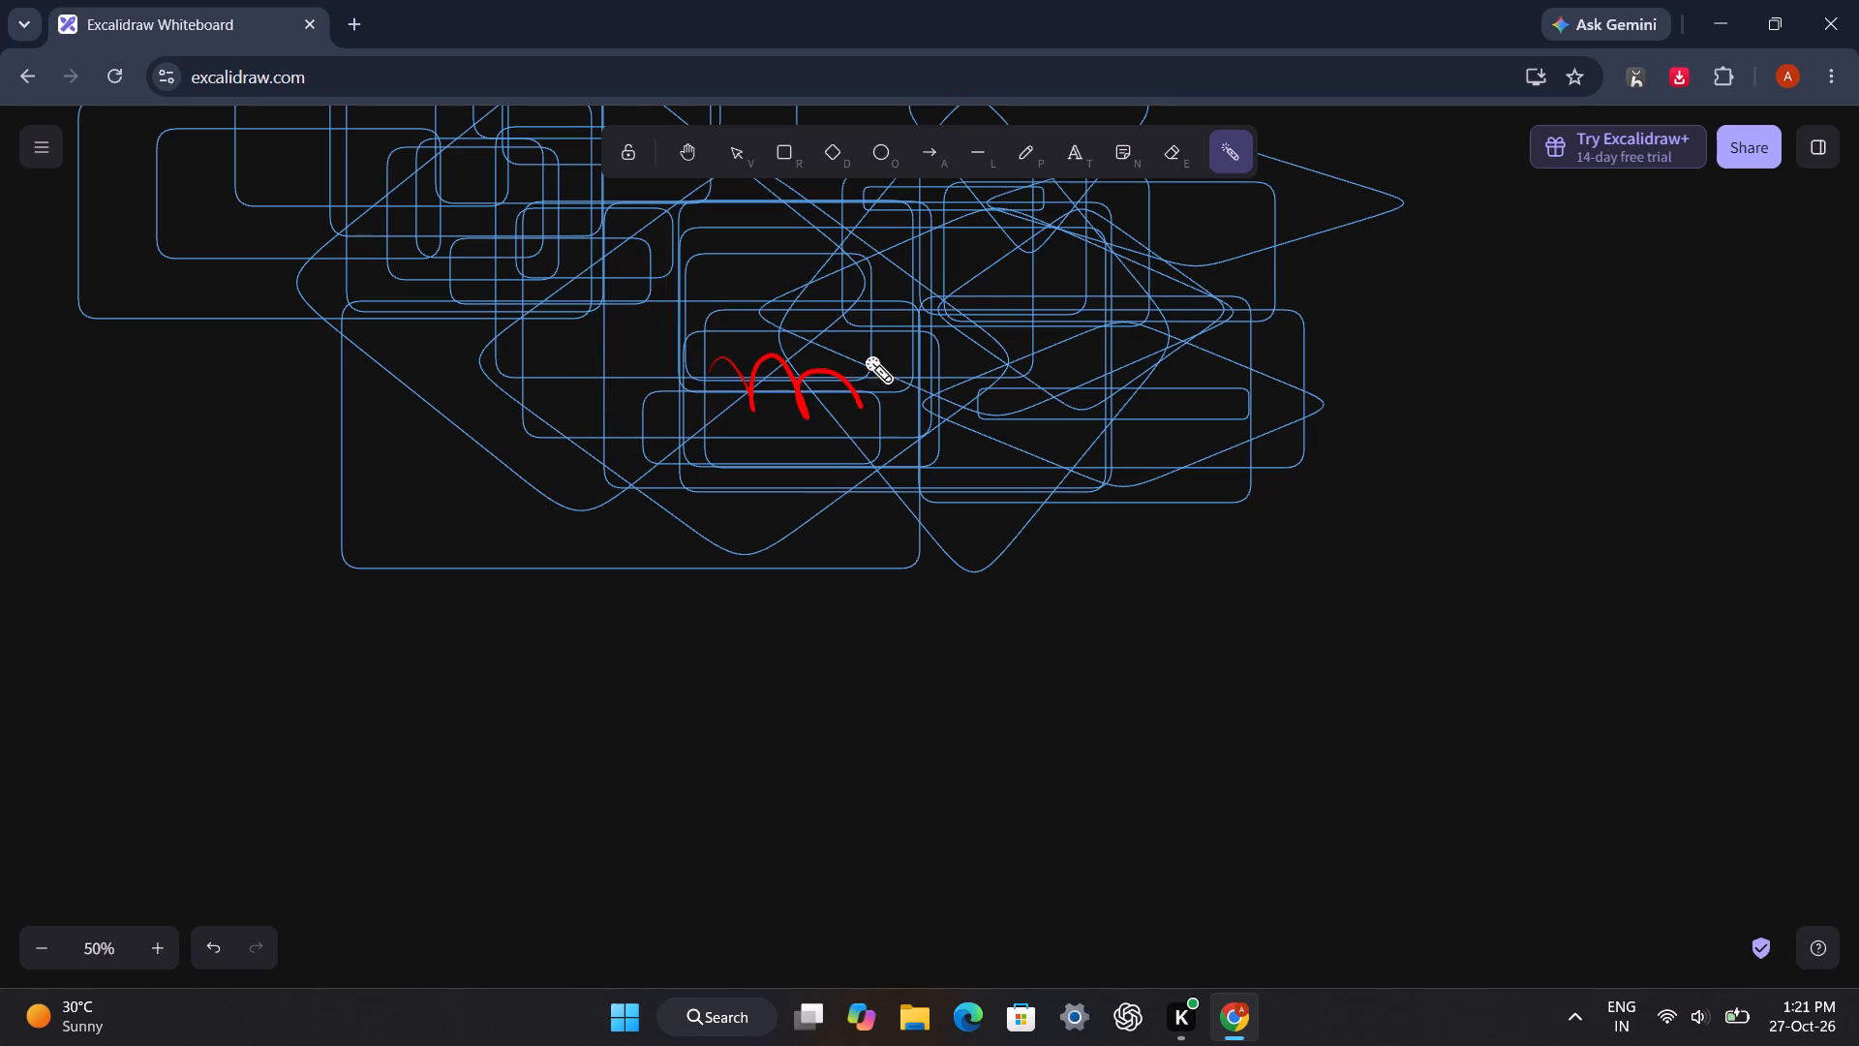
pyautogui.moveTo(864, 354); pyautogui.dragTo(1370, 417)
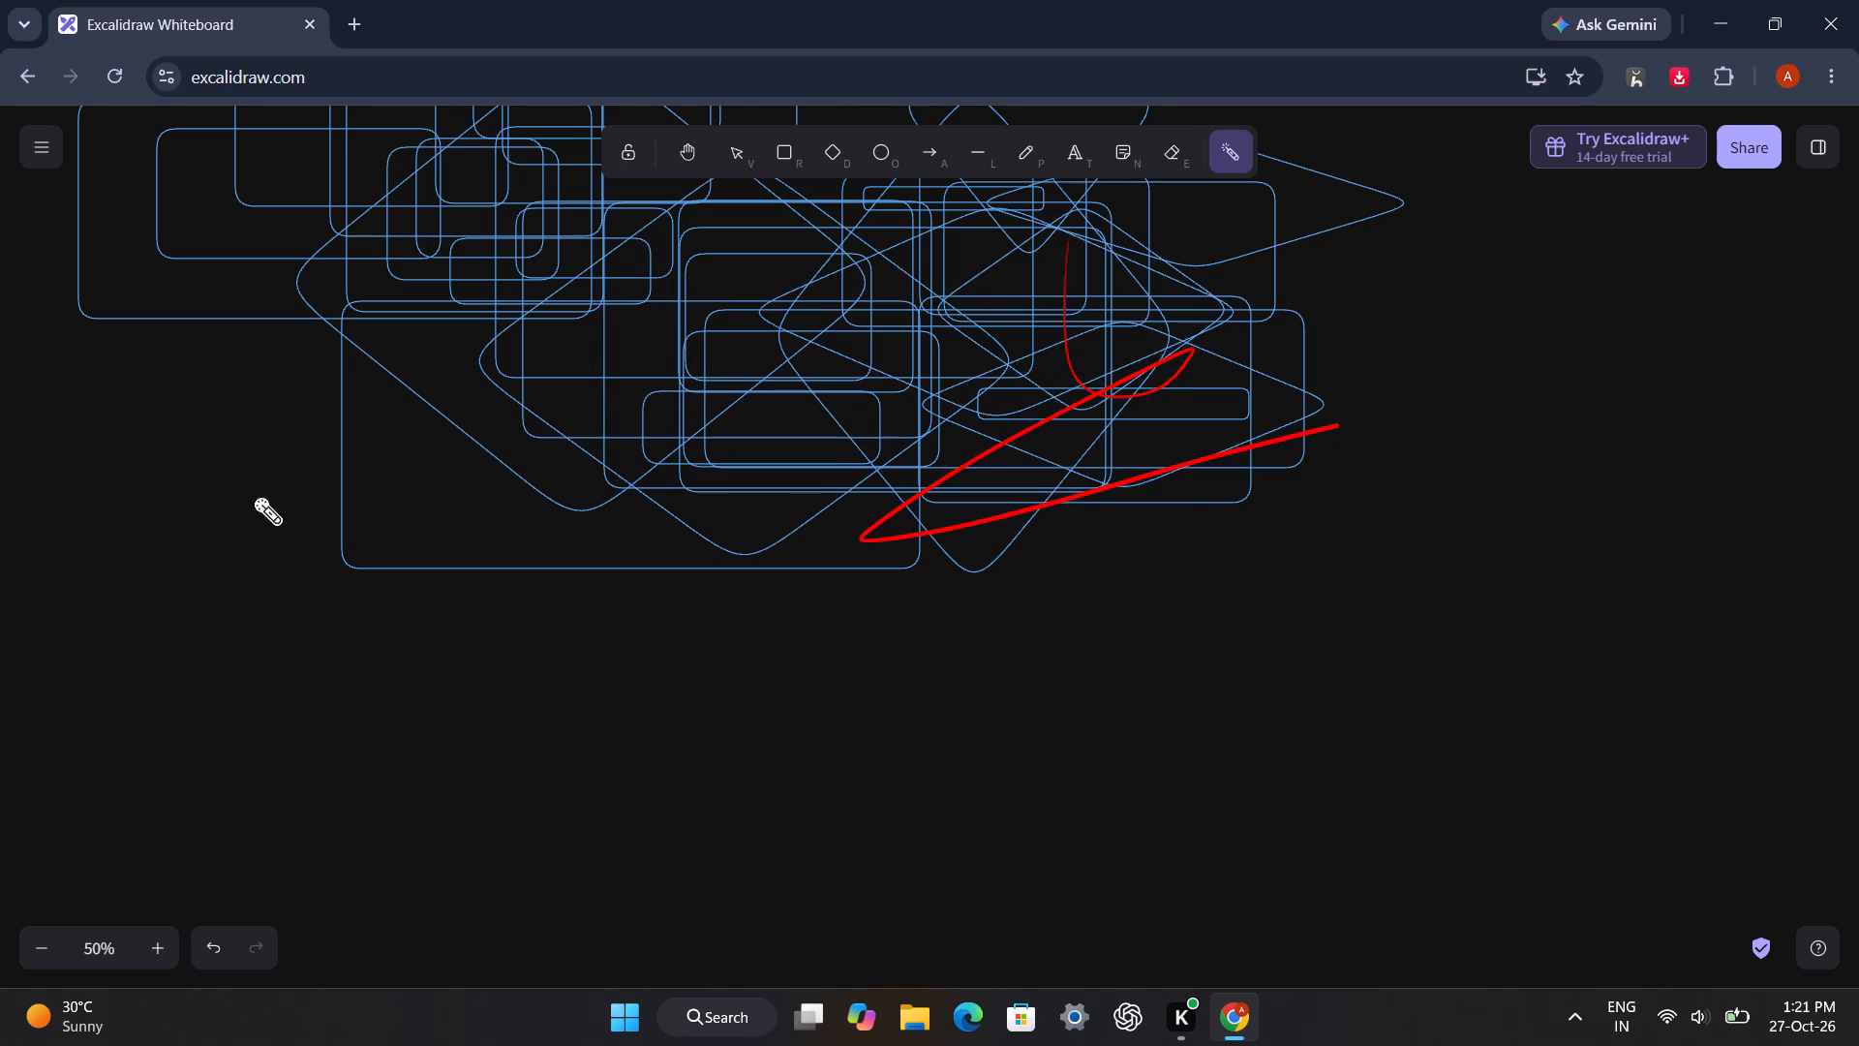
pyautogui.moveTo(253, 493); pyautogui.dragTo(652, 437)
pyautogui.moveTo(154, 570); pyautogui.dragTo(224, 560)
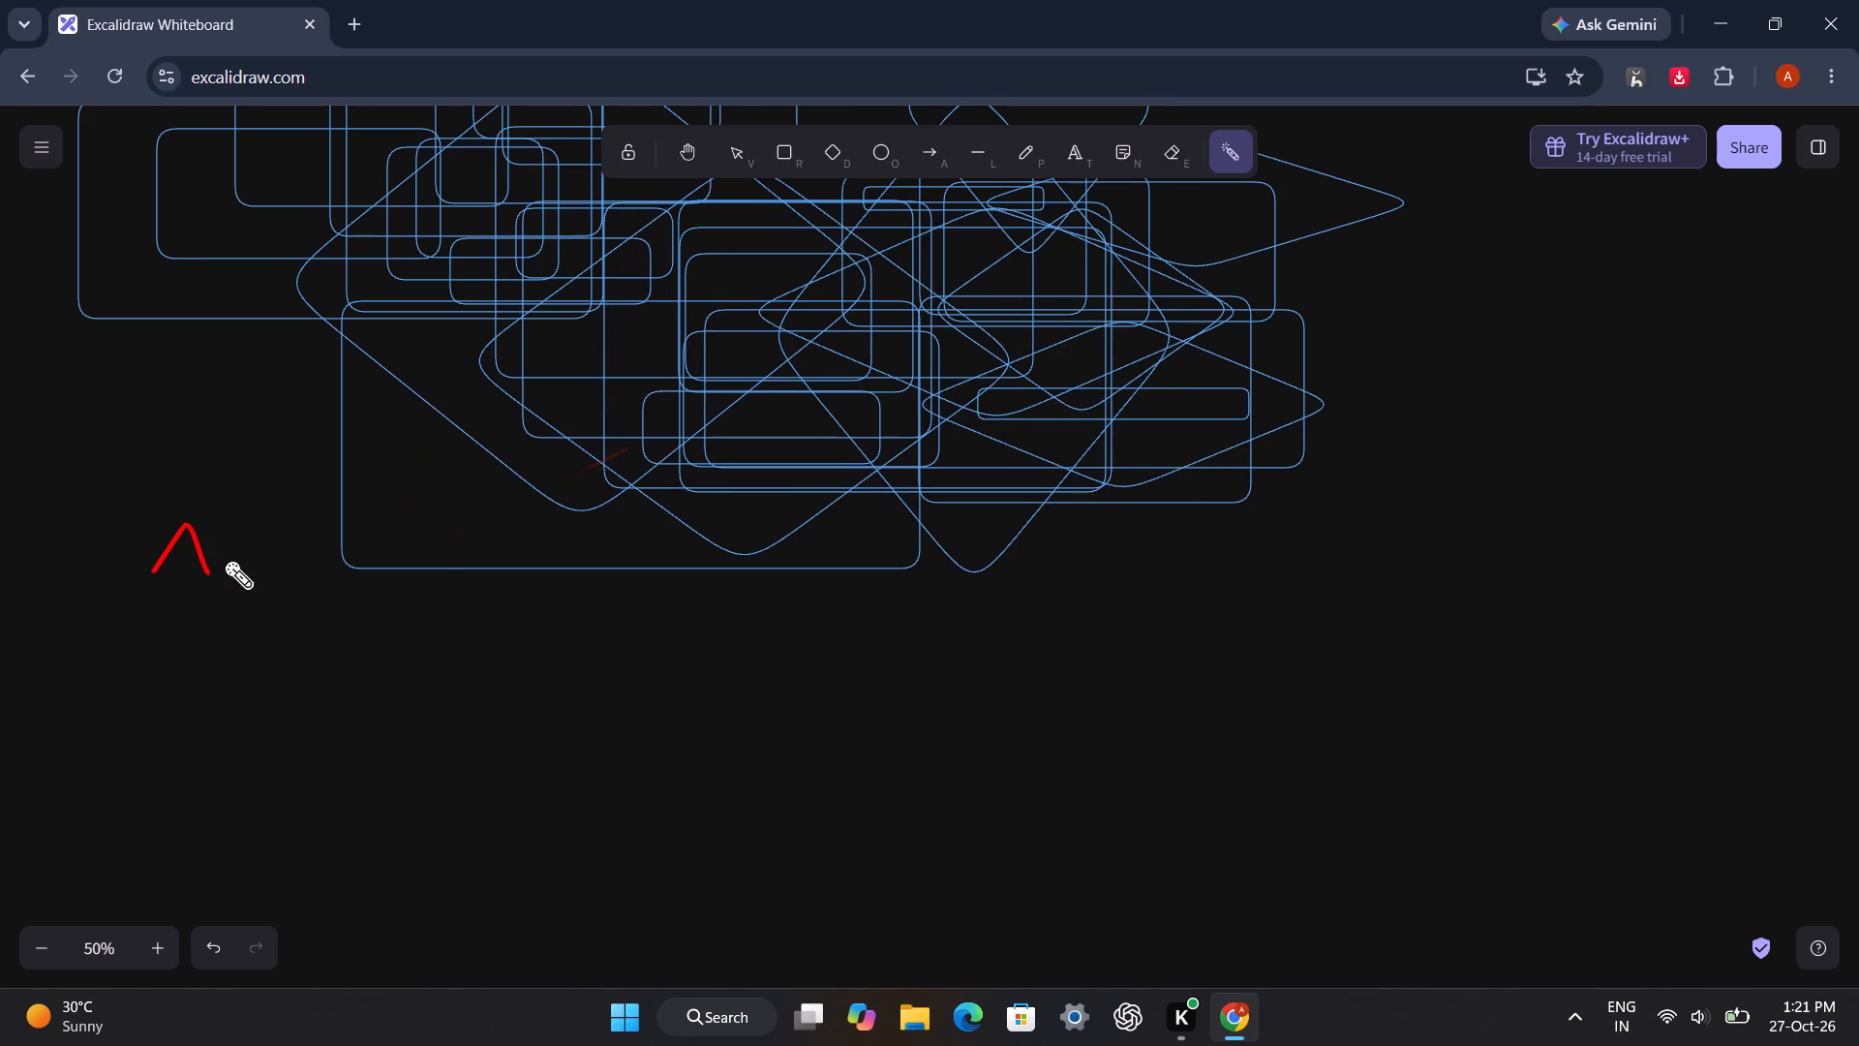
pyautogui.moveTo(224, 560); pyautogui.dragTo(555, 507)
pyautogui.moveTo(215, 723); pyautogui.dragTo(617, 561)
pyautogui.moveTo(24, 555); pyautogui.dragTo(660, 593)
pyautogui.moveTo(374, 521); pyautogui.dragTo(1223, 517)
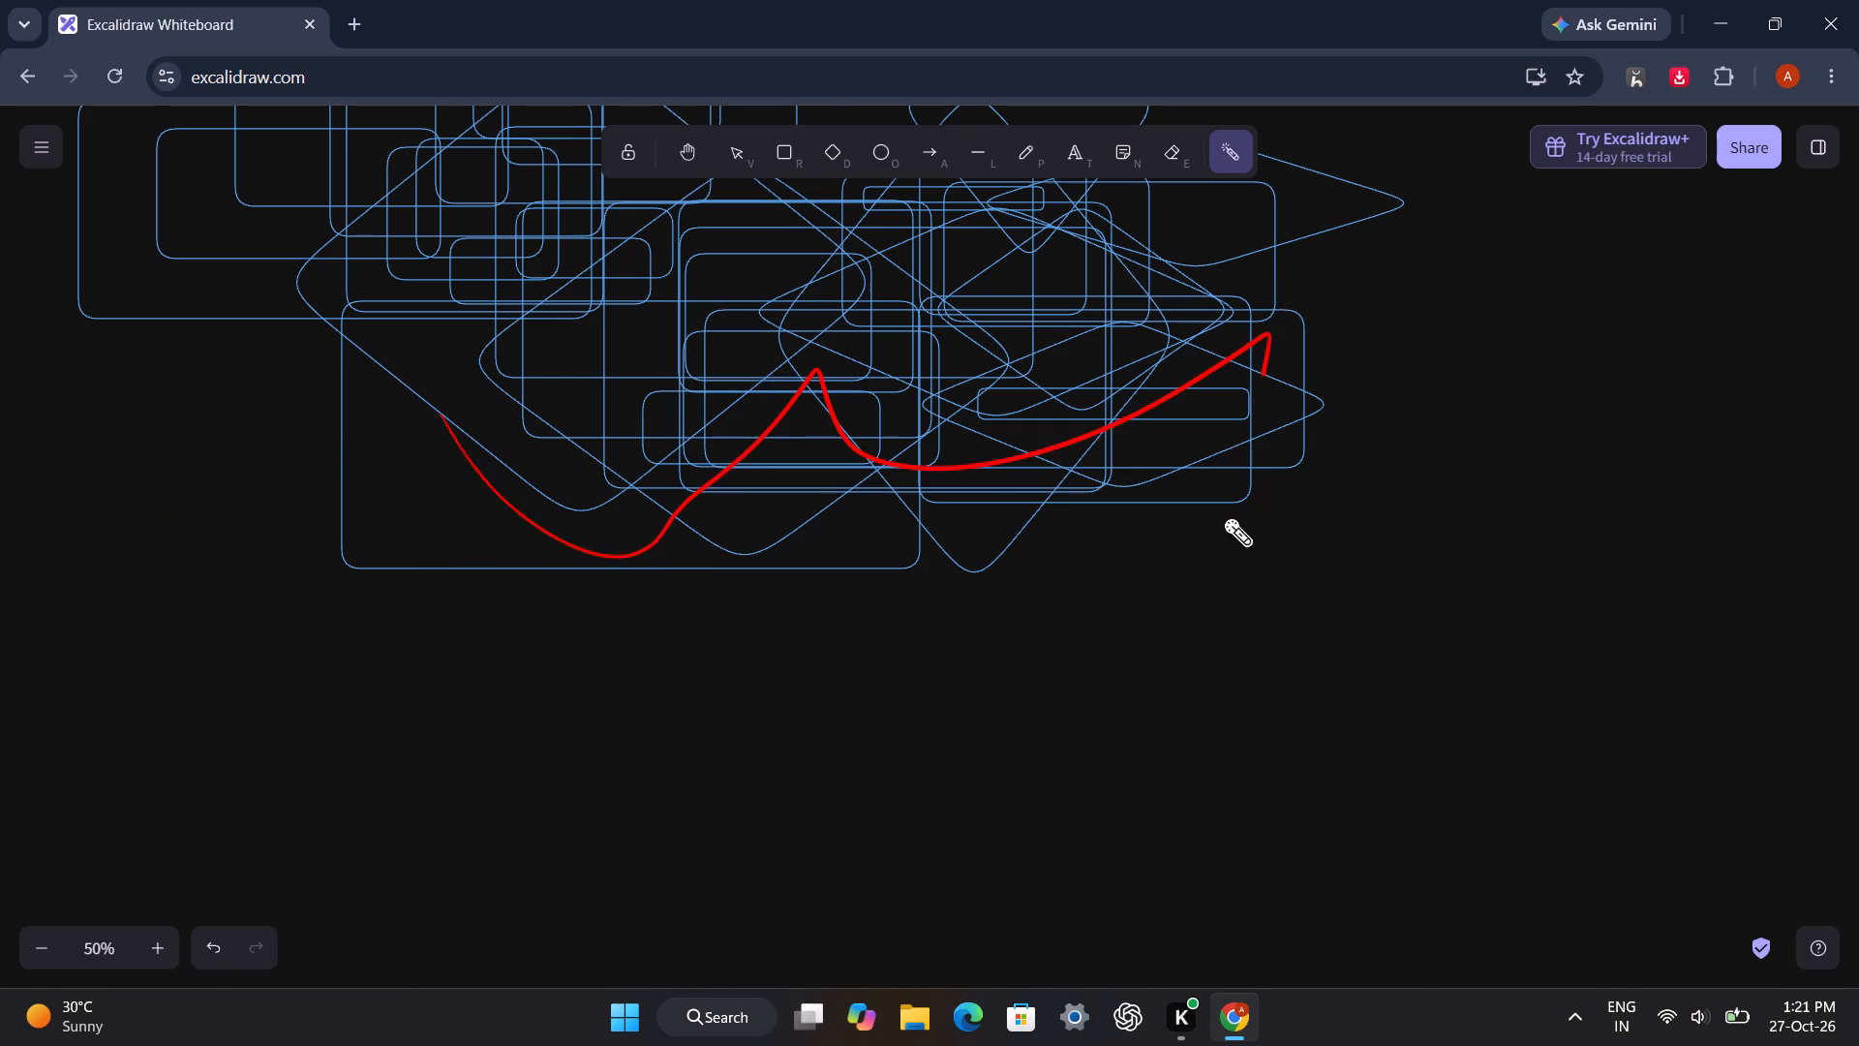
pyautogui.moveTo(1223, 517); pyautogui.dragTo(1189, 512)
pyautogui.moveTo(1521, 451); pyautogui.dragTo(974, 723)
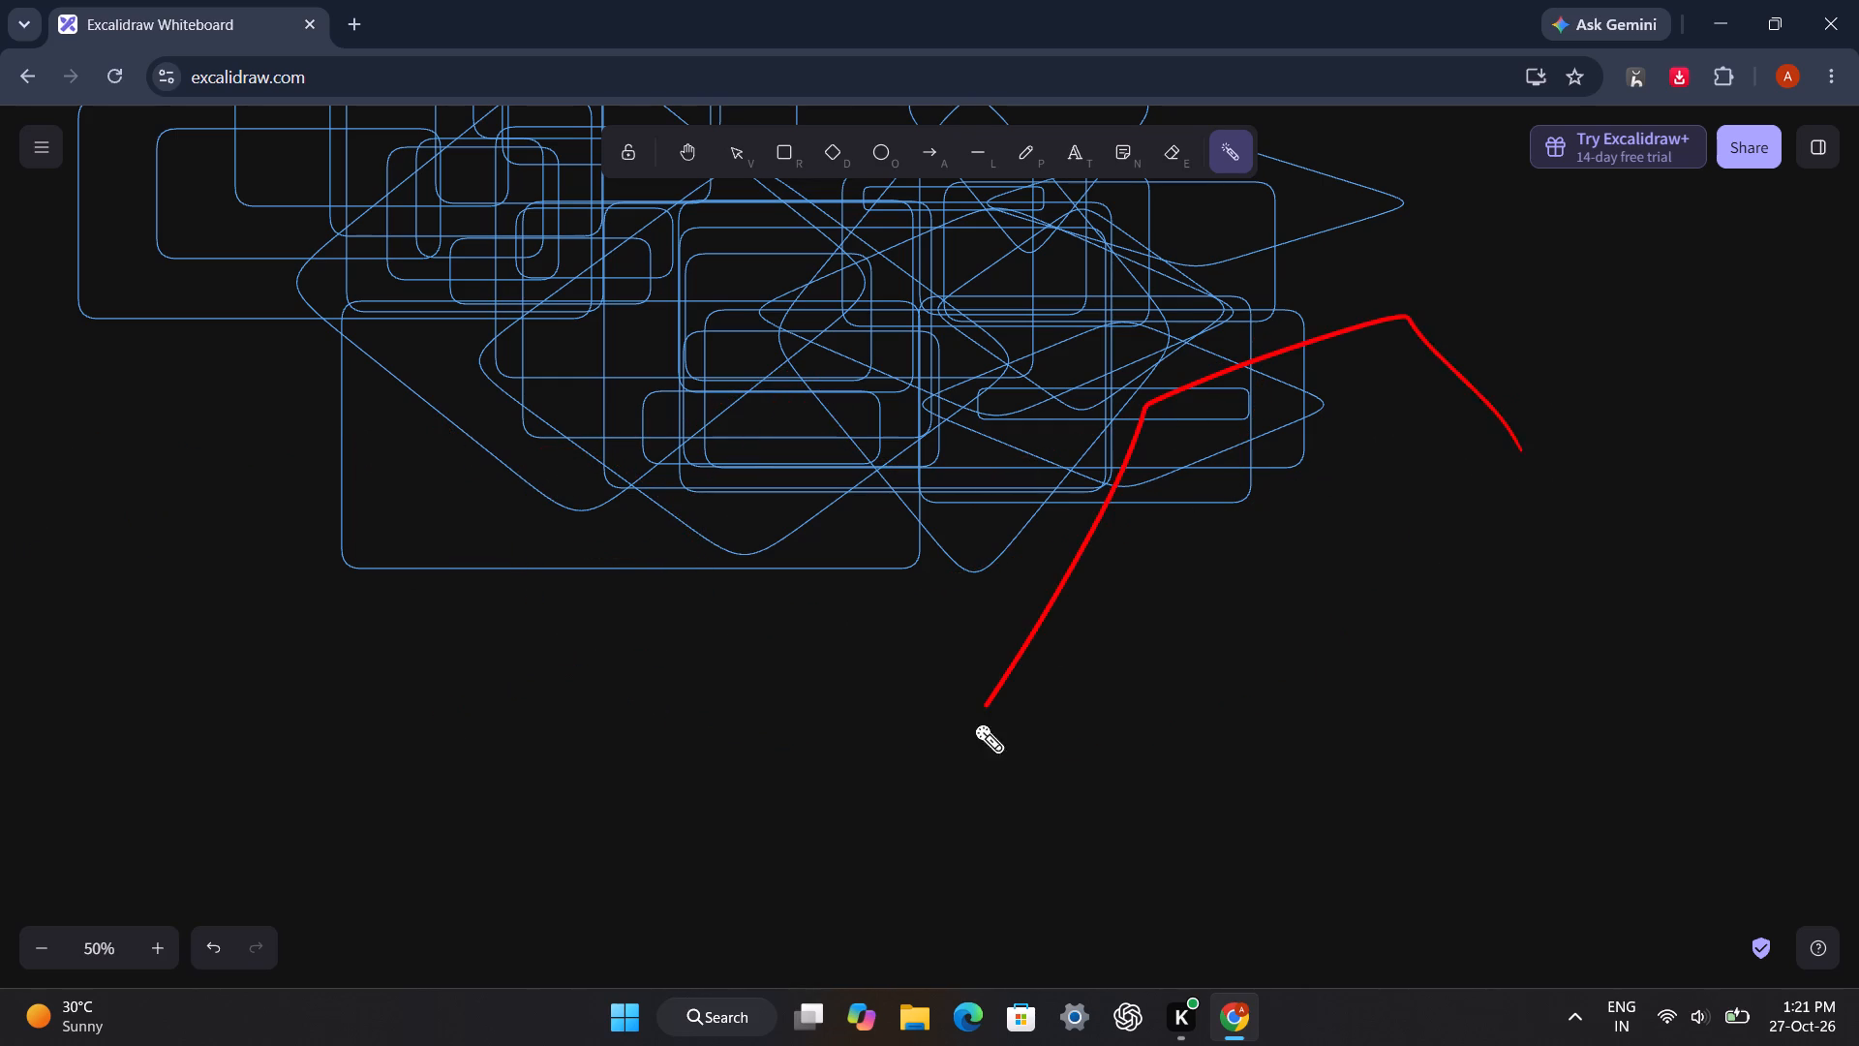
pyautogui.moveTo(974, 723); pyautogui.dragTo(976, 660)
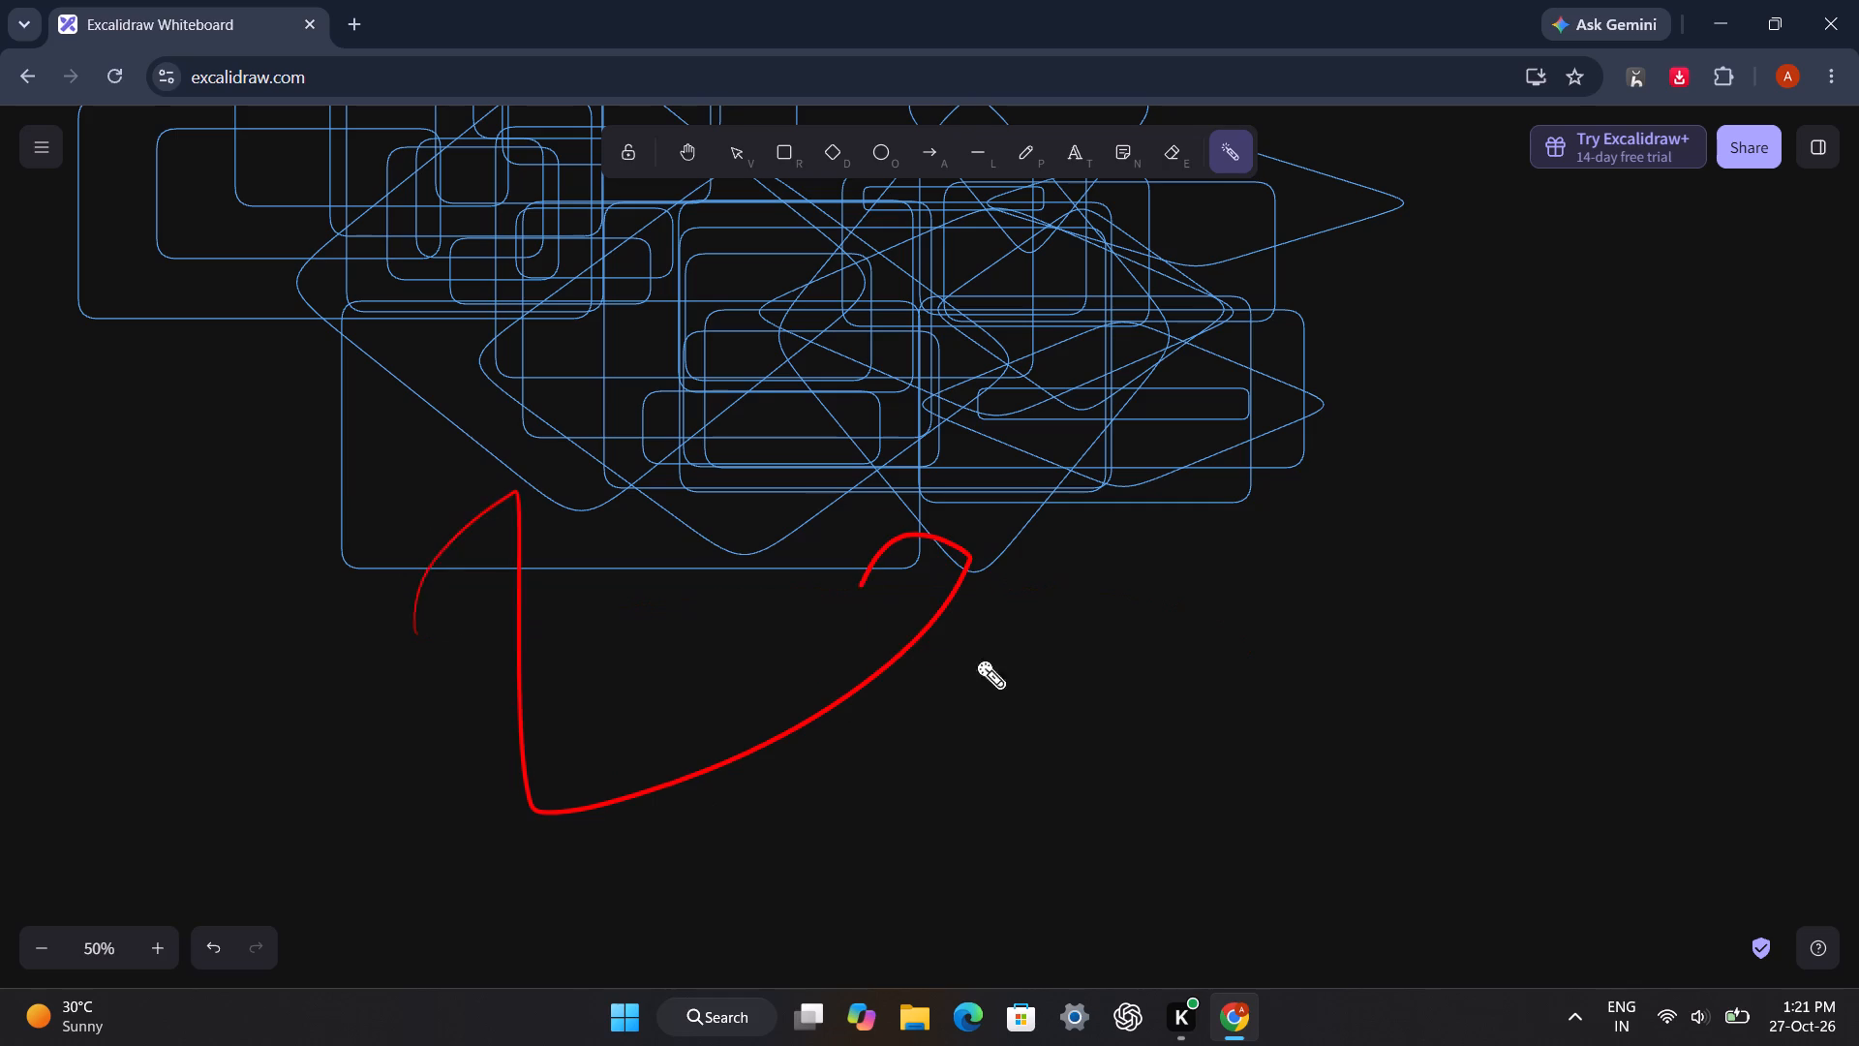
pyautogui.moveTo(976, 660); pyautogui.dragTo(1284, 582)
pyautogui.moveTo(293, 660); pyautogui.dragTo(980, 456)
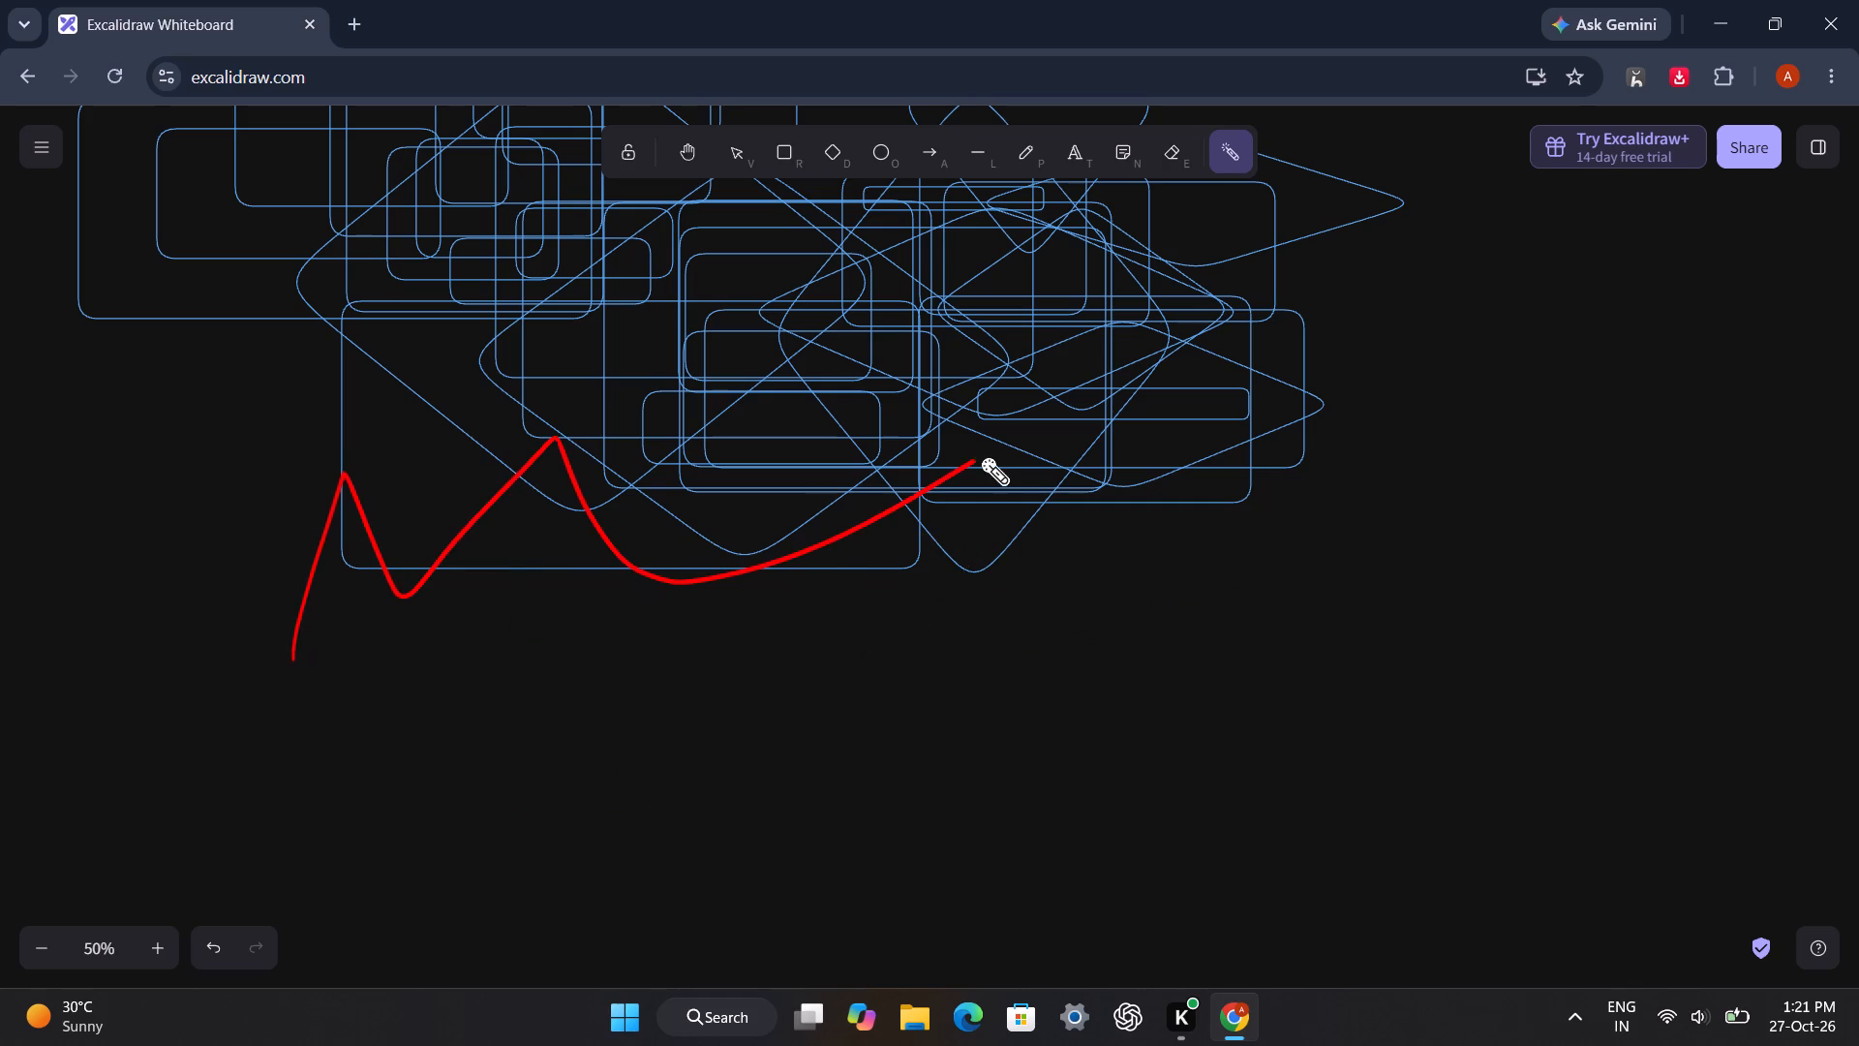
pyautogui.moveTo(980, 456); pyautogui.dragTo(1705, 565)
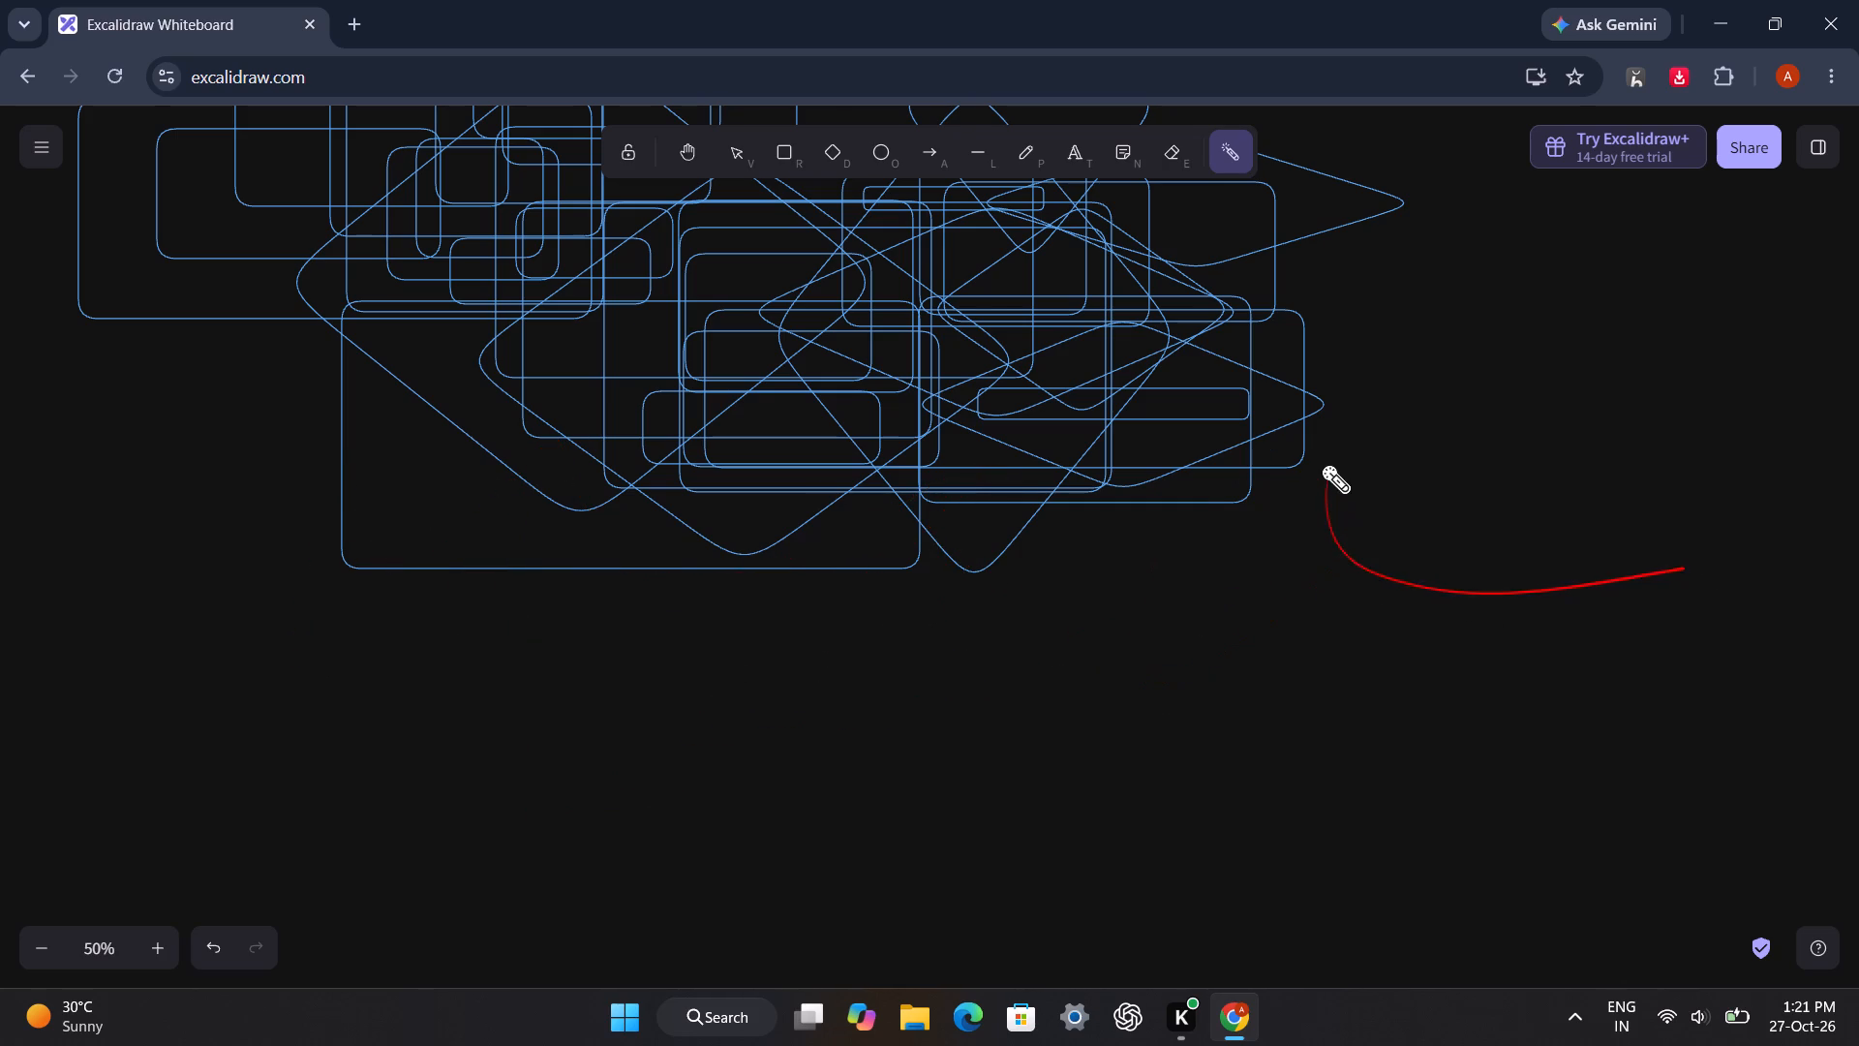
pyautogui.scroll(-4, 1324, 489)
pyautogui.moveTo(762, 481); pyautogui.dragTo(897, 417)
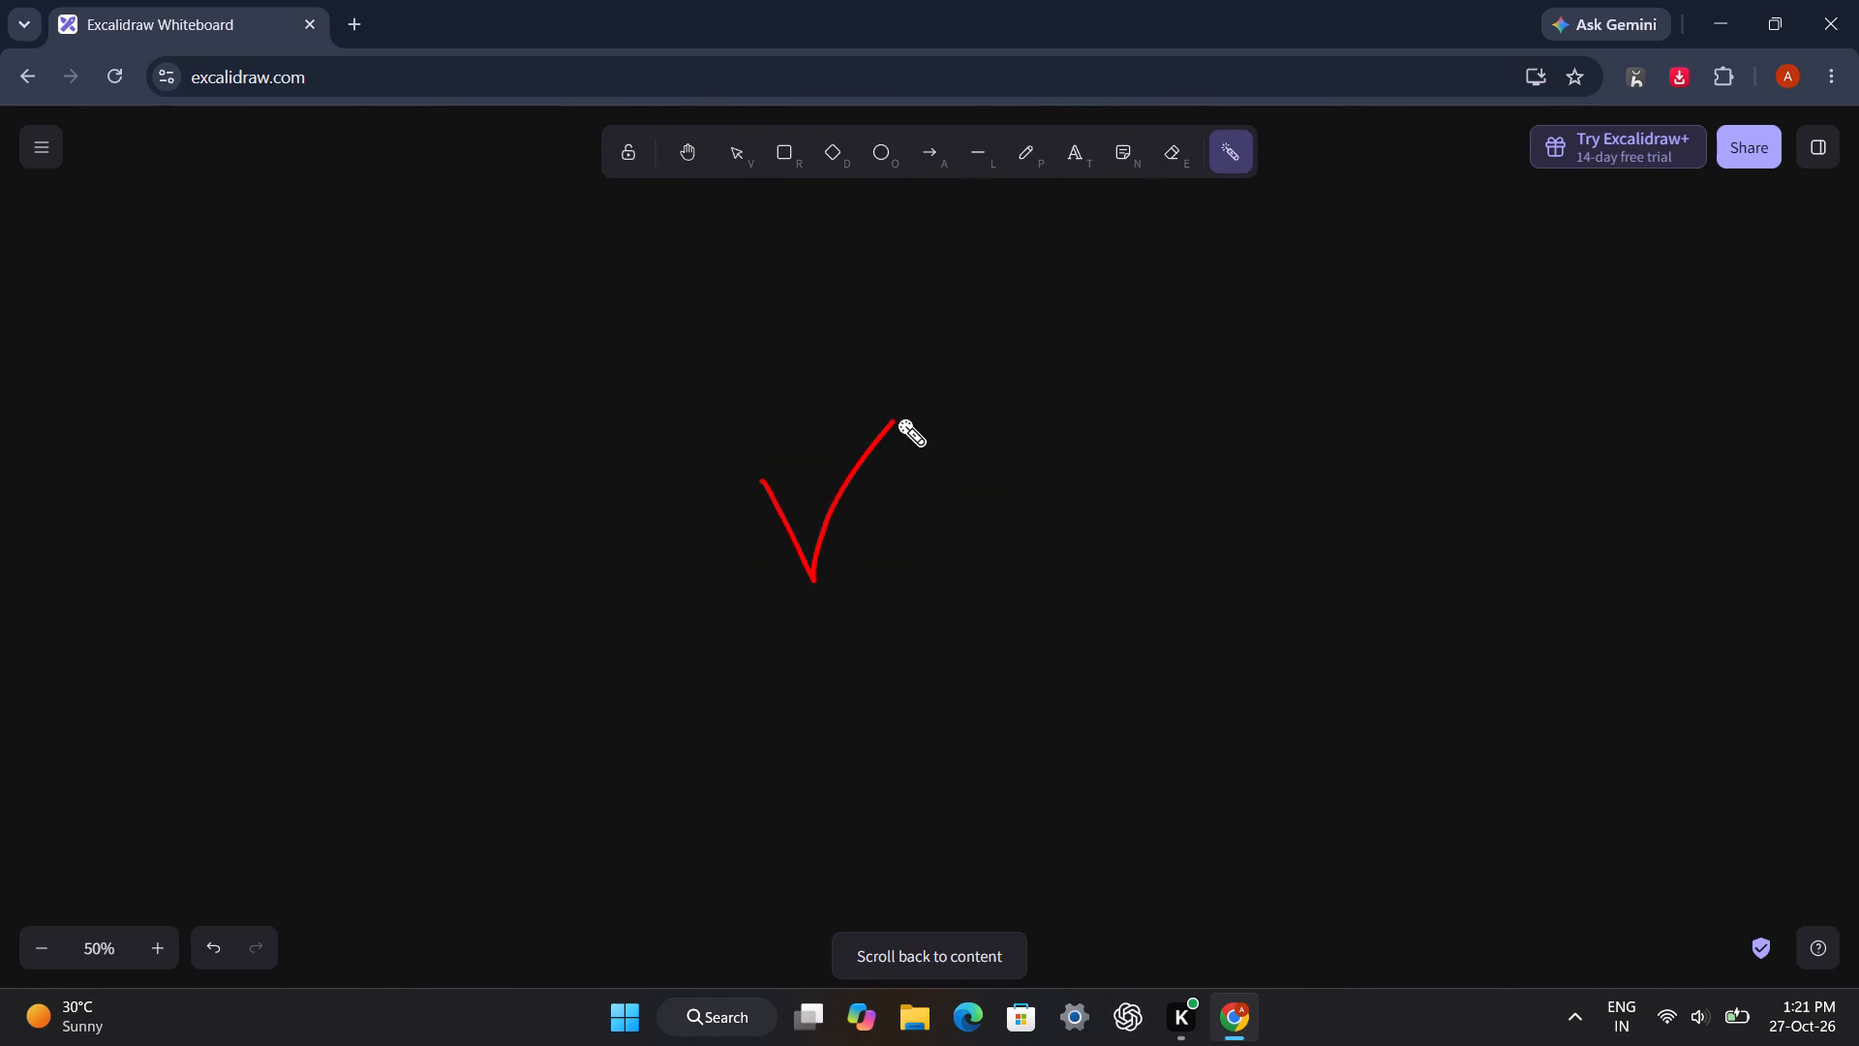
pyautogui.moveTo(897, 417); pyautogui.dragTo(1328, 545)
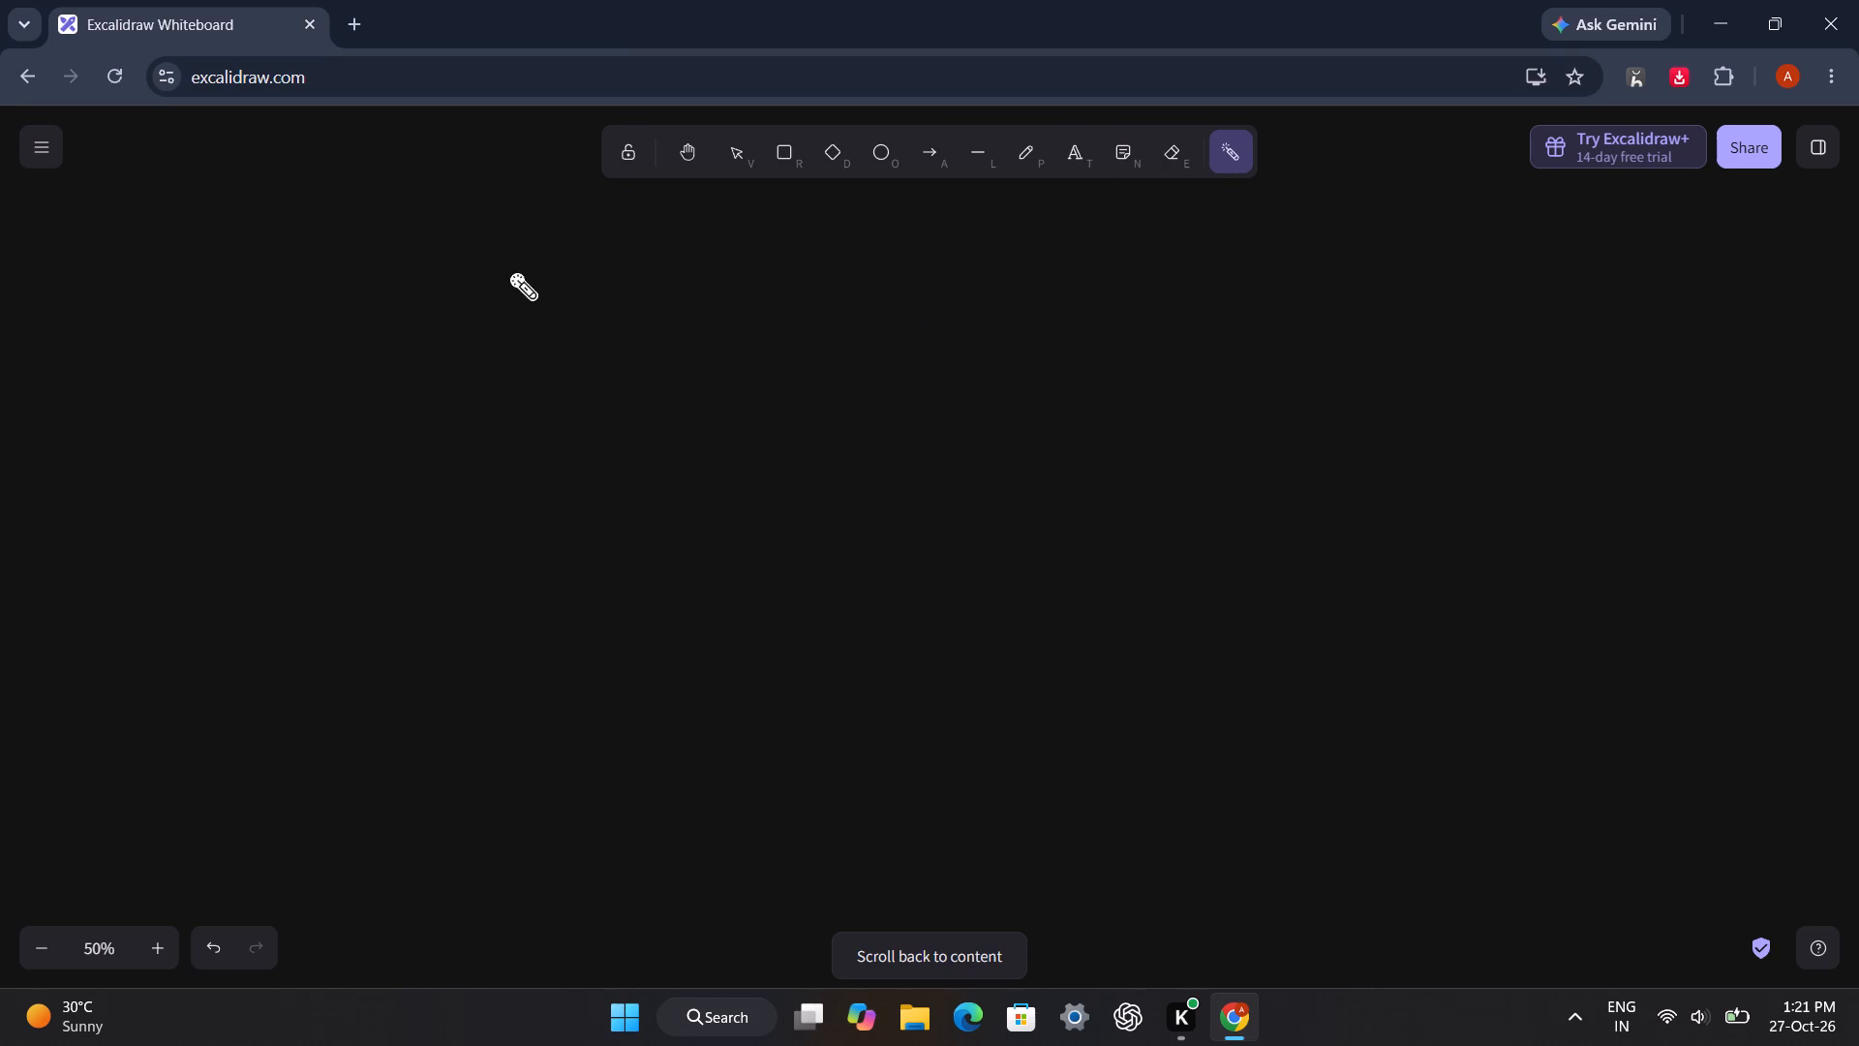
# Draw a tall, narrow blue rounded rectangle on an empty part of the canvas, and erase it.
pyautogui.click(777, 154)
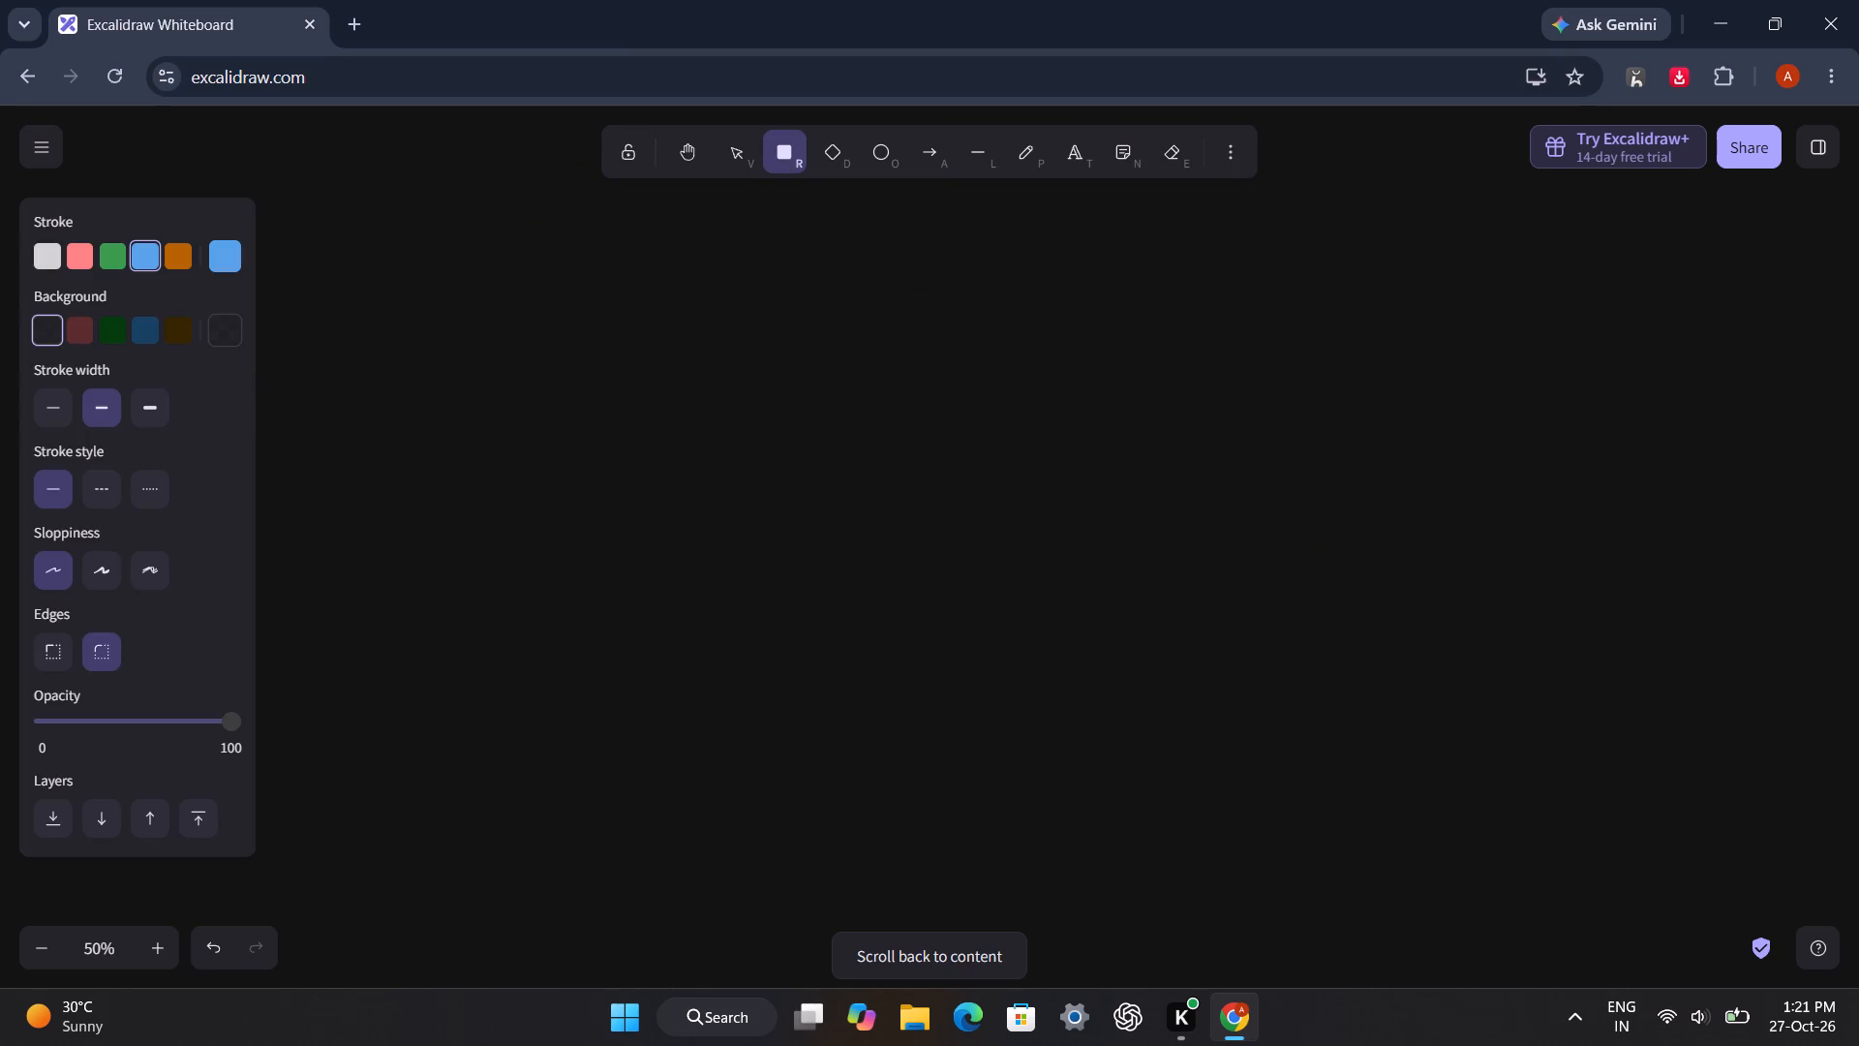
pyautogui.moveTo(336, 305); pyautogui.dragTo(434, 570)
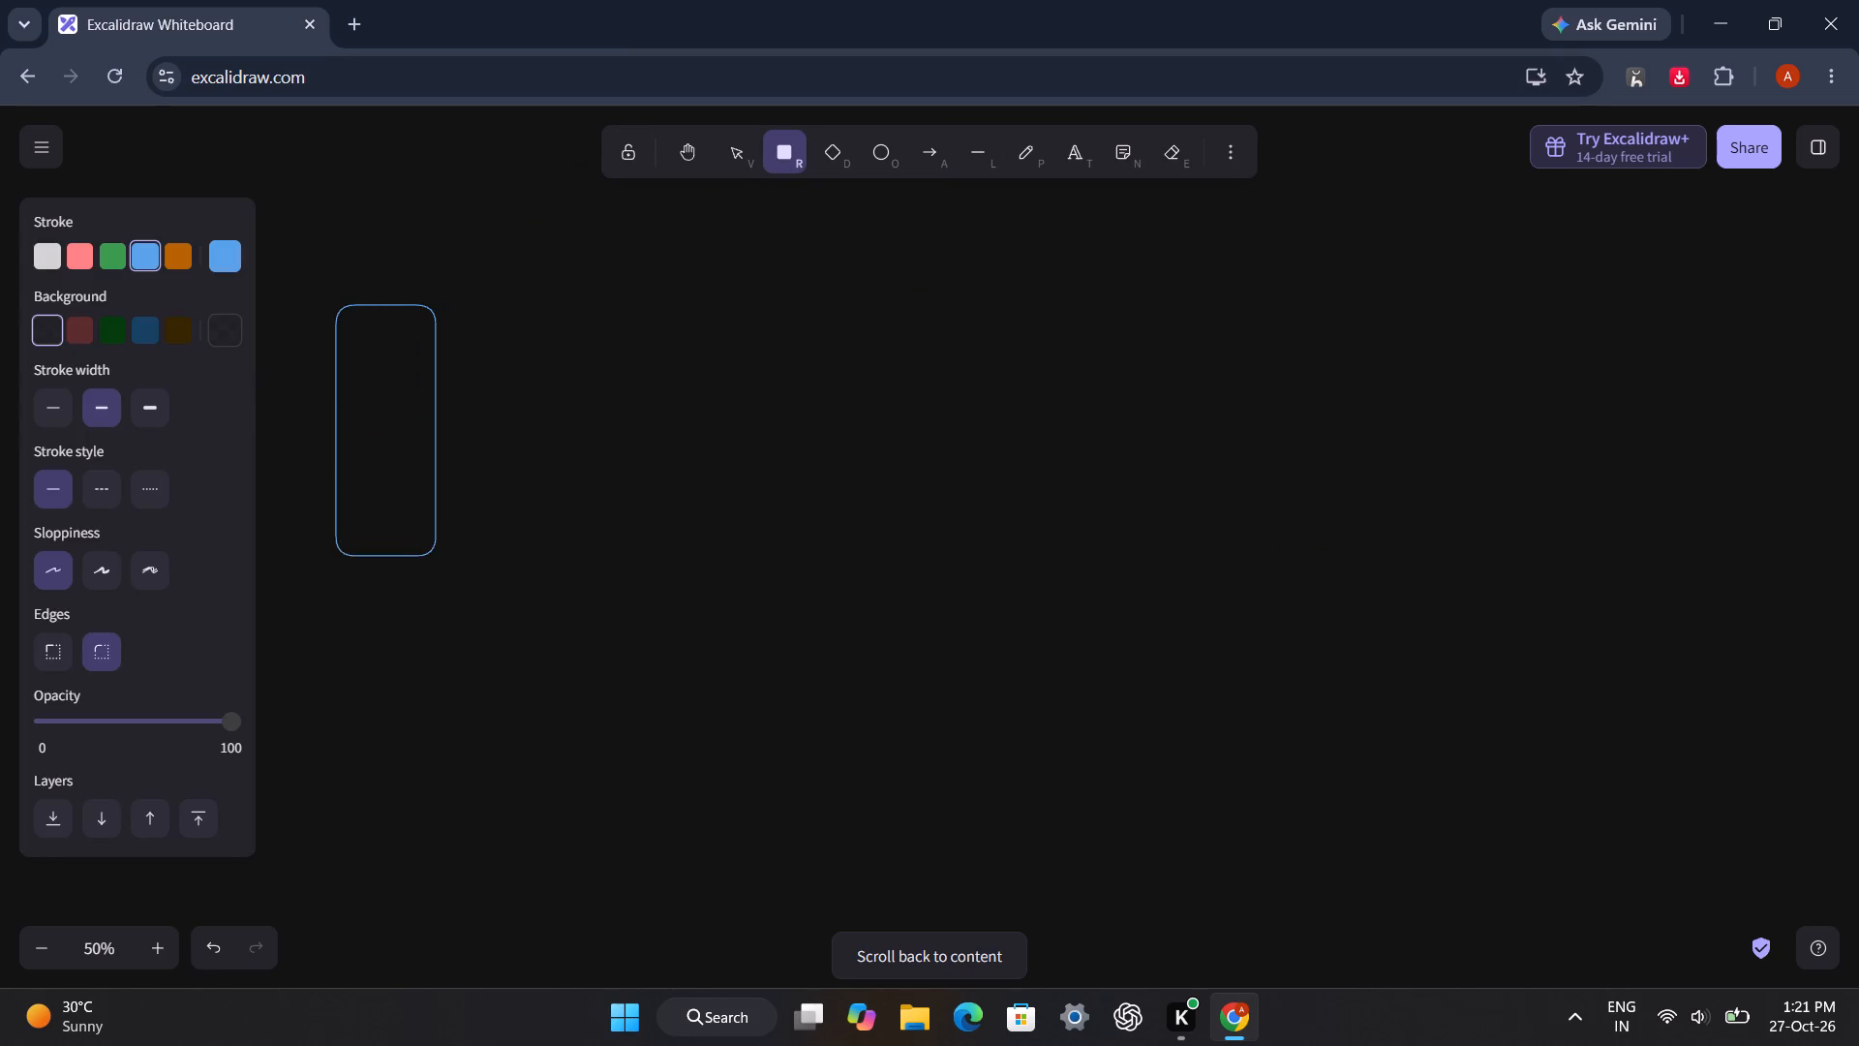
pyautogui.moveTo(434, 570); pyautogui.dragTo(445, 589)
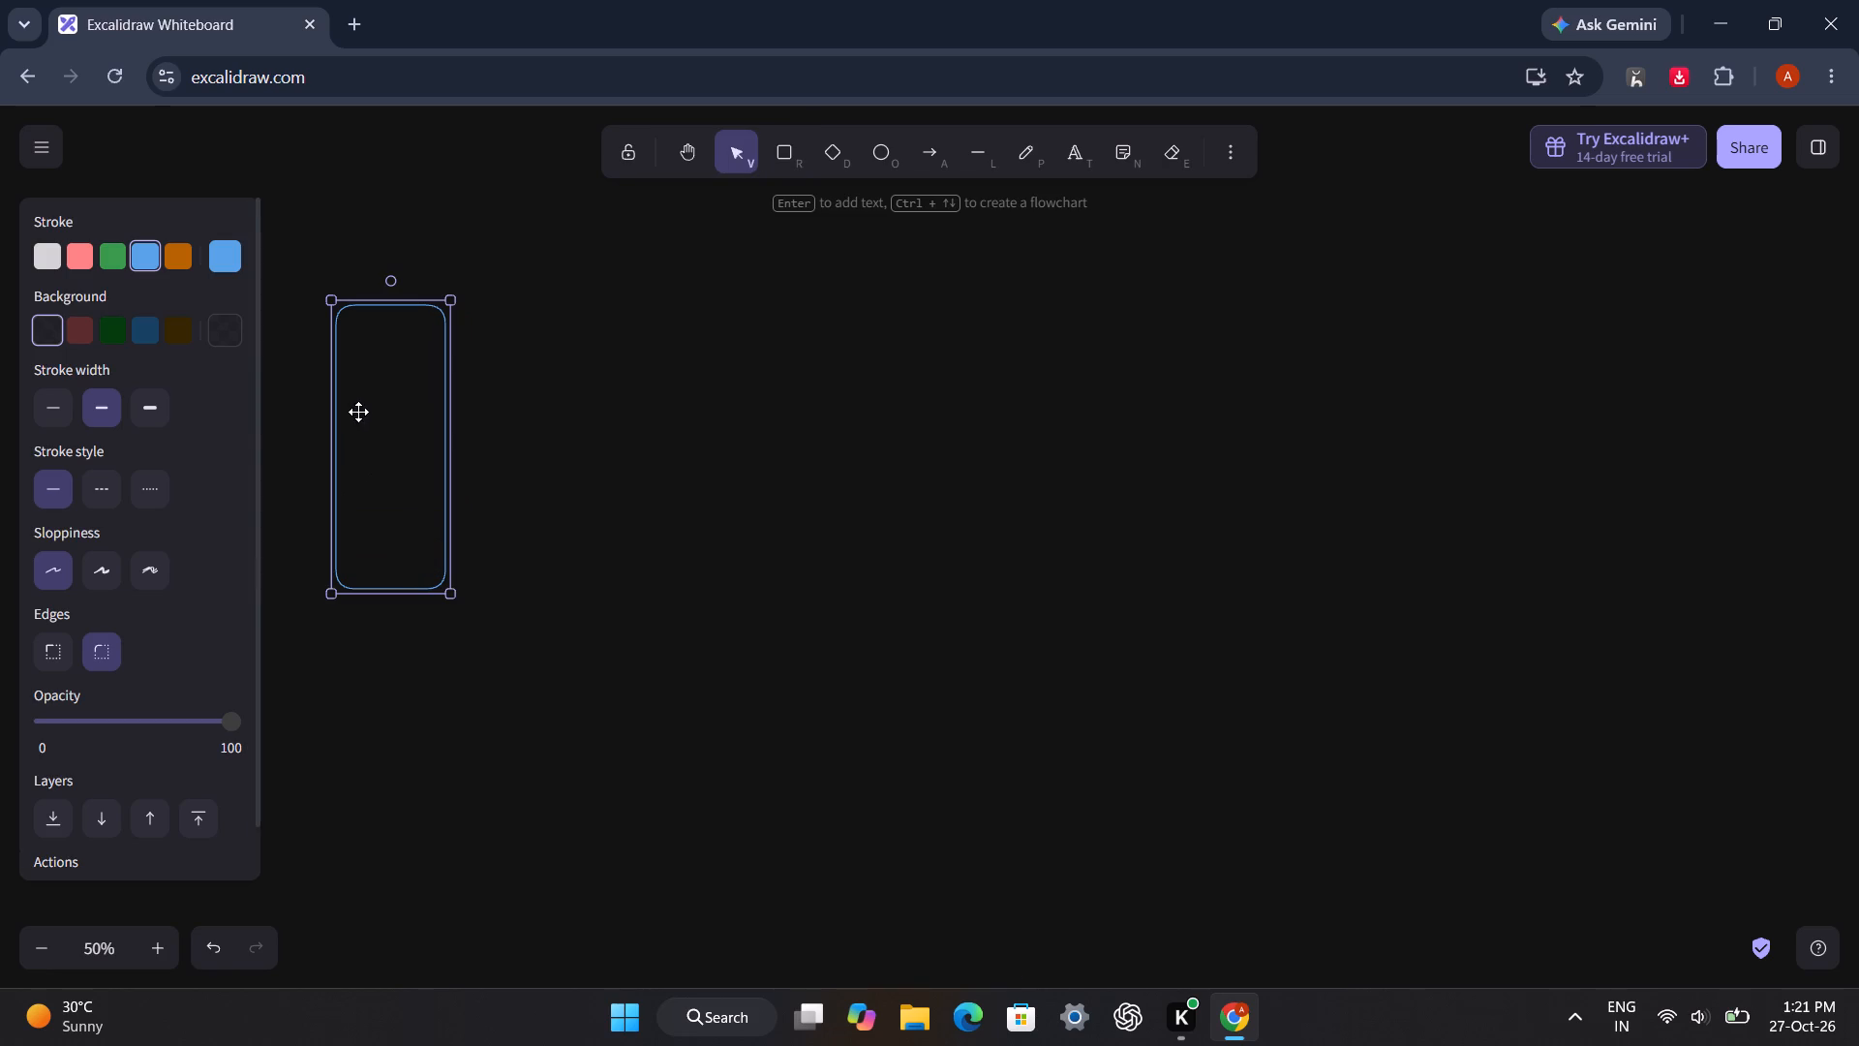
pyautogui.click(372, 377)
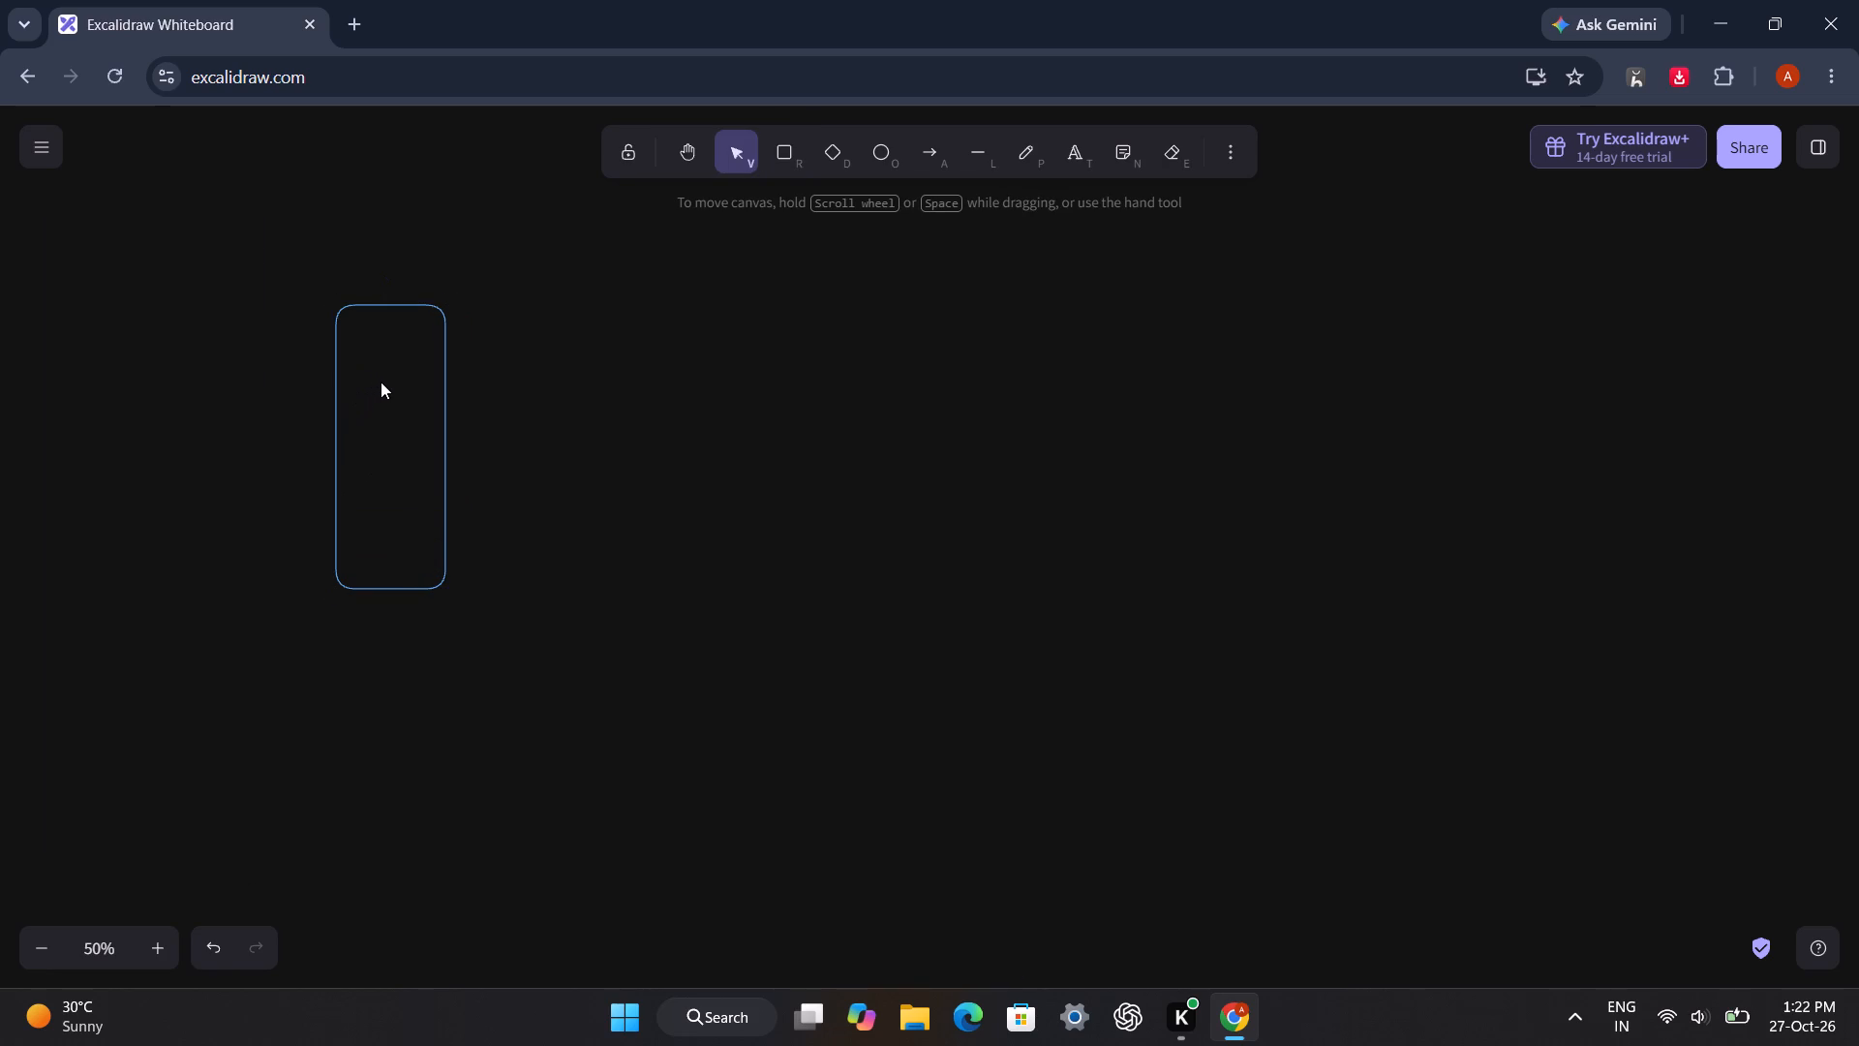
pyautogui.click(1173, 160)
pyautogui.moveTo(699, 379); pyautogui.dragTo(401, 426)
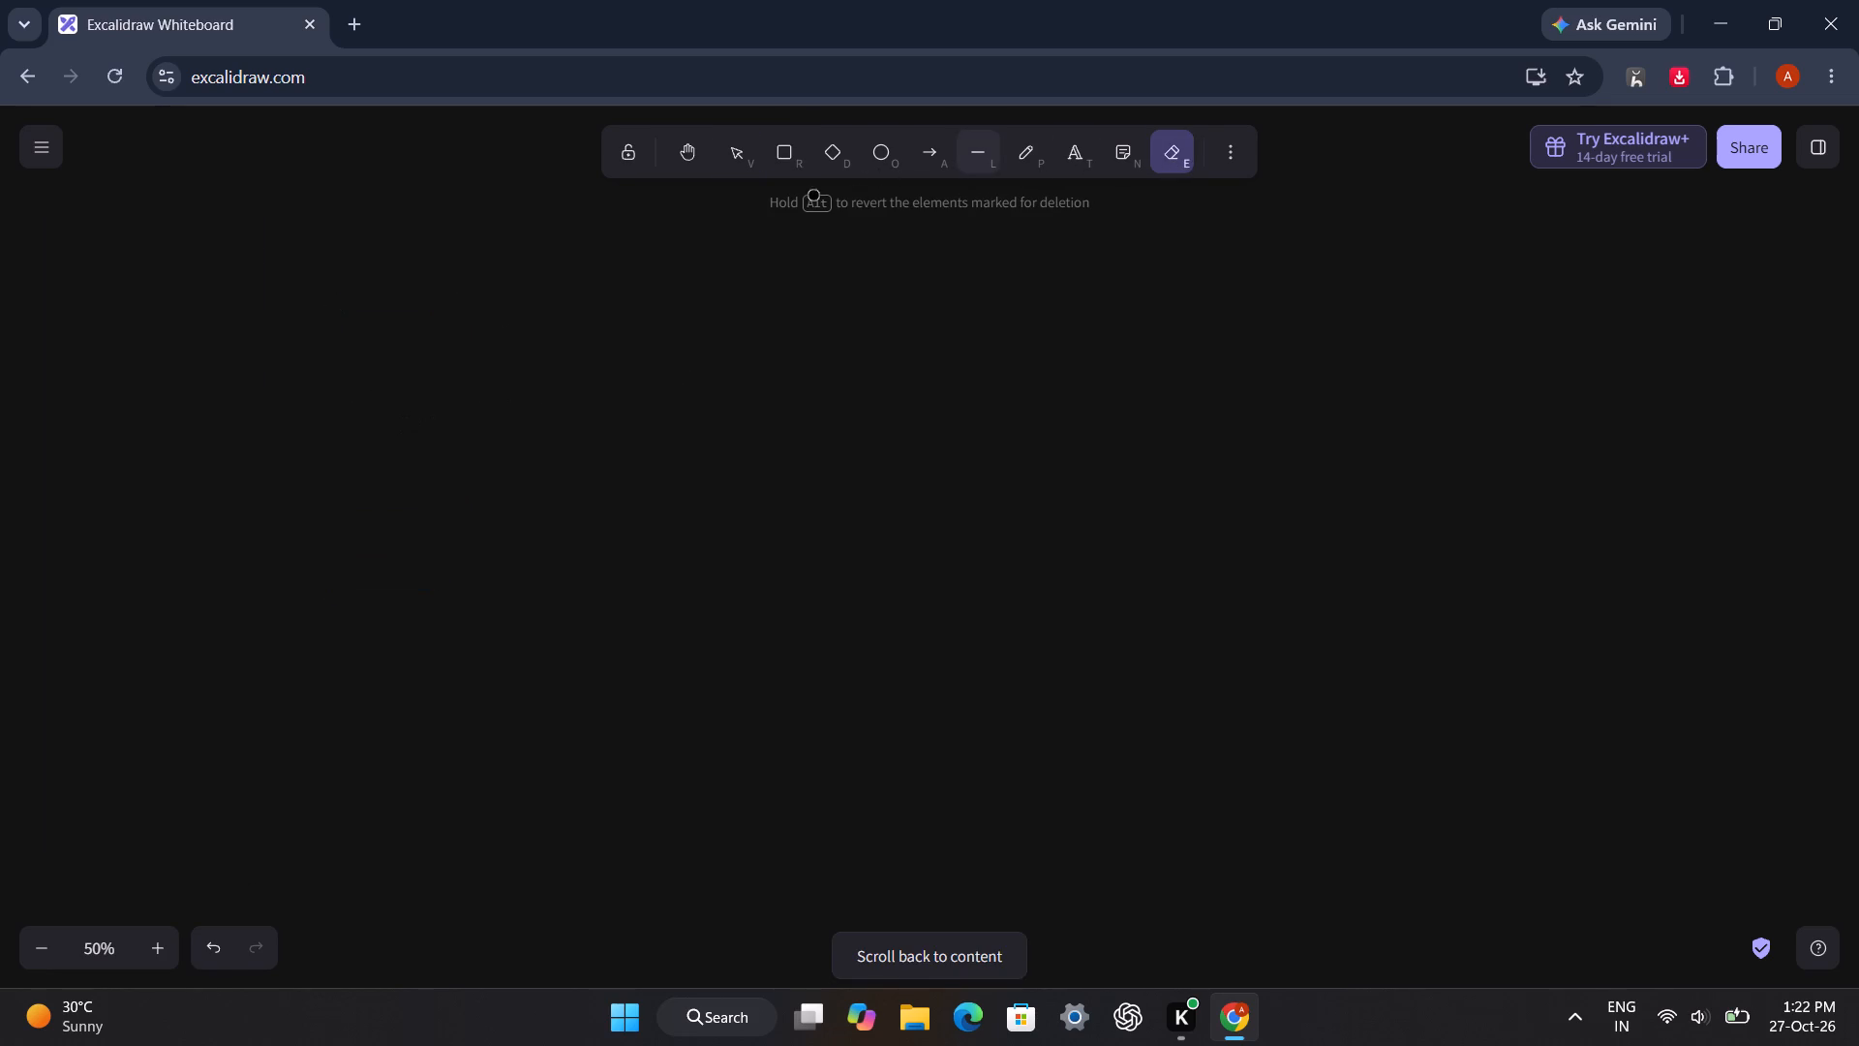
# Draw a wide, short blue rounded rectangle on the empty part of the canvas.
pyautogui.click(788, 165)
pyautogui.moveTo(374, 297); pyautogui.dragTo(421, 318)
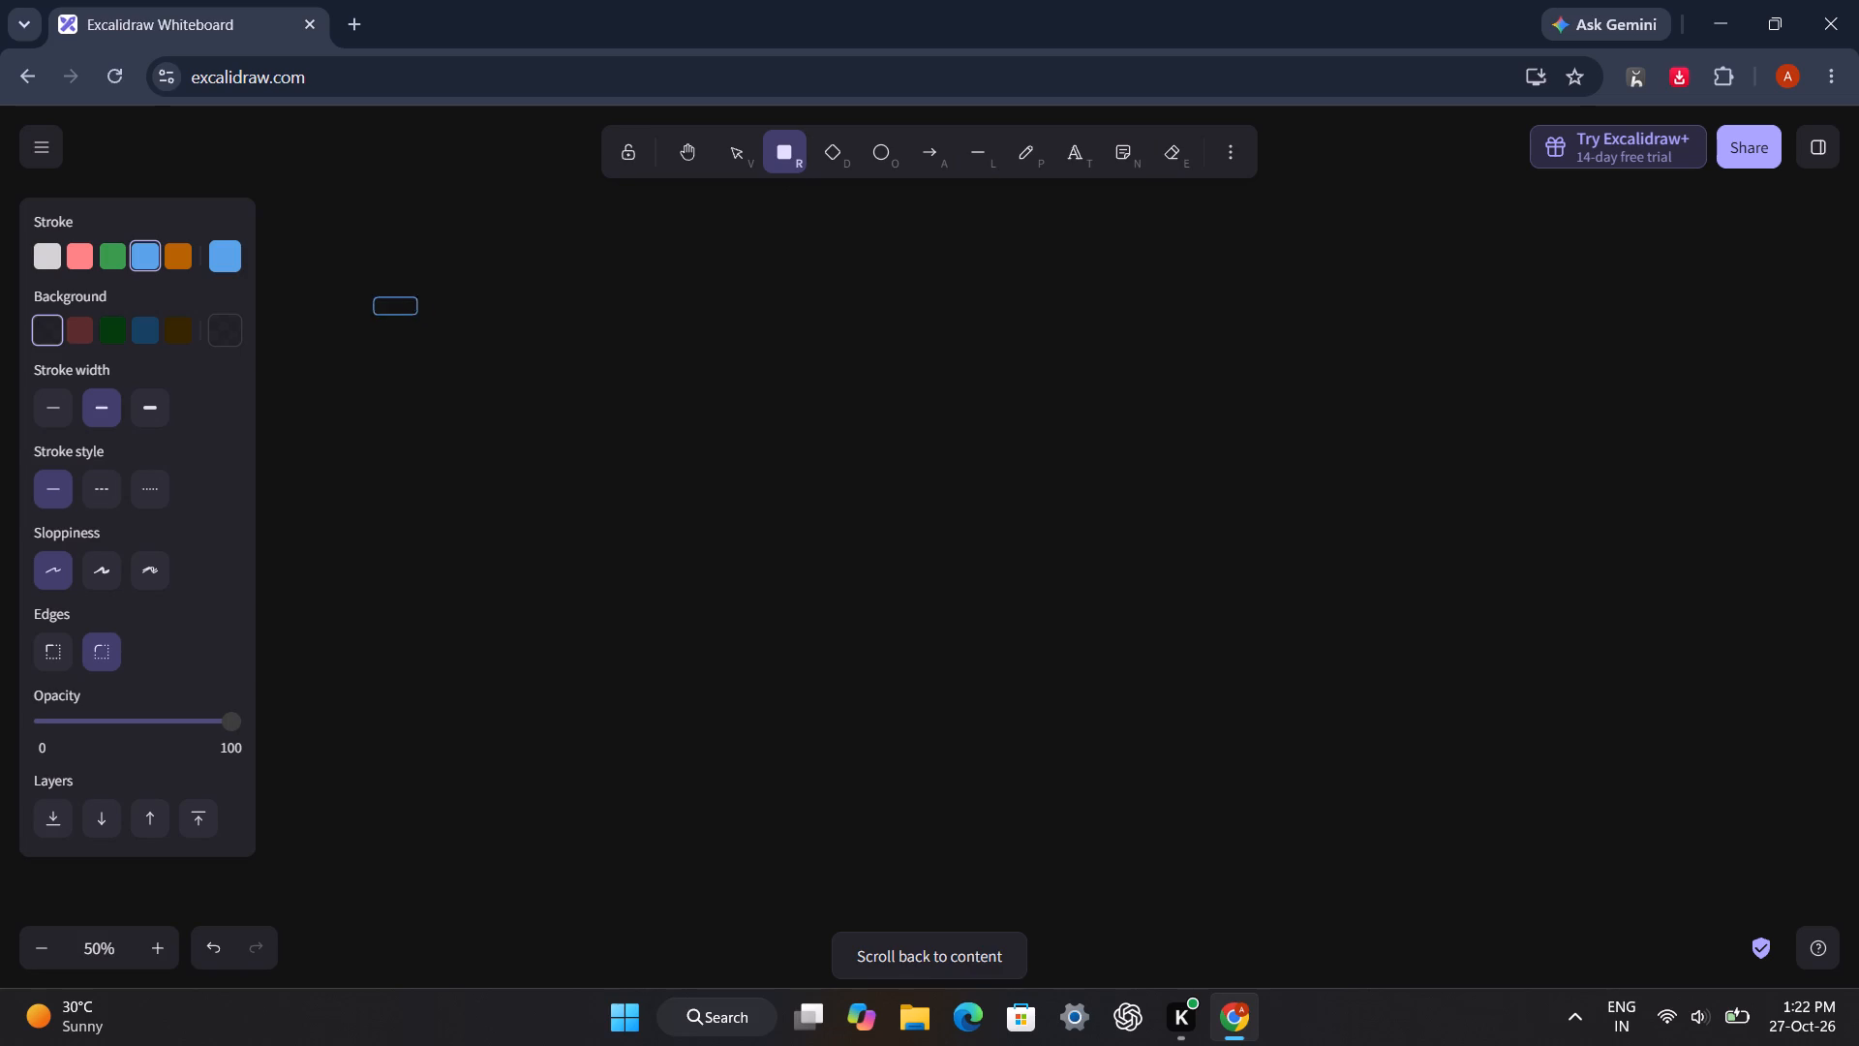
pyautogui.moveTo(421, 318); pyautogui.dragTo(588, 380)
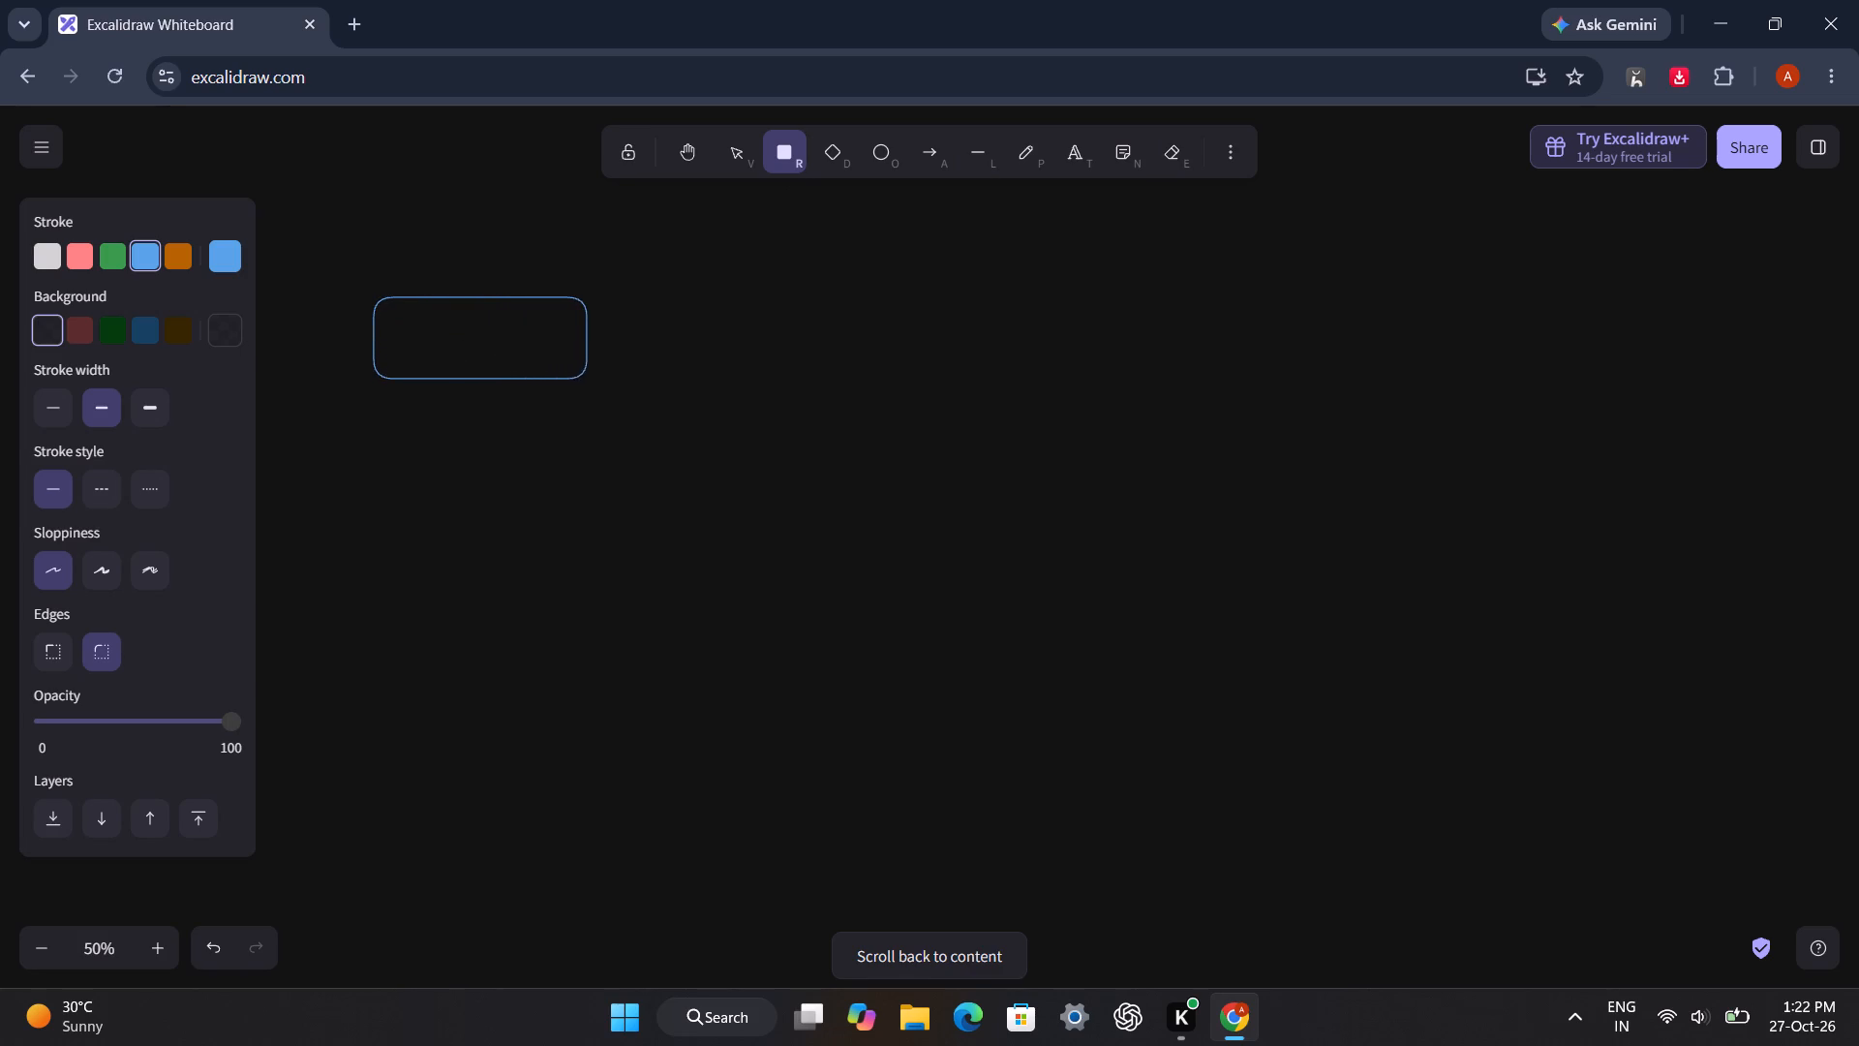
pyautogui.moveTo(588, 380); pyautogui.dragTo(601, 393)
# Add the text "Client" inside the rectangle and set its font size to XL.
pyautogui.doubleClick(433, 359)
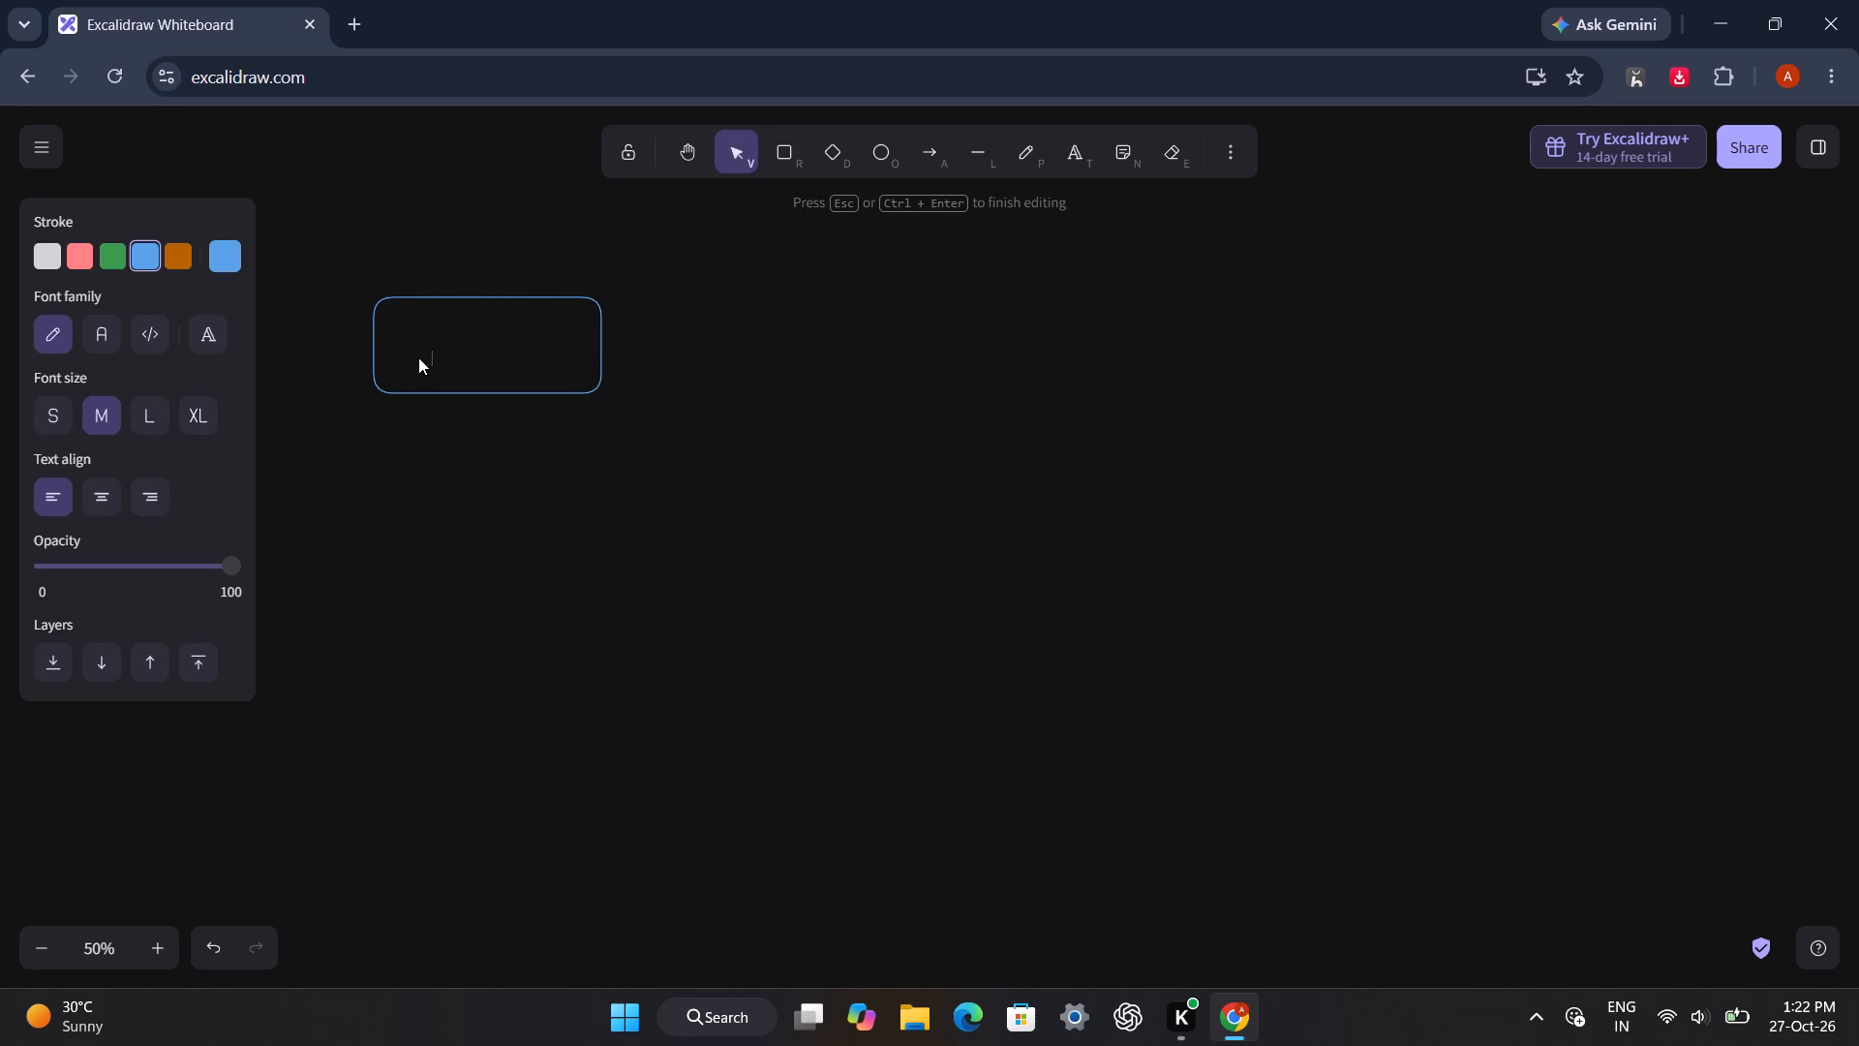
pyautogui.doubleClick(419, 330)
pyautogui.click(166, 950)
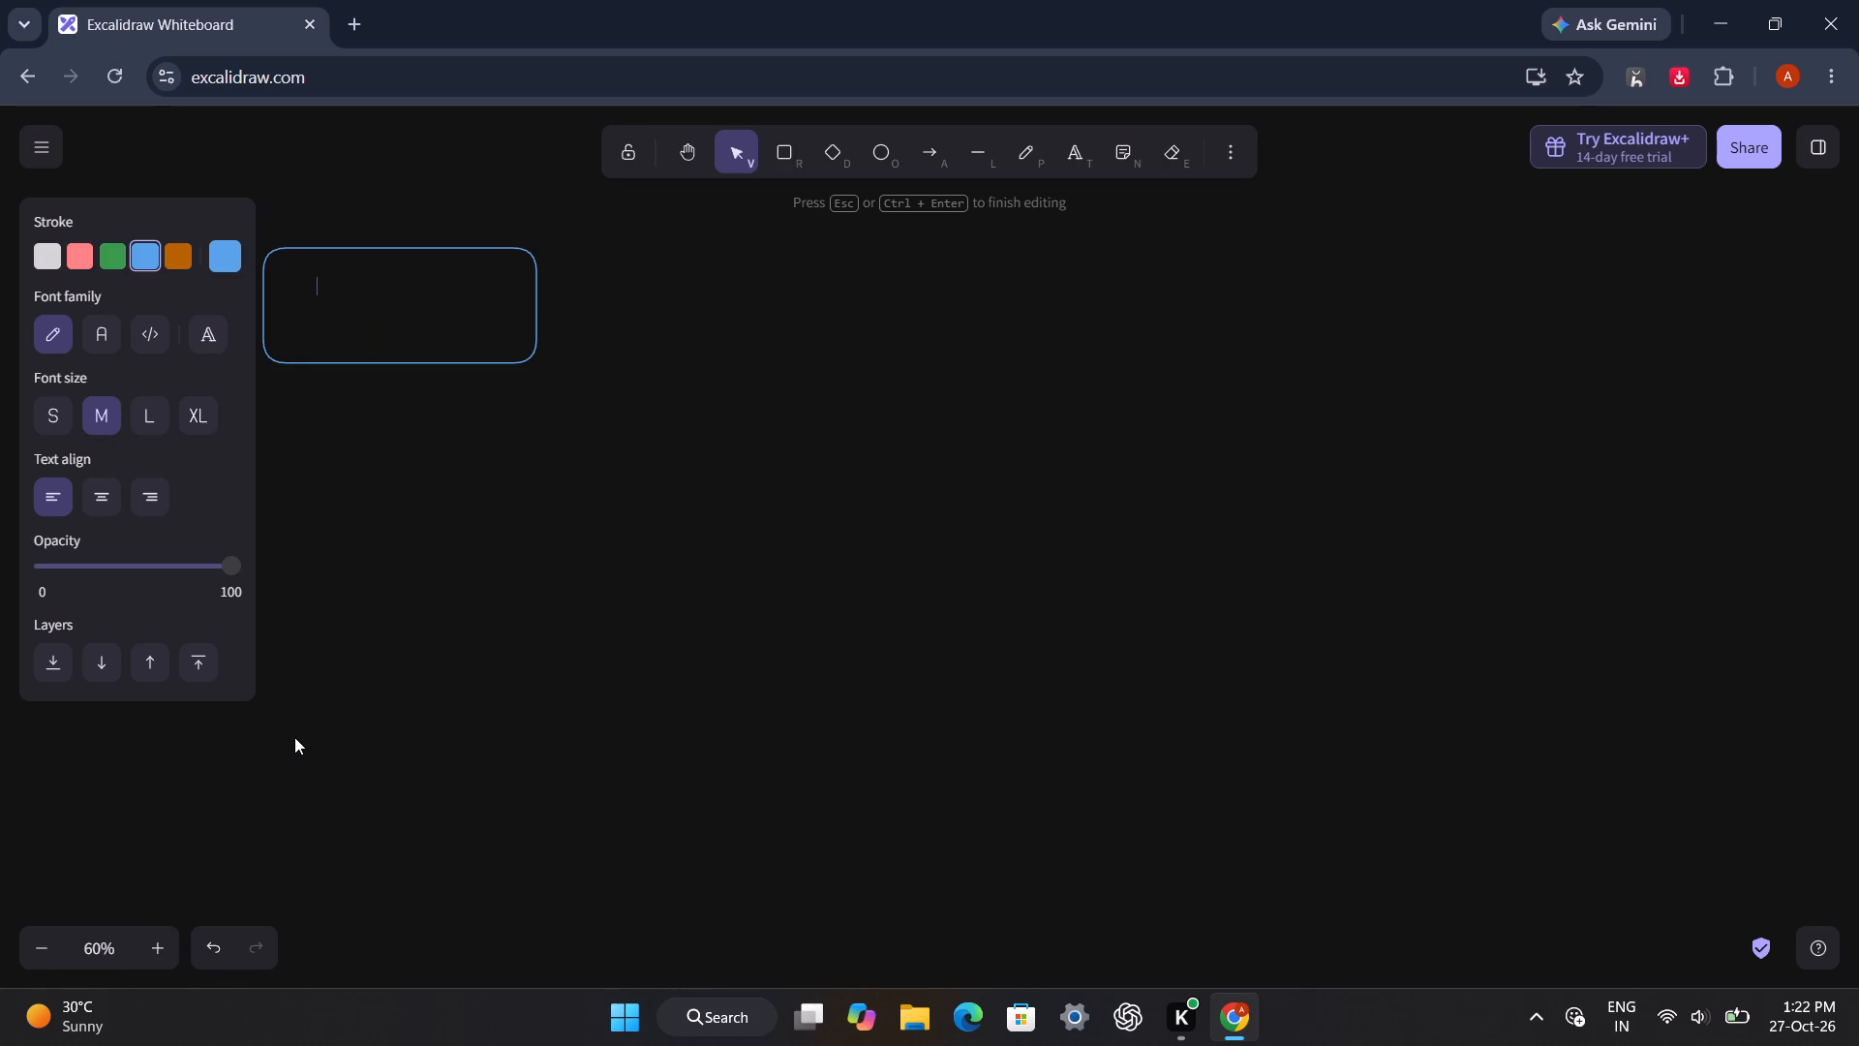
pyautogui.write('Cli')
pyautogui.write('ent')
pyautogui.click(149, 424)
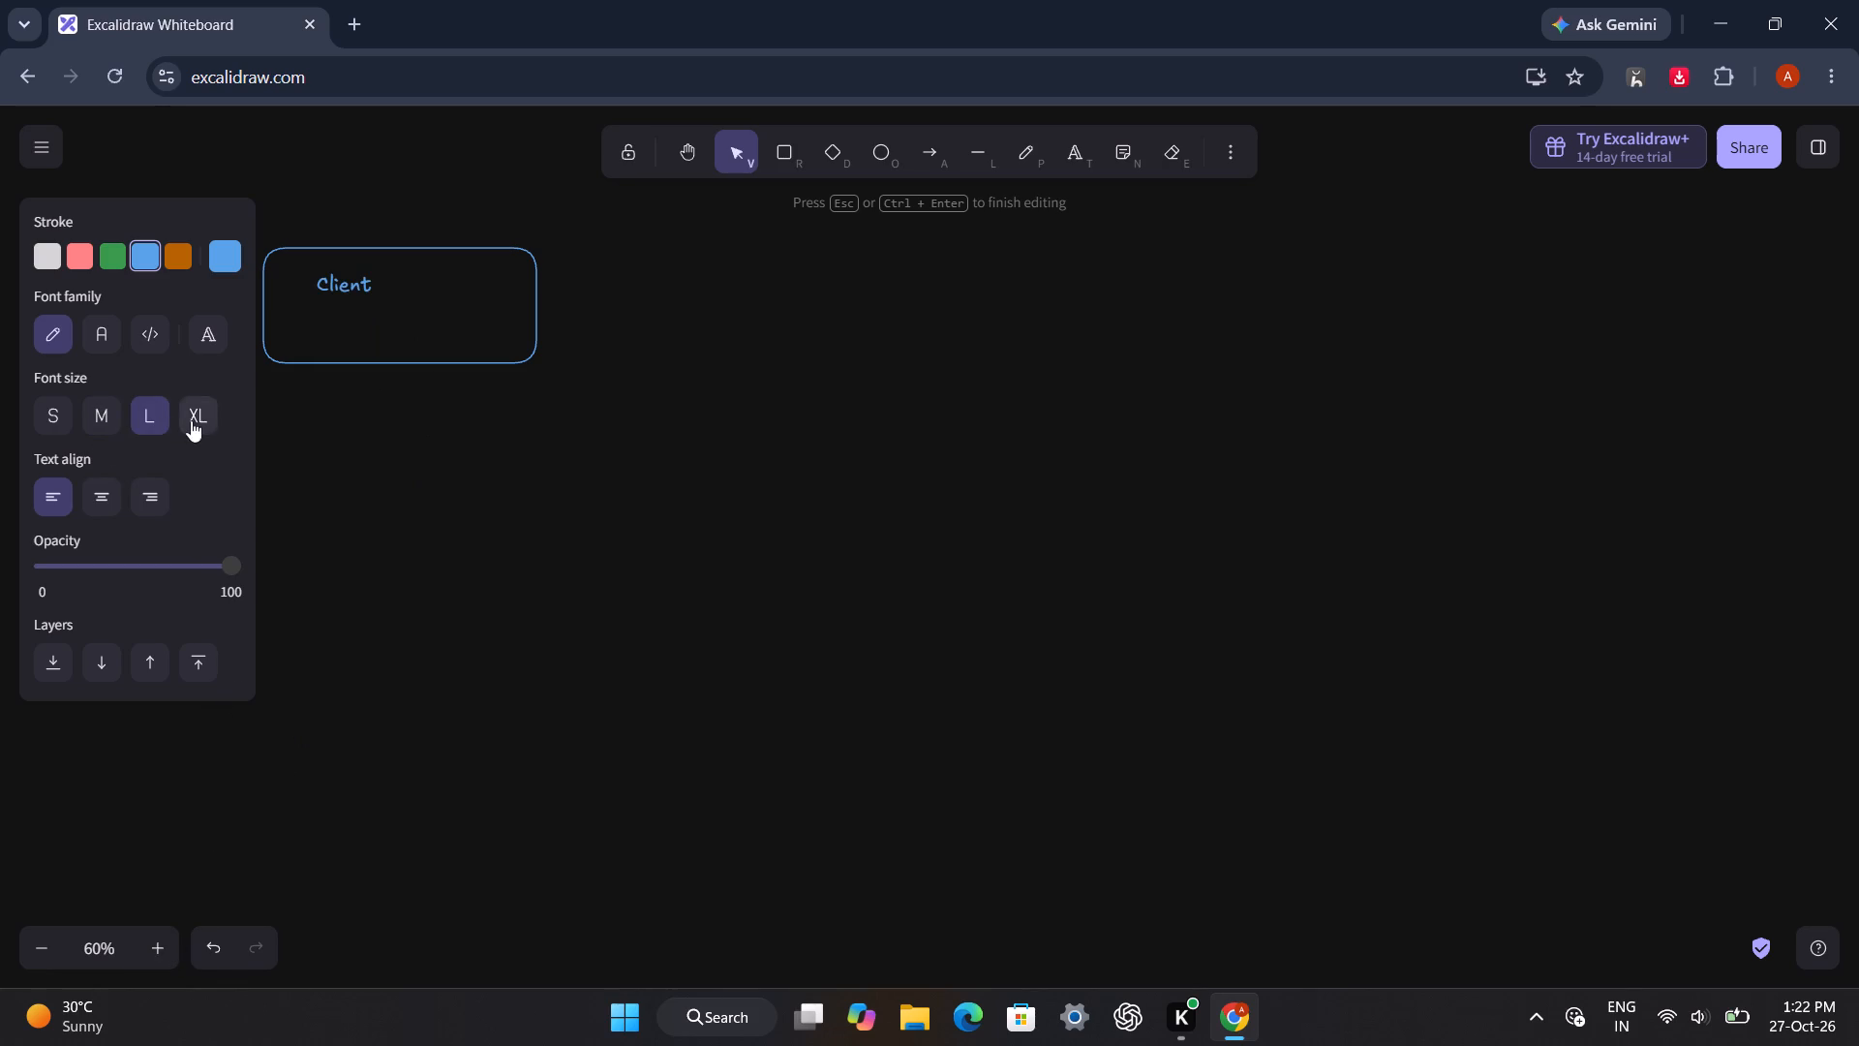
pyautogui.click(198, 420)
pyautogui.click(358, 277)
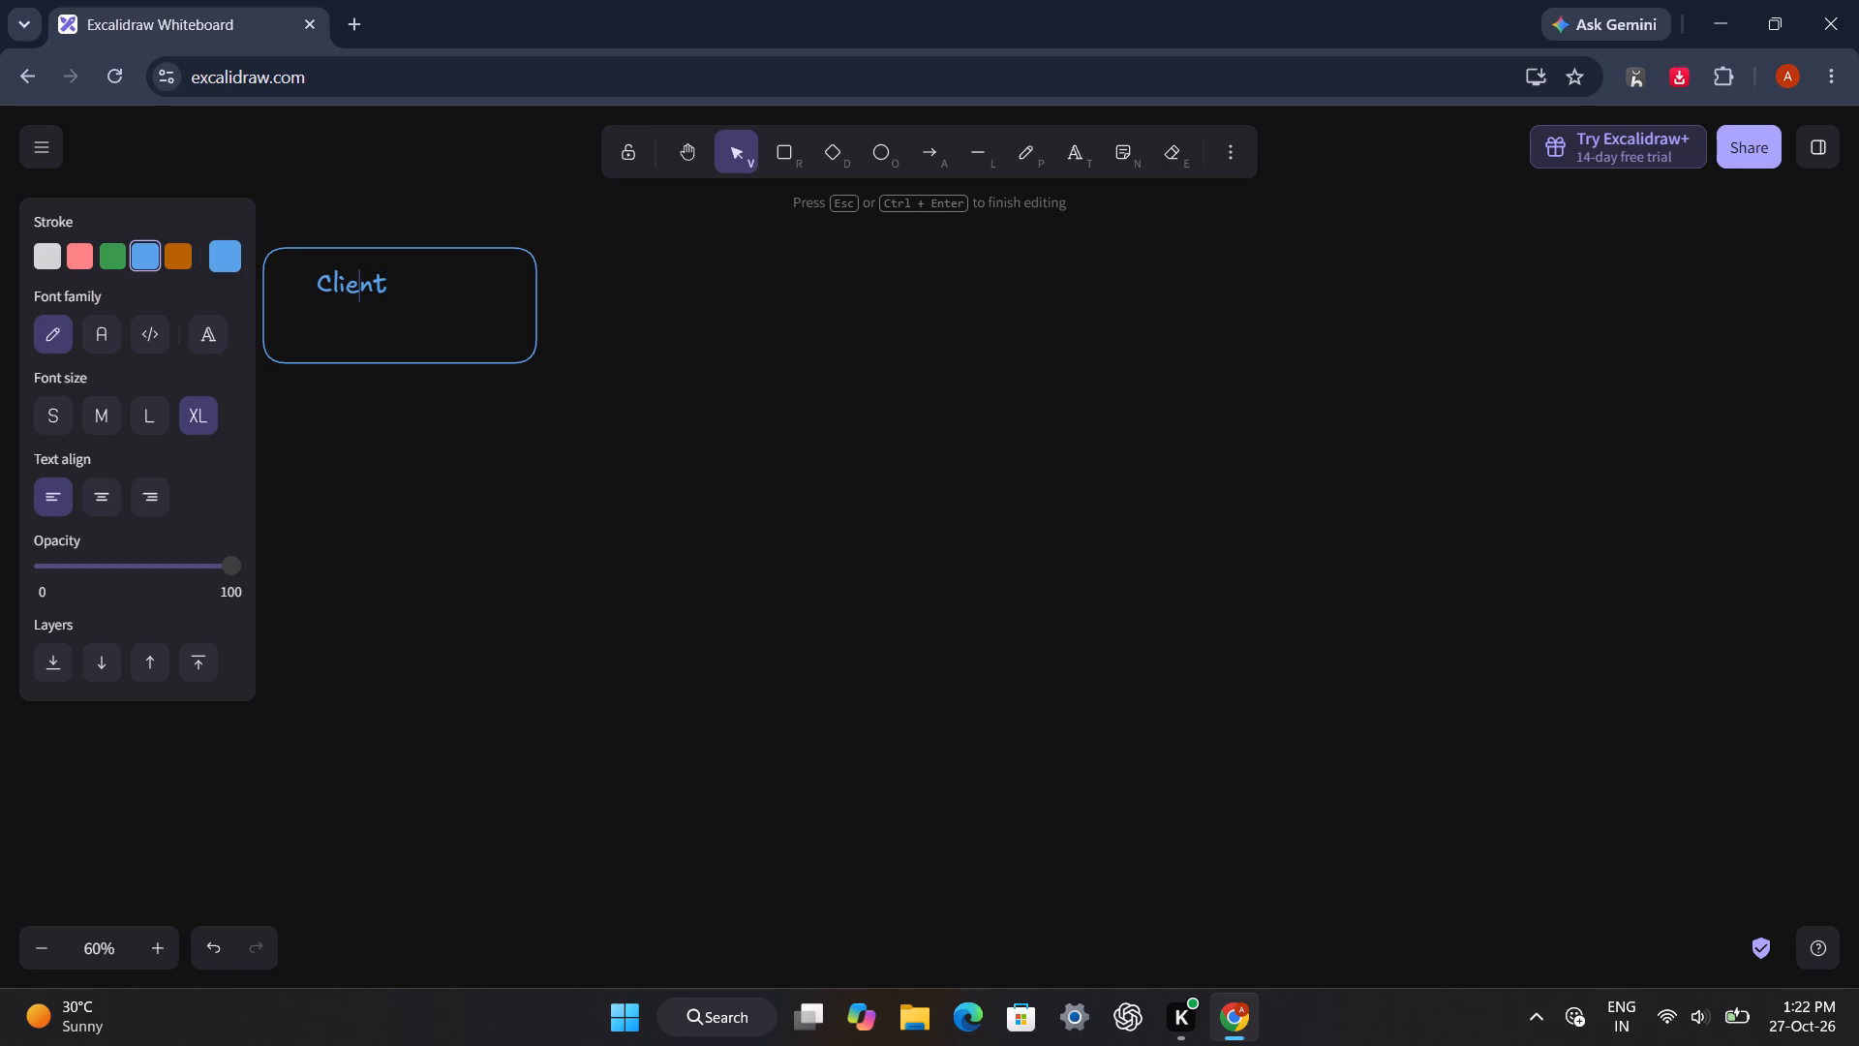
pyautogui.click(402, 285)
# Move the "Client" text to roughly the centre of the rectangle and deselect it.
pyautogui.moveTo(348, 299); pyautogui.dragTo(382, 319)
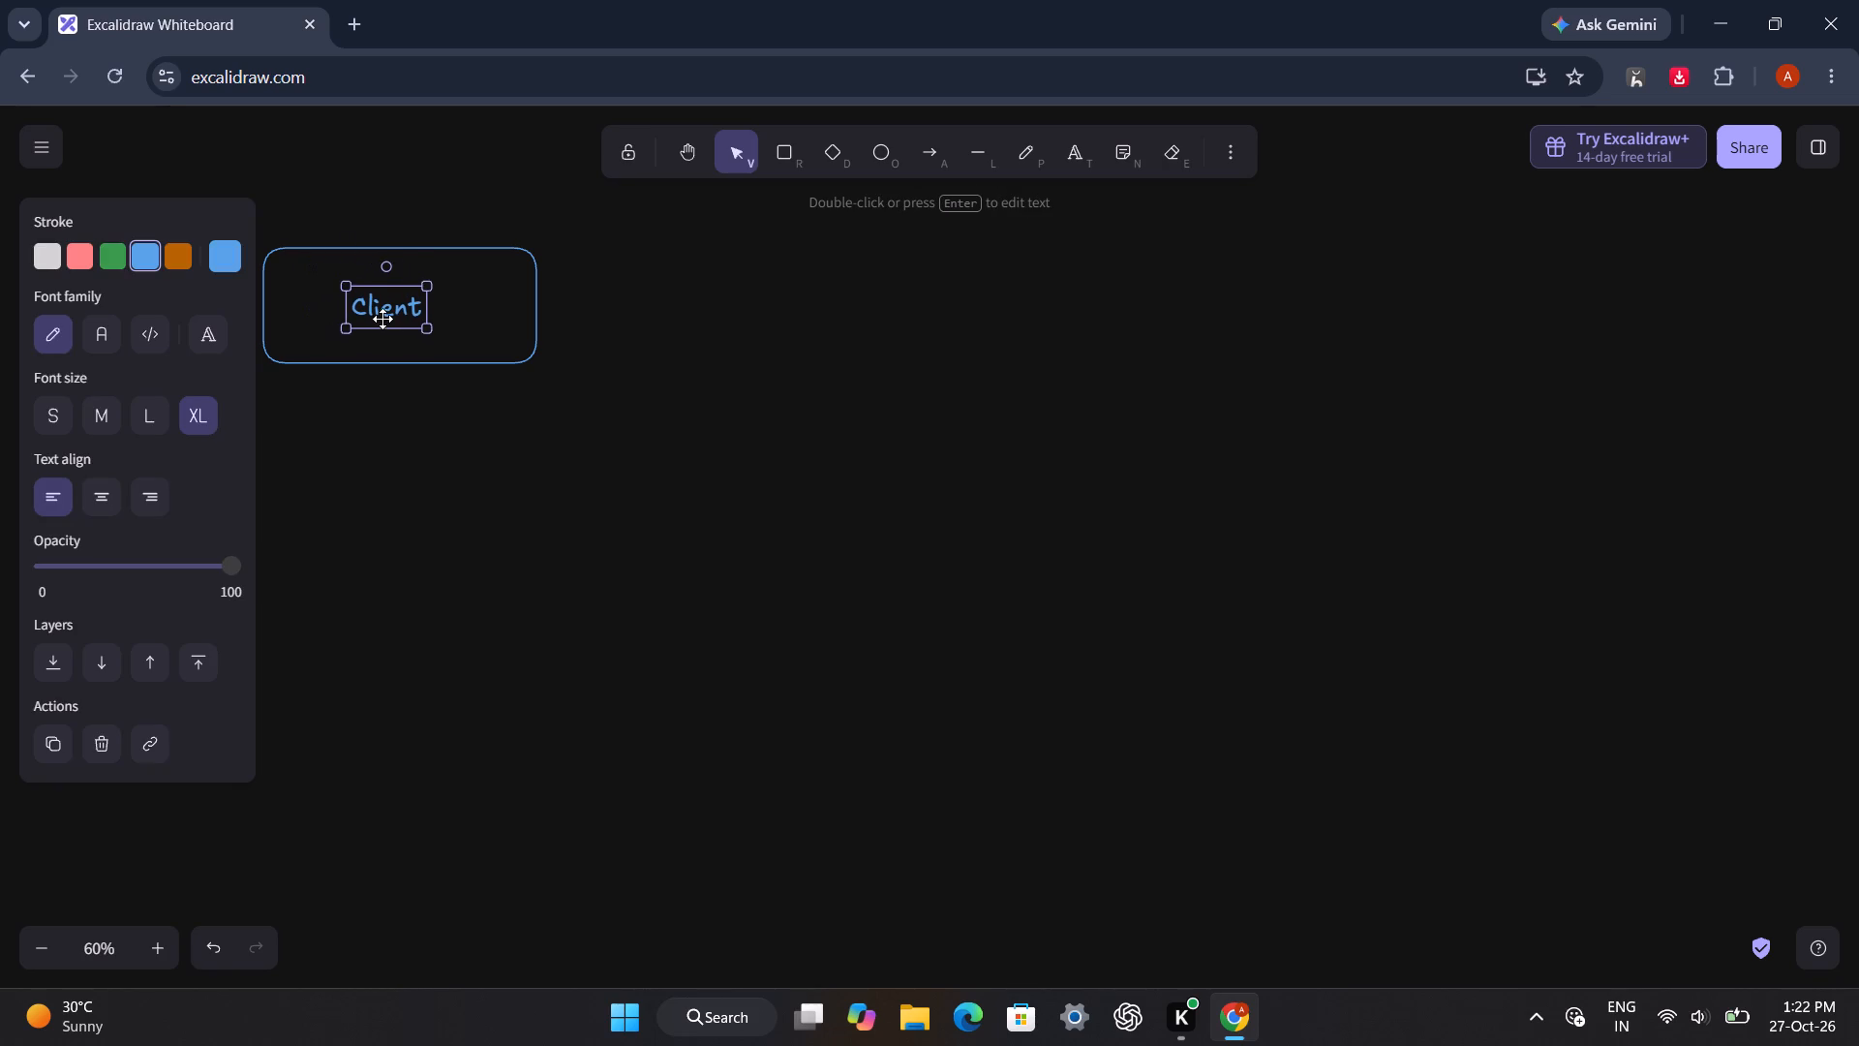
pyautogui.moveTo(382, 319); pyautogui.dragTo(382, 318)
pyautogui.click(620, 343)
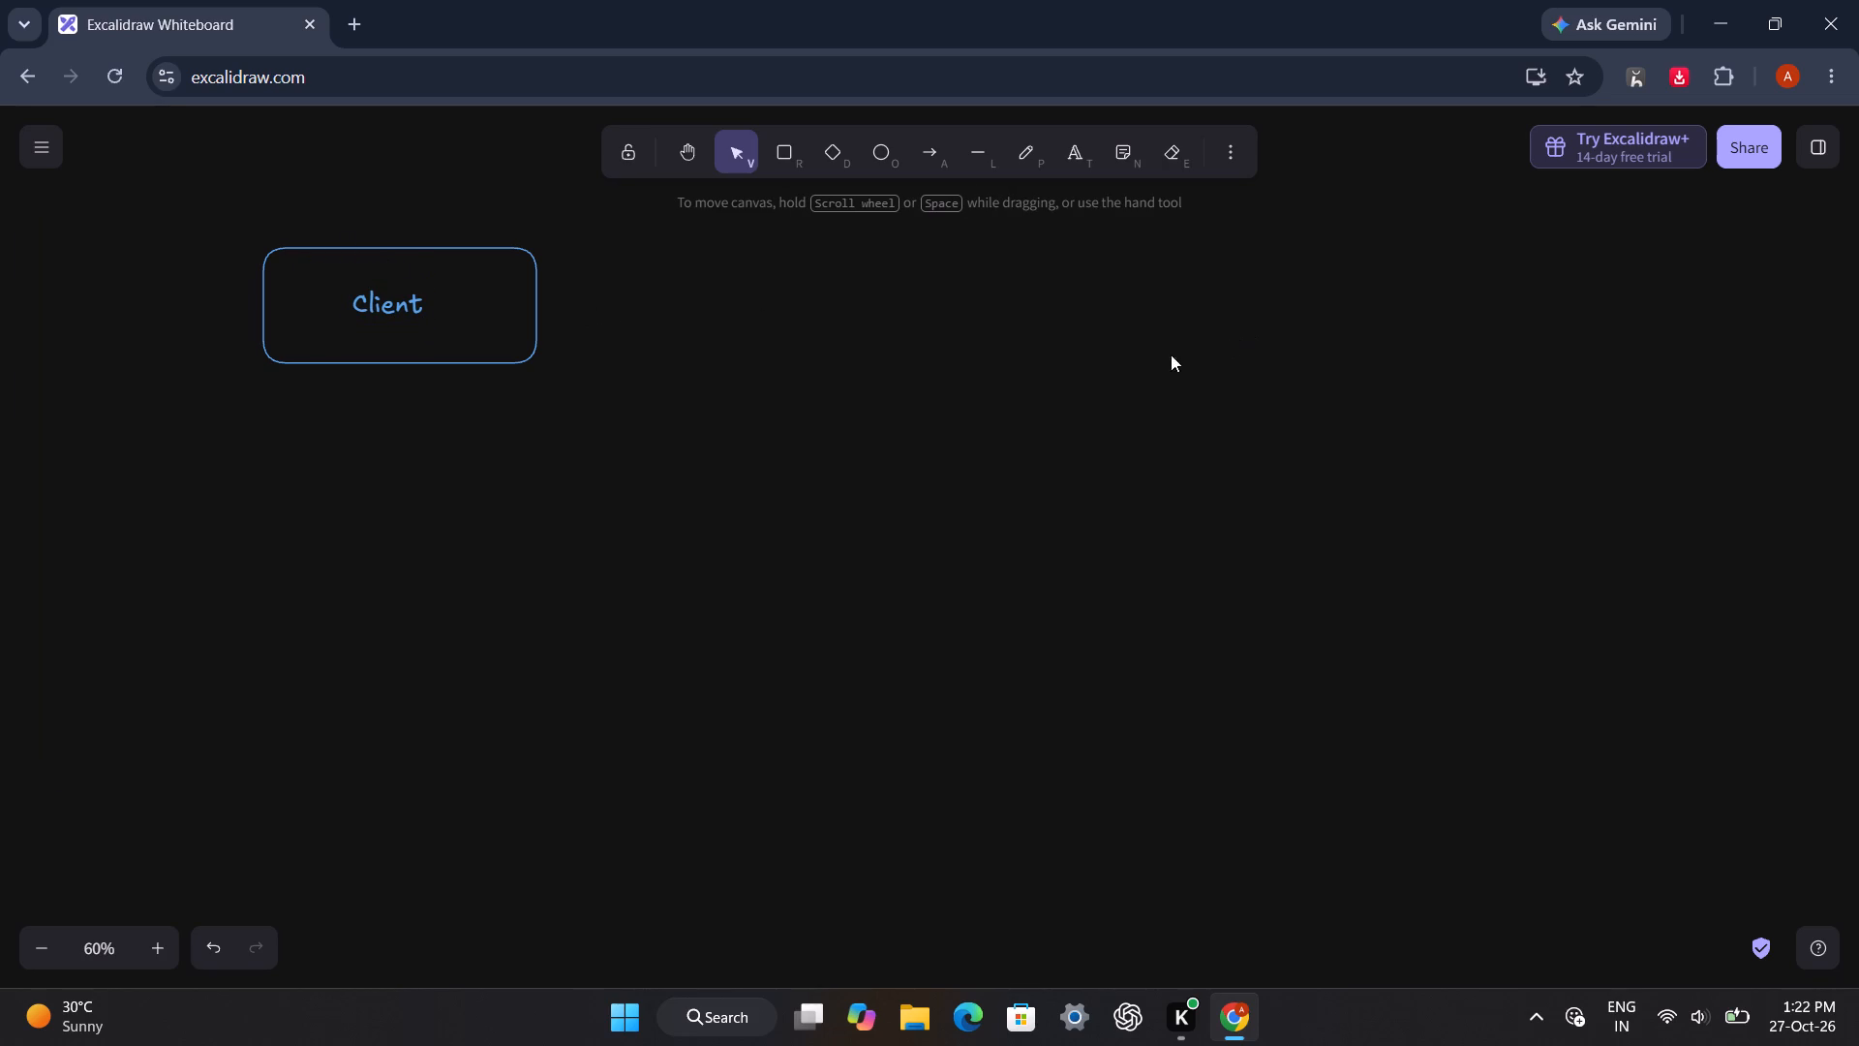
# Draw a tall blue rounded rectangle to the right of the "Client" box, leaving a gap between them.
pyautogui.click(784, 161)
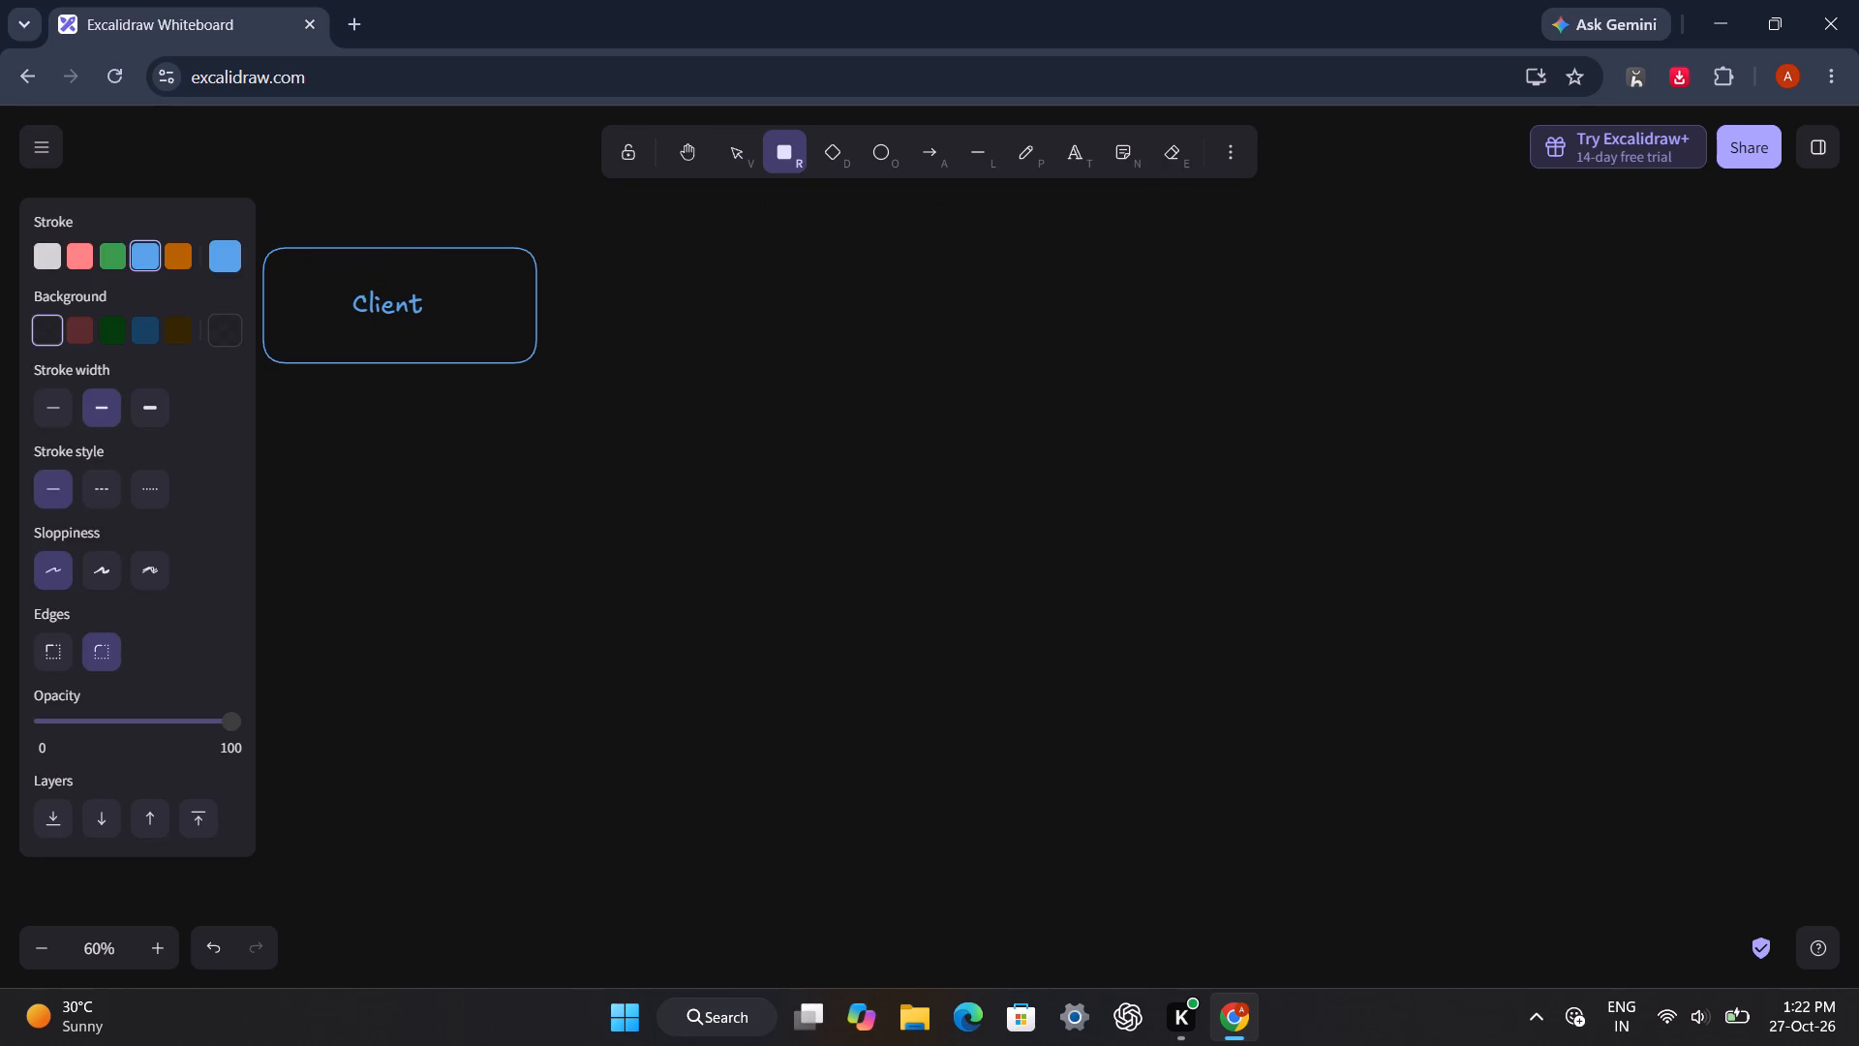
pyautogui.moveTo(752, 256); pyautogui.dragTo(892, 472)
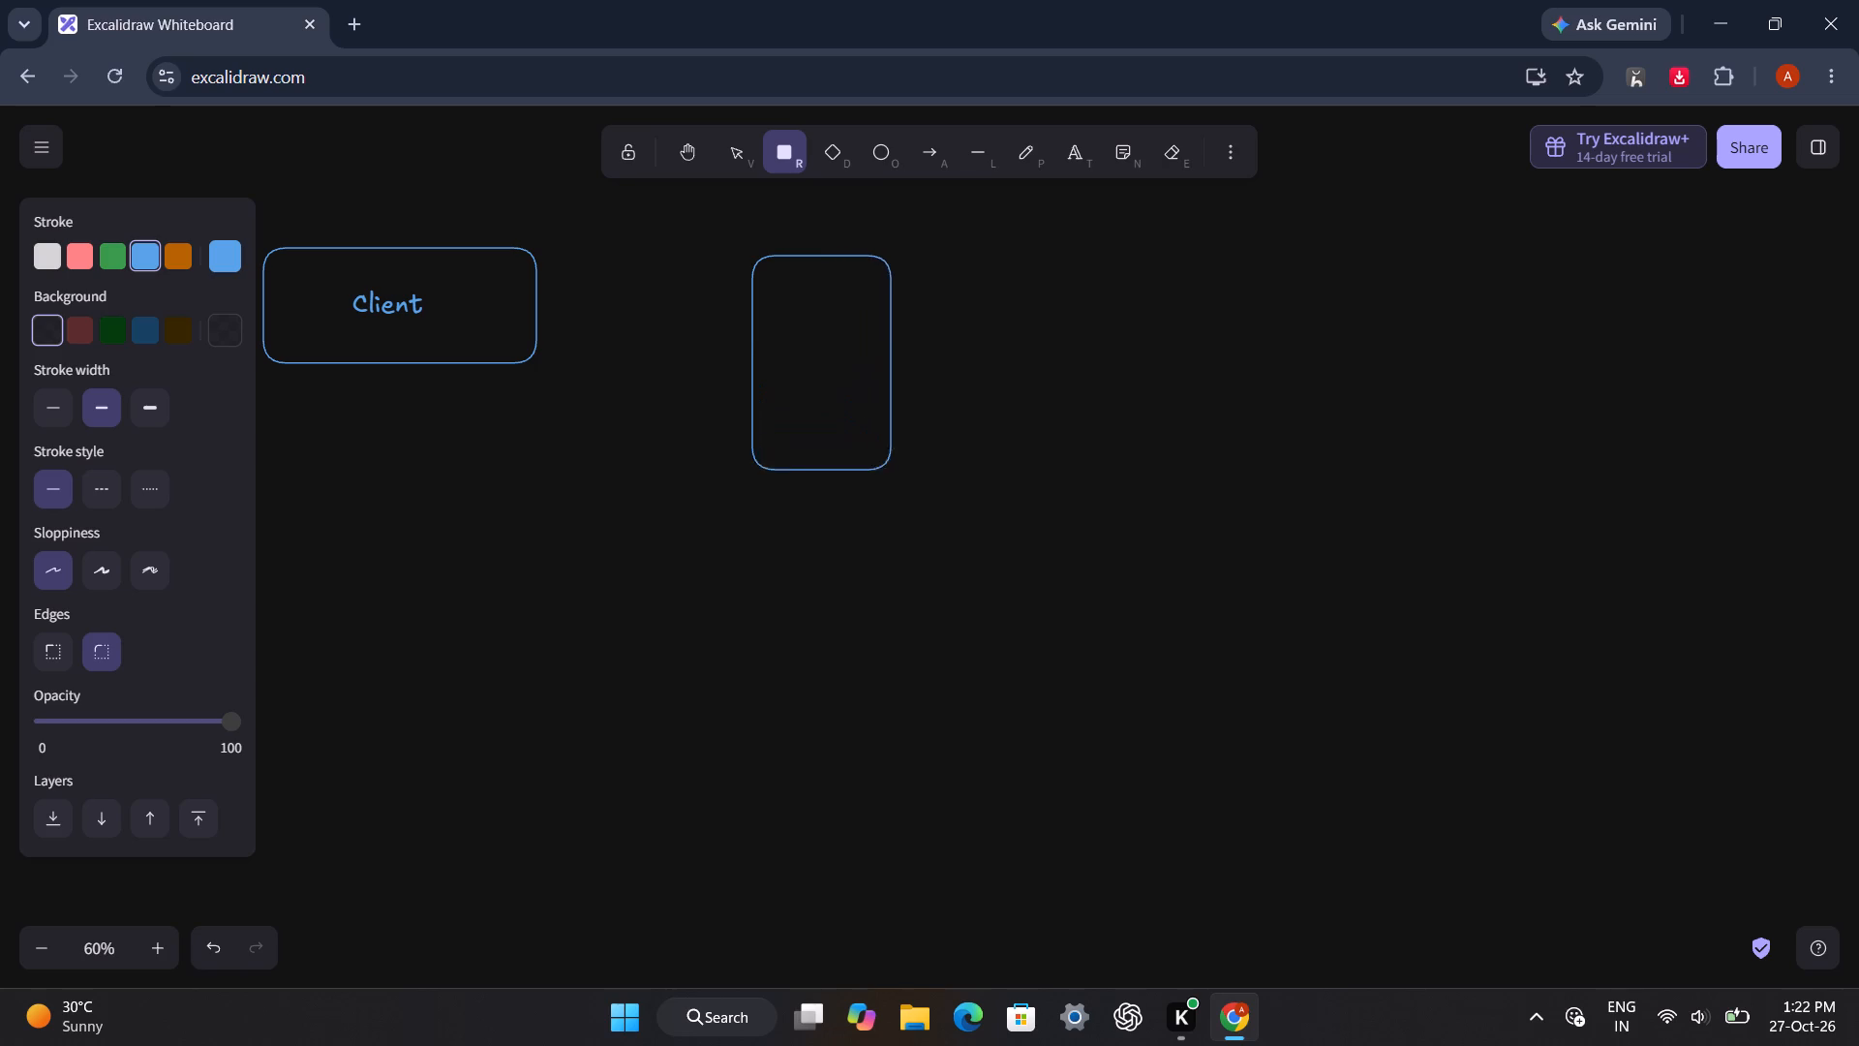
pyautogui.moveTo(892, 472); pyautogui.dragTo(940, 608)
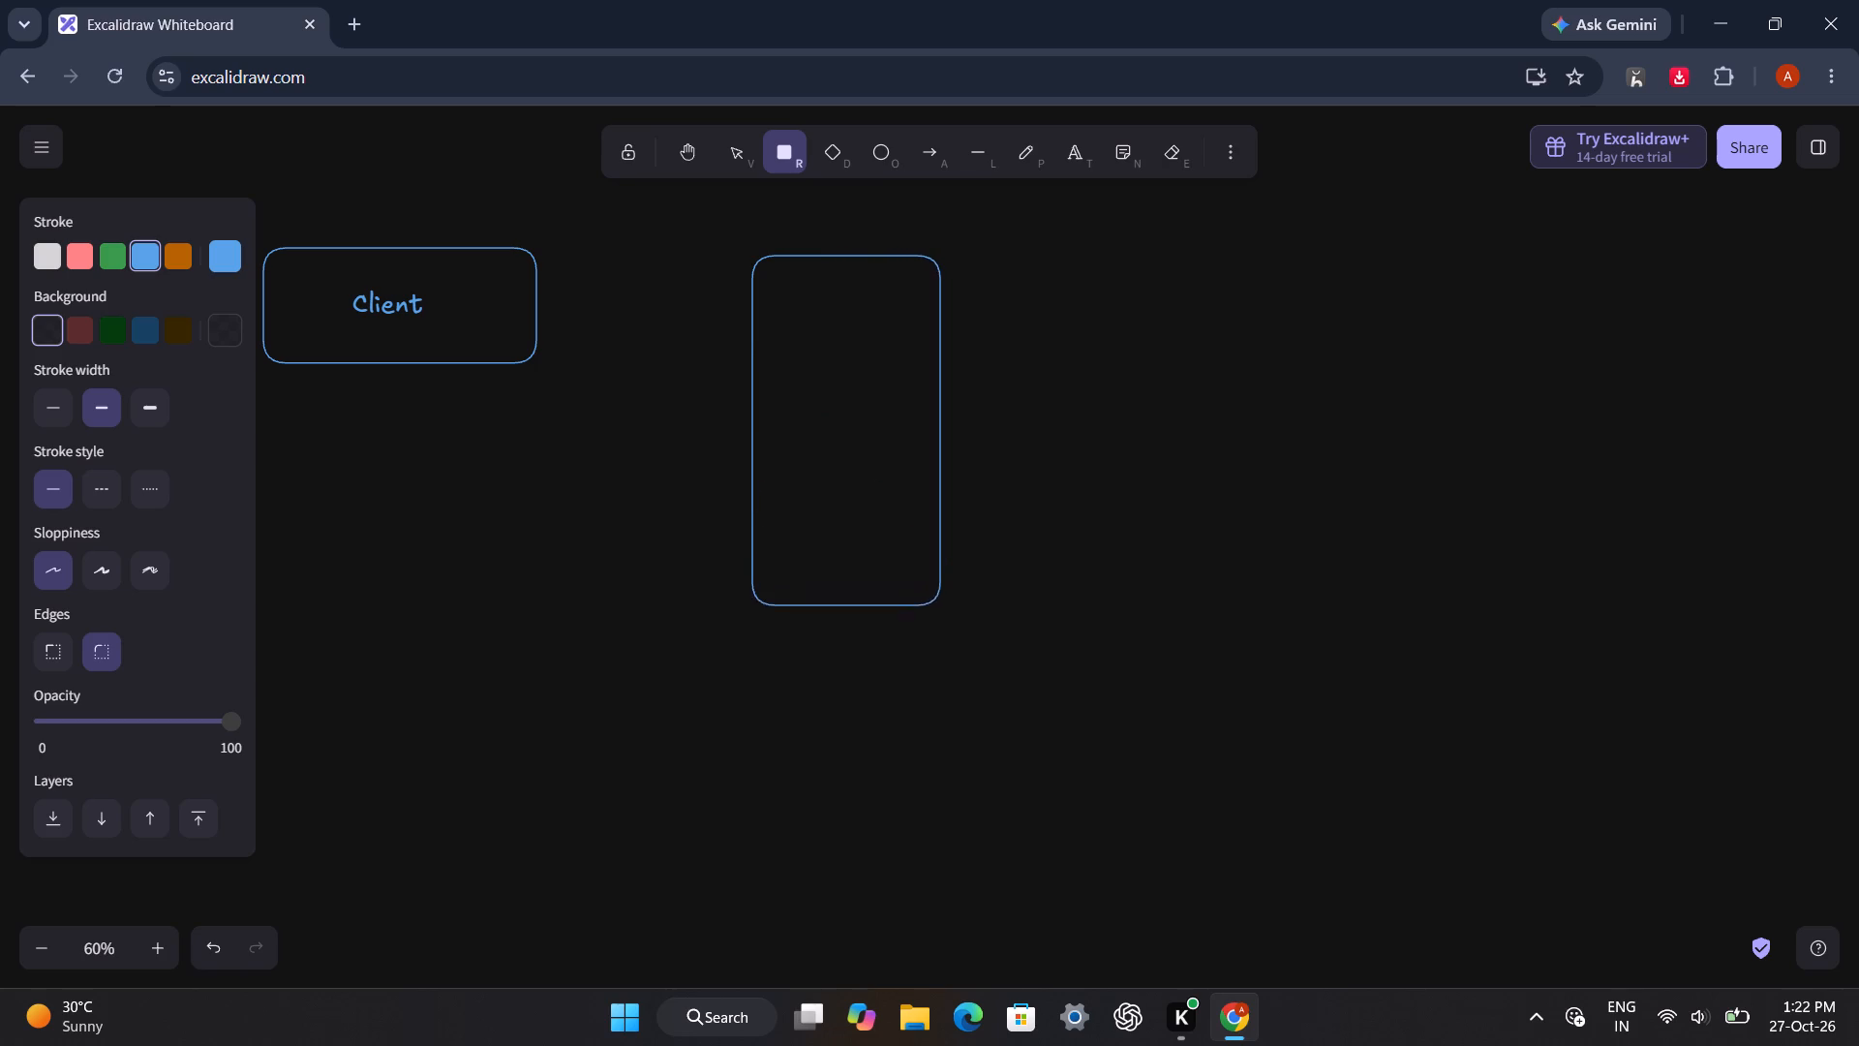
pyautogui.moveTo(940, 608); pyautogui.dragTo(960, 630)
# Add the two-line text "Api Gateway" inside the tall rectangle and move it to roughly the centre.
pyautogui.doubleClick(804, 376)
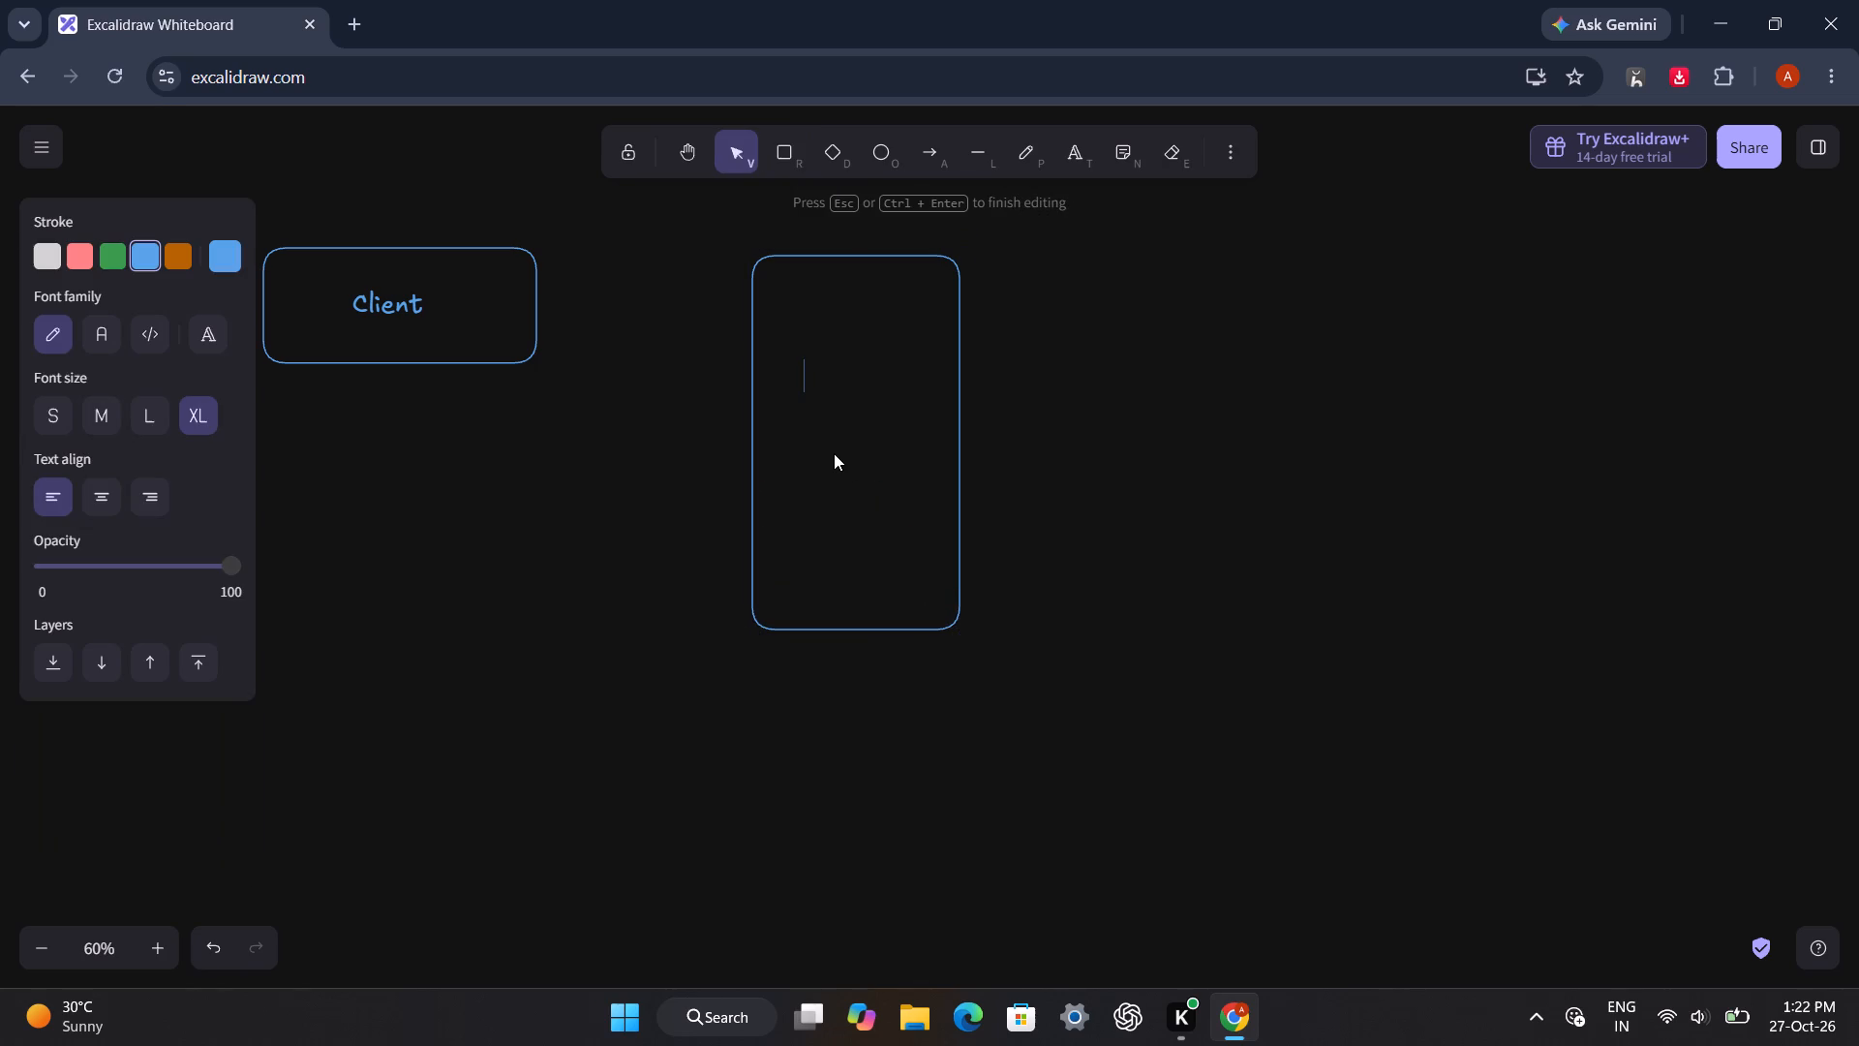
pyautogui.write('Api')
pyautogui.press('space')
pyautogui.press('Return')
pyautogui.write('Gateway')
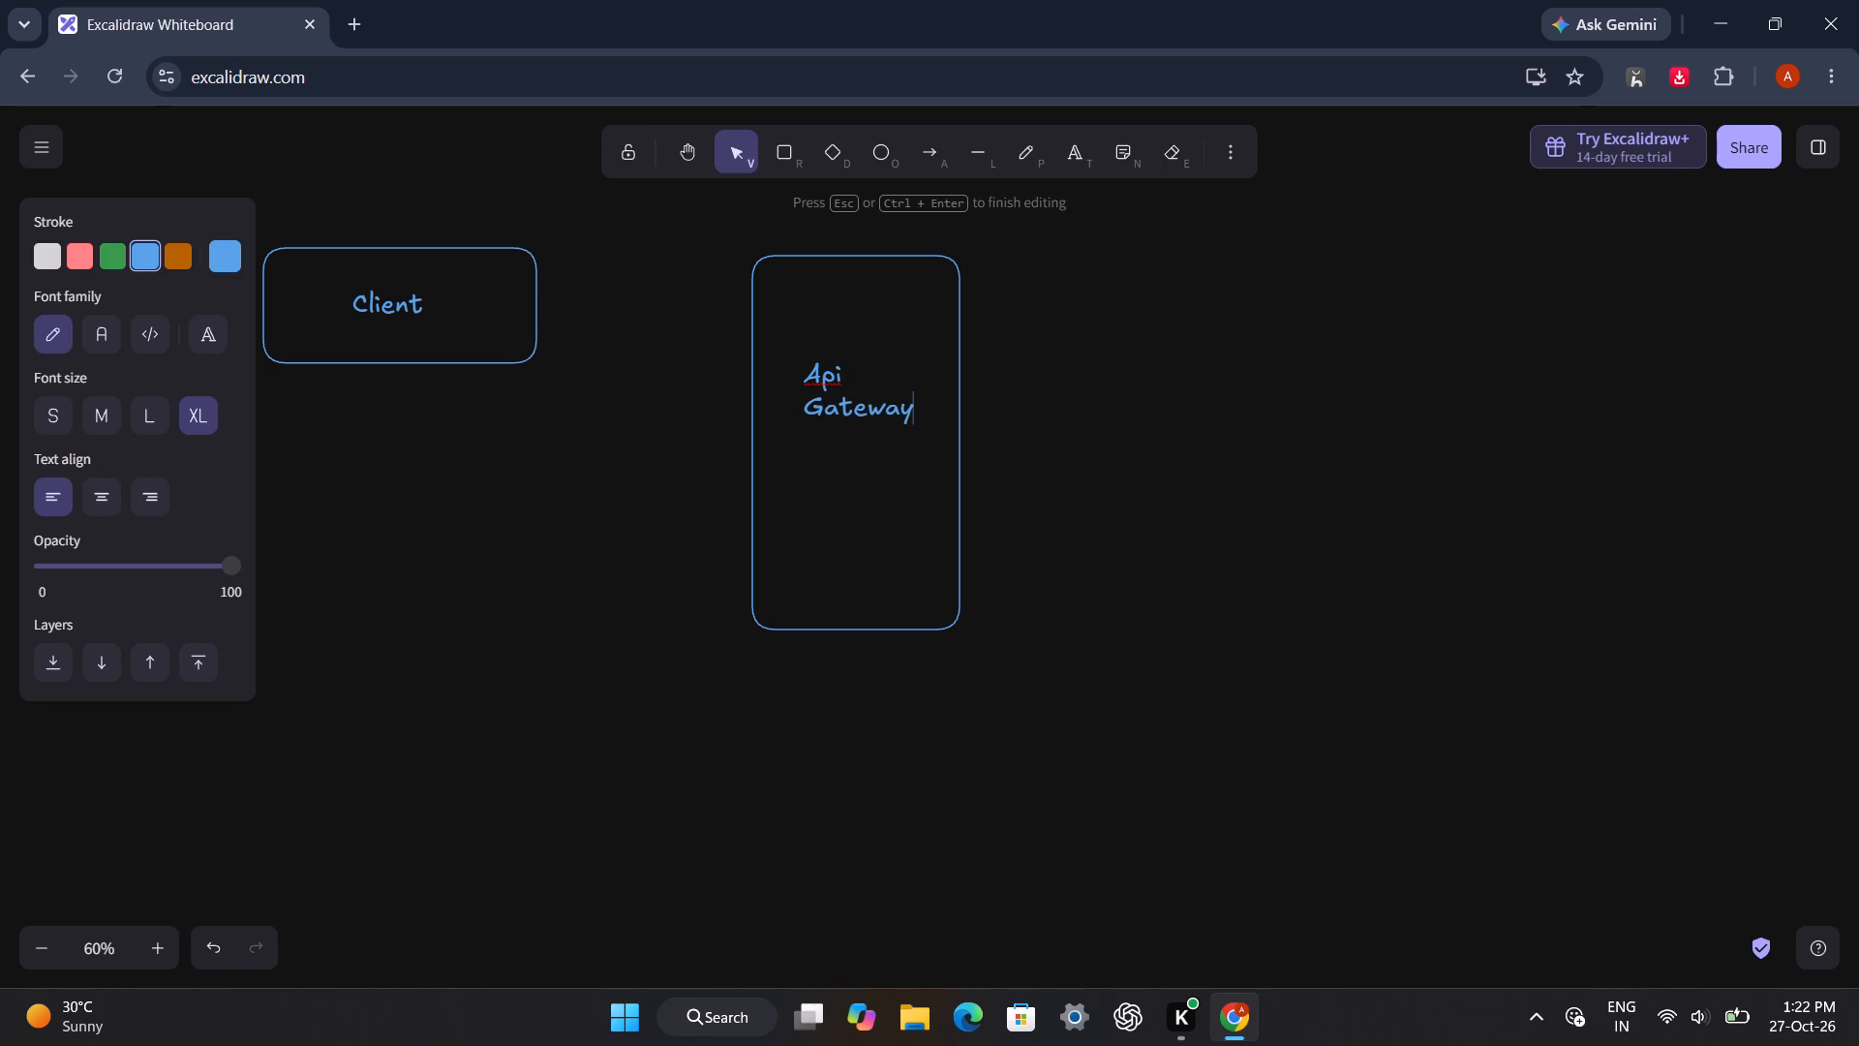
pyautogui.click(905, 462)
pyautogui.moveTo(831, 376); pyautogui.dragTo(821, 415)
# Slightly reduce the height of the "Client" rectangle by raising its bottom edge.
pyautogui.click(405, 316)
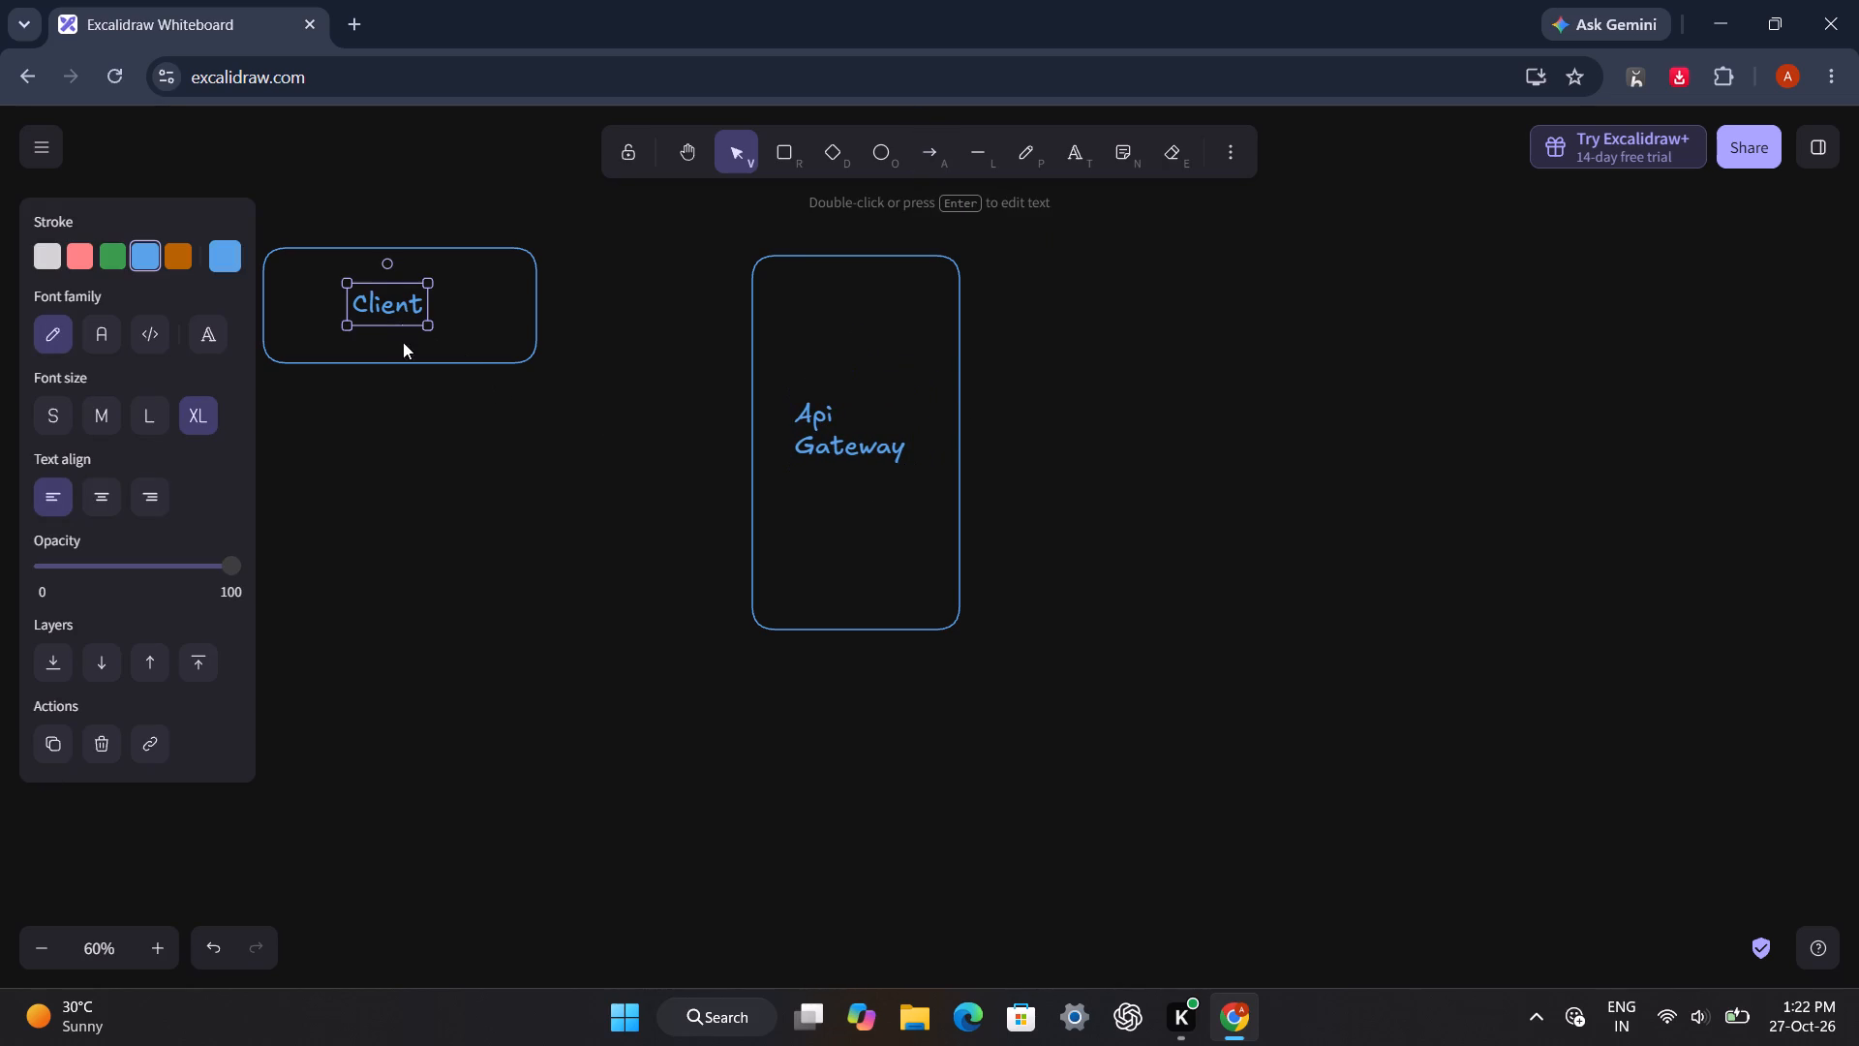
pyautogui.click(458, 335)
pyautogui.click(509, 369)
pyautogui.moveTo(463, 367); pyautogui.dragTo(463, 368)
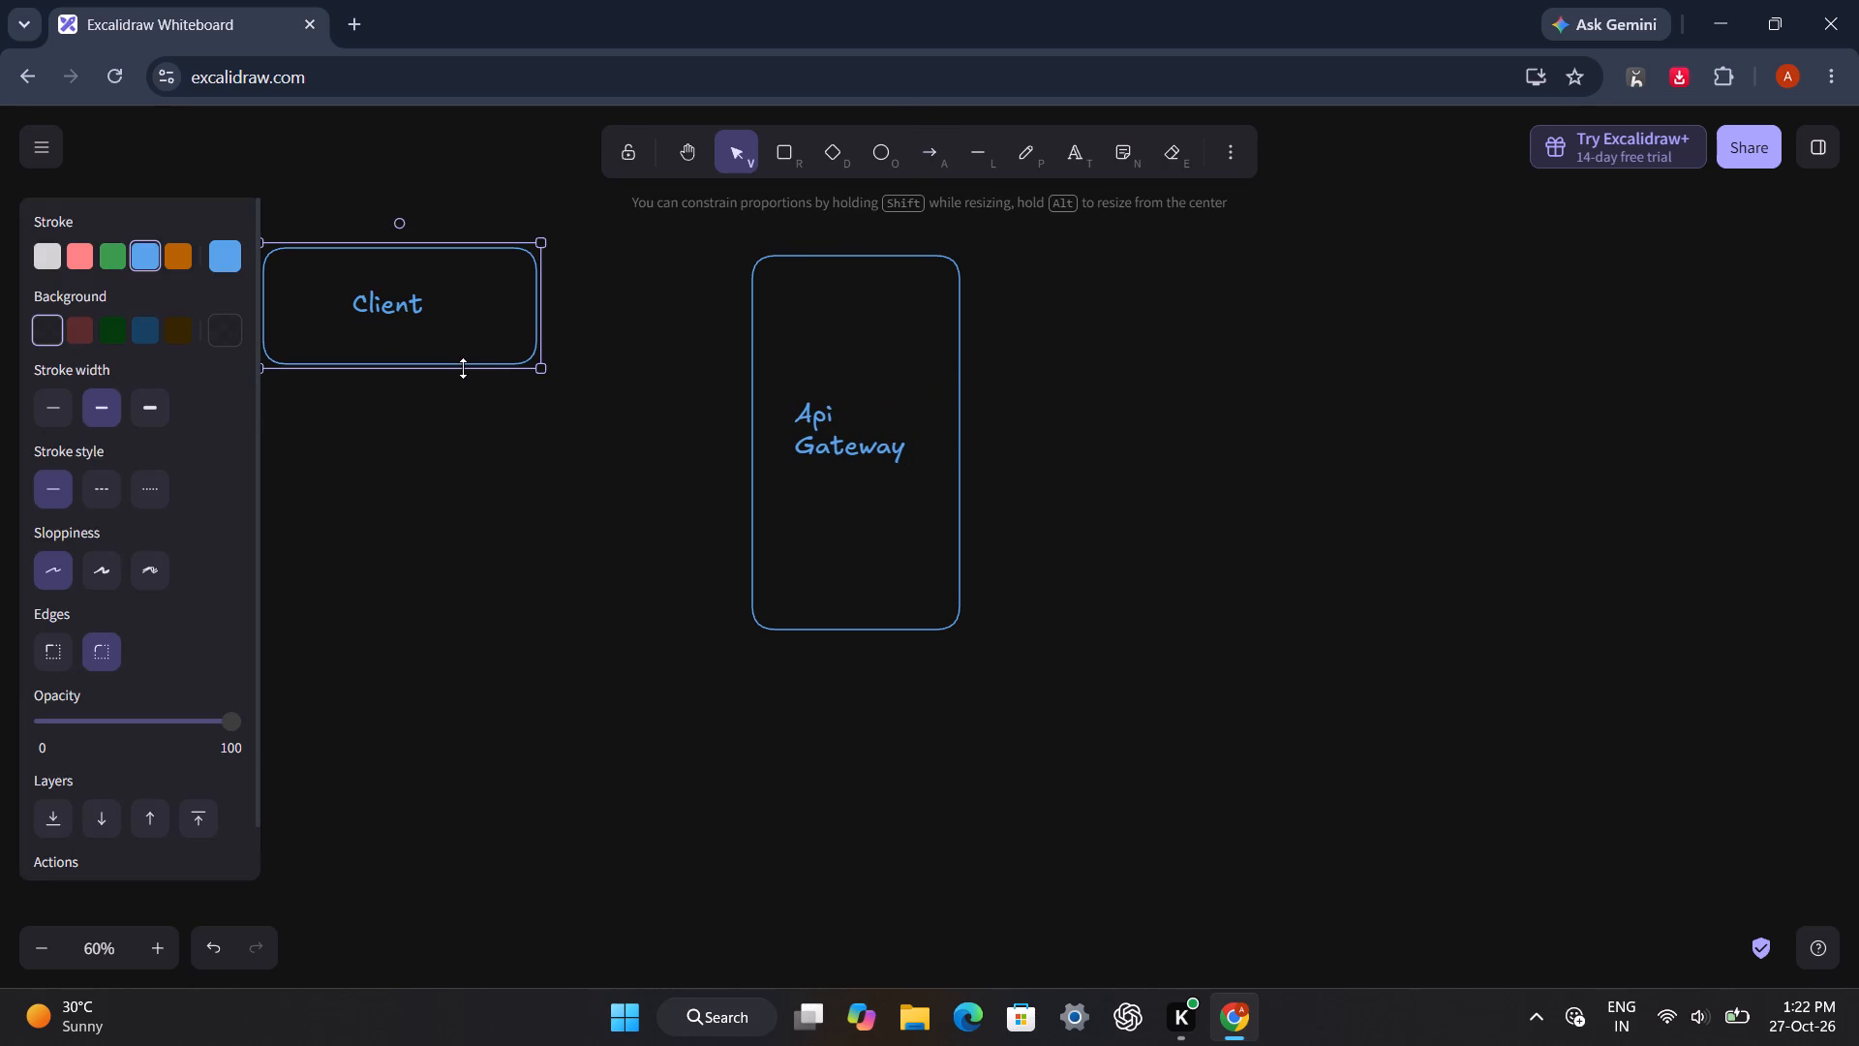
pyautogui.moveTo(463, 368); pyautogui.dragTo(463, 355)
# Move the "Client" rectangle together with its text straight down, level with the "Api Gateway" text, and deselect them.
pyautogui.moveTo(484, 405); pyautogui.dragTo(366, 246)
pyautogui.click(363, 229)
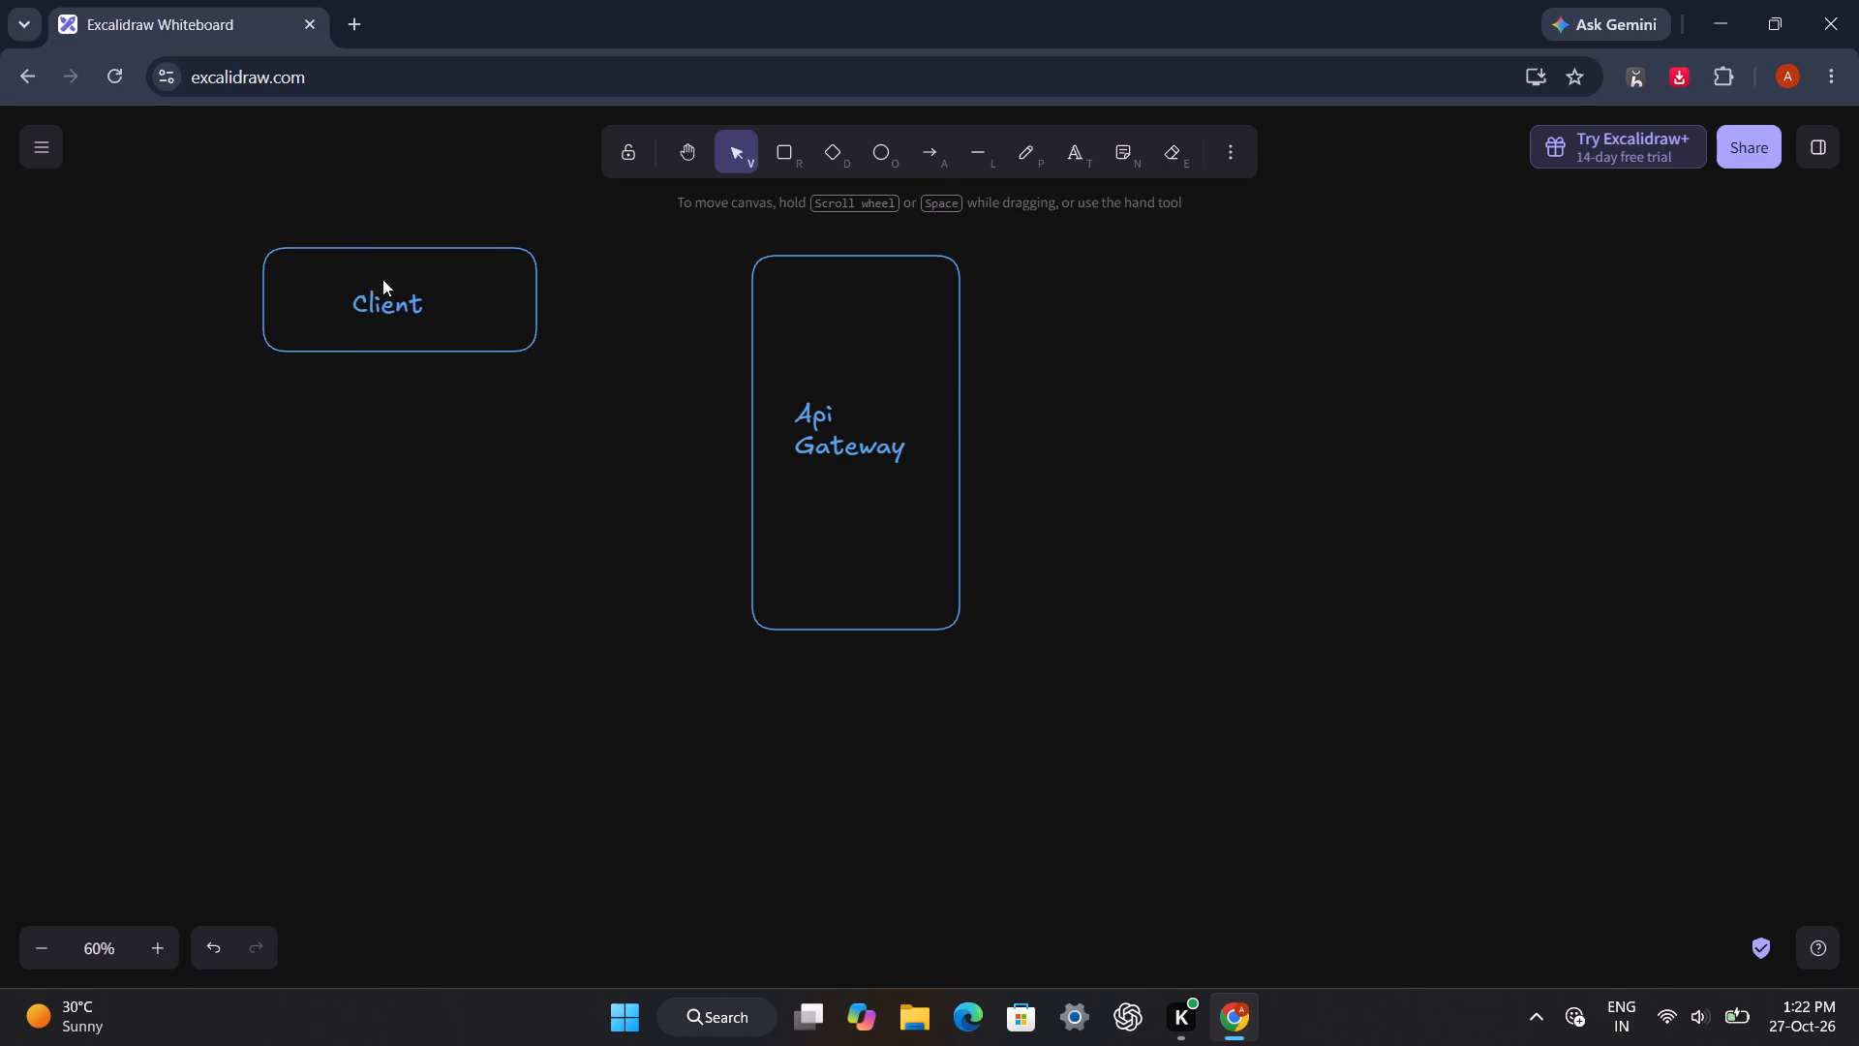
pyautogui.moveTo(464, 398); pyautogui.dragTo(363, 218)
pyautogui.moveTo(555, 384); pyautogui.dragTo(142, 282)
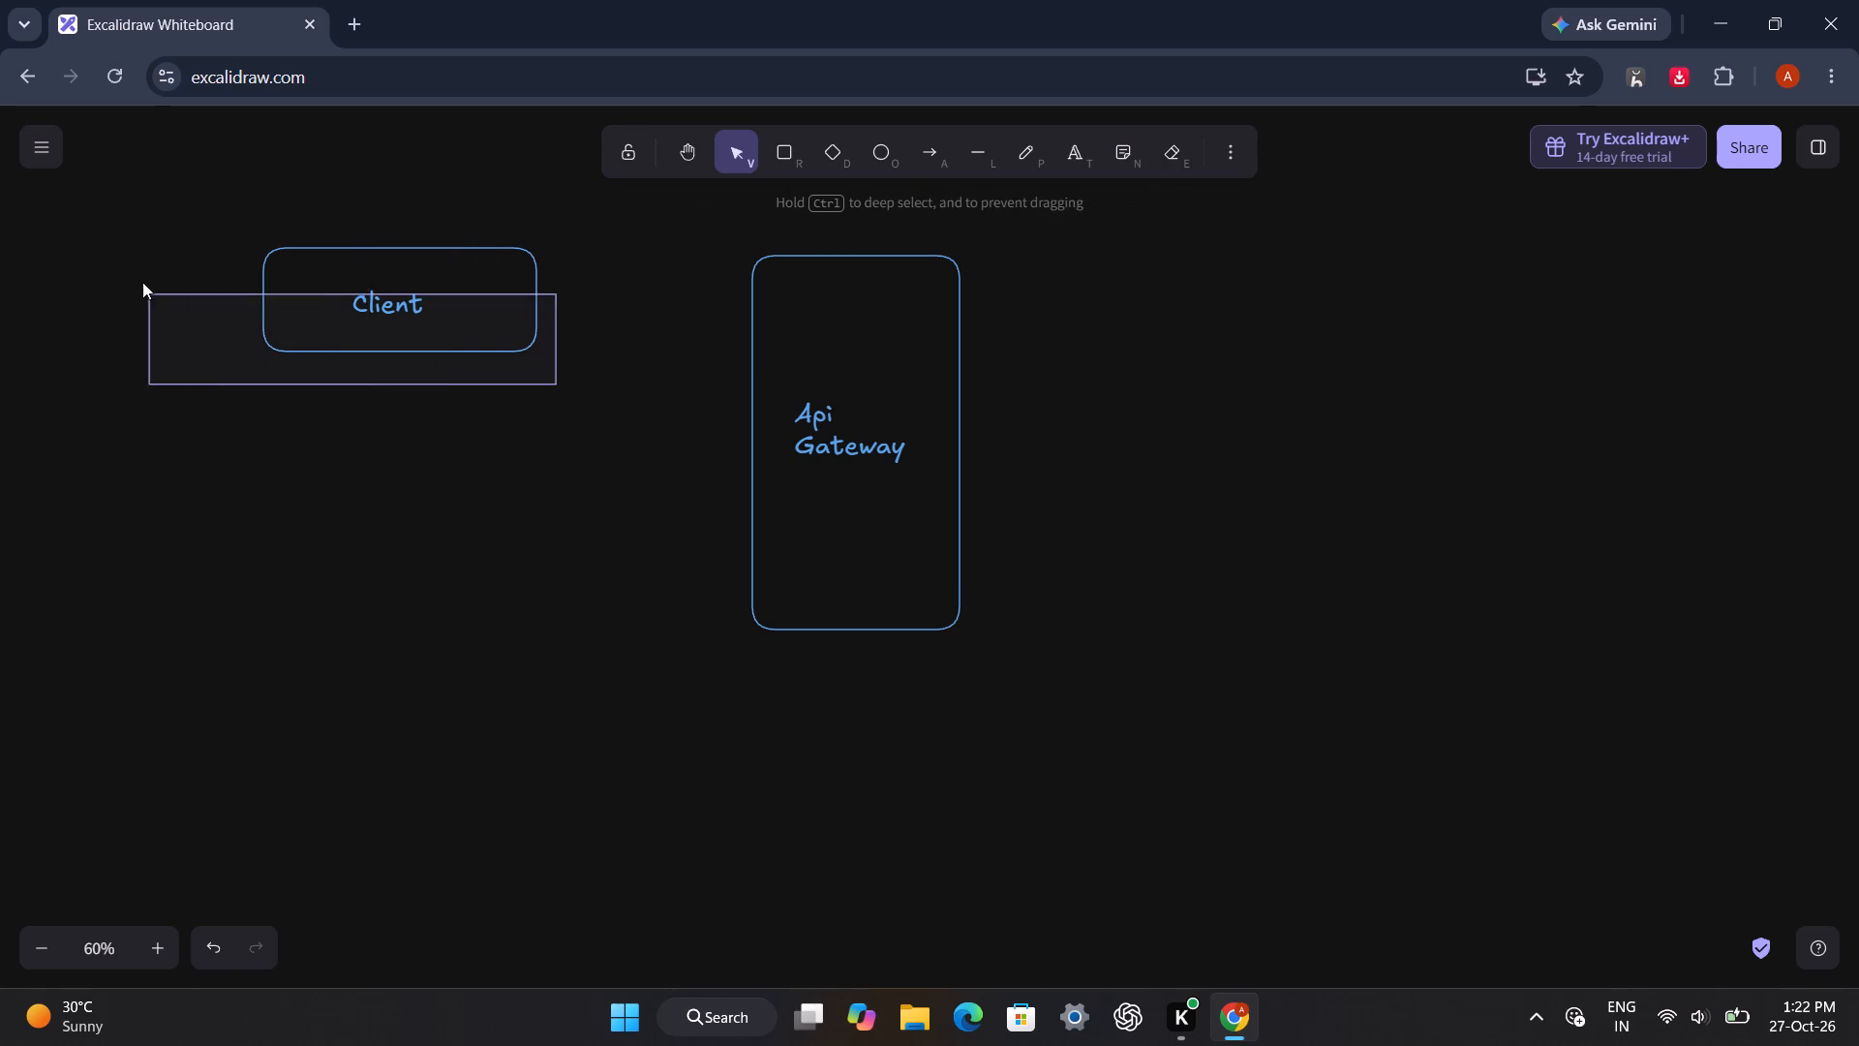
pyautogui.moveTo(142, 282); pyautogui.dragTo(158, 177)
pyautogui.moveTo(394, 309); pyautogui.dragTo(394, 335)
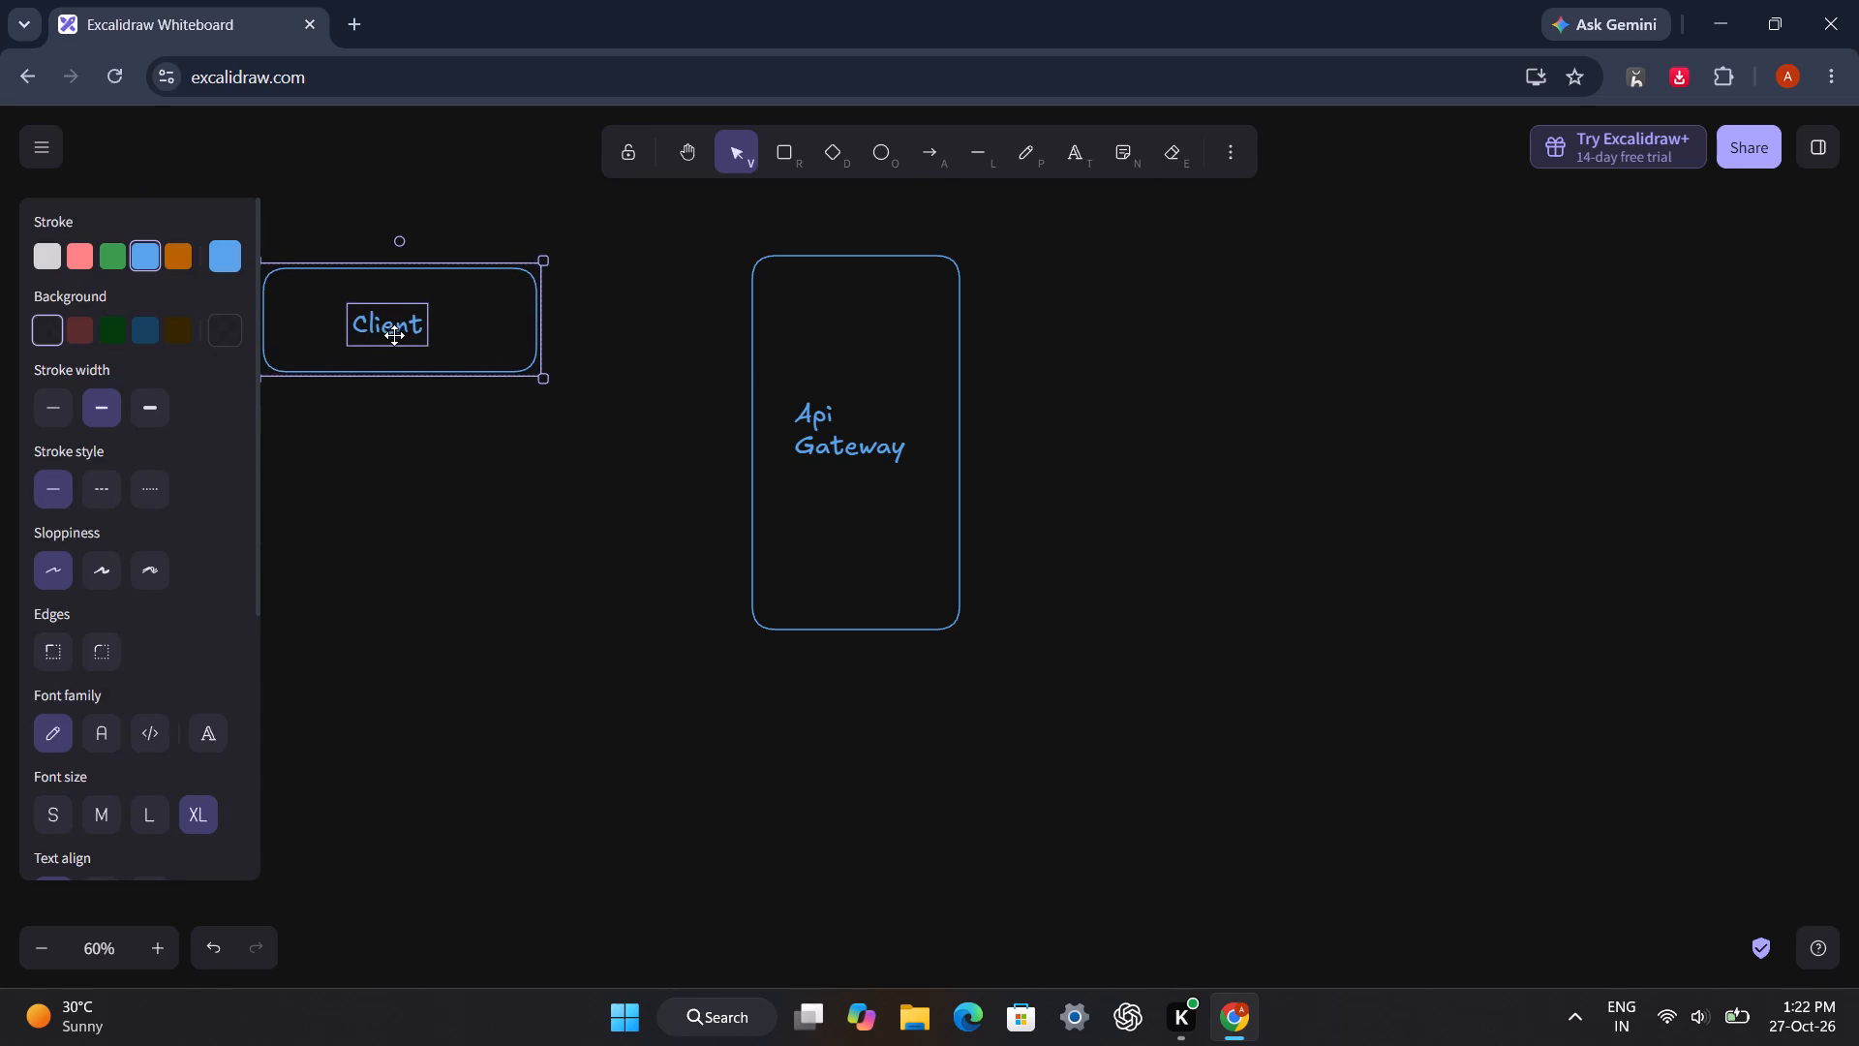
pyautogui.moveTo(394, 335); pyautogui.dragTo(394, 438)
pyautogui.click(1152, 345)
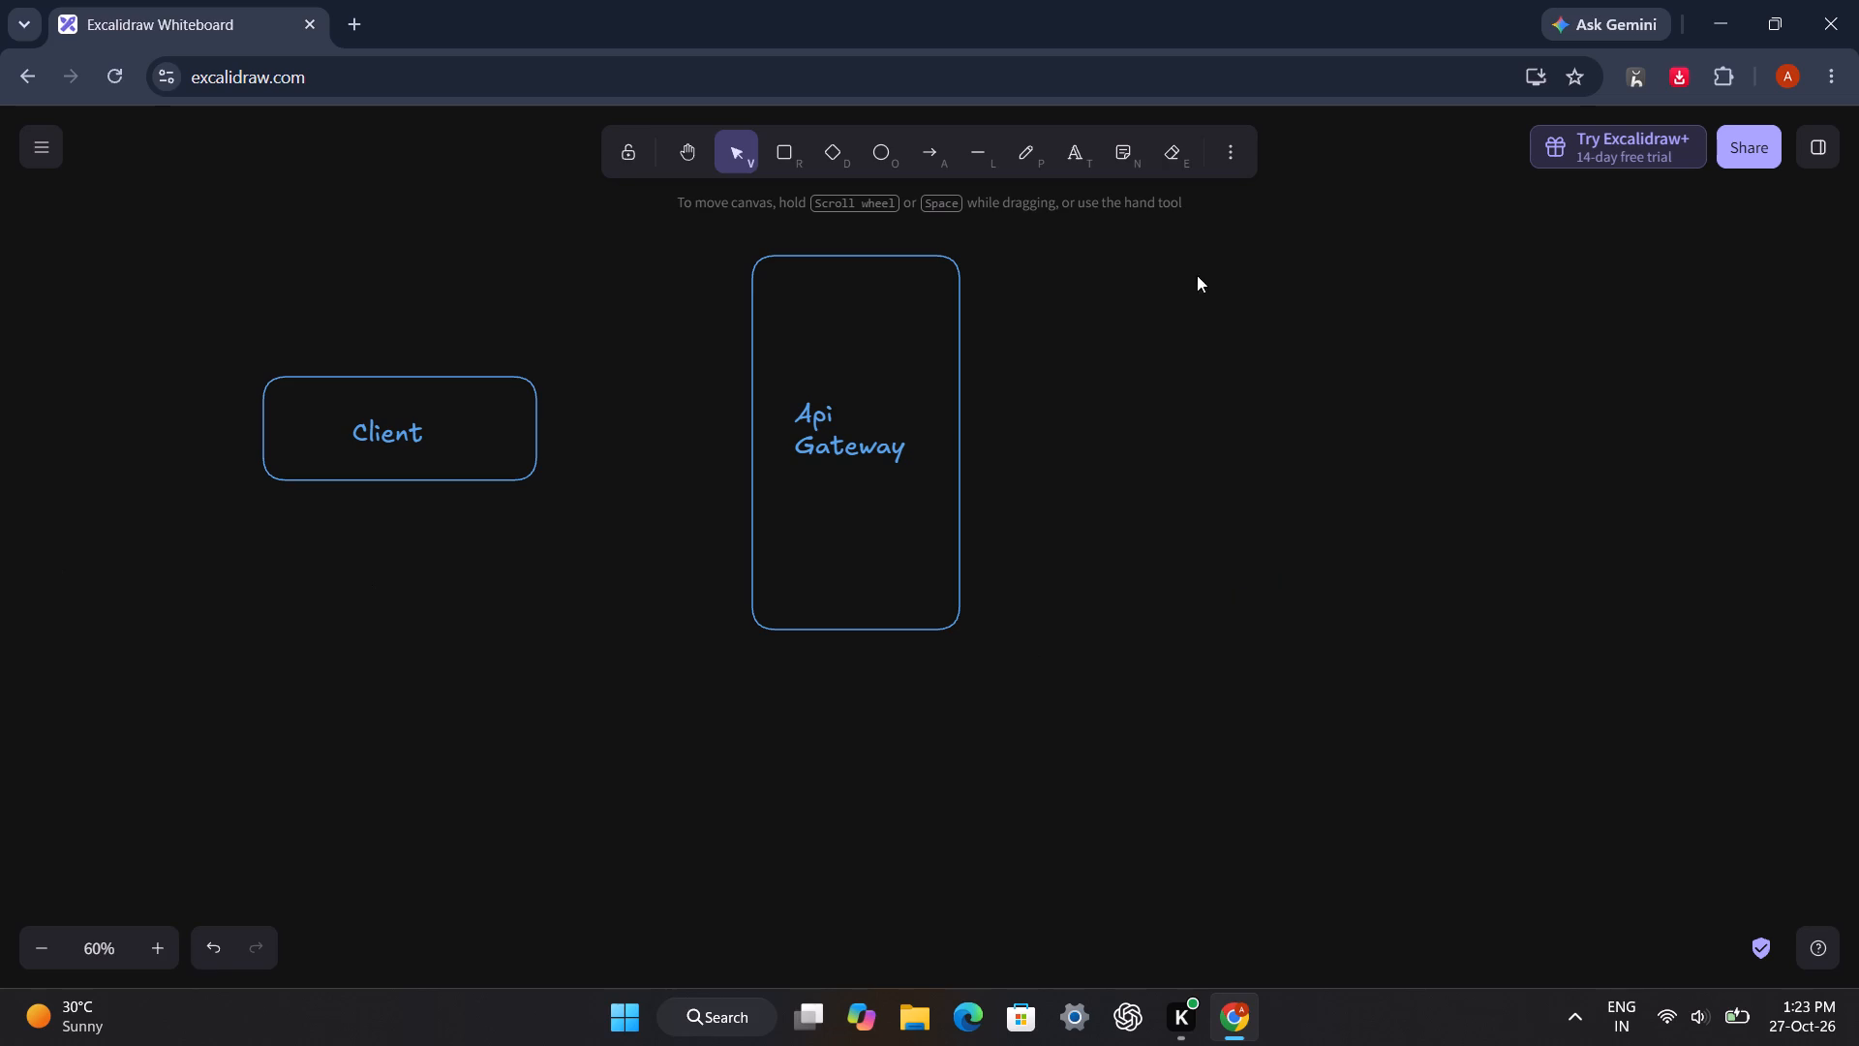
# Draw three wide blue rounded rectangles stacked vertically to the right of the "Api Gateway" box.
pyautogui.click(790, 143)
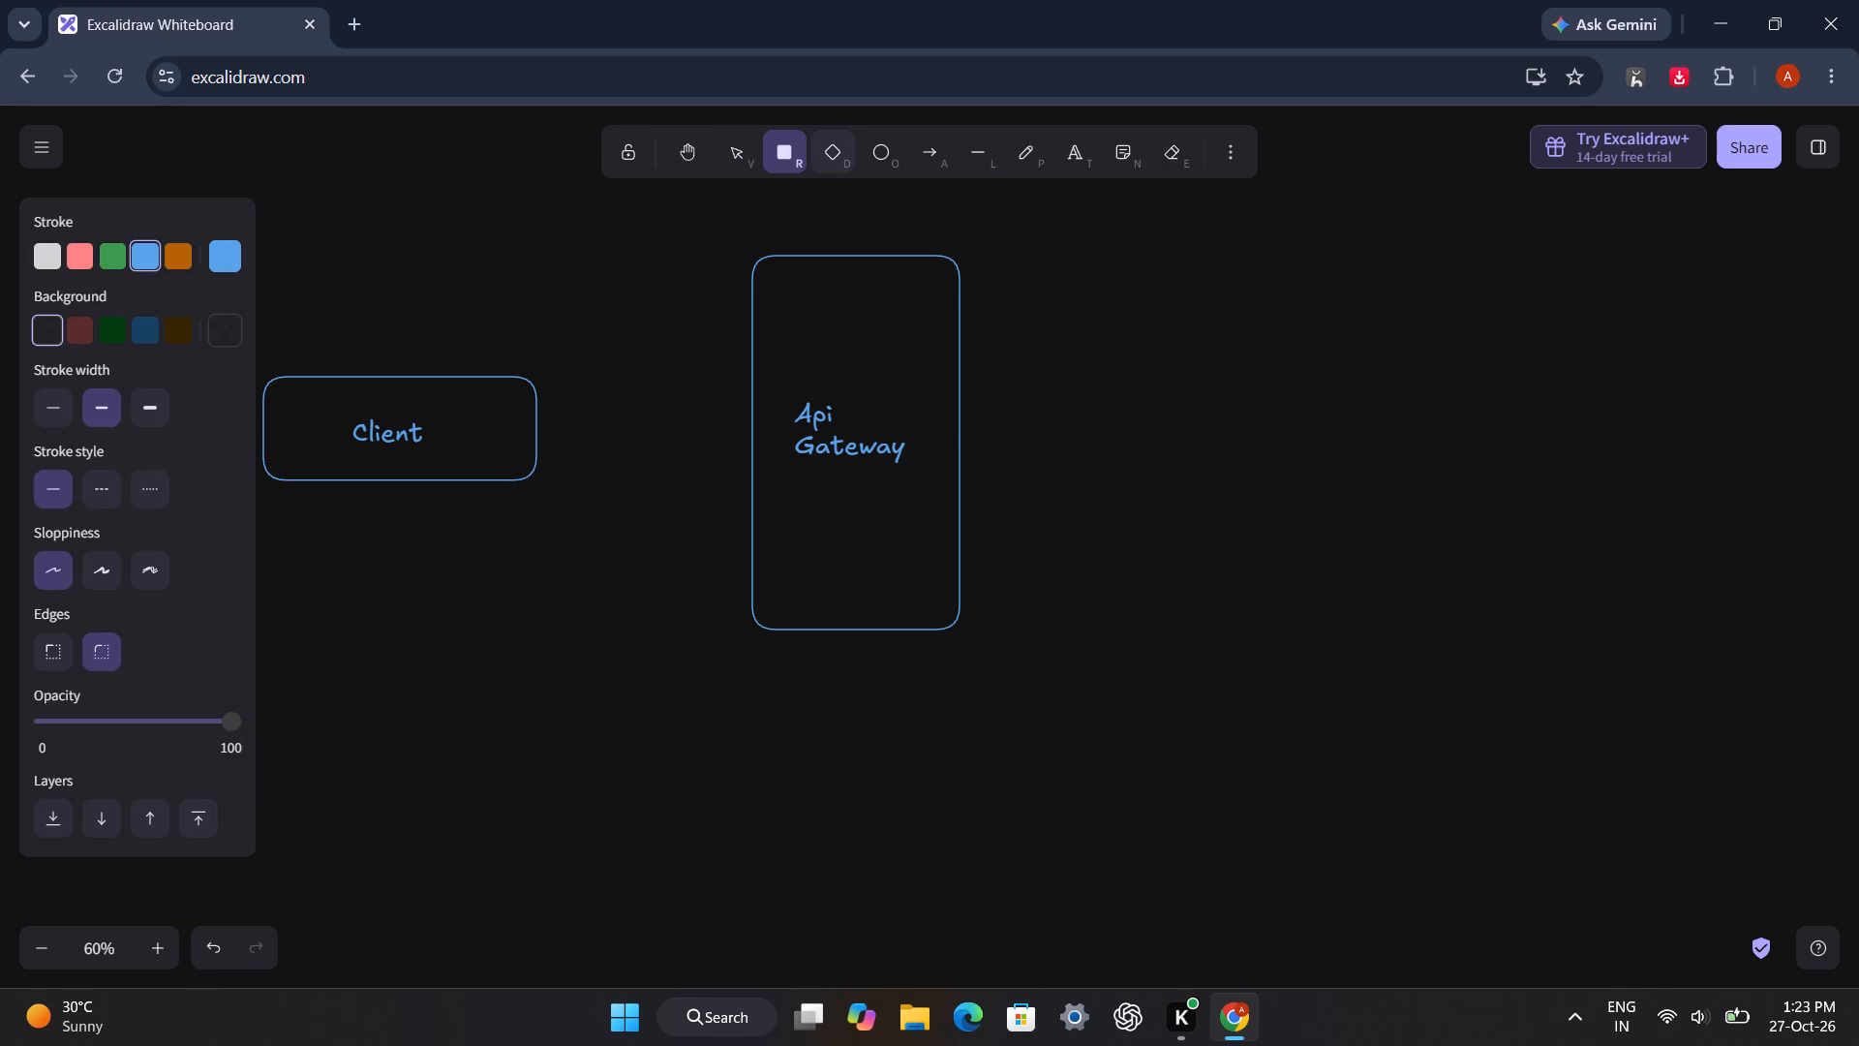
pyautogui.moveTo(1058, 275); pyautogui.dragTo(1108, 292)
pyautogui.moveTo(1108, 292); pyautogui.dragTo(1275, 381)
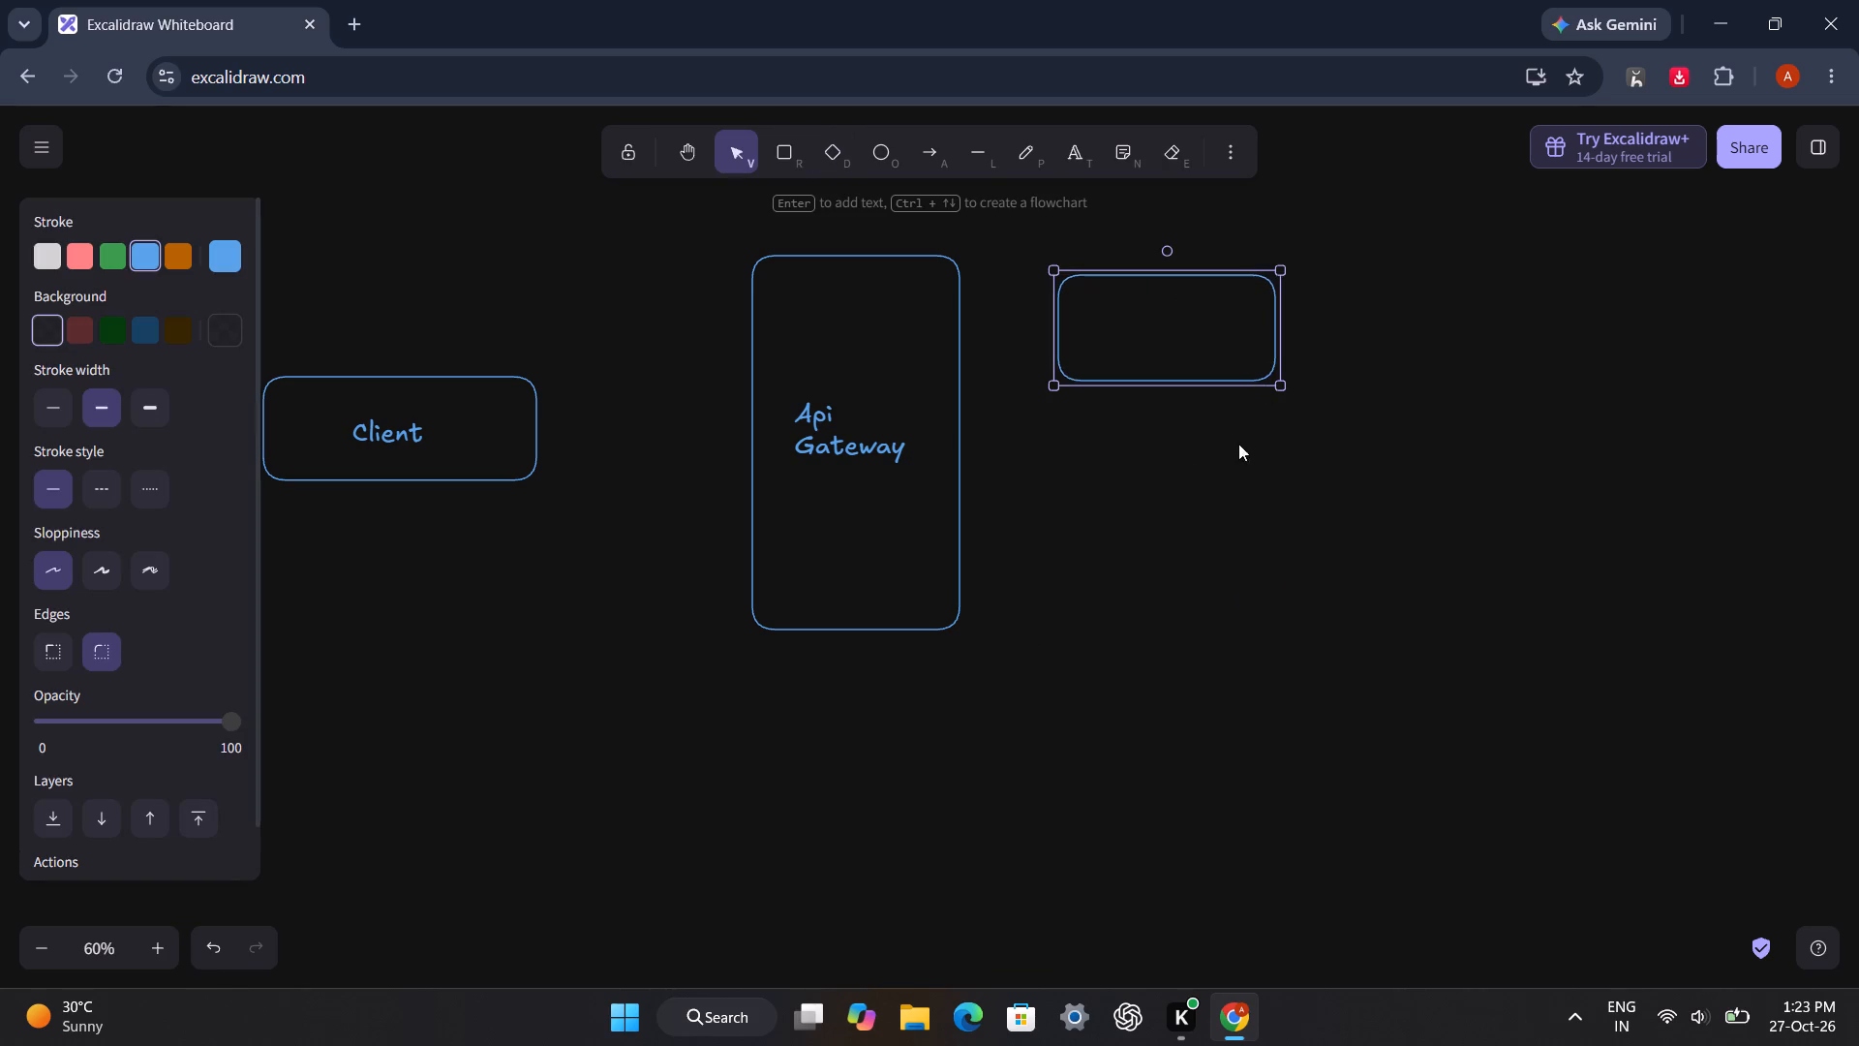
pyautogui.click(792, 168)
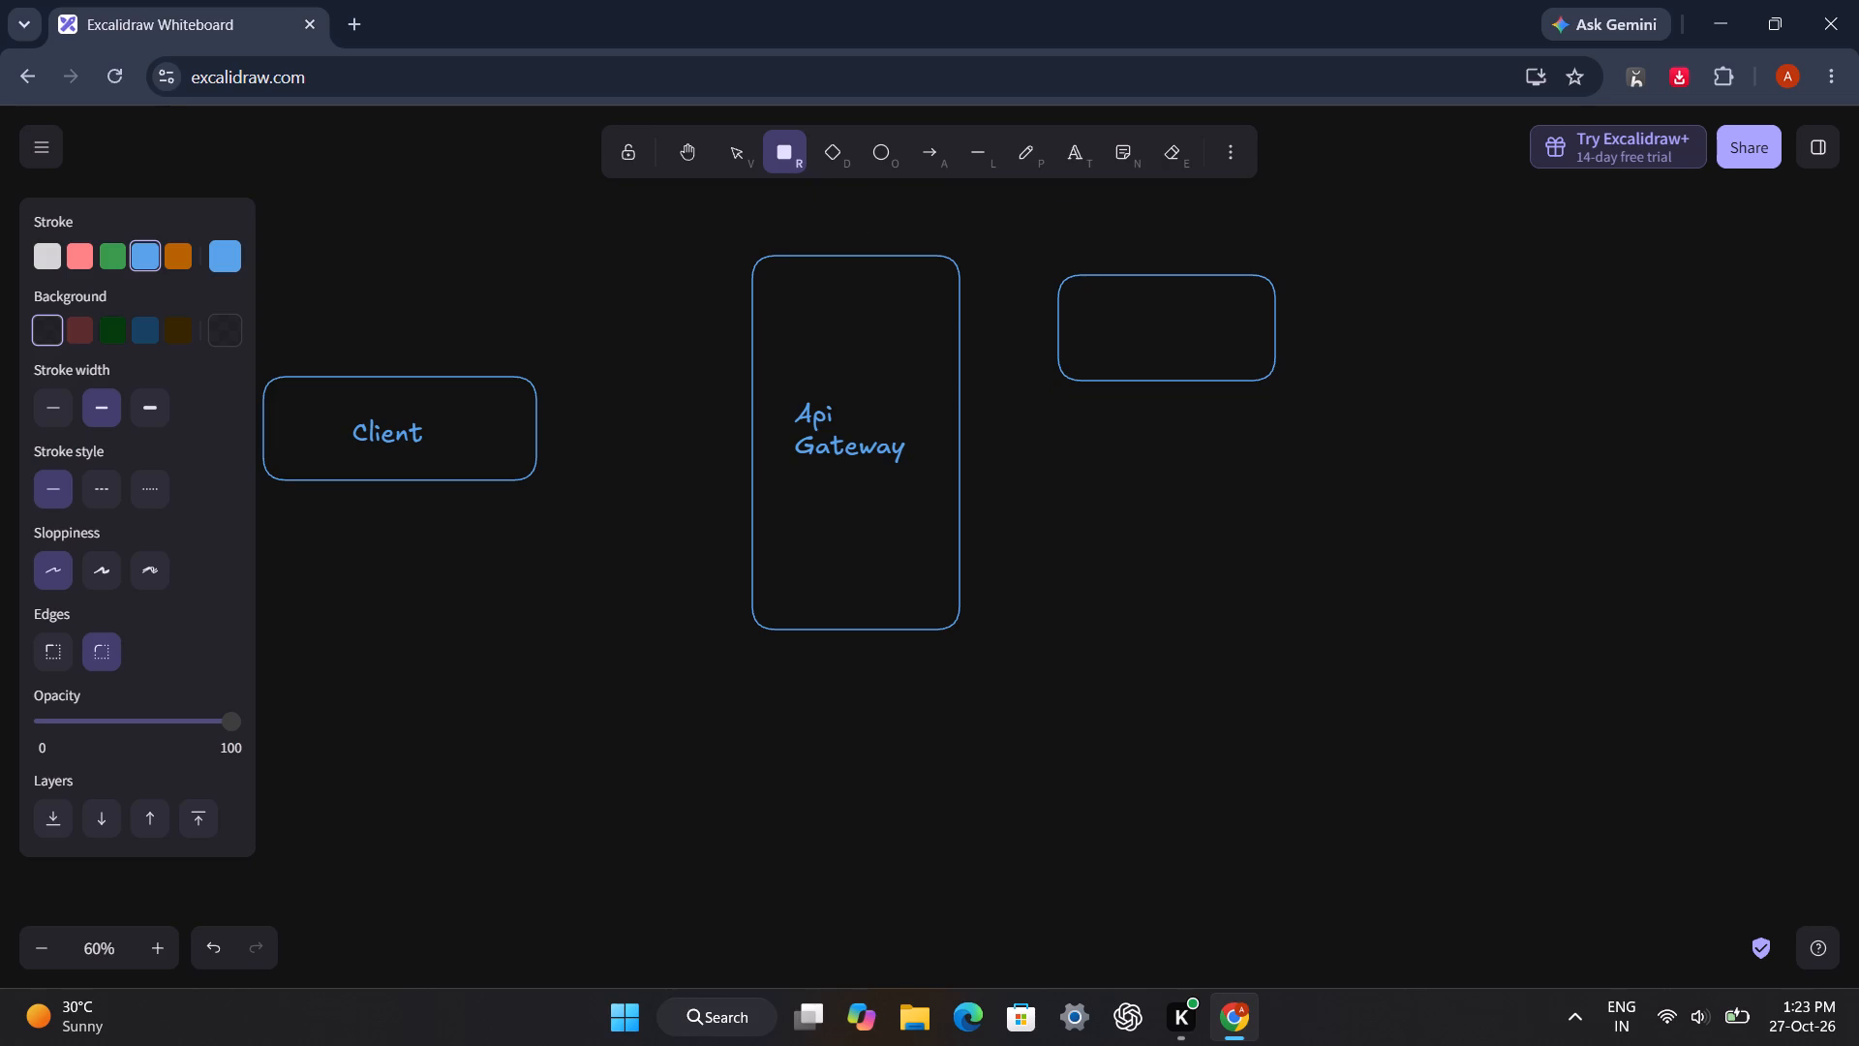
pyautogui.moveTo(1082, 453); pyautogui.dragTo(1303, 570)
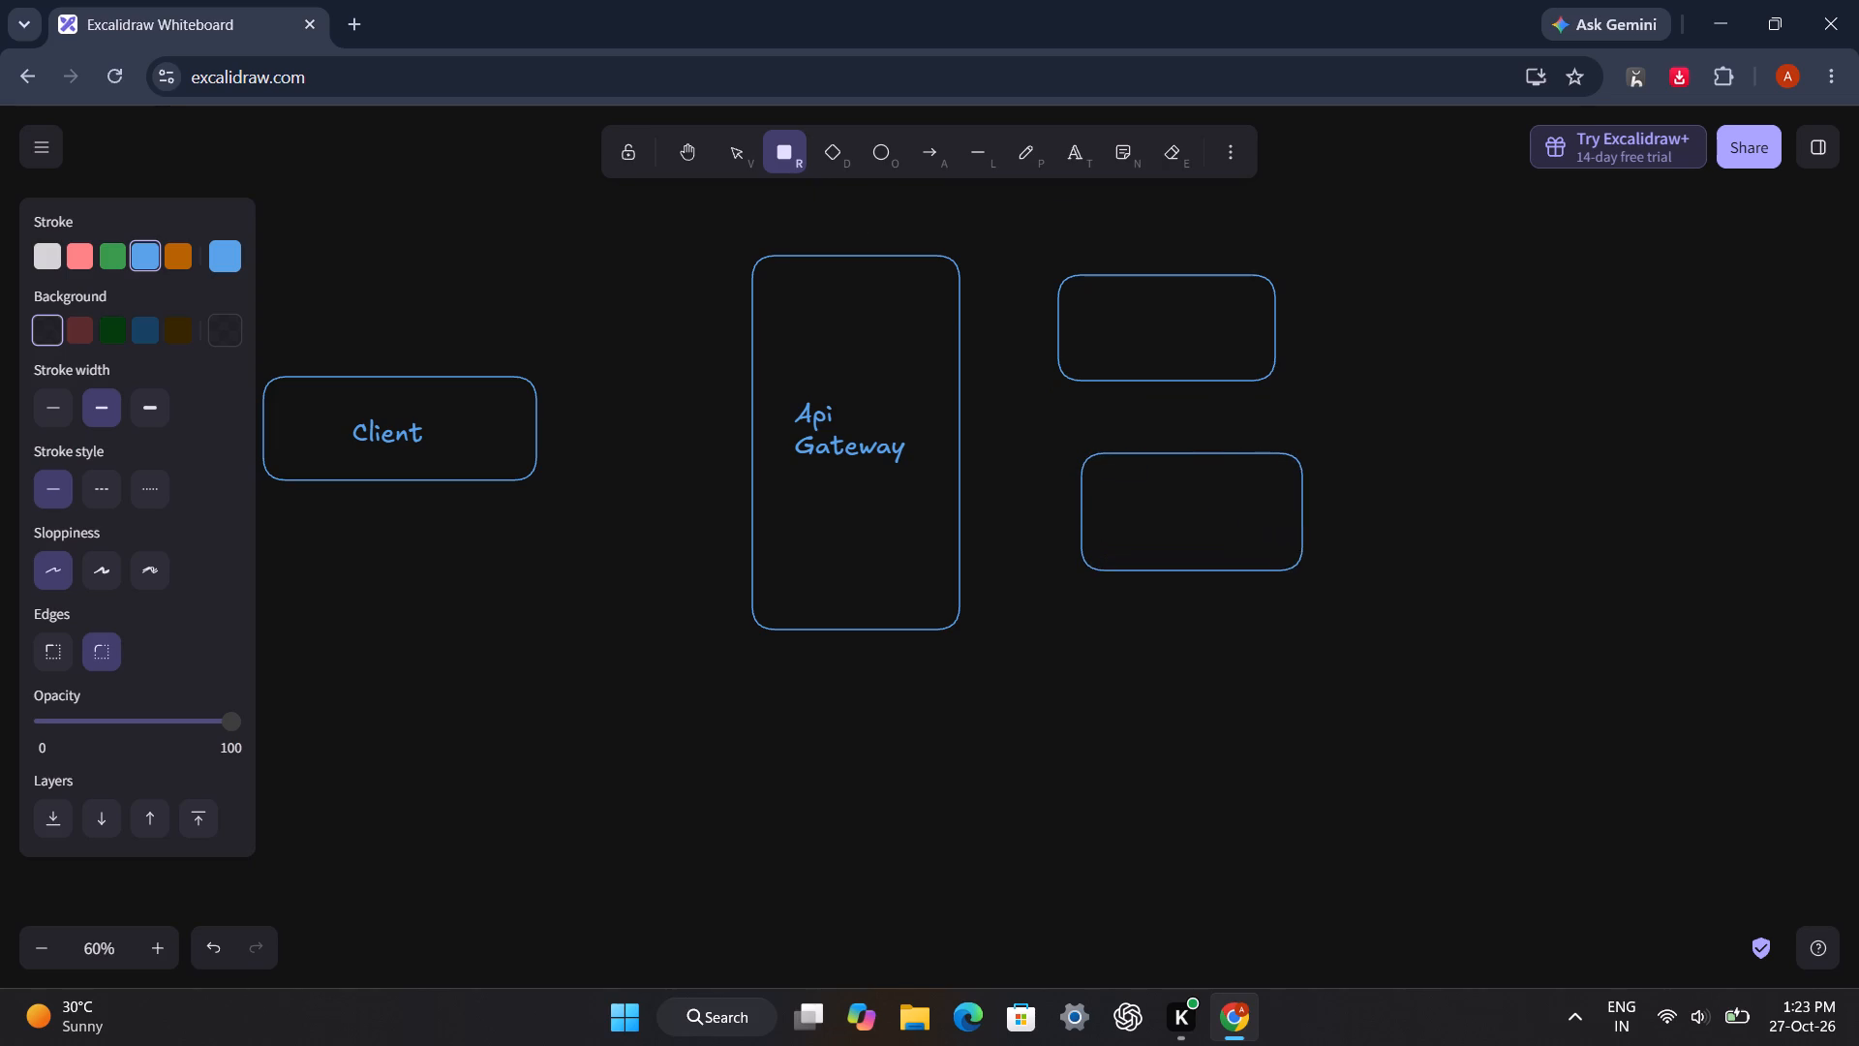
pyautogui.moveTo(1303, 570); pyautogui.dragTo(1305, 559)
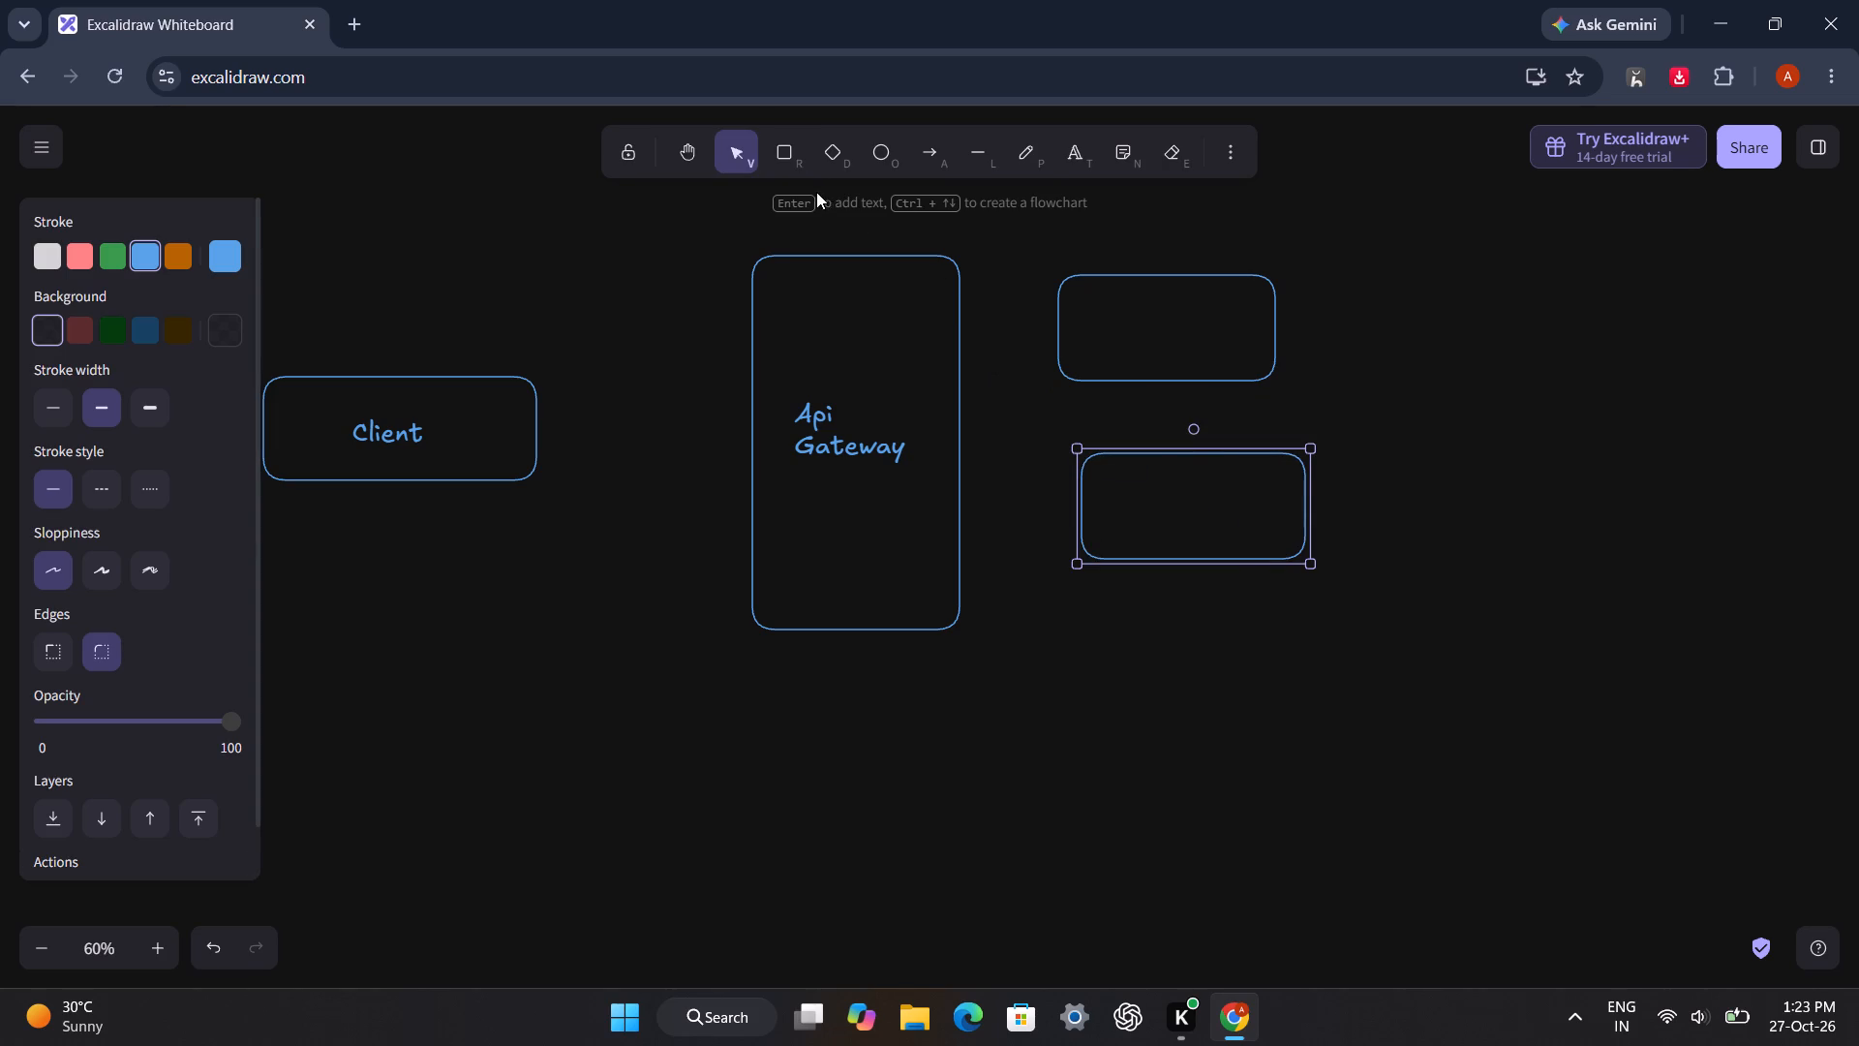
pyautogui.click(787, 168)
pyautogui.moveTo(1084, 616); pyautogui.dragTo(1111, 624)
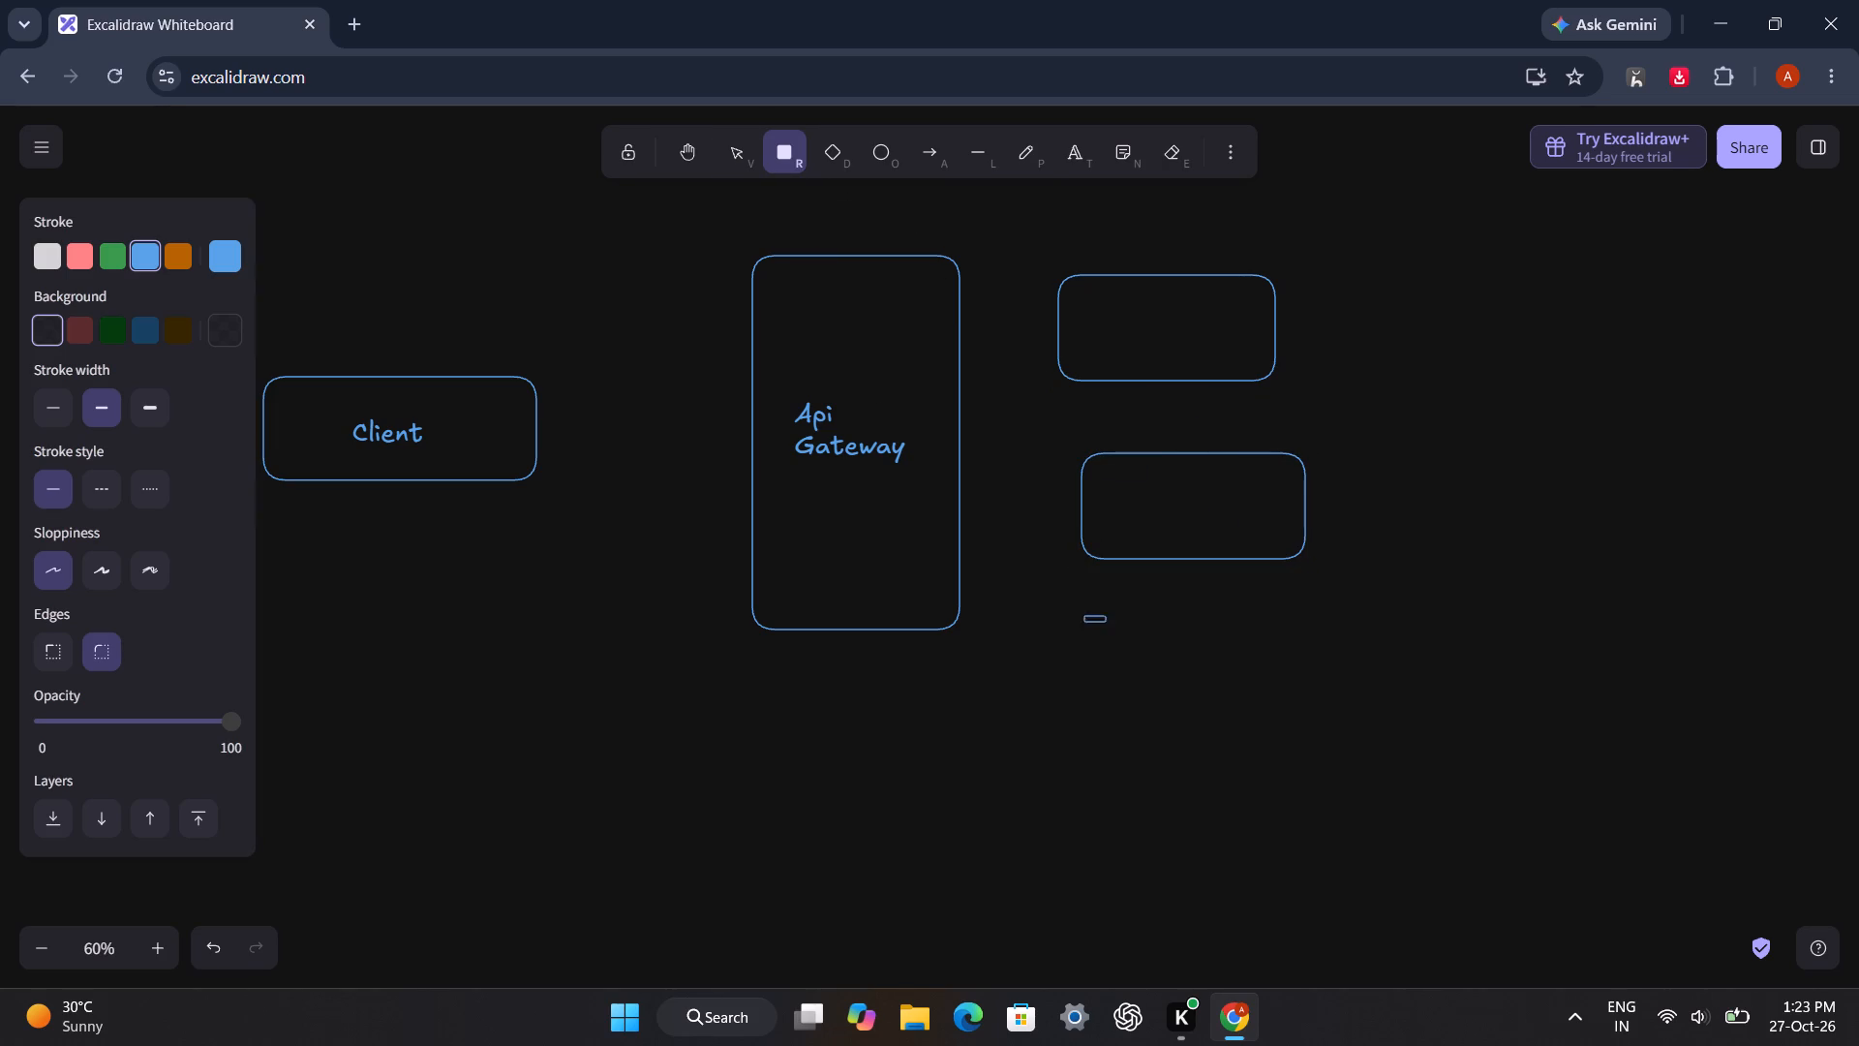
pyautogui.moveTo(1111, 624); pyautogui.dragTo(1309, 749)
# Move the top rectangle of the stack farther right, widening its gap to the "Api Gateway" box.
pyautogui.moveTo(1252, 443); pyautogui.dragTo(1100, 278)
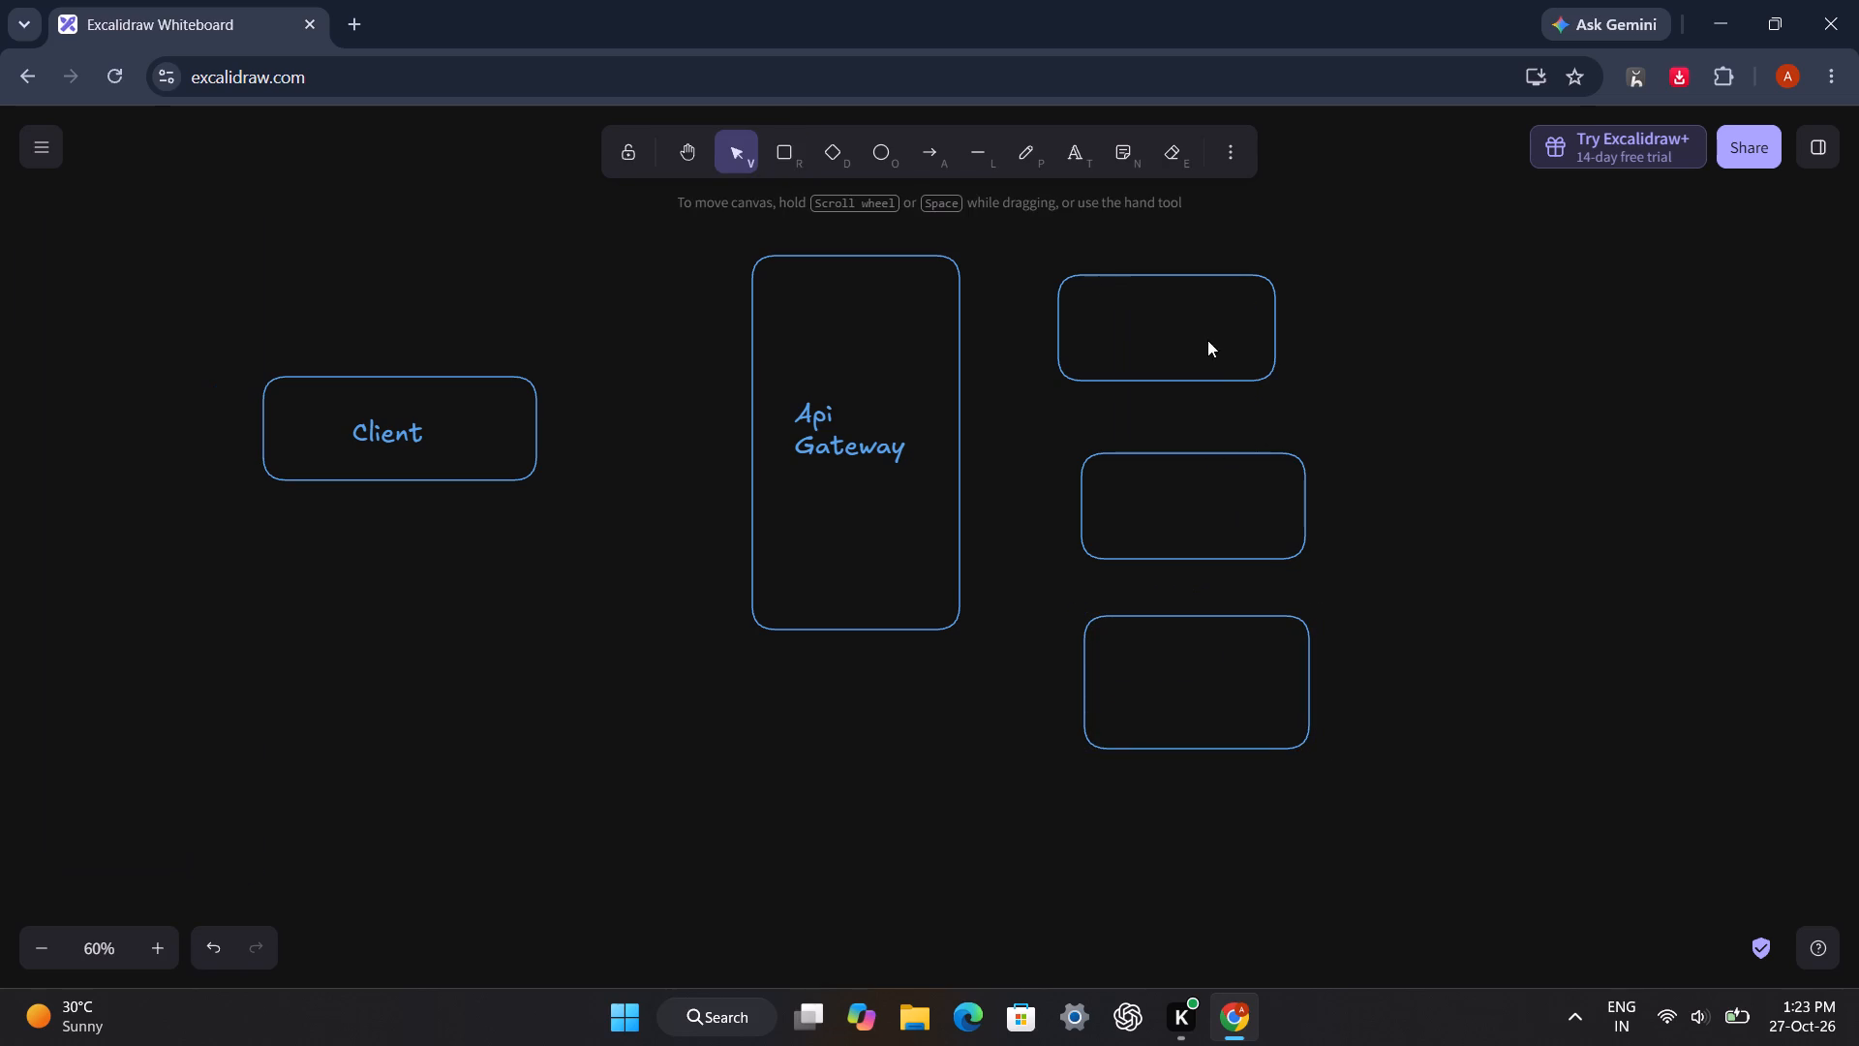
pyautogui.moveTo(1329, 395); pyautogui.dragTo(960, 198)
pyautogui.moveTo(1206, 327); pyautogui.dragTo(1290, 329)
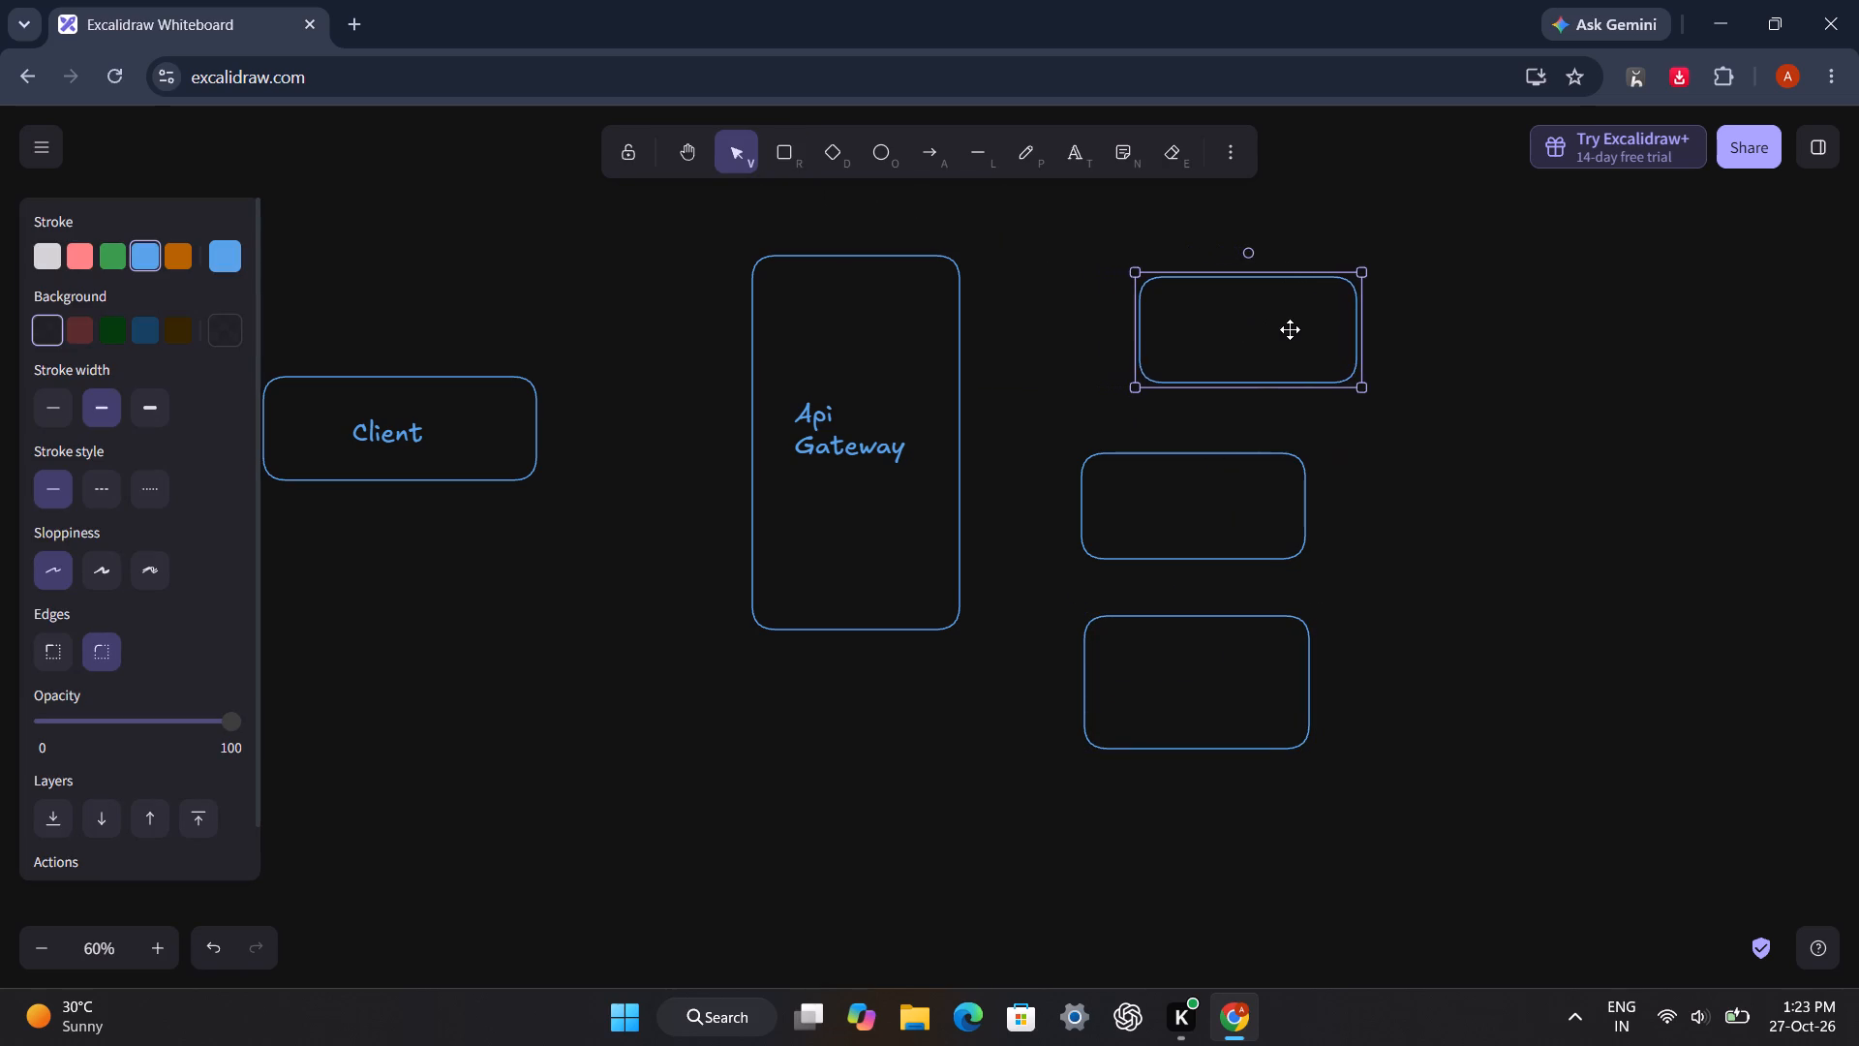
pyautogui.moveTo(1290, 329); pyautogui.dragTo(1298, 329)
# Move the two lower rectangles together to the right so they line up under the top one, and deselect them.
pyautogui.moveTo(1424, 528); pyautogui.dragTo(1057, 497)
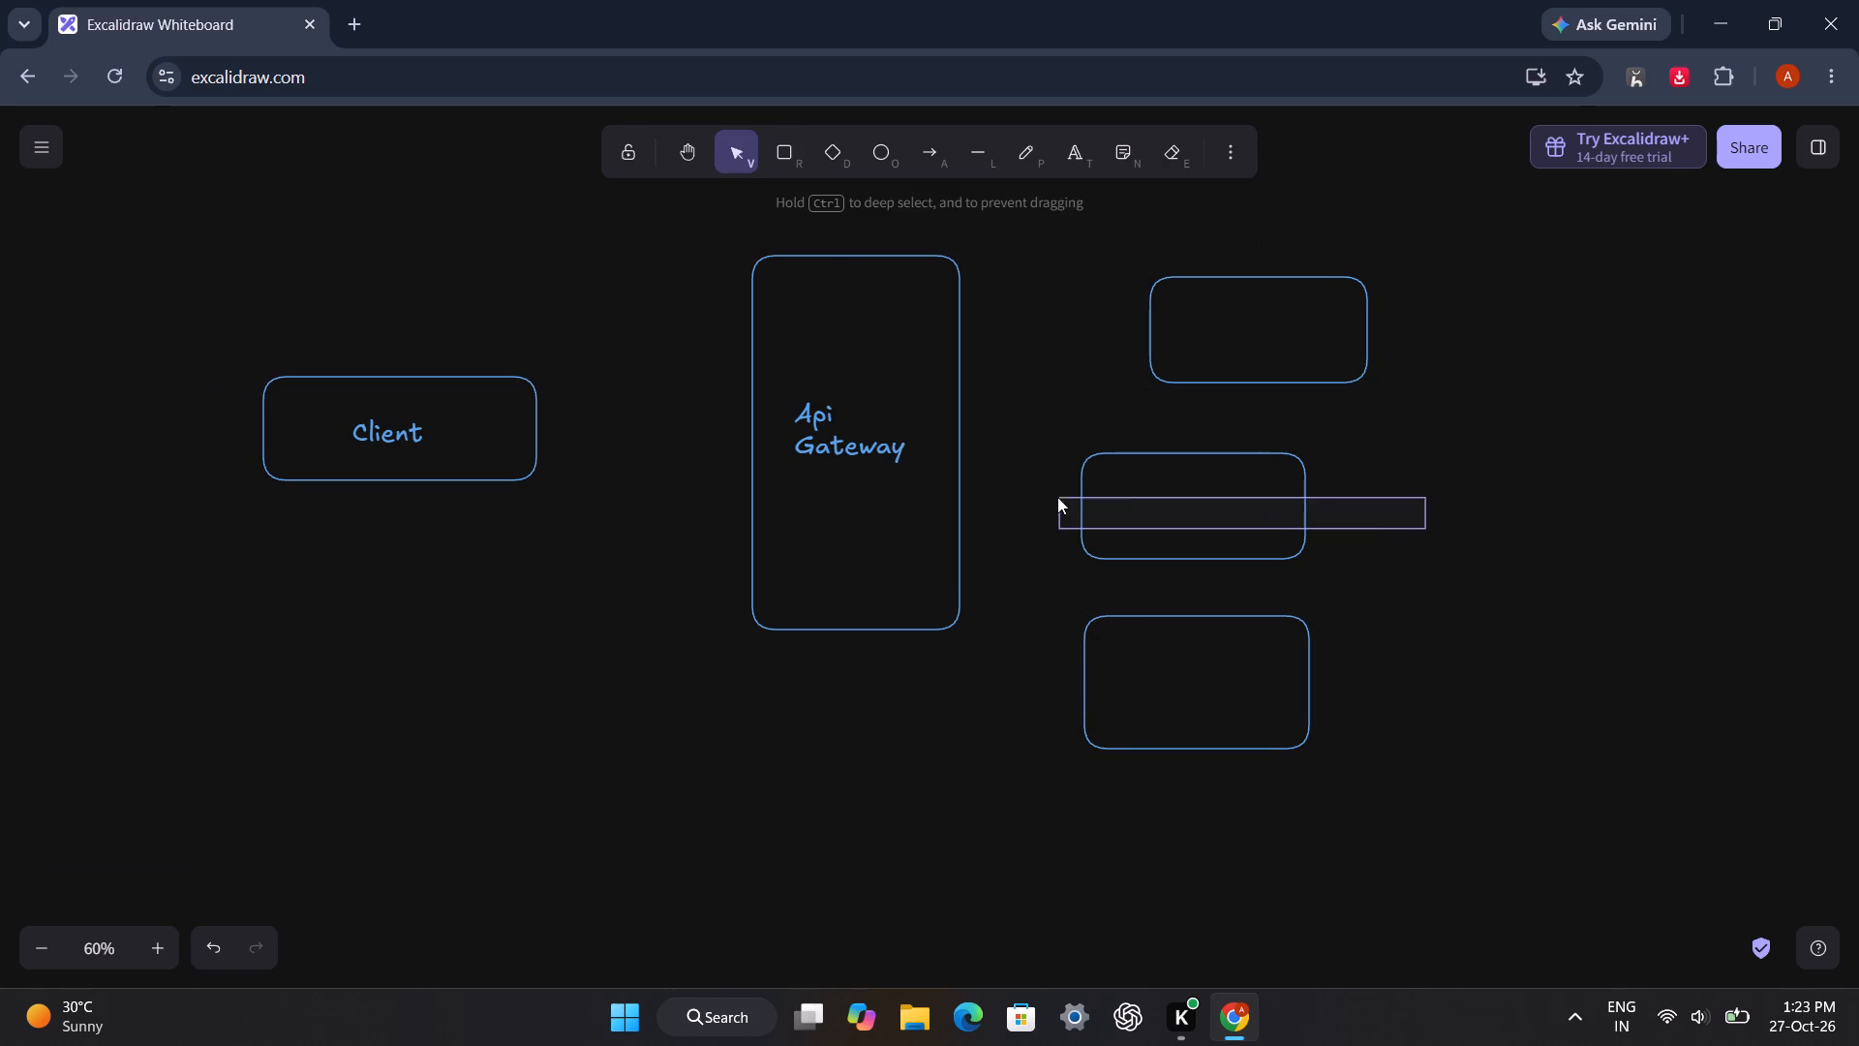
pyautogui.moveTo(1057, 497); pyautogui.dragTo(1007, 409)
pyautogui.moveTo(1466, 524); pyautogui.dragTo(942, 527)
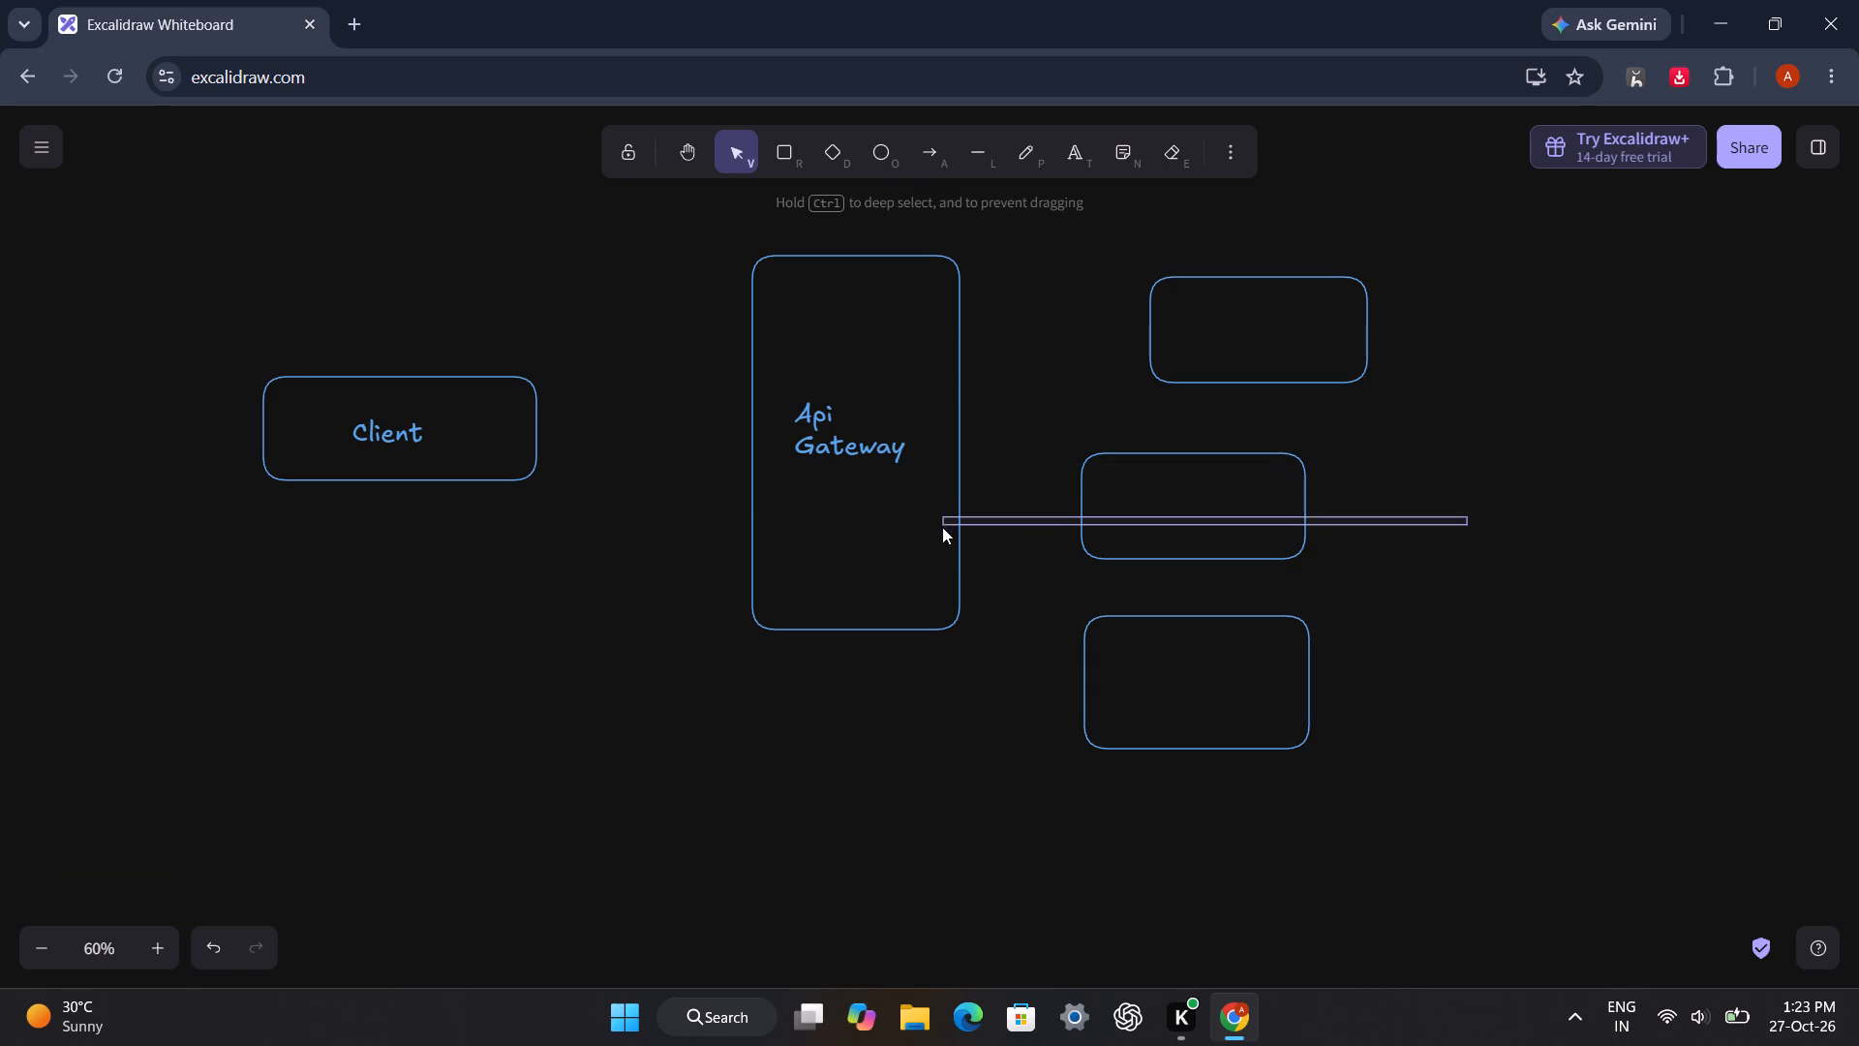
pyautogui.moveTo(942, 527); pyautogui.dragTo(942, 523)
pyautogui.moveTo(1510, 752); pyautogui.dragTo(914, 263)
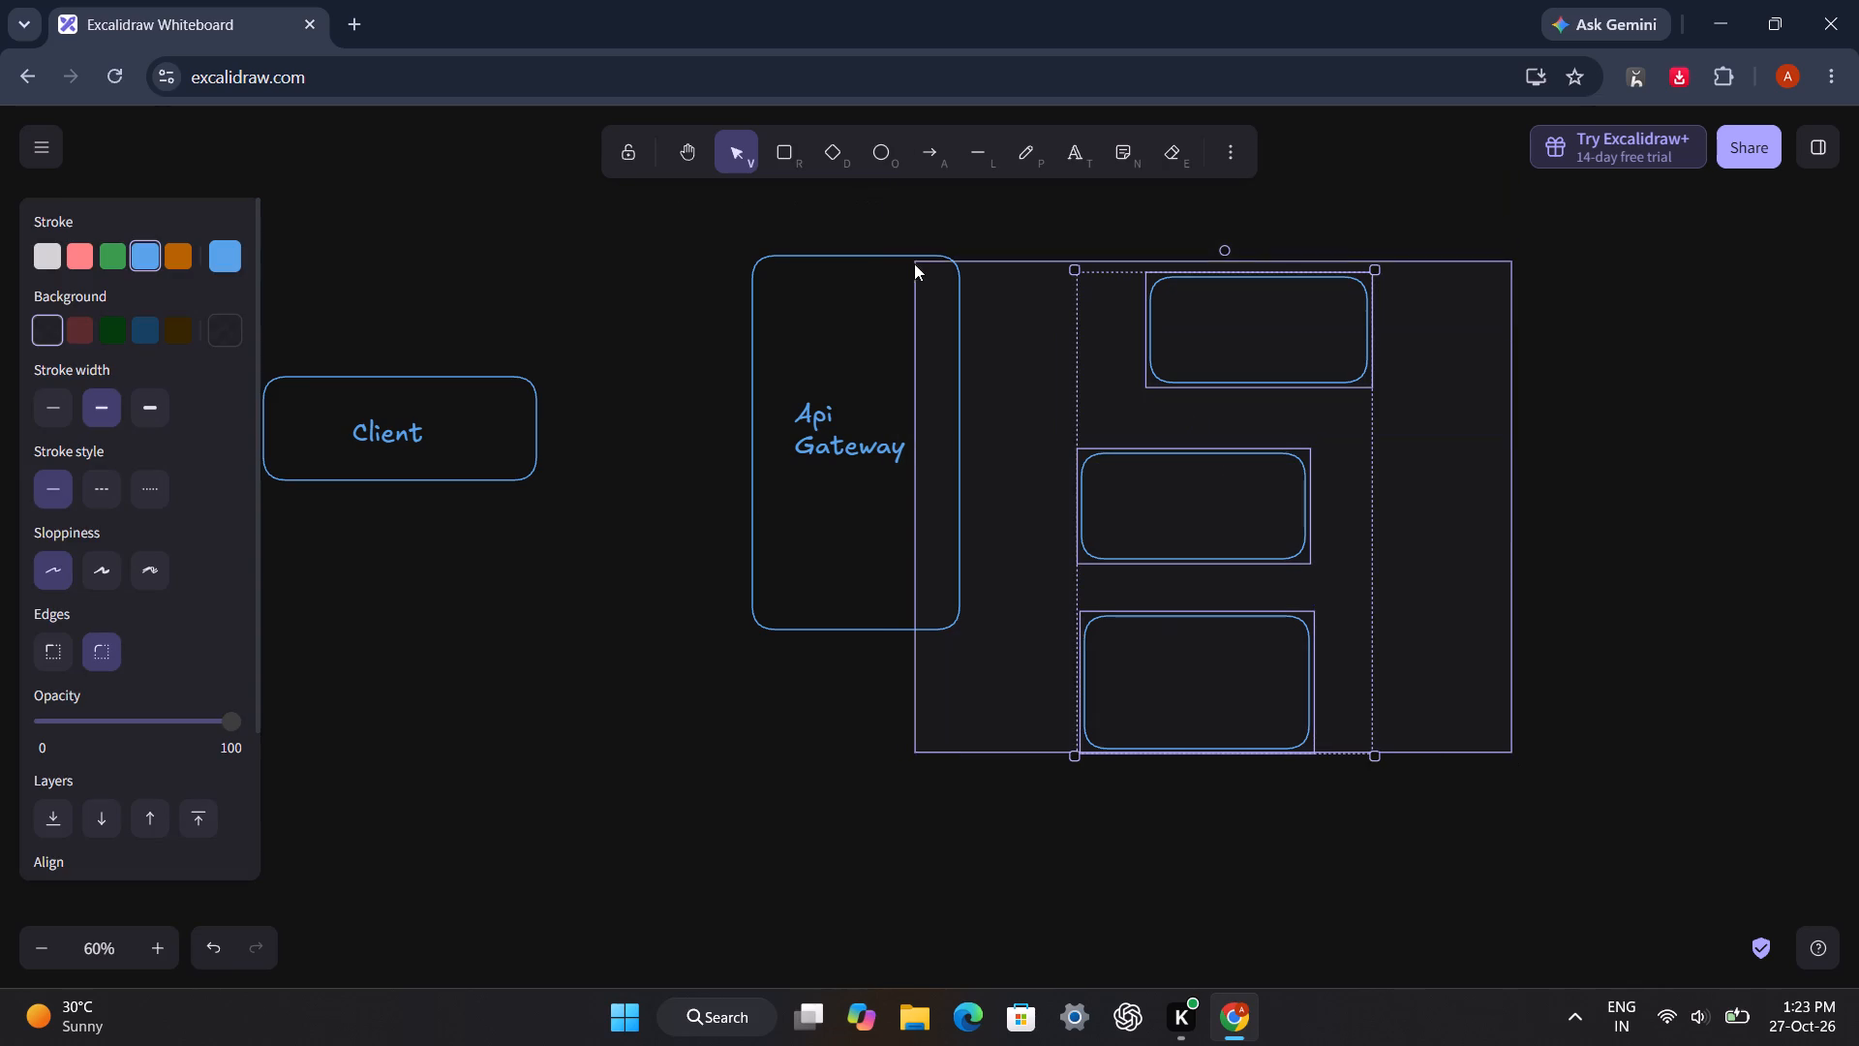
pyautogui.moveTo(914, 263); pyautogui.dragTo(930, 381)
pyautogui.moveTo(1179, 503); pyautogui.dragTo(1249, 503)
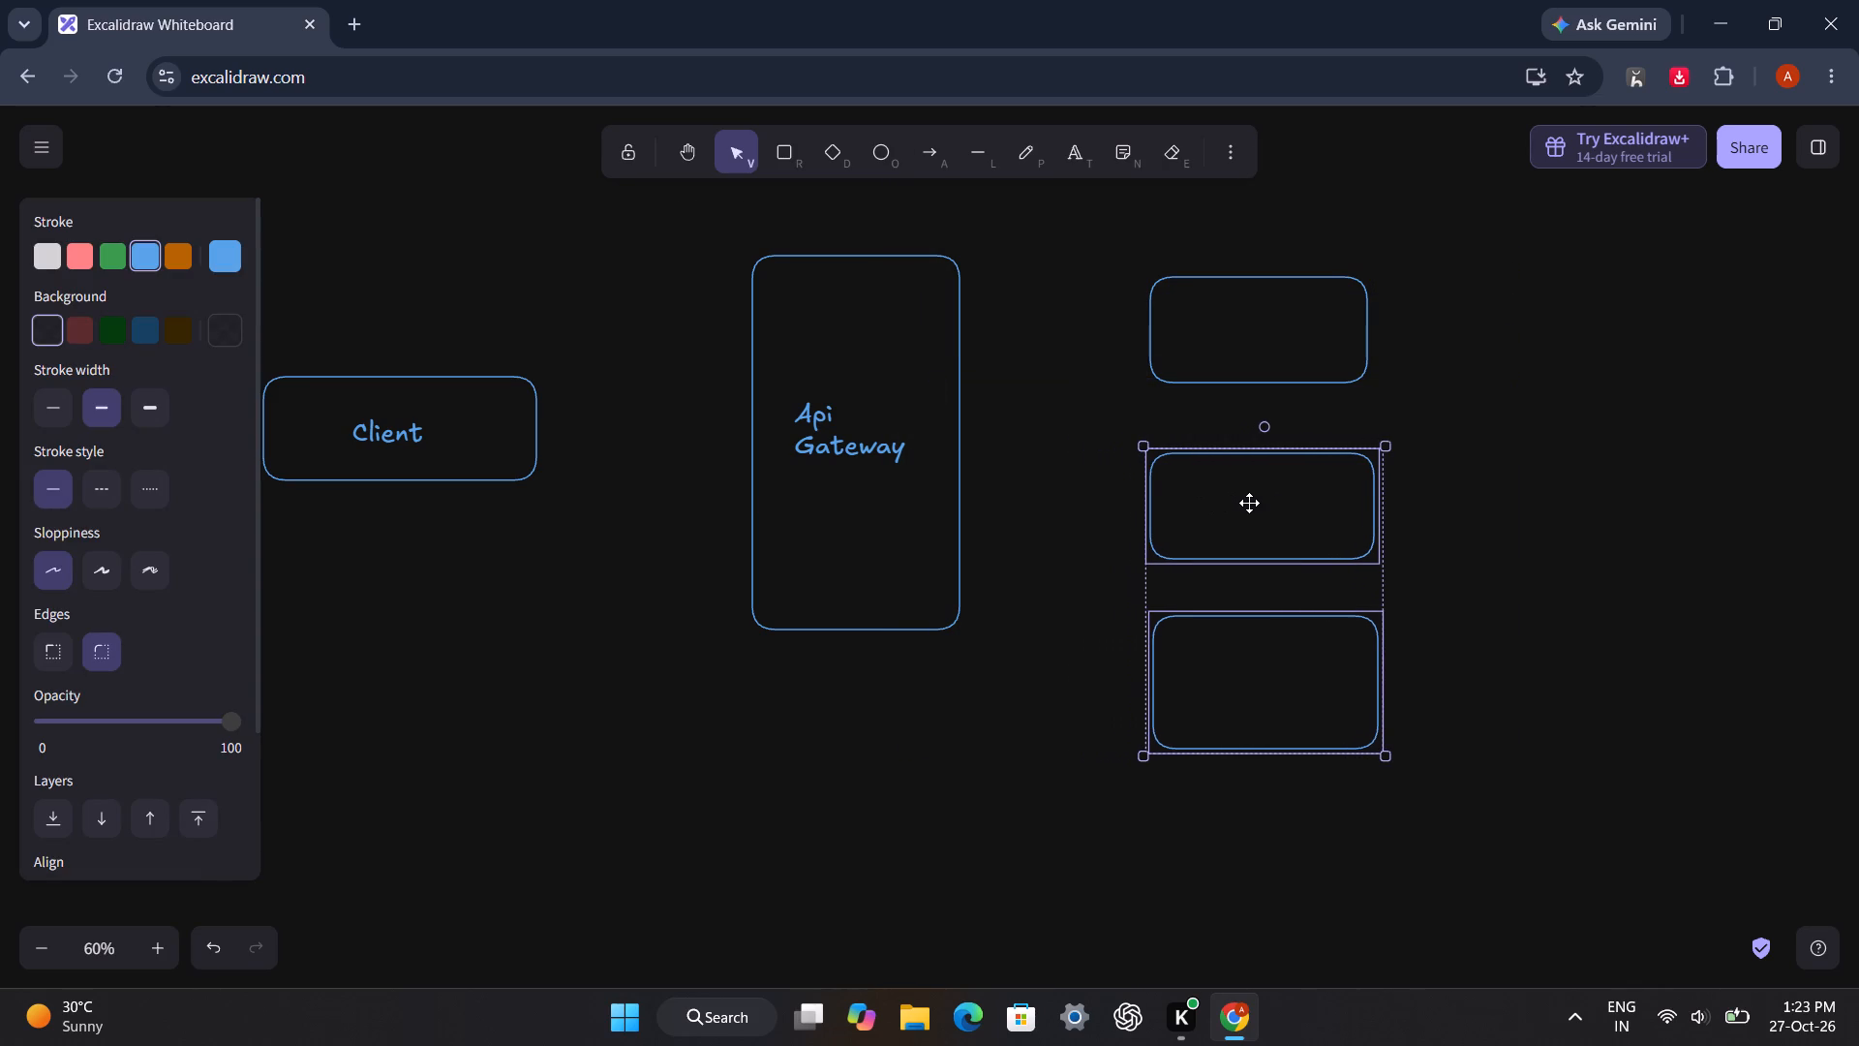
pyautogui.moveTo(1249, 503); pyautogui.dragTo(1251, 502)
pyautogui.click(1625, 551)
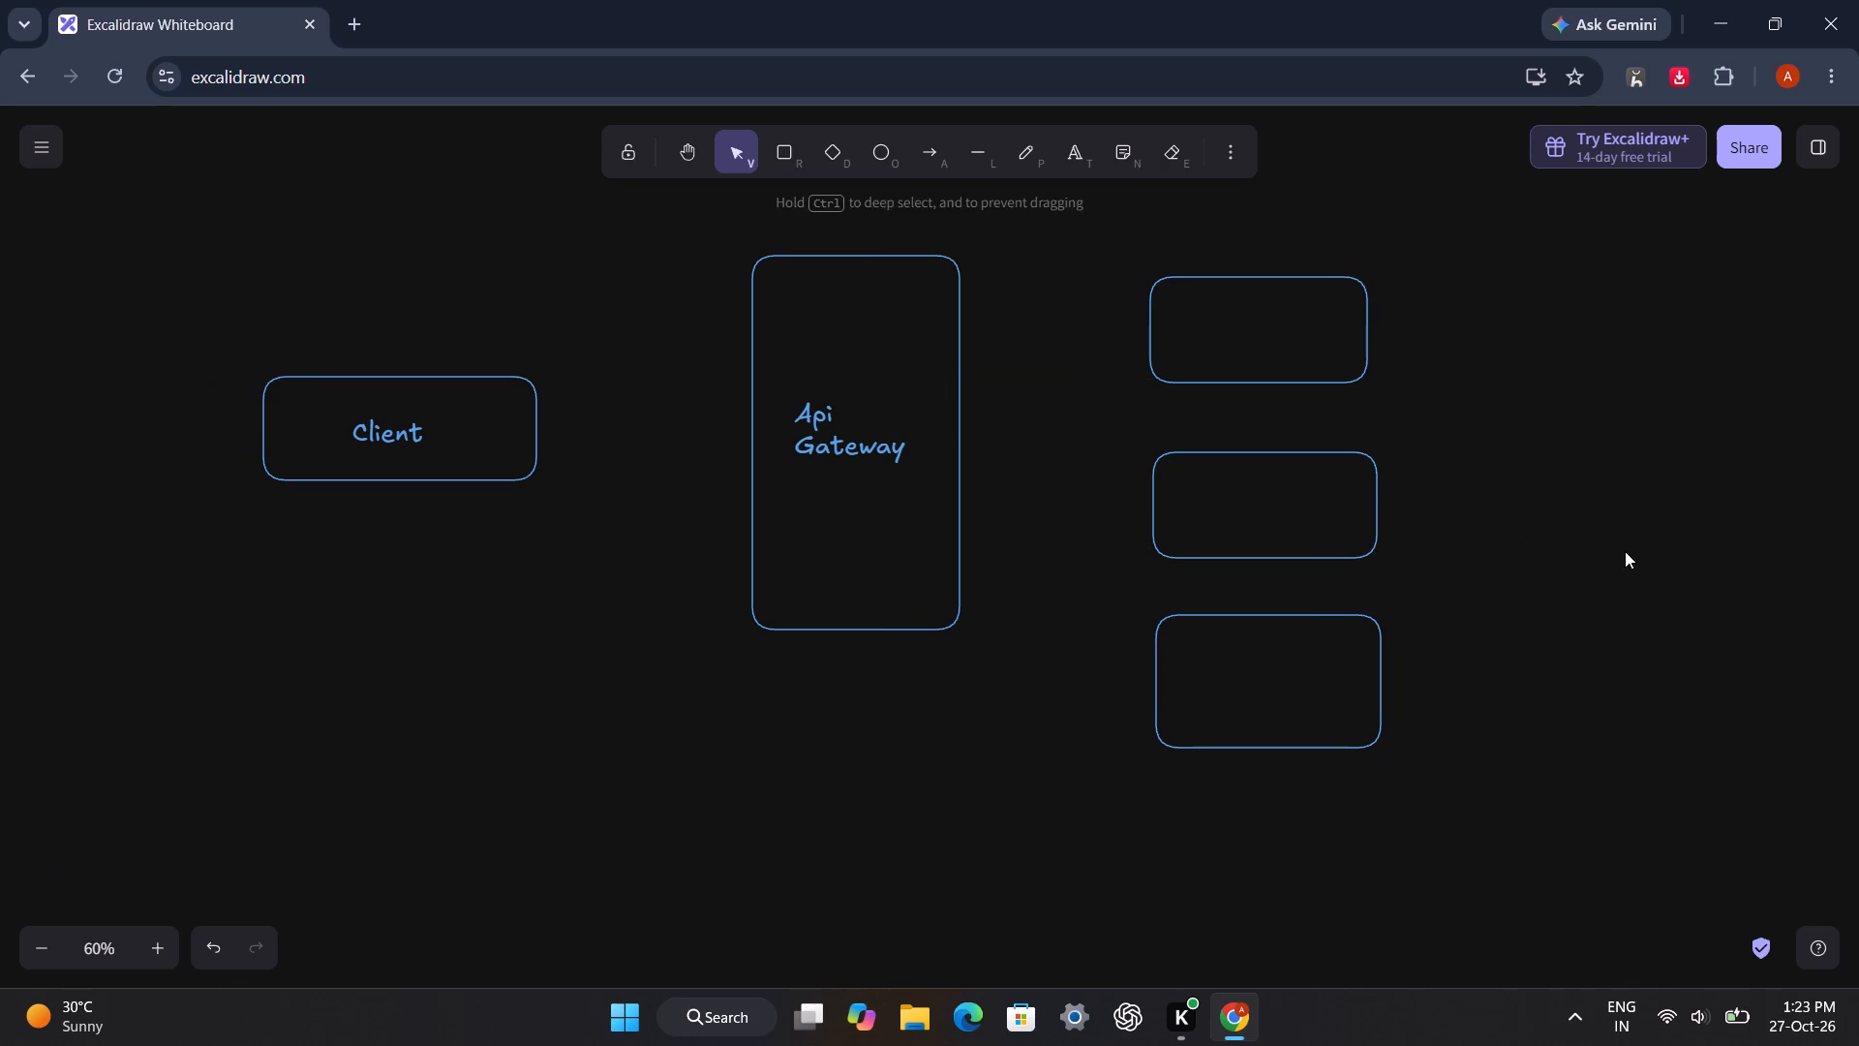
# Add the two-line text "order service" inside the top rectangle of the stack.
pyautogui.doubleClick(1228, 318)
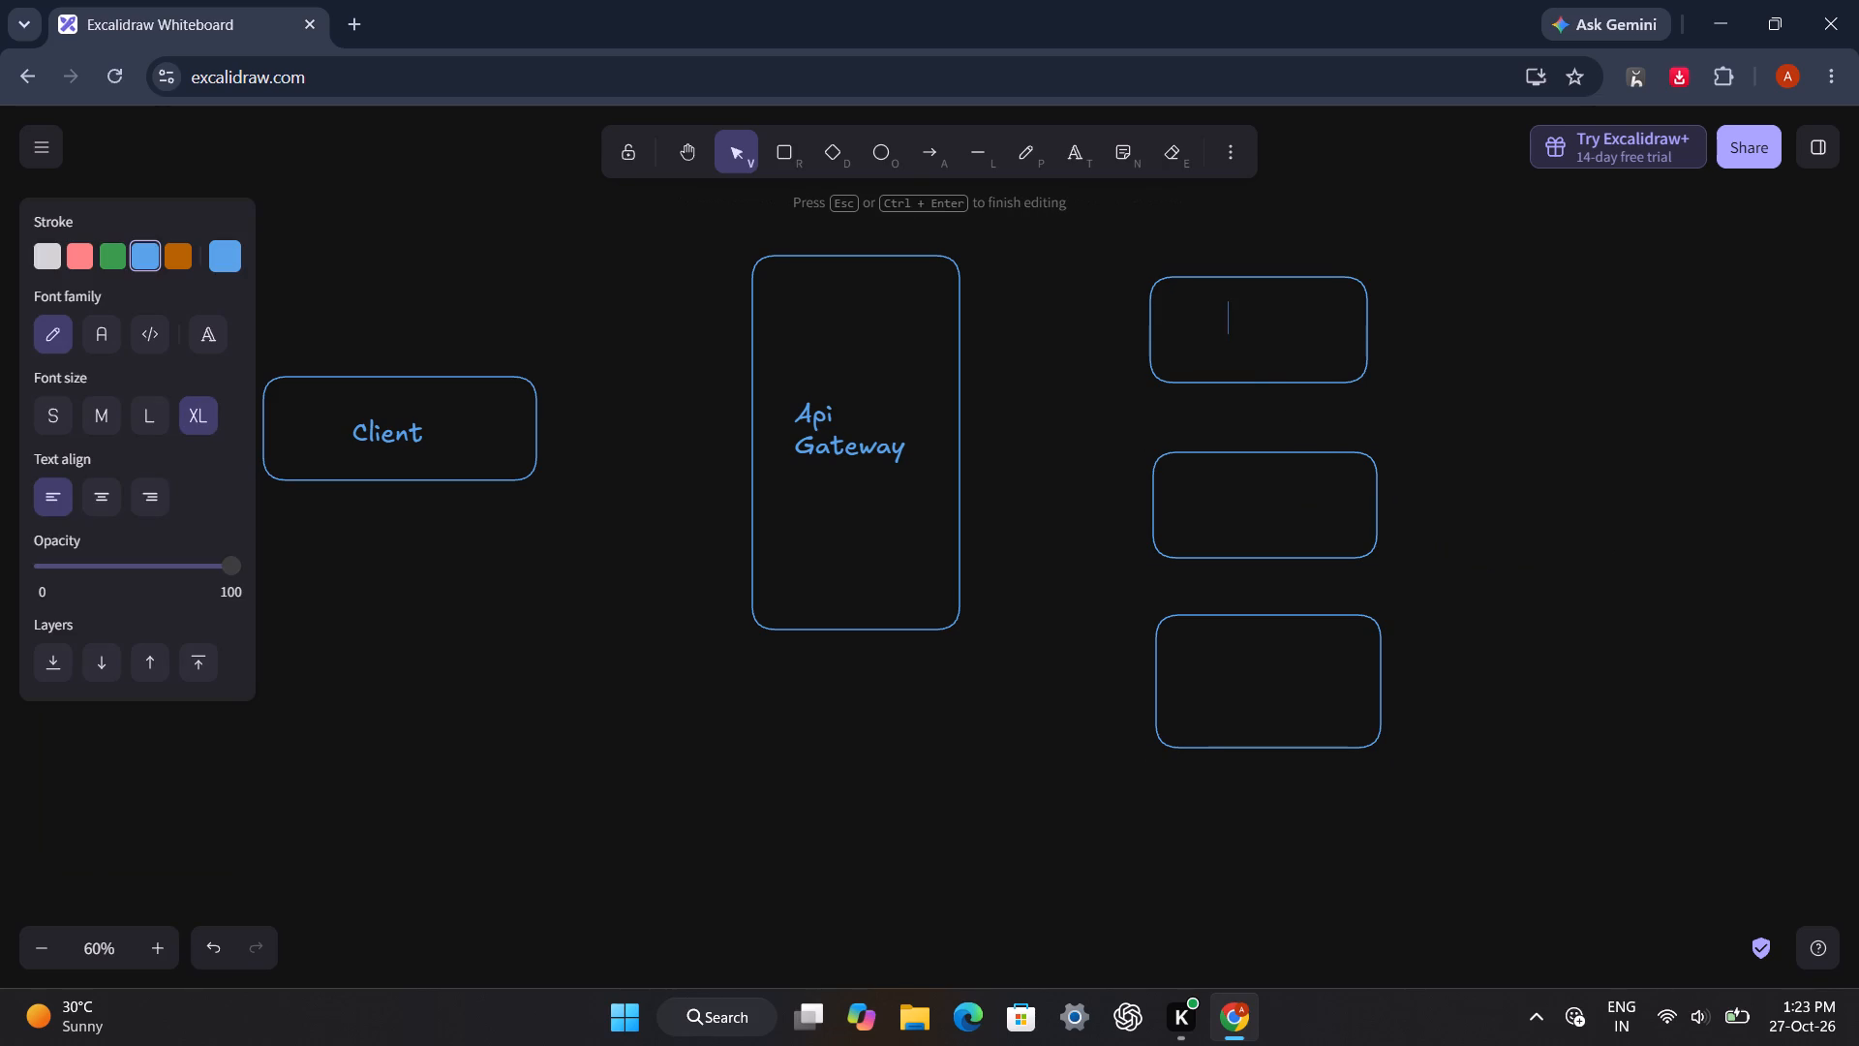
pyautogui.write('order')
pyautogui.press('space')
pyautogui.press('Return')
pyautogui.write('service')
# Add the two-line text "user service" inside the middle rectangle of the stack.
pyautogui.doubleClick(1223, 503)
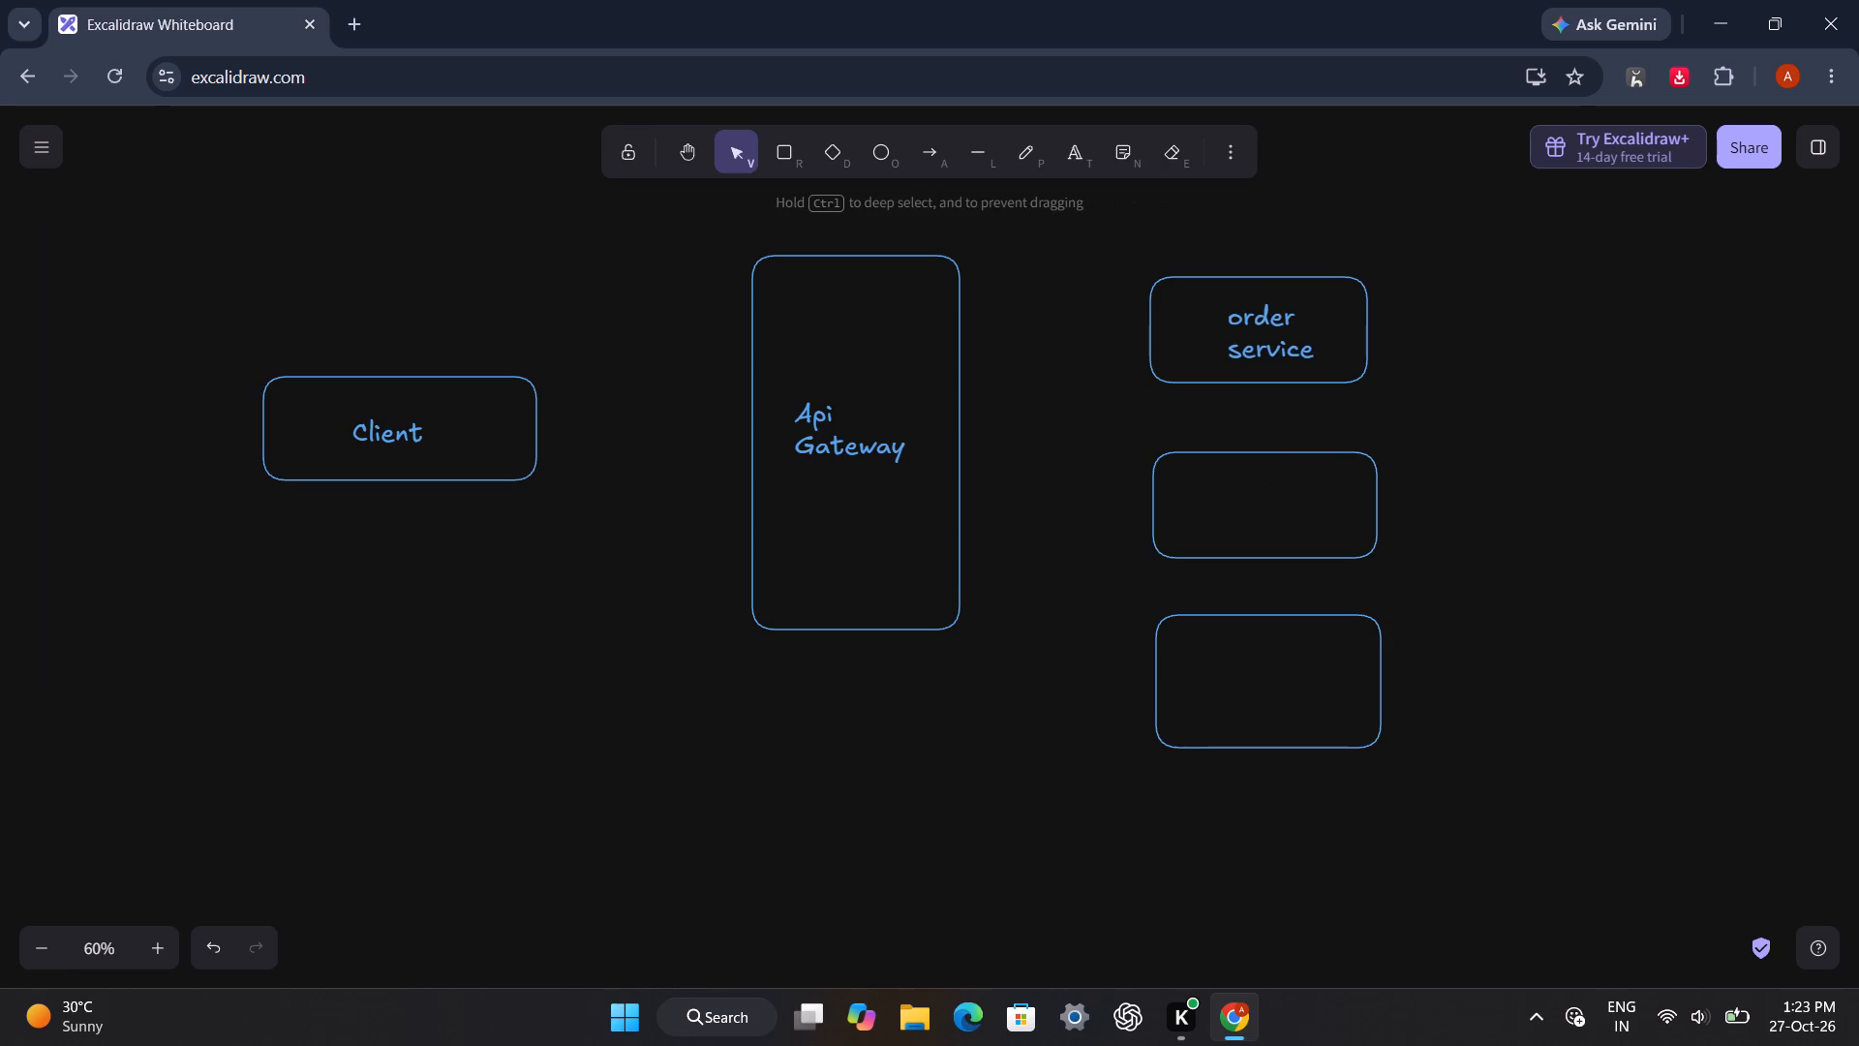
pyautogui.write('user')
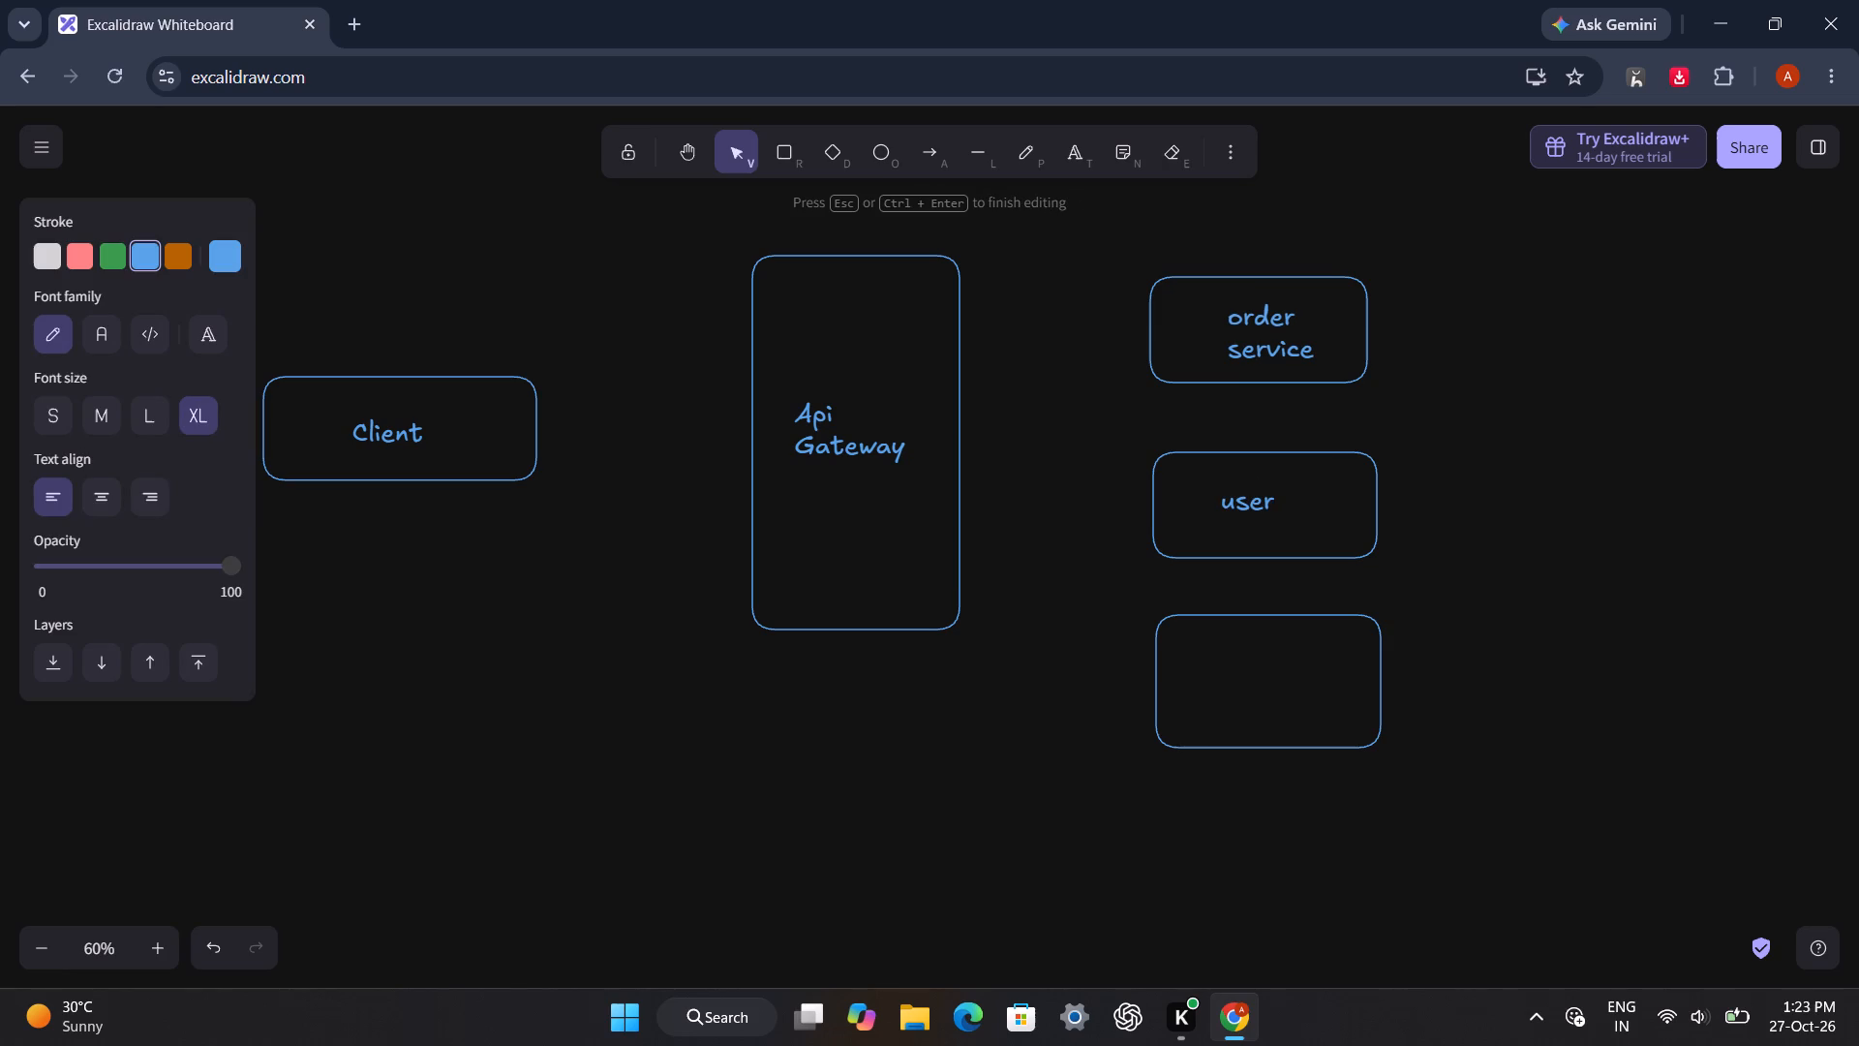
pyautogui.press('Return')
pyautogui.write('service')
# Add the two-line text "payment Service" inside the bottom rectangle of the stack.
pyautogui.doubleClick(1203, 666)
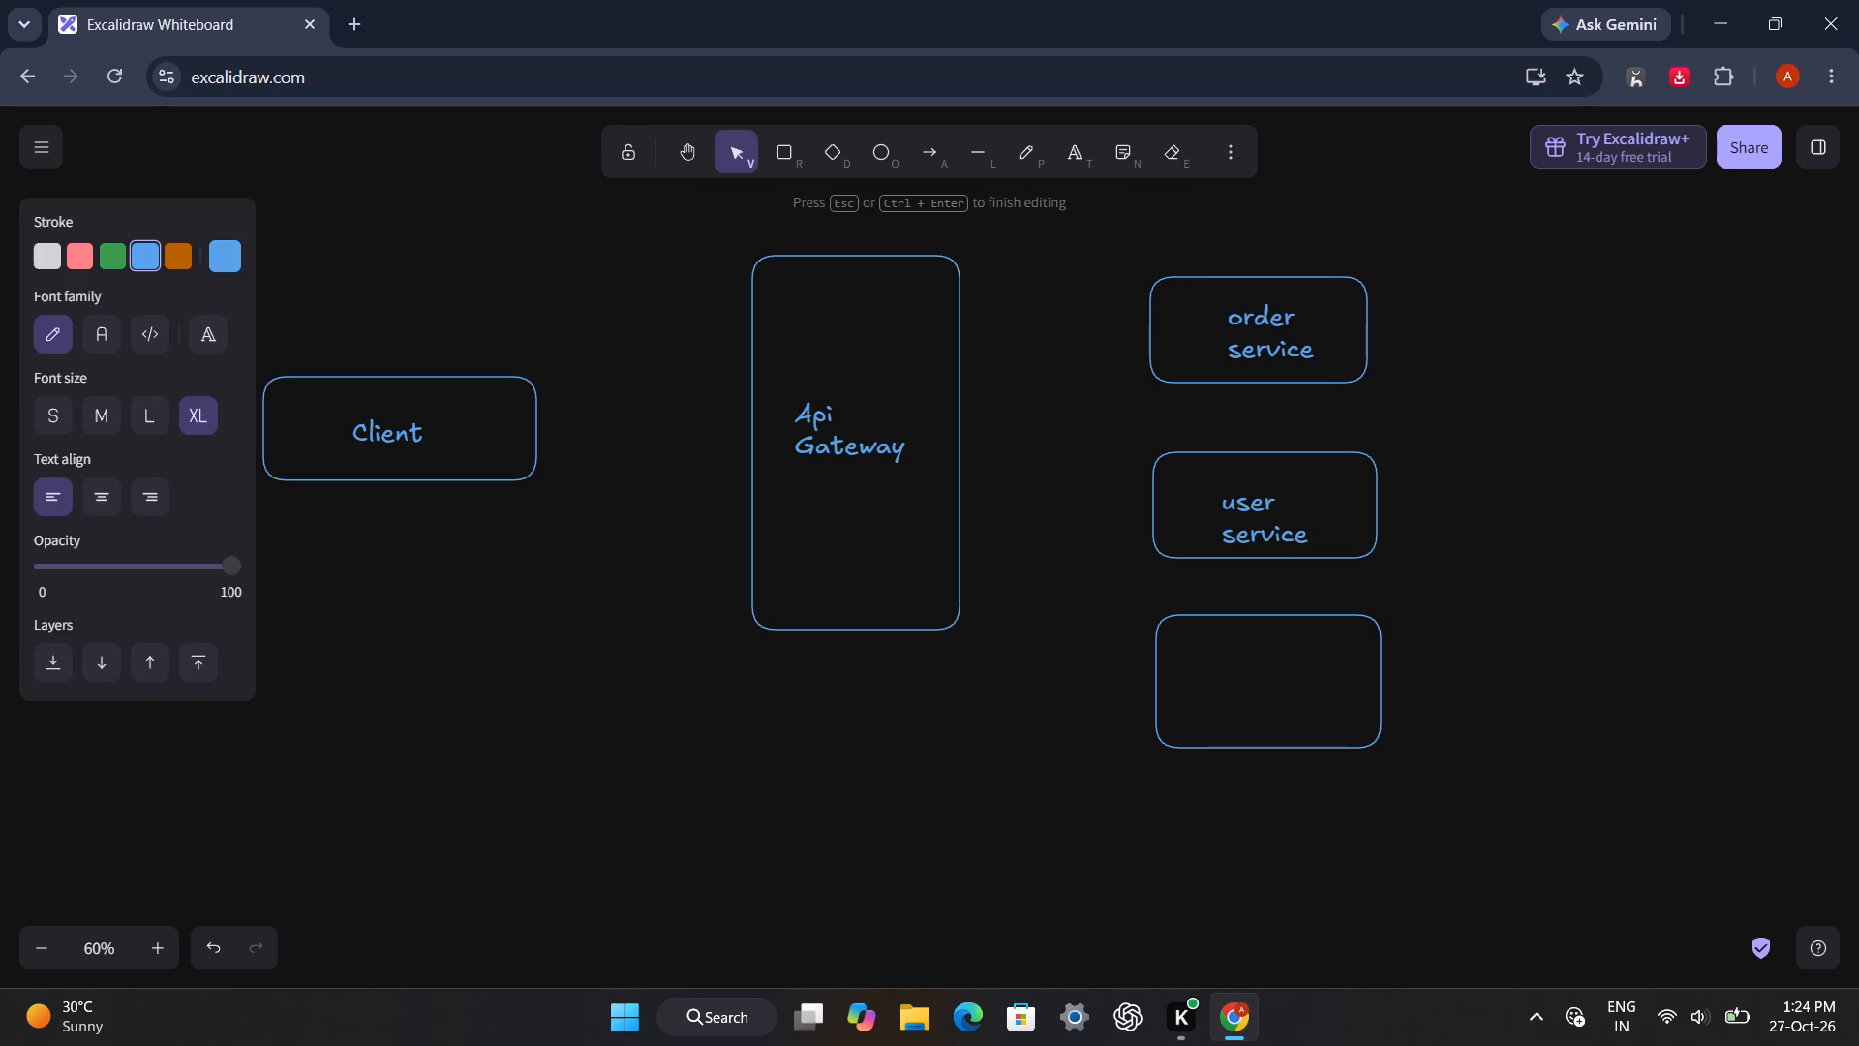
pyautogui.write('payment')
pyautogui.press('Return')
pyautogui.write('Ser')
pyautogui.write('vice')
pyautogui.click(460, 561)
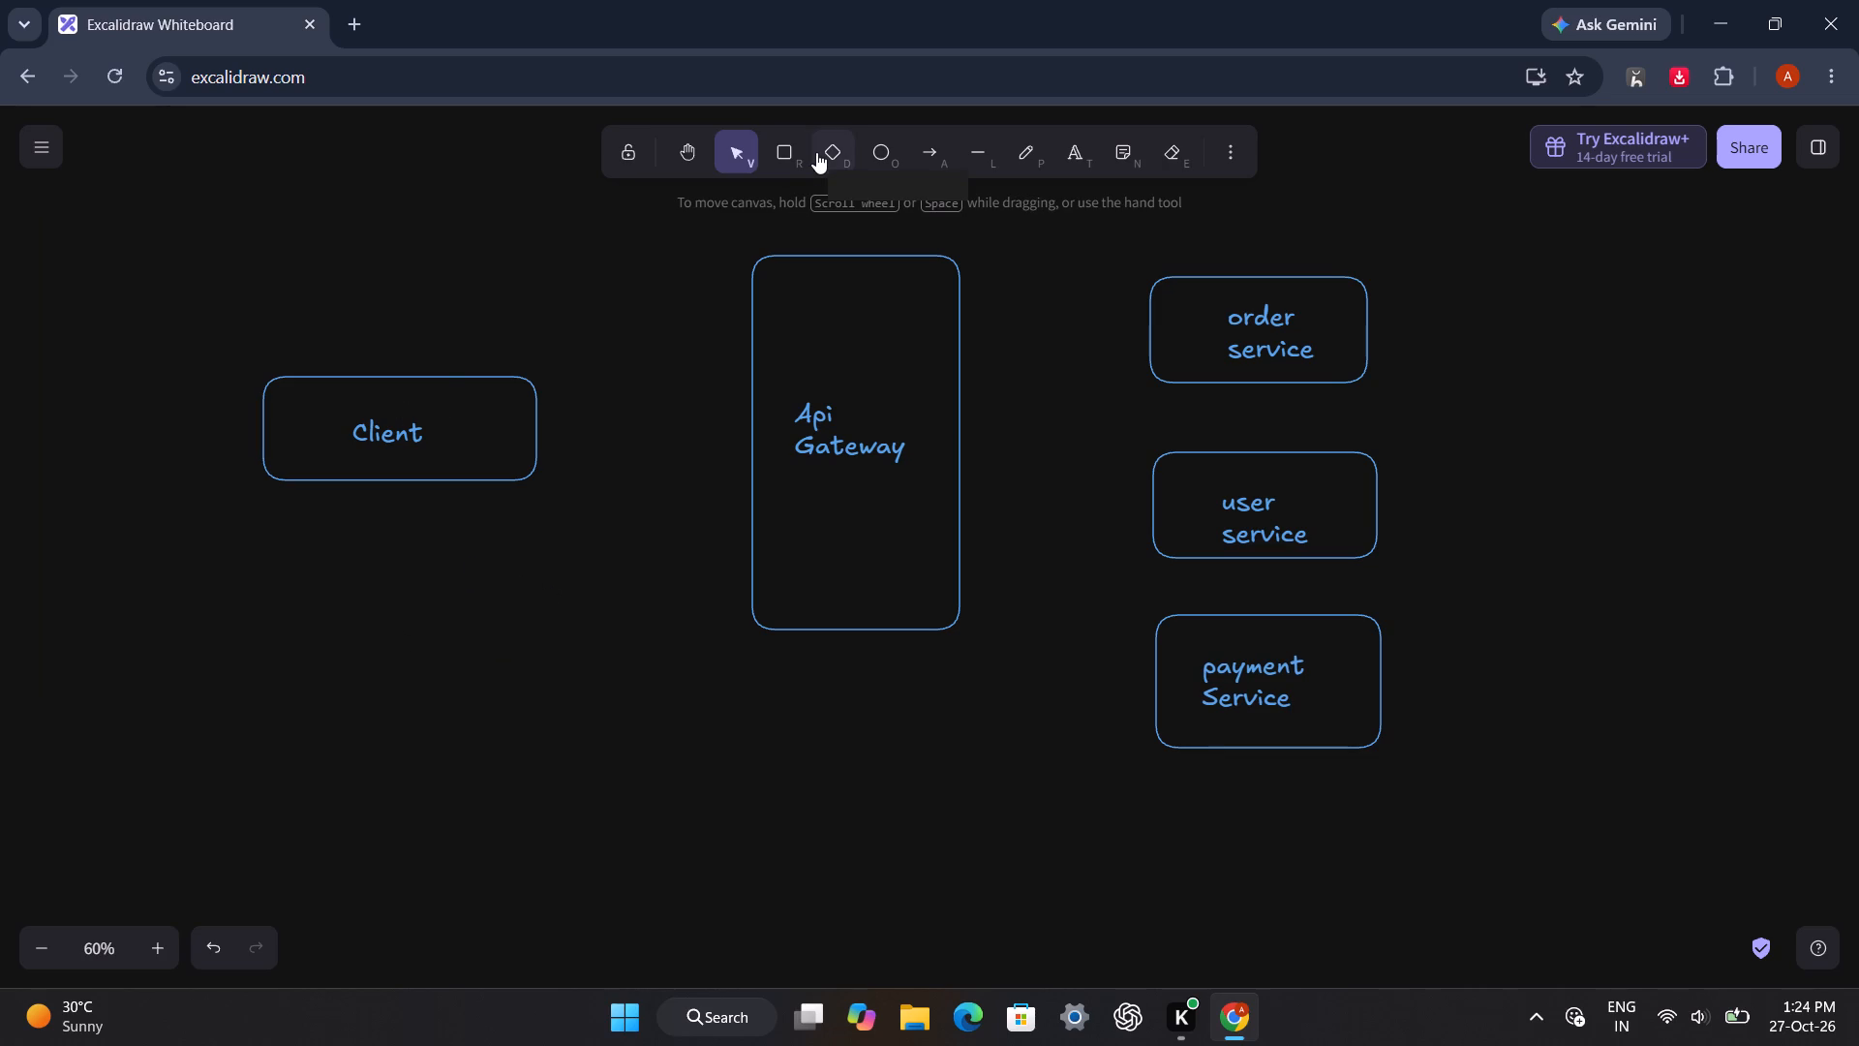
# Start a text label just above the "Api Gateway" box with the first line "GET /orders".
pyautogui.click(410, 313)
pyautogui.scroll(1, 1080, 620)
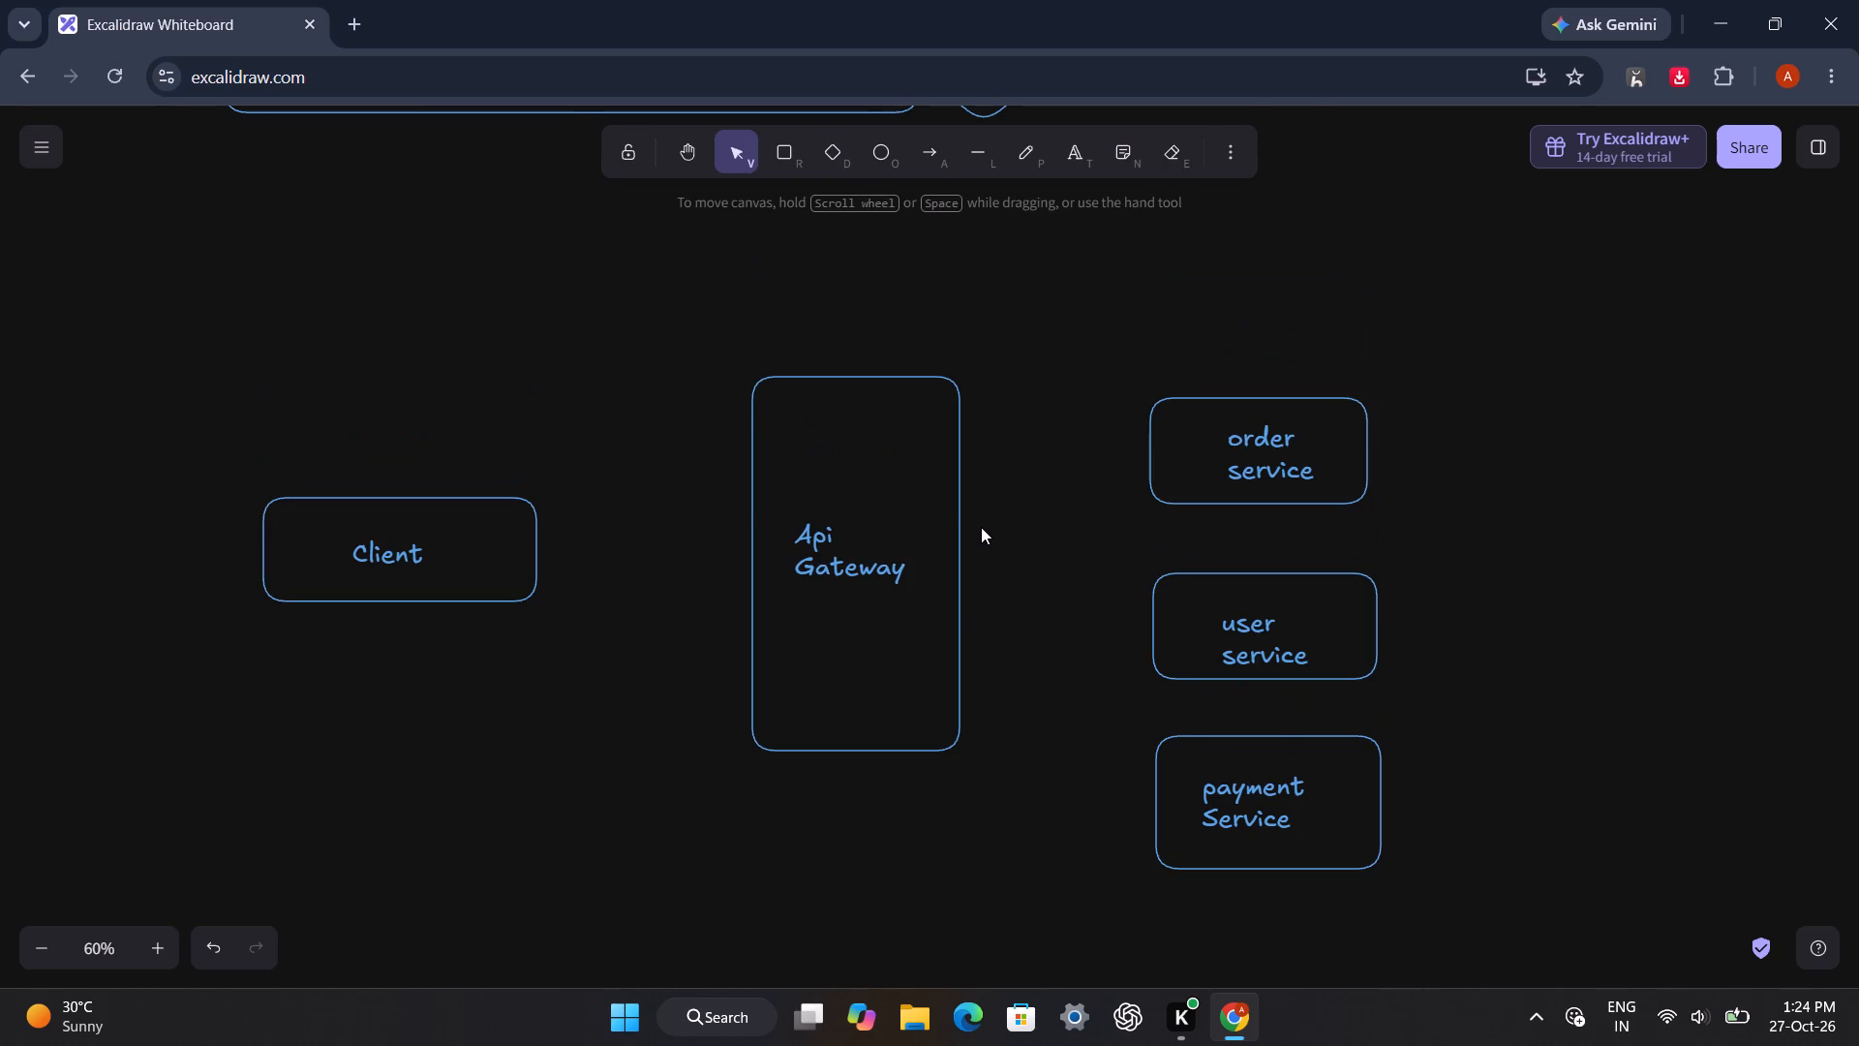
pyautogui.scroll(1, 981, 527)
pyautogui.scroll(-1, 981, 527)
pyautogui.click(779, 342)
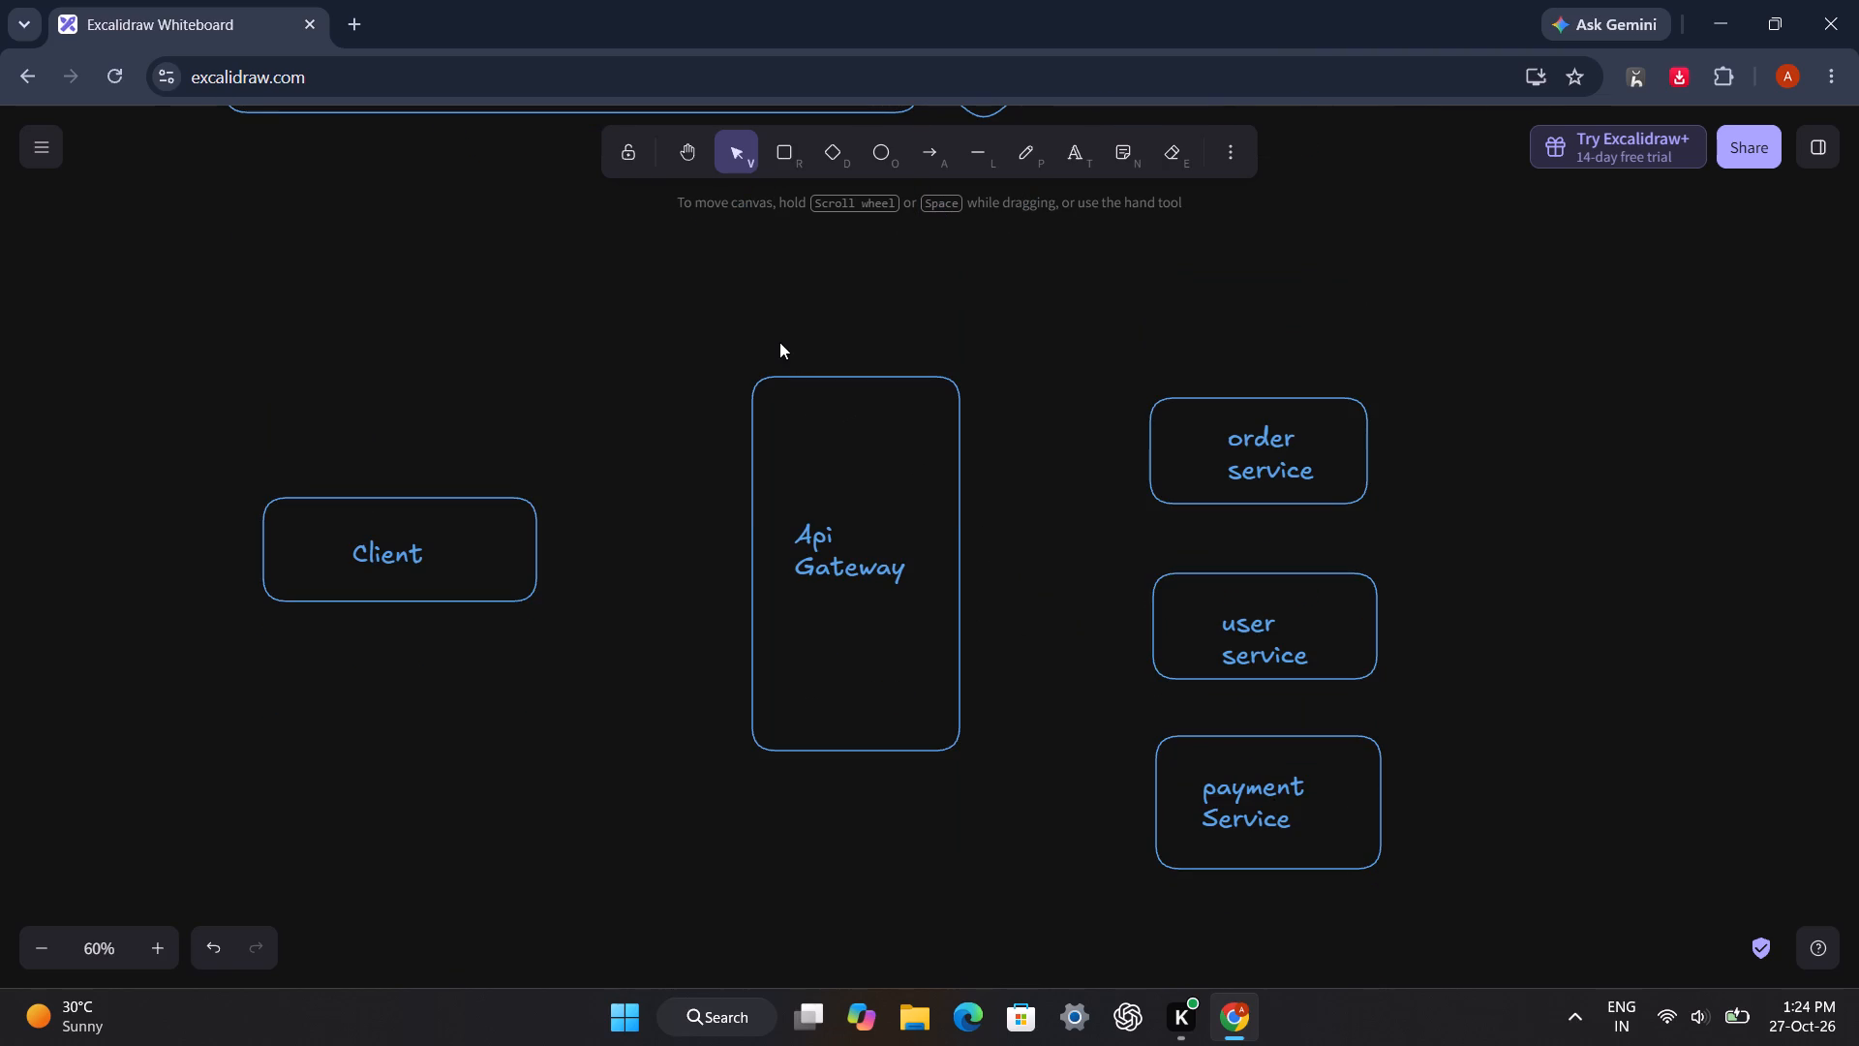
pyautogui.doubleClick(780, 328)
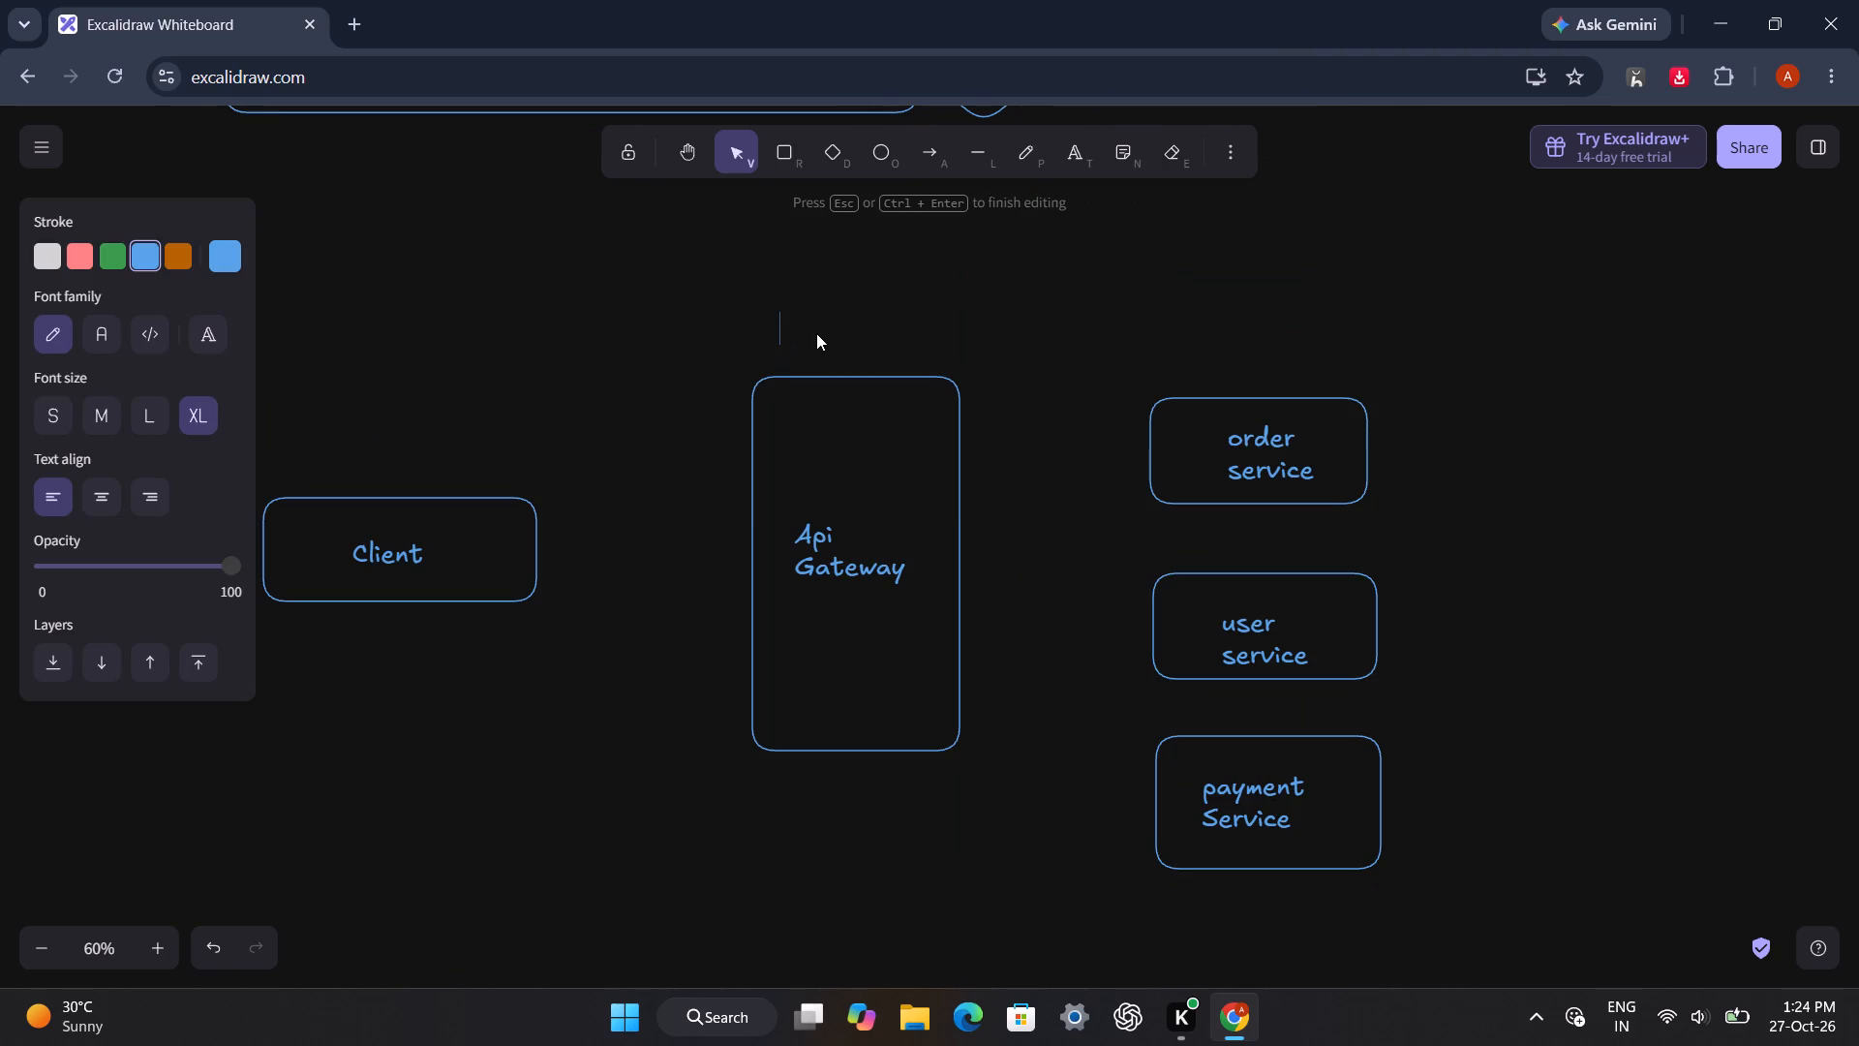
pyautogui.write('GET')
pyautogui.press('space')
pyautogui.press('/')
pyautogui.write('orders')
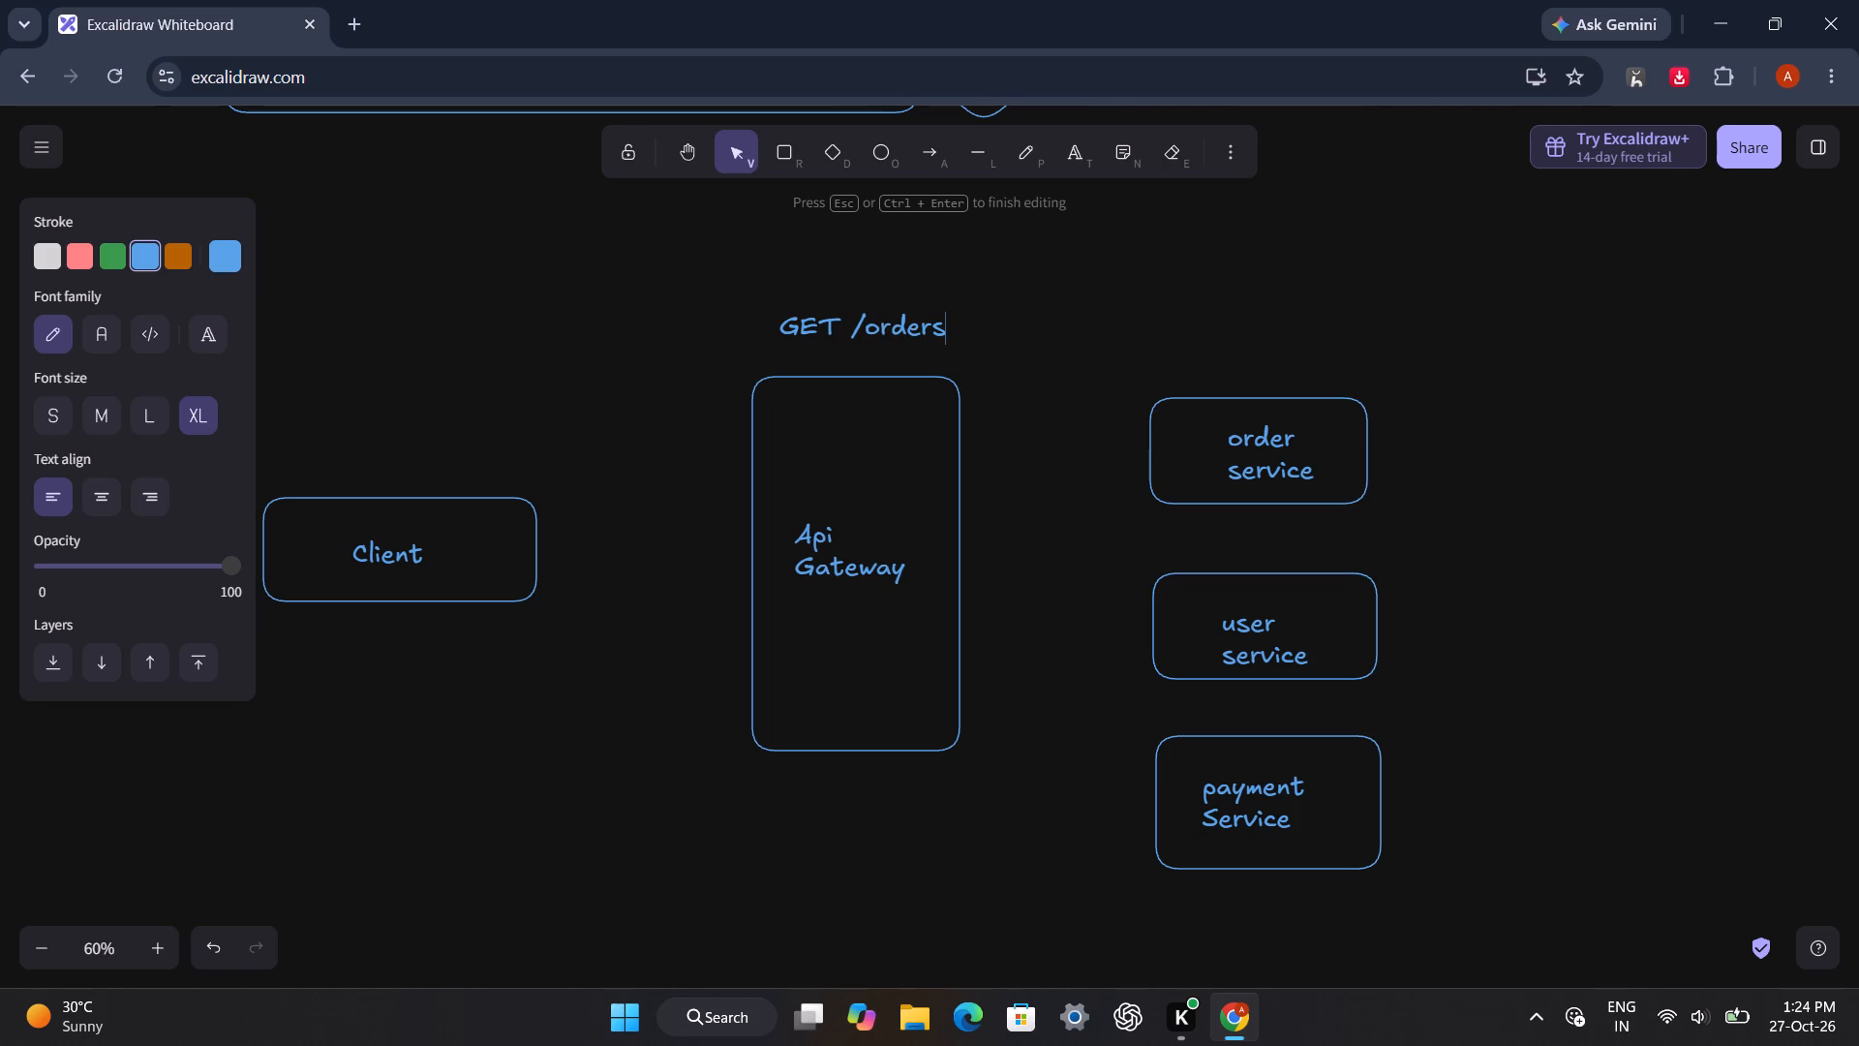
# Add a second line "Host: 123.23.34.45.443" to the "GET /orders" text.
pyautogui.press('Return')
pyautogui.write('Host')
pyautogui.write(':')
pyautogui.press('space')
pyautogui.write('123')
pyautogui.write('.23')
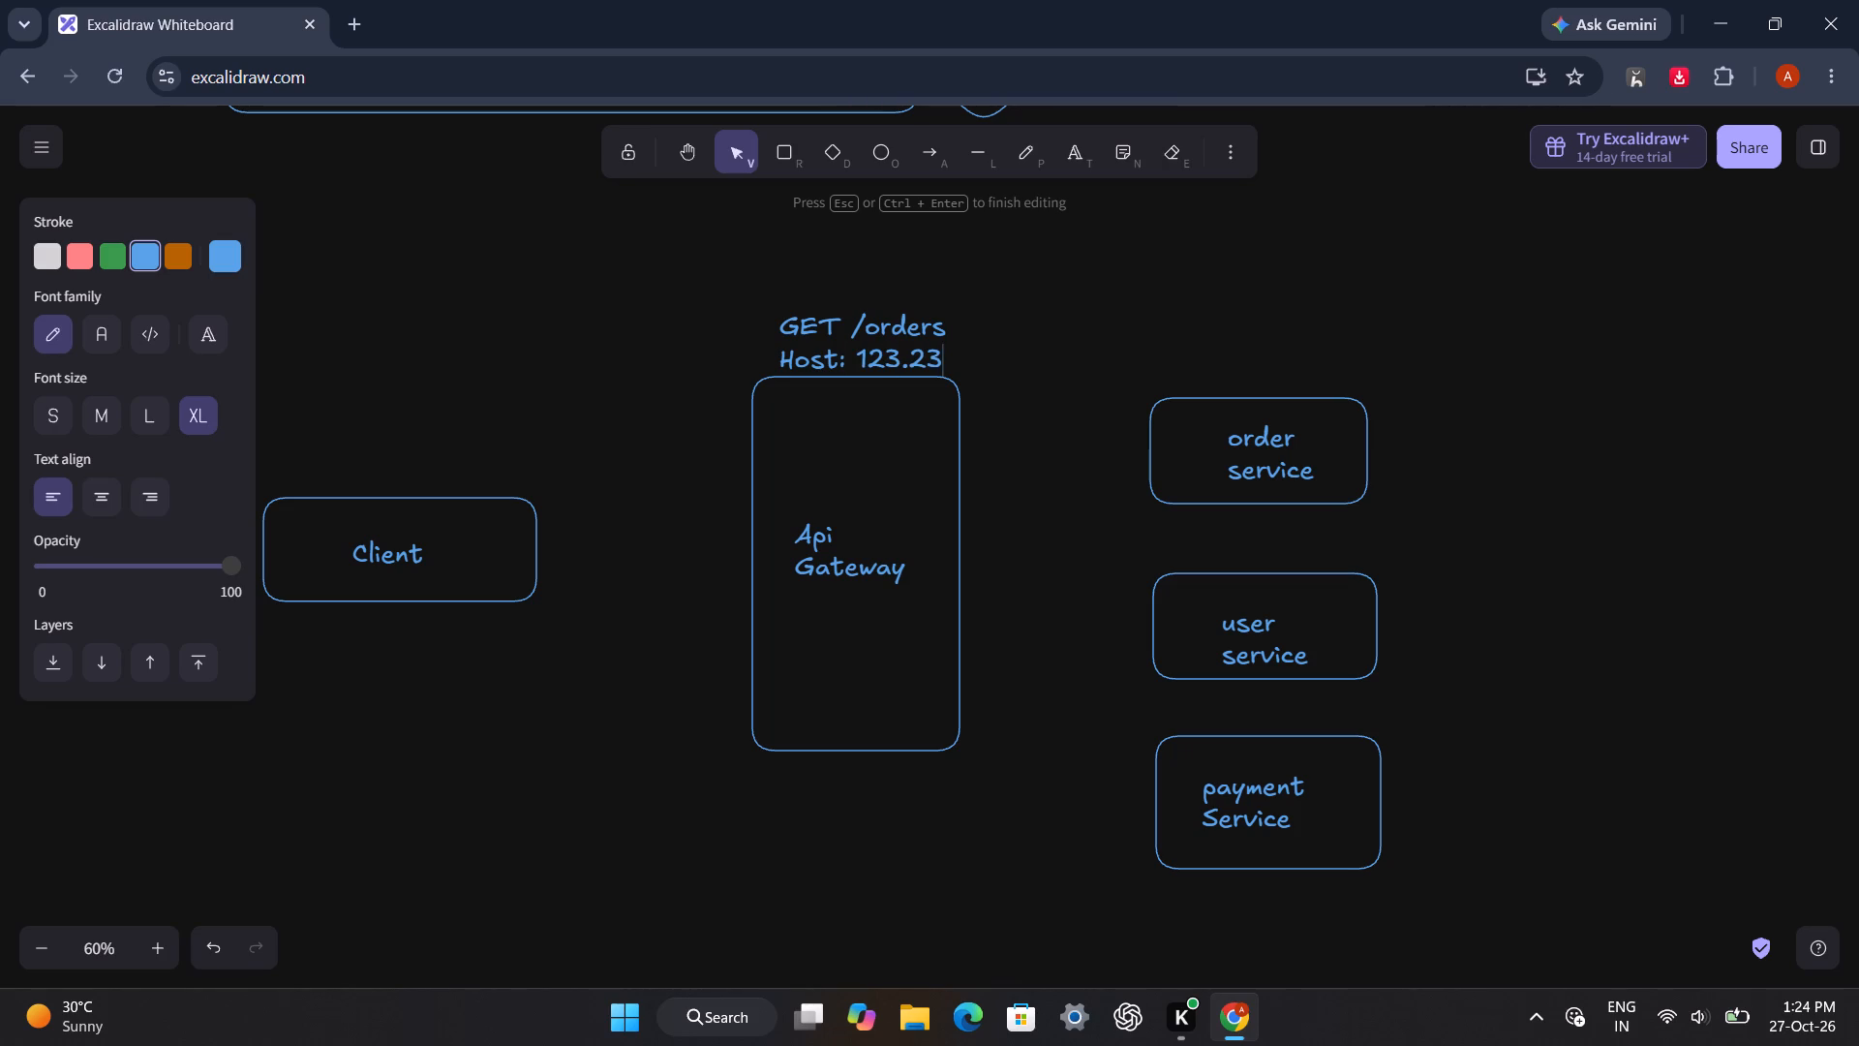
pyautogui.press('.')
pyautogui.write('34')
pyautogui.press('.')
pyautogui.write('45')
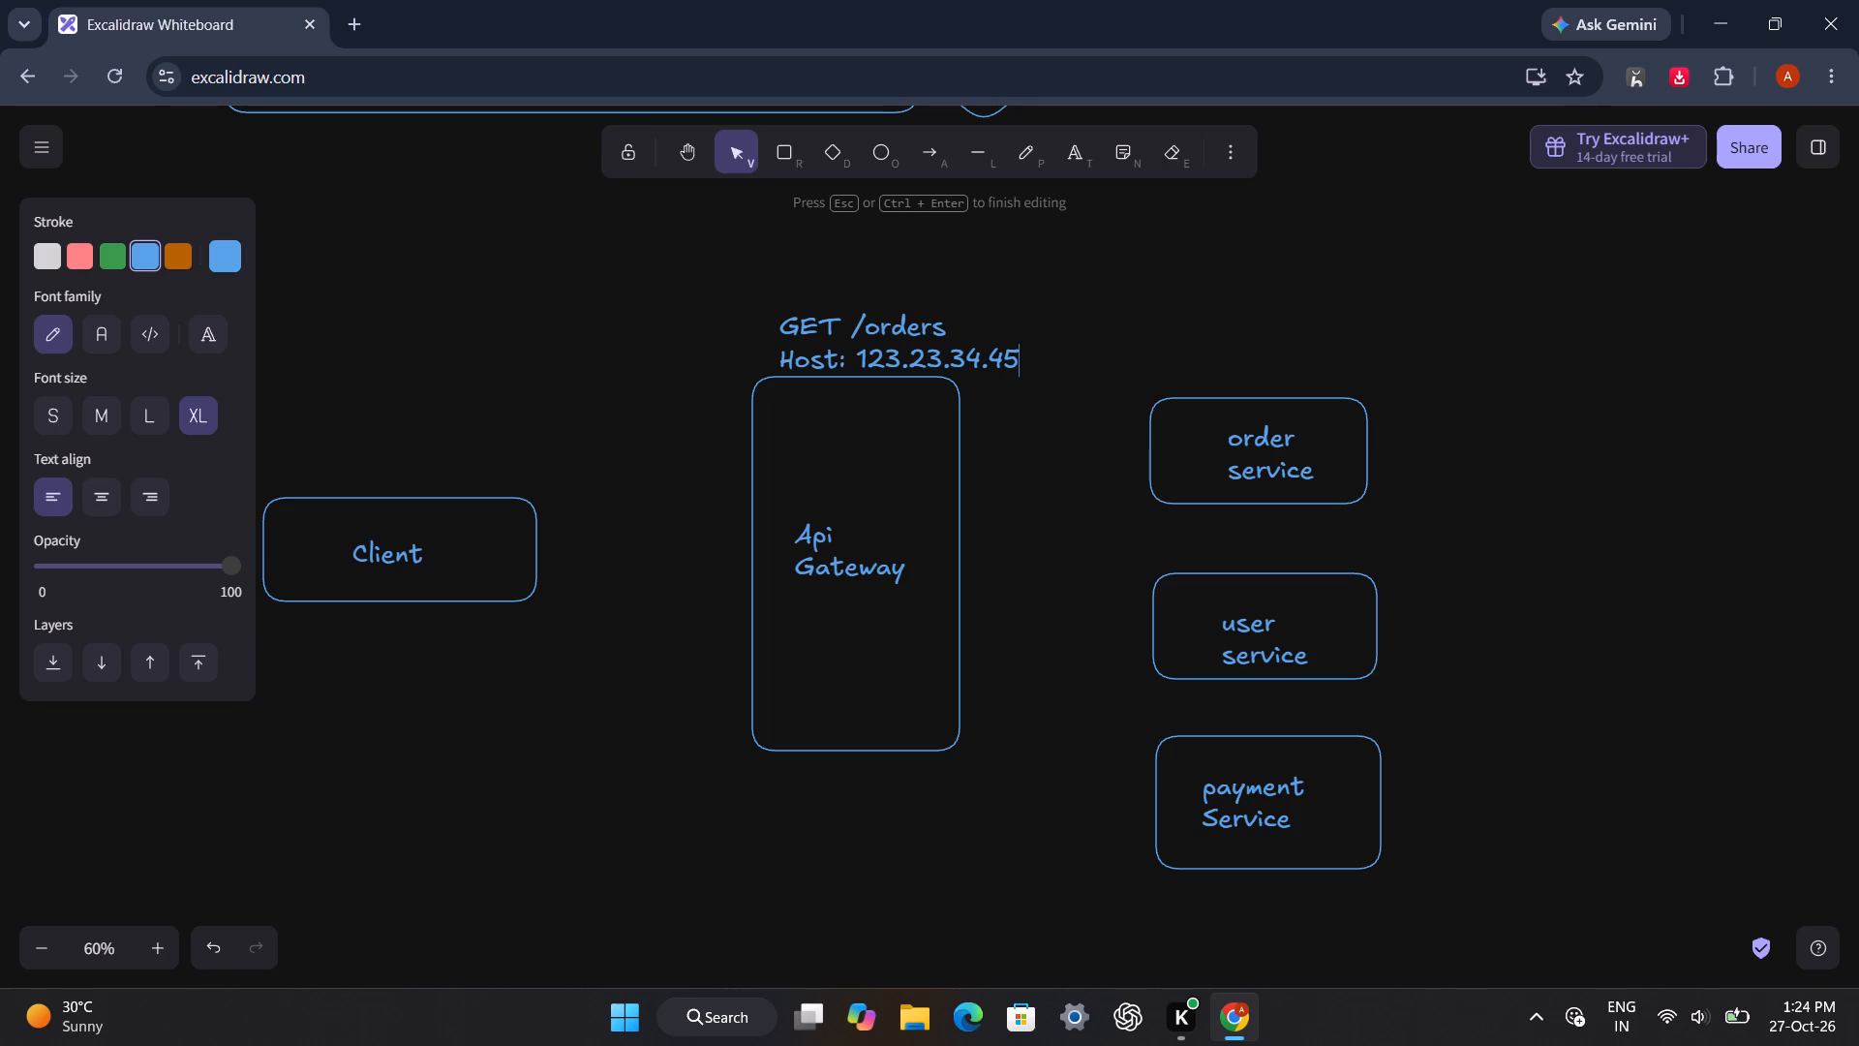
pyautogui.write('.443')
# Draw a wide rounded rectangle around the two-line GET request text above the "Api Gateway" box.
pyautogui.click(778, 151)
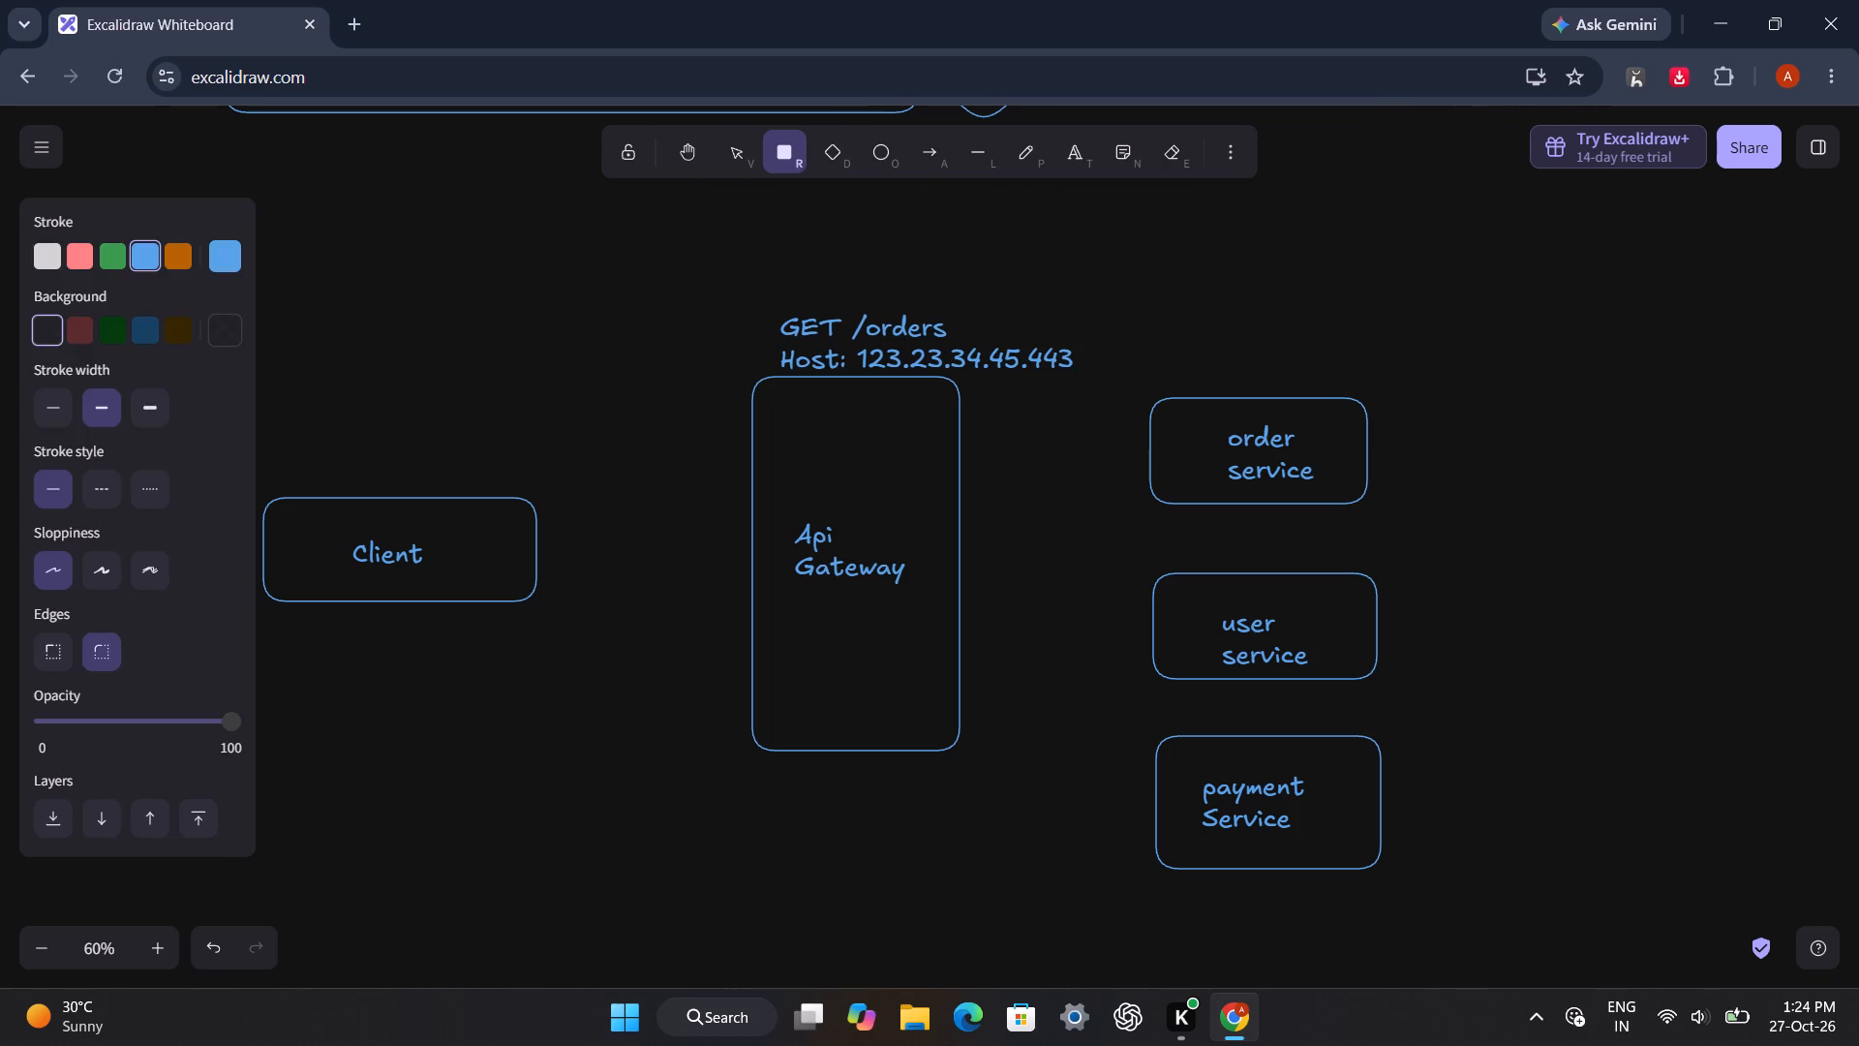
pyautogui.moveTo(722, 283); pyautogui.dragTo(1125, 381)
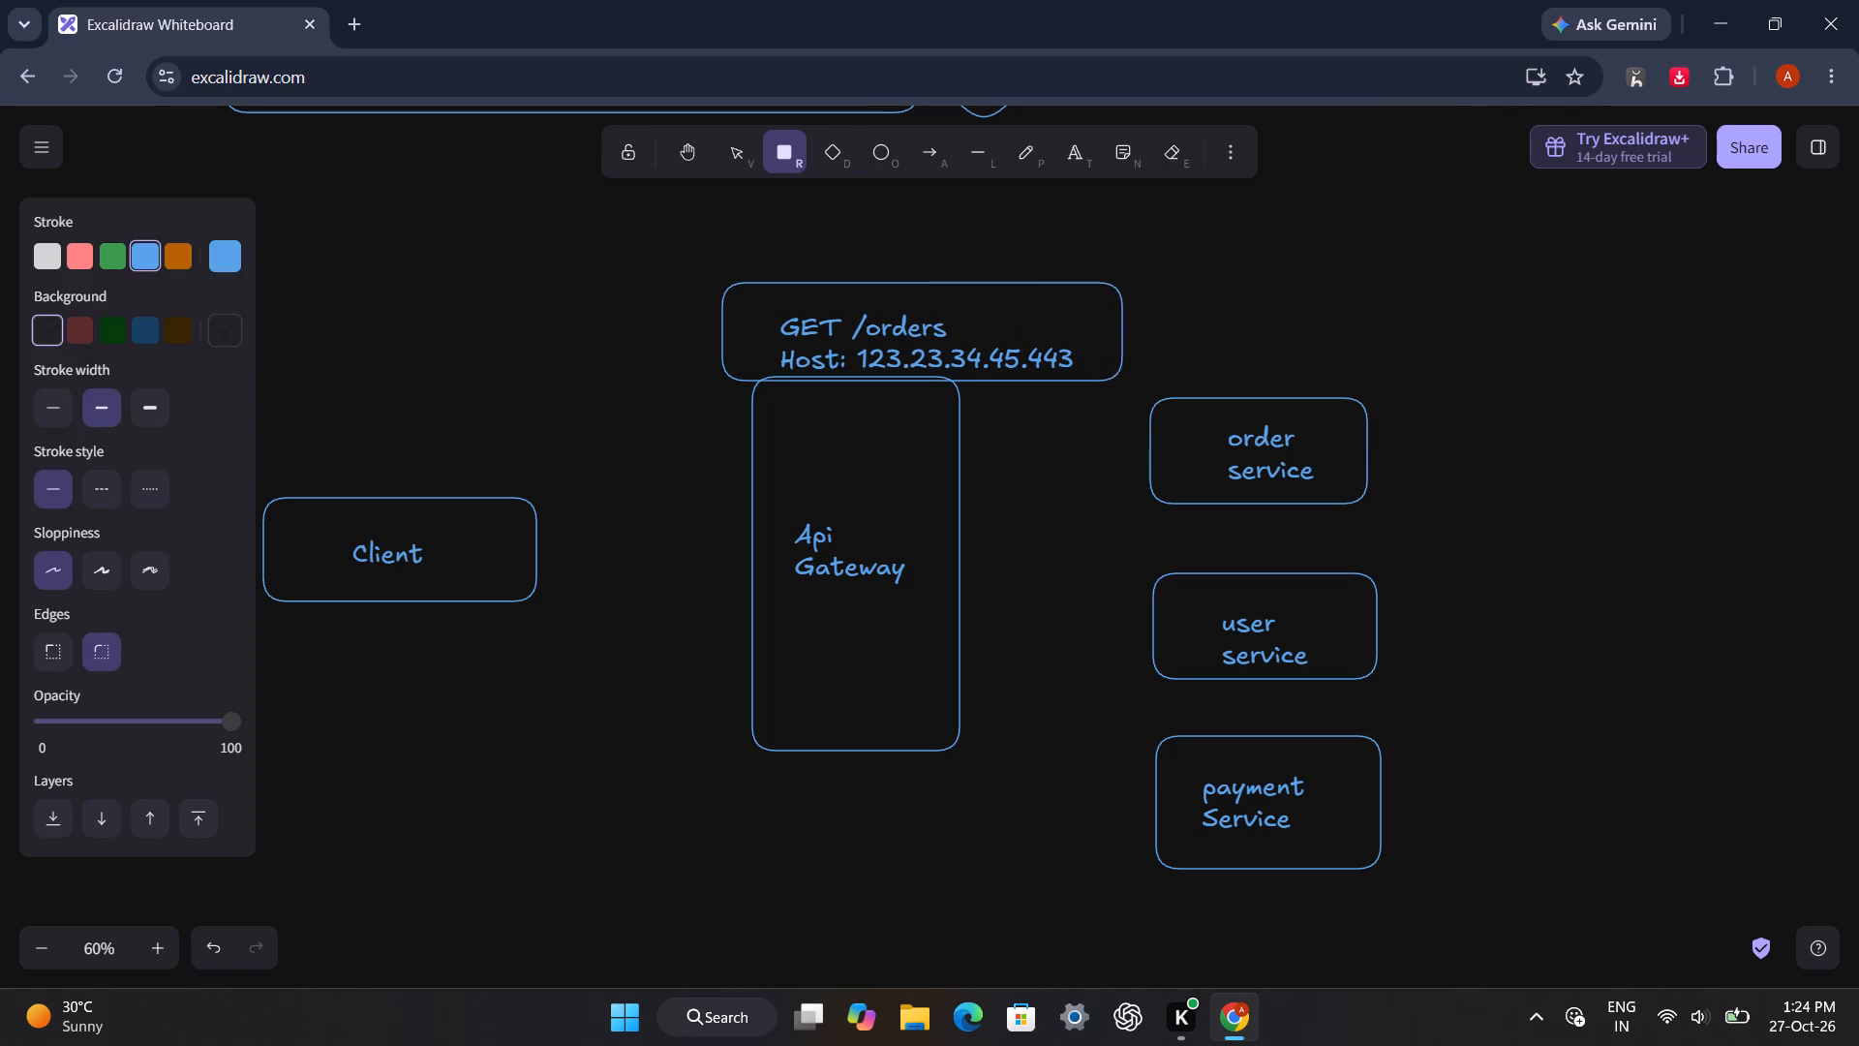
pyautogui.moveTo(1125, 381); pyautogui.dragTo(1141, 375)
# Shorten the request rectangle from its bottom edge to clear the "Api Gateway" box, nudging the text up to fit inside, and deselect.
pyautogui.click(900, 361)
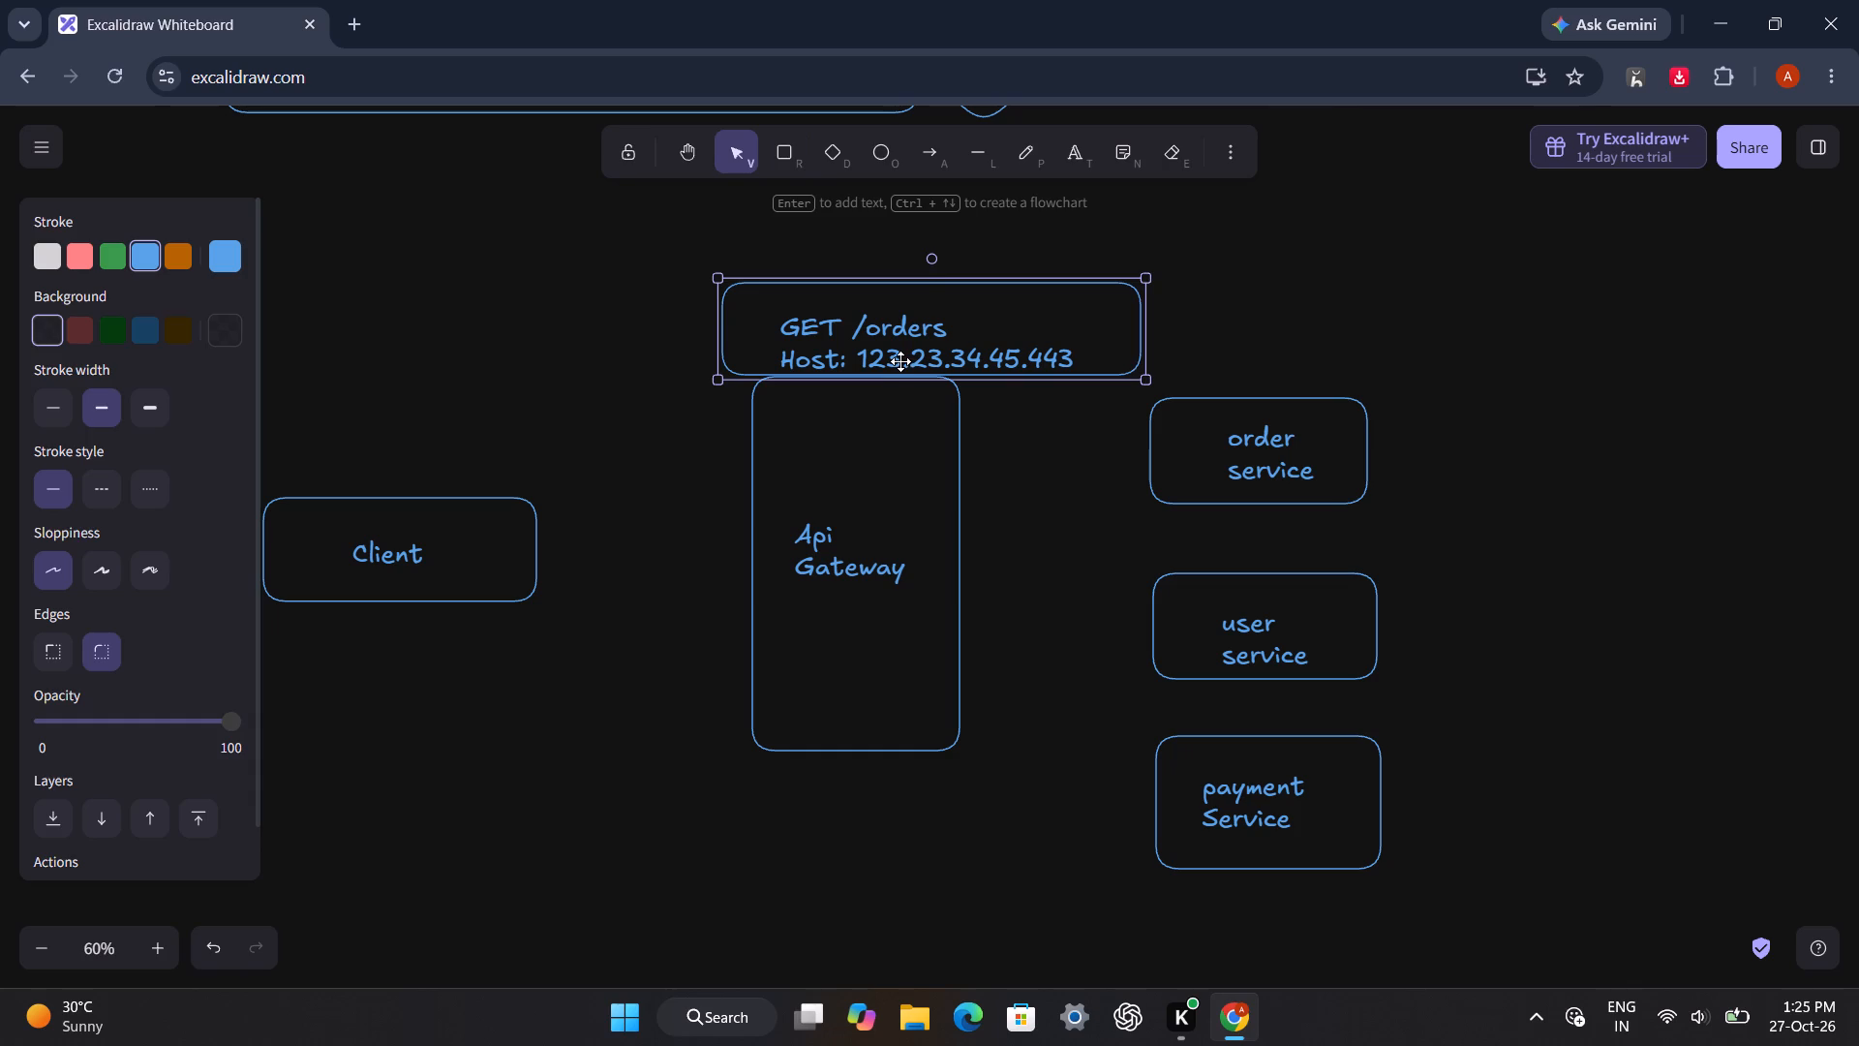
pyautogui.moveTo(900, 361); pyautogui.dragTo(903, 351)
pyautogui.click(599, 374)
pyautogui.click(734, 368)
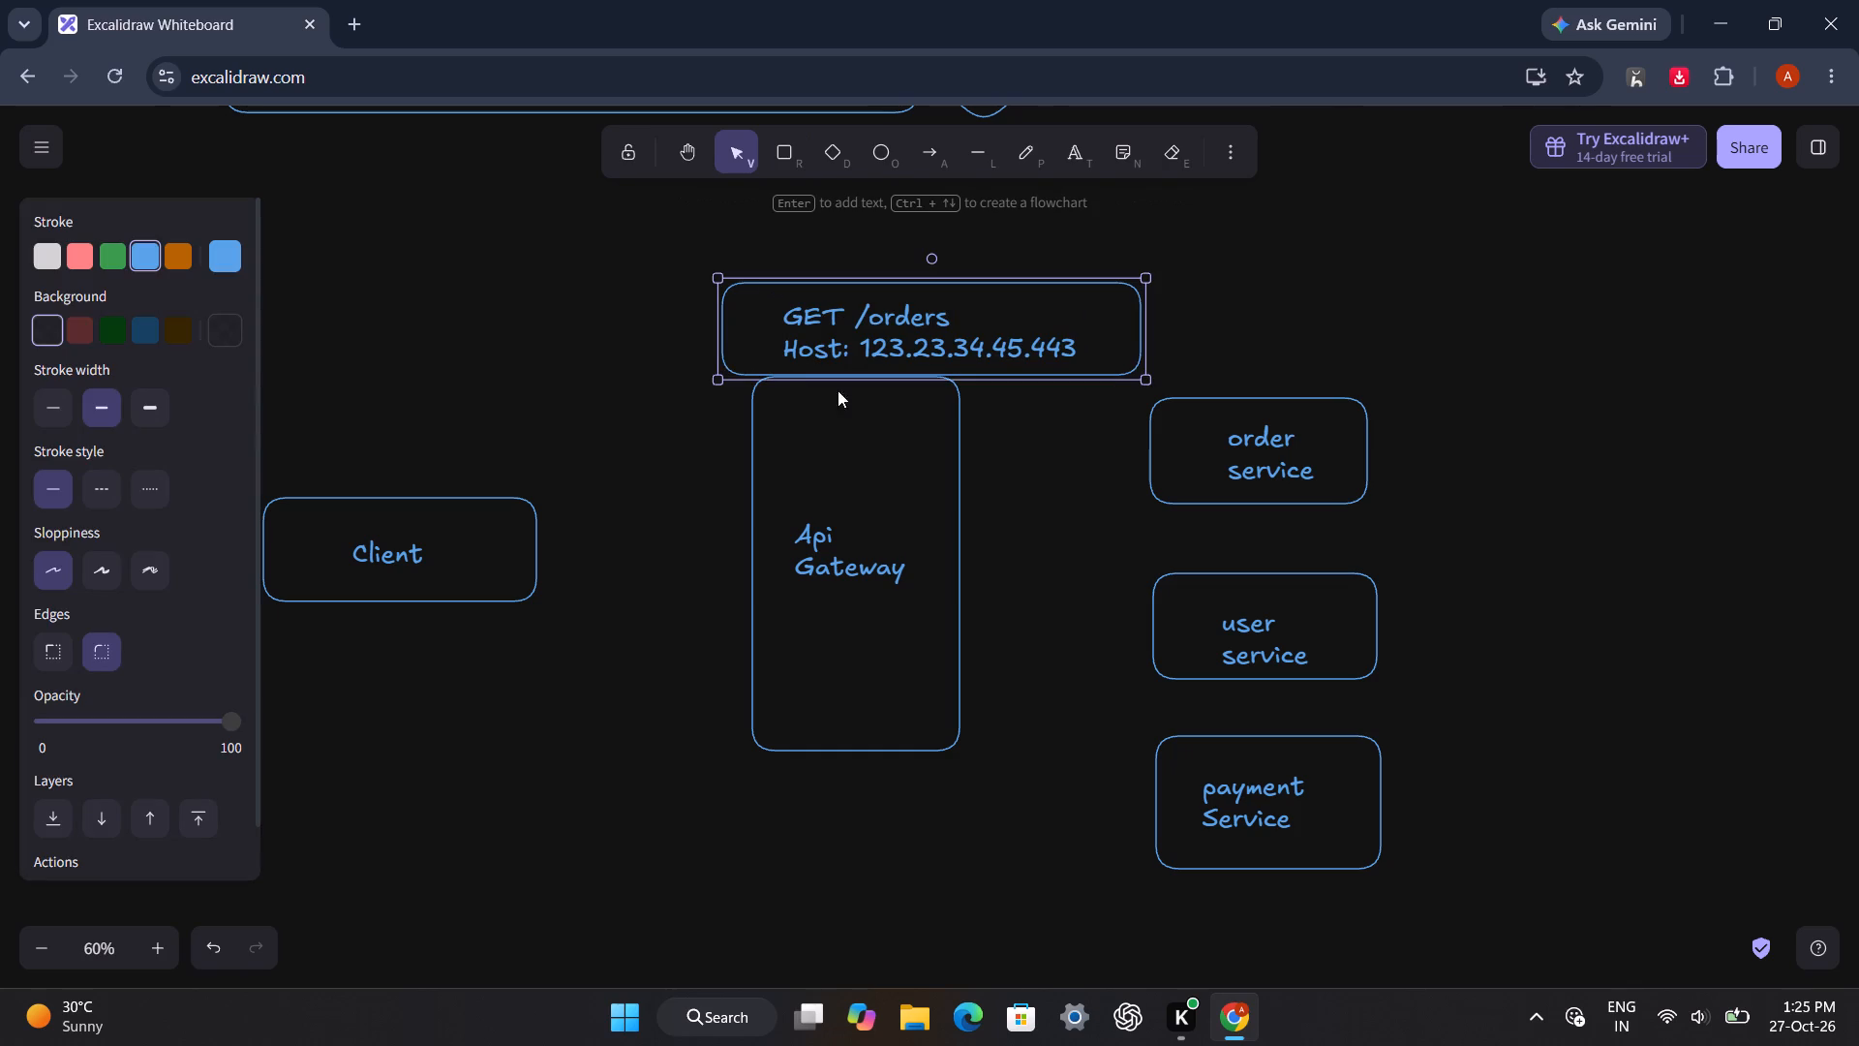
pyautogui.moveTo(901, 382); pyautogui.dragTo(901, 375)
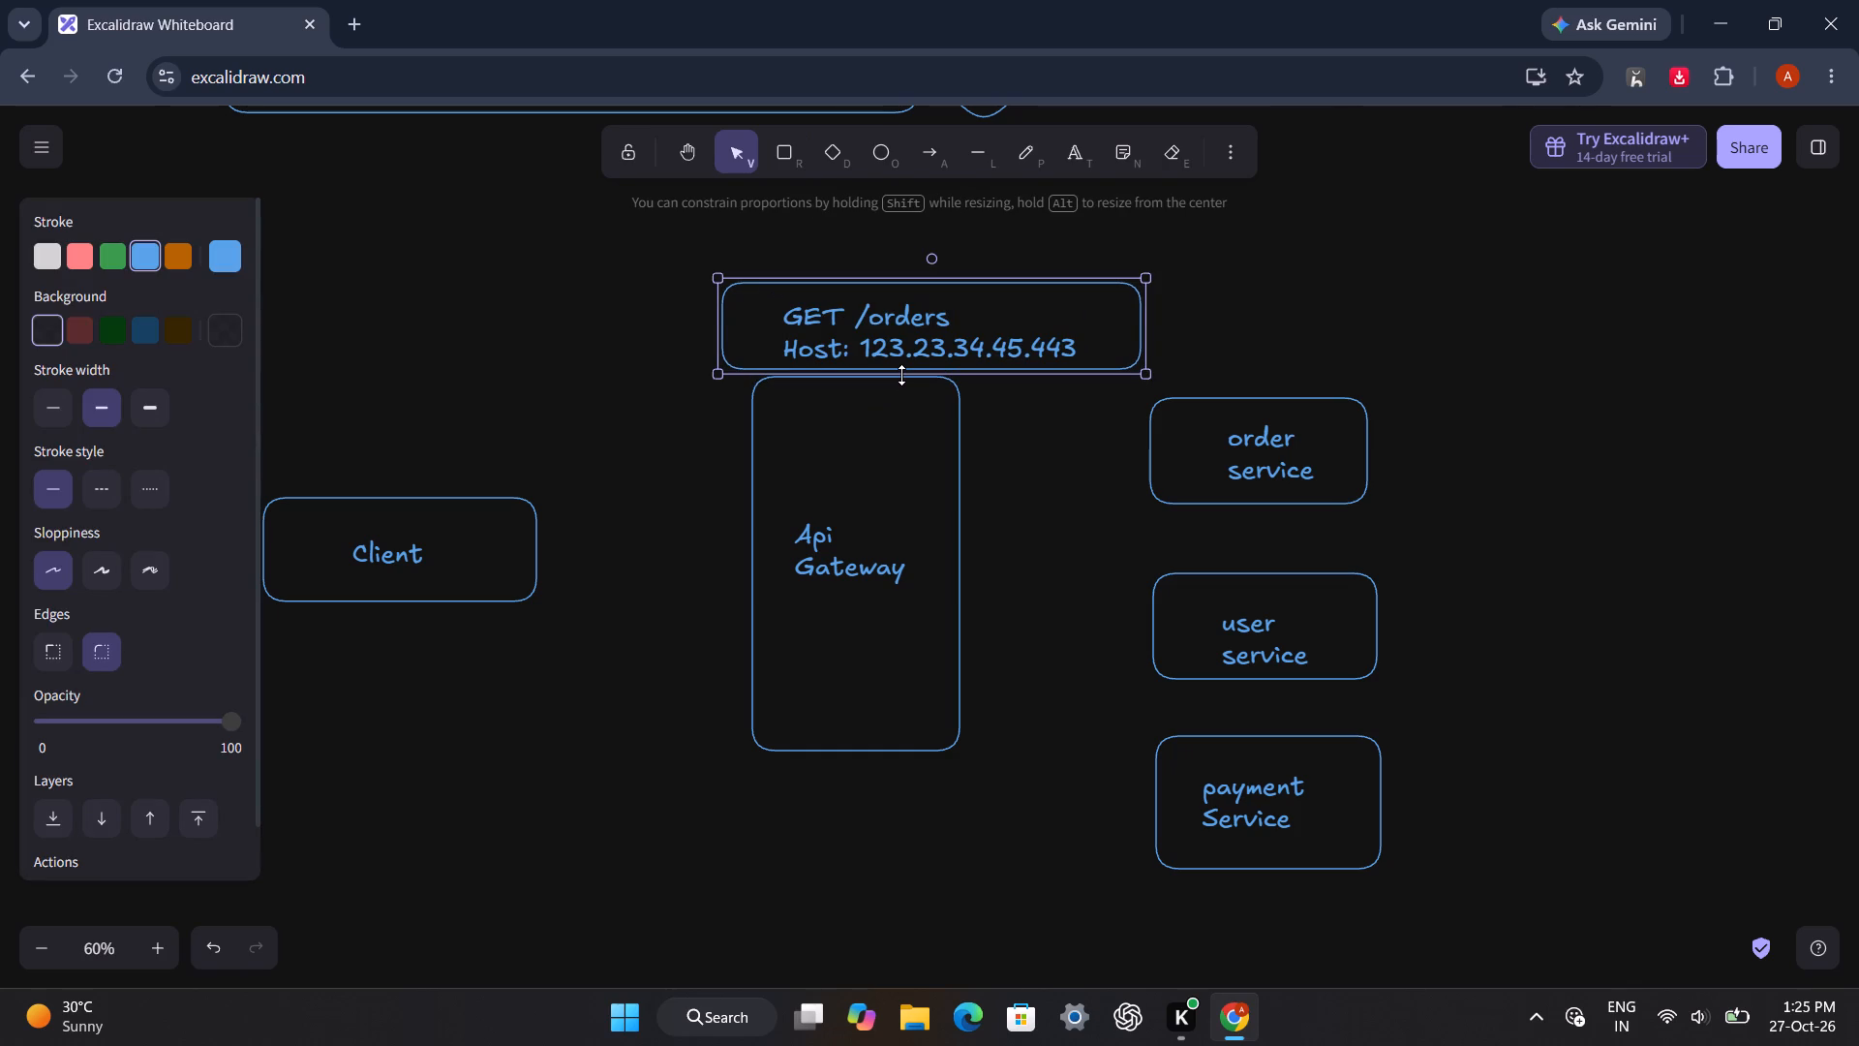
pyautogui.moveTo(901, 375); pyautogui.dragTo(901, 369)
pyautogui.click(892, 349)
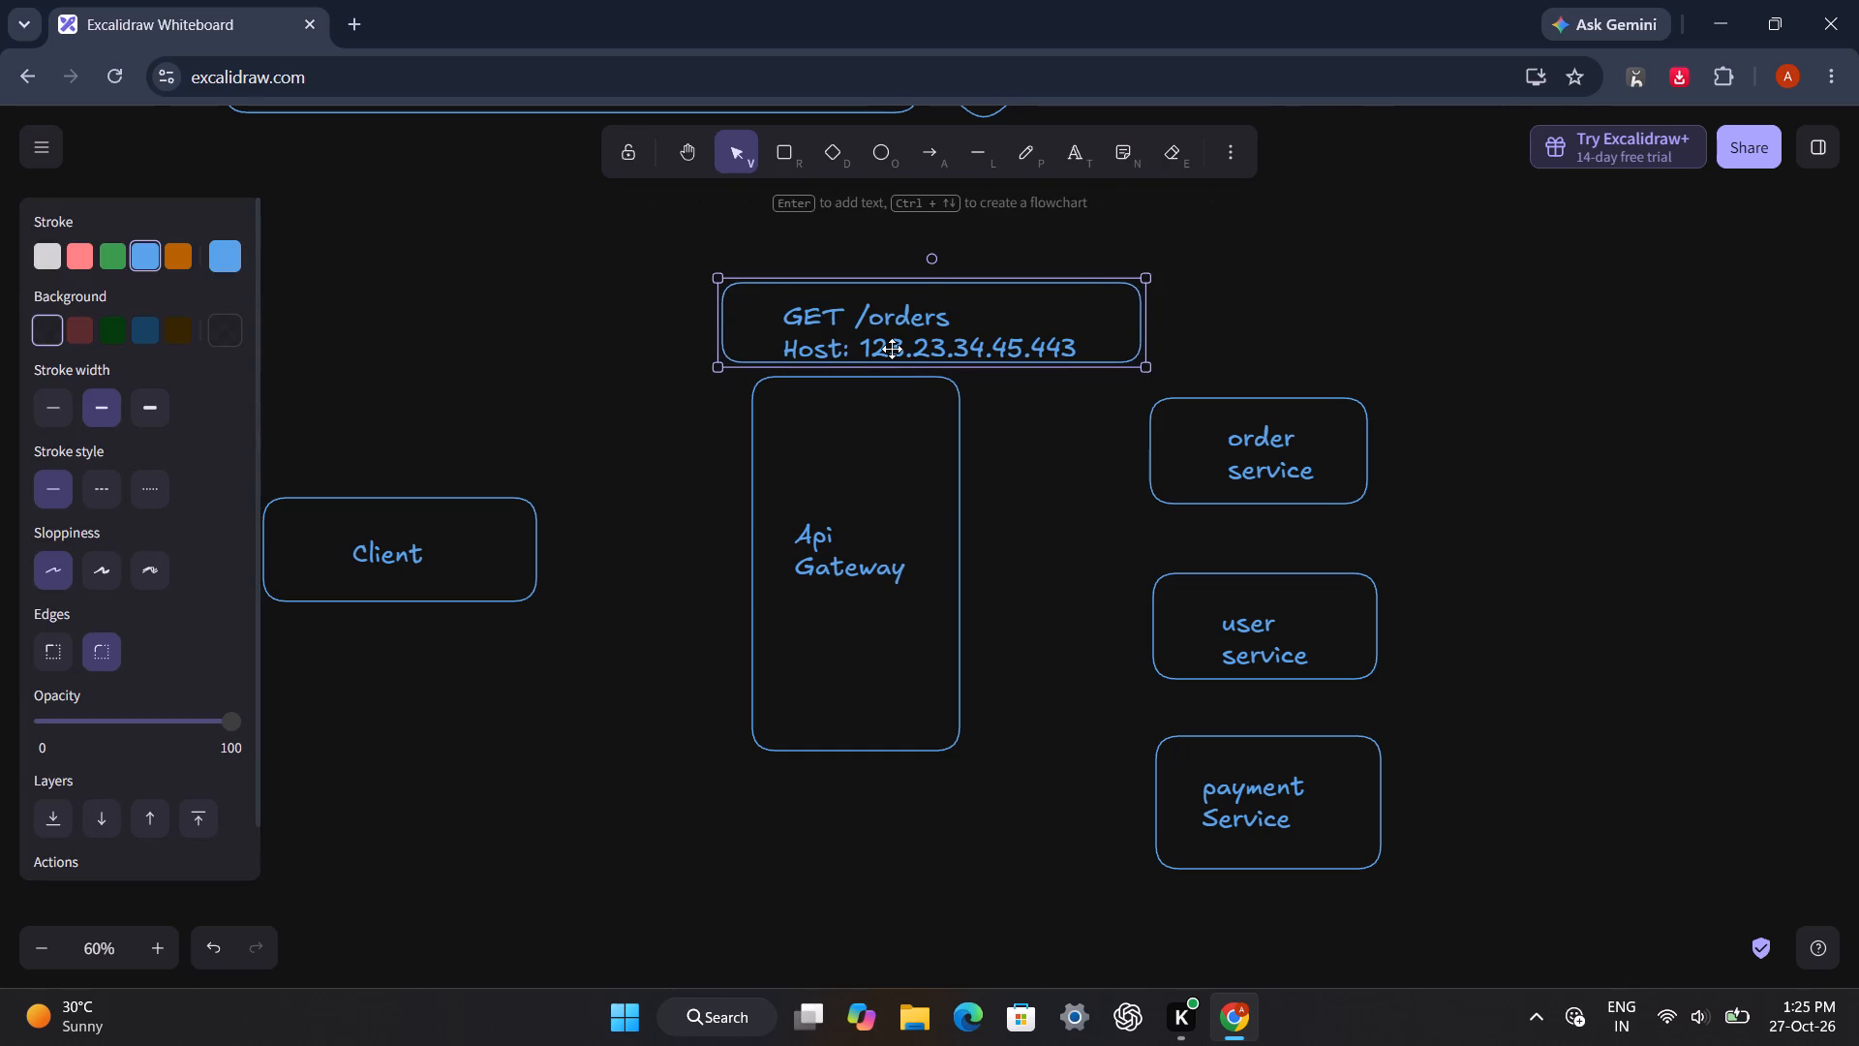
pyautogui.moveTo(892, 349); pyautogui.dragTo(892, 336)
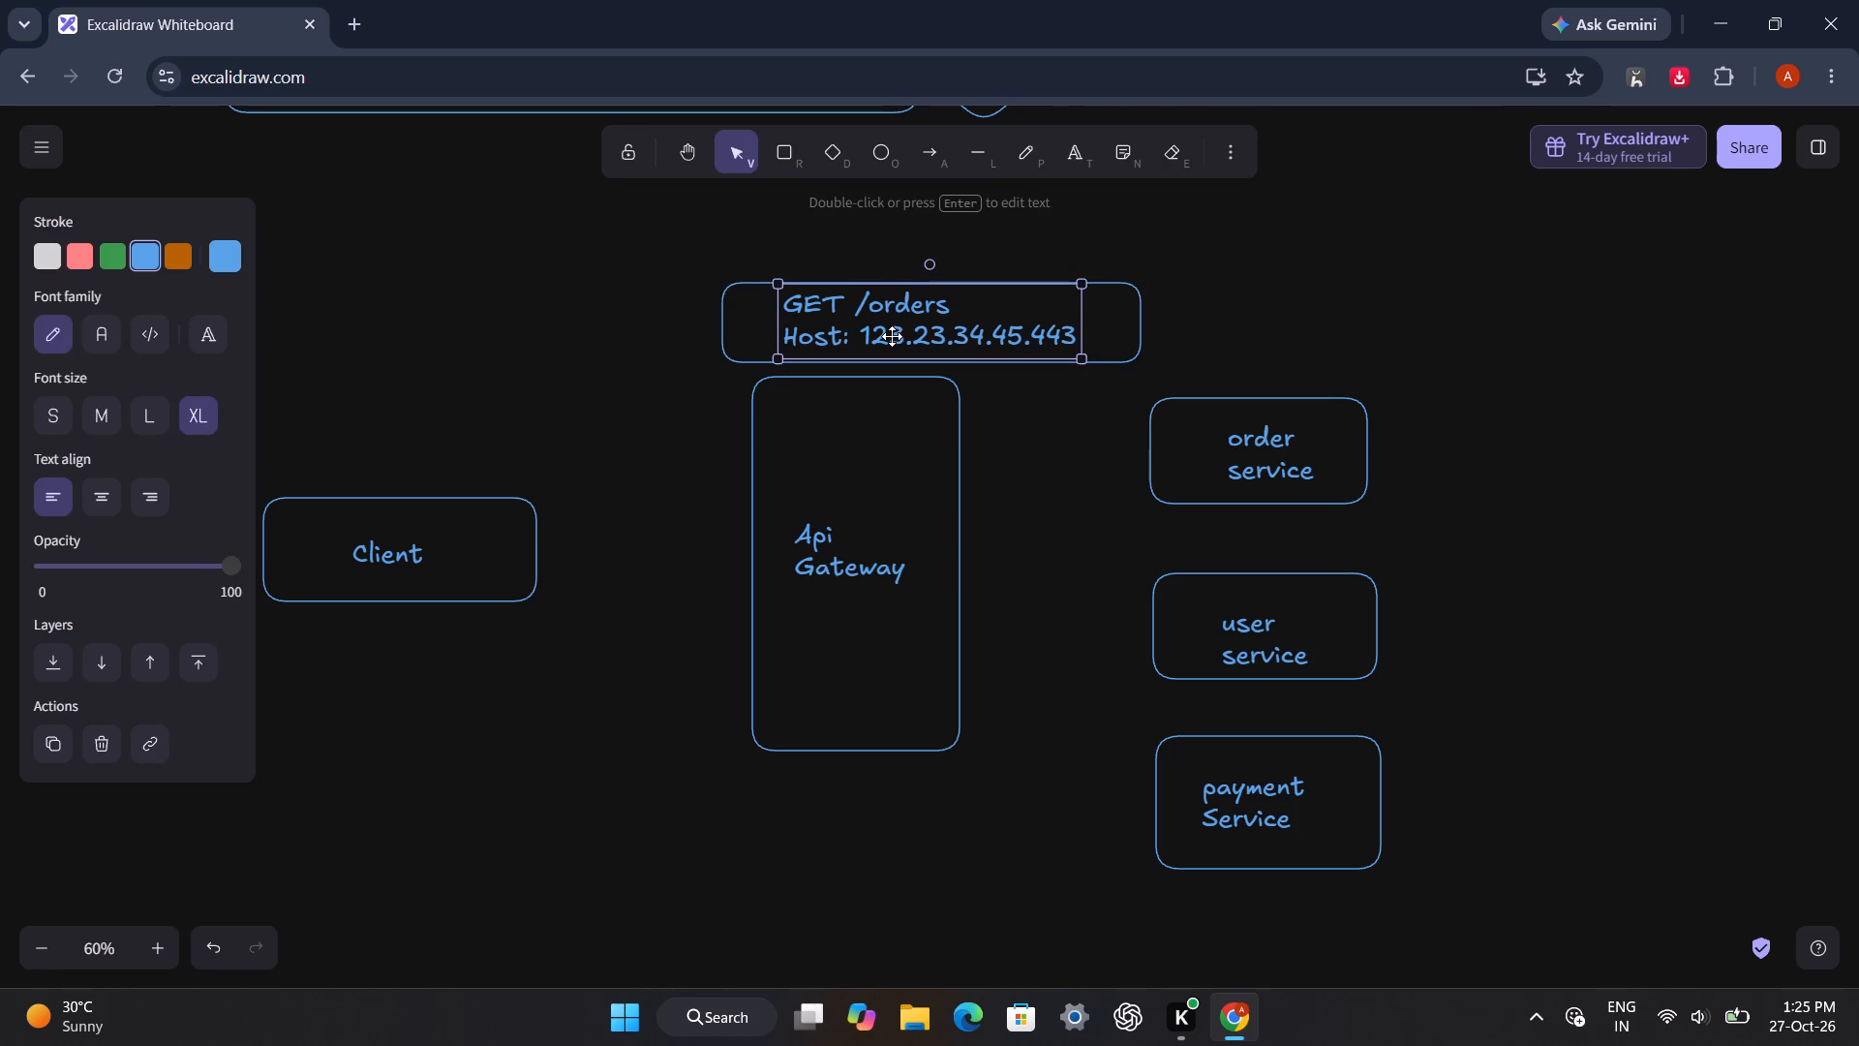
pyautogui.moveTo(892, 336); pyautogui.dragTo(892, 337)
pyautogui.click(660, 359)
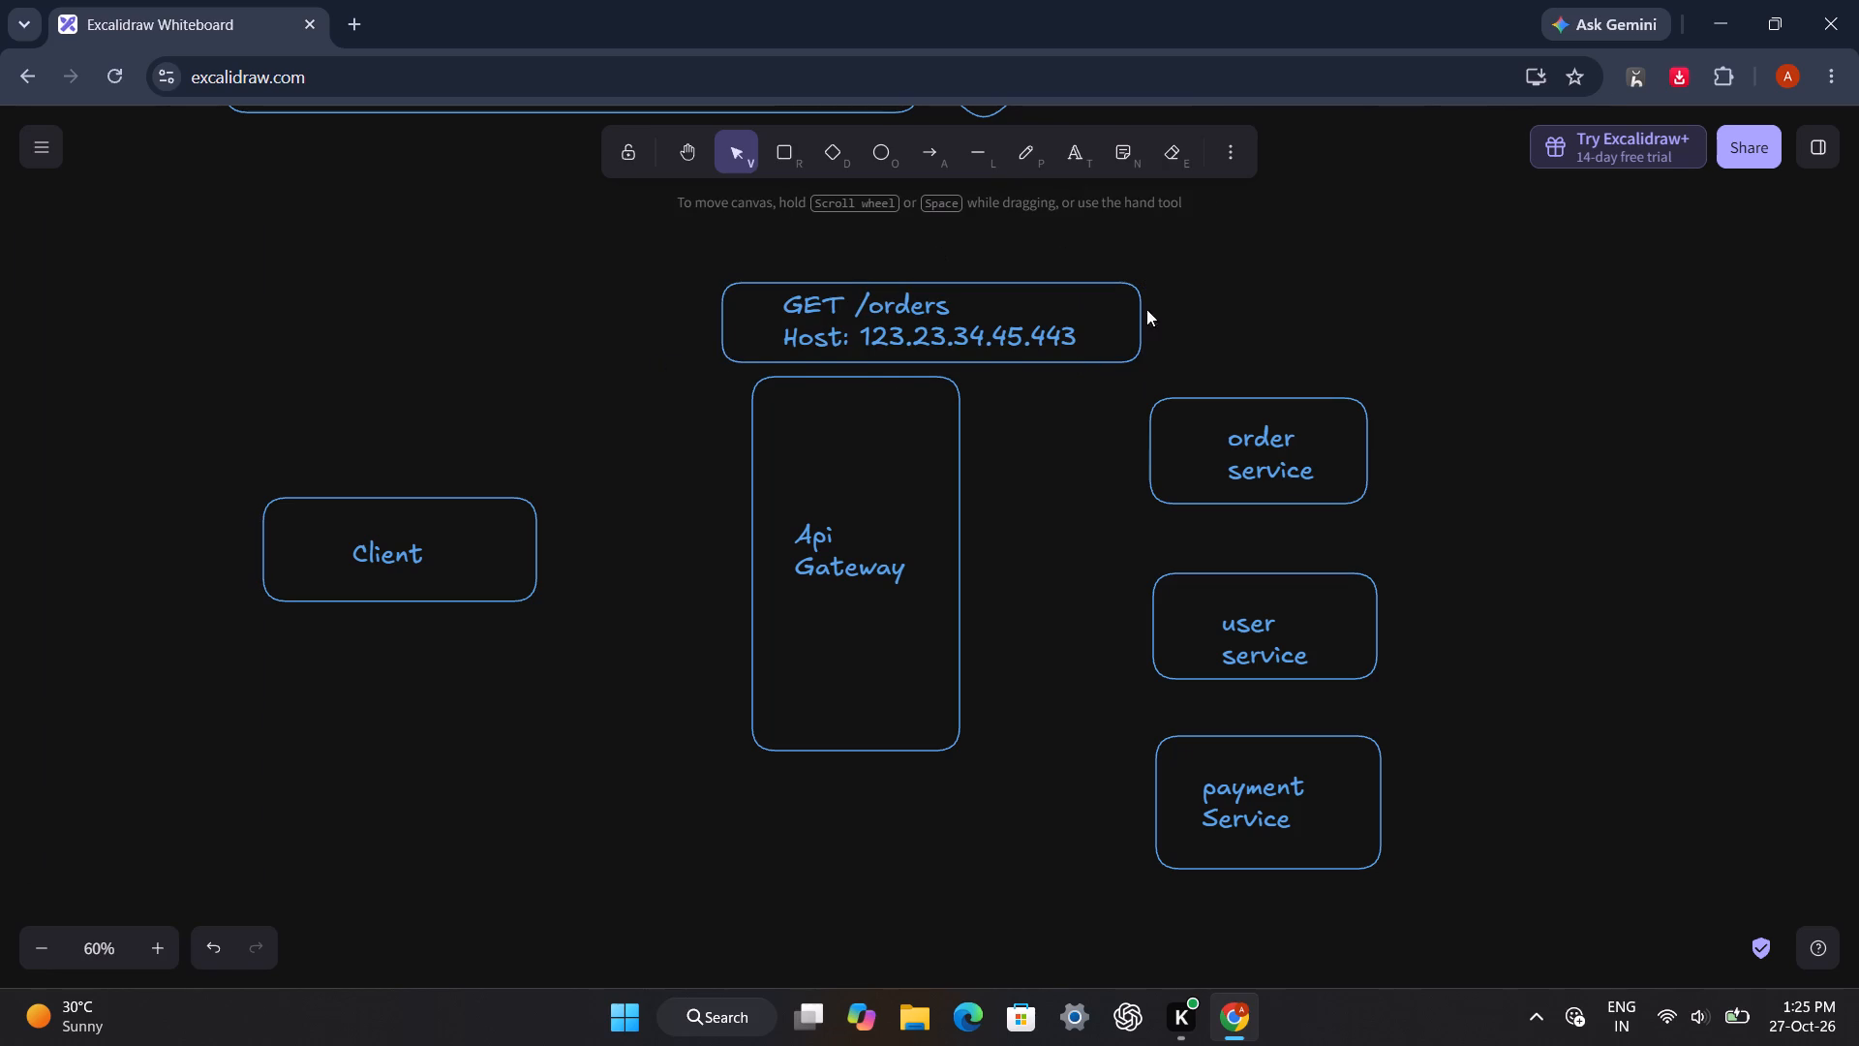
# Add port number labels above the service boxes: 8080 for order, 9090 for user and 8191 for payment.
pyautogui.click(1216, 362)
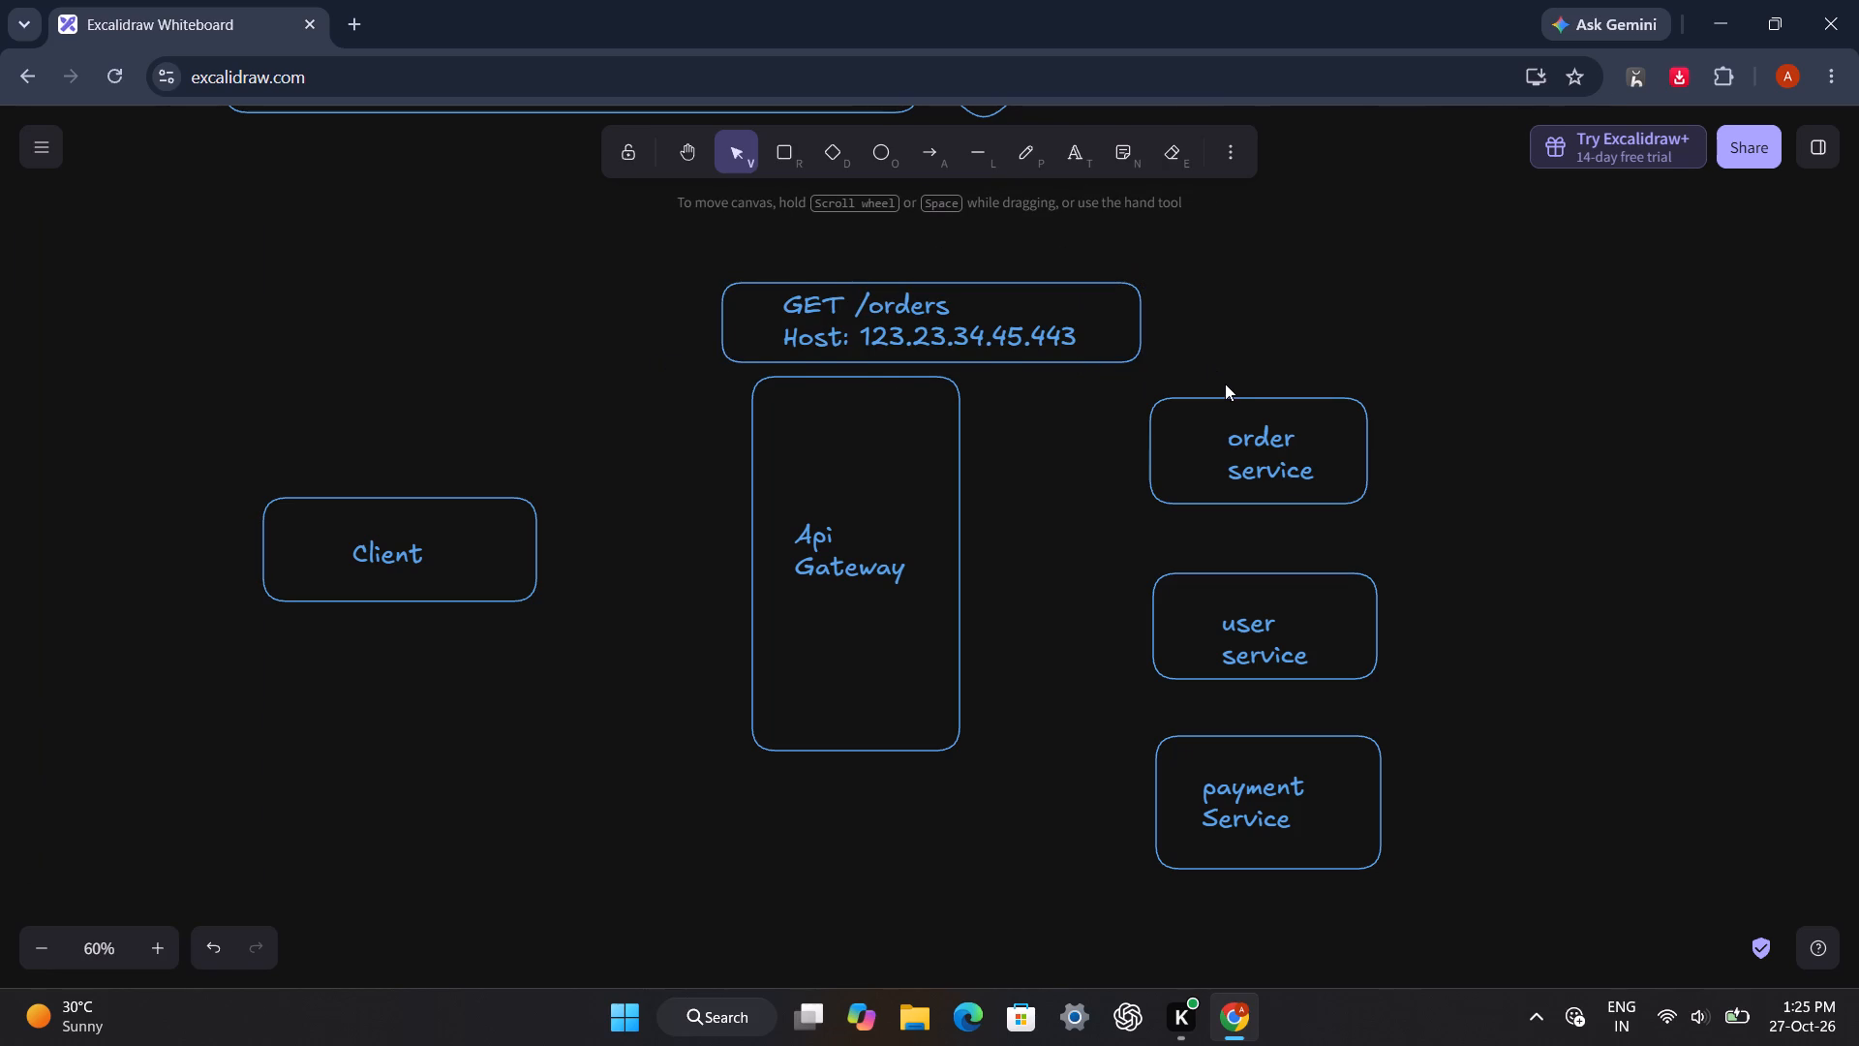
pyautogui.doubleClick(1225, 384)
pyautogui.write('8080')
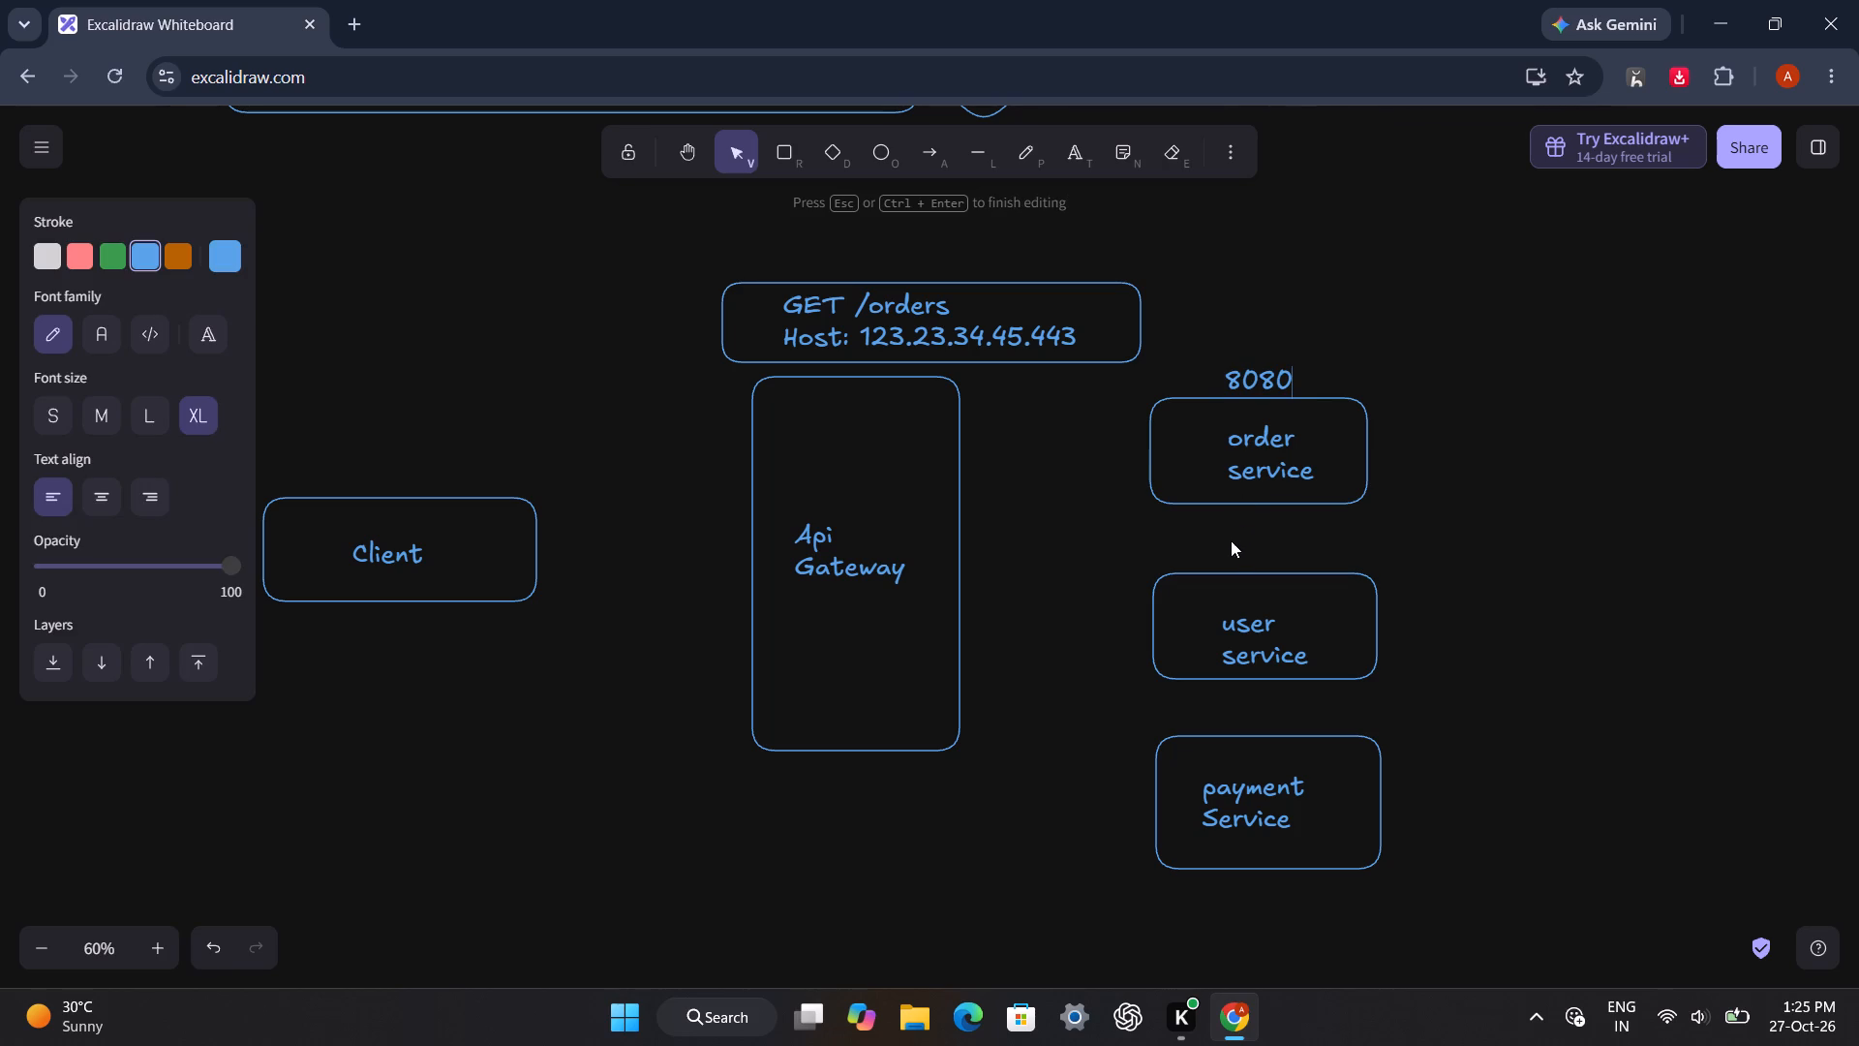
pyautogui.doubleClick(1214, 549)
pyautogui.write('9090')
pyautogui.doubleClick(1225, 722)
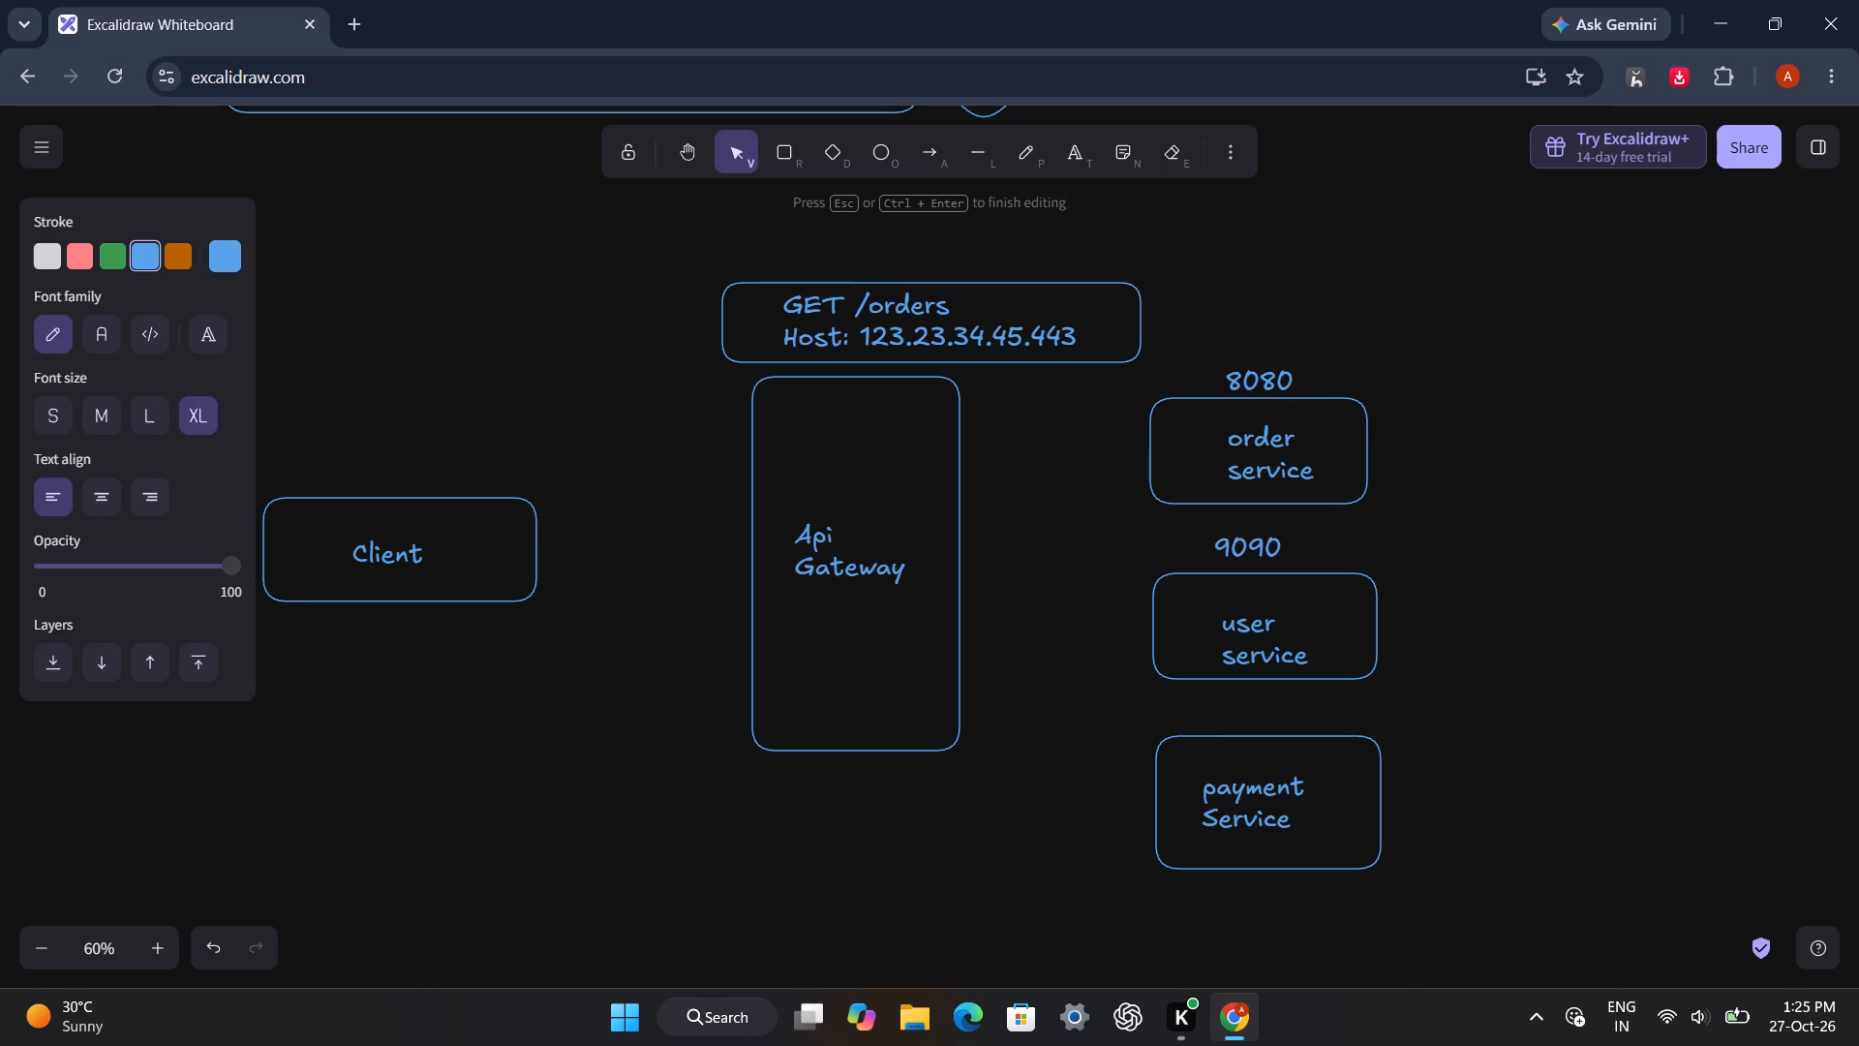
pyautogui.write('8191')
pyautogui.click(861, 938)
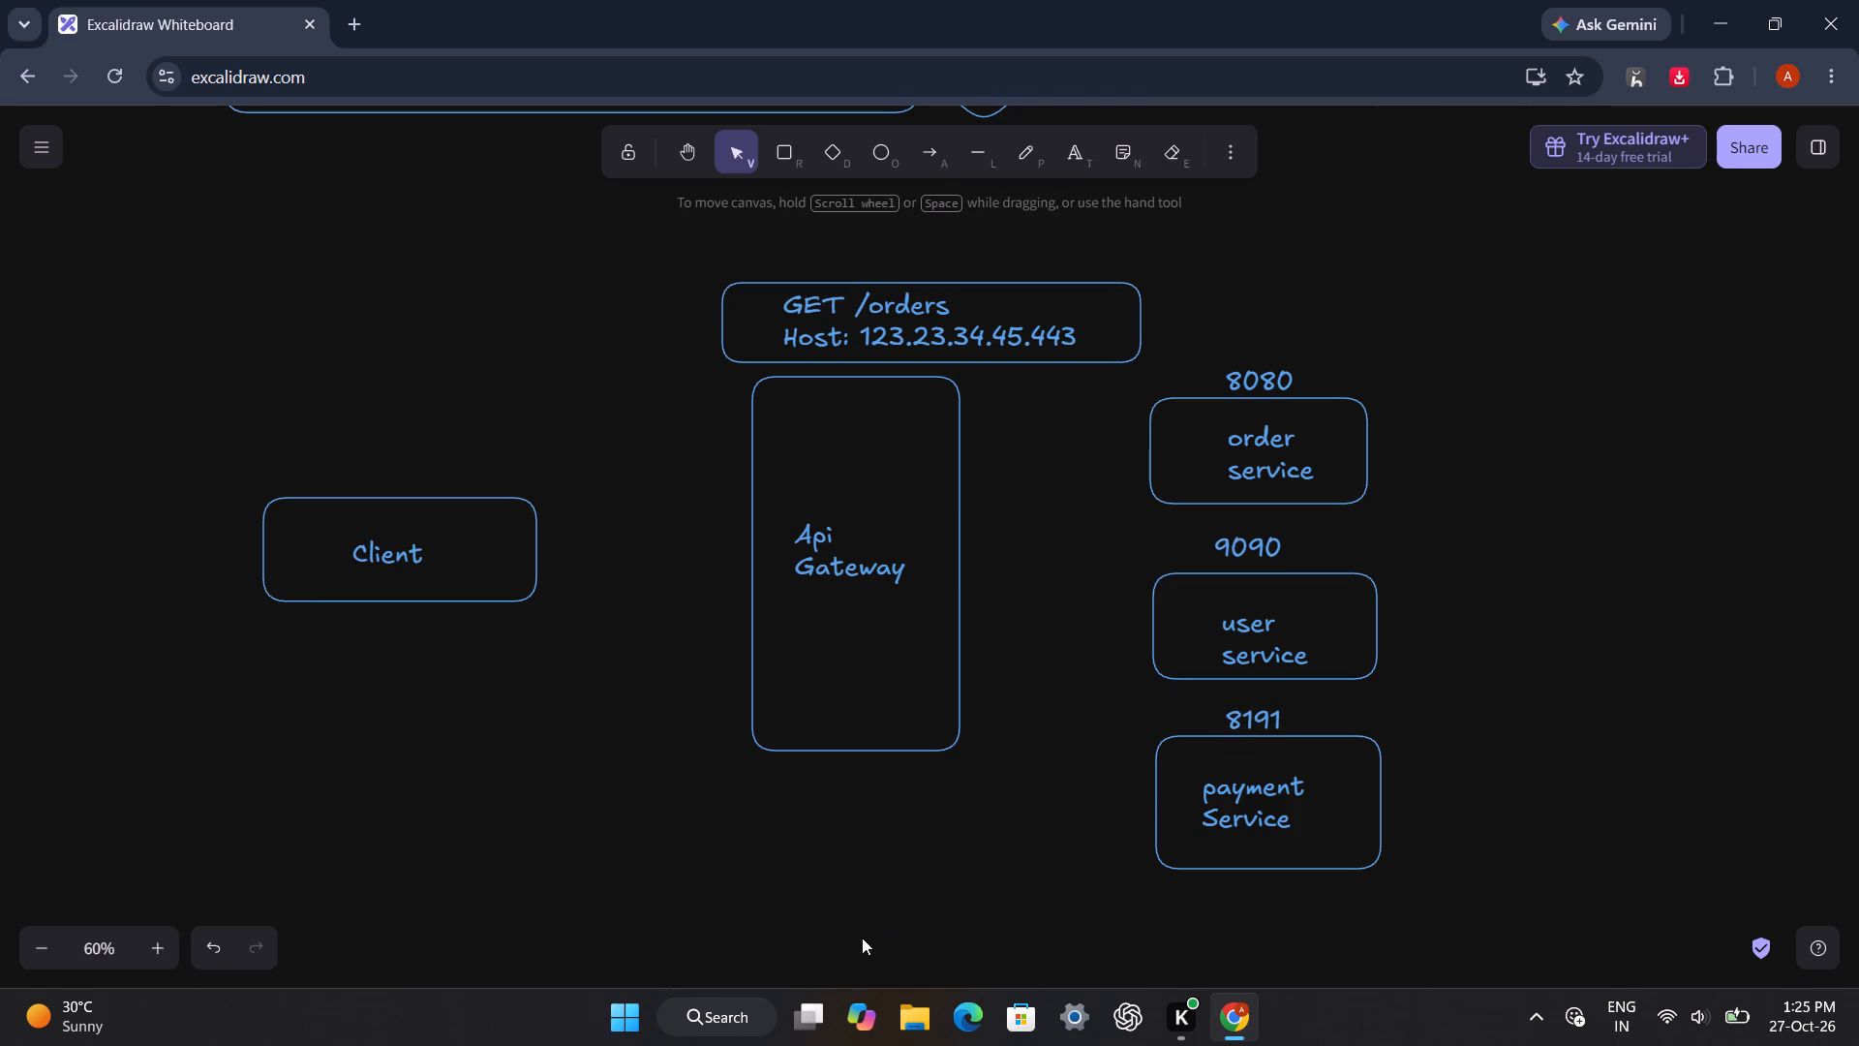
# Add the text label "api.anisgateway.in" directly below the "Api Gateway" box.
pyautogui.doubleClick(770, 786)
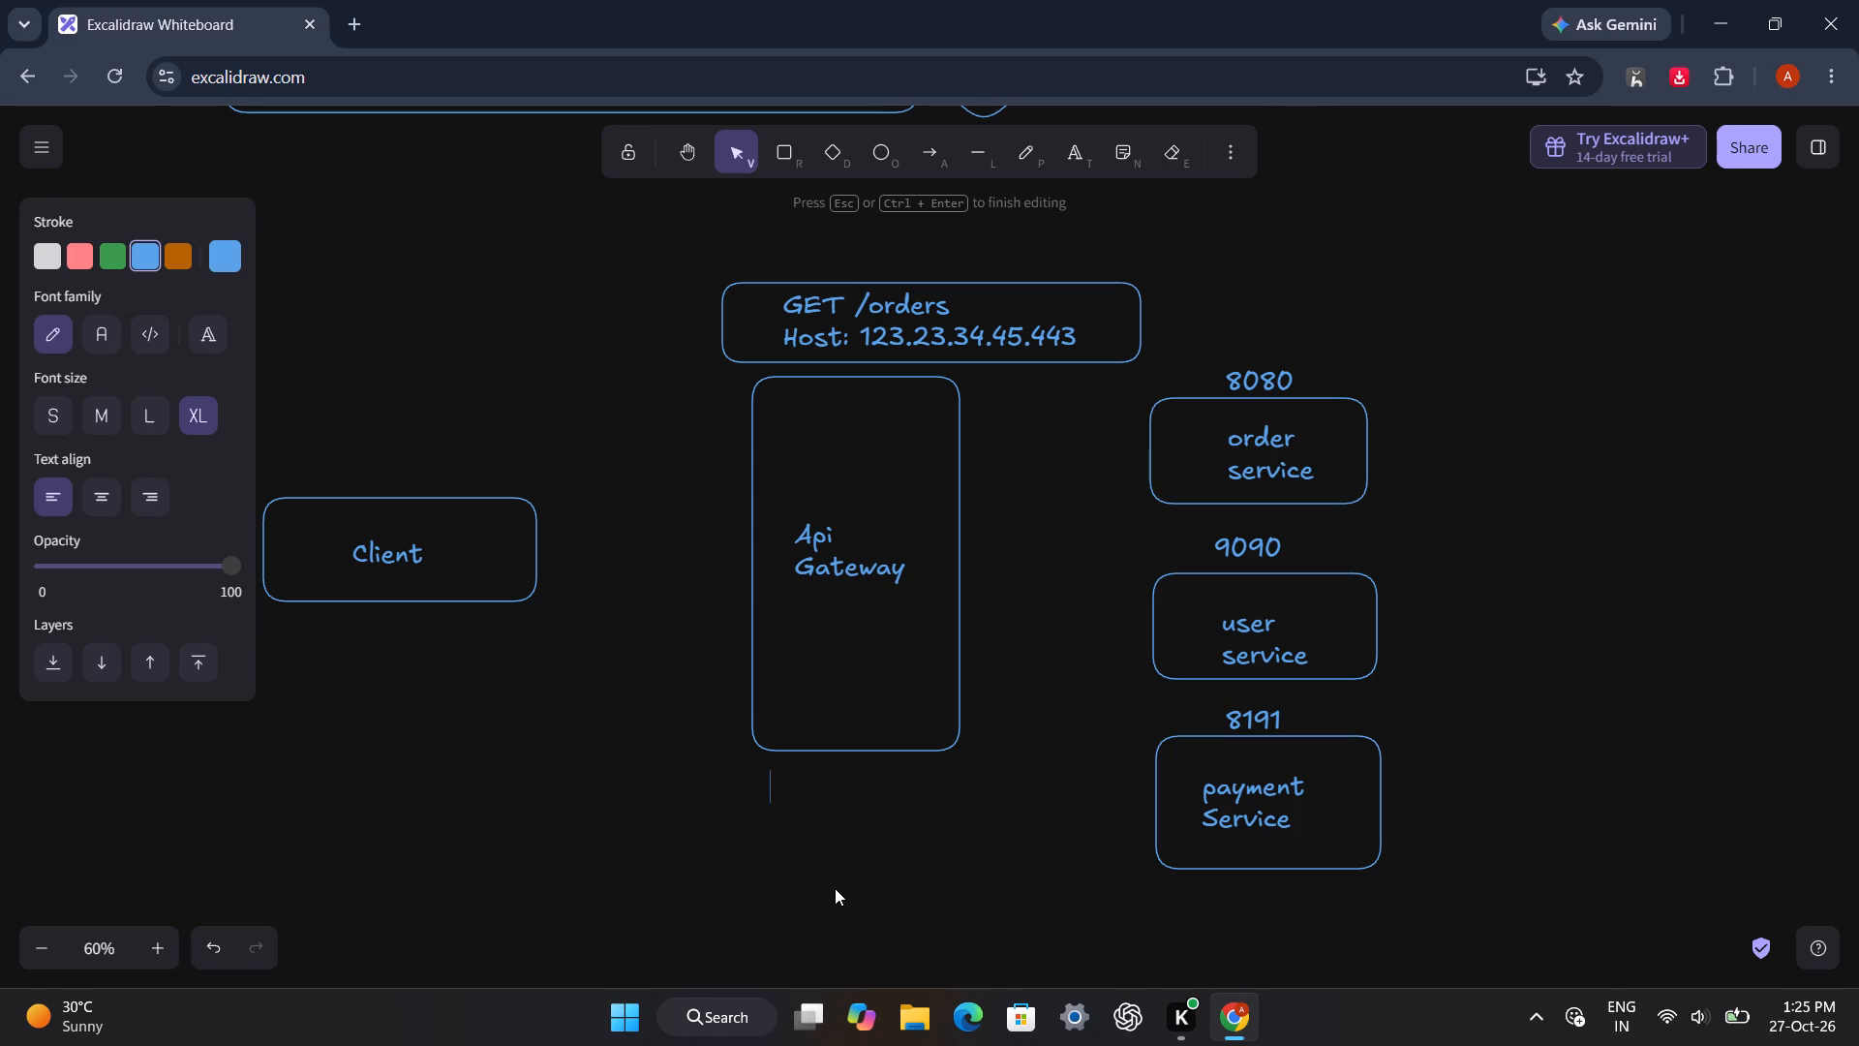
pyautogui.write('api')
pyautogui.write('.am')
pyautogui.press('BackSpace')
pyautogui.write('an')
pyautogui.press('BackSpace')
pyautogui.press('BackSpace')
pyautogui.write('nis')
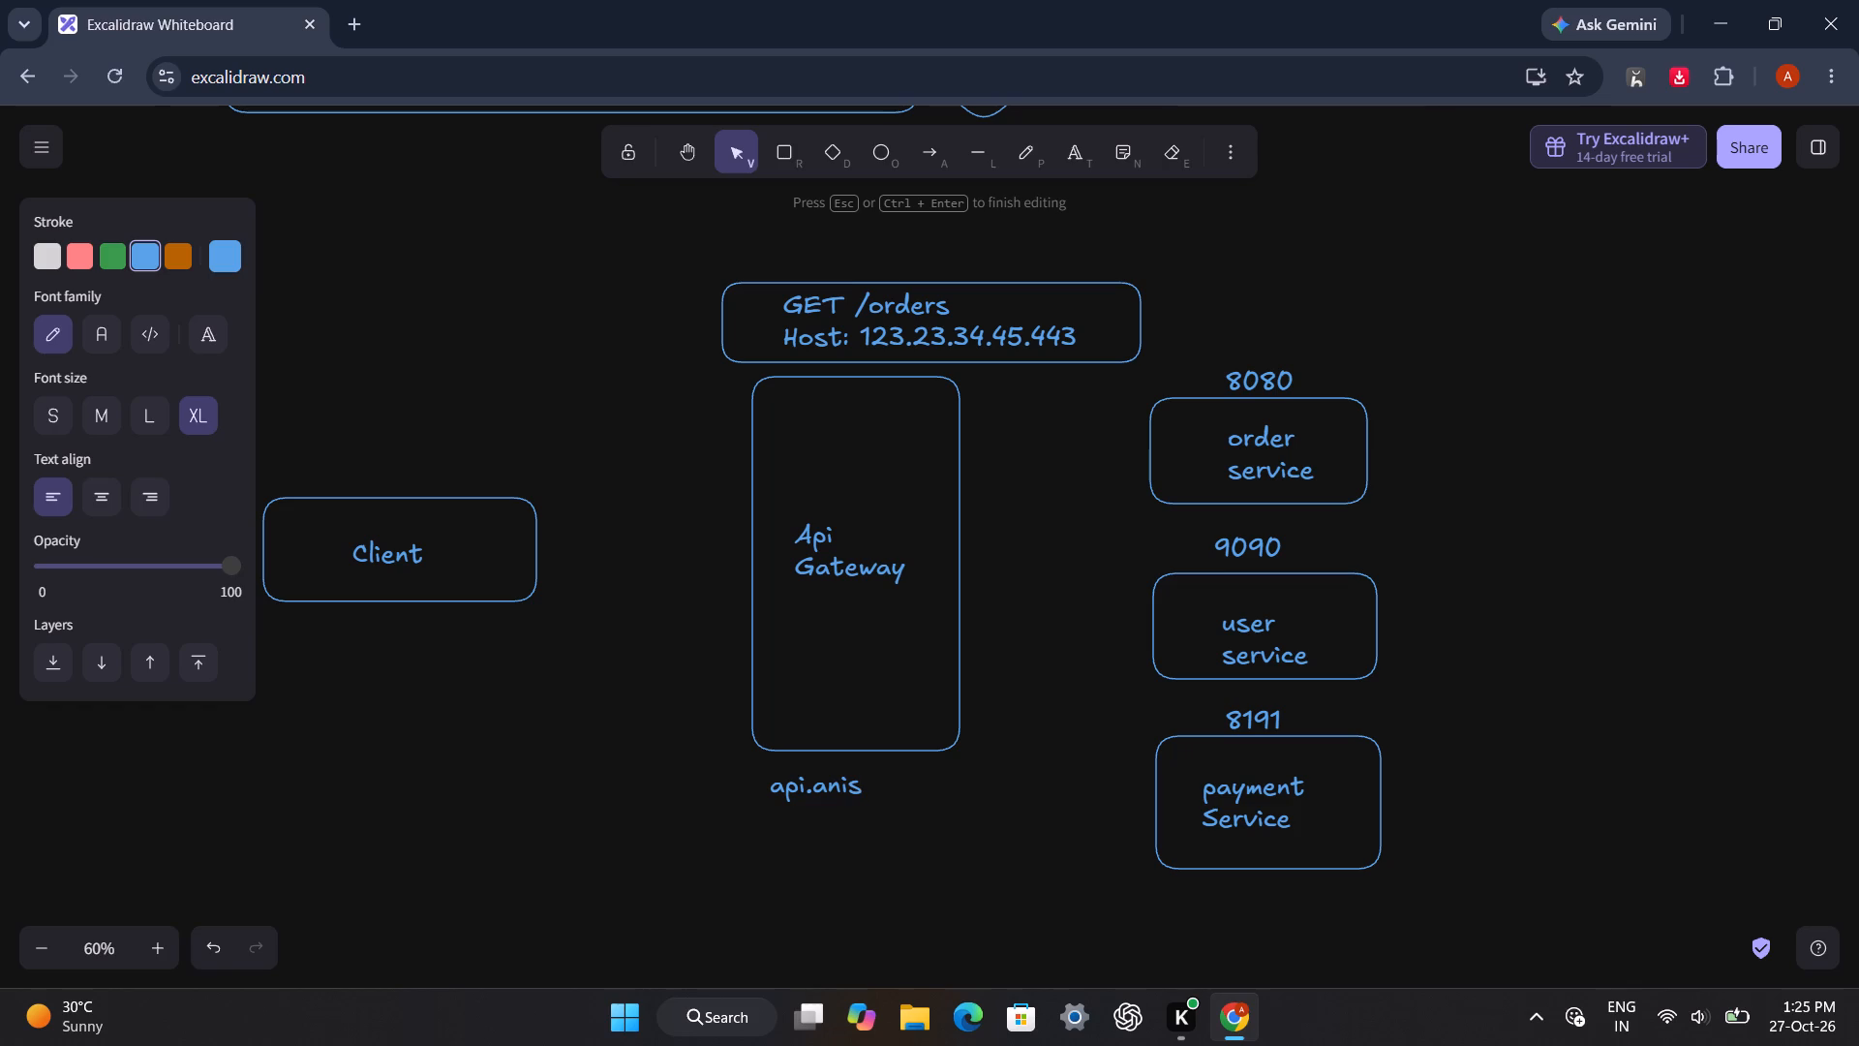
pyautogui.write('gateway')
pyautogui.press('.')
pyautogui.write('in')
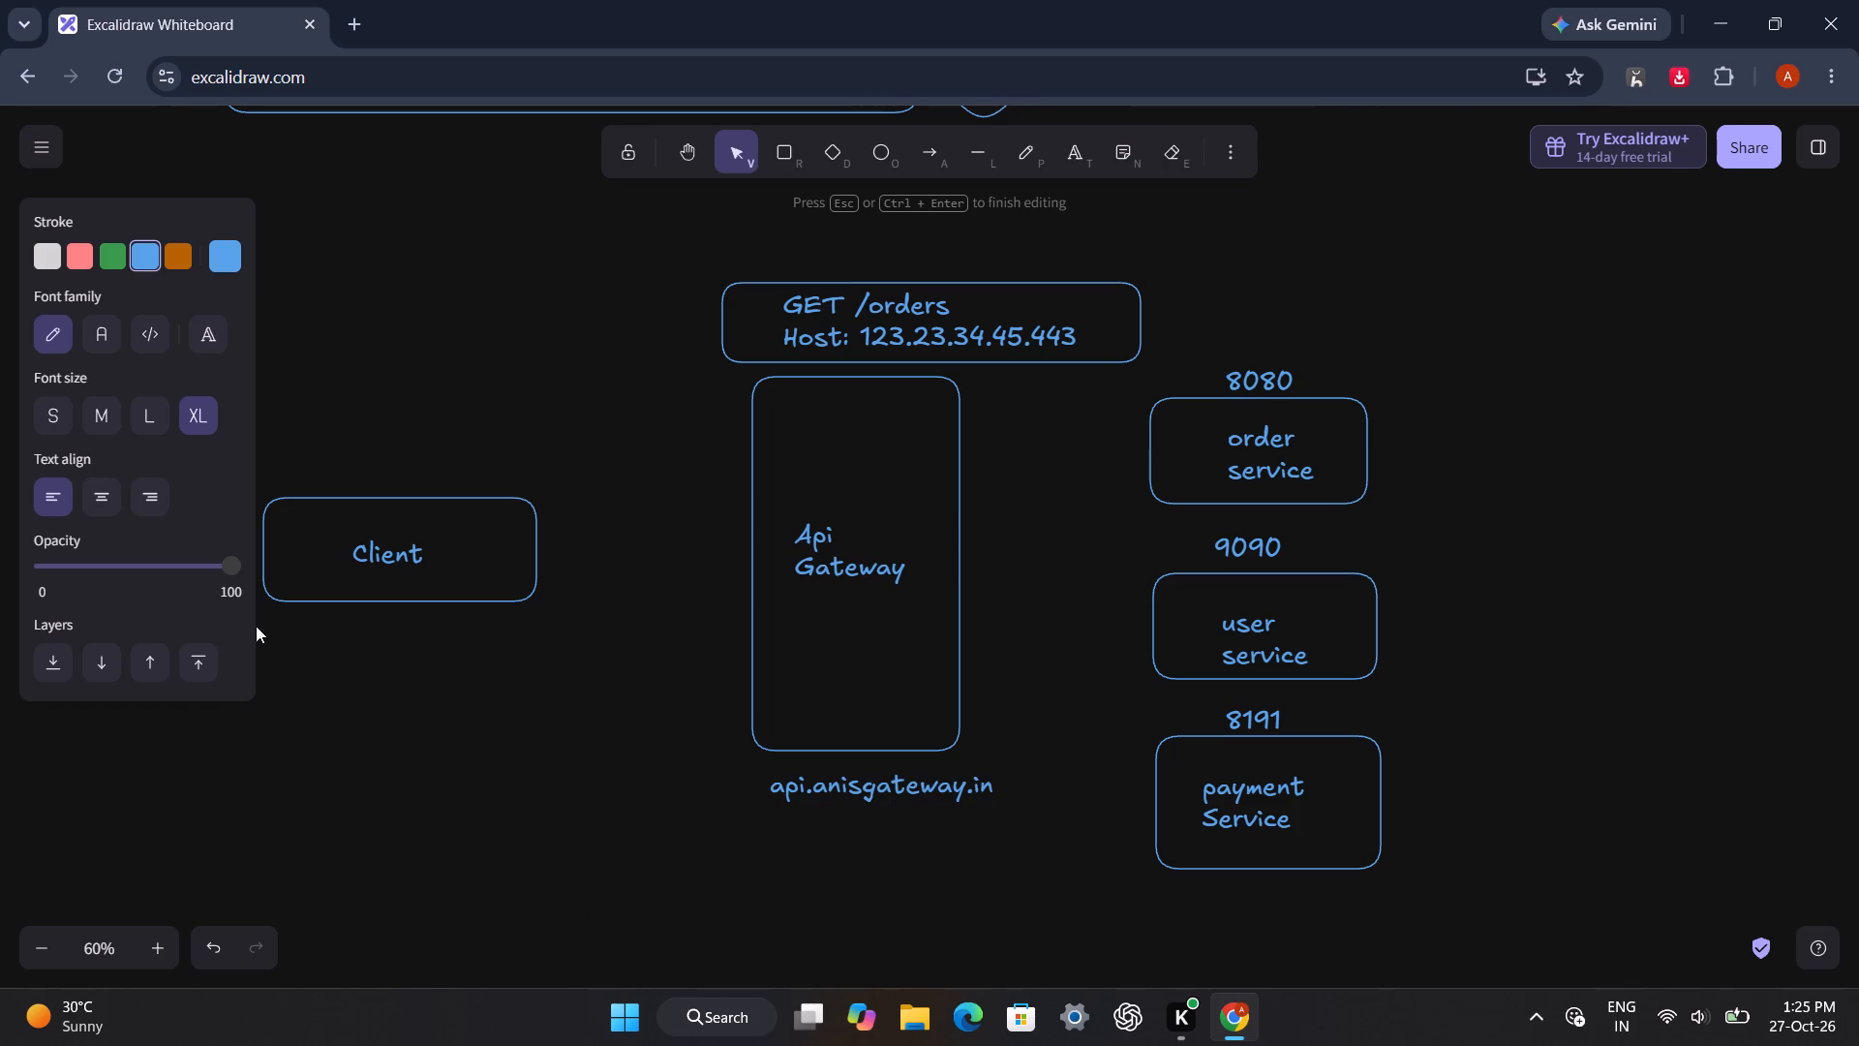
pyautogui.click(338, 646)
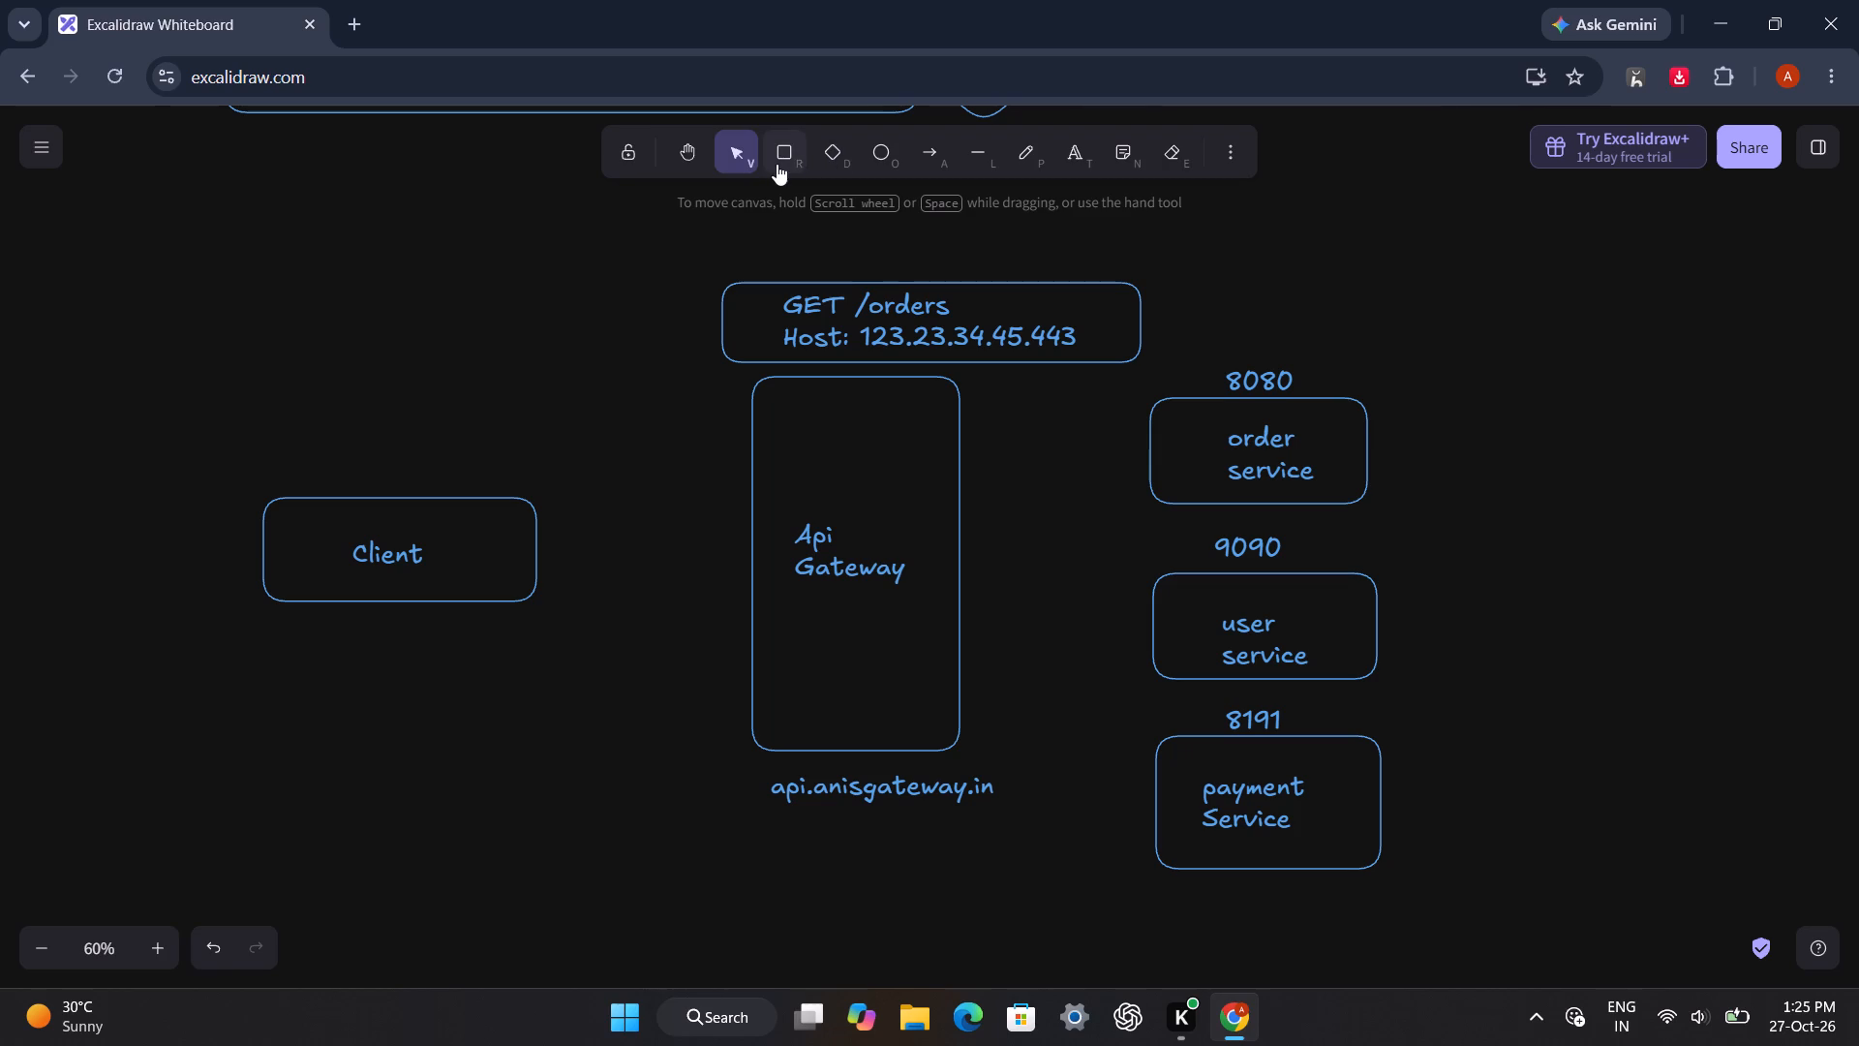
# Draw a small rounded rectangle above the "Client" box and label it "DNS".
pyautogui.click(777, 164)
pyautogui.moveTo(305, 344); pyautogui.dragTo(398, 377)
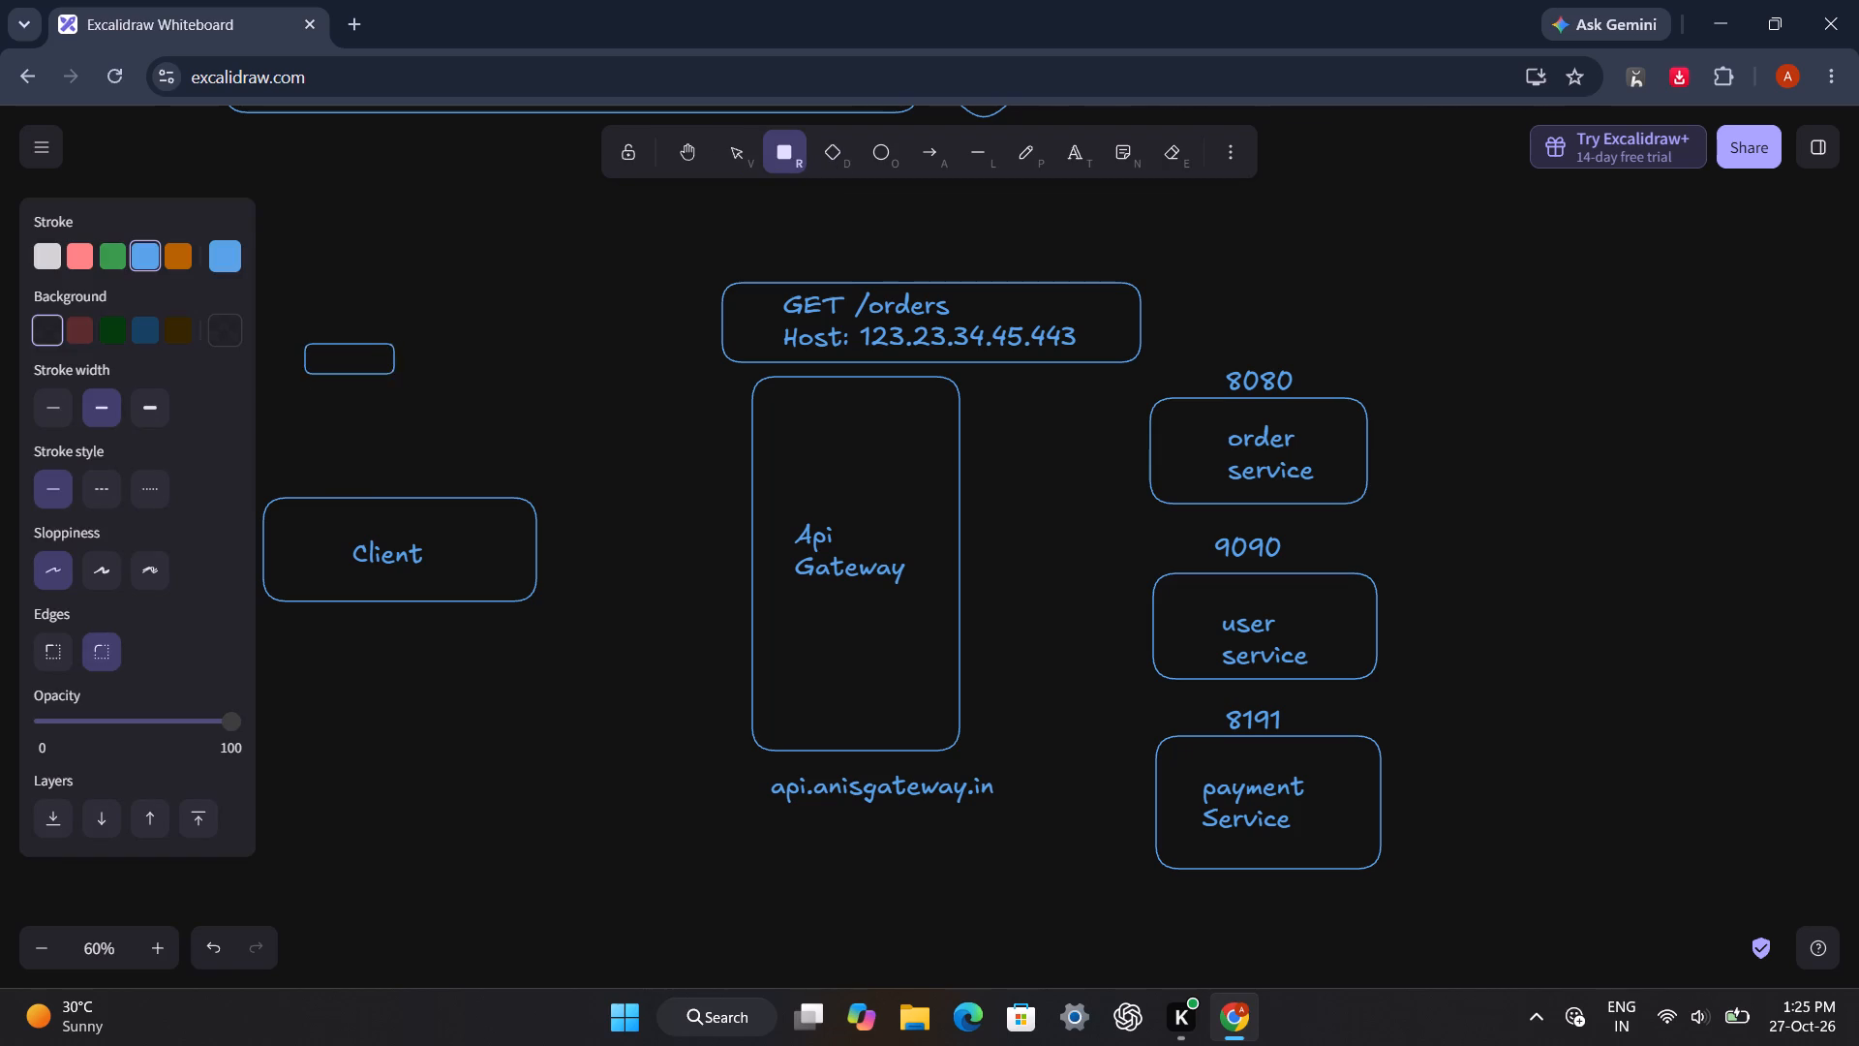
pyautogui.moveTo(398, 377); pyautogui.dragTo(477, 415)
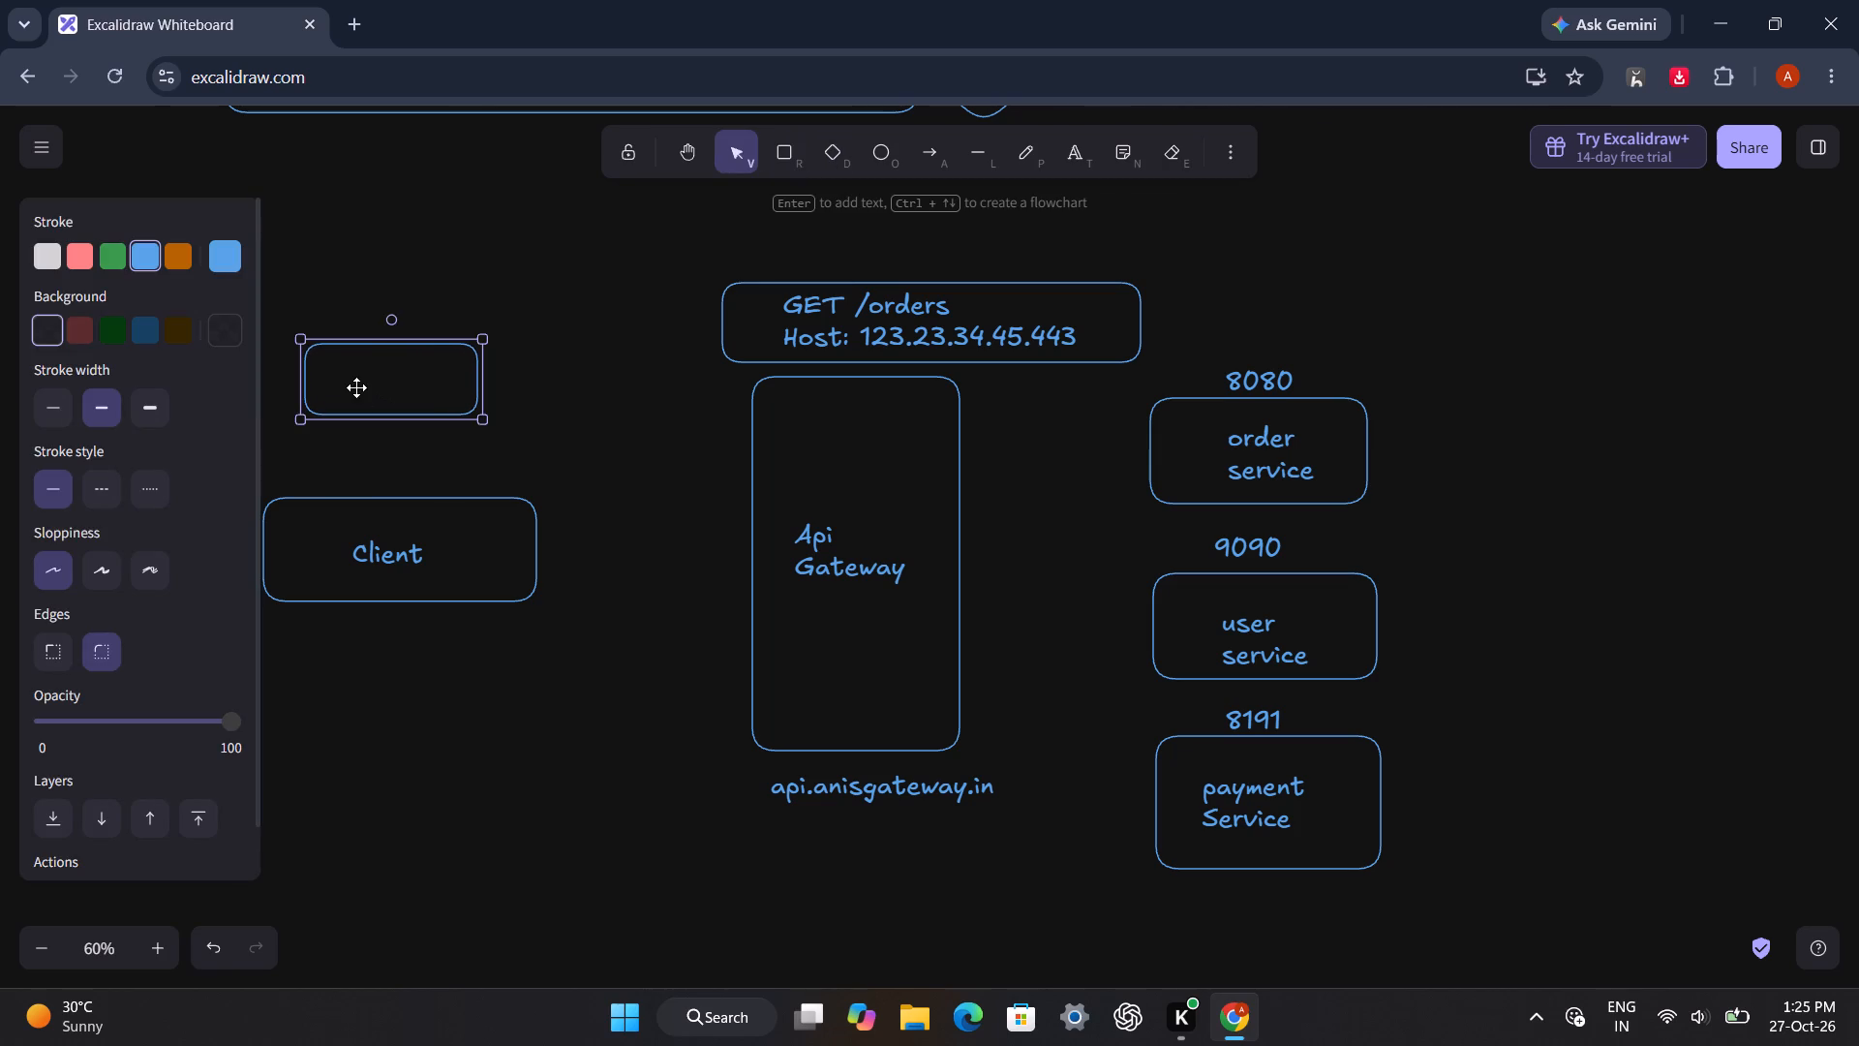
pyautogui.doubleClick(356, 387)
pyautogui.write('DNS')
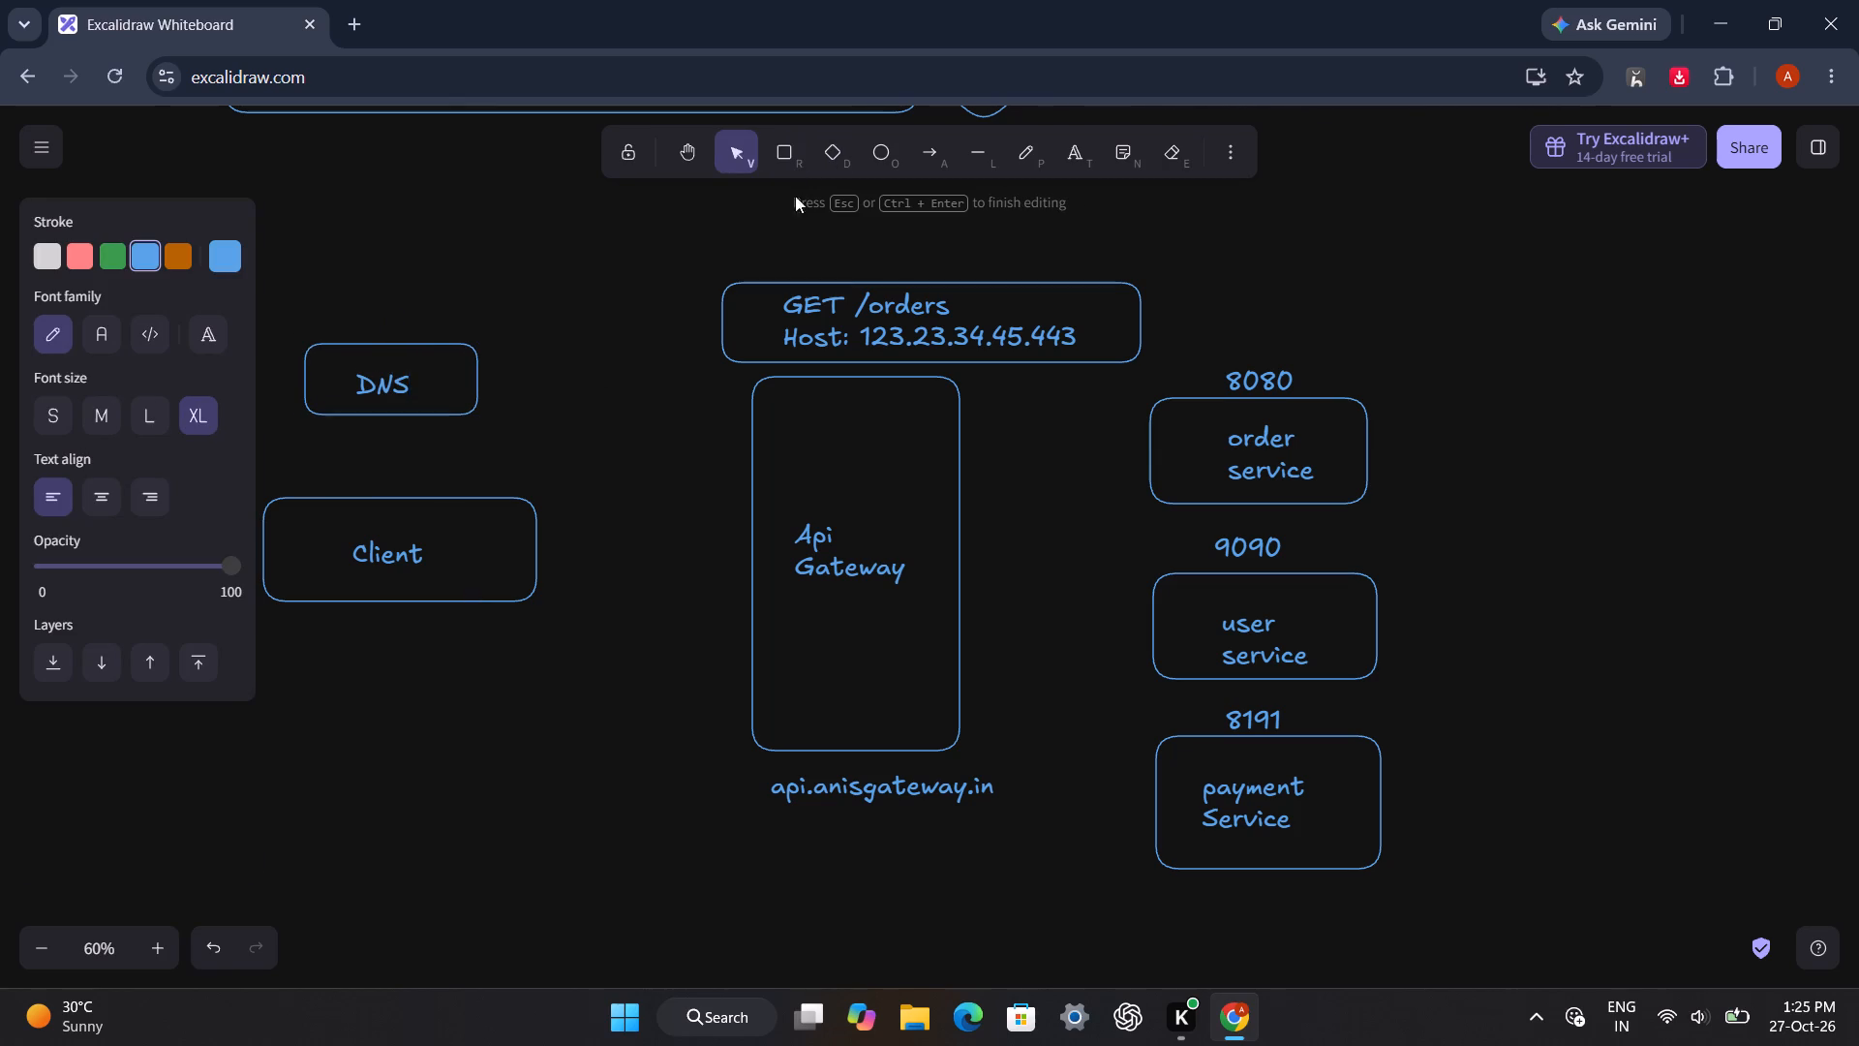
# Connect the "DNS" and "Client" boxes with two vertical arrows, one from DNS to Client and one from Client to DNS.
pyautogui.click(926, 158)
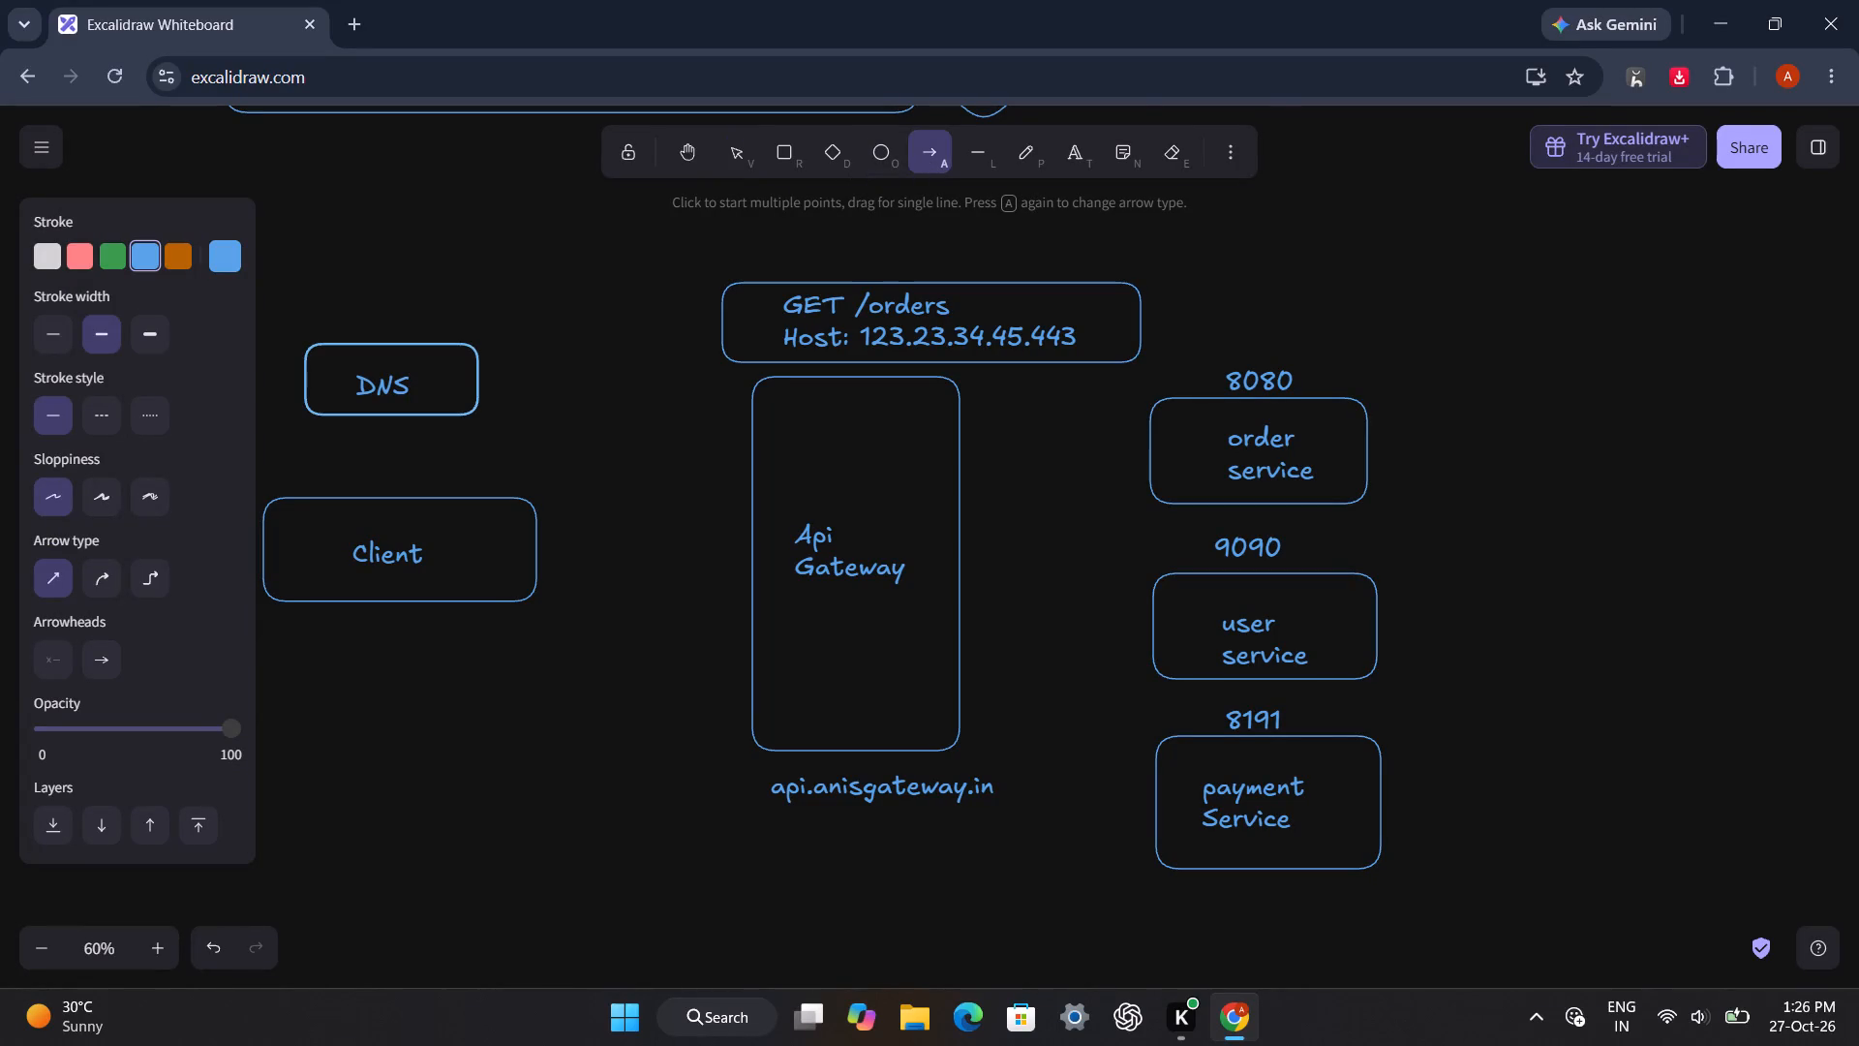
pyautogui.moveTo(334, 415); pyautogui.dragTo(332, 496)
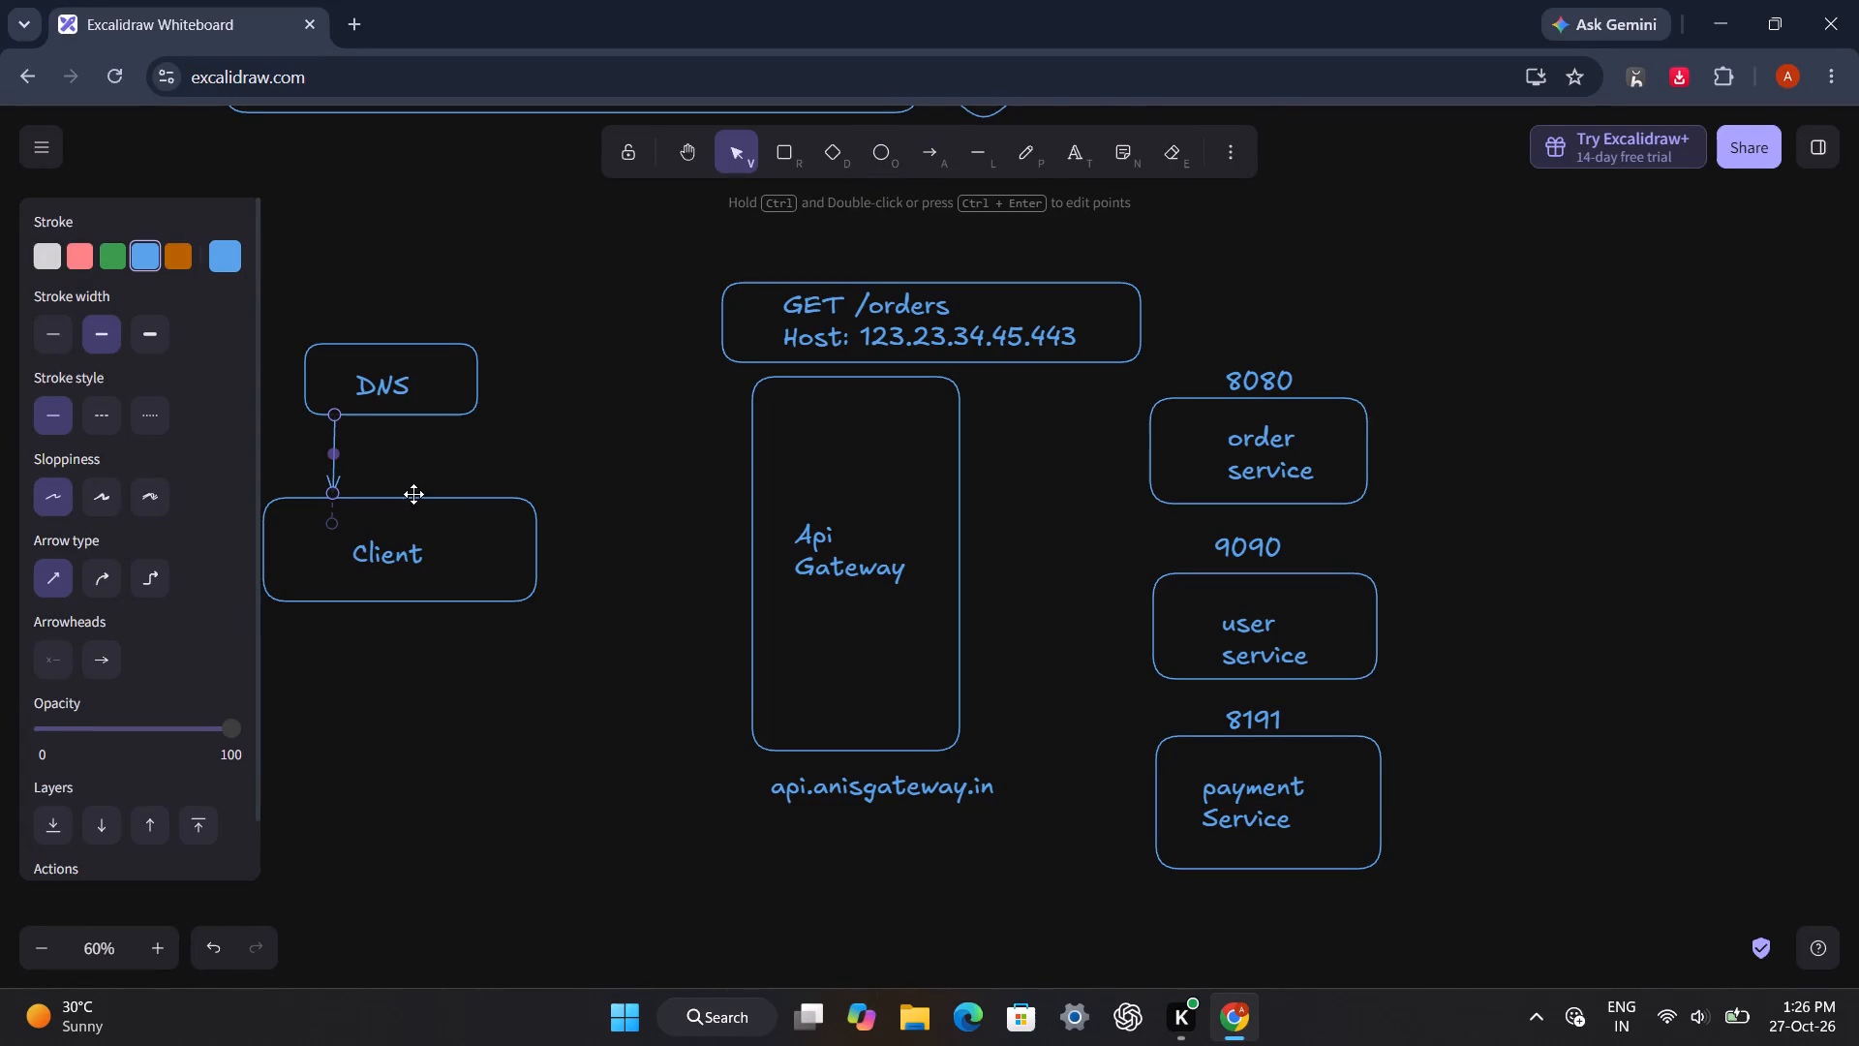
pyautogui.click(427, 498)
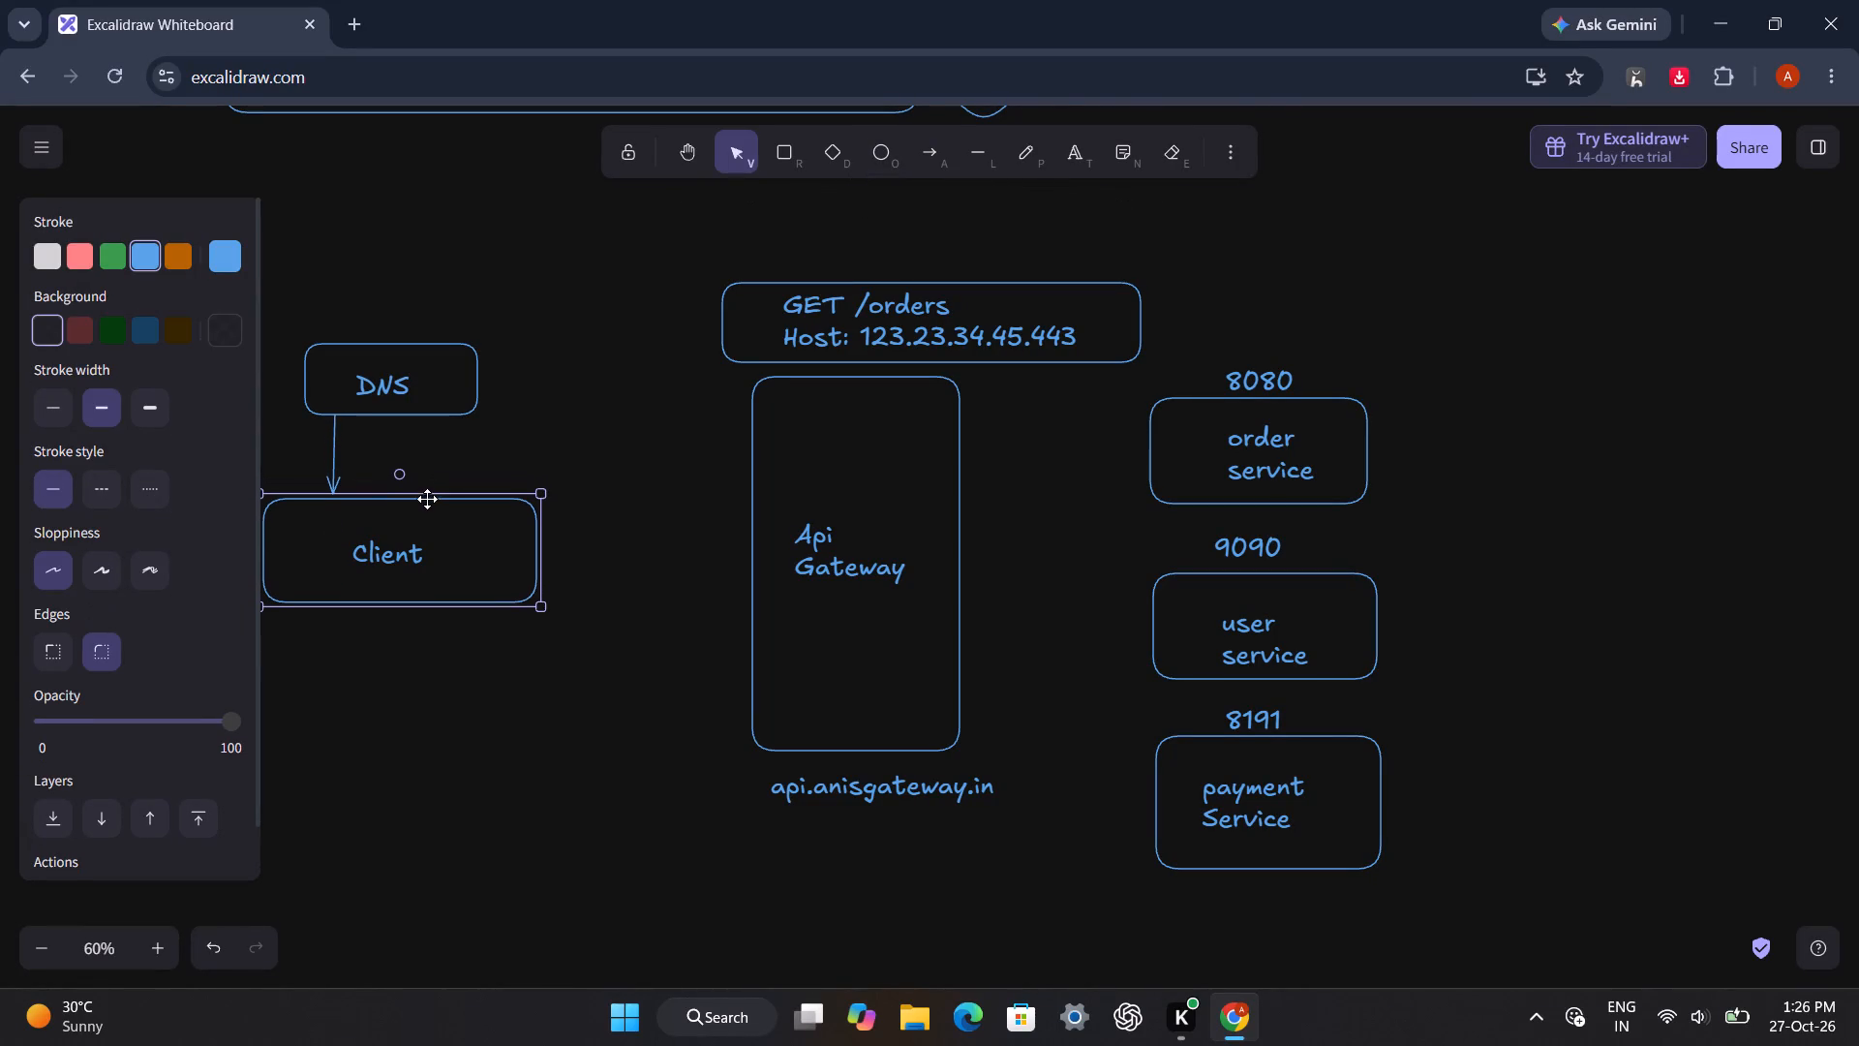
pyautogui.click(914, 164)
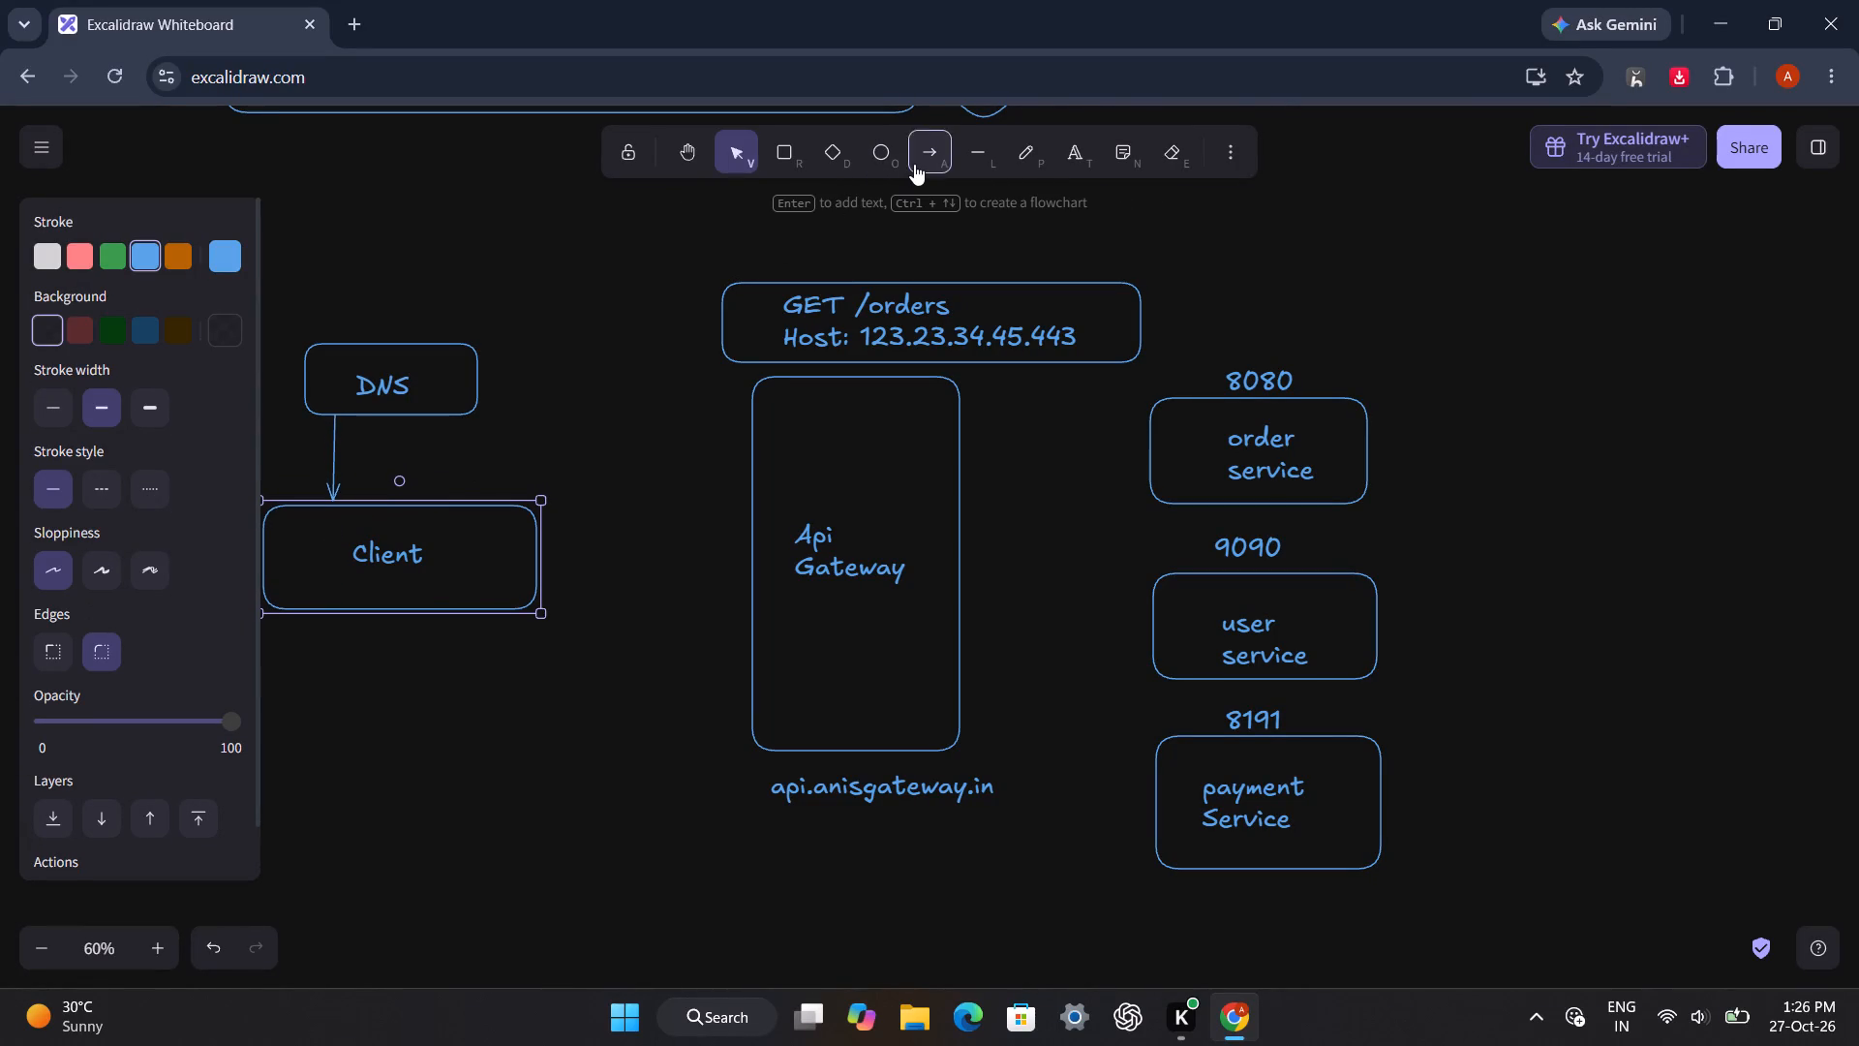
pyautogui.press('a')
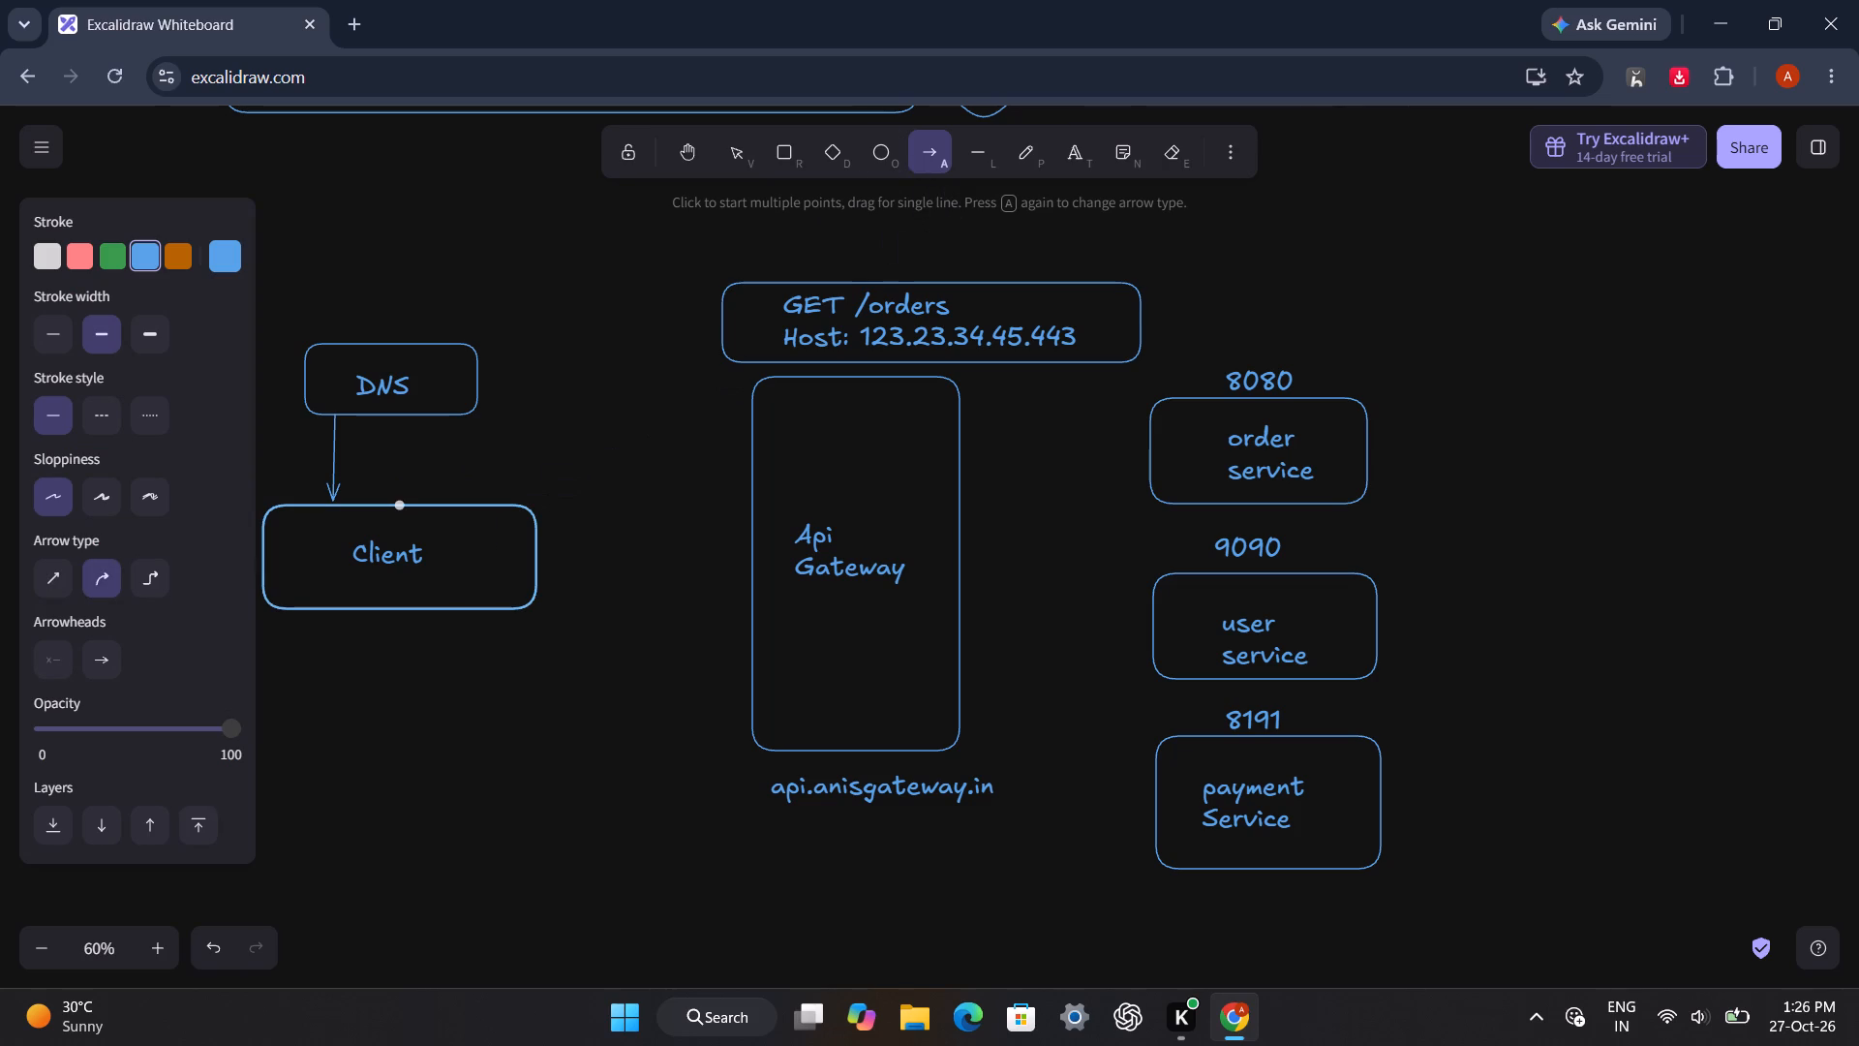
pyautogui.moveTo(416, 502); pyautogui.dragTo(418, 418)
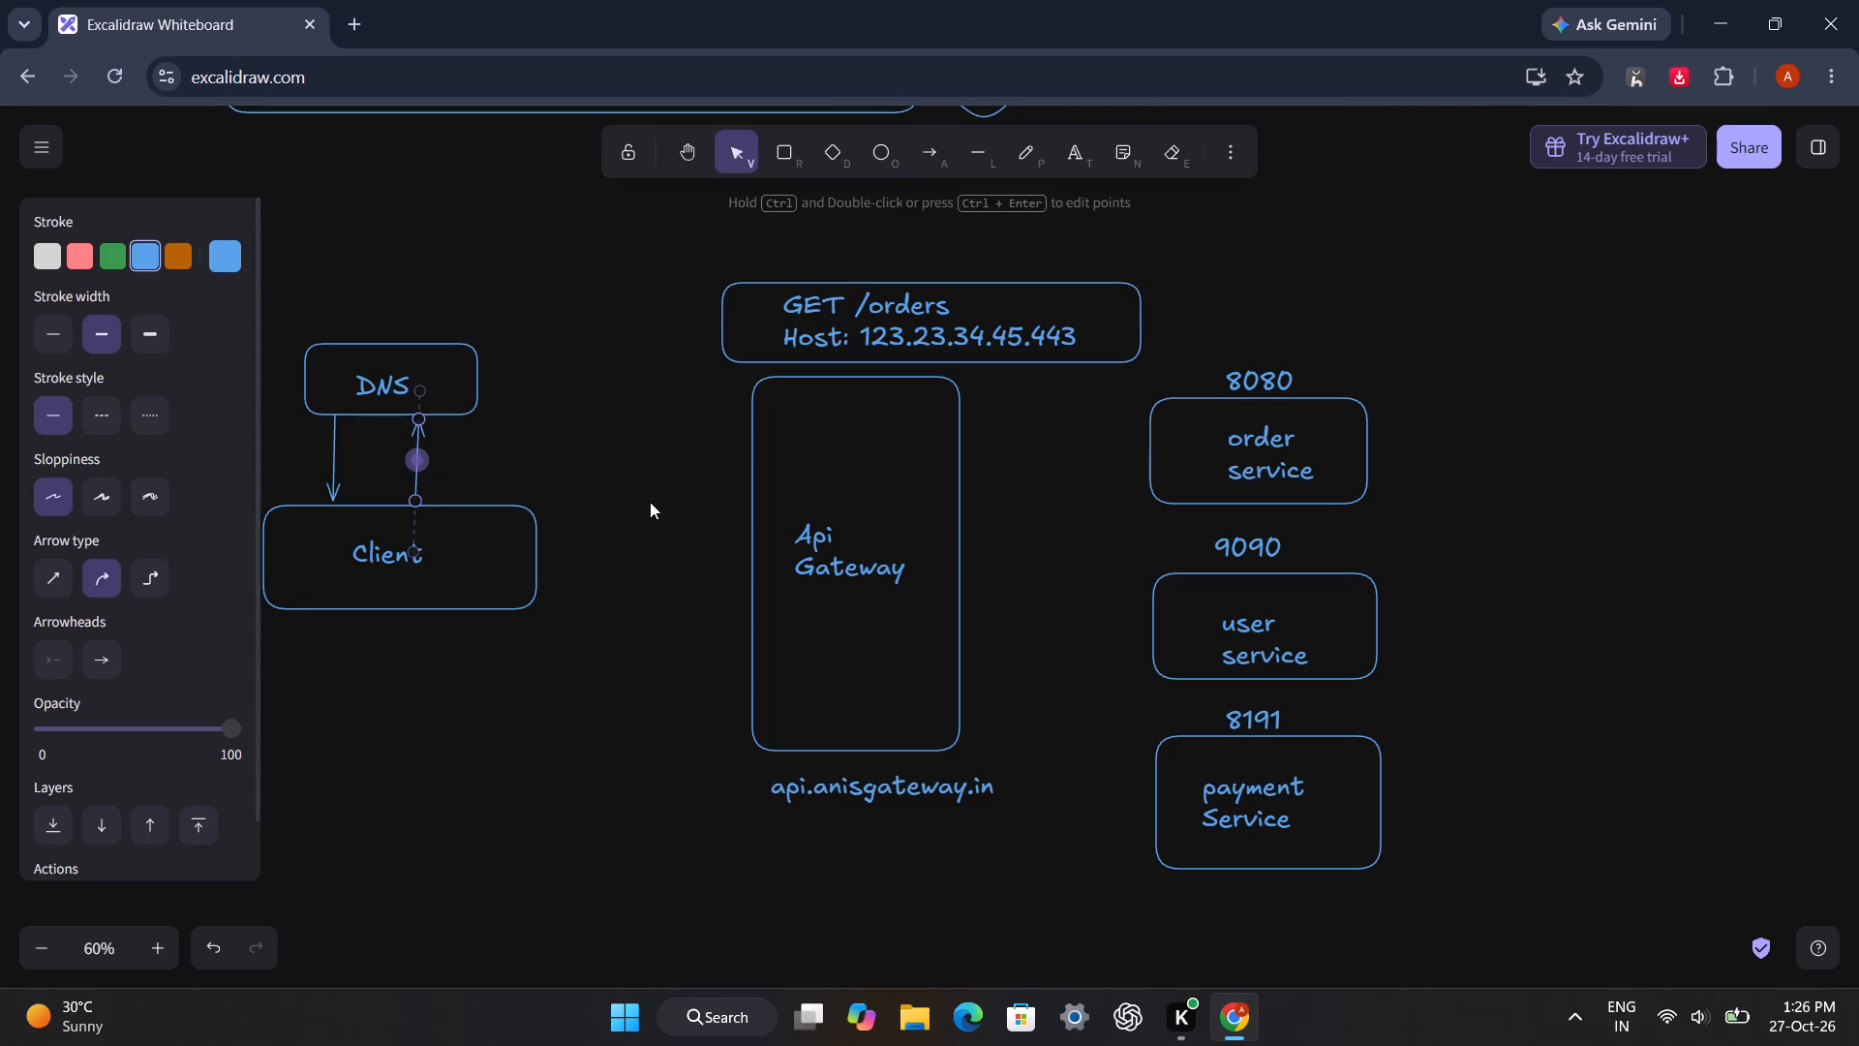
pyautogui.click(647, 469)
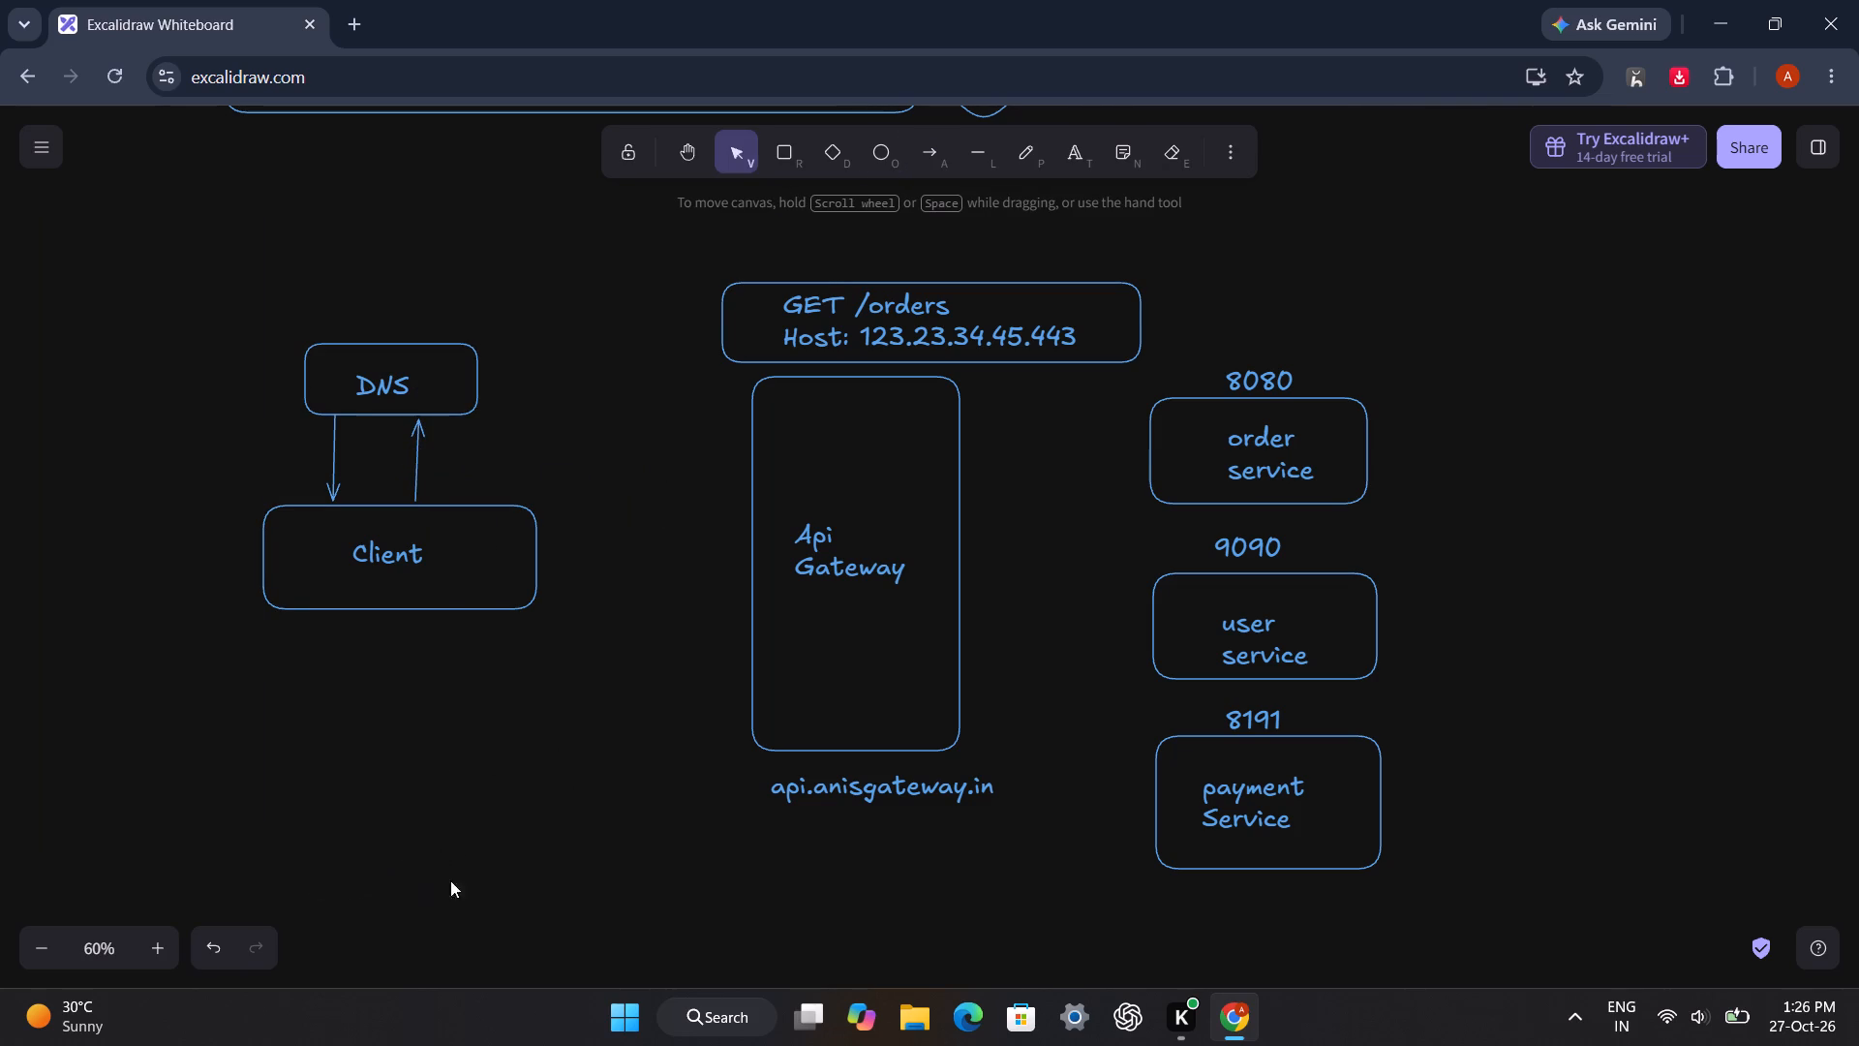
# Add a two-line text below the "Client" box reading "postman" and "React App".
pyautogui.doubleClick(320, 657)
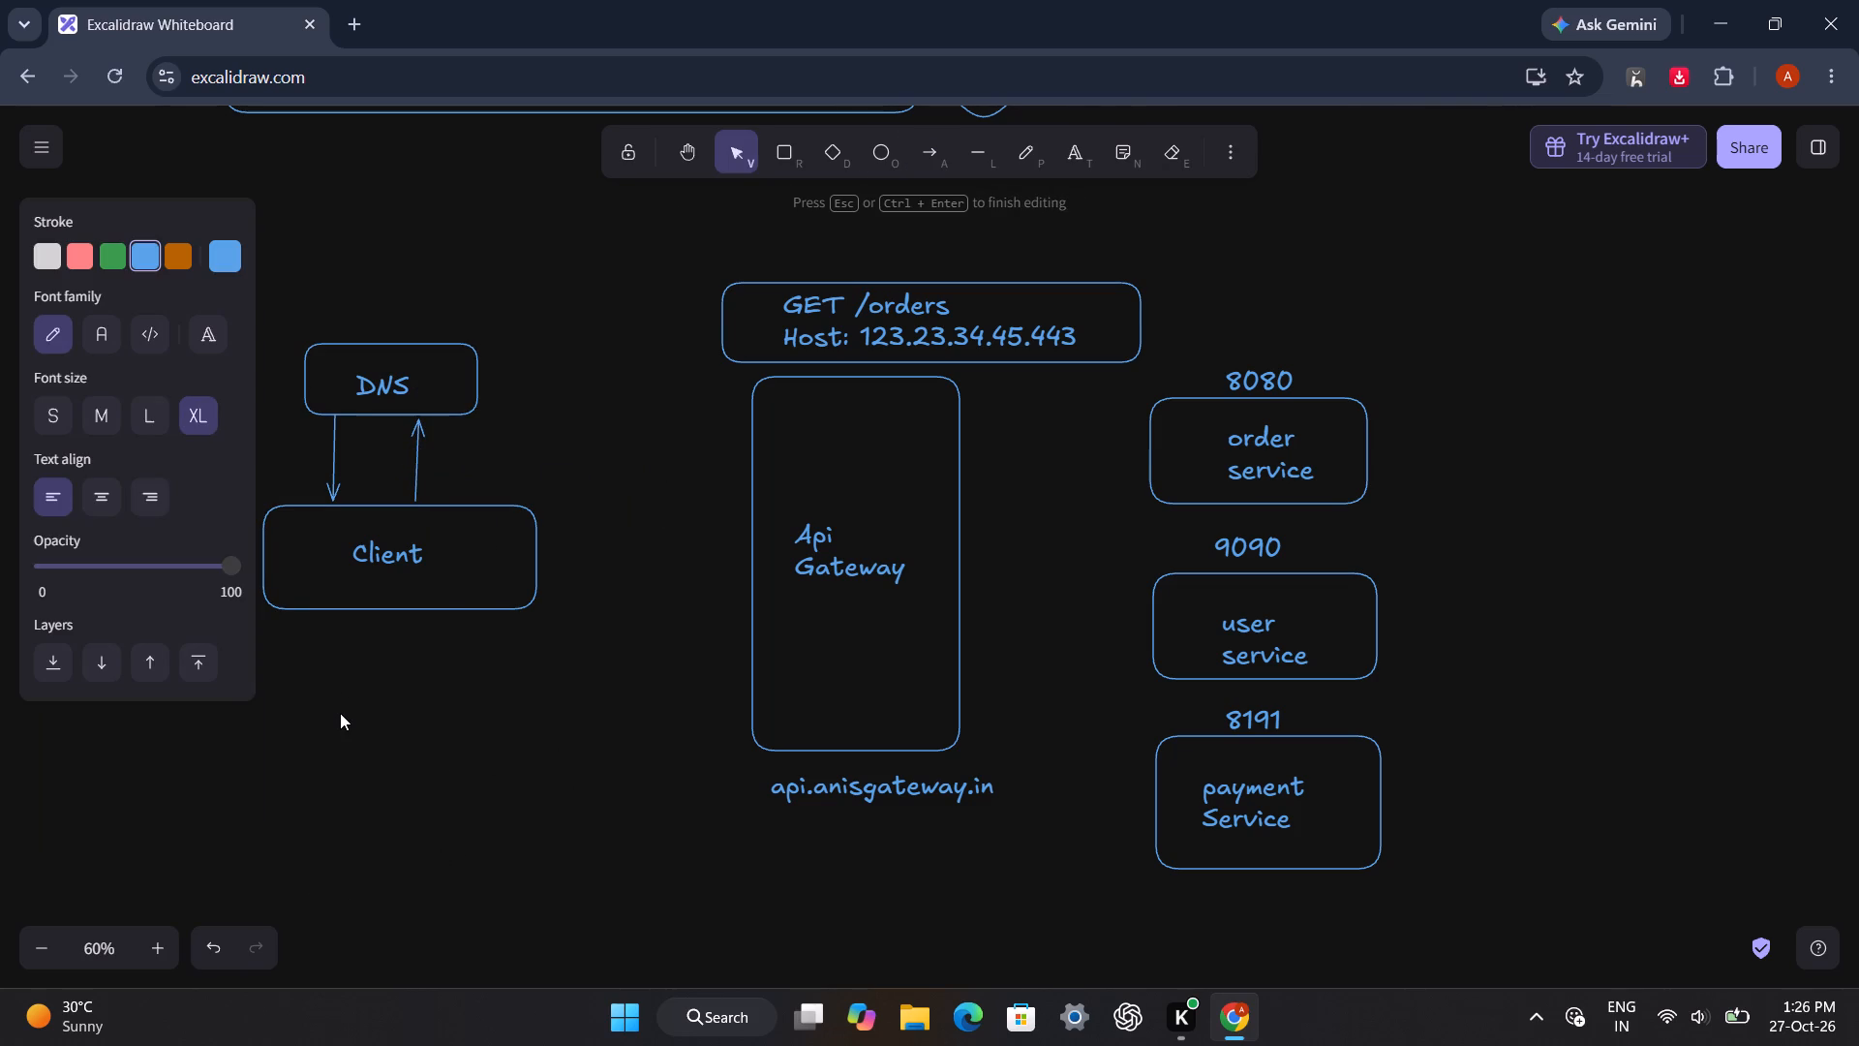
pyautogui.write('post')
pyautogui.write('man')
pyautogui.press('Return')
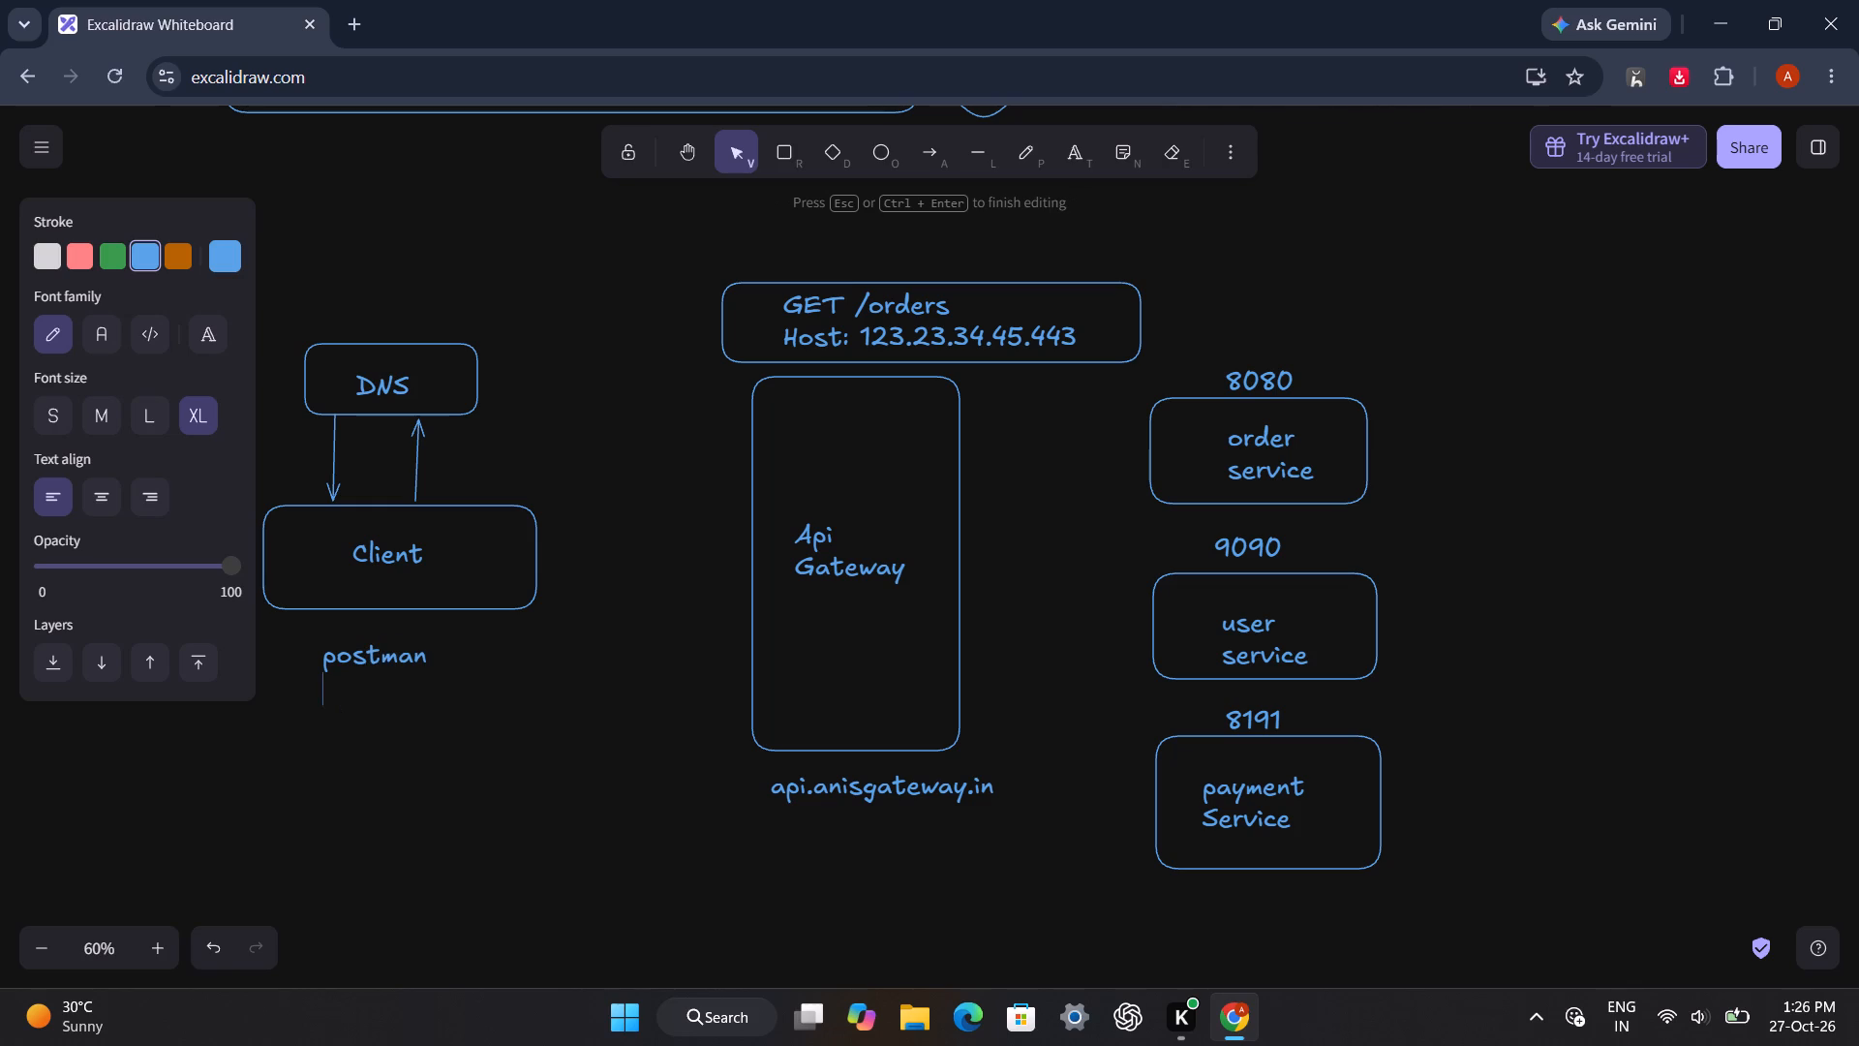
pyautogui.write('ReactApp')
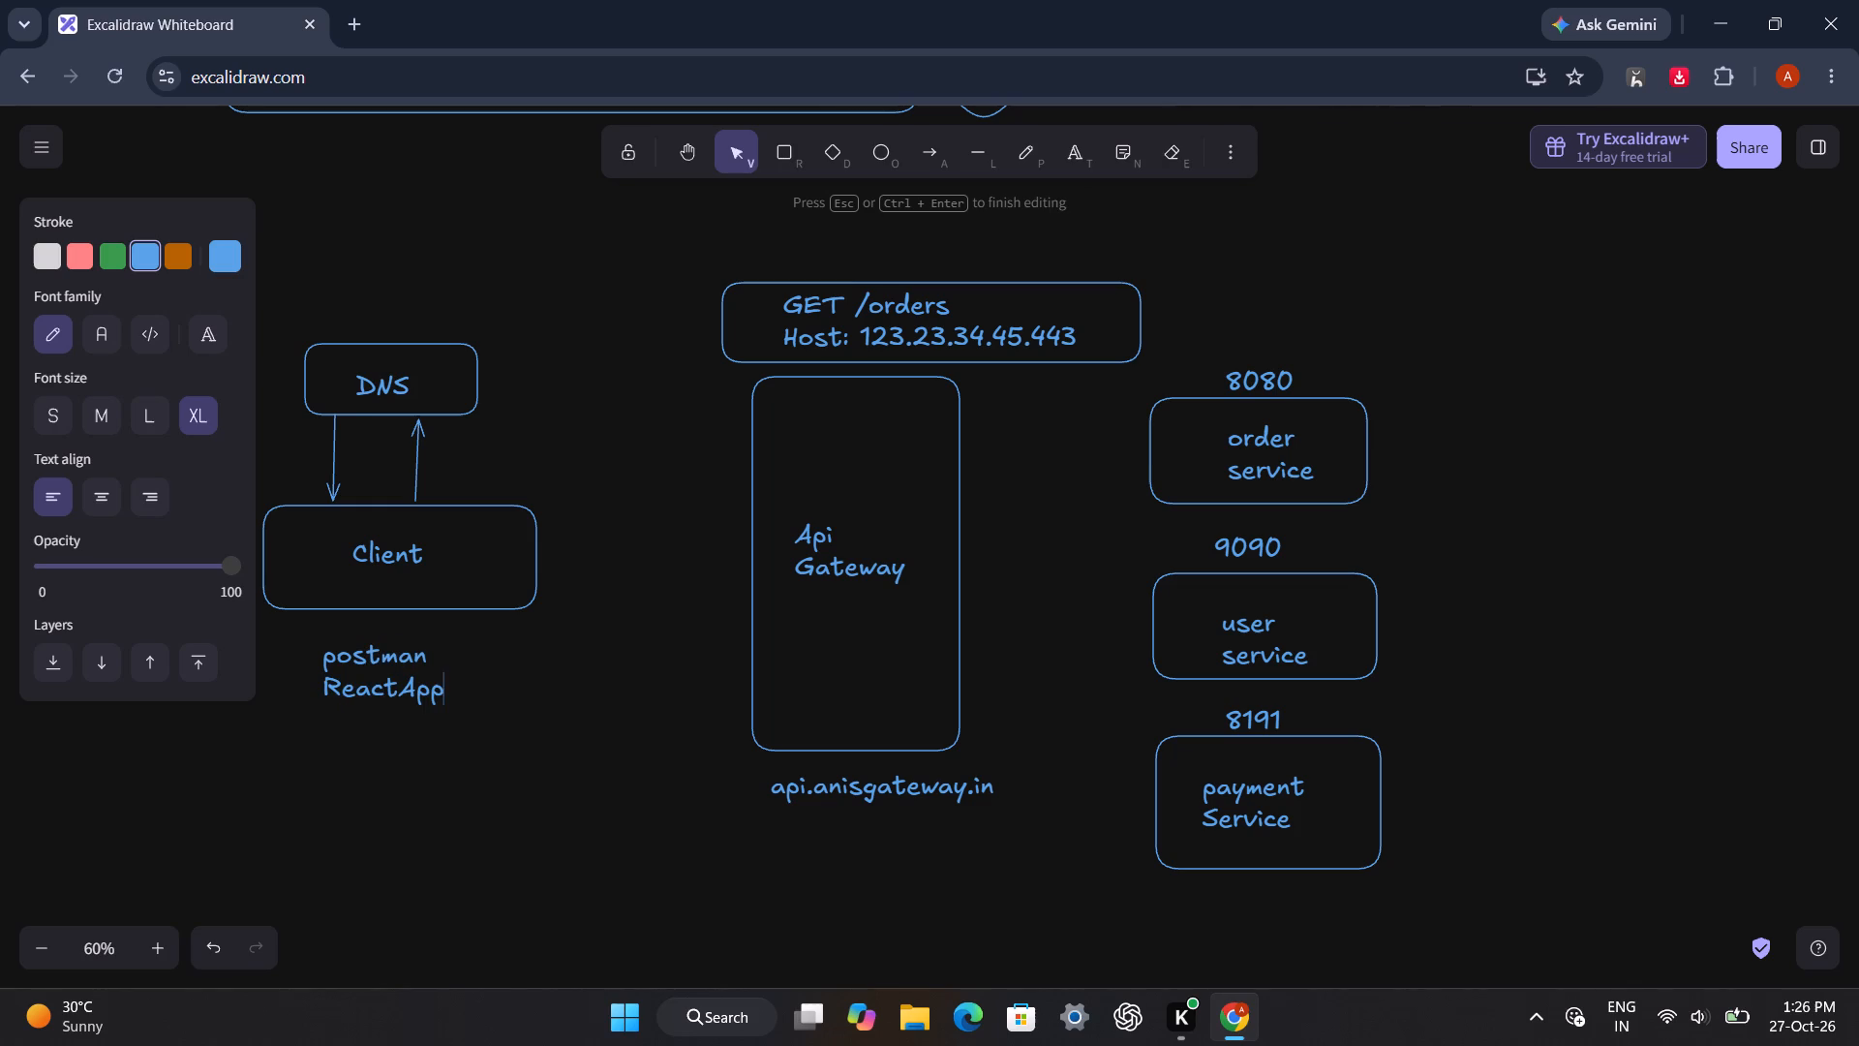
pyautogui.click(404, 686)
pyautogui.press('space')
pyautogui.click(623, 699)
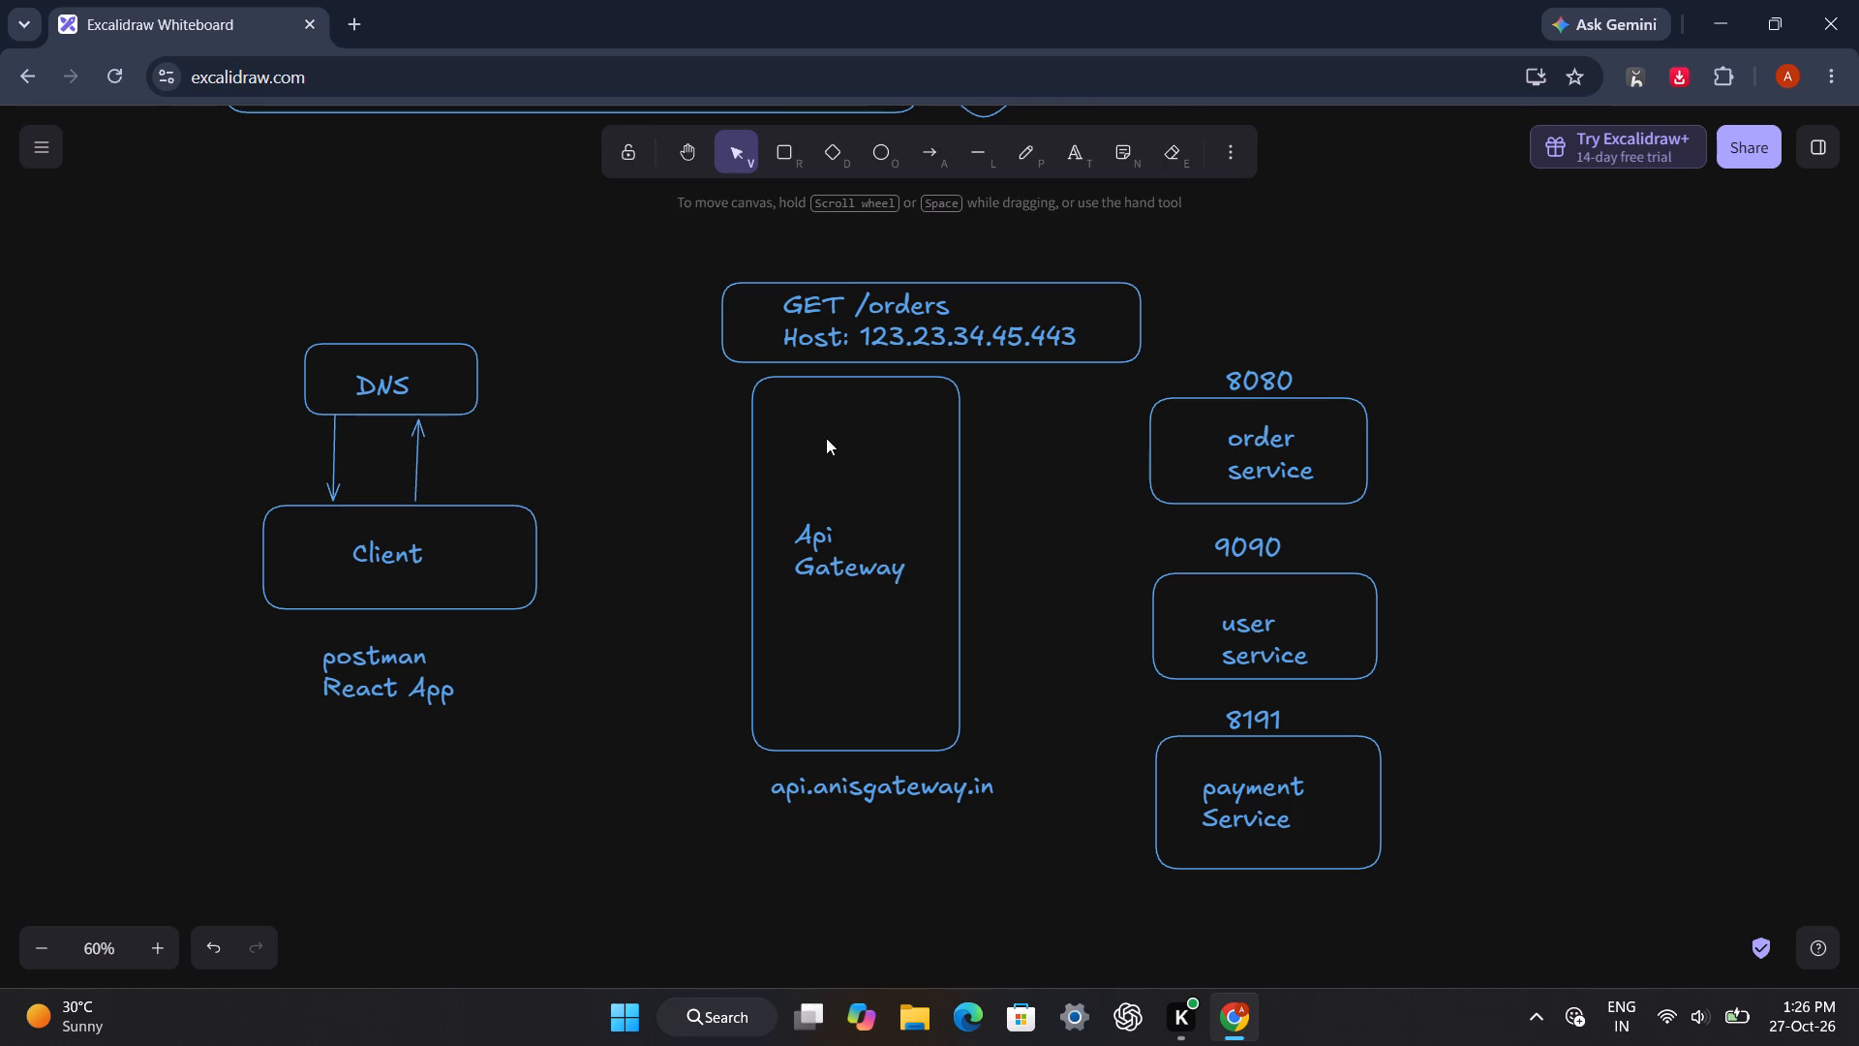
# Draw an arrow from the "Client" box to the "Api Gateway" box and set its sloppiness to the middle level.
pyautogui.click(928, 162)
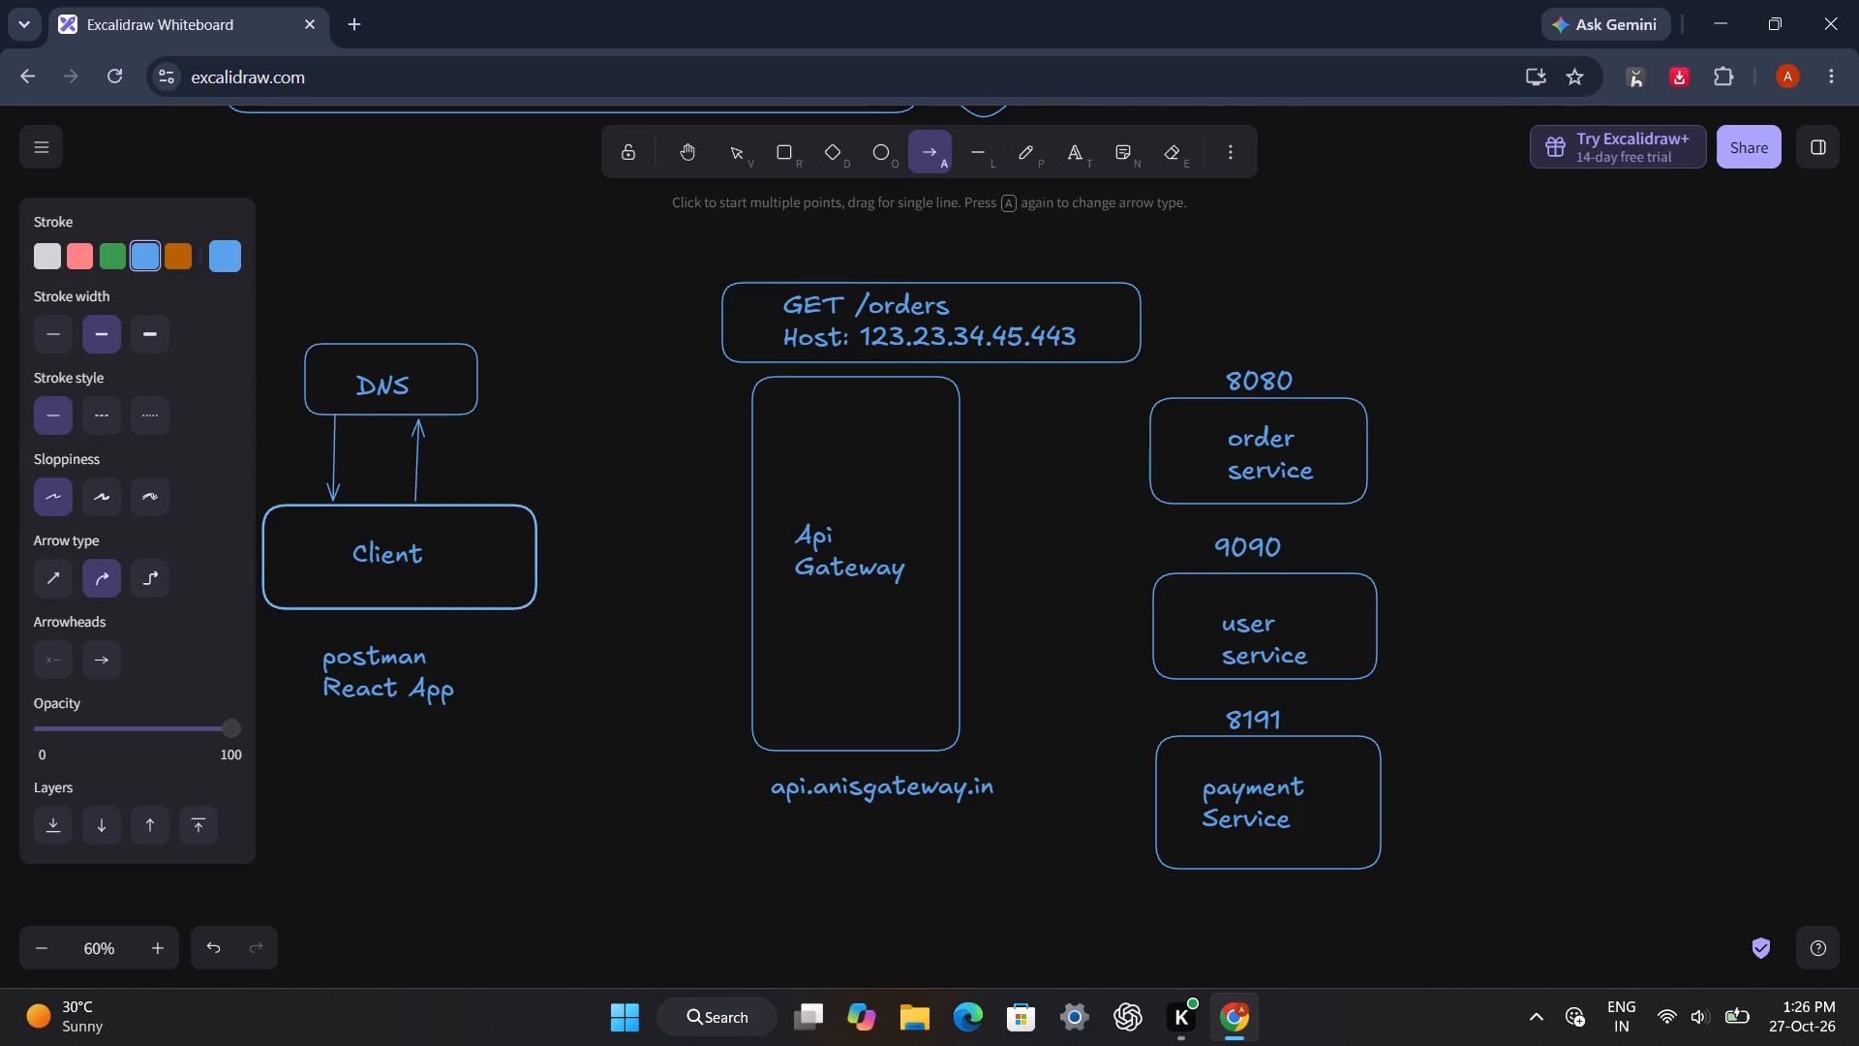
pyautogui.moveTo(542, 553); pyautogui.dragTo(736, 569)
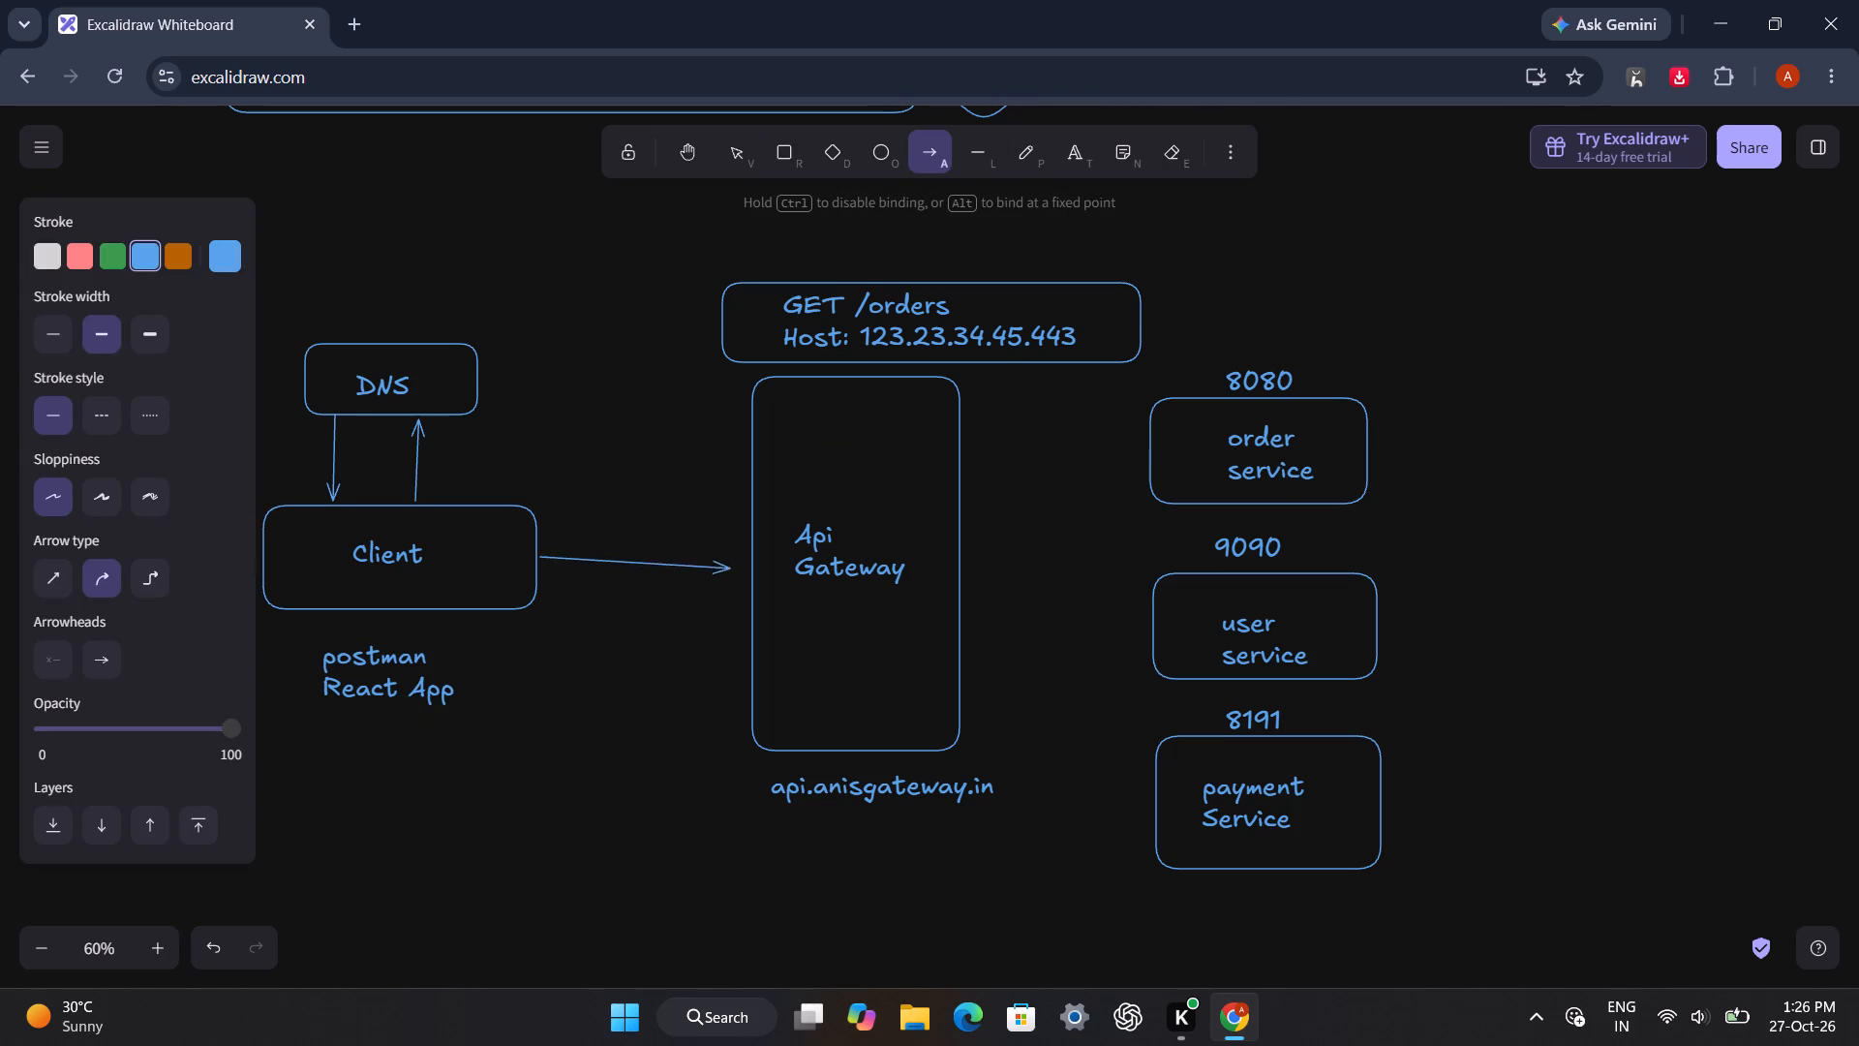
pyautogui.moveTo(736, 569); pyautogui.dragTo(751, 551)
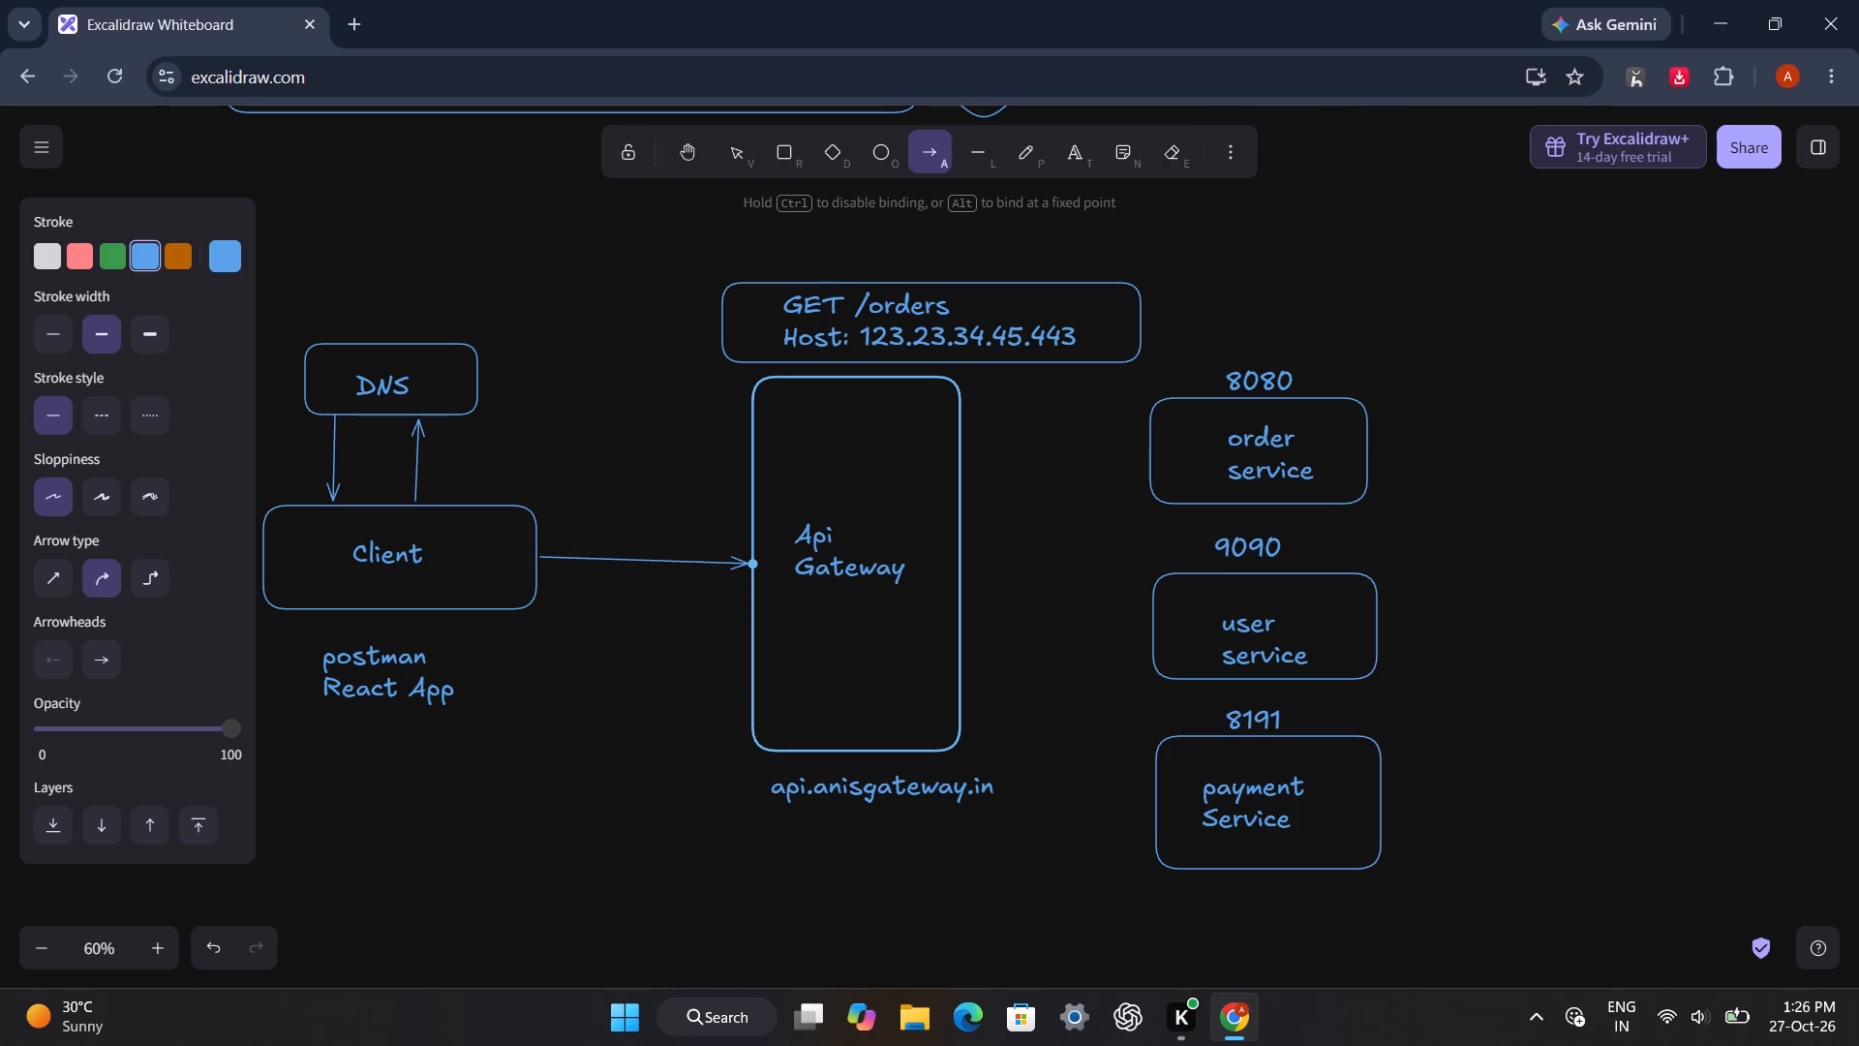
pyautogui.moveTo(751, 551); pyautogui.dragTo(755, 565)
pyautogui.moveTo(755, 565); pyautogui.dragTo(747, 562)
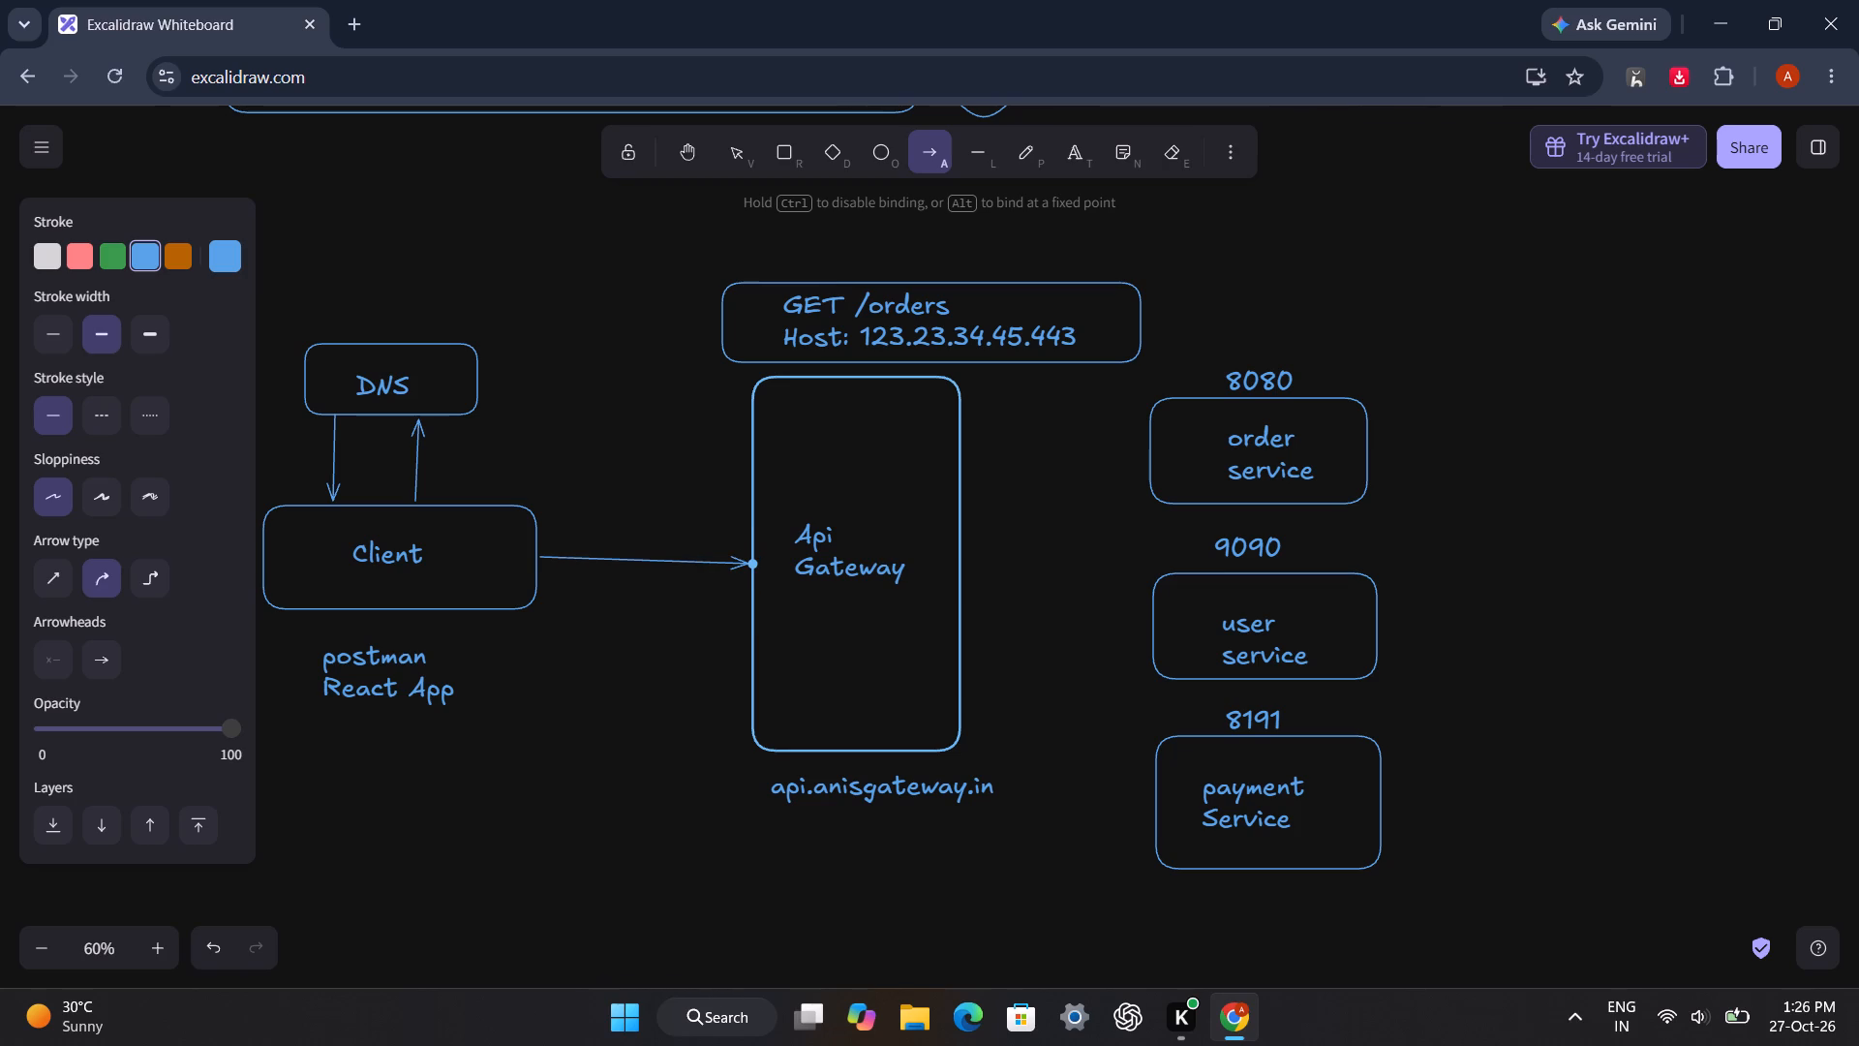
pyautogui.moveTo(747, 562); pyautogui.dragTo(751, 561)
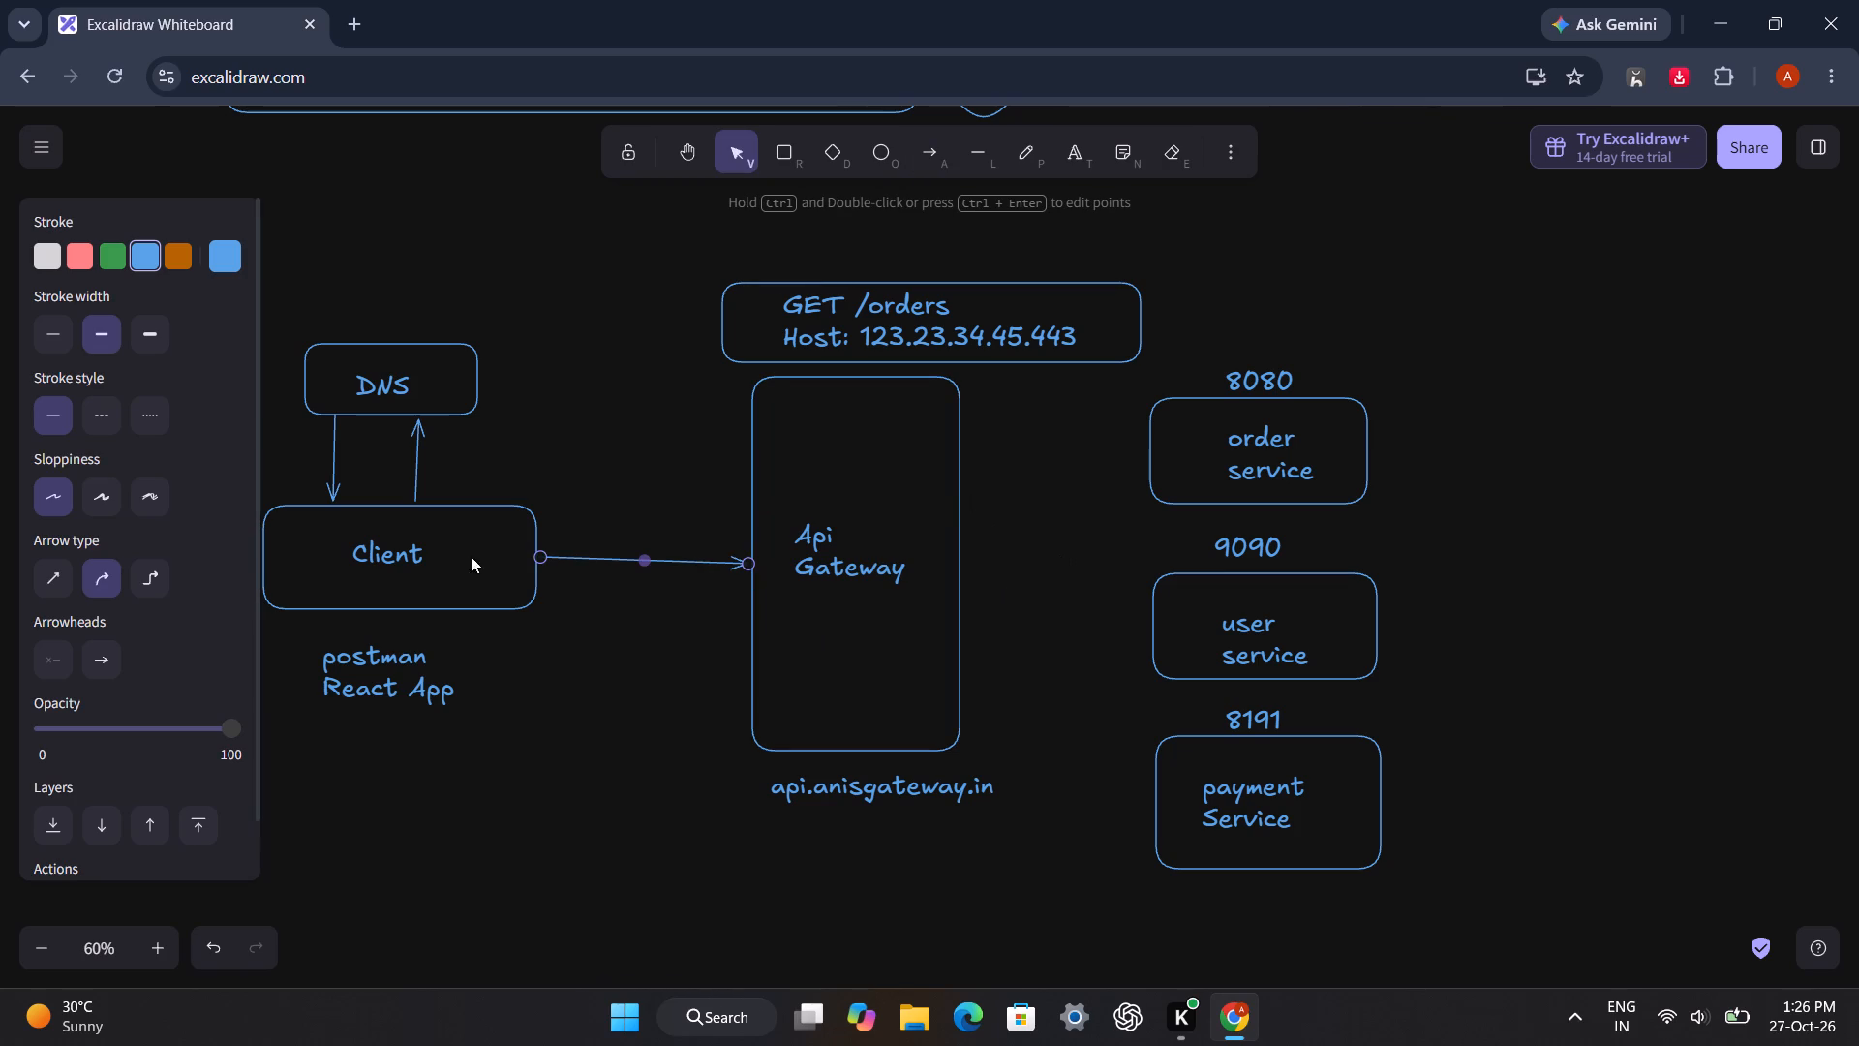
pyautogui.click(100, 498)
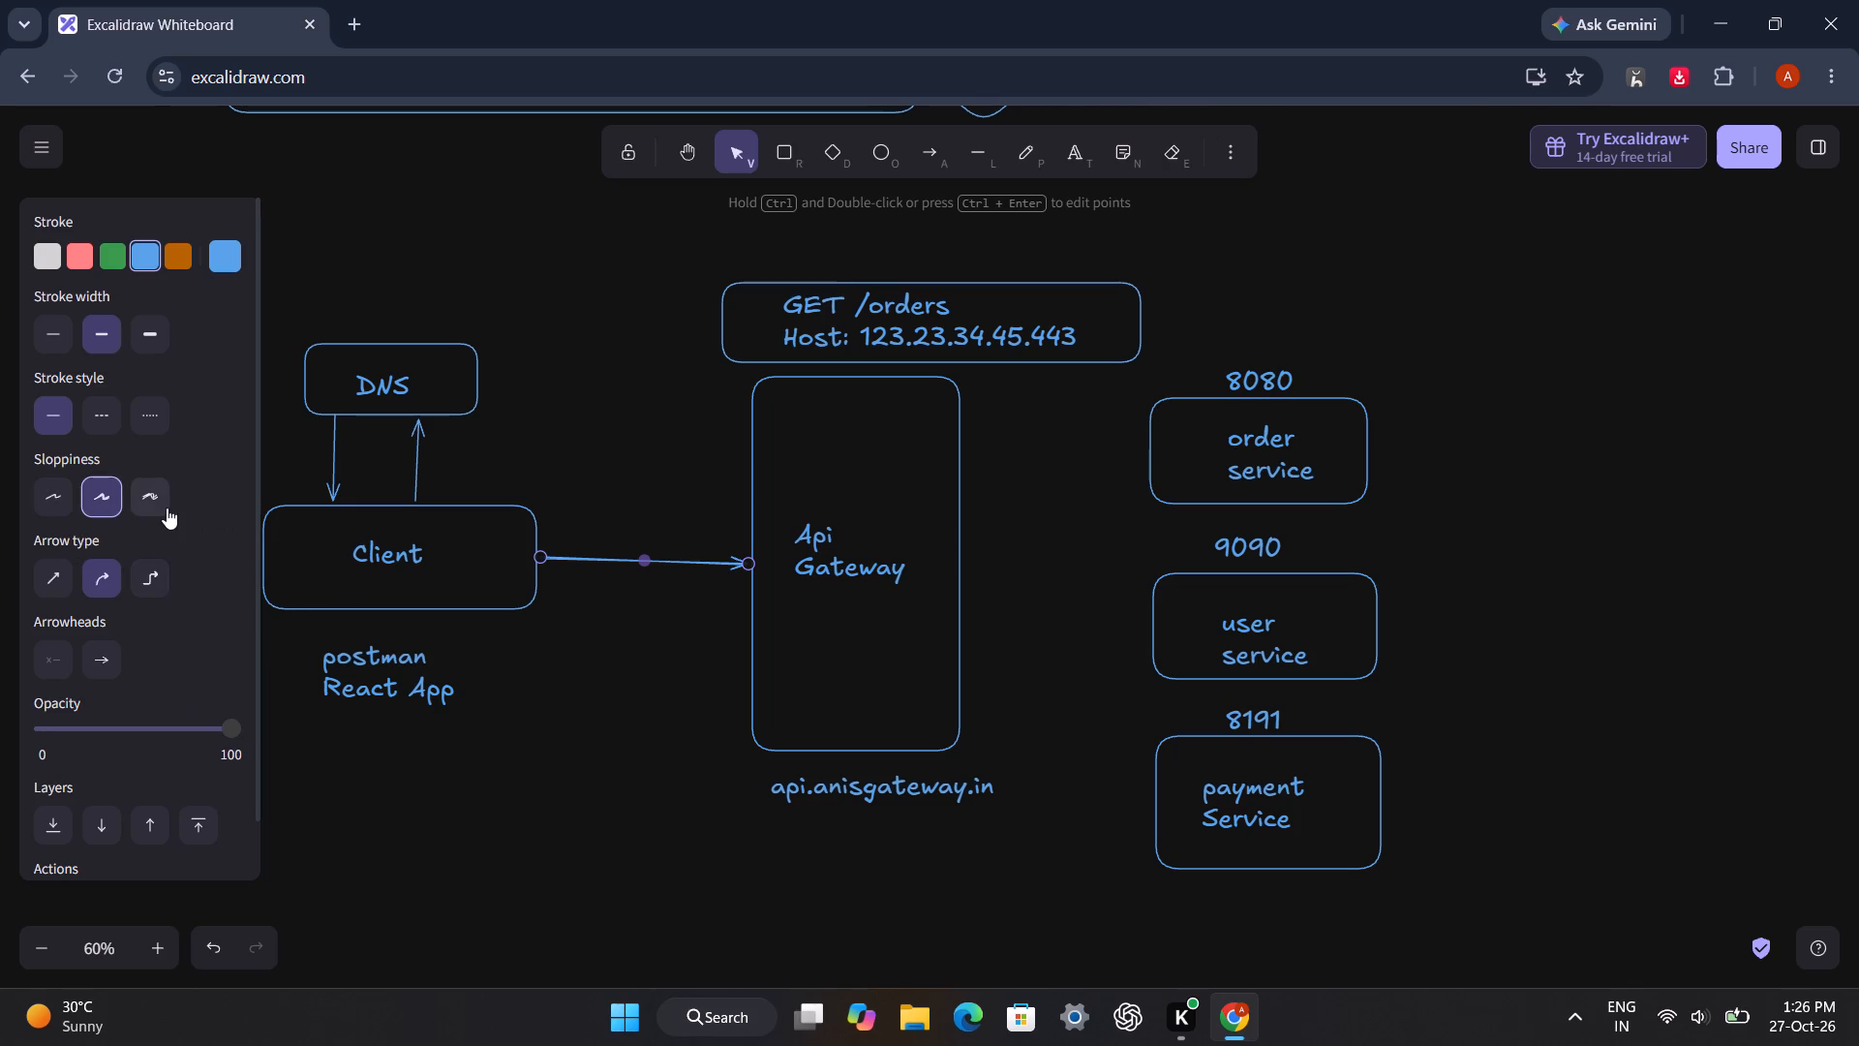
pyautogui.click(159, 507)
pyautogui.click(106, 503)
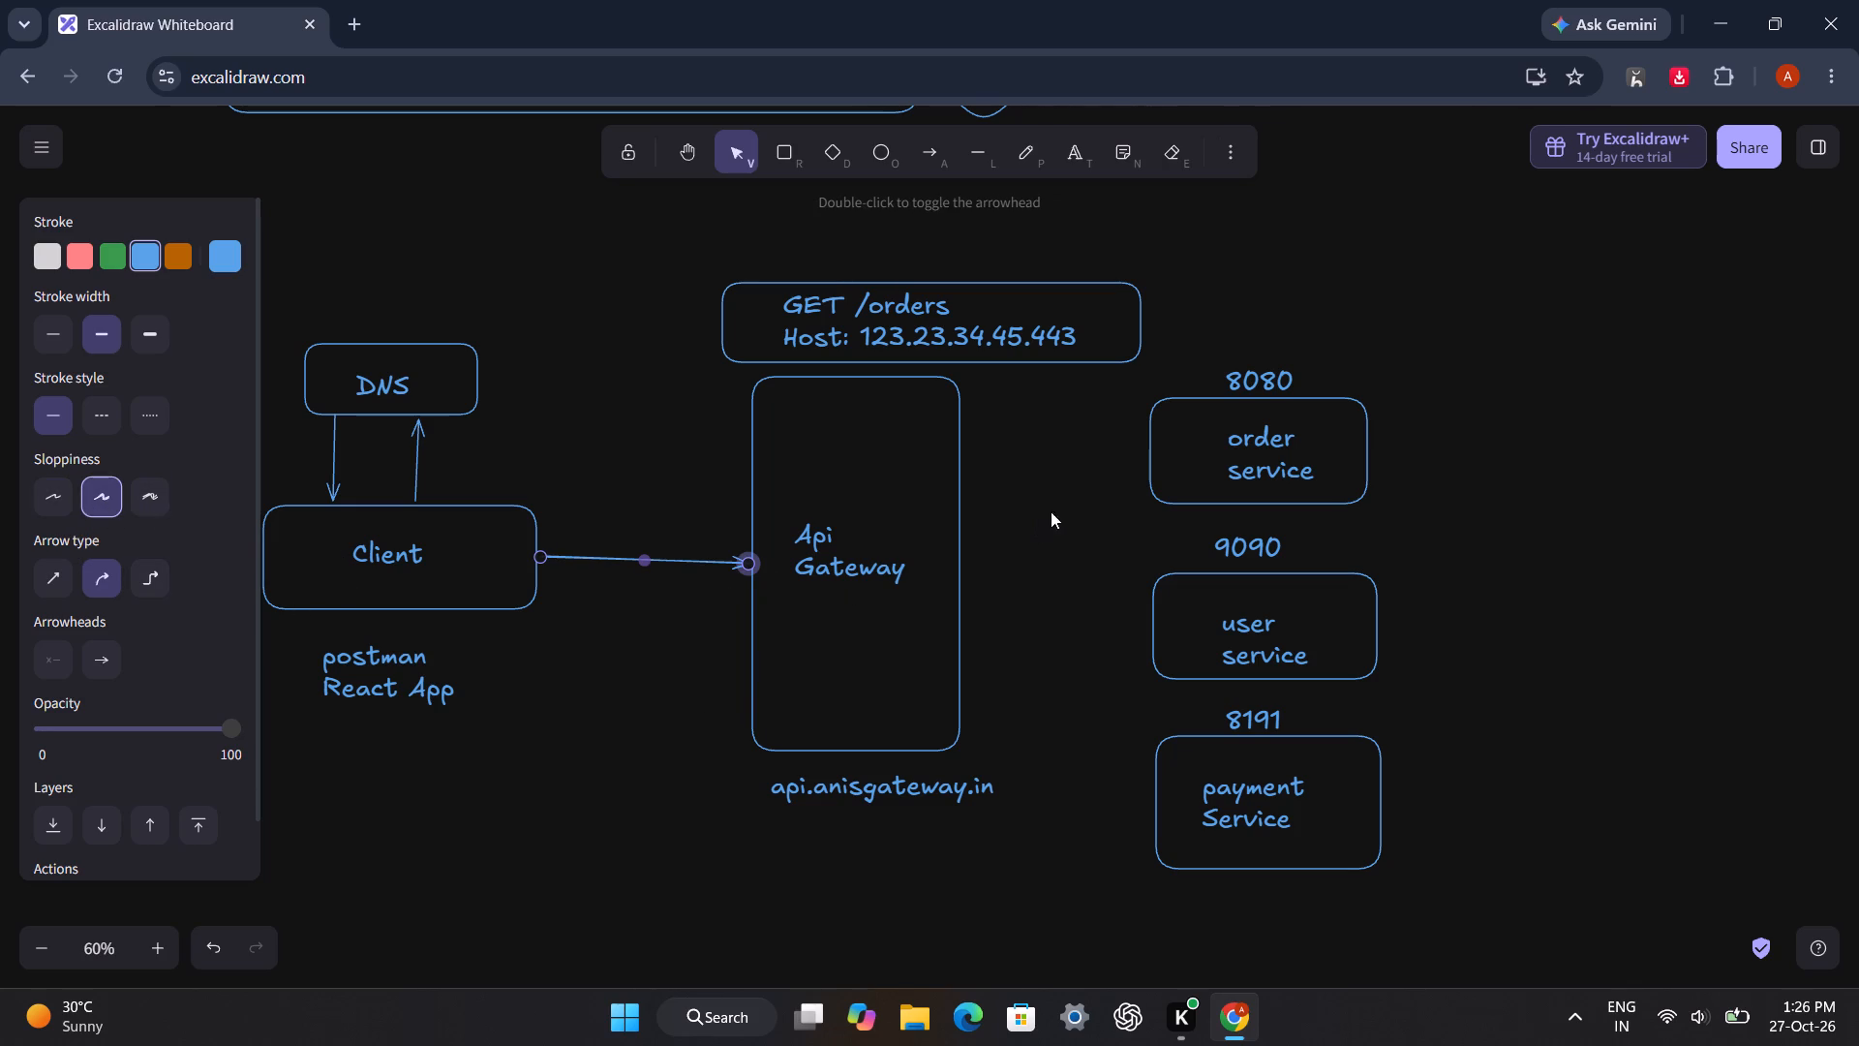
# Draw three arrows from the "Api Gateway" box, one each to the "order service", "user service" and "payment Service" boxes.
pyautogui.moveTo(959, 550); pyautogui.dragTo(1014, 510)
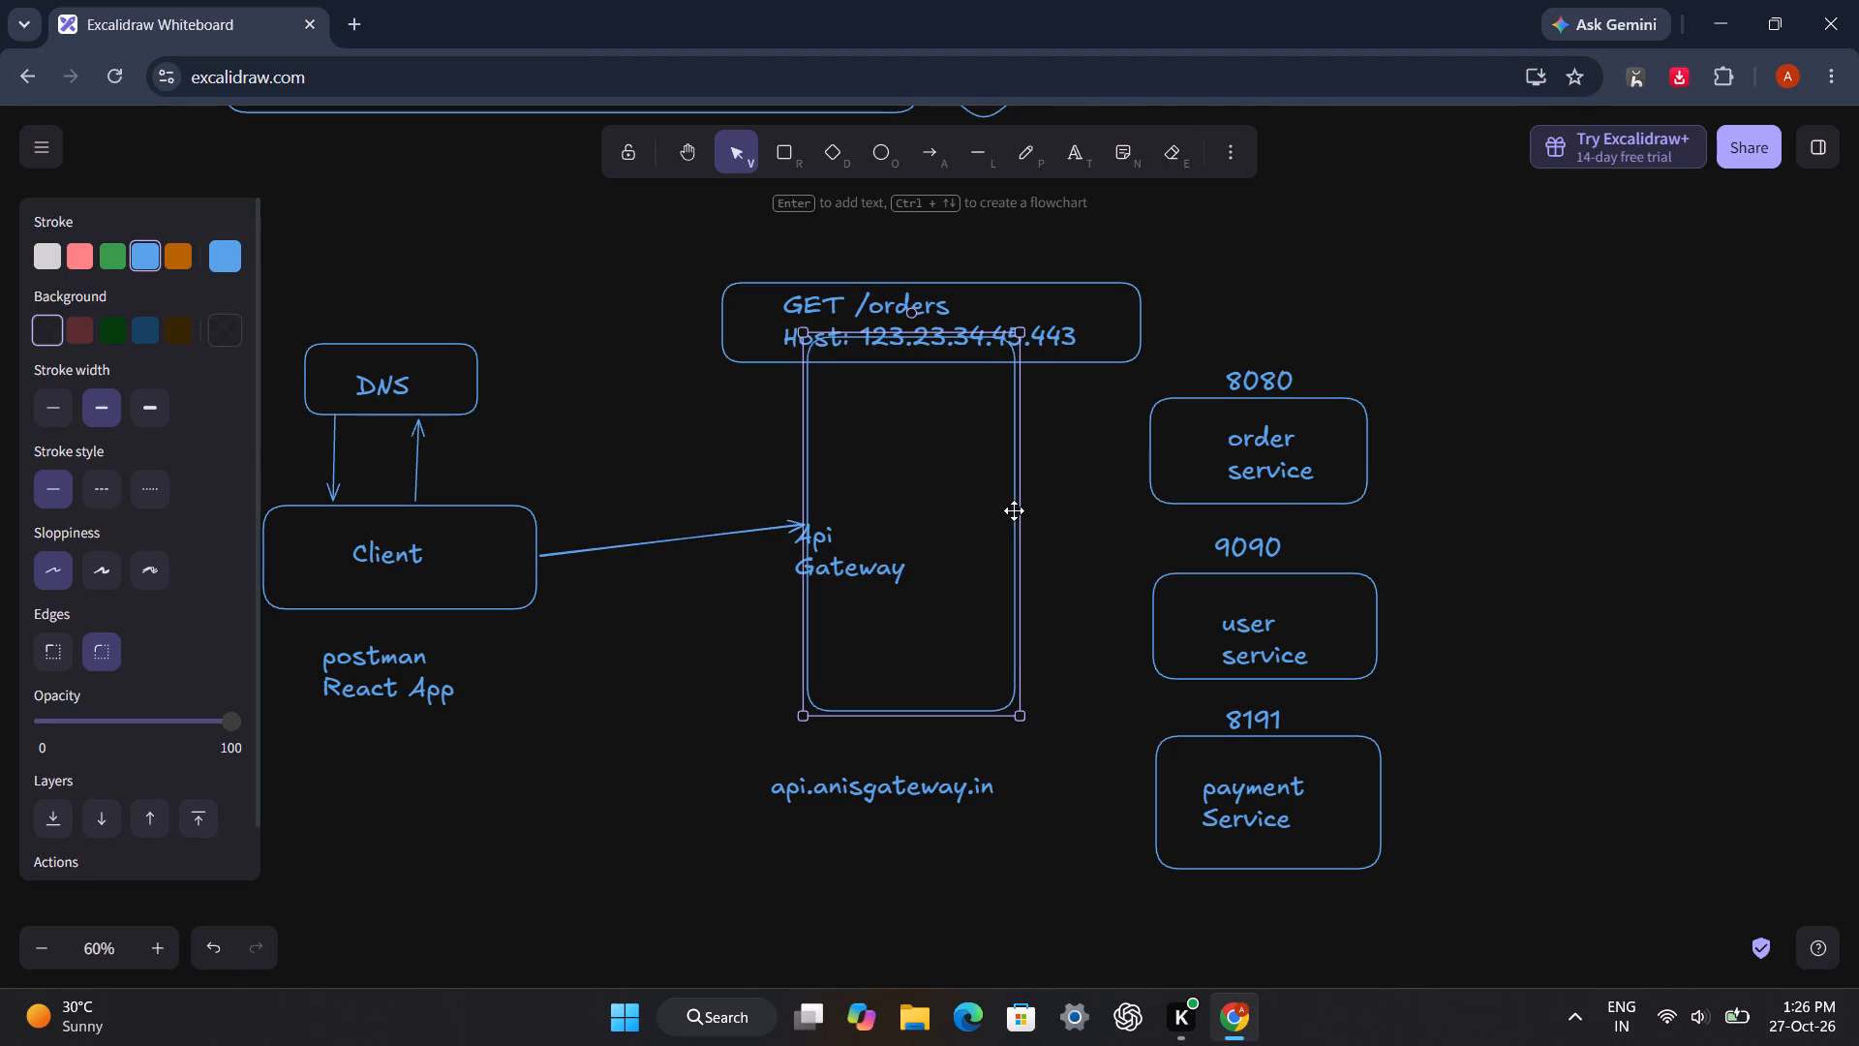
pyautogui.hotkey('ctrl', 'z')
pyautogui.click(941, 178)
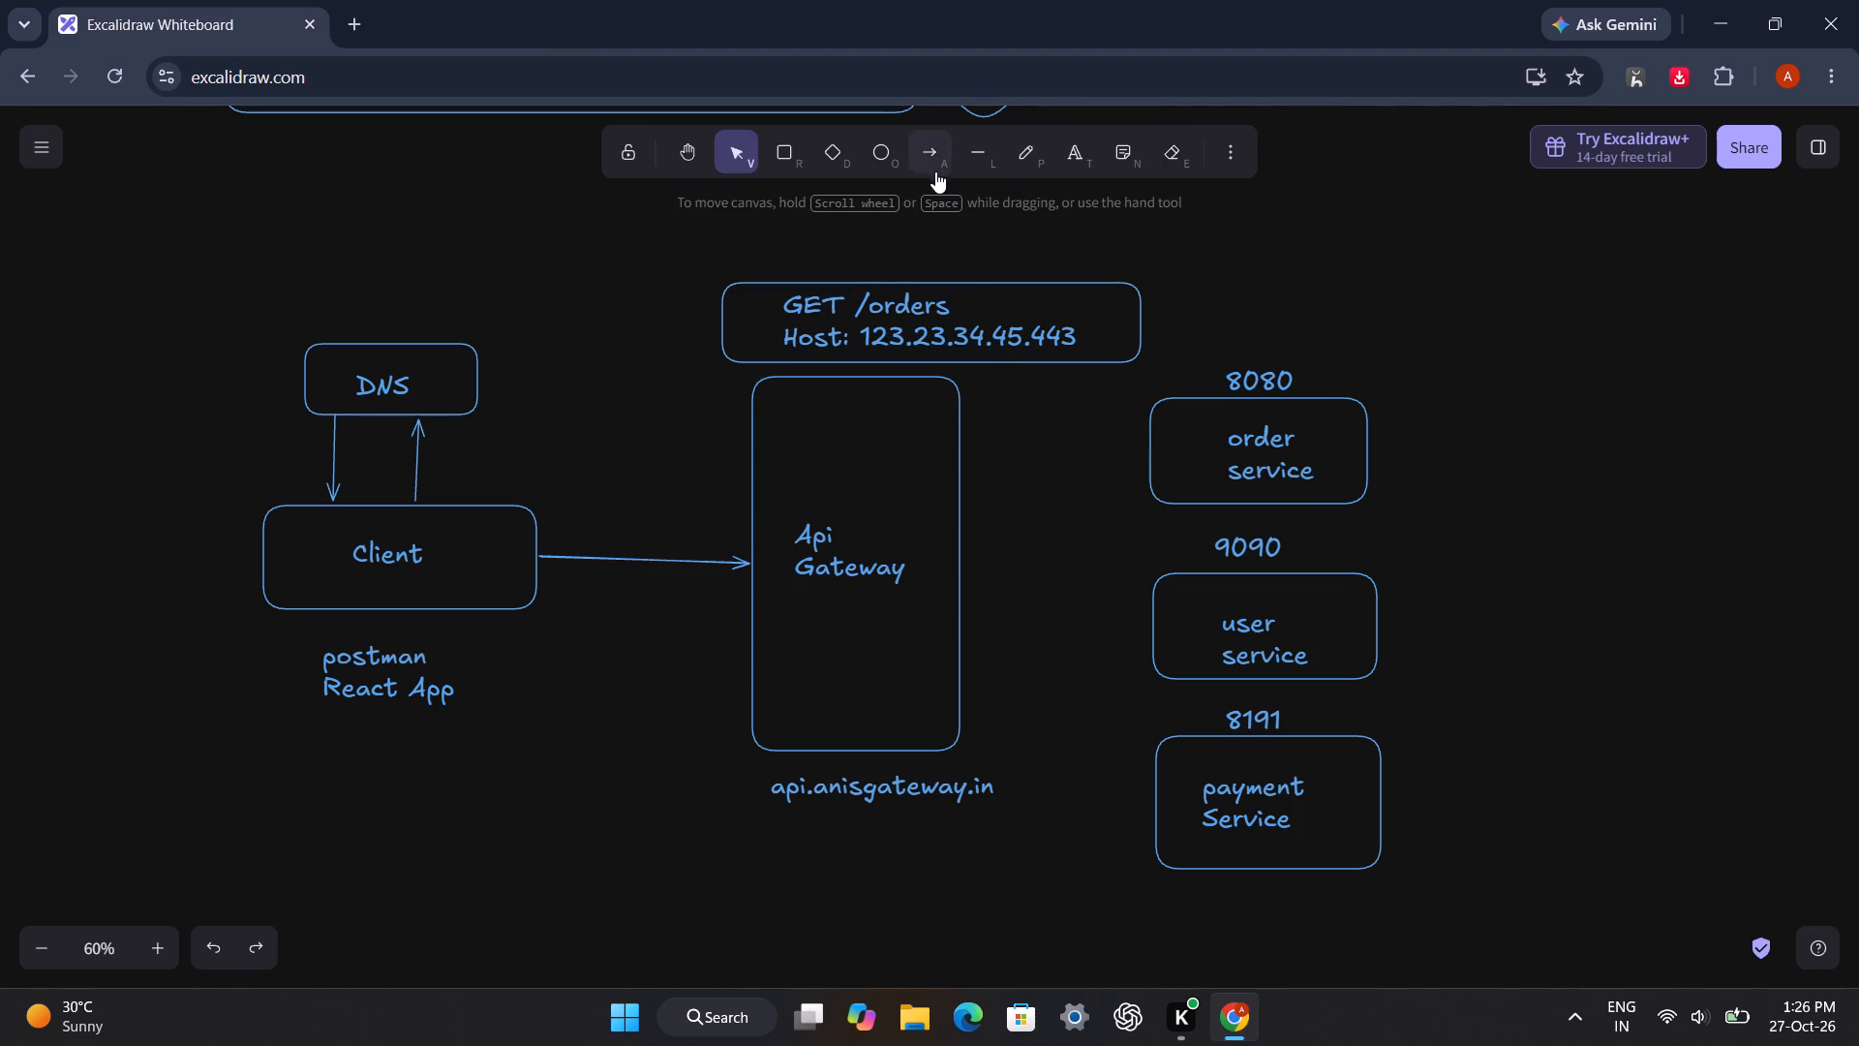
pyautogui.click(932, 164)
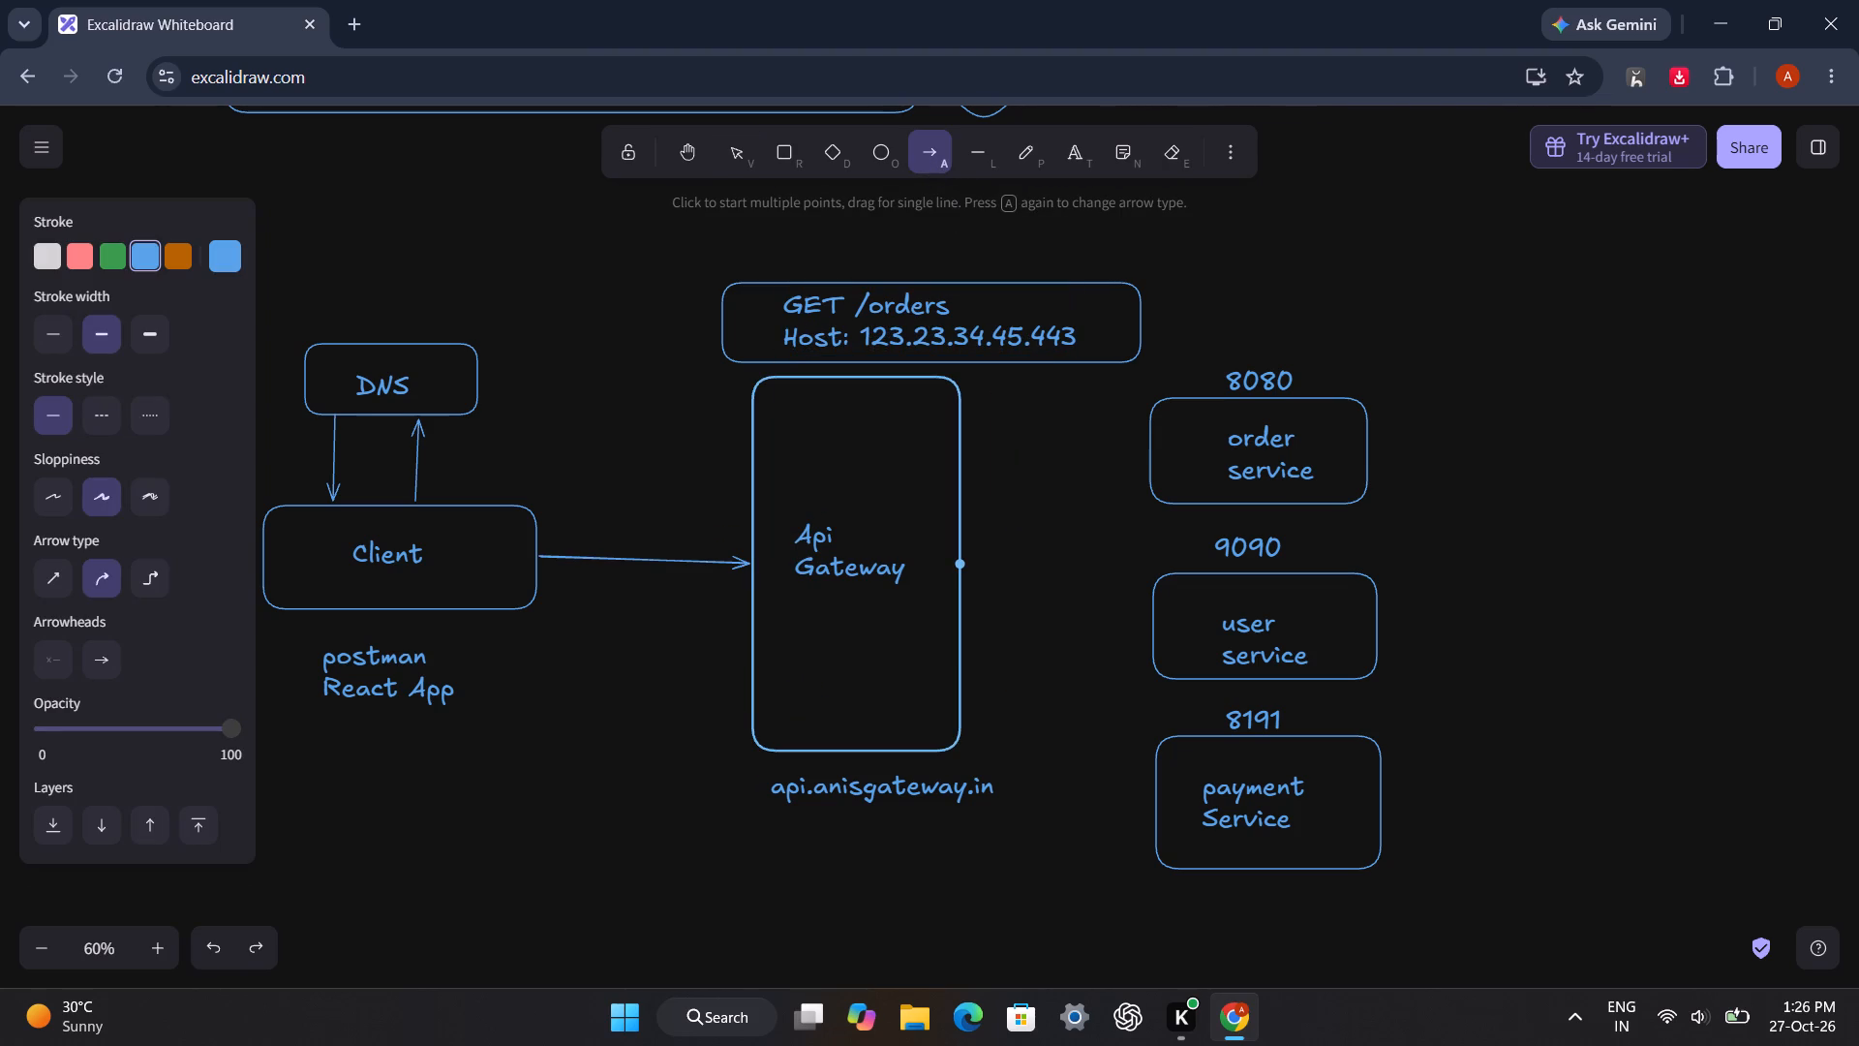
pyautogui.moveTo(962, 569); pyautogui.dragTo(1053, 498)
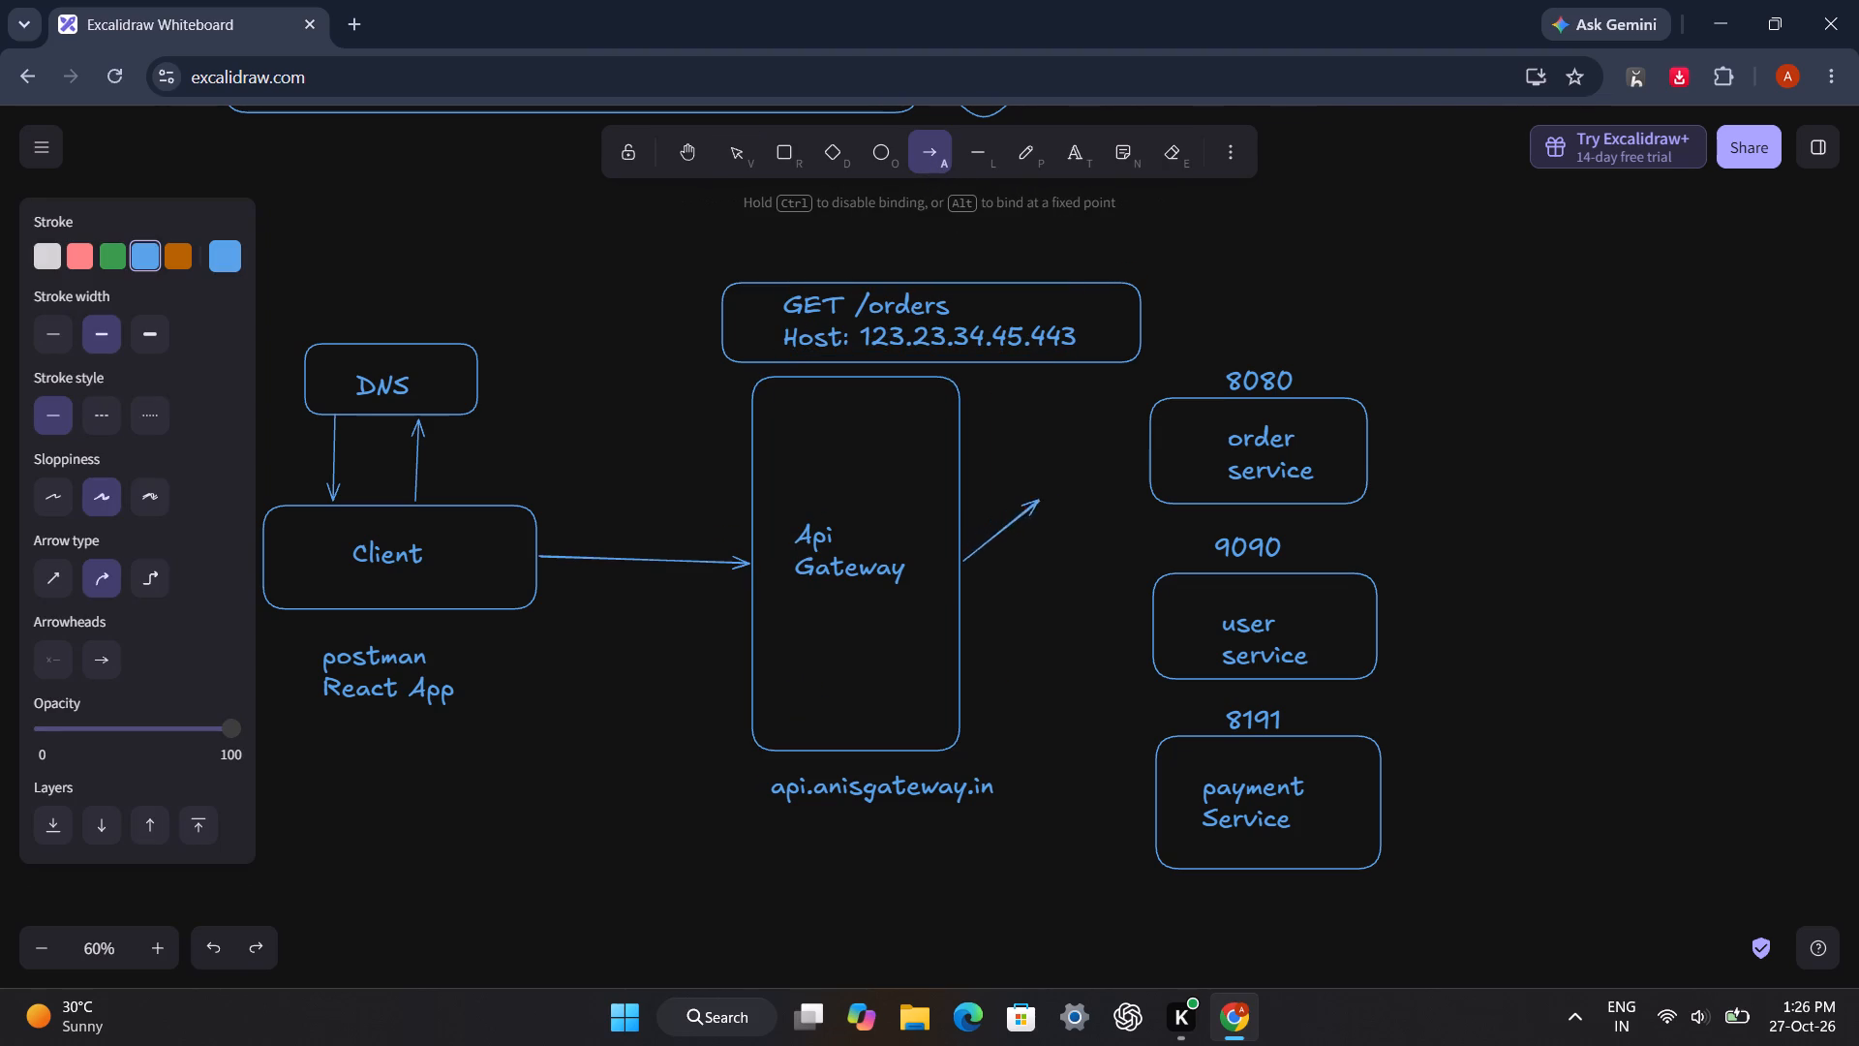
pyautogui.moveTo(1053, 498); pyautogui.dragTo(1149, 456)
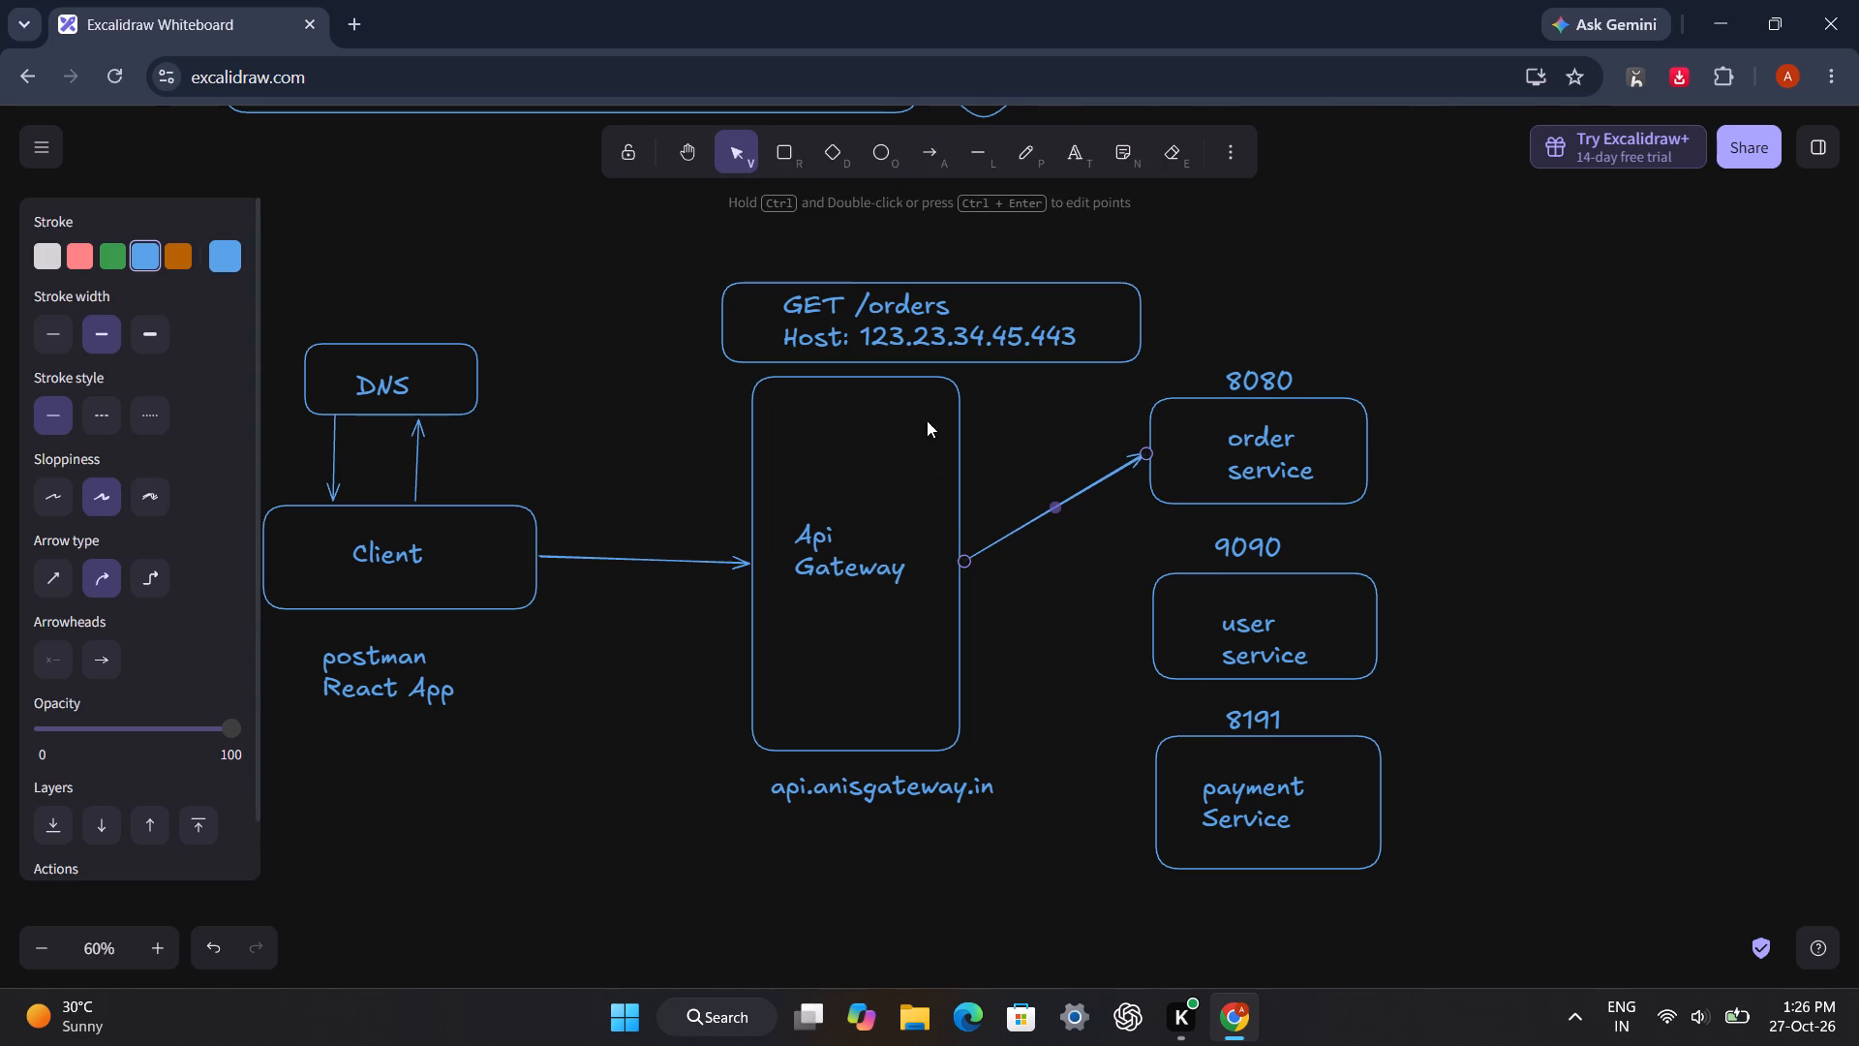
pyautogui.press('a')
pyautogui.moveTo(963, 565); pyautogui.dragTo(1081, 609)
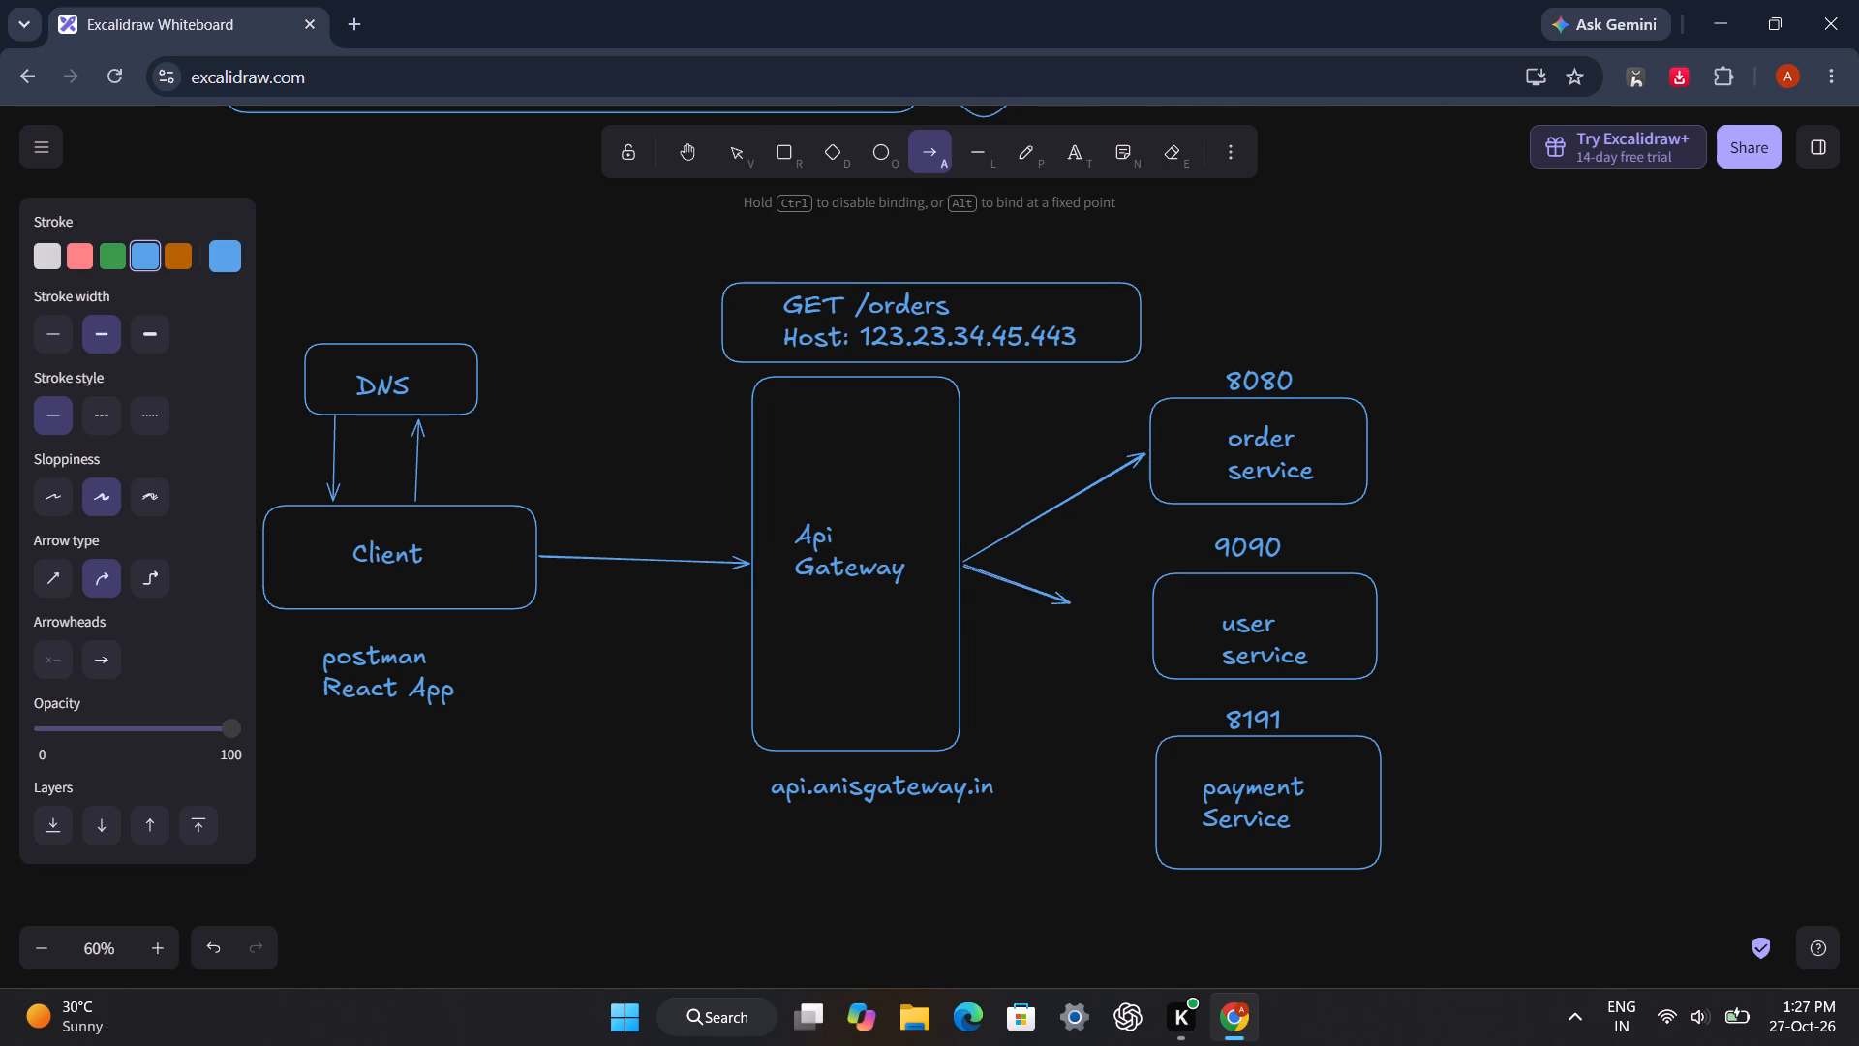
pyautogui.moveTo(1081, 609); pyautogui.dragTo(1148, 632)
pyautogui.press('a')
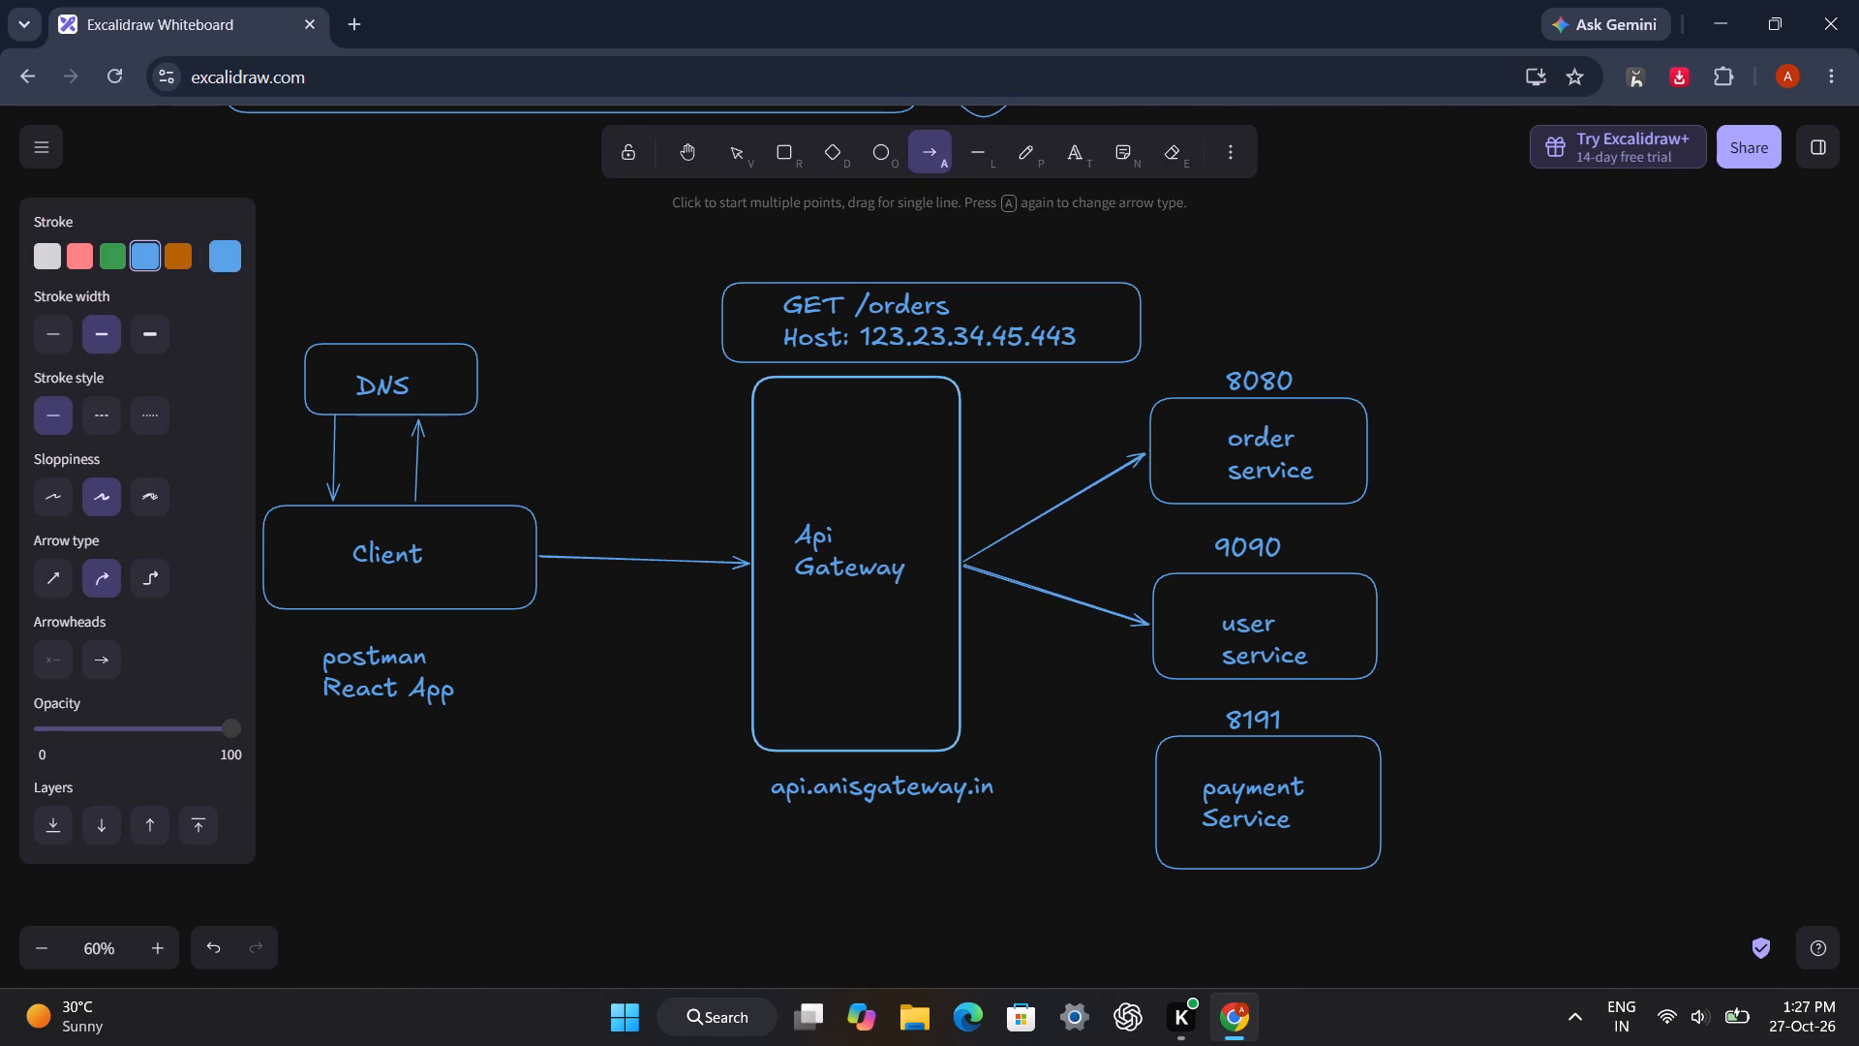
pyautogui.moveTo(966, 568); pyautogui.dragTo(1147, 811)
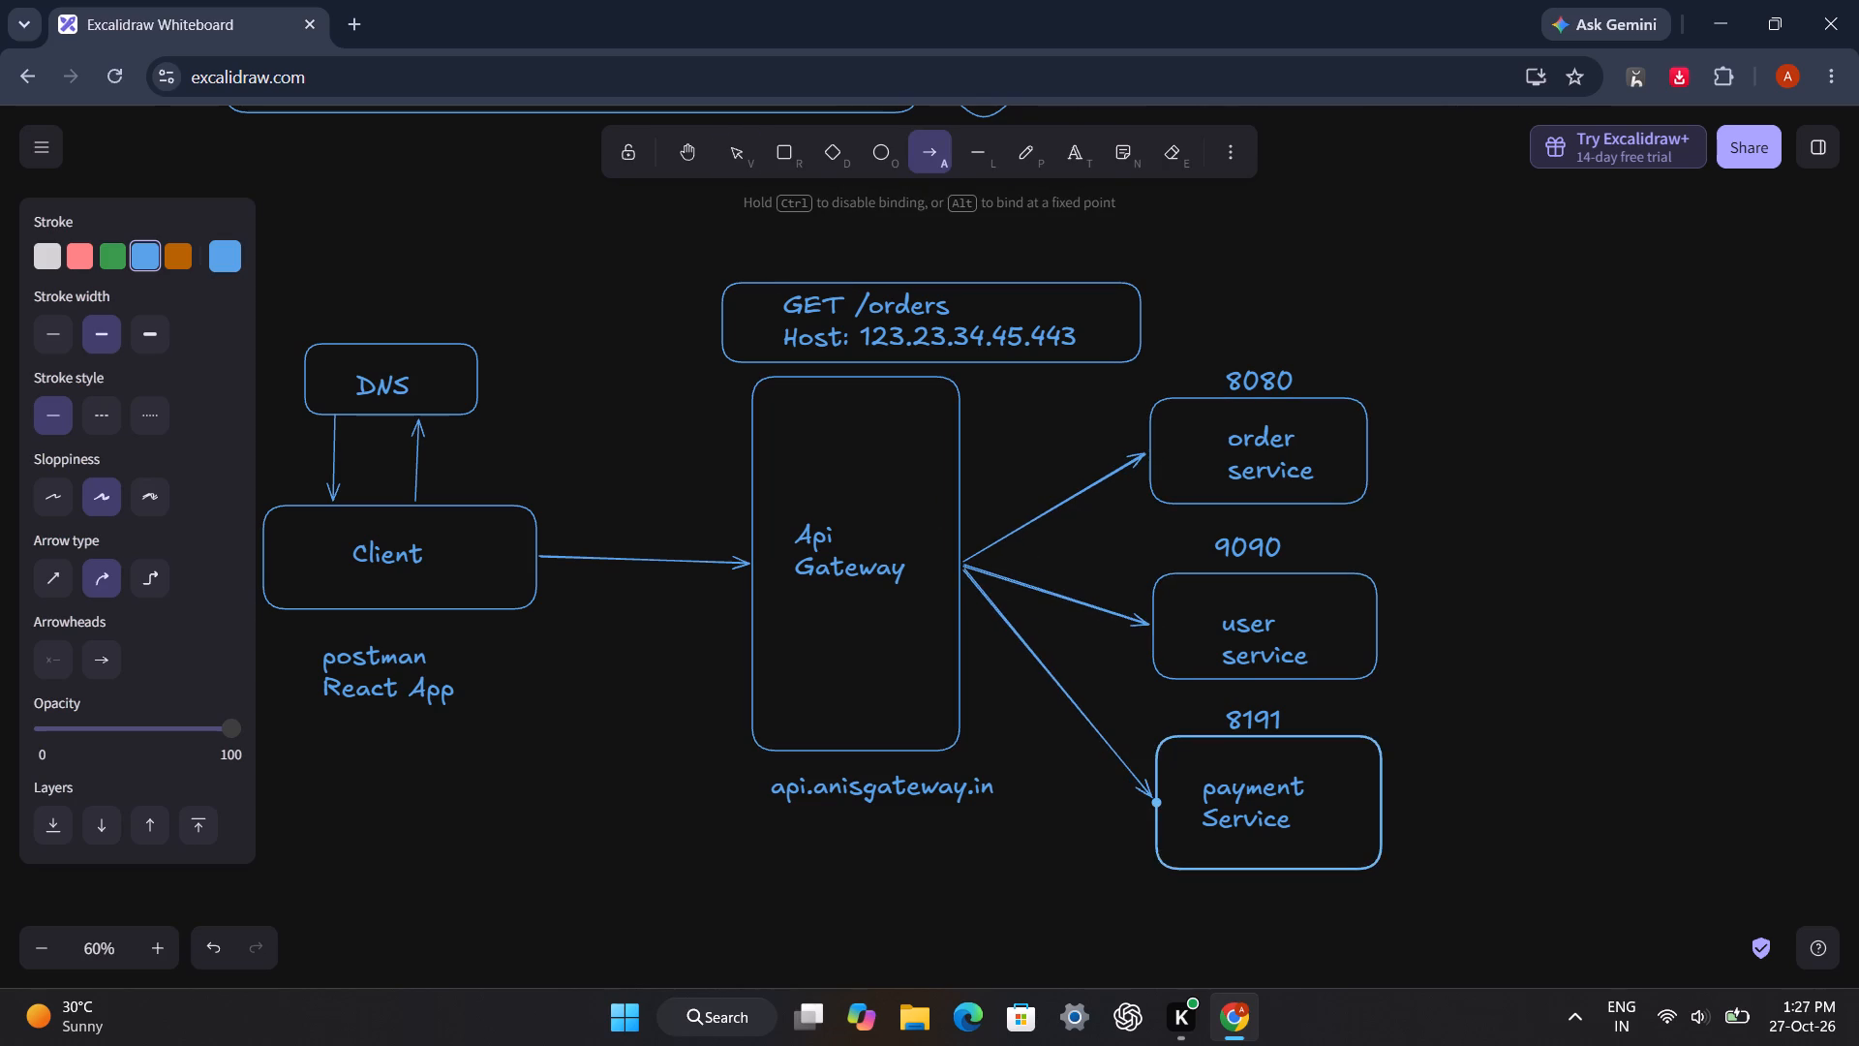
pyautogui.moveTo(1147, 811); pyautogui.dragTo(1152, 813)
pyautogui.click(1003, 853)
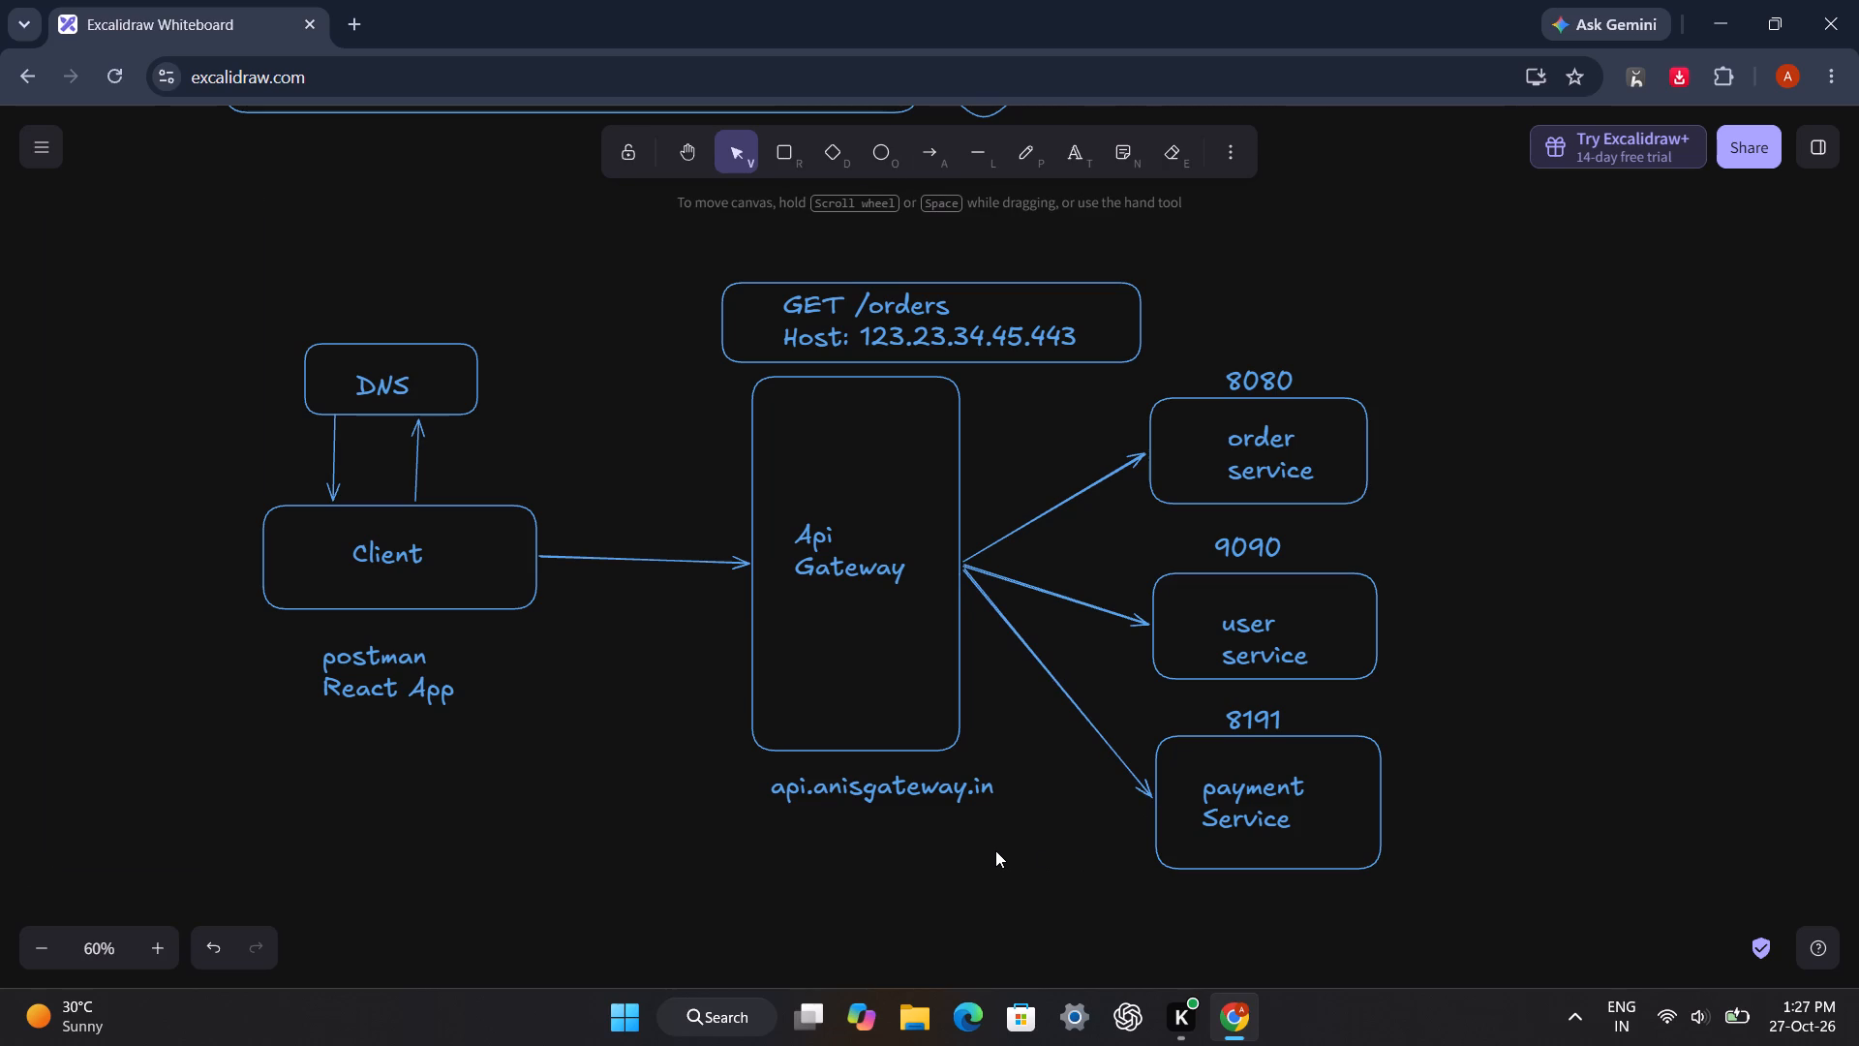
# Trace the request path from Client through Api Gateway to the services with the Laser pointer, circling the order and user services.
pyautogui.click(1233, 142)
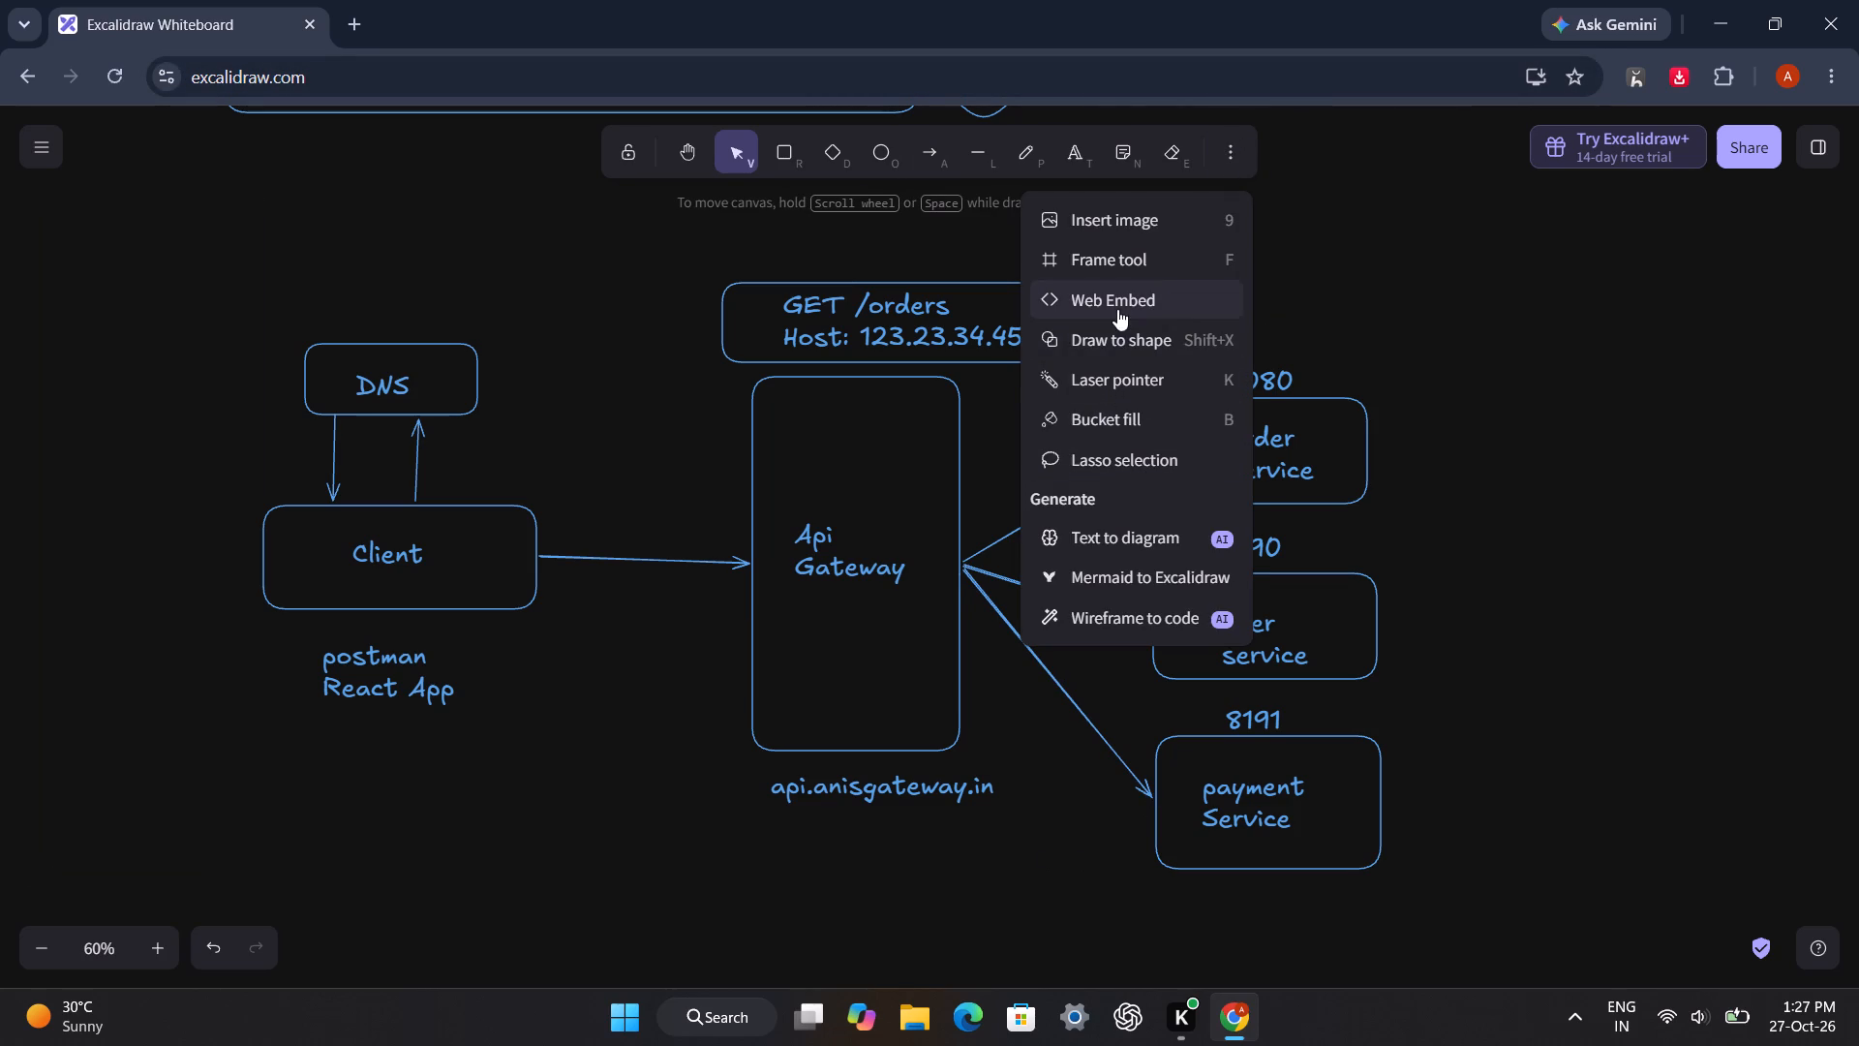
pyautogui.click(1121, 383)
pyautogui.moveTo(700, 446); pyautogui.dragTo(960, 440)
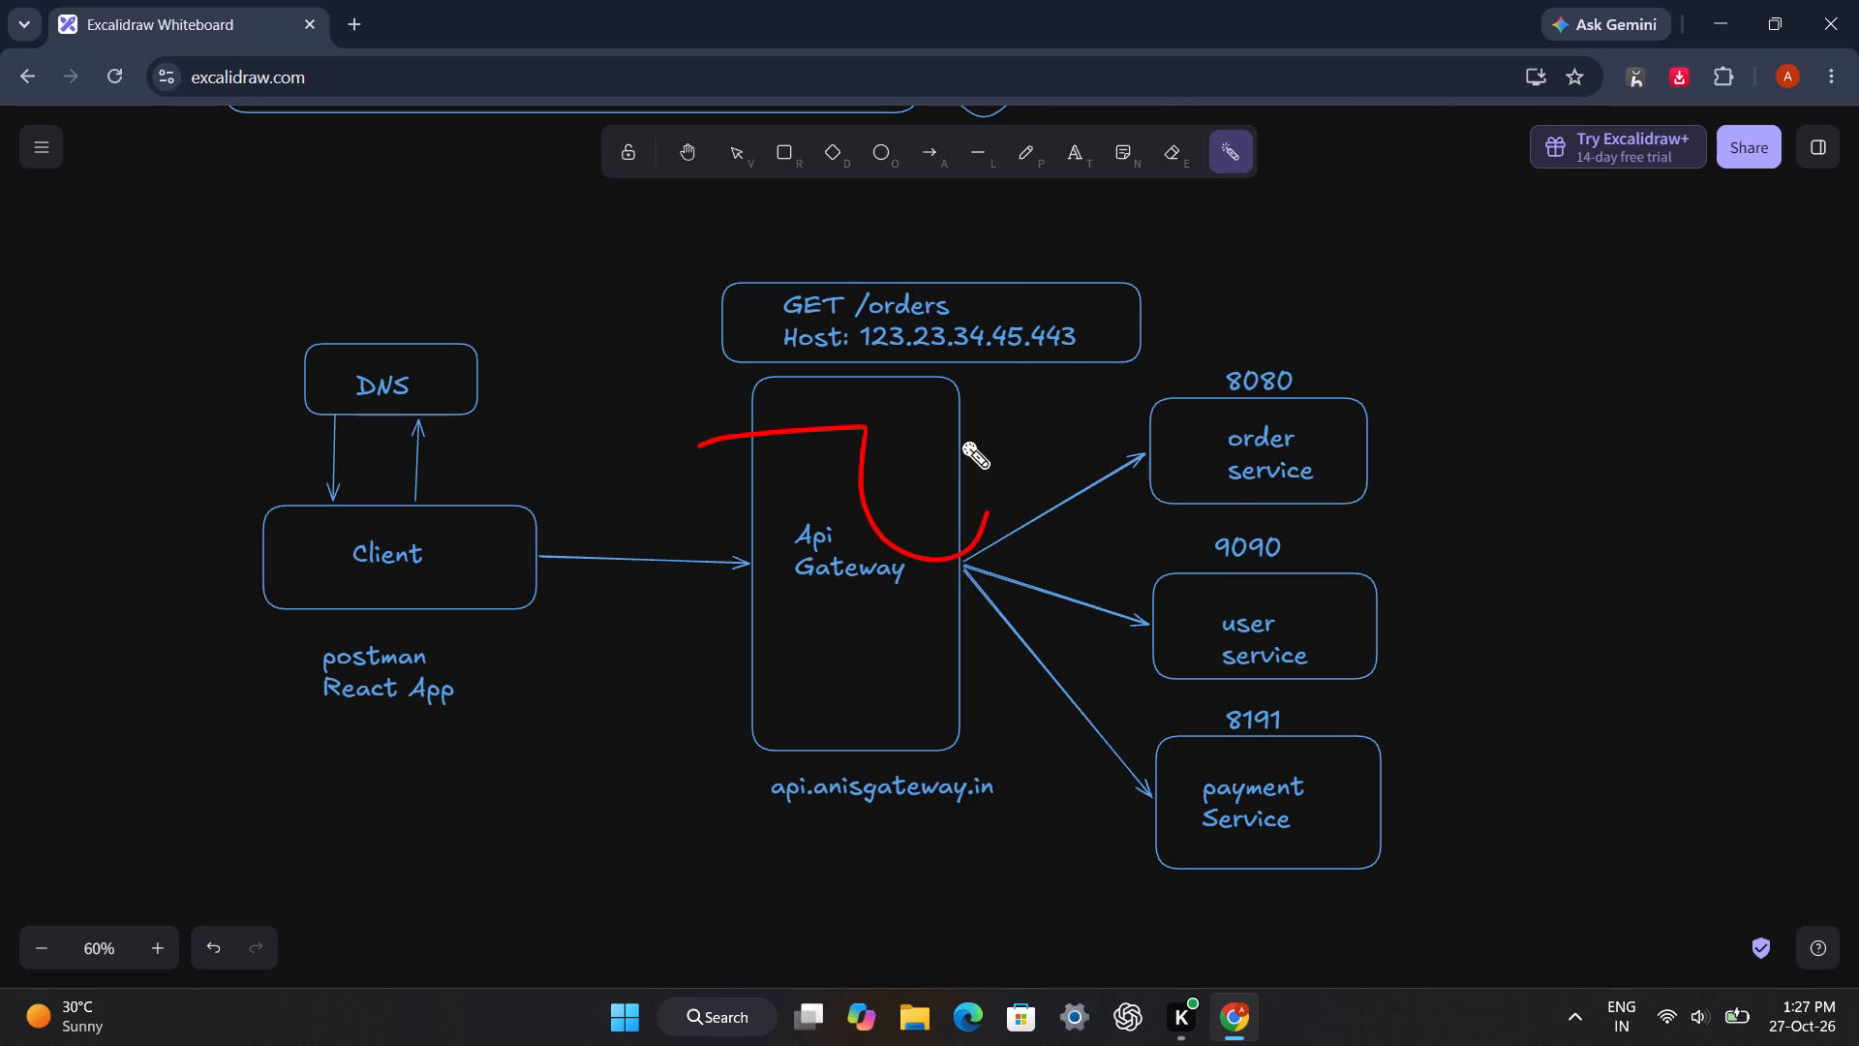
pyautogui.moveTo(960, 440); pyautogui.dragTo(1262, 473)
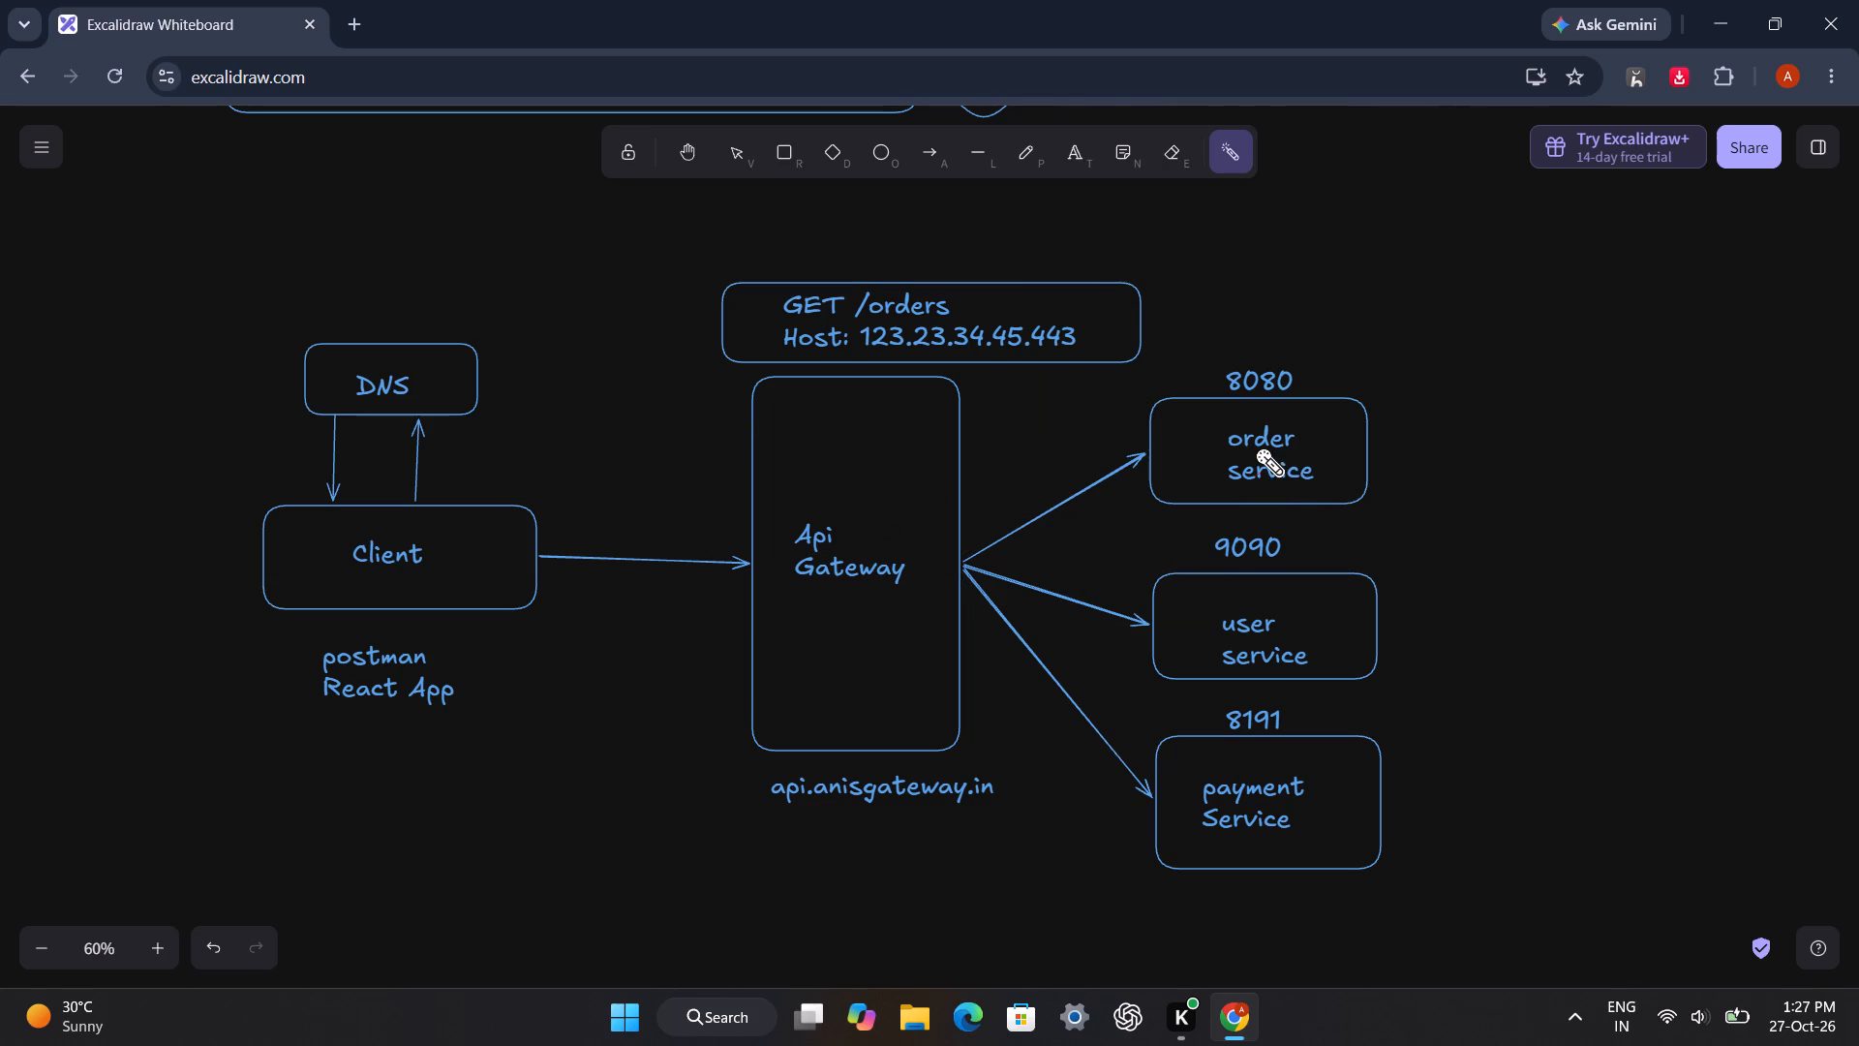
pyautogui.moveTo(478, 463); pyautogui.dragTo(560, 482)
pyautogui.moveTo(560, 482); pyautogui.dragTo(821, 532)
pyautogui.moveTo(860, 437); pyautogui.dragTo(790, 435)
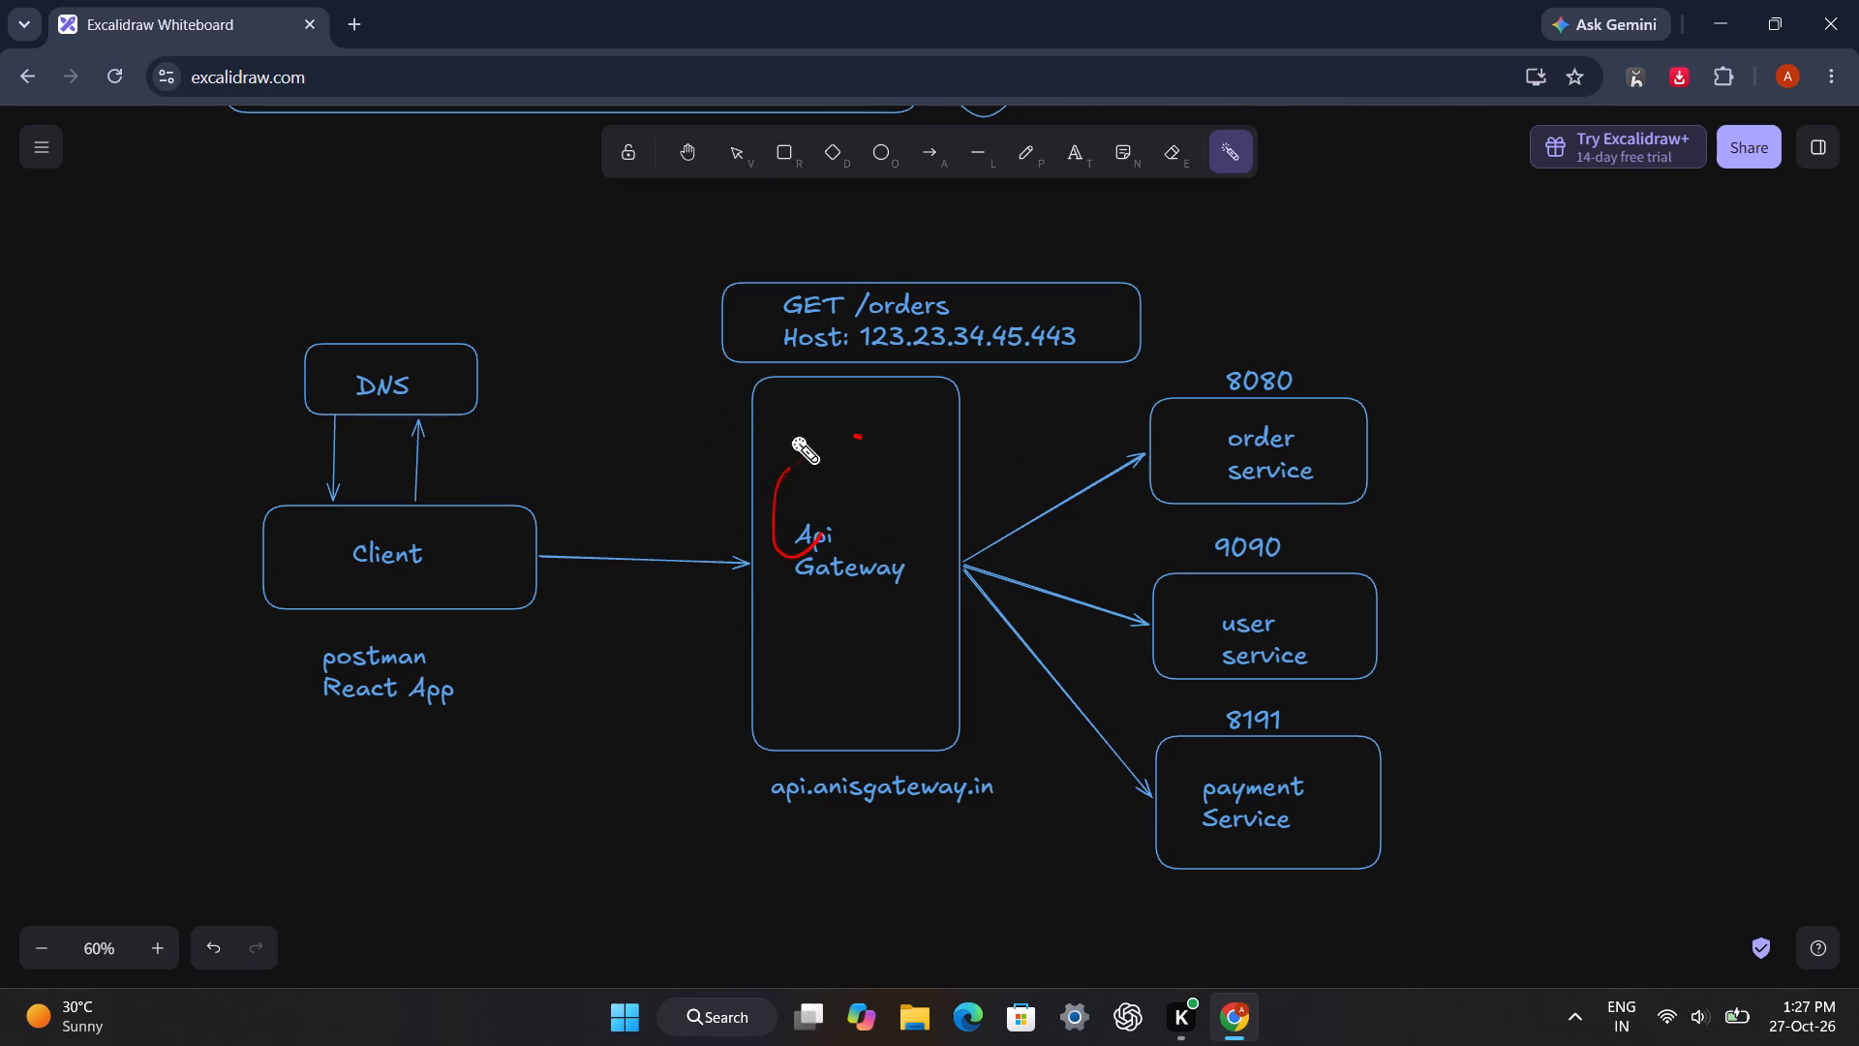
pyautogui.moveTo(790, 435); pyautogui.dragTo(810, 461)
pyautogui.moveTo(1234, 363); pyautogui.dragTo(1383, 519)
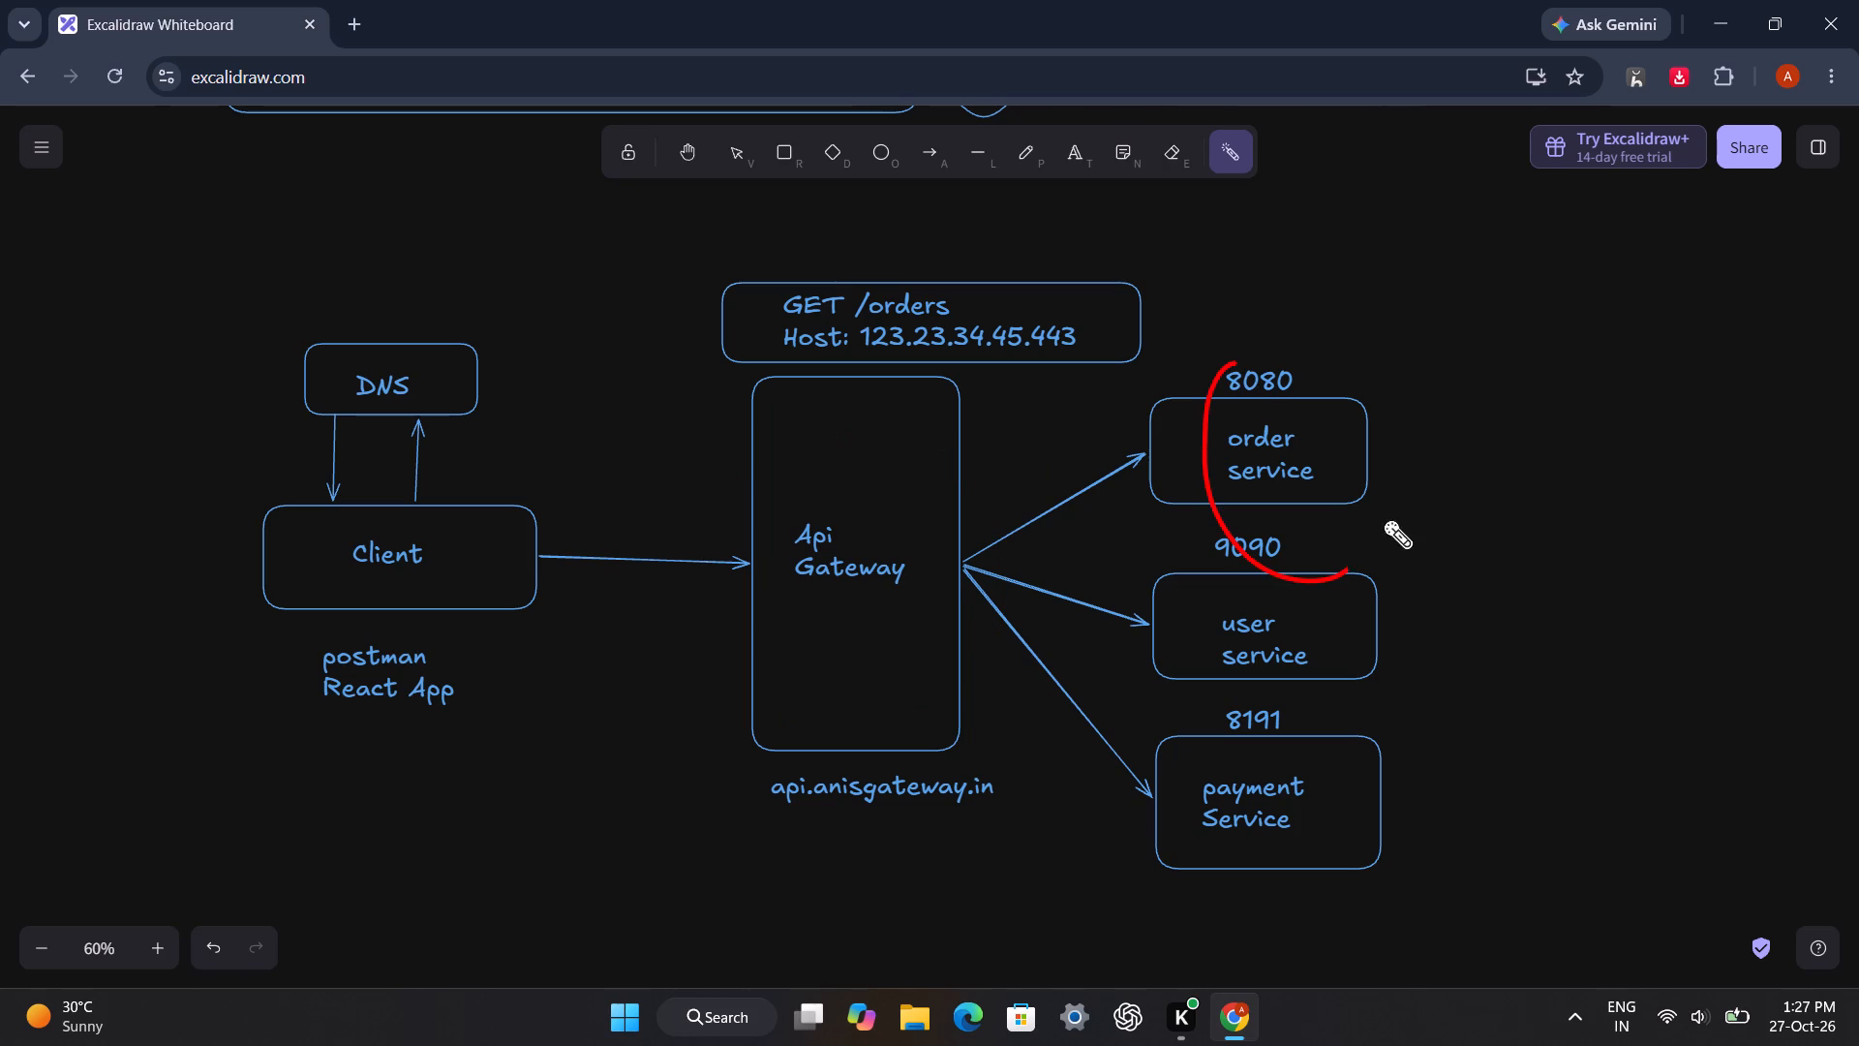
pyautogui.moveTo(1383, 519); pyautogui.dragTo(1173, 371)
pyautogui.moveTo(1280, 545); pyautogui.dragTo(1242, 545)
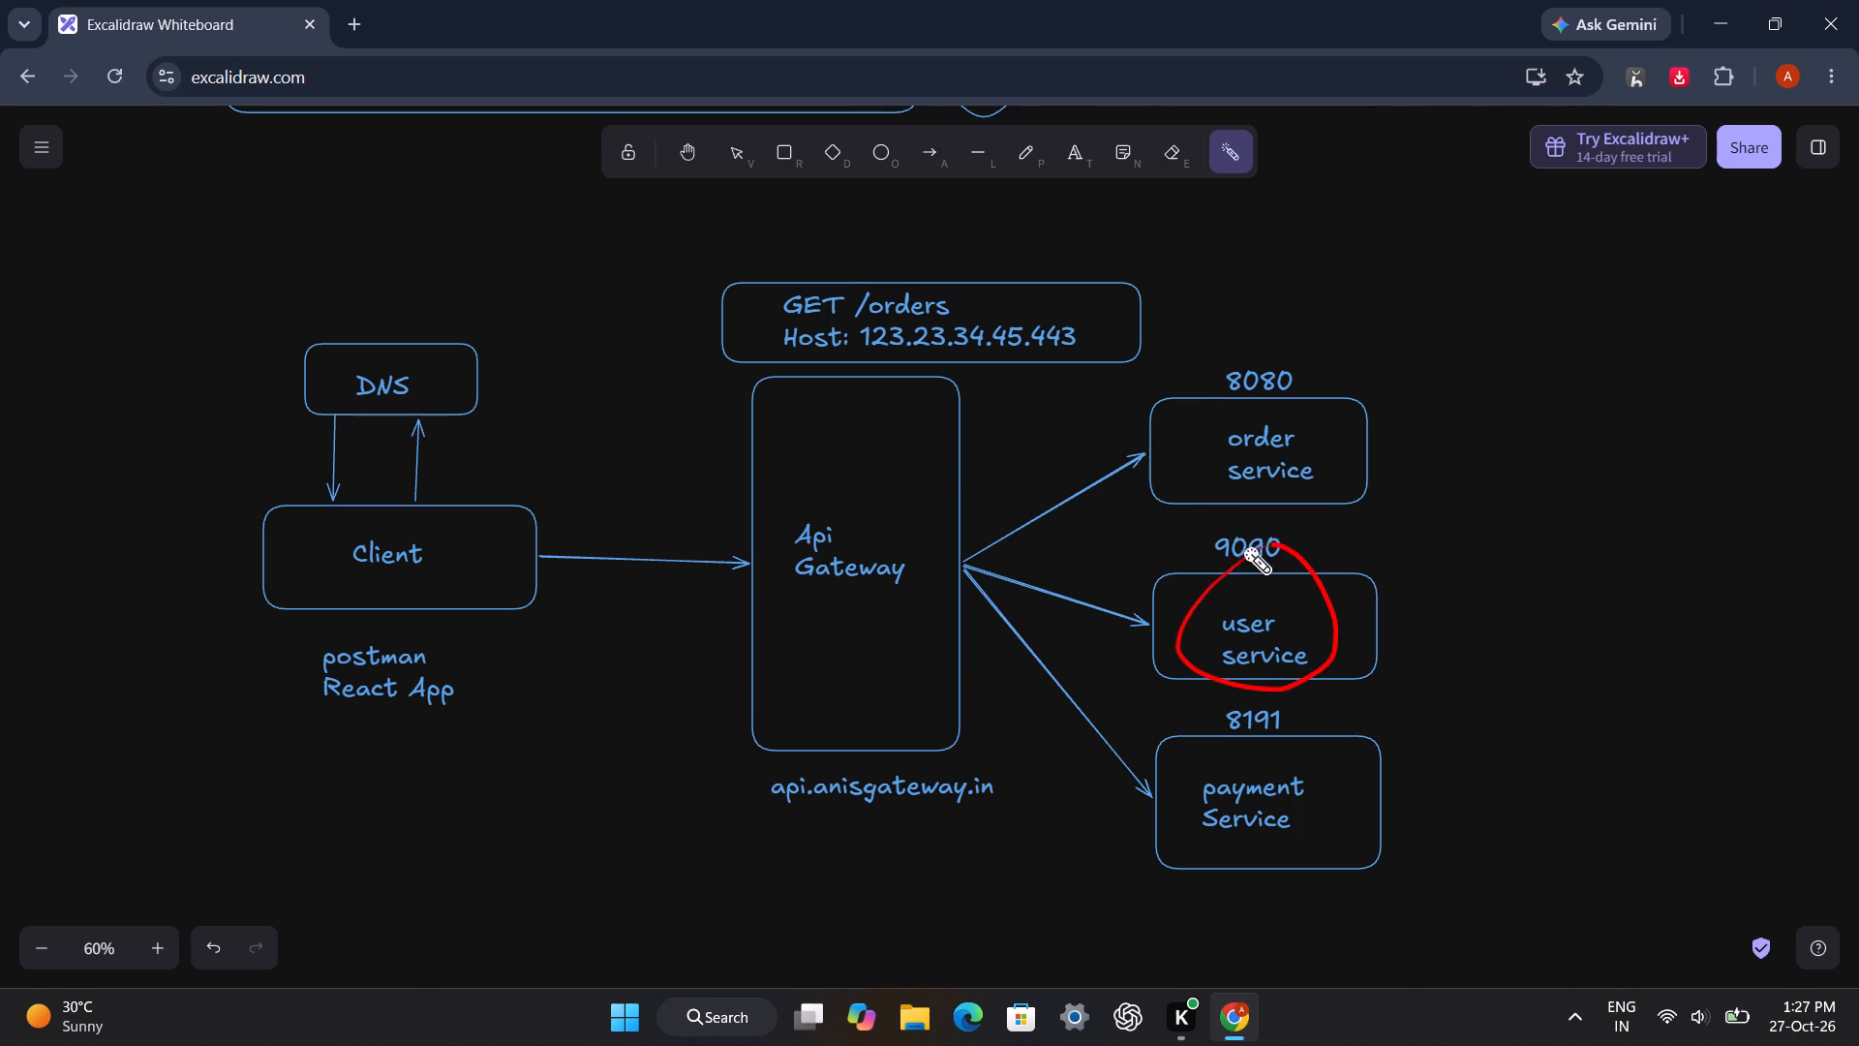
pyautogui.moveTo(1242, 545); pyautogui.dragTo(1234, 554)
pyautogui.doubleClick(1264, 445)
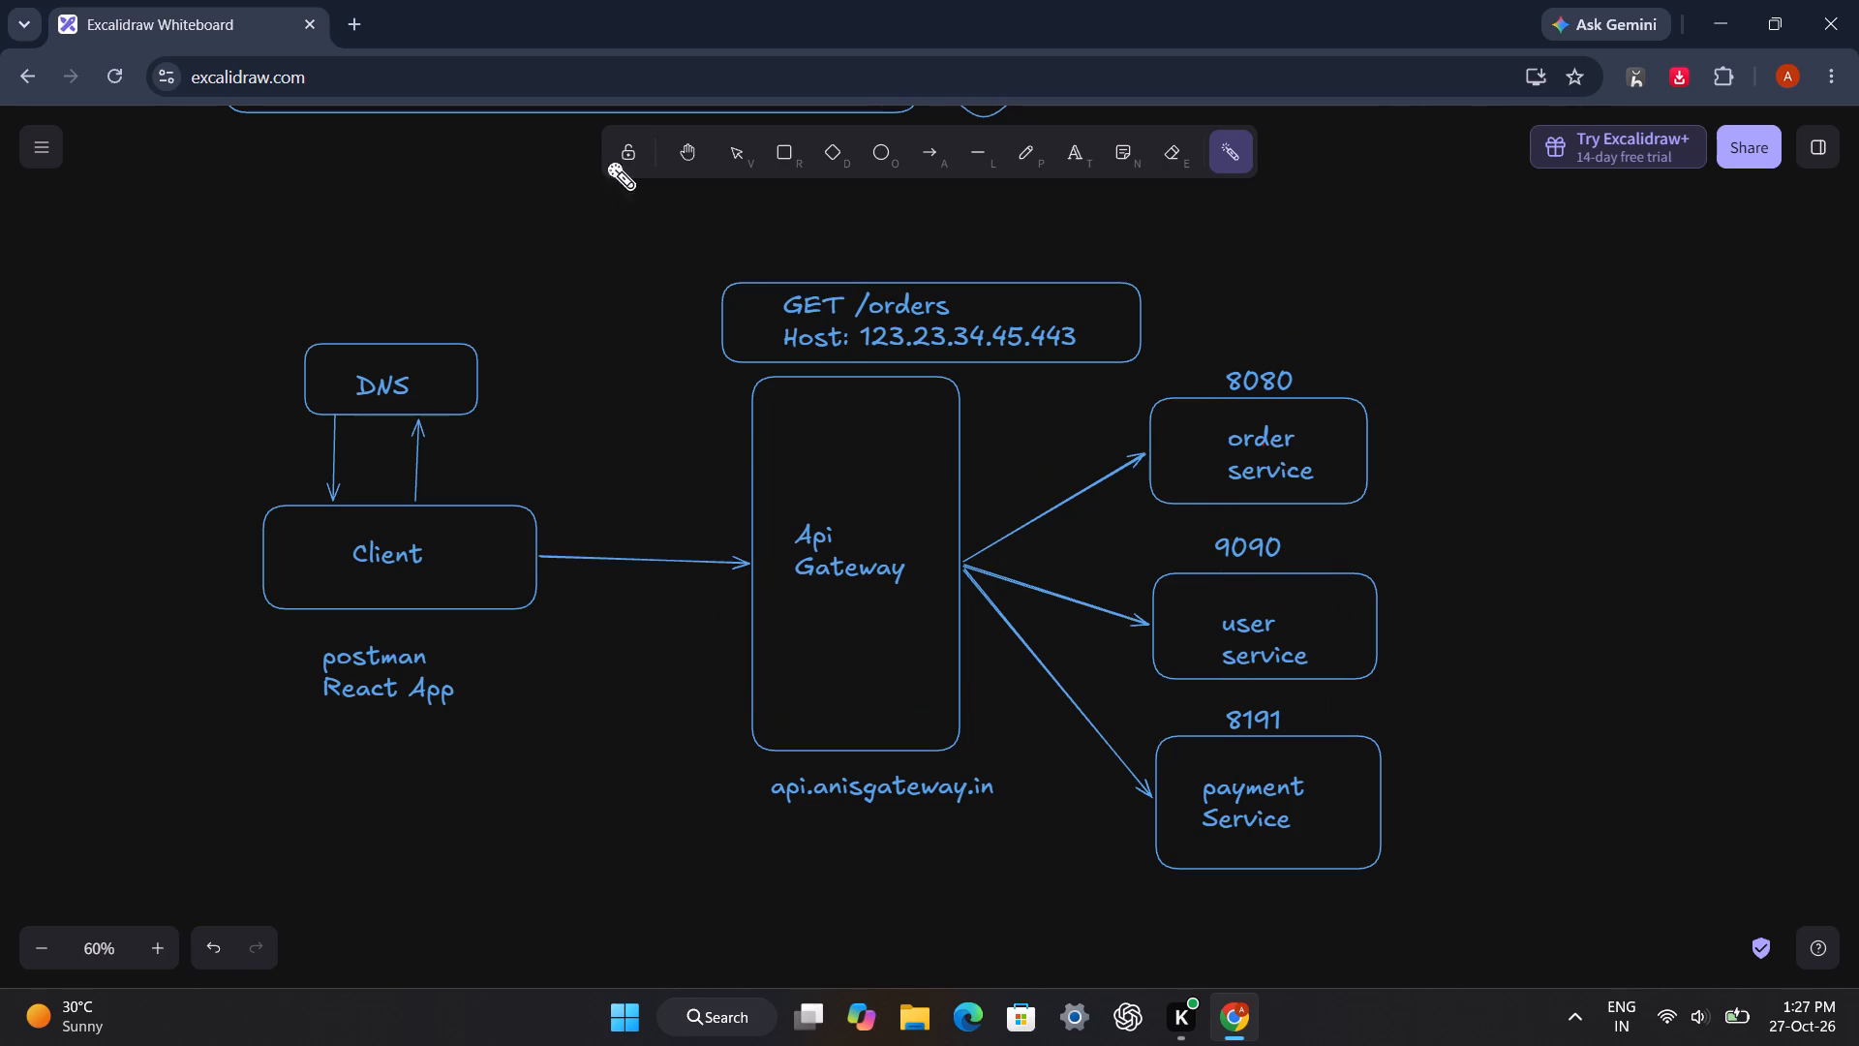
pyautogui.rightClick(1229, 152)
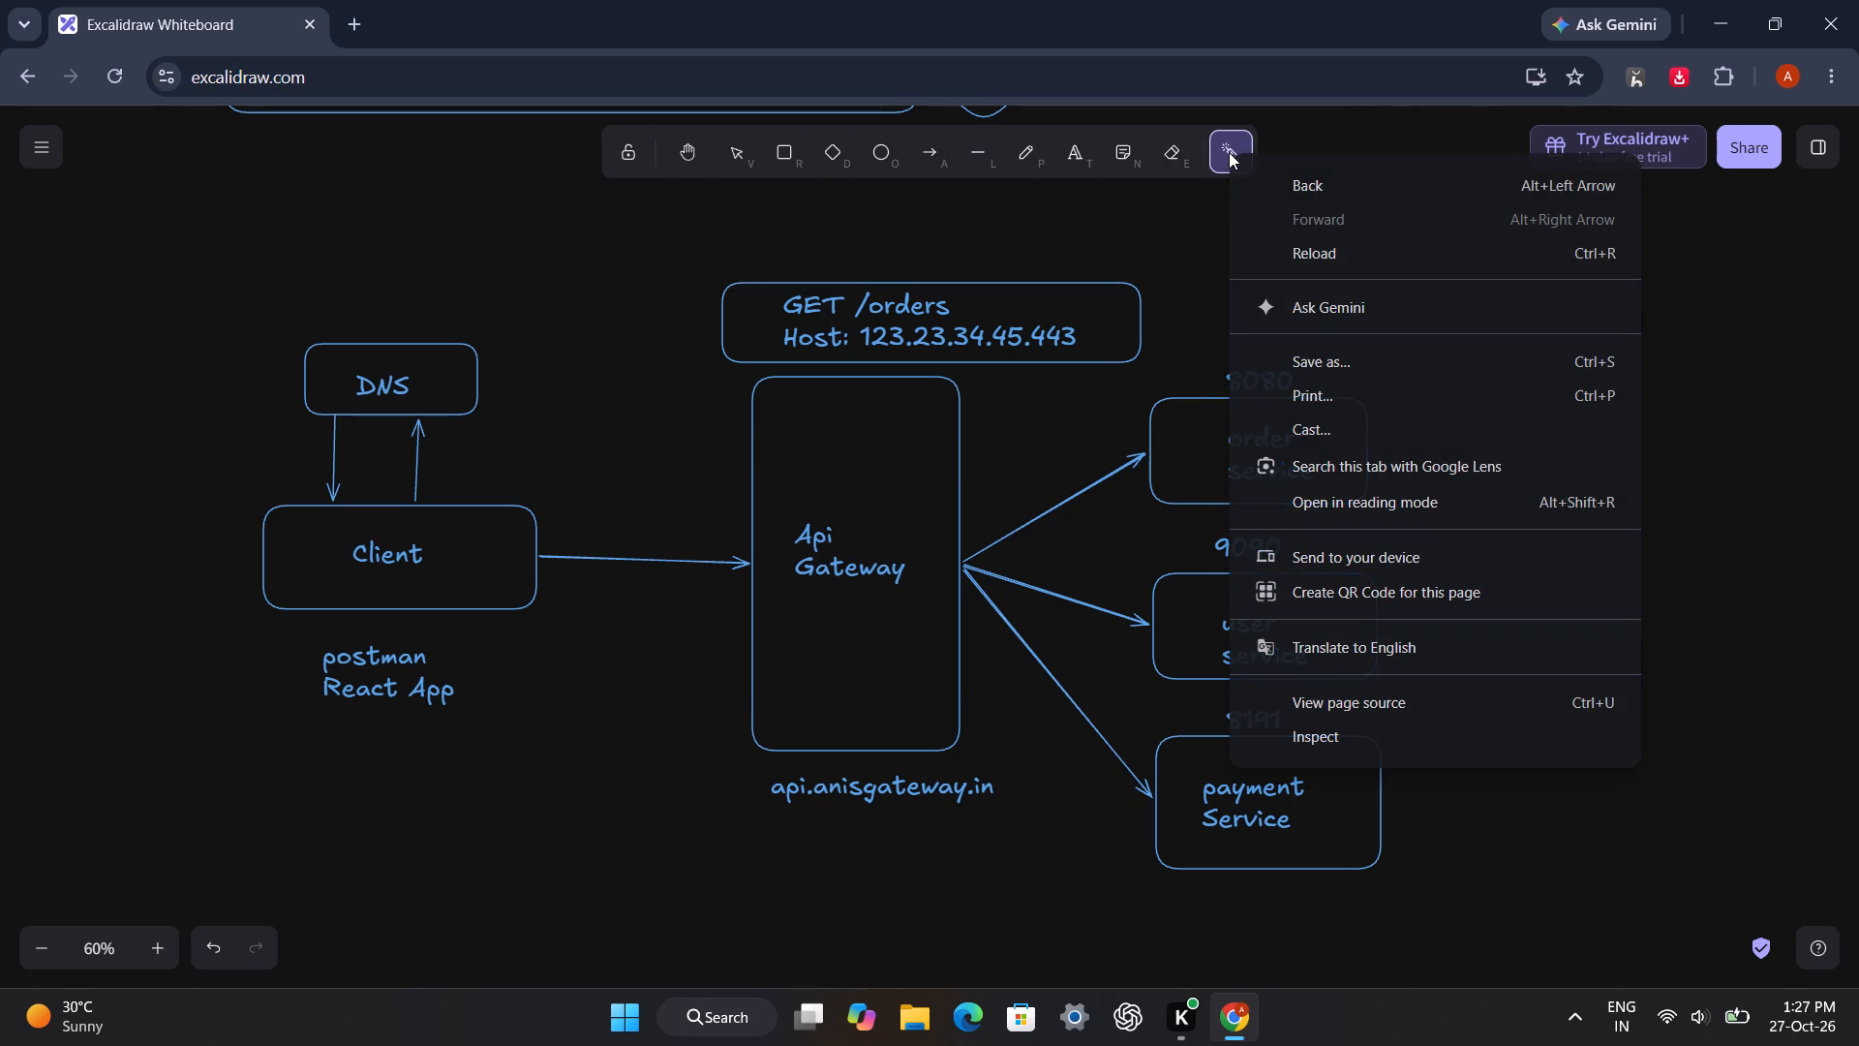
pyautogui.rightClick(1188, 210)
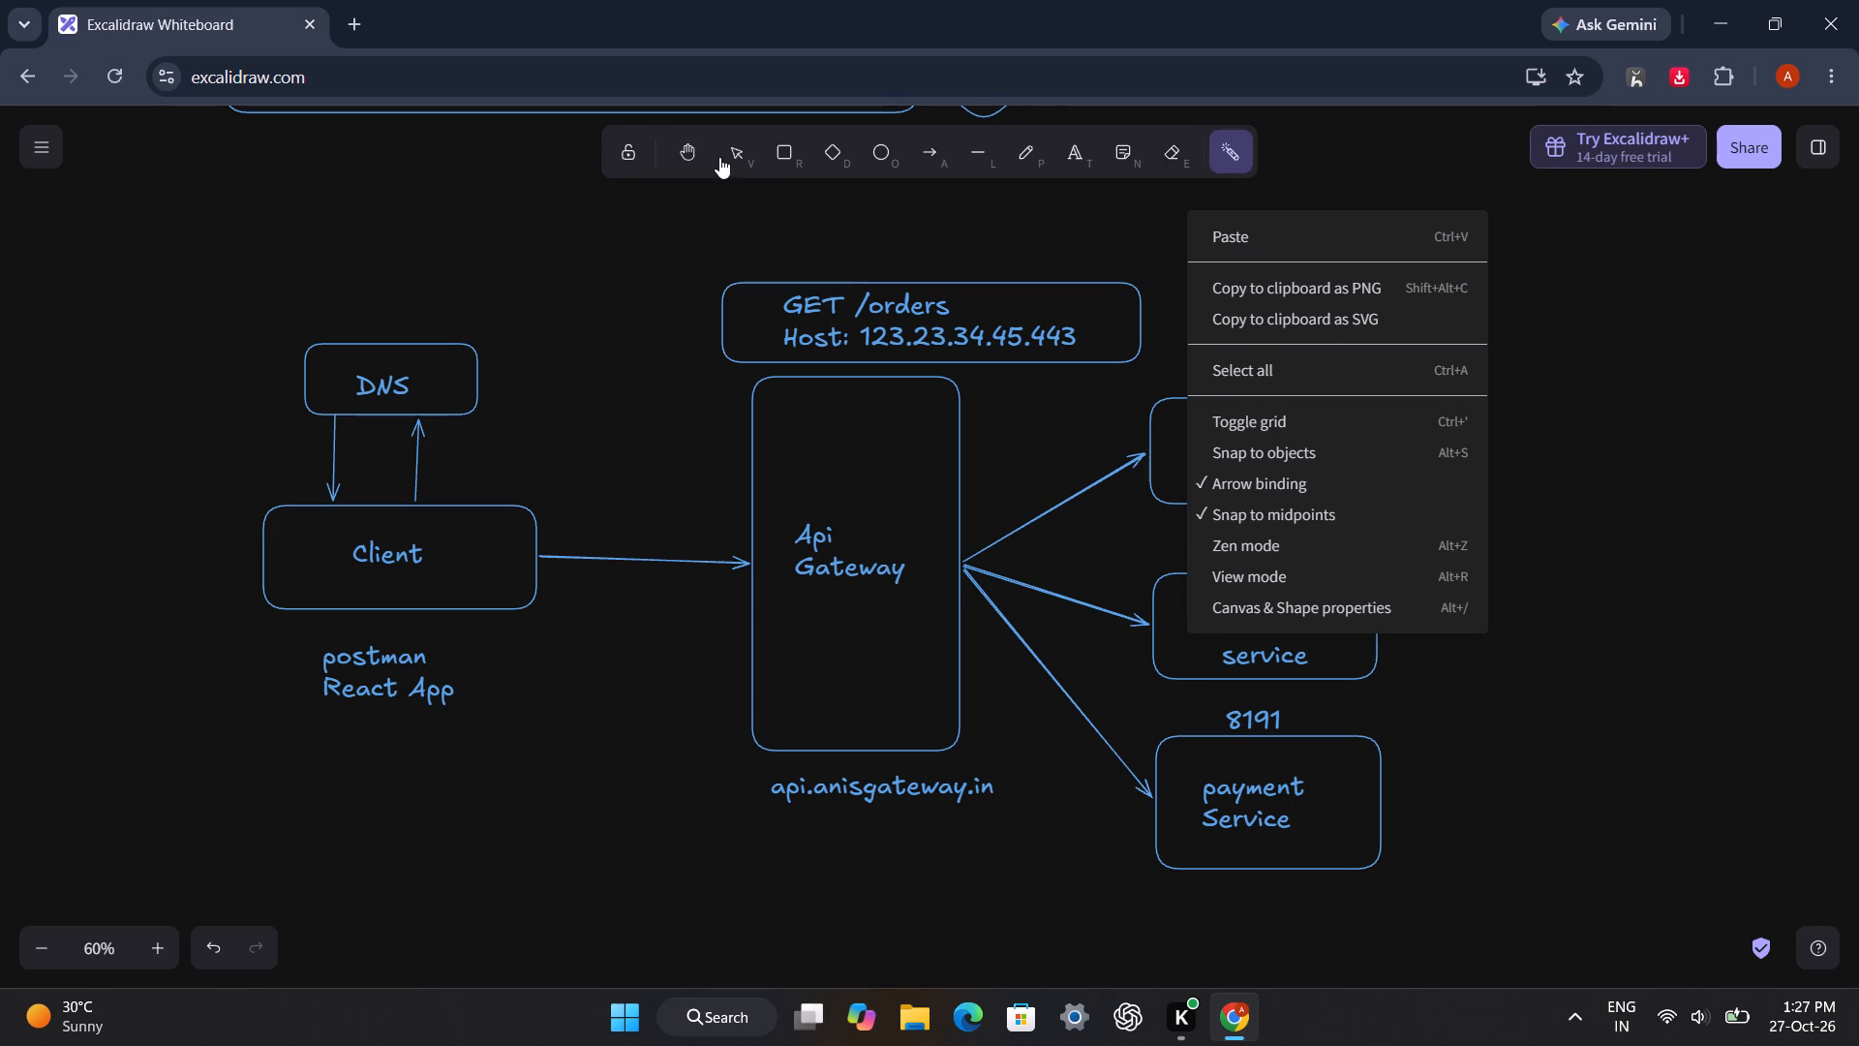
# Nudge the "user service", "payment Service" and "Api Gateway" labels to sit more centrally inside their boxes.
pyautogui.click(695, 157)
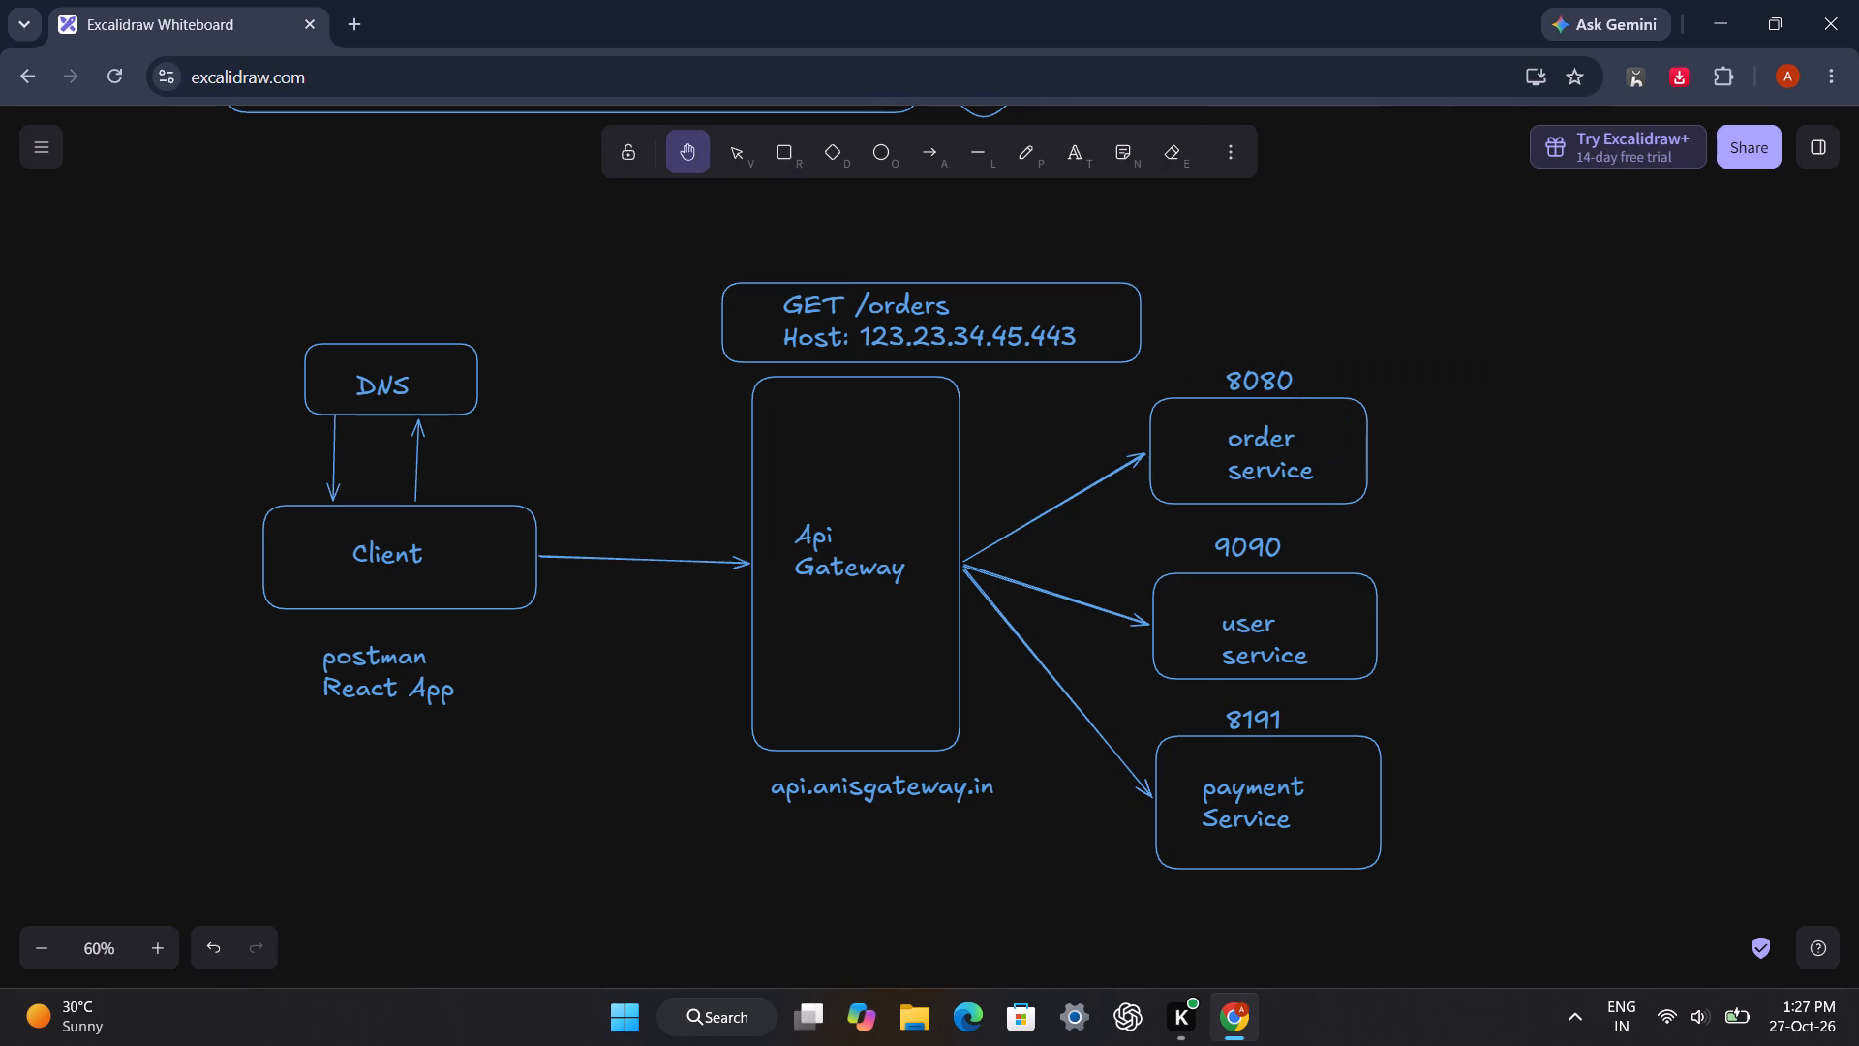
pyautogui.moveTo(1257, 466); pyautogui.dragTo(1254, 441)
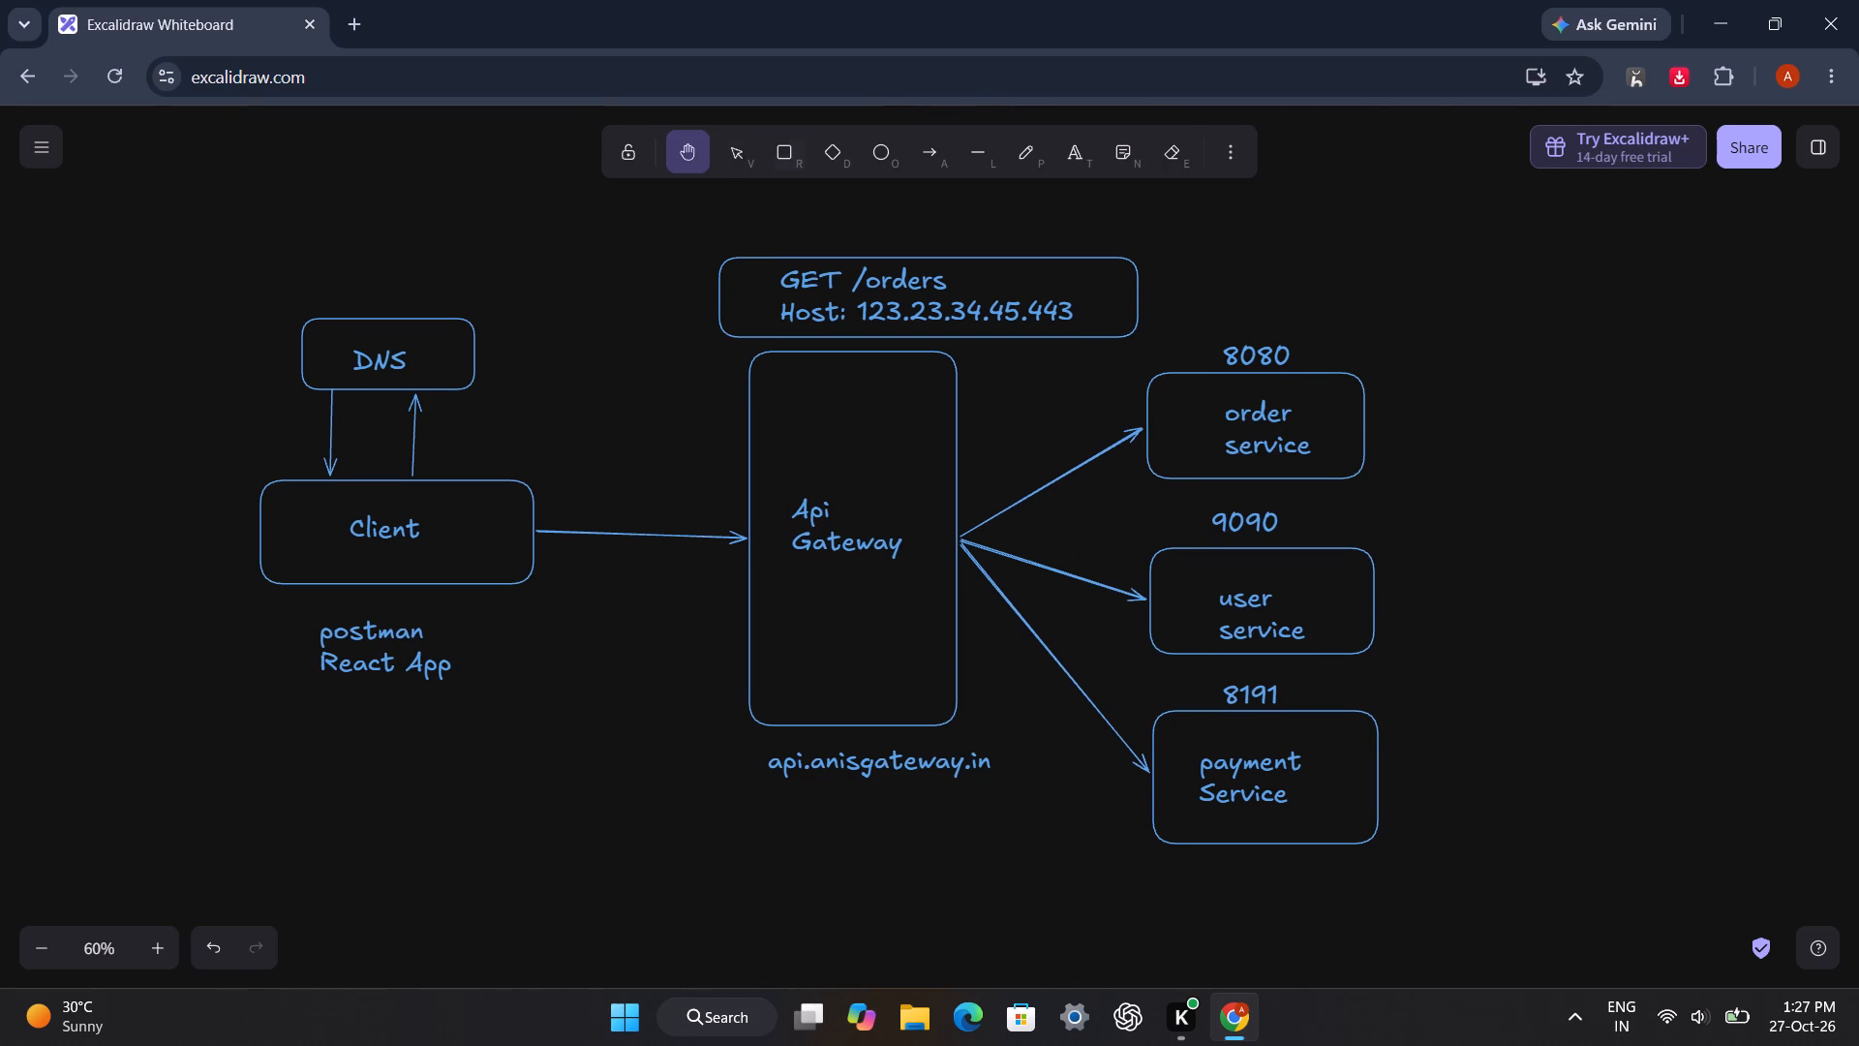
pyautogui.click(744, 155)
pyautogui.moveTo(1246, 629); pyautogui.dragTo(1252, 608)
pyautogui.moveTo(1235, 779); pyautogui.dragTo(1237, 779)
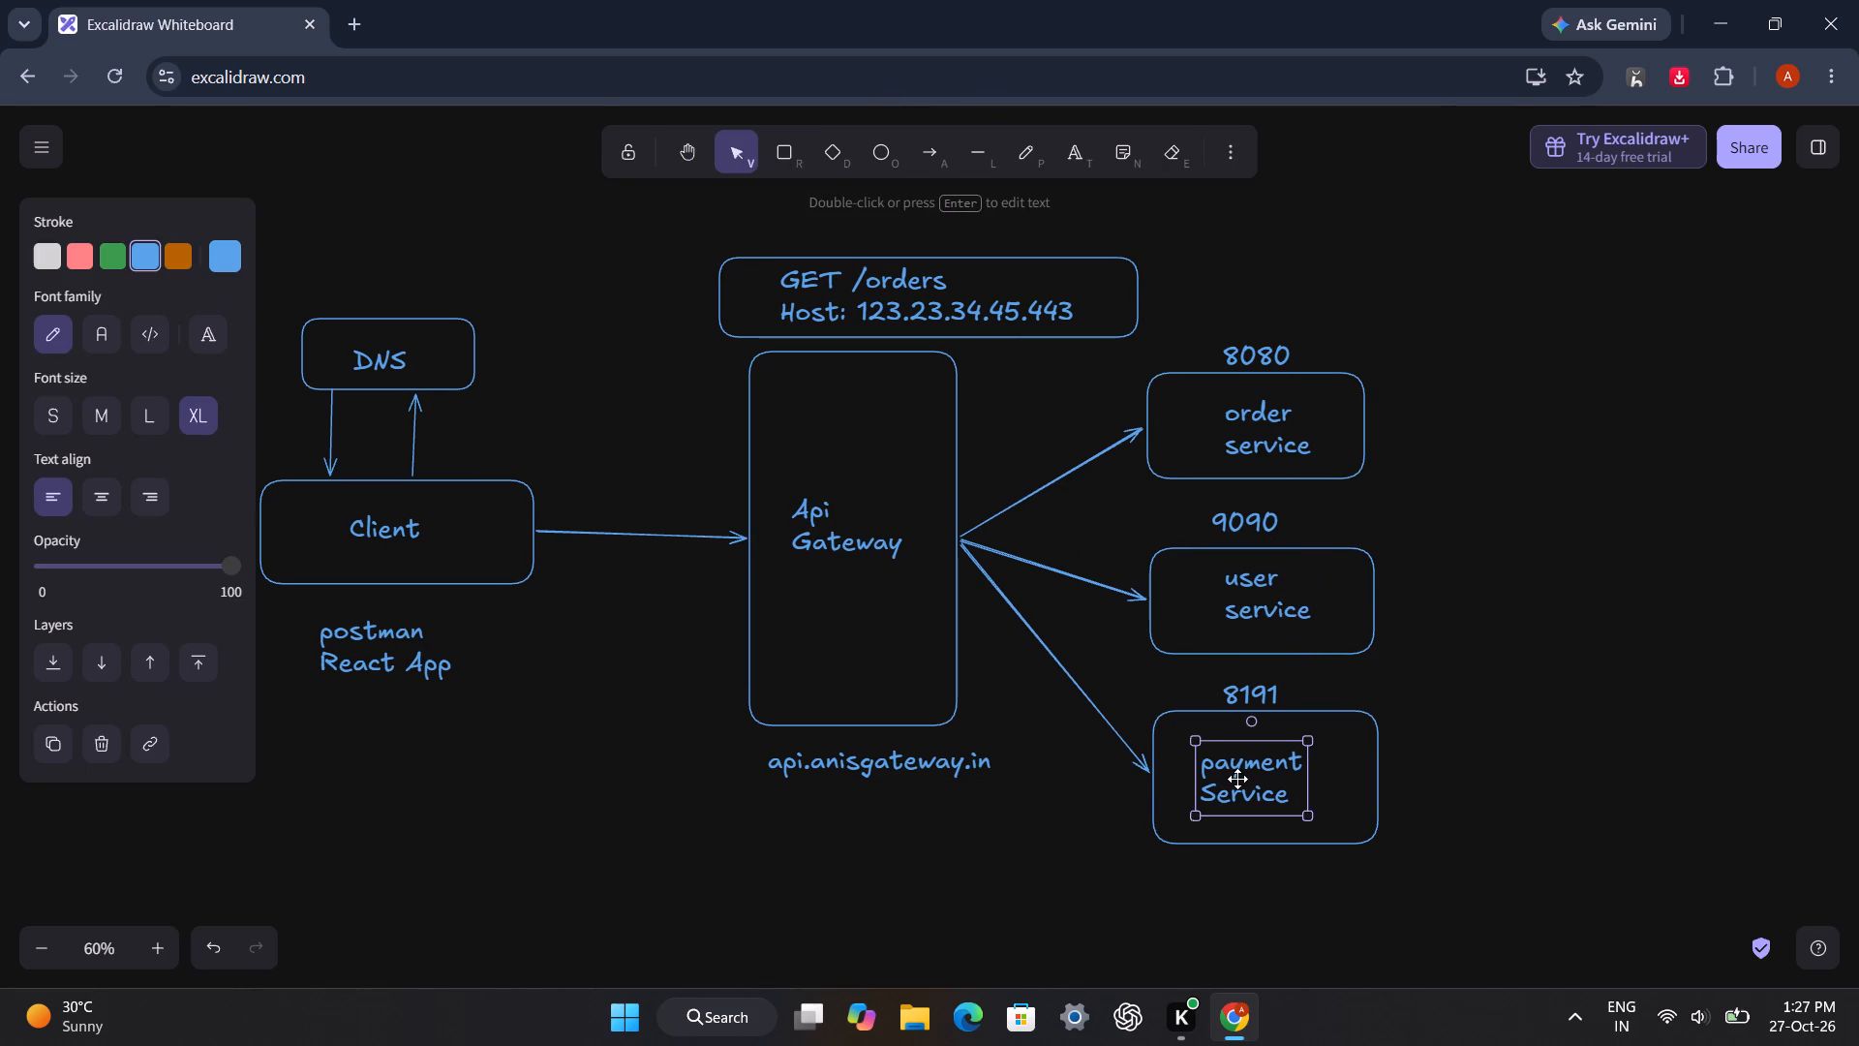
pyautogui.moveTo(1237, 779); pyautogui.dragTo(1247, 769)
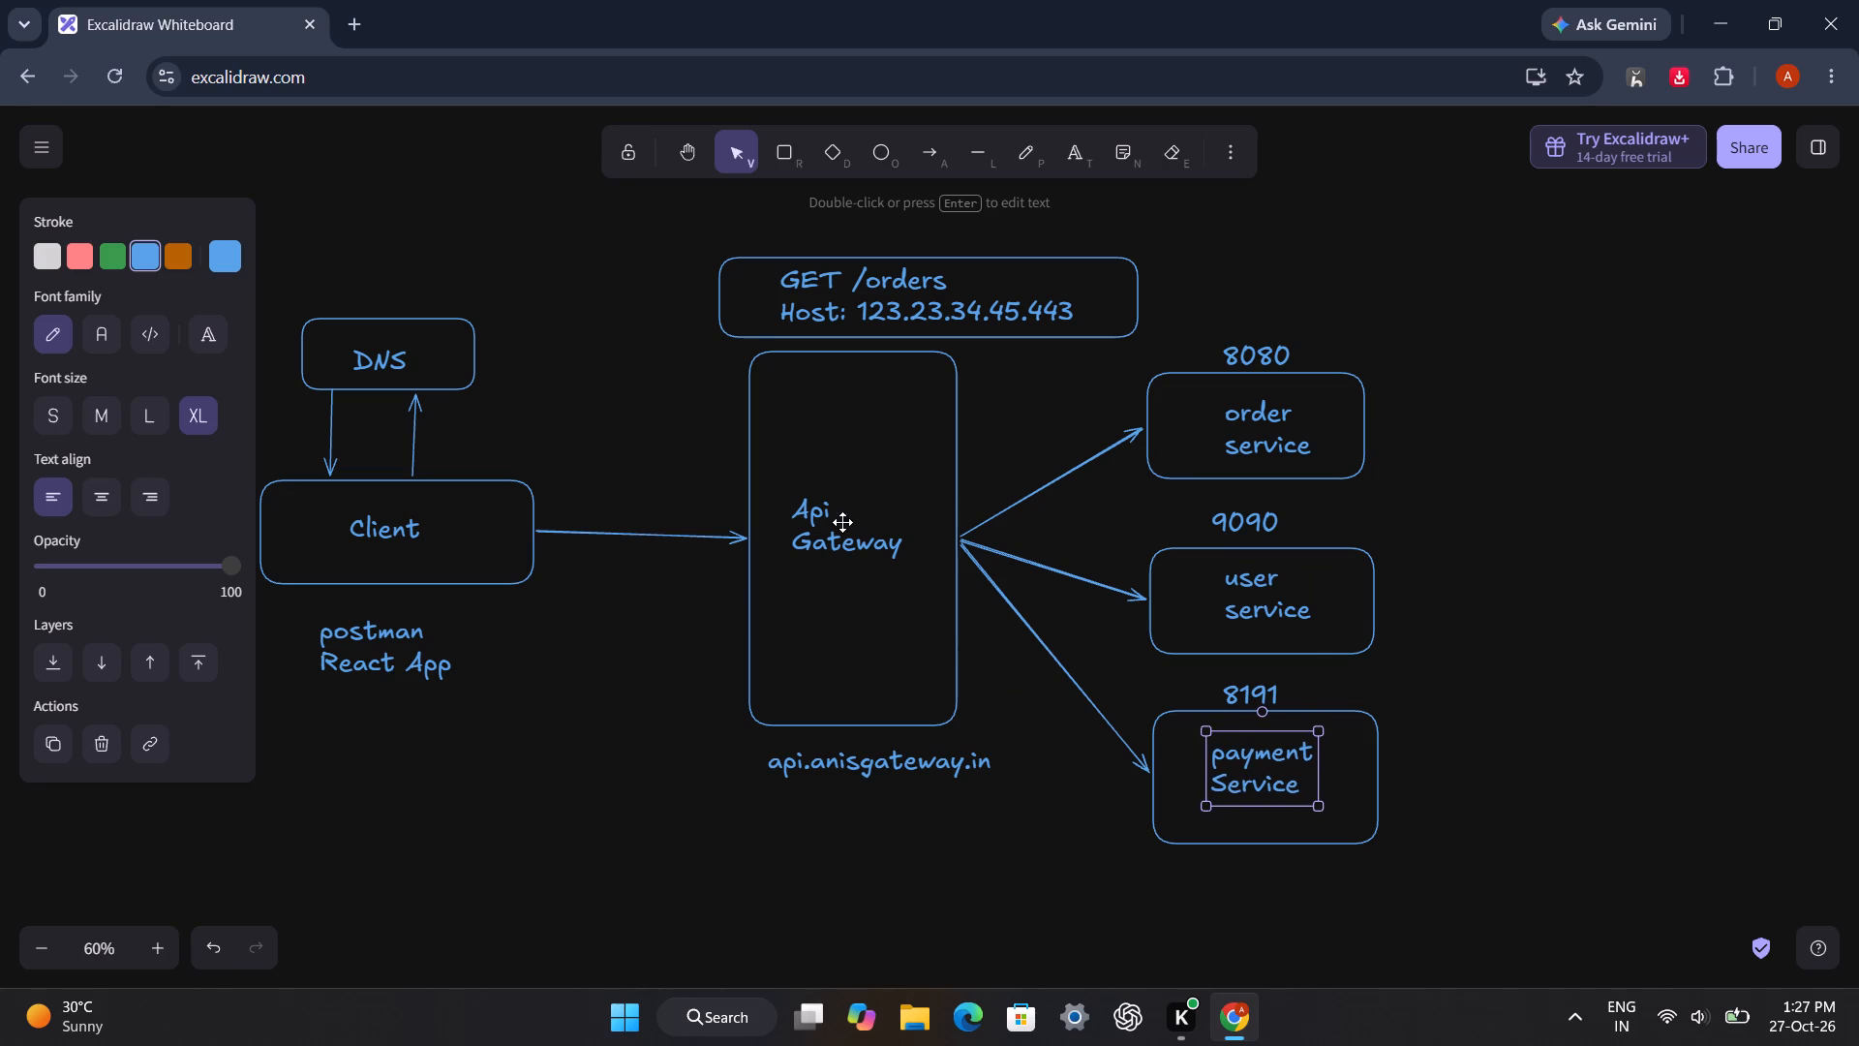
pyautogui.moveTo(821, 528); pyautogui.dragTo(830, 528)
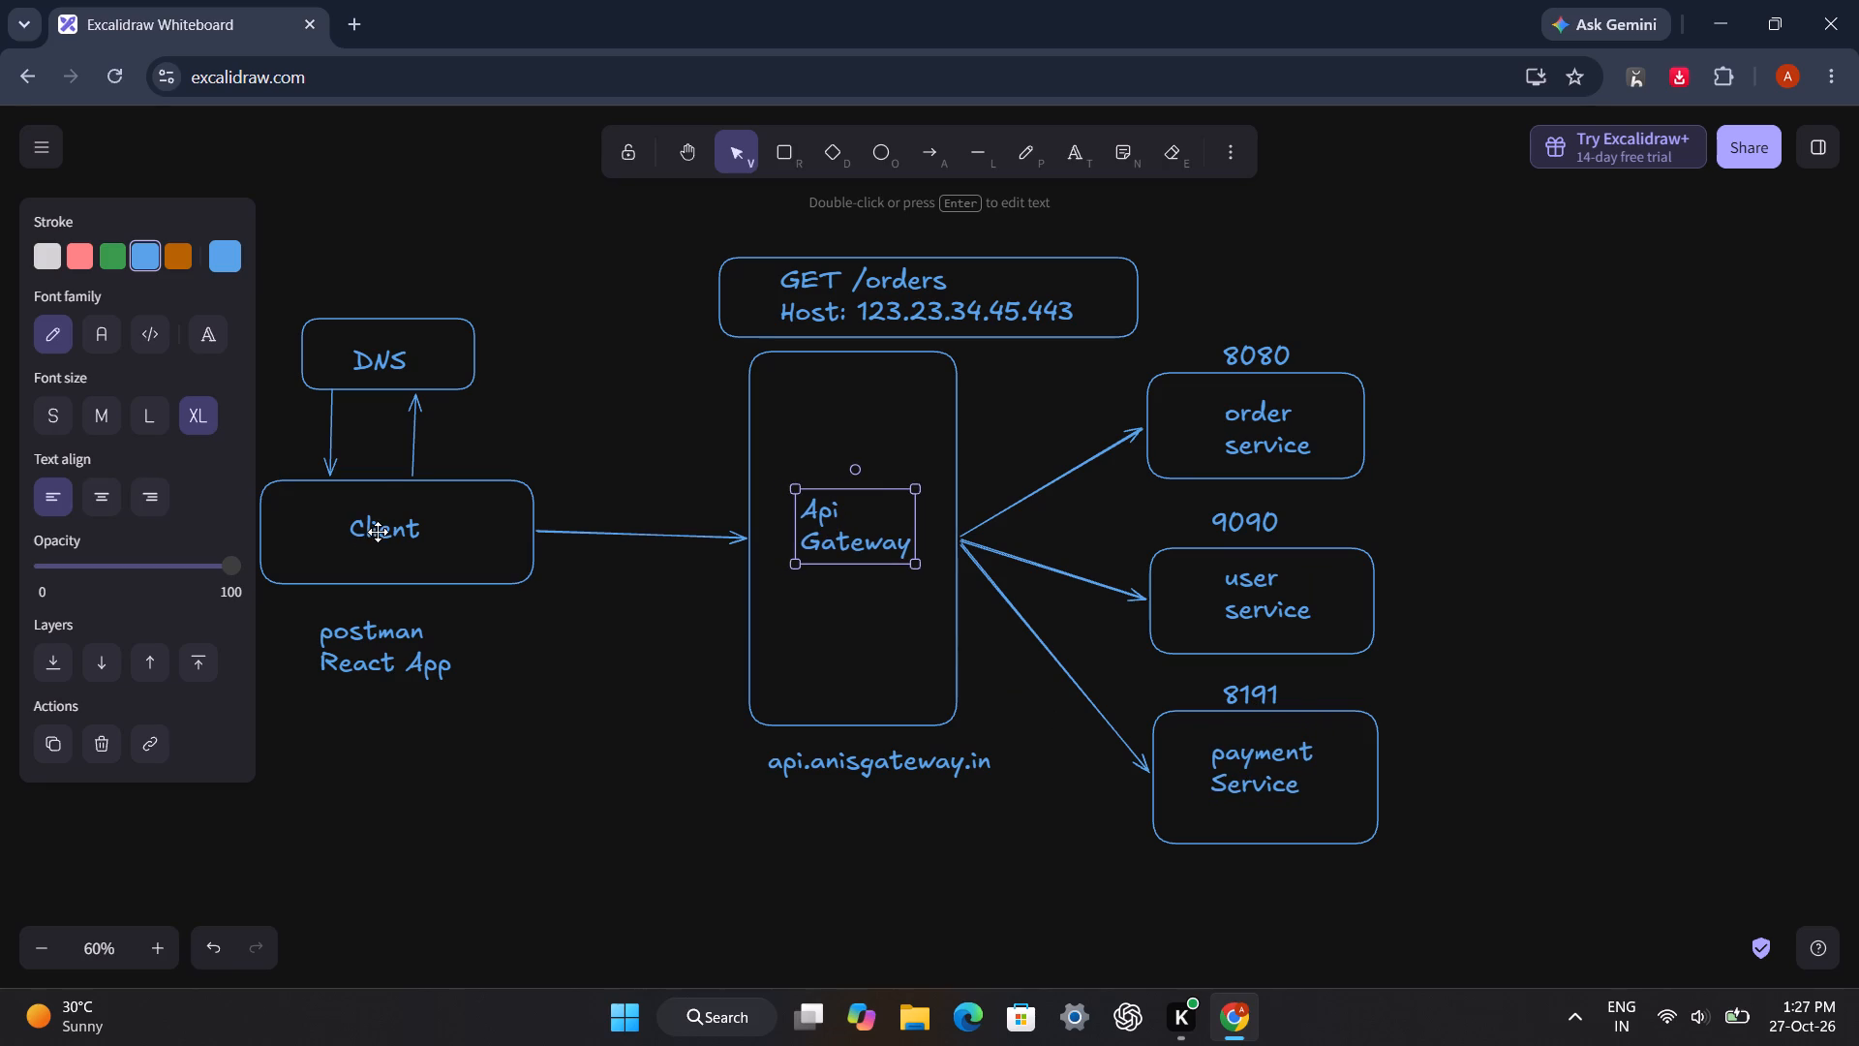
pyautogui.click(381, 530)
pyautogui.click(486, 669)
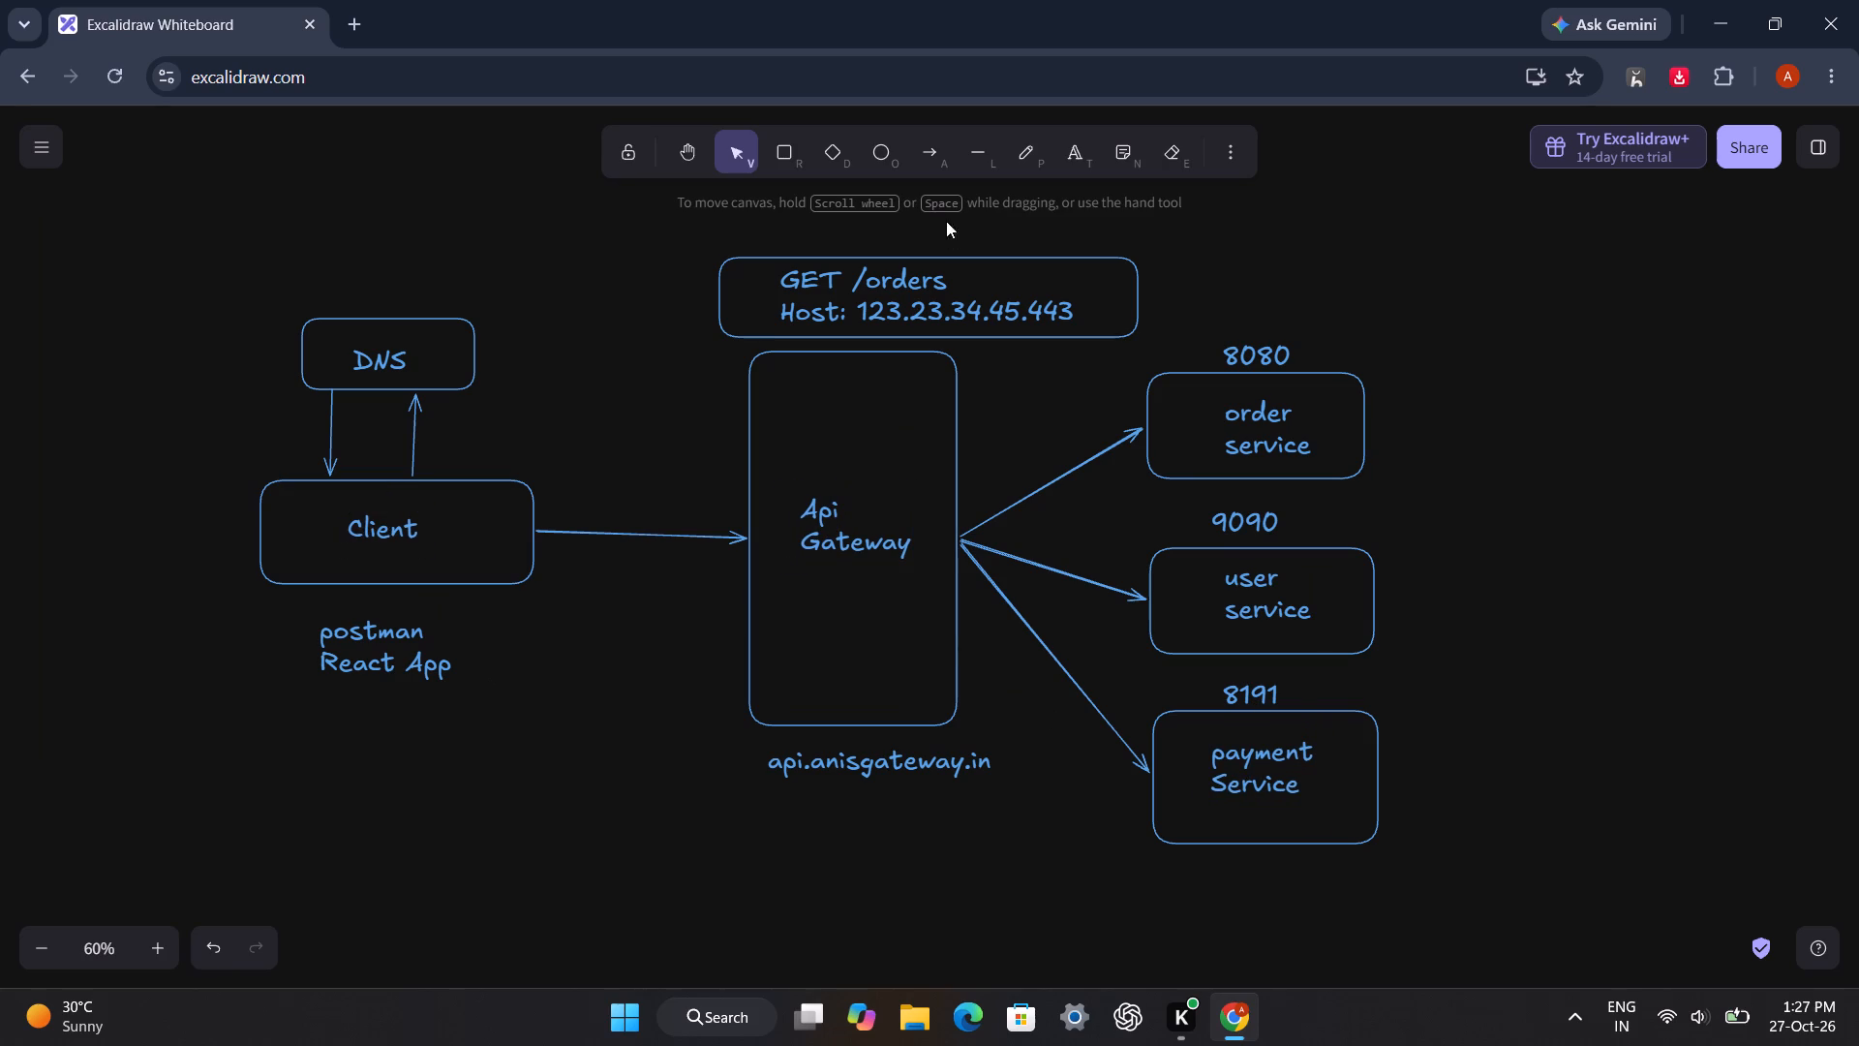
# Circle the order and user services, then the DNS and Client boxes, with the Laser pointer, sweeping across the Api Gateway in between.
pyautogui.click(1236, 156)
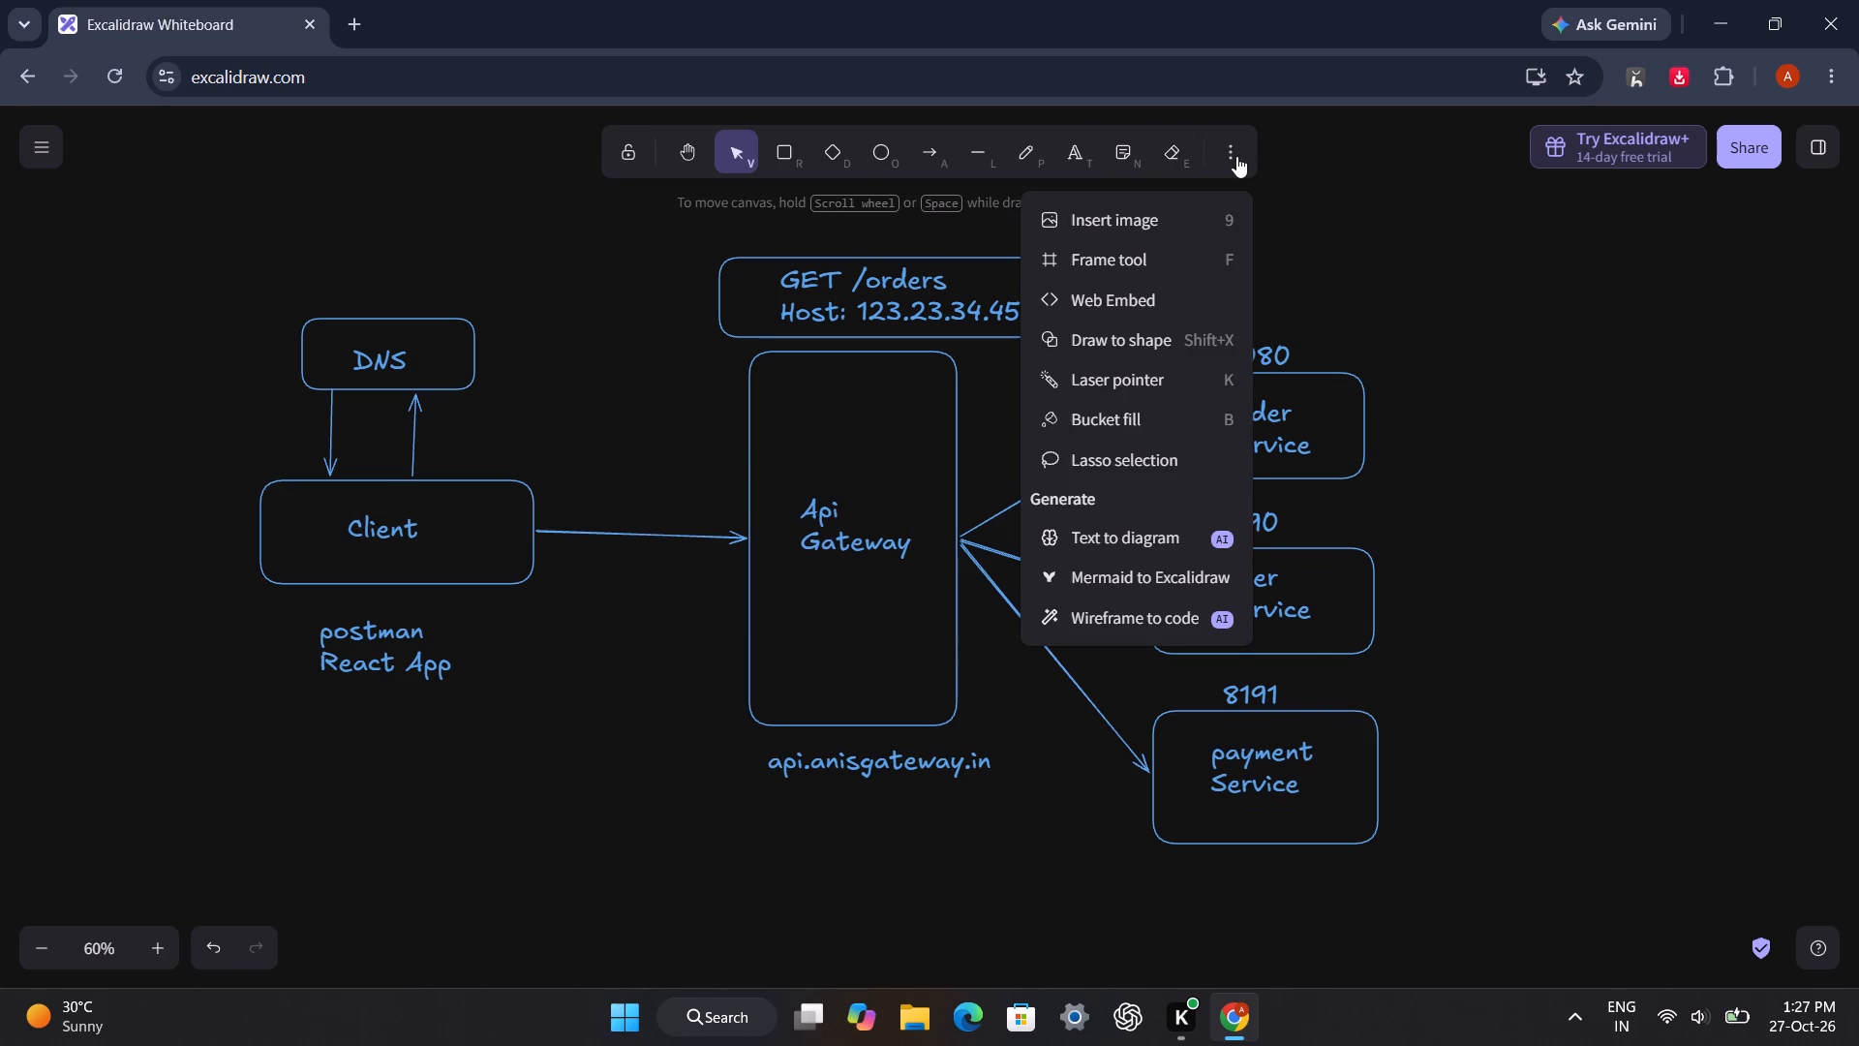
pyautogui.click(1136, 388)
pyautogui.moveTo(1415, 289); pyautogui.dragTo(1467, 261)
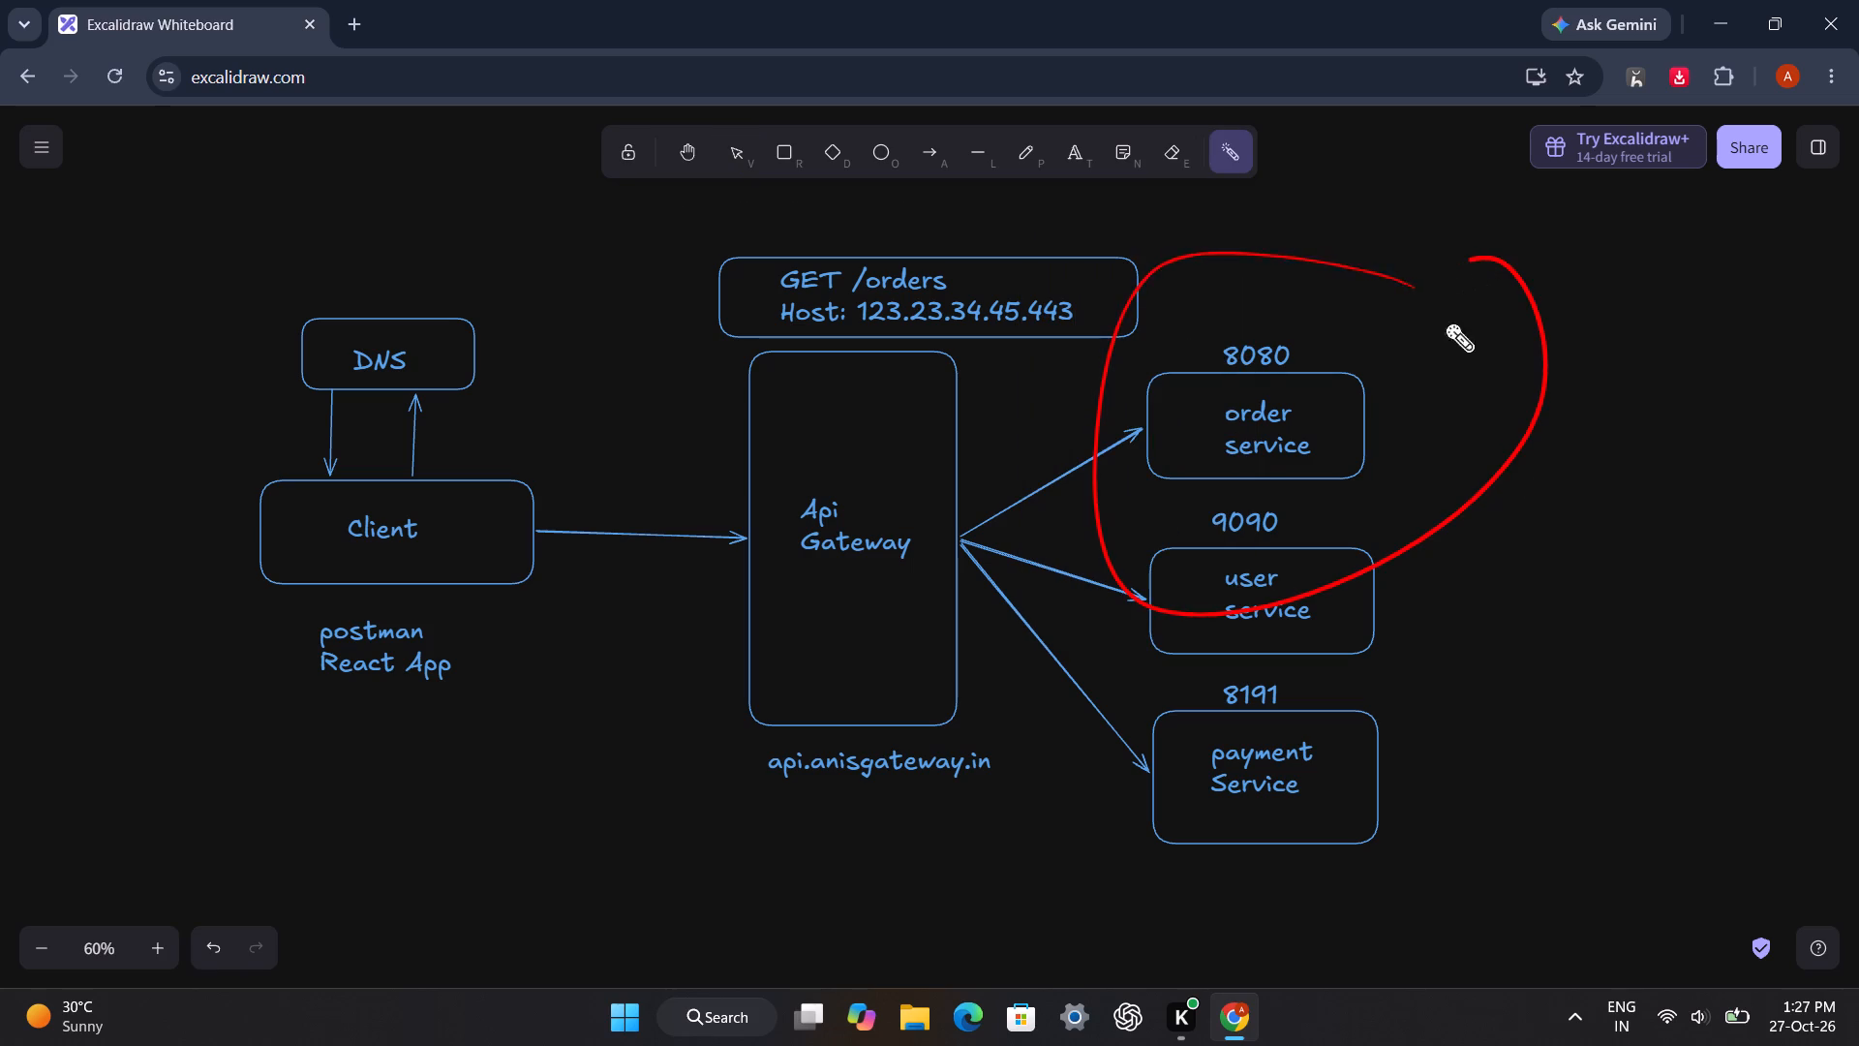
pyautogui.moveTo(598, 344); pyautogui.dragTo(646, 509)
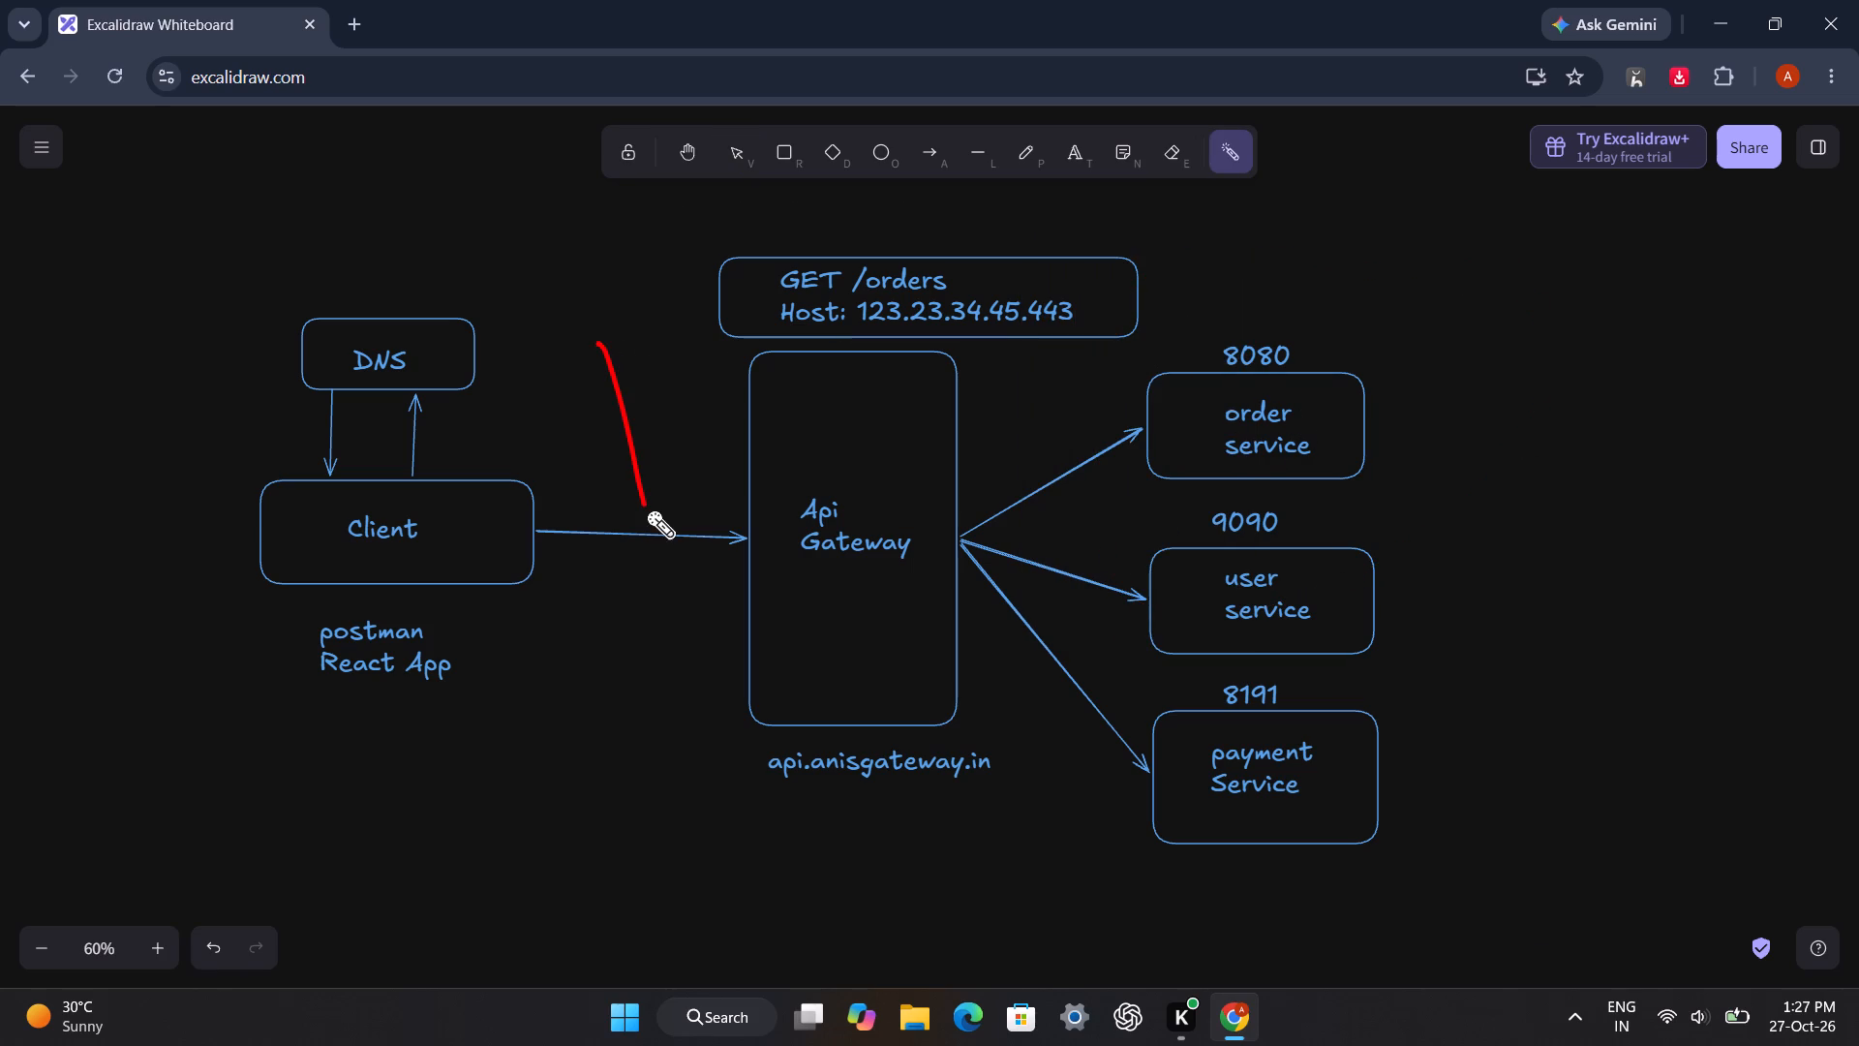
pyautogui.moveTo(646, 509); pyautogui.dragTo(659, 481)
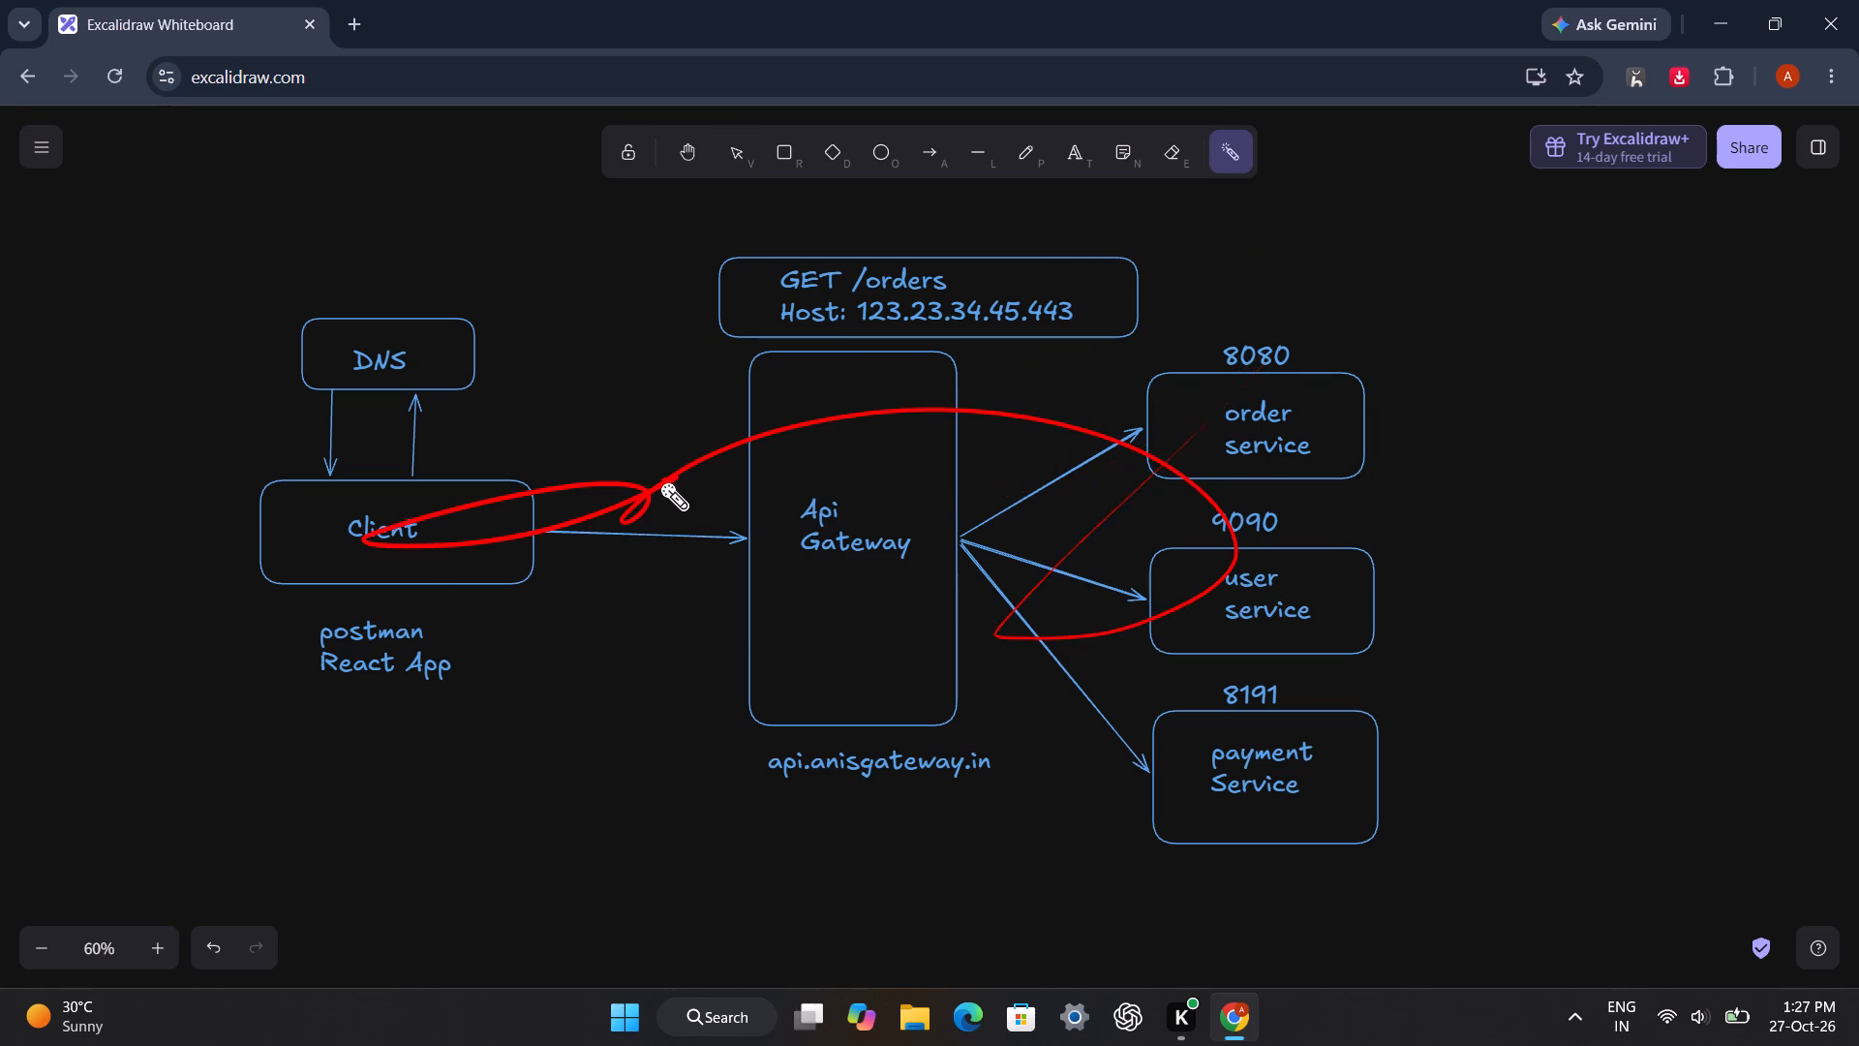
pyautogui.moveTo(659, 481); pyautogui.dragTo(667, 589)
pyautogui.moveTo(486, 609); pyautogui.dragTo(446, 623)
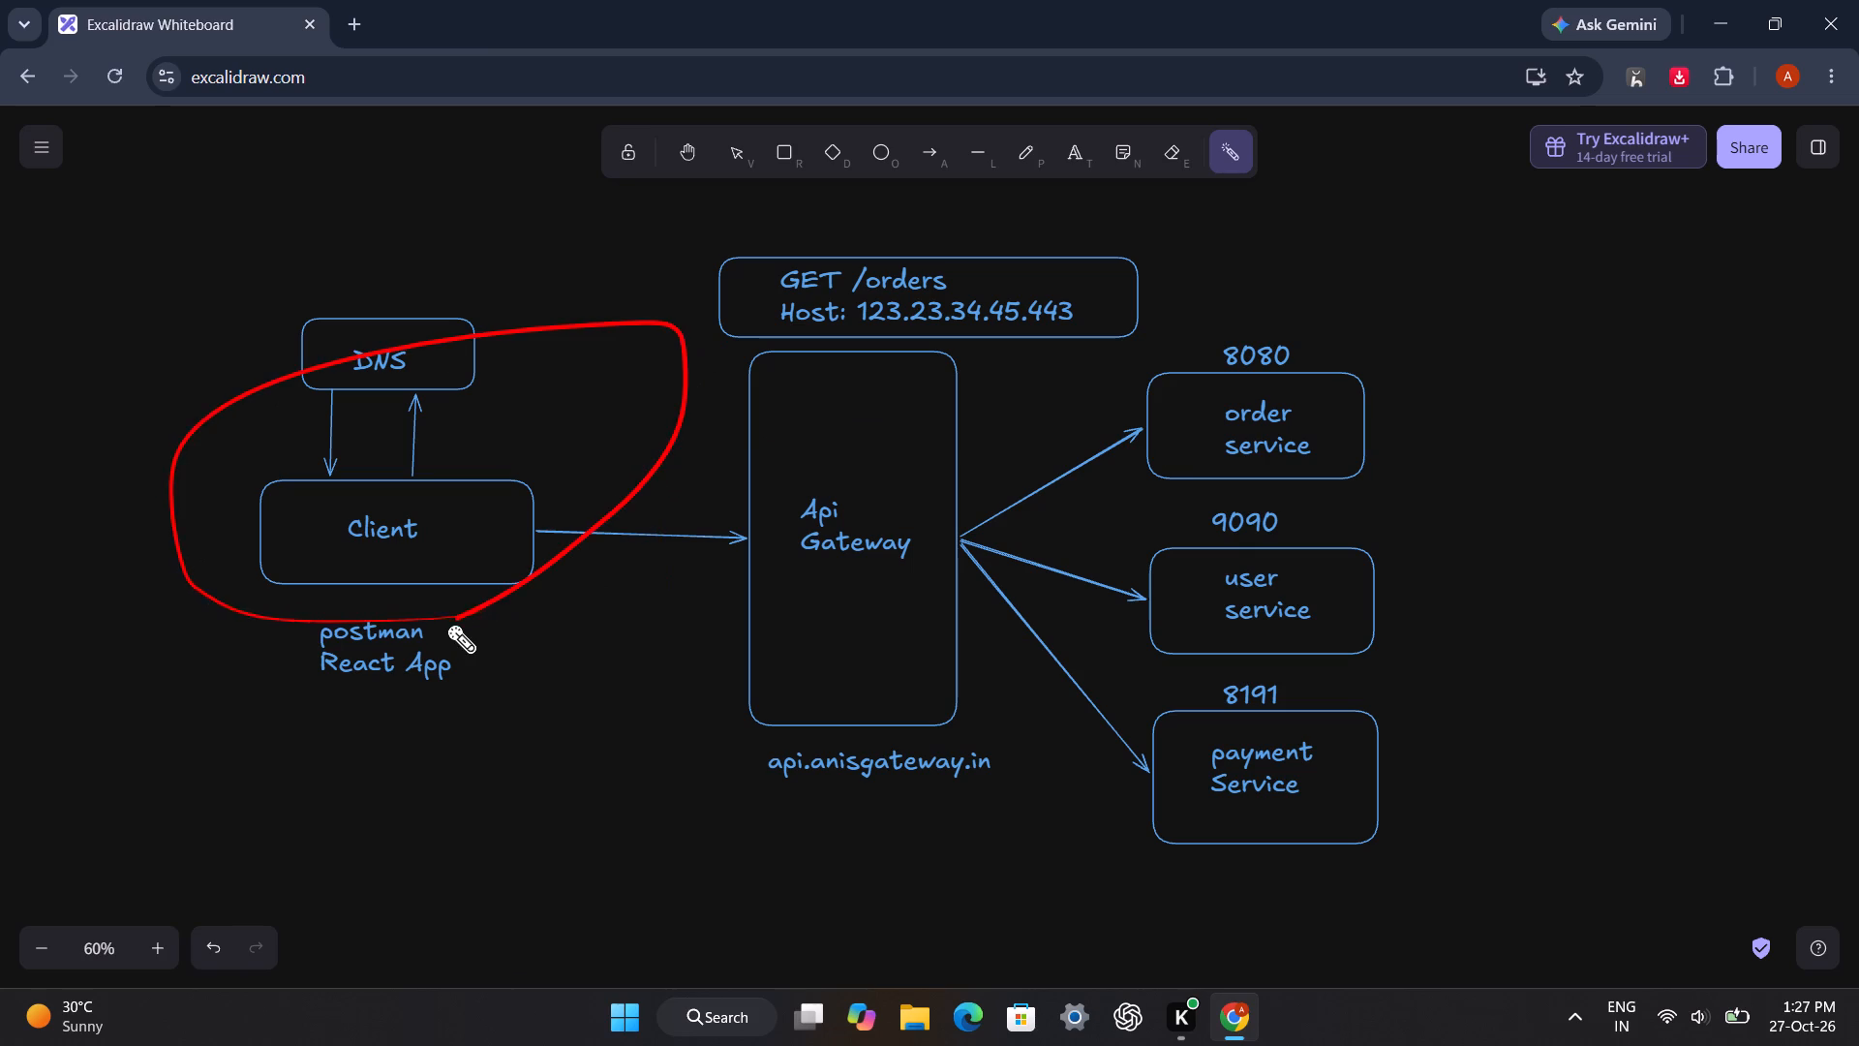
# Trace the lookup between Client and DNS and the path on through the Api Gateway to the order service with the Laser pointer.
pyautogui.moveTo(584, 661); pyautogui.dragTo(808, 458)
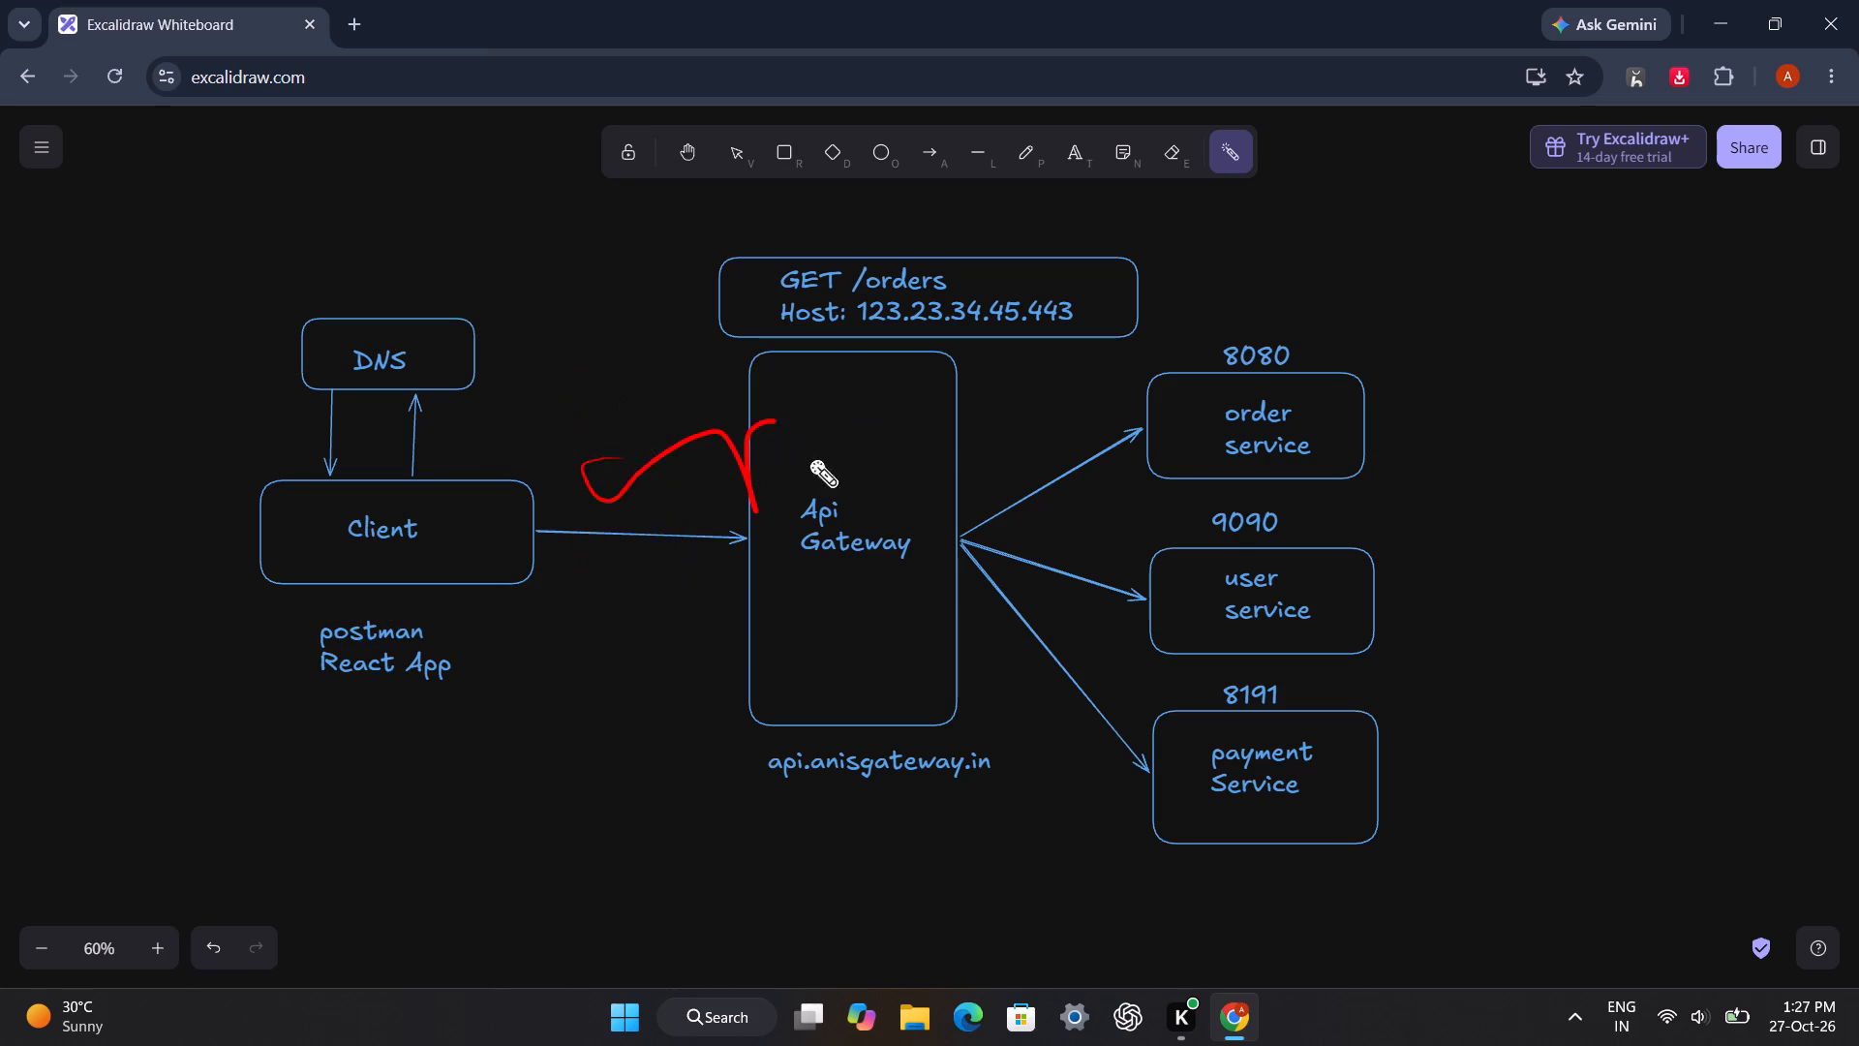
pyautogui.moveTo(808, 458); pyautogui.dragTo(960, 457)
pyautogui.moveTo(357, 621); pyautogui.dragTo(473, 474)
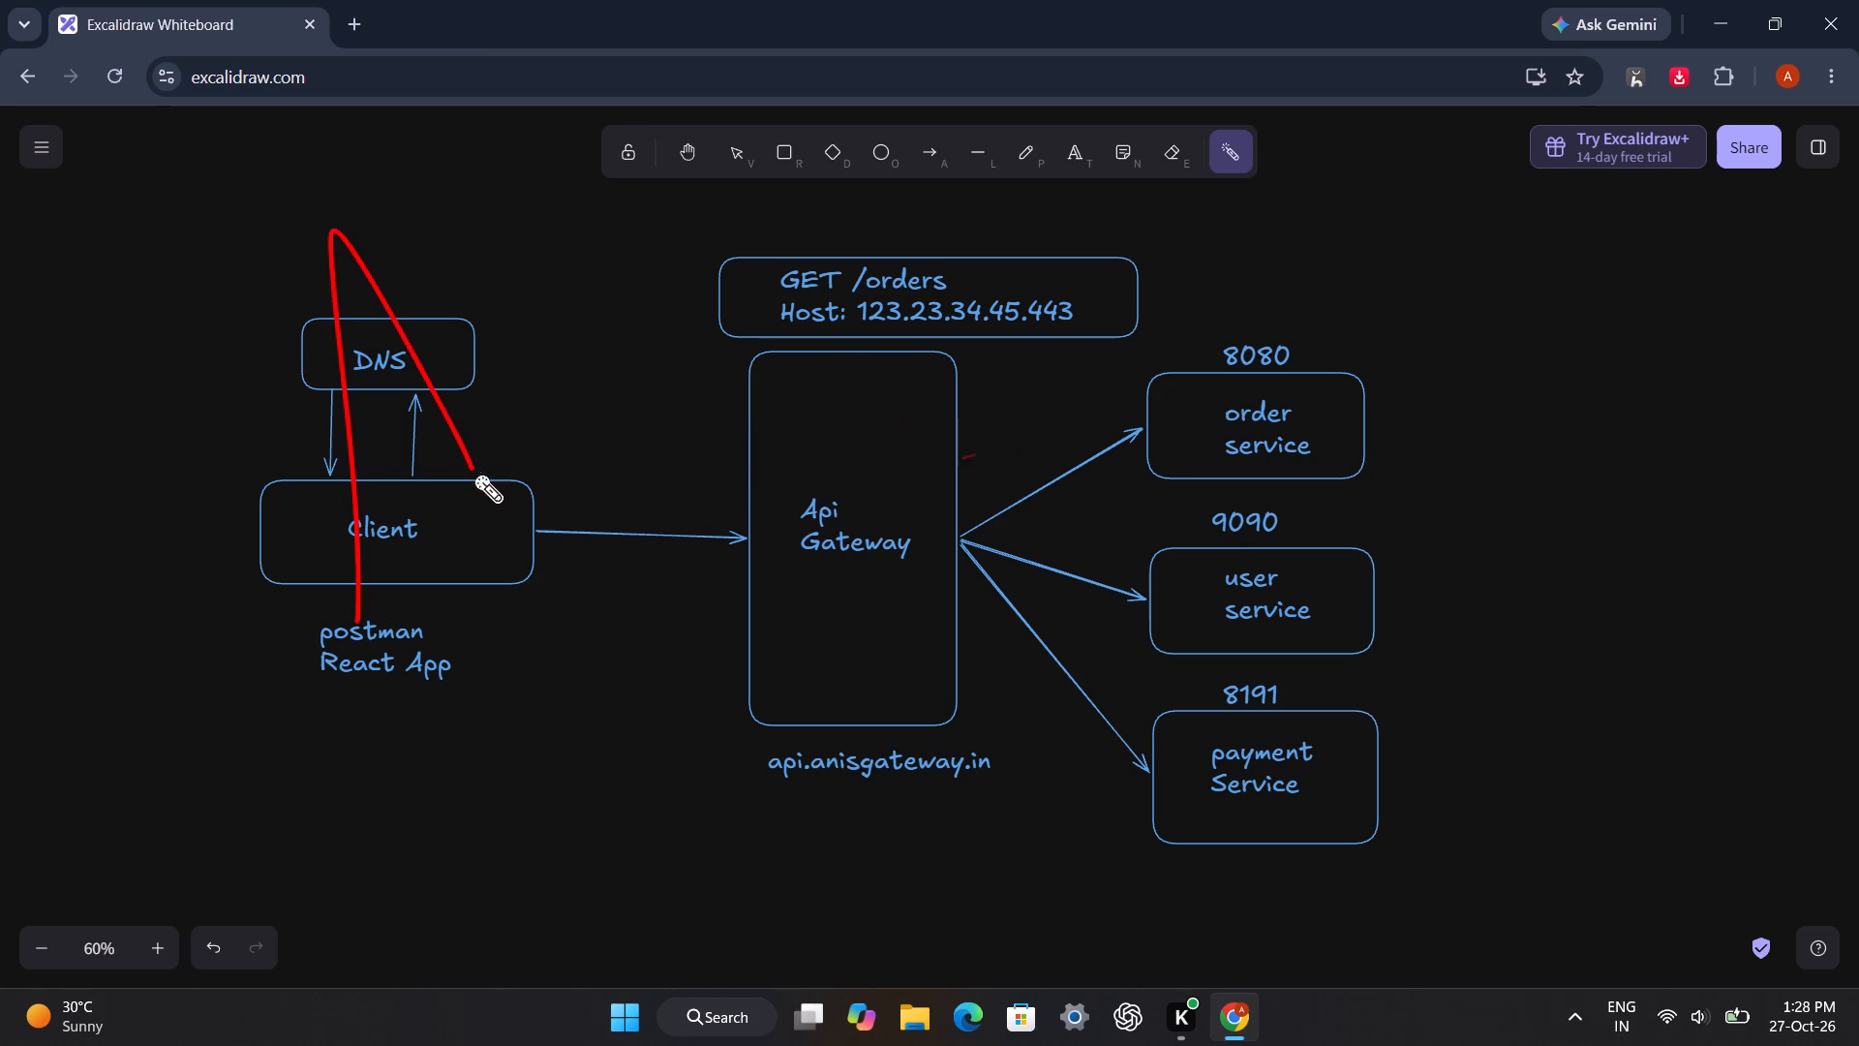
pyautogui.moveTo(473, 474); pyautogui.dragTo(415, 385)
pyautogui.moveTo(472, 306); pyautogui.dragTo(719, 388)
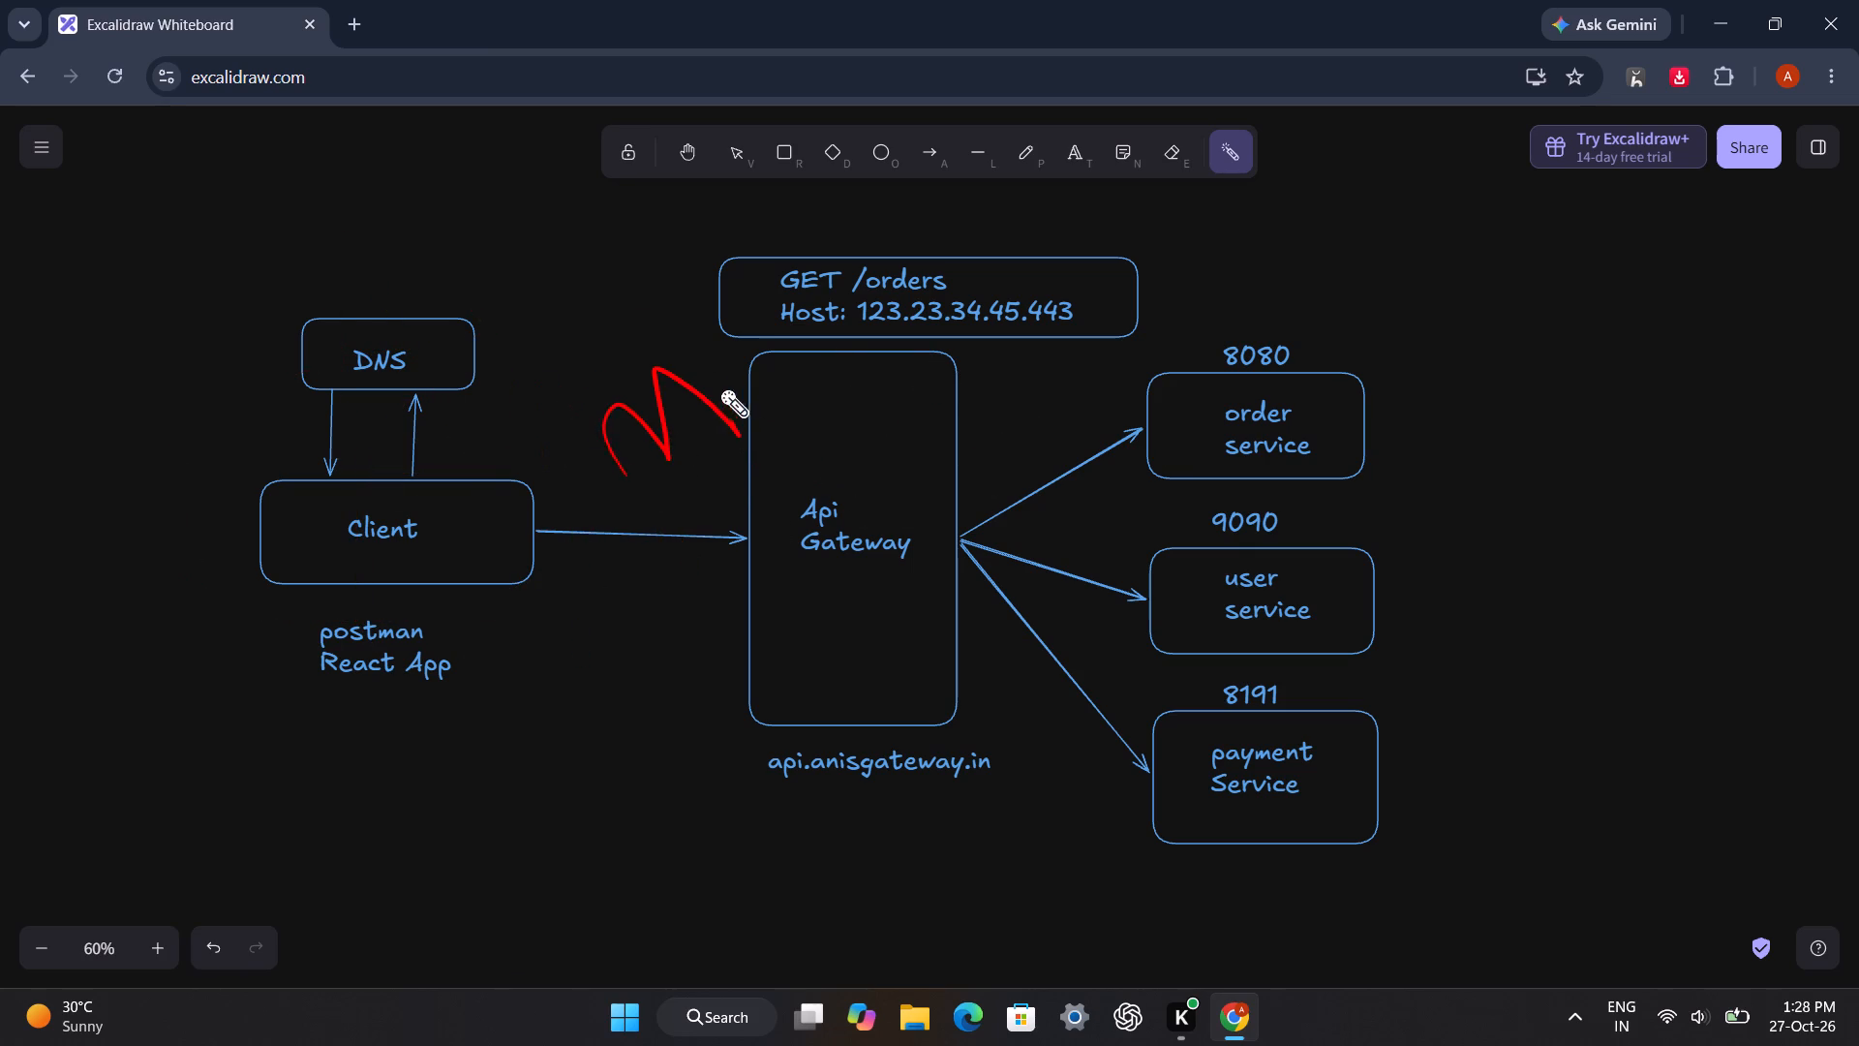
pyautogui.moveTo(719, 388); pyautogui.dragTo(1120, 399)
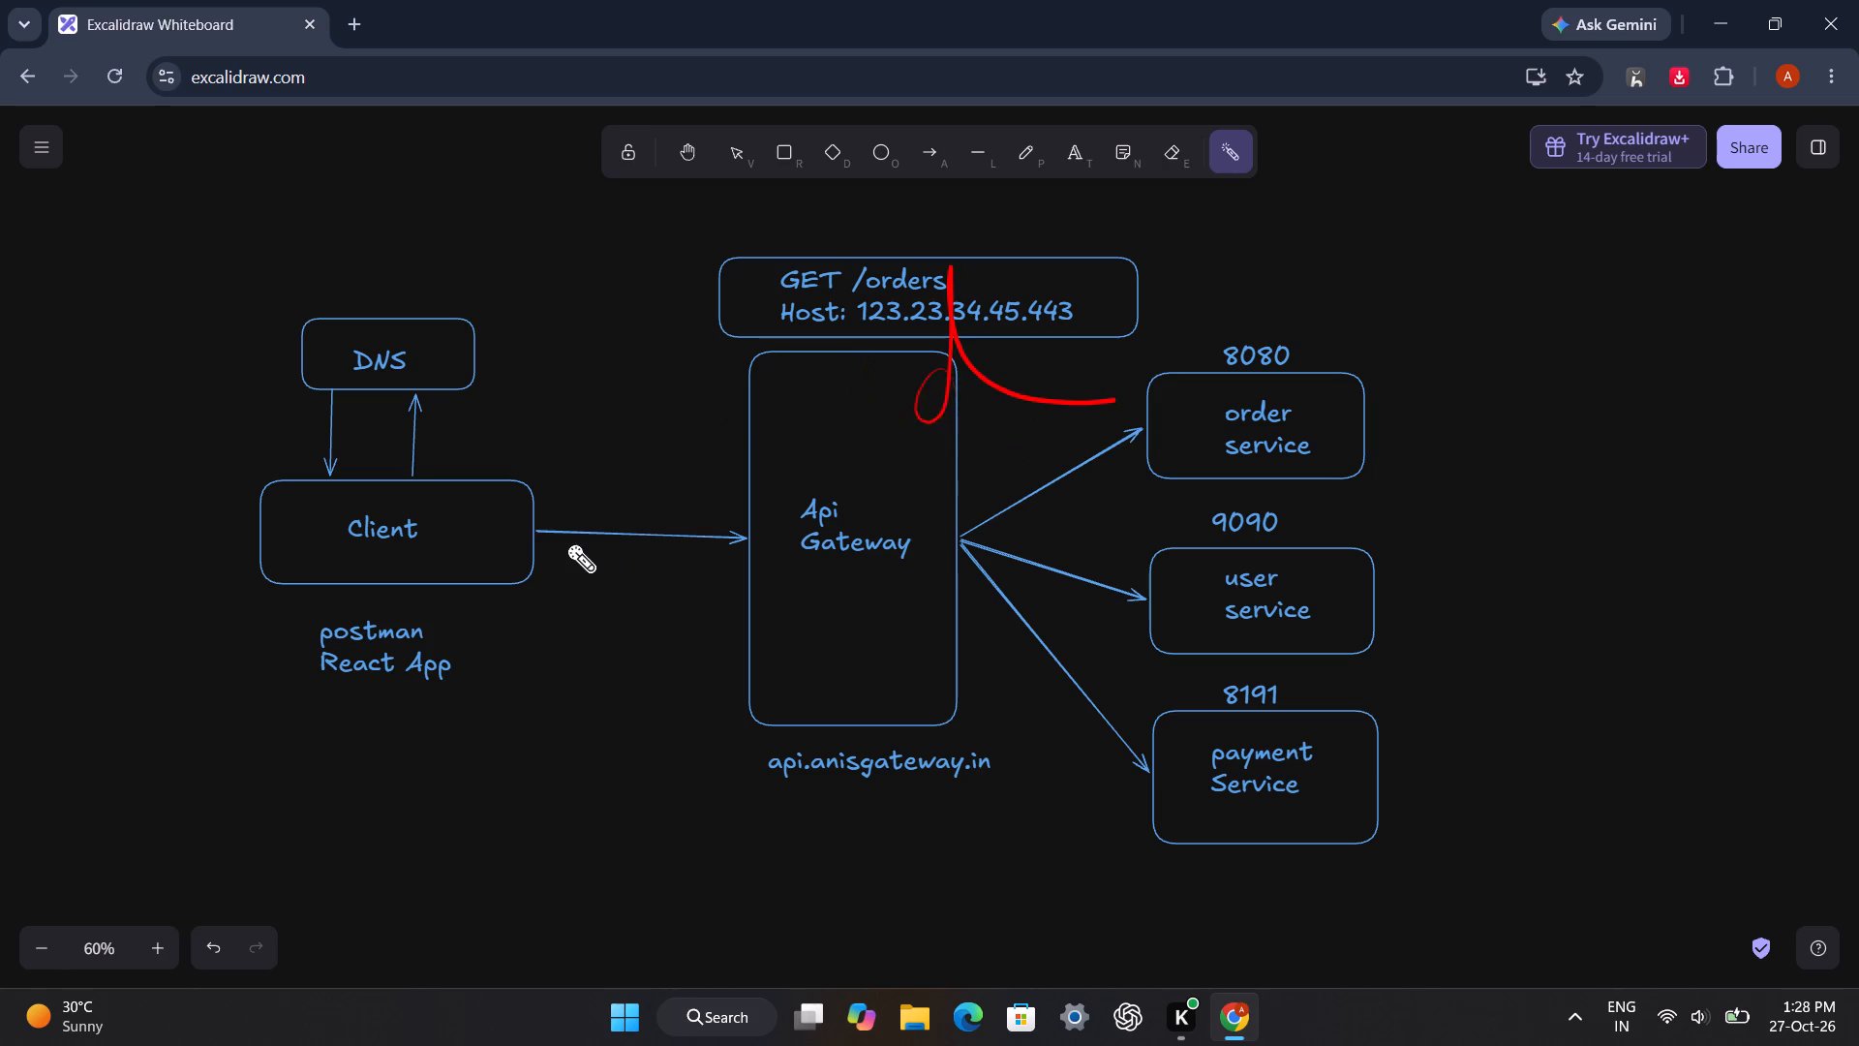
# Sweep the Laser pointer repeatedly from the Client side across the Api Gateway to the order and user services.
pyautogui.moveTo(593, 493); pyautogui.dragTo(685, 485)
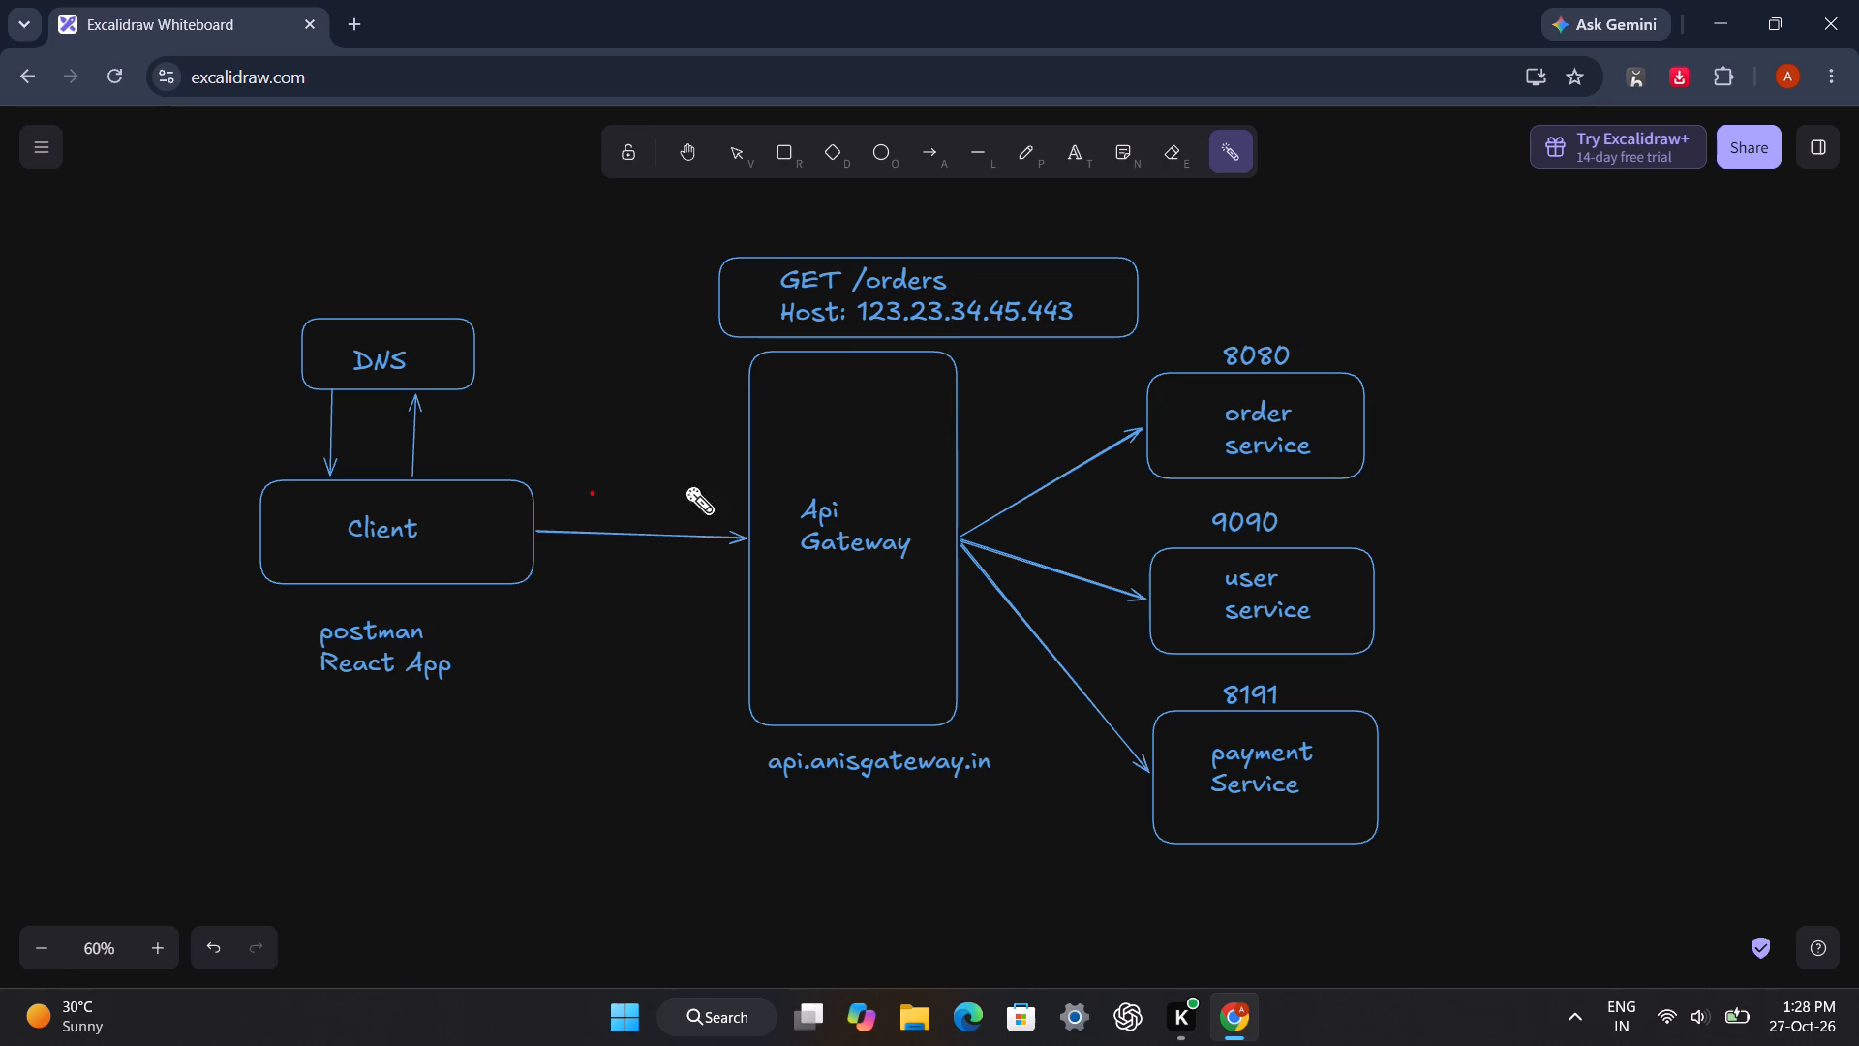
pyautogui.moveTo(685, 485); pyautogui.dragTo(943, 412)
pyautogui.moveTo(595, 415); pyautogui.dragTo(1251, 298)
pyautogui.moveTo(408, 637); pyautogui.dragTo(1167, 552)
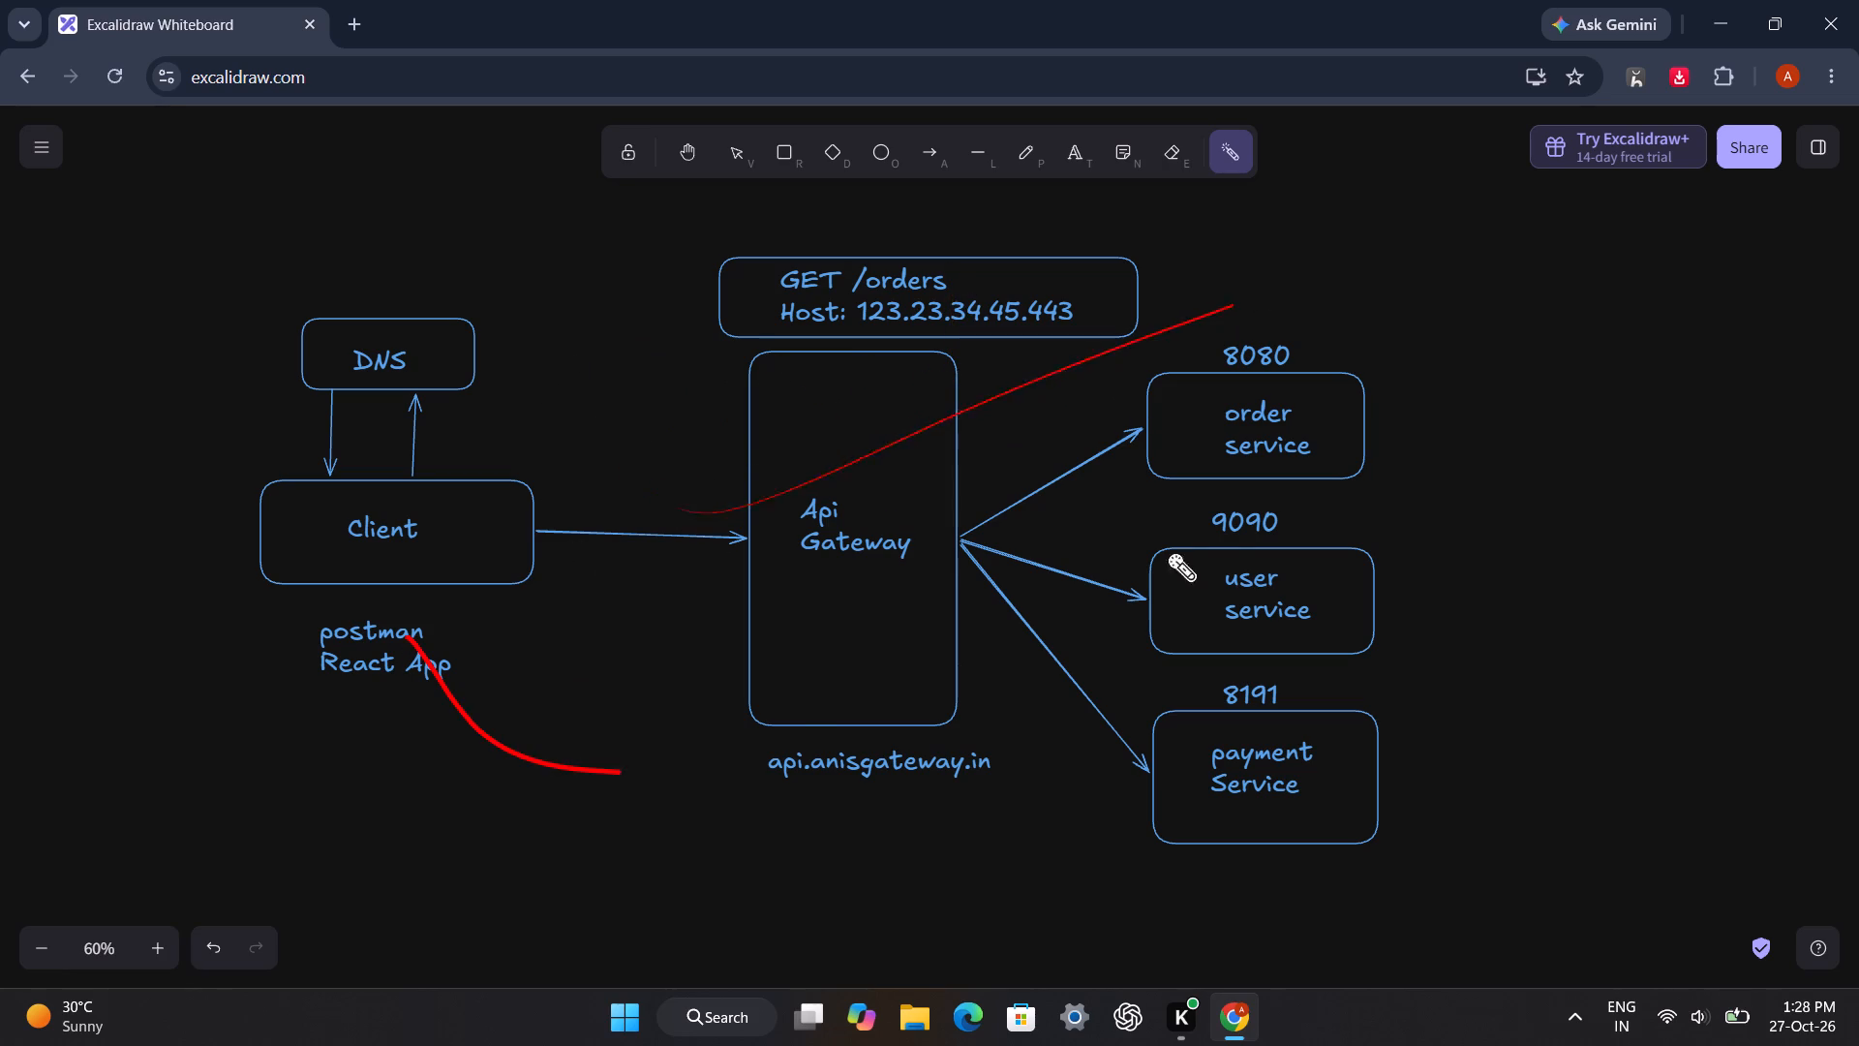
pyautogui.moveTo(1167, 552); pyautogui.dragTo(1331, 487)
pyautogui.moveTo(449, 596); pyautogui.dragTo(1360, 364)
pyautogui.moveTo(482, 530); pyautogui.dragTo(1141, 310)
pyautogui.moveTo(552, 433); pyautogui.dragTo(1436, 383)
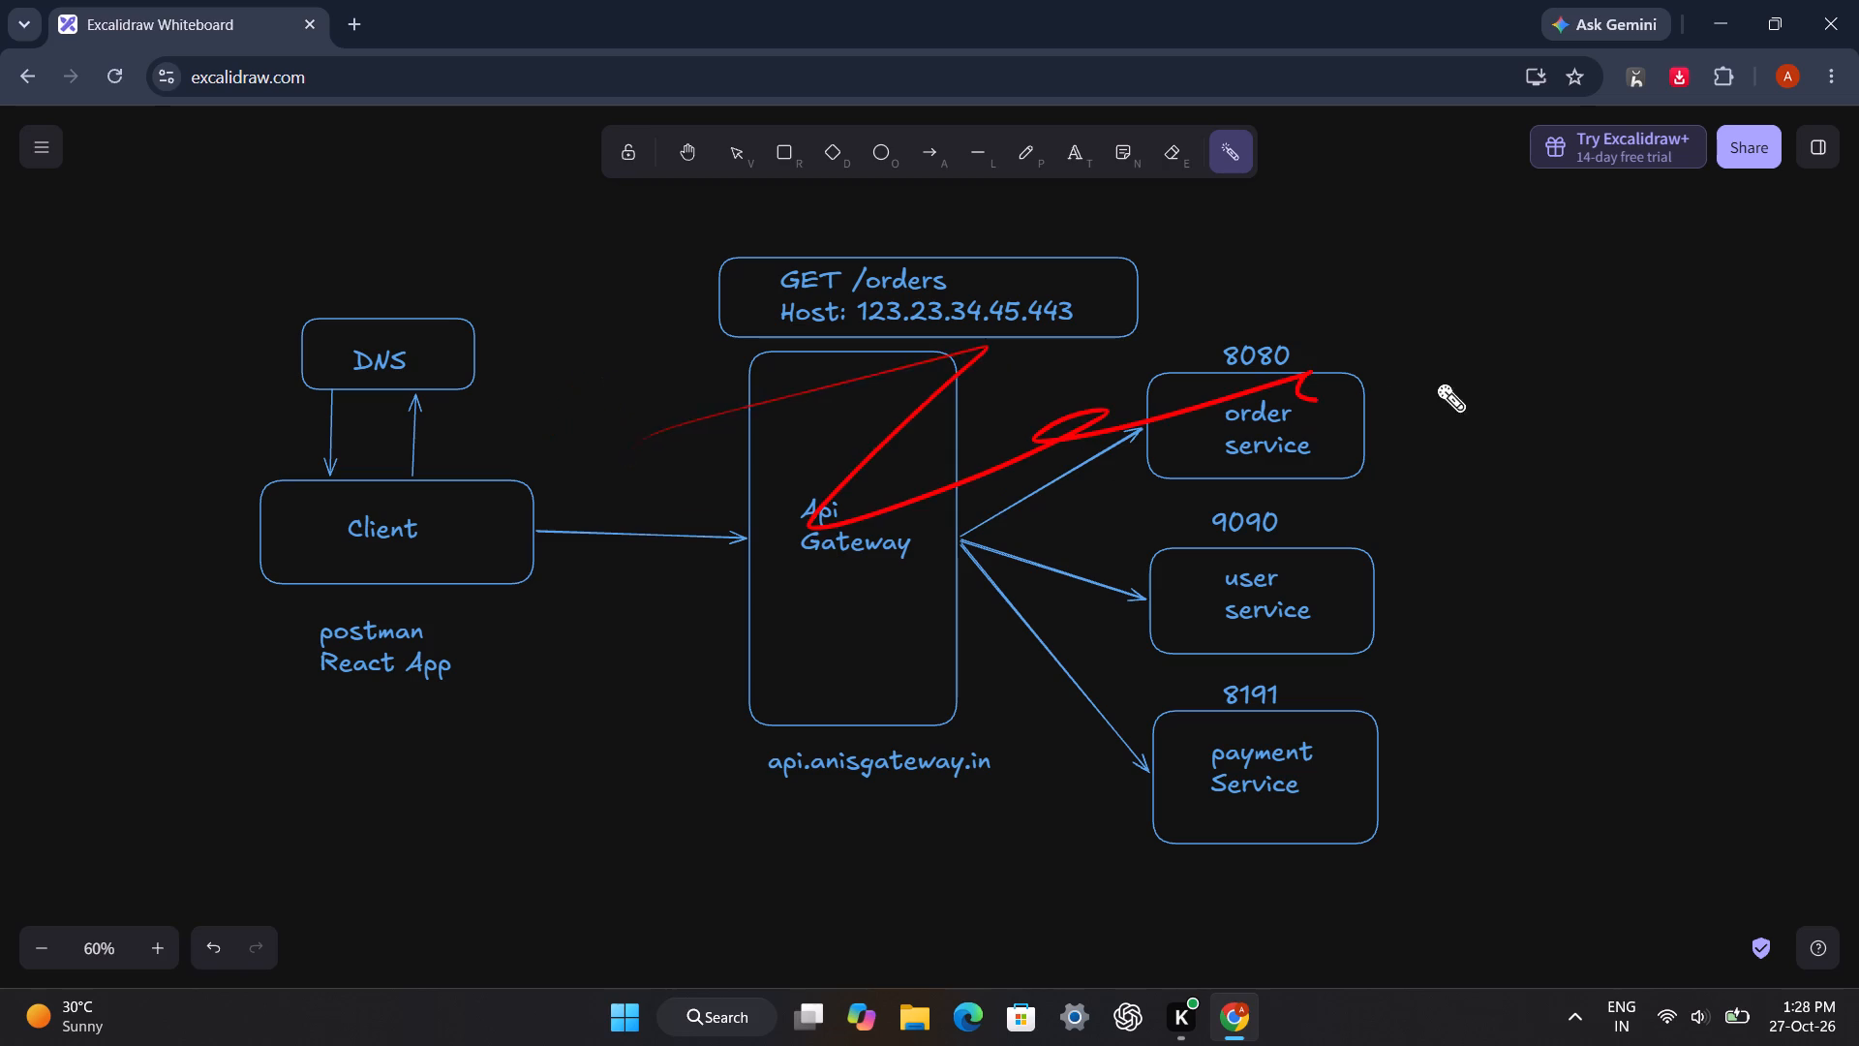
# Loop the Laser pointer around Client and DNS, the Api Gateway, and the services with their port labels to present the routing.
pyautogui.moveTo(1436, 383); pyautogui.dragTo(722, 331)
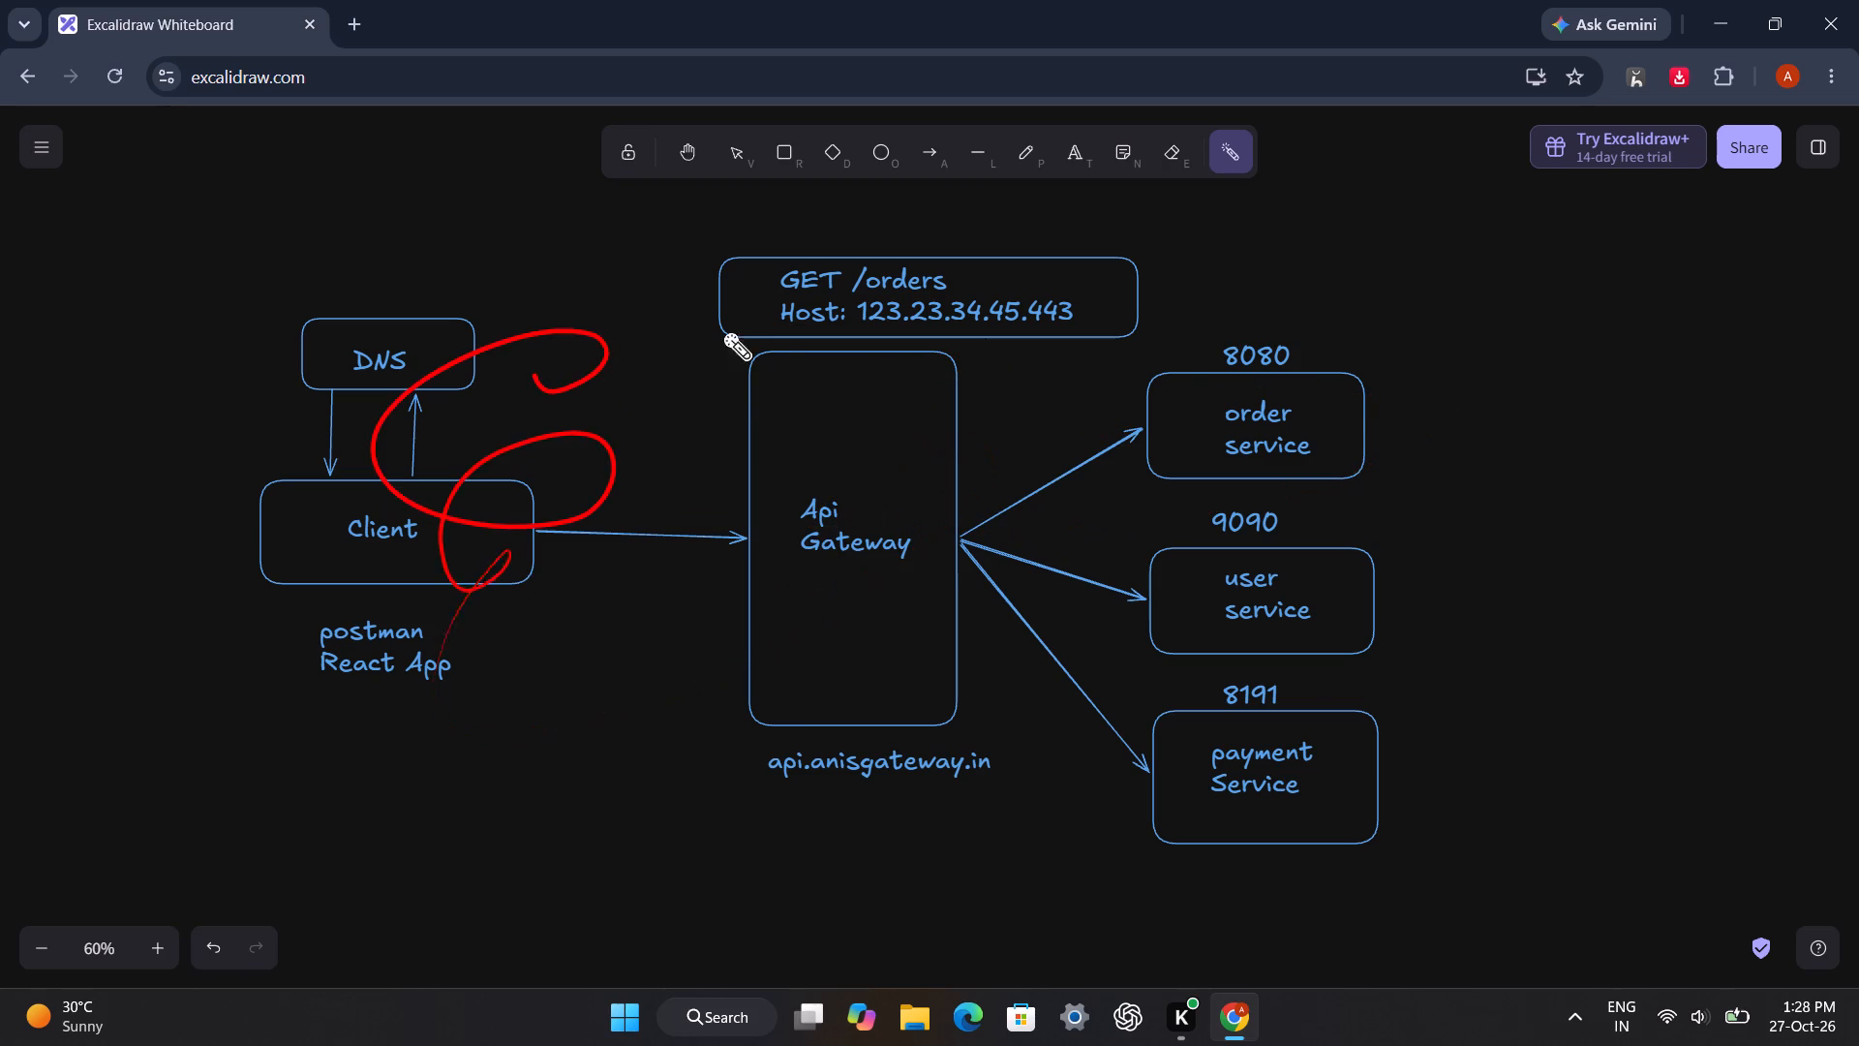
pyautogui.moveTo(722, 331); pyautogui.dragTo(751, 586)
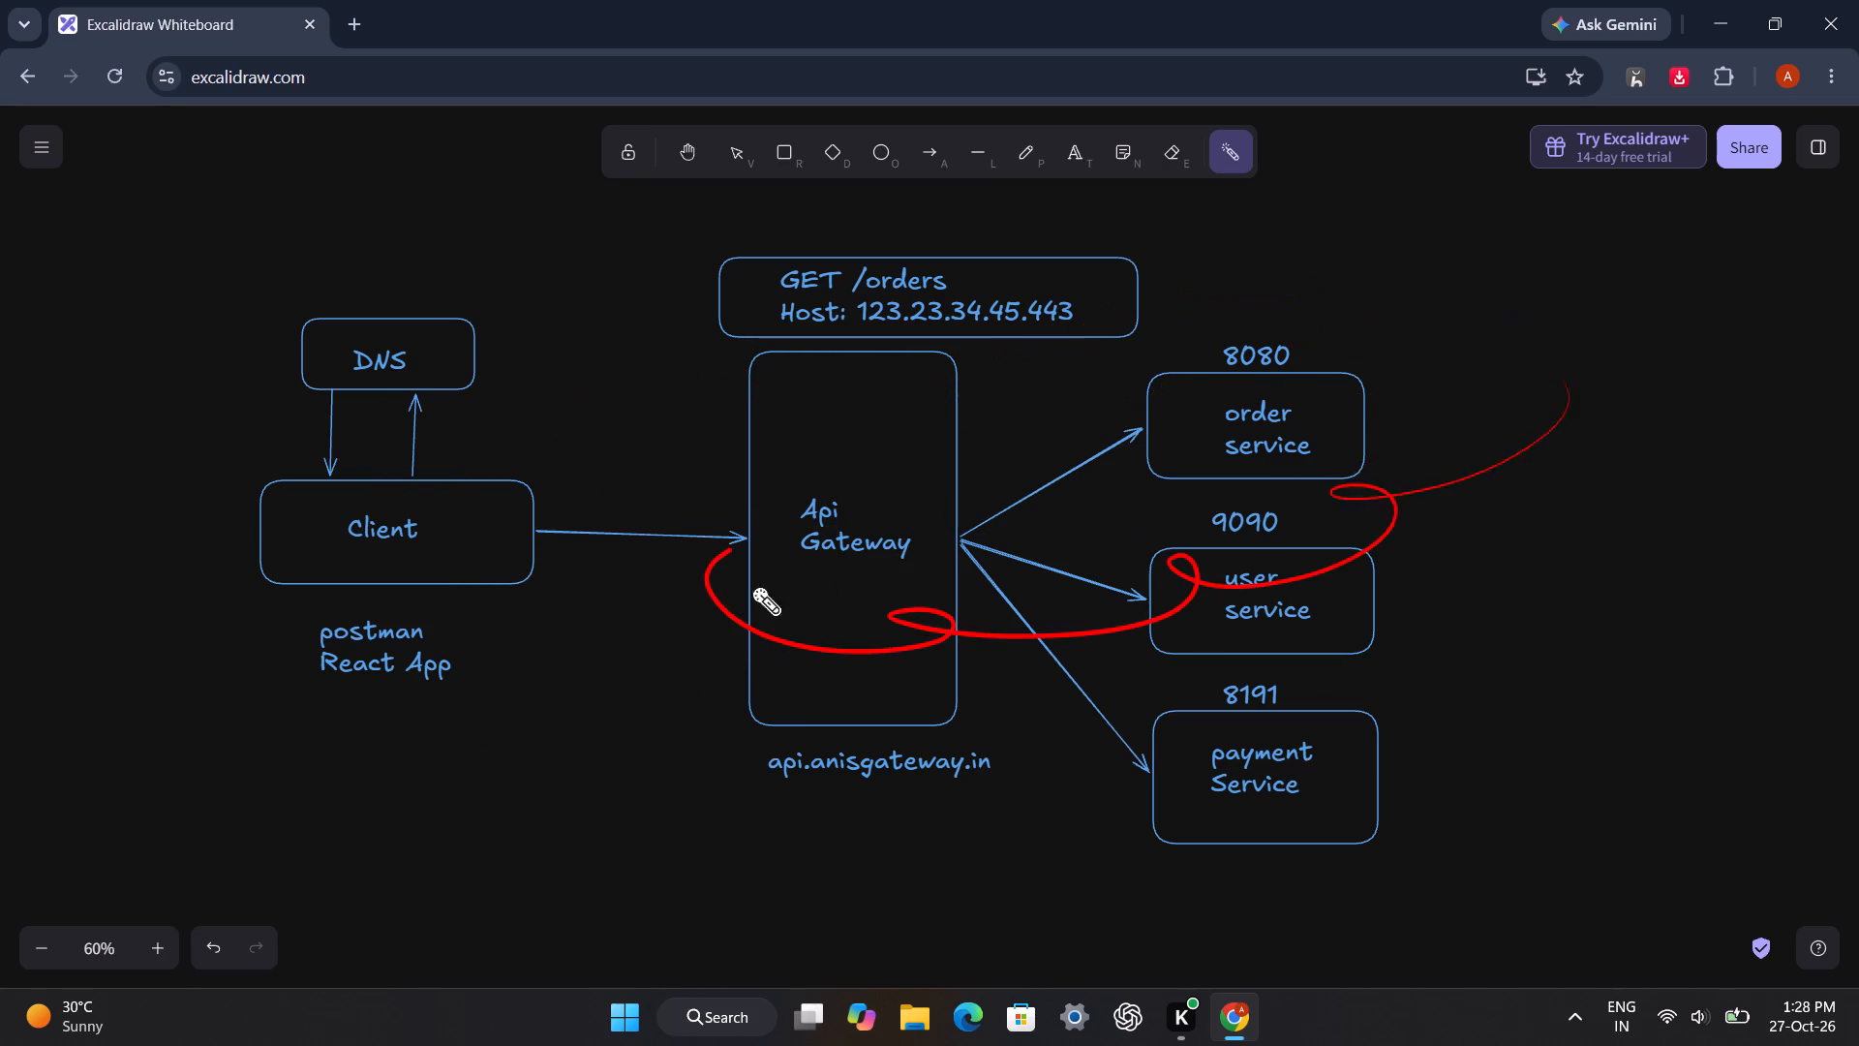
pyautogui.moveTo(751, 586); pyautogui.dragTo(1368, 581)
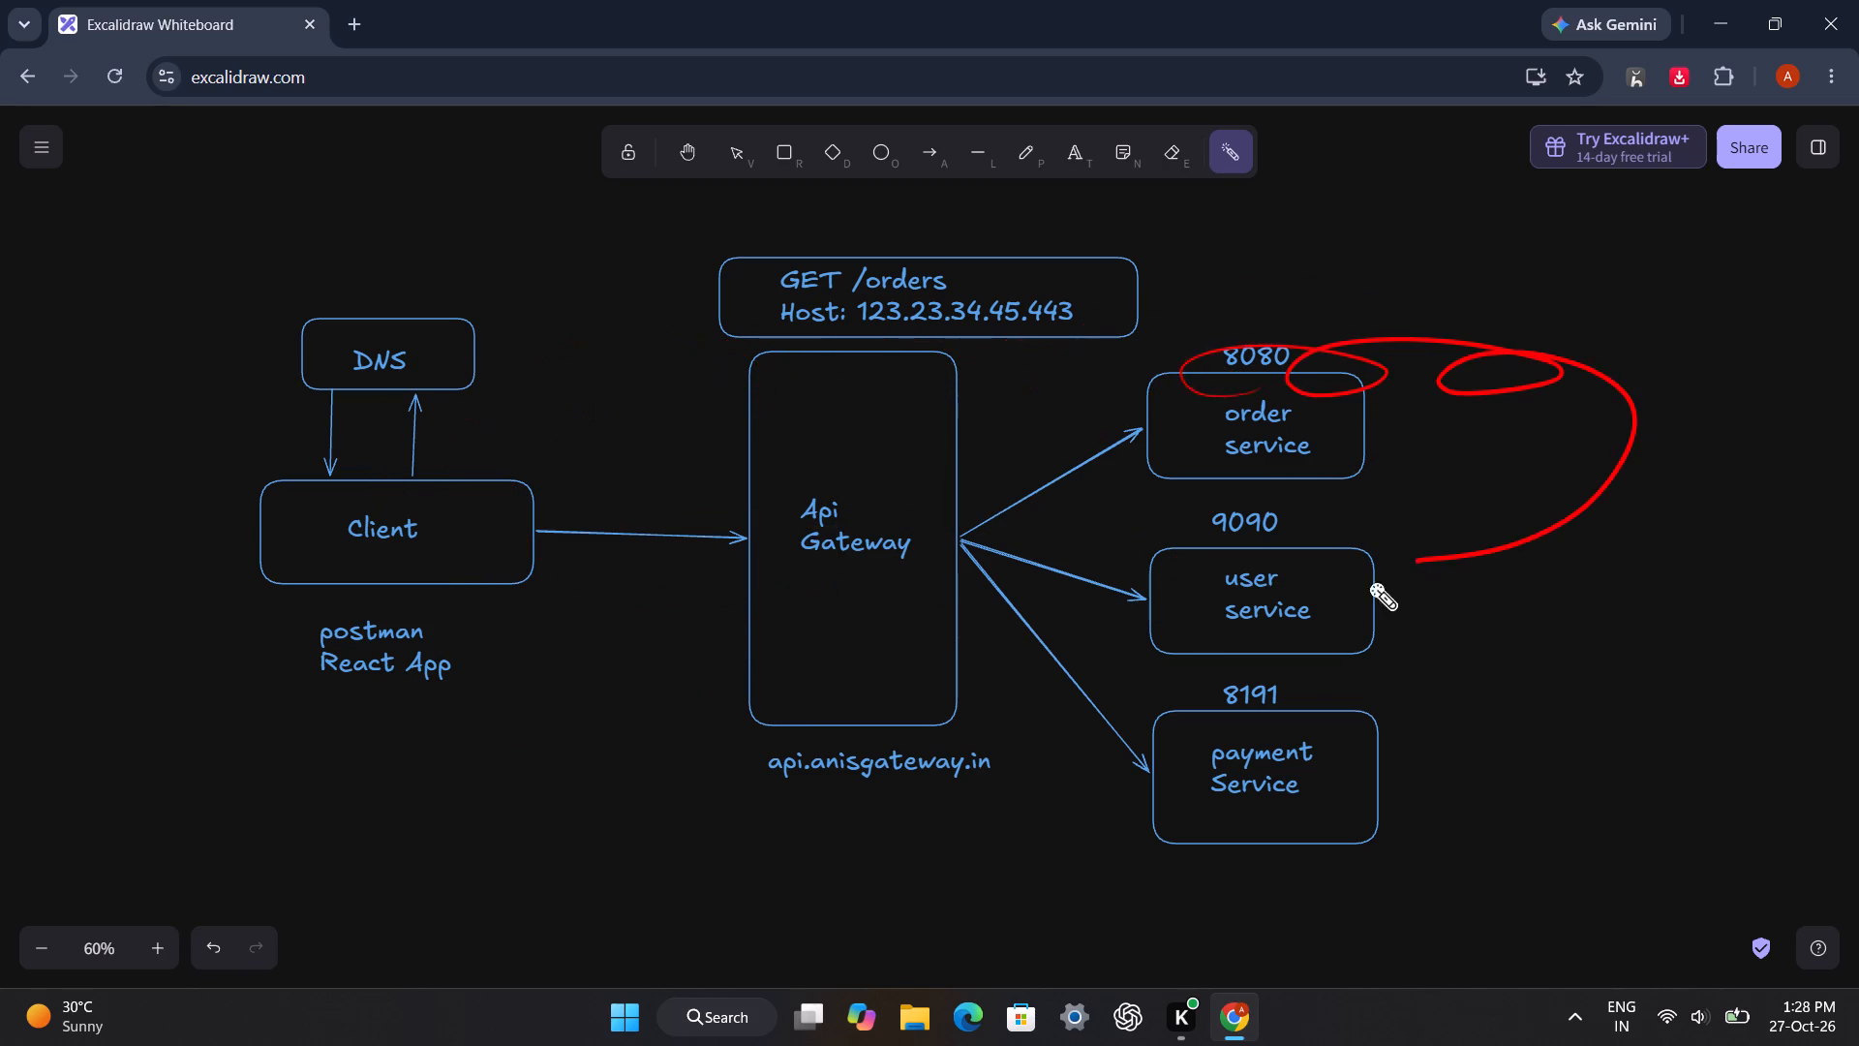
pyautogui.moveTo(1368, 581); pyautogui.dragTo(718, 441)
pyautogui.moveTo(679, 425); pyautogui.dragTo(711, 386)
pyautogui.moveTo(969, 361); pyautogui.dragTo(981, 406)
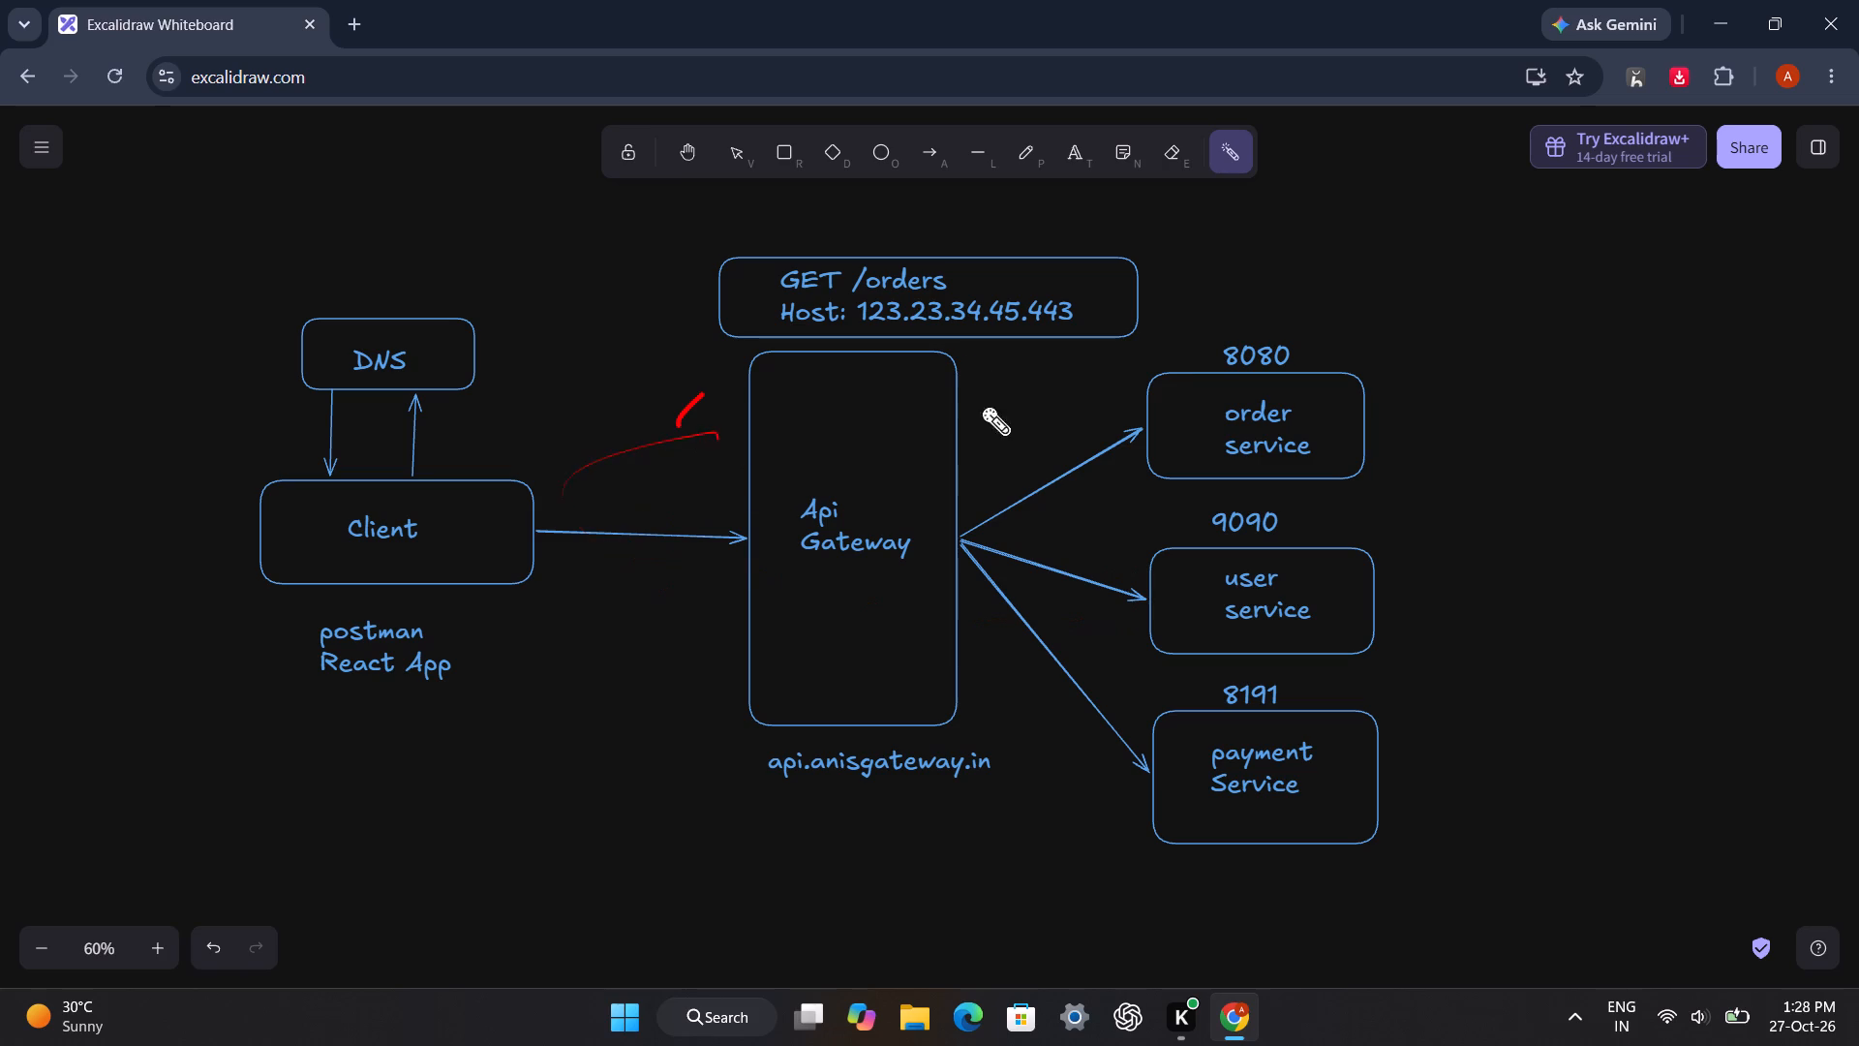
pyautogui.moveTo(981, 406); pyautogui.dragTo(1473, 330)
pyautogui.moveTo(825, 554); pyautogui.dragTo(1121, 553)
pyautogui.moveTo(790, 407); pyautogui.dragTo(893, 386)
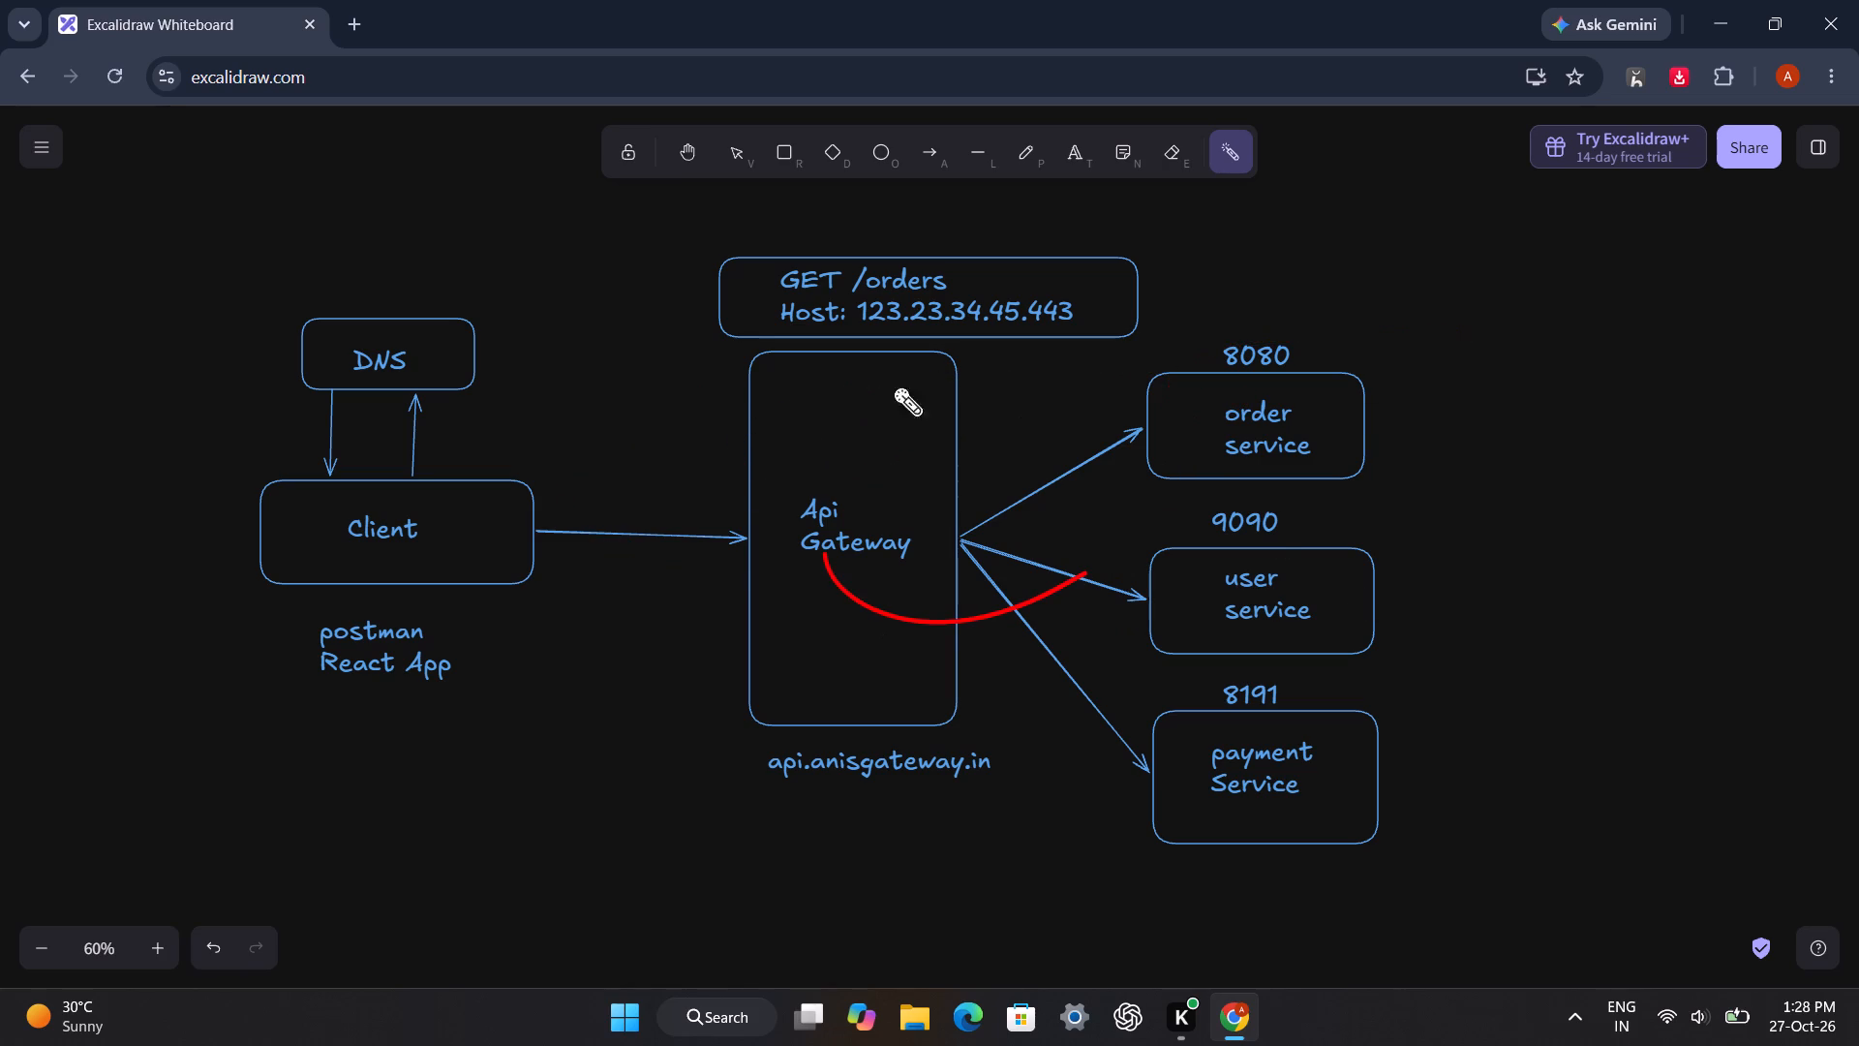
pyautogui.moveTo(893, 386); pyautogui.dragTo(1495, 433)
# Point out the user and payment services with Laser pointer strokes in the empty space beside them.
pyautogui.scroll(-1, 1750, 428)
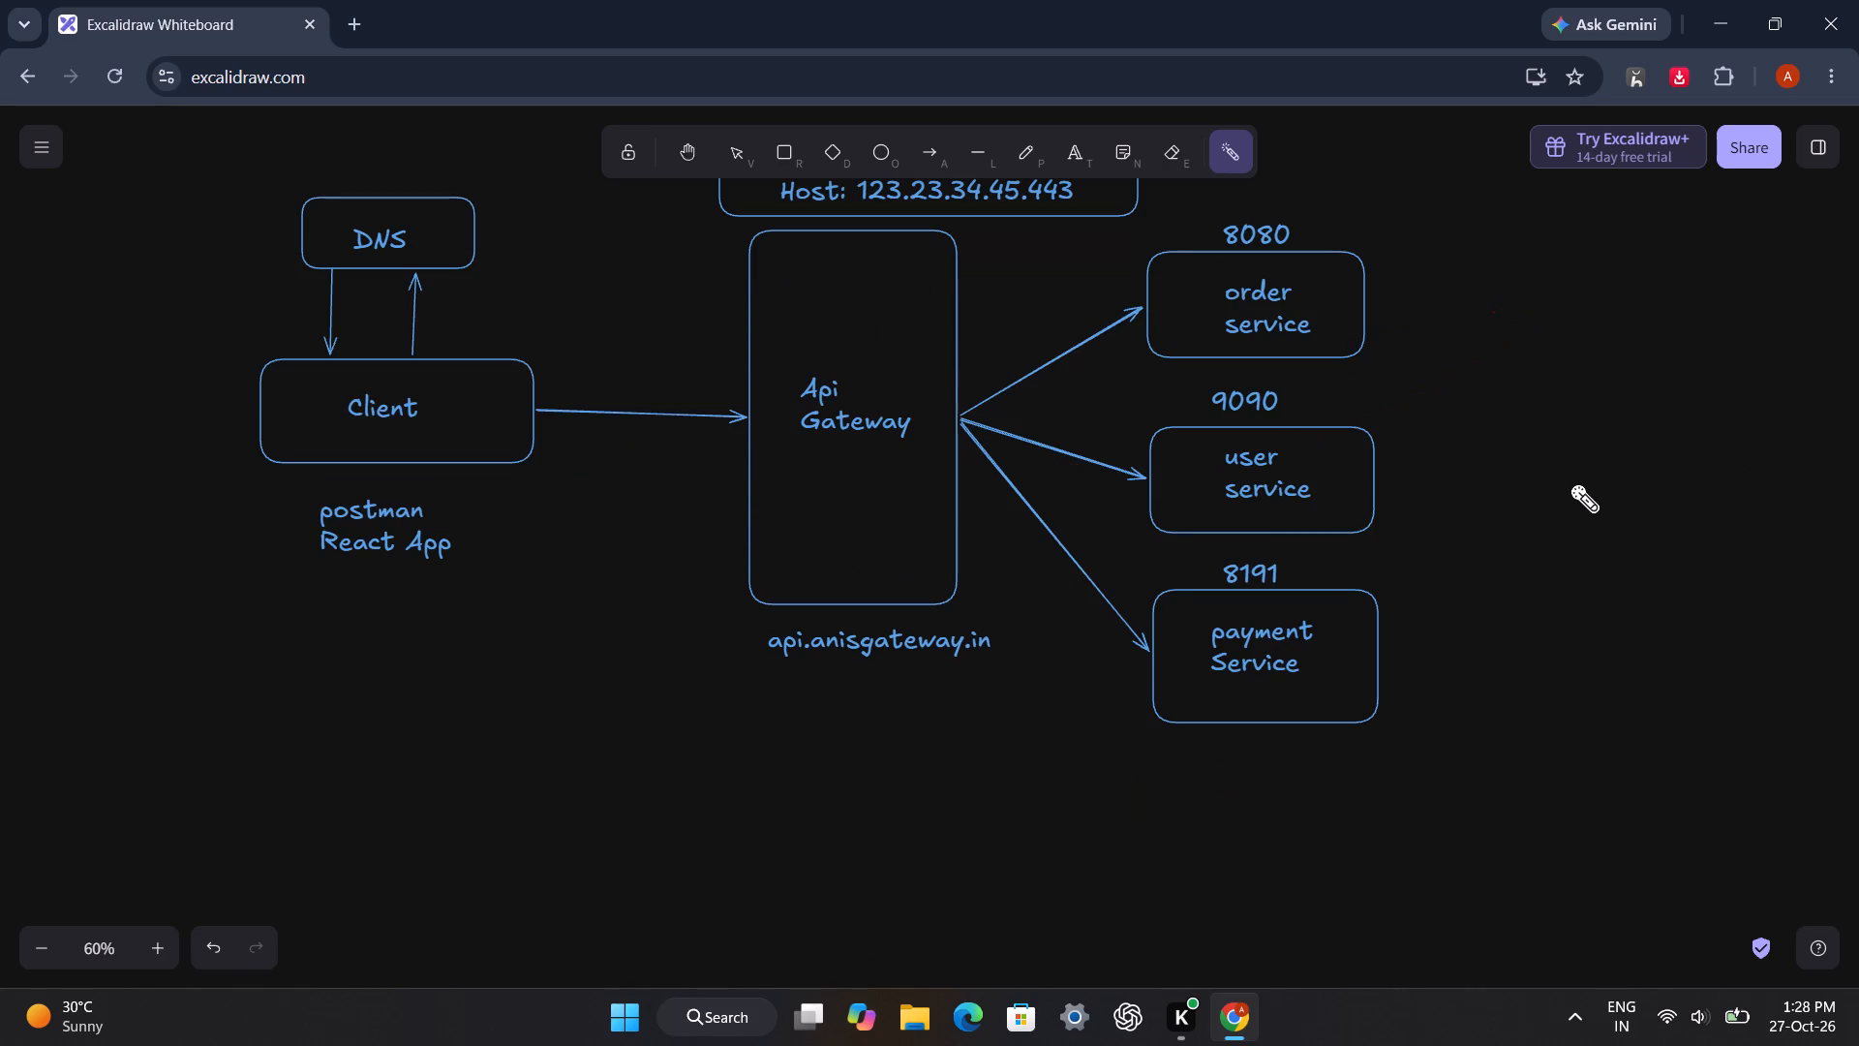
pyautogui.moveTo(1722, 441); pyautogui.dragTo(1455, 691)
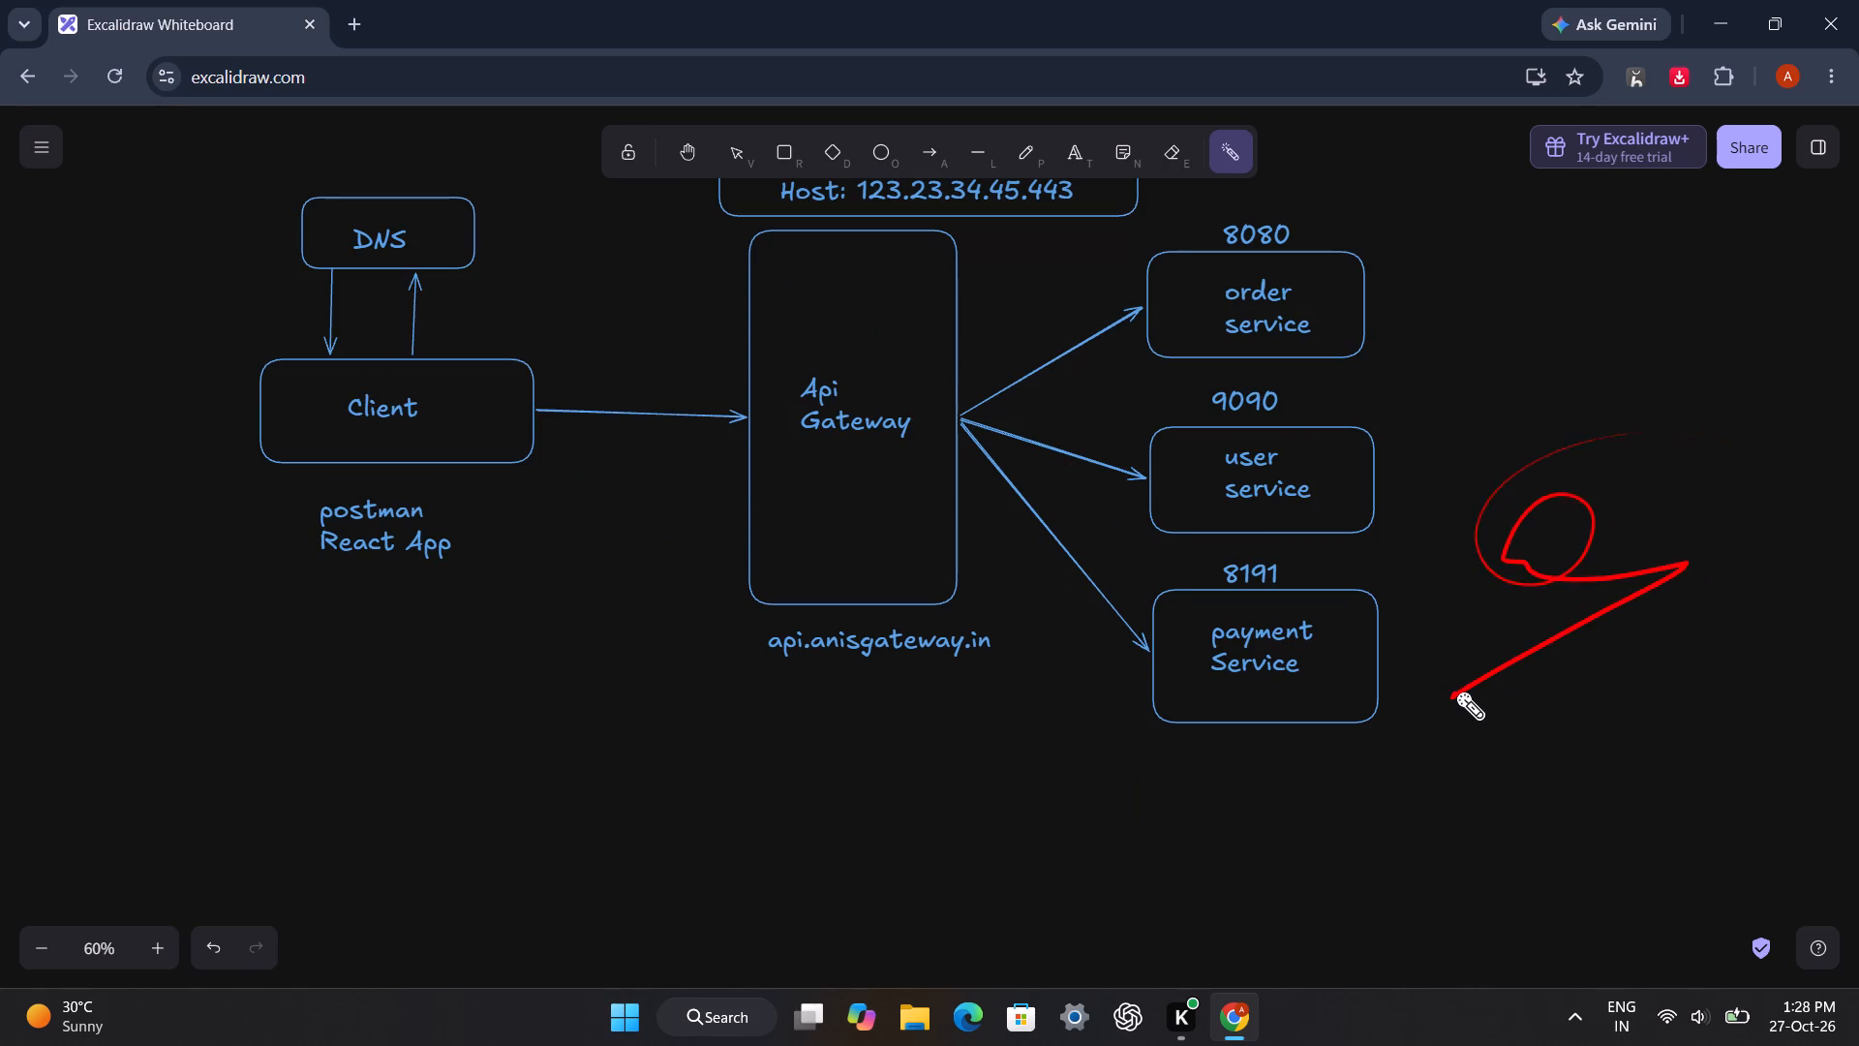
pyautogui.moveTo(1455, 691); pyautogui.dragTo(1458, 679)
pyautogui.moveTo(1436, 587); pyautogui.dragTo(1551, 496)
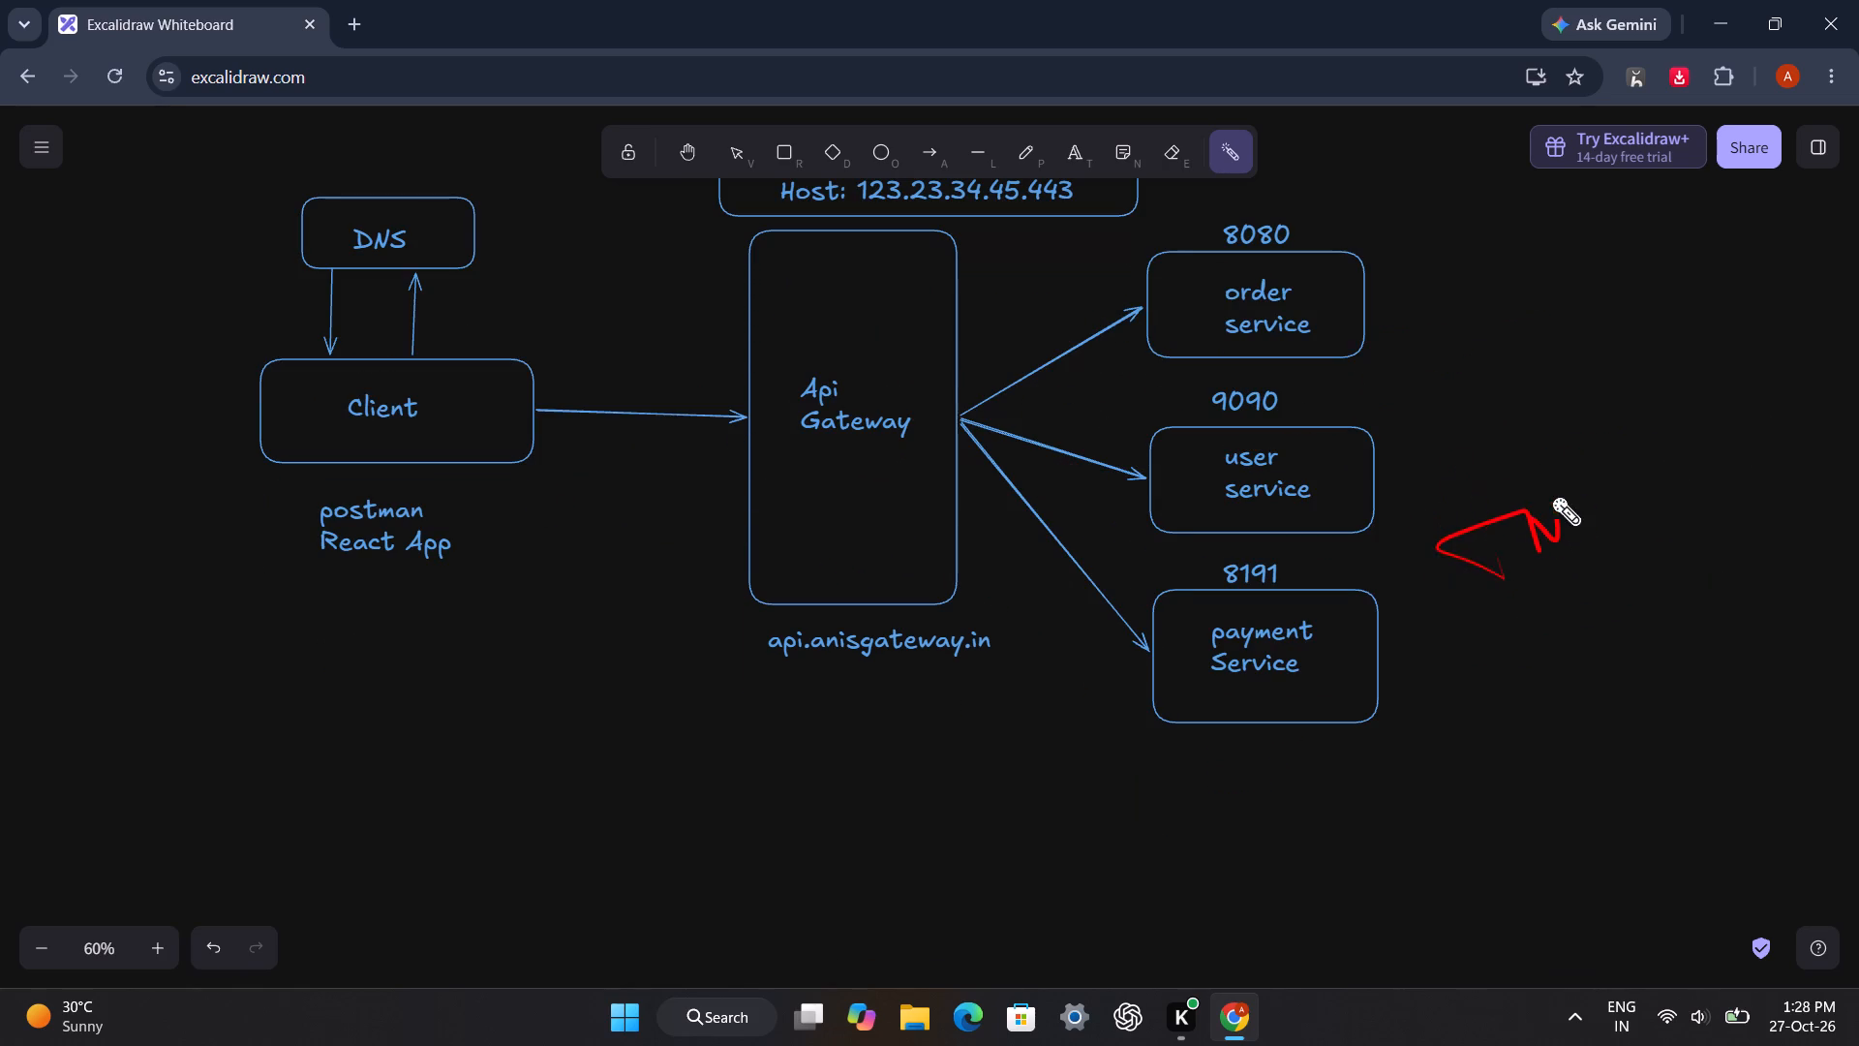
pyautogui.moveTo(1551, 496); pyautogui.dragTo(1565, 553)
pyautogui.moveTo(1419, 582); pyautogui.dragTo(1447, 489)
pyautogui.moveTo(1444, 463); pyautogui.dragTo(1466, 477)
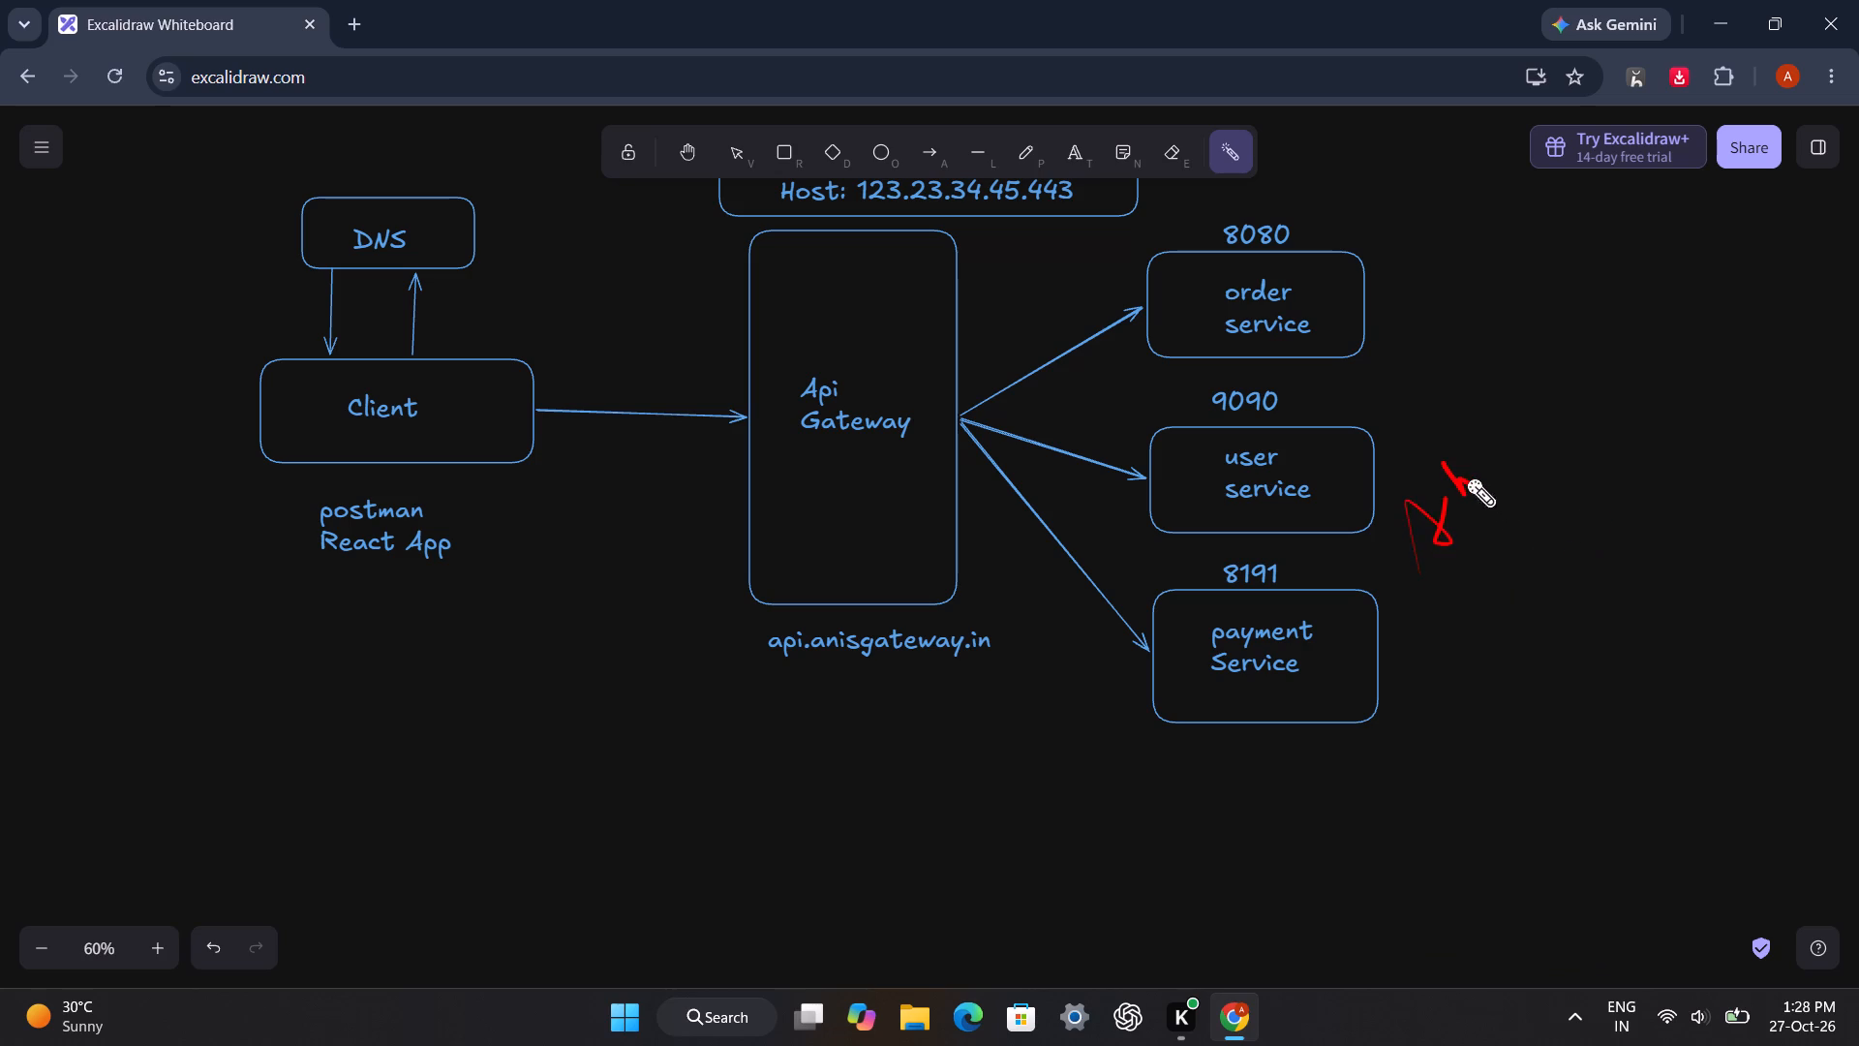
pyautogui.moveTo(1466, 477); pyautogui.dragTo(1624, 399)
# Underline the "api.anisgateway.in" address below the Api Gateway box with the Laser pointer and point on toward the services.
pyautogui.moveTo(689, 650); pyautogui.dragTo(700, 677)
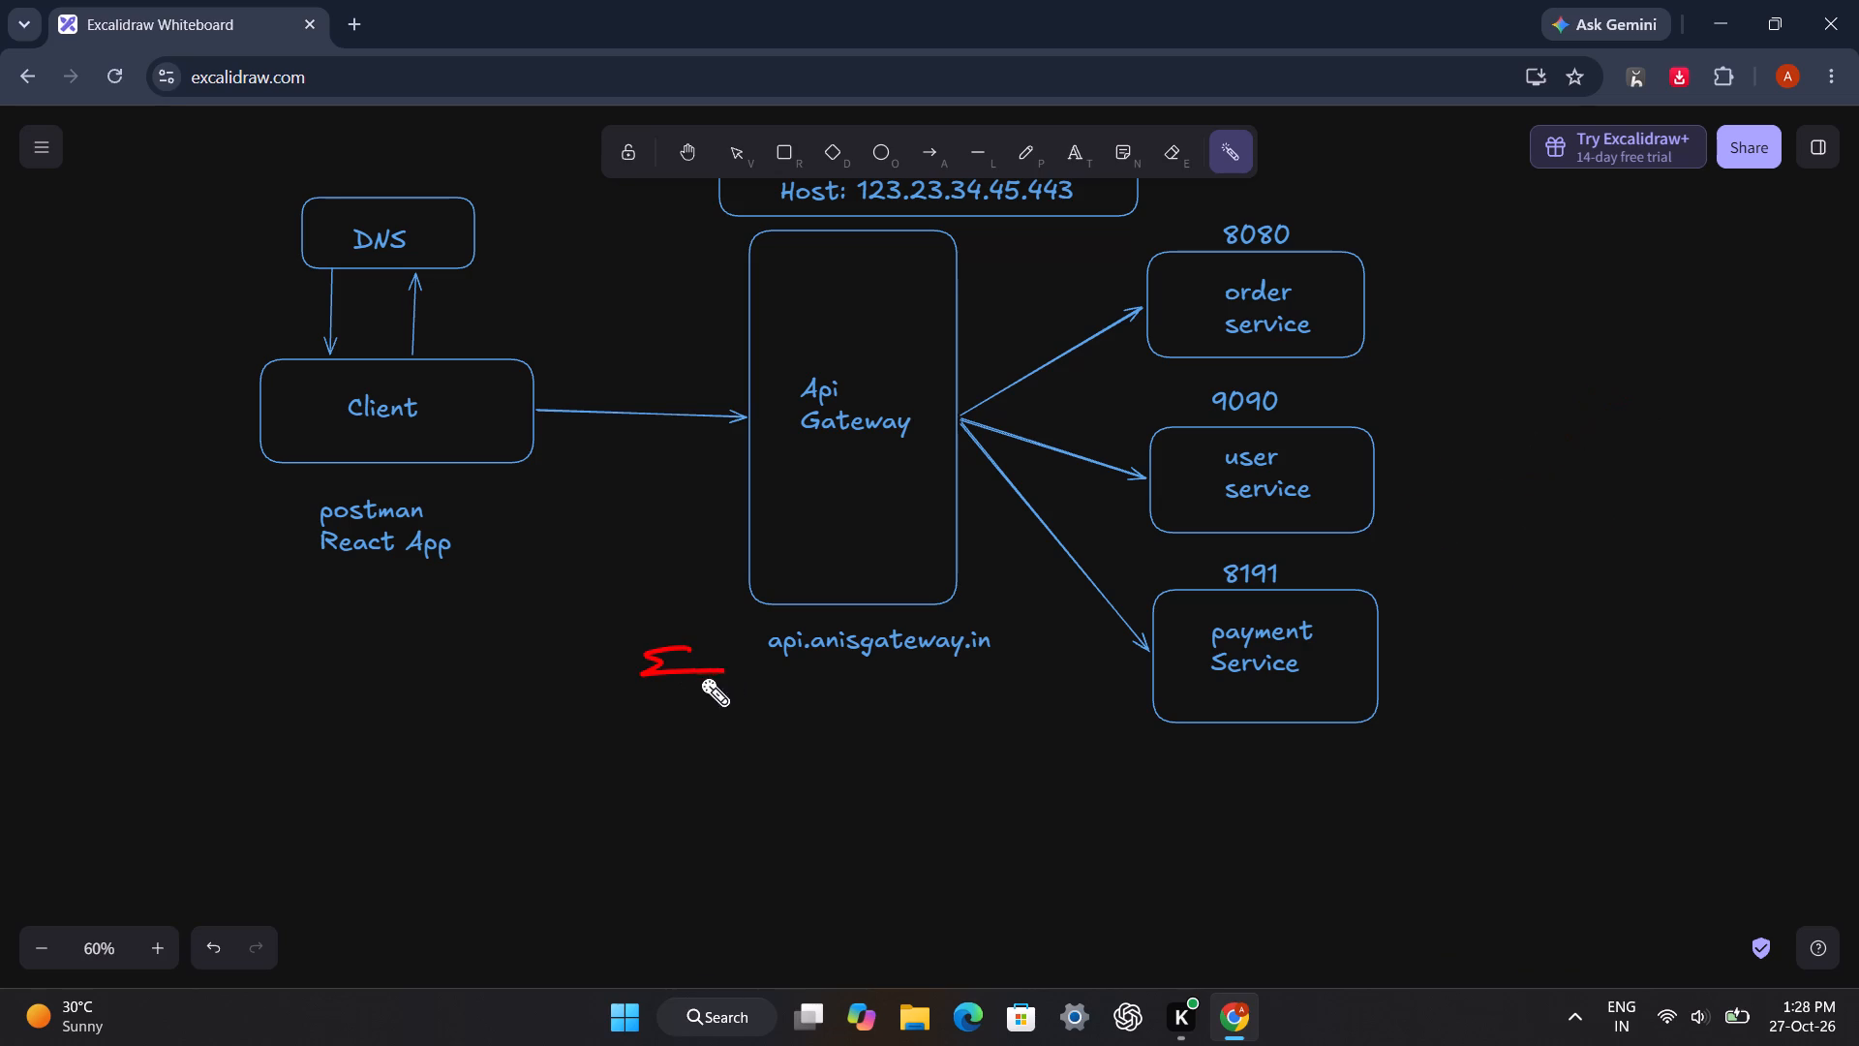
pyautogui.moveTo(700, 677); pyautogui.dragTo(942, 633)
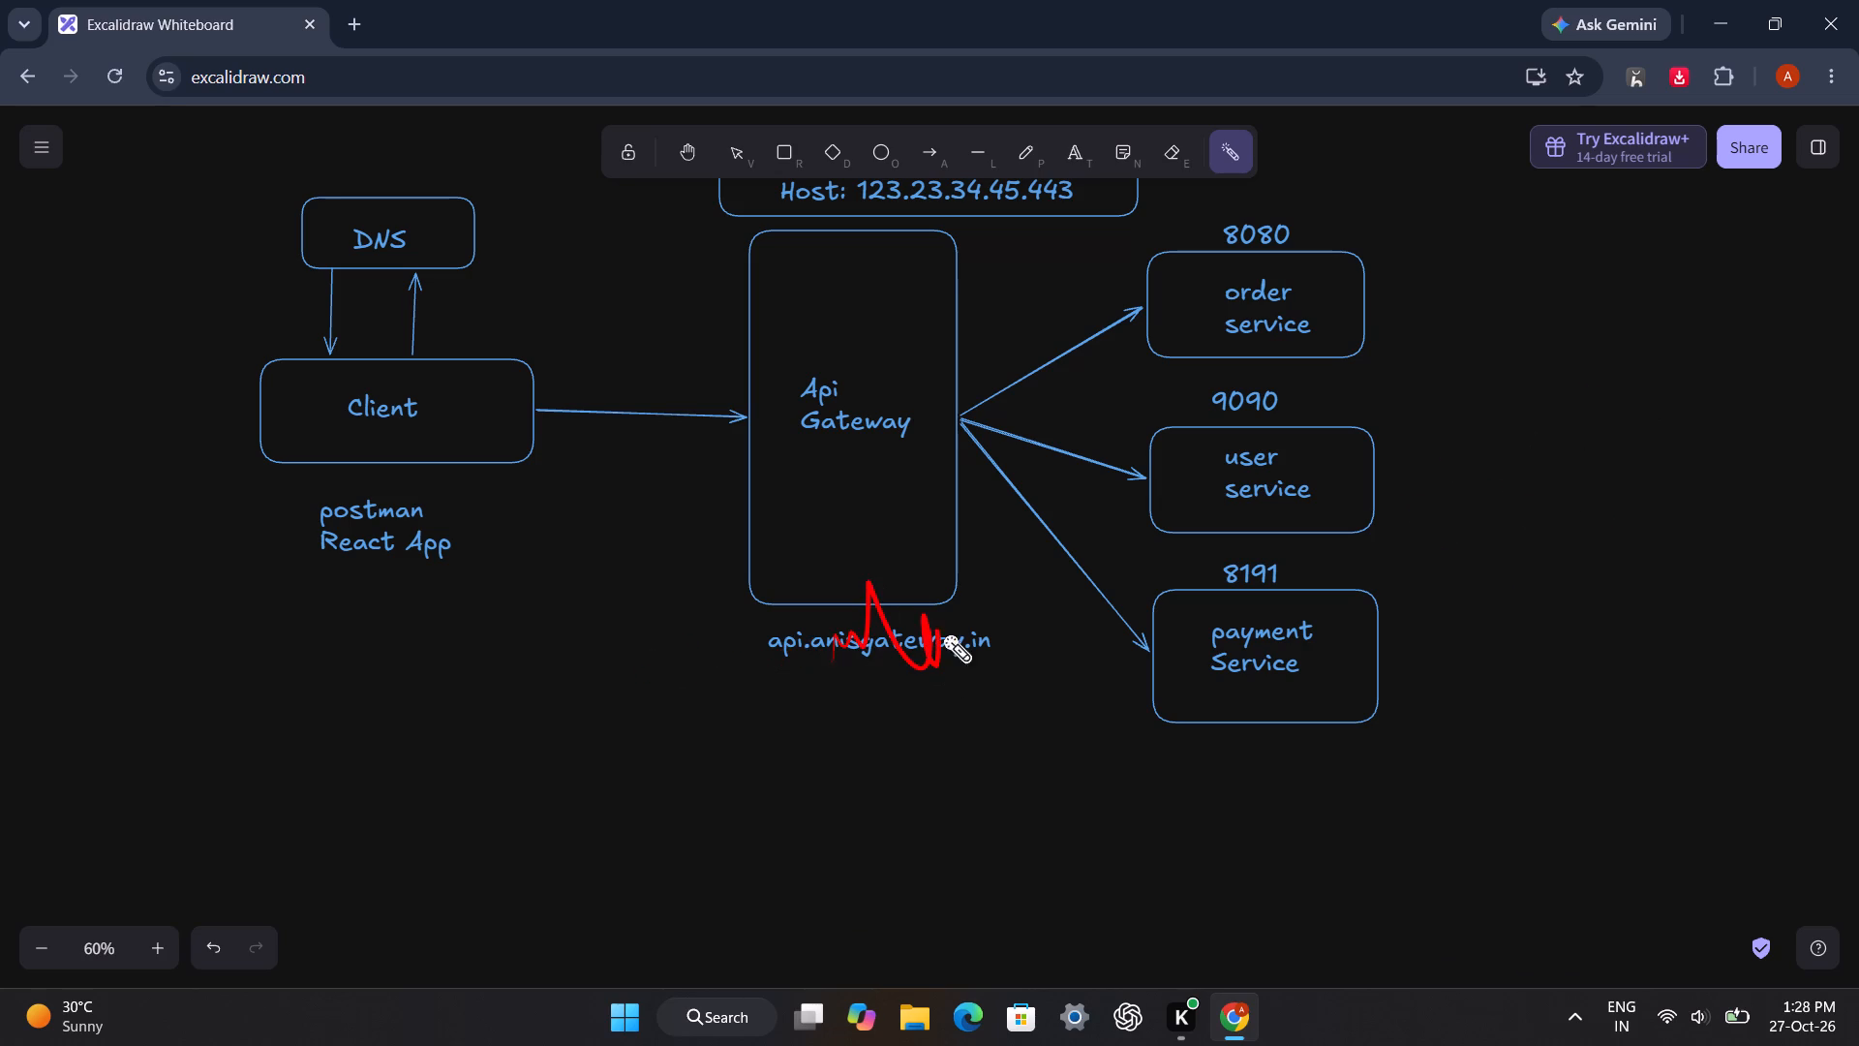
pyautogui.moveTo(942, 633); pyautogui.dragTo(966, 667)
pyautogui.moveTo(773, 702); pyautogui.dragTo(780, 708)
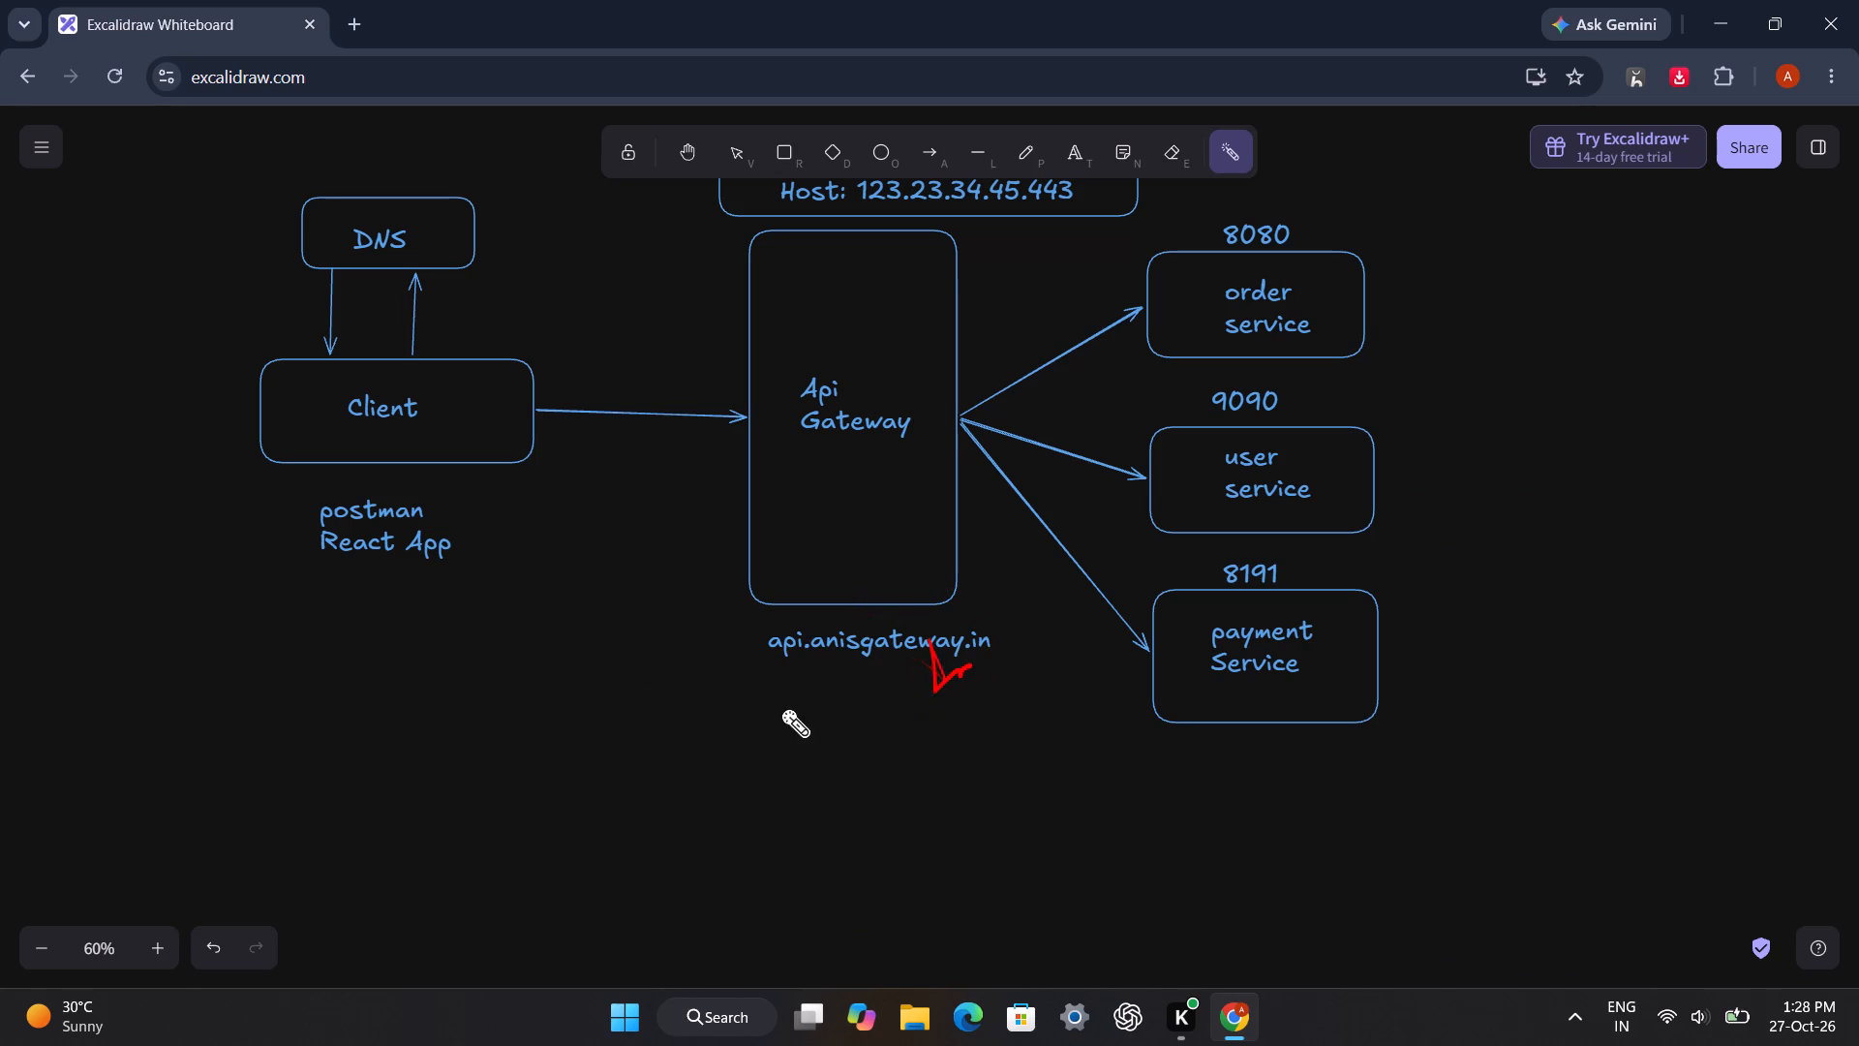
pyautogui.moveTo(780, 708); pyautogui.dragTo(995, 631)
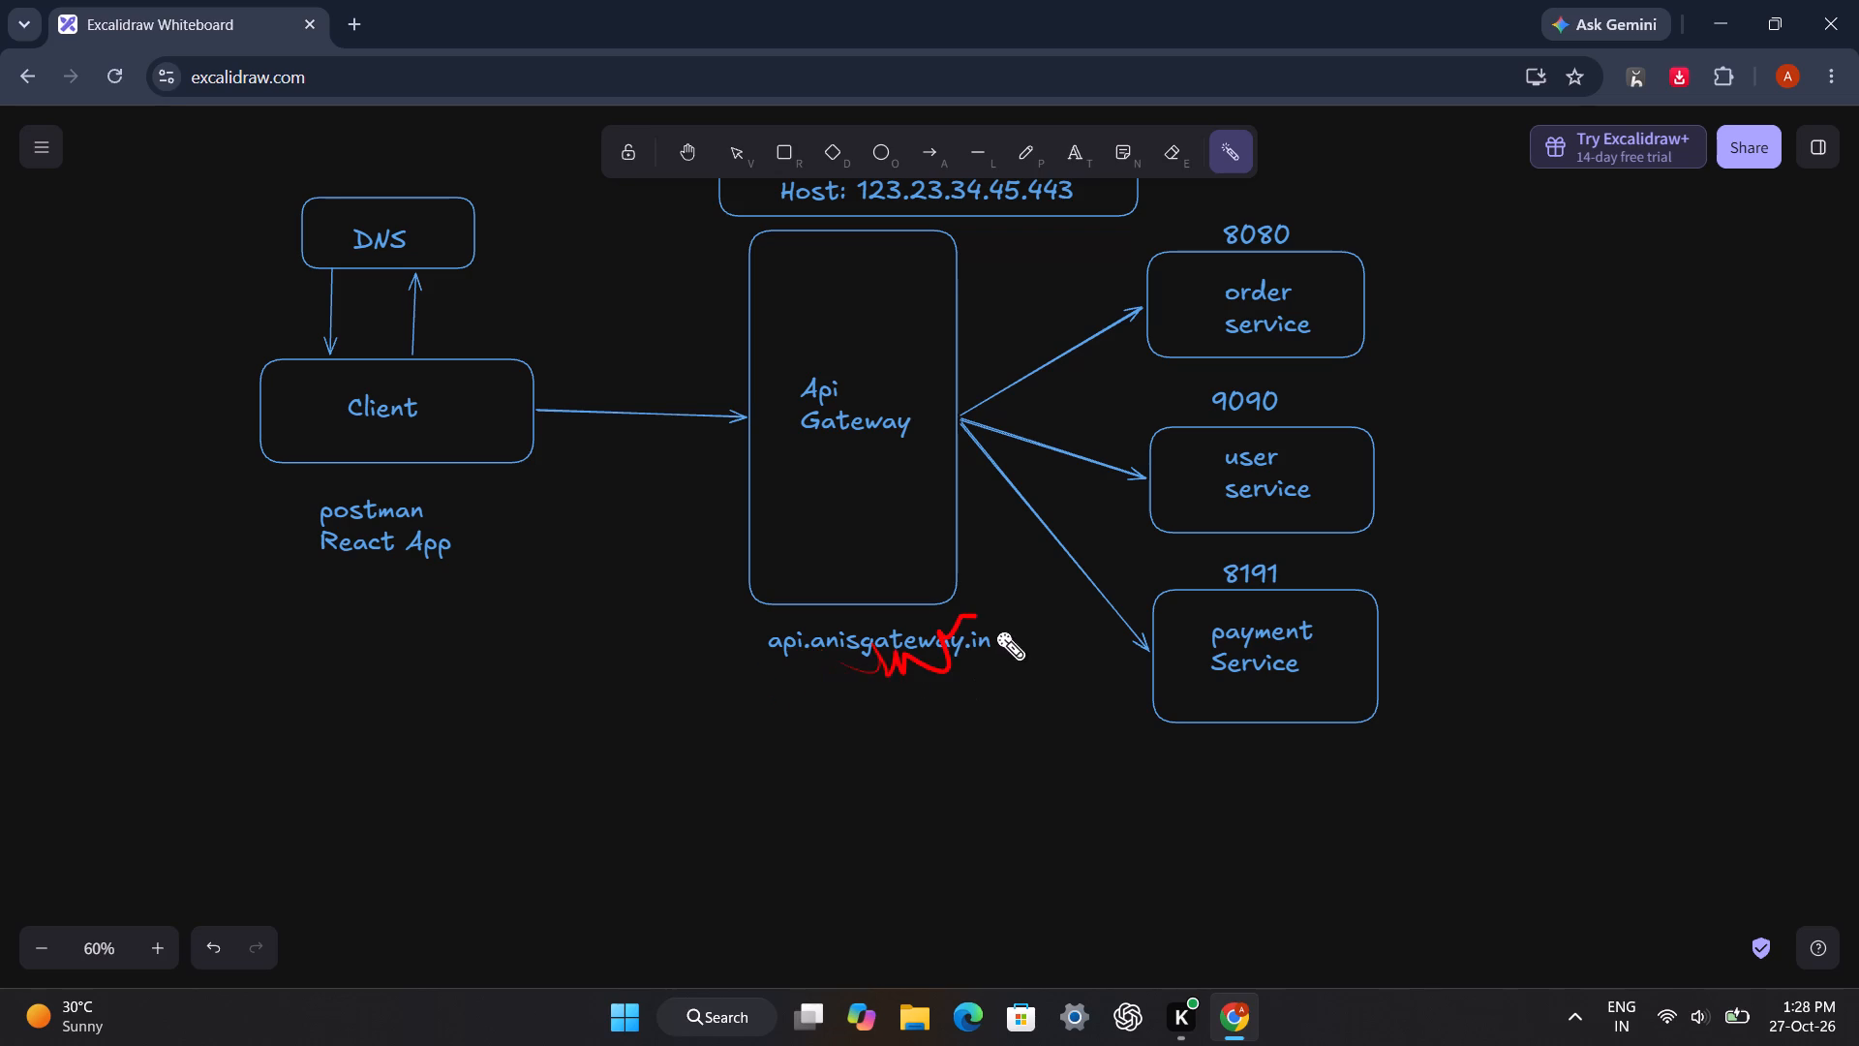
pyautogui.moveTo(995, 631); pyautogui.dragTo(1004, 618)
pyautogui.moveTo(996, 588); pyautogui.dragTo(1013, 575)
pyautogui.moveTo(1009, 540); pyautogui.dragTo(1148, 560)
# Circle the "Api Gateway" box repeatedly with the Laser pointer to emphasise its role between Client and the services.
pyautogui.moveTo(678, 539); pyautogui.dragTo(680, 540)
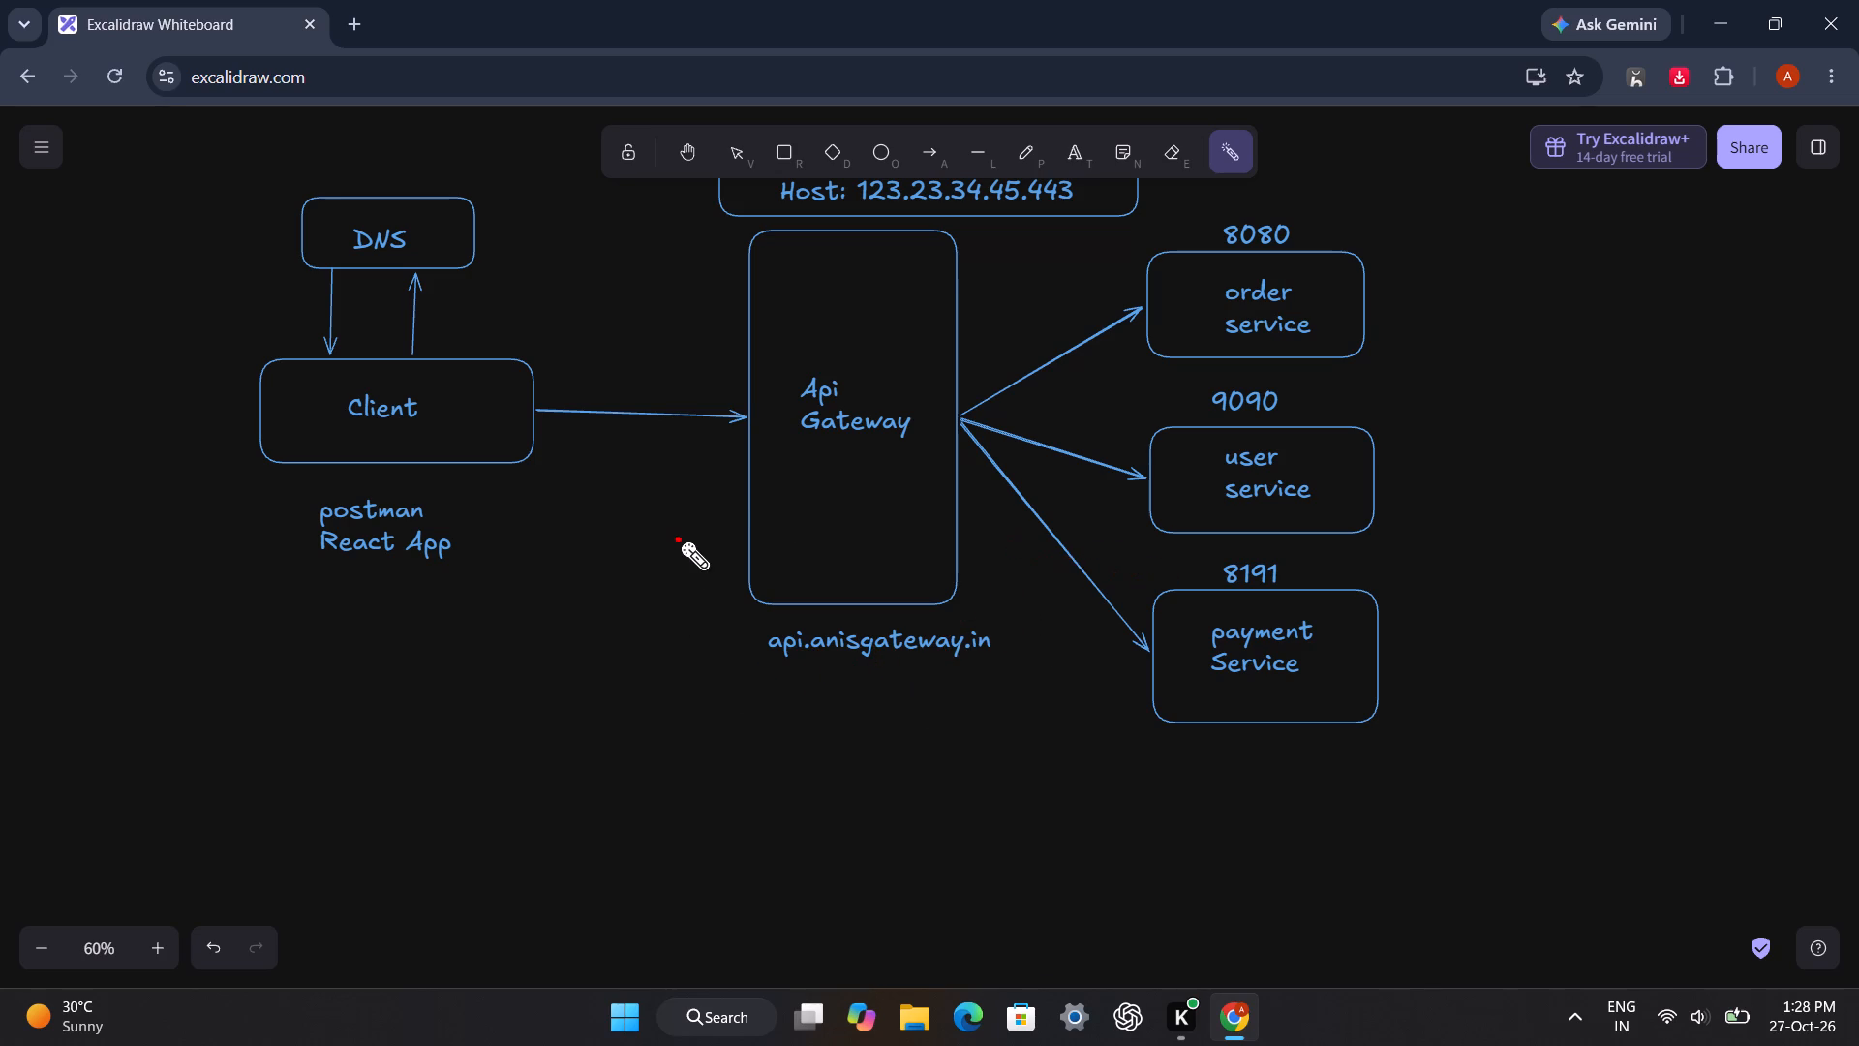
pyautogui.moveTo(680, 540); pyautogui.dragTo(1028, 416)
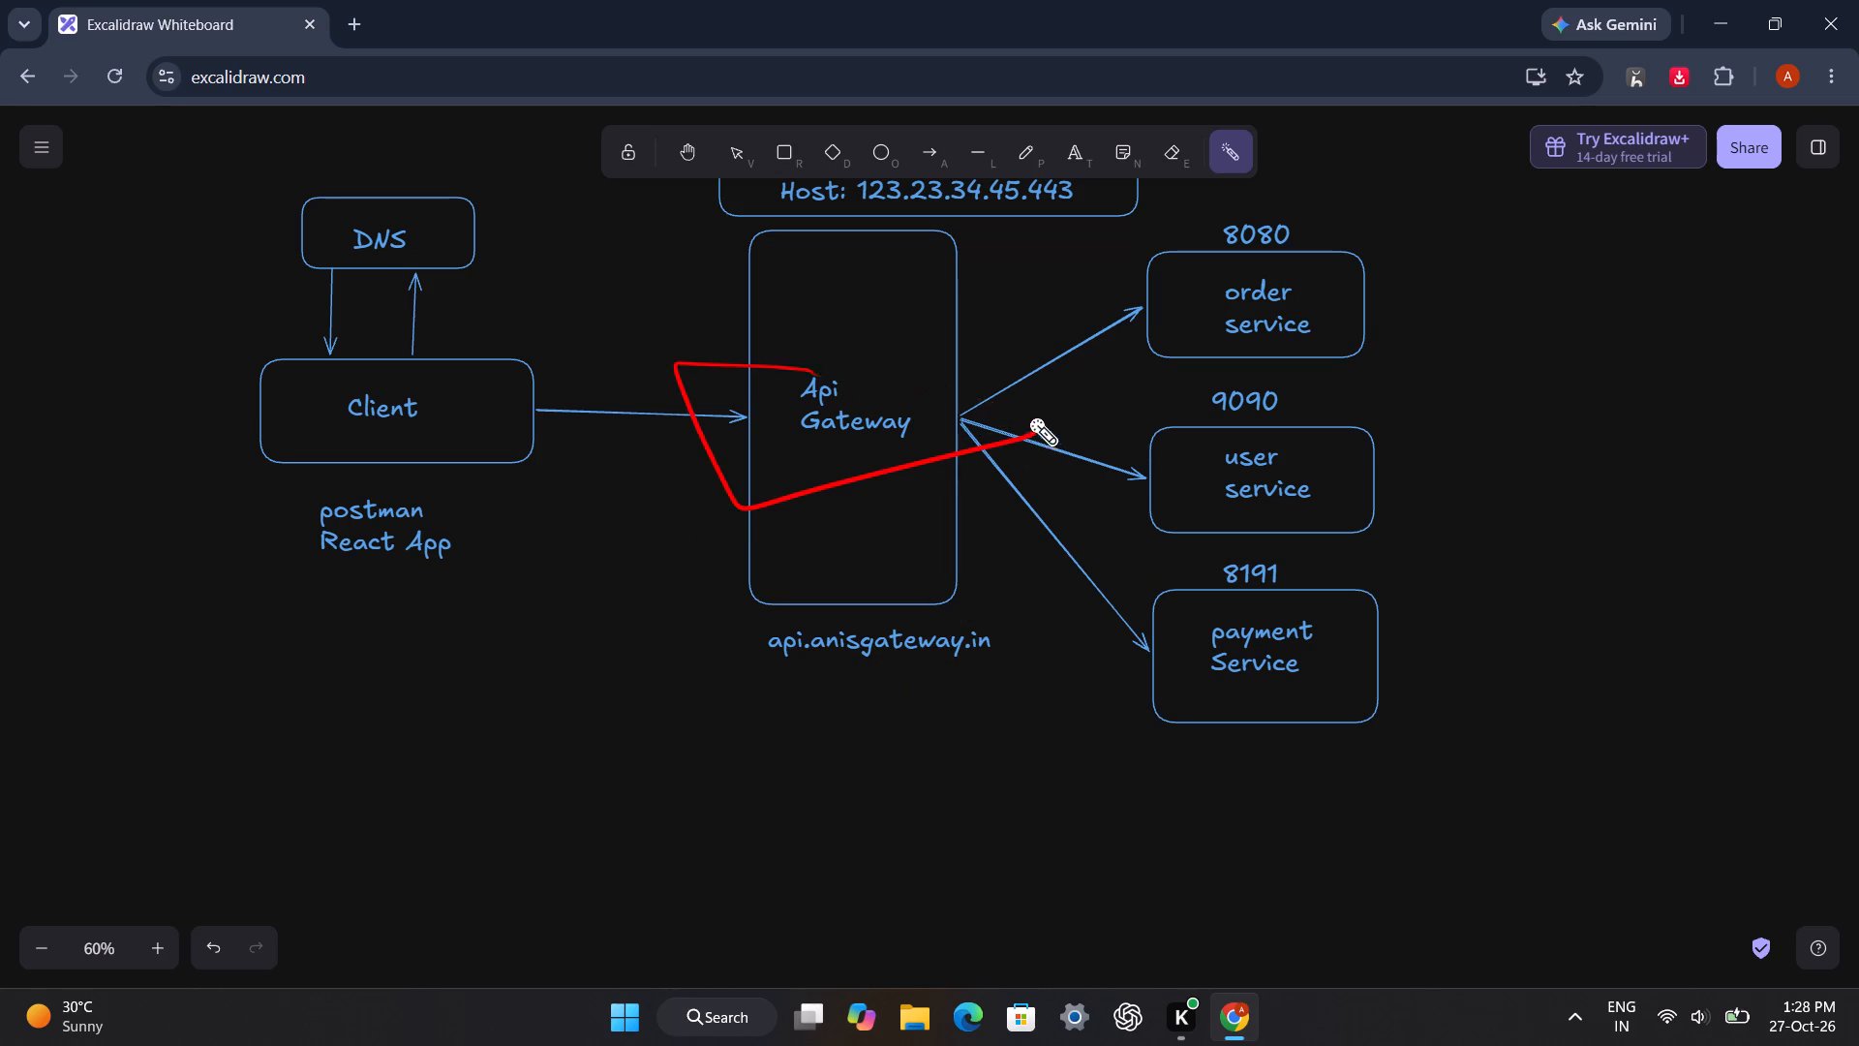
pyautogui.moveTo(1028, 416); pyautogui.dragTo(1061, 473)
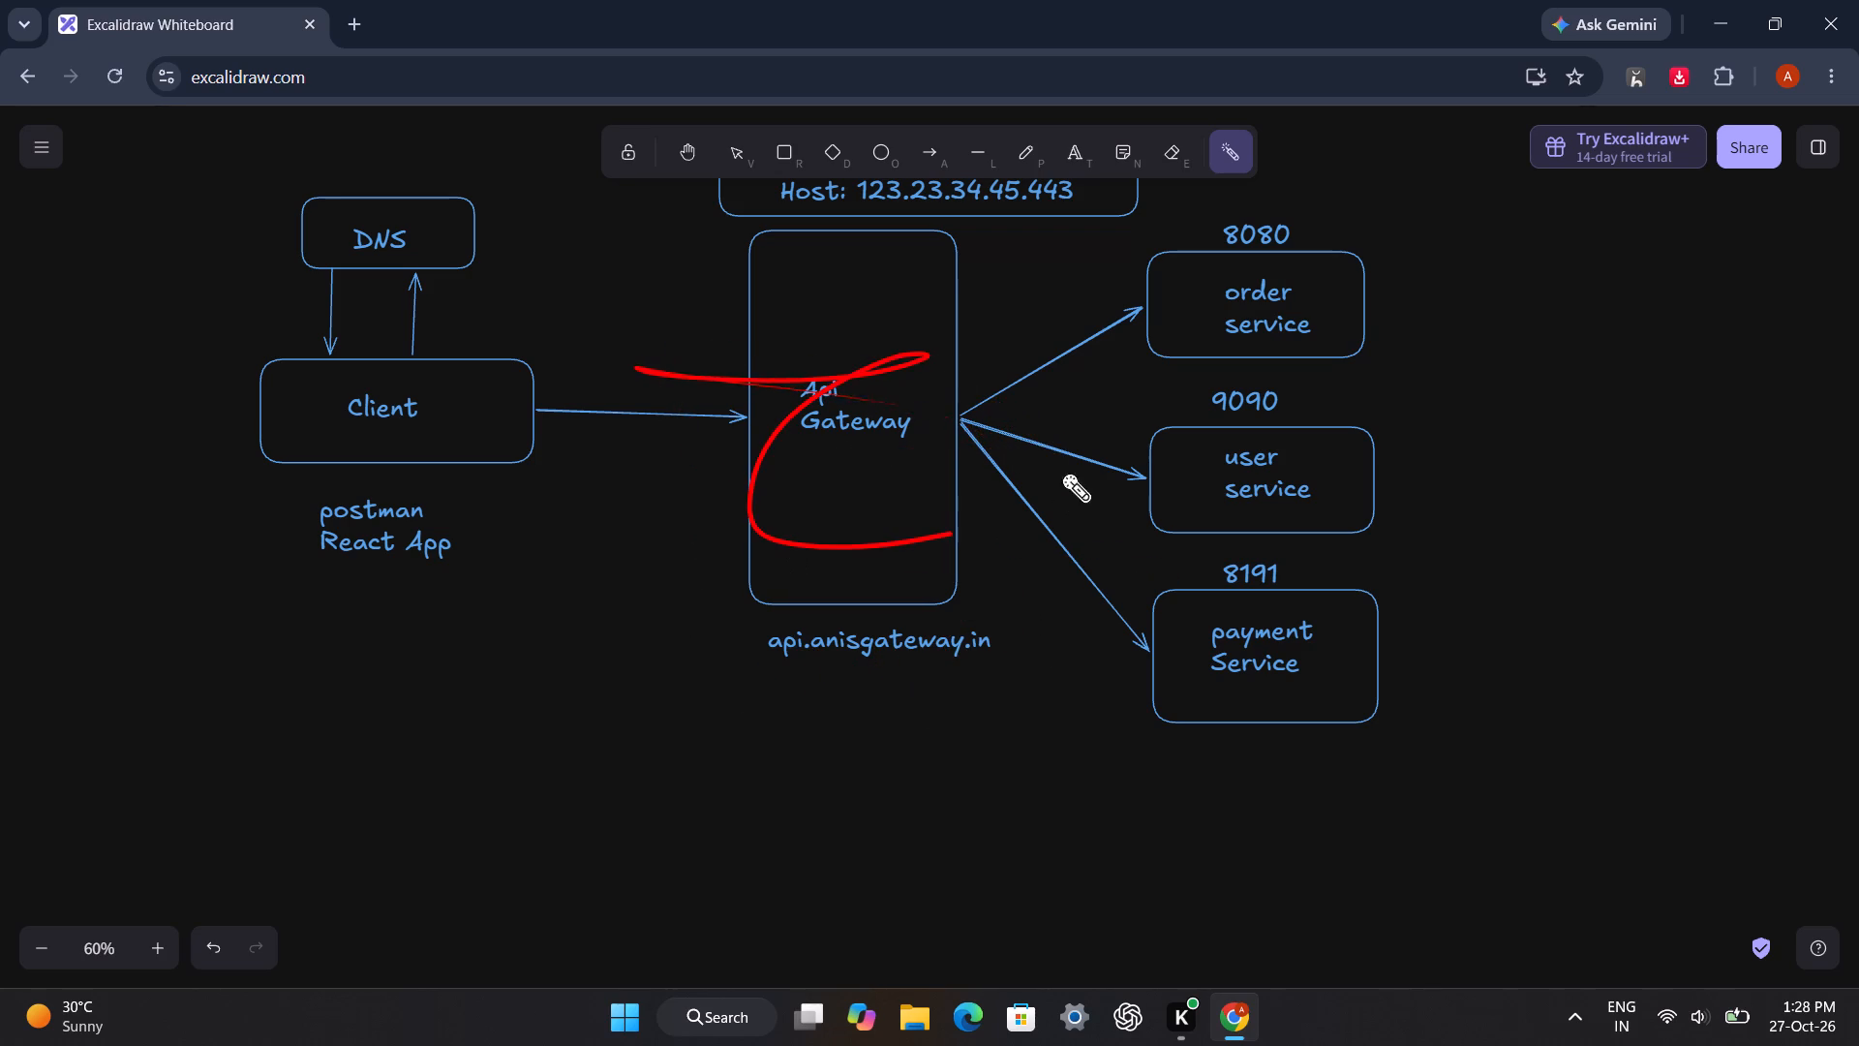
pyautogui.moveTo(1061, 473); pyautogui.dragTo(1242, 411)
pyautogui.moveTo(777, 336); pyautogui.dragTo(904, 538)
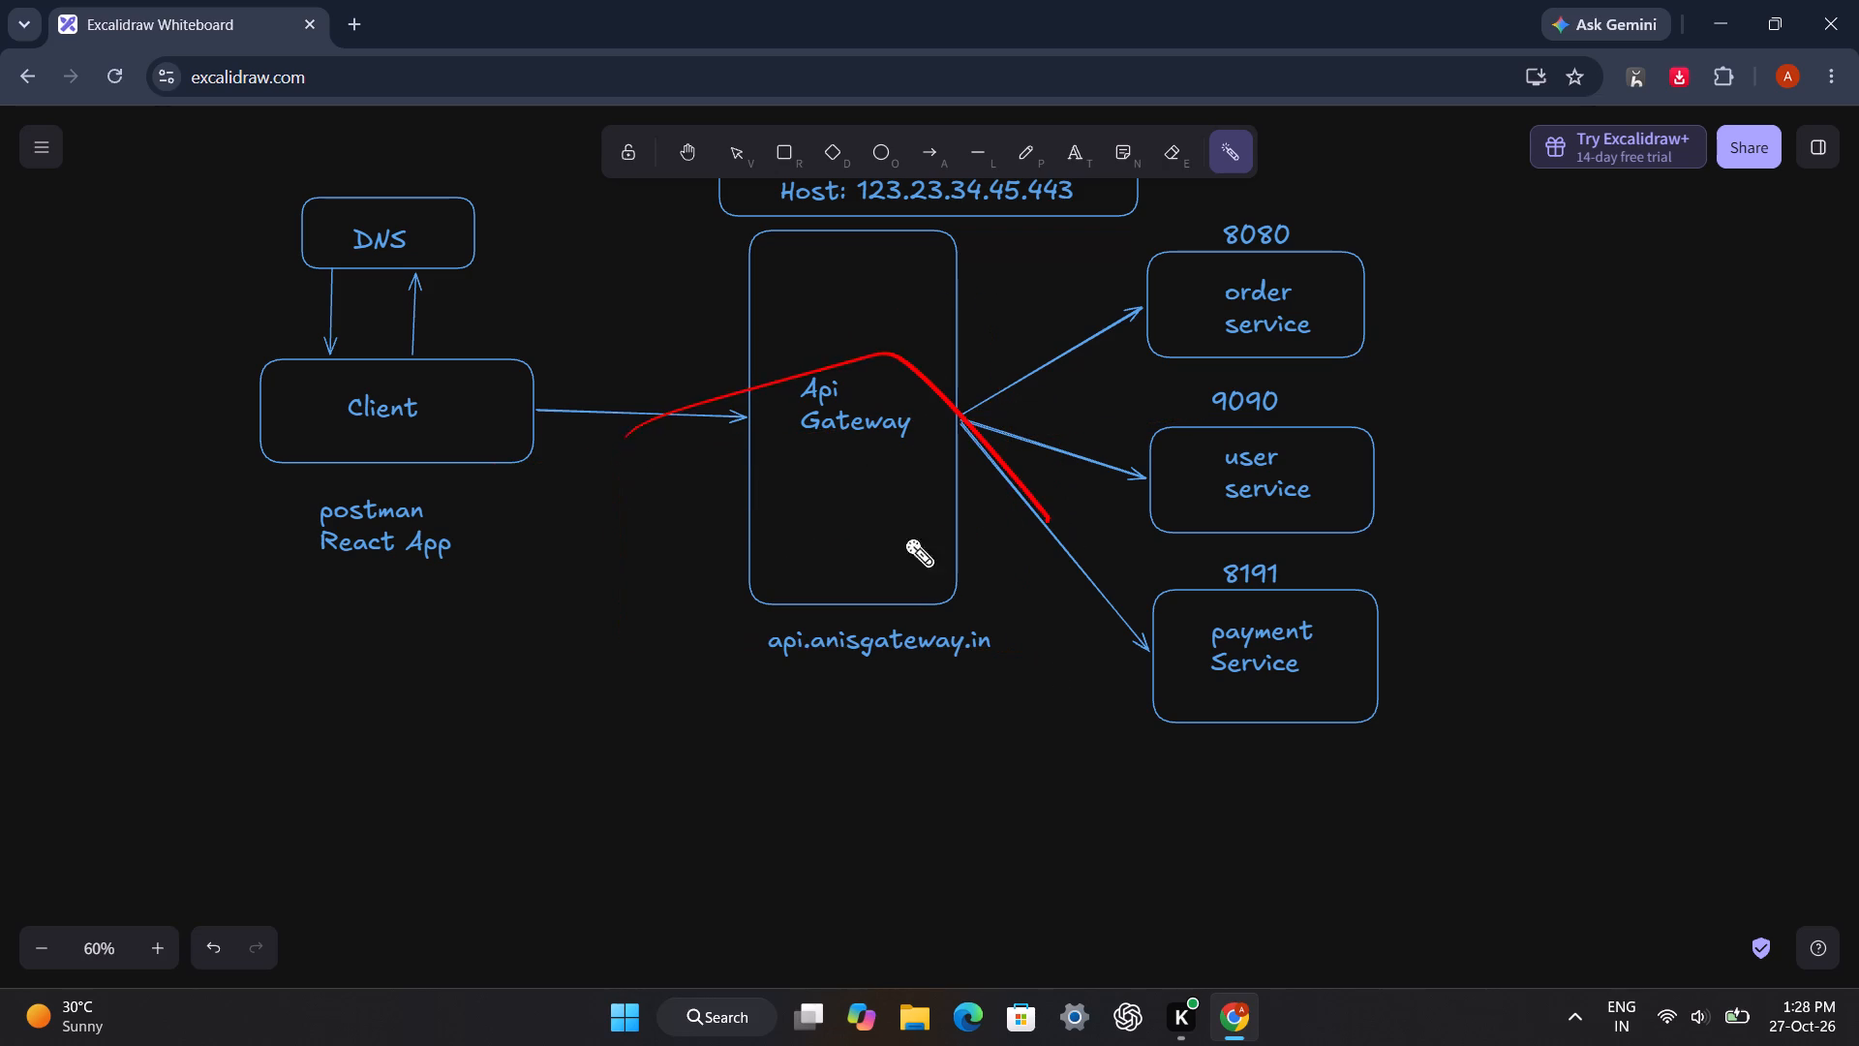
pyautogui.moveTo(904, 538); pyautogui.dragTo(874, 505)
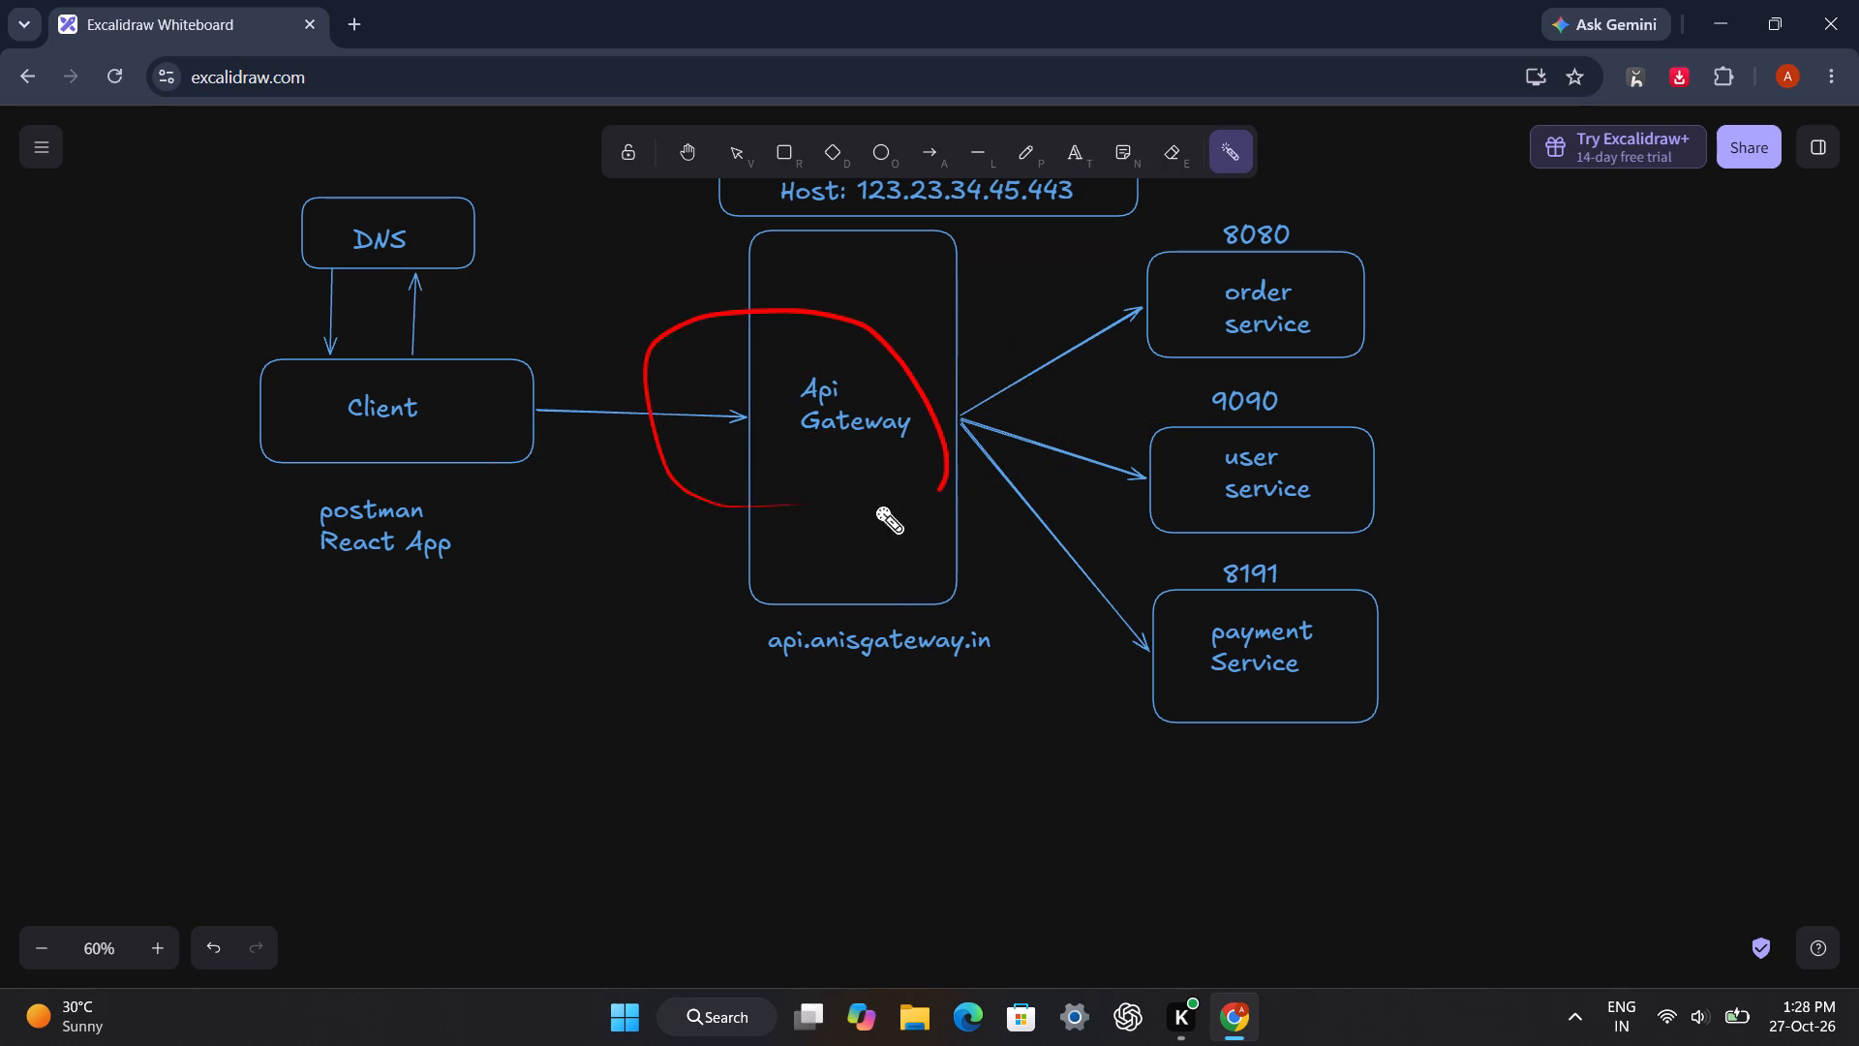
pyautogui.moveTo(874, 505); pyautogui.dragTo(673, 359)
pyautogui.moveTo(898, 305); pyautogui.dragTo(861, 328)
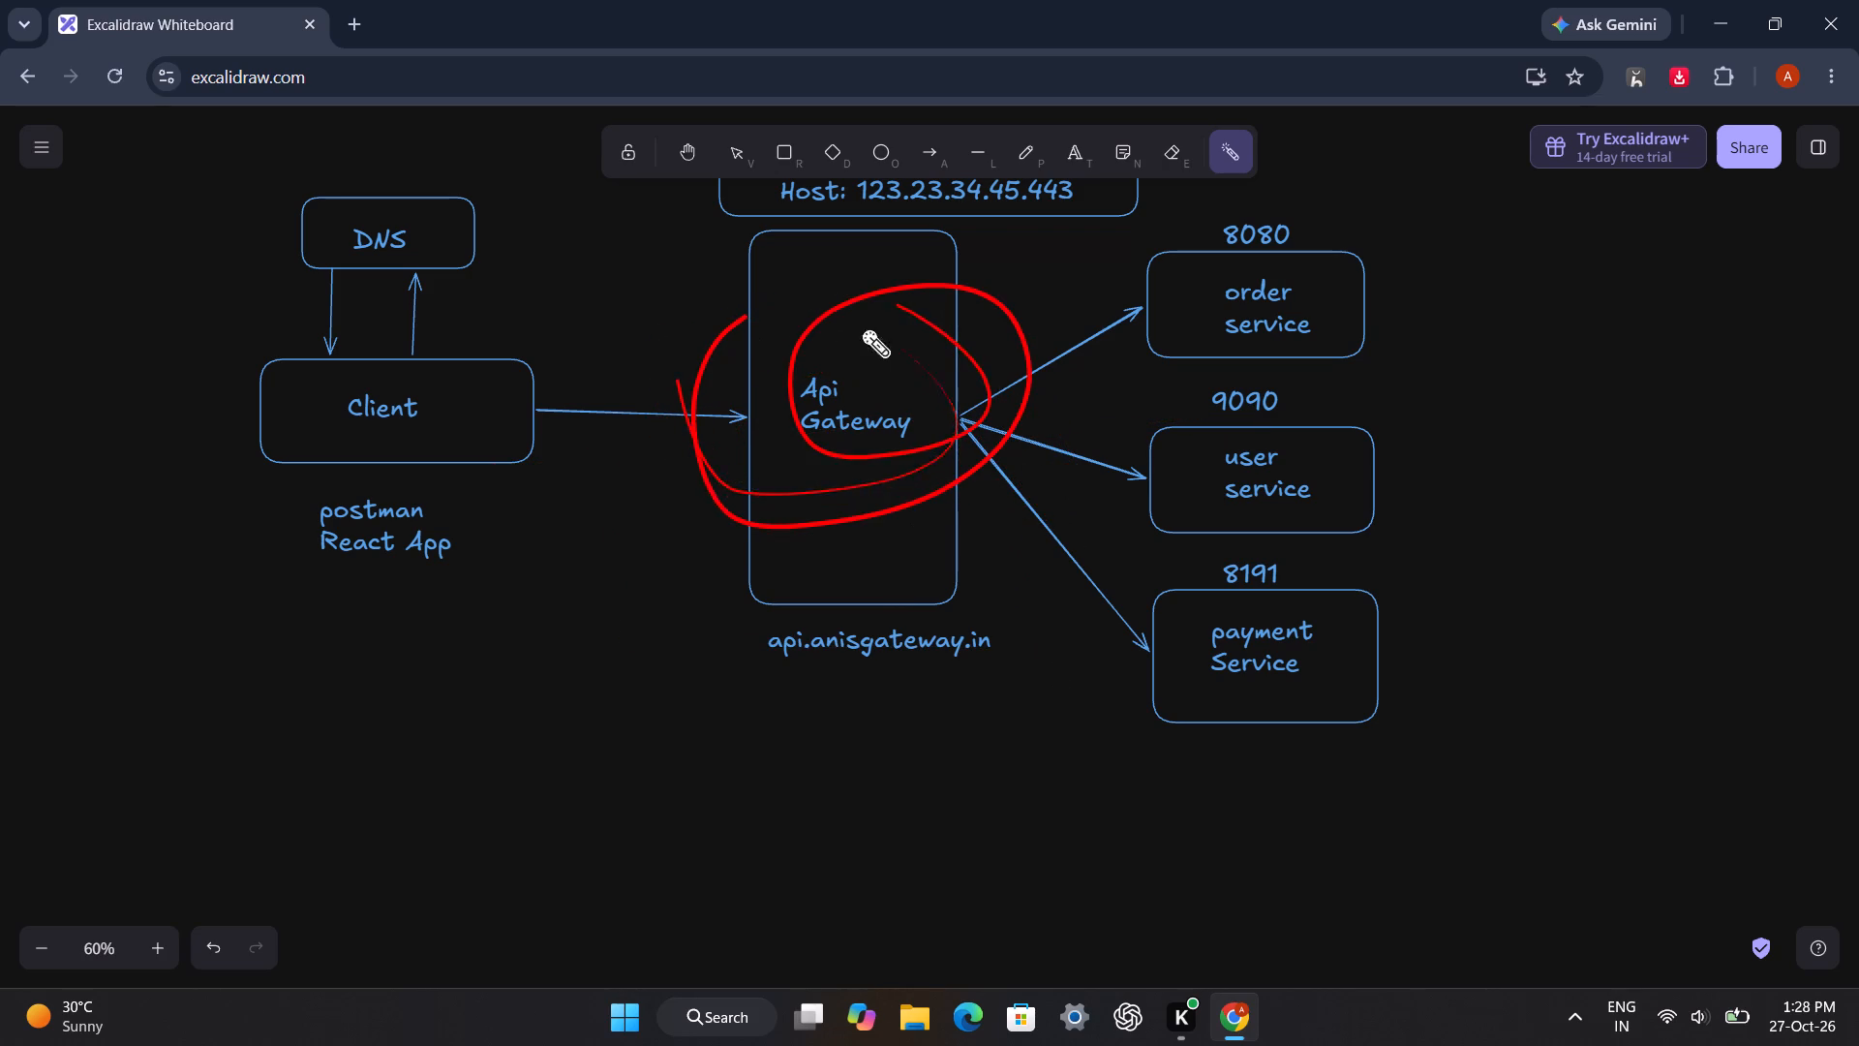
pyautogui.moveTo(861, 328); pyautogui.dragTo(808, 433)
pyautogui.moveTo(496, 709); pyautogui.dragTo(690, 504)
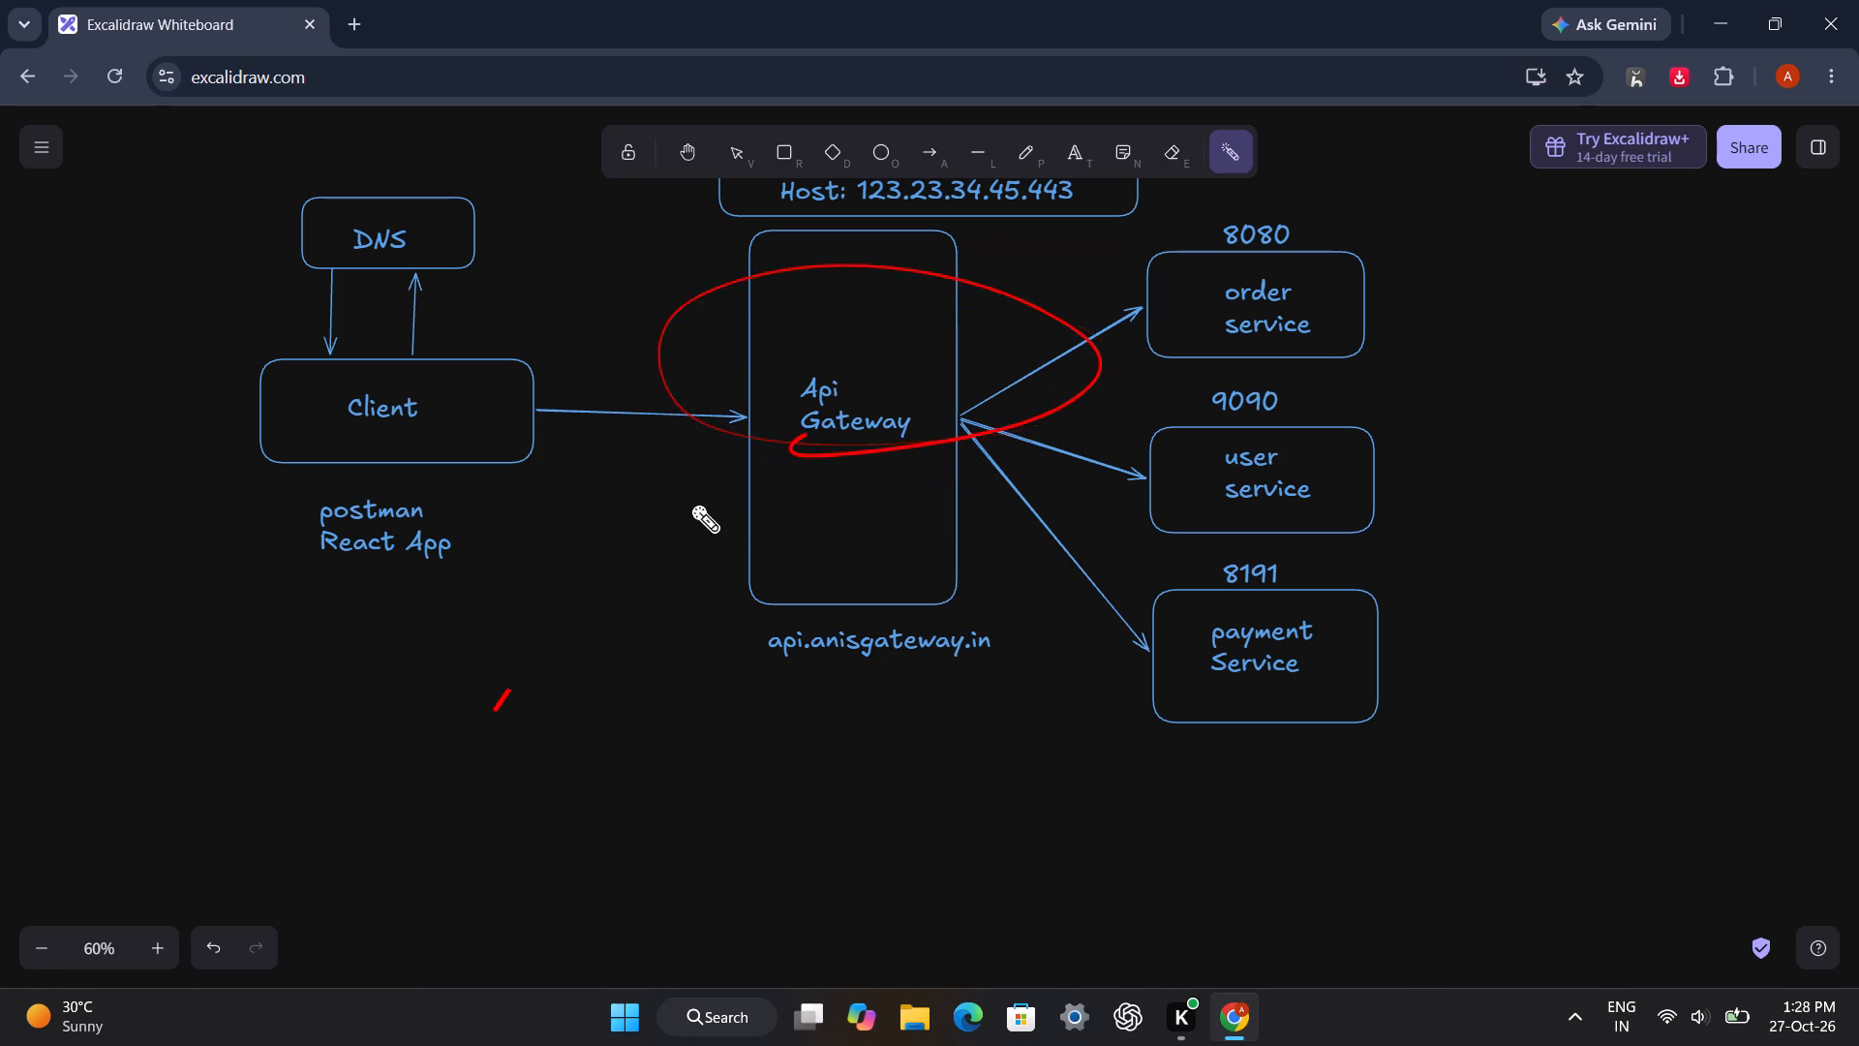
pyautogui.moveTo(690, 504); pyautogui.dragTo(733, 571)
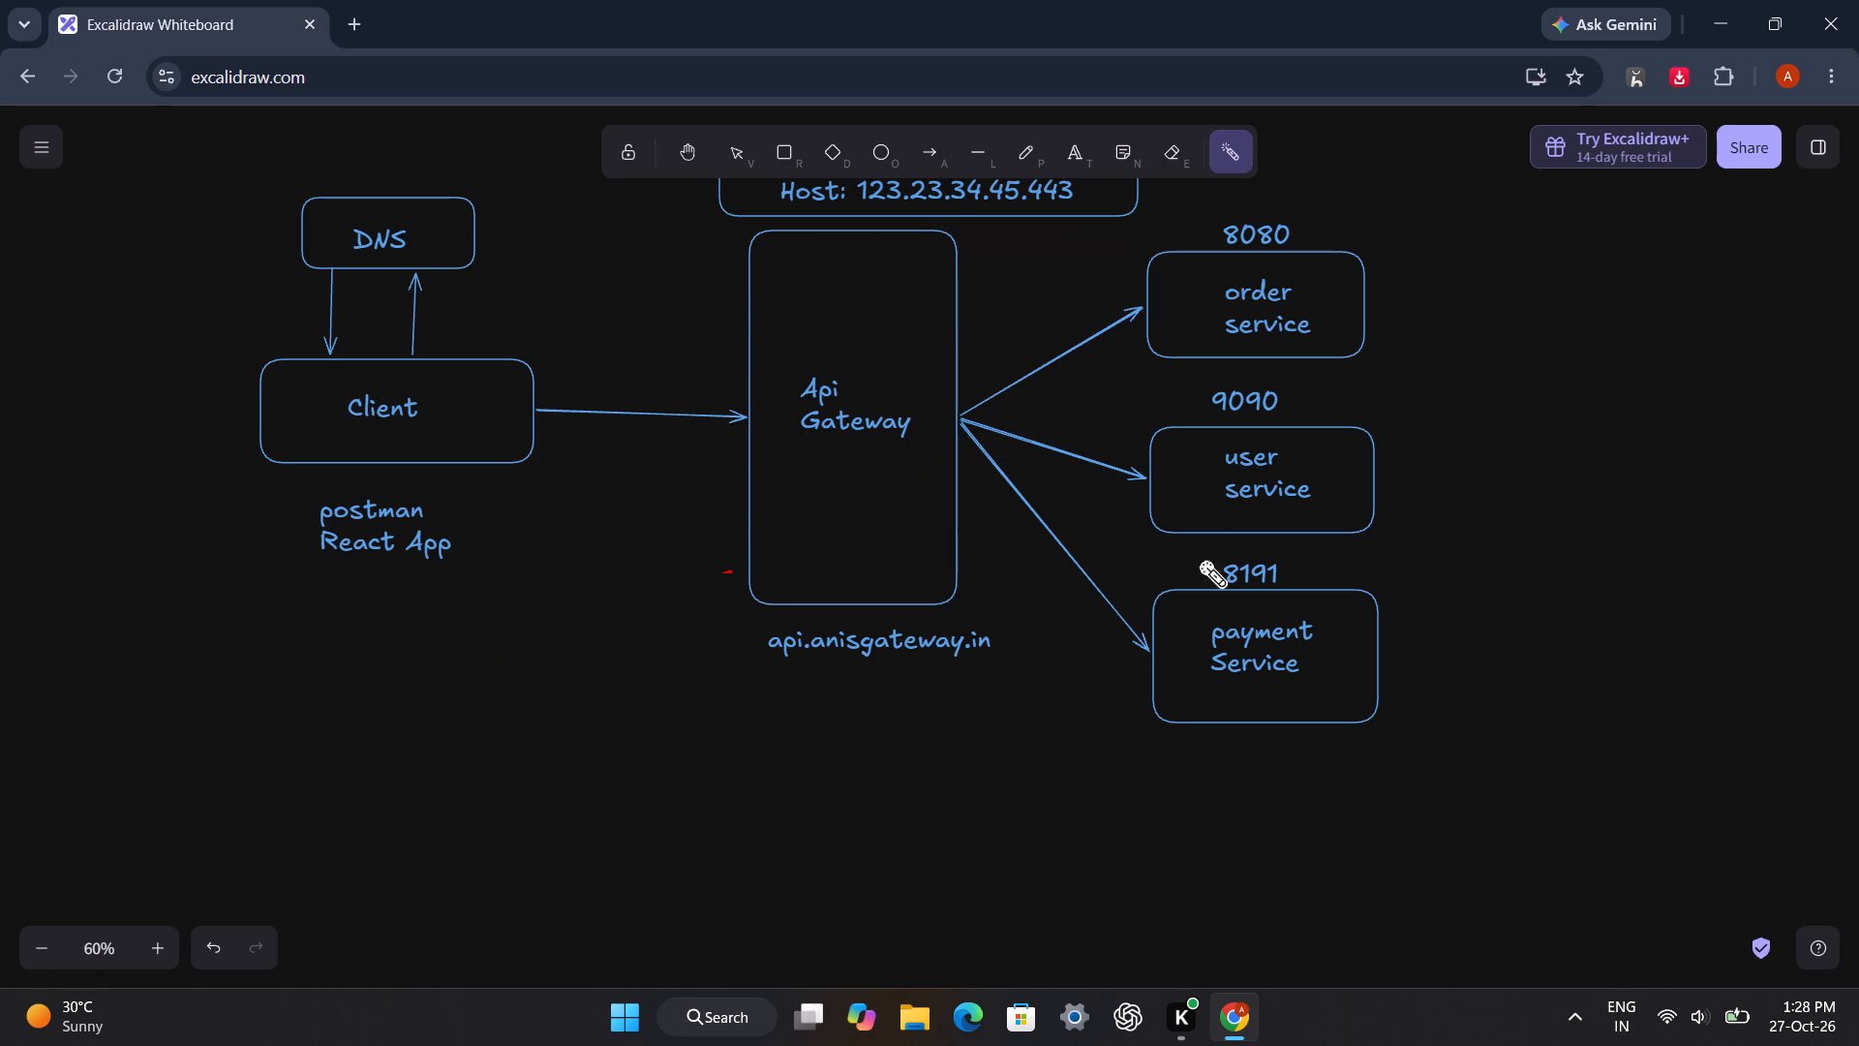
# Loop the Laser pointer around the whole diagram, from DNS and Client to the three services, to present the overall architecture.
pyautogui.moveTo(1059, 845); pyautogui.dragTo(1199, 602)
pyautogui.moveTo(170, 143); pyautogui.dragTo(344, 854)
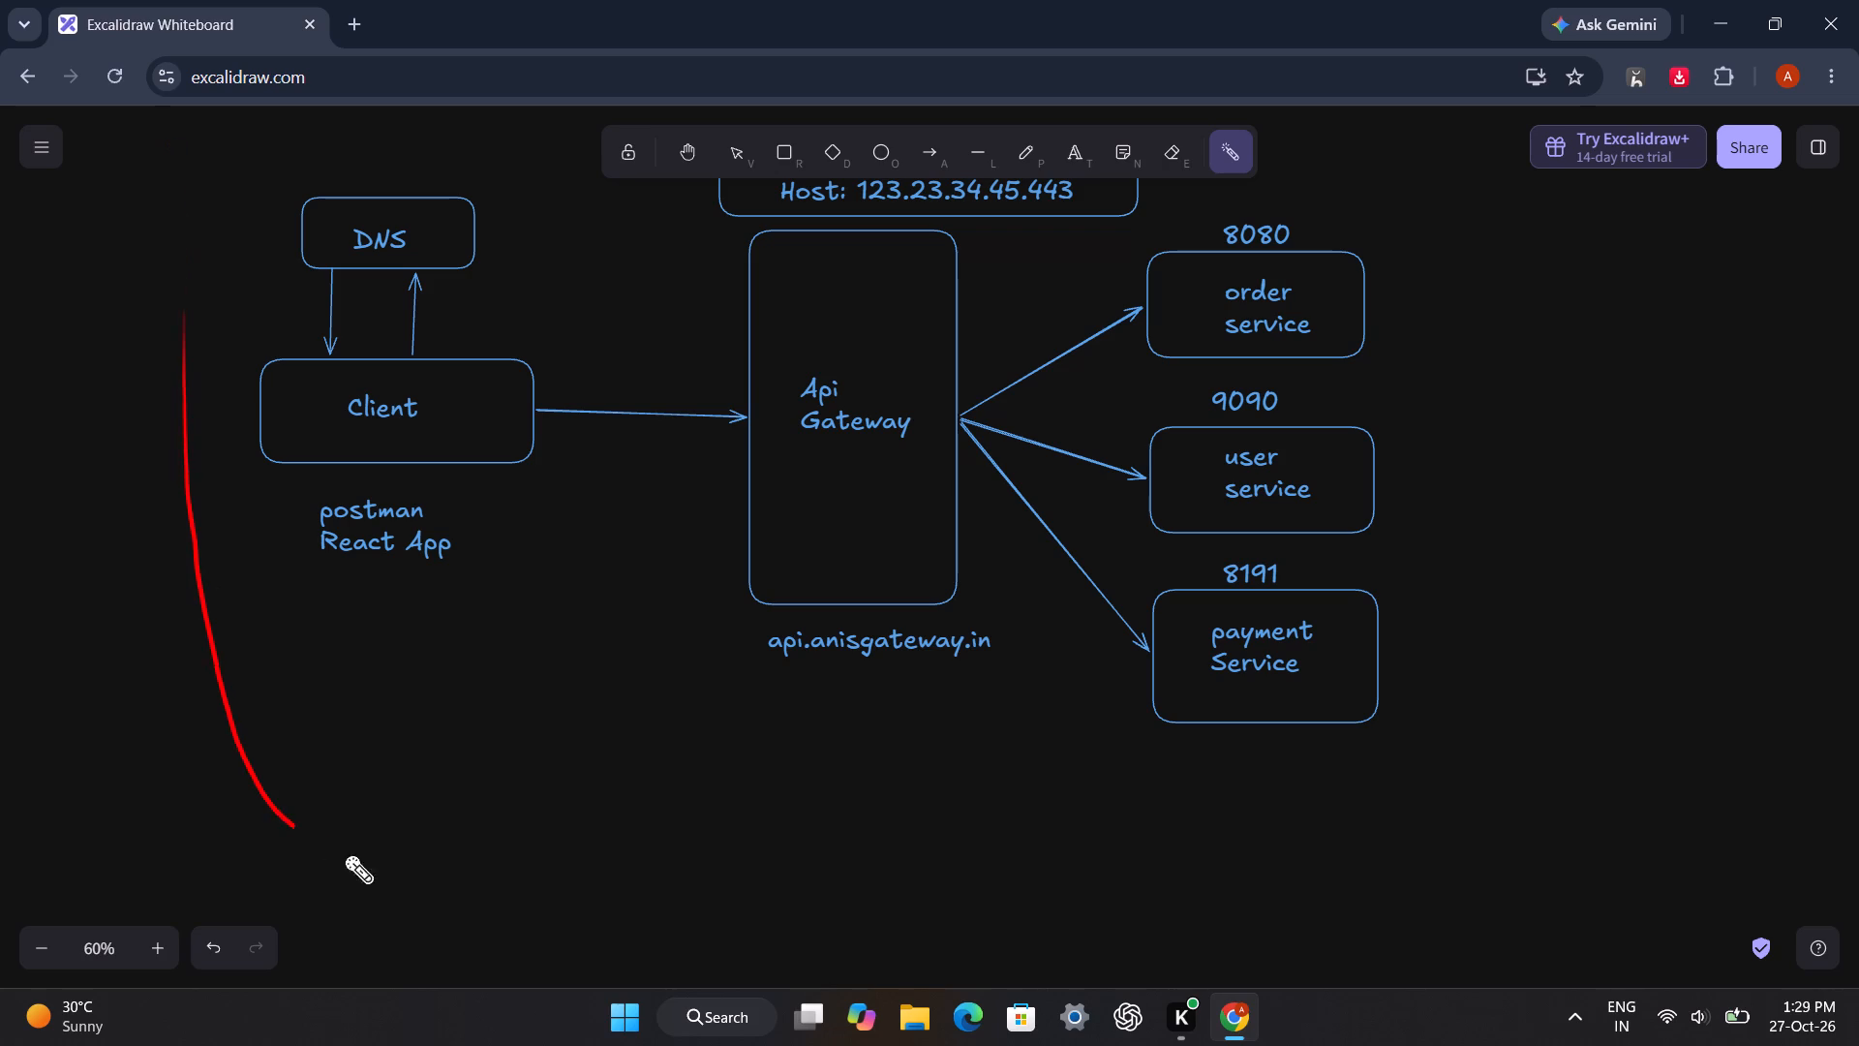
pyautogui.moveTo(344, 854); pyautogui.dragTo(1449, 291)
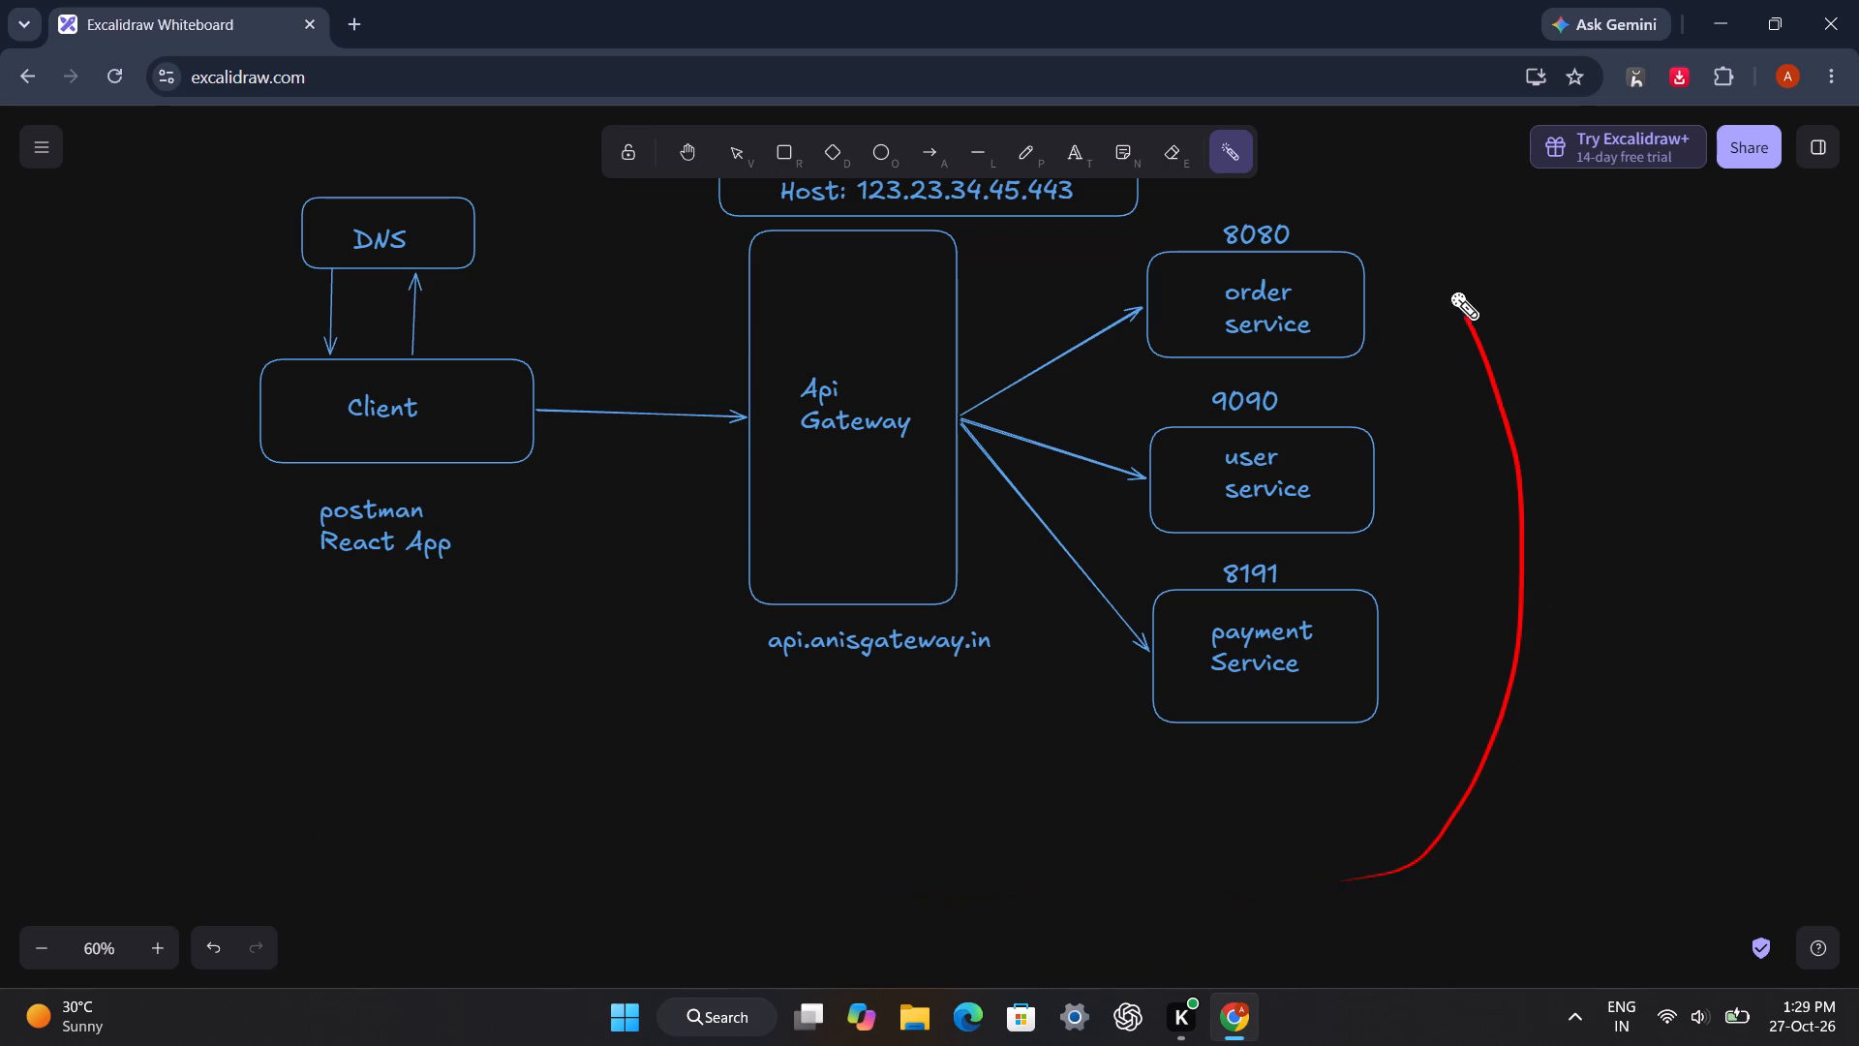
pyautogui.moveTo(1449, 291); pyautogui.dragTo(1423, 331)
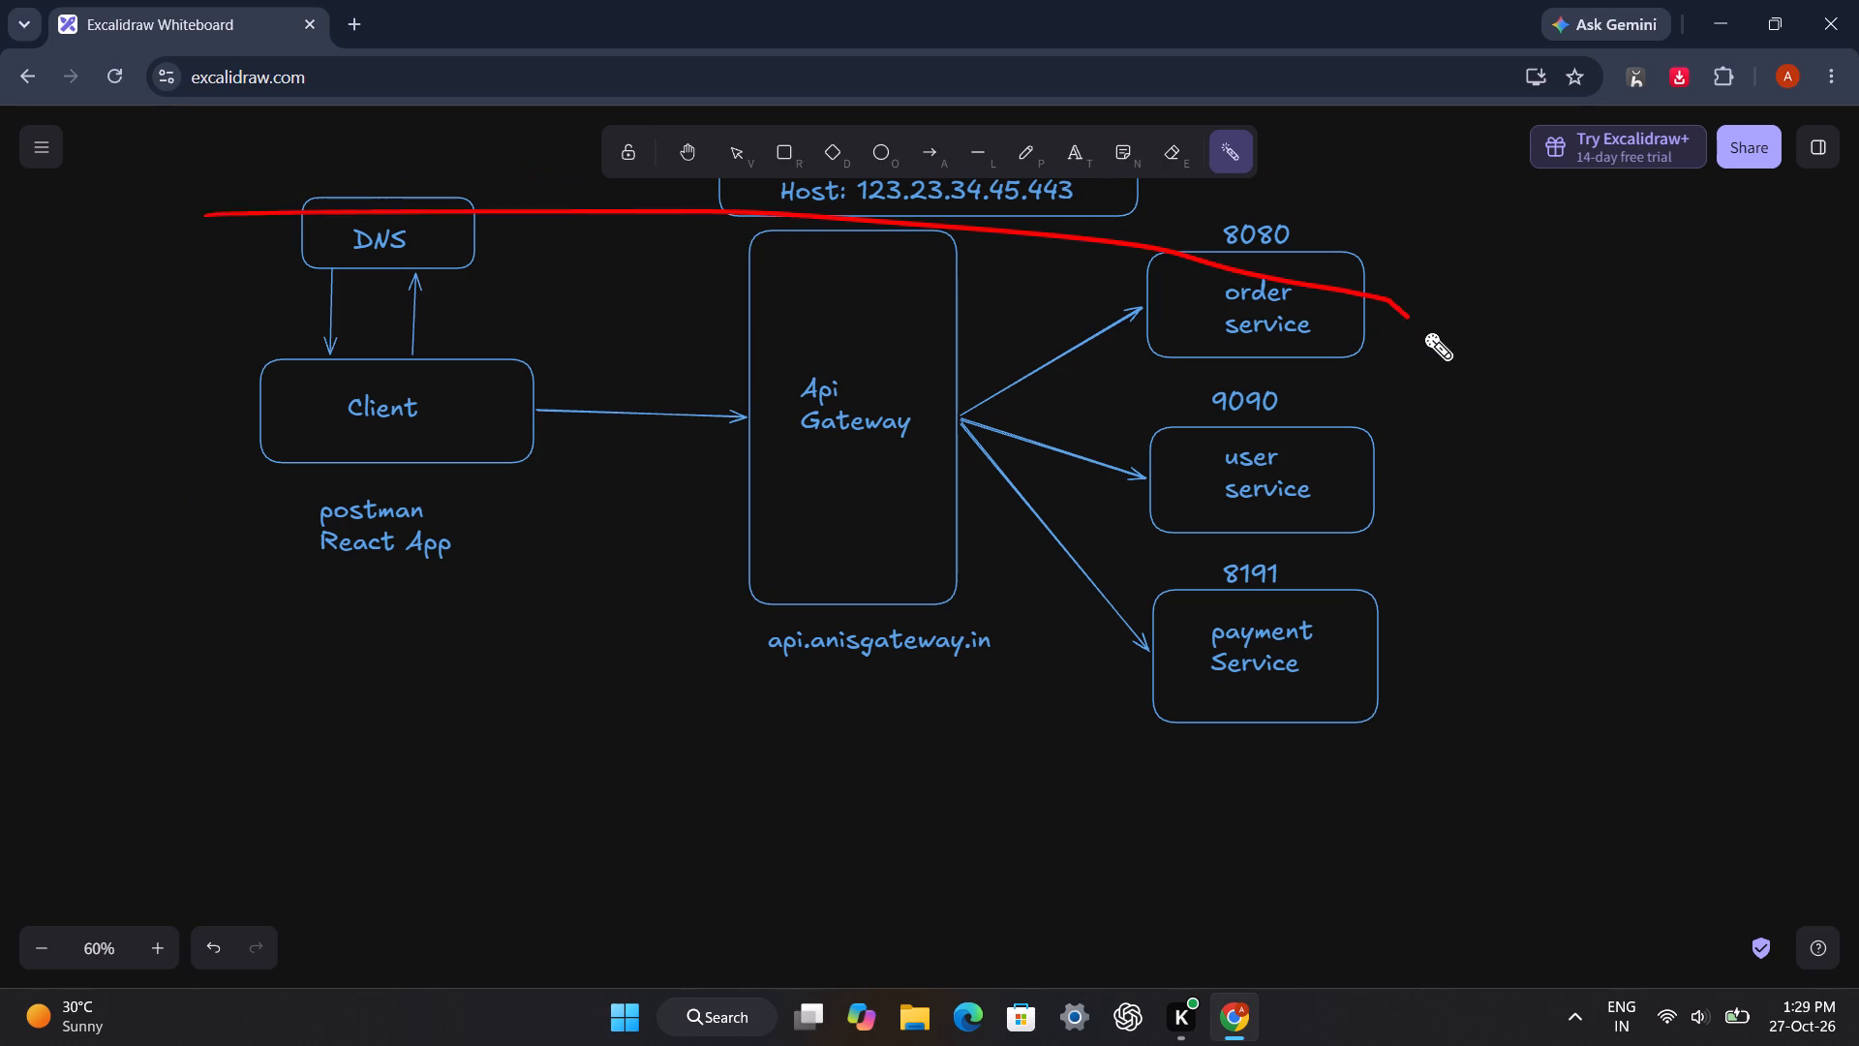
pyautogui.moveTo(1423, 331); pyautogui.dragTo(1571, 547)
# Sweep the Laser pointer through the space below the Api Gateway toward the payment Service and on beyond the services.
pyautogui.moveTo(476, 806); pyautogui.dragTo(1190, 360)
pyautogui.moveTo(941, 788); pyautogui.dragTo(877, 636)
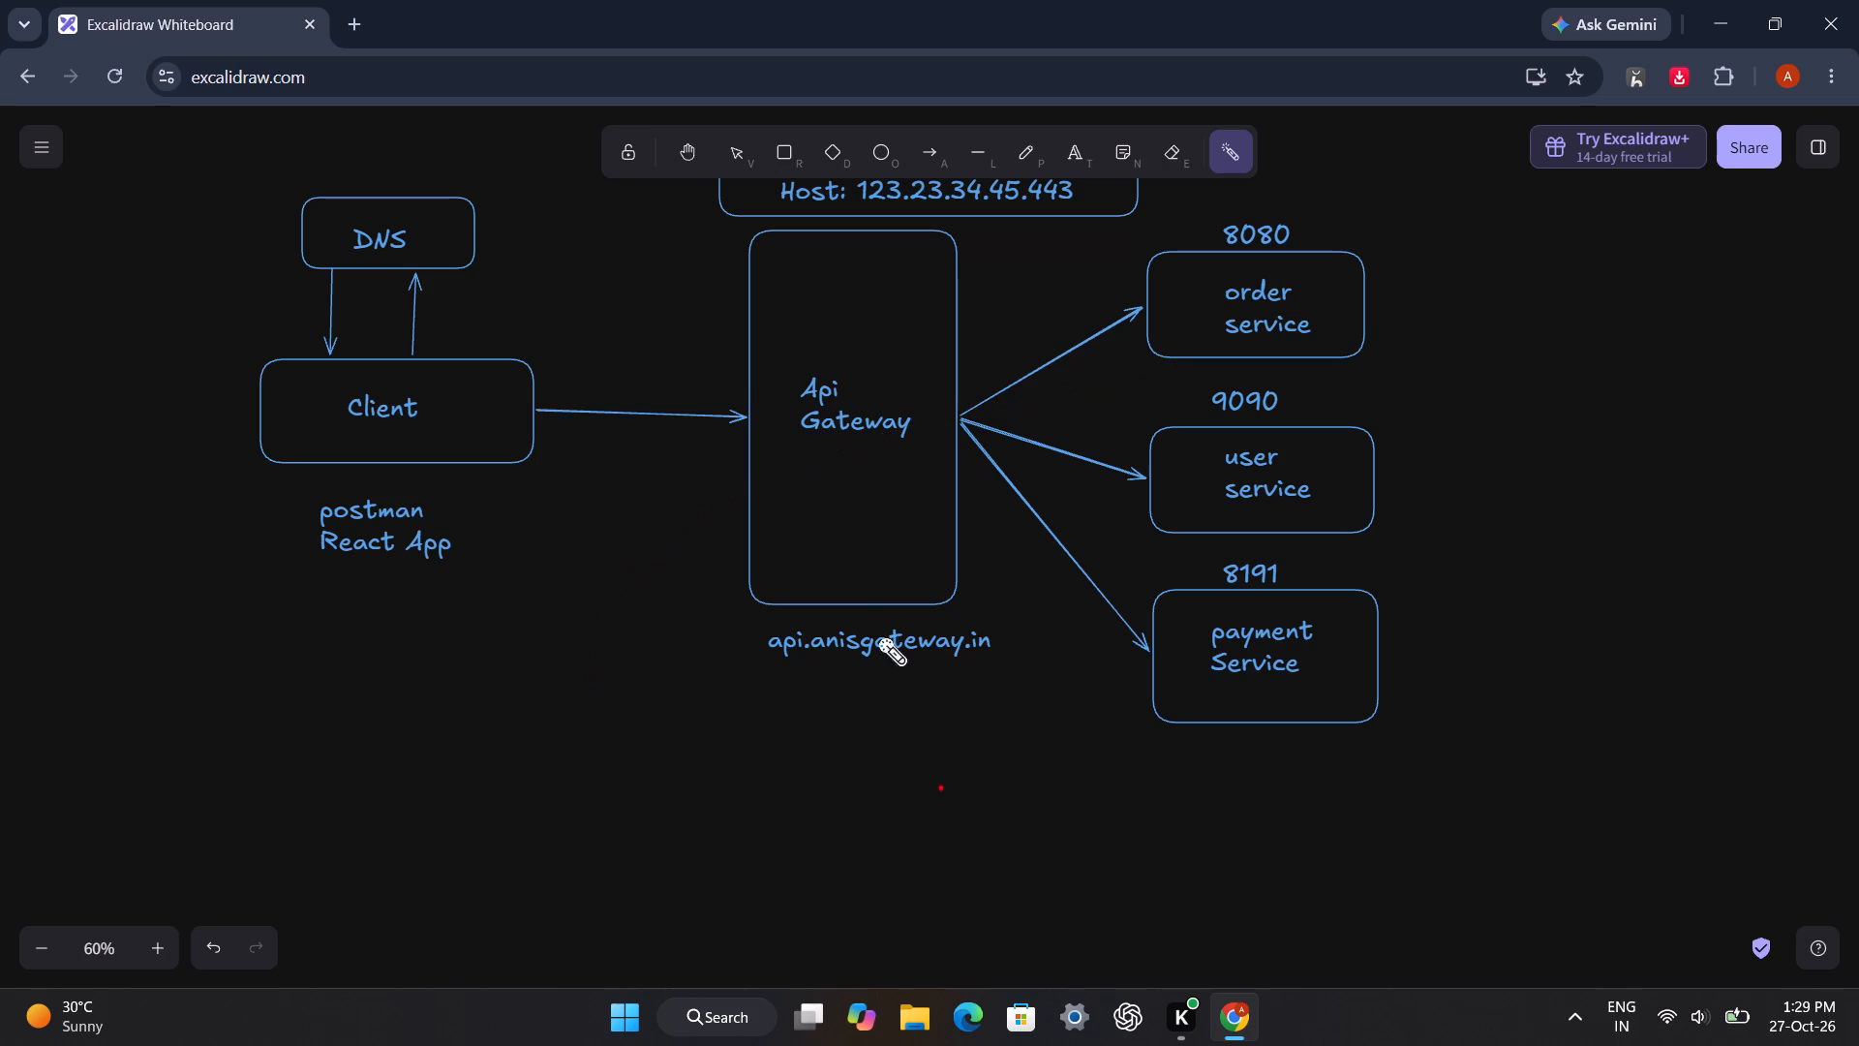
pyautogui.moveTo(877, 636); pyautogui.dragTo(631, 793)
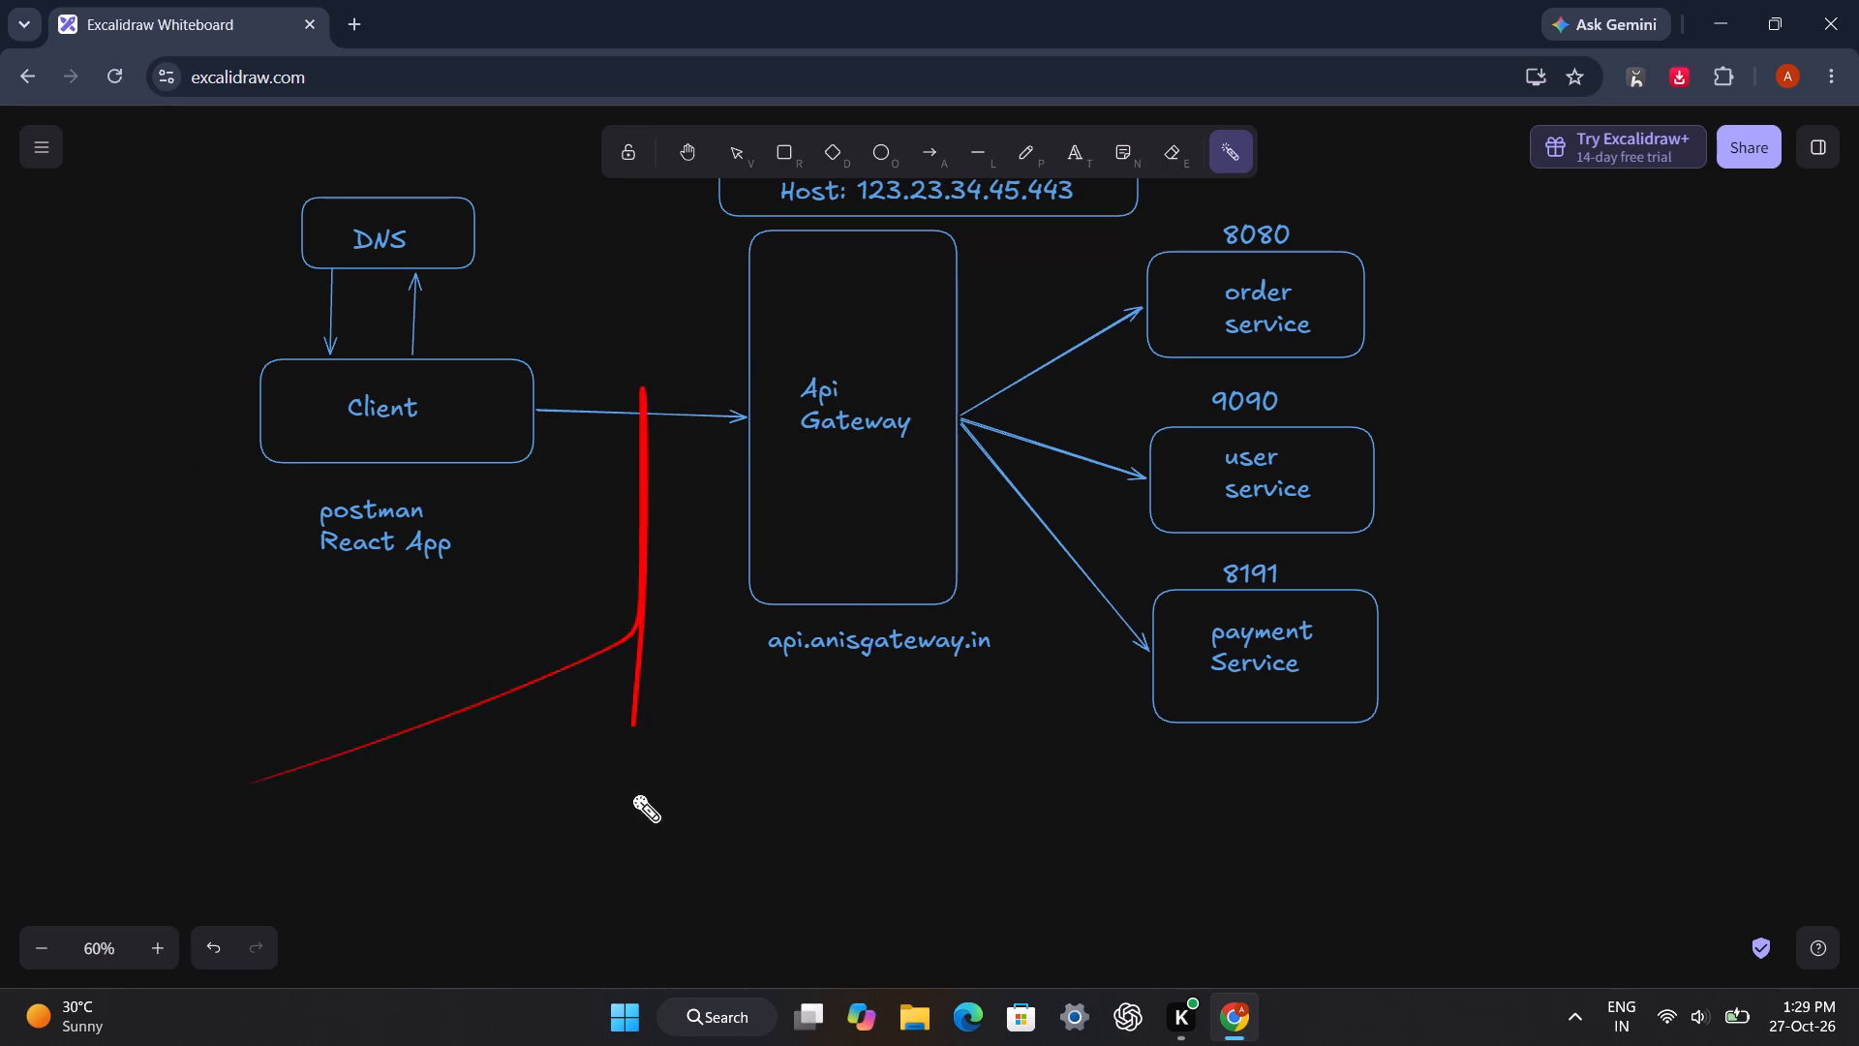
pyautogui.moveTo(631, 793); pyautogui.dragTo(1304, 657)
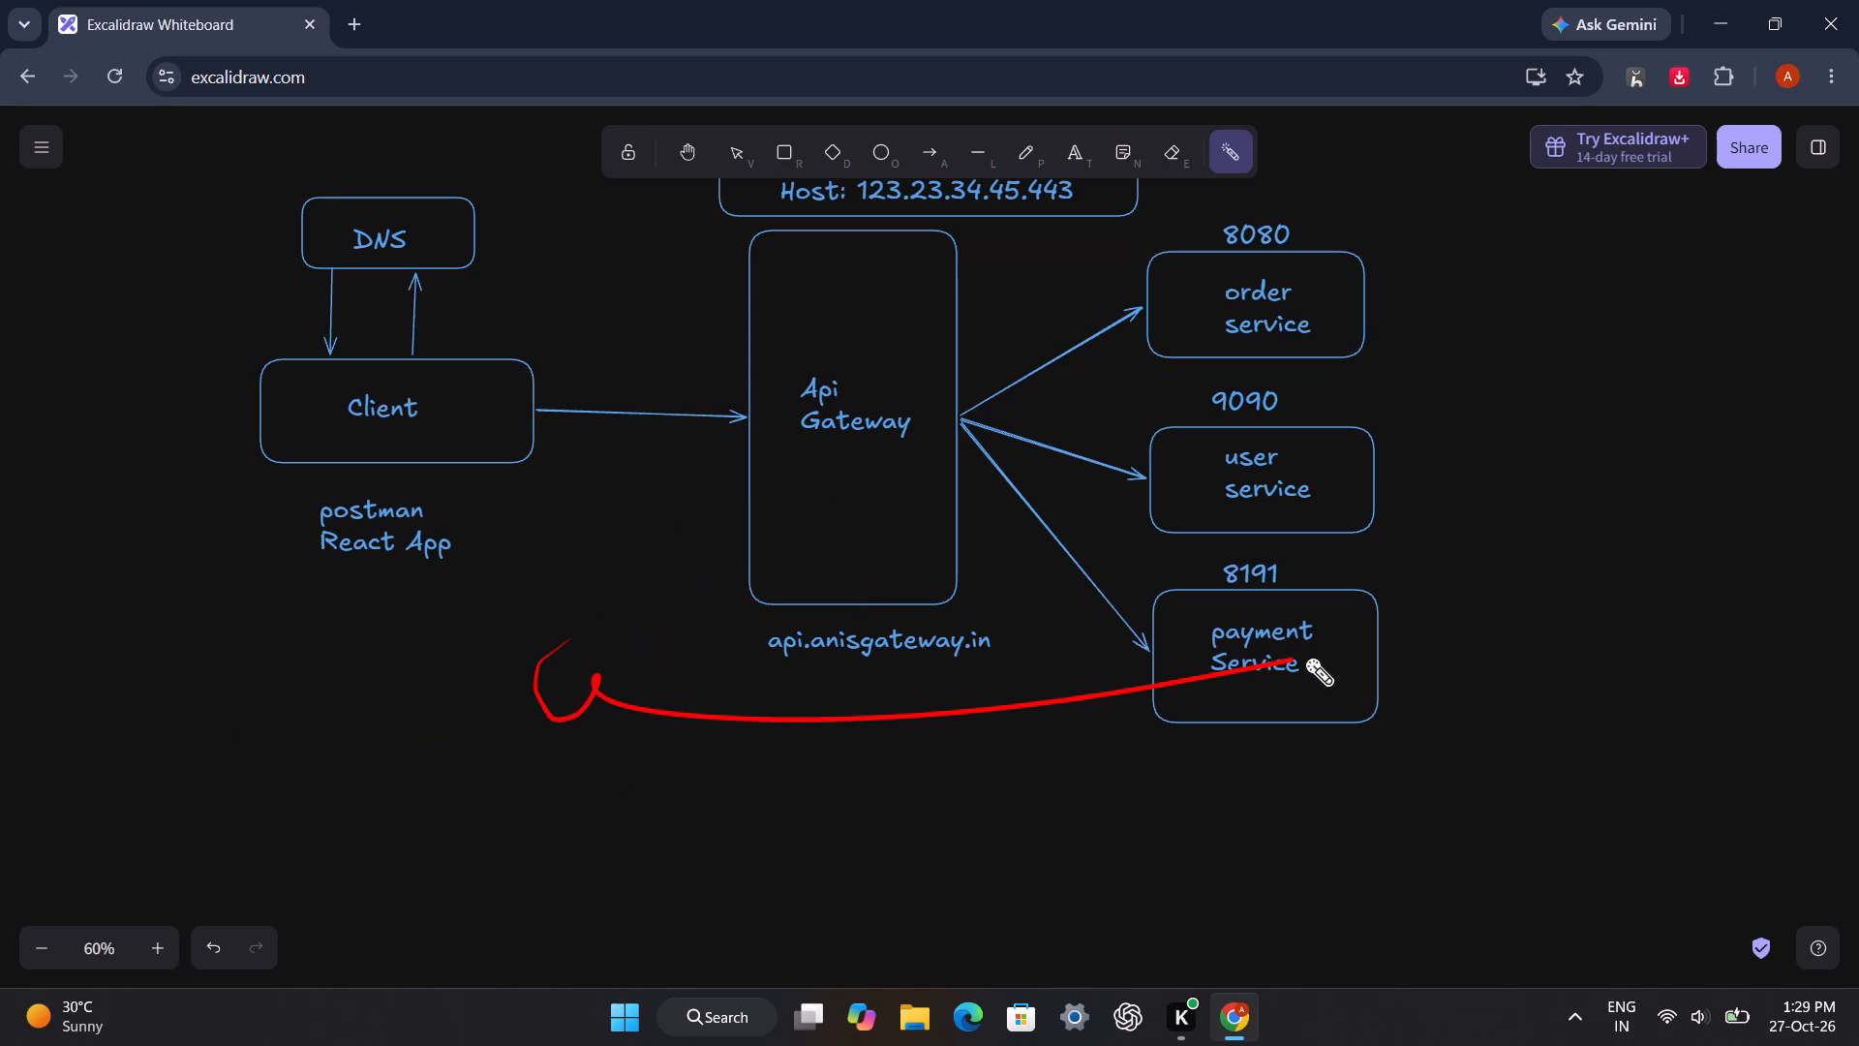
pyautogui.moveTo(1304, 657); pyautogui.dragTo(1303, 657)
pyautogui.moveTo(773, 827); pyautogui.dragTo(1279, 688)
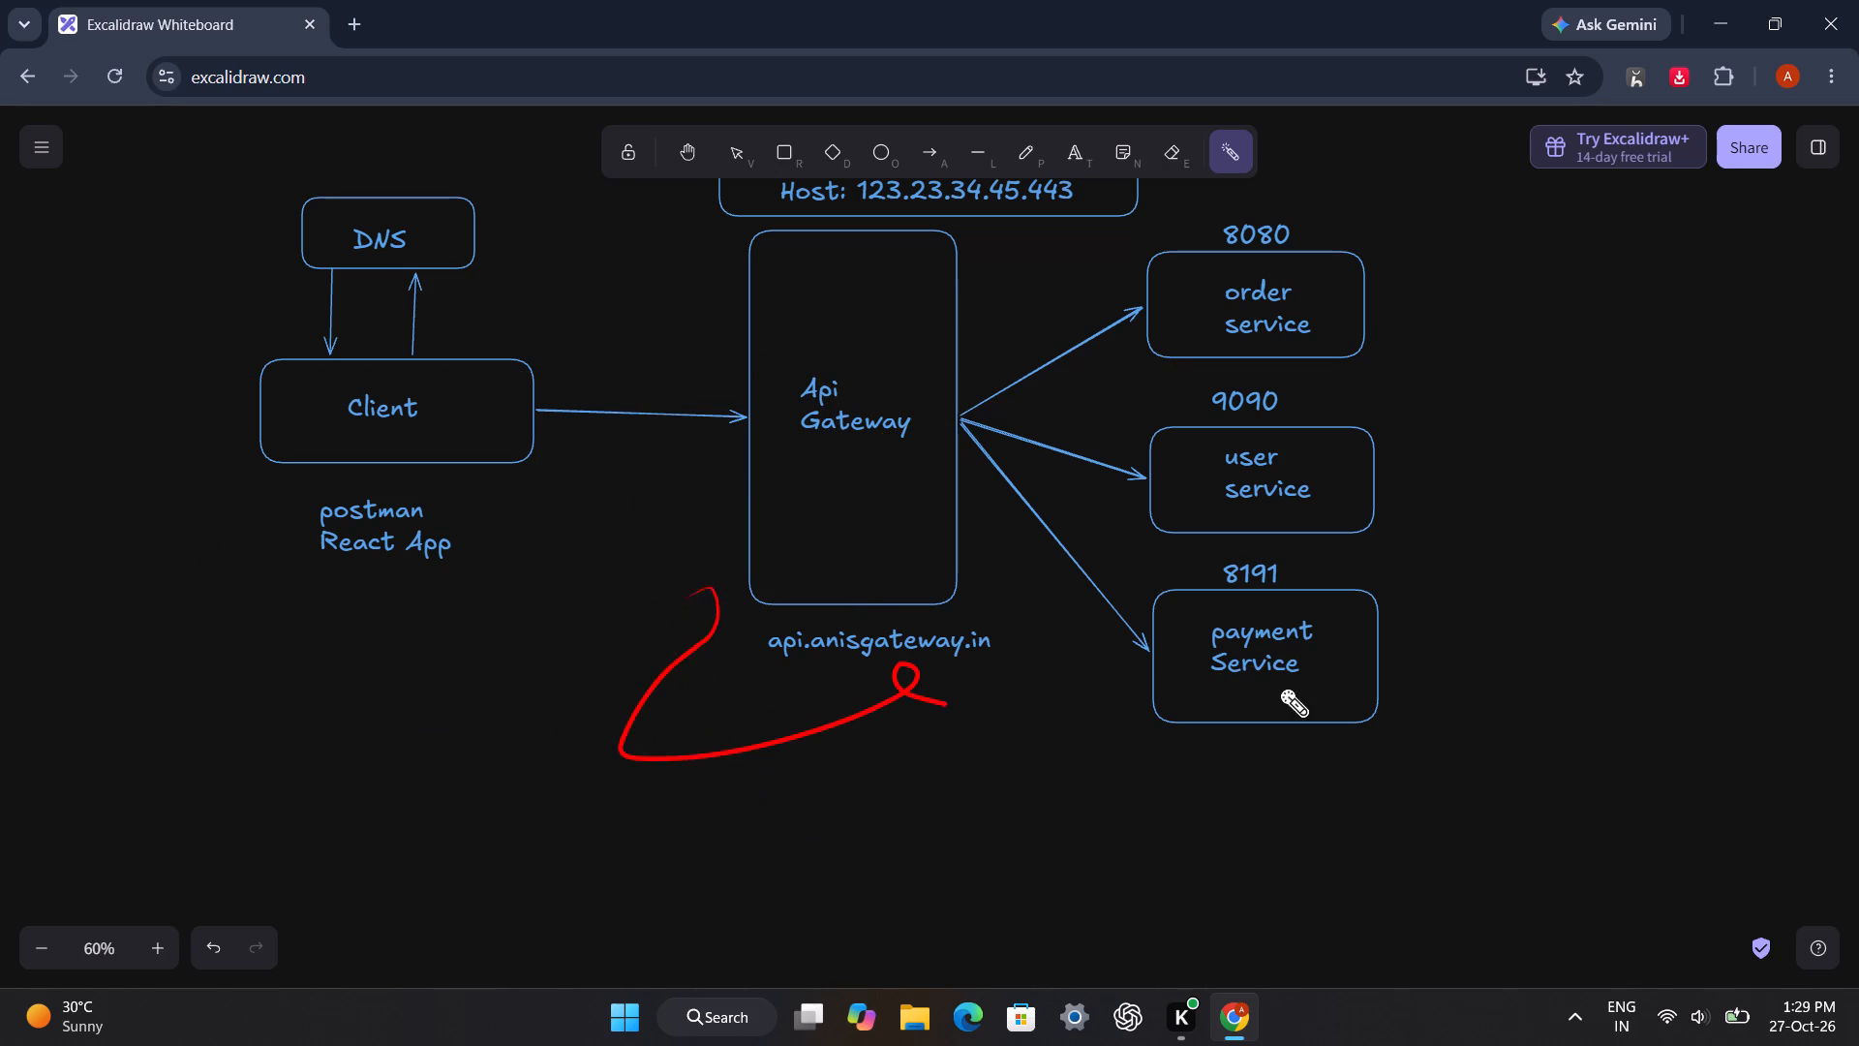
pyautogui.moveTo(1279, 688); pyautogui.dragTo(1277, 688)
pyautogui.moveTo(556, 892); pyautogui.dragTo(702, 567)
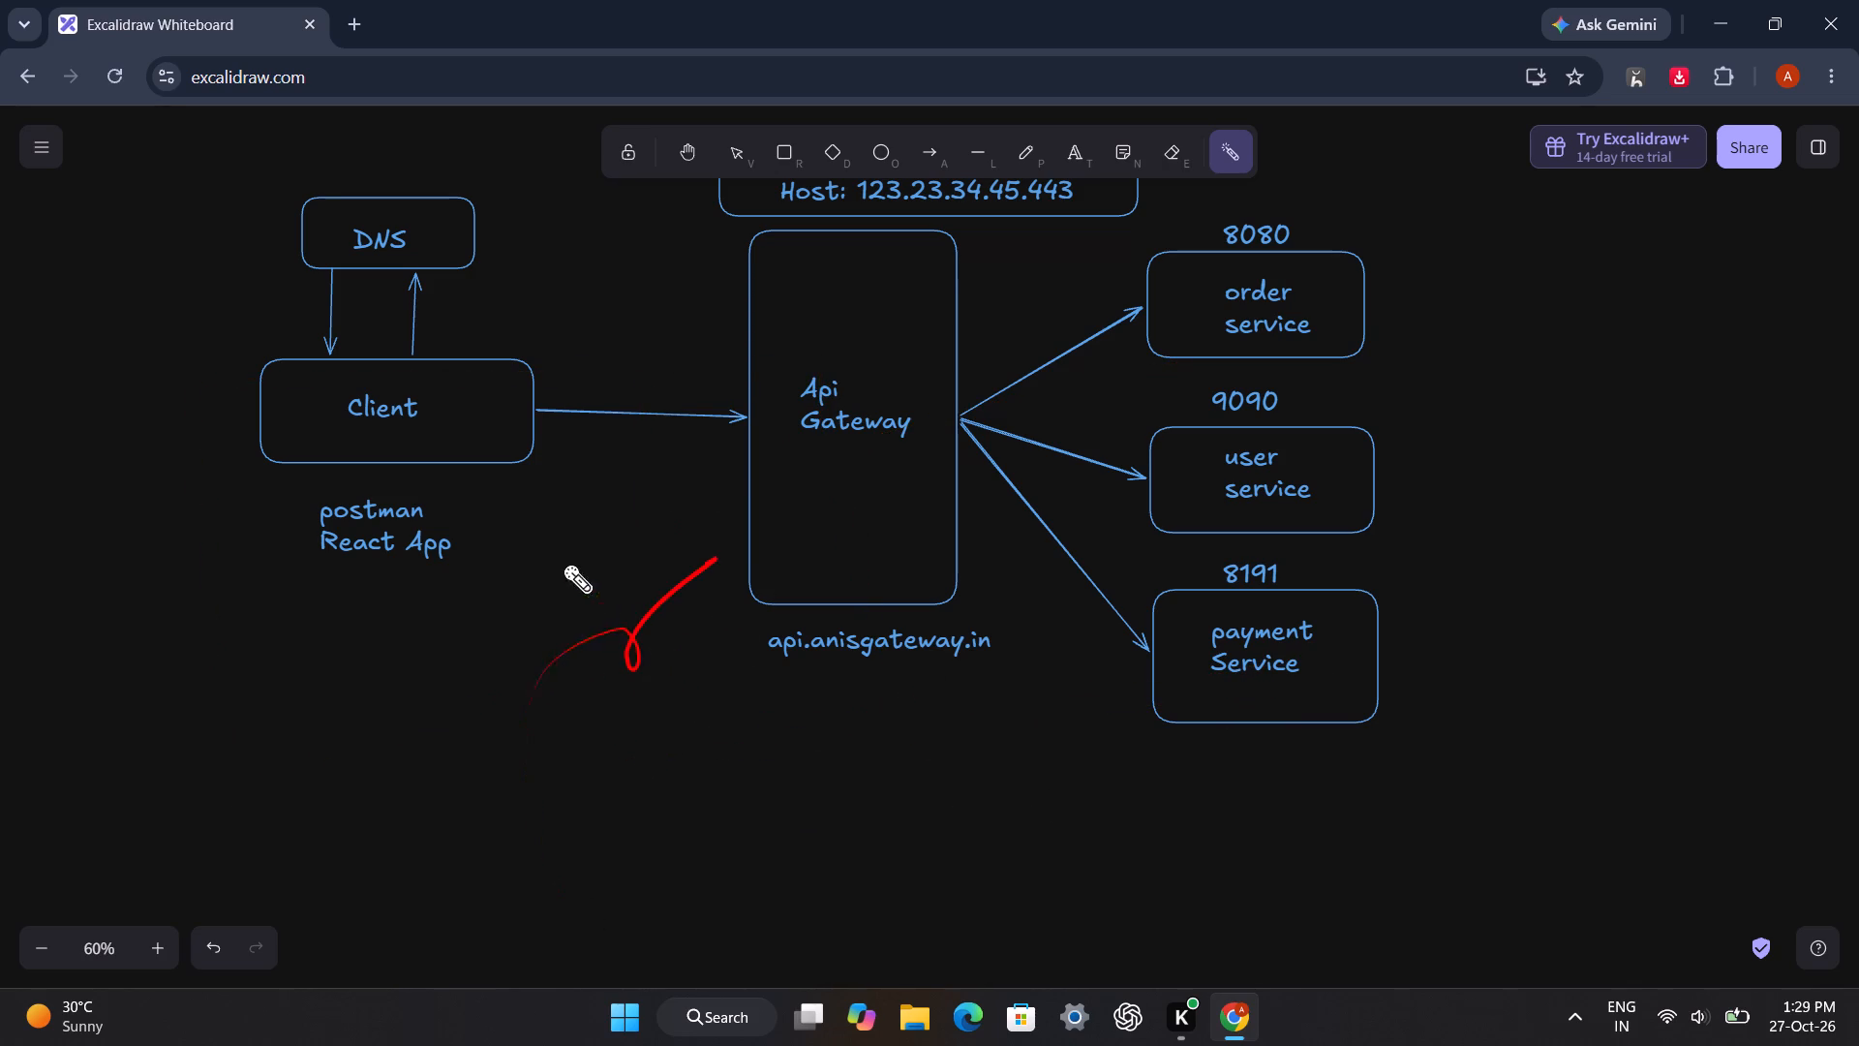
pyautogui.moveTo(562, 560); pyautogui.dragTo(1065, 743)
pyautogui.moveTo(834, 855); pyautogui.dragTo(1305, 710)
pyautogui.moveTo(1221, 846); pyautogui.dragTo(1575, 706)
pyautogui.moveTo(1481, 836); pyautogui.dragTo(1569, 721)
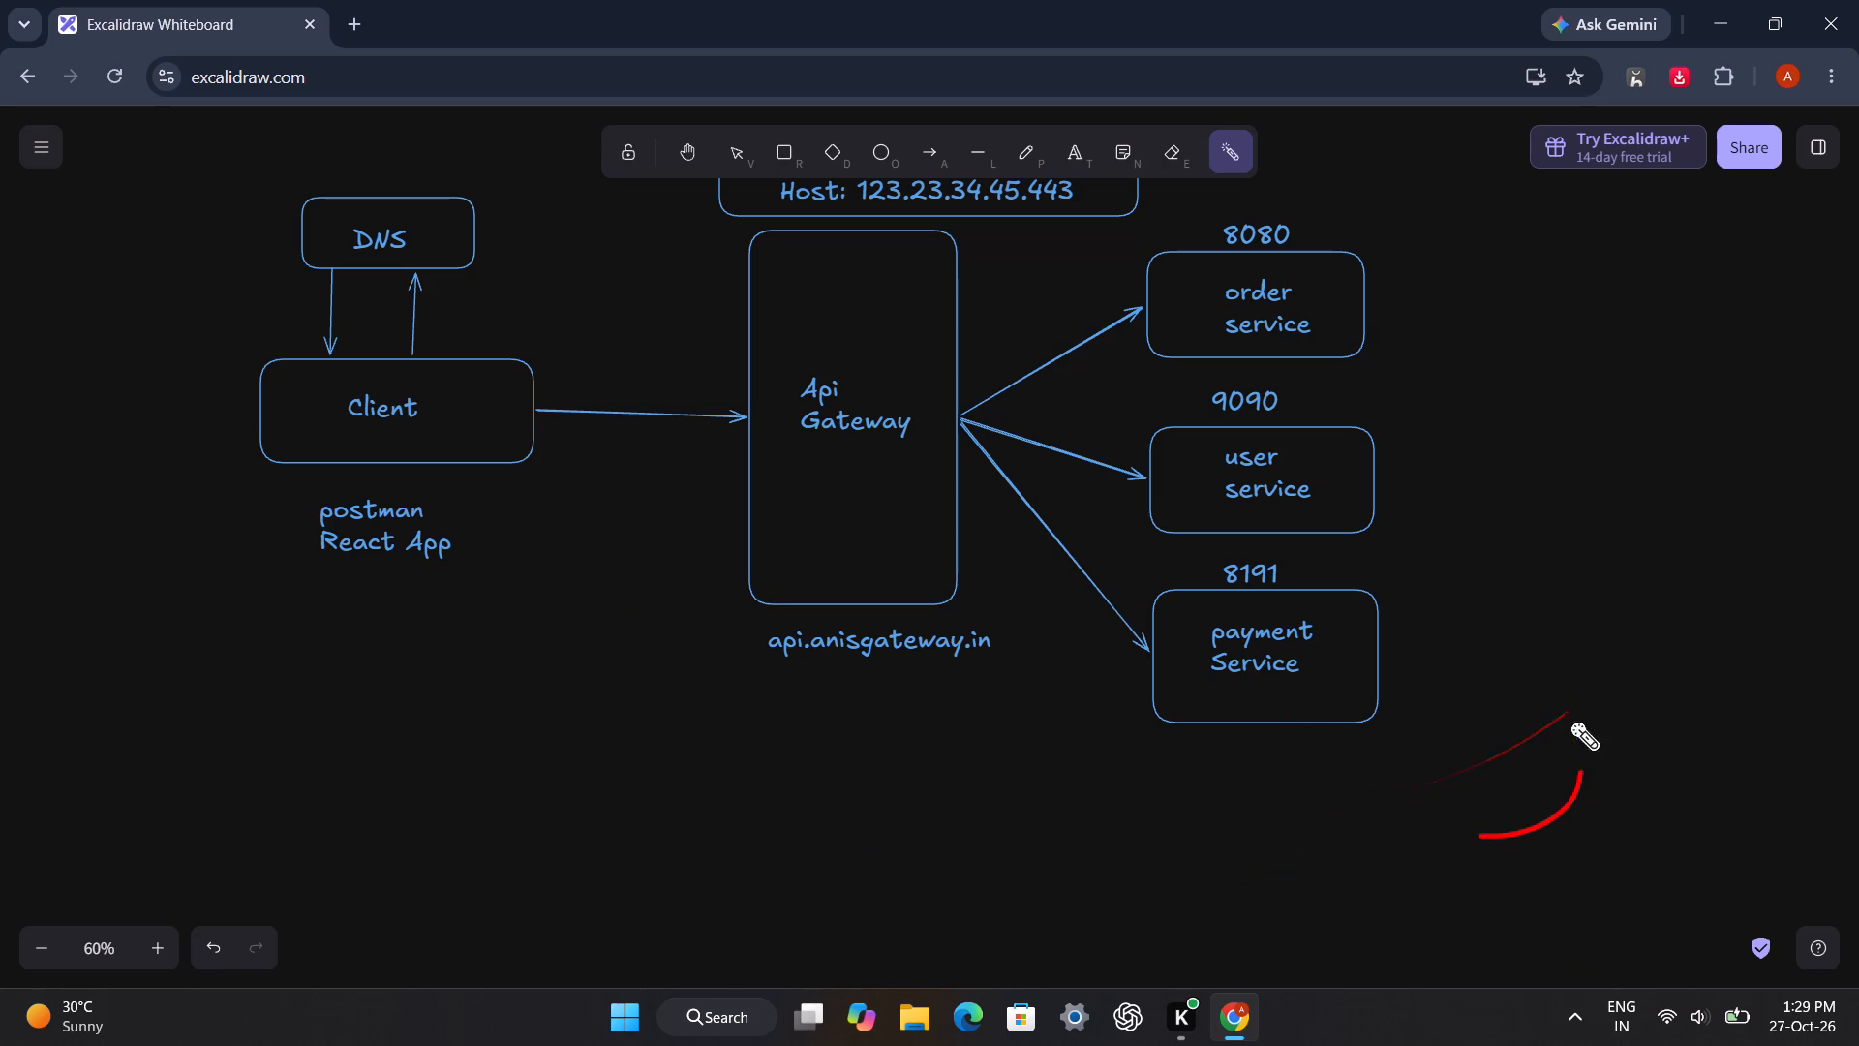
pyautogui.moveTo(1569, 721); pyautogui.dragTo(1717, 505)
pyautogui.moveTo(1615, 499); pyautogui.dragTo(1582, 406)
pyautogui.moveTo(1614, 345); pyautogui.dragTo(1694, 463)
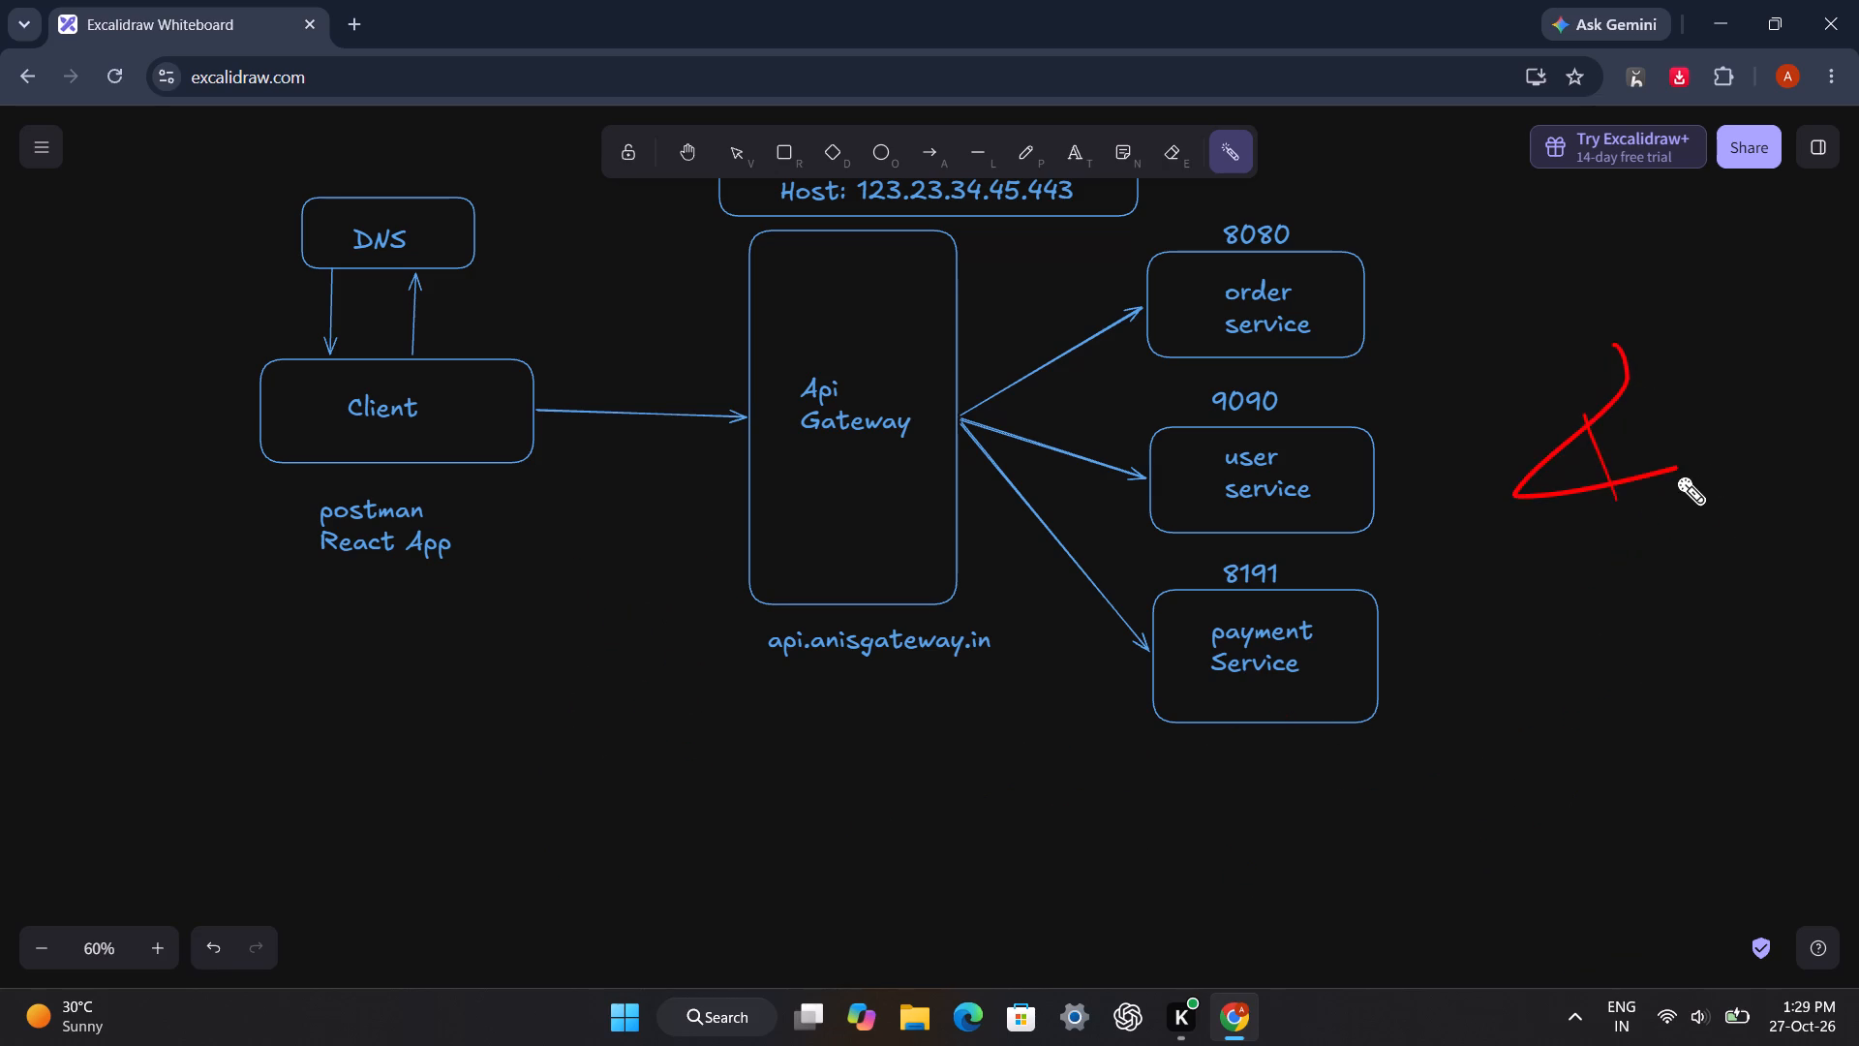
pyautogui.moveTo(1532, 634); pyautogui.dragTo(1586, 541)
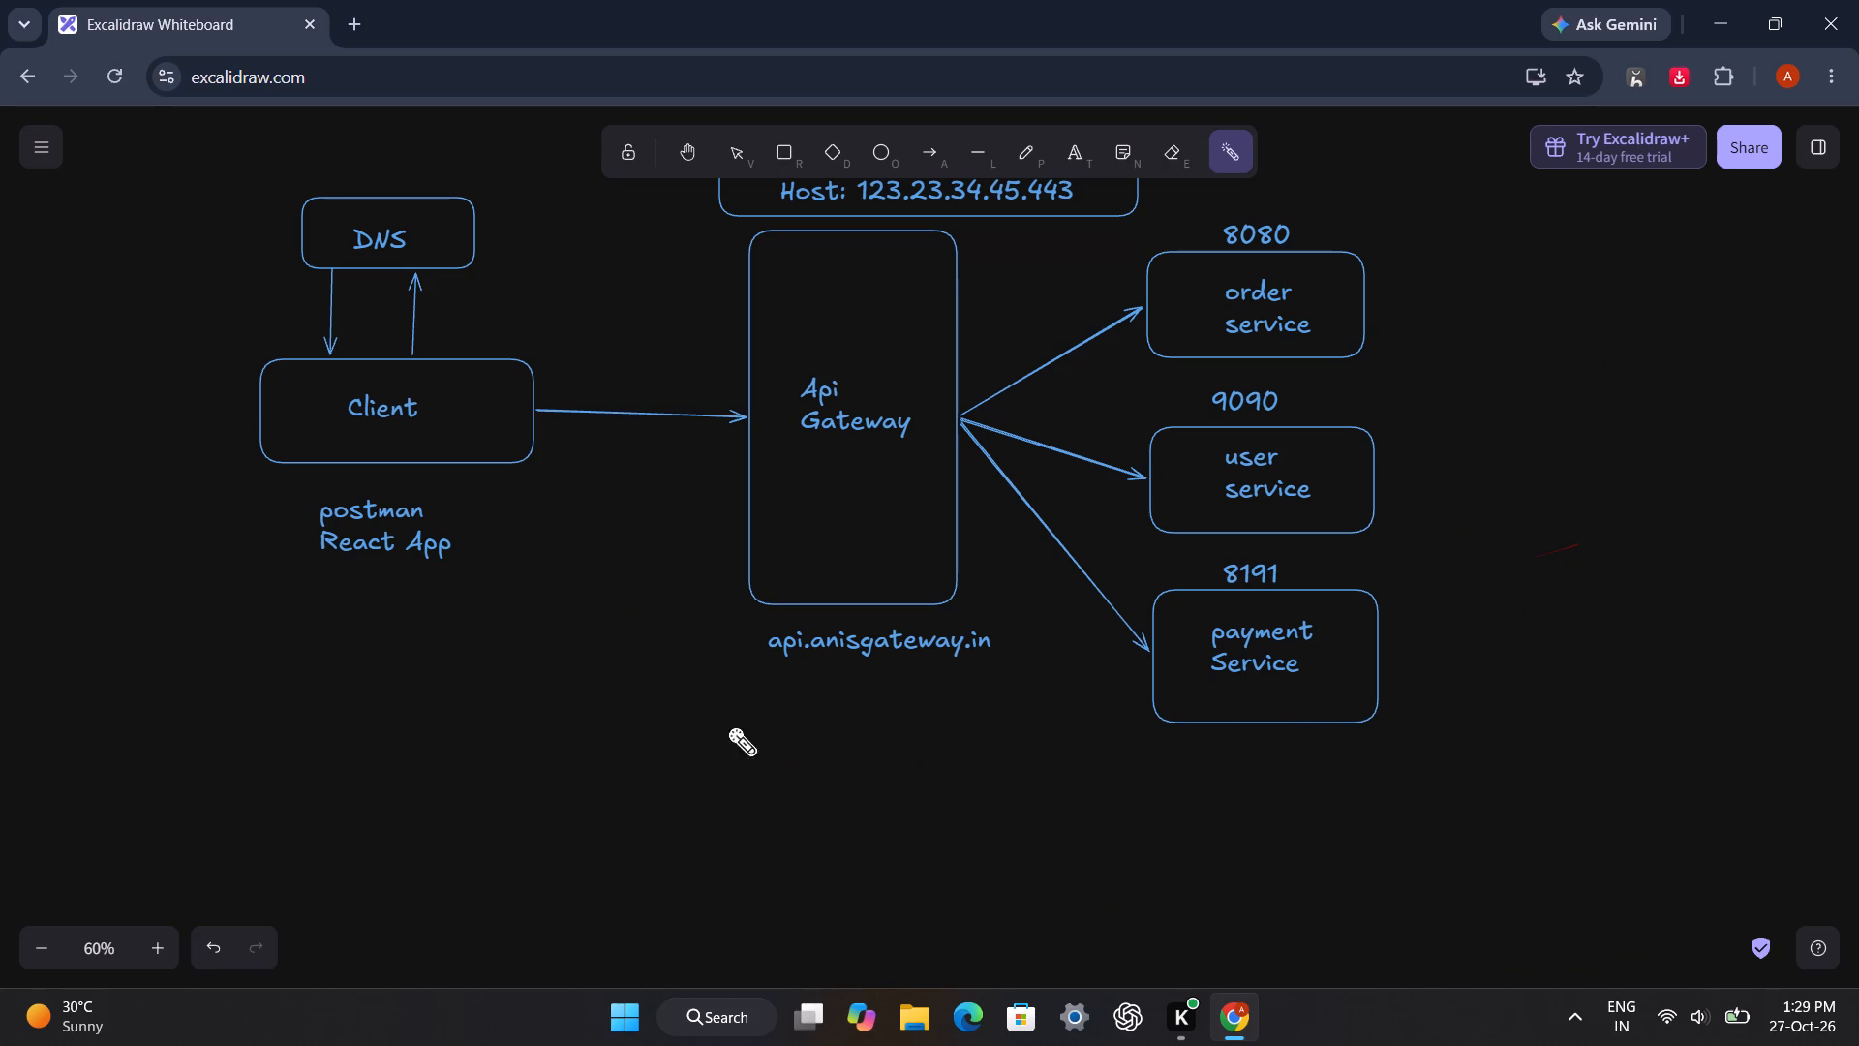
# Point out the area below Client and the Api Gateway with Laser pointer strokes, continuing across the gateway toward the user service.
pyautogui.moveTo(624, 684); pyautogui.dragTo(710, 693)
pyautogui.moveTo(702, 668); pyautogui.dragTo(1083, 717)
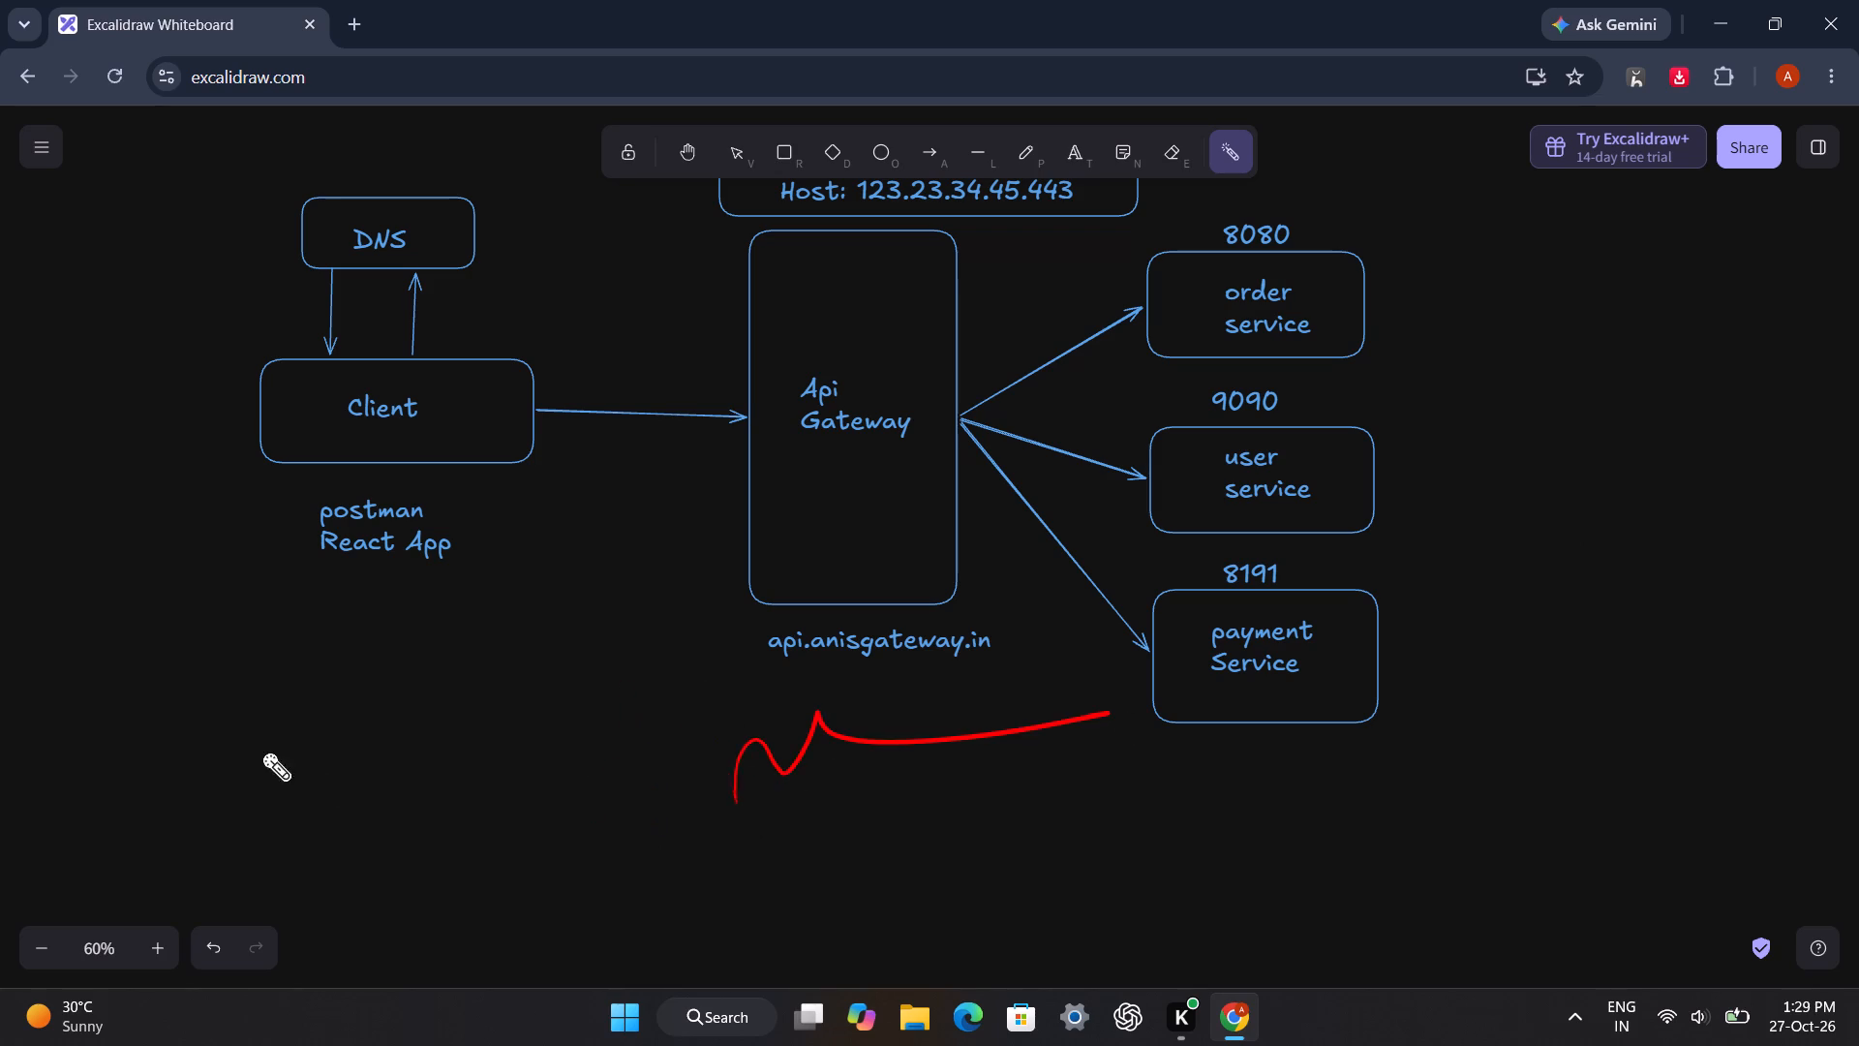
pyautogui.moveTo(254, 704); pyautogui.dragTo(398, 704)
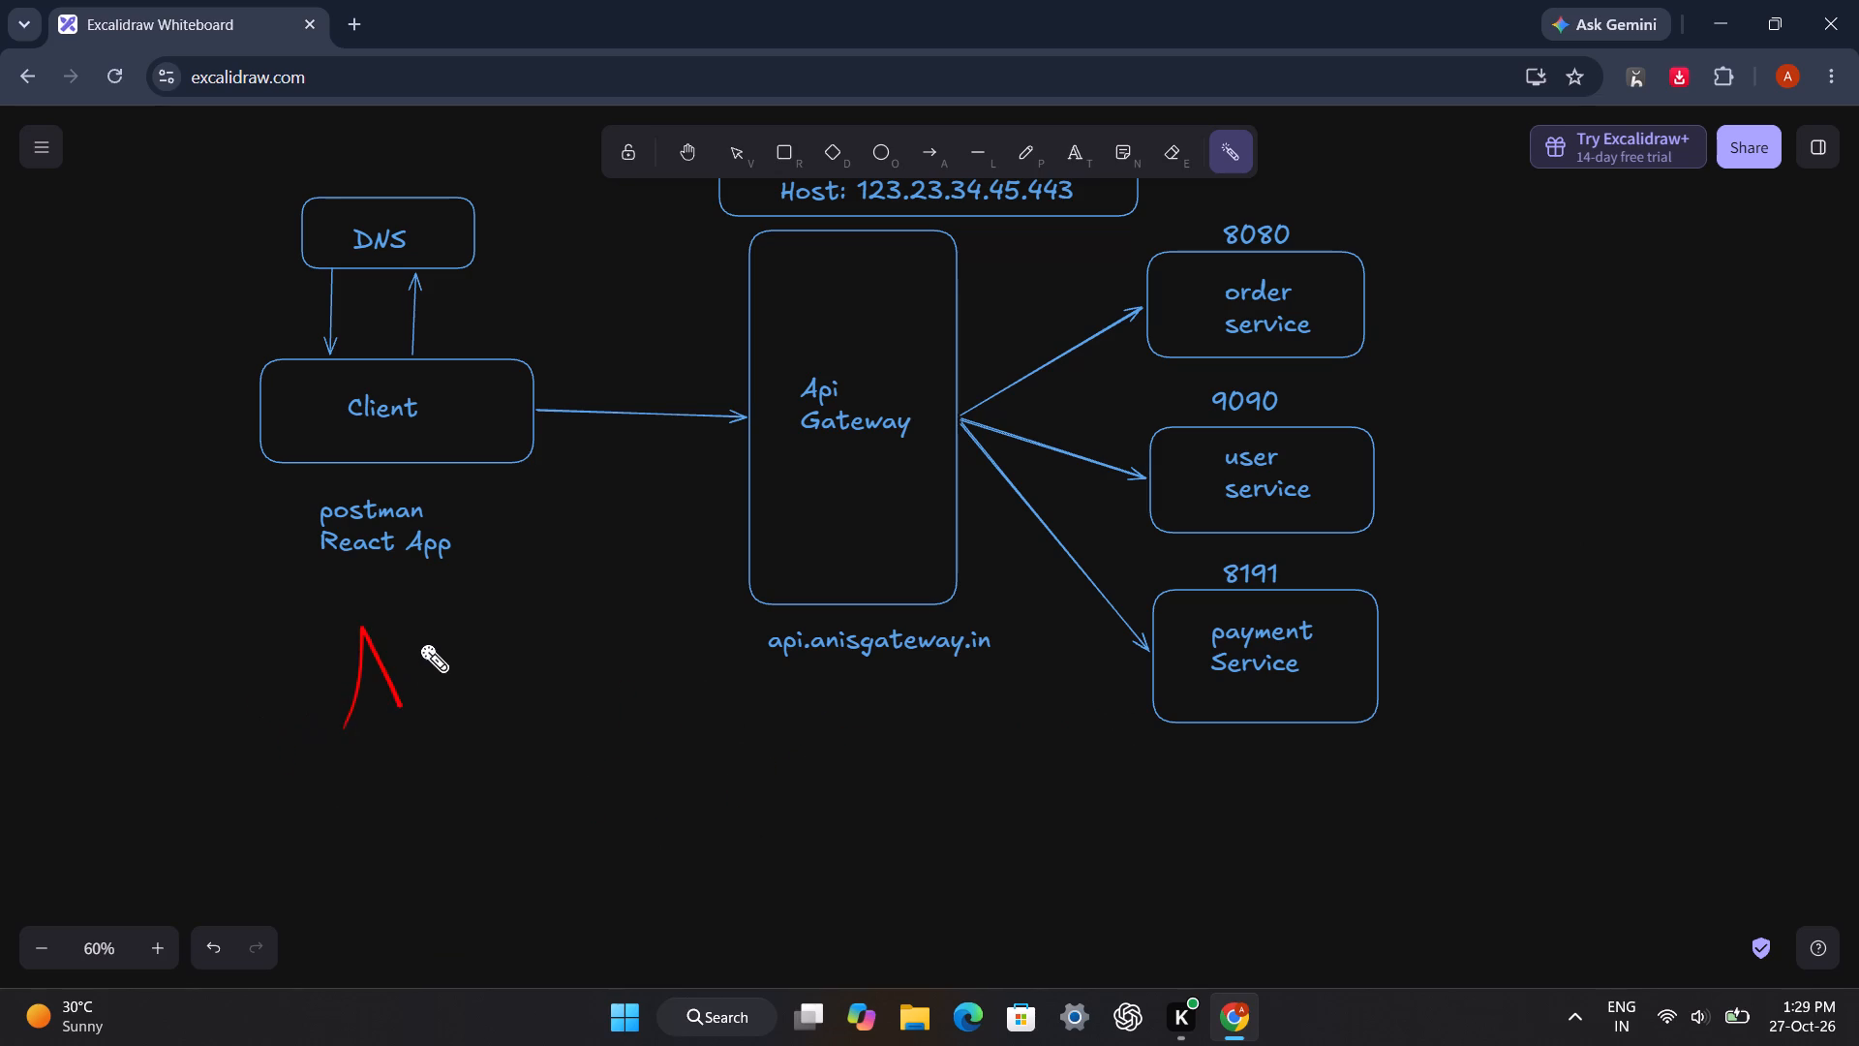
pyautogui.moveTo(425, 628); pyautogui.dragTo(621, 755)
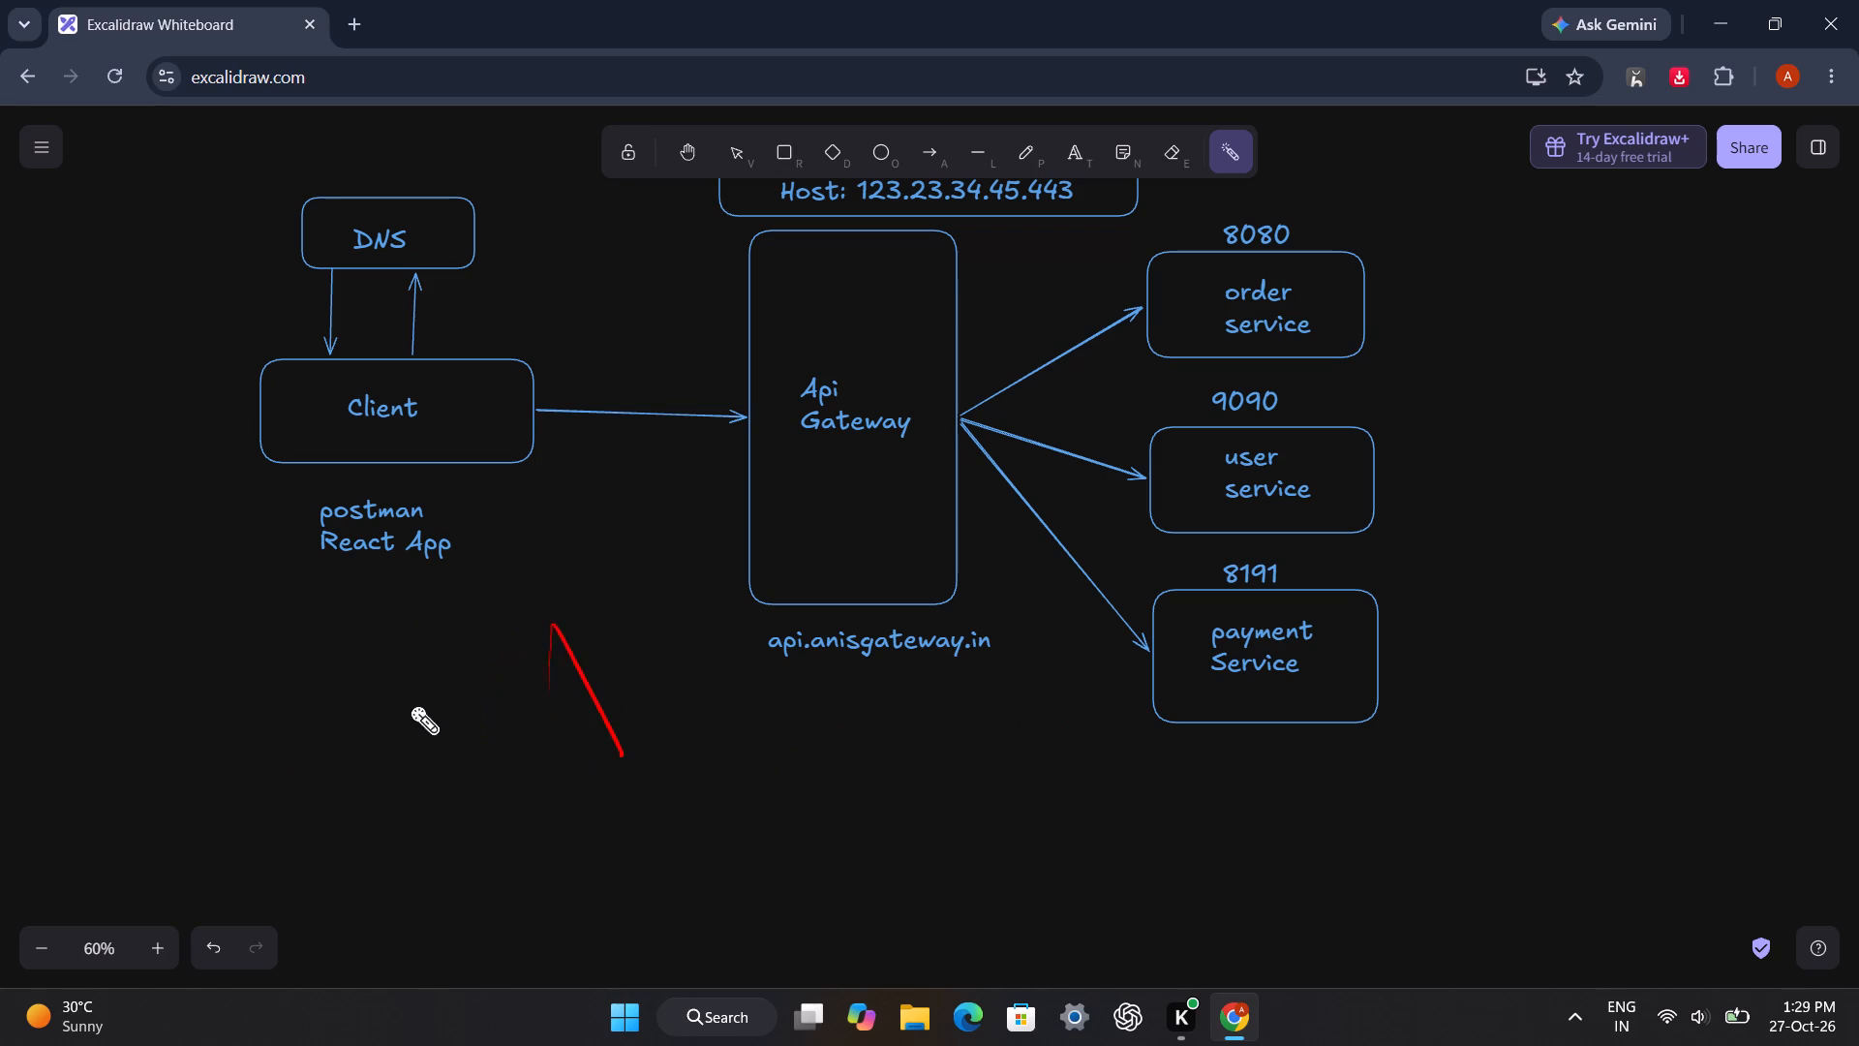
pyautogui.moveTo(409, 649); pyautogui.dragTo(472, 561)
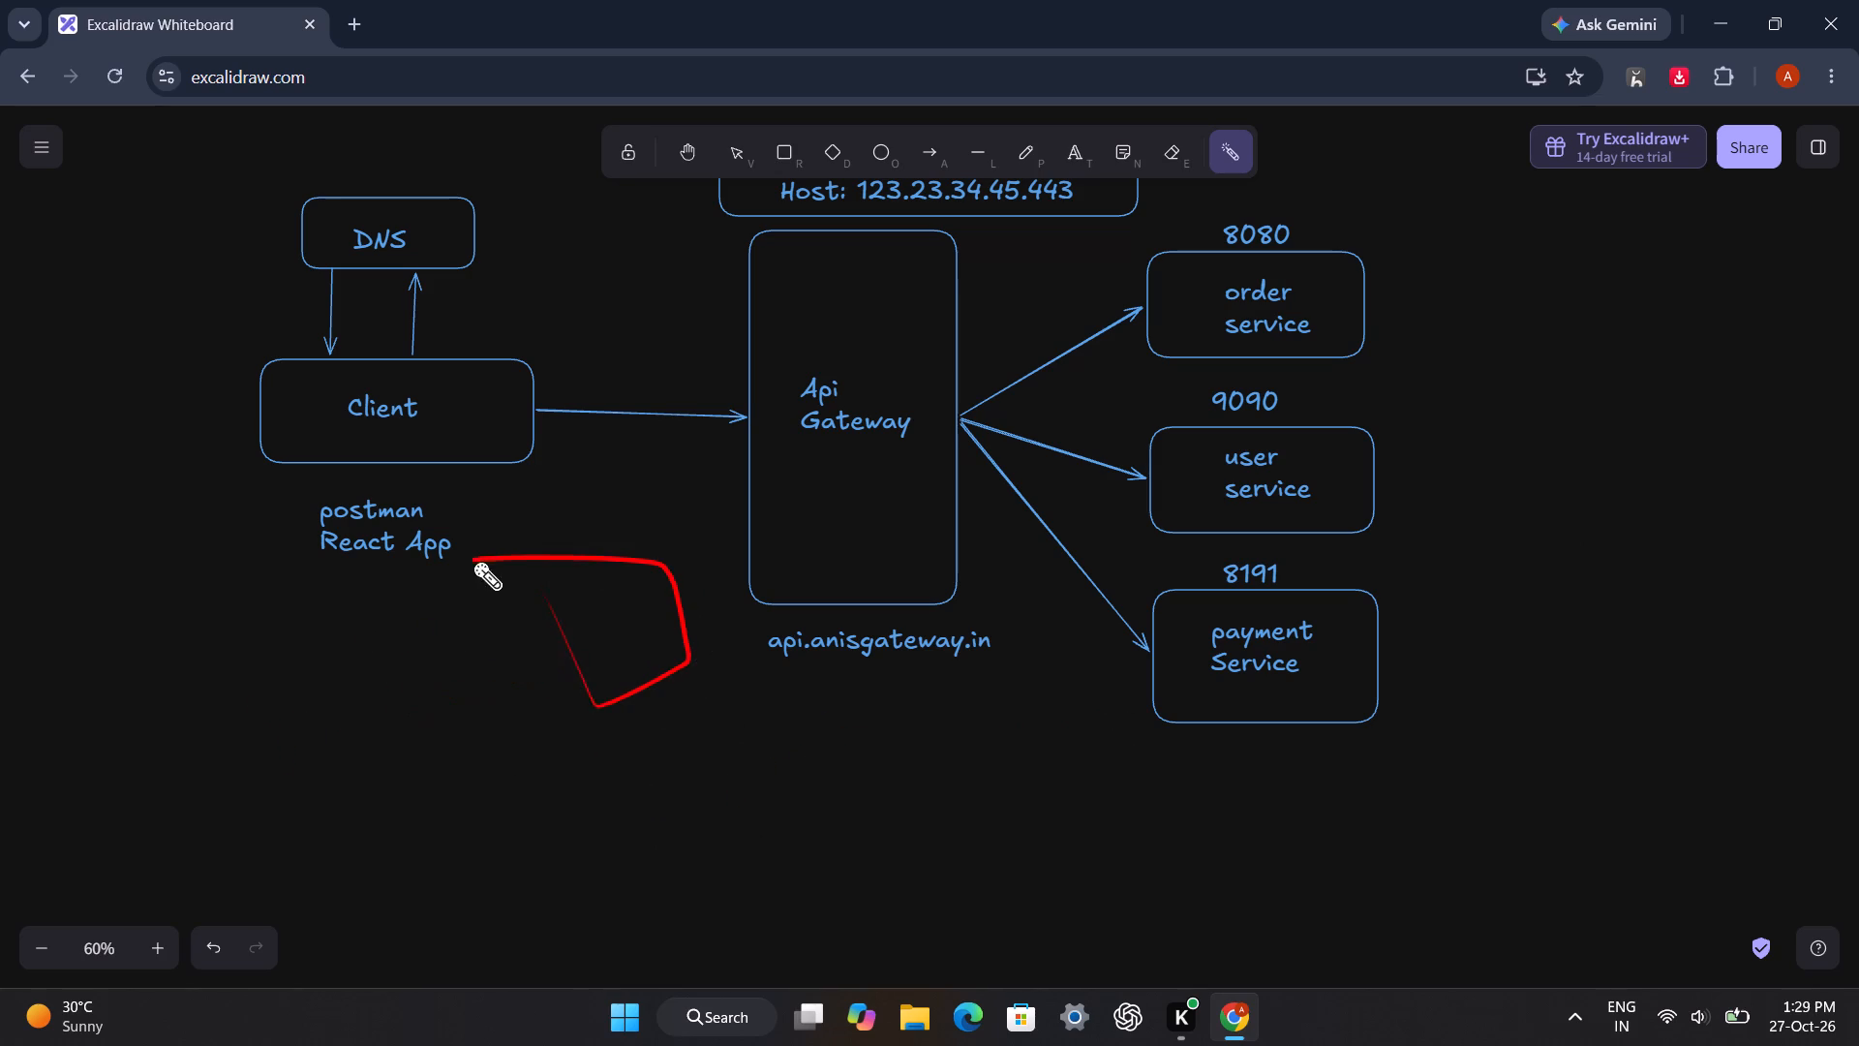
pyautogui.moveTo(472, 561); pyautogui.dragTo(1051, 477)
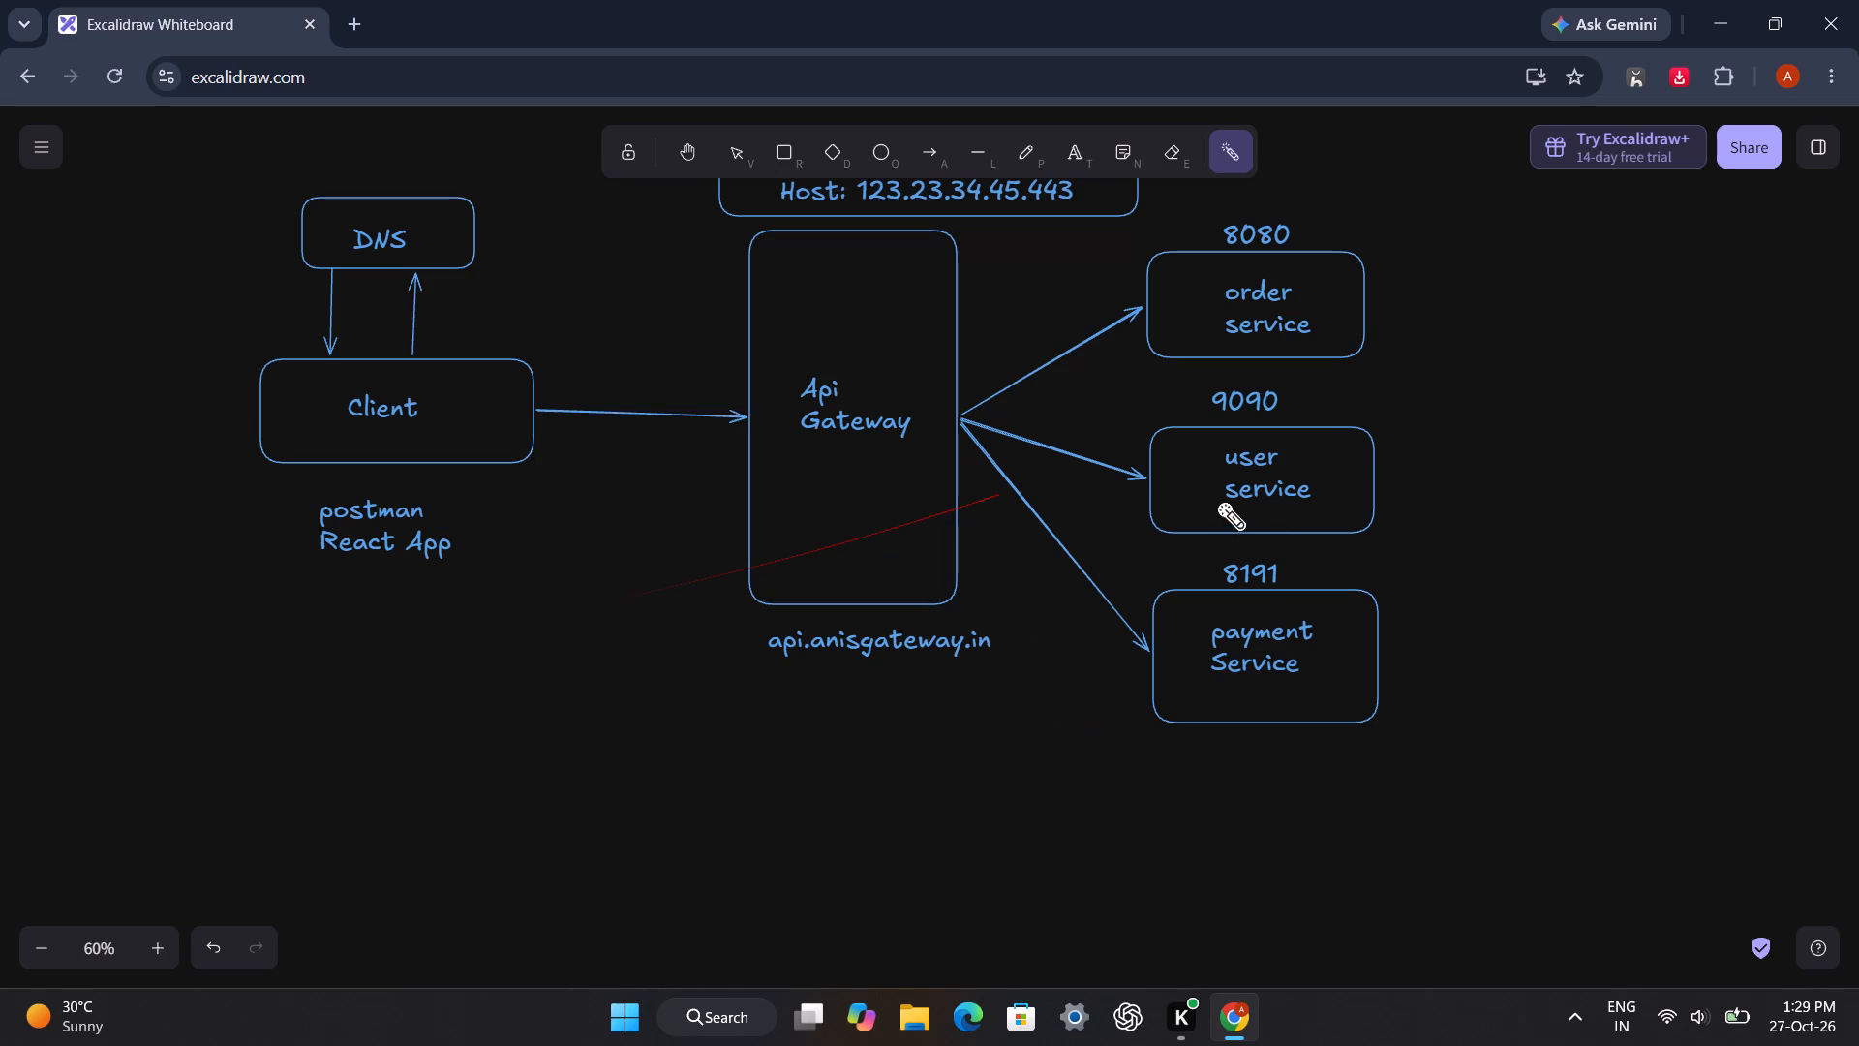
# Circle the Api Gateway box and its outgoing arrows with the Laser pointer.
pyautogui.moveTo(1019, 629); pyautogui.dragTo(1032, 224)
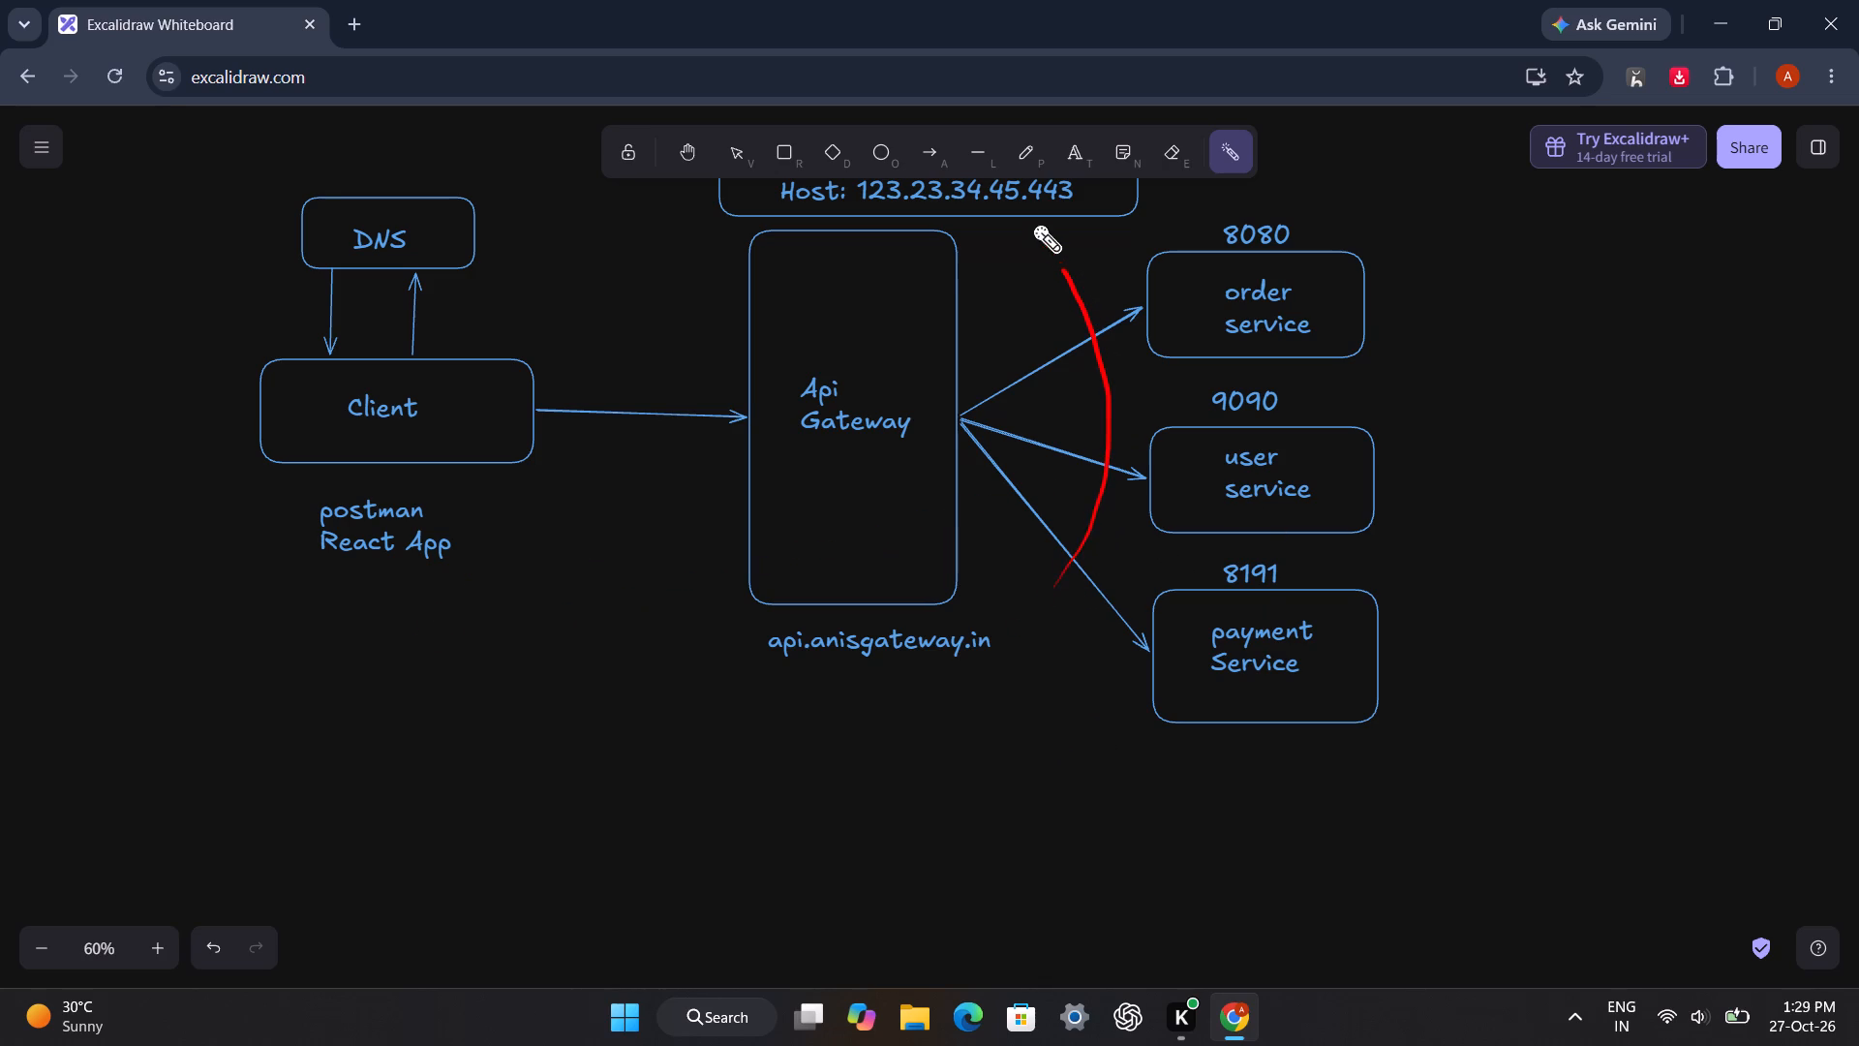
pyautogui.moveTo(1032, 224); pyautogui.dragTo(674, 241)
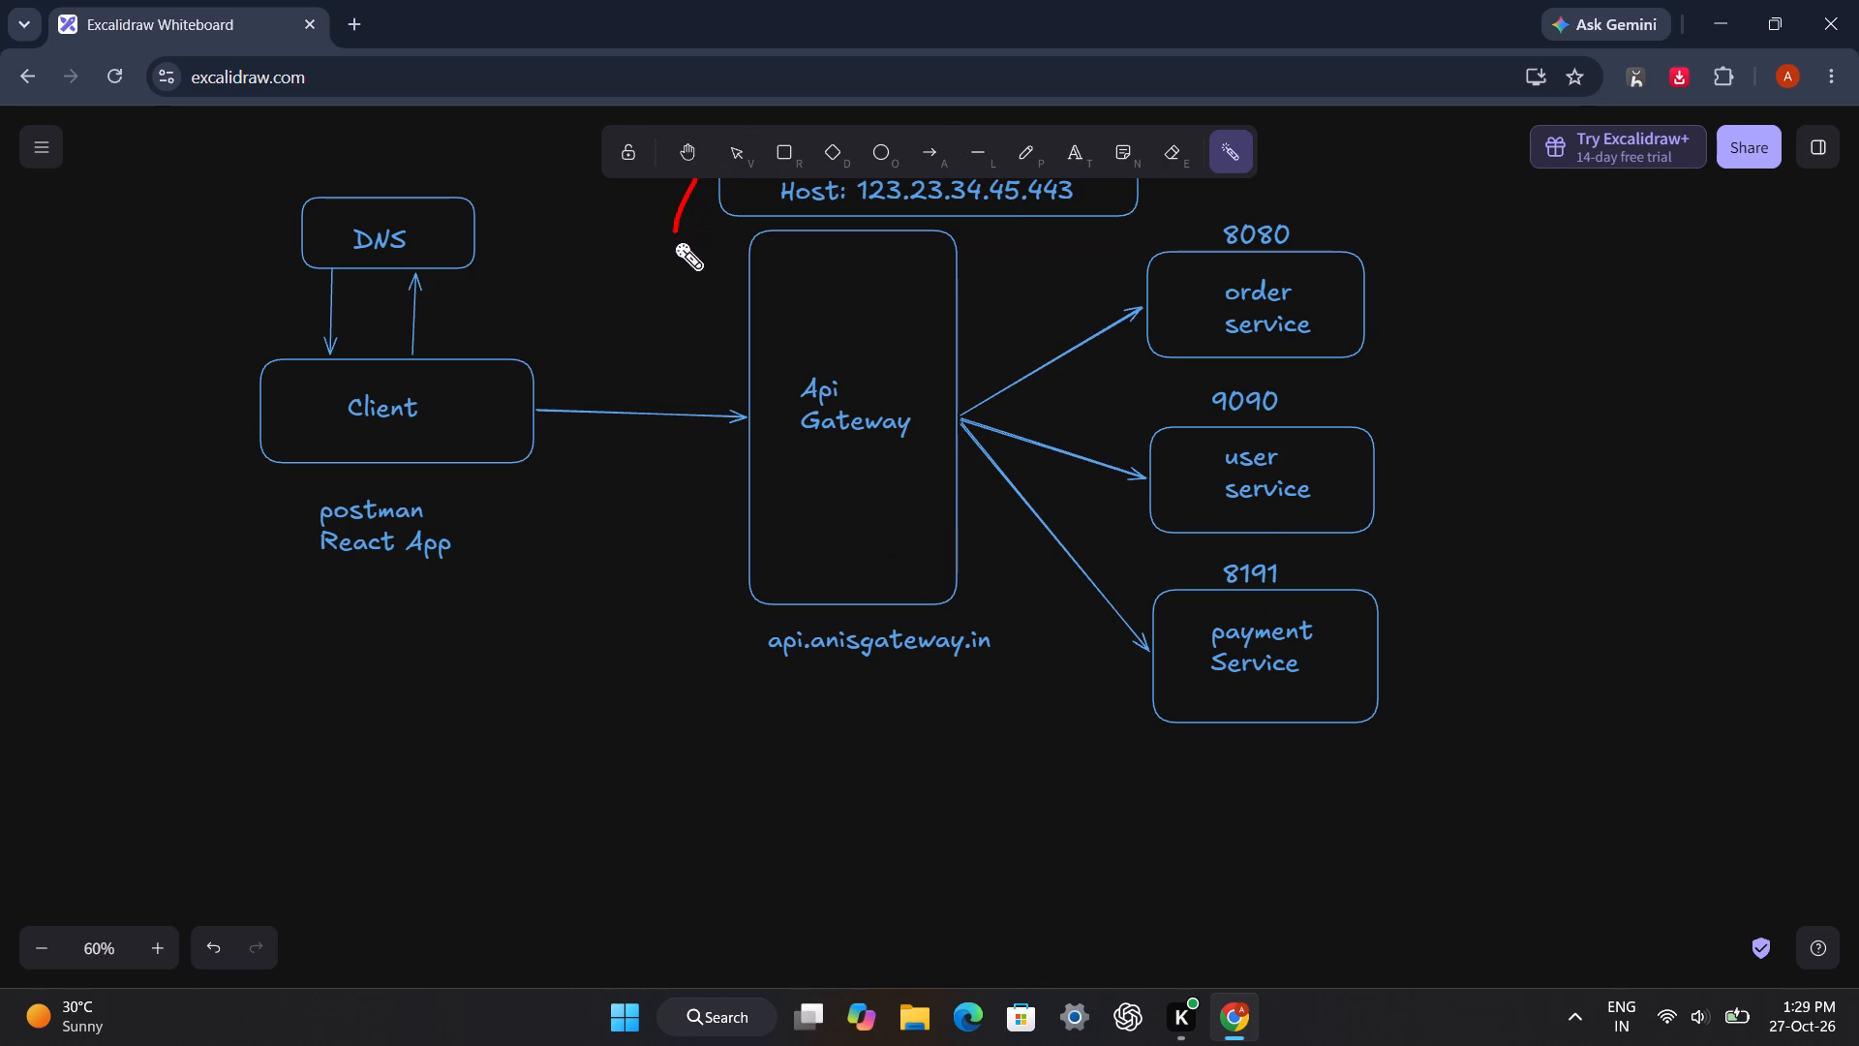
pyautogui.moveTo(674, 241); pyautogui.dragTo(932, 766)
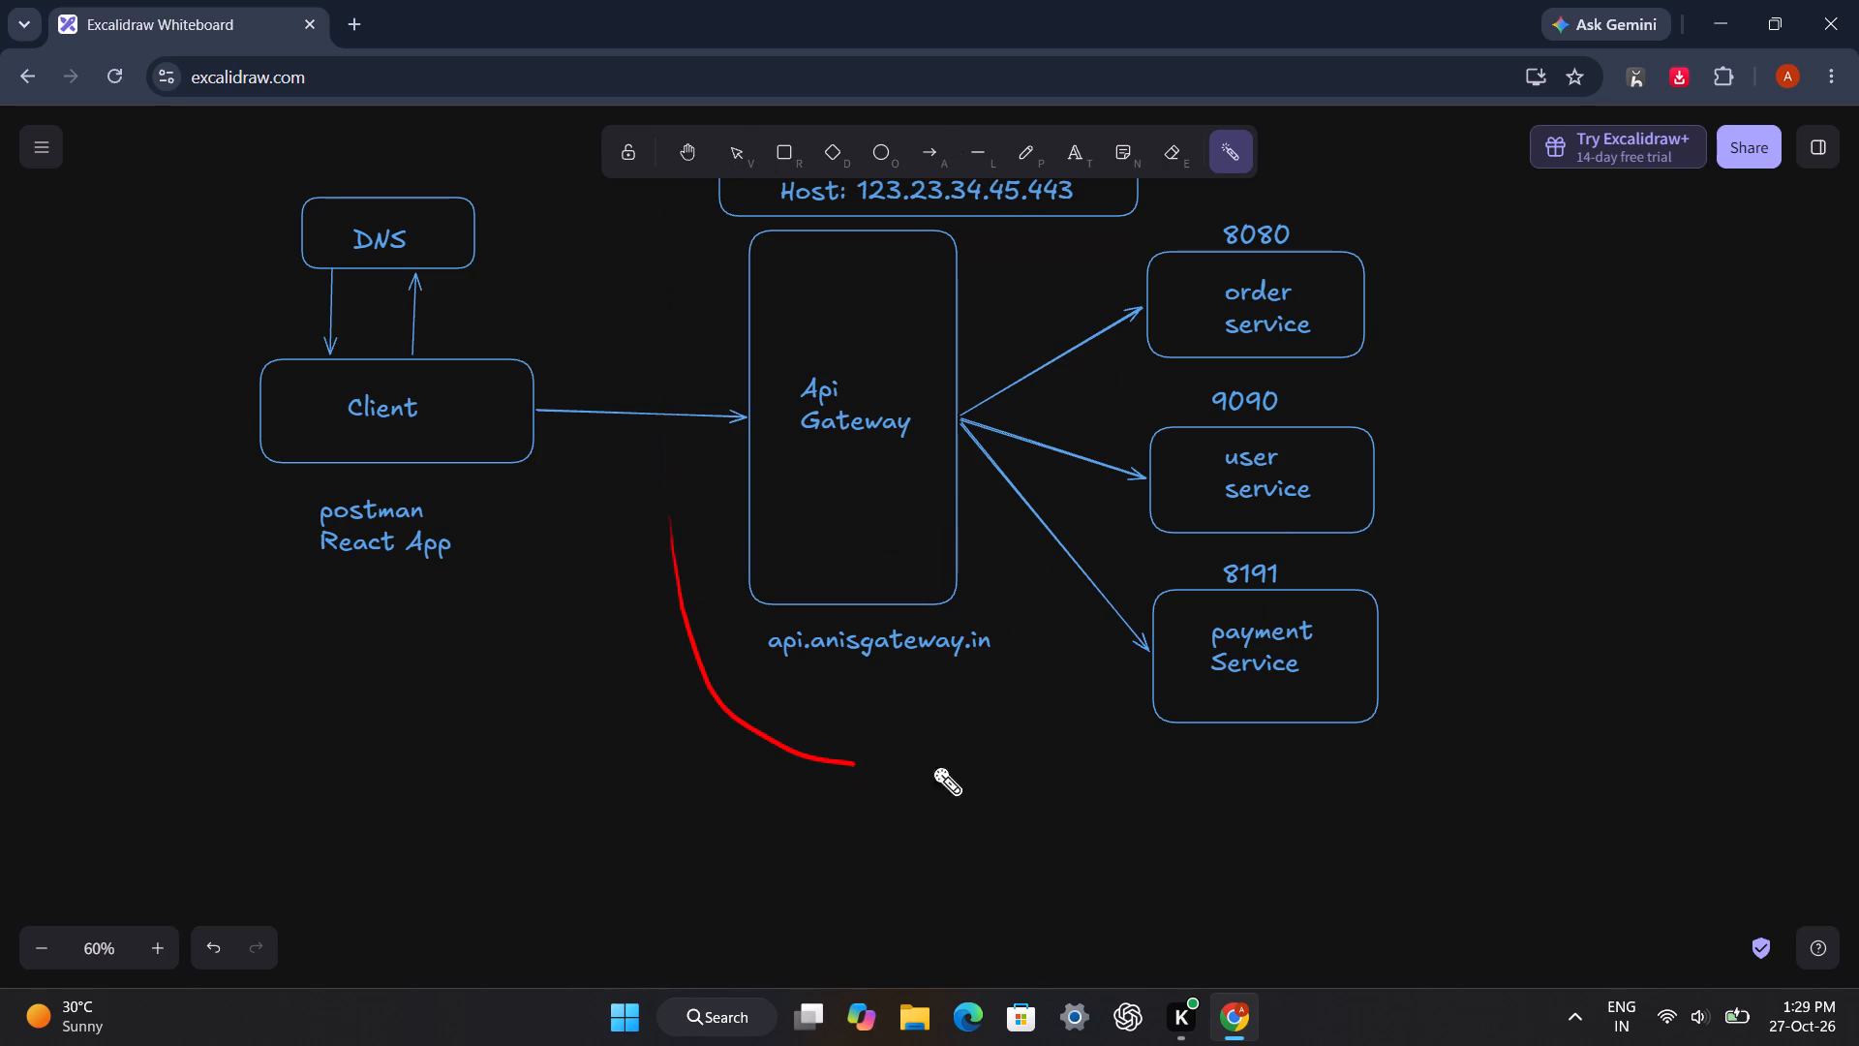
# Point out the three services with repeated Laser pointer strokes in the empty space beside them, ending on the arrows leading to them.
pyautogui.moveTo(932, 766); pyautogui.dragTo(1466, 398)
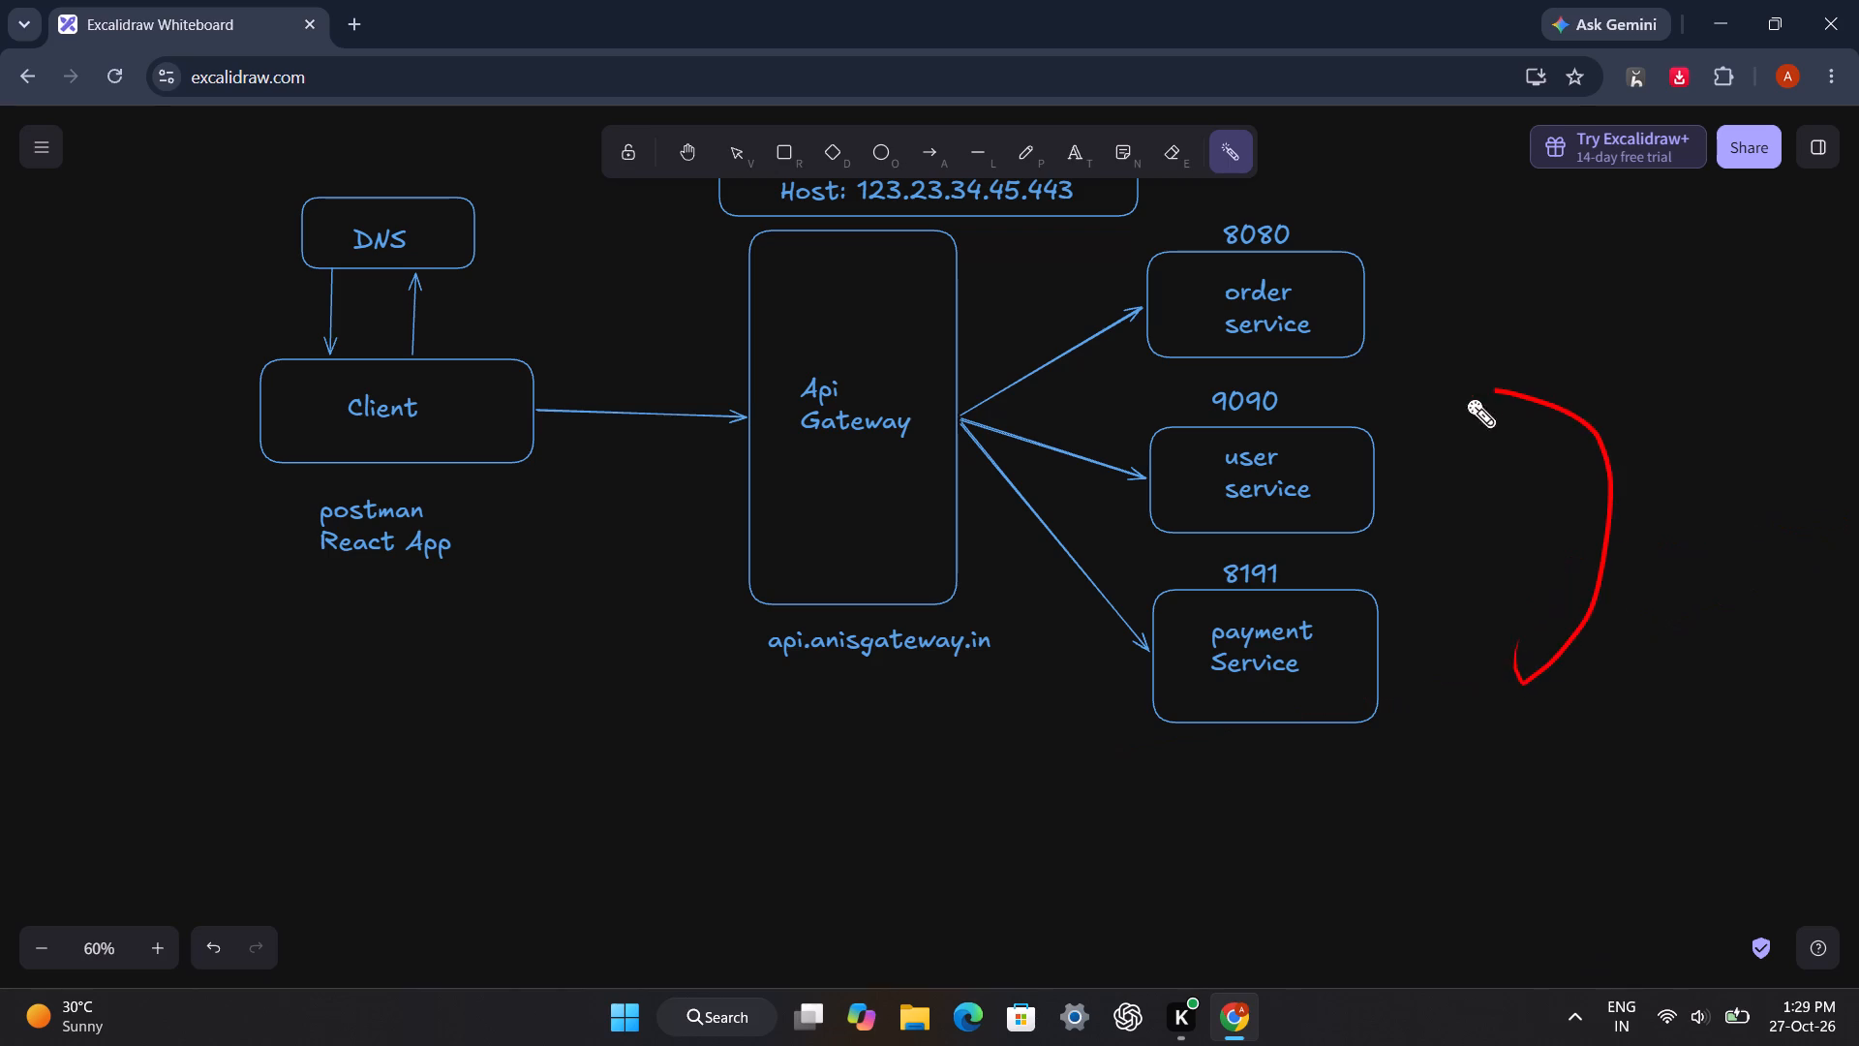
pyautogui.moveTo(1466, 398); pyautogui.dragTo(1700, 288)
pyautogui.moveTo(1700, 288); pyautogui.dragTo(1548, 404)
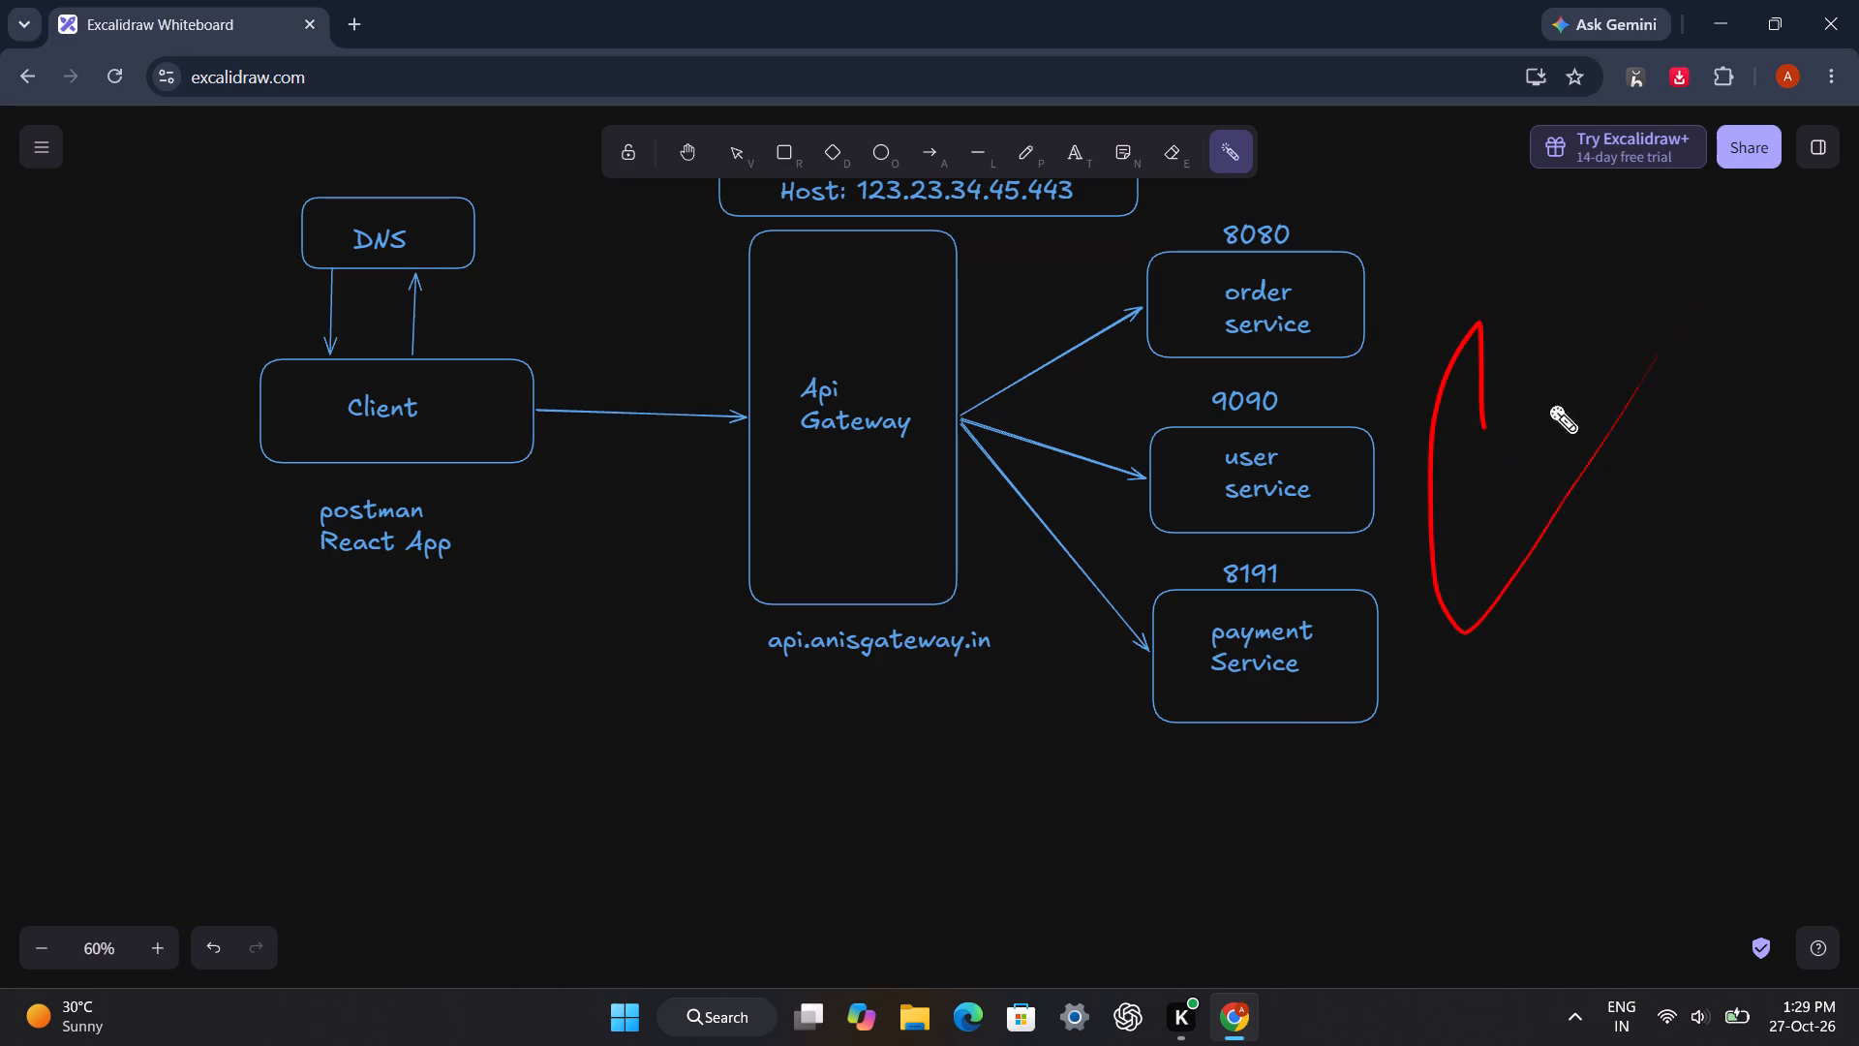
pyautogui.moveTo(1548, 404); pyautogui.dragTo(1757, 285)
pyautogui.moveTo(1652, 352); pyautogui.dragTo(1370, 468)
pyautogui.moveTo(1413, 391); pyautogui.dragTo(1519, 421)
pyautogui.moveTo(1484, 578); pyautogui.dragTo(1762, 256)
pyautogui.moveTo(1410, 453); pyautogui.dragTo(1408, 372)
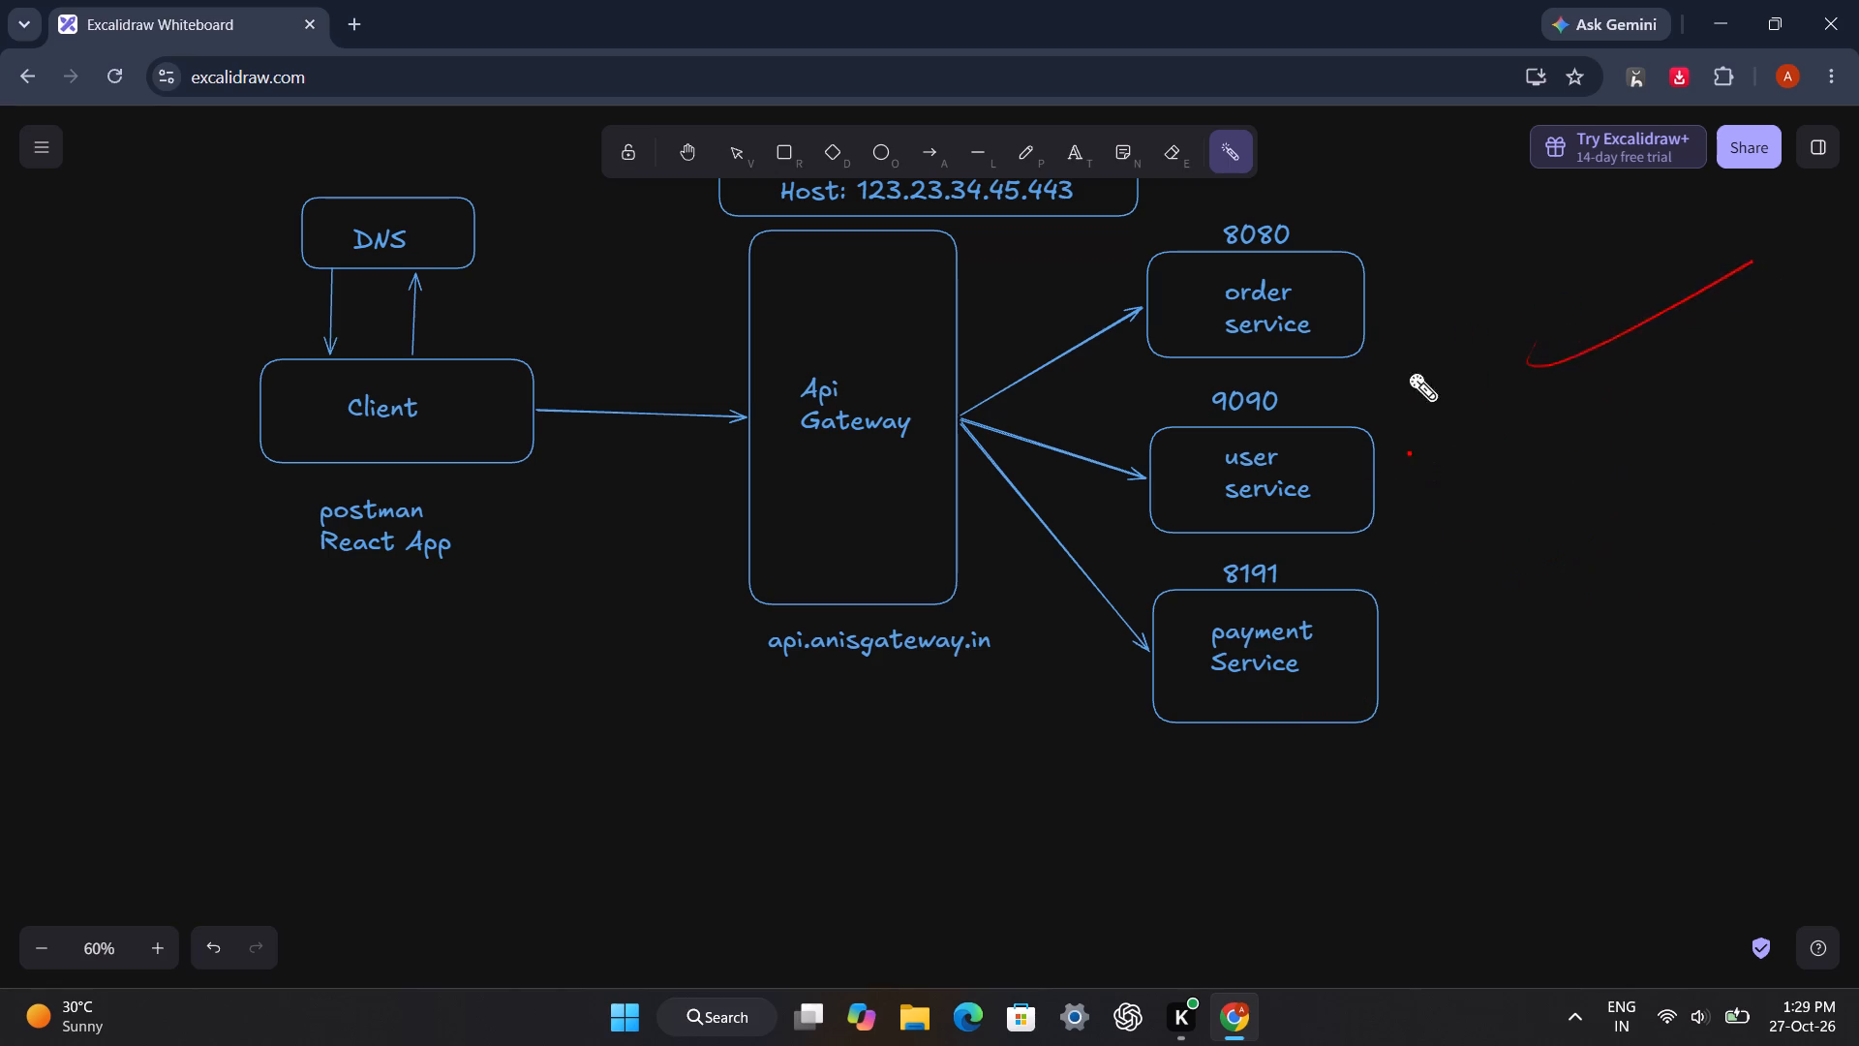
pyautogui.moveTo(1408, 372); pyautogui.dragTo(1697, 319)
pyautogui.moveTo(1557, 543); pyautogui.dragTo(1813, 375)
pyautogui.moveTo(1607, 552); pyautogui.dragTo(1666, 408)
pyautogui.moveTo(1469, 678); pyautogui.dragTo(1539, 483)
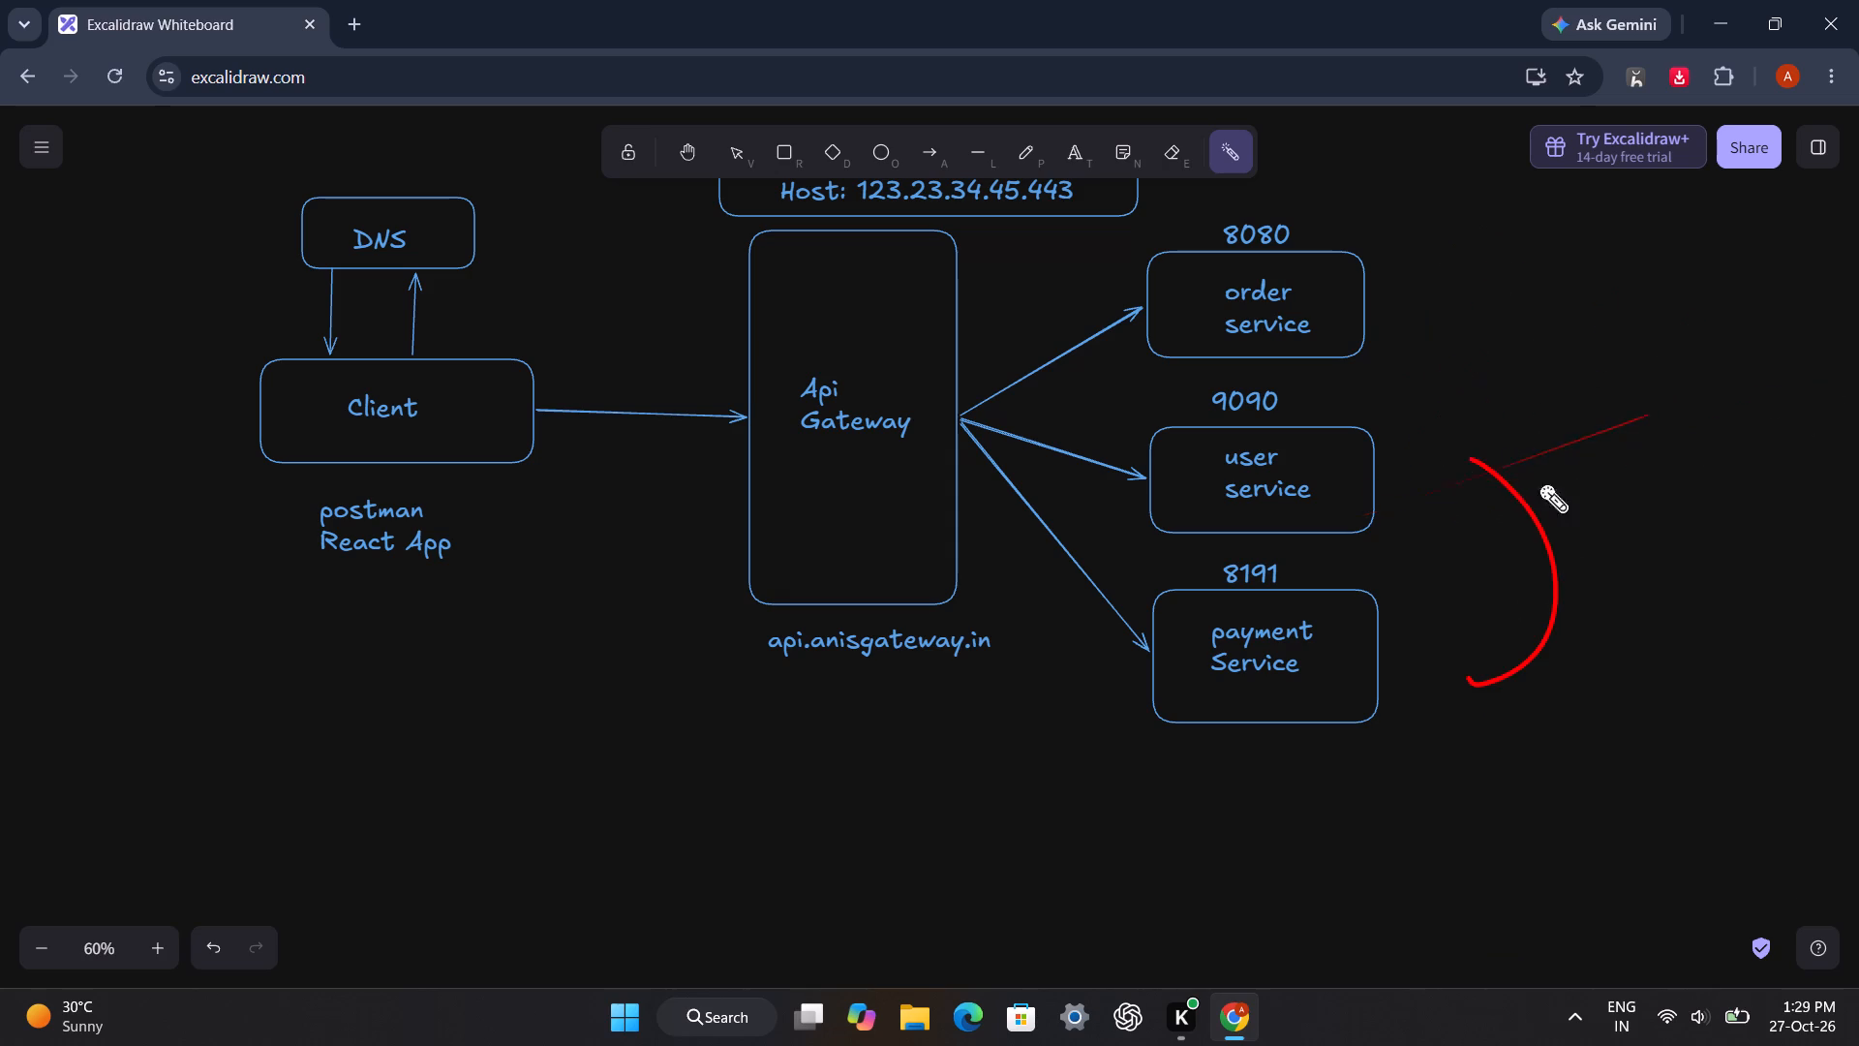
pyautogui.moveTo(1539, 483); pyautogui.dragTo(1763, 389)
pyautogui.moveTo(1078, 448); pyautogui.dragTo(1071, 587)
# Circle and trace over the overlapping rectangles and diamonds above the "GET /orders" box with the Laser pointer.
pyautogui.scroll(-3, 964, 430)
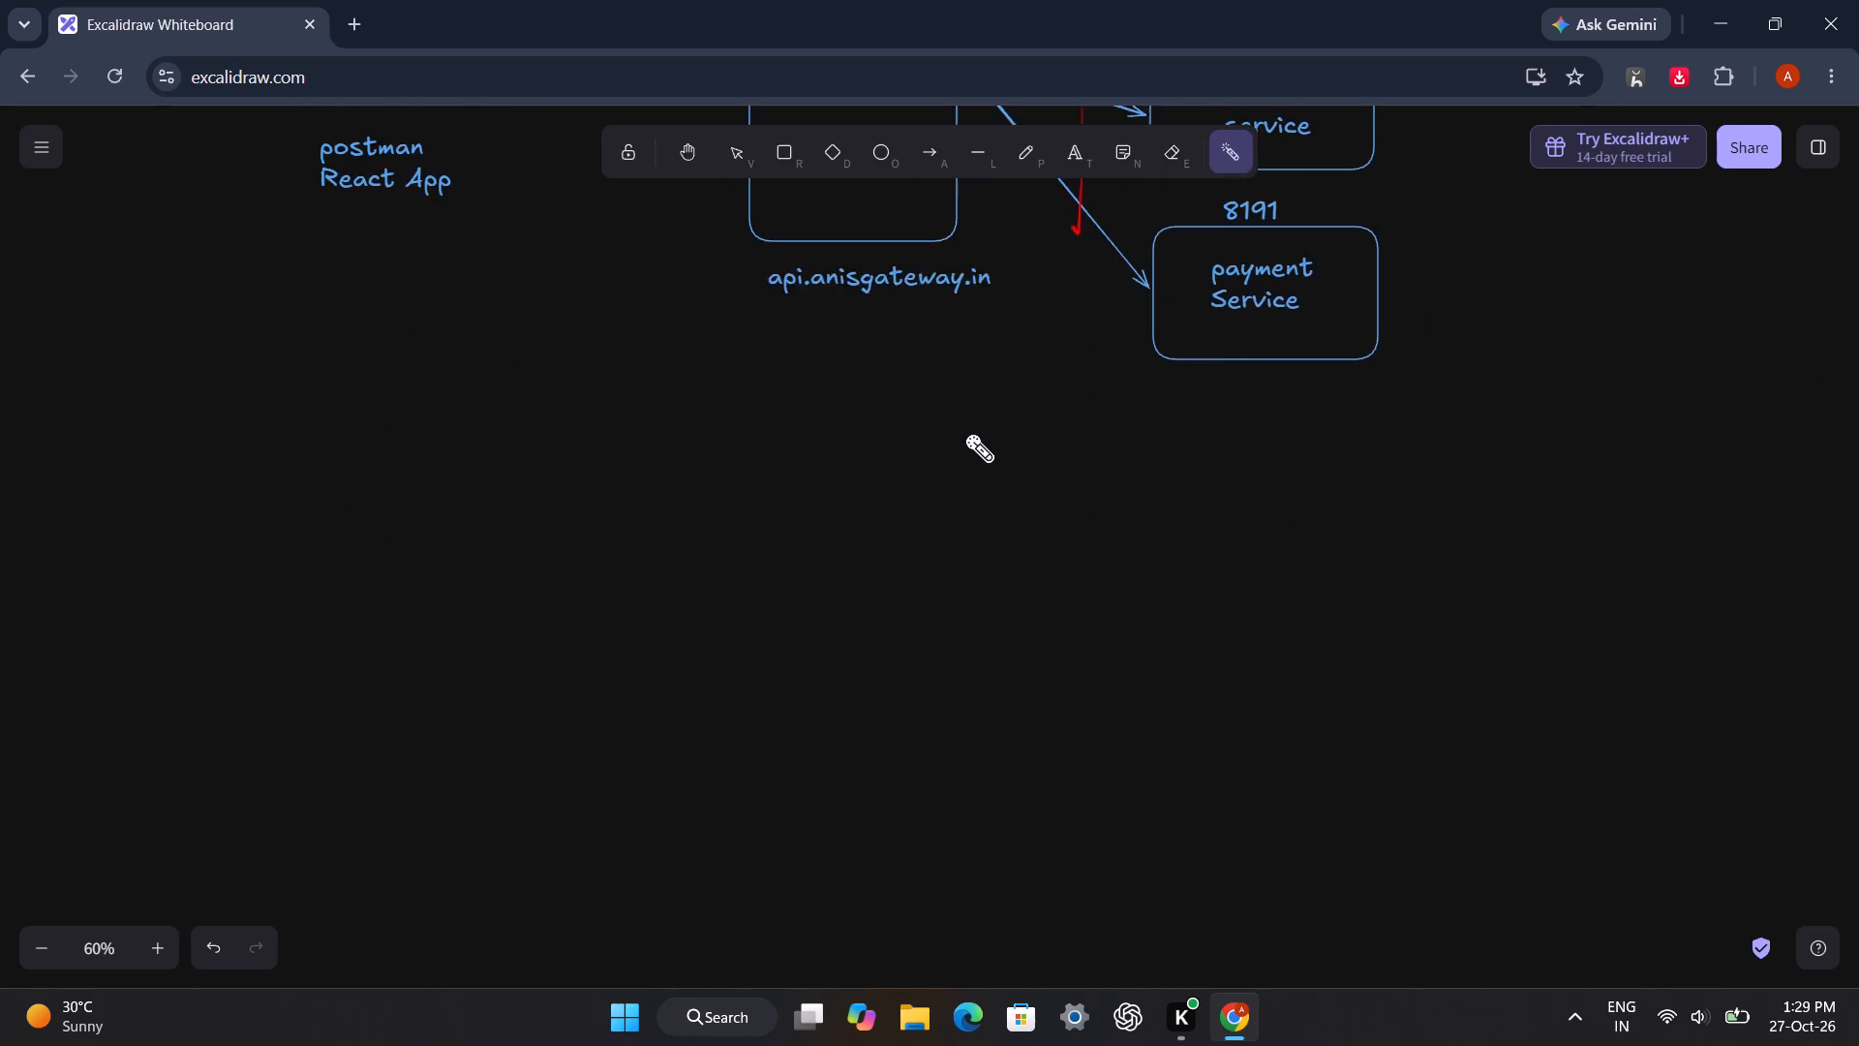
pyautogui.scroll(9, 964, 433)
pyautogui.moveTo(929, 426); pyautogui.dragTo(967, 447)
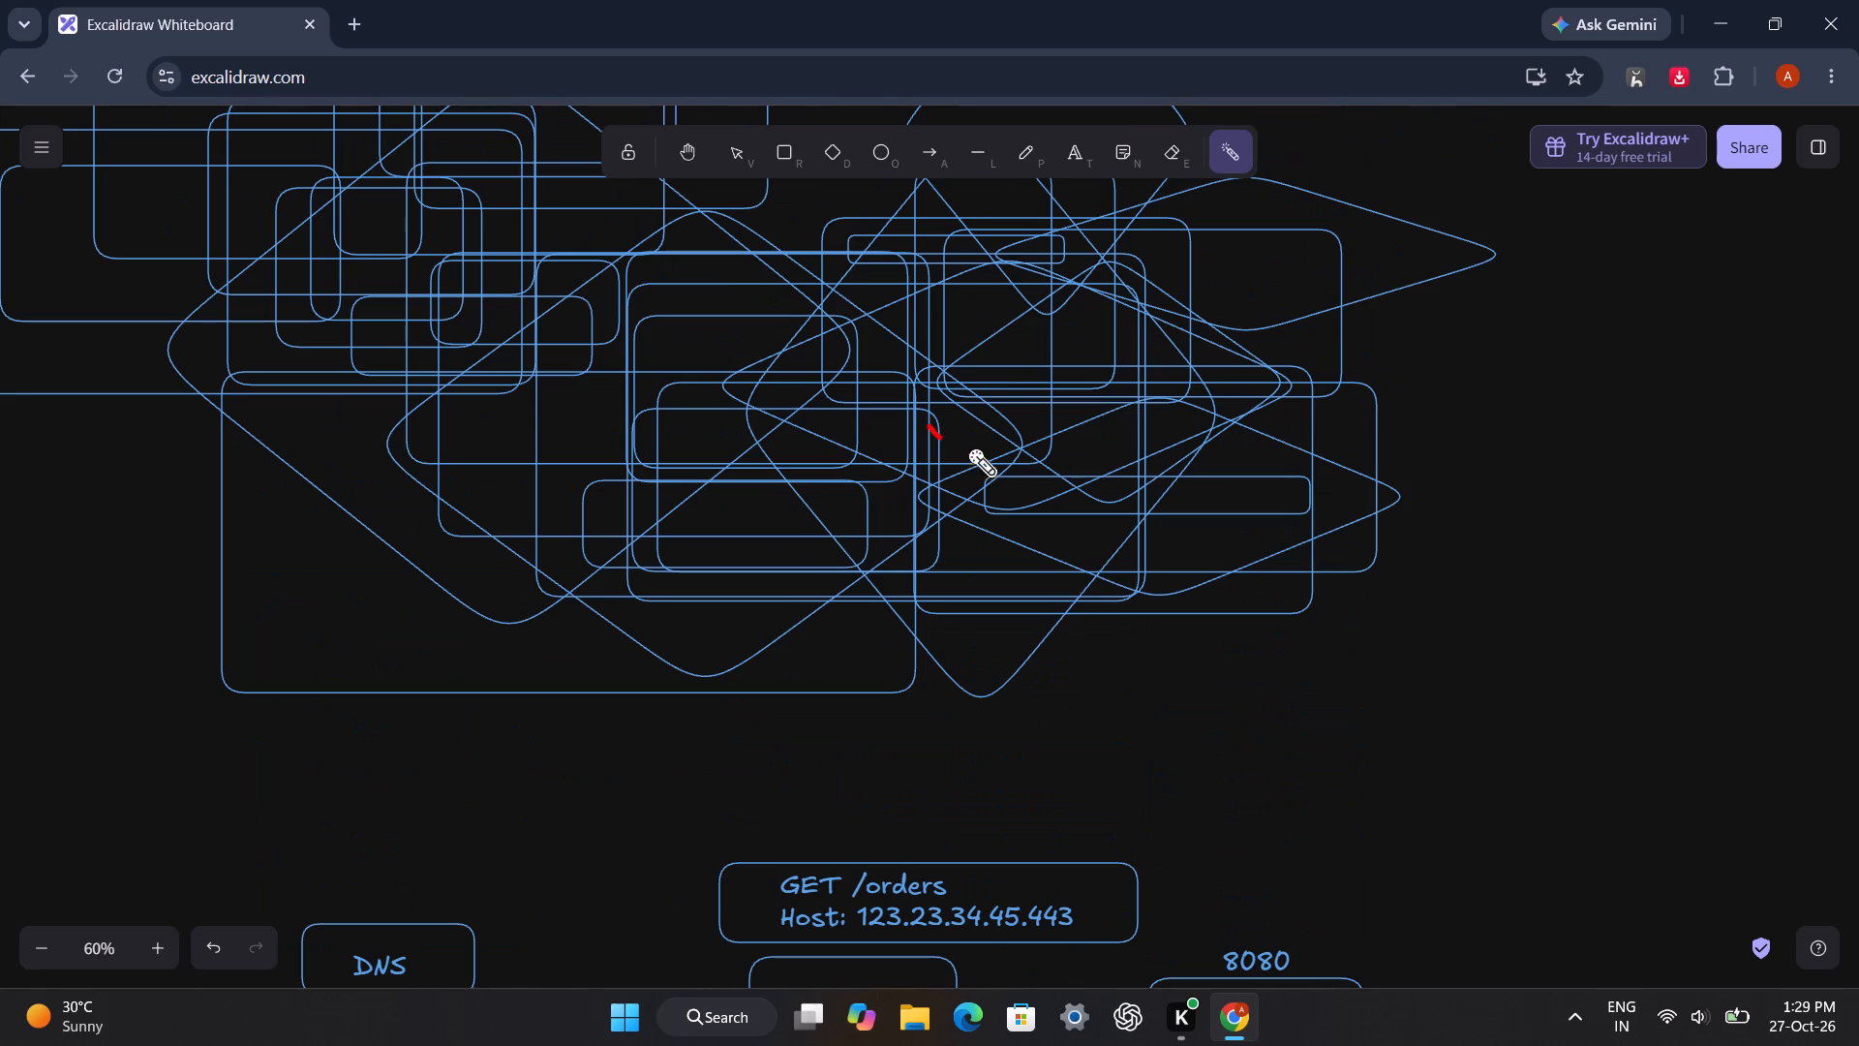
pyautogui.moveTo(967, 447); pyautogui.dragTo(1019, 335)
pyautogui.moveTo(978, 324); pyautogui.dragTo(1357, 312)
pyautogui.moveTo(1093, 527); pyautogui.dragTo(957, 358)
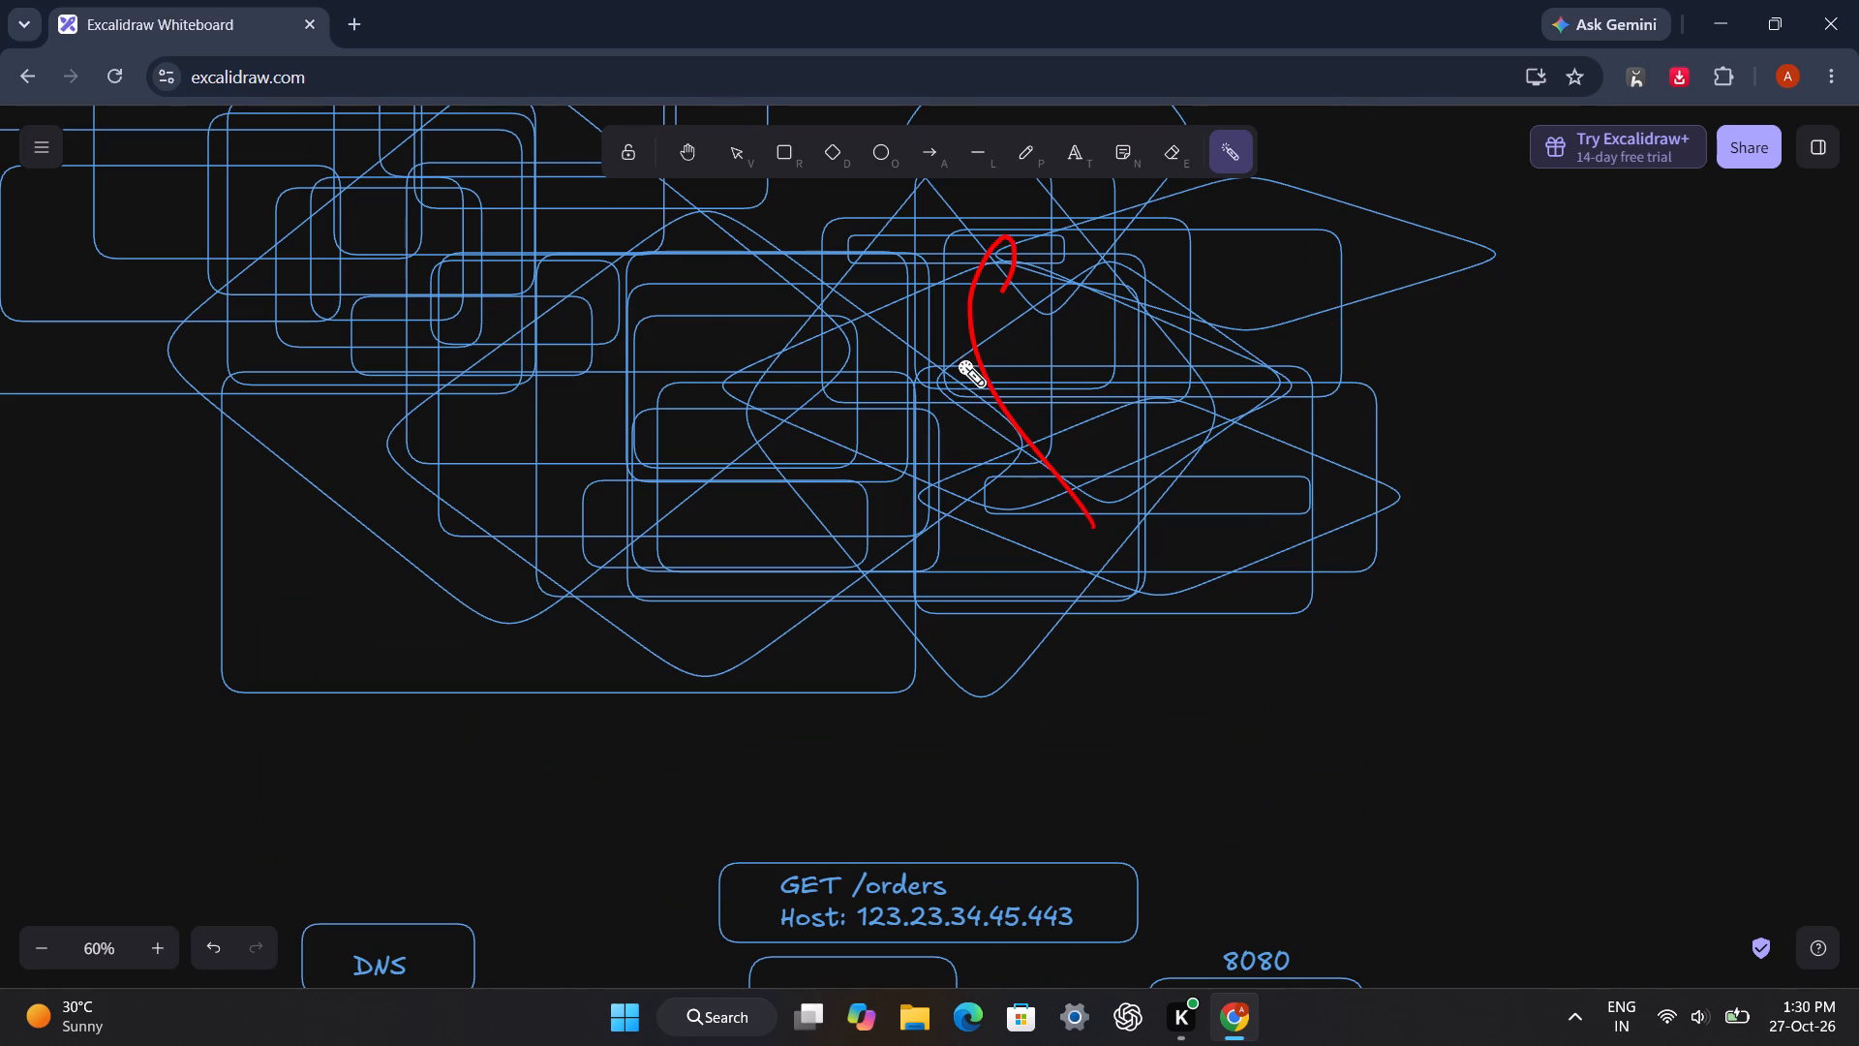
pyautogui.moveTo(957, 358); pyautogui.dragTo(1177, 364)
pyautogui.moveTo(929, 481); pyautogui.dragTo(1021, 340)
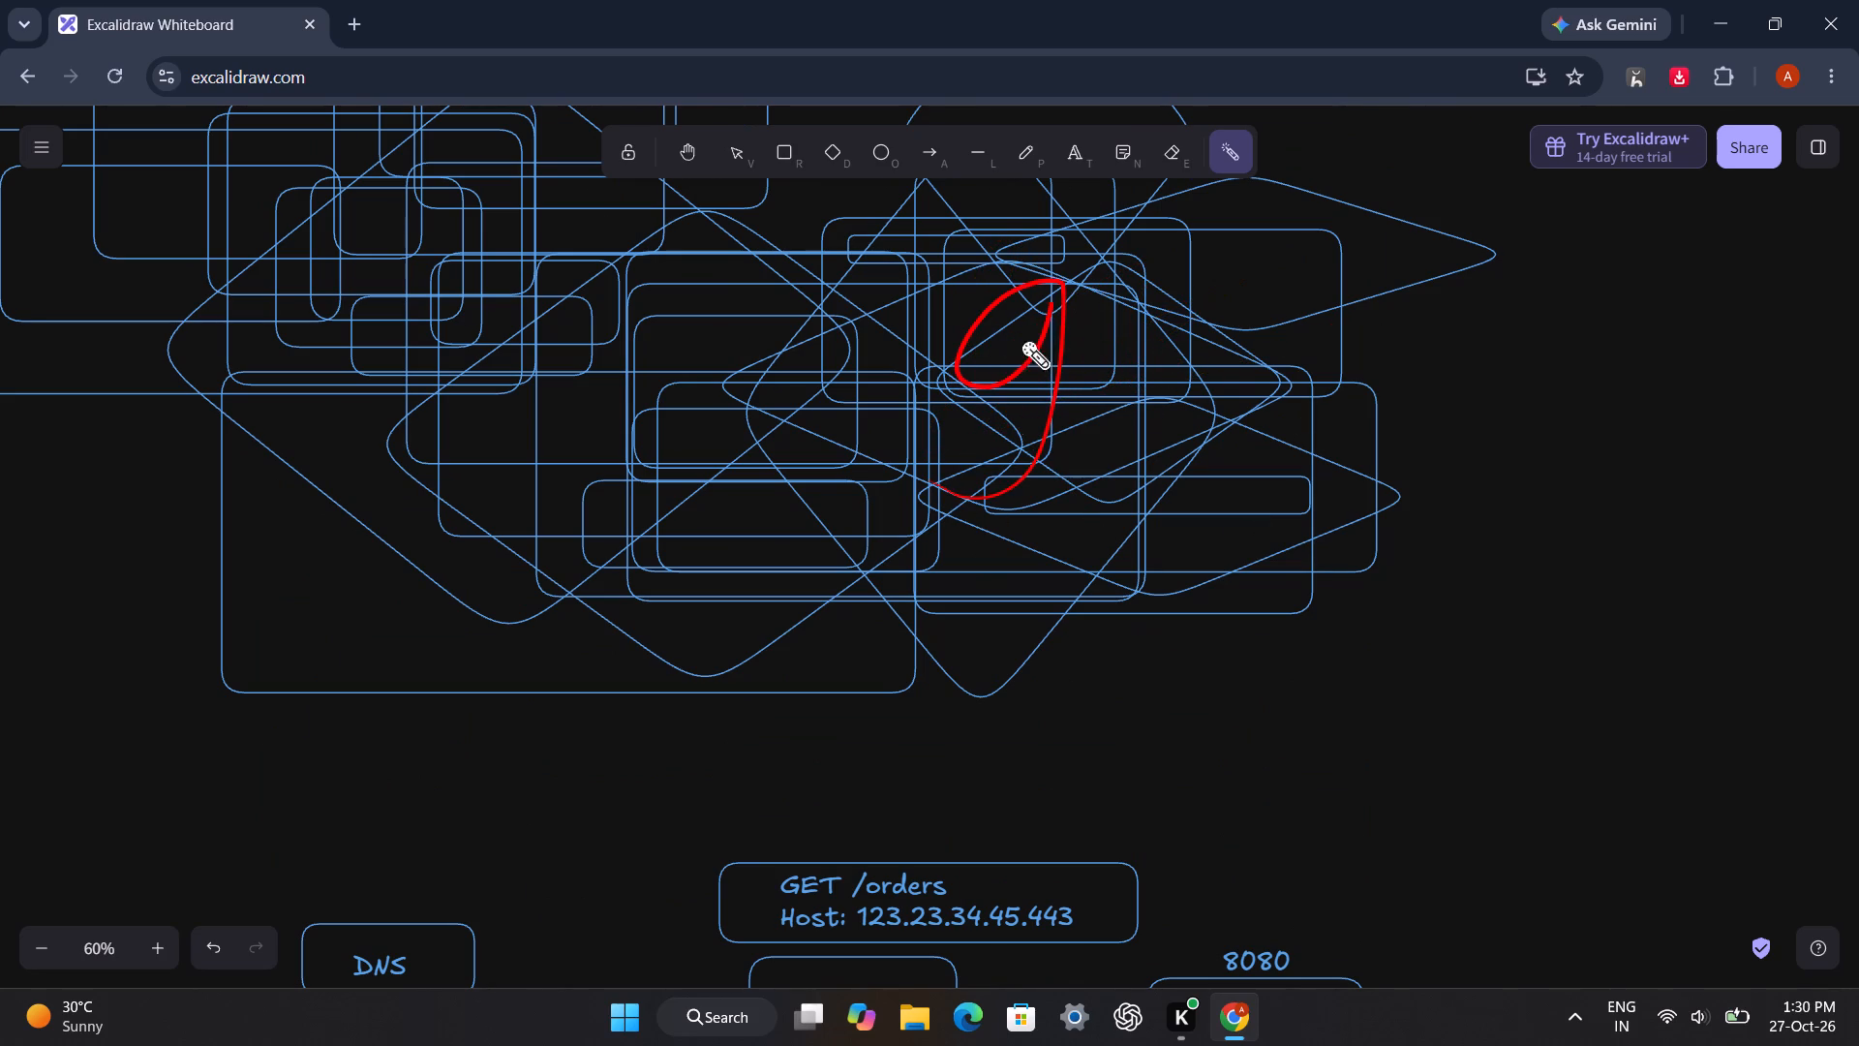
pyautogui.moveTo(1021, 340); pyautogui.dragTo(1433, 356)
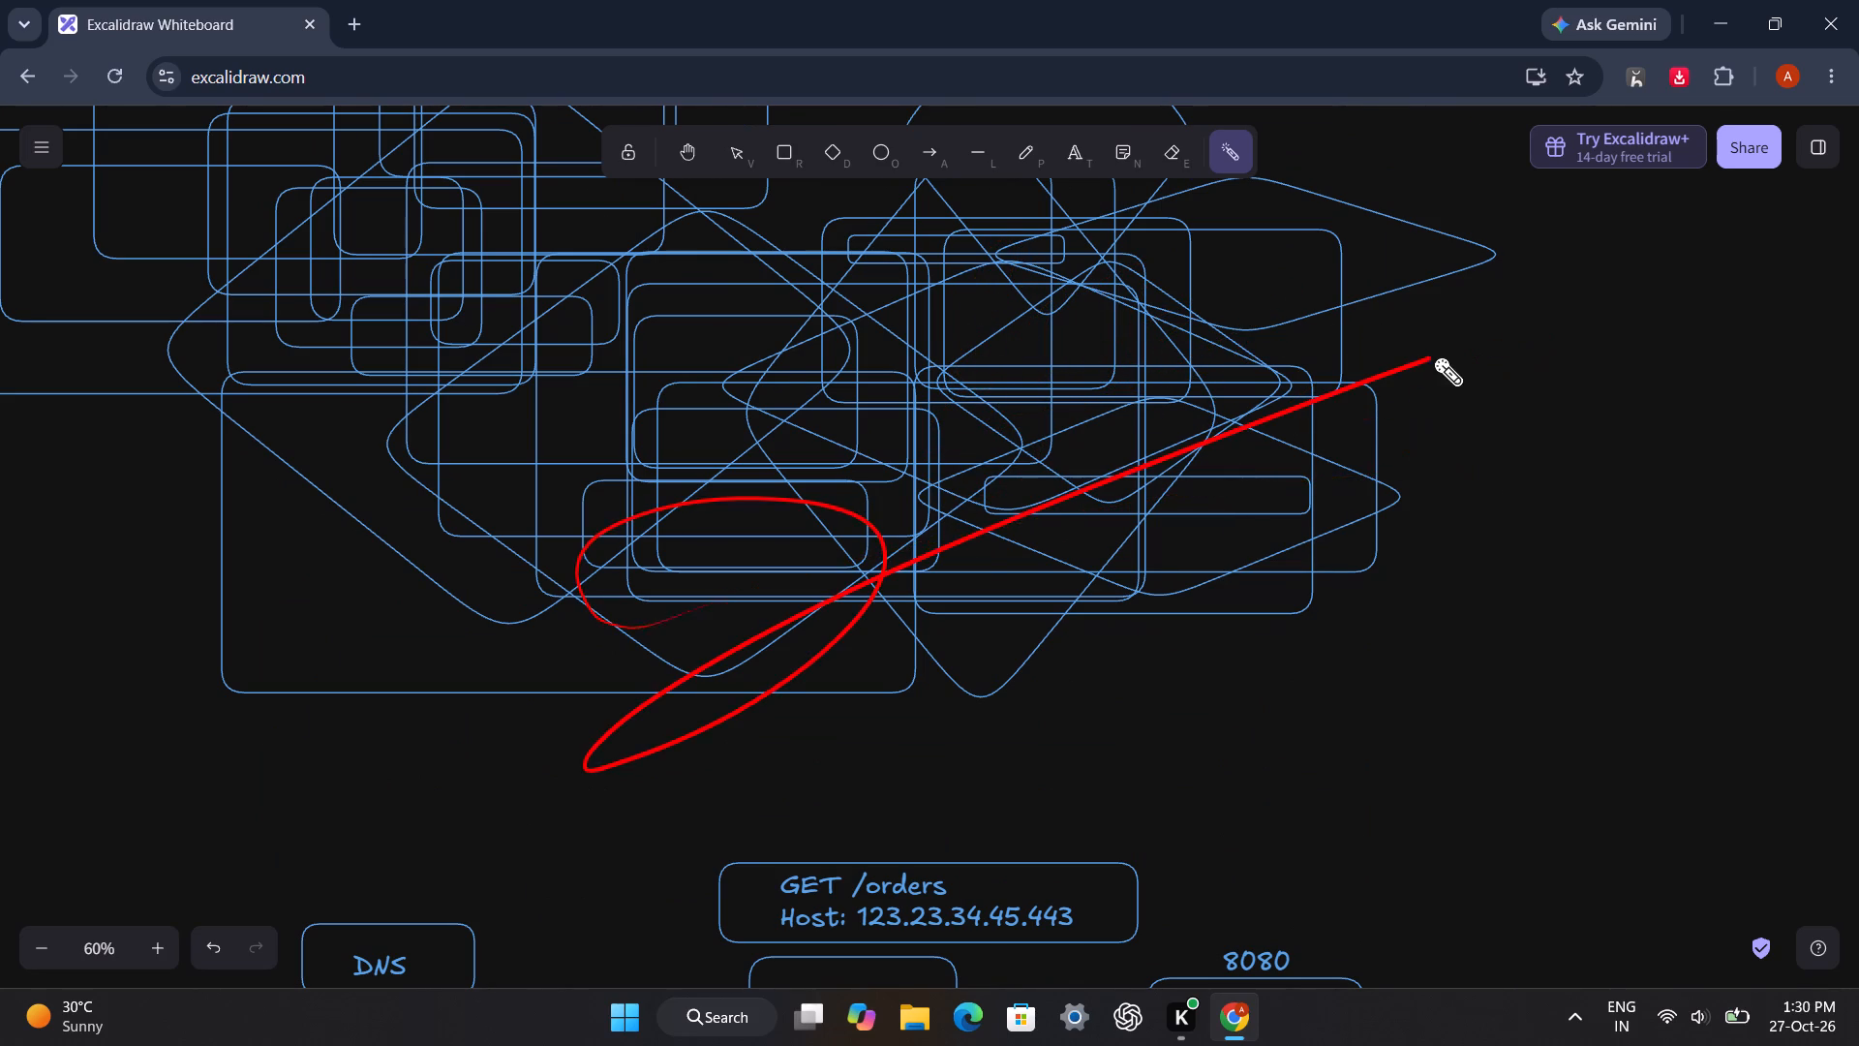
pyautogui.moveTo(1433, 356); pyautogui.dragTo(753, 488)
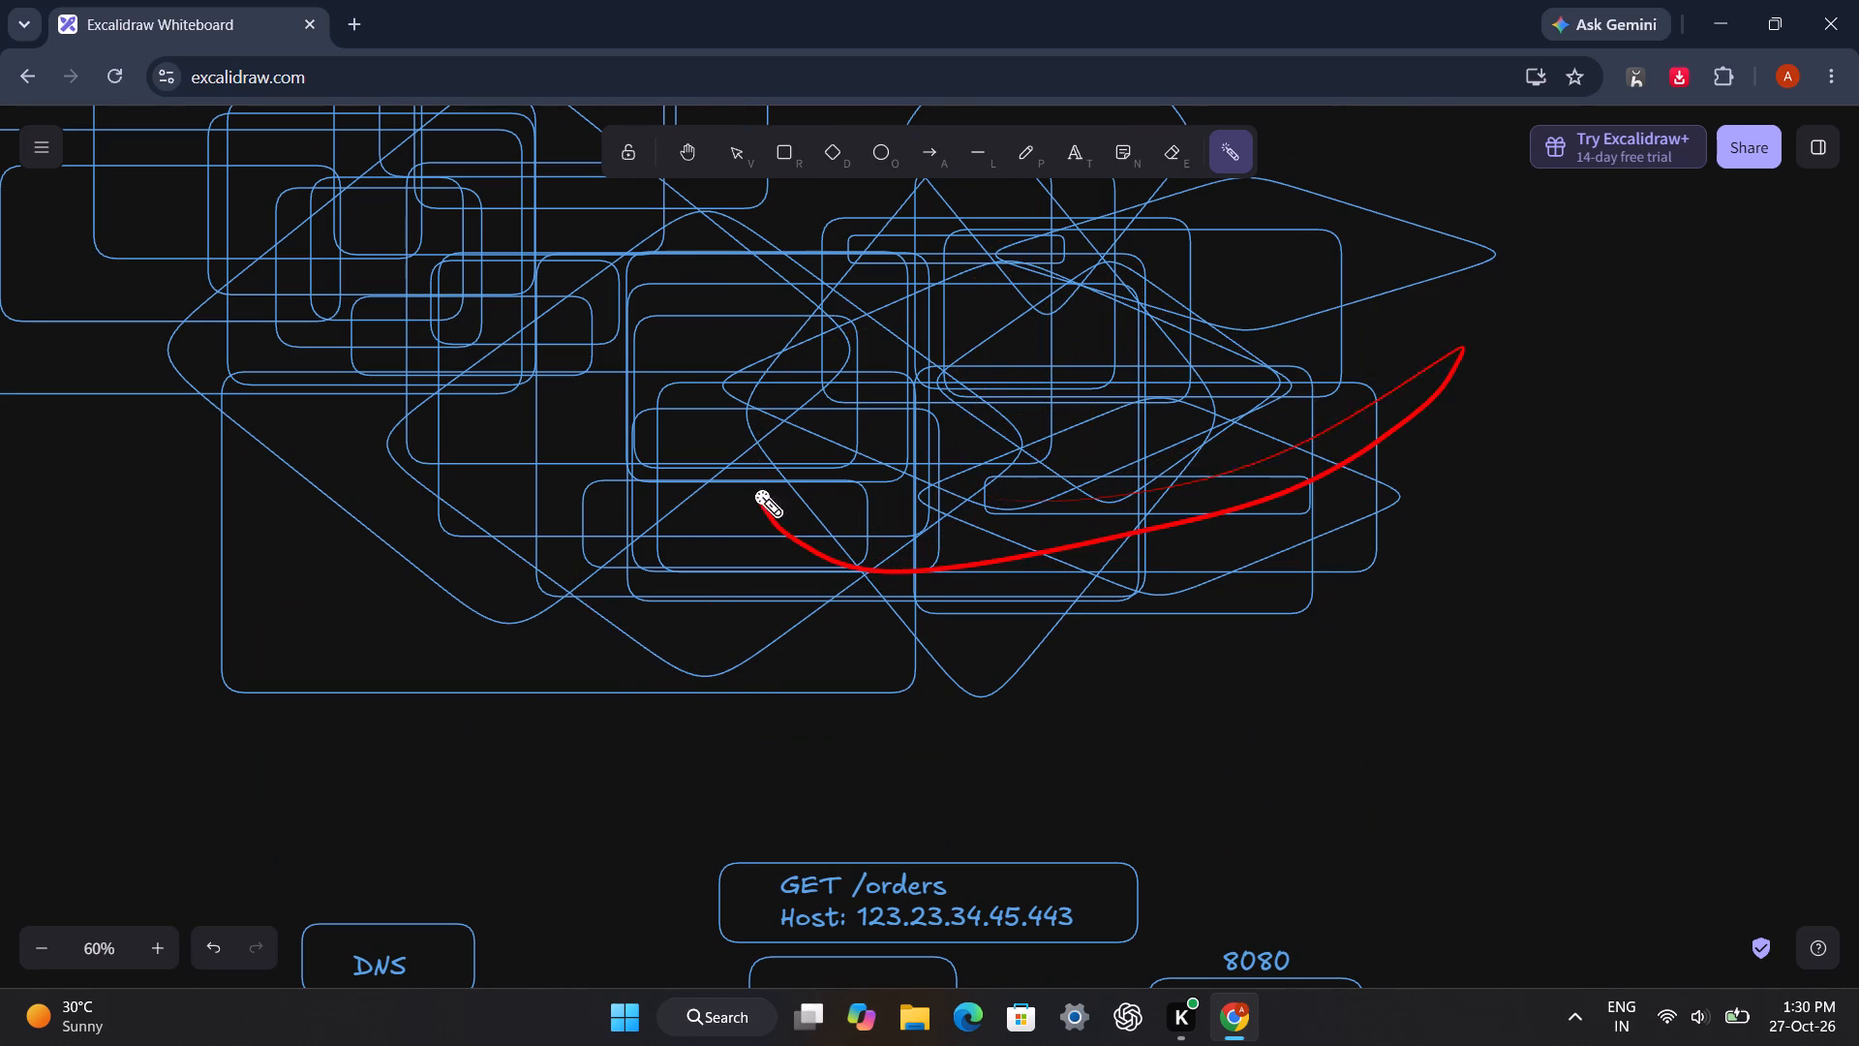
pyautogui.moveTo(753, 488); pyautogui.dragTo(1144, 354)
pyautogui.moveTo(1046, 363); pyautogui.dragTo(1100, 415)
# Draw a small rounded rectangle just below the "api.anisgateway.in" address and nudge the address text slightly away from it.
pyautogui.scroll(-7, 1492, 395)
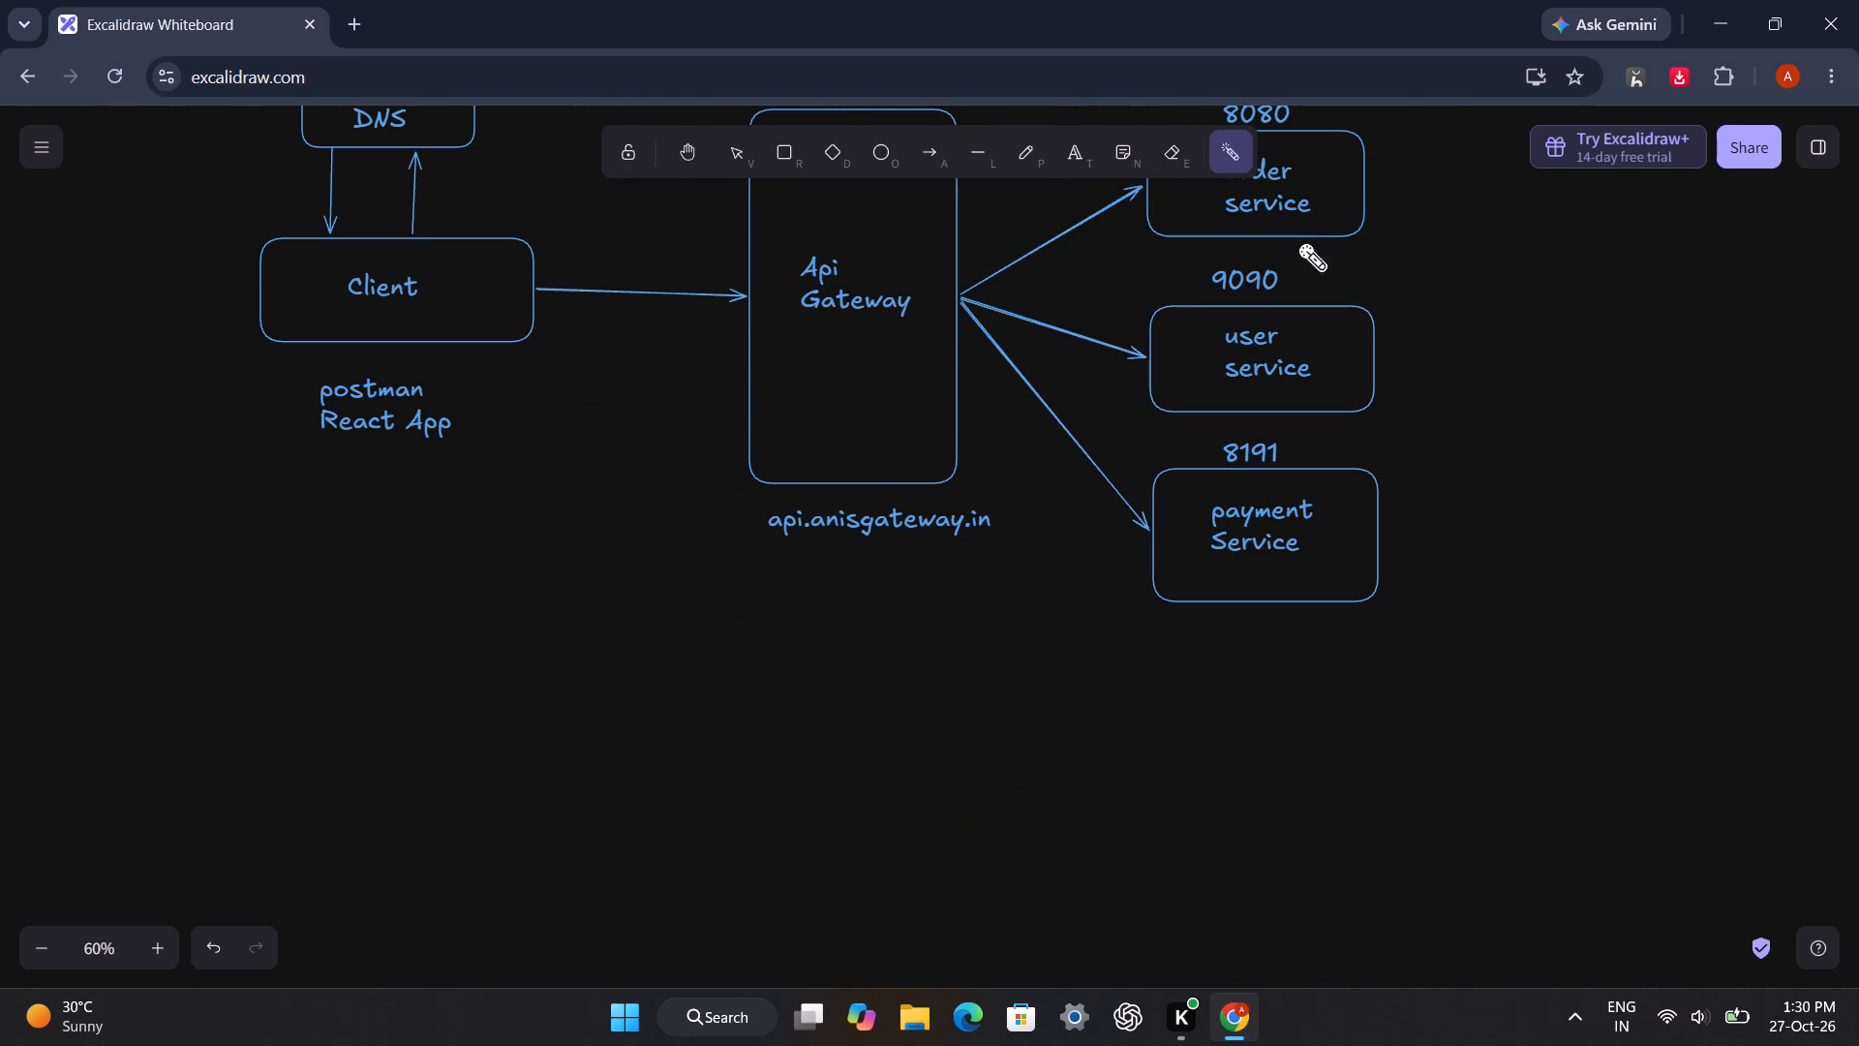
pyautogui.click(779, 155)
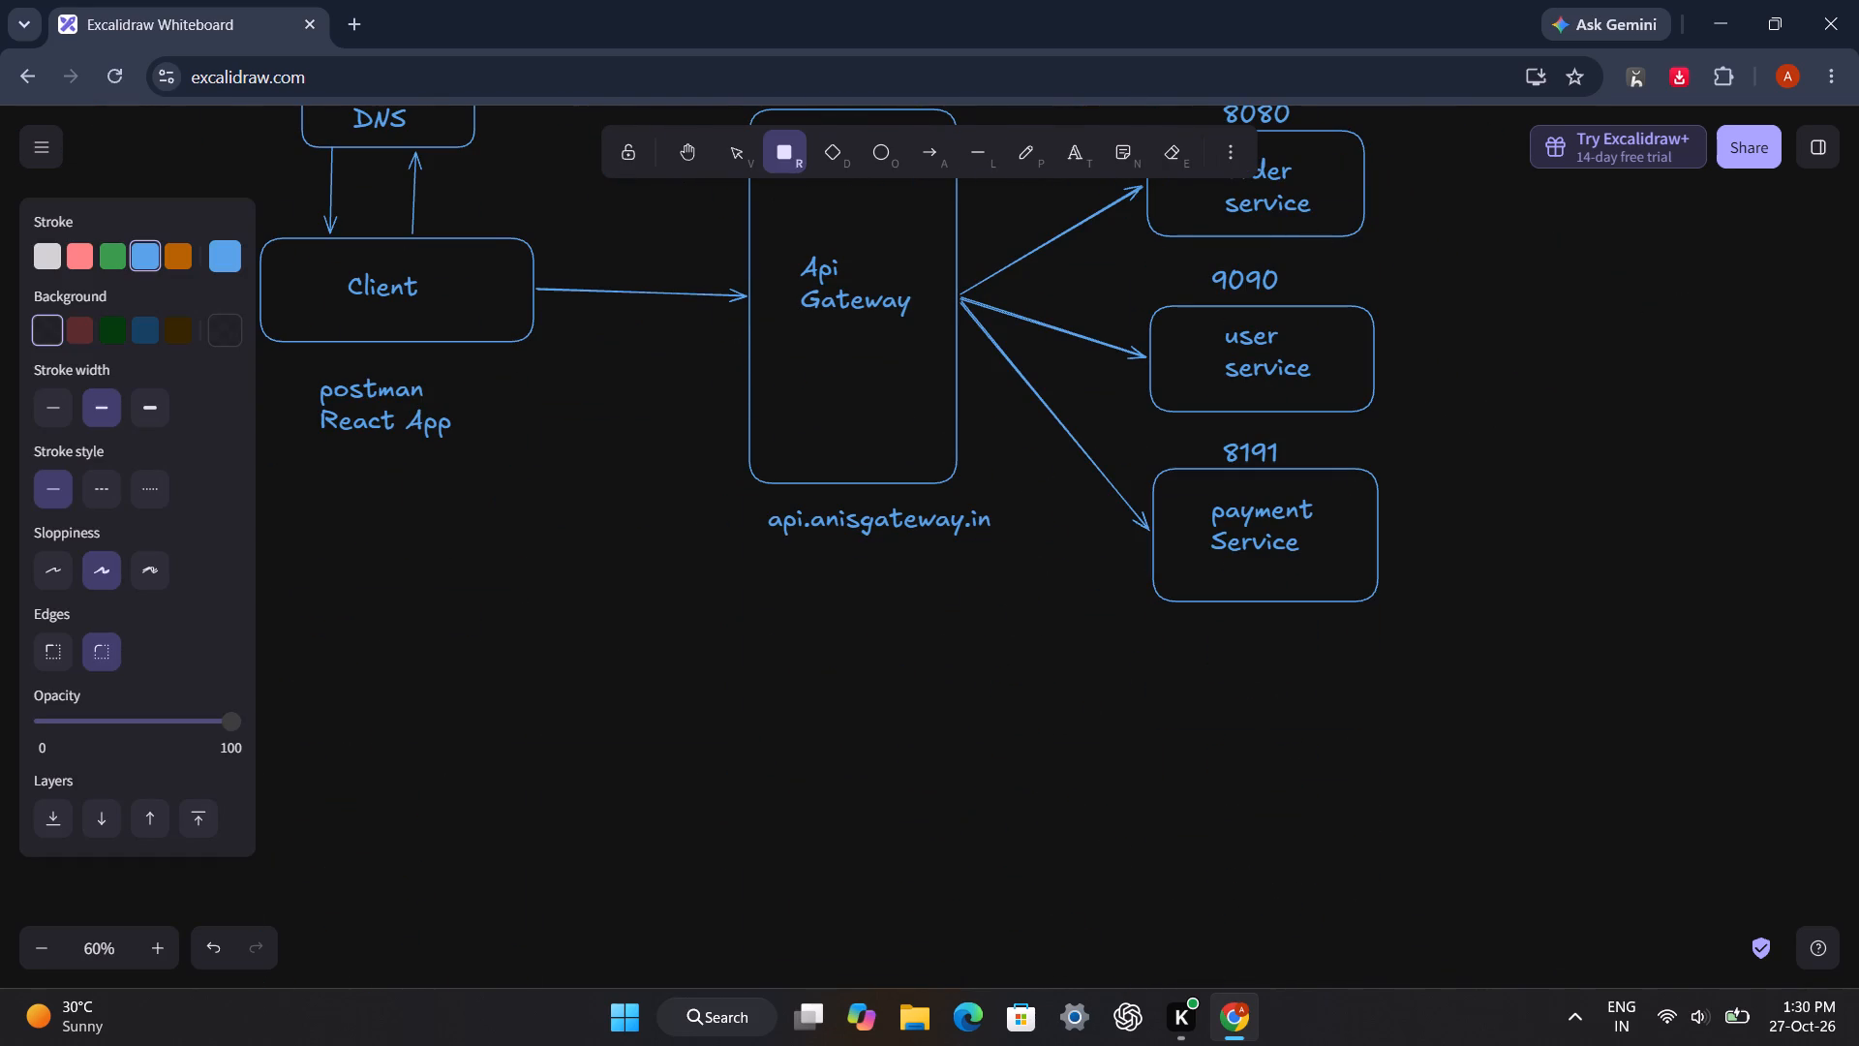
pyautogui.moveTo(747, 545); pyautogui.dragTo(813, 596)
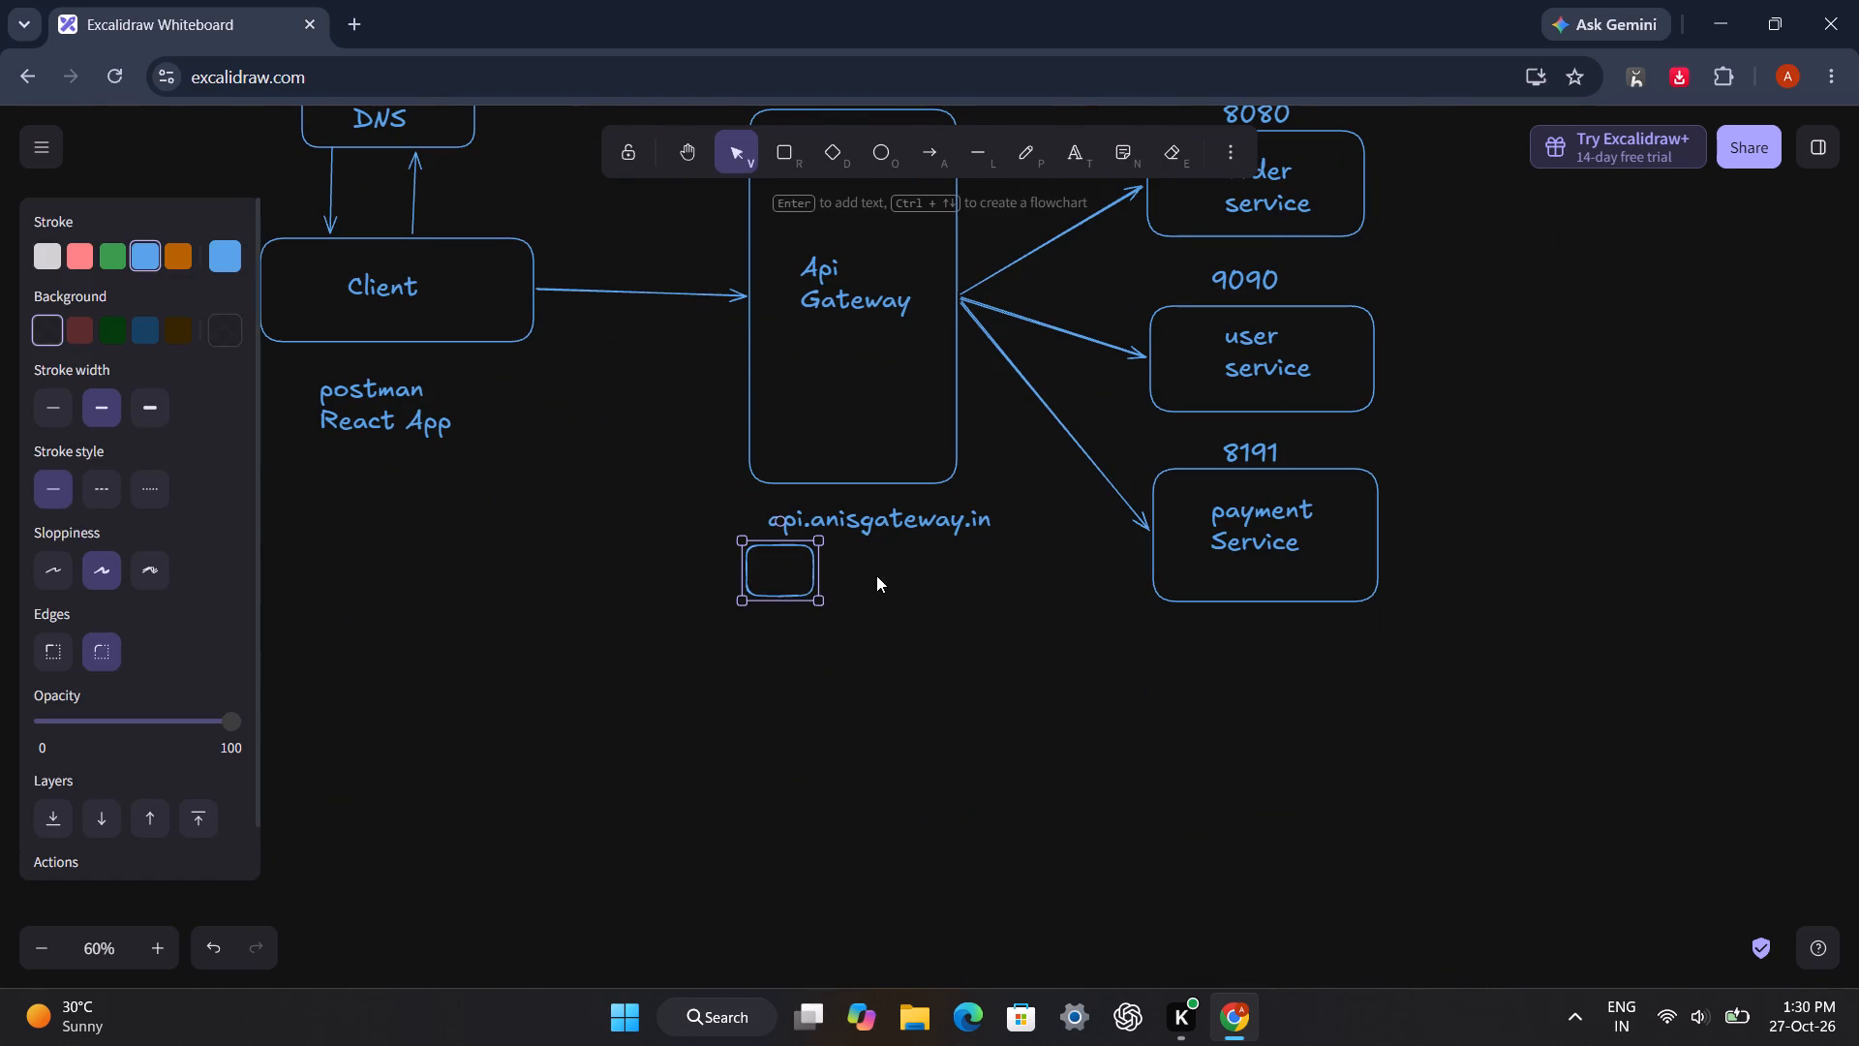
pyautogui.click(889, 541)
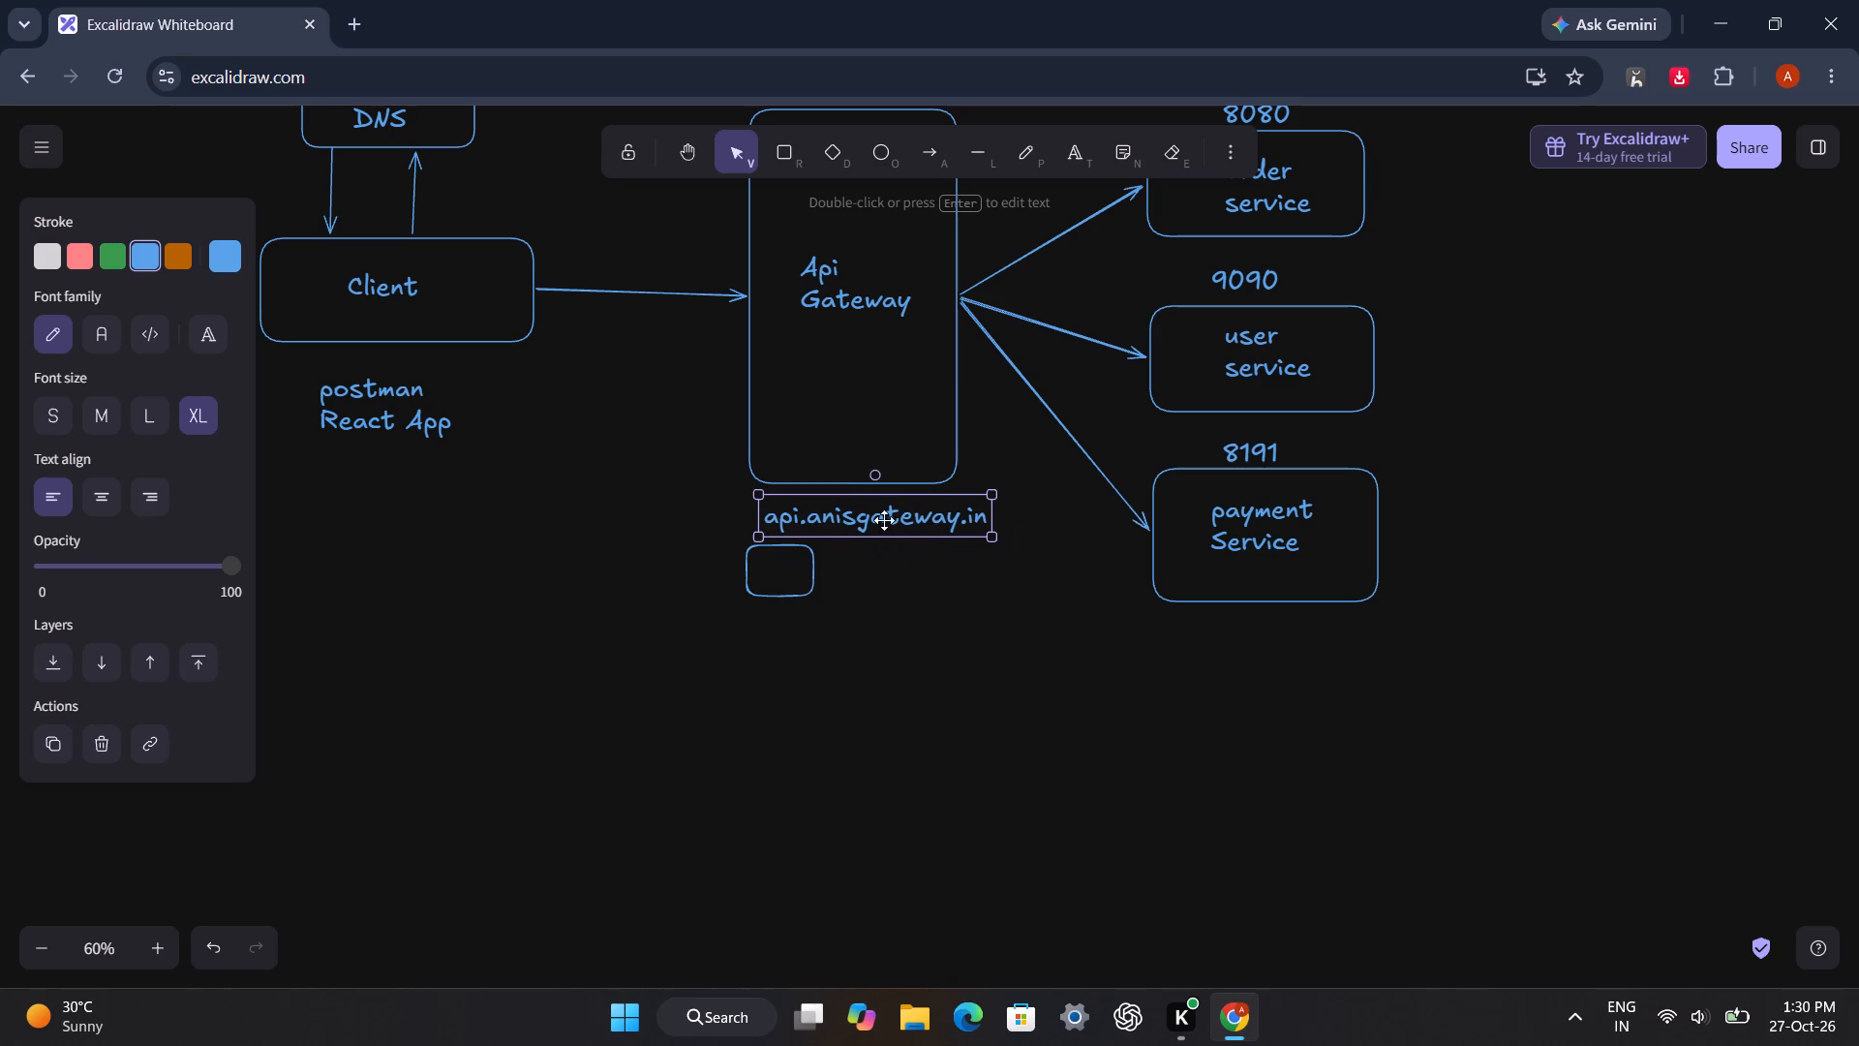
# Draw a second small rounded rectangle beside the first one below the gateway address, and enlarge the first to about the same size.
pyautogui.click(789, 156)
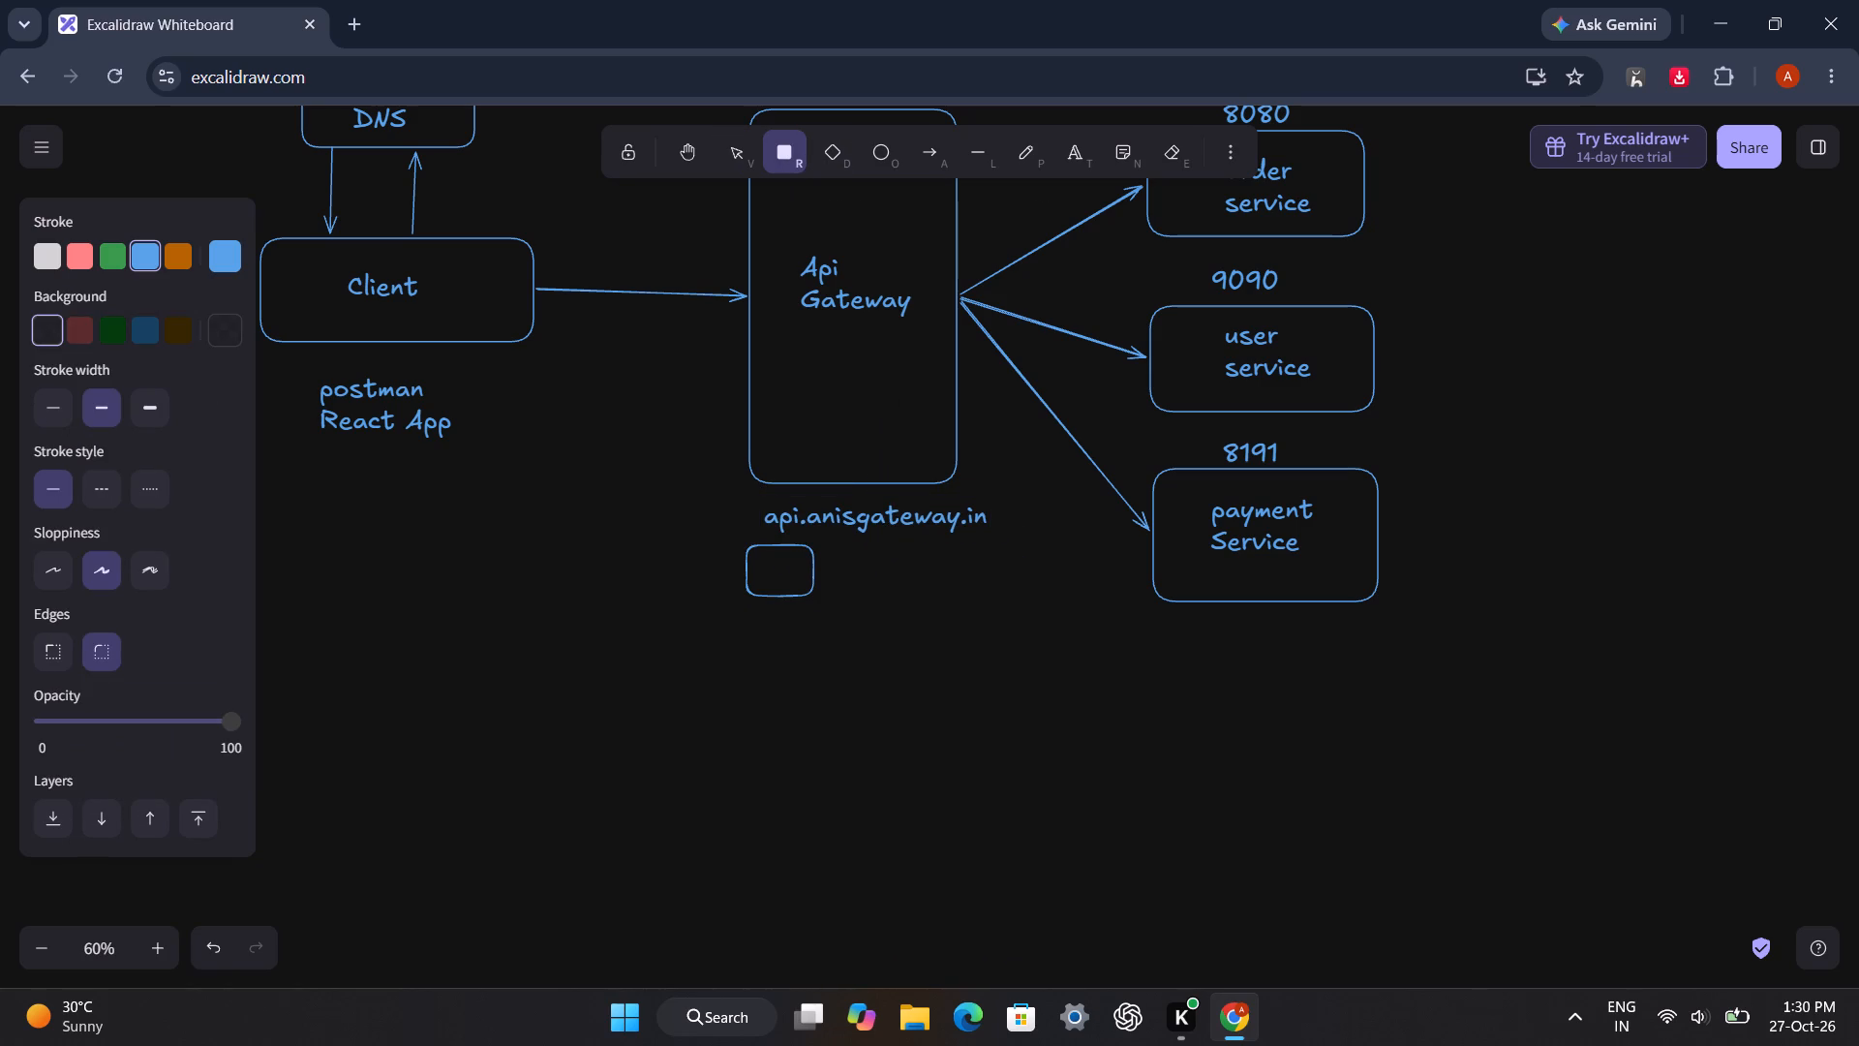
pyautogui.moveTo(879, 552); pyautogui.dragTo(958, 593)
pyautogui.moveTo(958, 593); pyautogui.dragTo(956, 616)
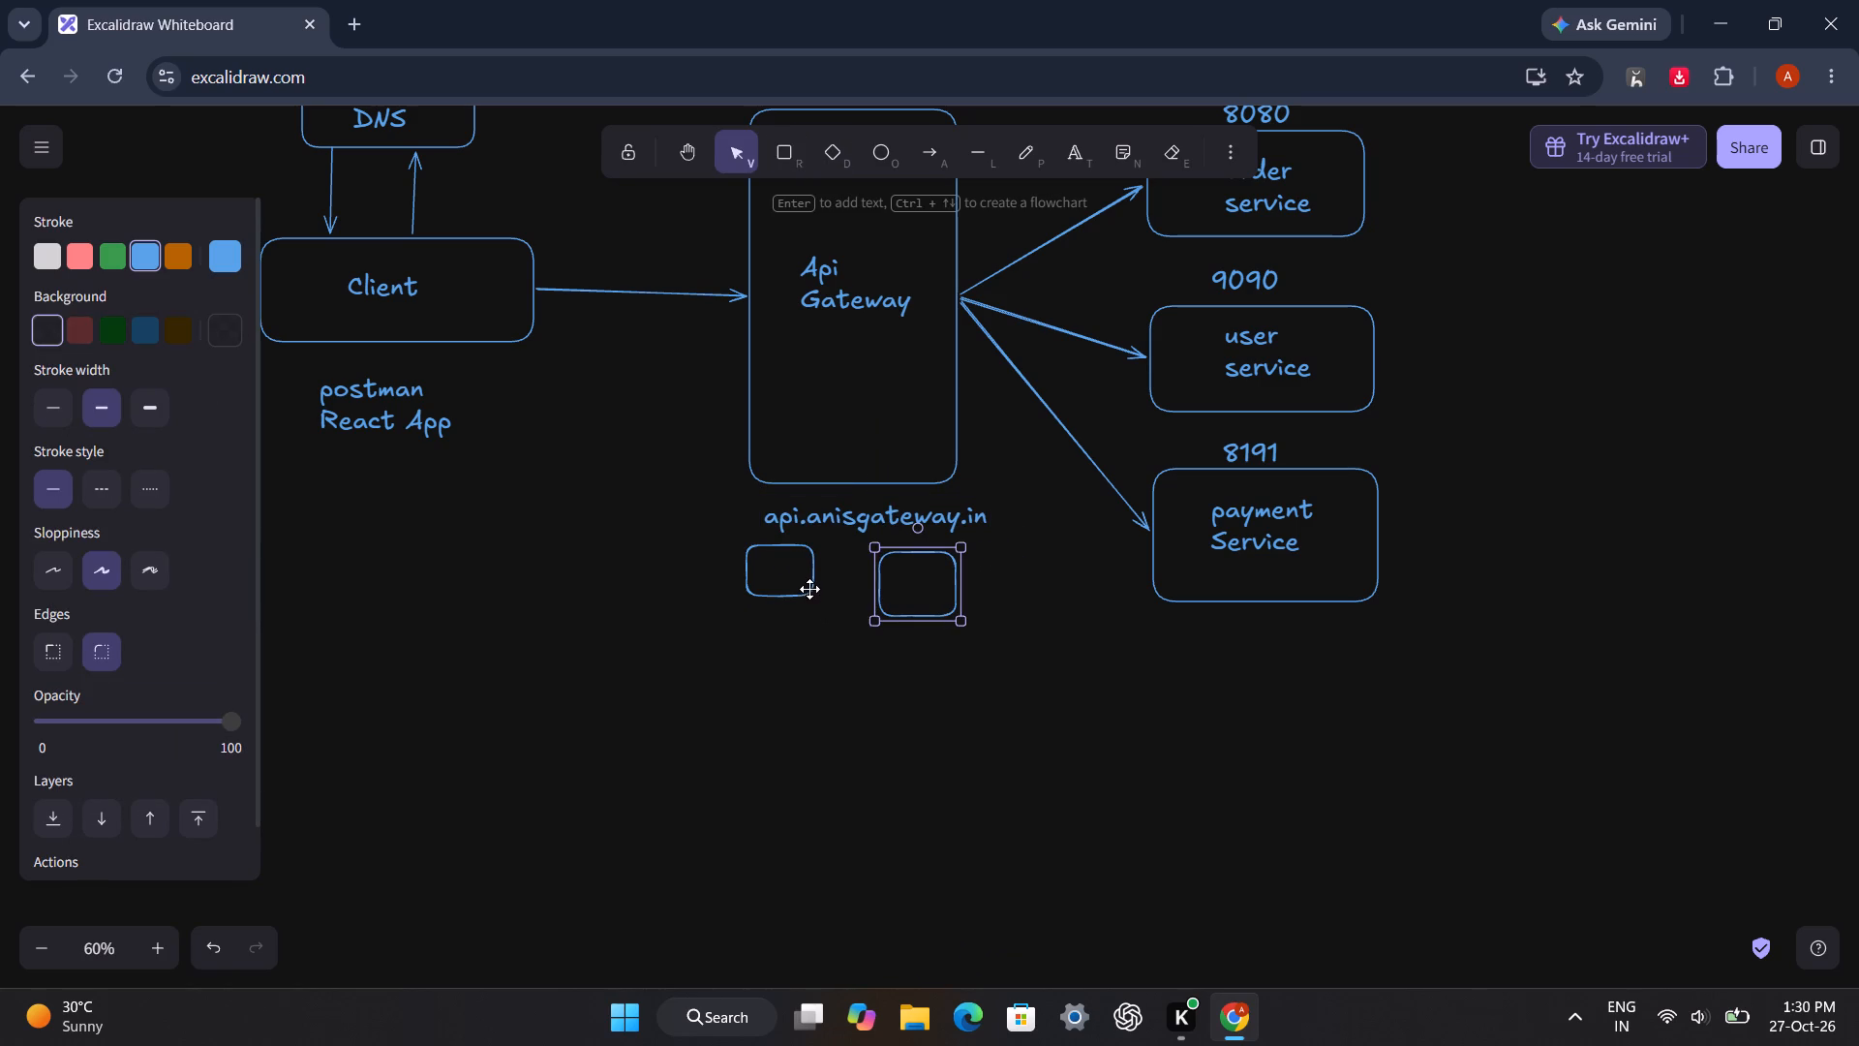
pyautogui.click(809, 589)
pyautogui.moveTo(817, 601); pyautogui.dragTo(828, 615)
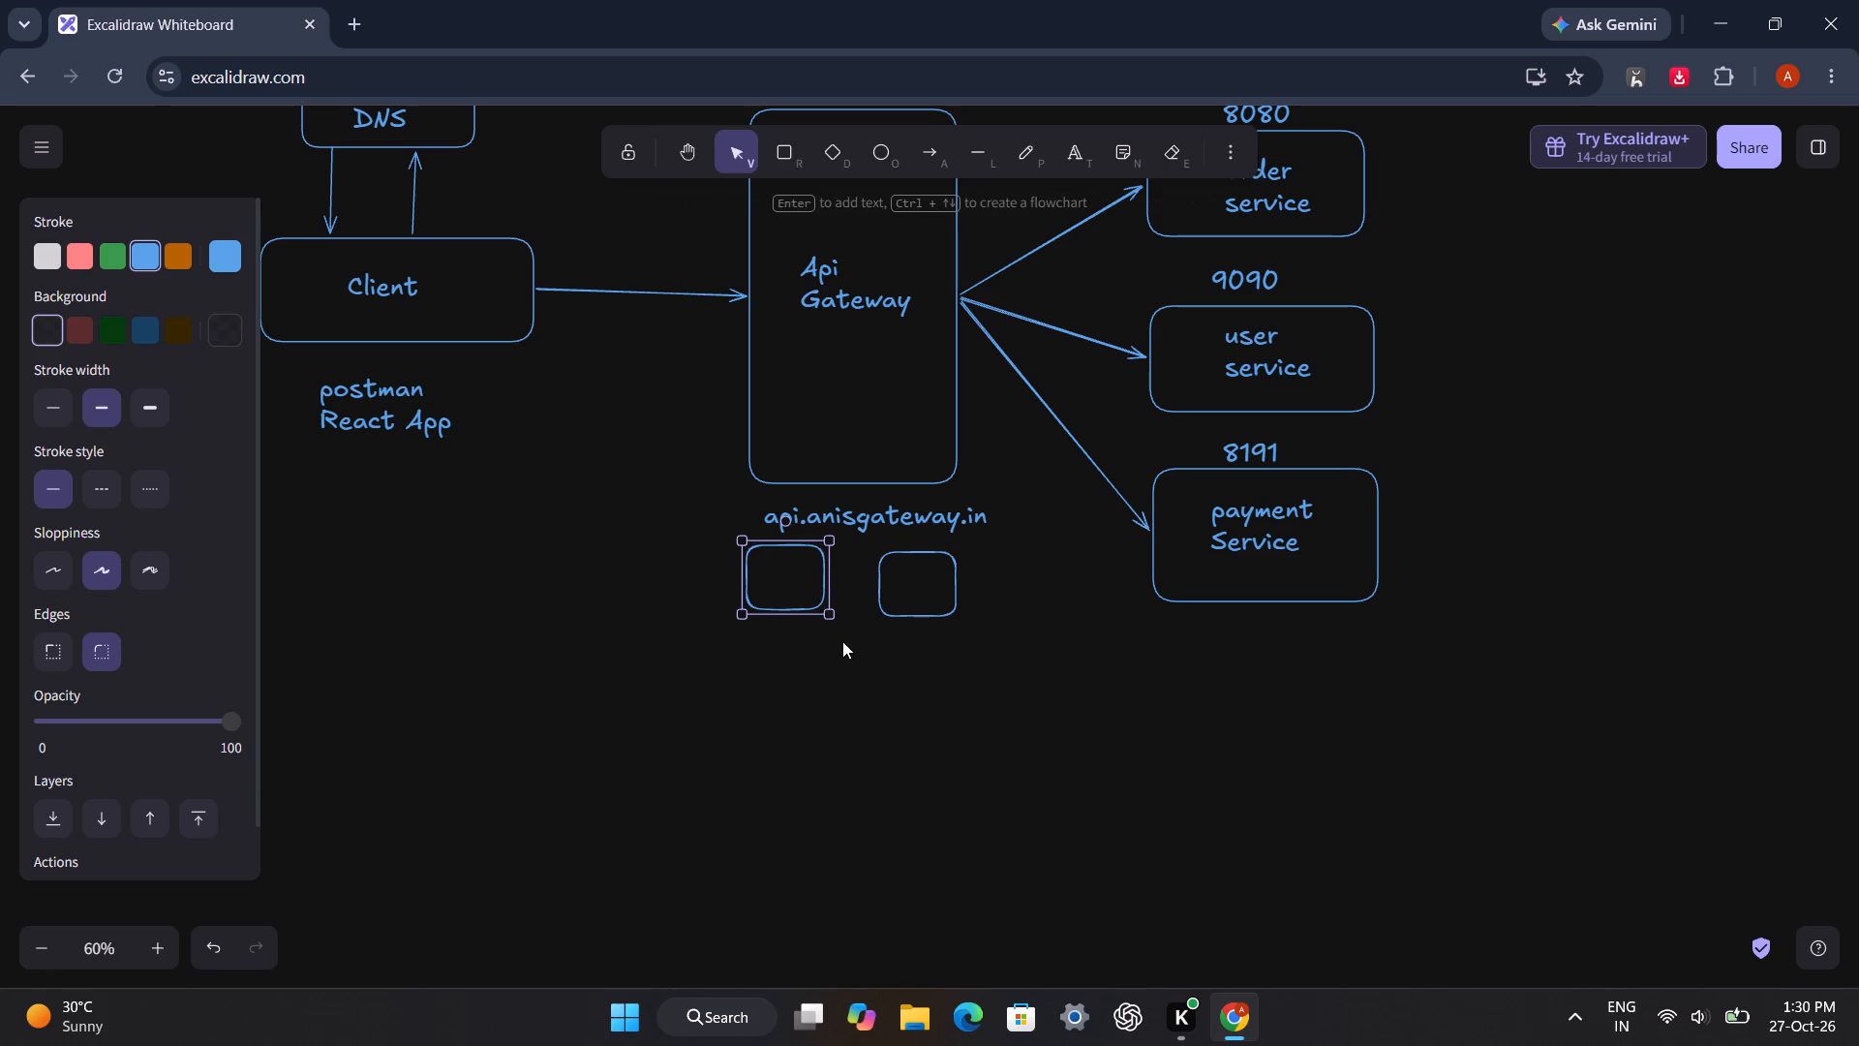
pyautogui.click(833, 698)
# Draw a larger rounded square below the two small boxes and shift it to sit roughly centred under them.
pyautogui.click(788, 168)
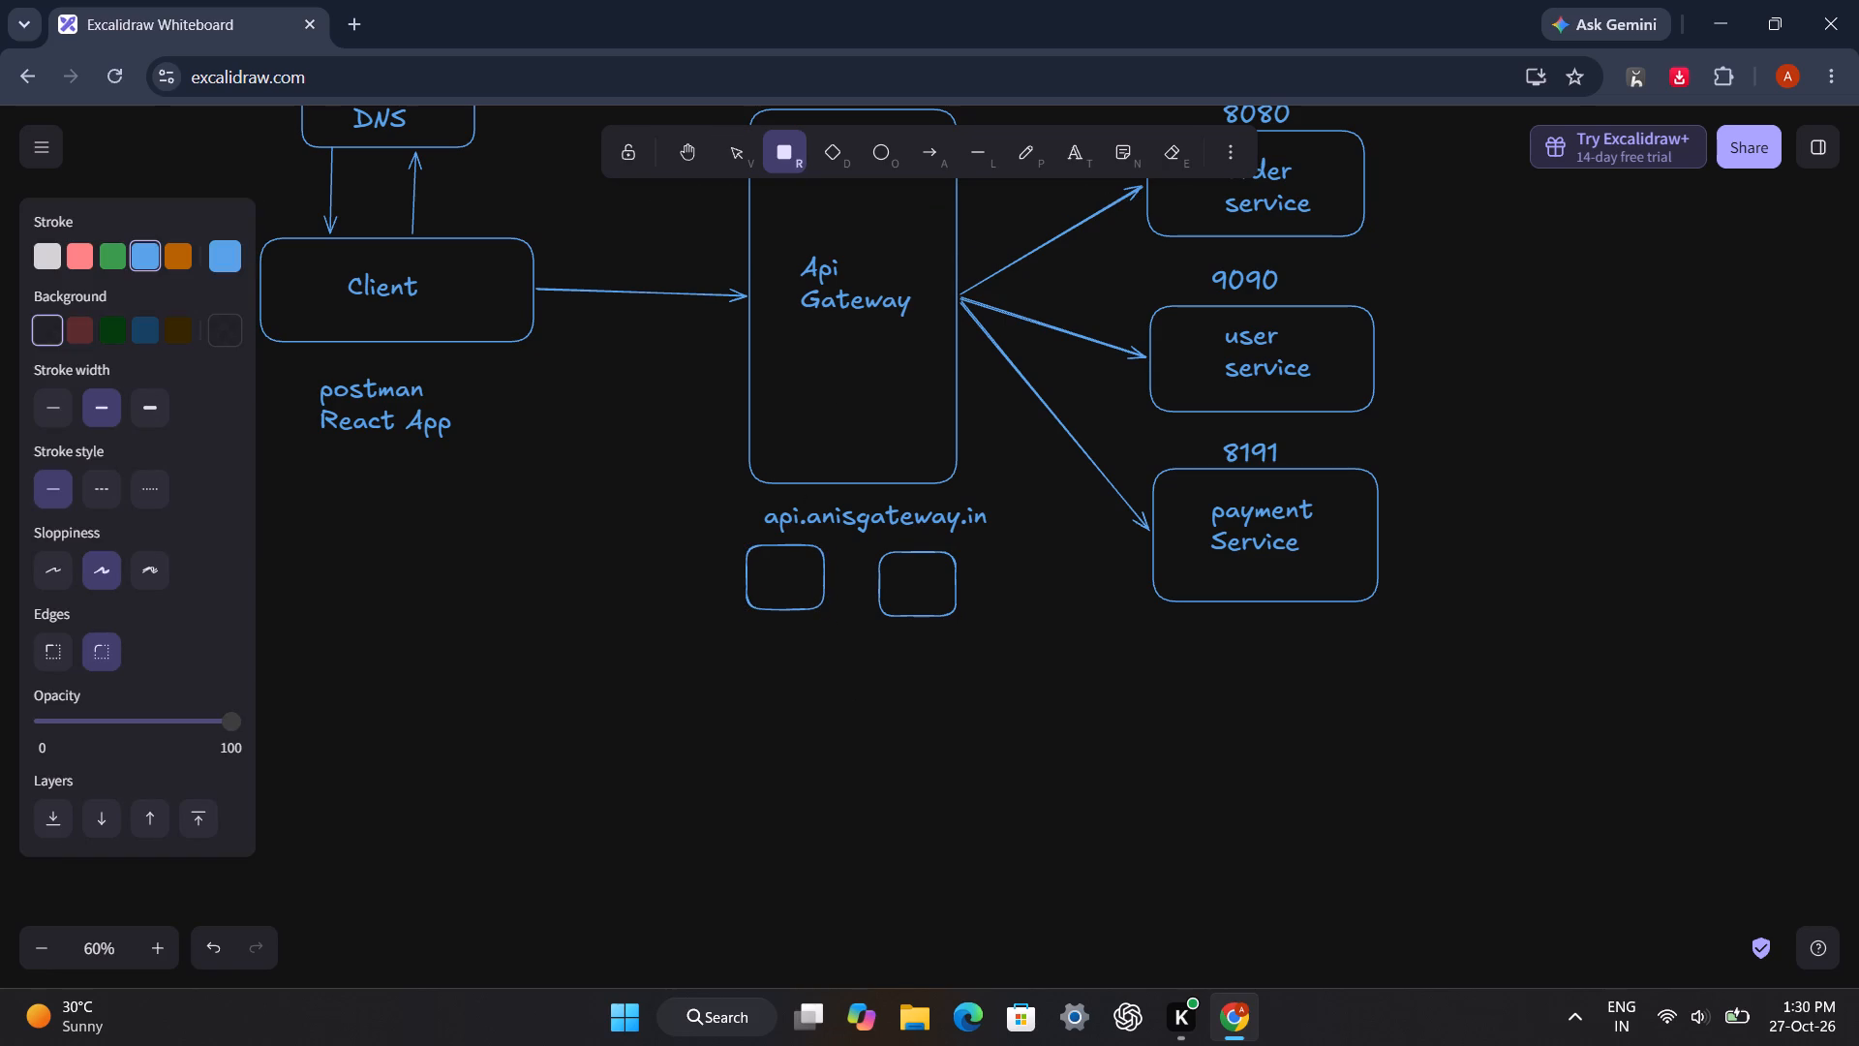
pyautogui.moveTo(819, 661); pyautogui.dragTo(954, 790)
pyautogui.moveTo(886, 728); pyautogui.dragTo(843, 724)
# Nudge the first small box slightly down, further from the "api.anisgateway.in" address and roughly level with the second box.
pyautogui.click(788, 571)
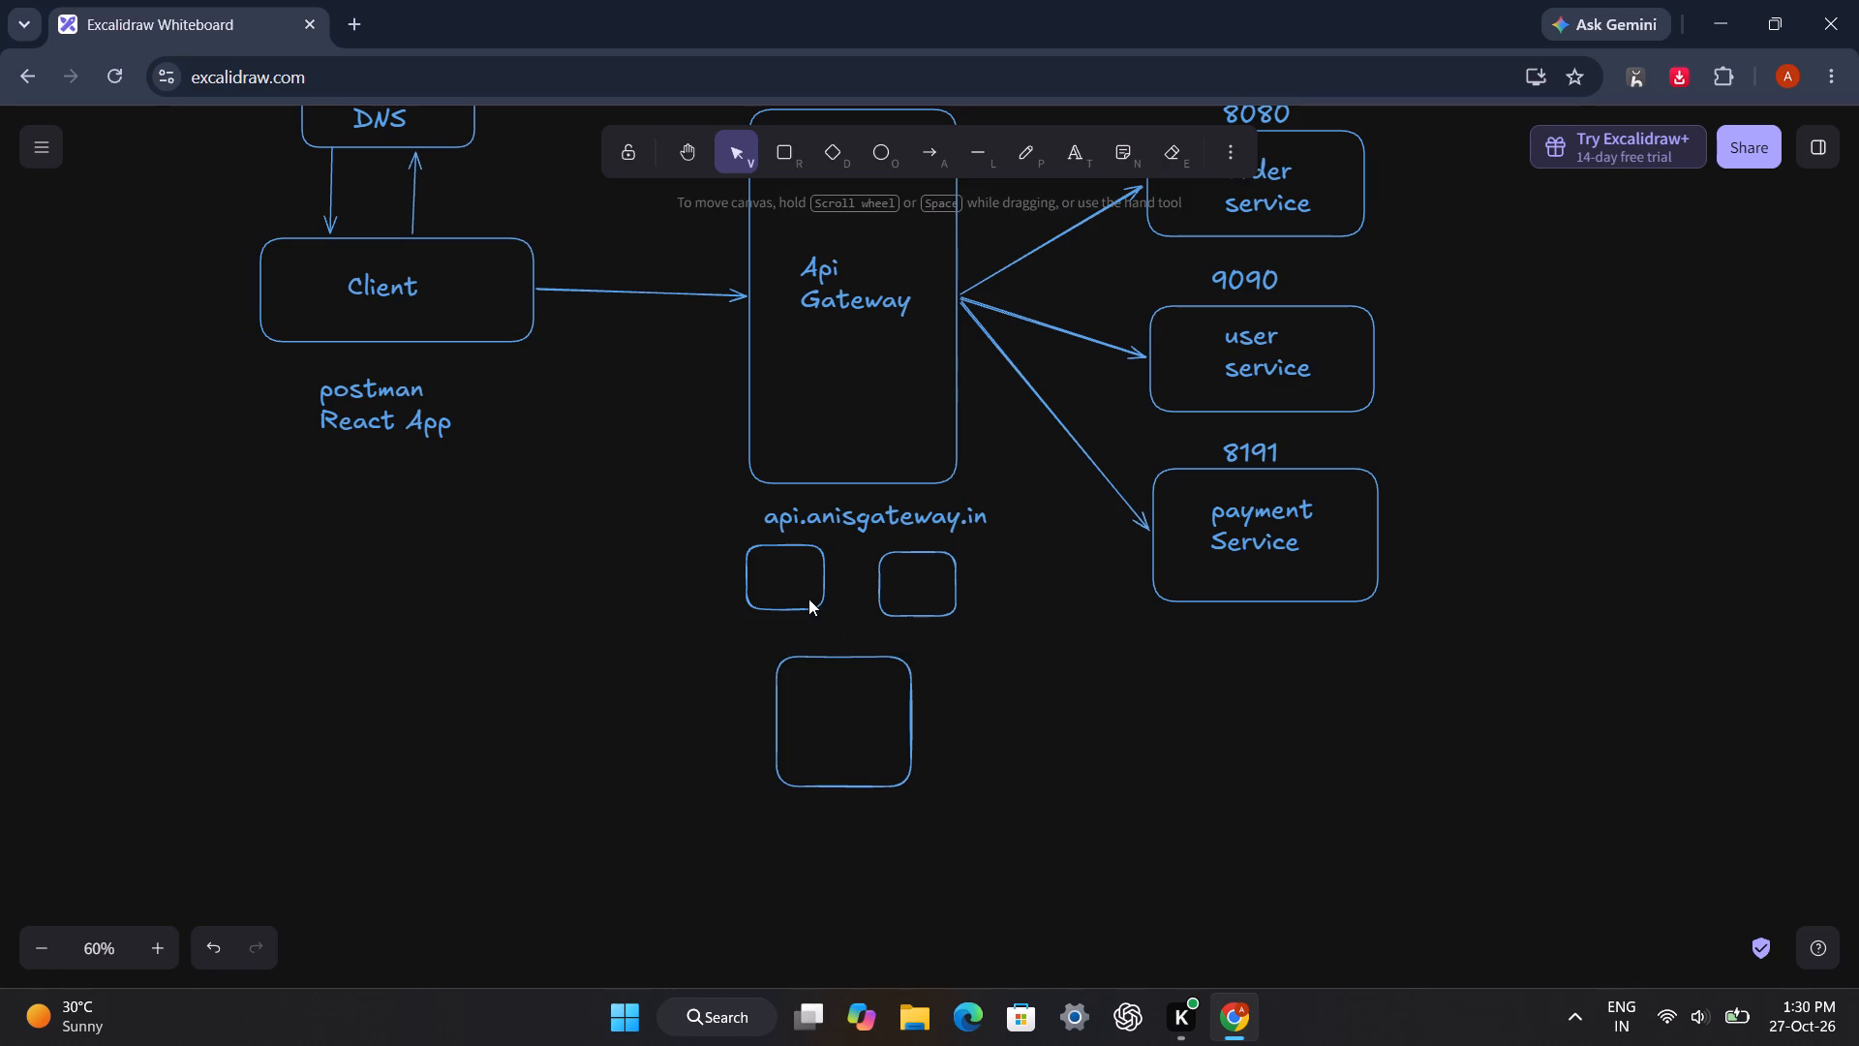
pyautogui.click(821, 605)
pyautogui.moveTo(791, 588); pyautogui.dragTo(796, 599)
pyautogui.click(1059, 723)
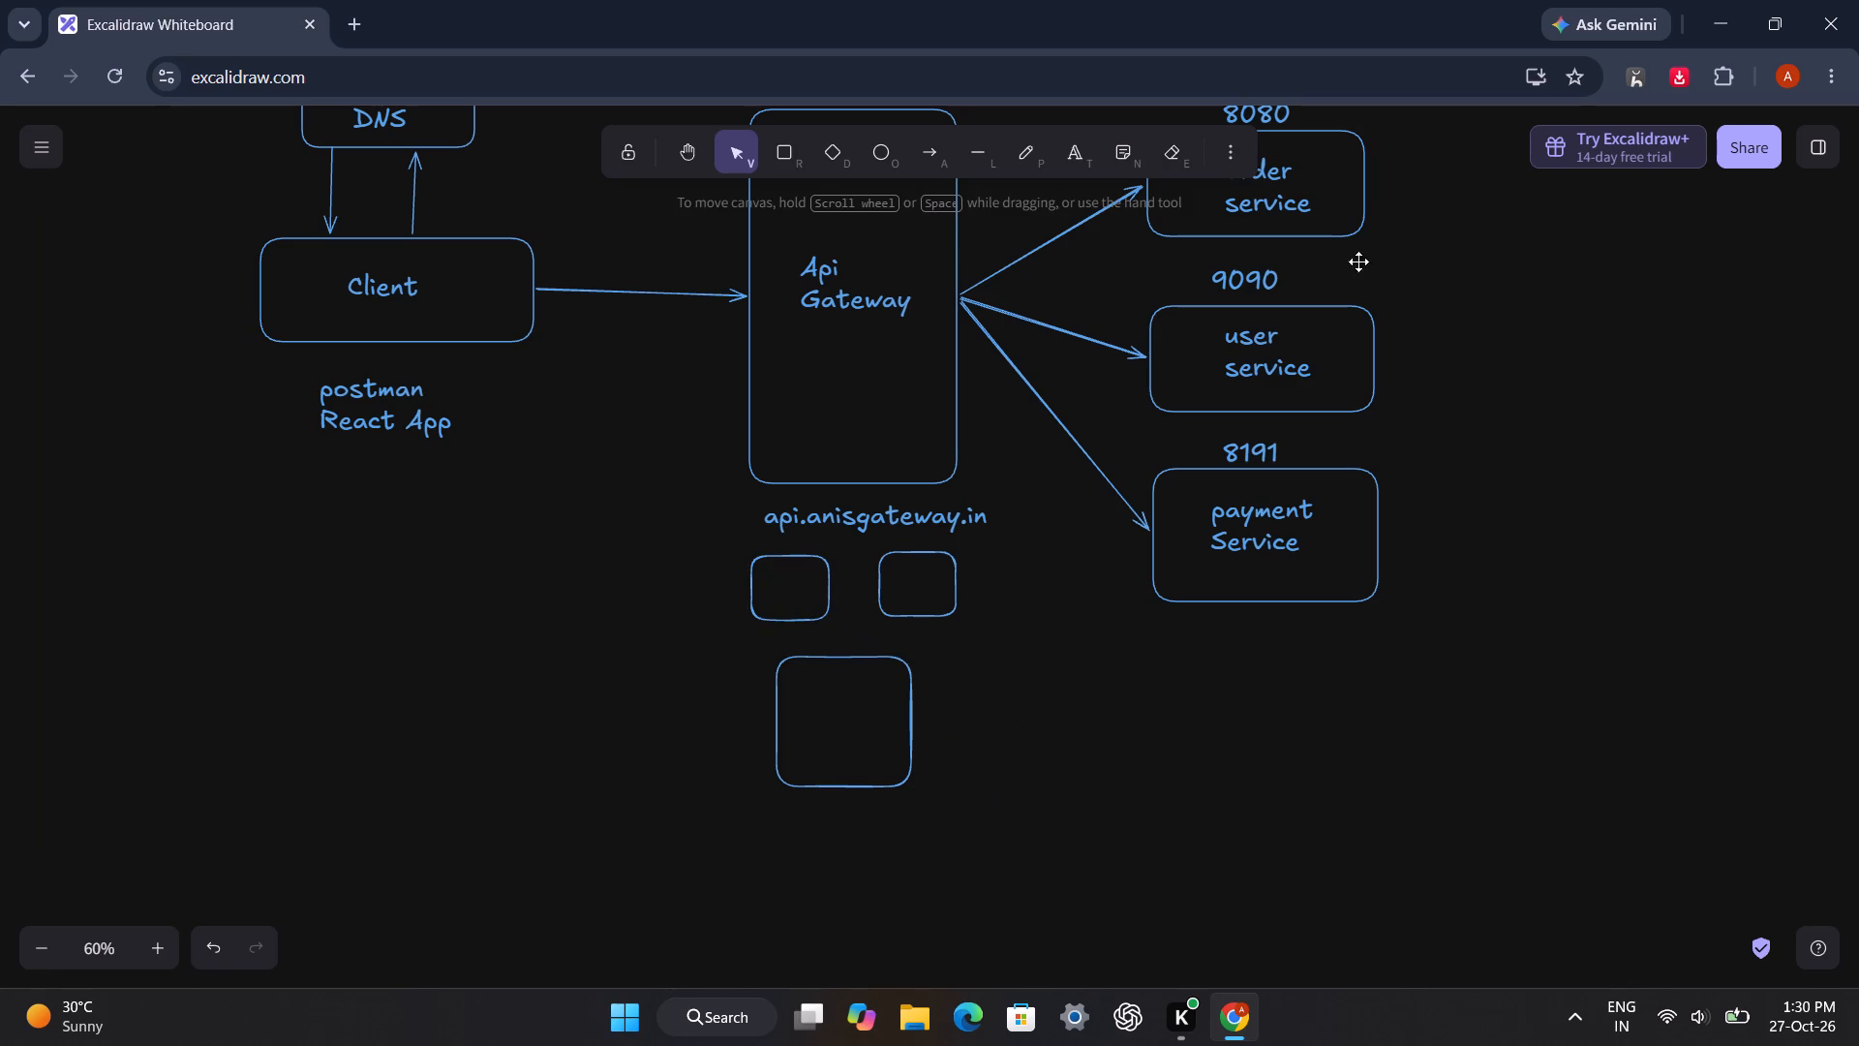
# Point out the user and payment services, the "api.anisgateway.in" address and the service ports with Laser pointer strokes.
pyautogui.click(1245, 159)
pyautogui.click(1233, 385)
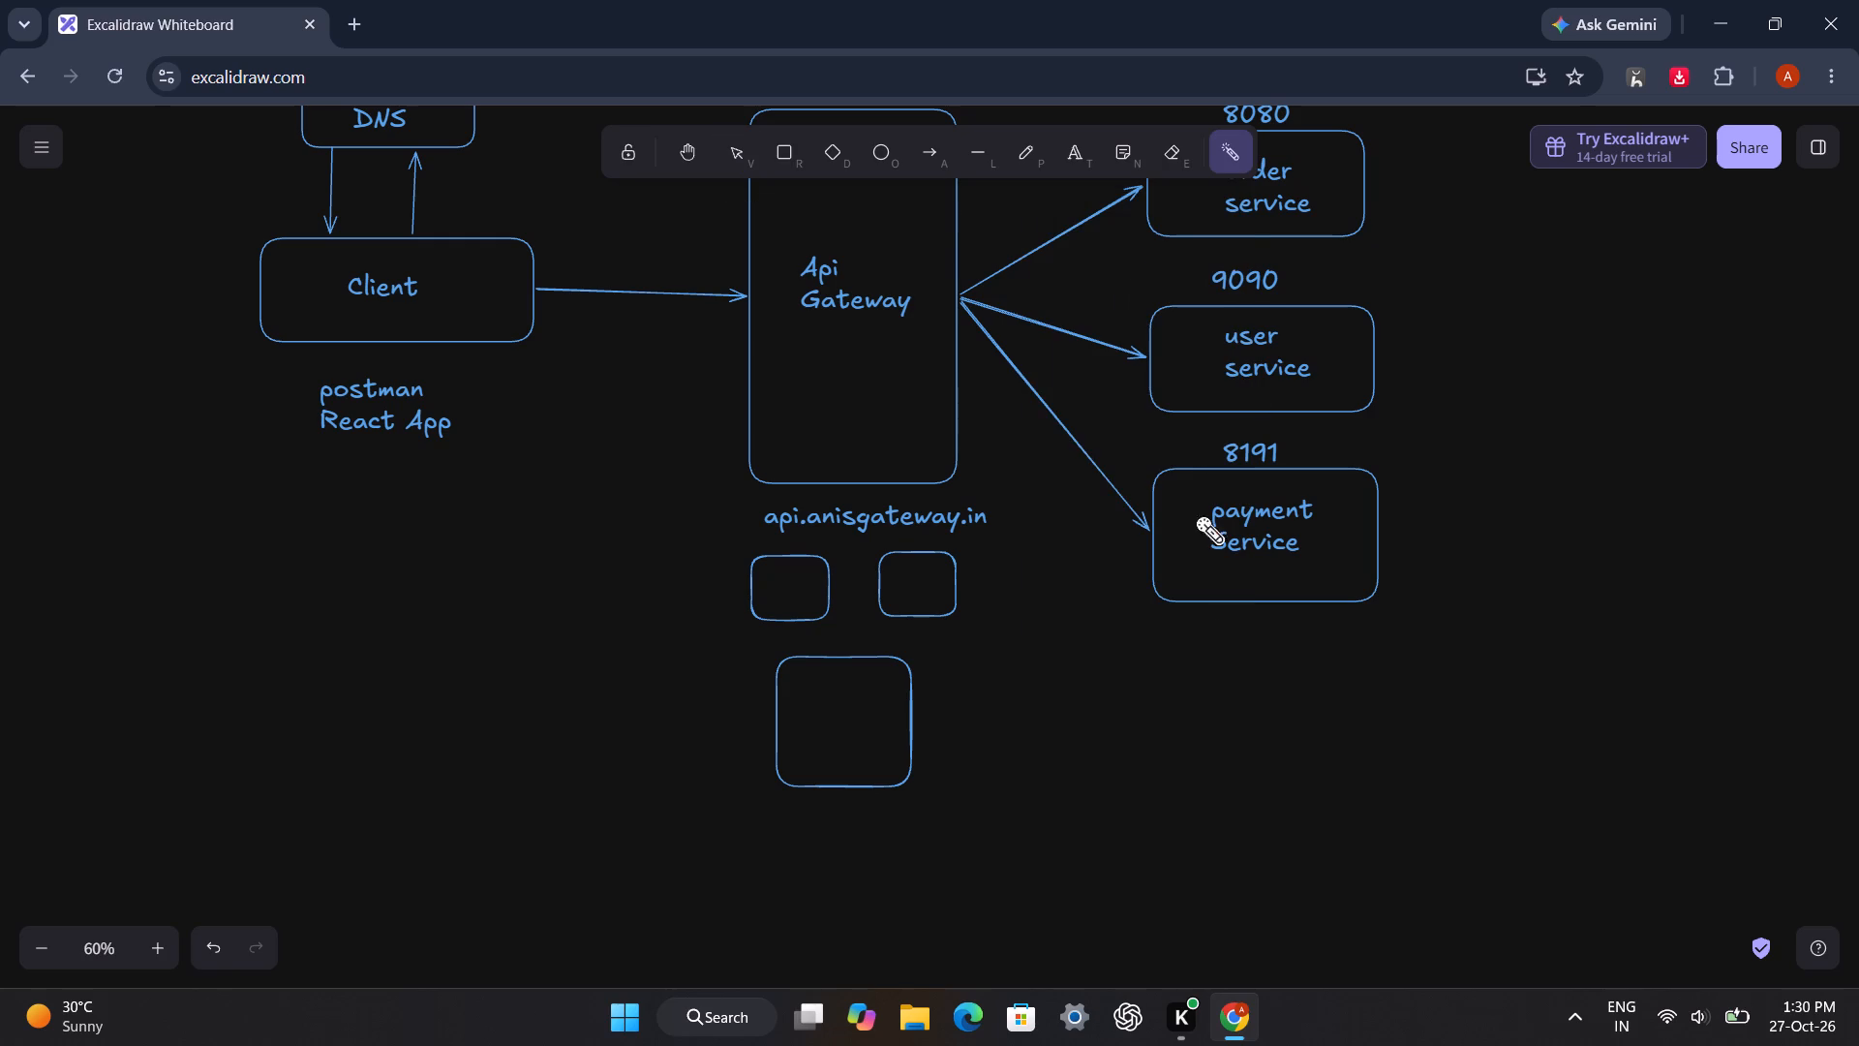
pyautogui.moveTo(1575, 577); pyautogui.dragTo(1219, 420)
pyautogui.moveTo(1219, 420); pyautogui.dragTo(1391, 593)
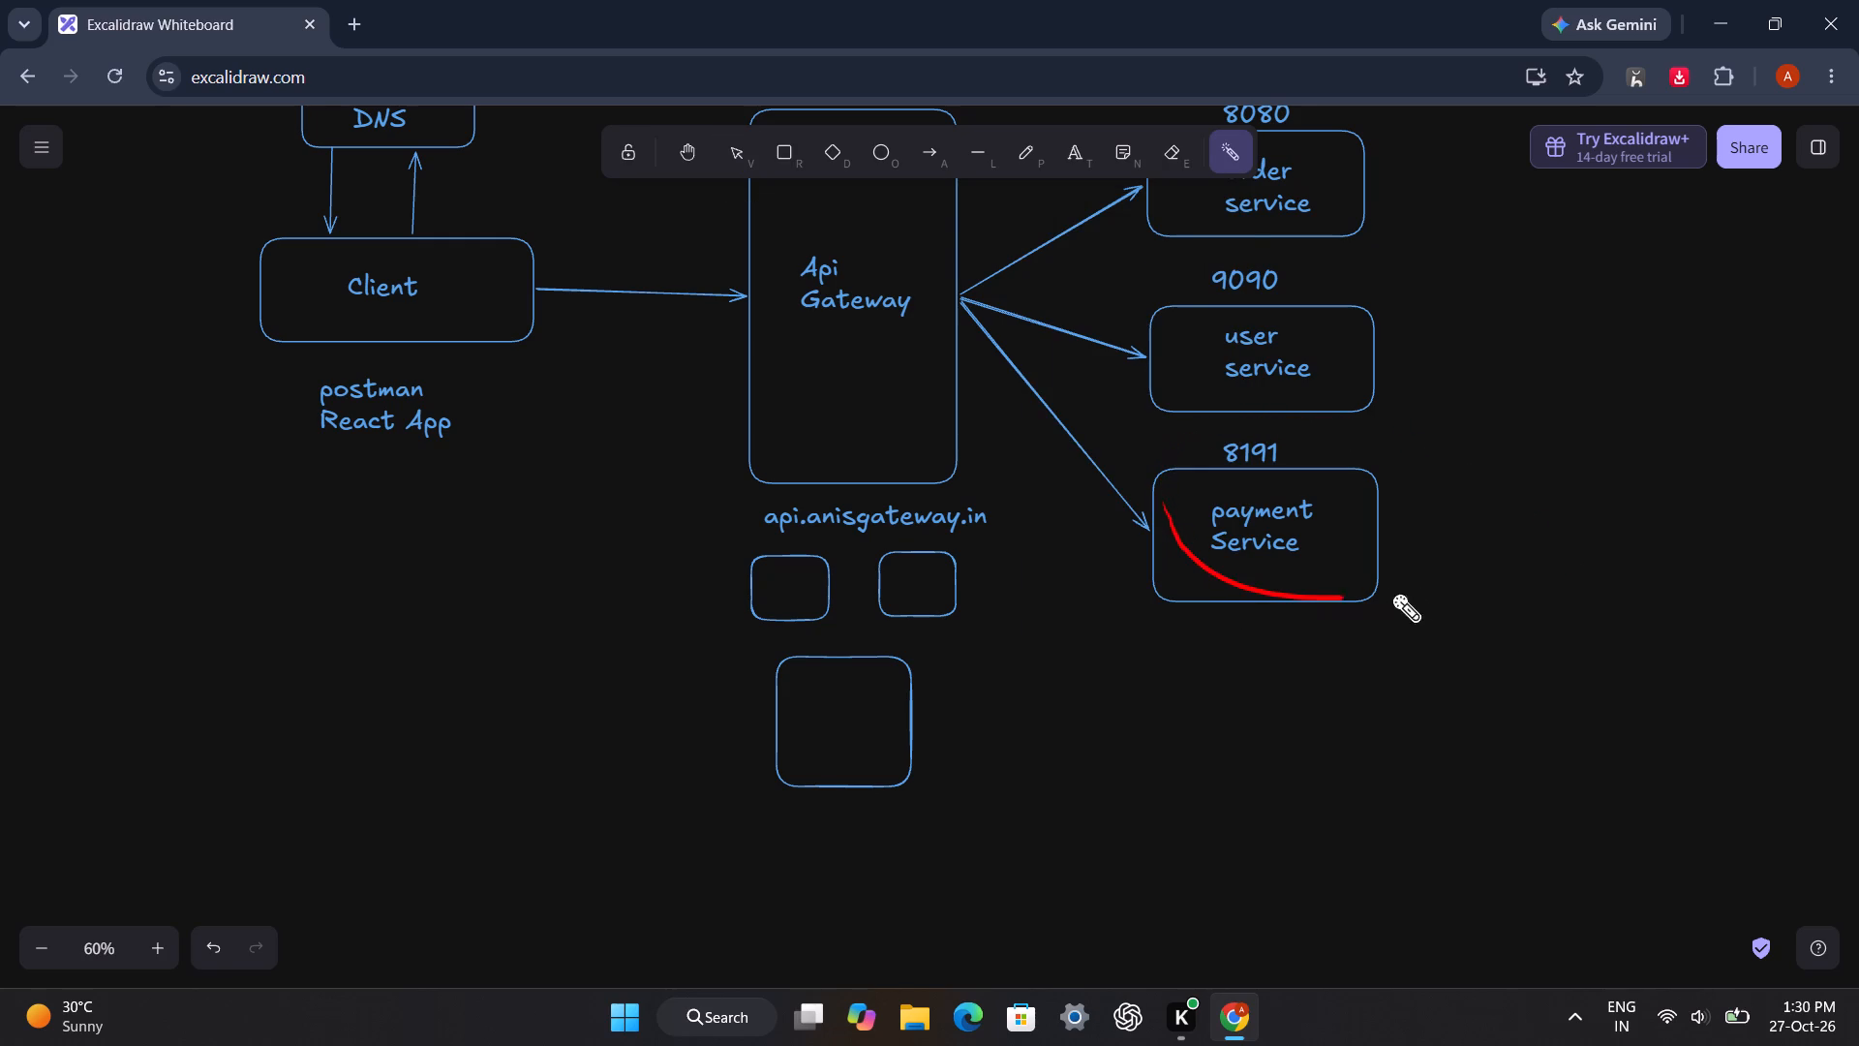
pyautogui.moveTo(1391, 593); pyautogui.dragTo(1404, 586)
pyautogui.moveTo(1365, 434); pyautogui.dragTo(1309, 481)
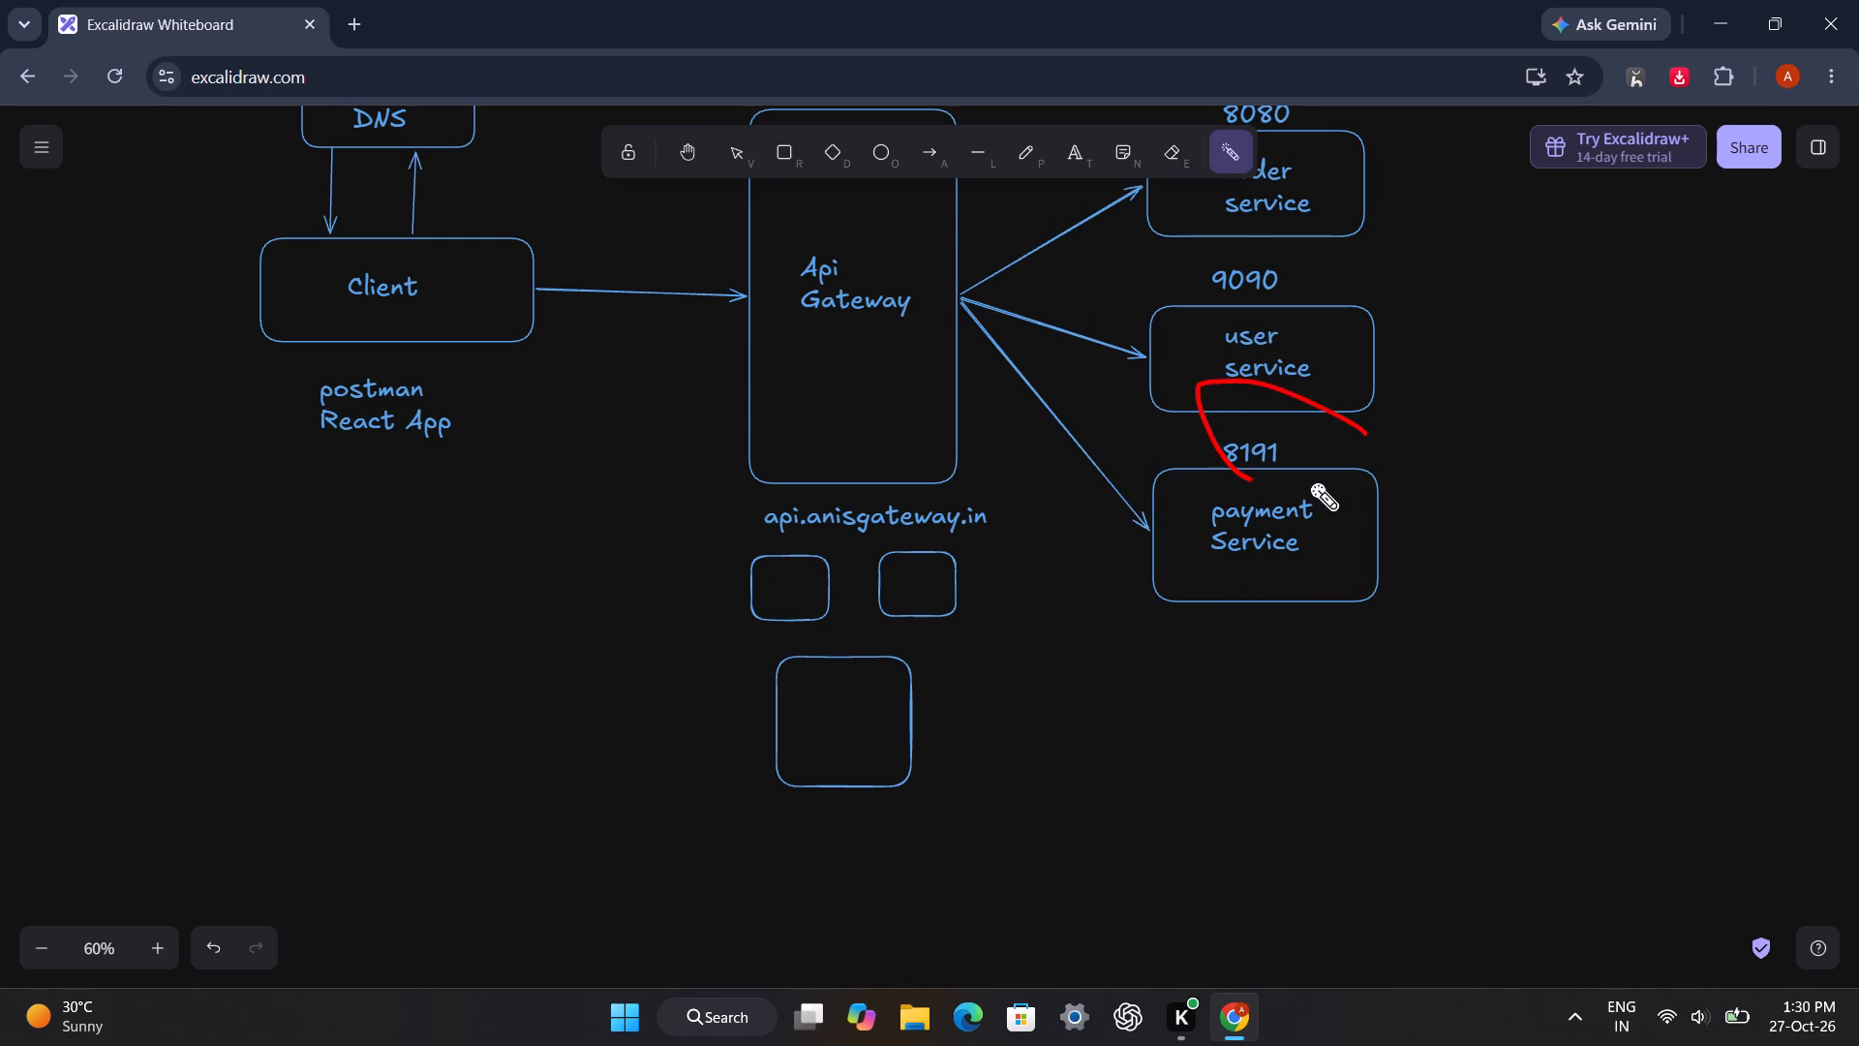
pyautogui.moveTo(1309, 481); pyautogui.dragTo(827, 556)
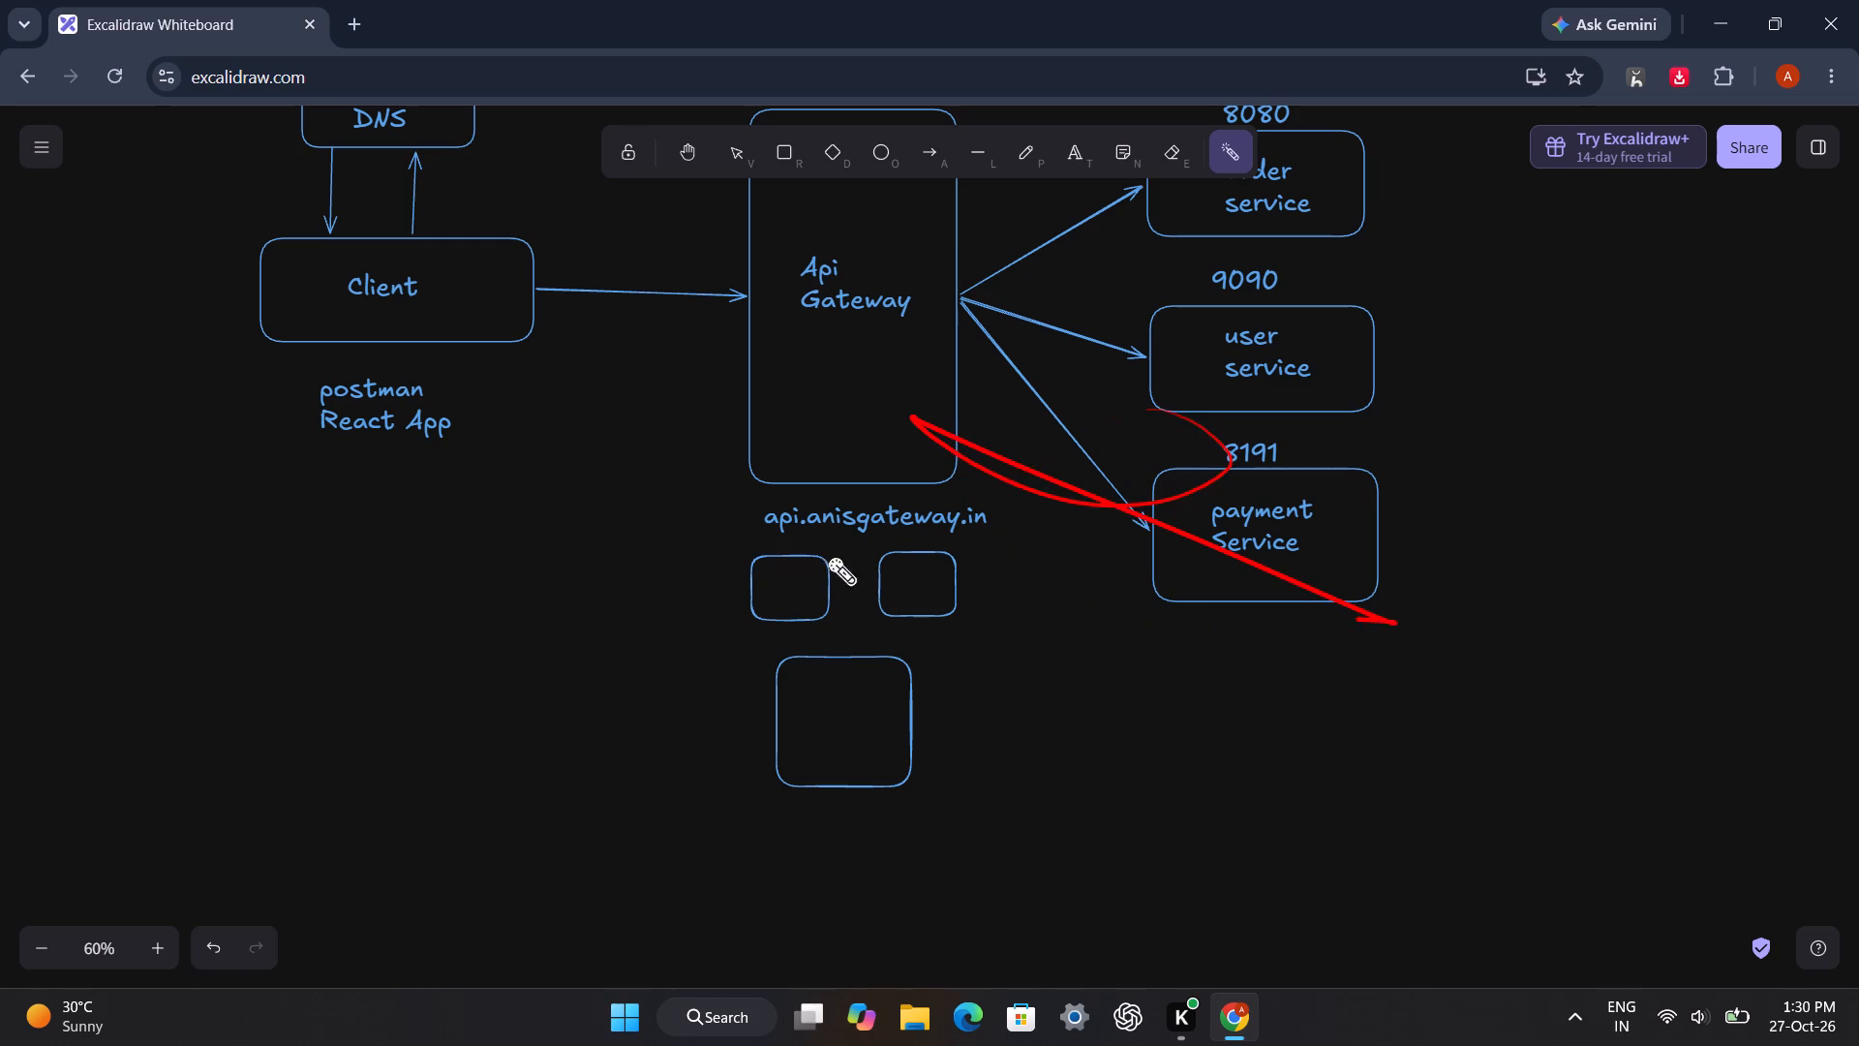
pyautogui.moveTo(827, 556); pyautogui.dragTo(1105, 690)
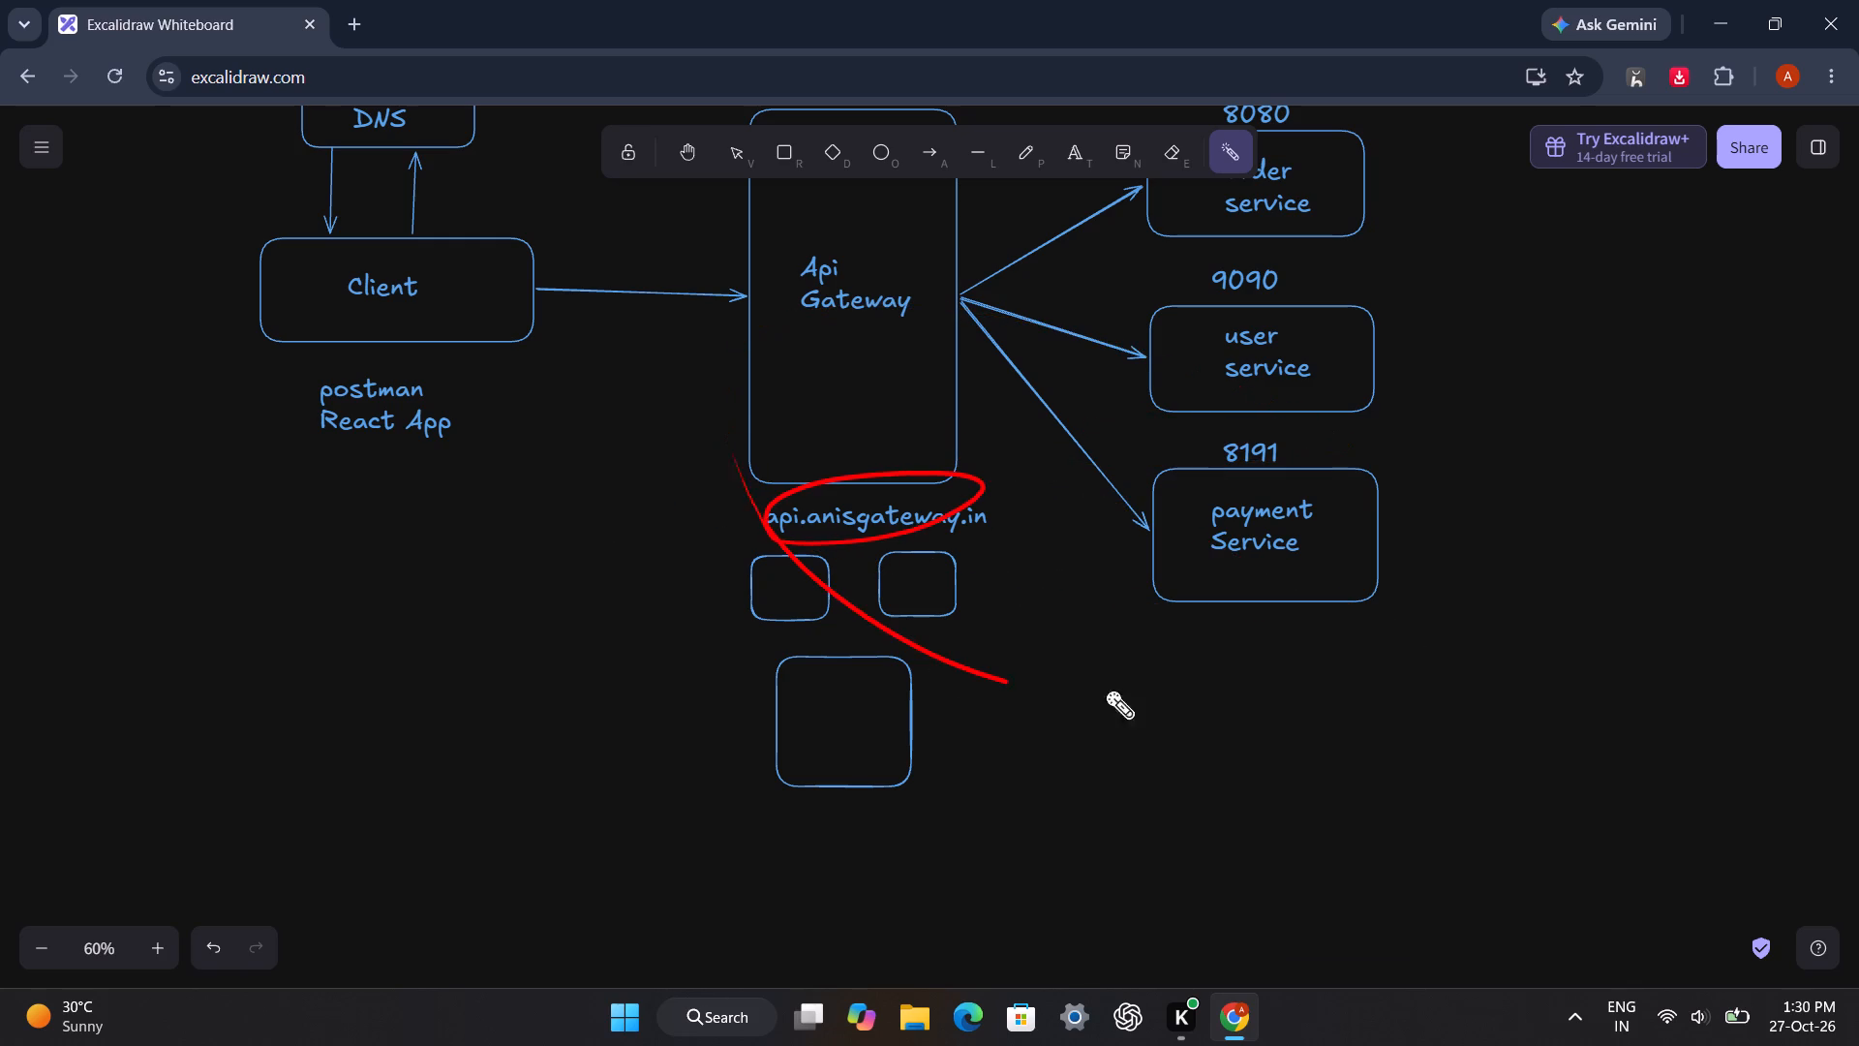
pyautogui.moveTo(1105, 690); pyautogui.dragTo(1257, 587)
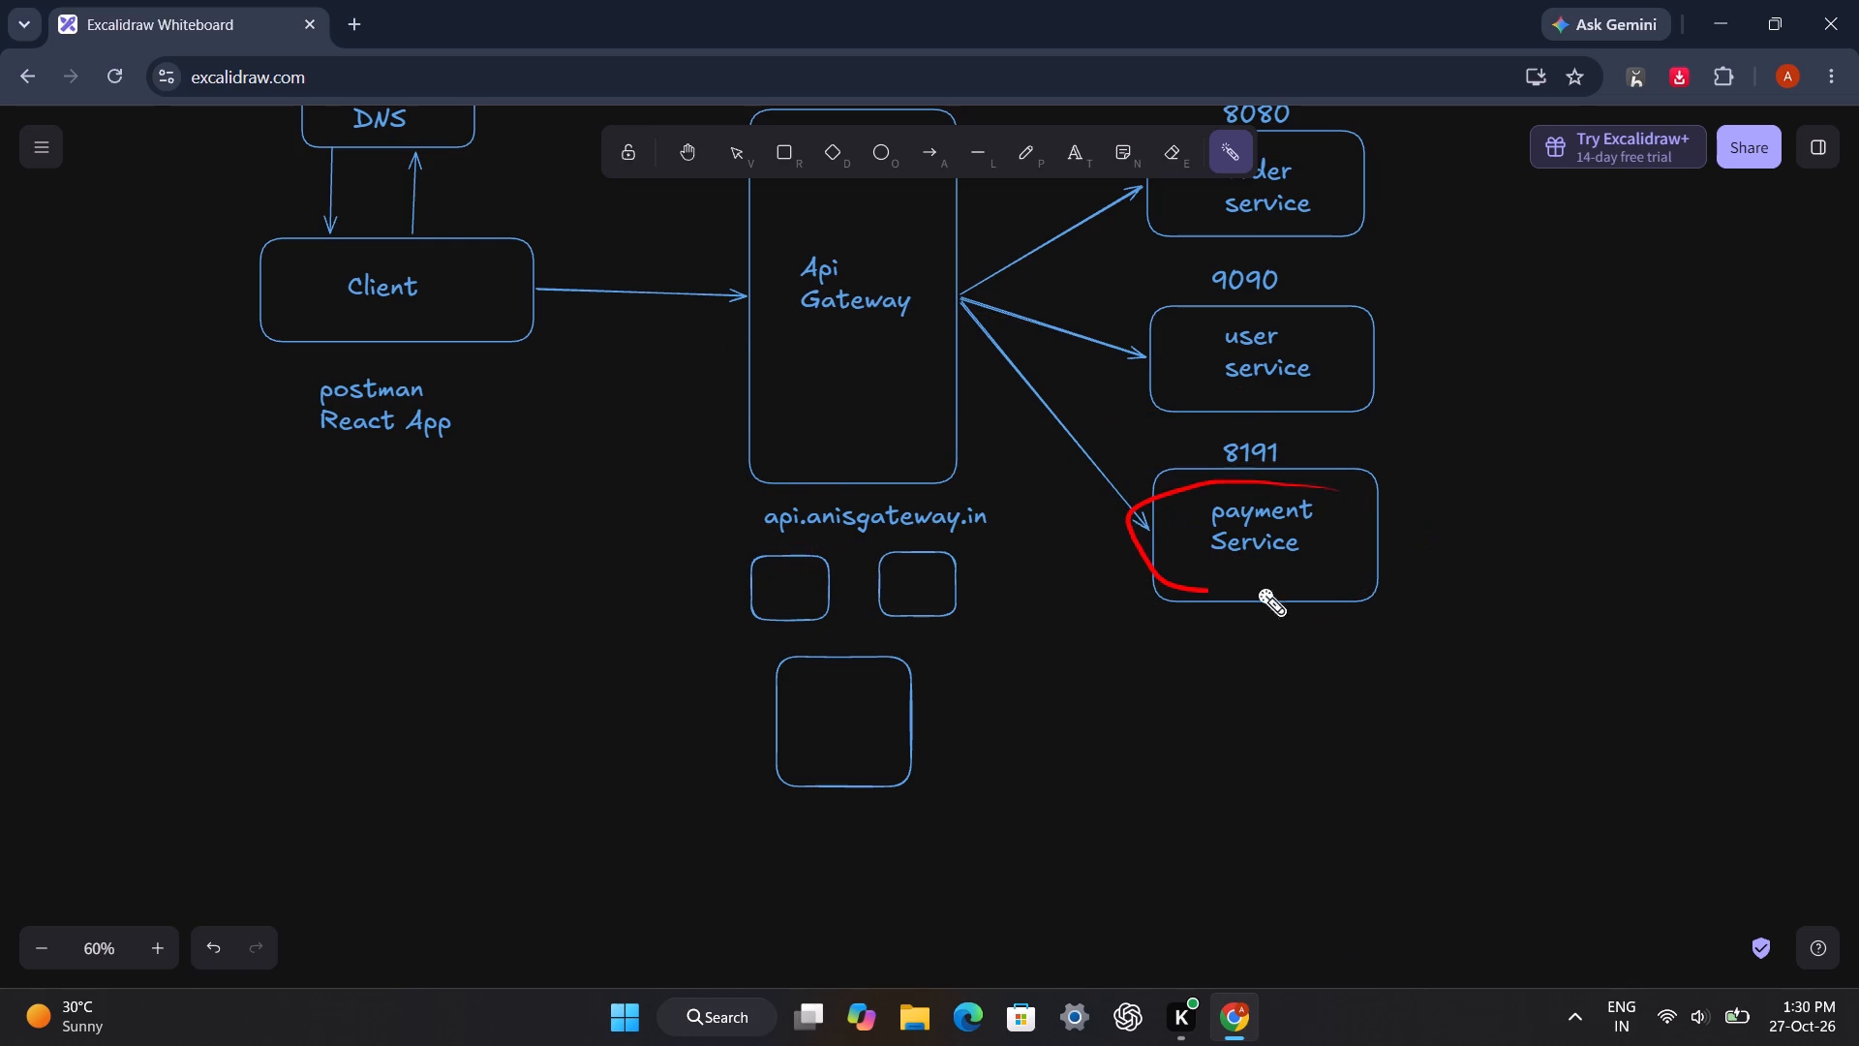
pyautogui.moveTo(1257, 587); pyautogui.dragTo(1411, 364)
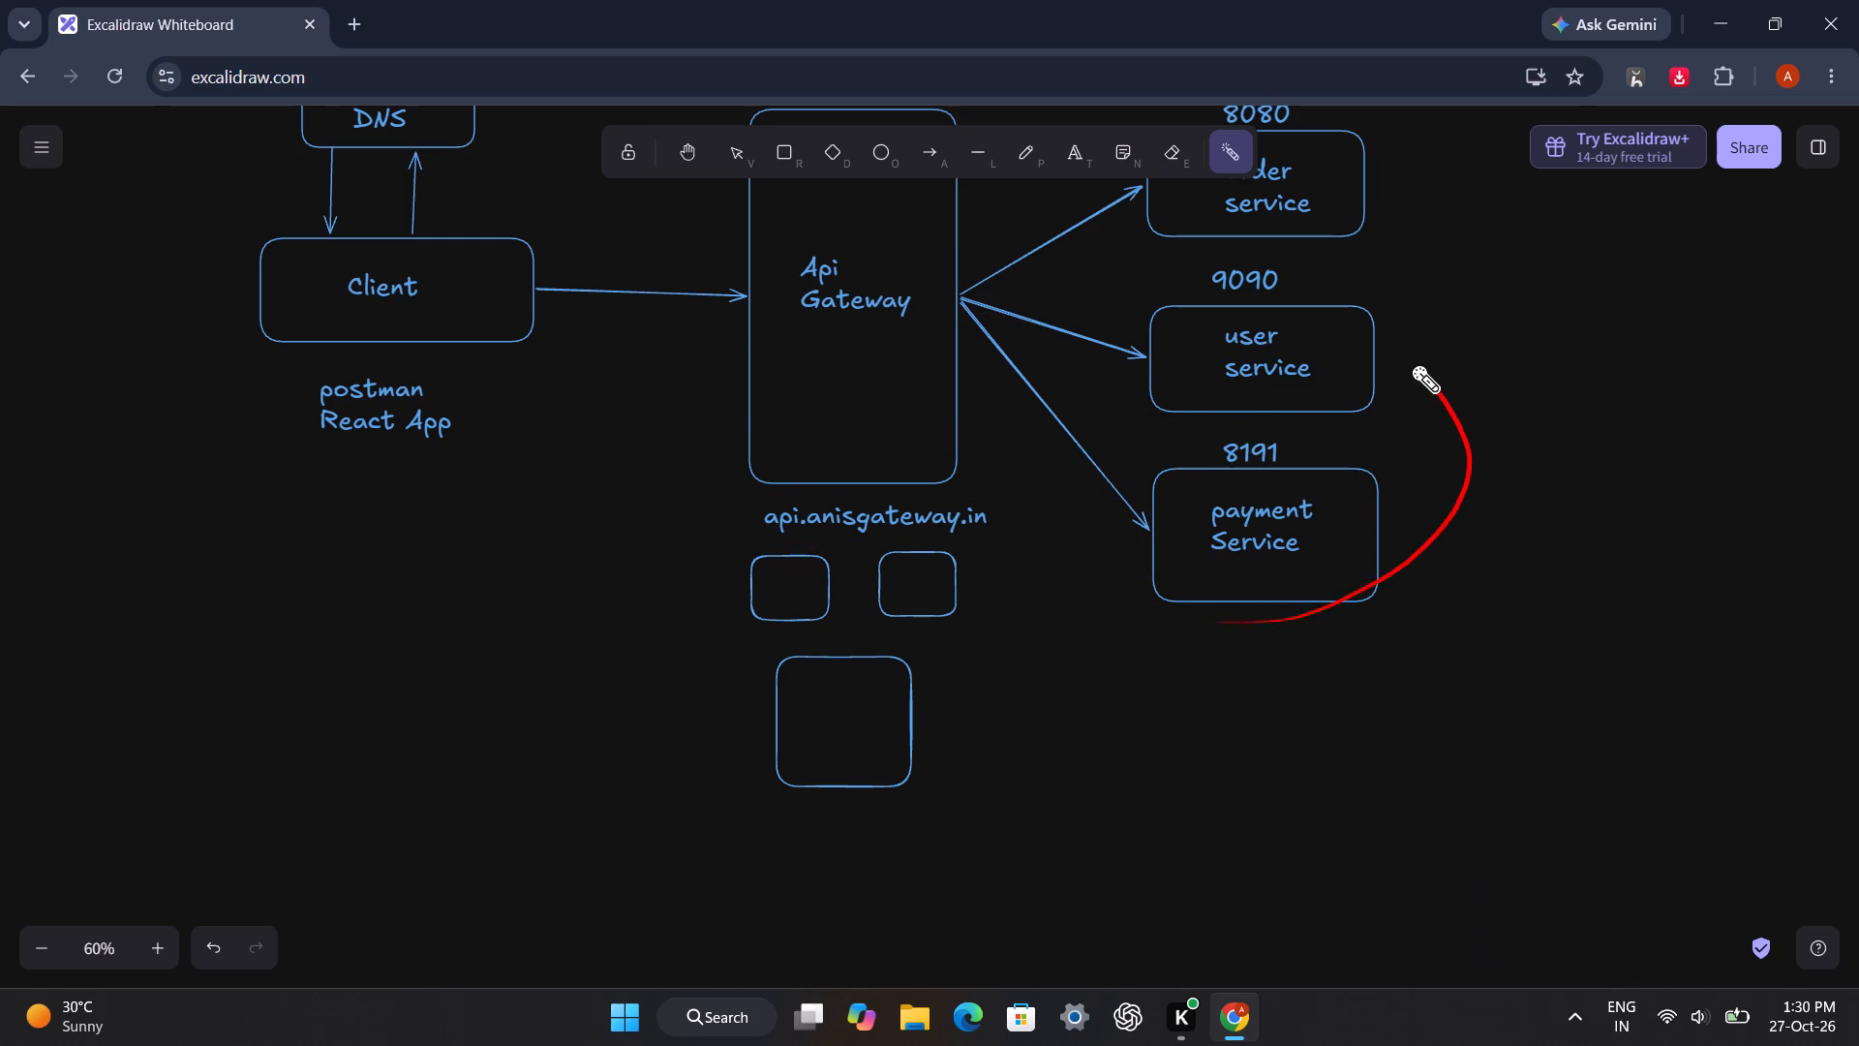
pyautogui.moveTo(1411, 364); pyautogui.dragTo(1132, 341)
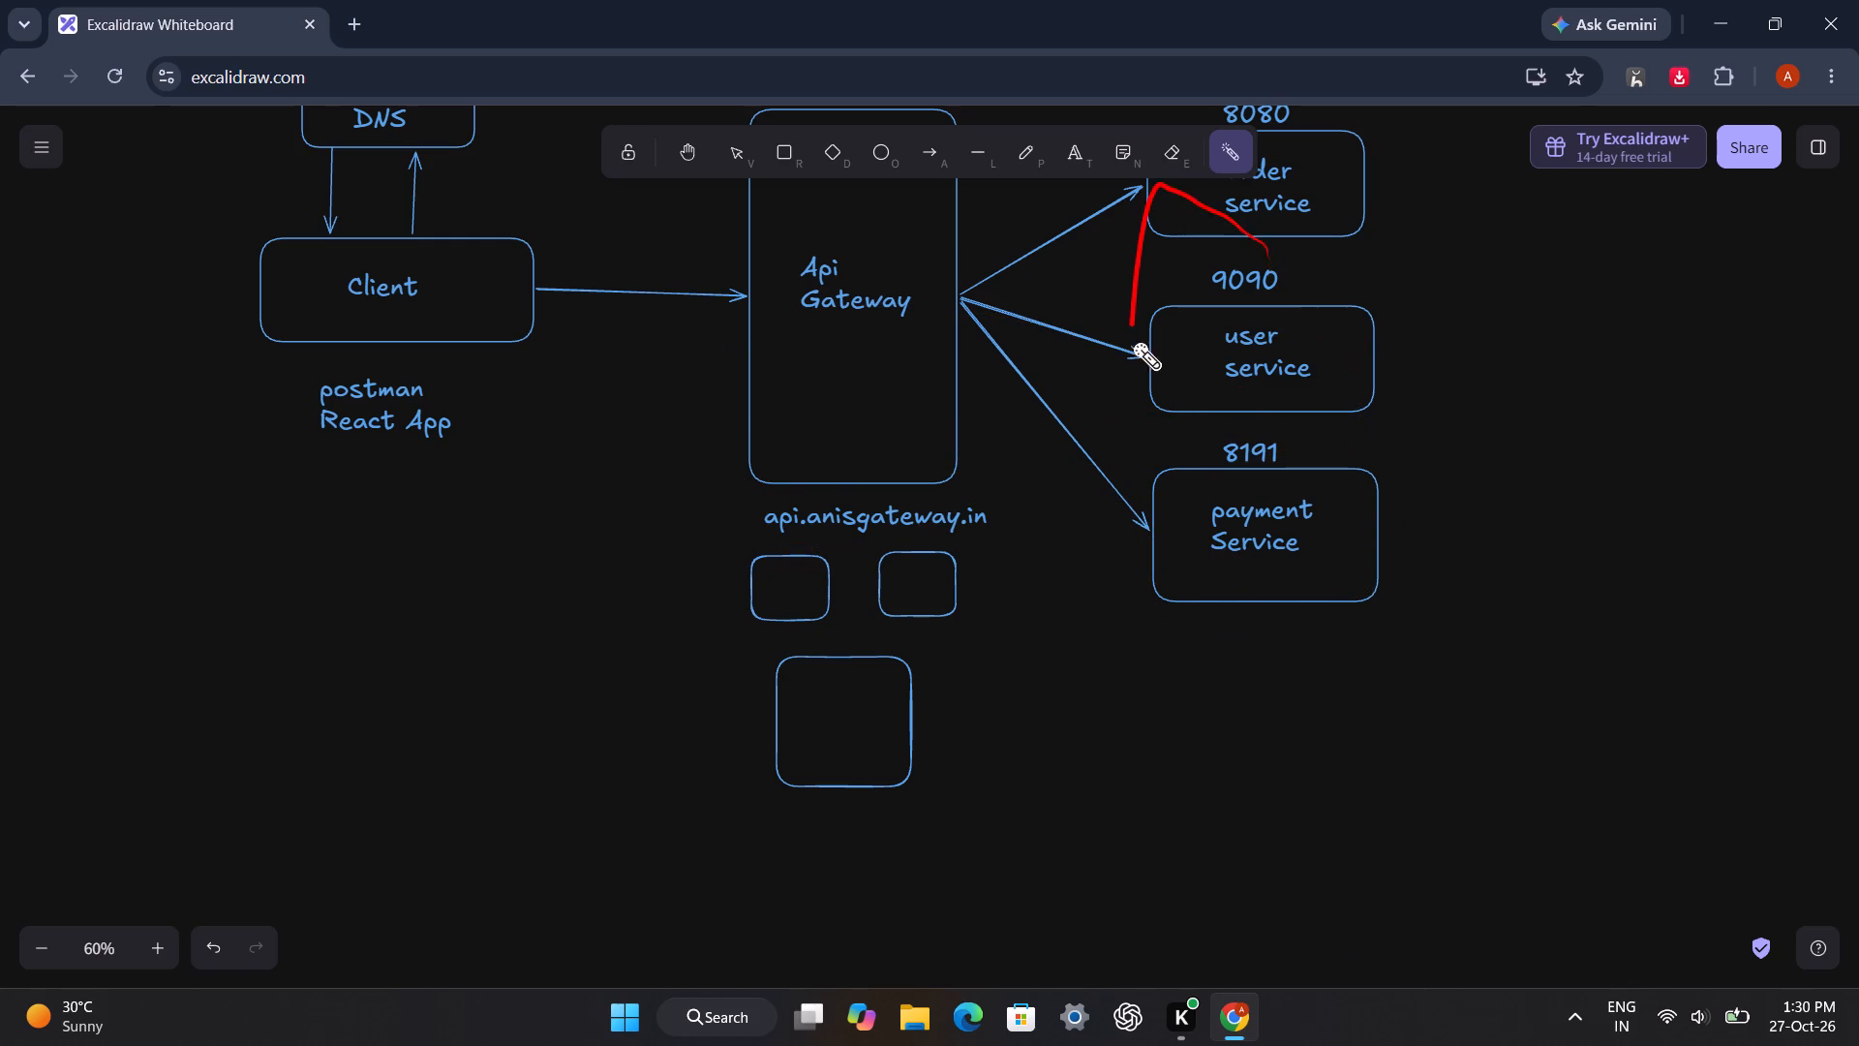
pyautogui.moveTo(1132, 341); pyautogui.dragTo(1207, 442)
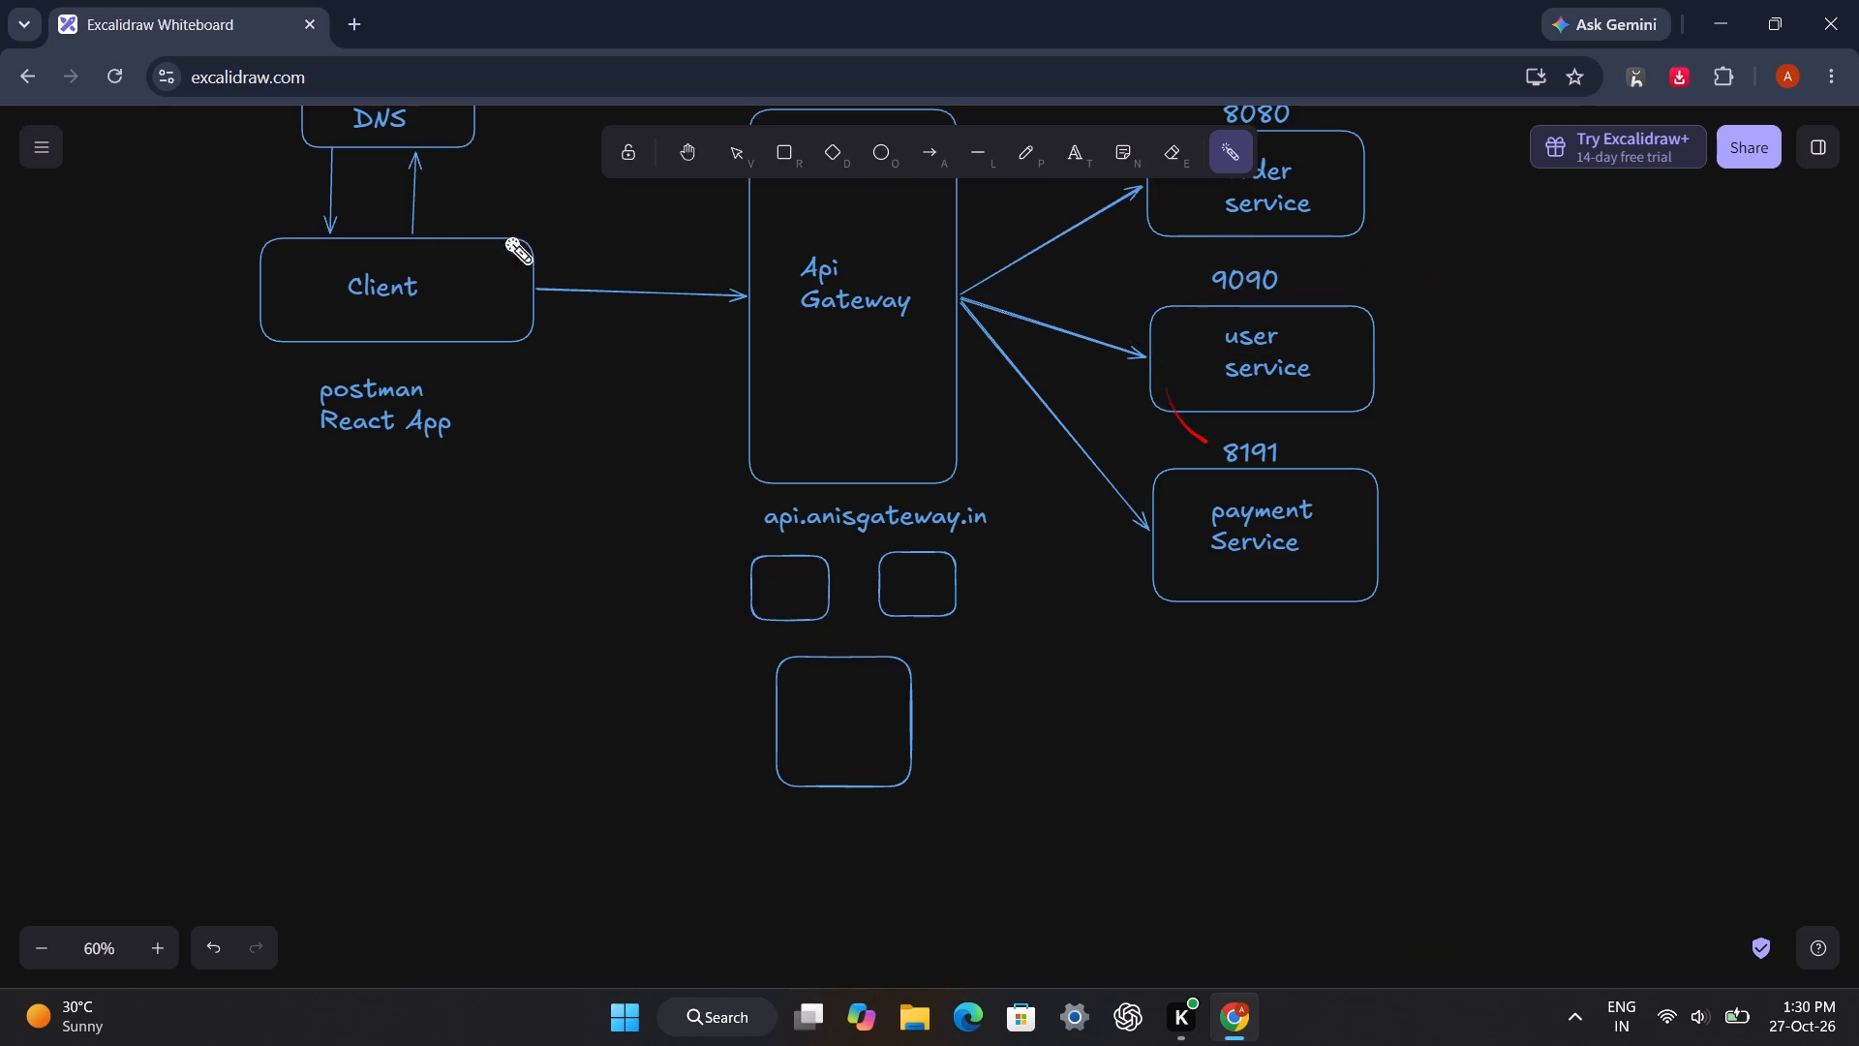
# Circle the "postman React App" label and sweep between the Client and the user service with the Laser pointer.
pyautogui.moveTo(492, 260); pyautogui.dragTo(636, 495)
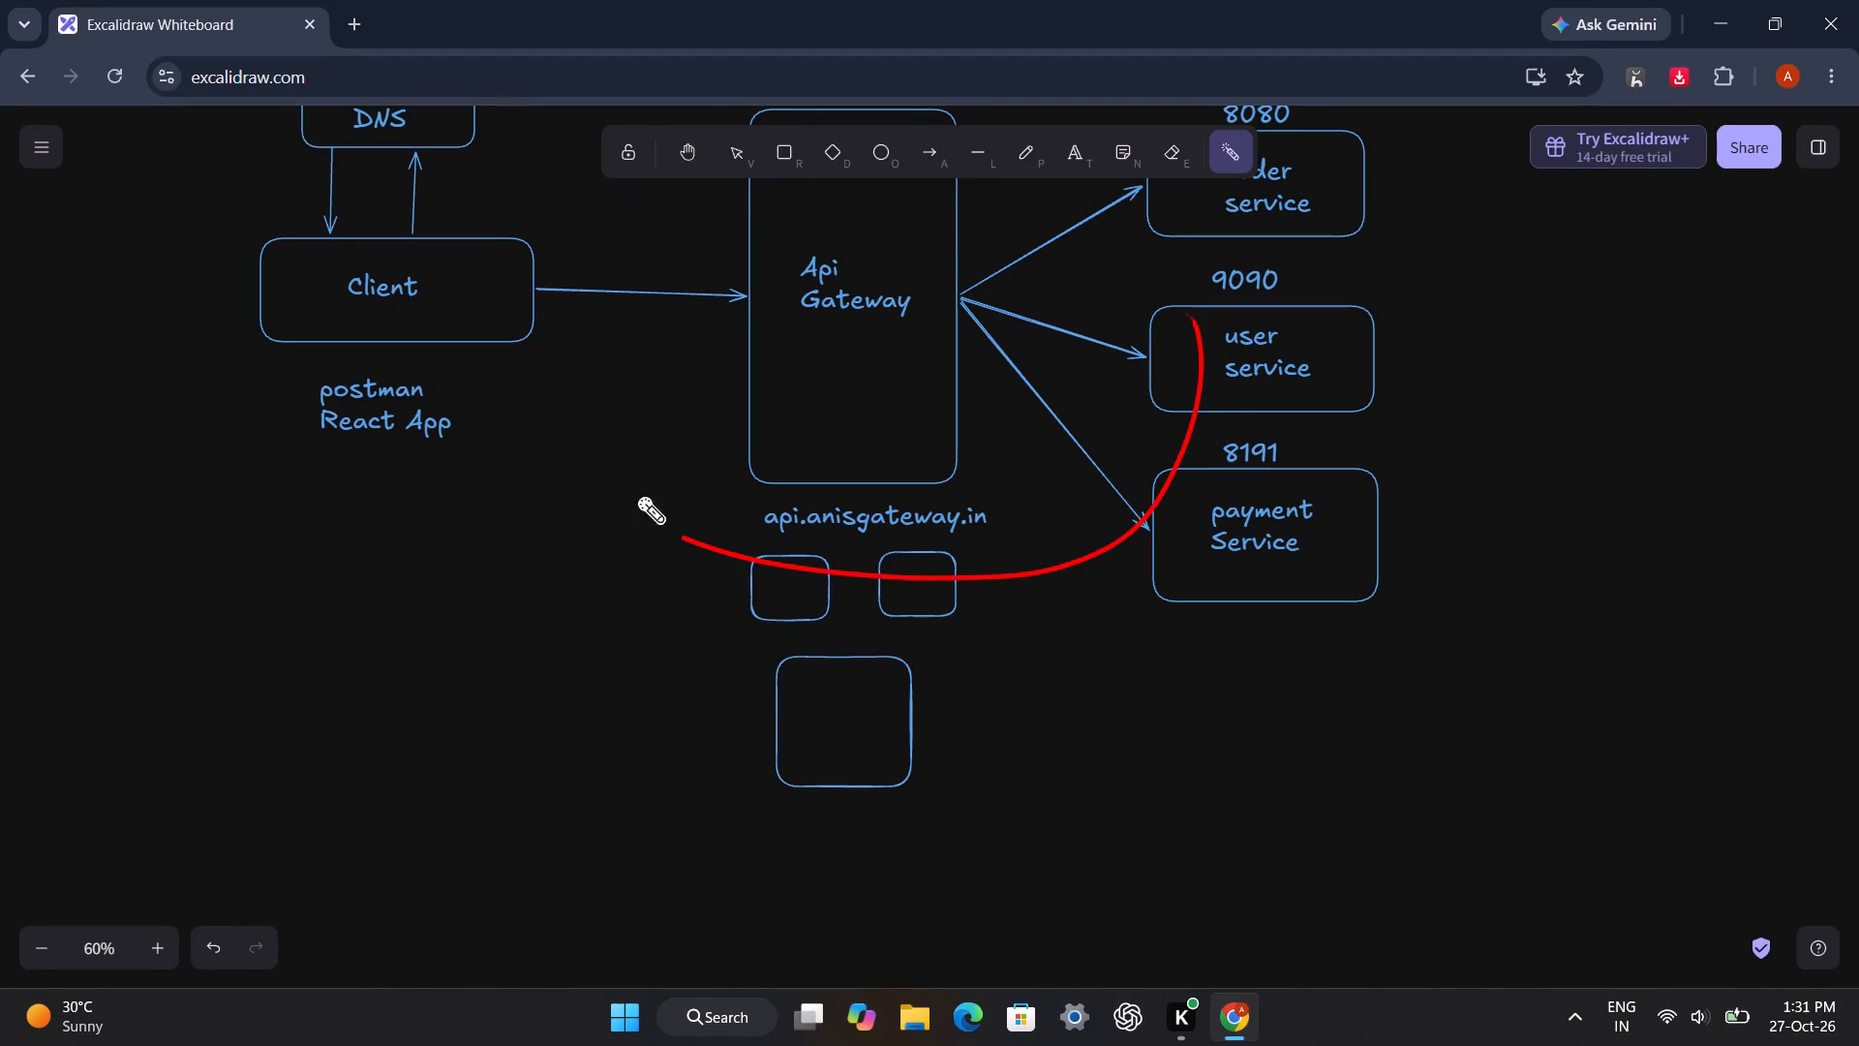
pyautogui.moveTo(636, 495); pyautogui.dragTo(483, 322)
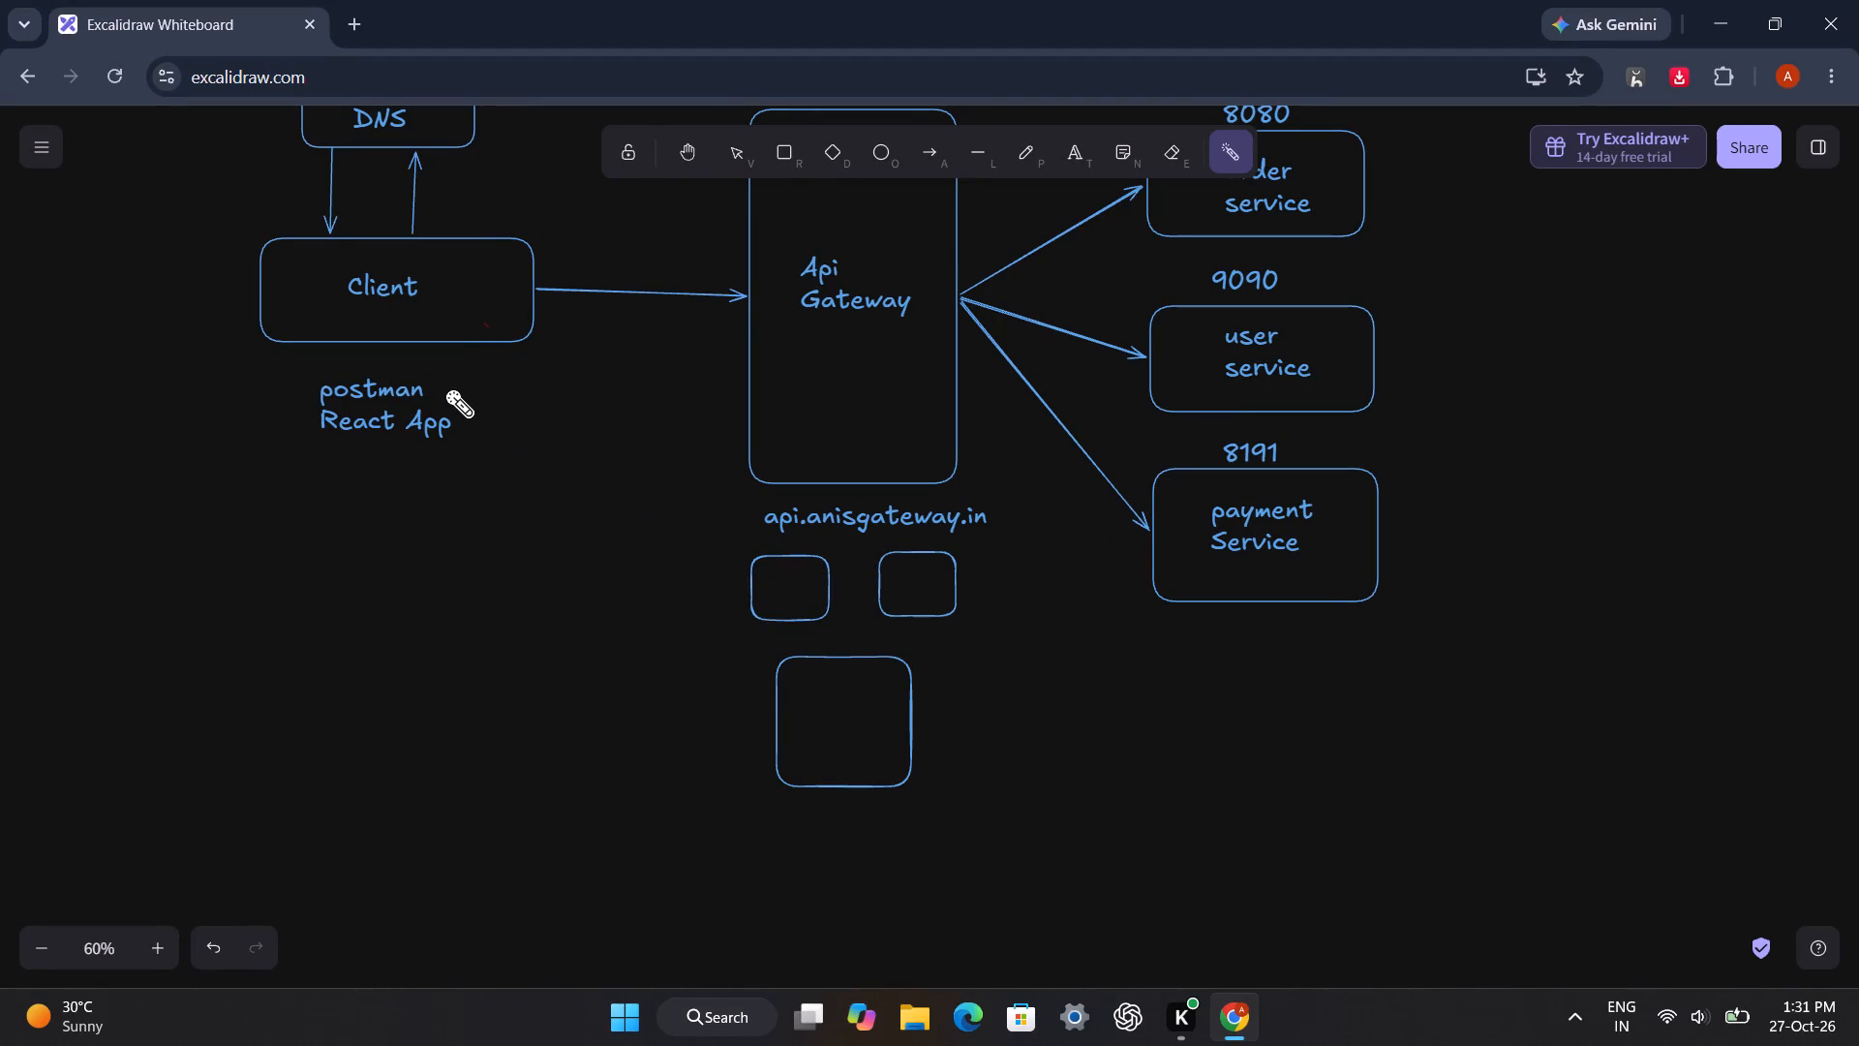
pyautogui.moveTo(356, 348); pyautogui.dragTo(368, 335)
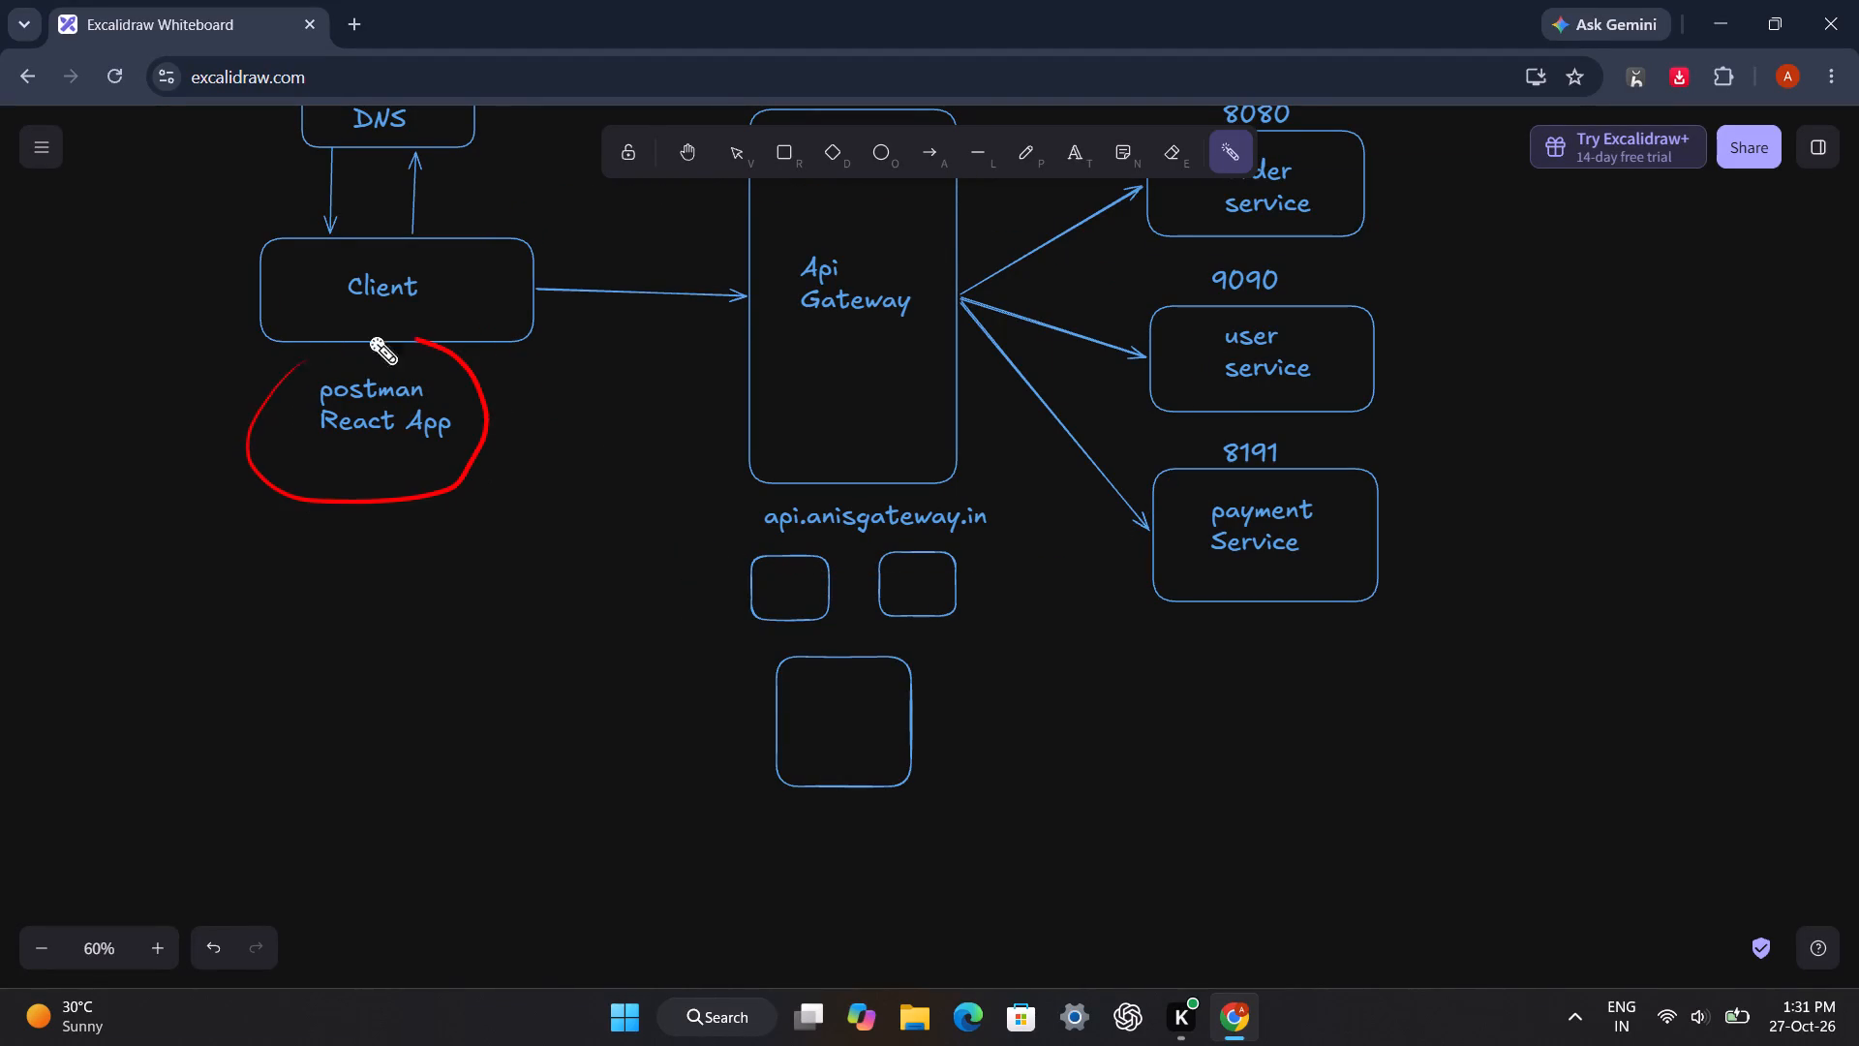
pyautogui.moveTo(368, 335); pyautogui.dragTo(296, 347)
pyautogui.moveTo(468, 375); pyautogui.dragTo(1399, 251)
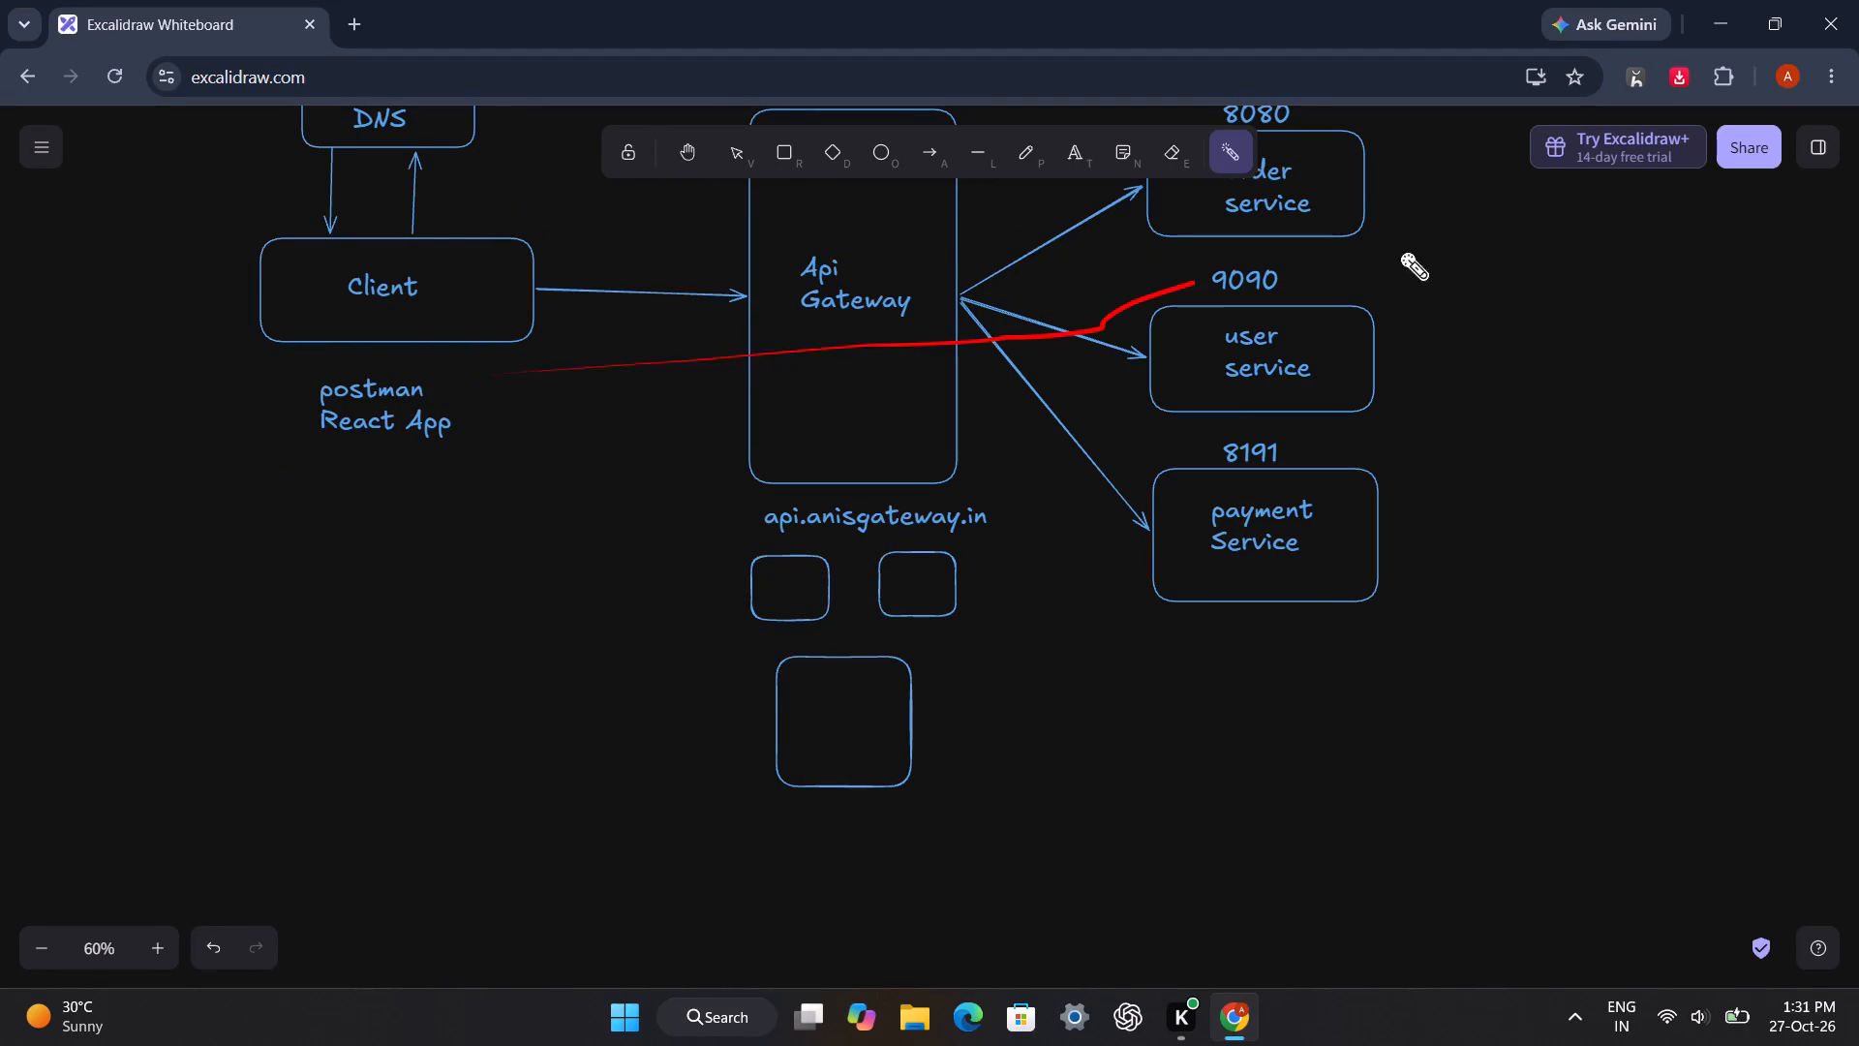
pyautogui.moveTo(1399, 251); pyautogui.dragTo(1223, 298)
pyautogui.moveTo(1255, 377); pyautogui.dragTo(1256, 327)
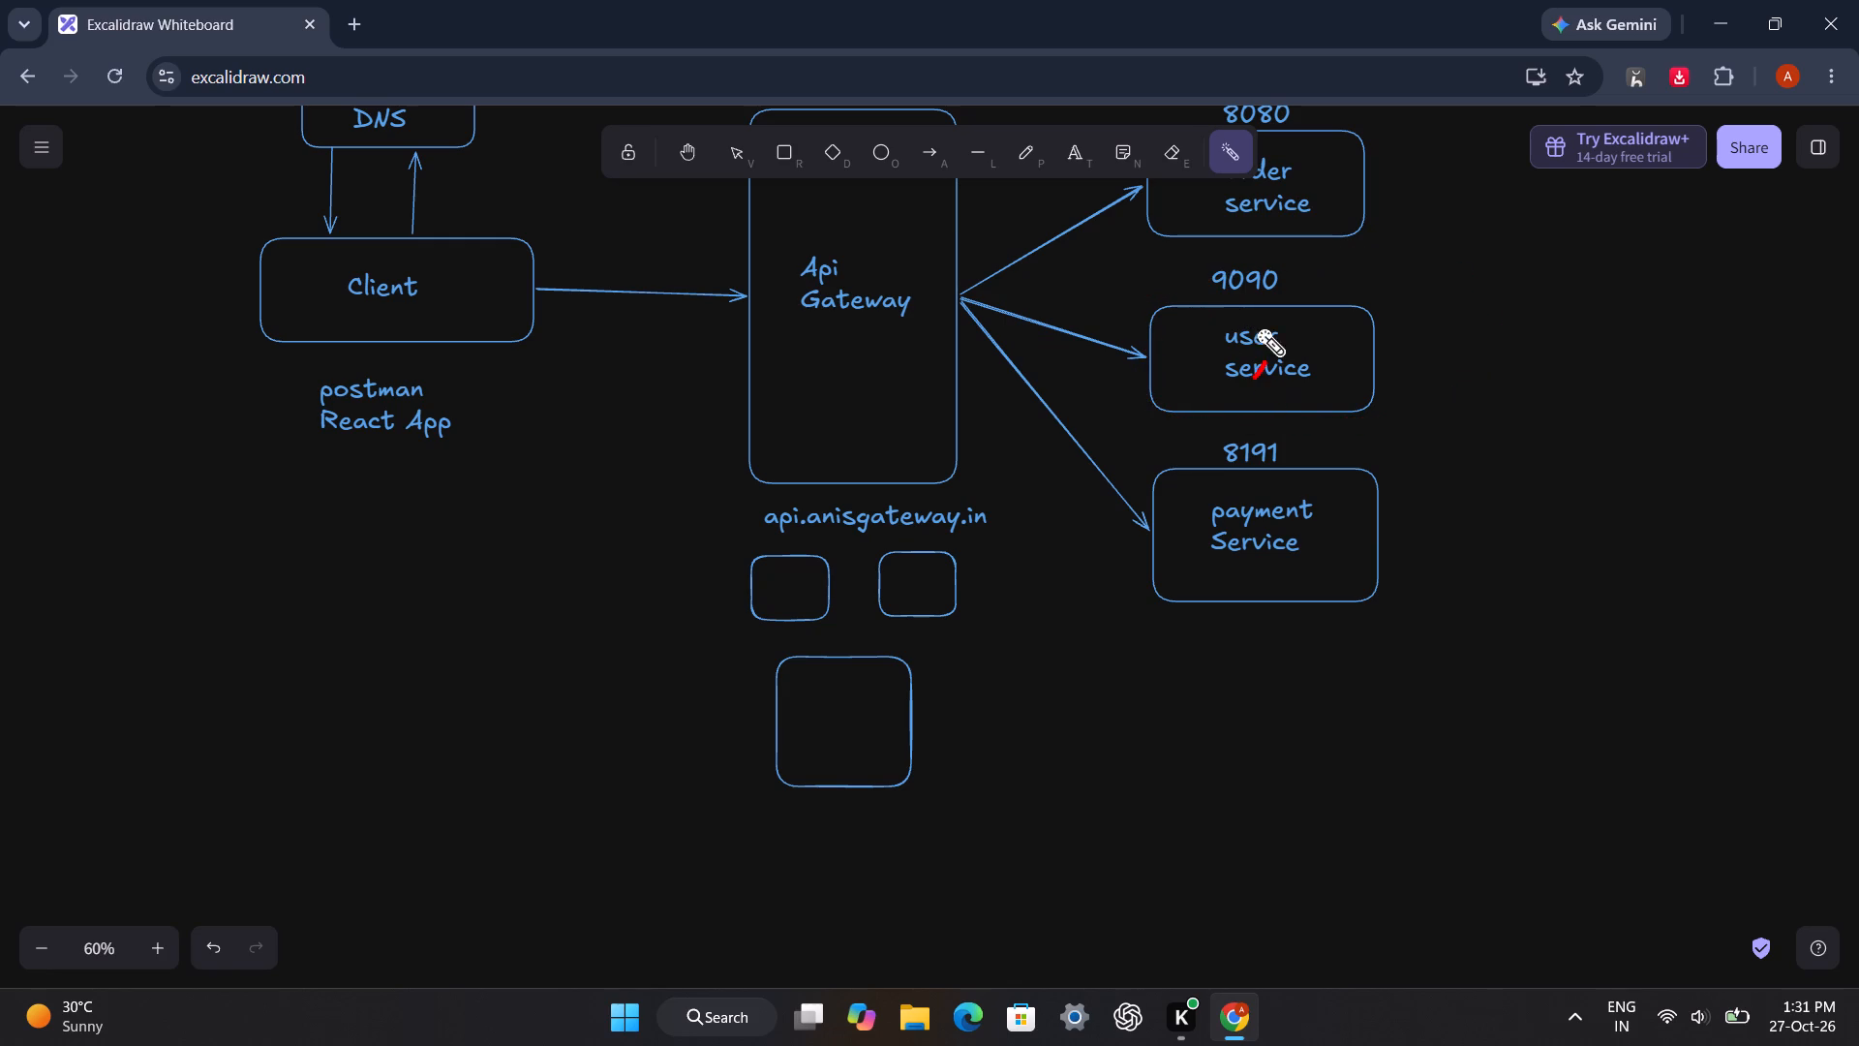
pyautogui.moveTo(1256, 327); pyautogui.dragTo(1235, 326)
pyautogui.moveTo(1295, 436); pyautogui.dragTo(1175, 426)
pyautogui.moveTo(1190, 424); pyautogui.dragTo(262, 366)
# Trace repeated round trips from the Client through the Api Gateway to the services and back with the Laser pointer.
pyautogui.click(860, 537)
pyautogui.click(342, 348)
pyautogui.moveTo(367, 345); pyautogui.dragTo(1138, 273)
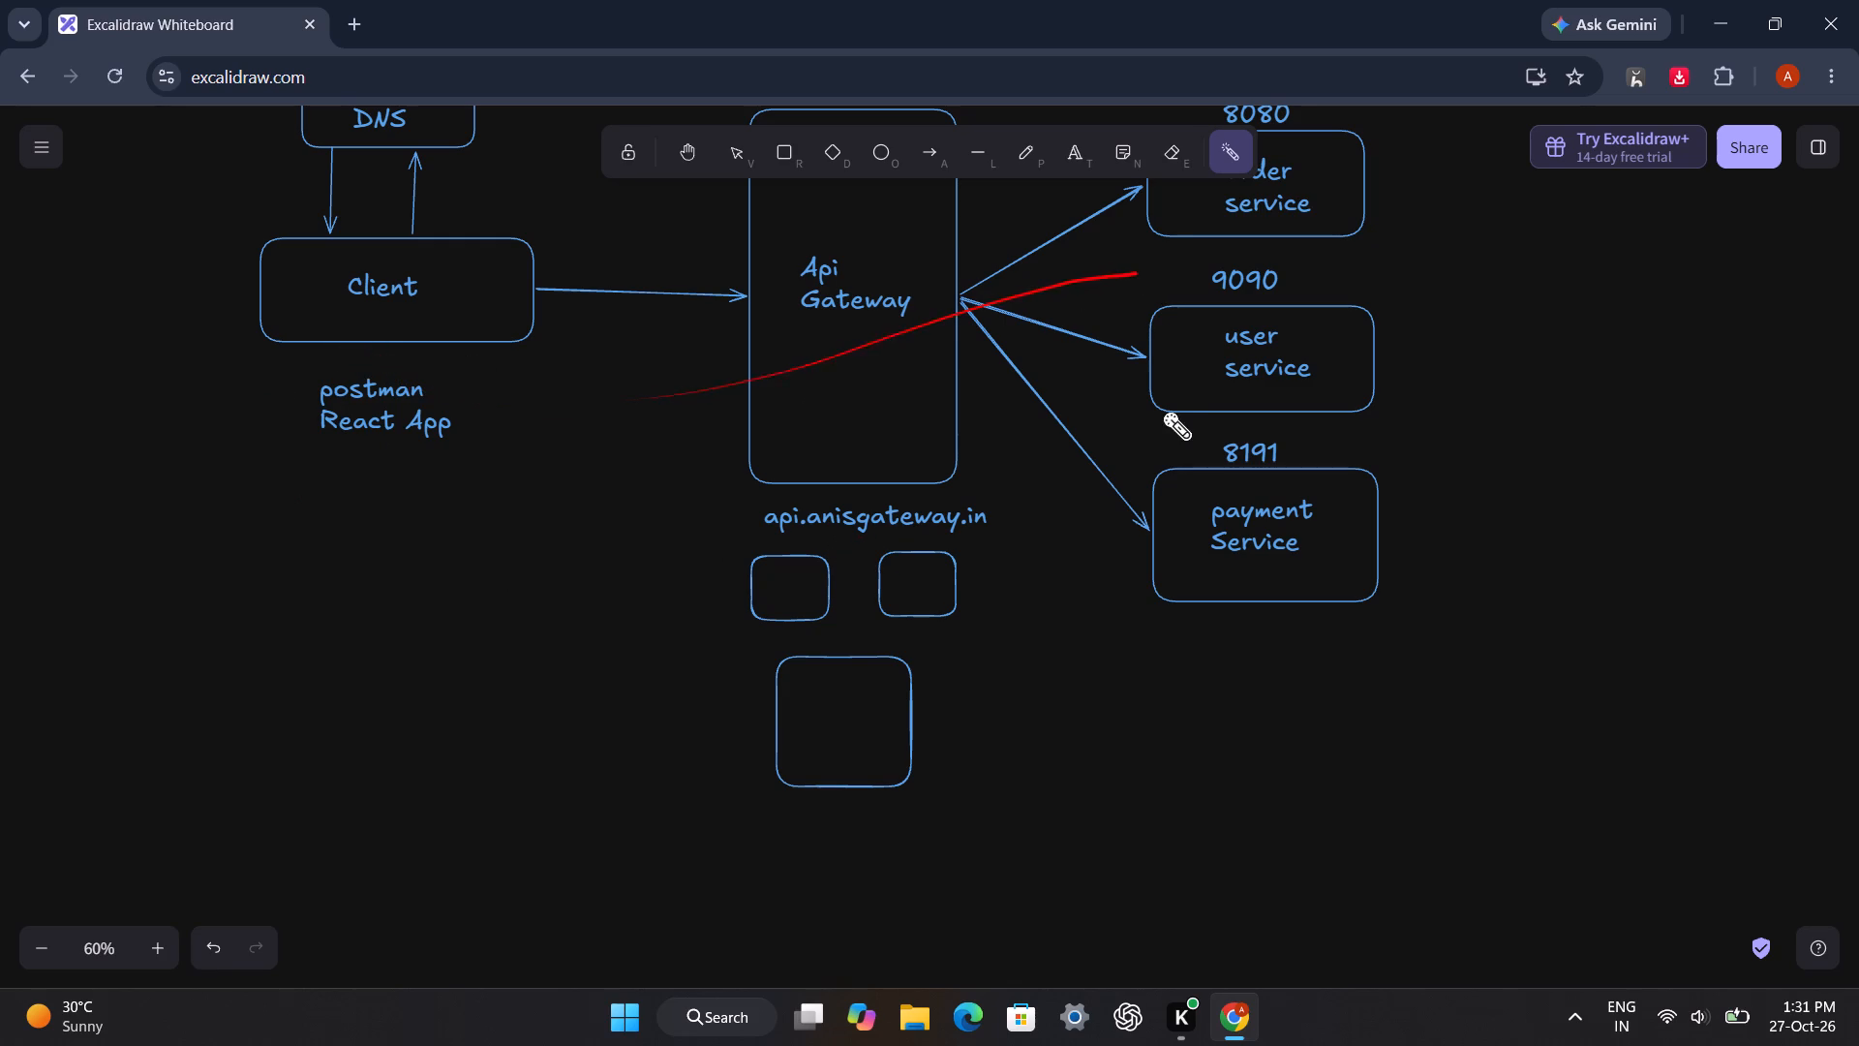
pyautogui.moveTo(1162, 411); pyautogui.dragTo(481, 423)
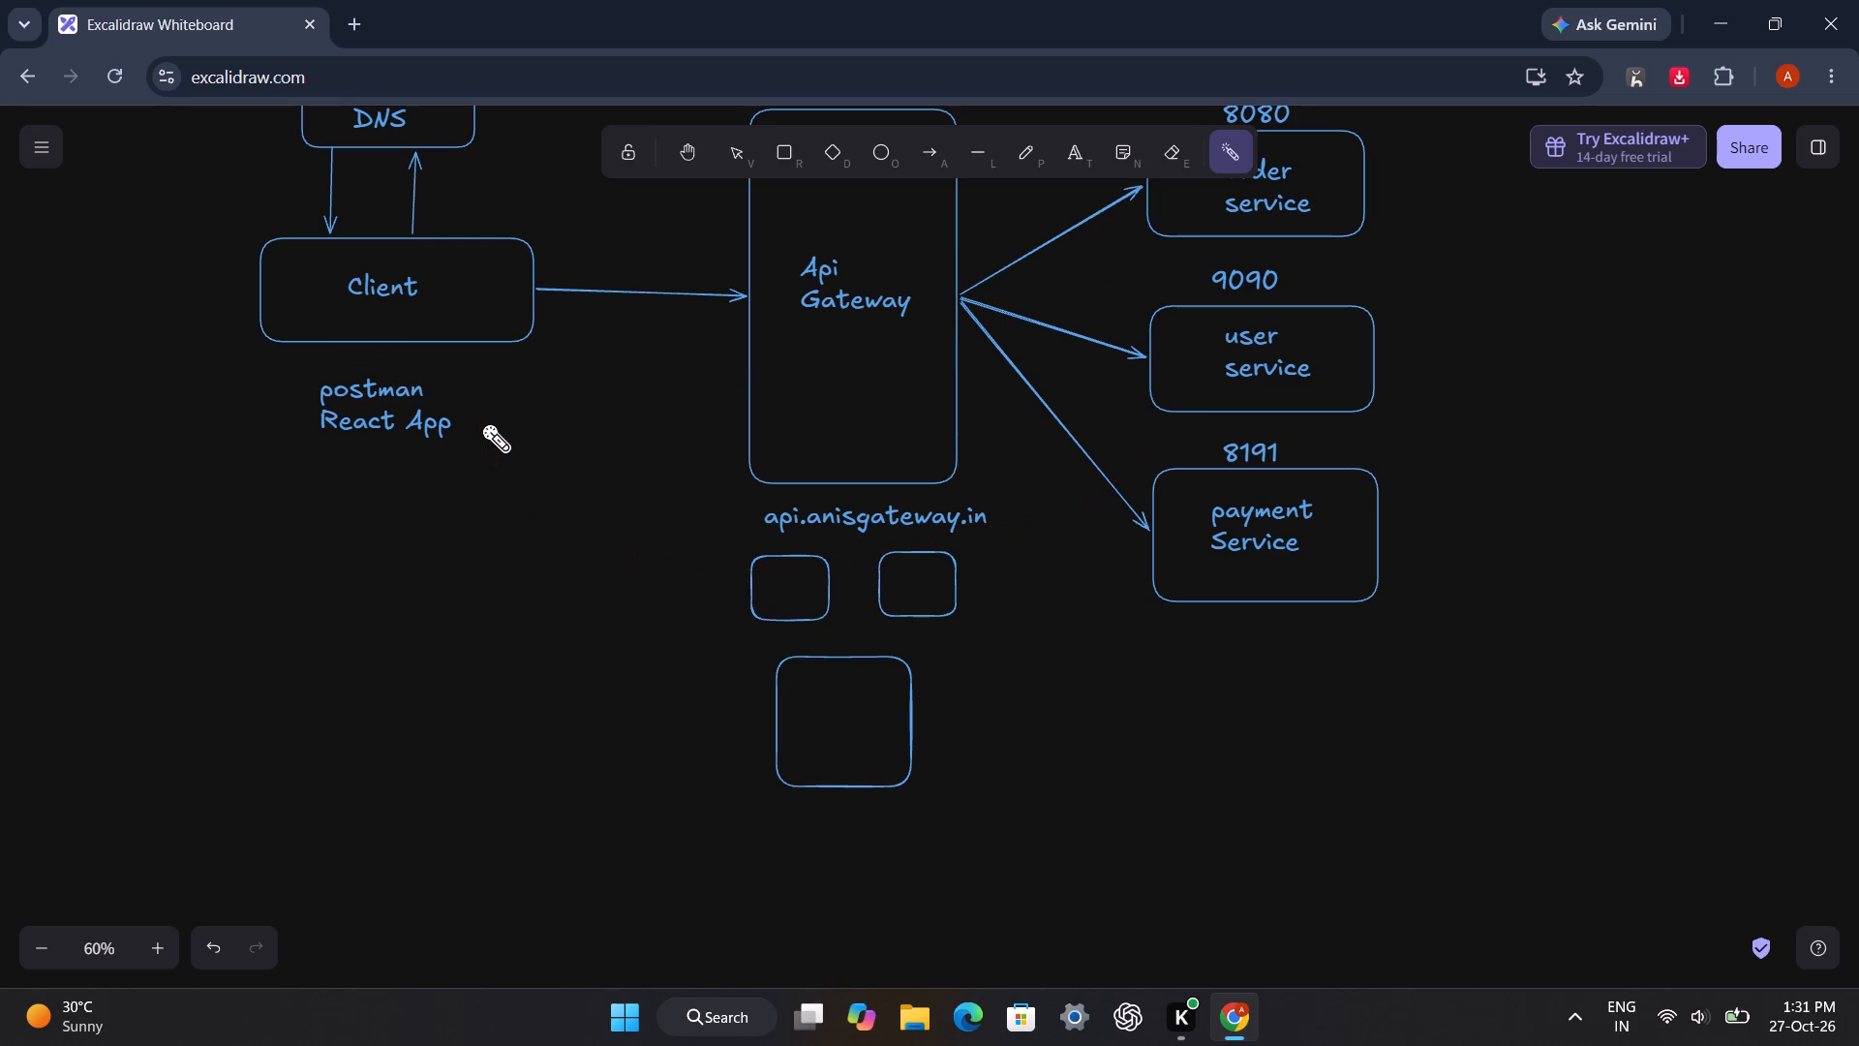
pyautogui.moveTo(397, 315); pyautogui.dragTo(1310, 332)
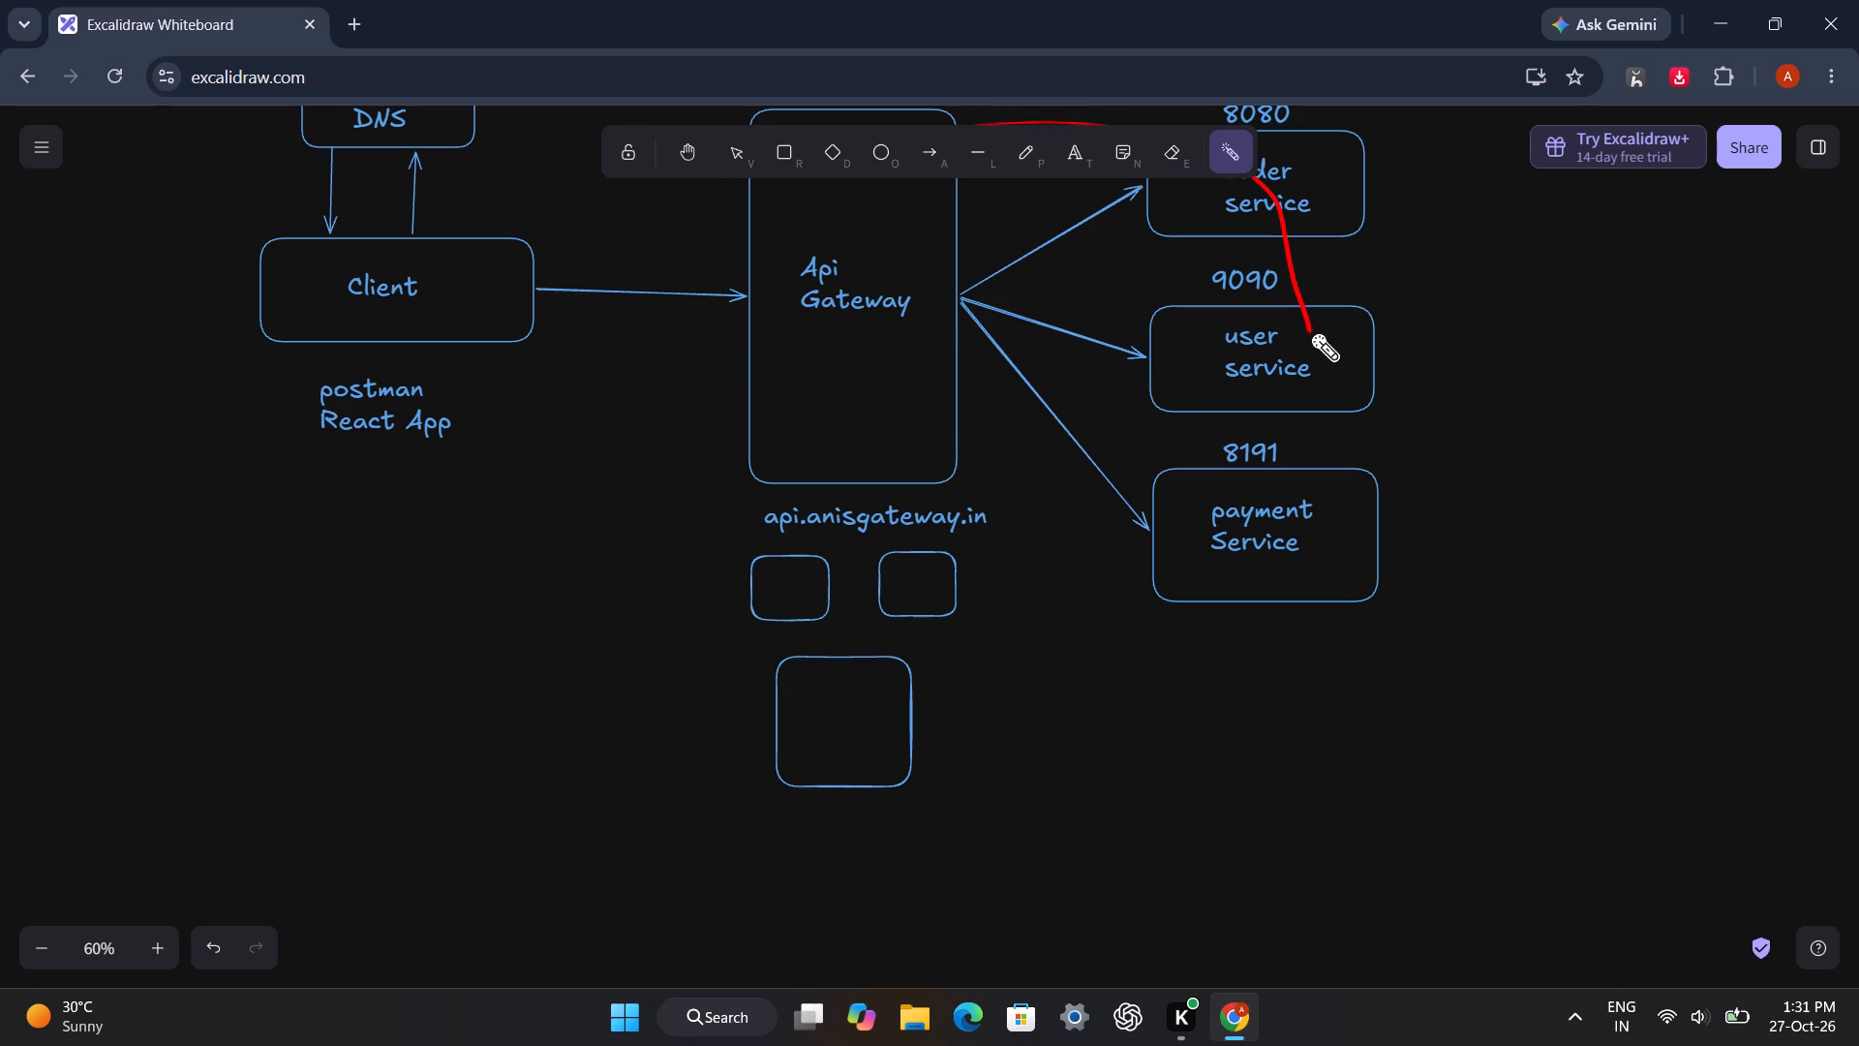
pyautogui.moveTo(1310, 332); pyautogui.dragTo(440, 260)
pyautogui.moveTo(453, 440); pyautogui.dragTo(1103, 295)
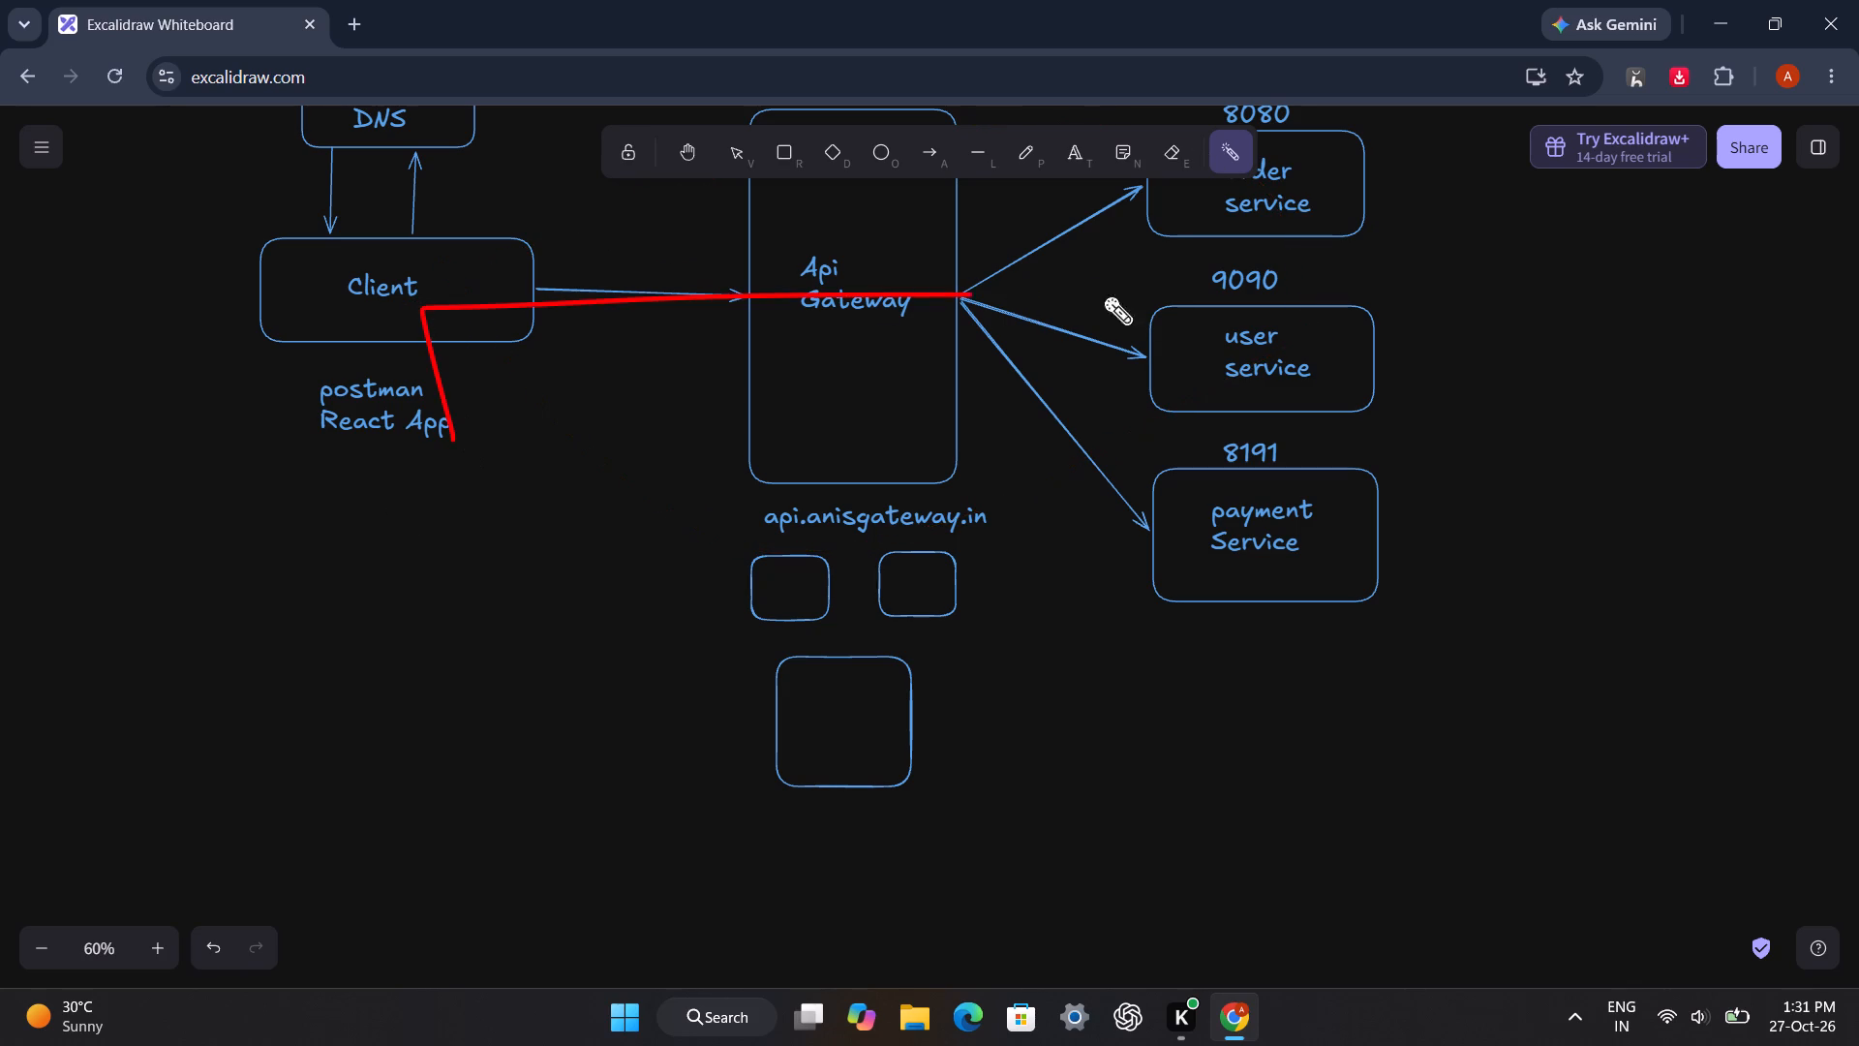
pyautogui.moveTo(1103, 295); pyautogui.dragTo(638, 490)
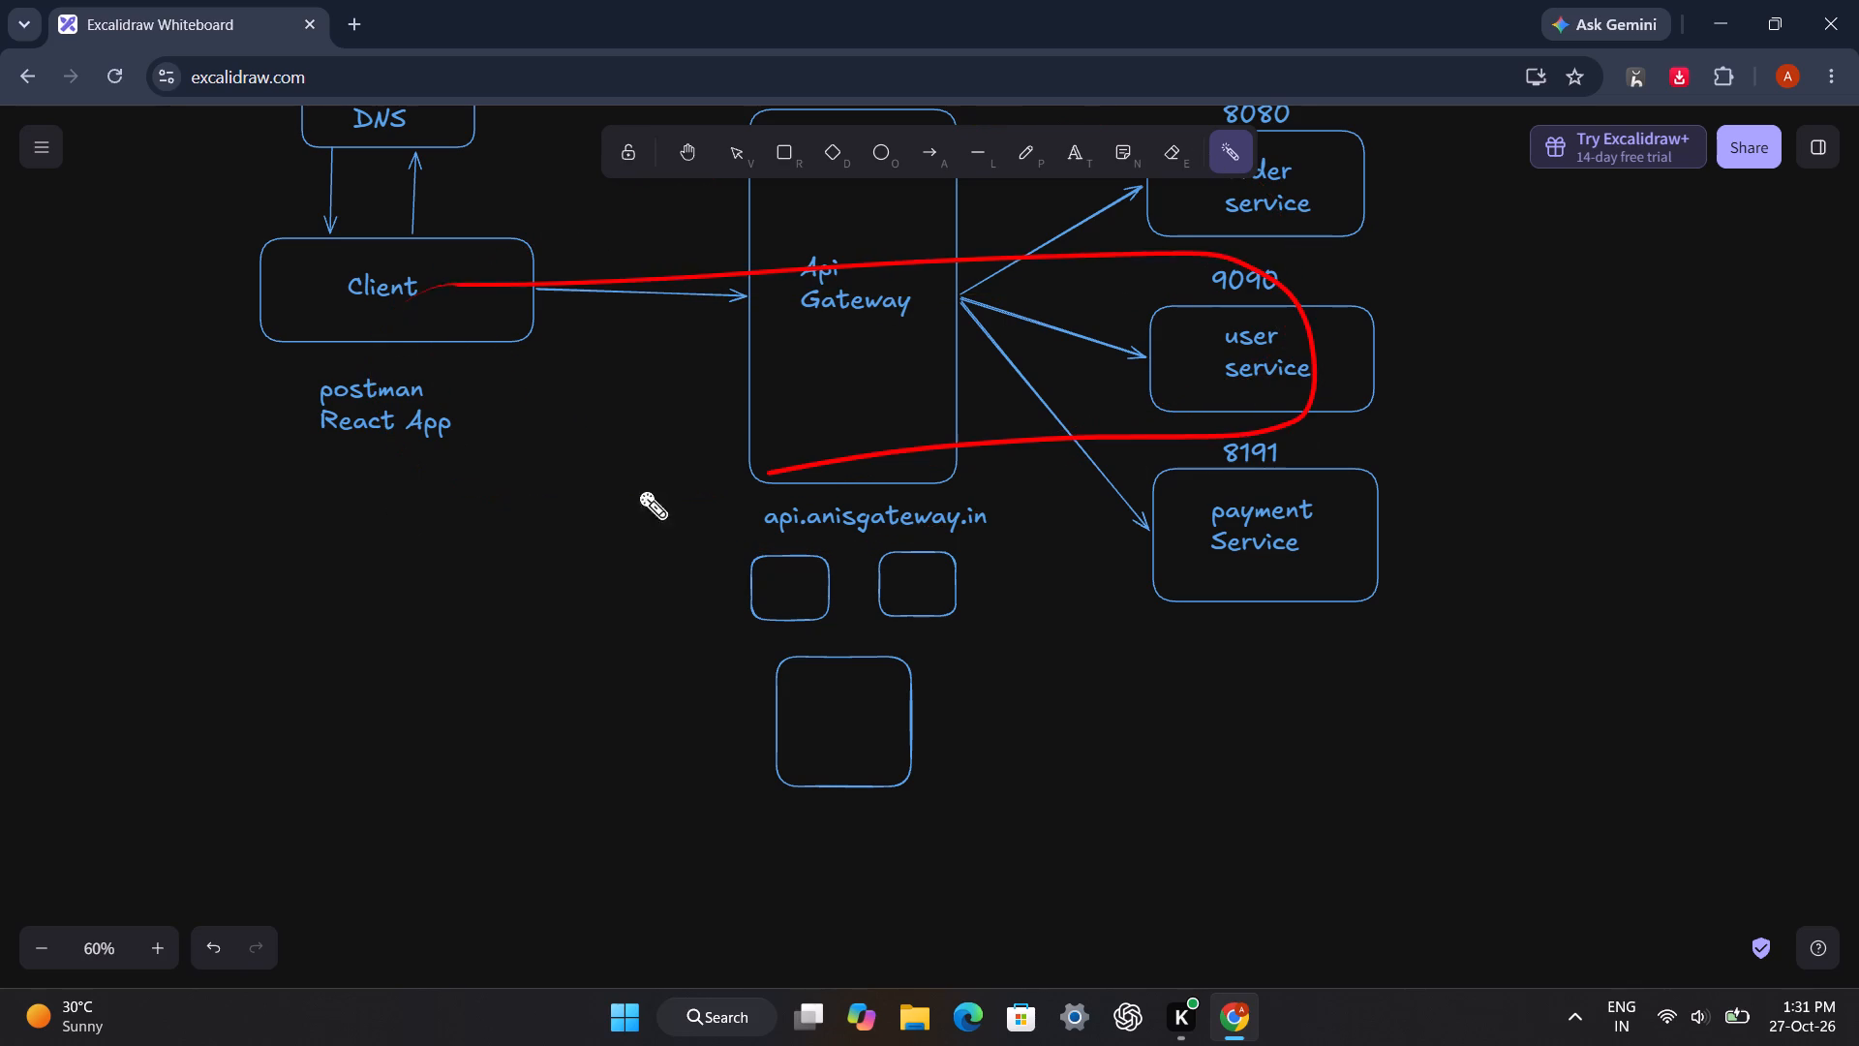
pyautogui.moveTo(638, 490); pyautogui.dragTo(345, 291)
# Circle the group of services and the user service with the Laser pointer, and trace back to the Client and its DNS arrows.
pyautogui.moveTo(1194, 248); pyautogui.dragTo(1270, 345)
pyautogui.moveTo(1444, 373); pyautogui.dragTo(1107, 178)
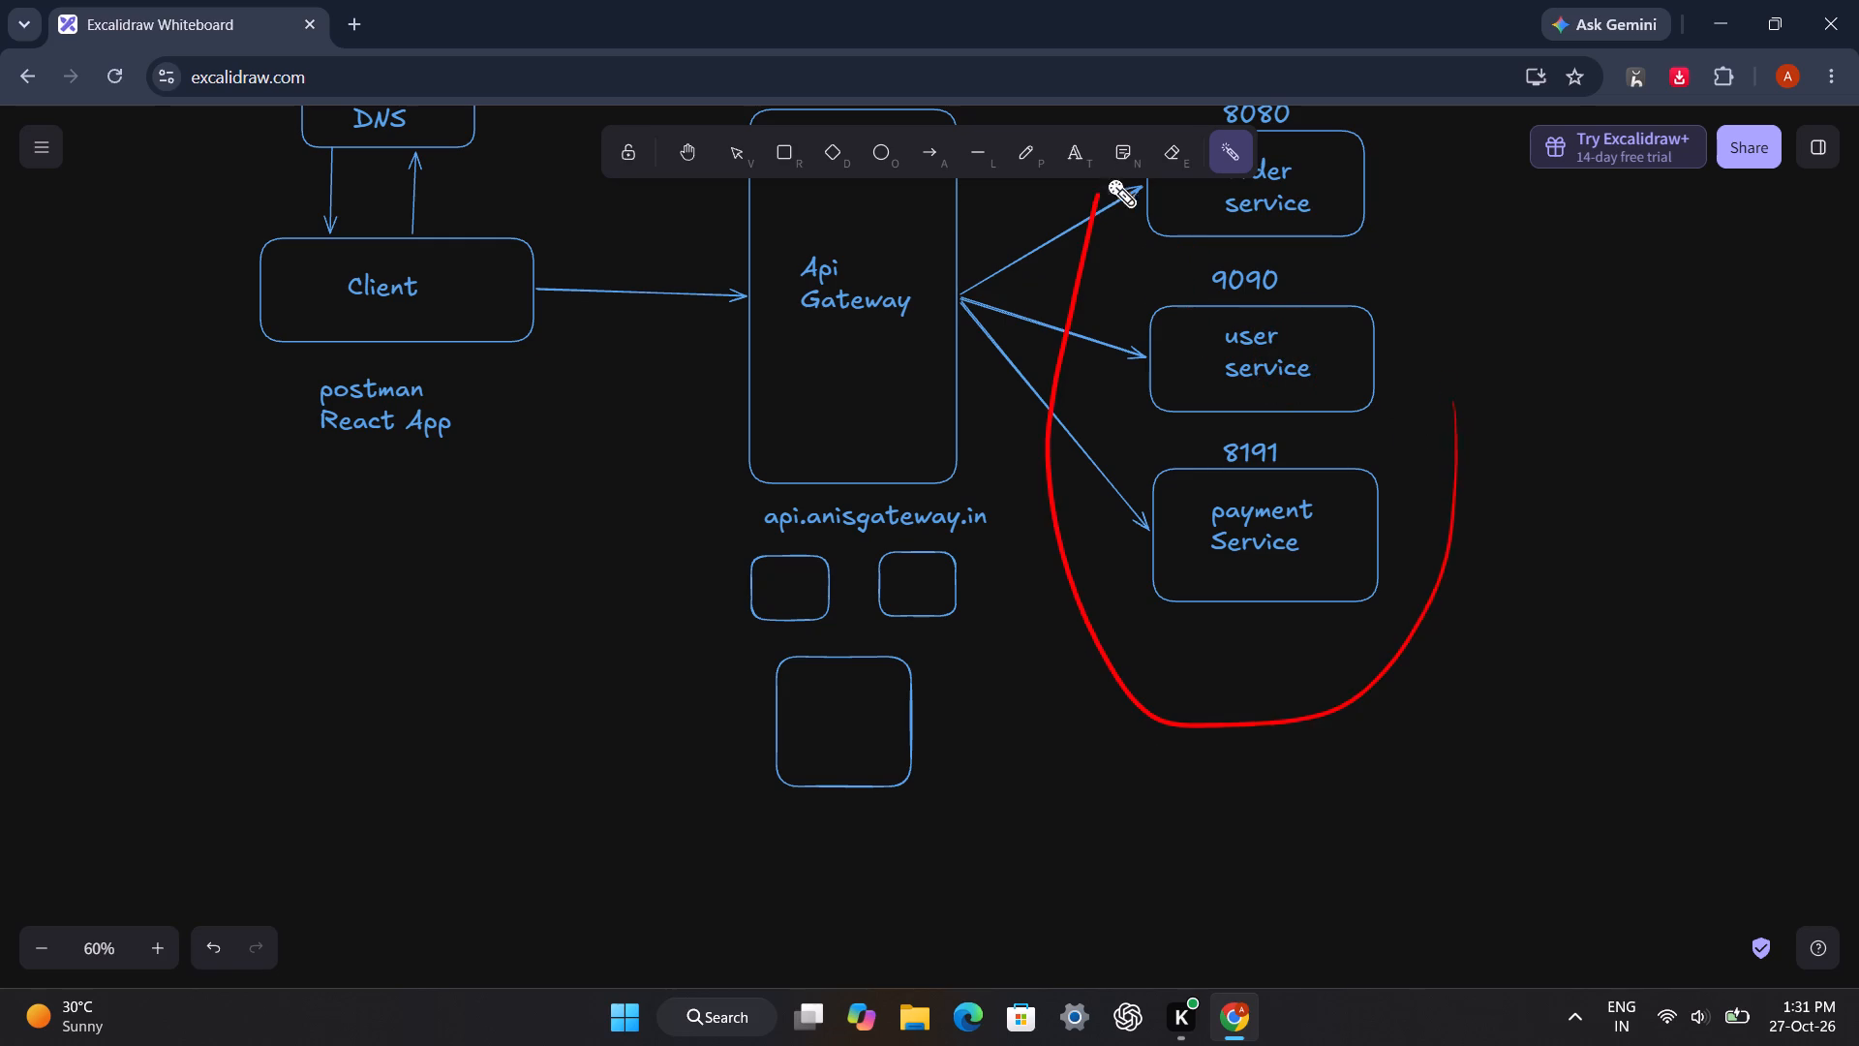
pyautogui.moveTo(1107, 178); pyautogui.dragTo(1414, 388)
pyautogui.scroll(1, 1461, 381)
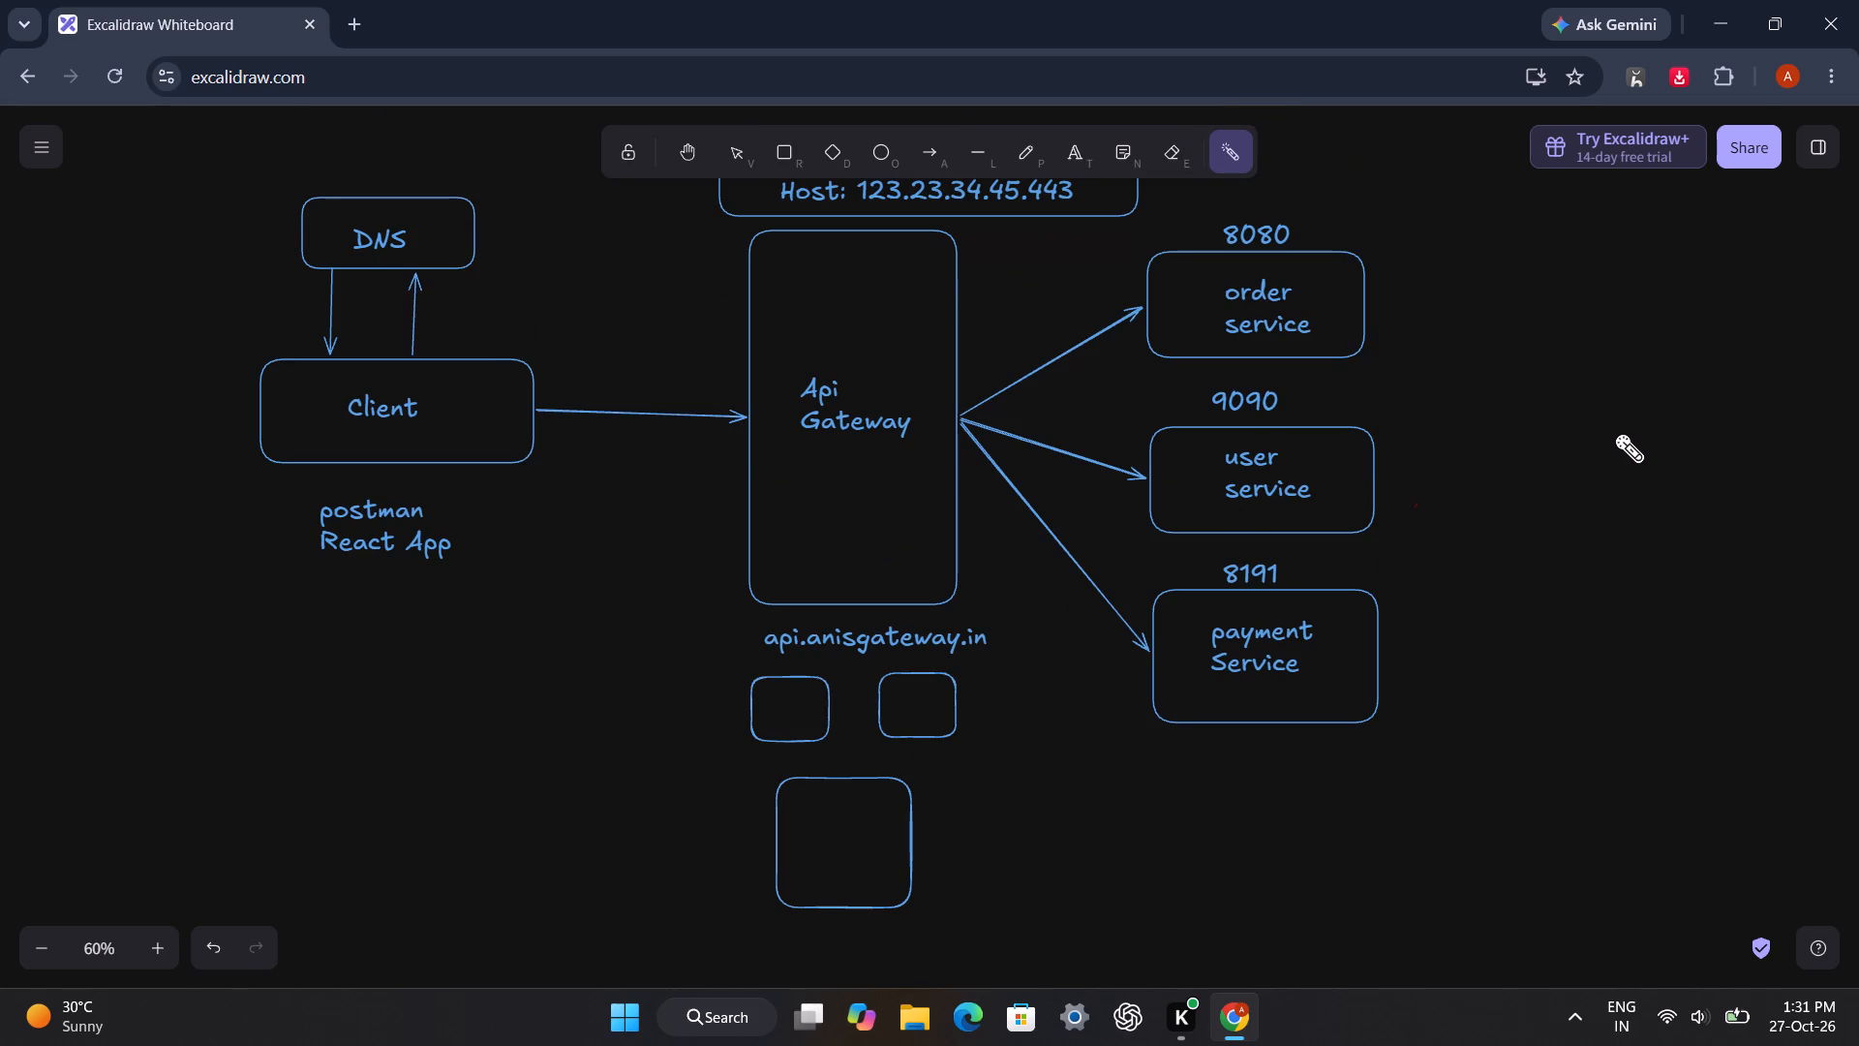
pyautogui.moveTo(1363, 415); pyautogui.dragTo(1240, 414)
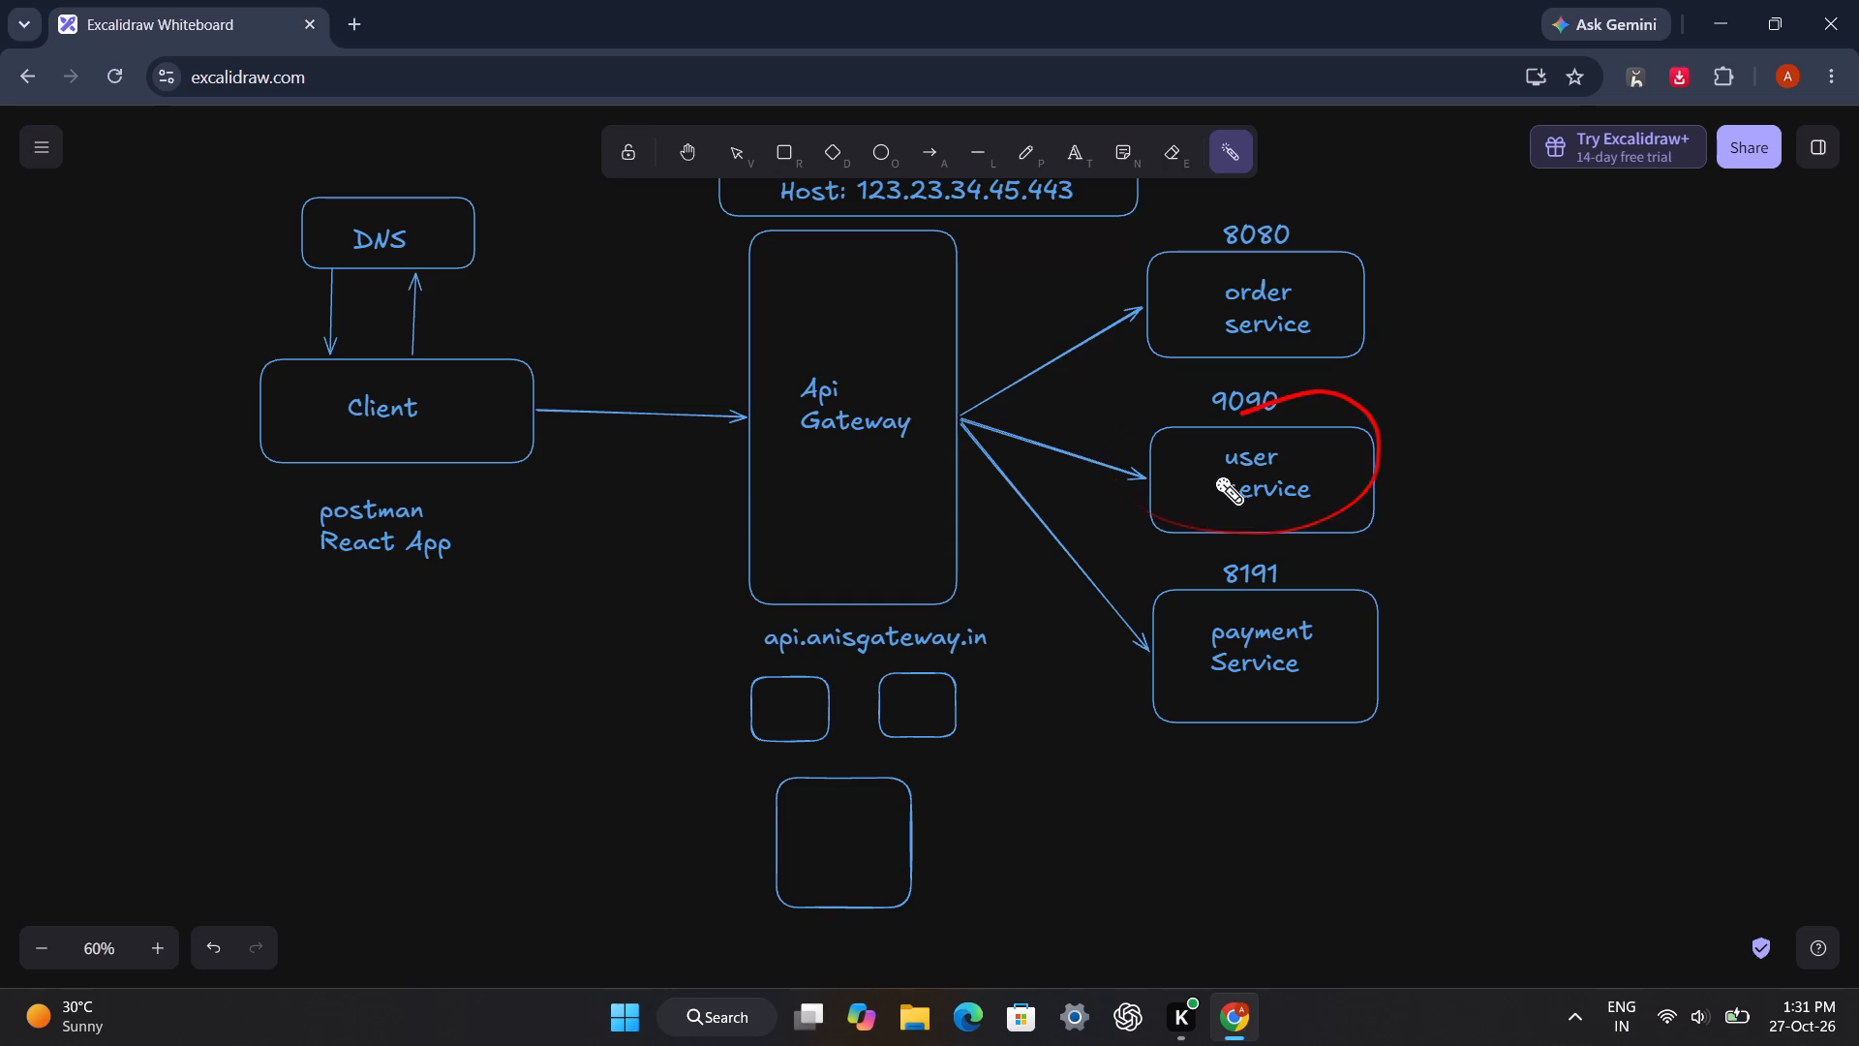
pyautogui.moveTo(1222, 473); pyautogui.dragTo(373, 394)
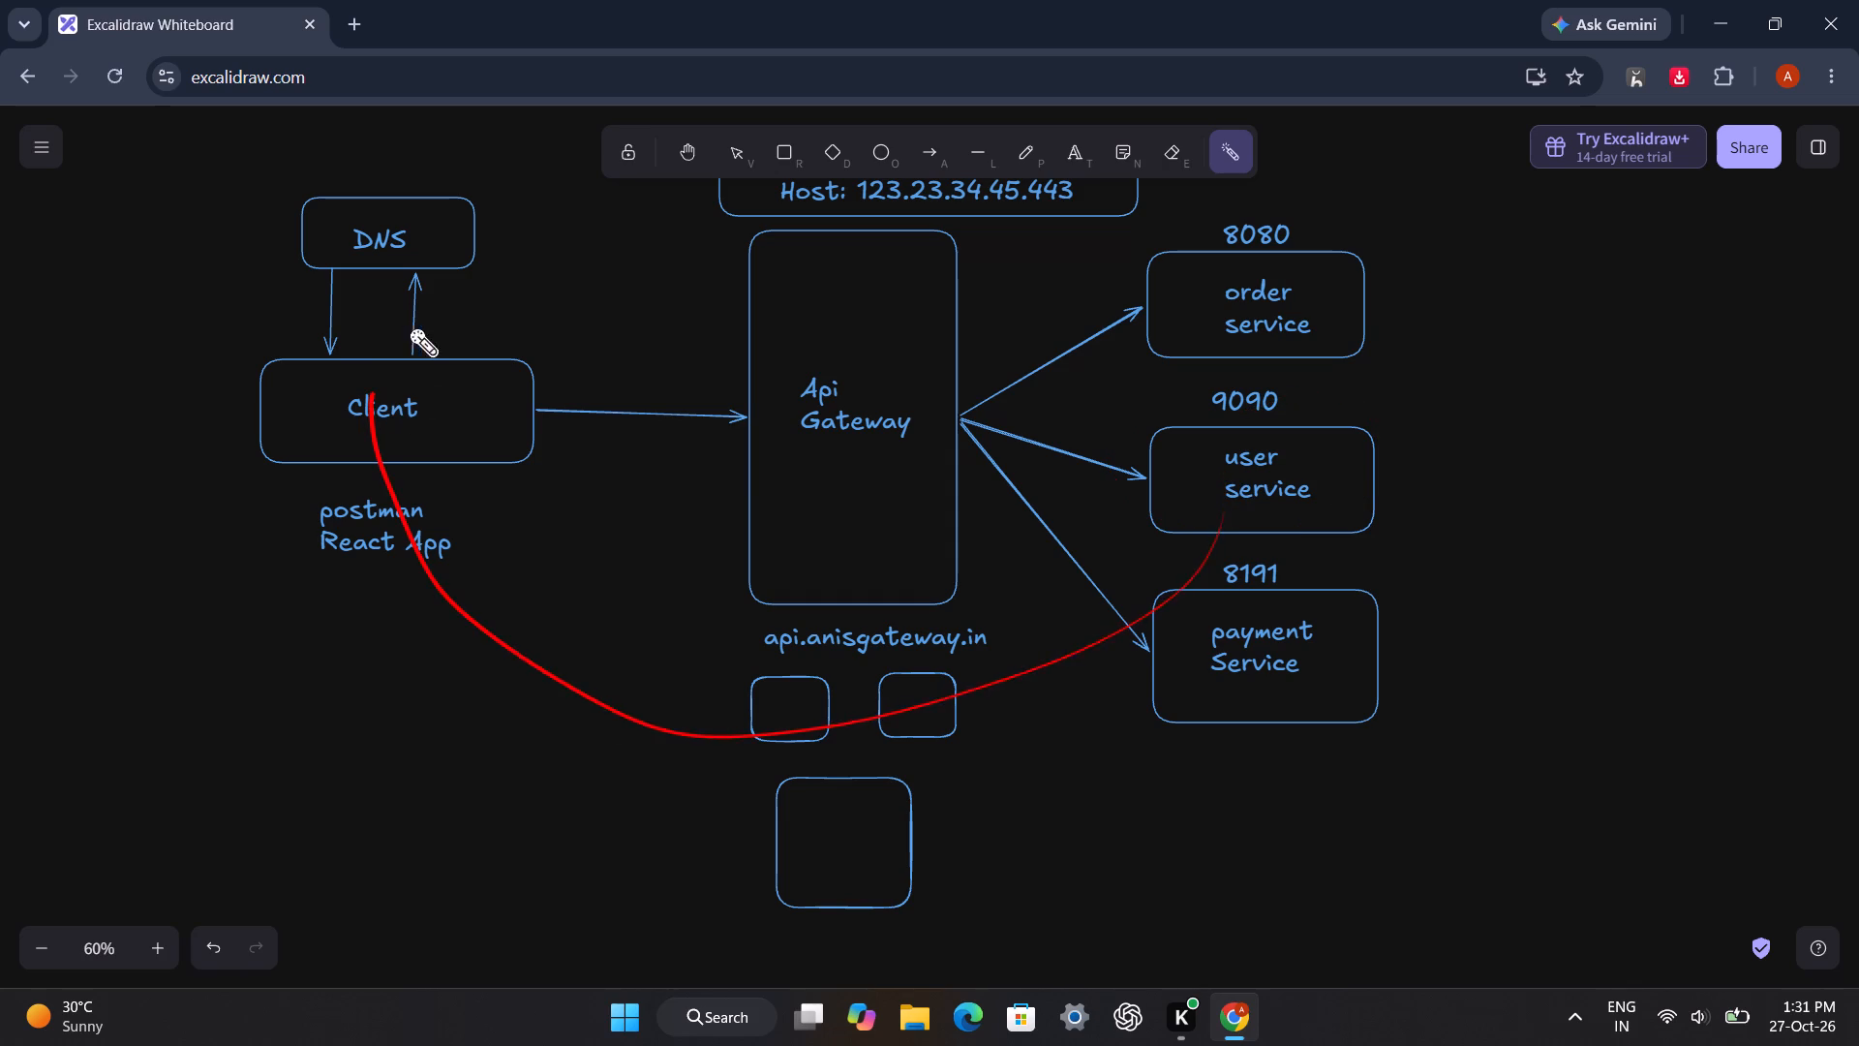
pyautogui.moveTo(393, 322); pyautogui.dragTo(337, 362)
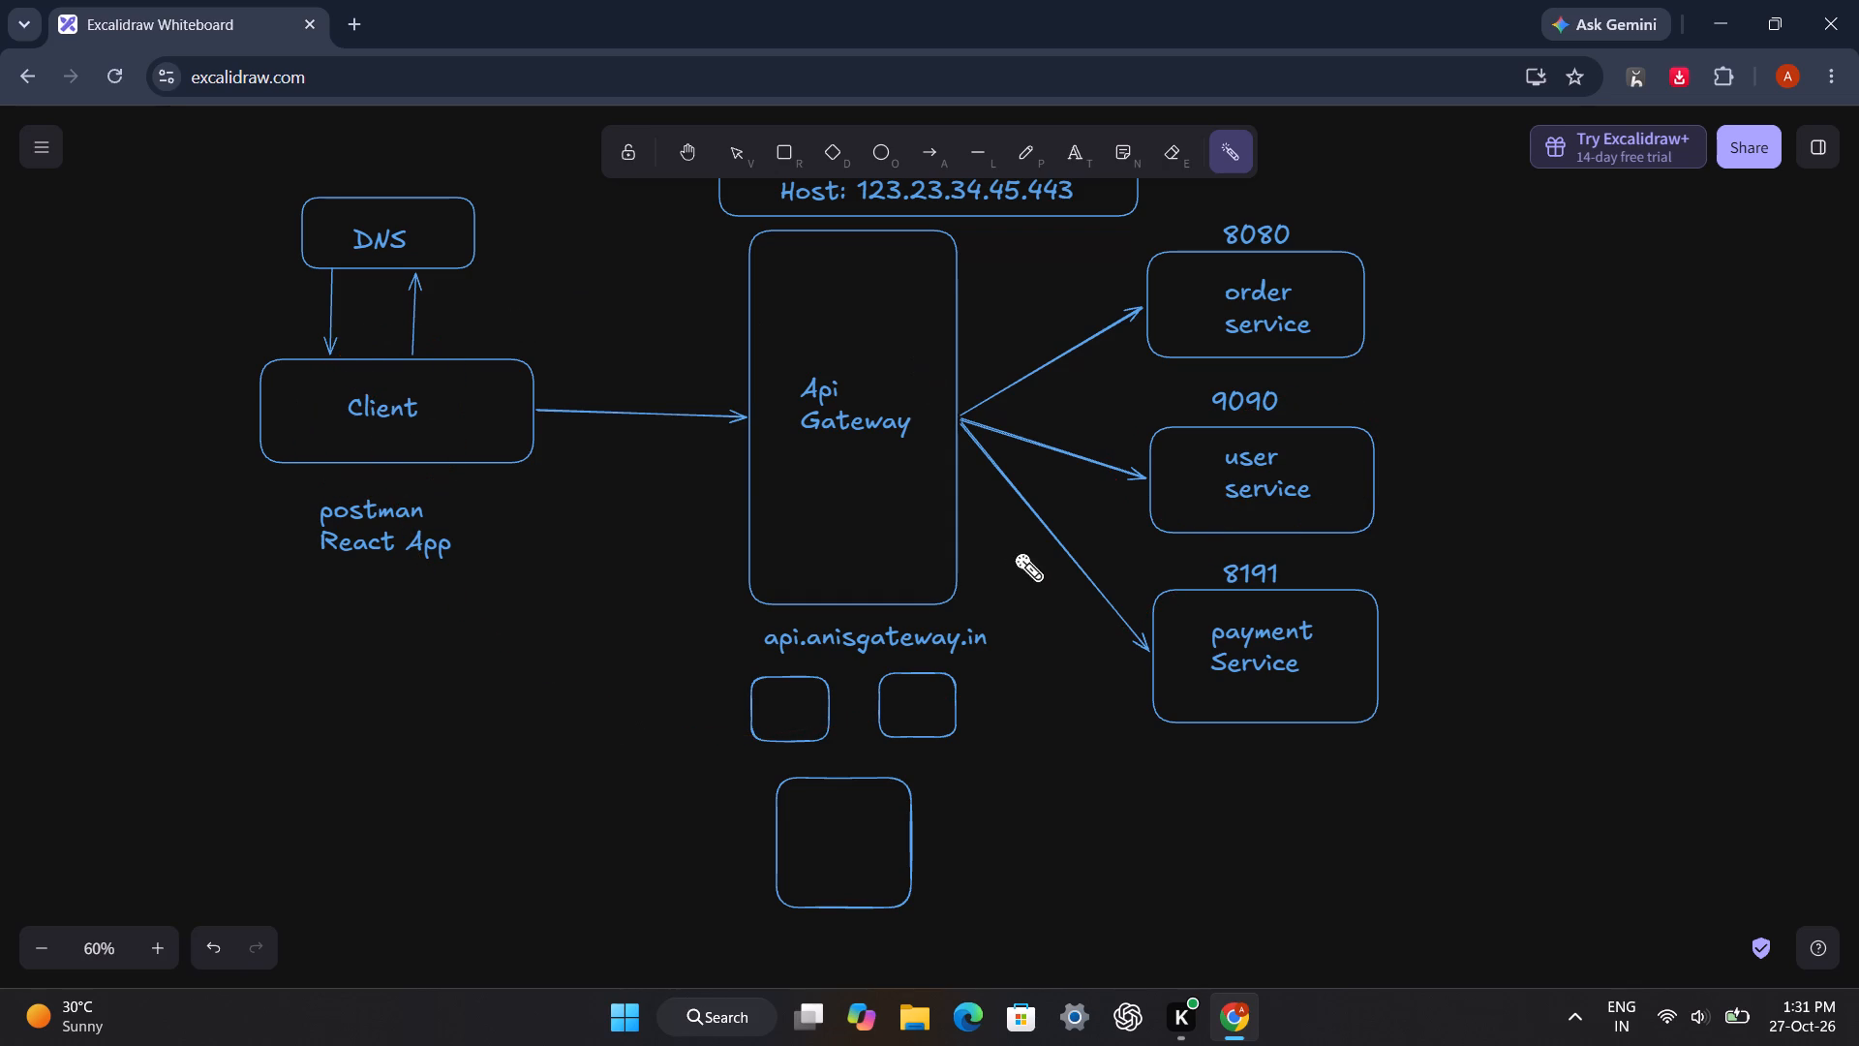
# Circle the starting point of the service arrows at the edge of the Api Gateway with the Laser pointer.
pyautogui.moveTo(971, 424); pyautogui.dragTo(946, 362)
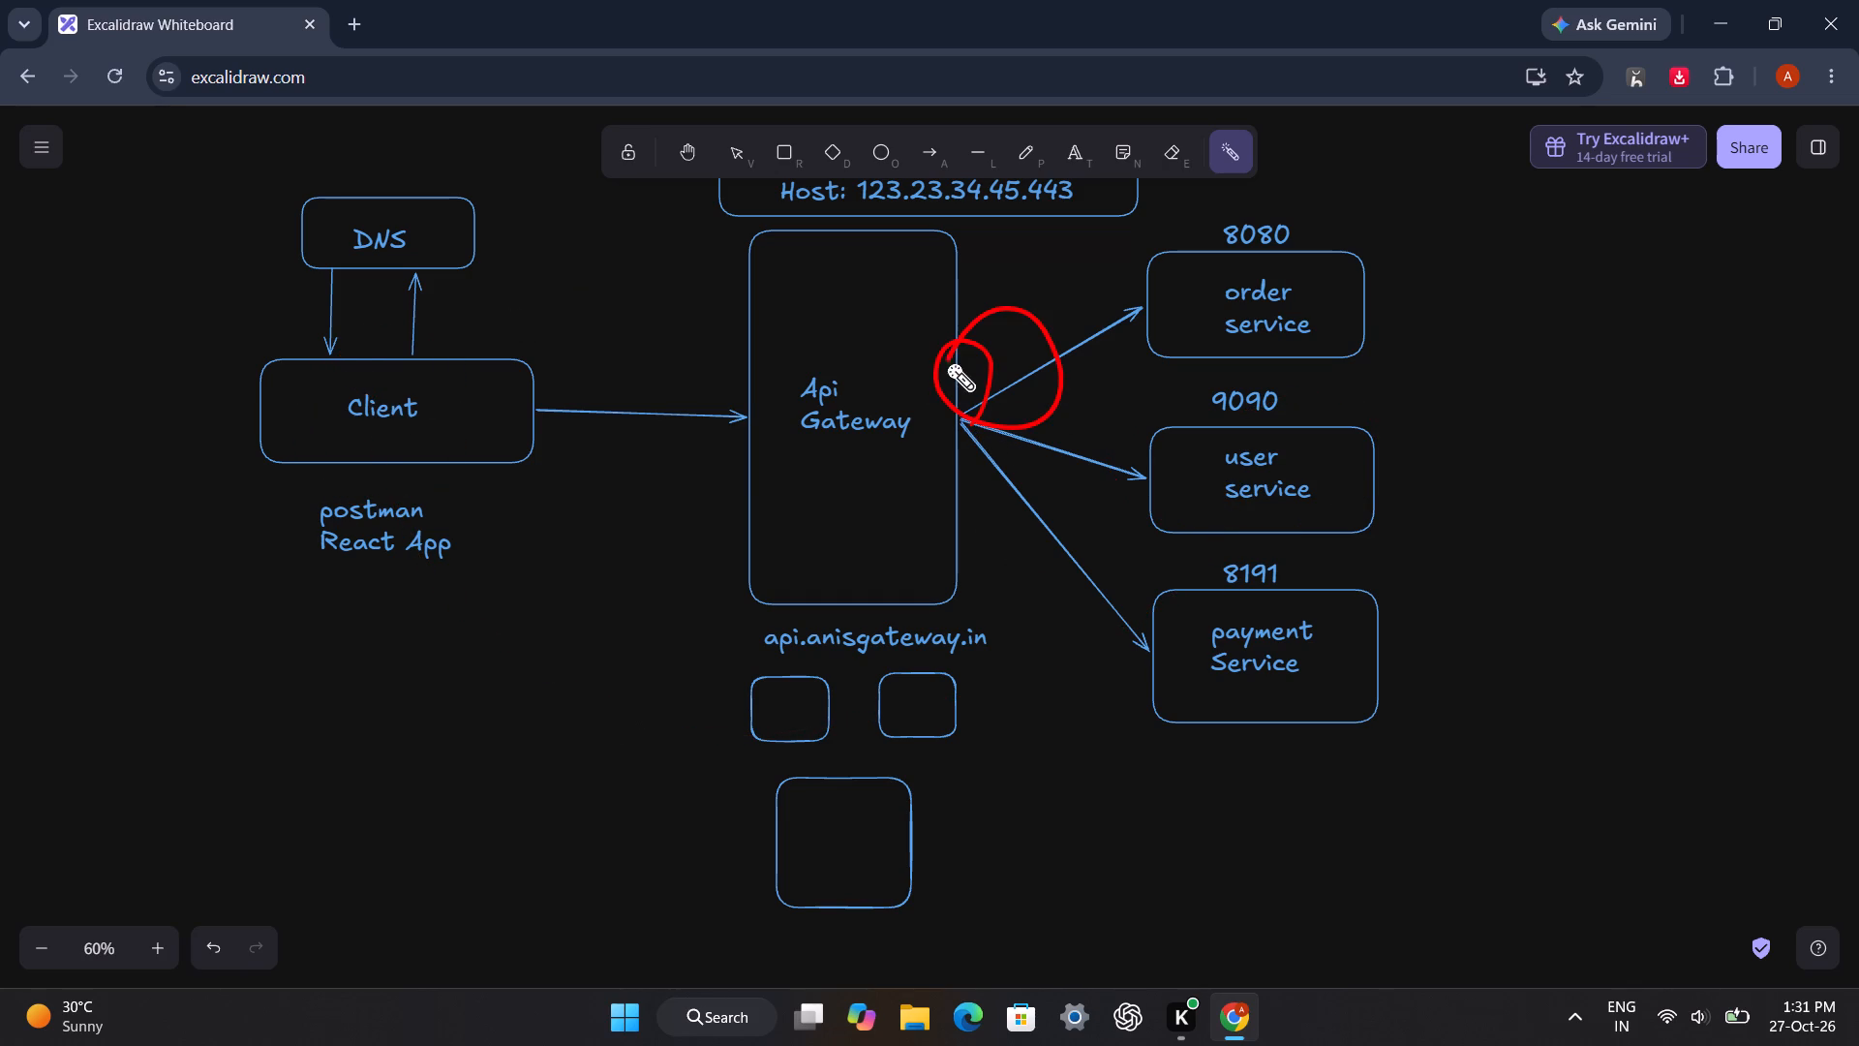
pyautogui.moveTo(946, 362); pyautogui.dragTo(946, 361)
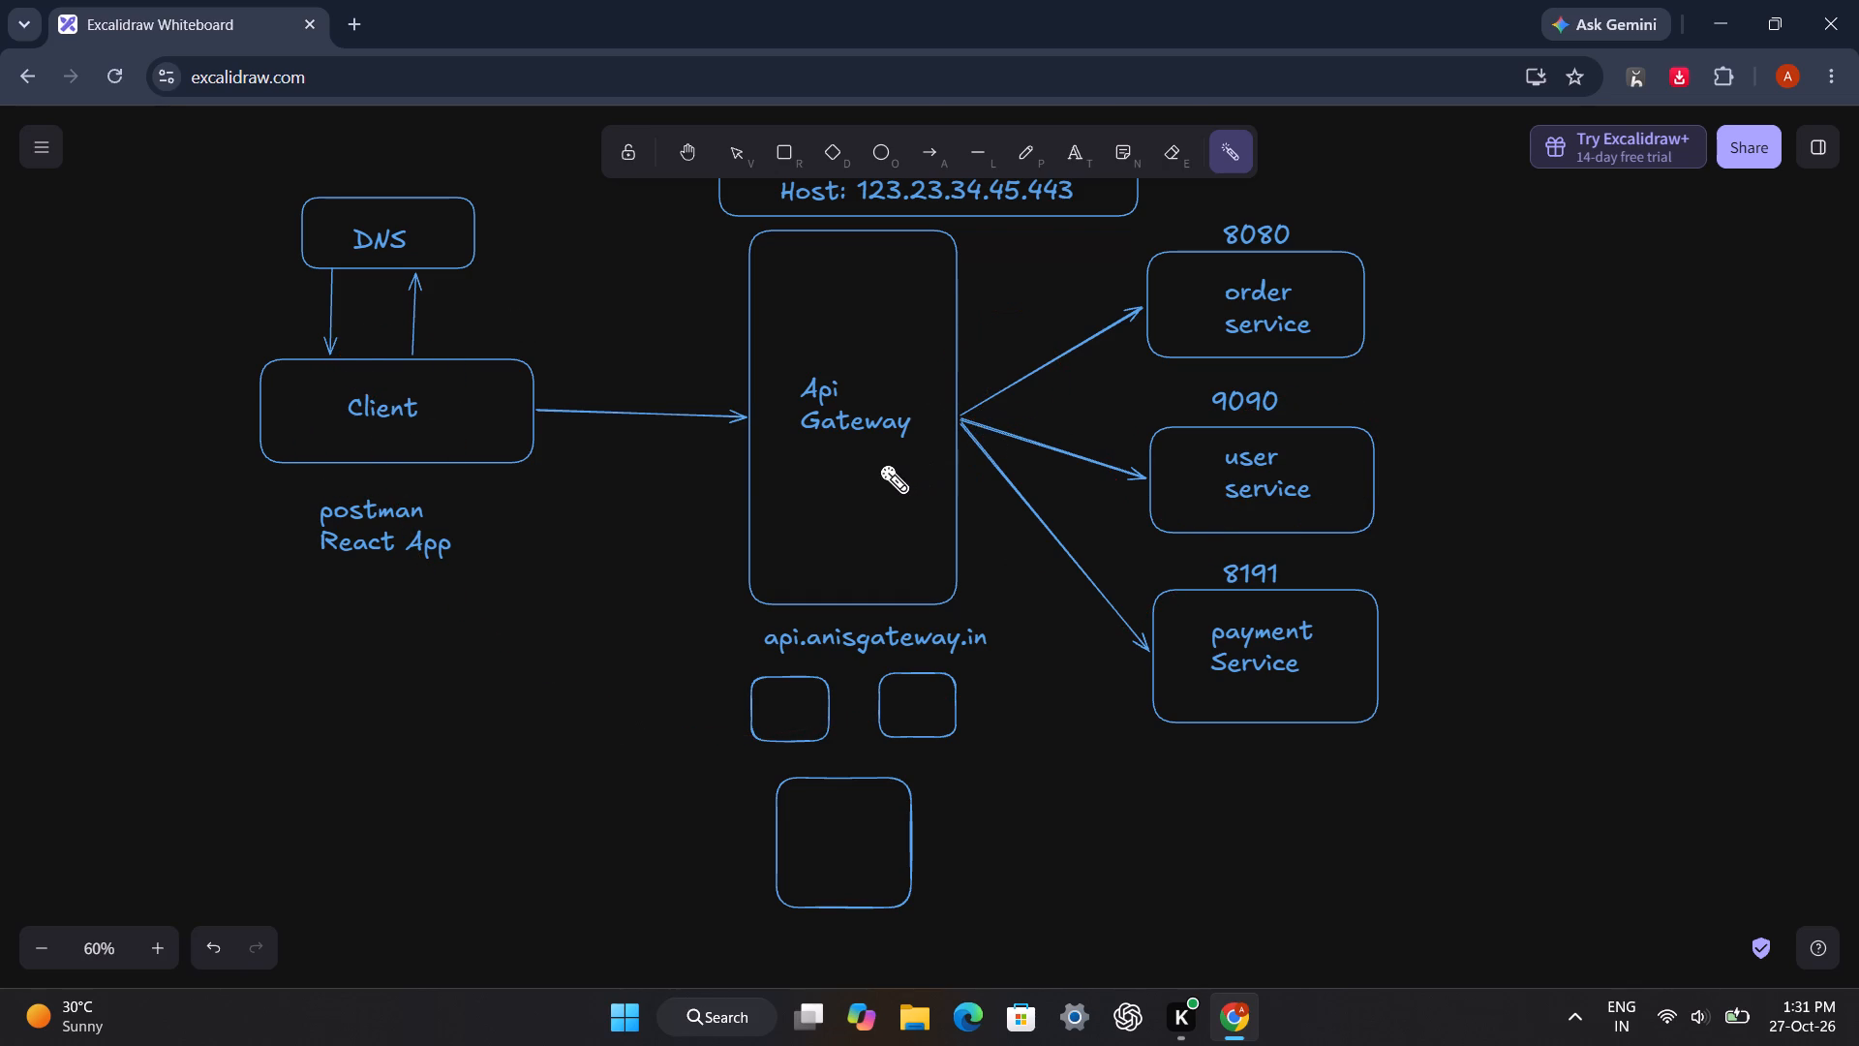
# Sweep the Laser pointer in a wide loop from the Client over the gateway, around the services and back to the Client.
pyautogui.scroll(12, 879, 463)
pyautogui.scroll(-1, 878, 456)
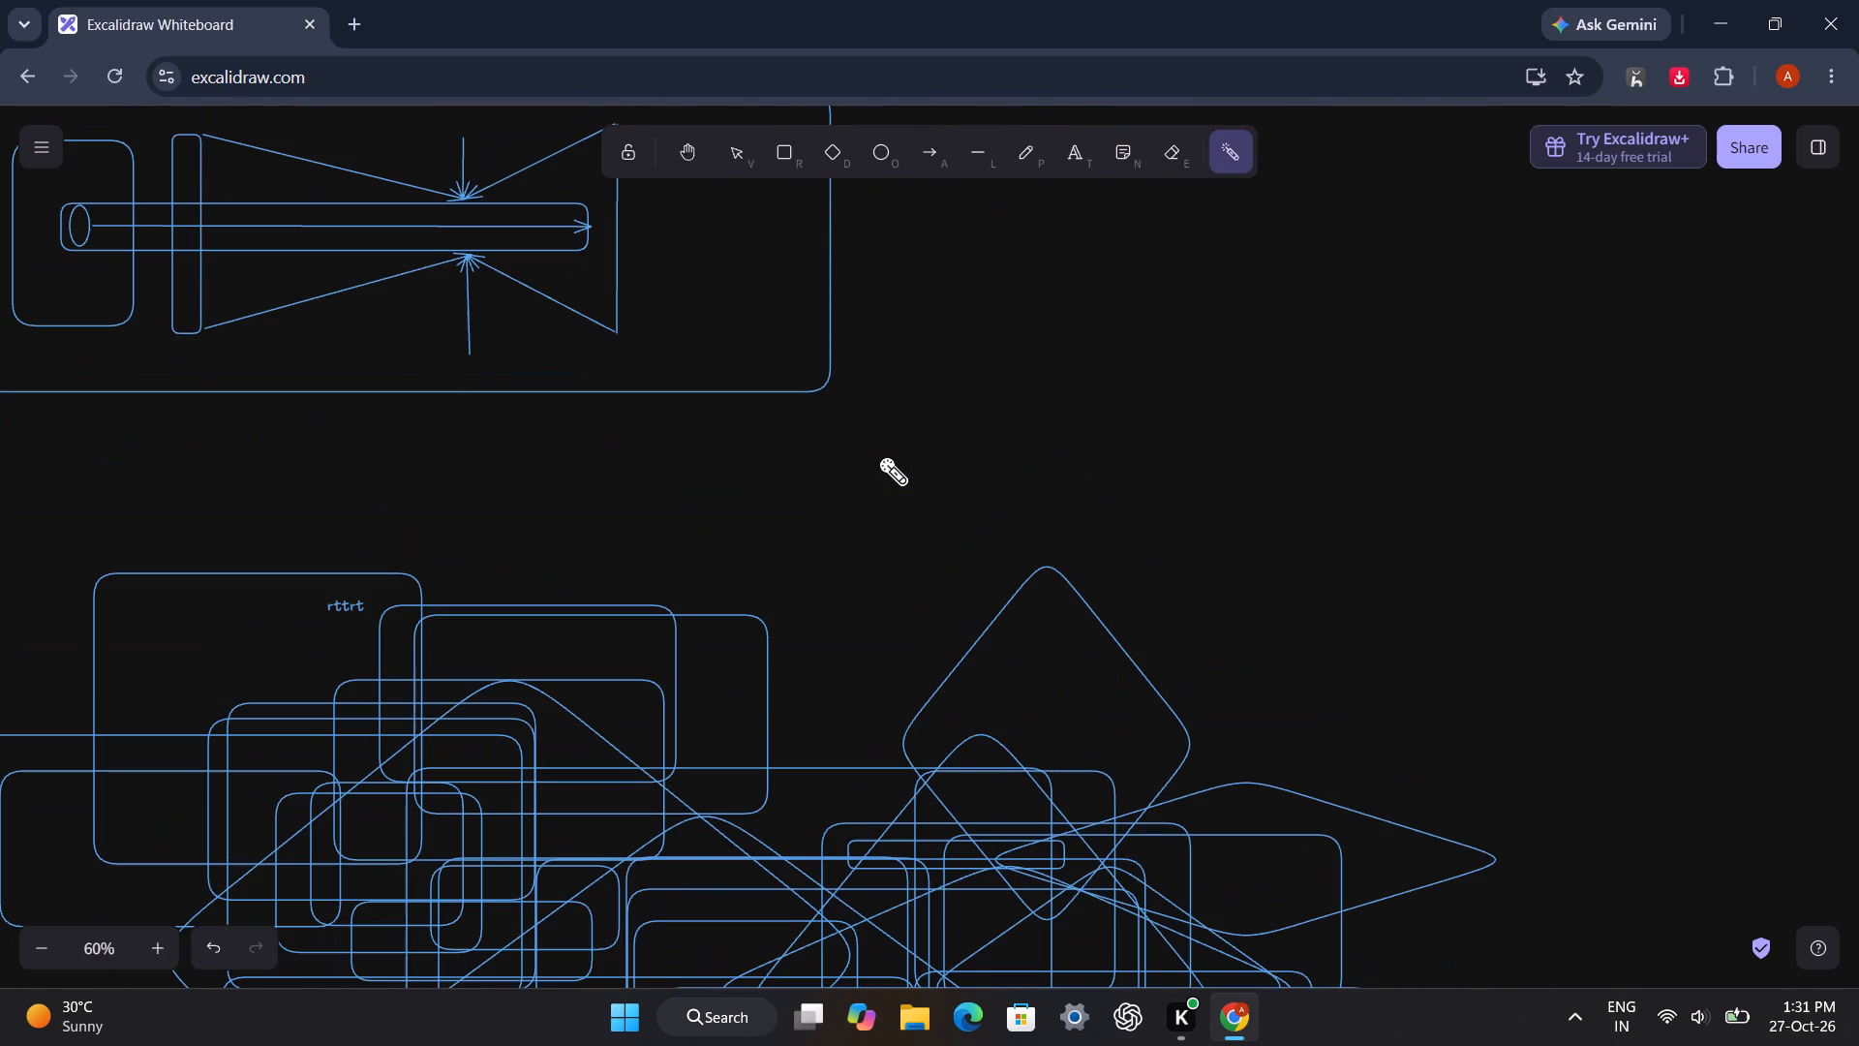
pyautogui.scroll(-11, 850, 468)
pyautogui.scroll(2, 850, 456)
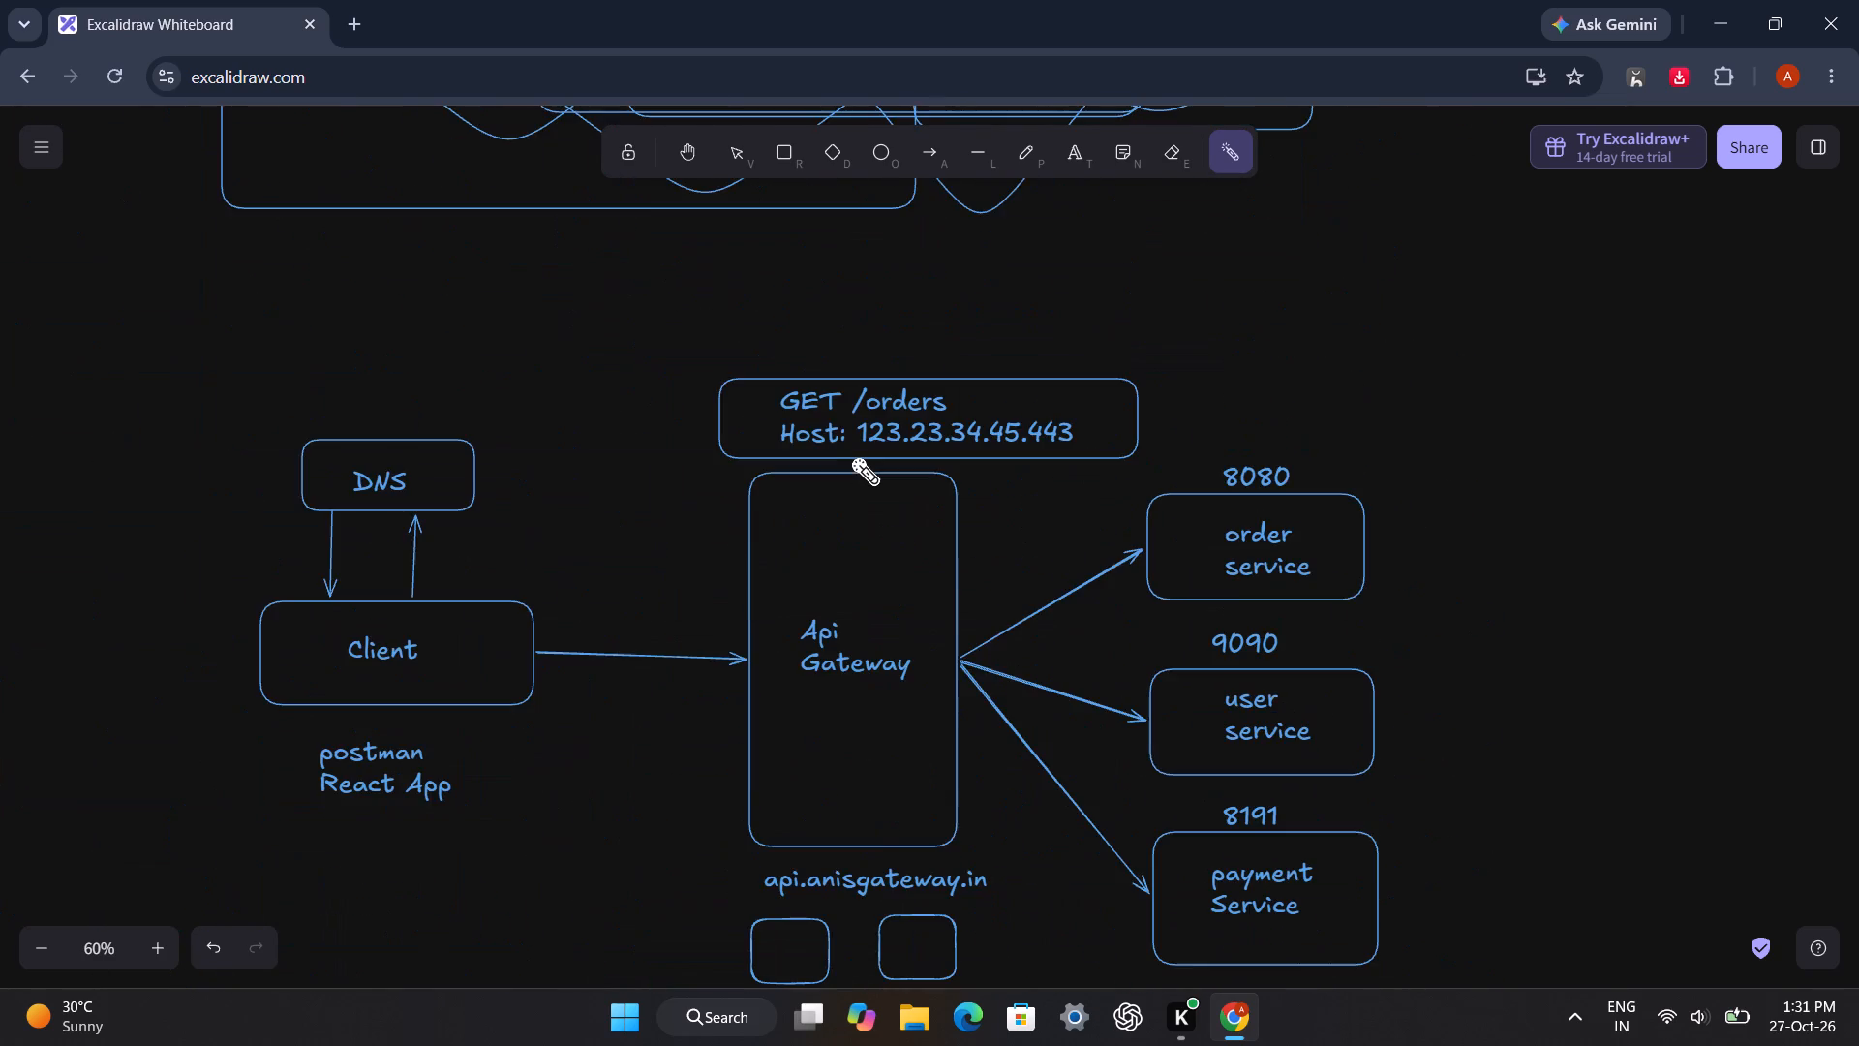
pyautogui.scroll(-2, 850, 456)
pyautogui.scroll(1, 850, 456)
pyautogui.moveTo(531, 493); pyautogui.dragTo(589, 349)
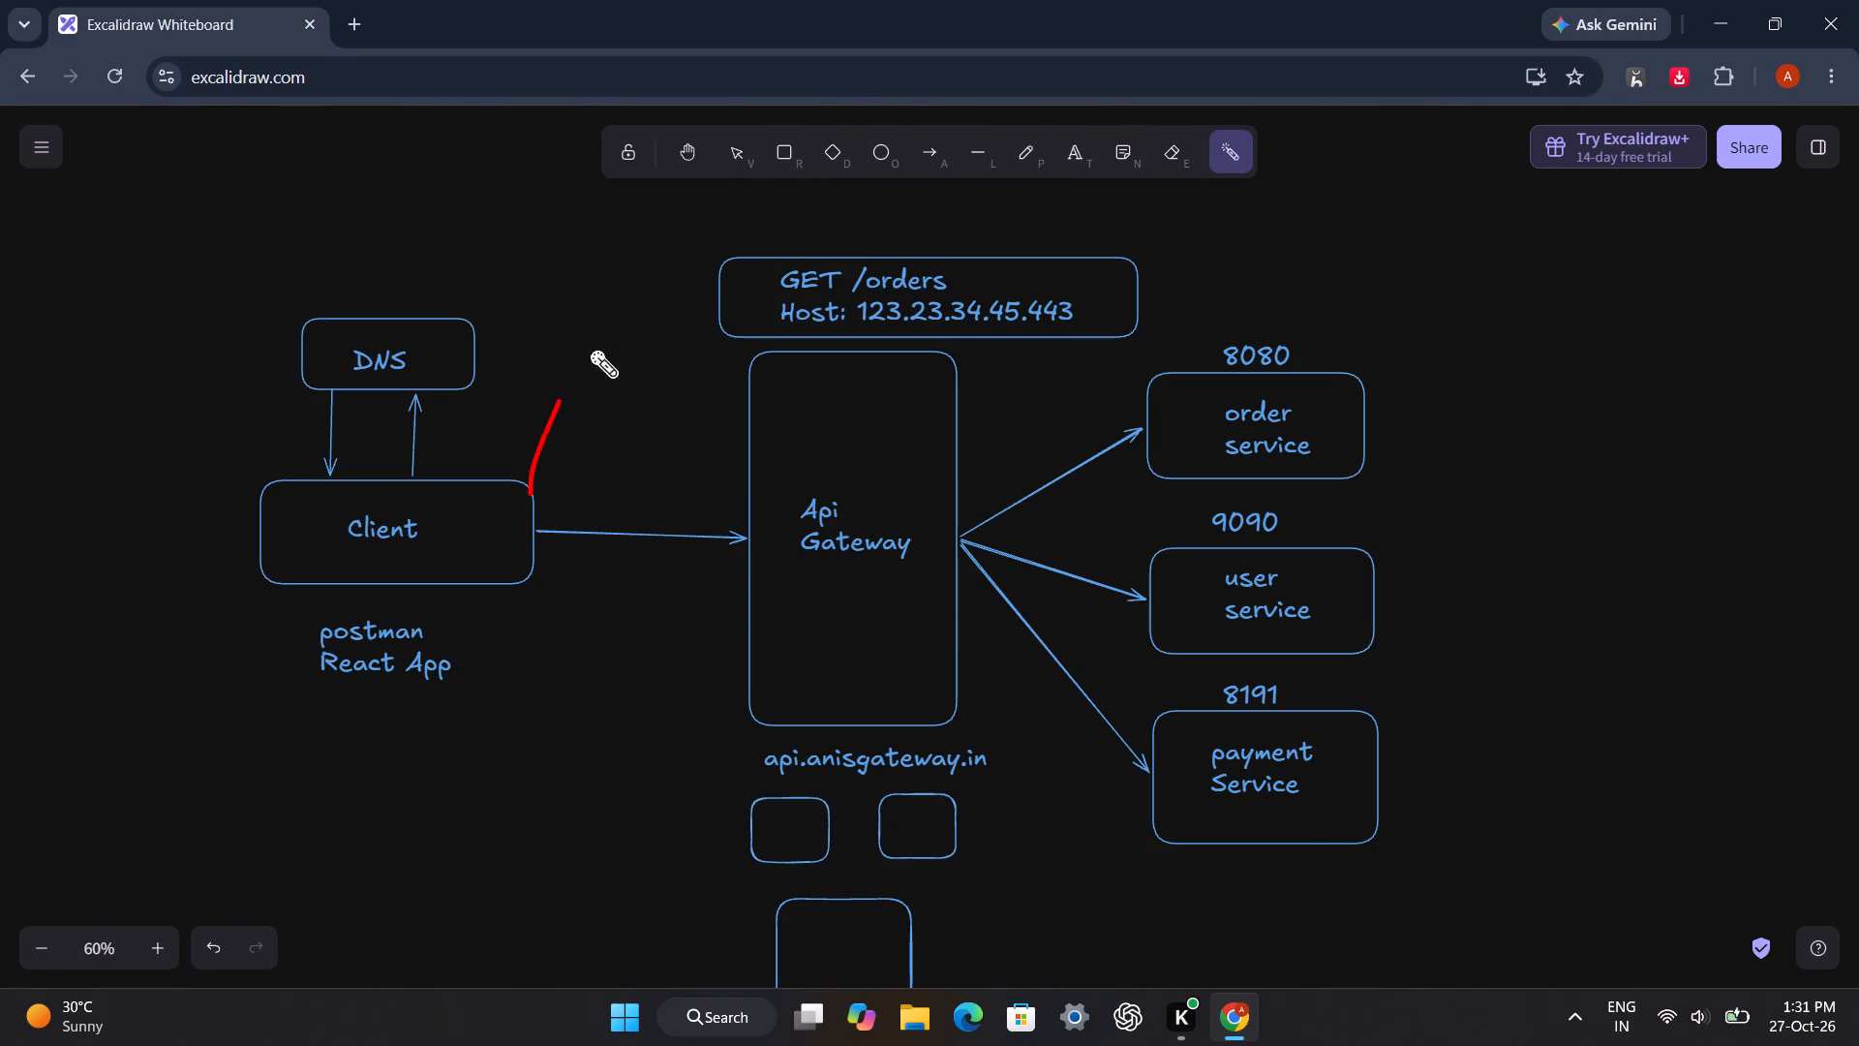
pyautogui.moveTo(589, 349); pyautogui.dragTo(1434, 555)
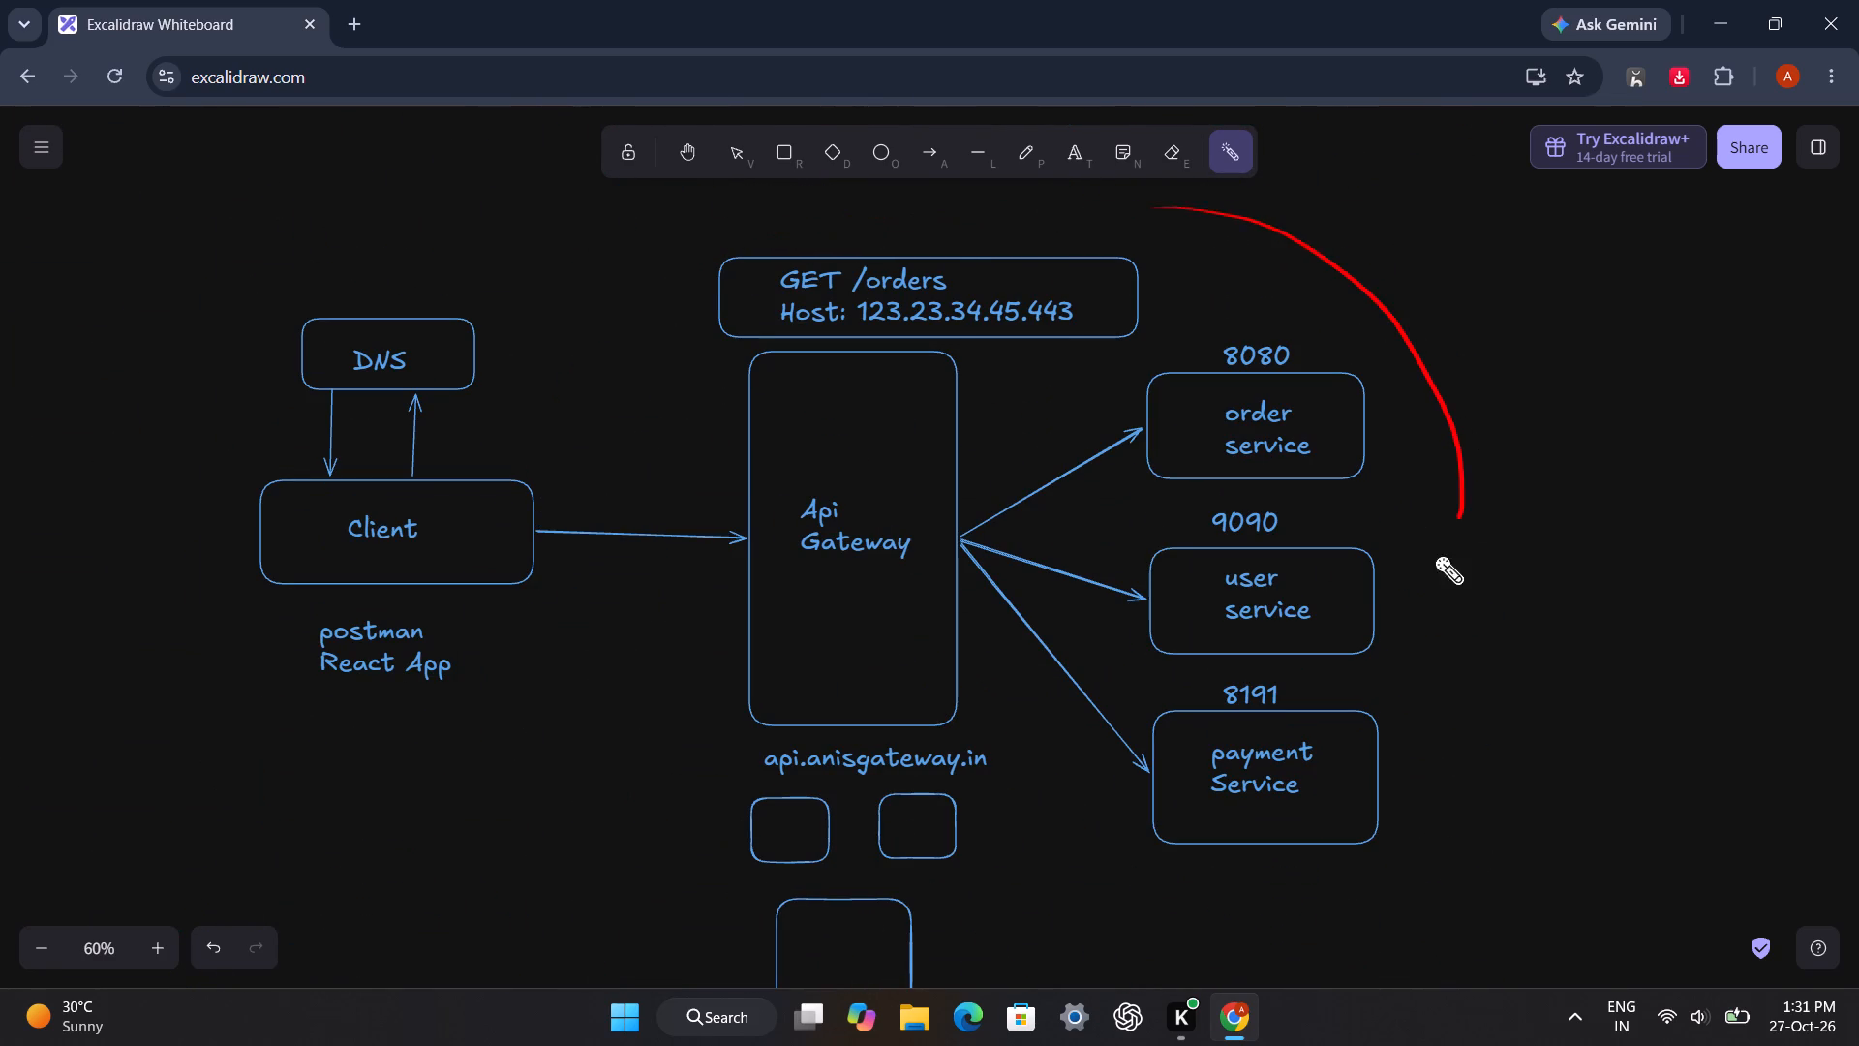
pyautogui.moveTo(1434, 555); pyautogui.dragTo(1377, 600)
pyautogui.moveTo(1363, 600); pyautogui.dragTo(1316, 888)
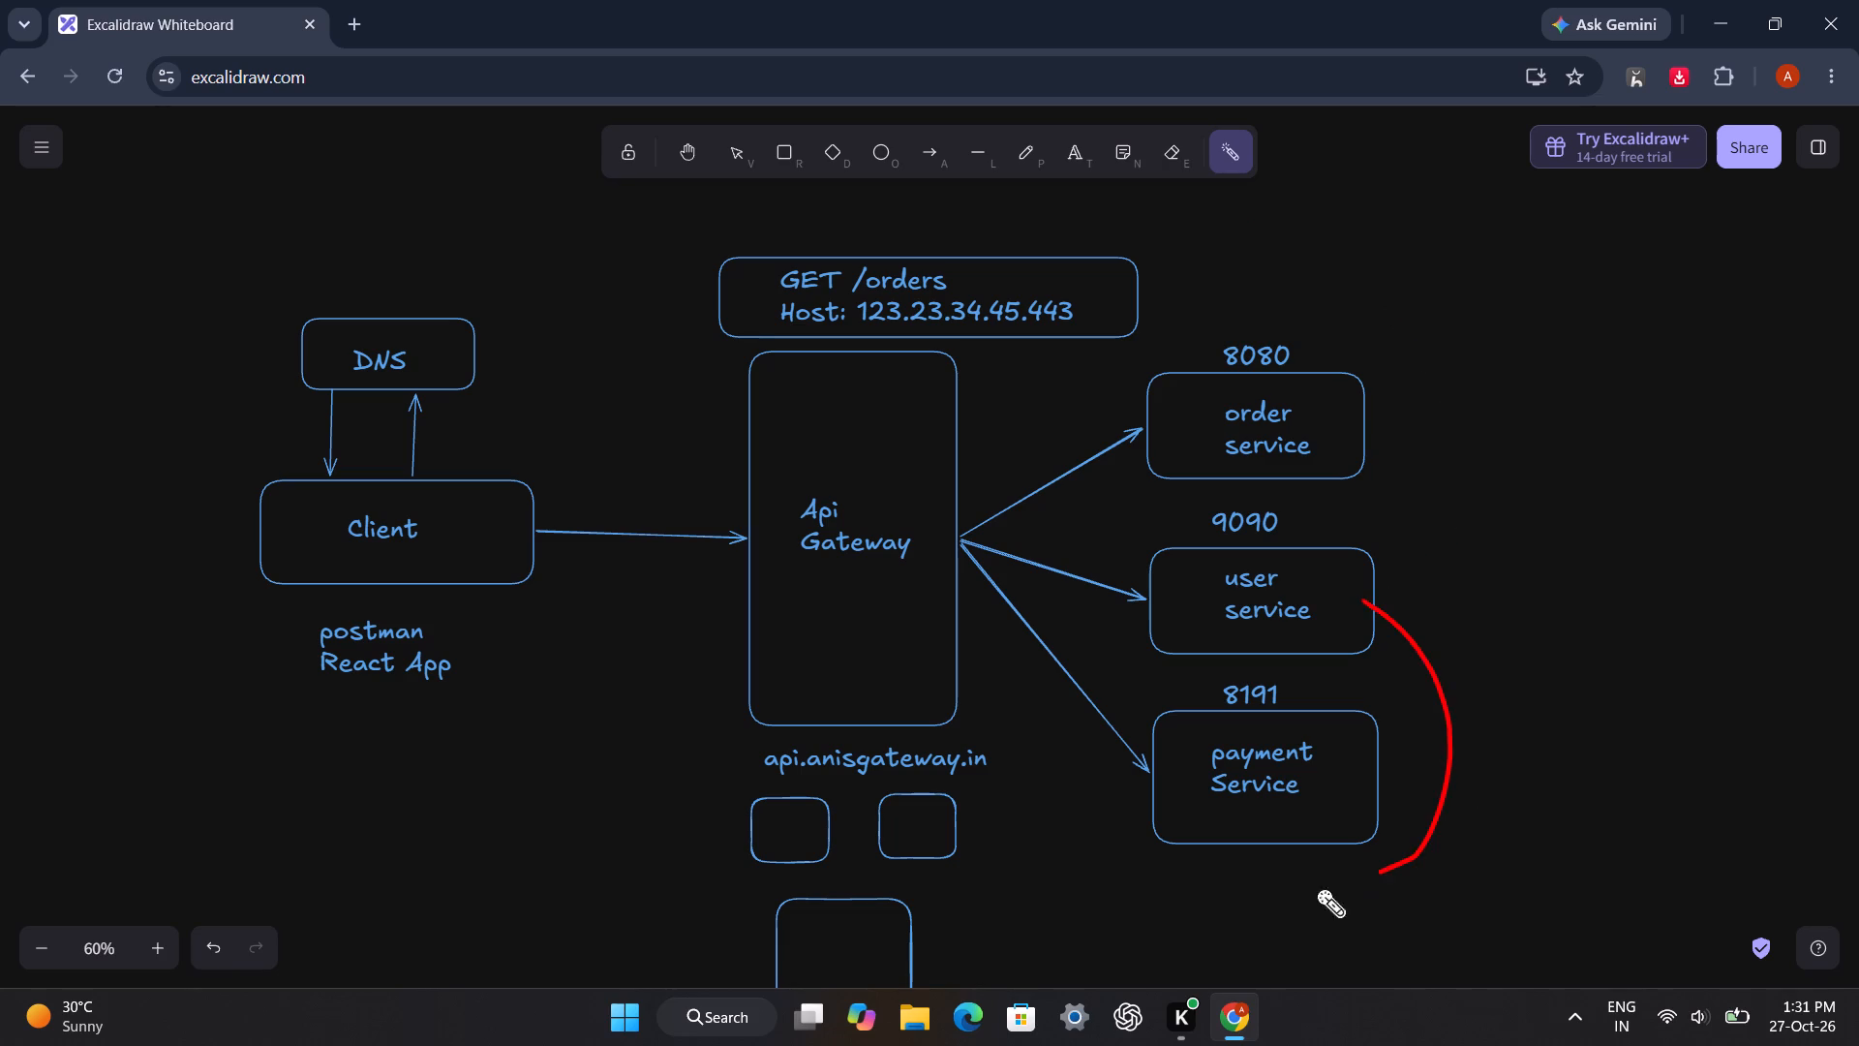
pyautogui.moveTo(1316, 888); pyautogui.dragTo(430, 554)
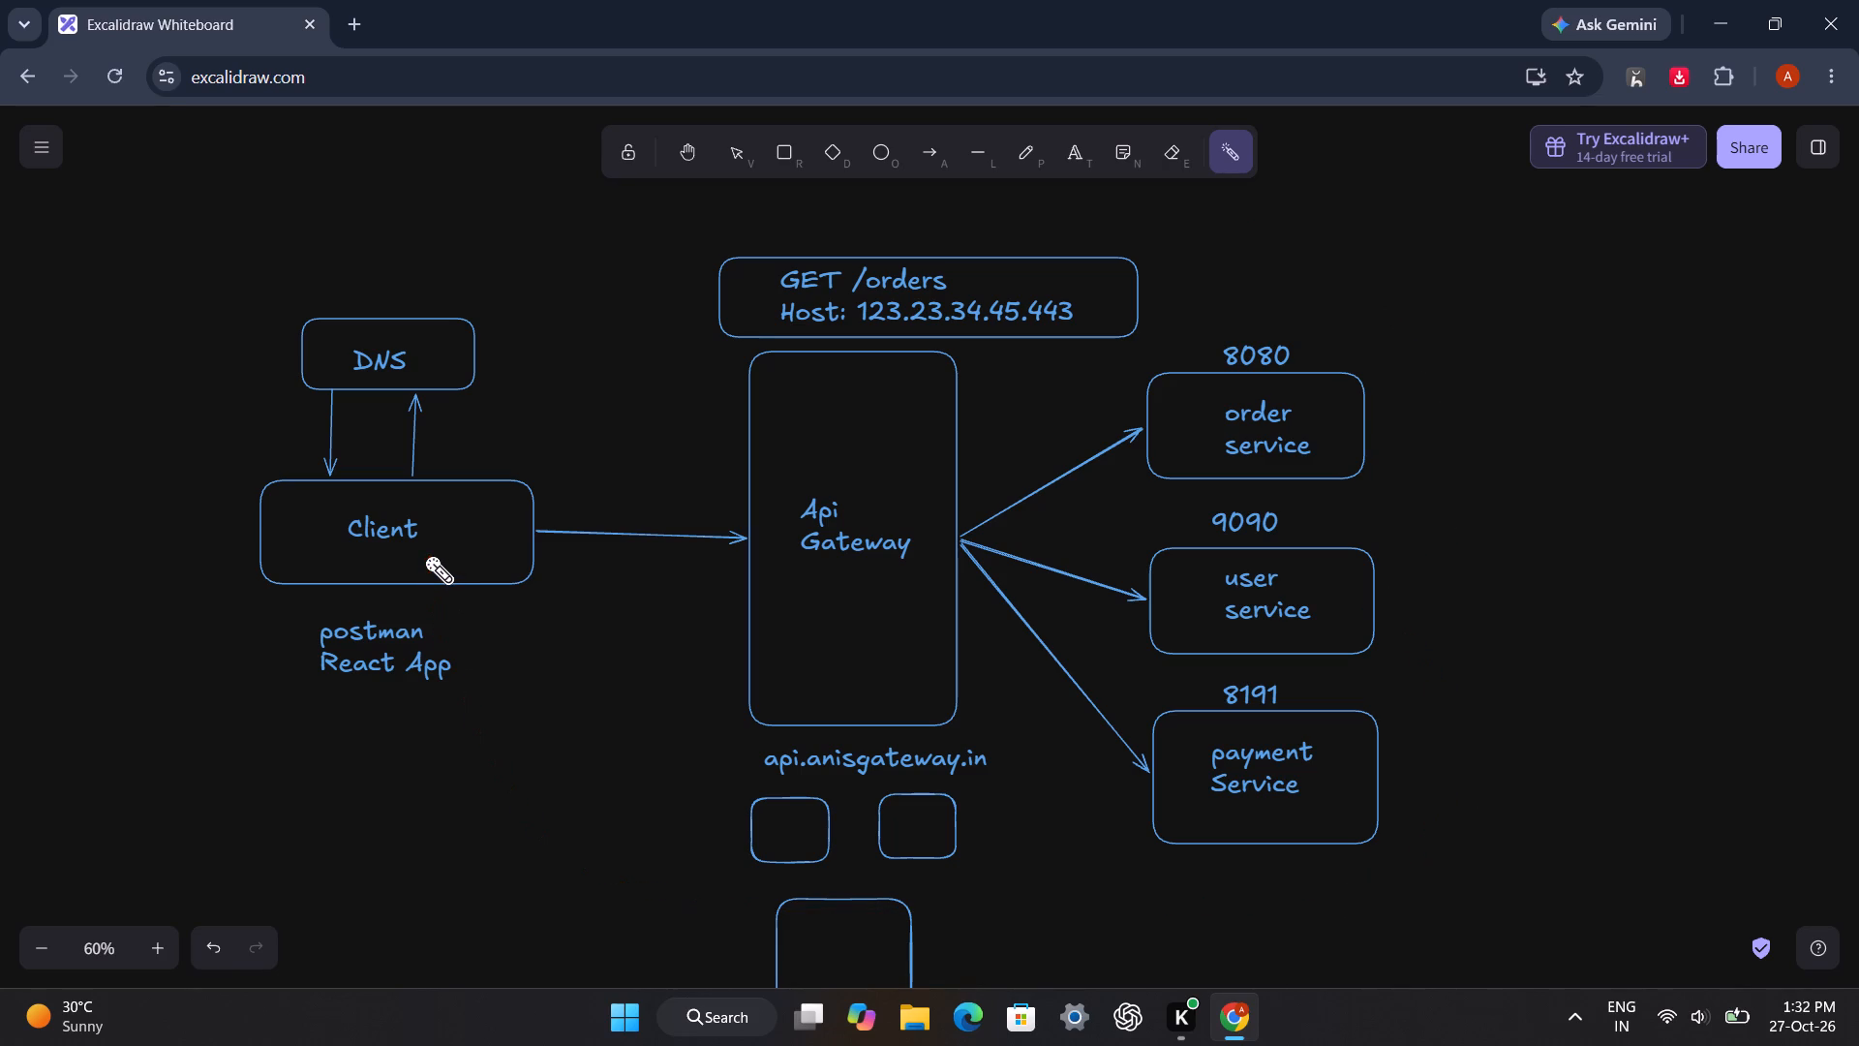
# Trace round trips from the Client through the Api Gateway to the services and back with the Laser pointer.
pyautogui.moveTo(523, 509); pyautogui.dragTo(810, 456)
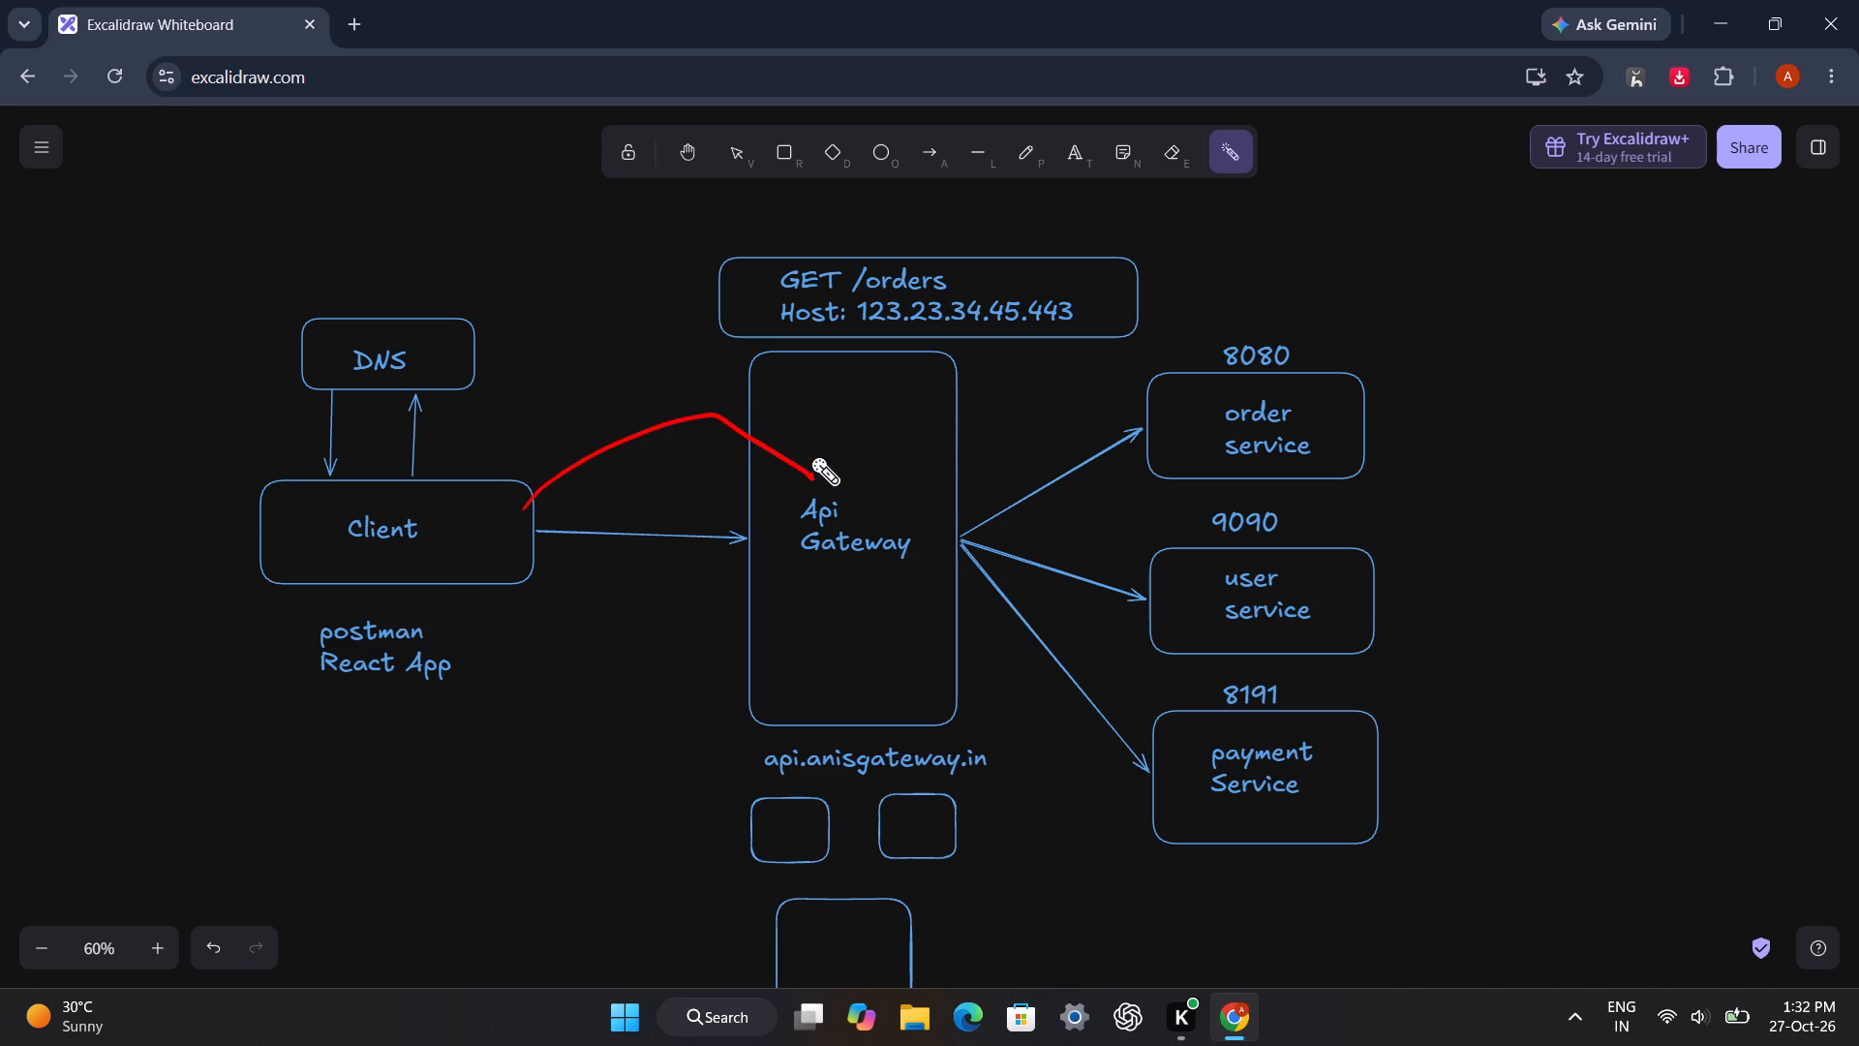
pyautogui.moveTo(810, 456); pyautogui.dragTo(569, 621)
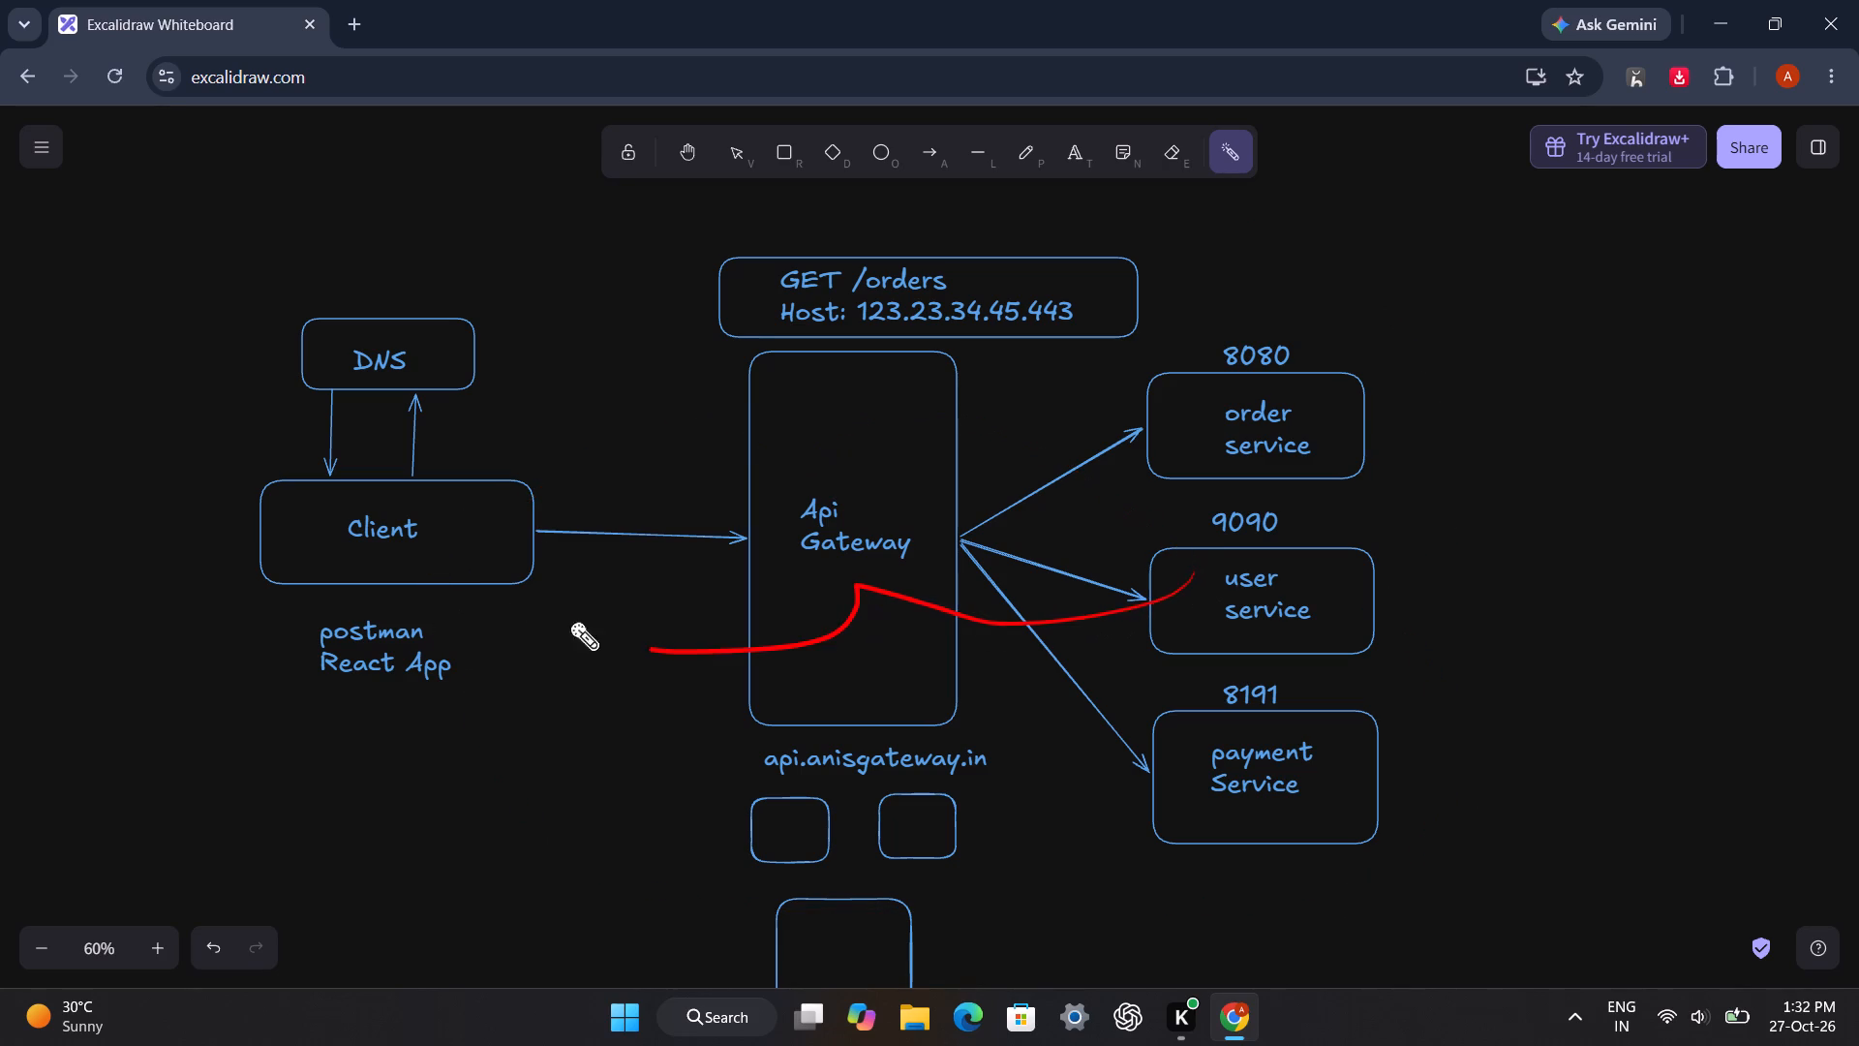
pyautogui.moveTo(569, 621); pyautogui.dragTo(482, 554)
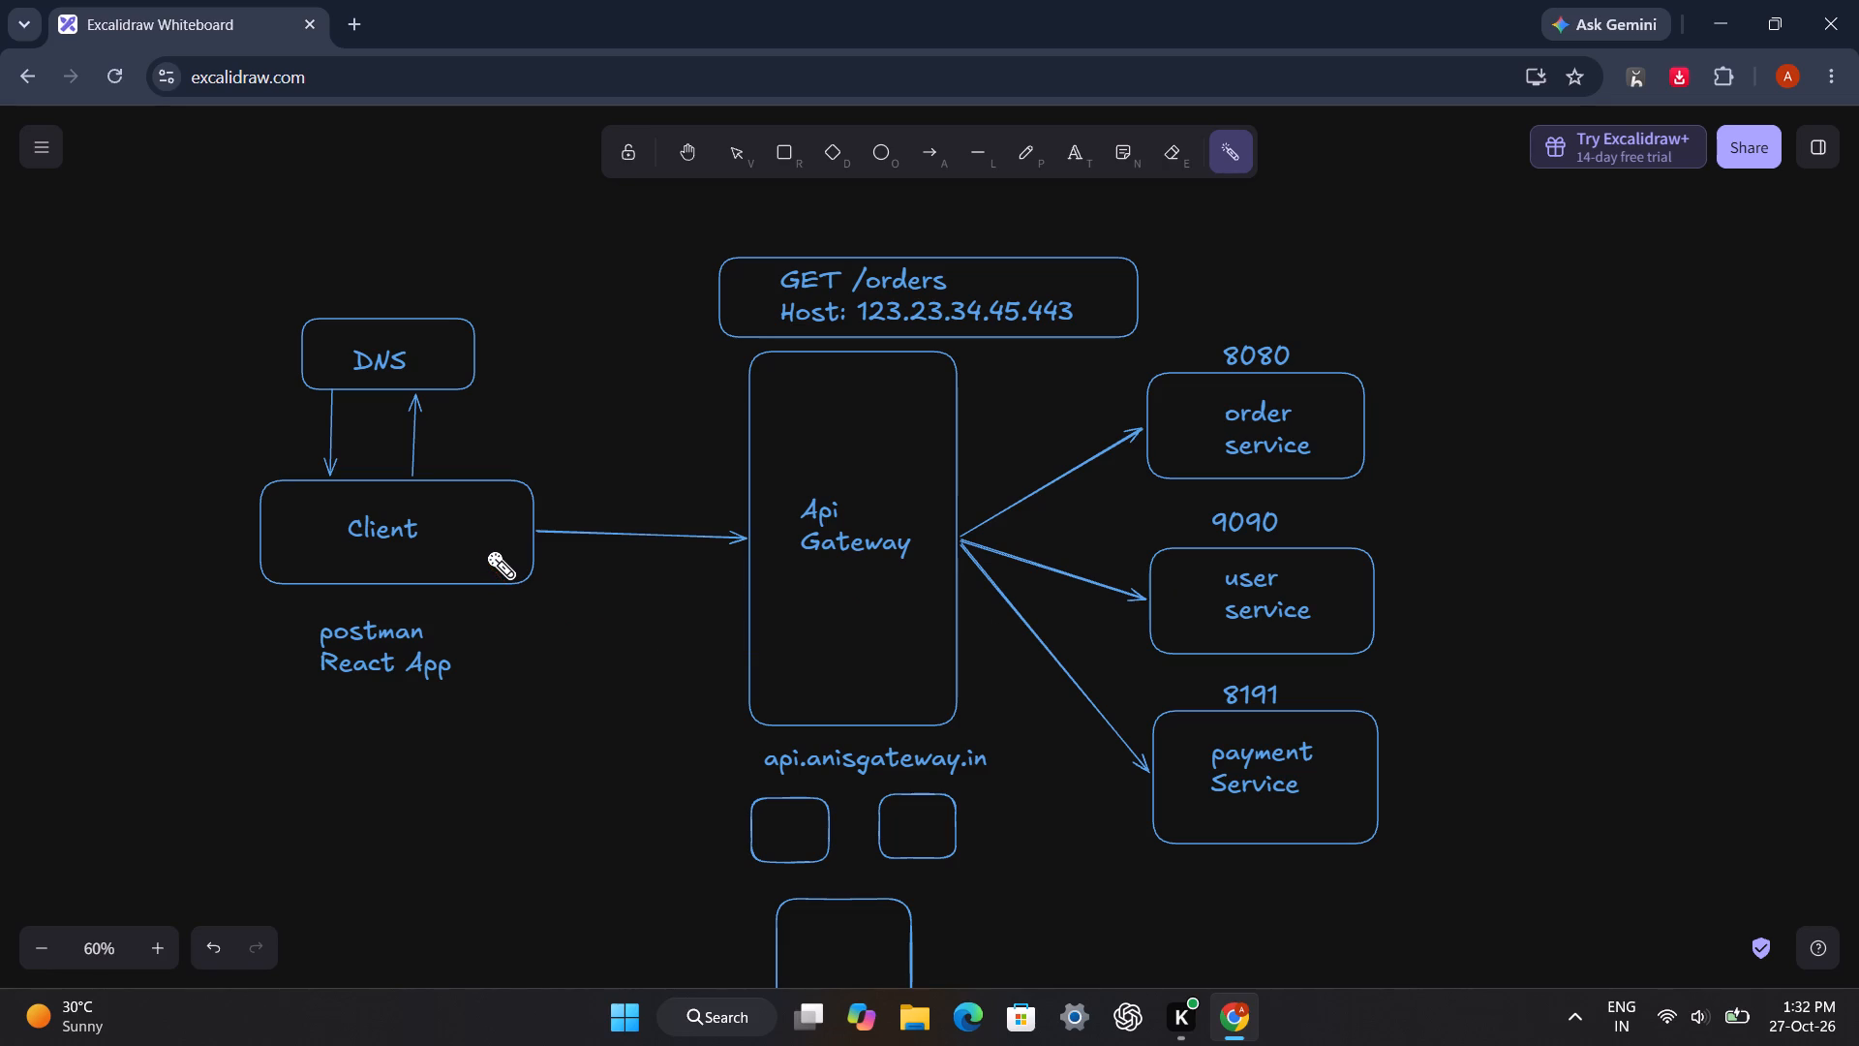
pyautogui.moveTo(439, 569); pyautogui.dragTo(793, 542)
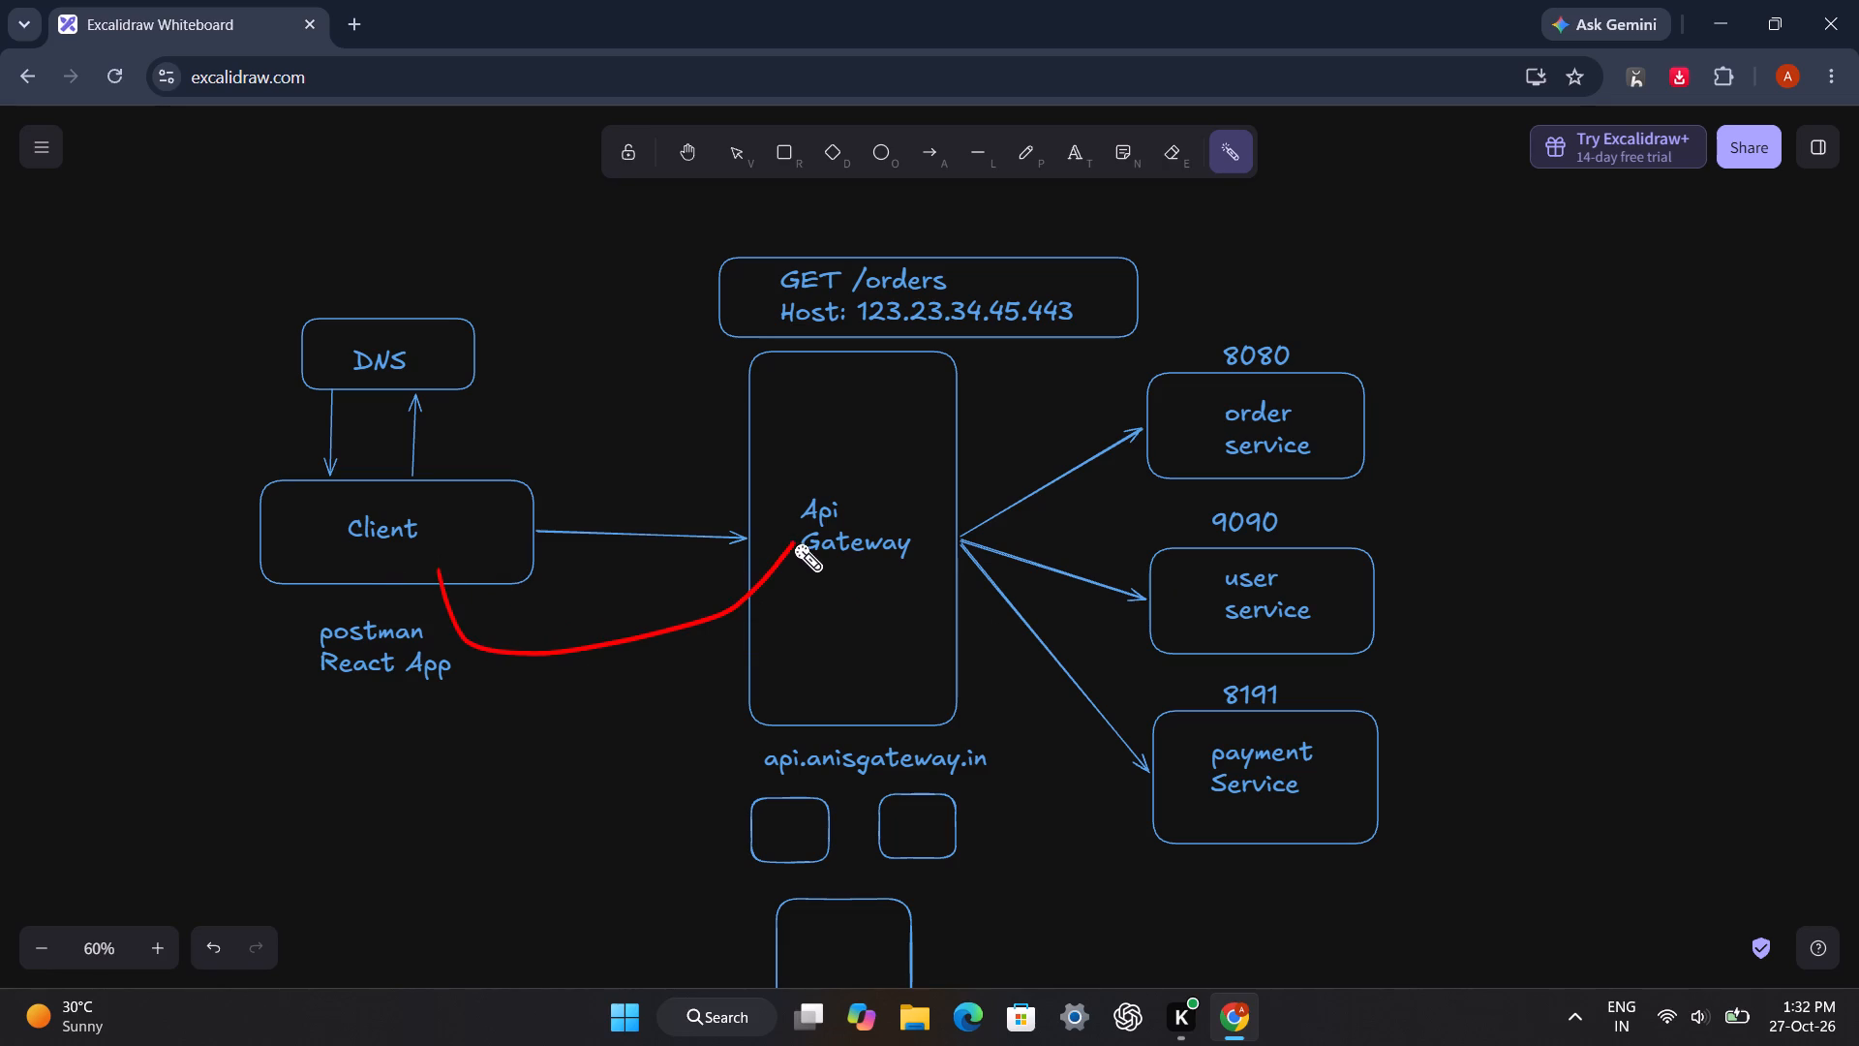
pyautogui.moveTo(793, 542); pyautogui.dragTo(786, 486)
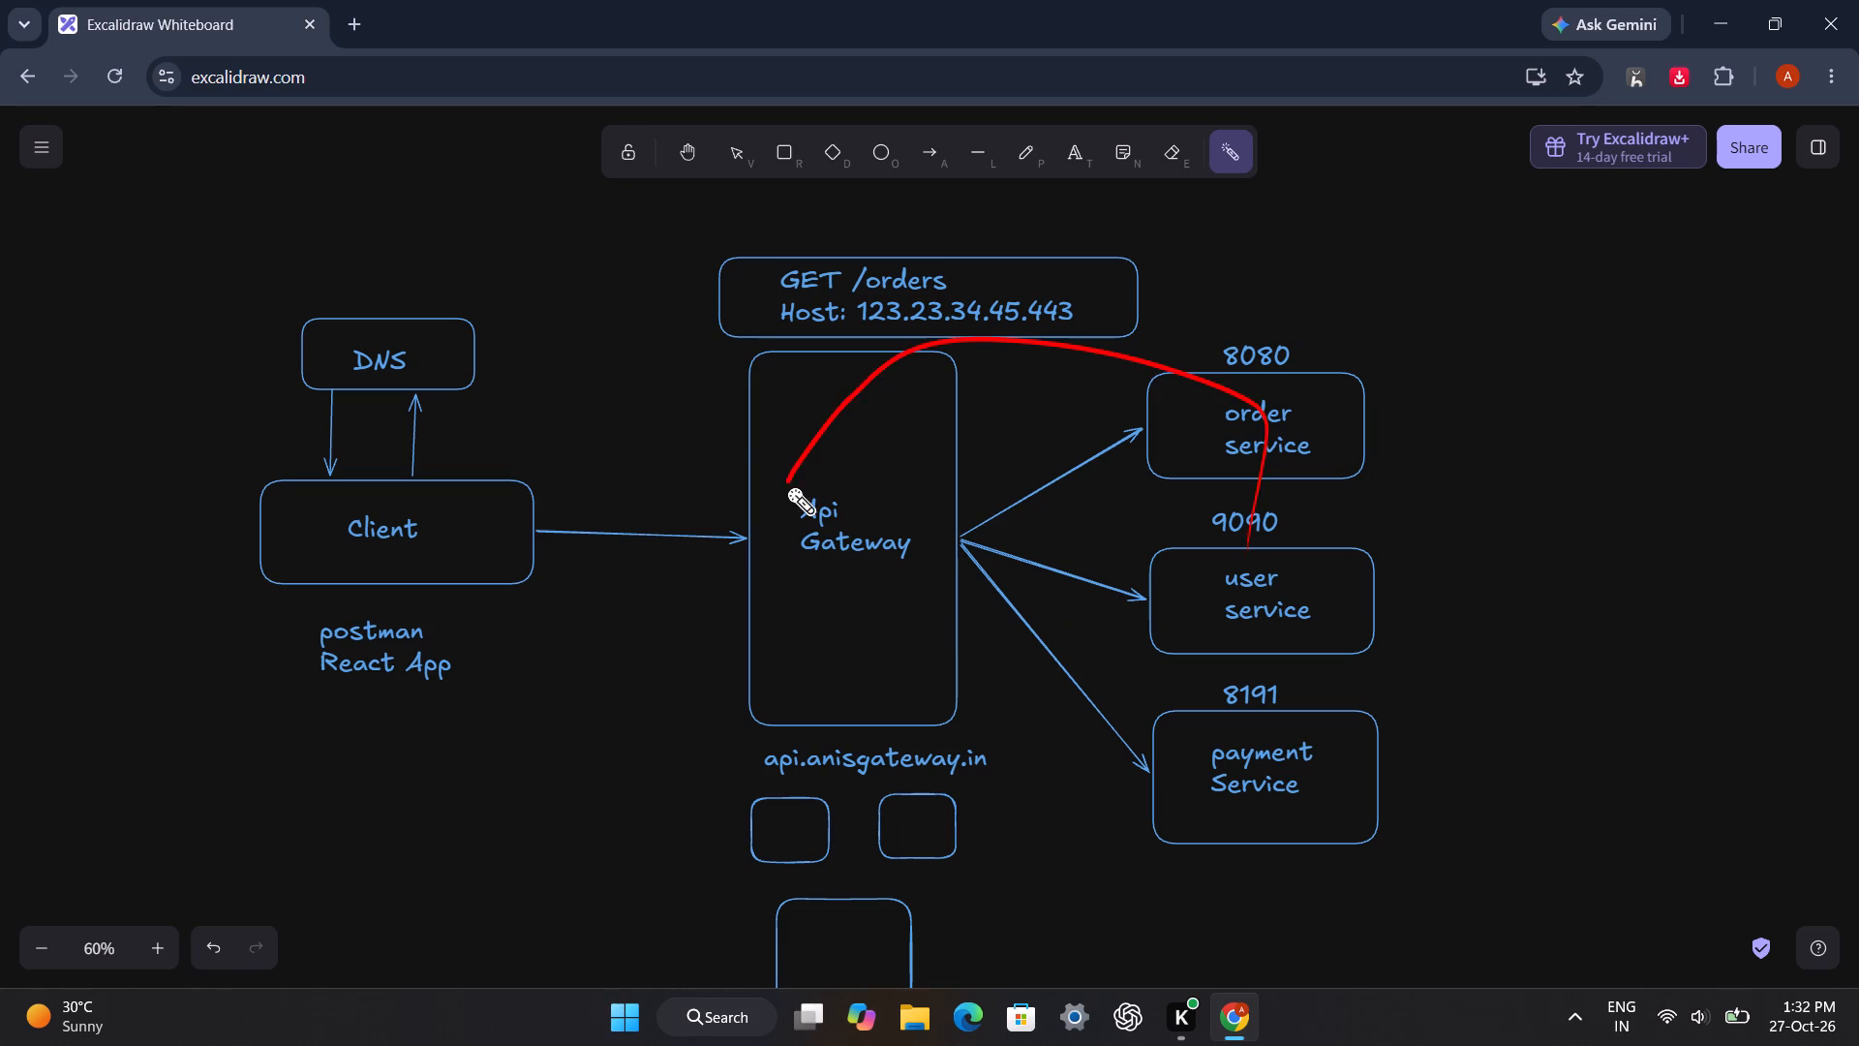
pyautogui.moveTo(786, 486); pyautogui.dragTo(439, 495)
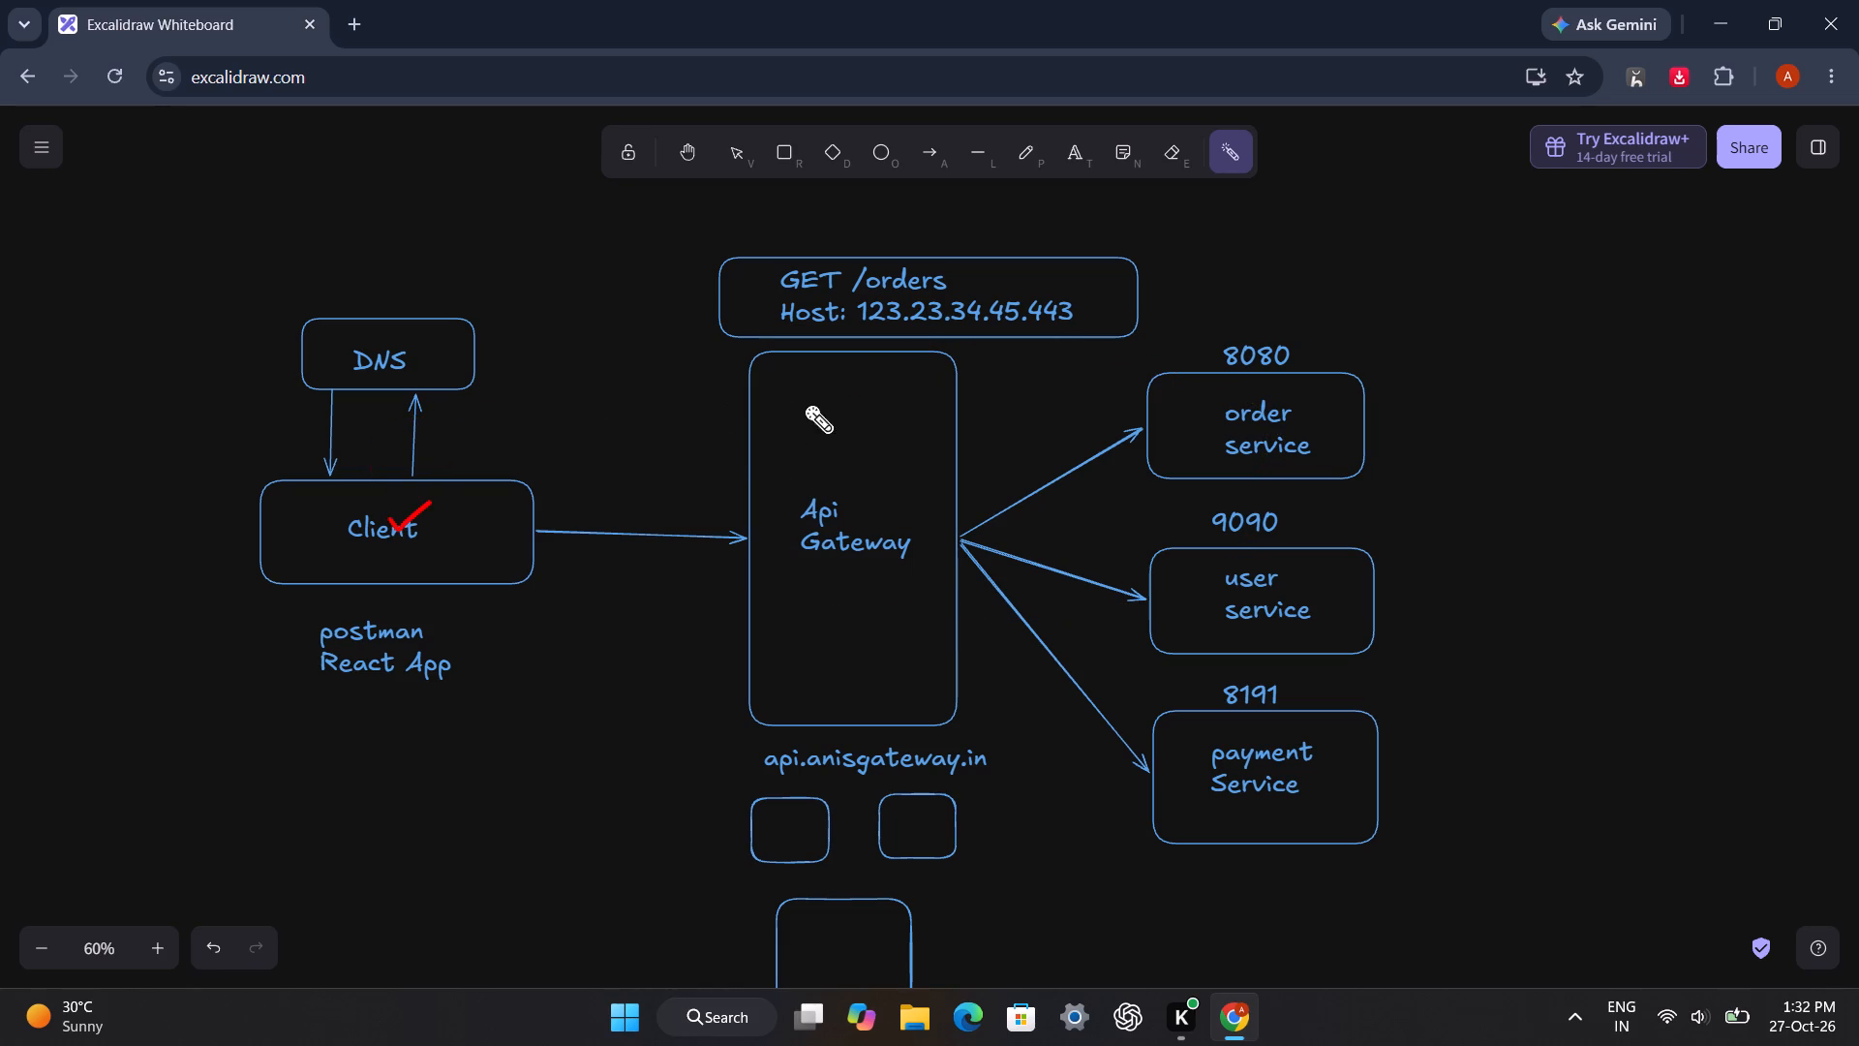
# Trace the routes from the Api Gateway to the order, user and payment services repeatedly with the Laser pointer.
pyautogui.moveTo(831, 425); pyautogui.dragTo(1287, 347)
pyautogui.moveTo(891, 510); pyautogui.dragTo(1280, 514)
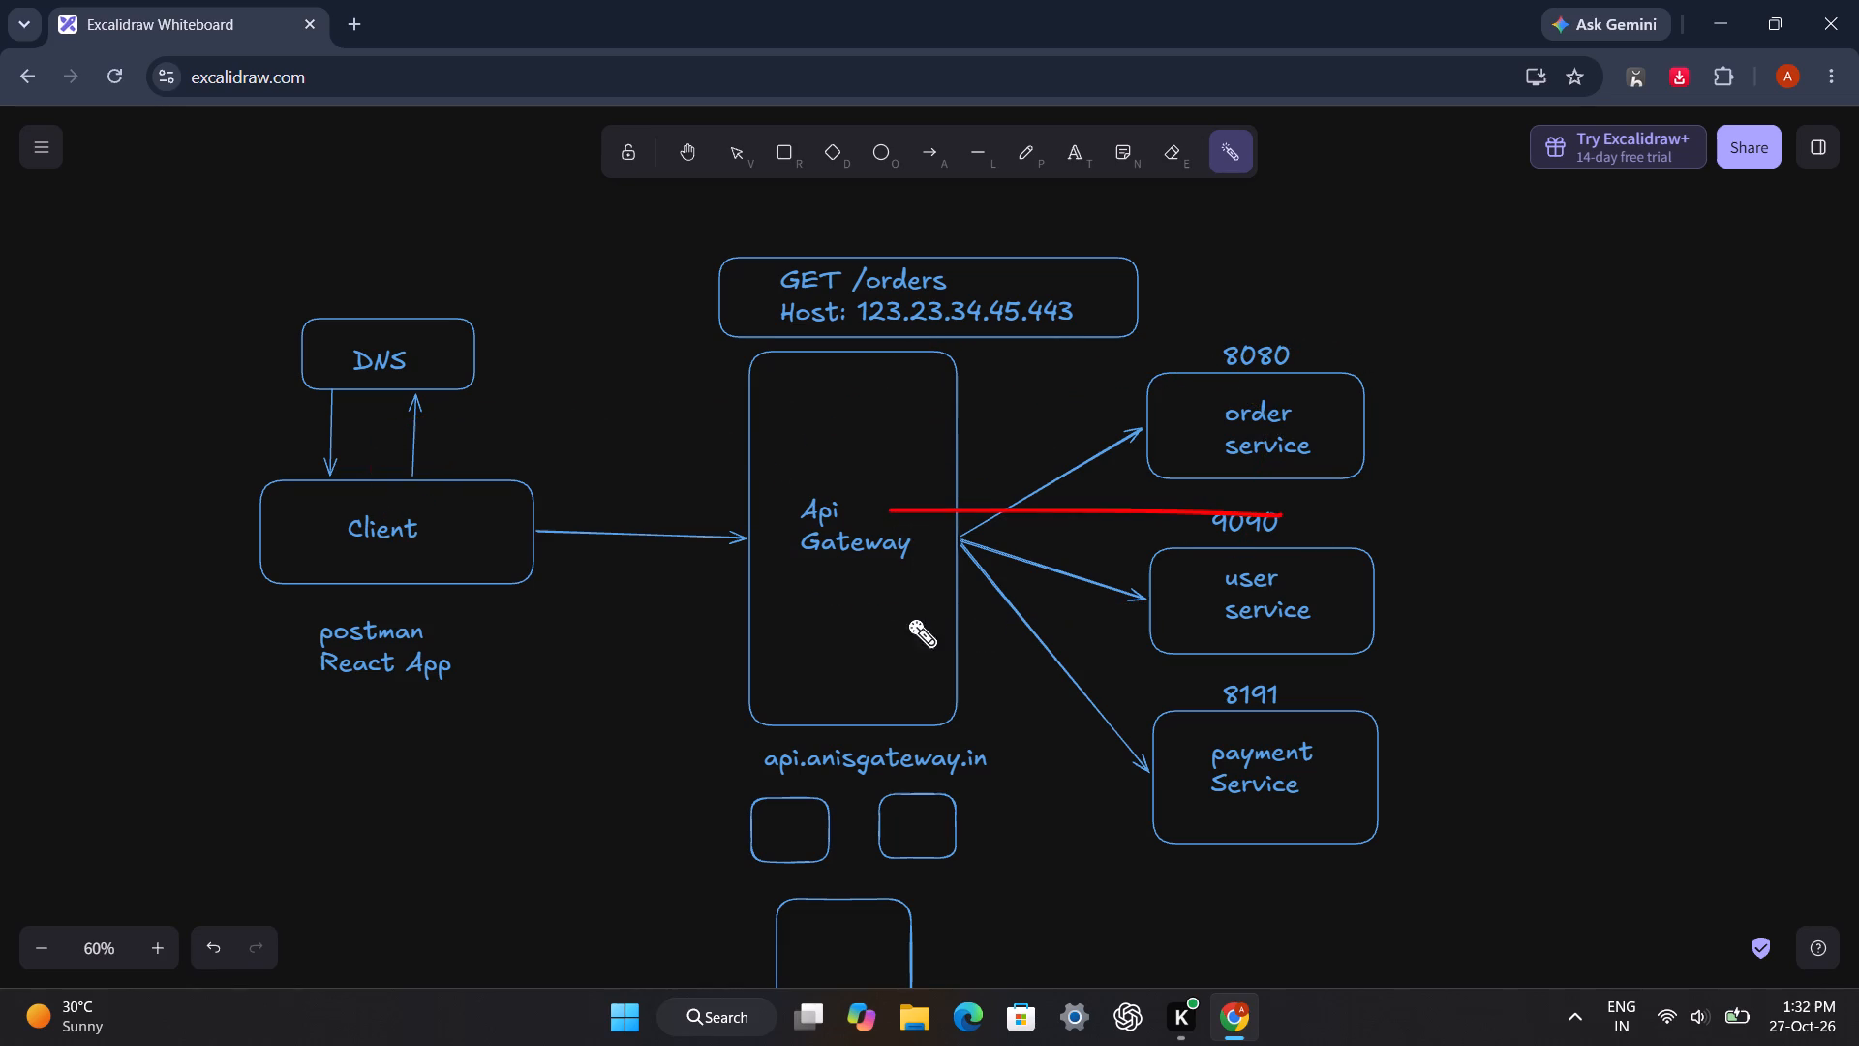
pyautogui.moveTo(907, 618); pyautogui.dragTo(1224, 737)
pyautogui.moveTo(851, 528); pyautogui.dragTo(1312, 394)
pyautogui.moveTo(878, 529); pyautogui.dragTo(1425, 548)
pyautogui.moveTo(844, 637); pyautogui.dragTo(1323, 773)
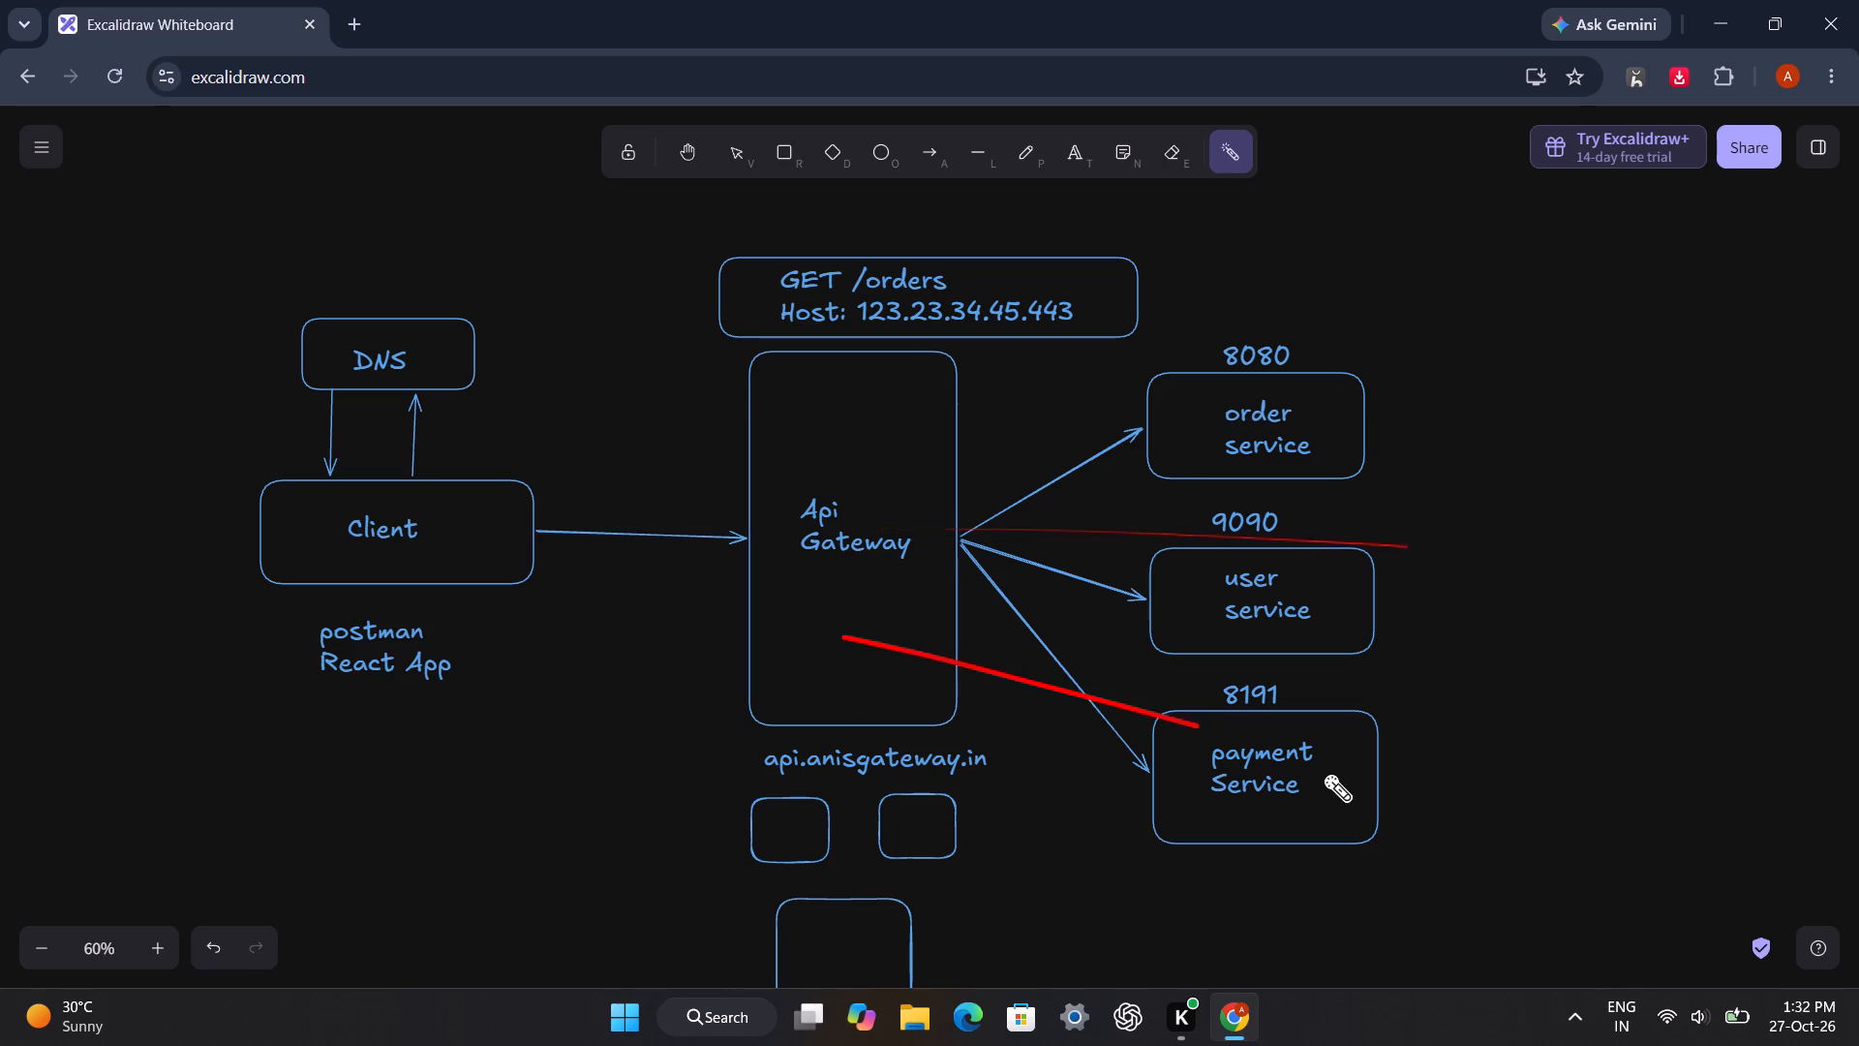
pyautogui.moveTo(1323, 773); pyautogui.dragTo(1336, 778)
pyautogui.moveTo(944, 535); pyautogui.dragTo(1176, 409)
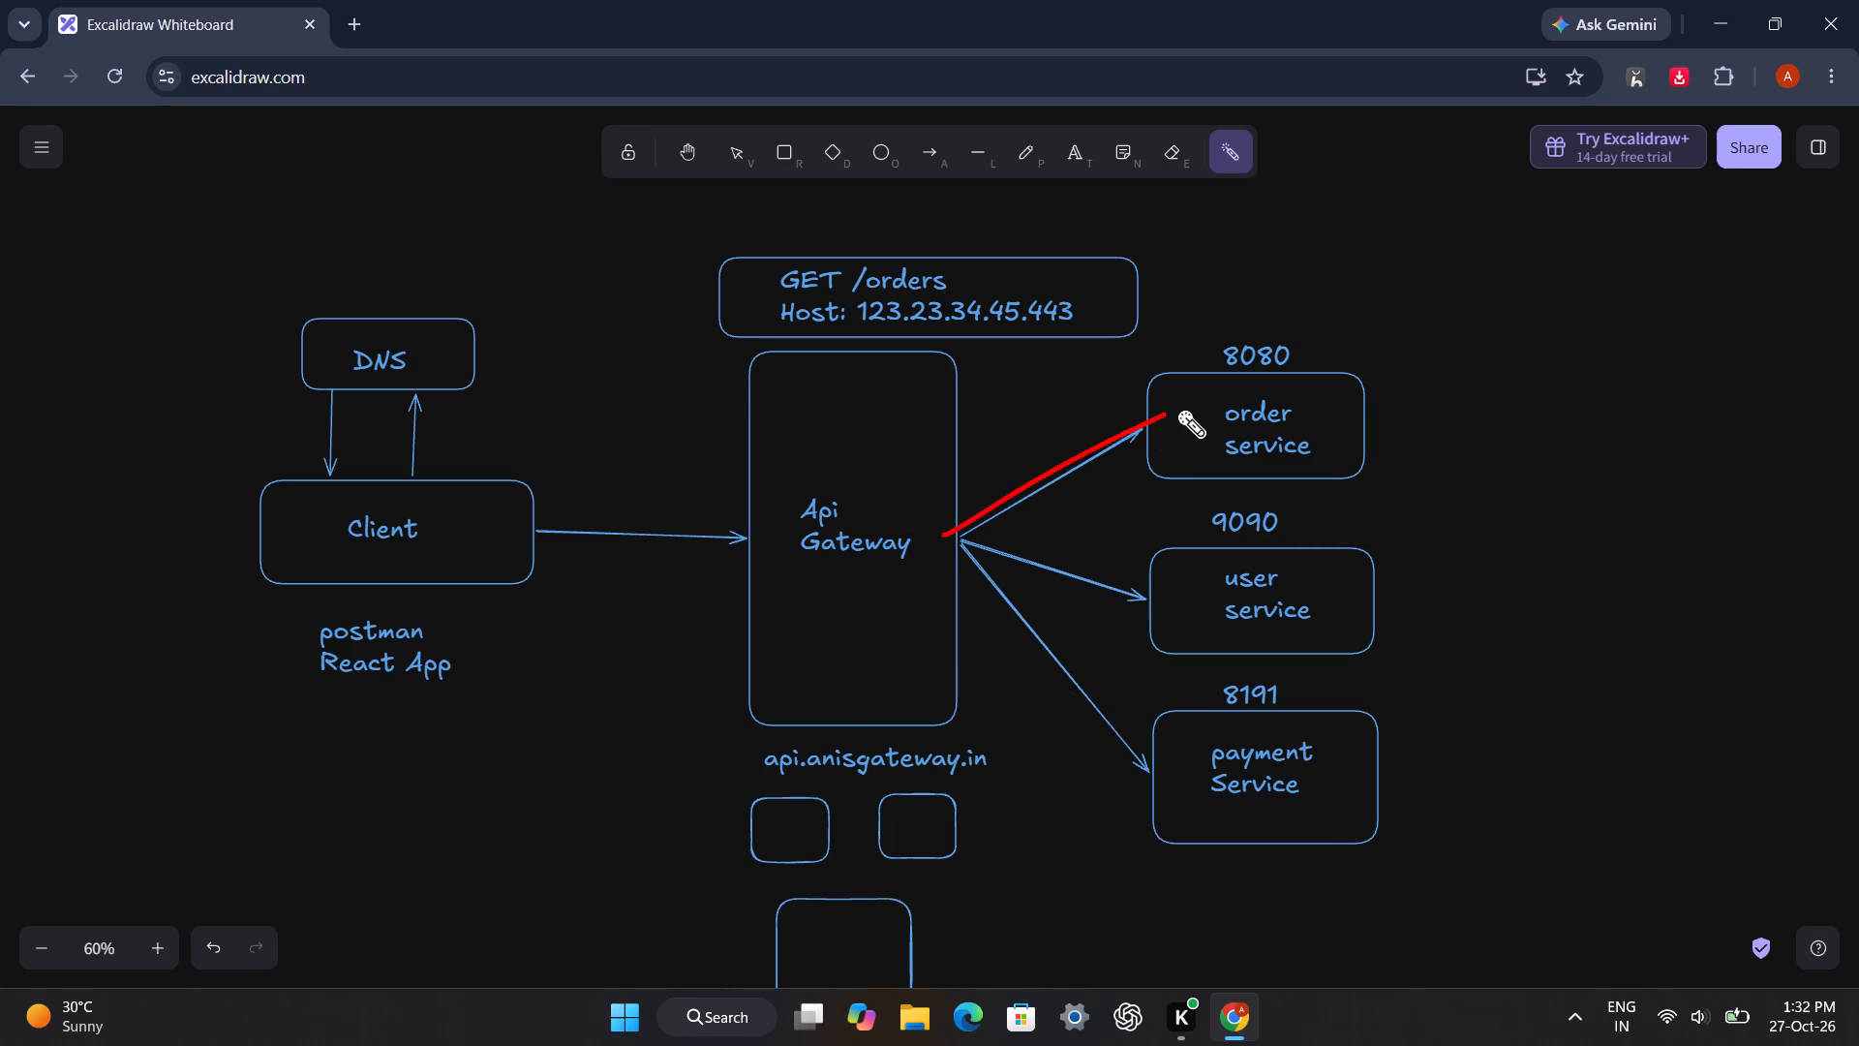
pyautogui.moveTo(937, 538); pyautogui.dragTo(1295, 573)
pyautogui.moveTo(872, 611); pyautogui.dragTo(1009, 632)
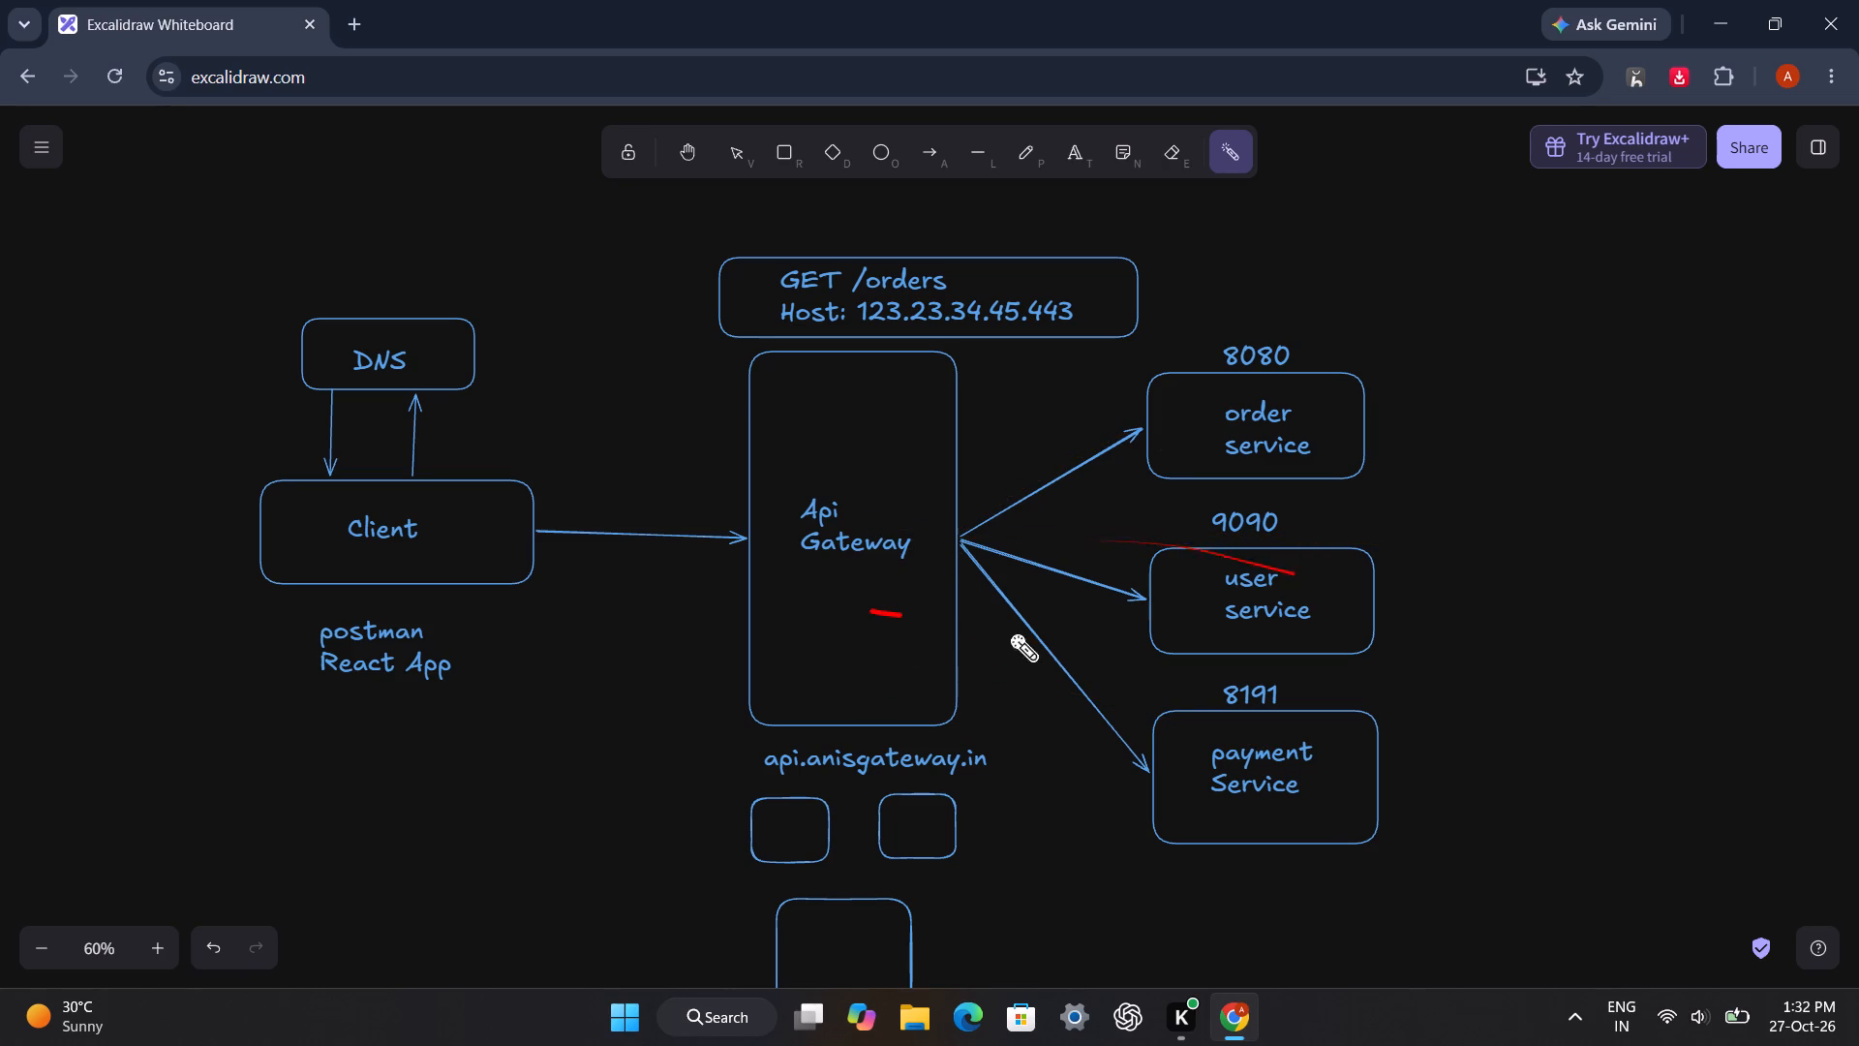
pyautogui.moveTo(1009, 632); pyautogui.dragTo(1276, 763)
# Sweep long diagonal Laser pointer strokes from the Api Gateway and its address across the group of services.
pyautogui.moveTo(810, 631); pyautogui.dragTo(1338, 421)
pyautogui.moveTo(833, 601); pyautogui.dragTo(1378, 320)
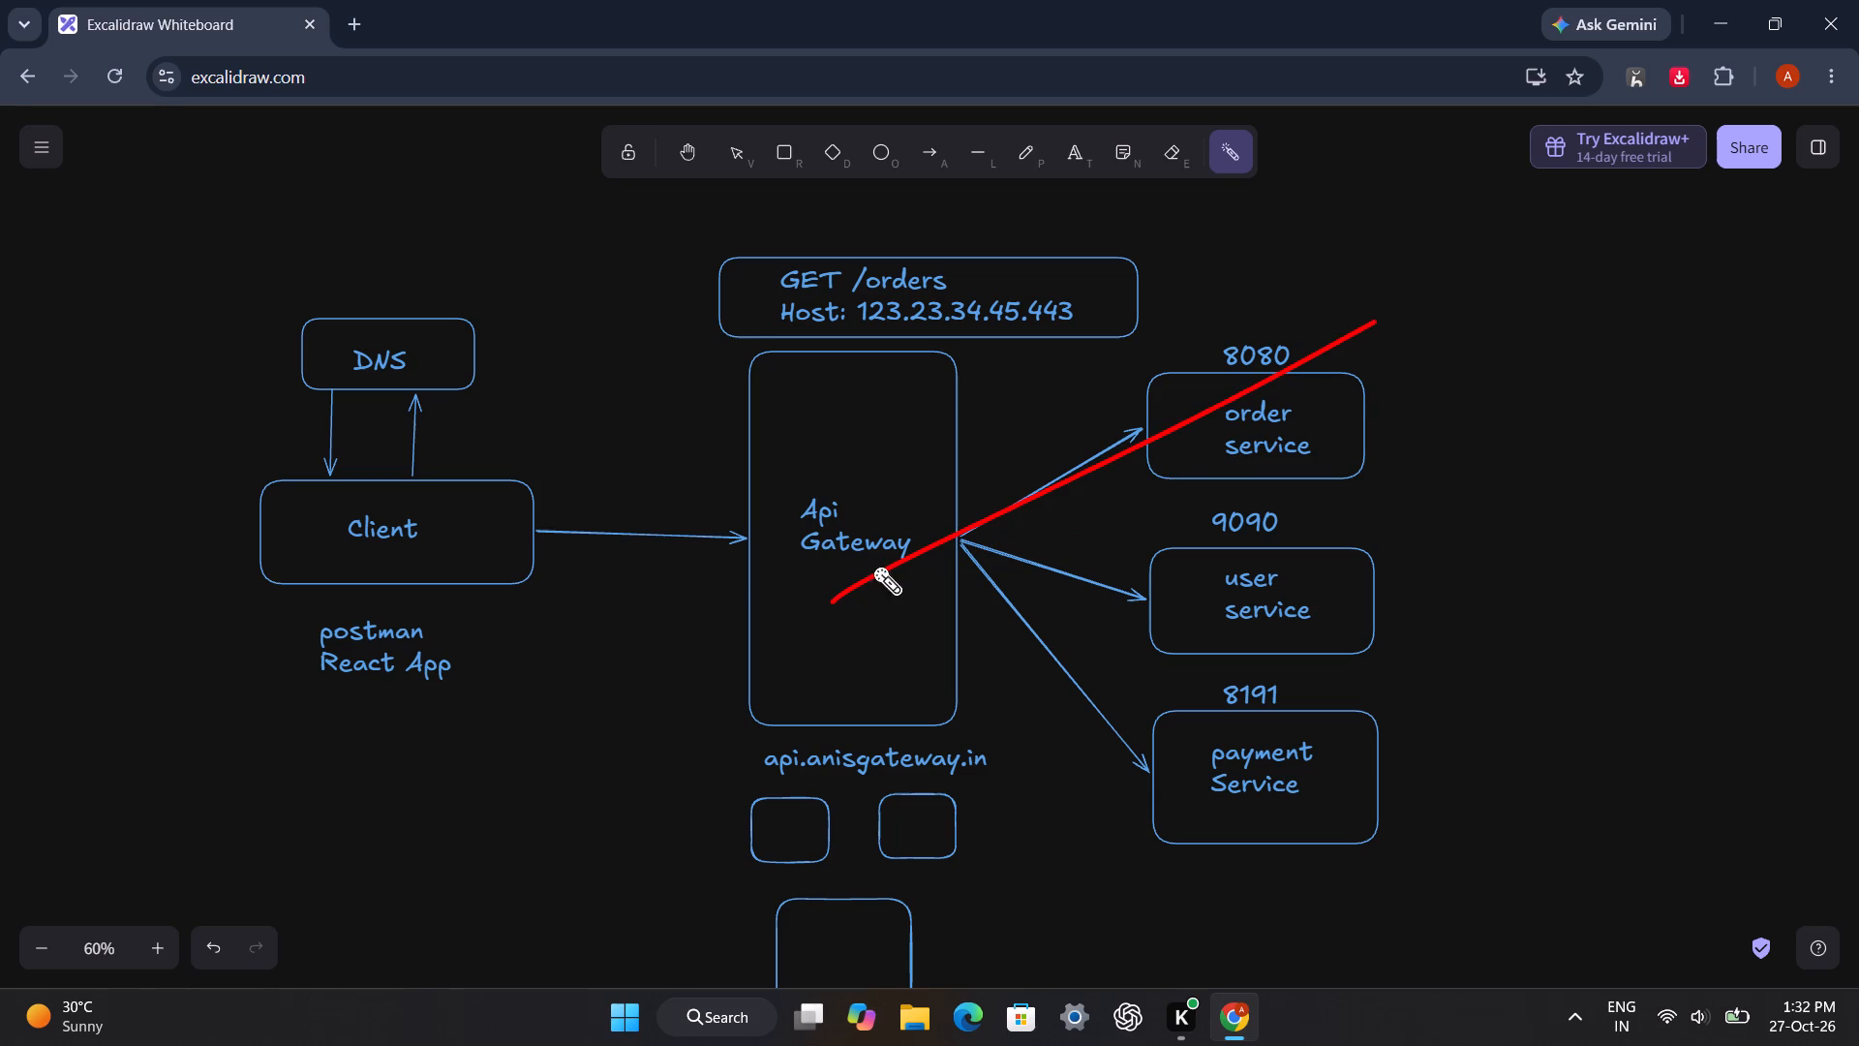
pyautogui.moveTo(793, 619); pyautogui.dragTo(1410, 379)
pyautogui.moveTo(741, 670); pyautogui.dragTo(1586, 389)
pyautogui.moveTo(805, 743); pyautogui.dragTo(1489, 570)
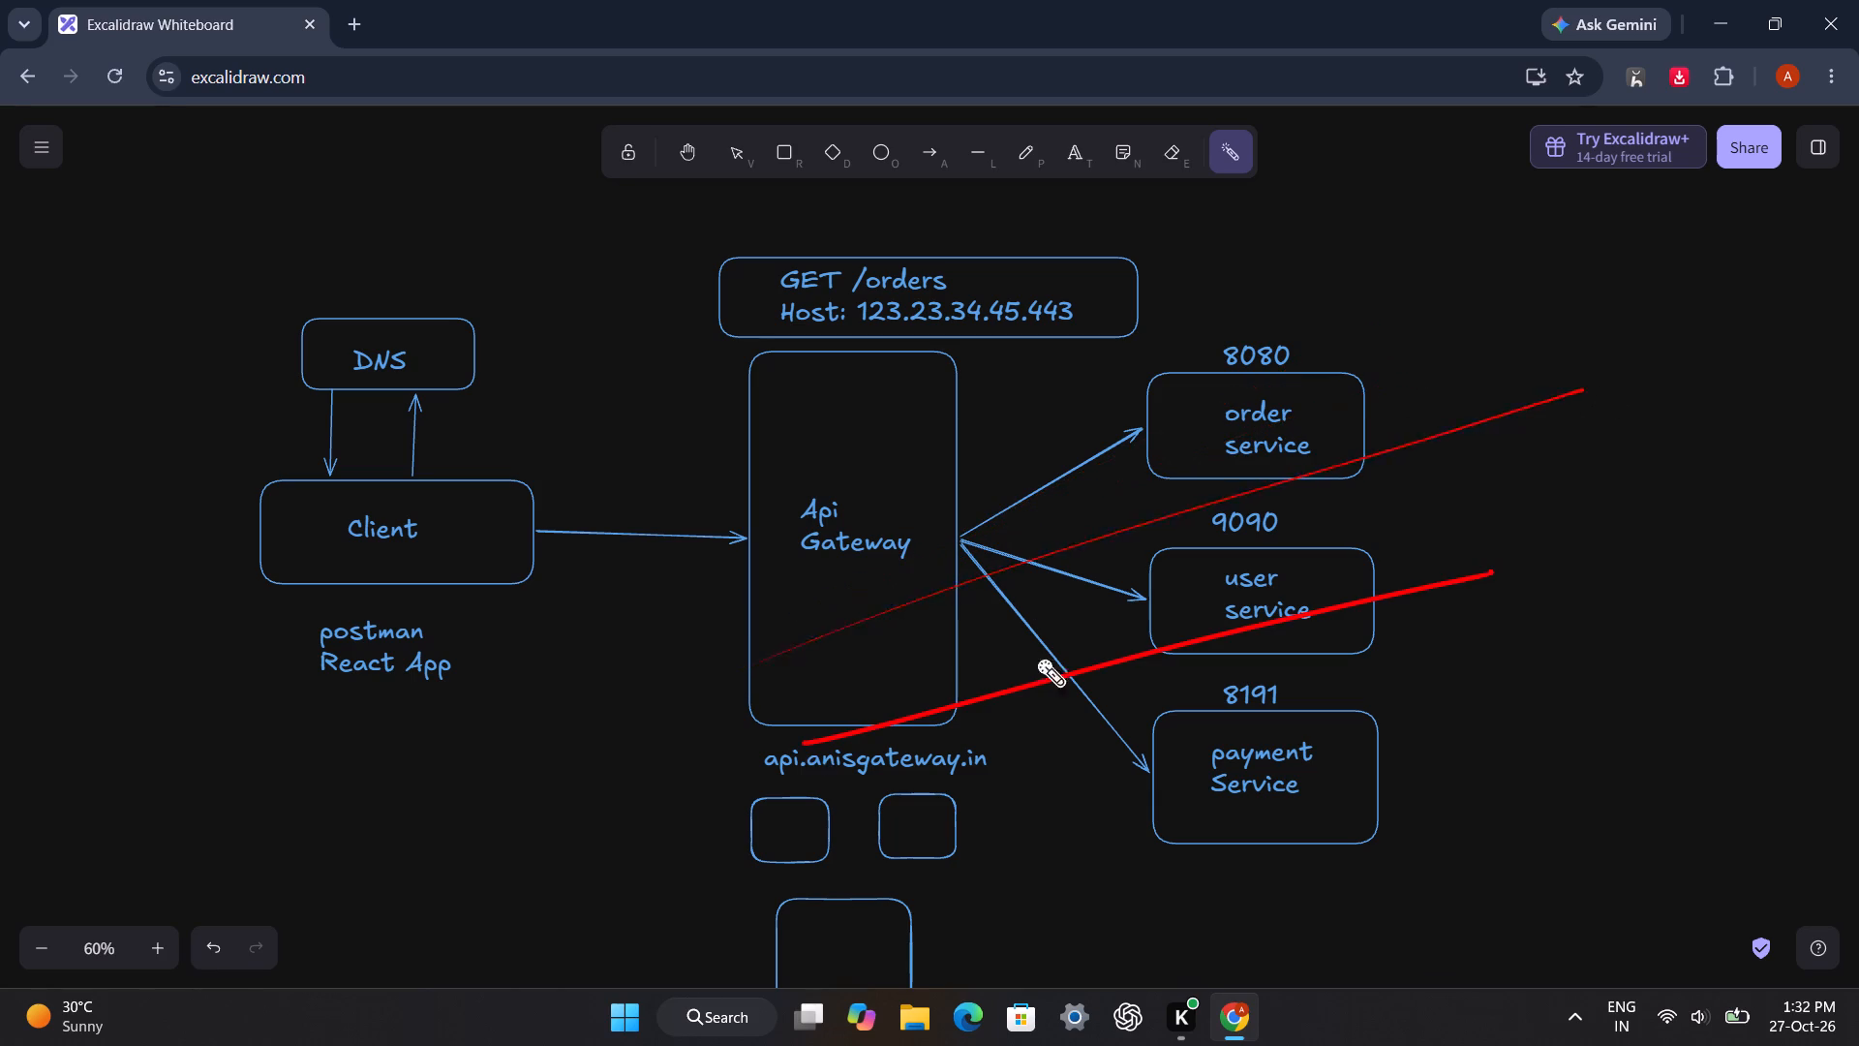
pyautogui.moveTo(806, 766); pyautogui.dragTo(1461, 670)
pyautogui.moveTo(746, 834); pyautogui.dragTo(1685, 571)
# Draw a rounded rectangle in the empty area below the existing diagram and label it "client".
pyautogui.scroll(-2, 1021, 583)
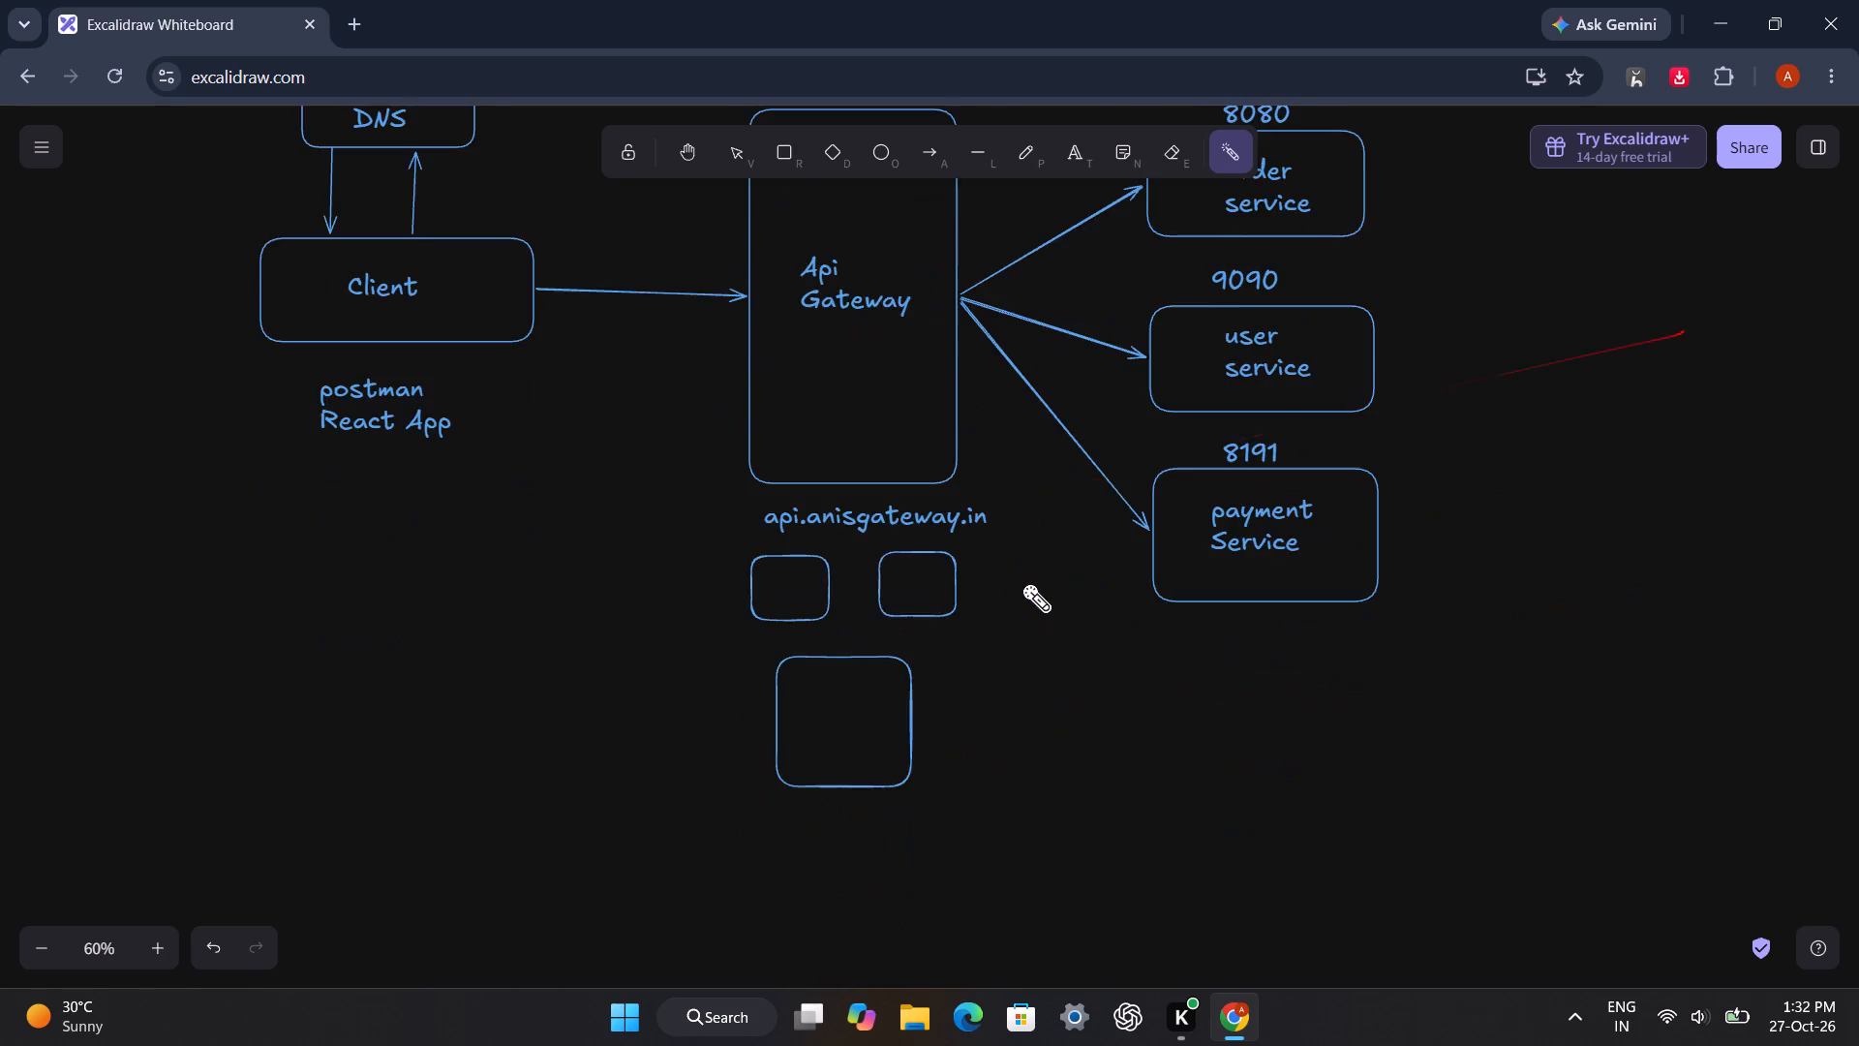
pyautogui.scroll(-3, 1021, 583)
pyautogui.click(791, 154)
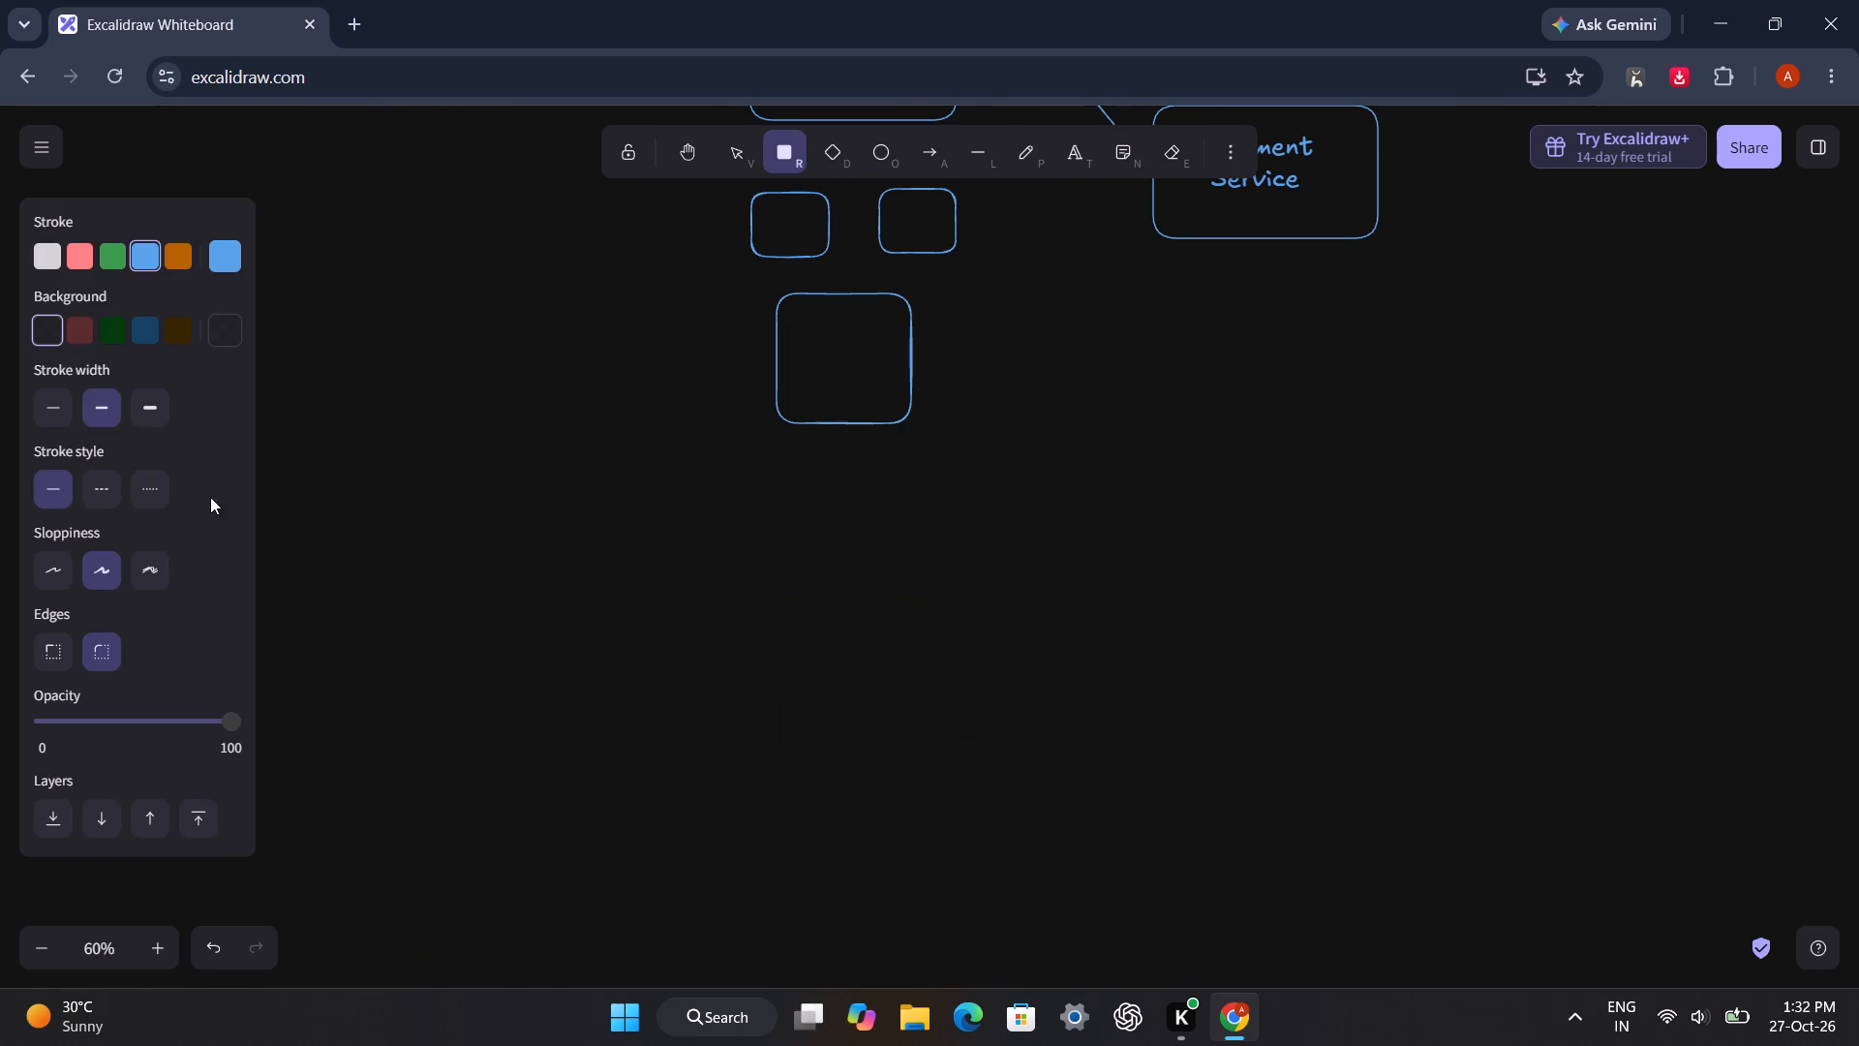
pyautogui.click(339, 430)
pyautogui.moveTo(392, 527); pyautogui.dragTo(506, 591)
pyautogui.moveTo(506, 591); pyautogui.dragTo(562, 640)
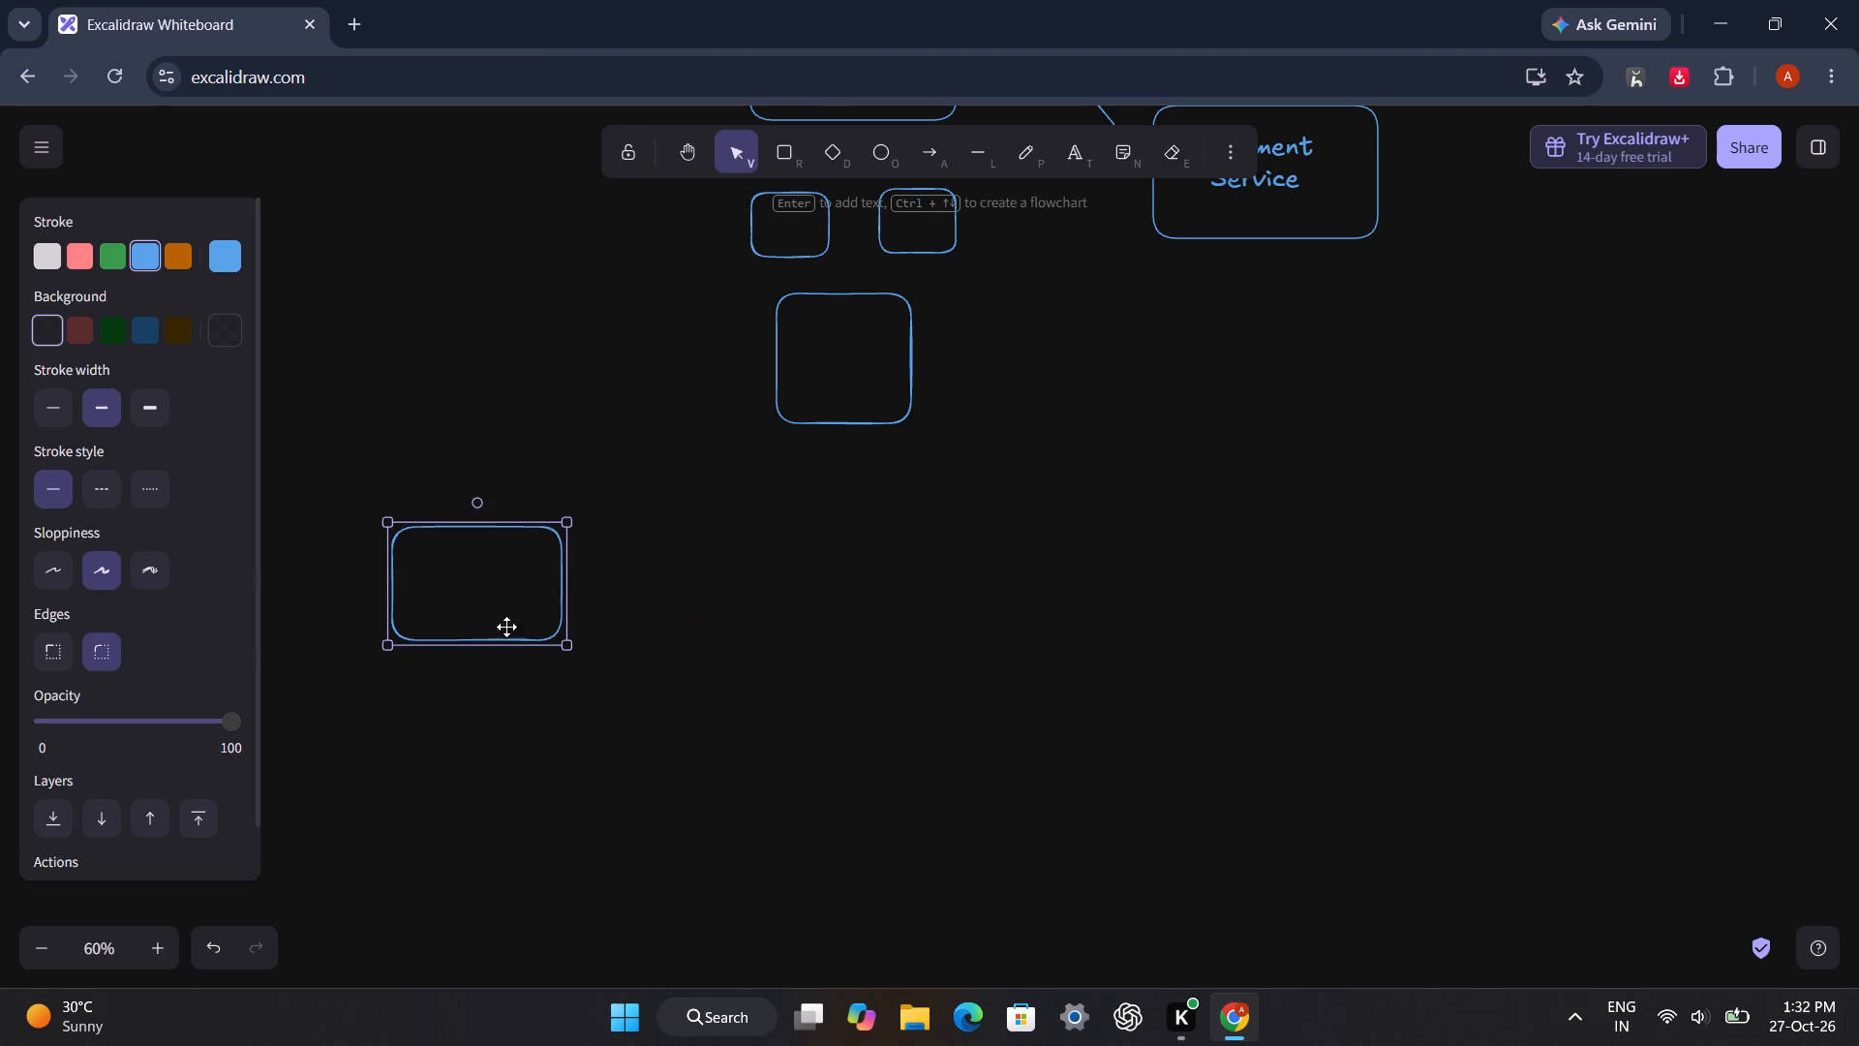
pyautogui.doubleClick(442, 589)
pyautogui.click(441, 589)
pyautogui.press('c')
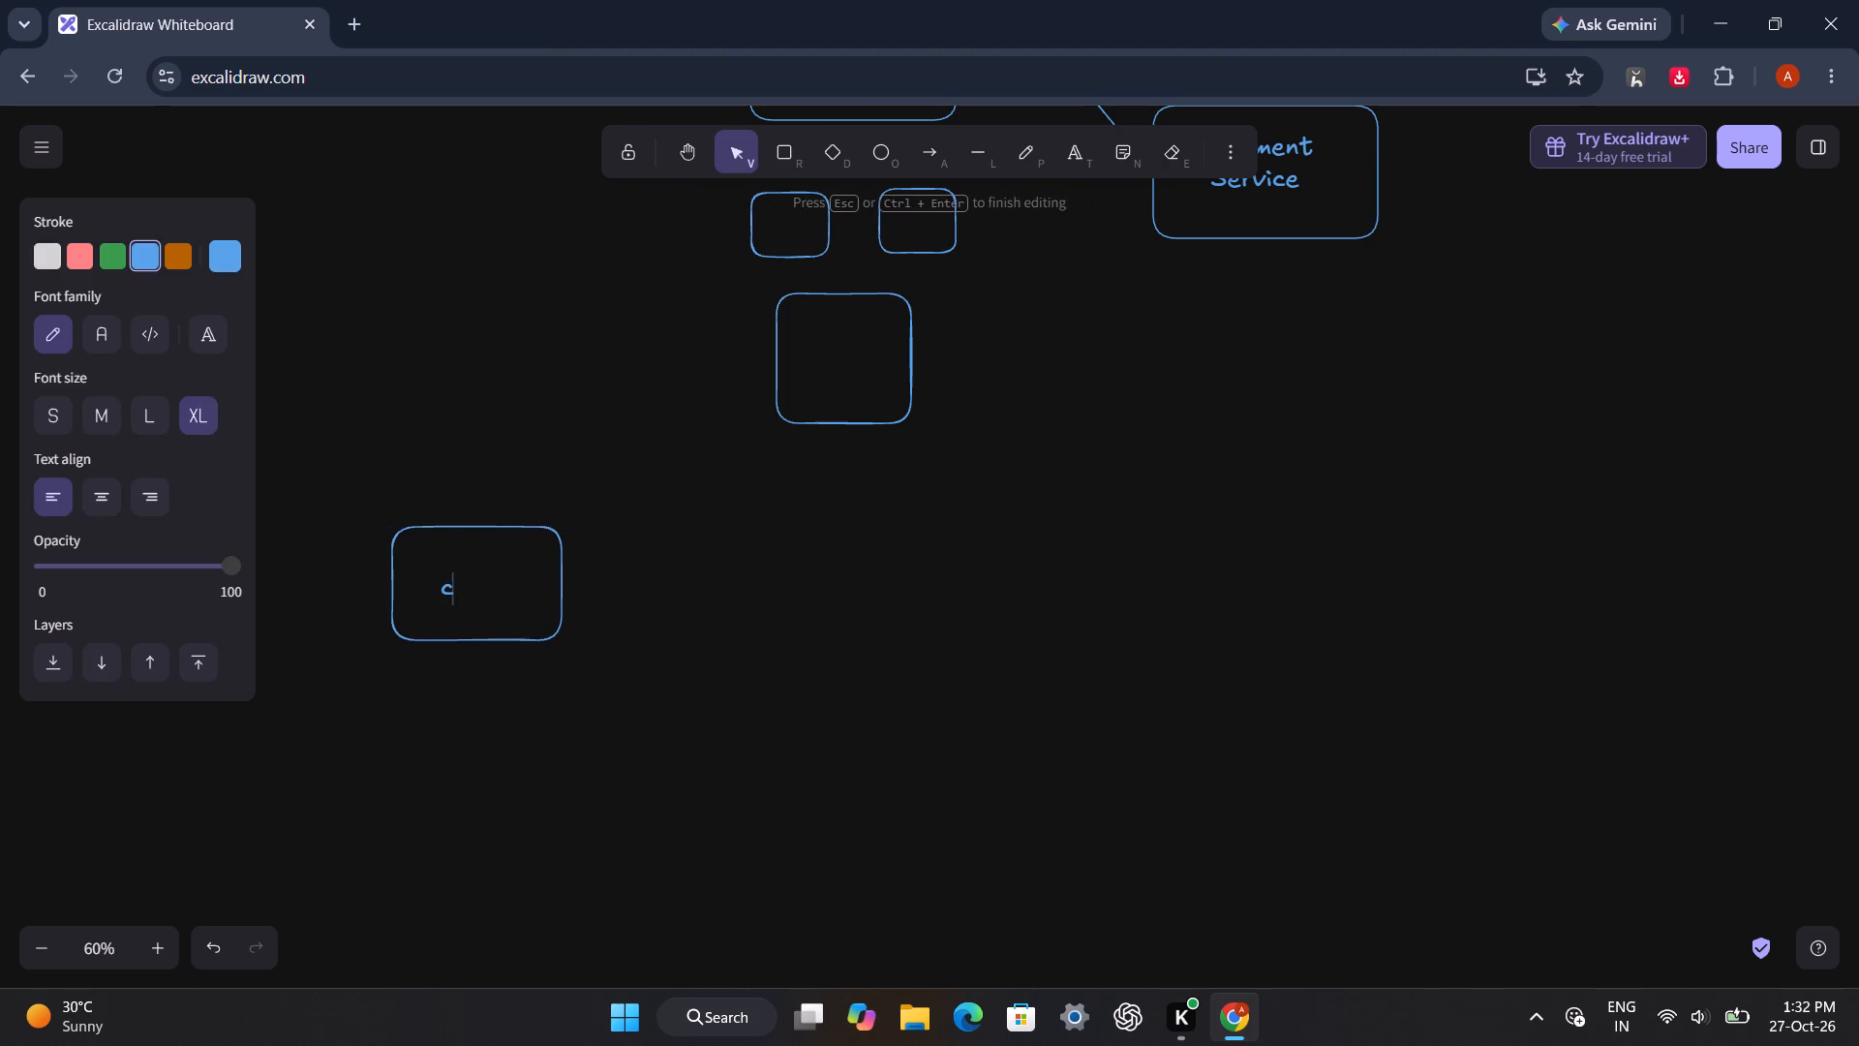
pyautogui.write('lien')
pyautogui.press('t')
pyautogui.click(642, 538)
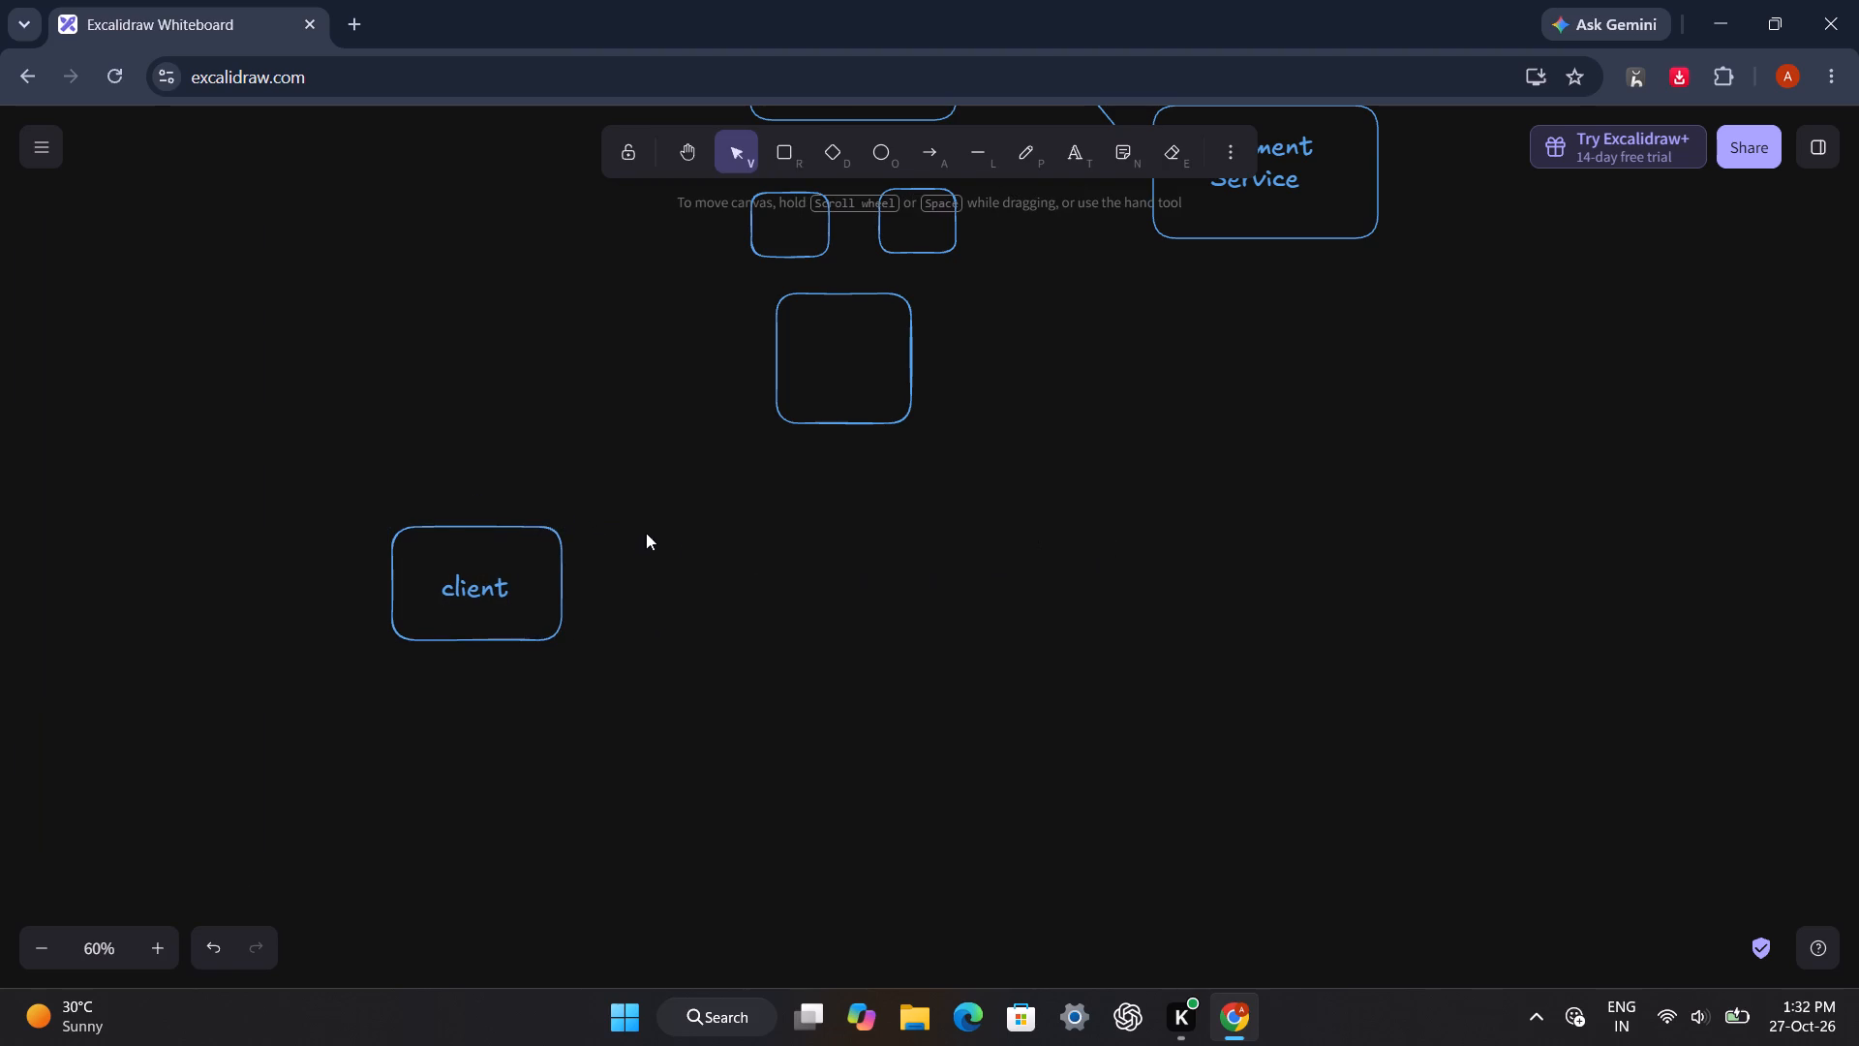
# Draw an empty rounded rectangle beside the new client box and connect the client to it with an arrow.
pyautogui.click(803, 169)
pyautogui.moveTo(664, 540); pyautogui.dragTo(681, 553)
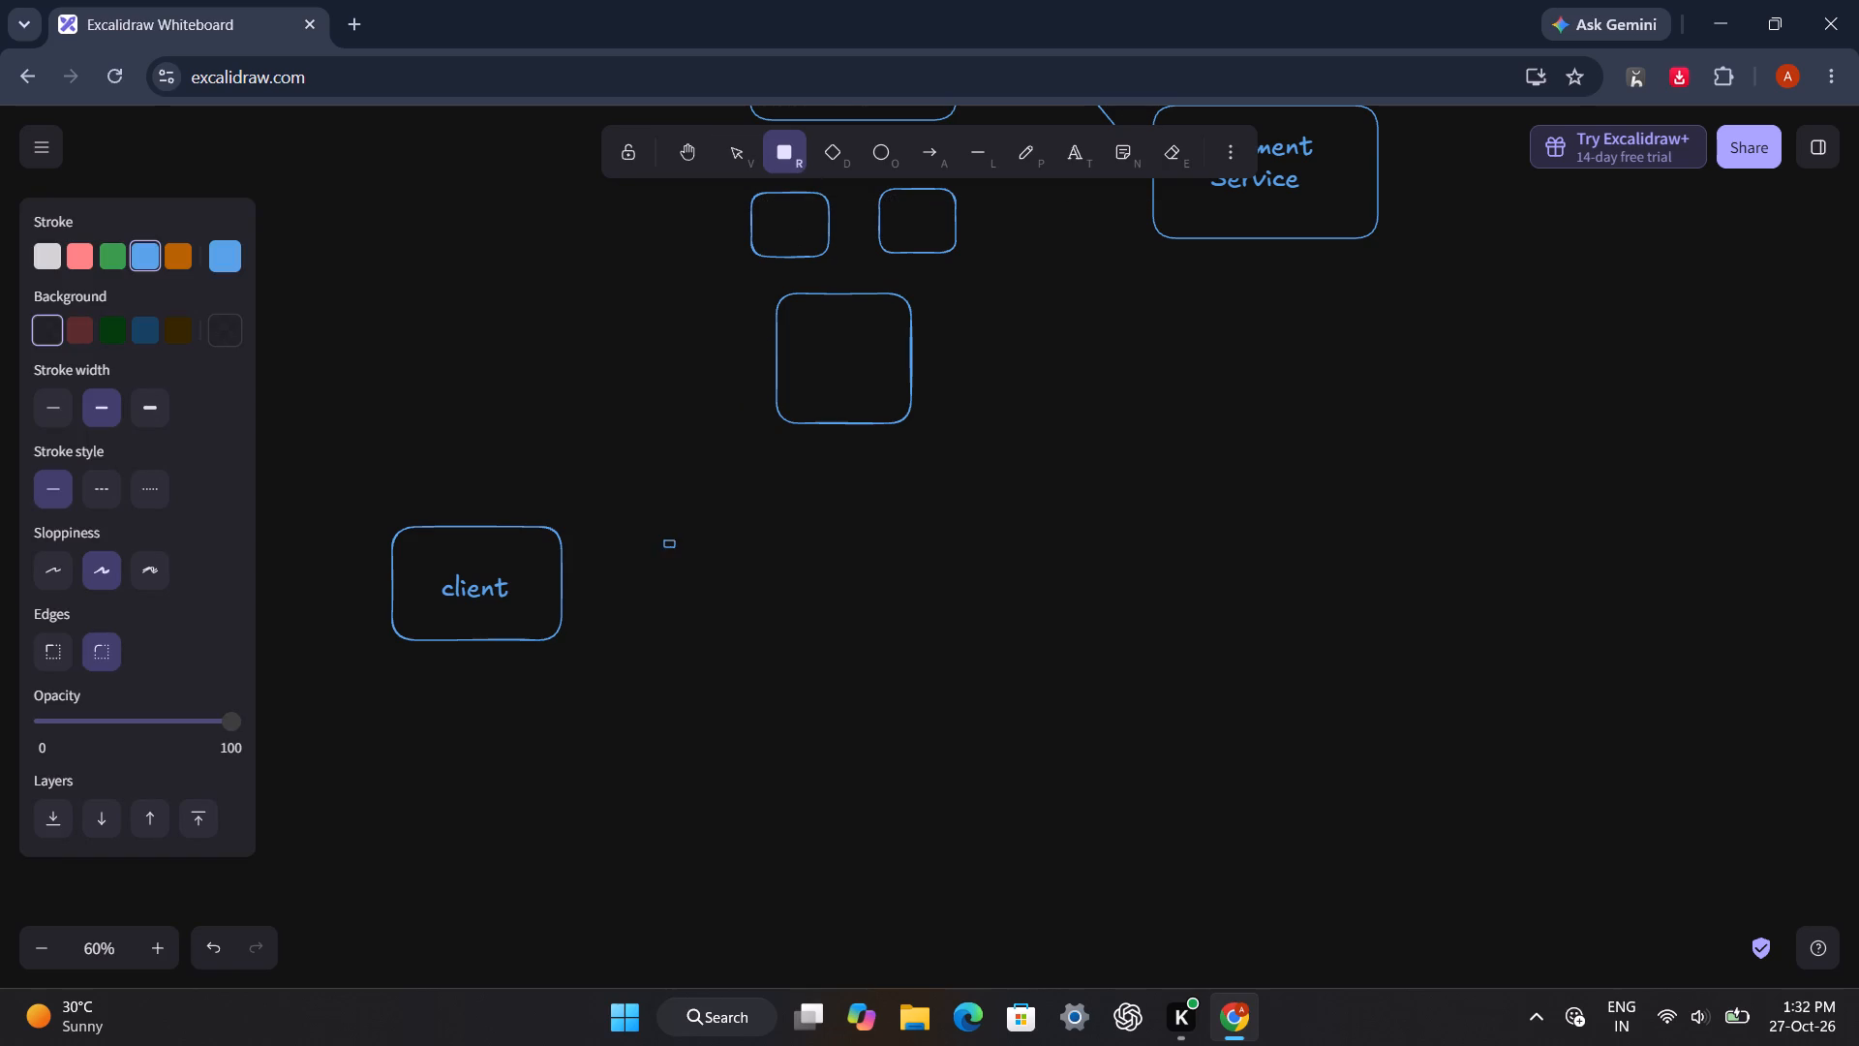
pyautogui.moveTo(681, 553); pyautogui.dragTo(870, 635)
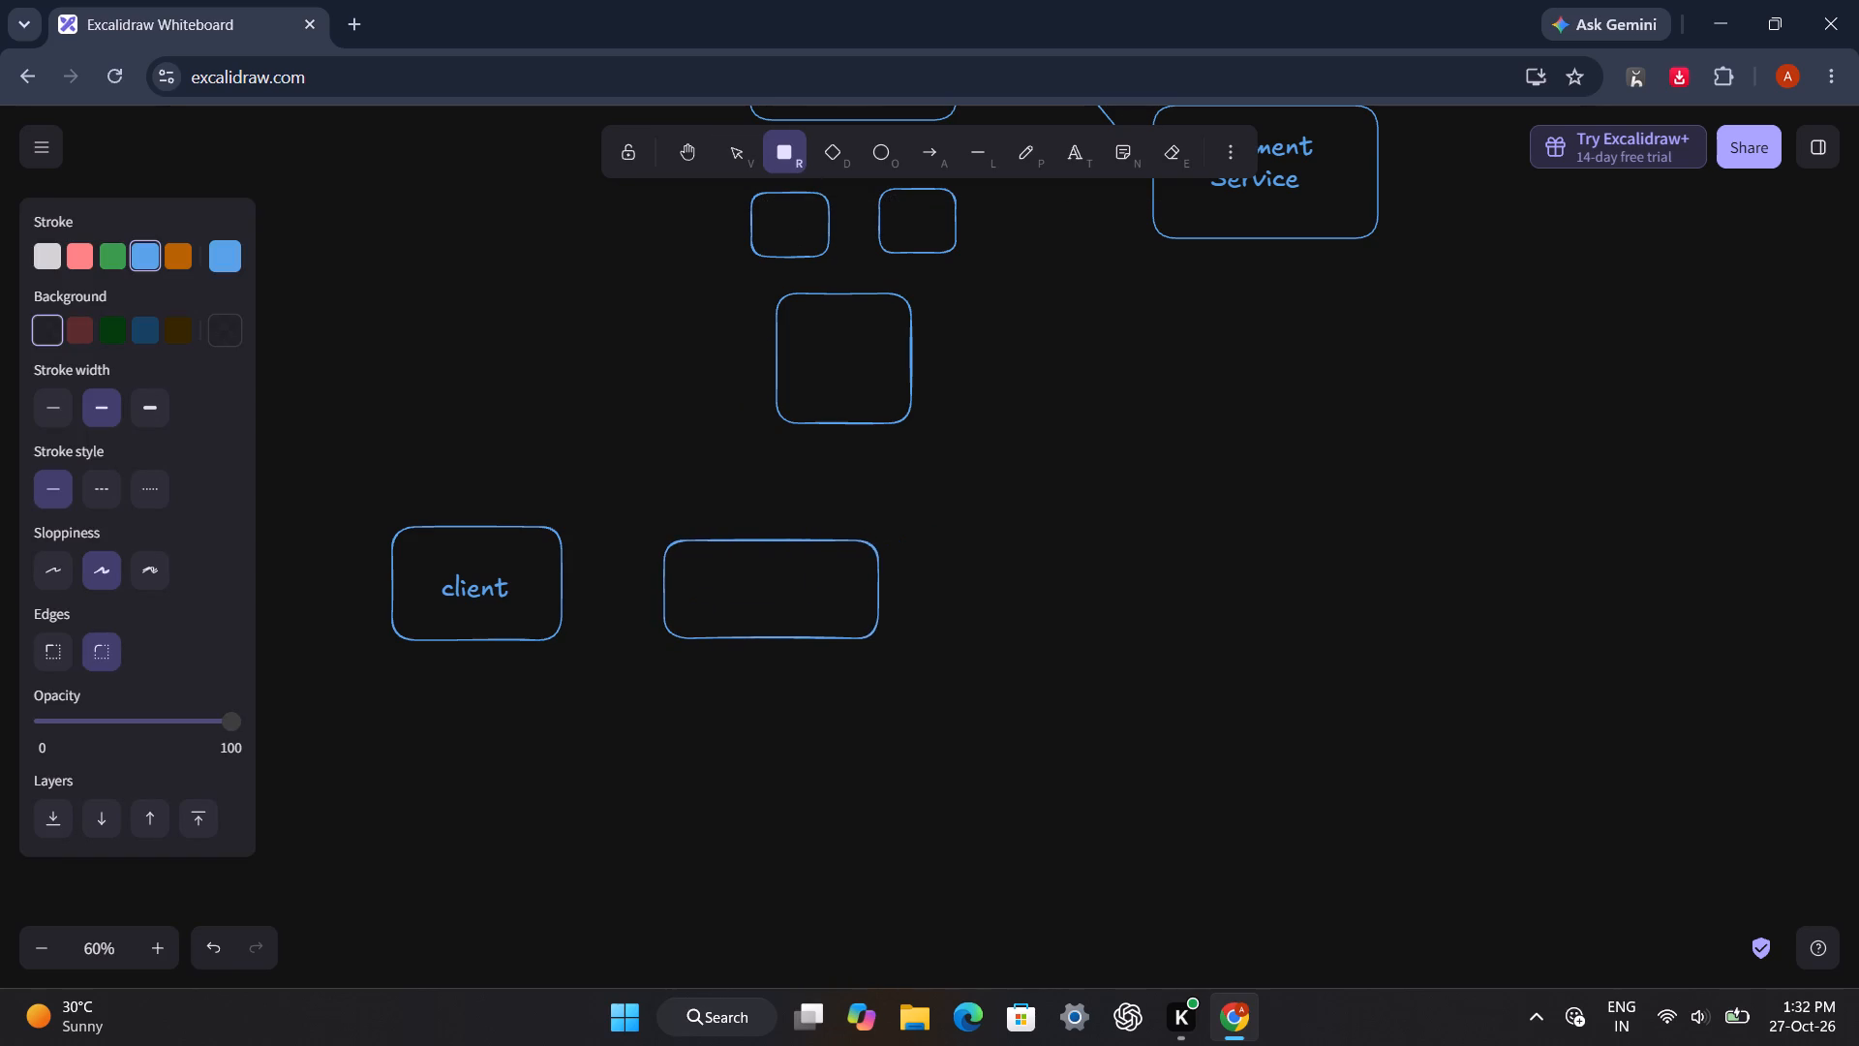
pyautogui.moveTo(870, 635); pyautogui.dragTo(867, 633)
pyautogui.click(928, 587)
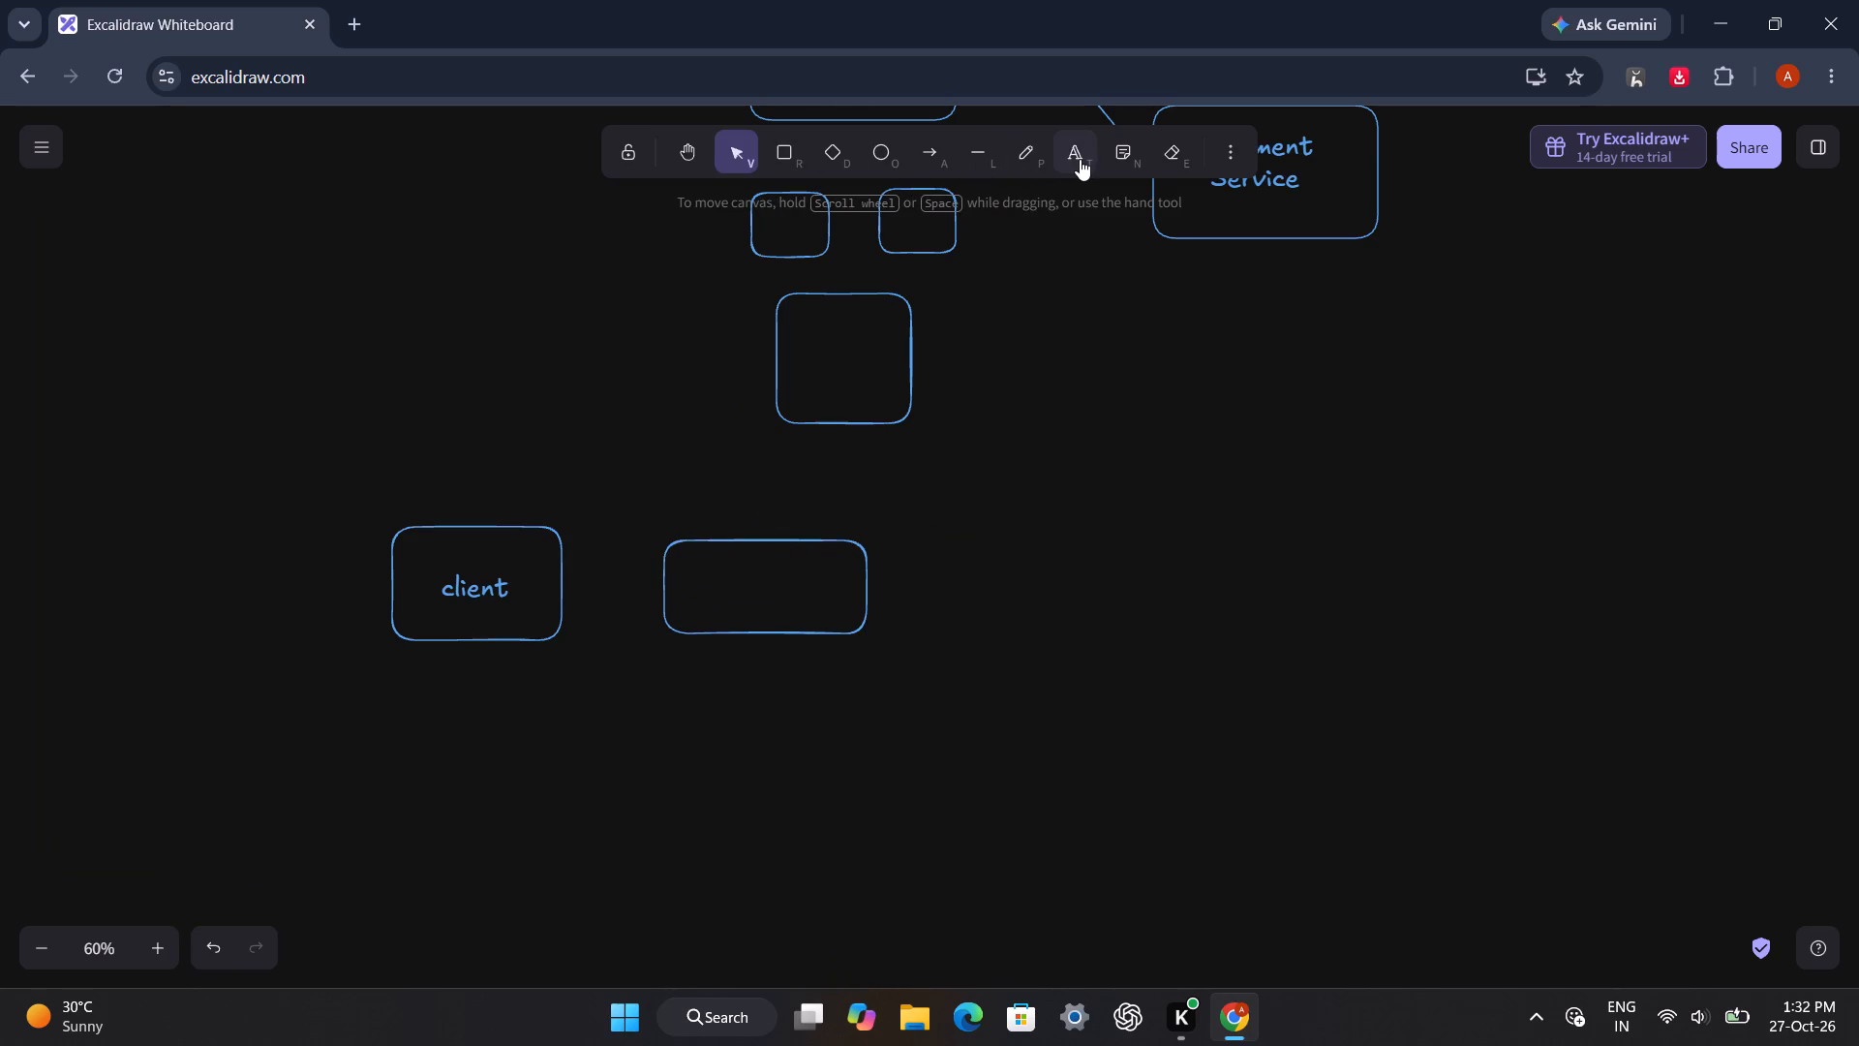
pyautogui.press('a')
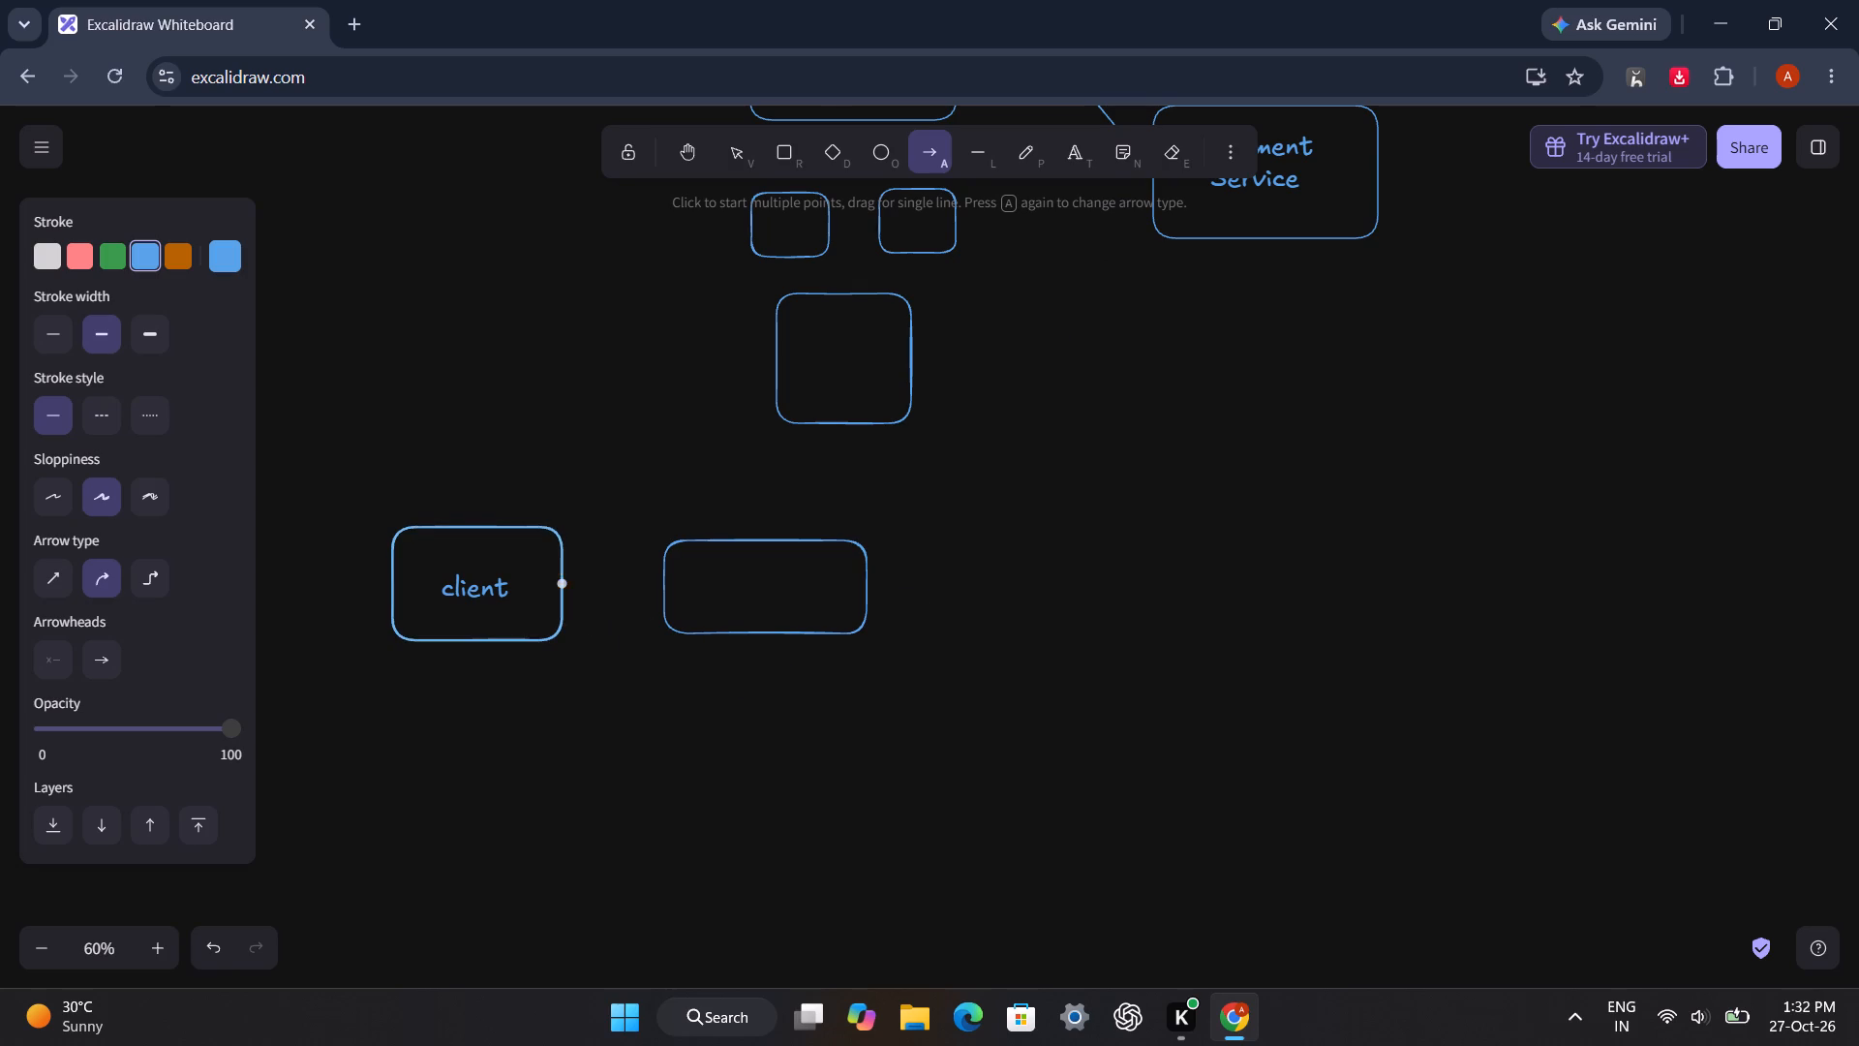
pyautogui.moveTo(564, 591); pyautogui.dragTo(663, 582)
# Draw a third rounded rectangle in the same row and link the middle box to it with an arrow.
pyautogui.click(789, 152)
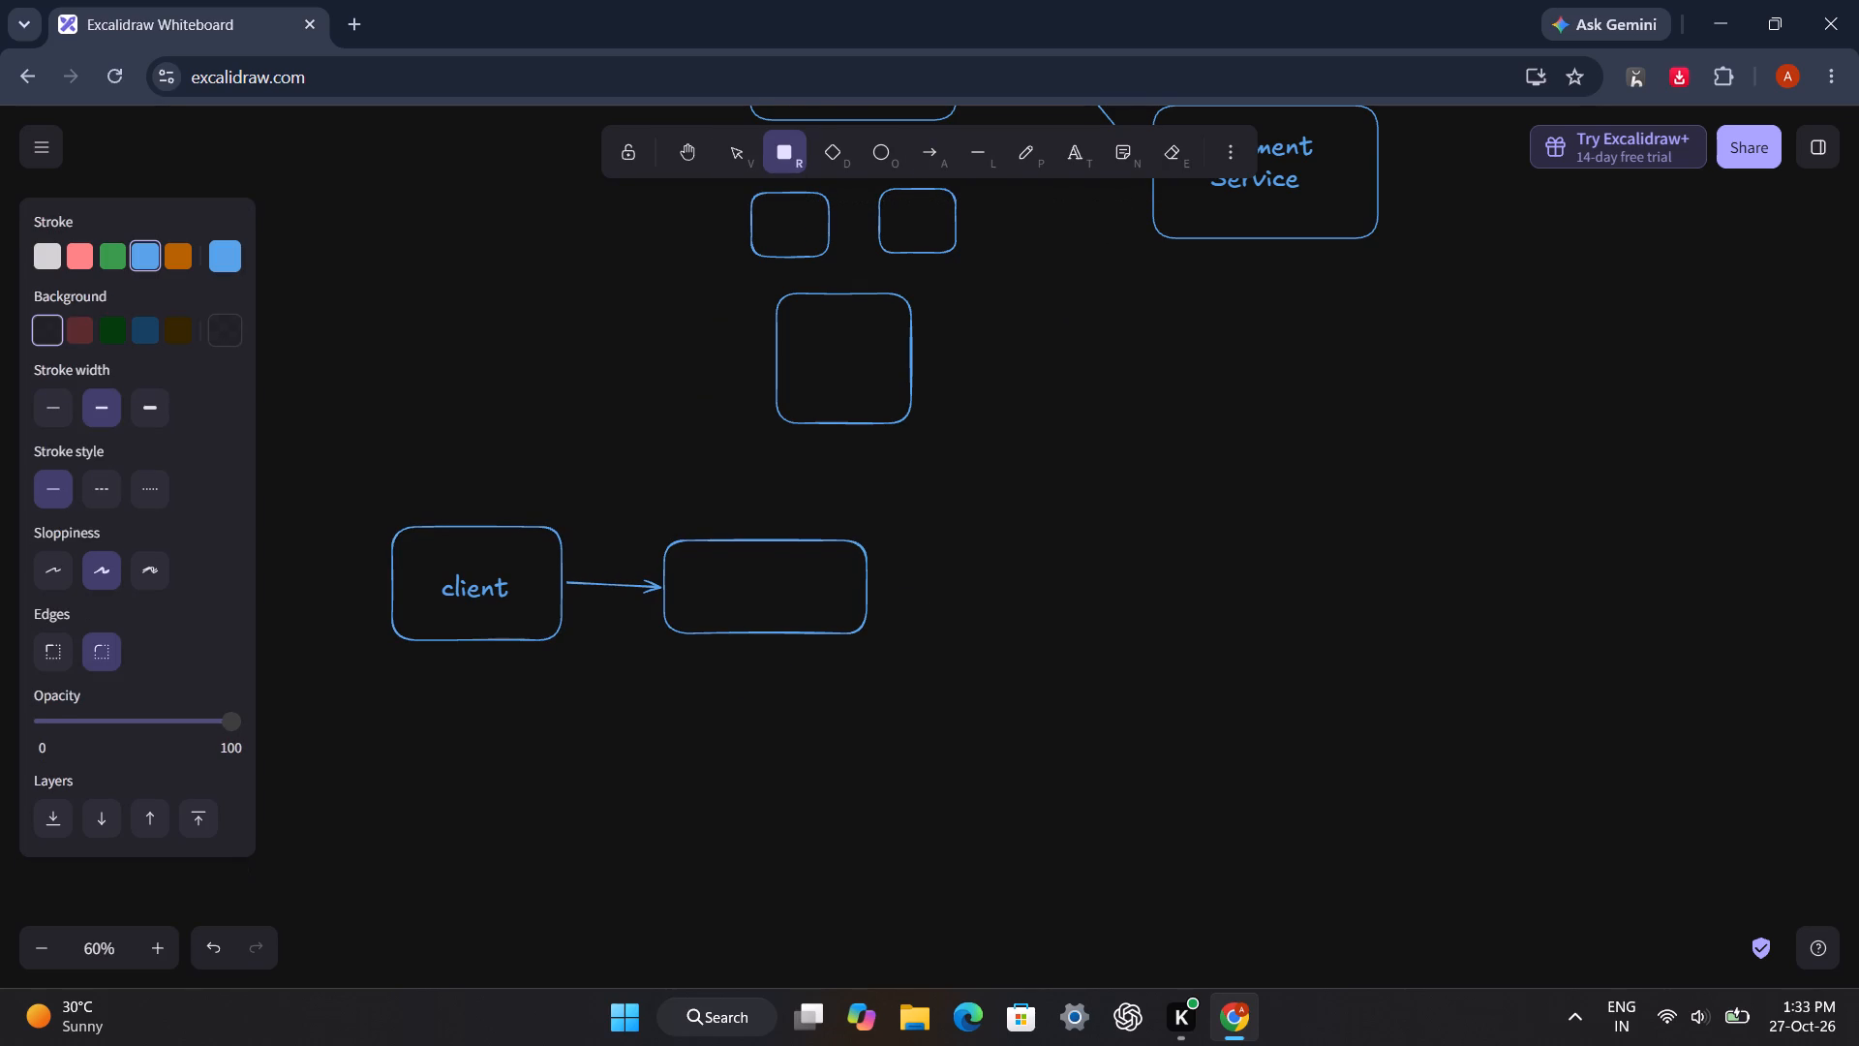
pyautogui.moveTo(997, 557); pyautogui.dragTo(1183, 654)
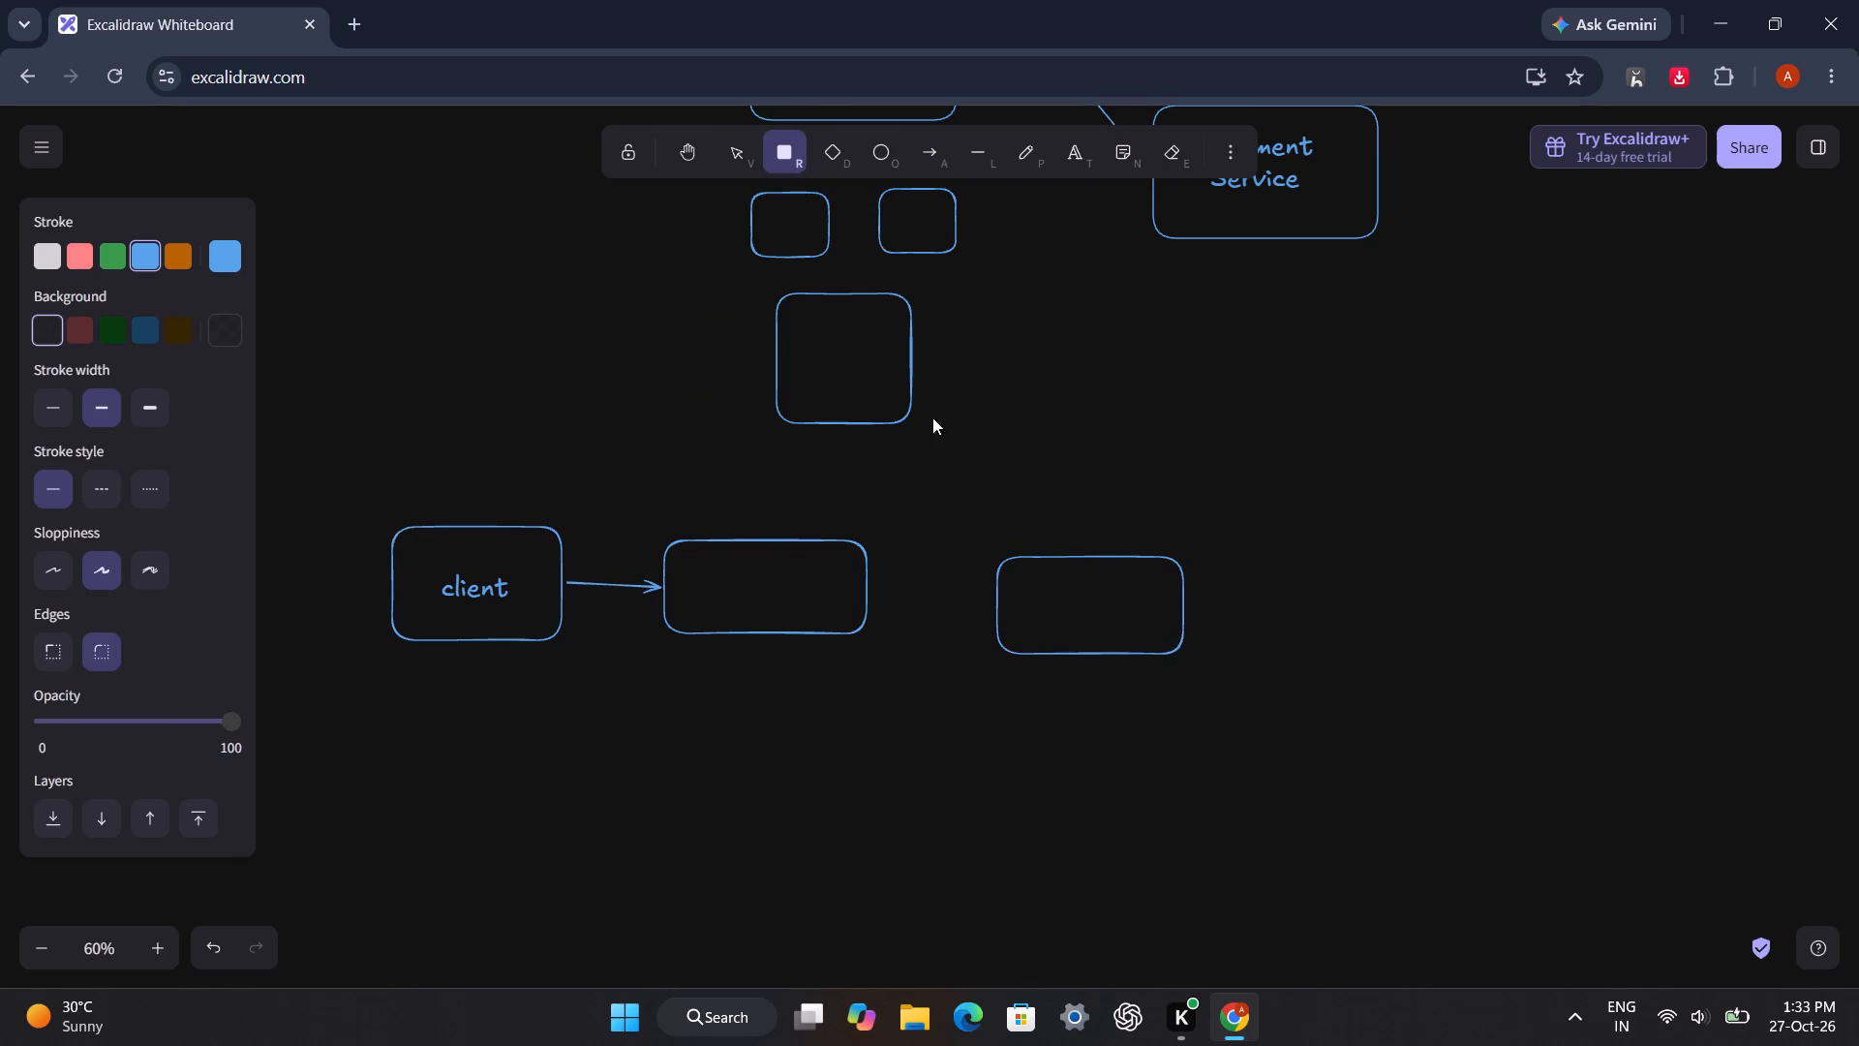
pyautogui.press('a')
pyautogui.moveTo(872, 599); pyautogui.dragTo(994, 604)
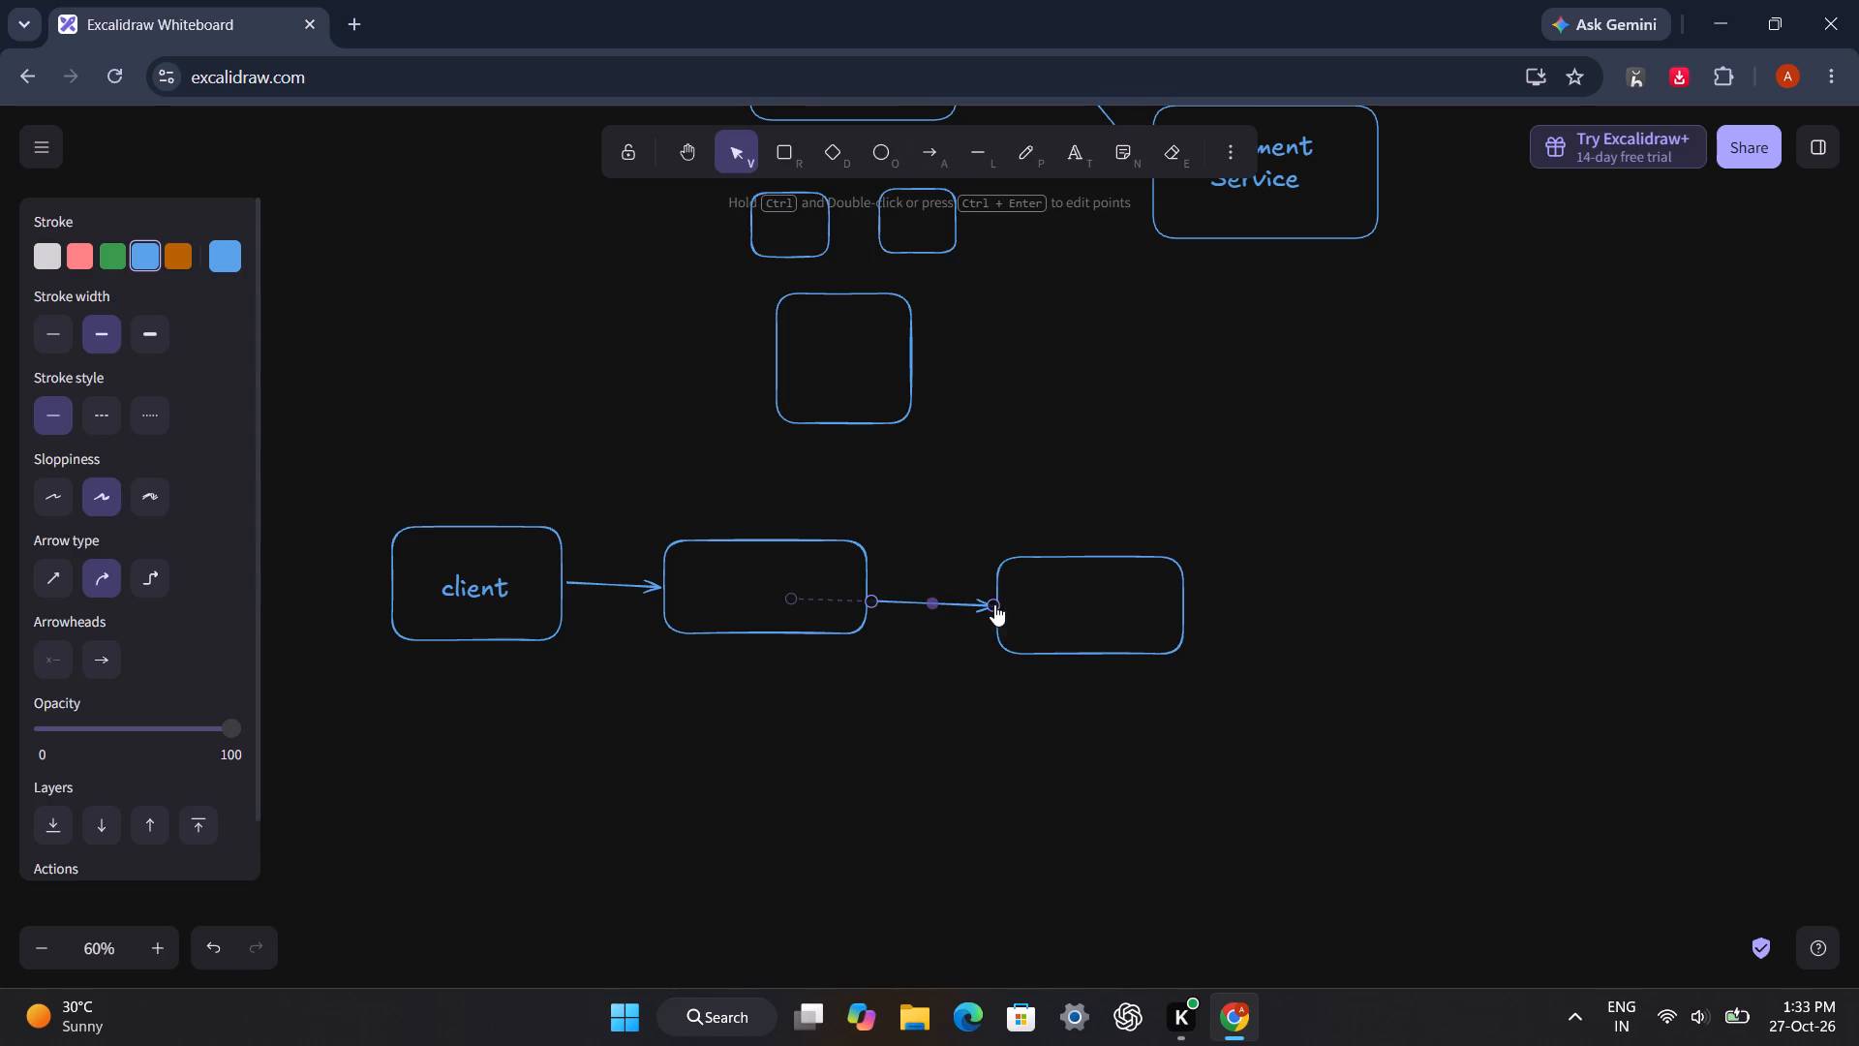
# Draw a fourth empty rounded rectangle in the client row and link the third box to it with an arrow.
pyautogui.click(1270, 574)
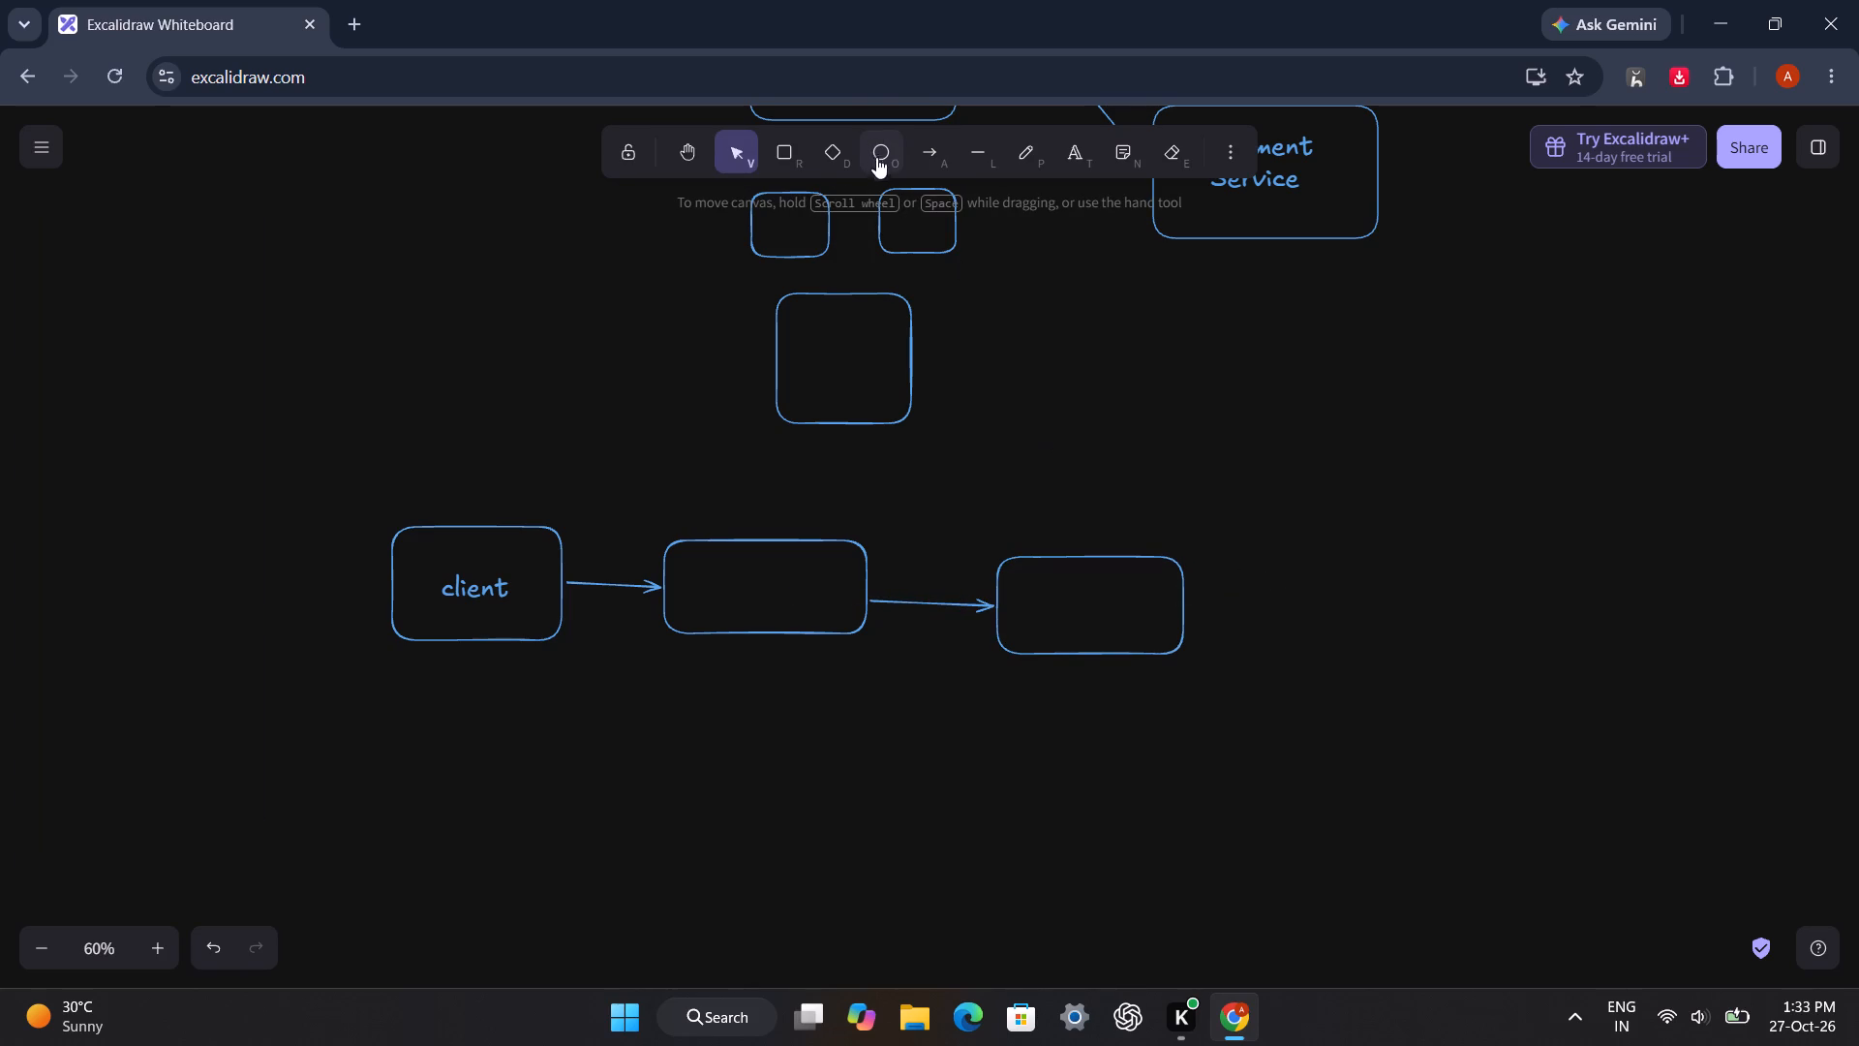
pyautogui.click(799, 160)
pyautogui.moveTo(1268, 570); pyautogui.dragTo(1484, 663)
pyautogui.press('a')
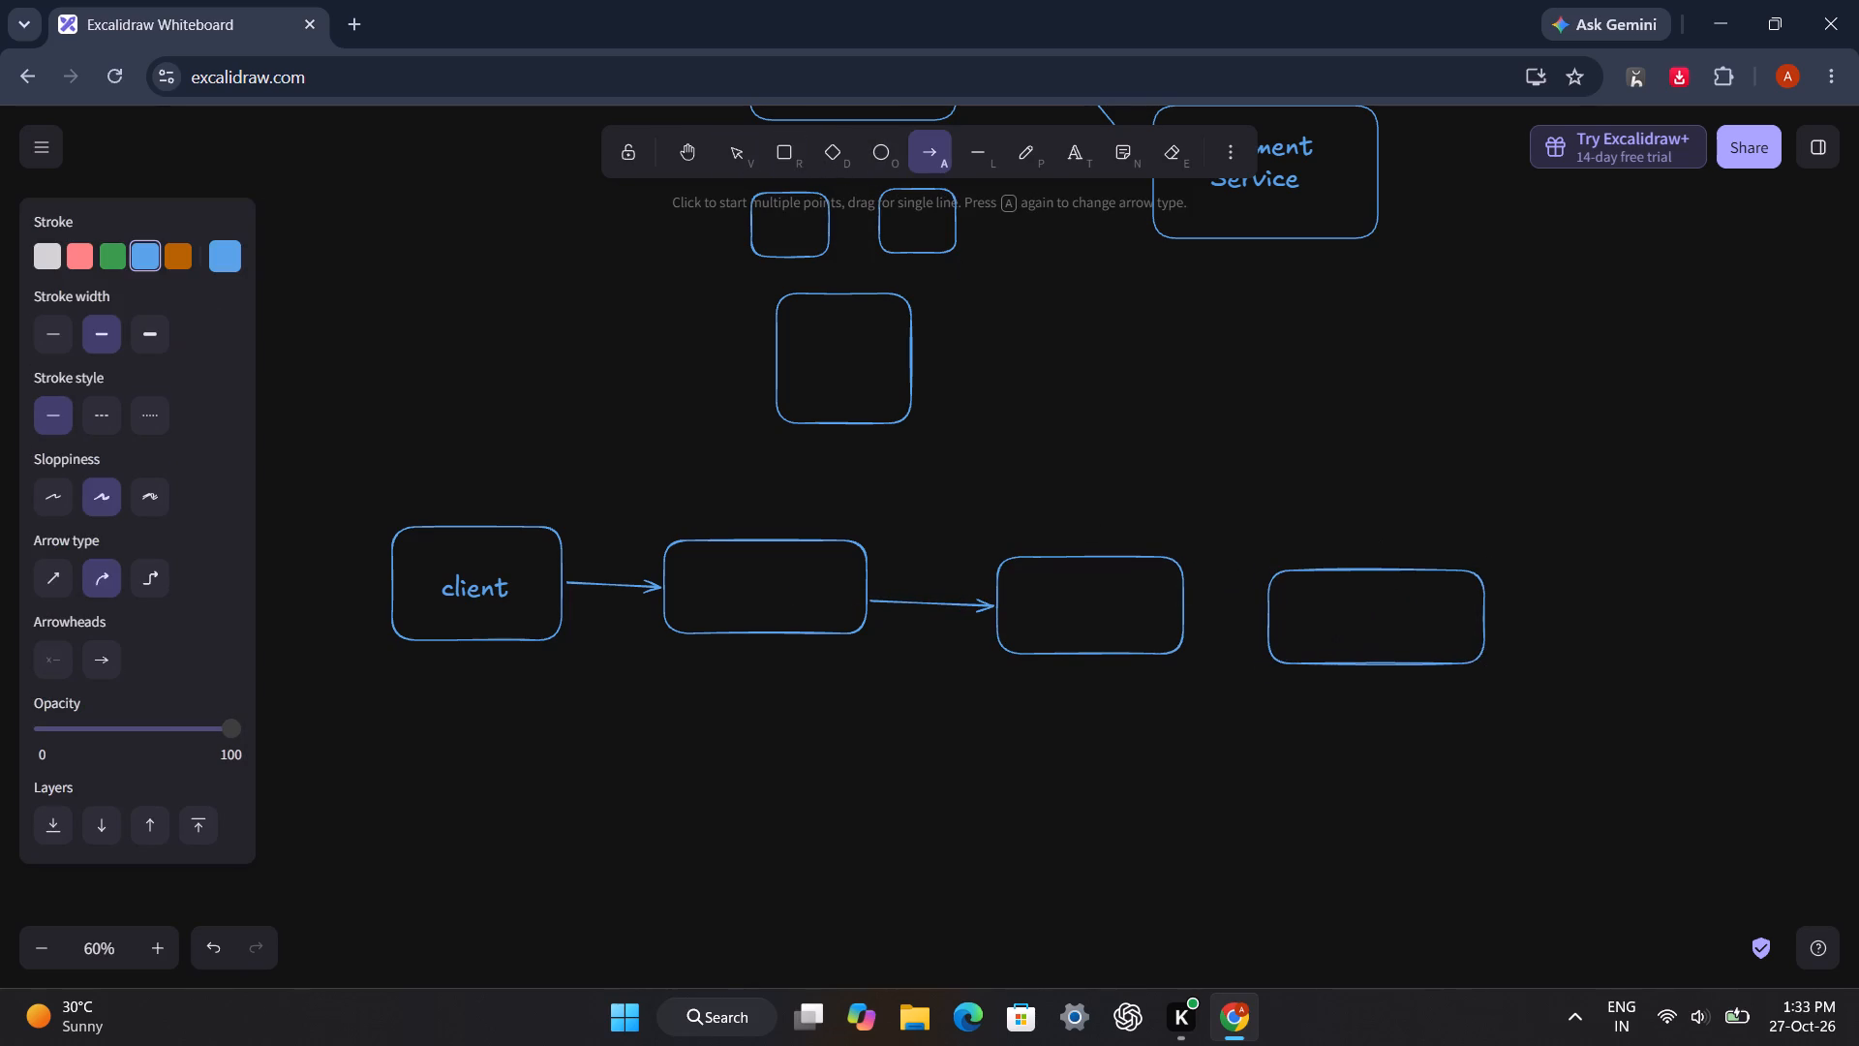
pyautogui.moveTo(1186, 622); pyautogui.dragTo(1265, 620)
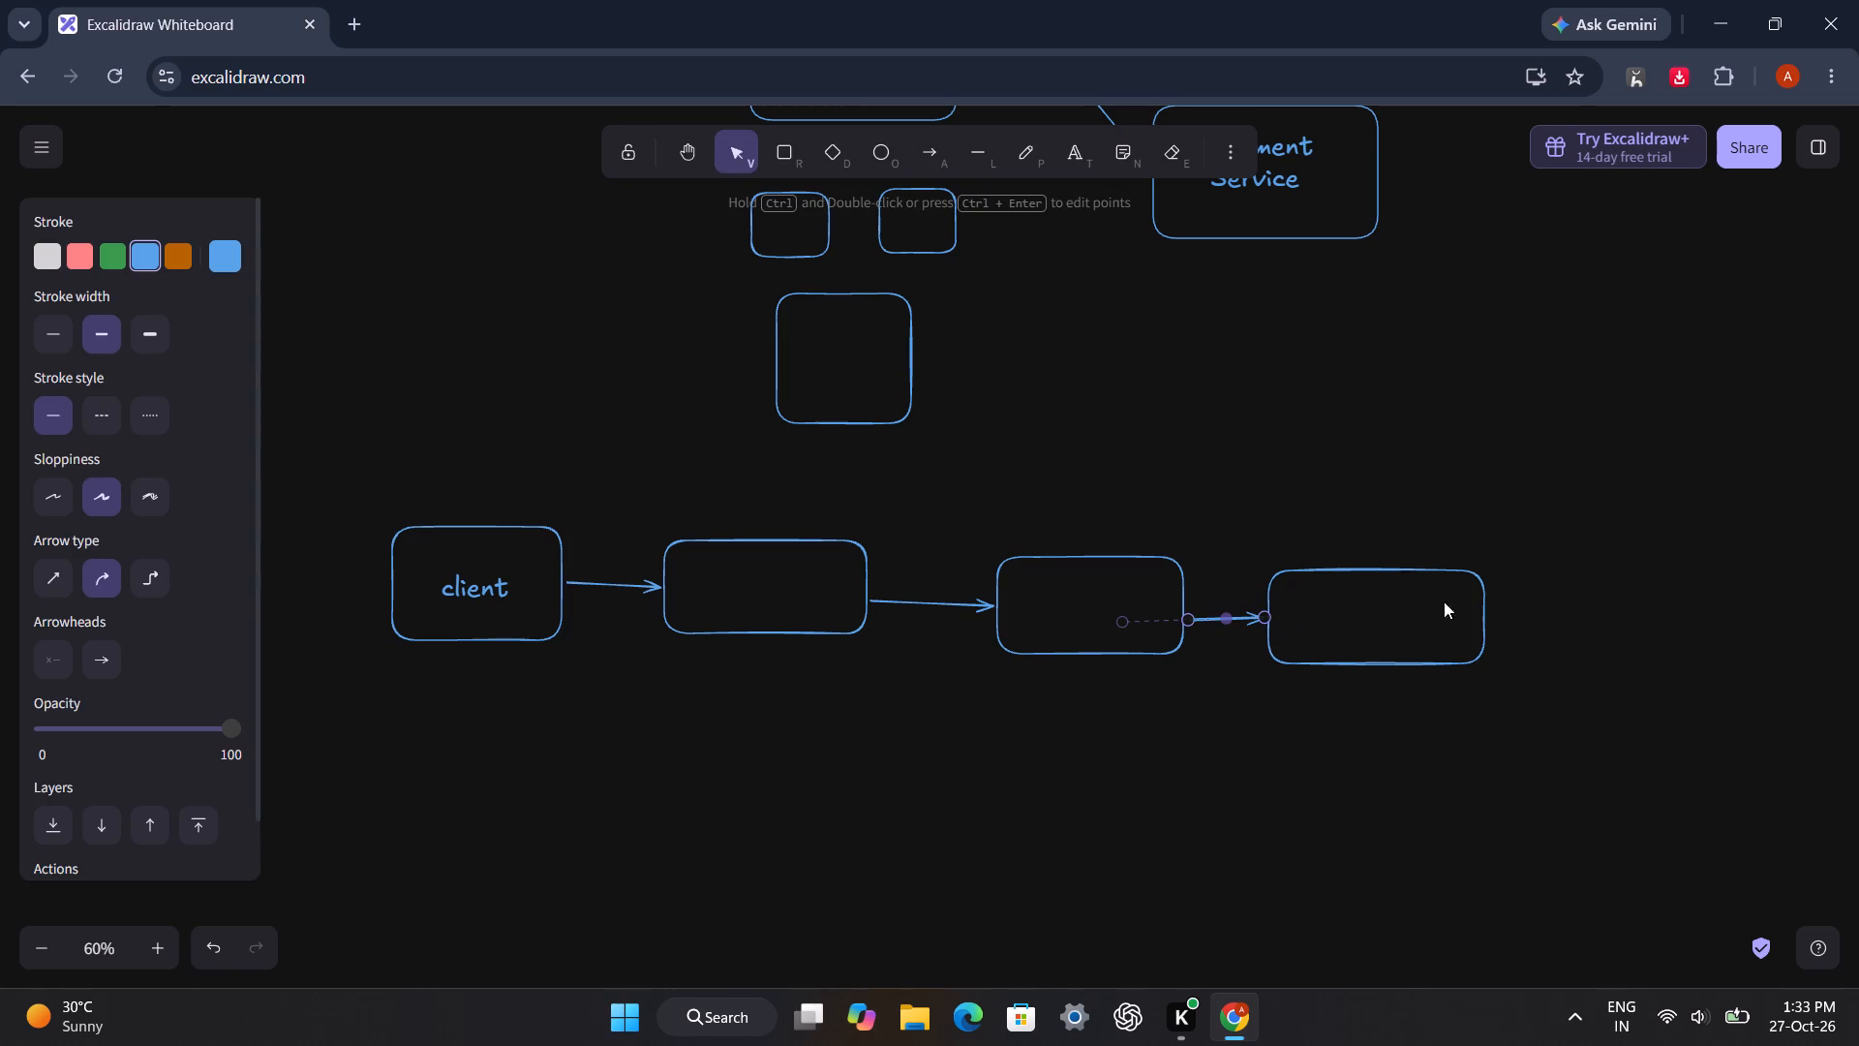
# Draw a taller rounded rectangle at the far end of the client row and label it "server".
pyautogui.moveTo(1568, 521); pyautogui.dragTo(1775, 728)
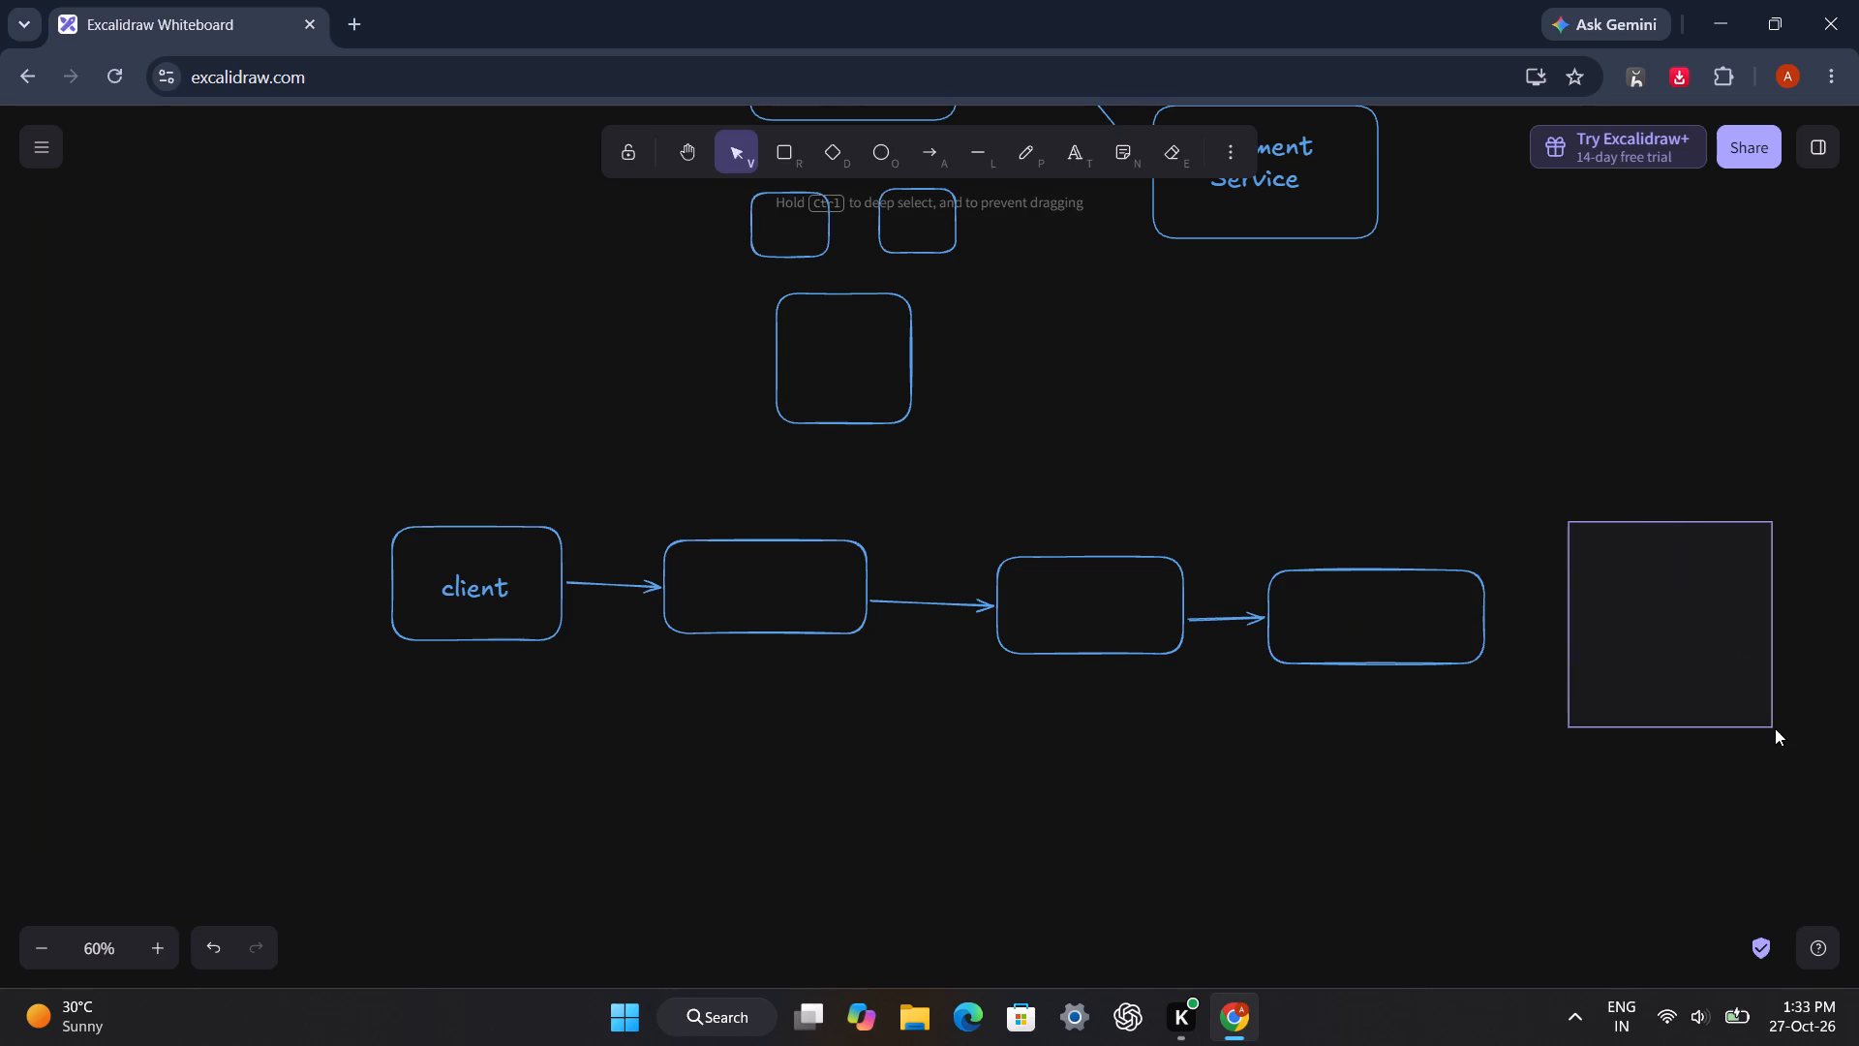
pyautogui.moveTo(1775, 728); pyautogui.dragTo(1772, 722)
pyautogui.click(783, 162)
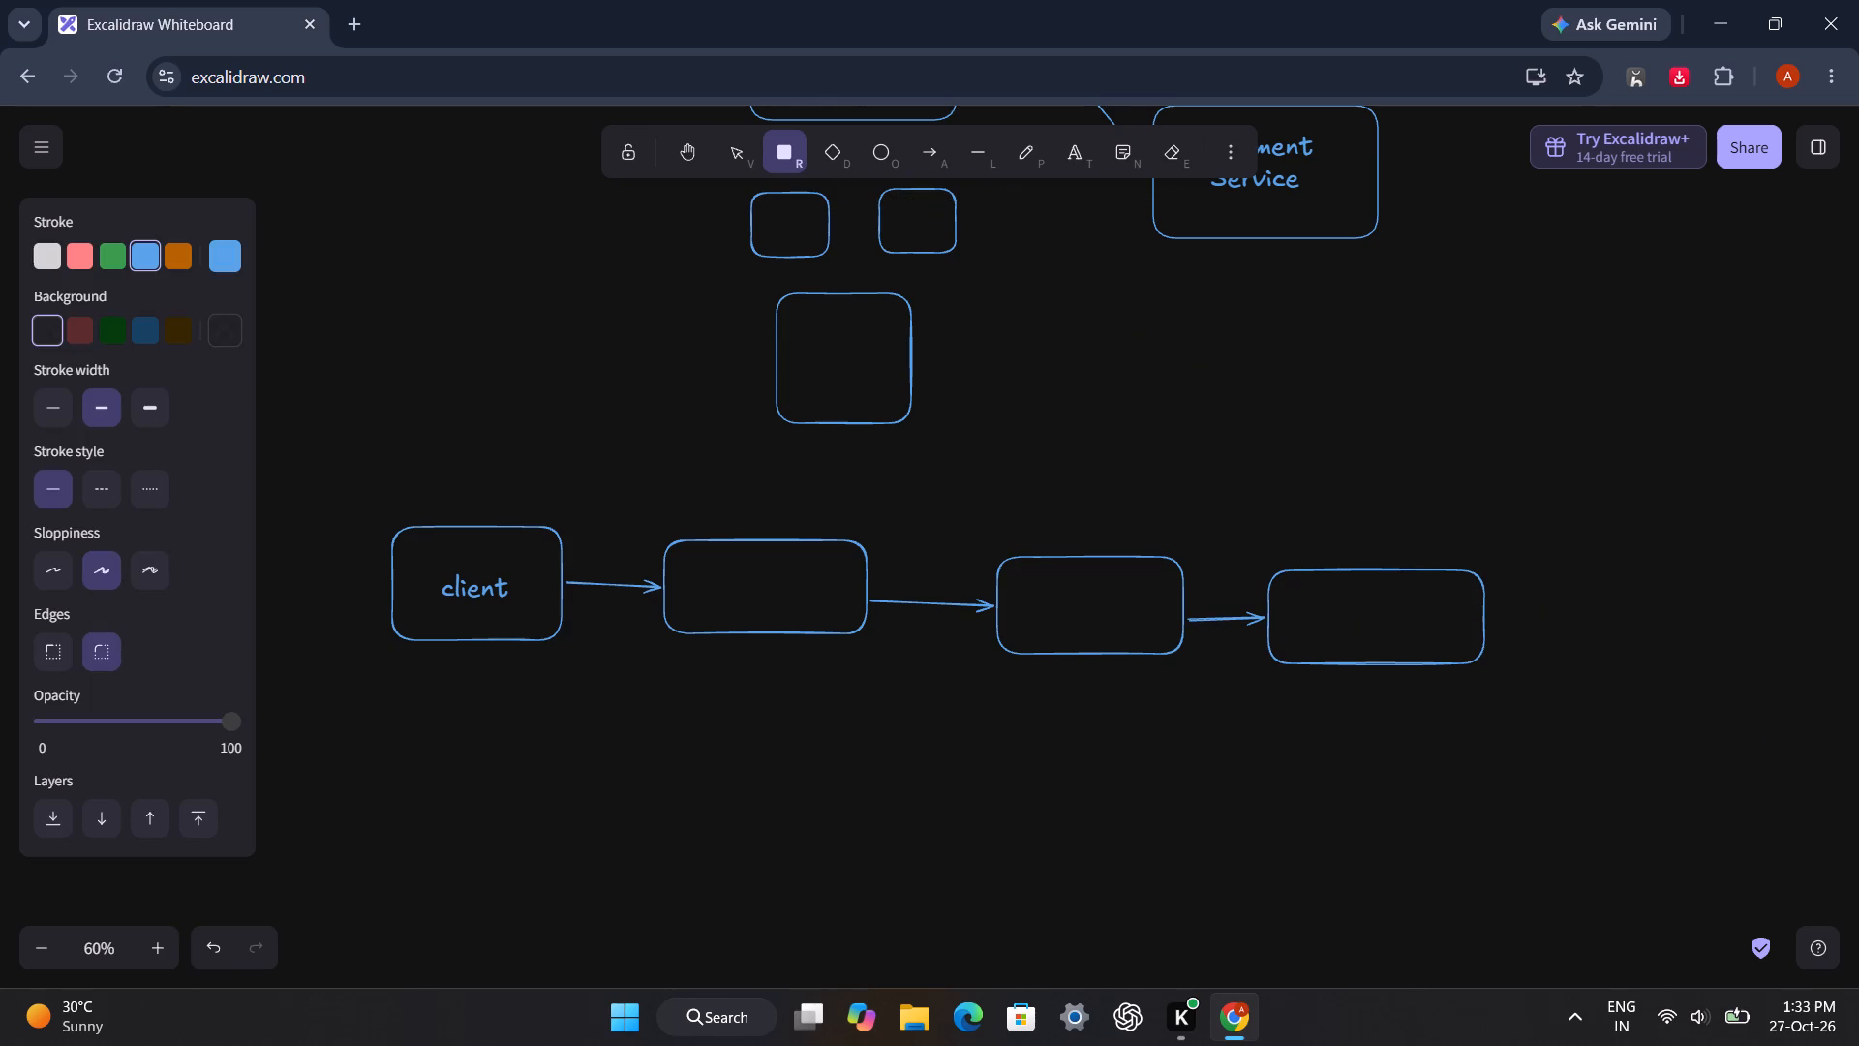
pyautogui.moveTo(1608, 554); pyautogui.dragTo(1814, 799)
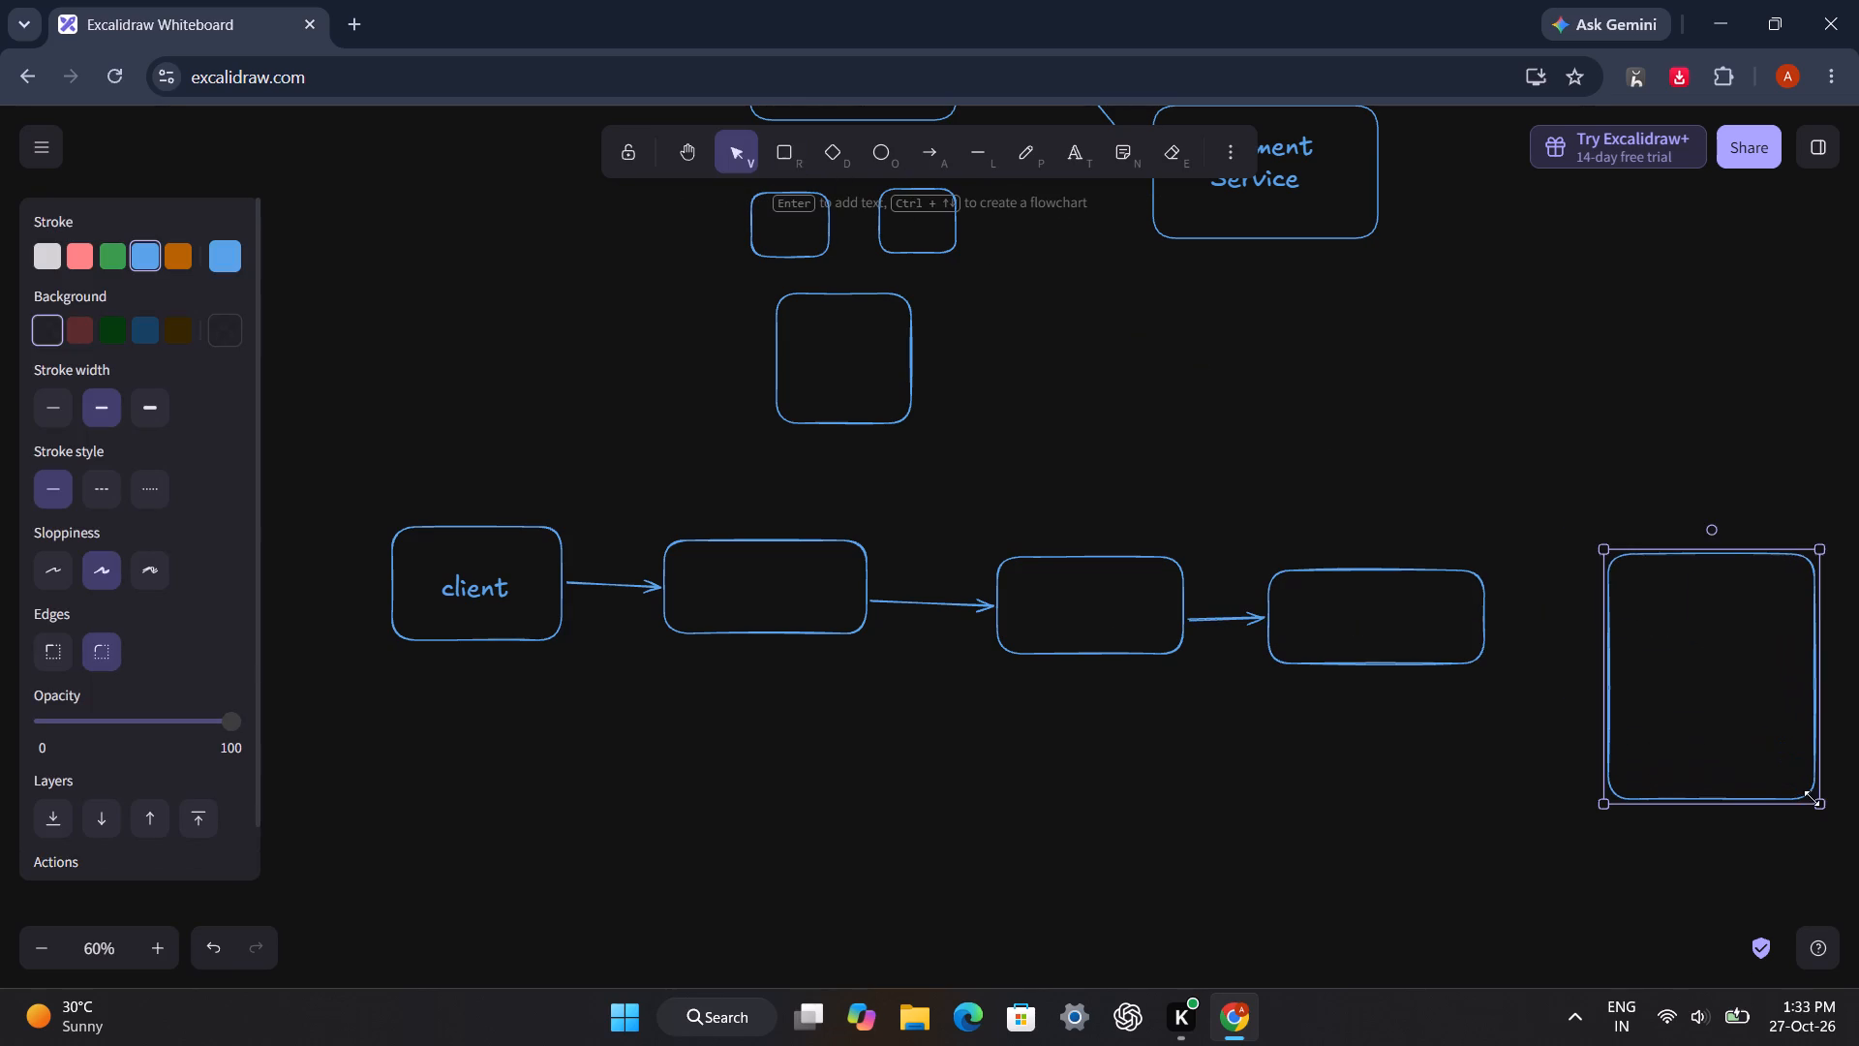
pyautogui.doubleClick(1674, 678)
pyautogui.press('s')
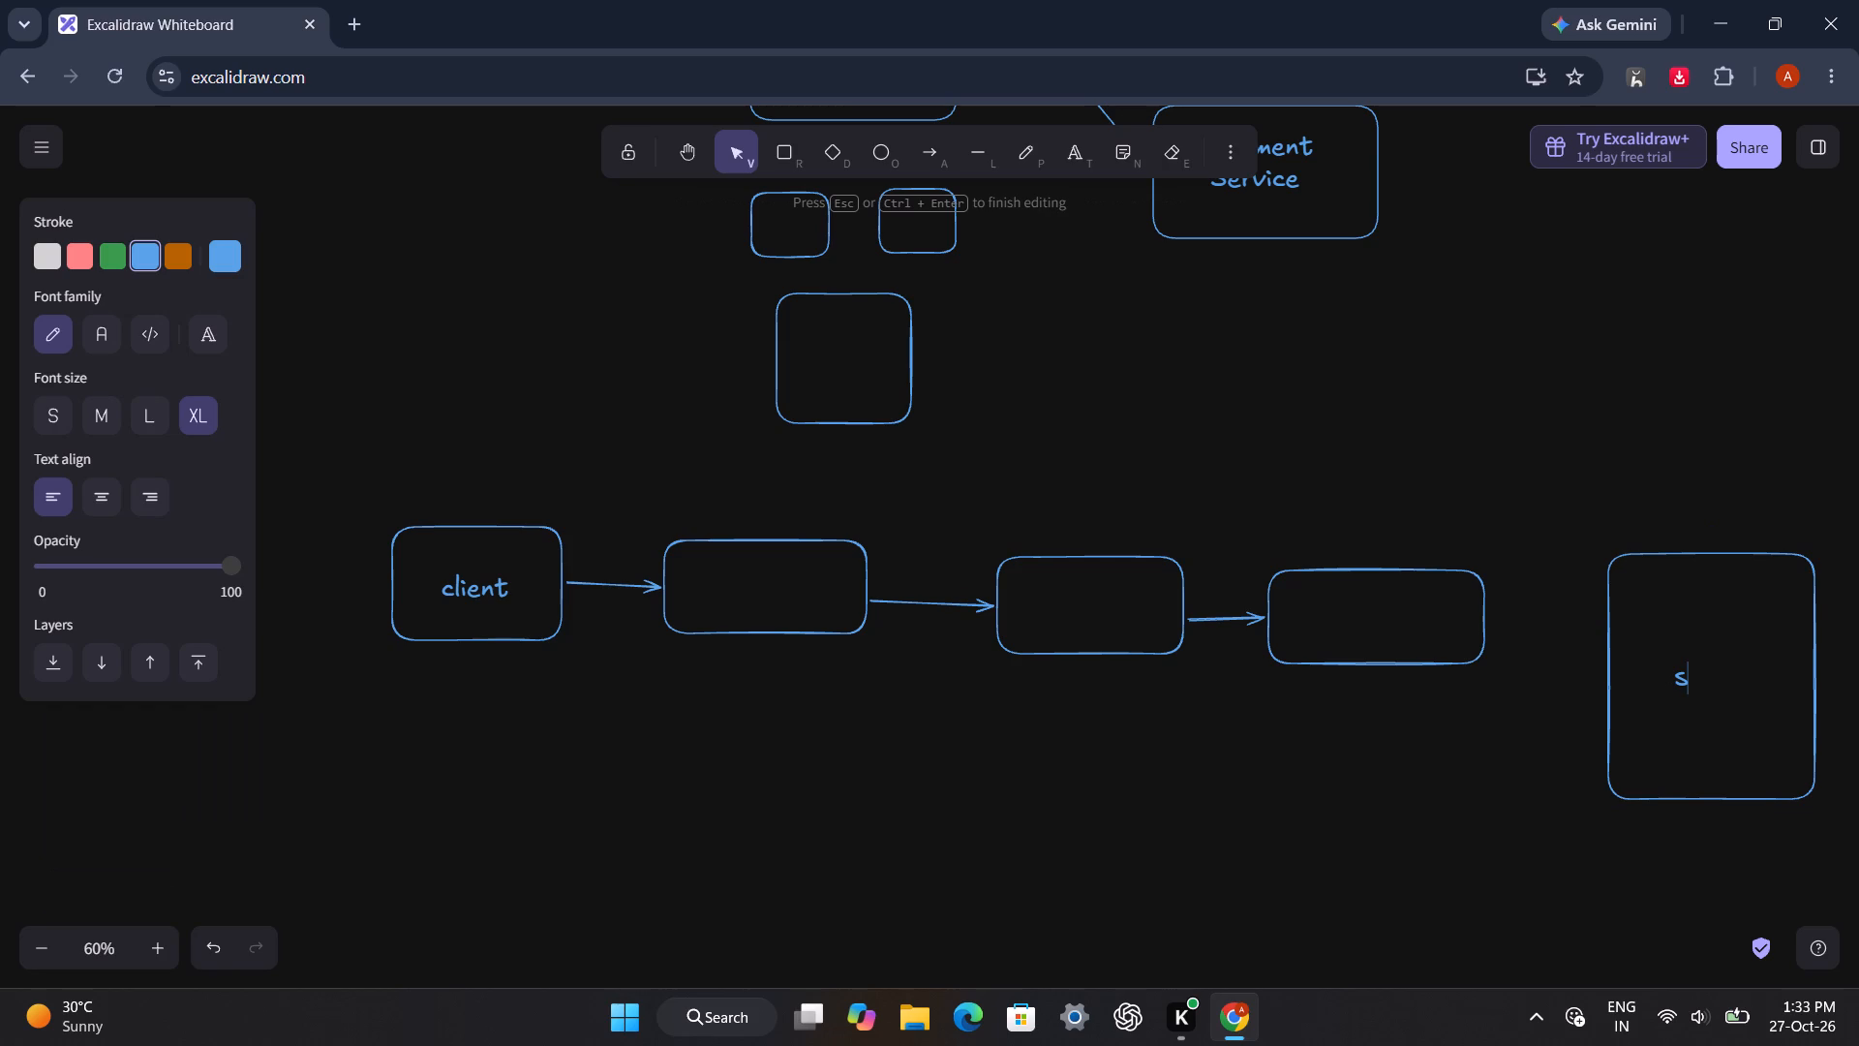
pyautogui.press('e')
pyautogui.press('r')
pyautogui.write('ver')
# Add the two-line caption "dynamic routing" beneath the empty box nearest the server.
pyautogui.doubleClick(1305, 694)
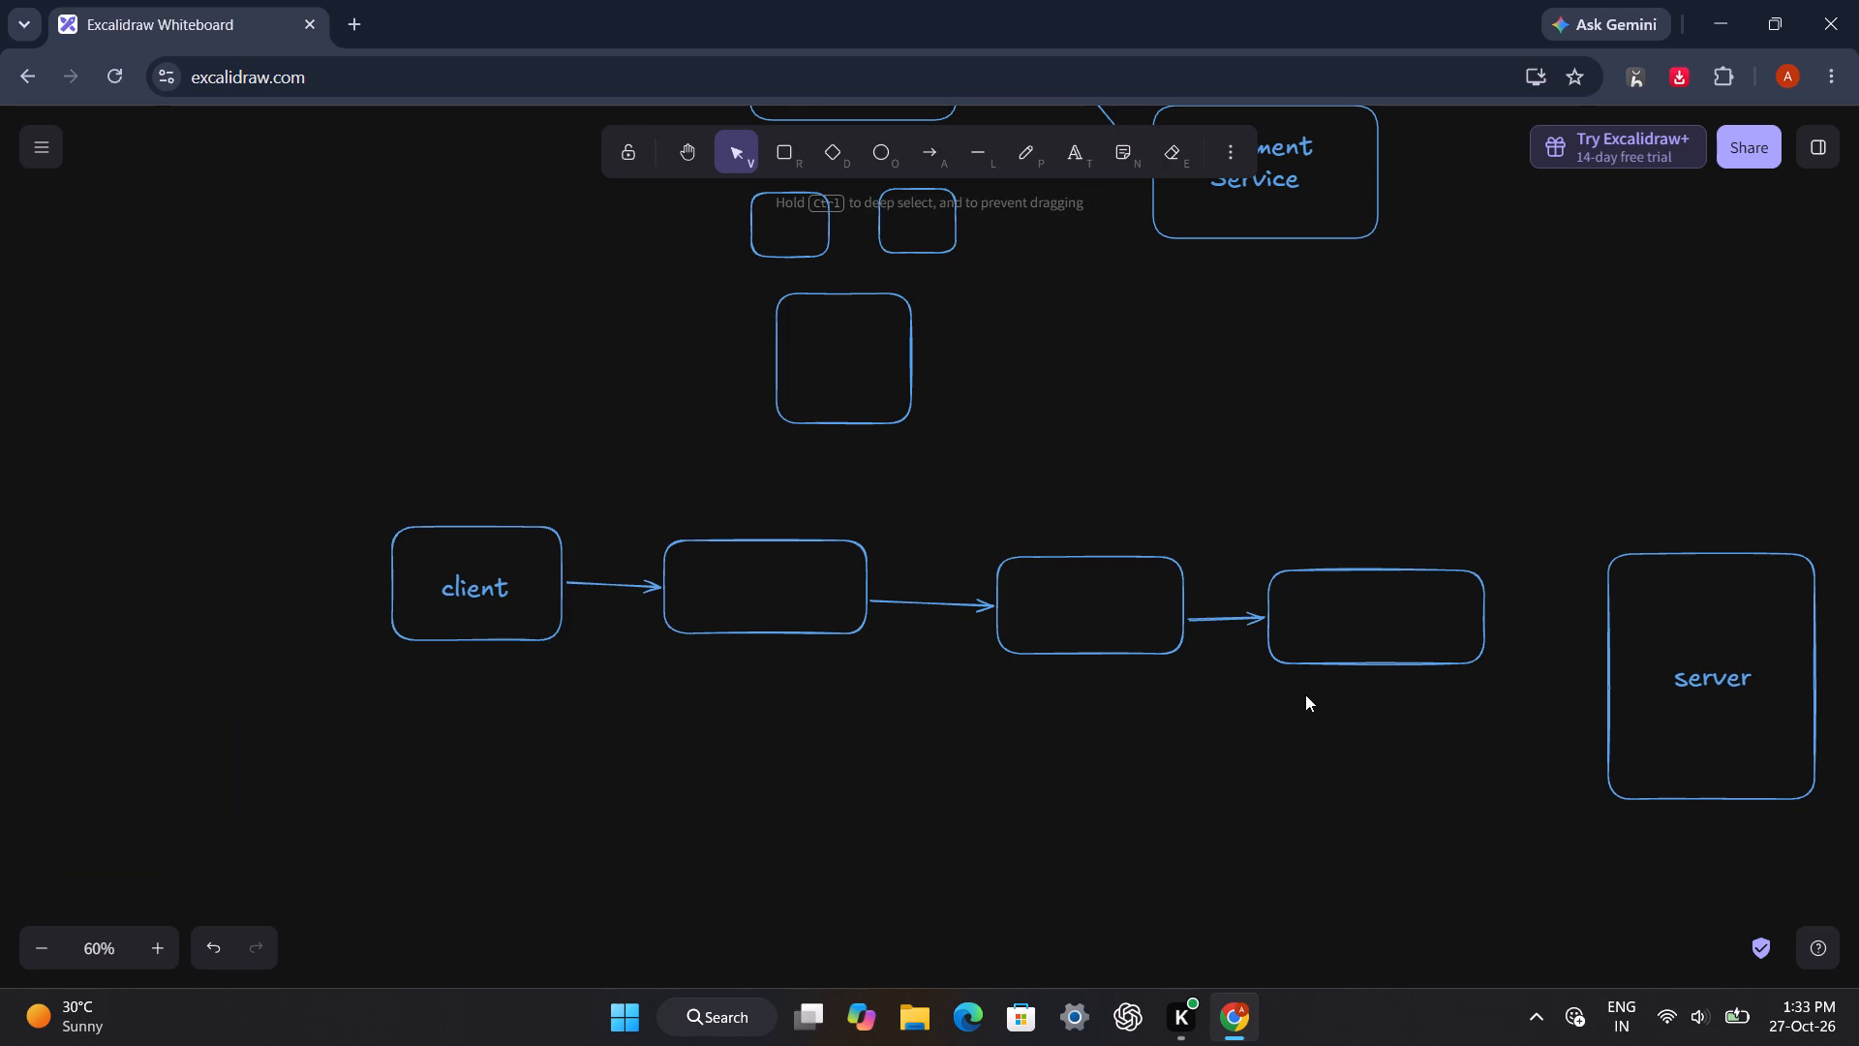
pyautogui.write('dynamic')
pyautogui.press('Return')
pyautogui.write('rputing')
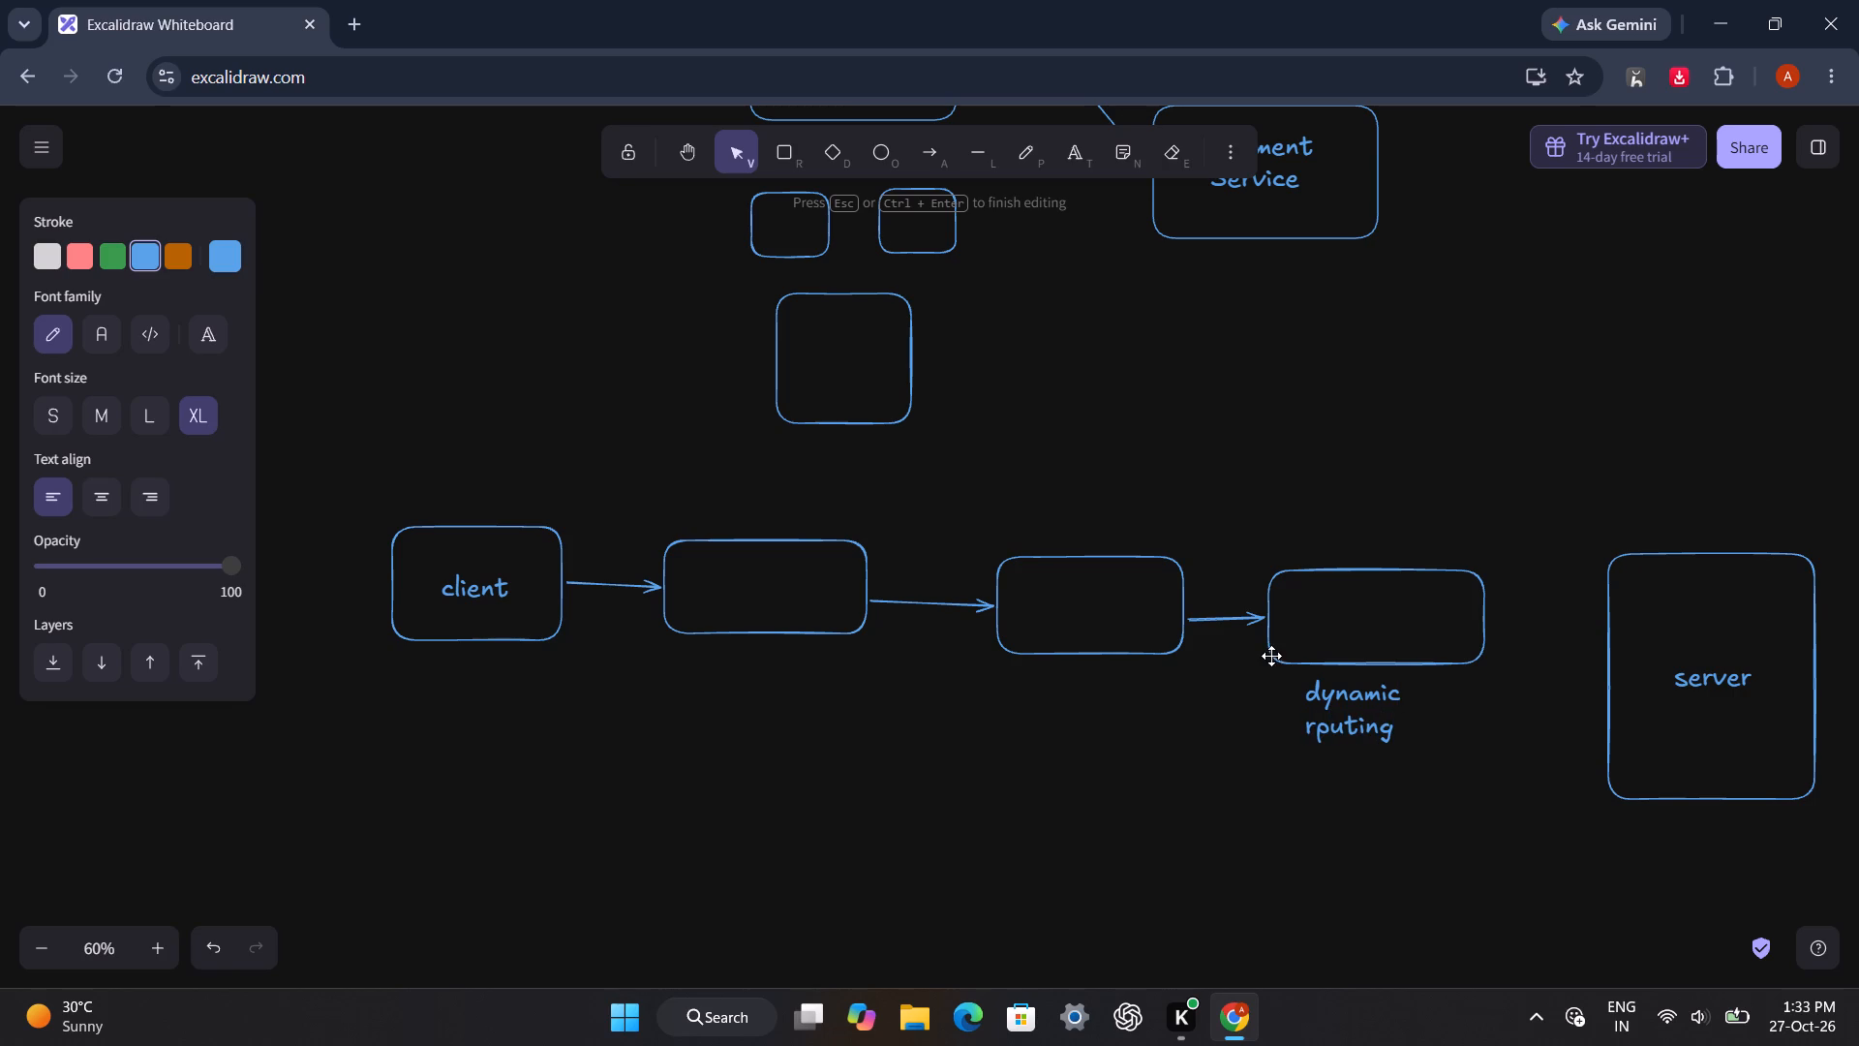
pyautogui.click(1324, 730)
pyautogui.press('BackSpace')
pyautogui.press('o')
# Add the two-line caption "rate limiting" beneath the third box of the client flow.
pyautogui.doubleClick(1048, 676)
pyautogui.write('ray')
pyautogui.press('BackSpace')
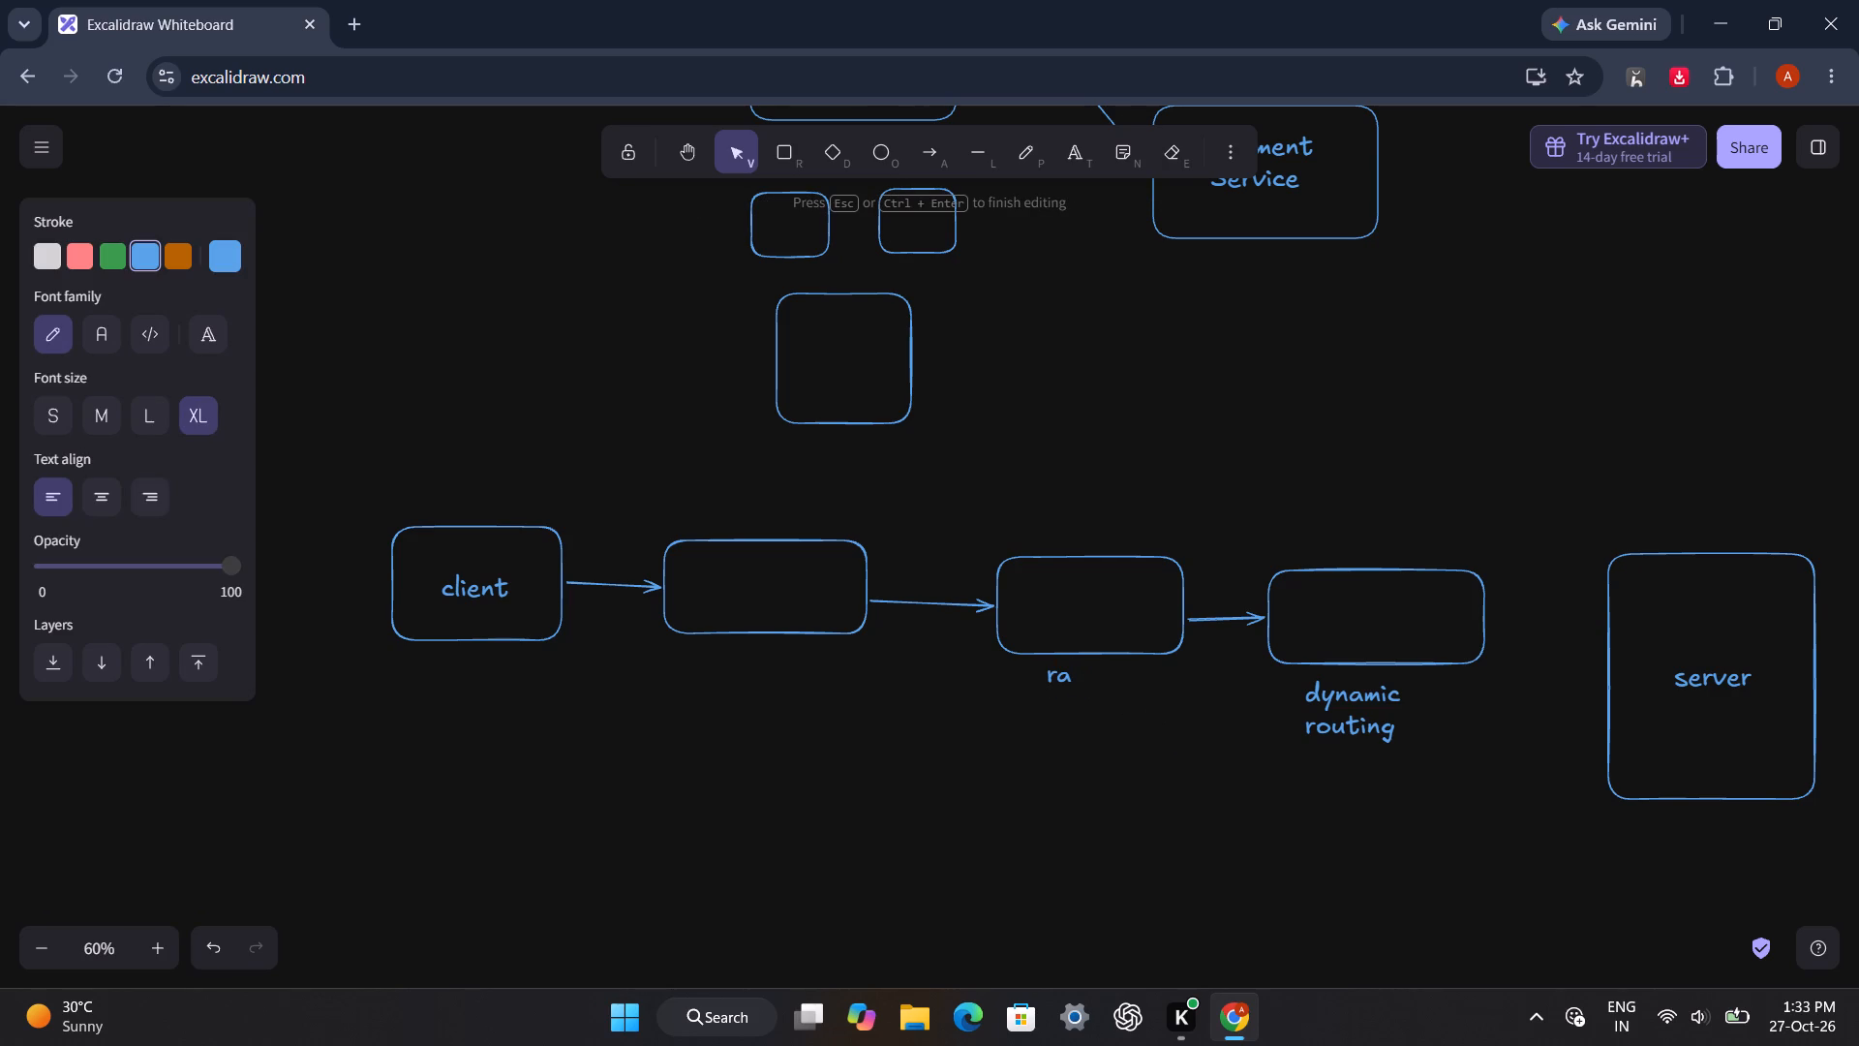
pyautogui.write('te')
pyautogui.press('space')
pyautogui.press('Return')
pyautogui.write('limiting')
# Add the caption "autha" beneath the empty box directly after the client.
pyautogui.doubleClick(701, 658)
pyautogui.write('auth')
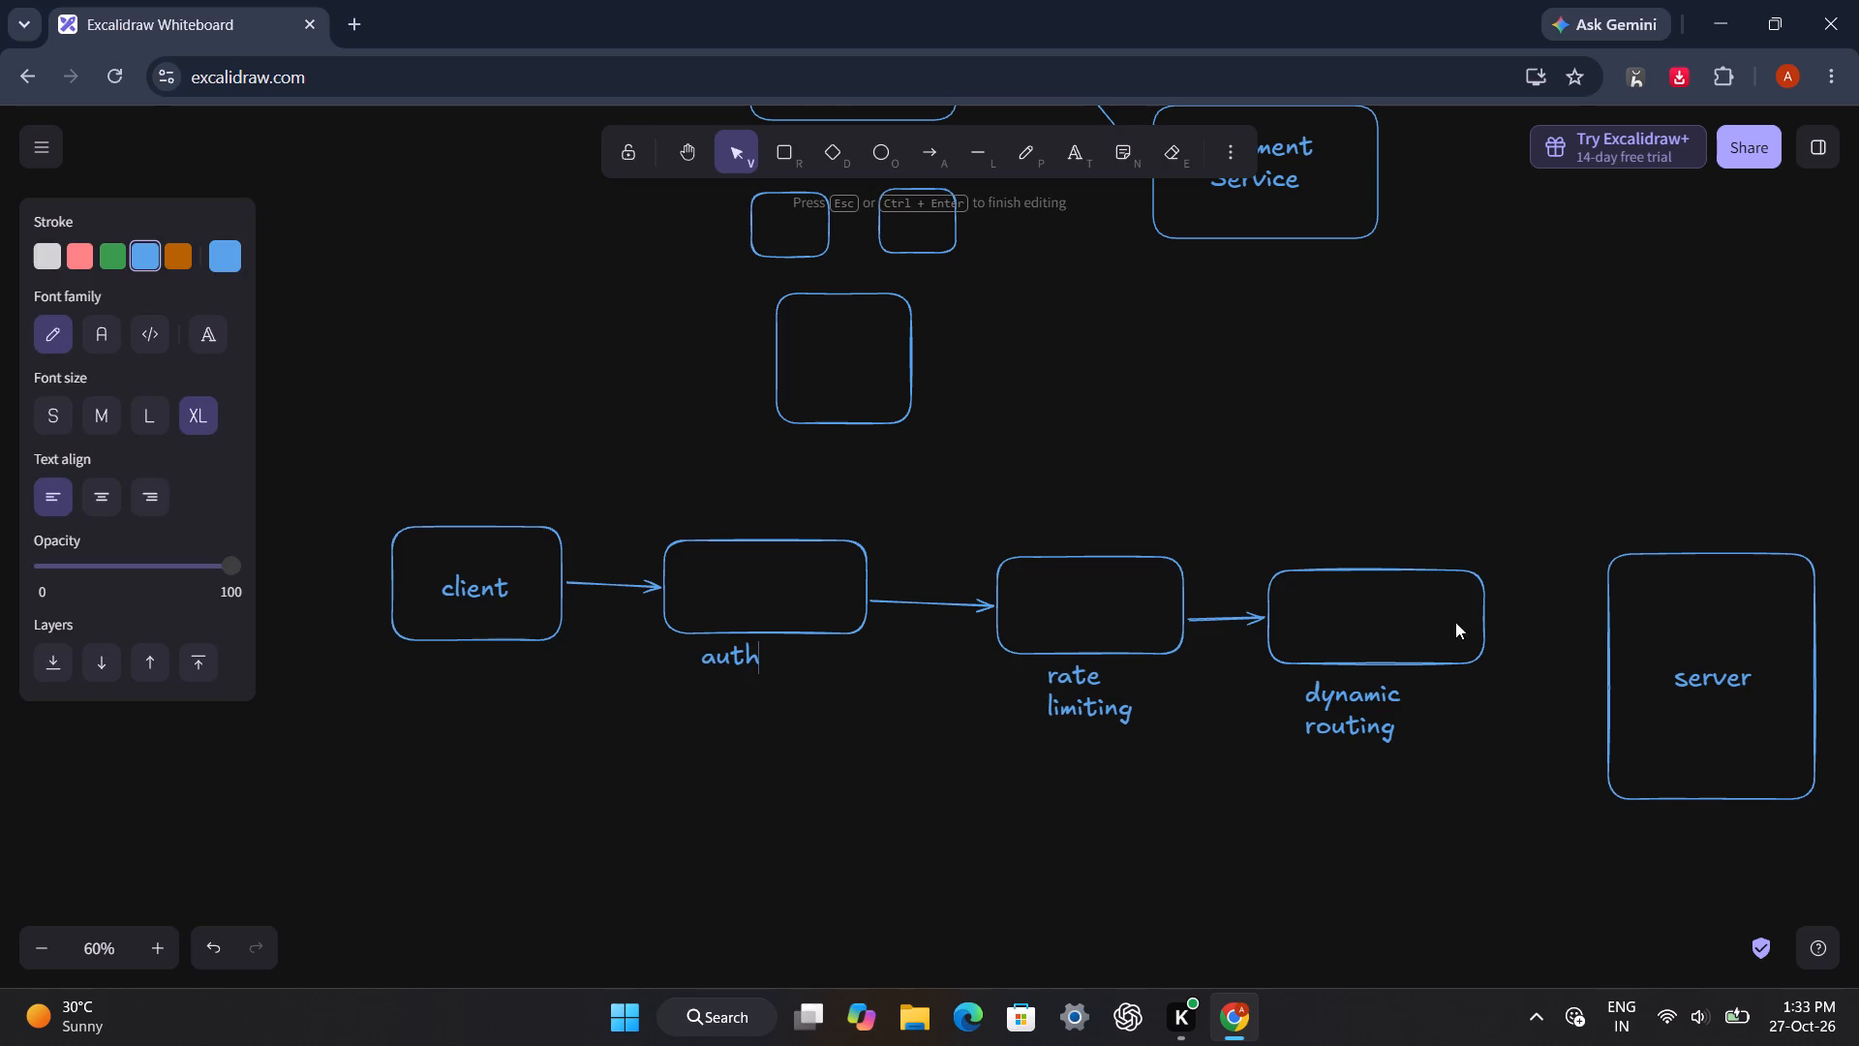
pyautogui.press('a')
# Shift the dynamic routing box slightly toward the server and connect it to the server box with an arrow.
pyautogui.moveTo(1481, 621); pyautogui.dragTo(1495, 621)
pyautogui.press('a')
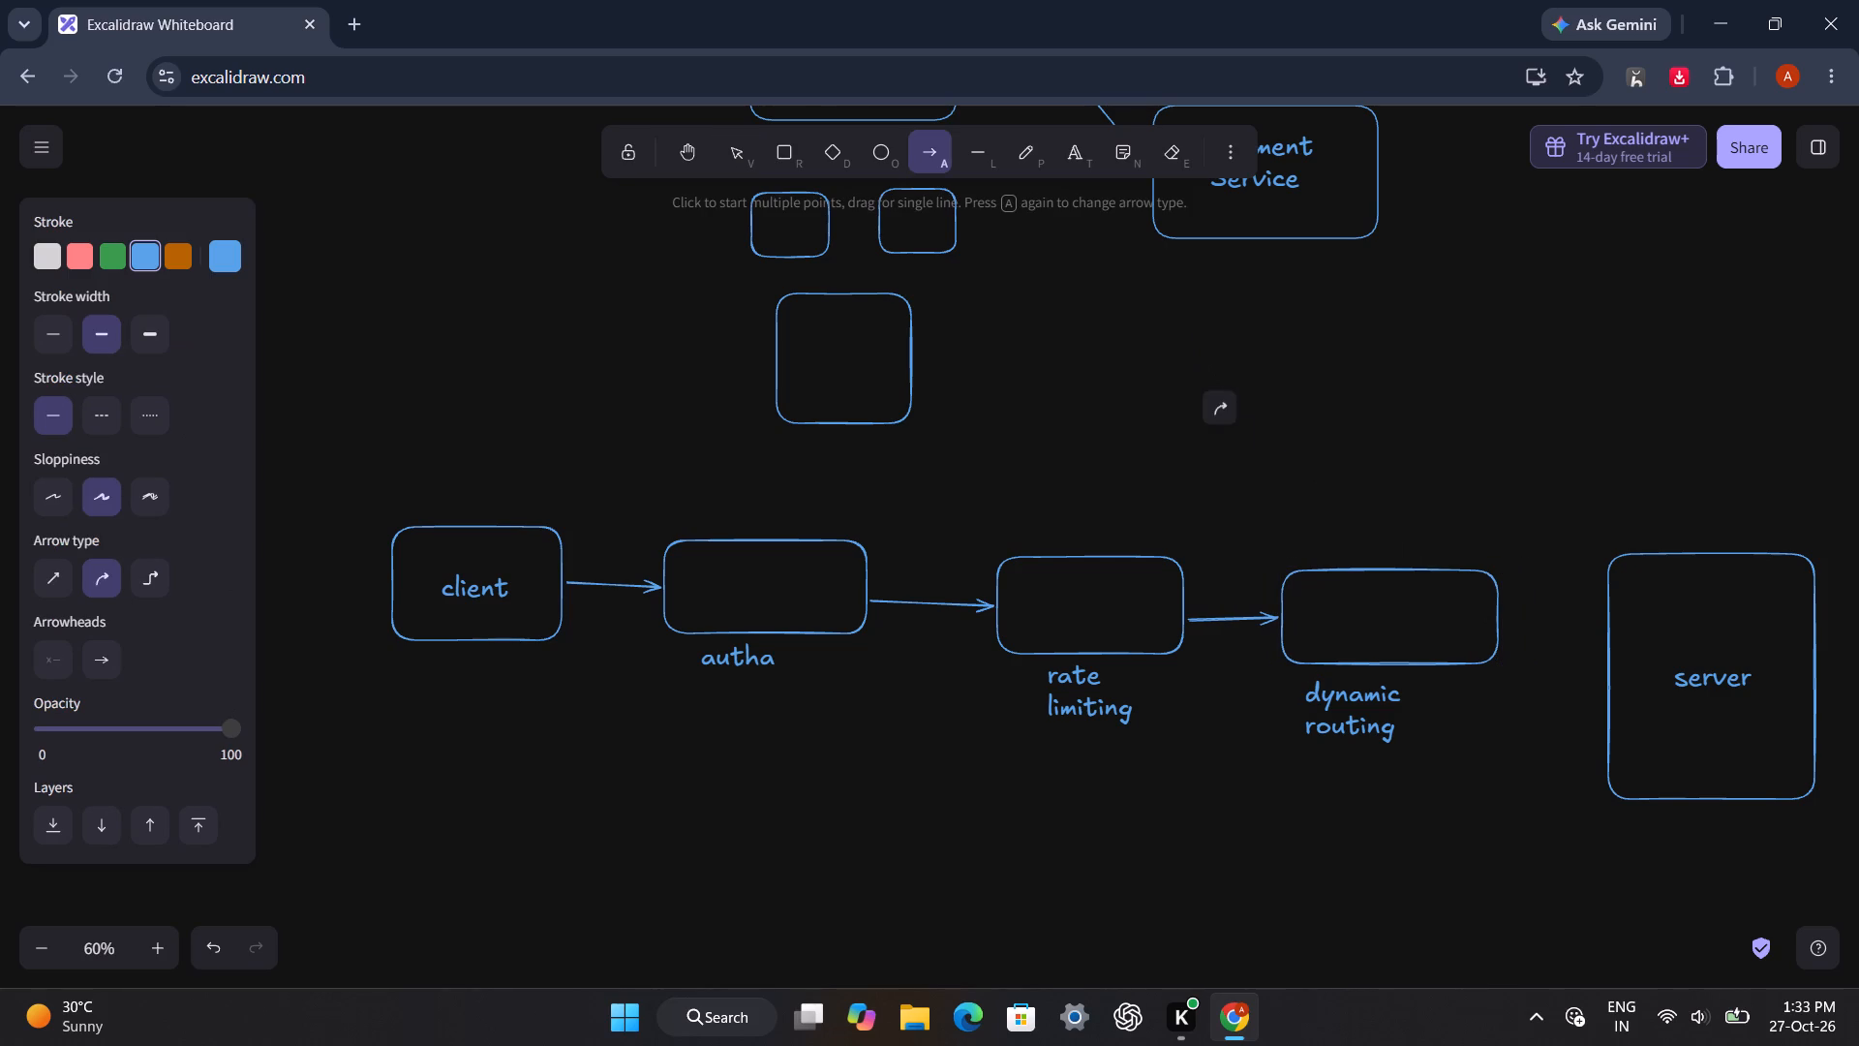
pyautogui.moveTo(1504, 617); pyautogui.dragTo(1615, 619)
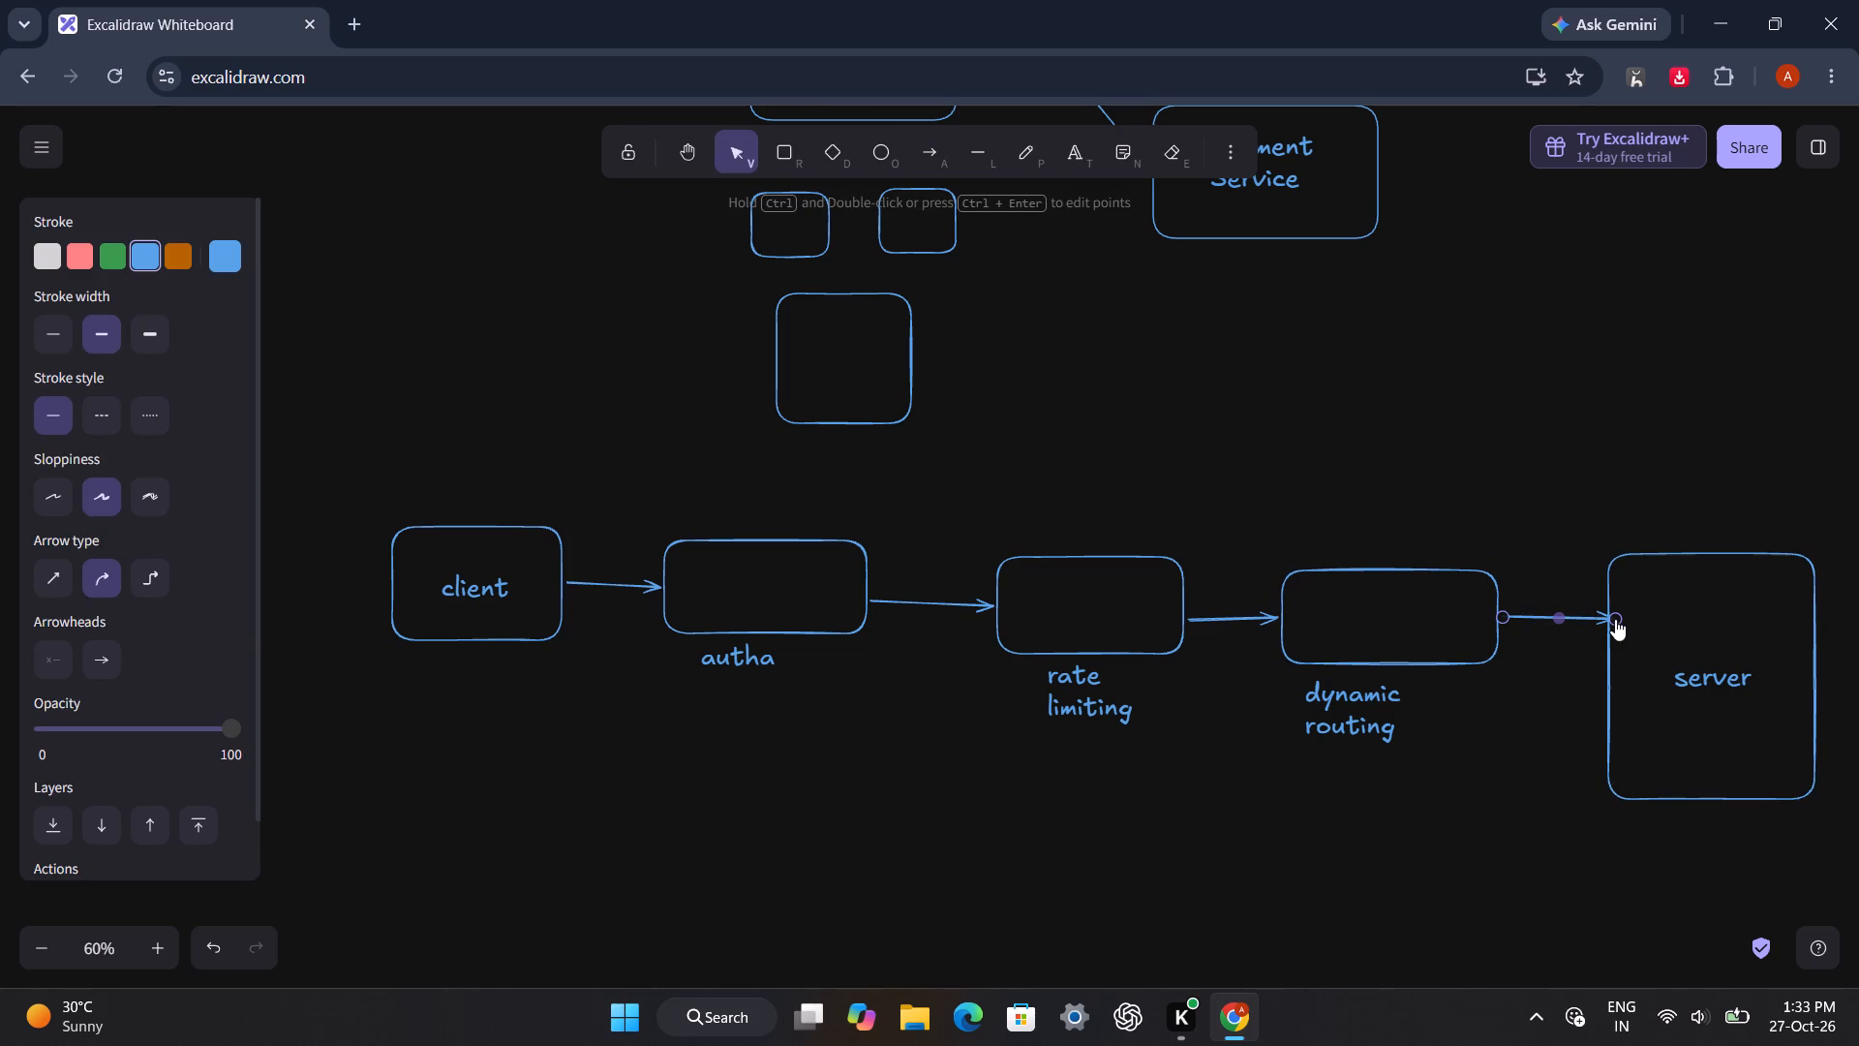
pyautogui.click(1537, 894)
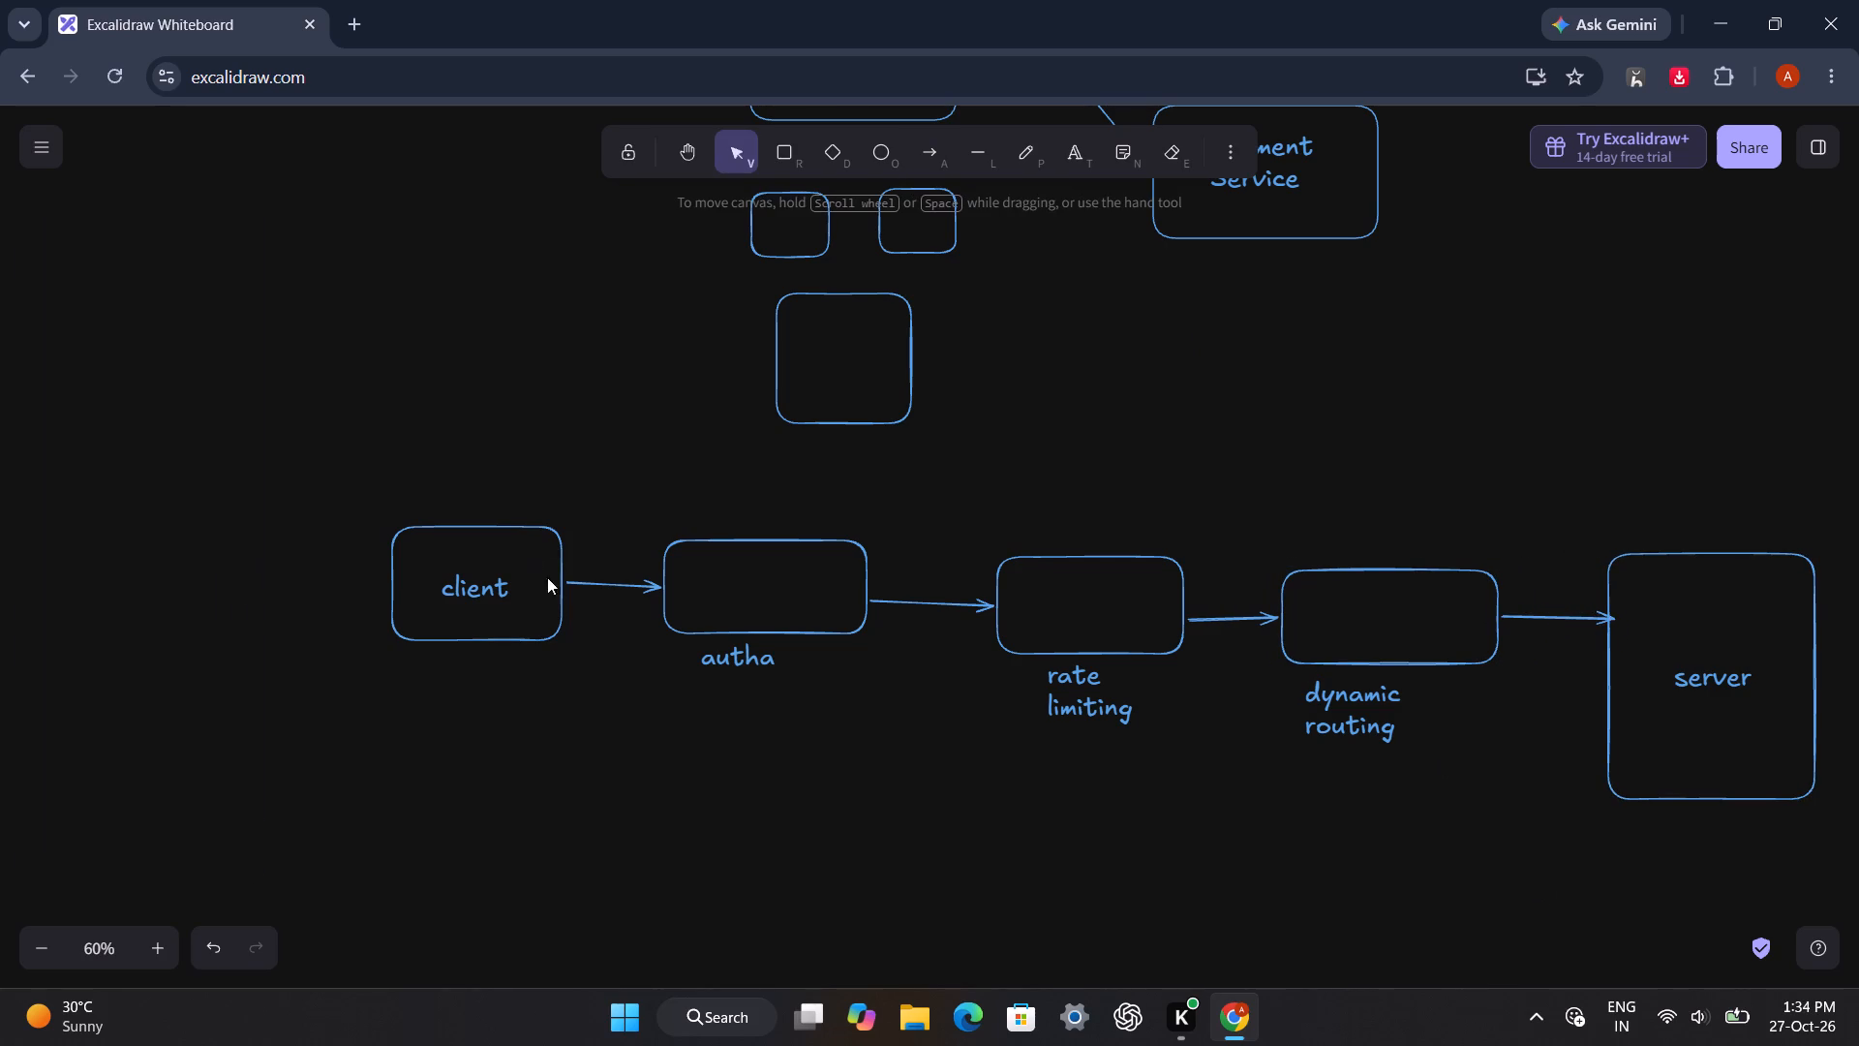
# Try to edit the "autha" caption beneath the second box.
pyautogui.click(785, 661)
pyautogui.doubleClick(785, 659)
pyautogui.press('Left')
# Add the text heading "Rate Limiting" in the empty area below the client flow.
pyautogui.scroll(-2, 1264, 514)
pyautogui.doubleClick(422, 578)
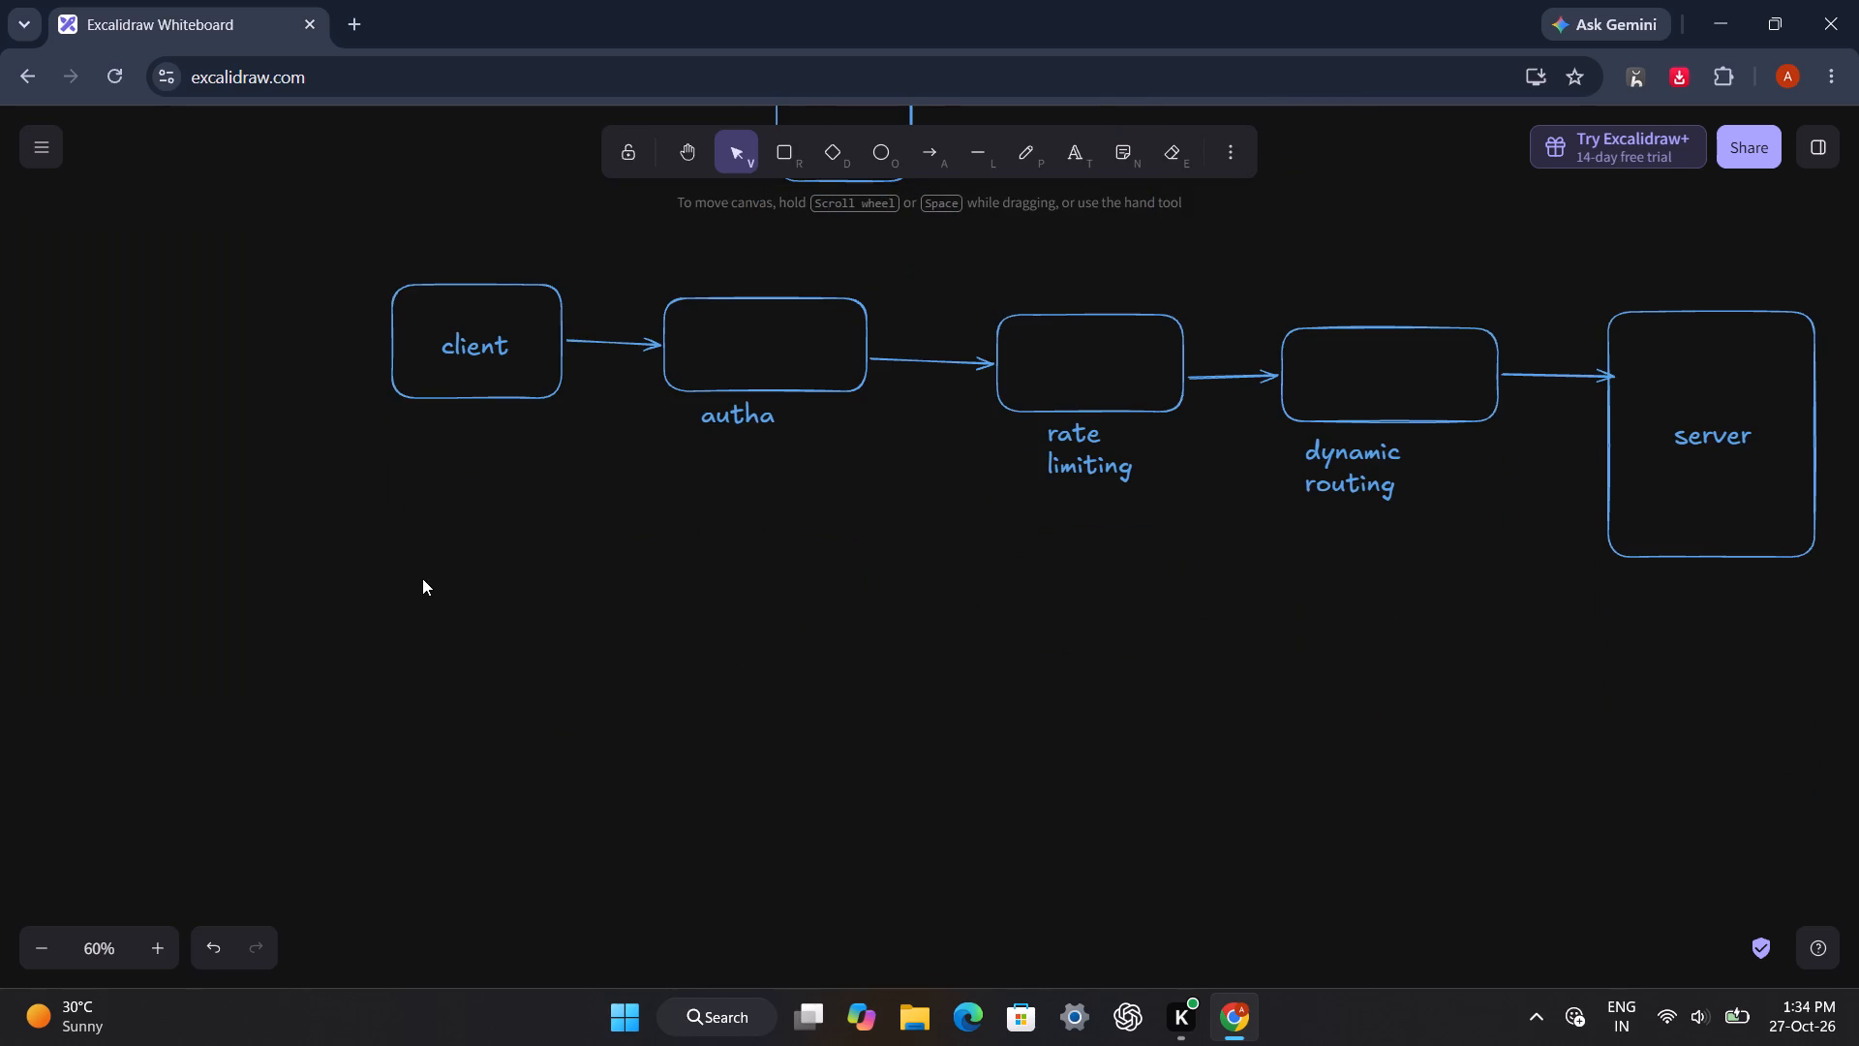
pyautogui.write('Rete')
pyautogui.press('BackSpace')
pyautogui.press('BackSpace')
pyautogui.press('BackSpace')
pyautogui.write('ate')
pyautogui.press('space')
pyautogui.write('Limiting')
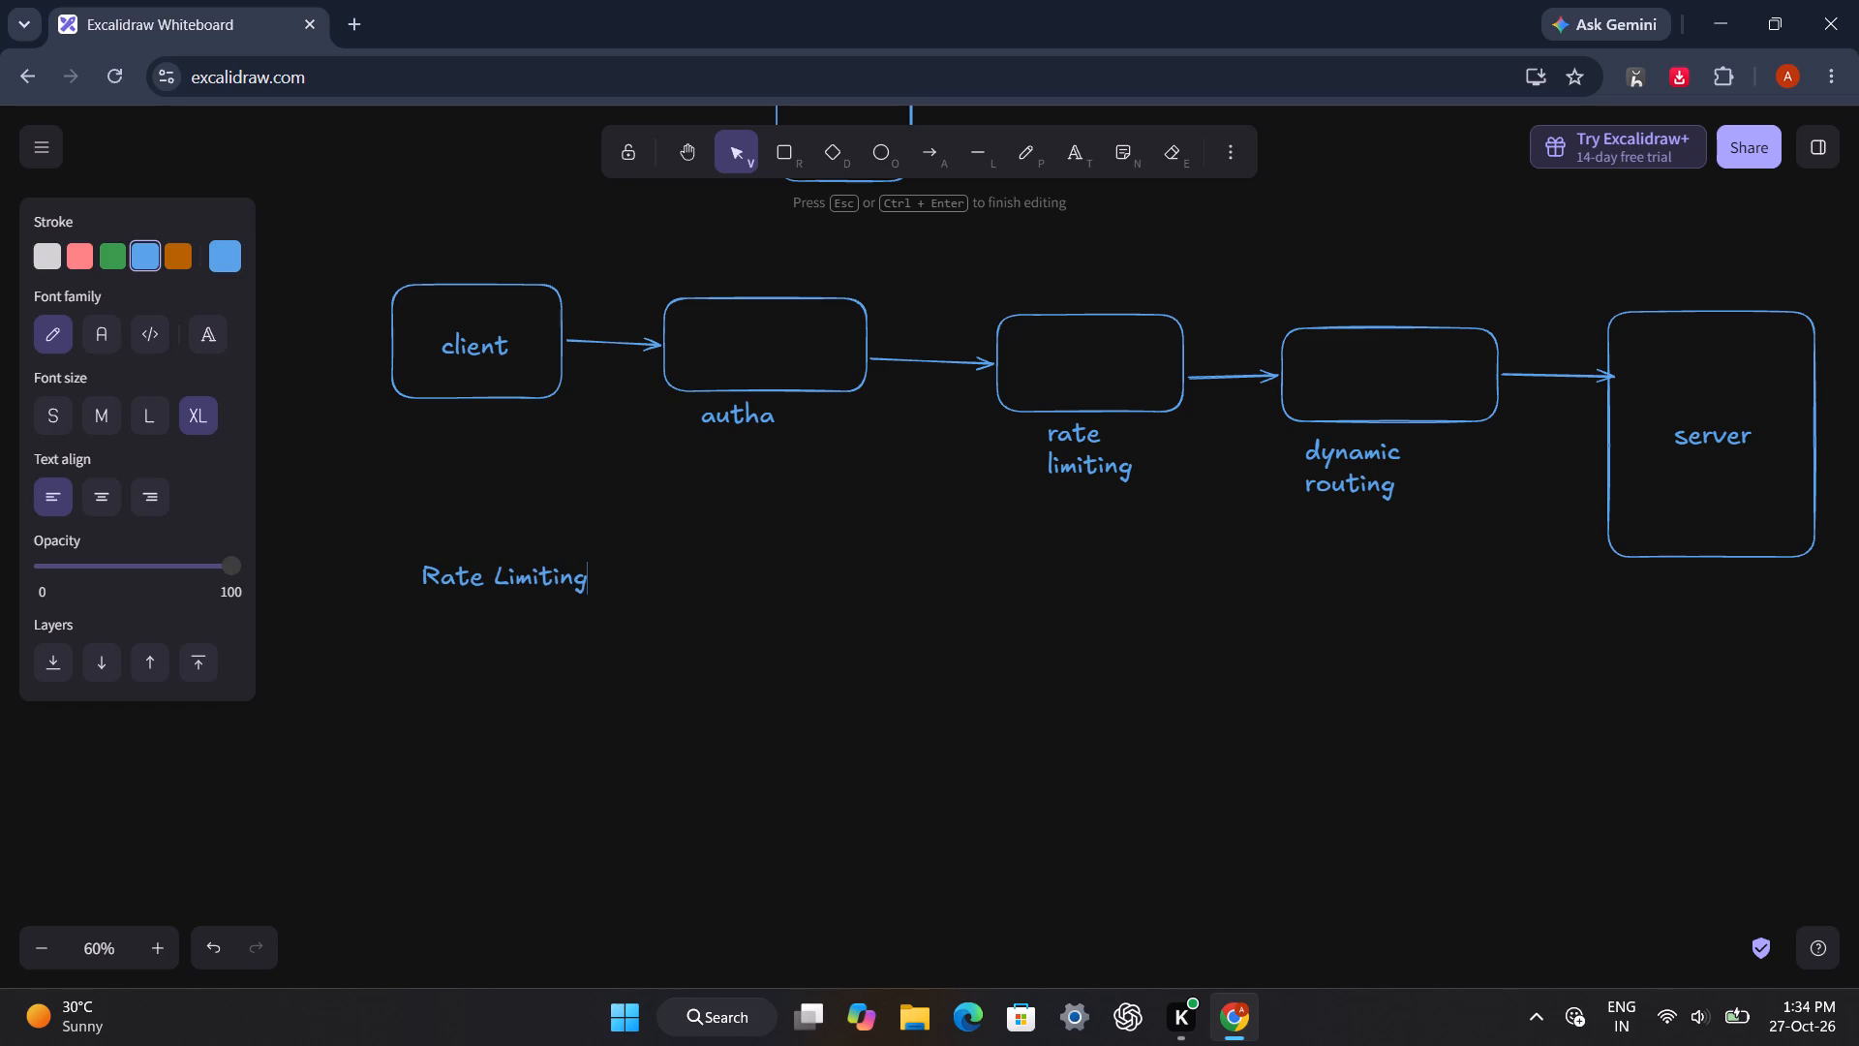
pyautogui.press('Return')
# Draw a rounded rectangle around the "Rate Limiting" heading and adjust its position to frame the text evenly.
pyautogui.click(785, 148)
pyautogui.moveTo(408, 563); pyautogui.dragTo(441, 570)
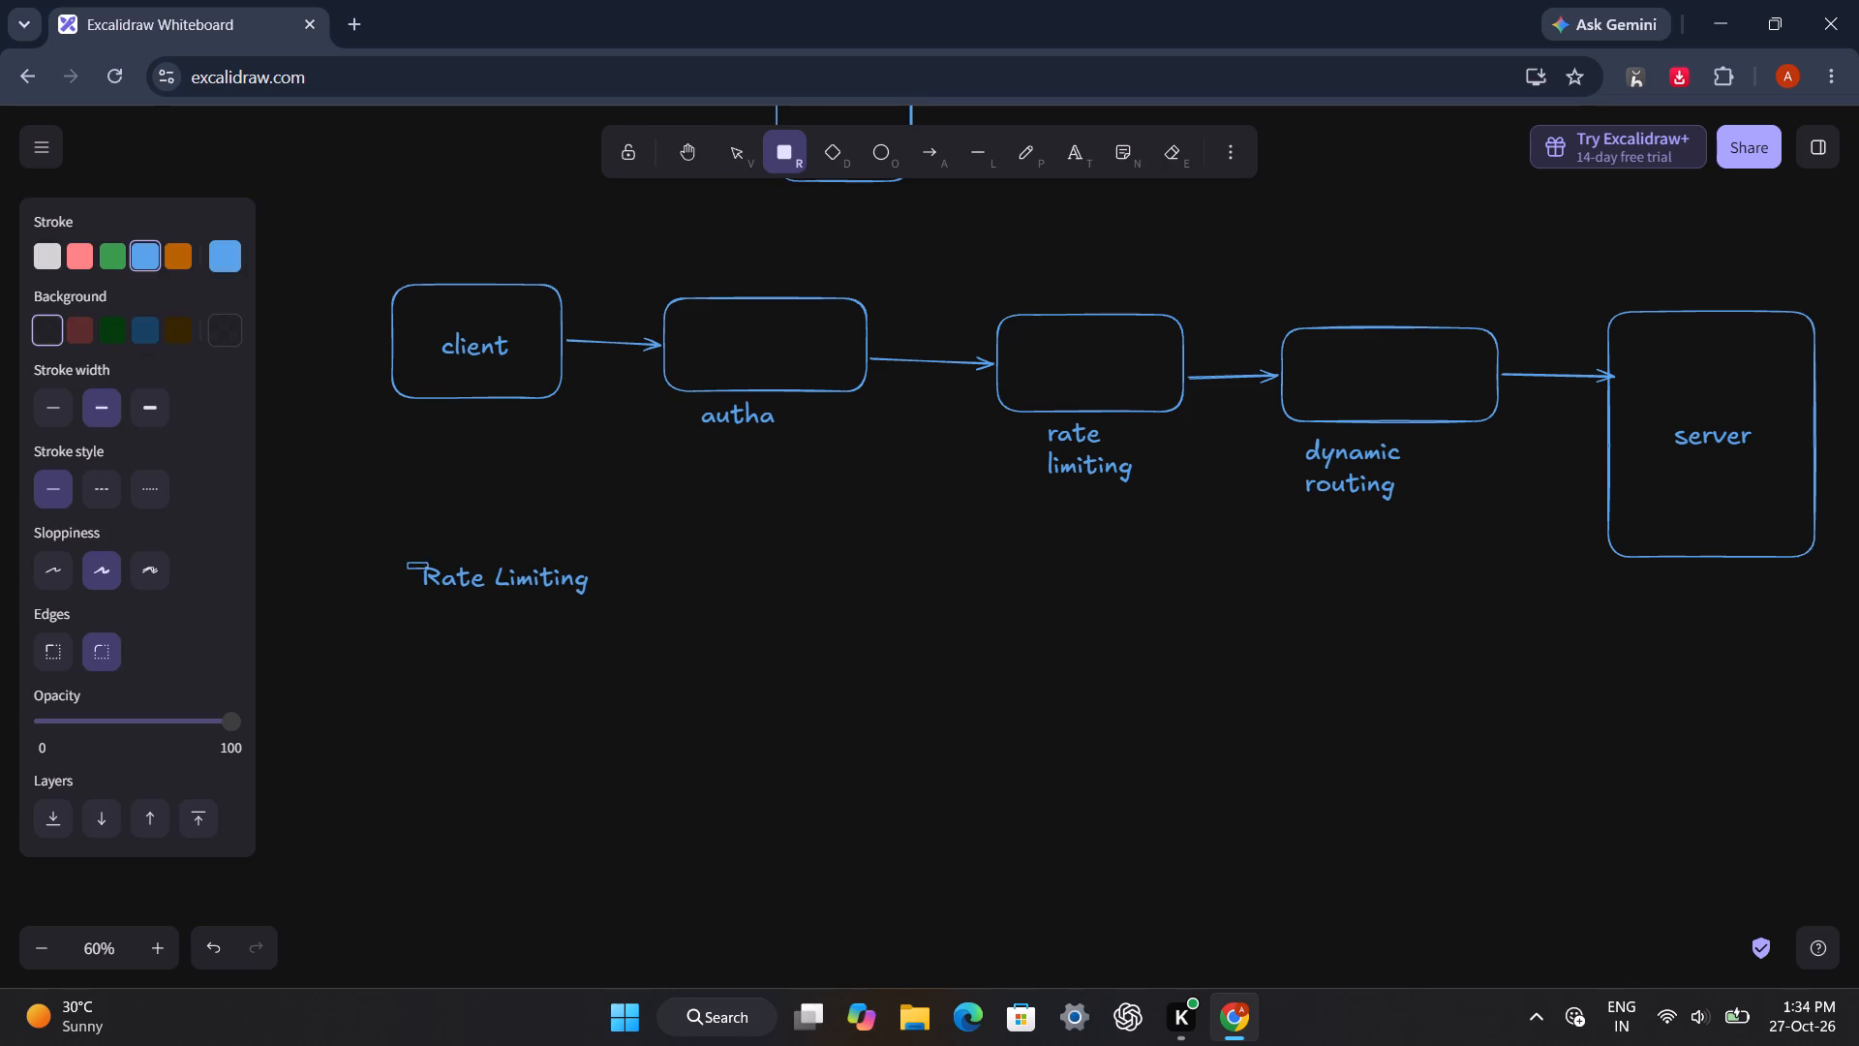
pyautogui.moveTo(441, 570); pyautogui.dragTo(627, 627)
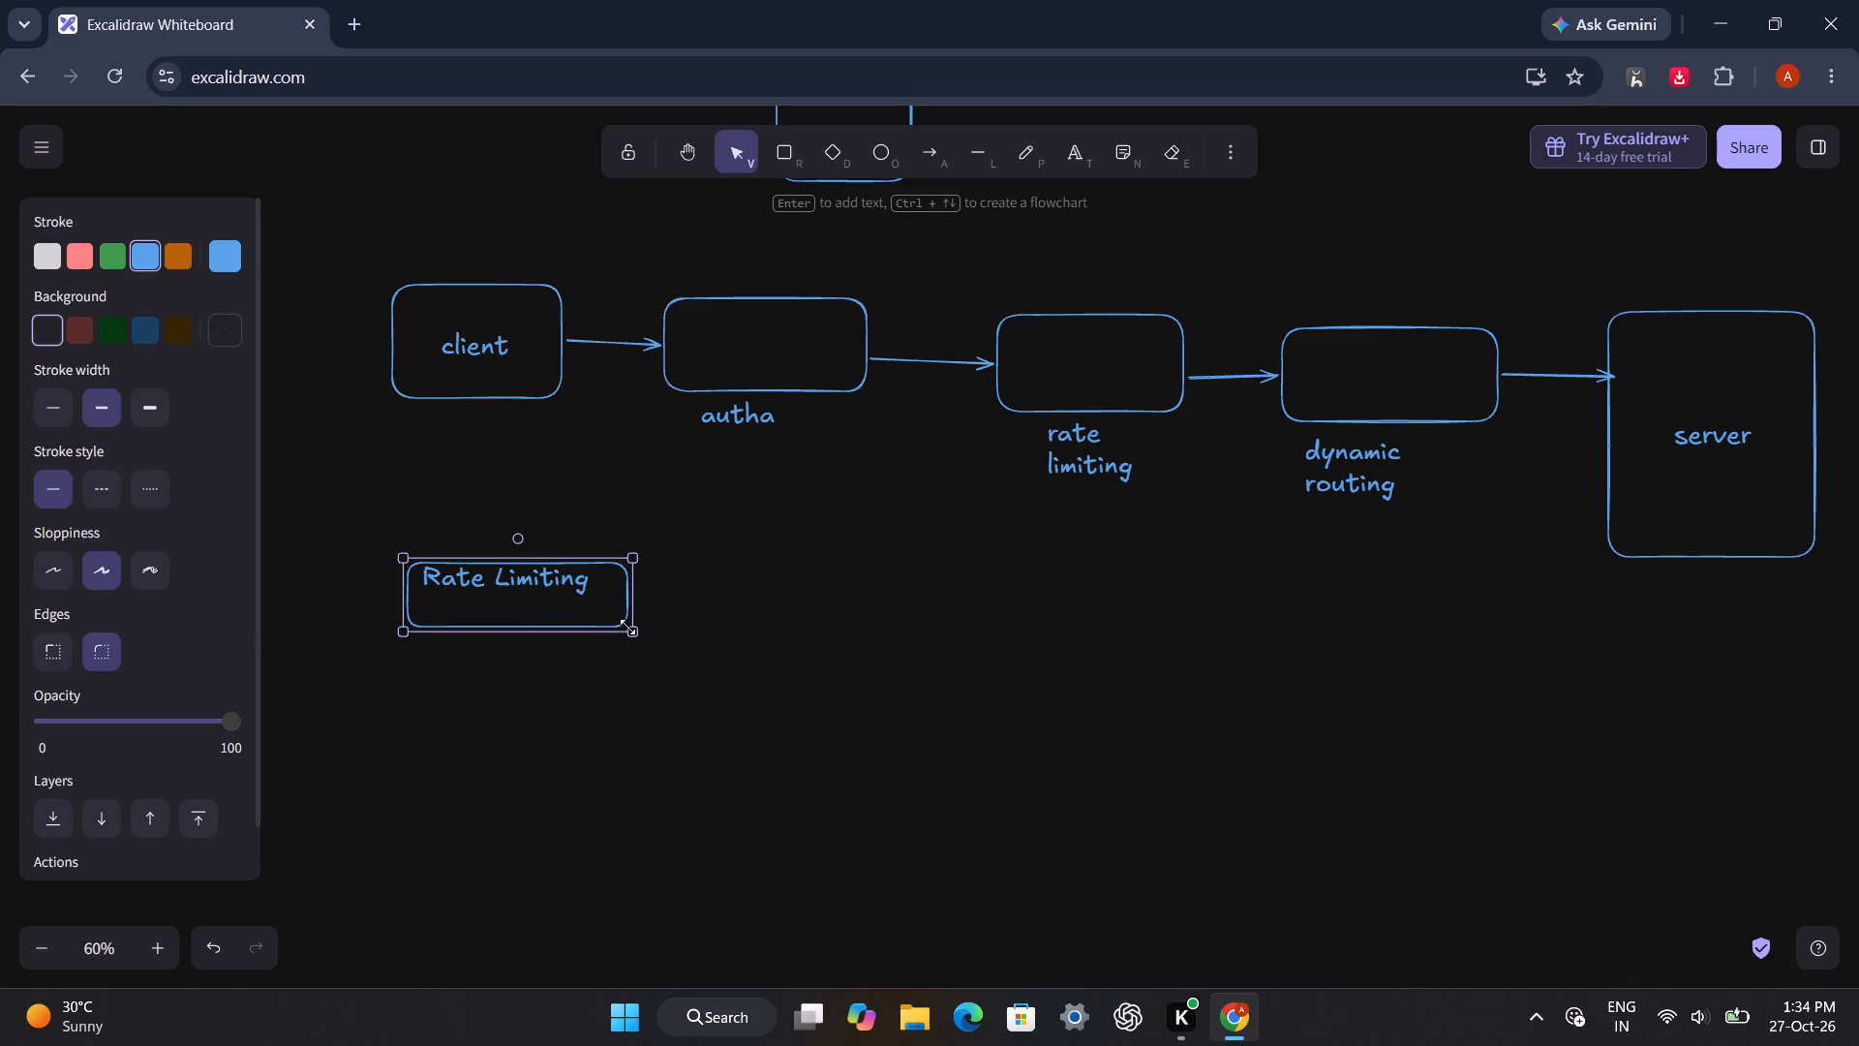
pyautogui.moveTo(547, 614); pyautogui.dragTo(542, 599)
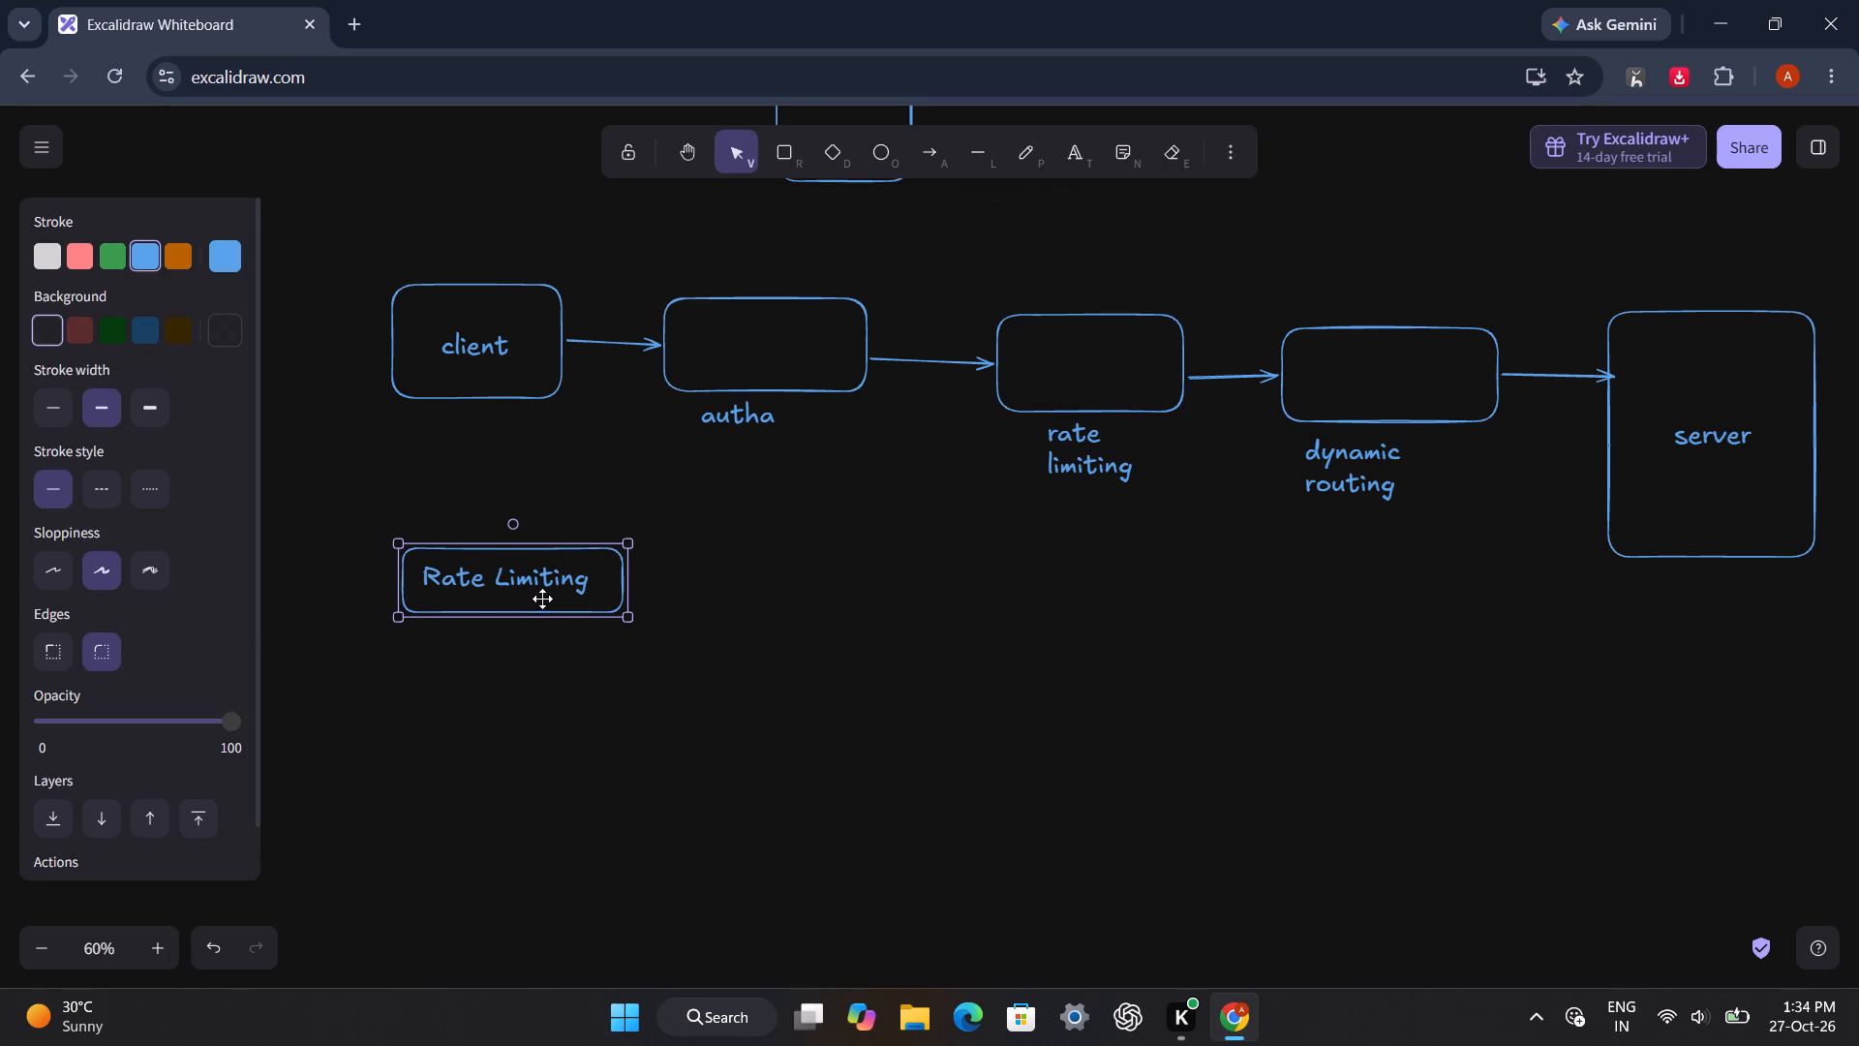
pyautogui.moveTo(542, 599); pyautogui.dragTo(534, 598)
pyautogui.click(720, 581)
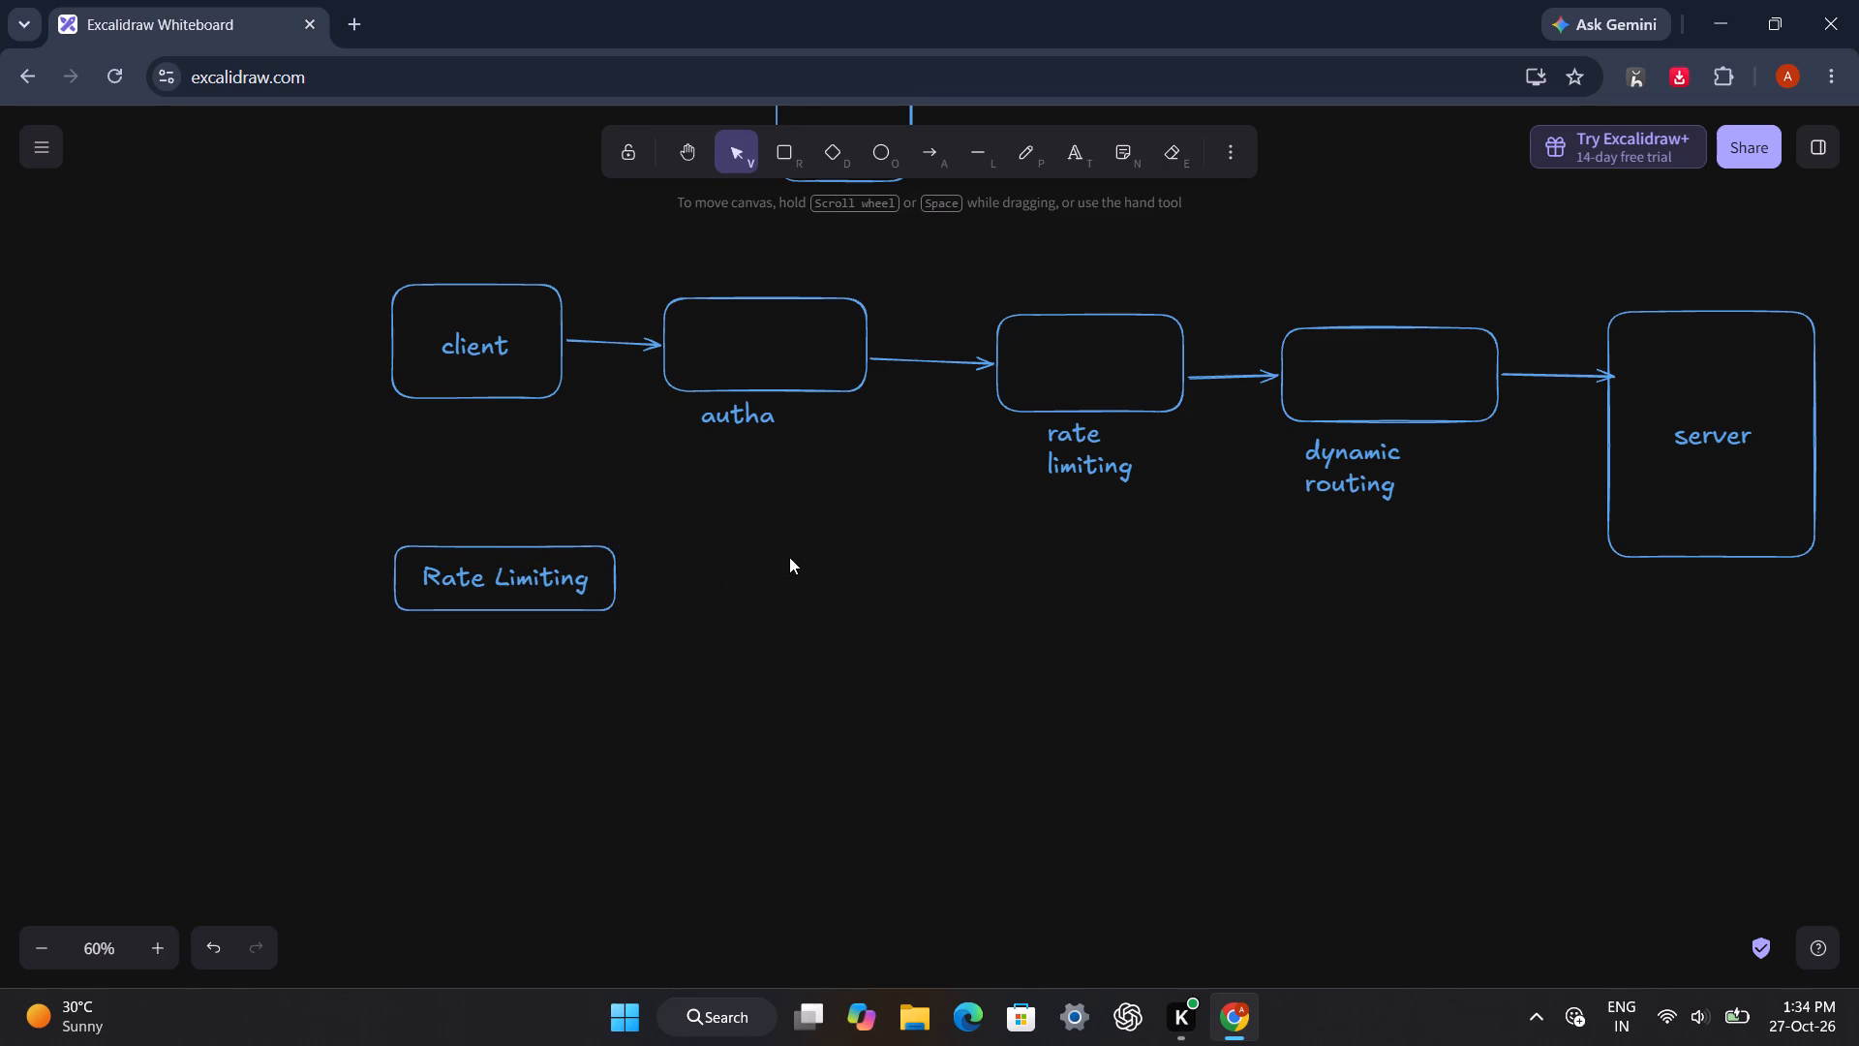
# Draw two empty rounded rectangles spaced well apart in a row below the Rate Limiting heading.
pyautogui.scroll(-1, 803, 546)
pyautogui.scroll(1, 802, 545)
pyautogui.scroll(-1, 802, 544)
pyautogui.click(467, 620)
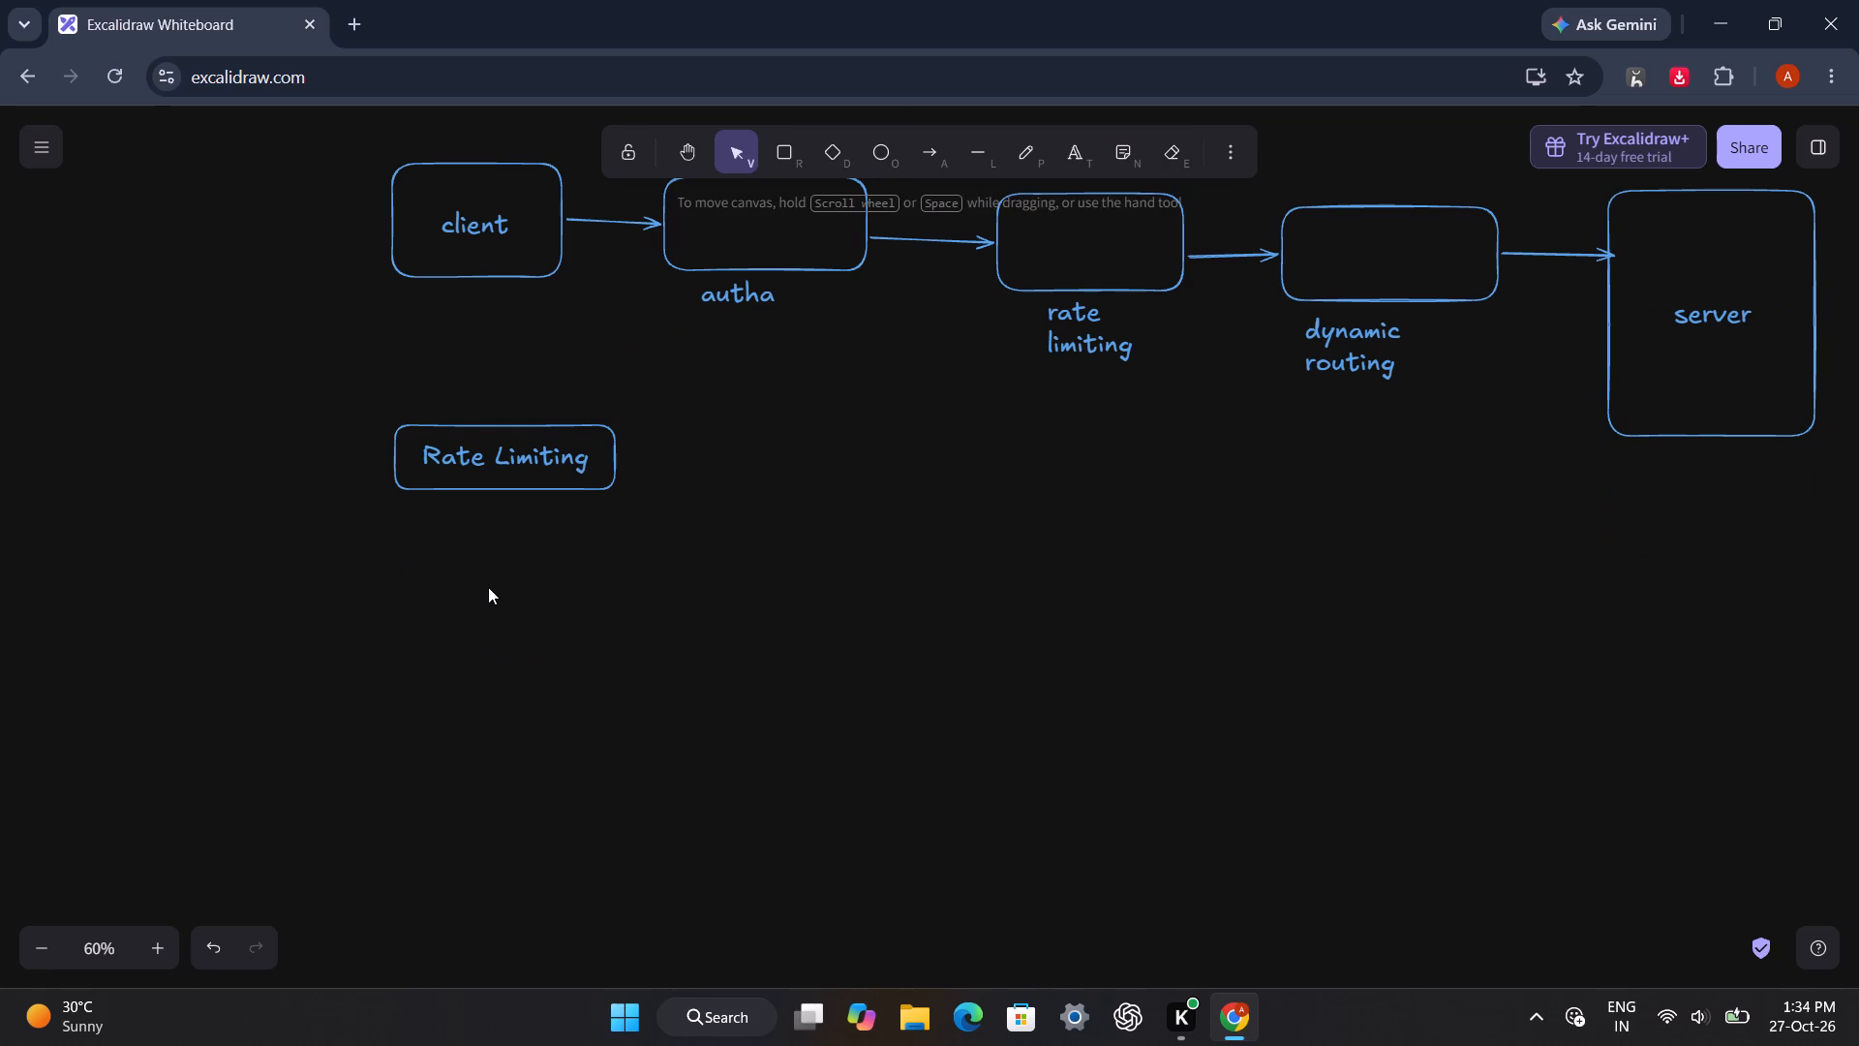
pyautogui.press('r')
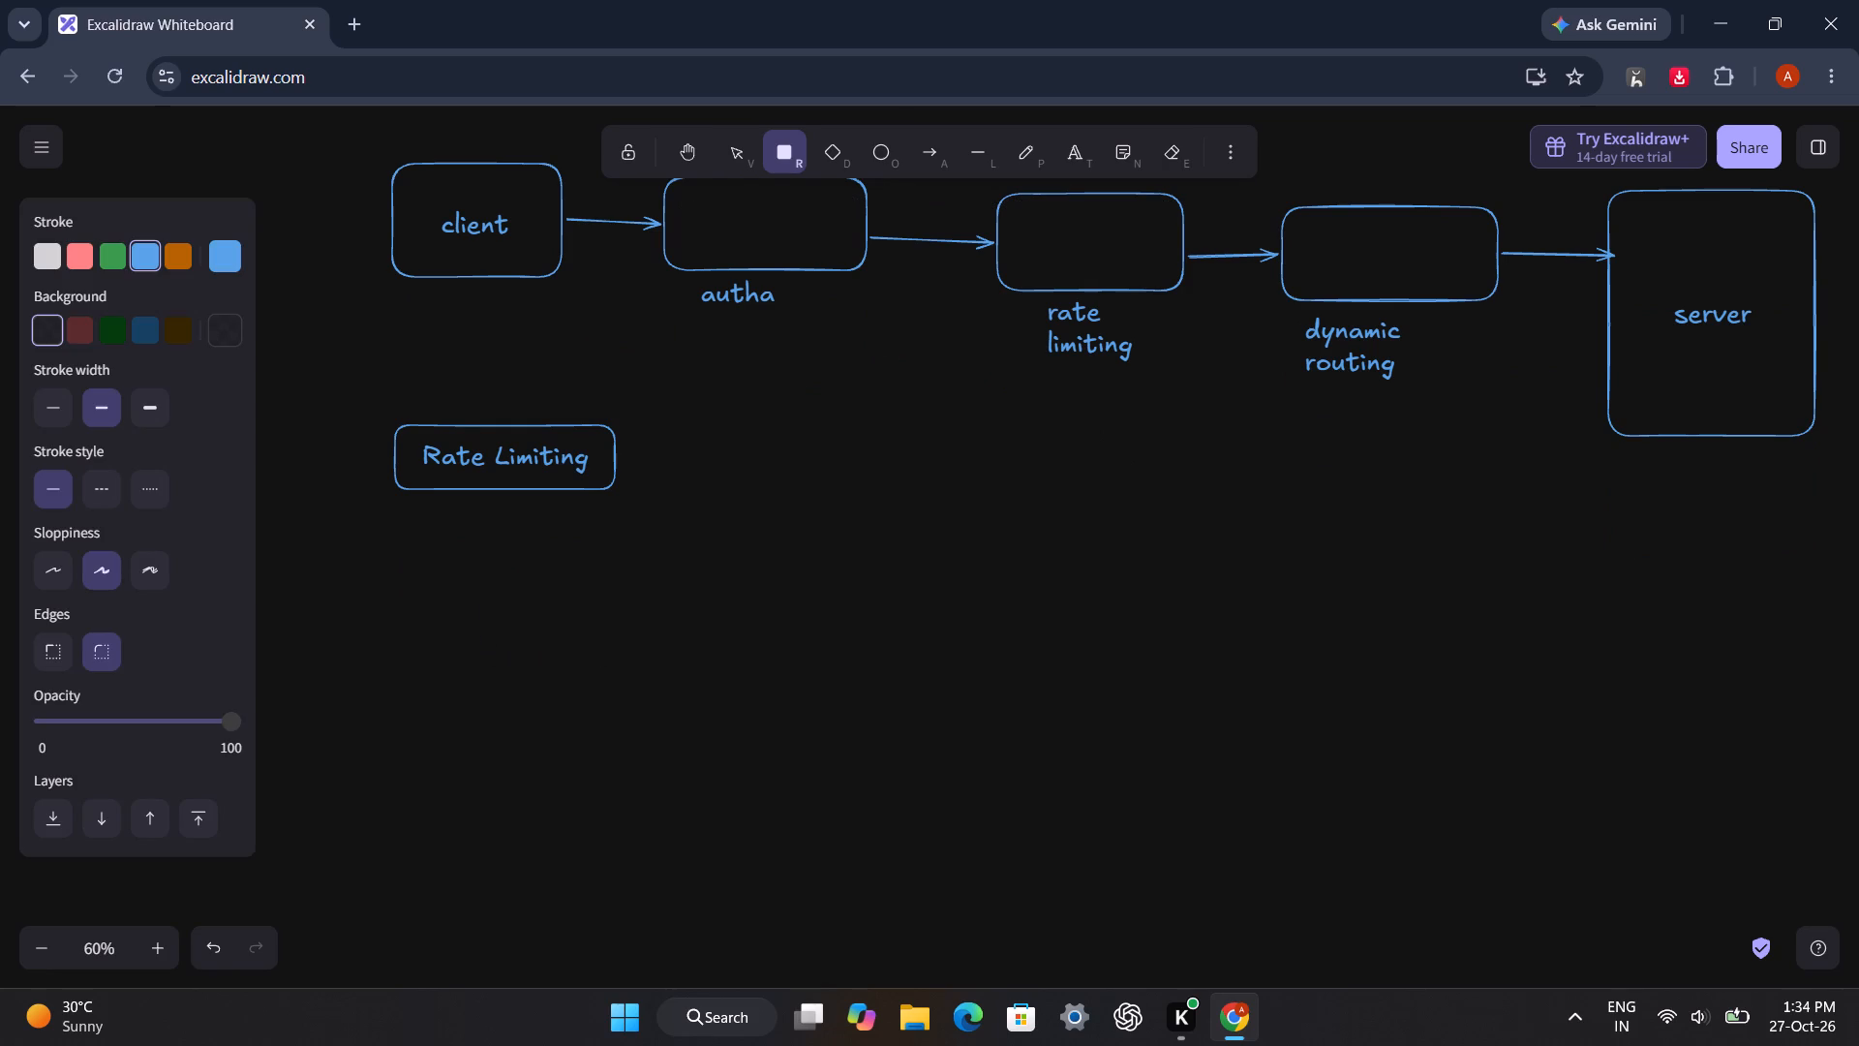
pyautogui.moveTo(569, 576); pyautogui.dragTo(822, 719)
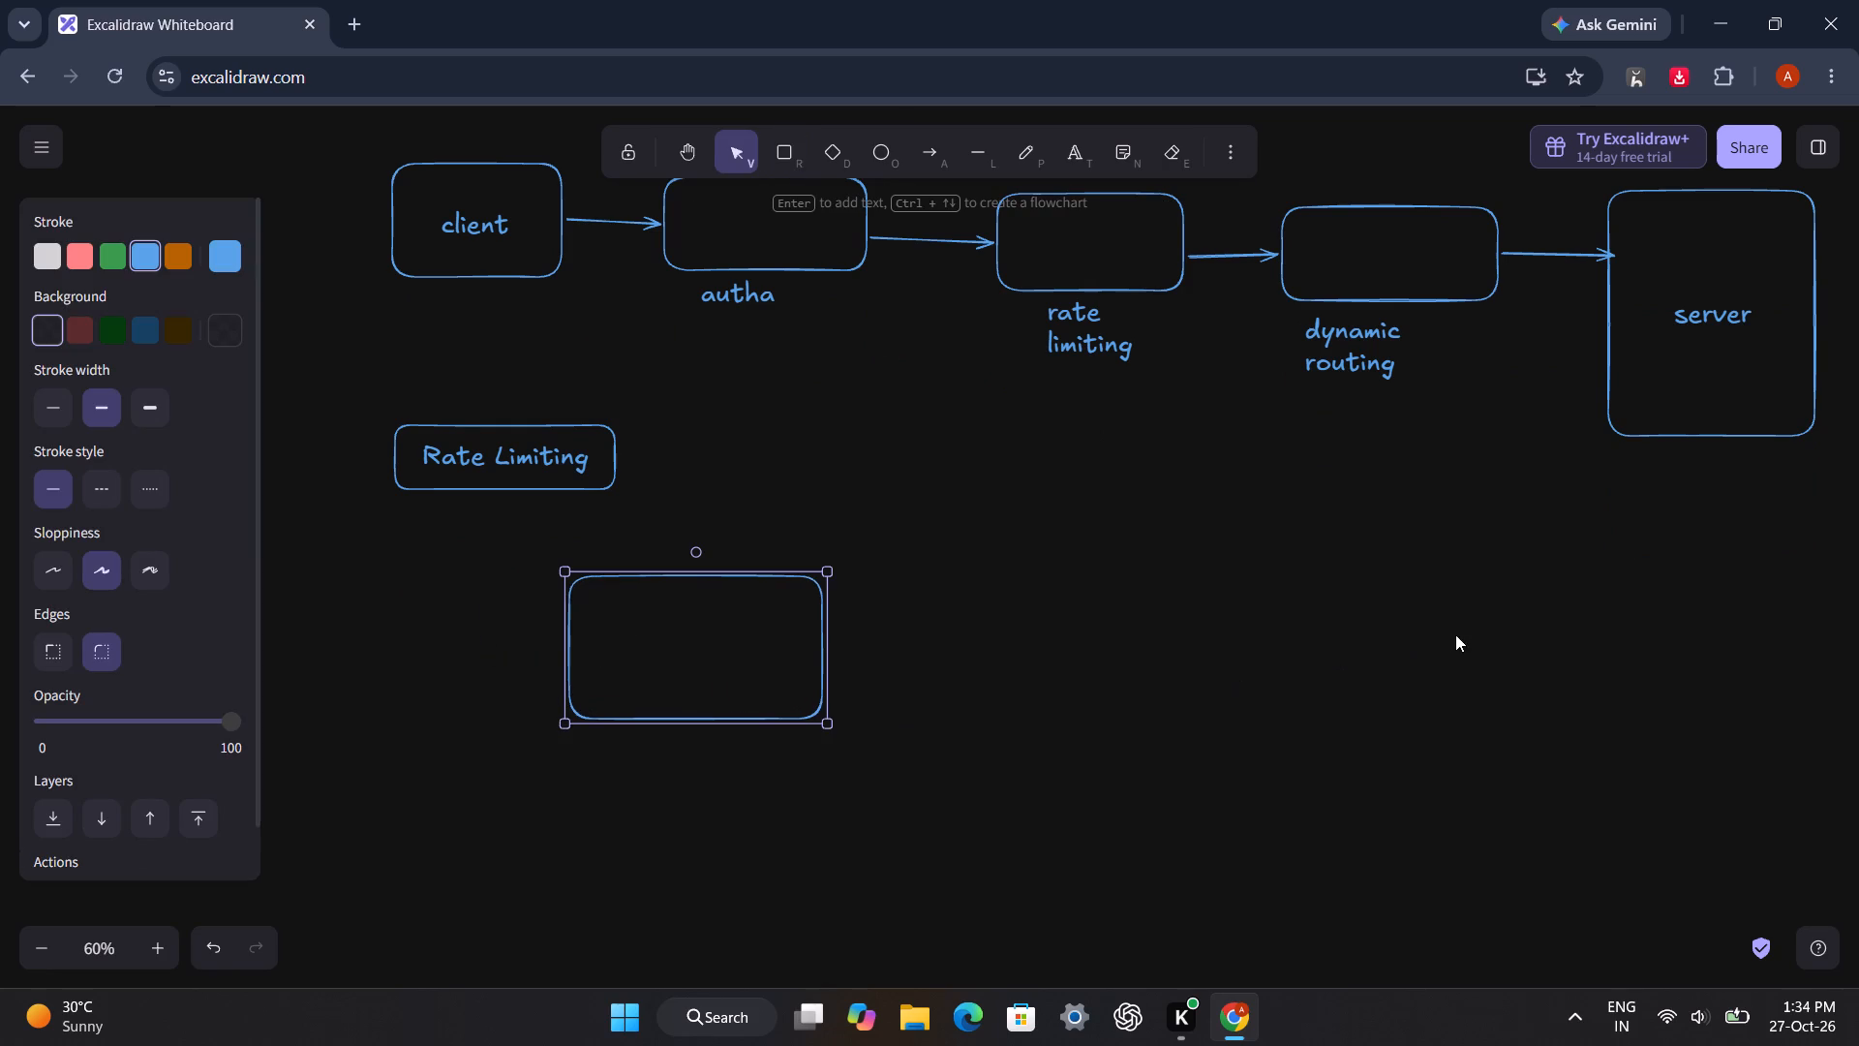
pyautogui.press('r')
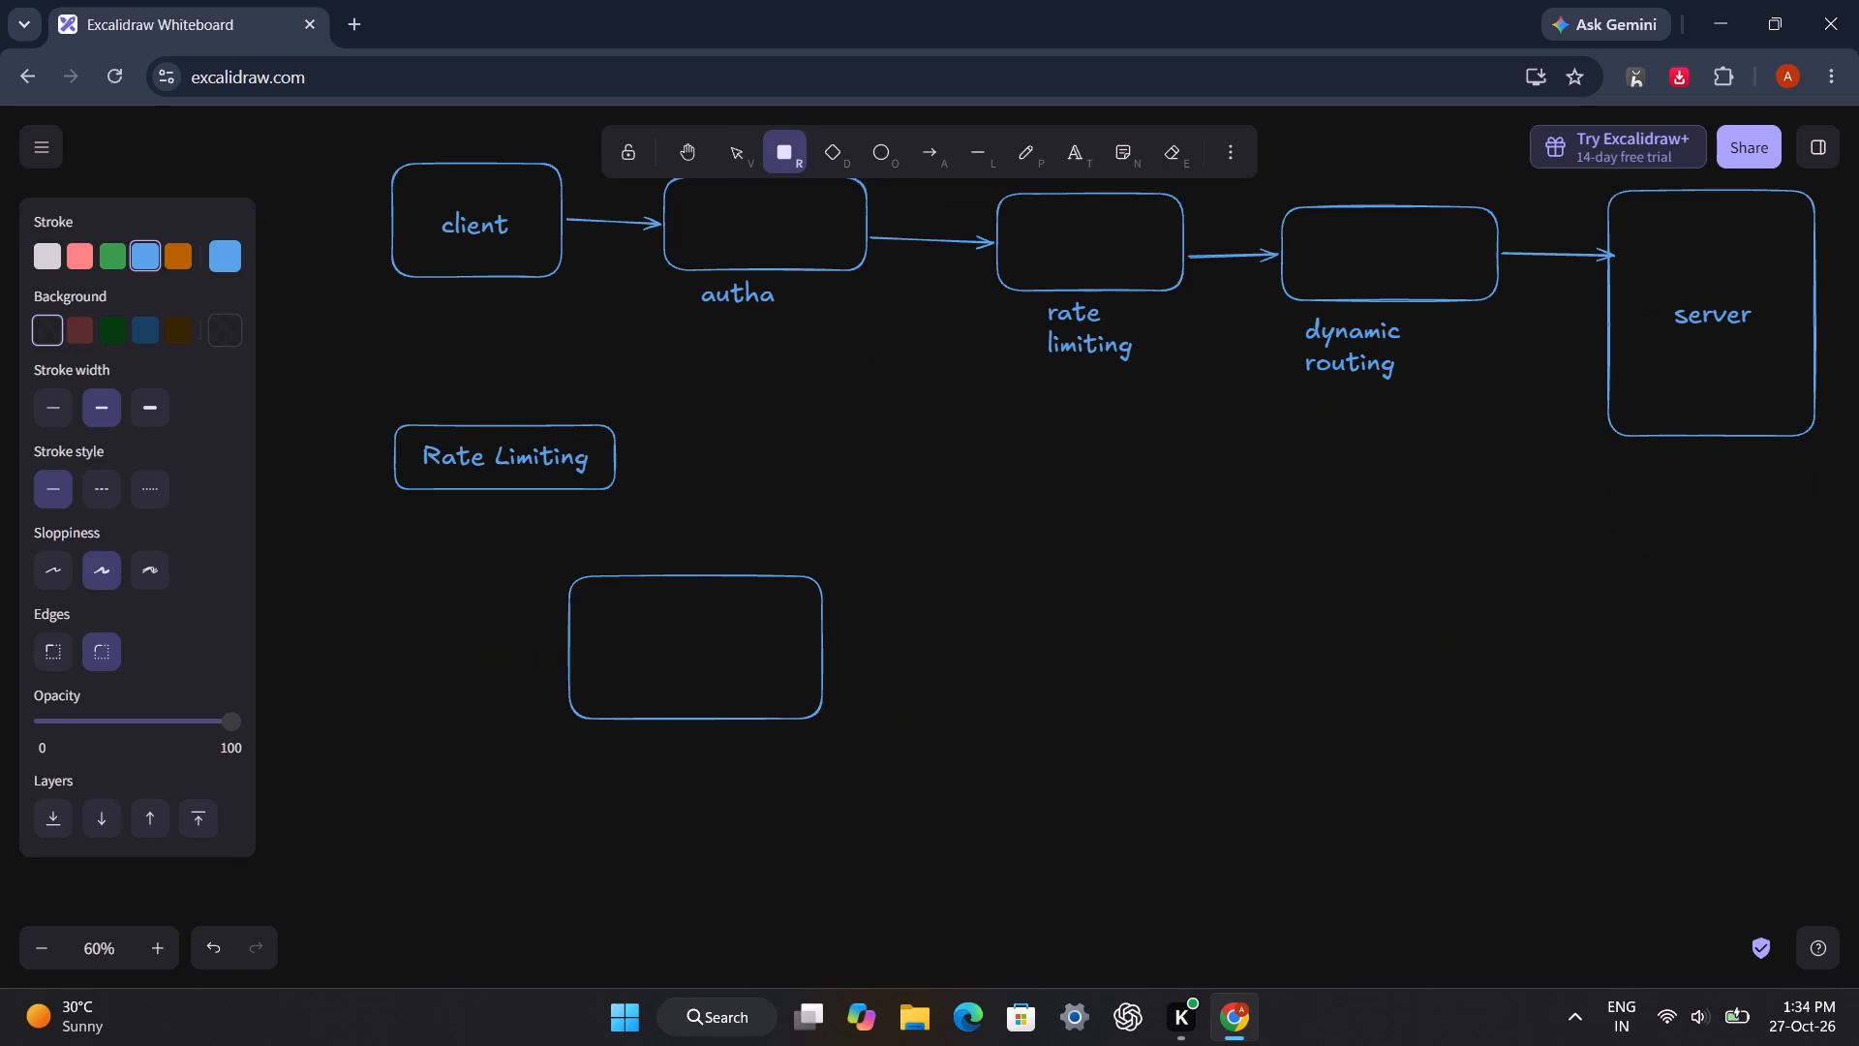
pyautogui.moveTo(1250, 561); pyautogui.dragTo(1532, 752)
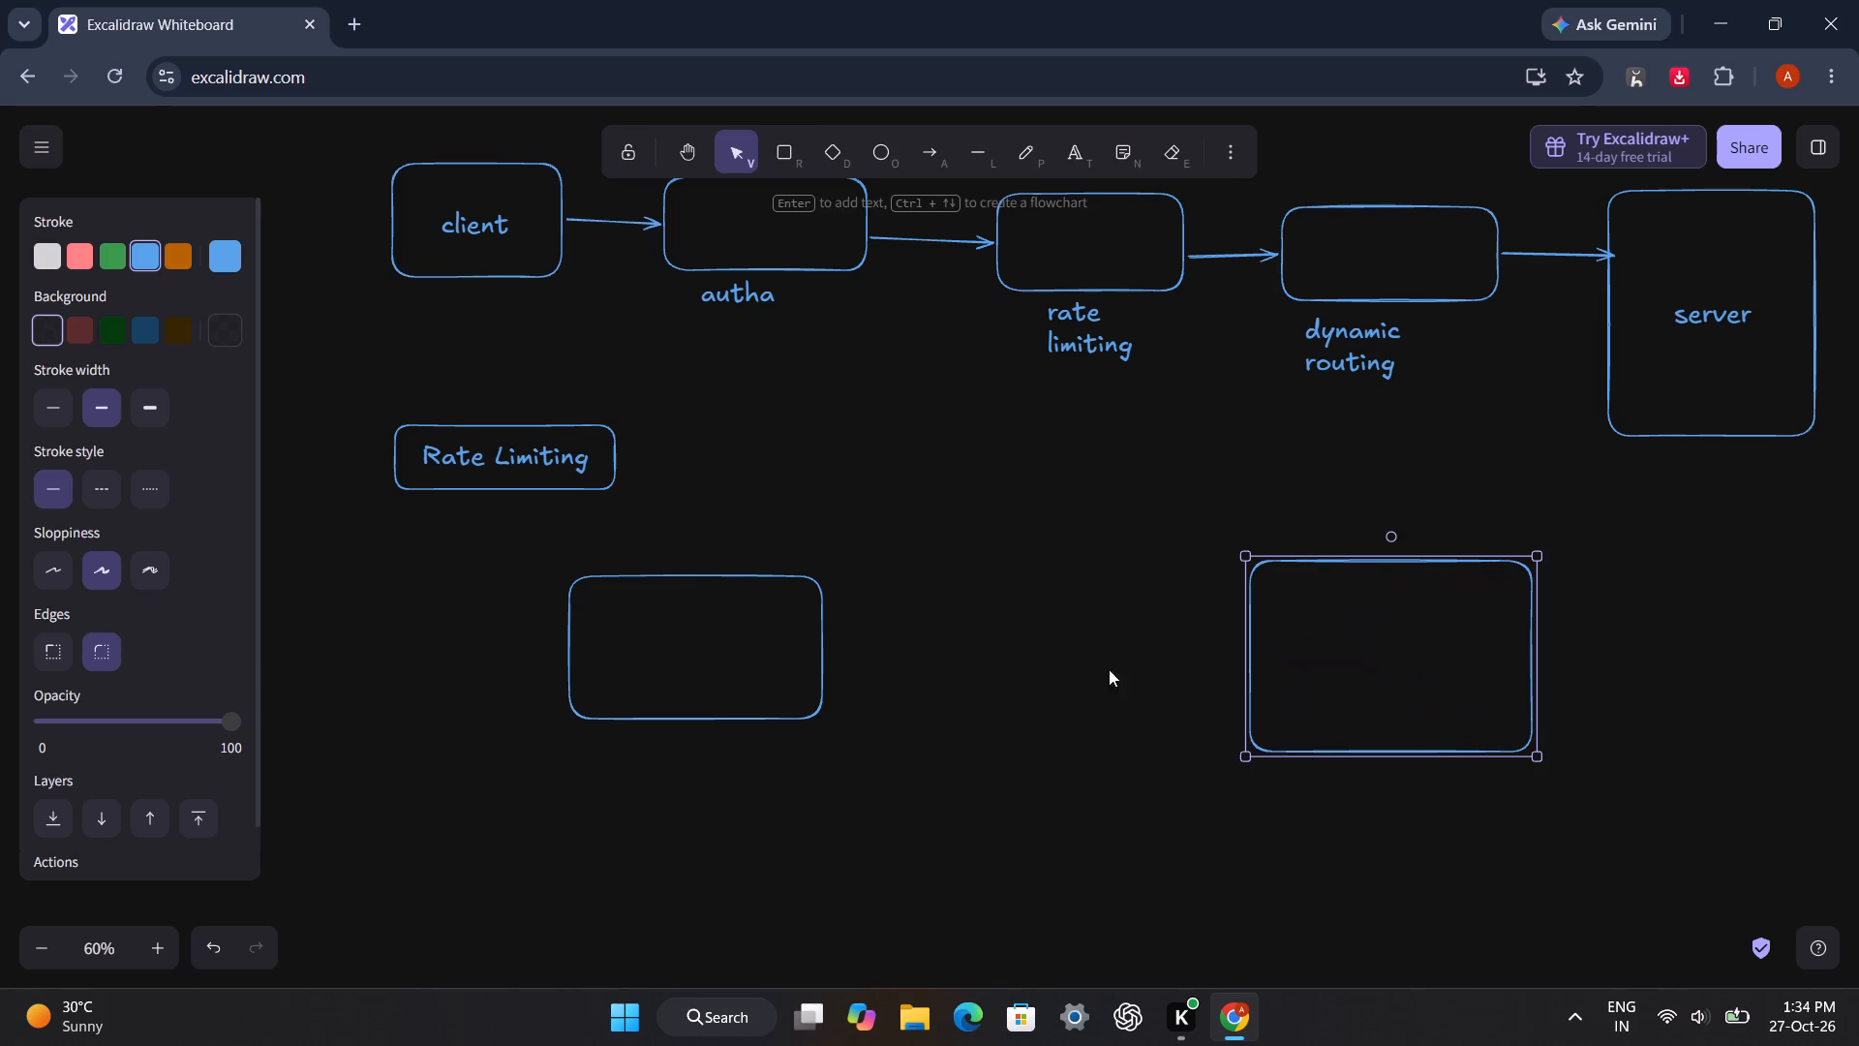
# Label the two empty boxes below the Rate Limiting heading "Client" and "server".
pyautogui.doubleClick(643, 644)
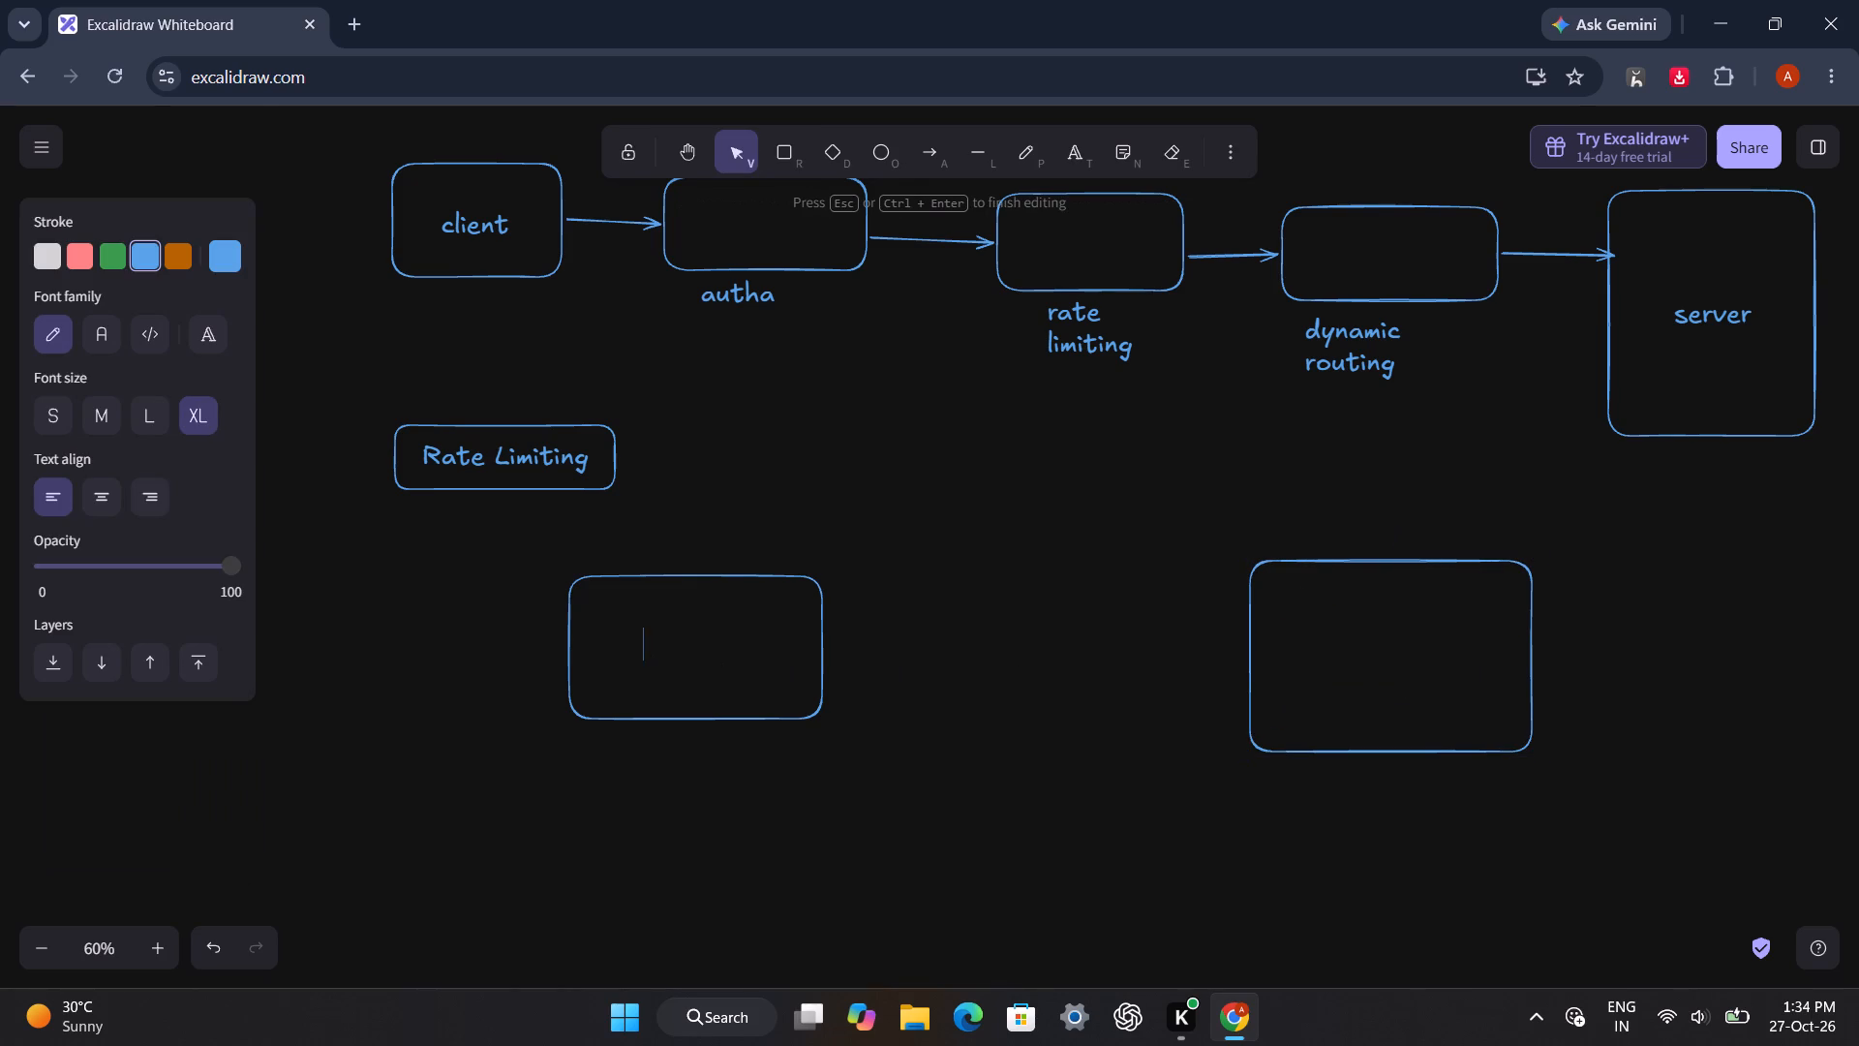
pyautogui.write('Client')
pyautogui.doubleClick(1328, 636)
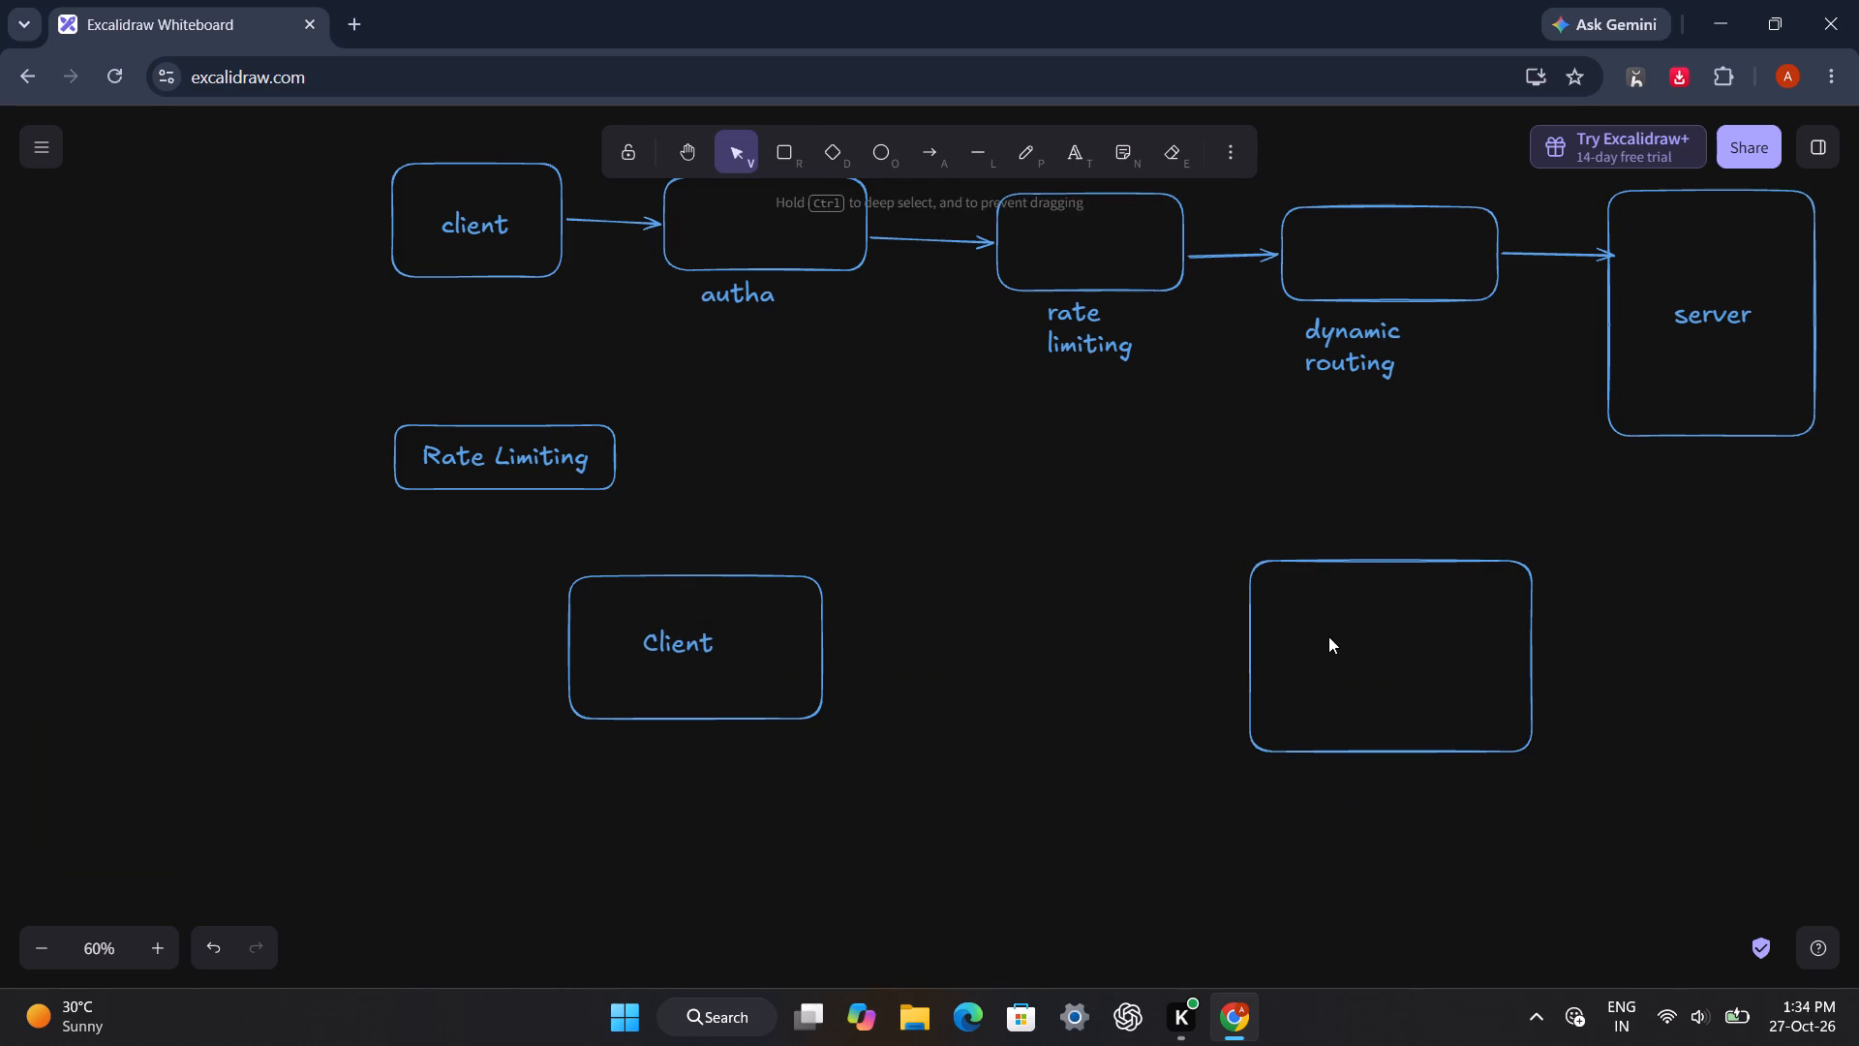
pyautogui.write('server')
pyautogui.press('a')
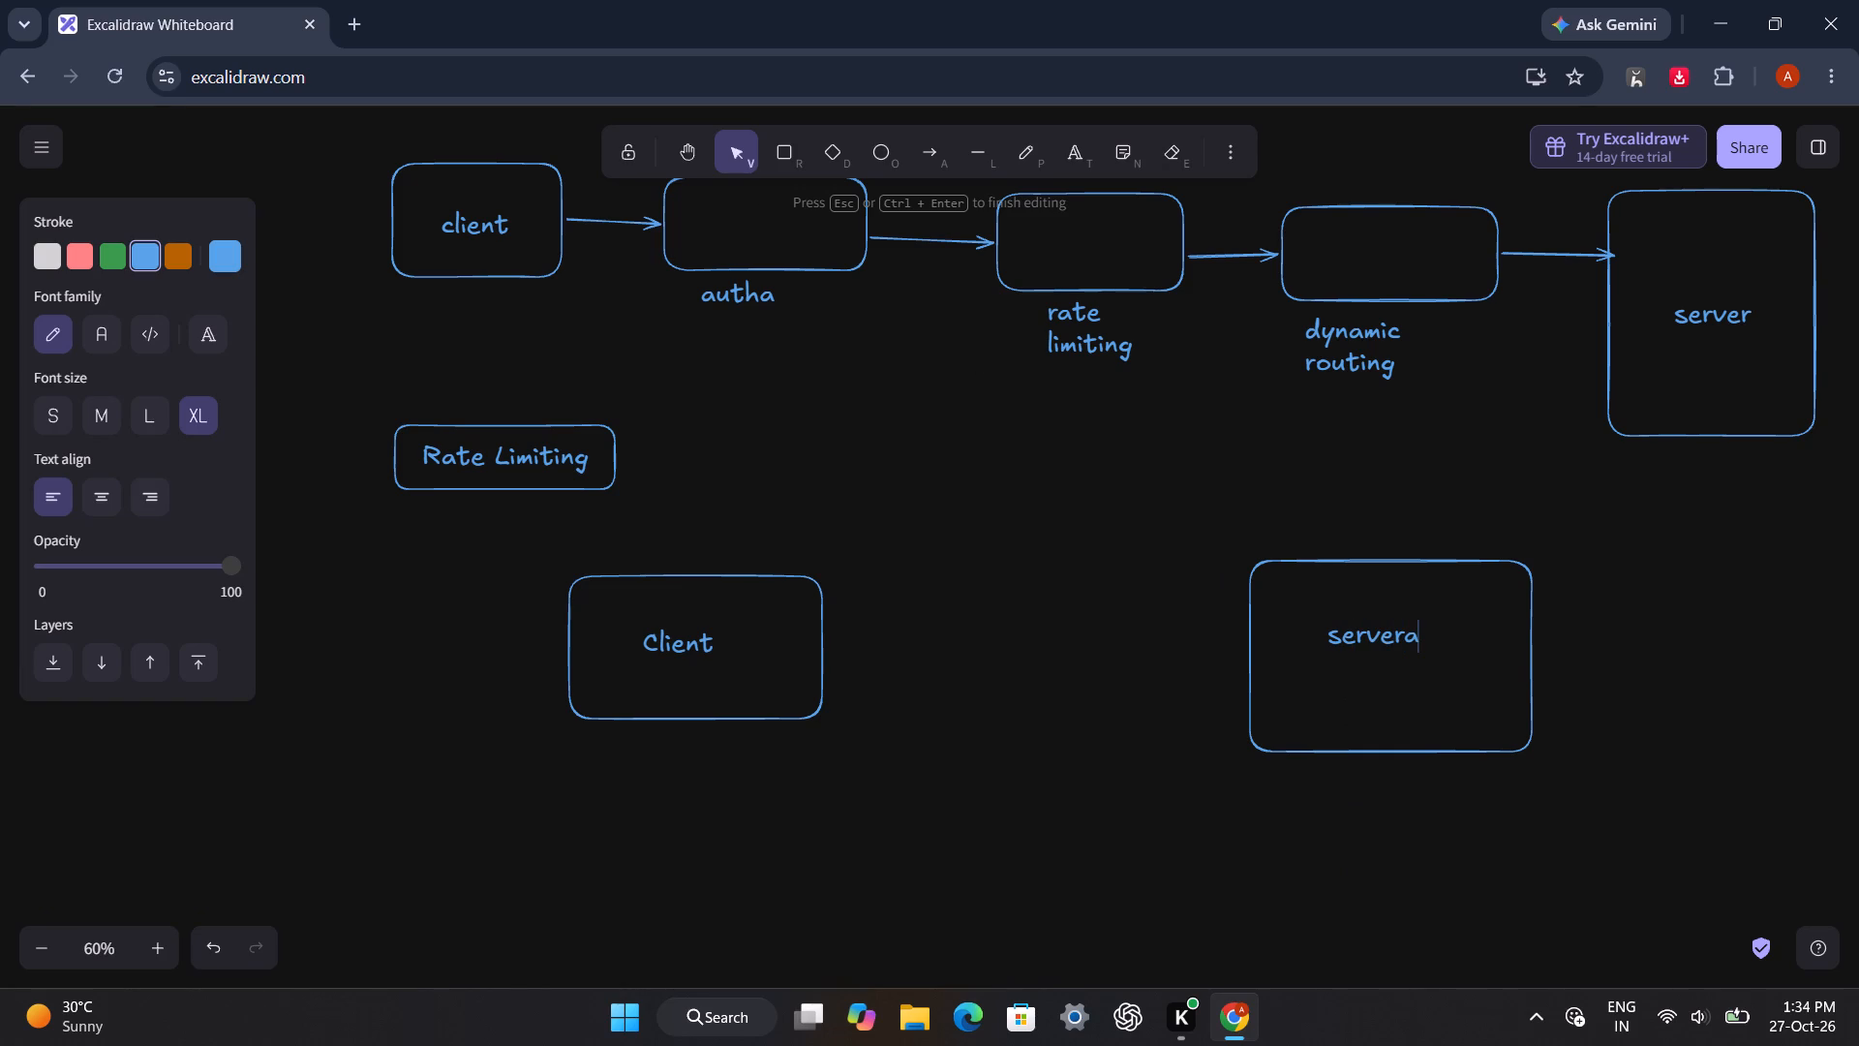
pyautogui.press('a')
# Re-centre the lower Client box around its label and draw an arrow from it to the server box.
pyautogui.moveTo(824, 640); pyautogui.dragTo(1010, 641)
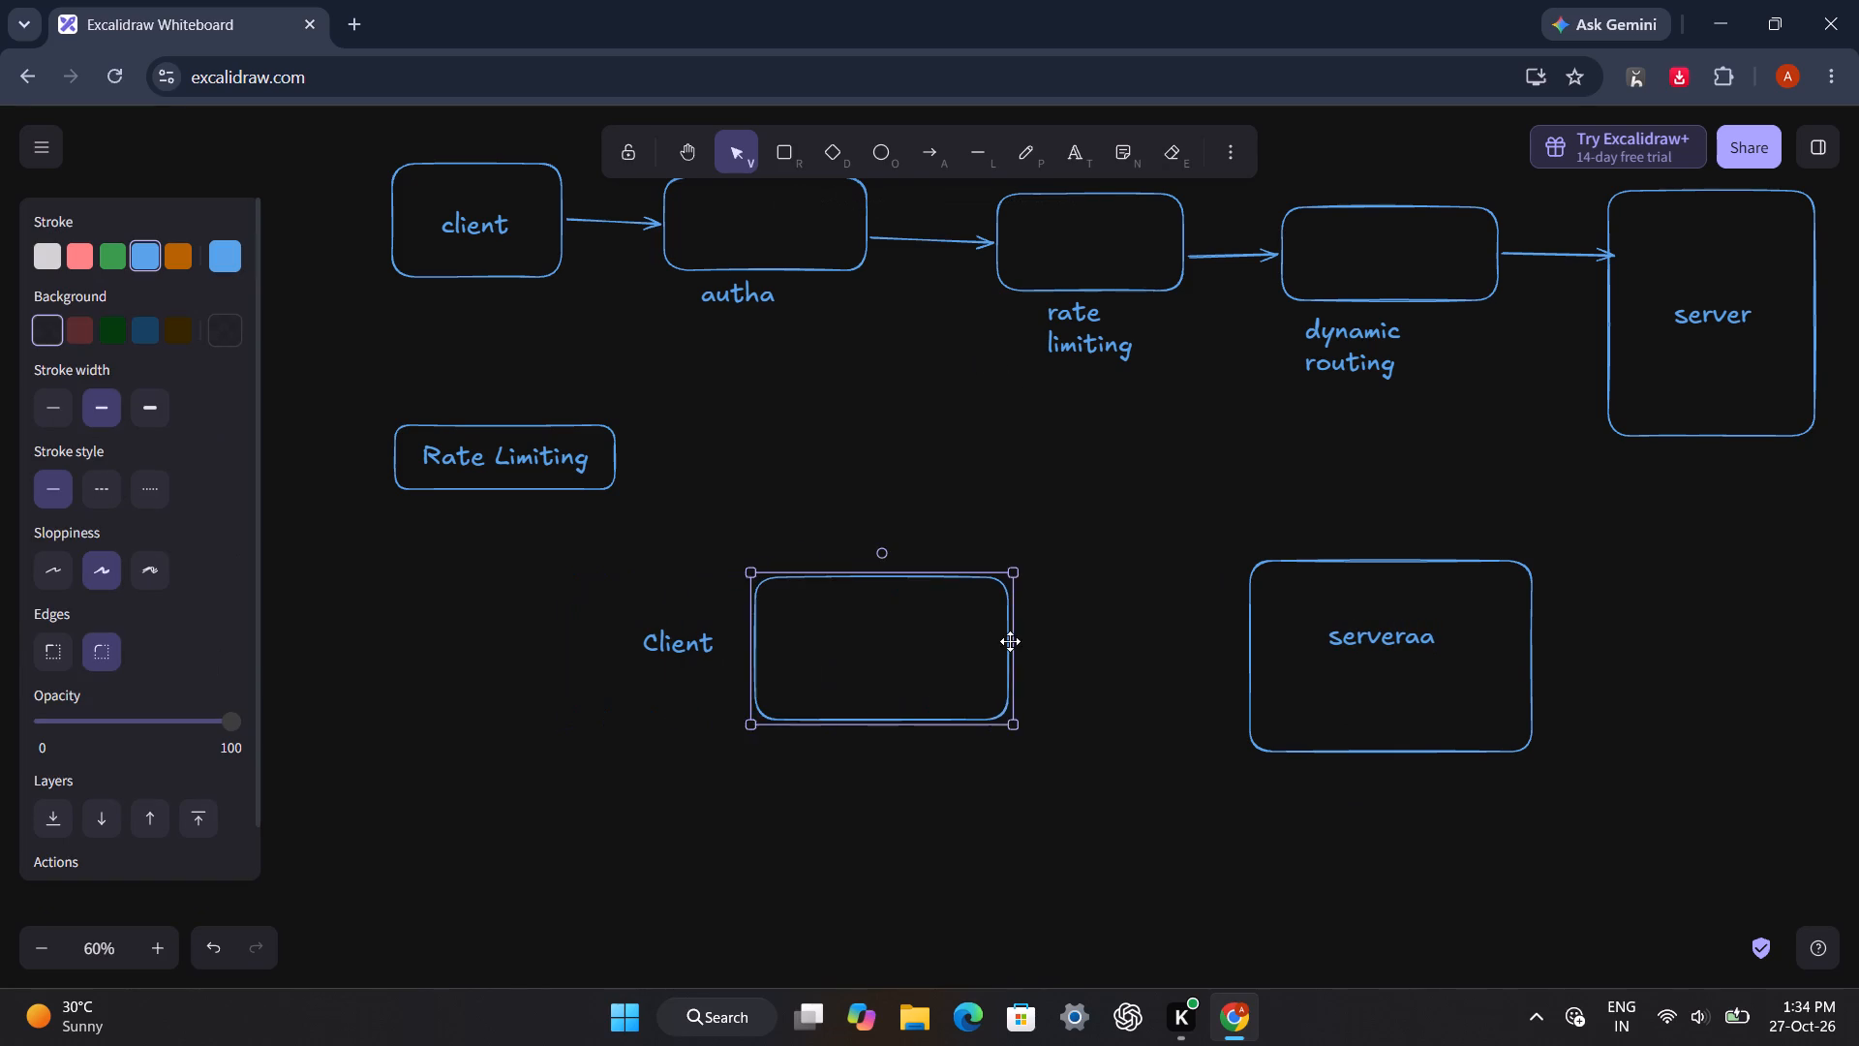
pyautogui.moveTo(1010, 641); pyautogui.dragTo(801, 644)
pyautogui.press('a')
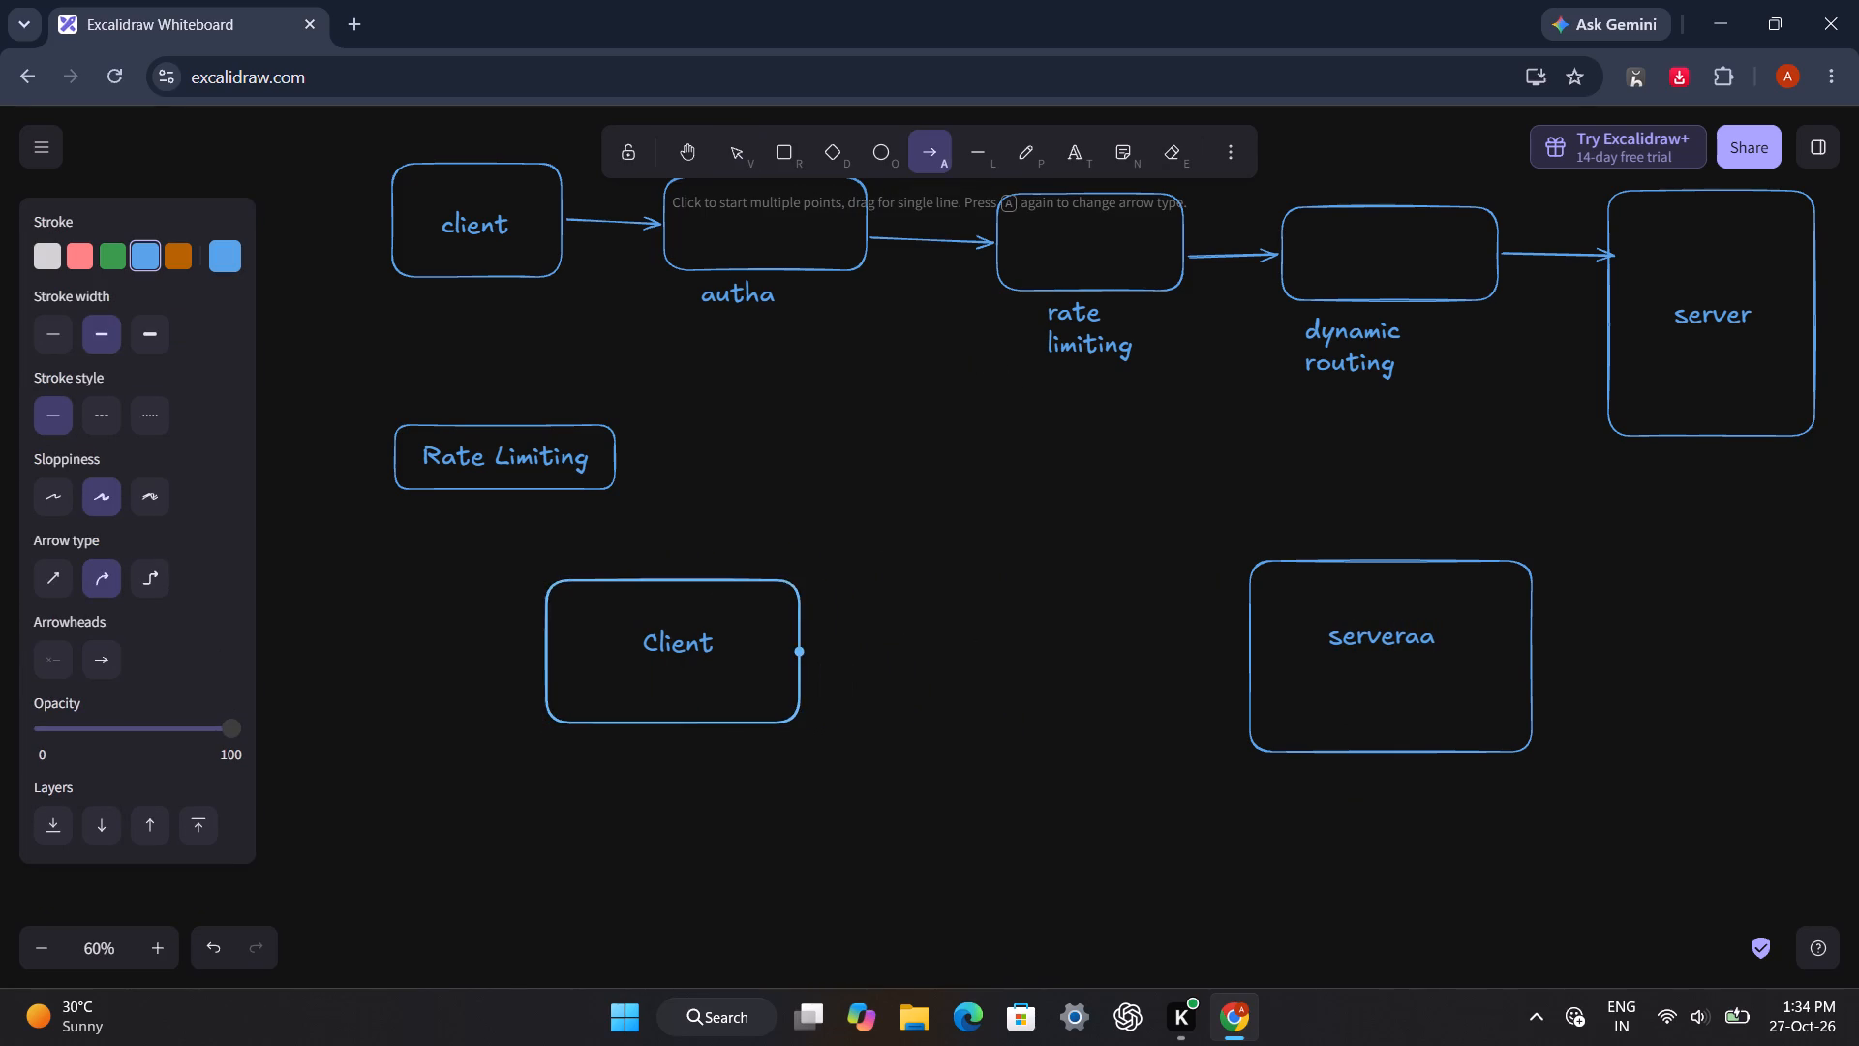
pyautogui.moveTo(799, 643); pyautogui.dragTo(1247, 646)
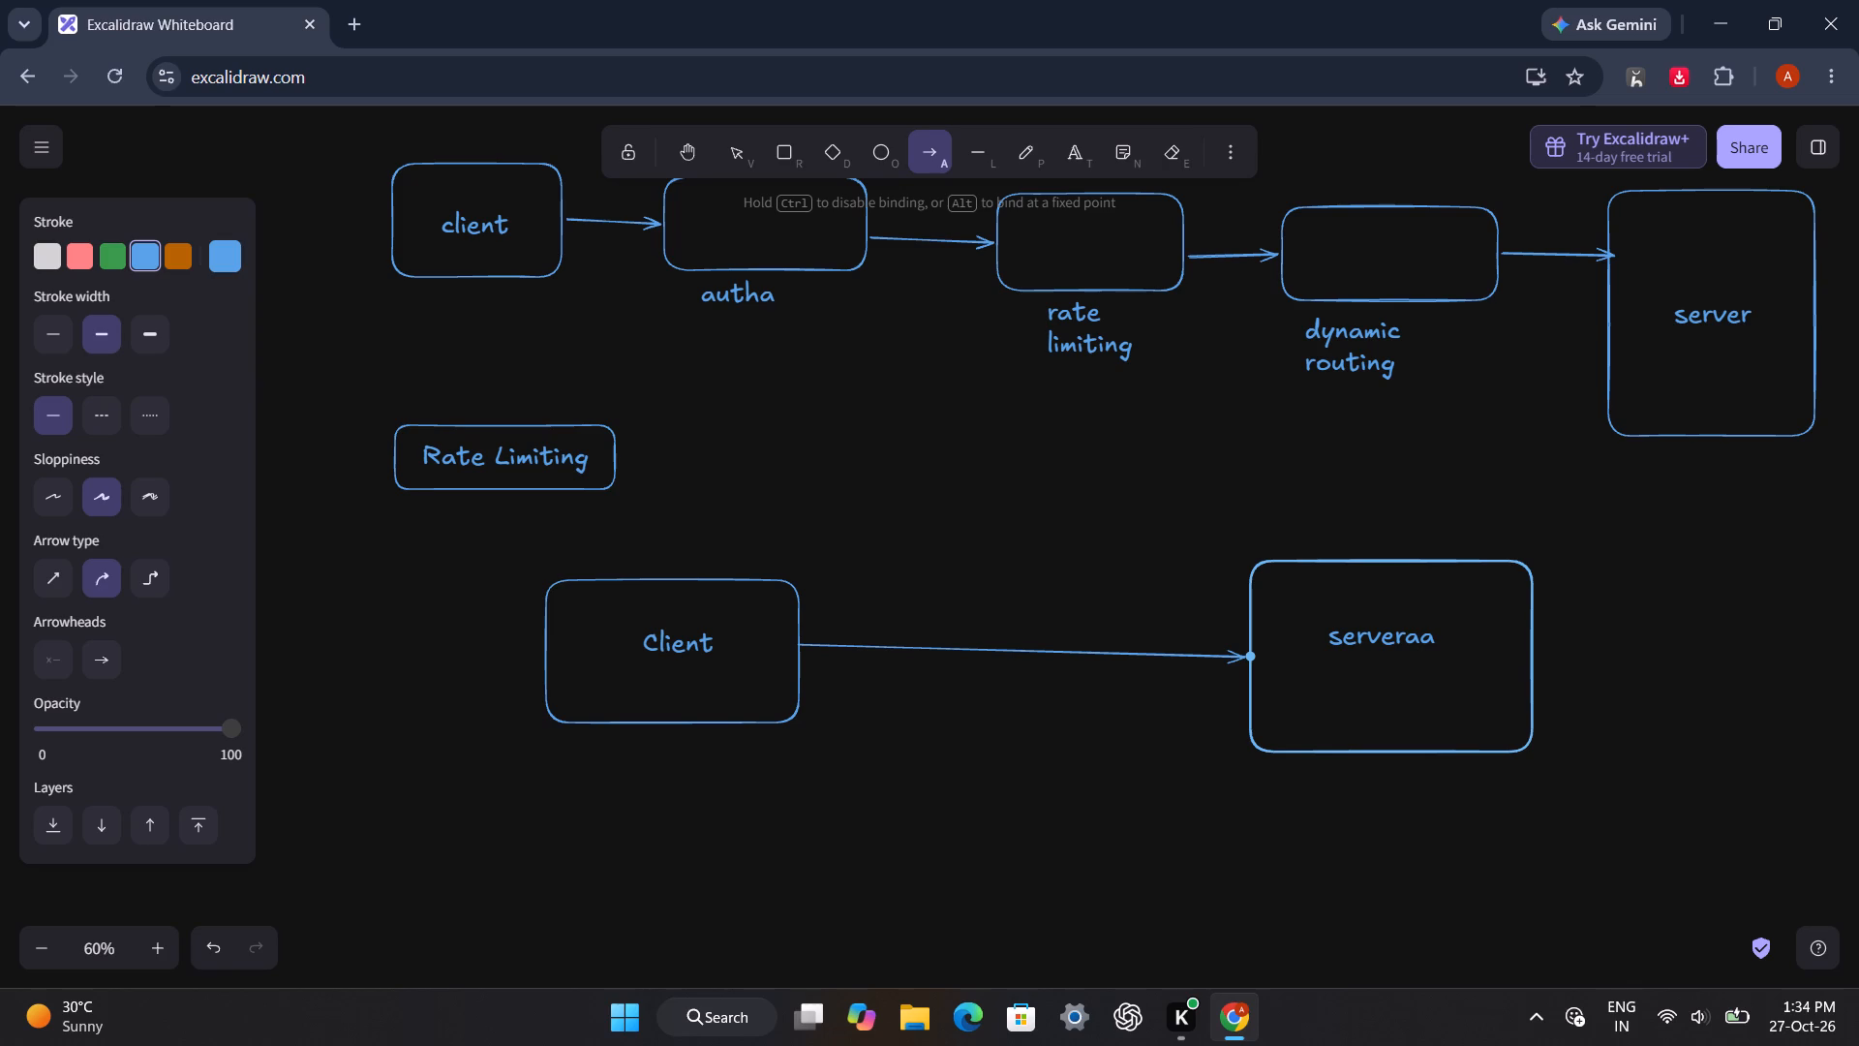
pyautogui.moveTo(1247, 646); pyautogui.dragTo(1243, 658)
pyautogui.moveTo(1243, 658); pyautogui.dragTo(1247, 658)
# Correct the label in the lower server box to read "server".
pyautogui.click(1437, 650)
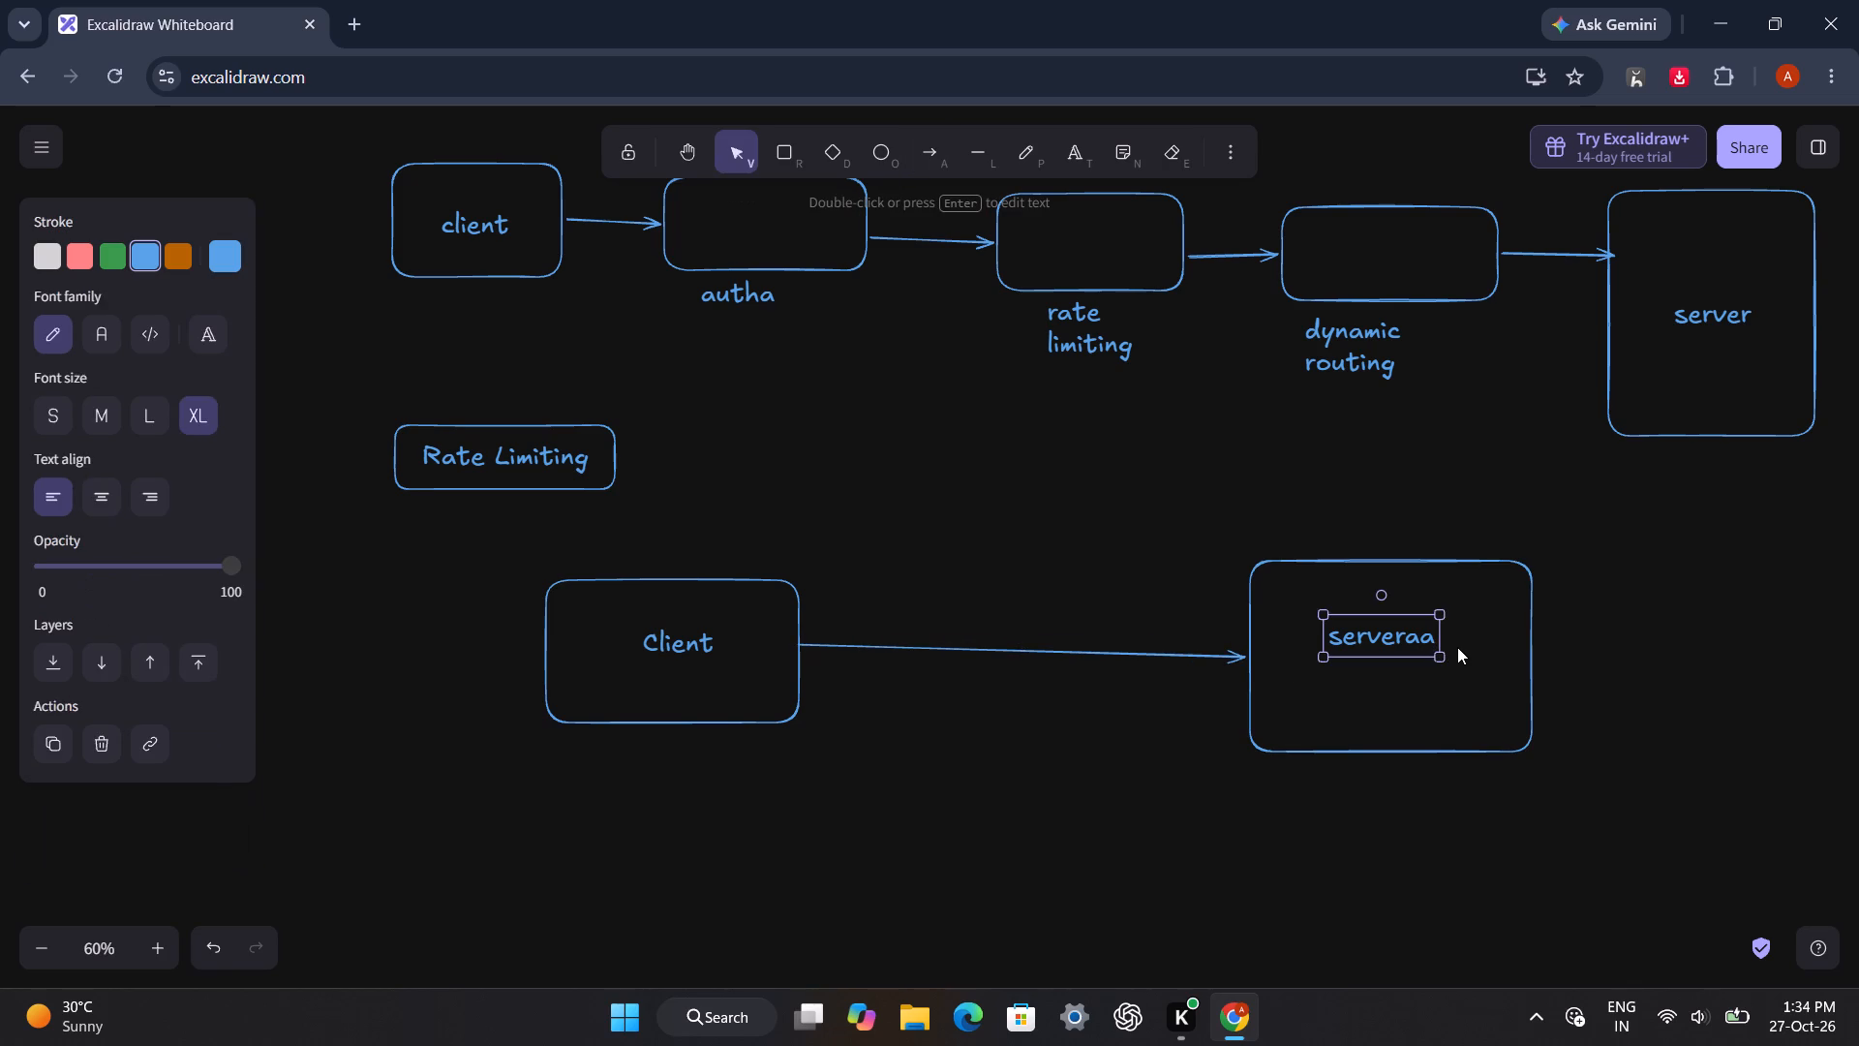
pyautogui.doubleClick(1457, 647)
pyautogui.click(1453, 644)
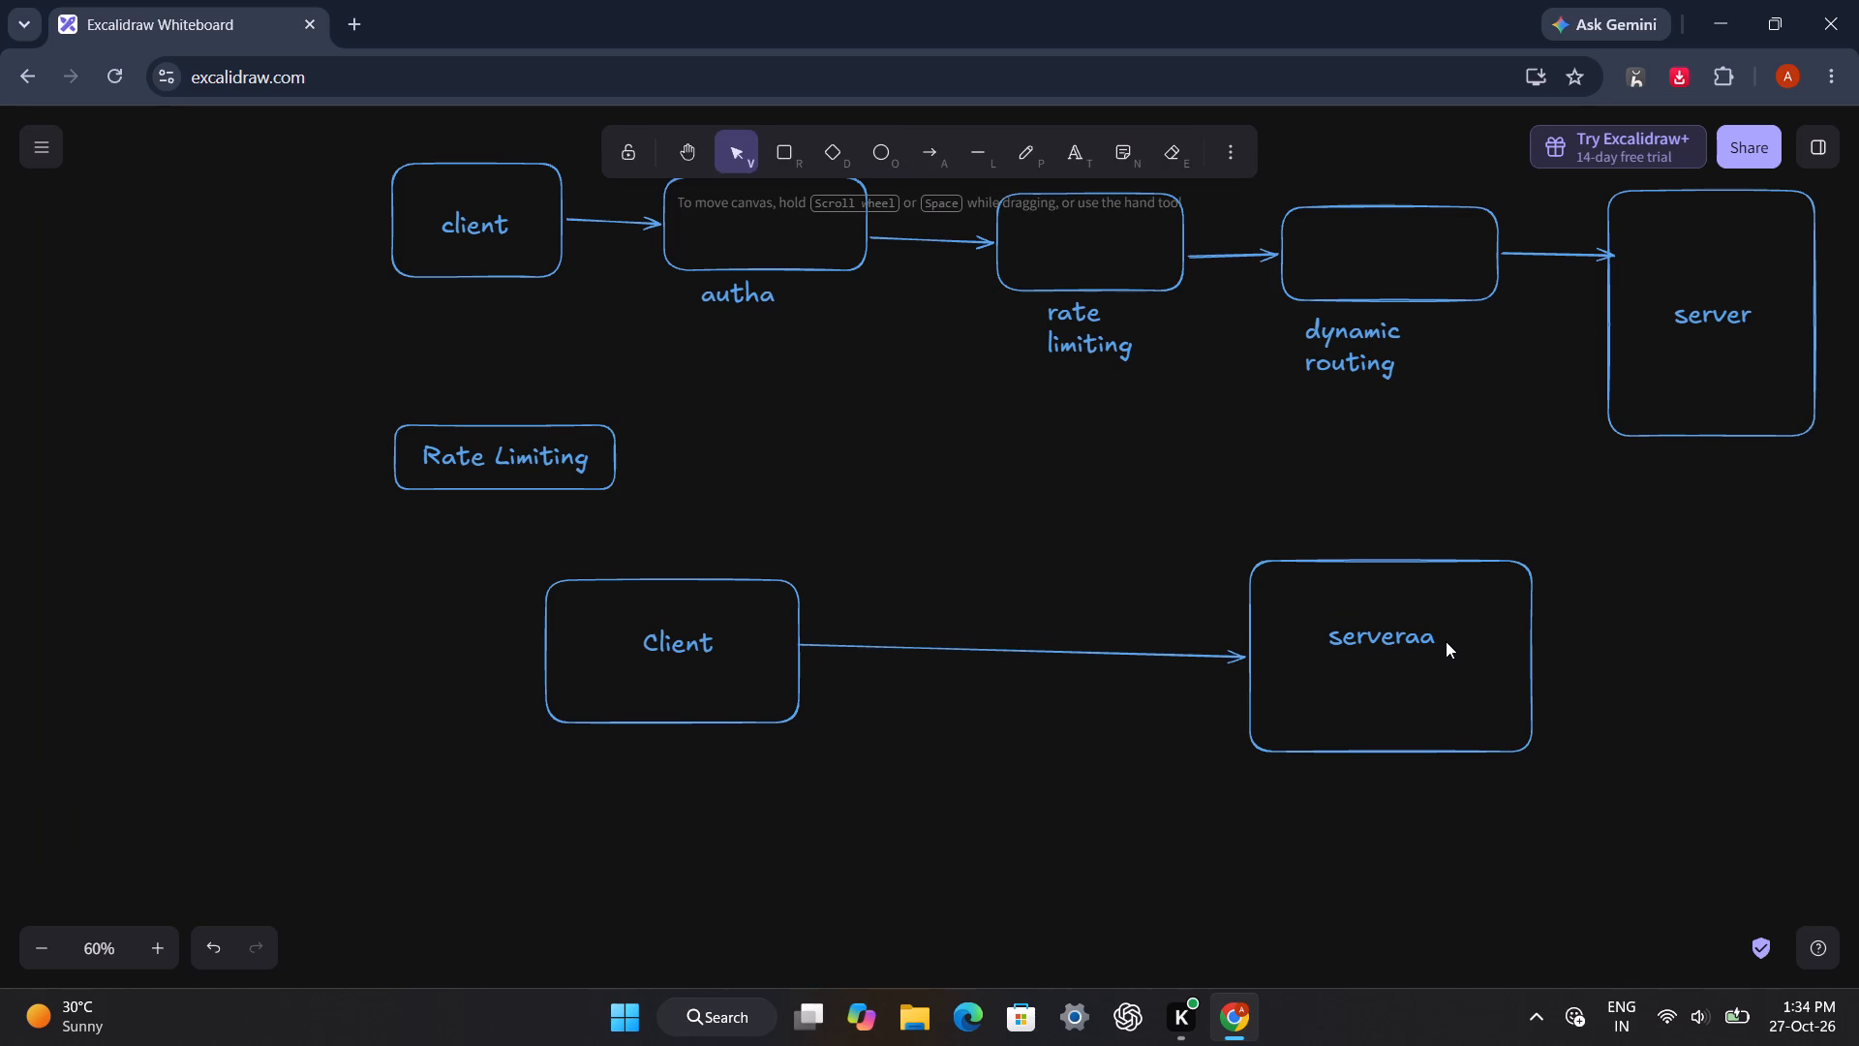
pyautogui.press('BackSpace')
pyautogui.press('BackSpace')
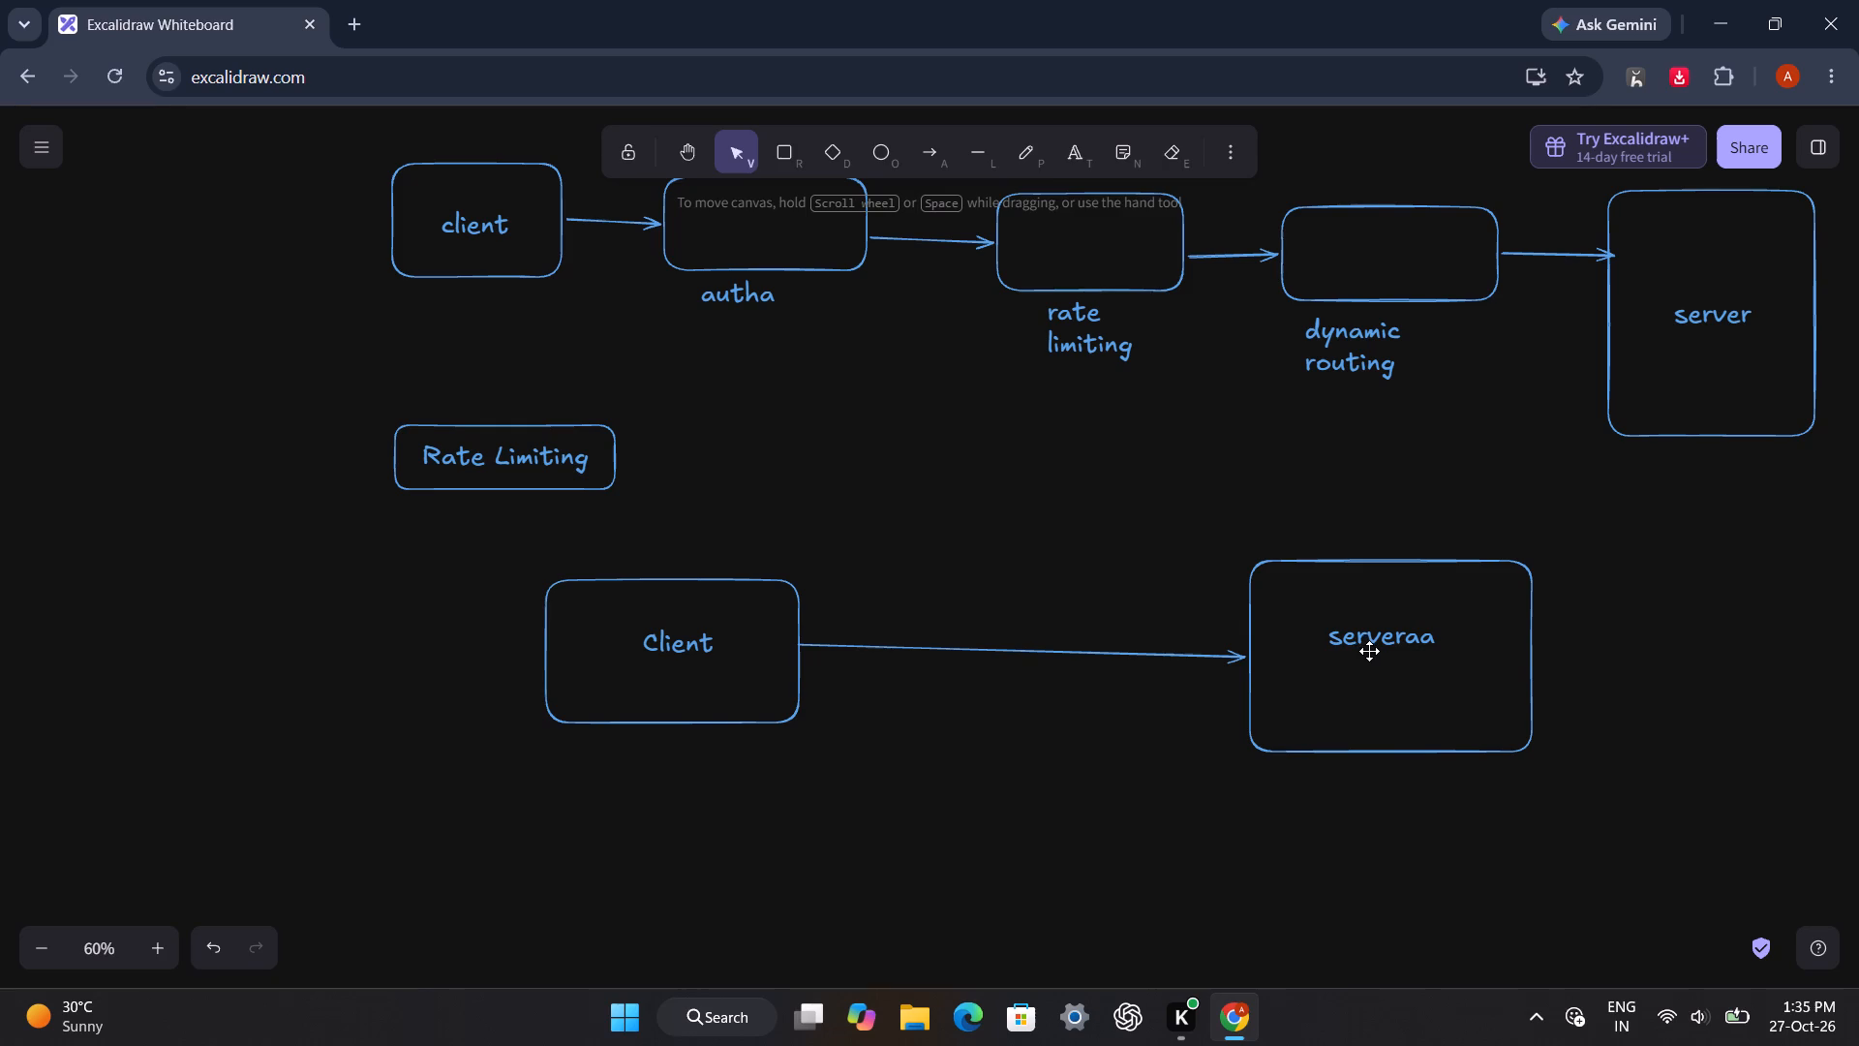
pyautogui.click(1369, 643)
pyautogui.doubleClick(1370, 642)
pyautogui.click(1370, 642)
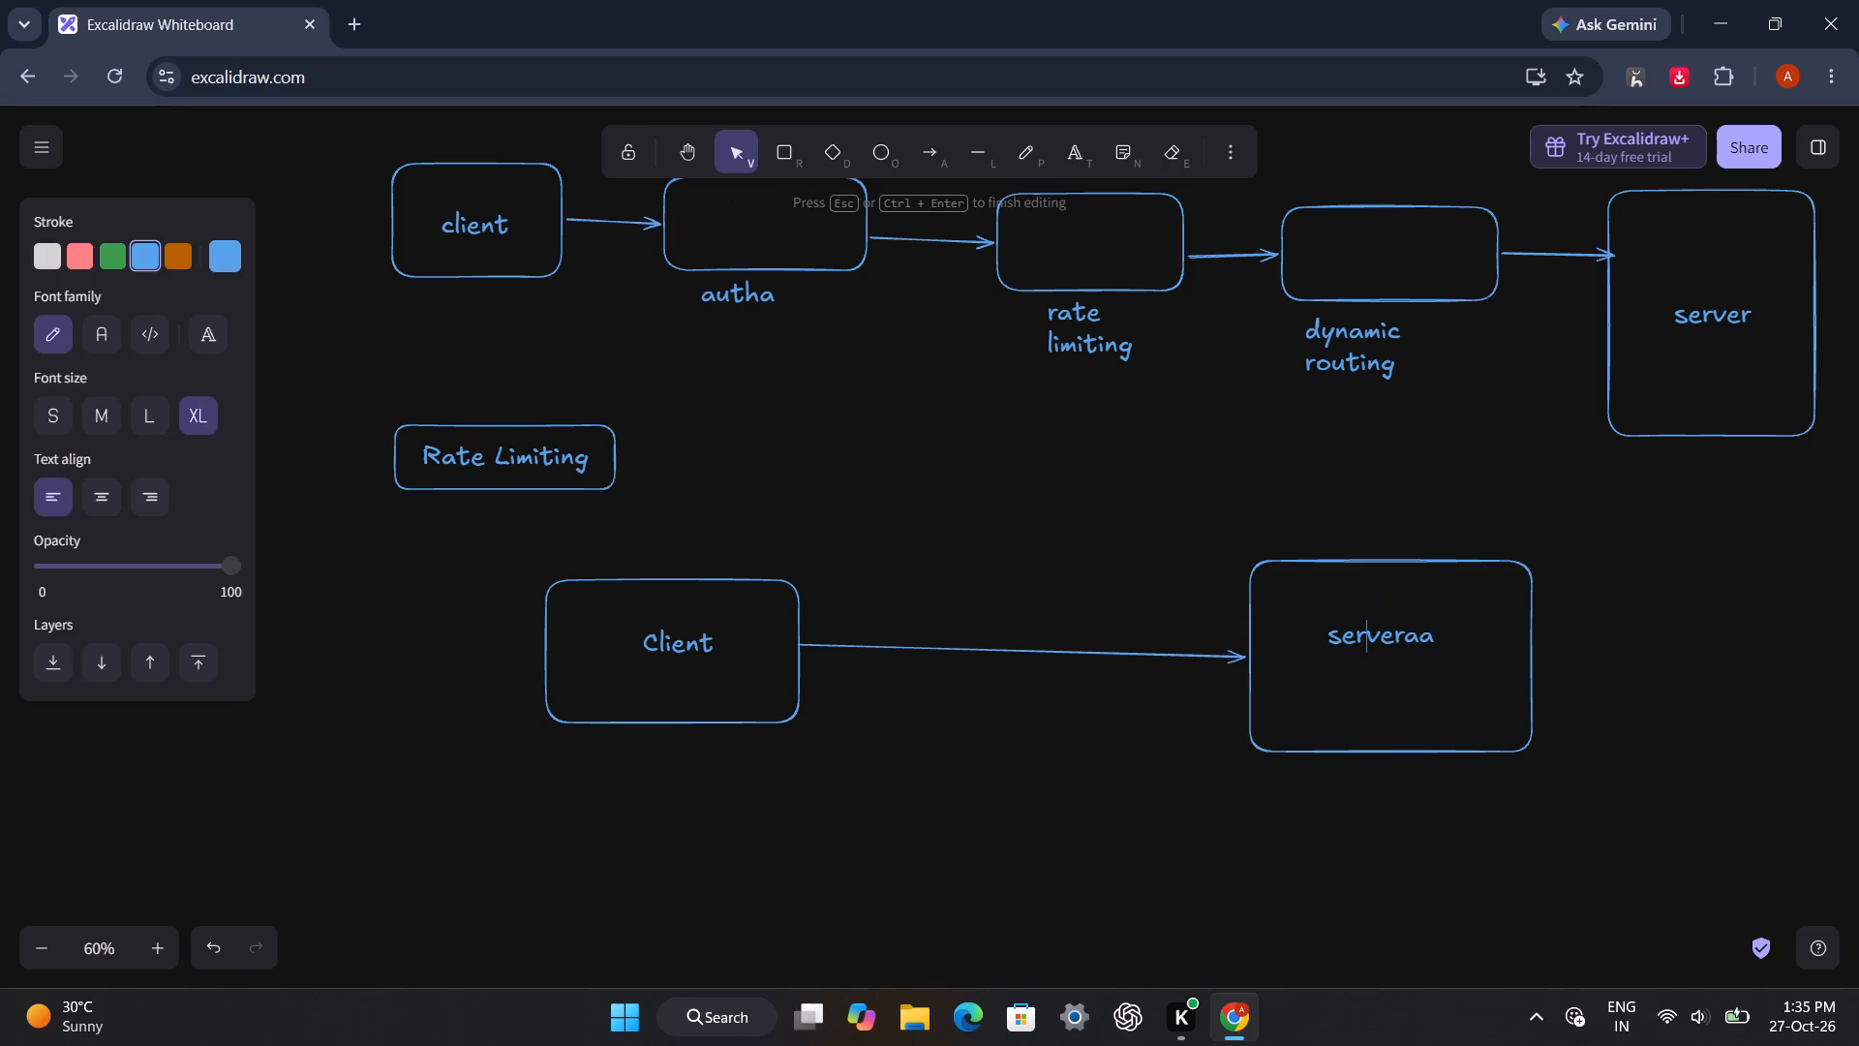
pyautogui.click(1444, 638)
pyautogui.doubleClick(1401, 642)
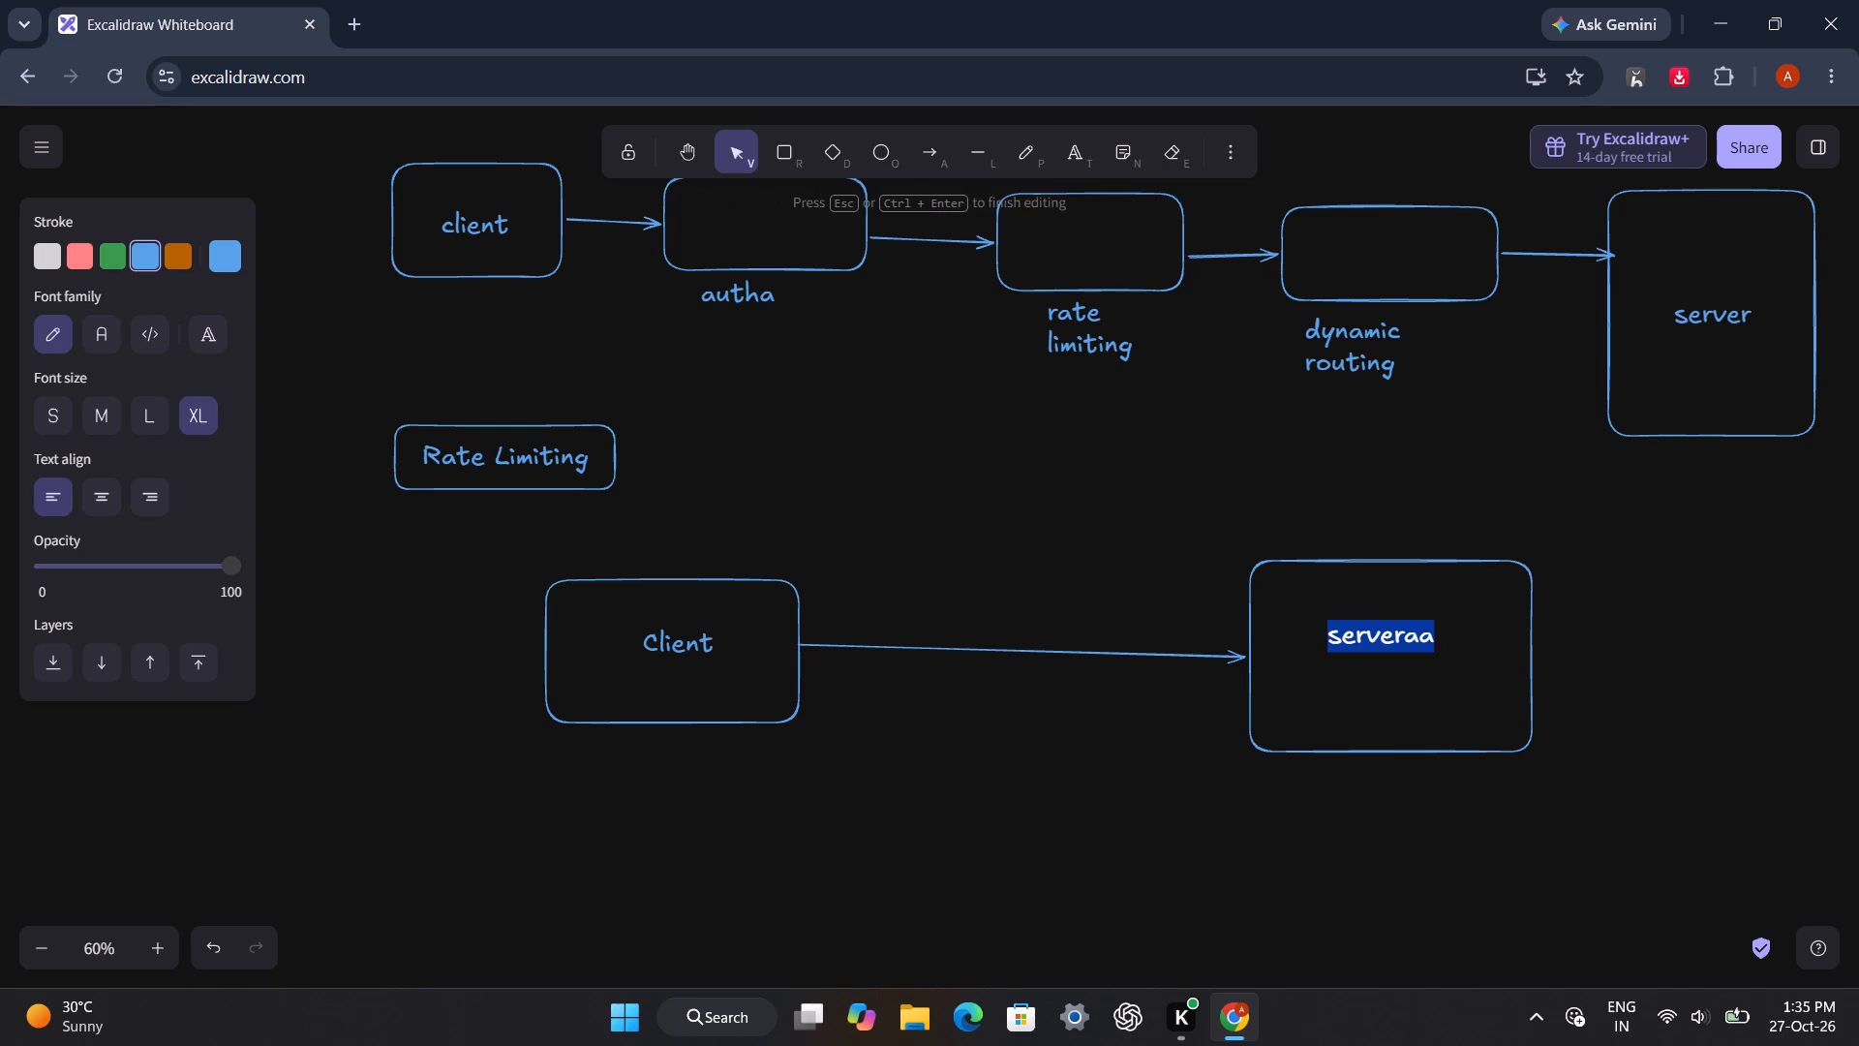
pyautogui.write('server')
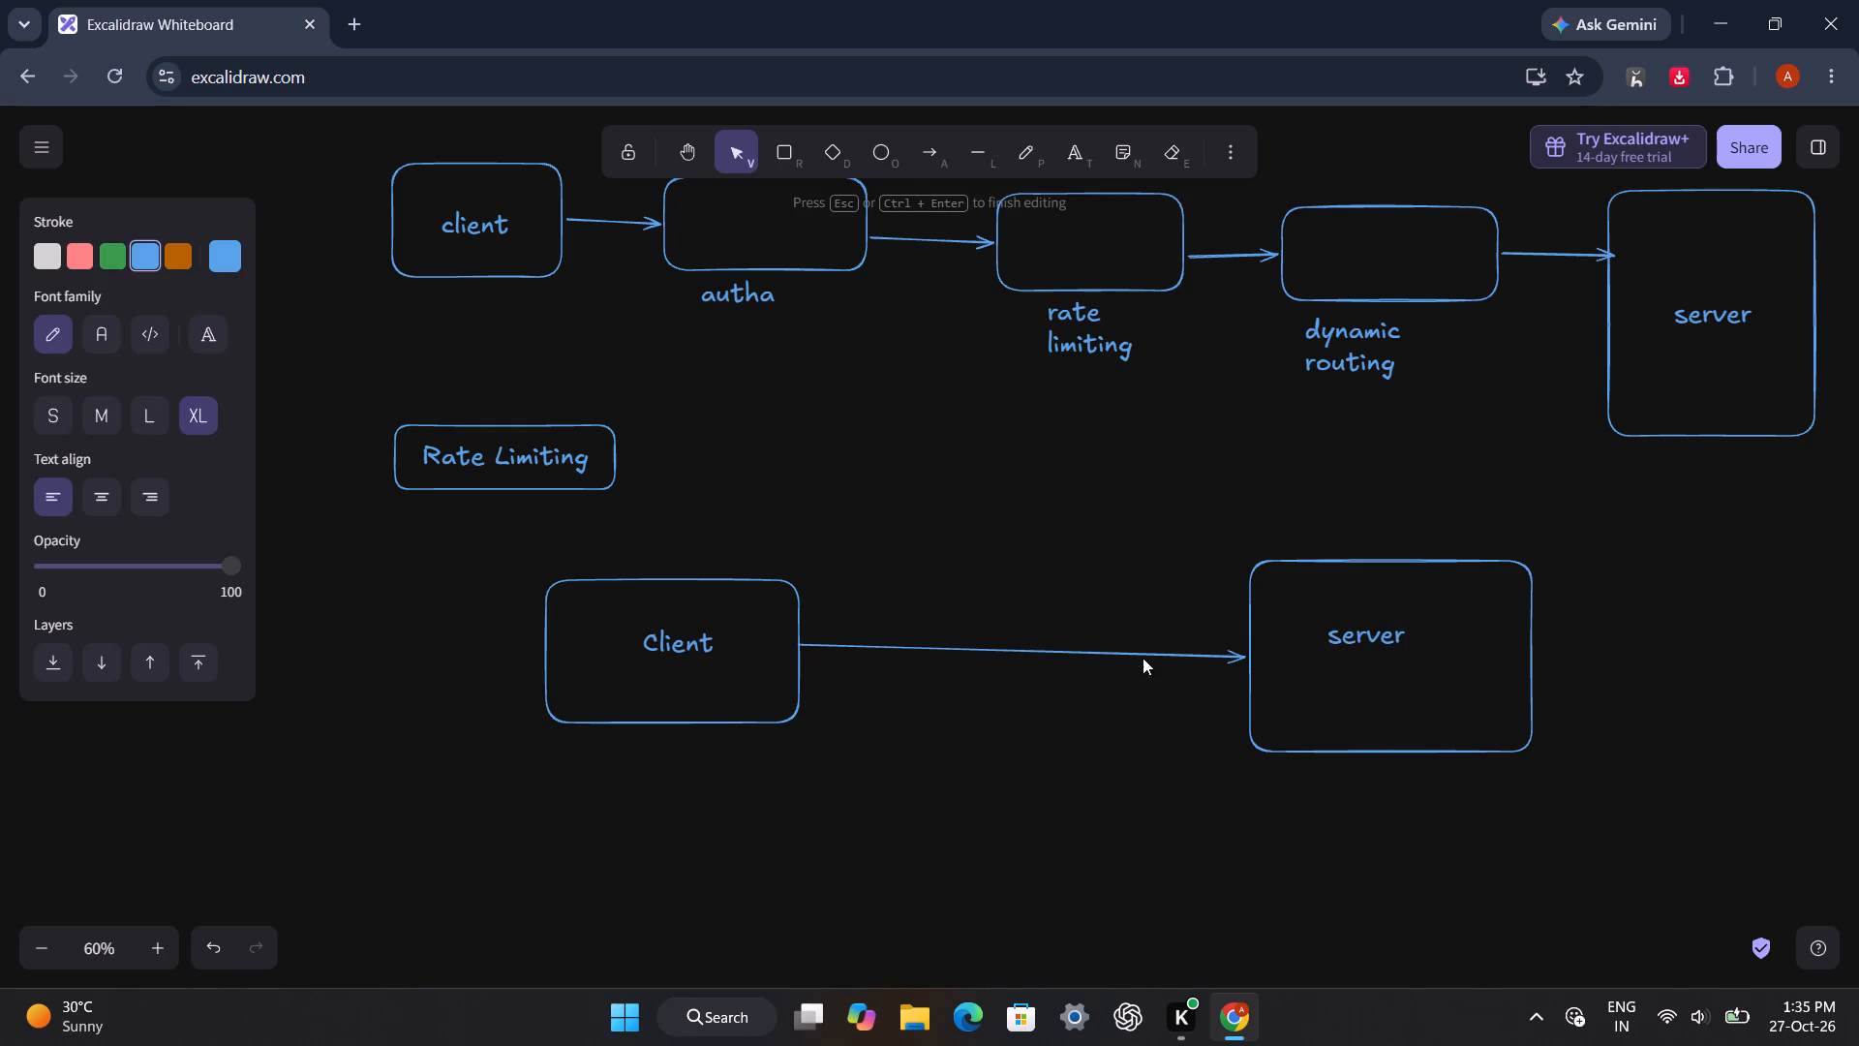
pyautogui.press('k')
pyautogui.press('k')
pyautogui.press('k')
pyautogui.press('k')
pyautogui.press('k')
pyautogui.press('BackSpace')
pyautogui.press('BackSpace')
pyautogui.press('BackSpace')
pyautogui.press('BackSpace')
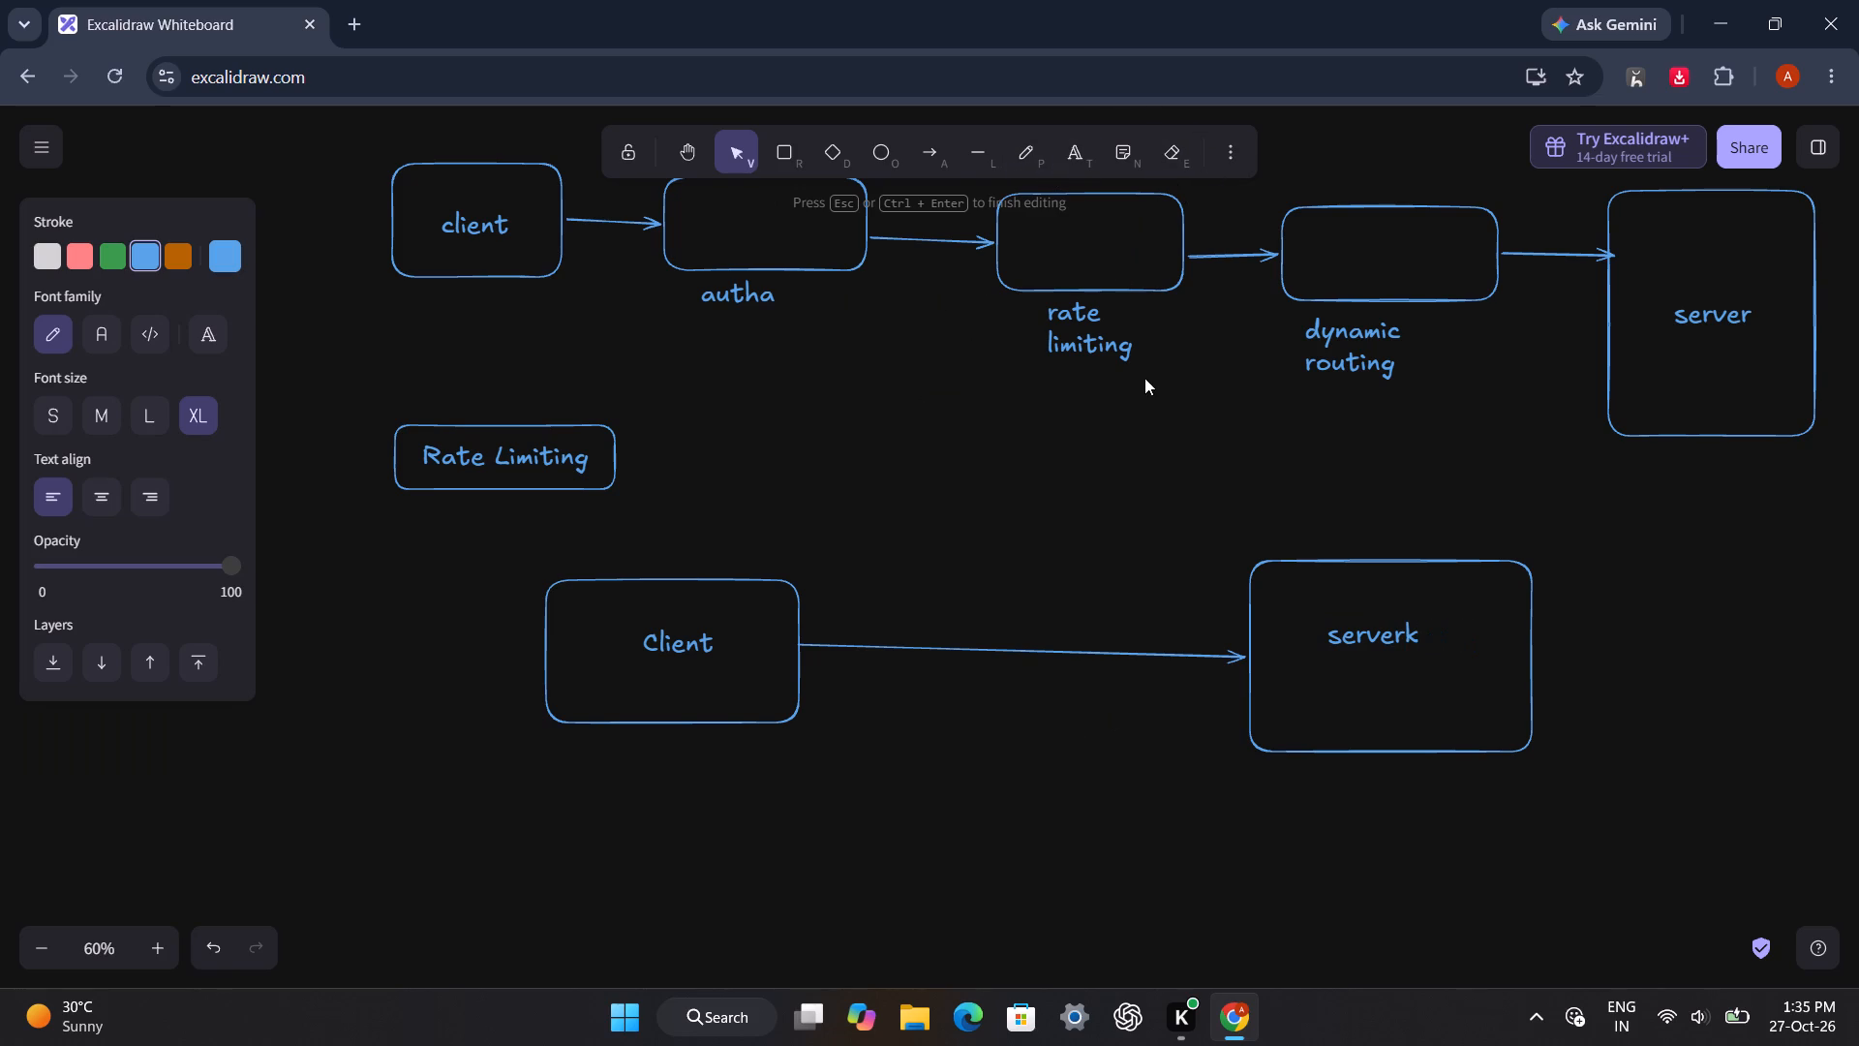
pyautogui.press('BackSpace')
# Point out the lower Client–server diagram, the Rate Limiting heading and the upper flow's rate limiting box with the laser pointer.
pyautogui.click(1114, 446)
pyautogui.press('k')
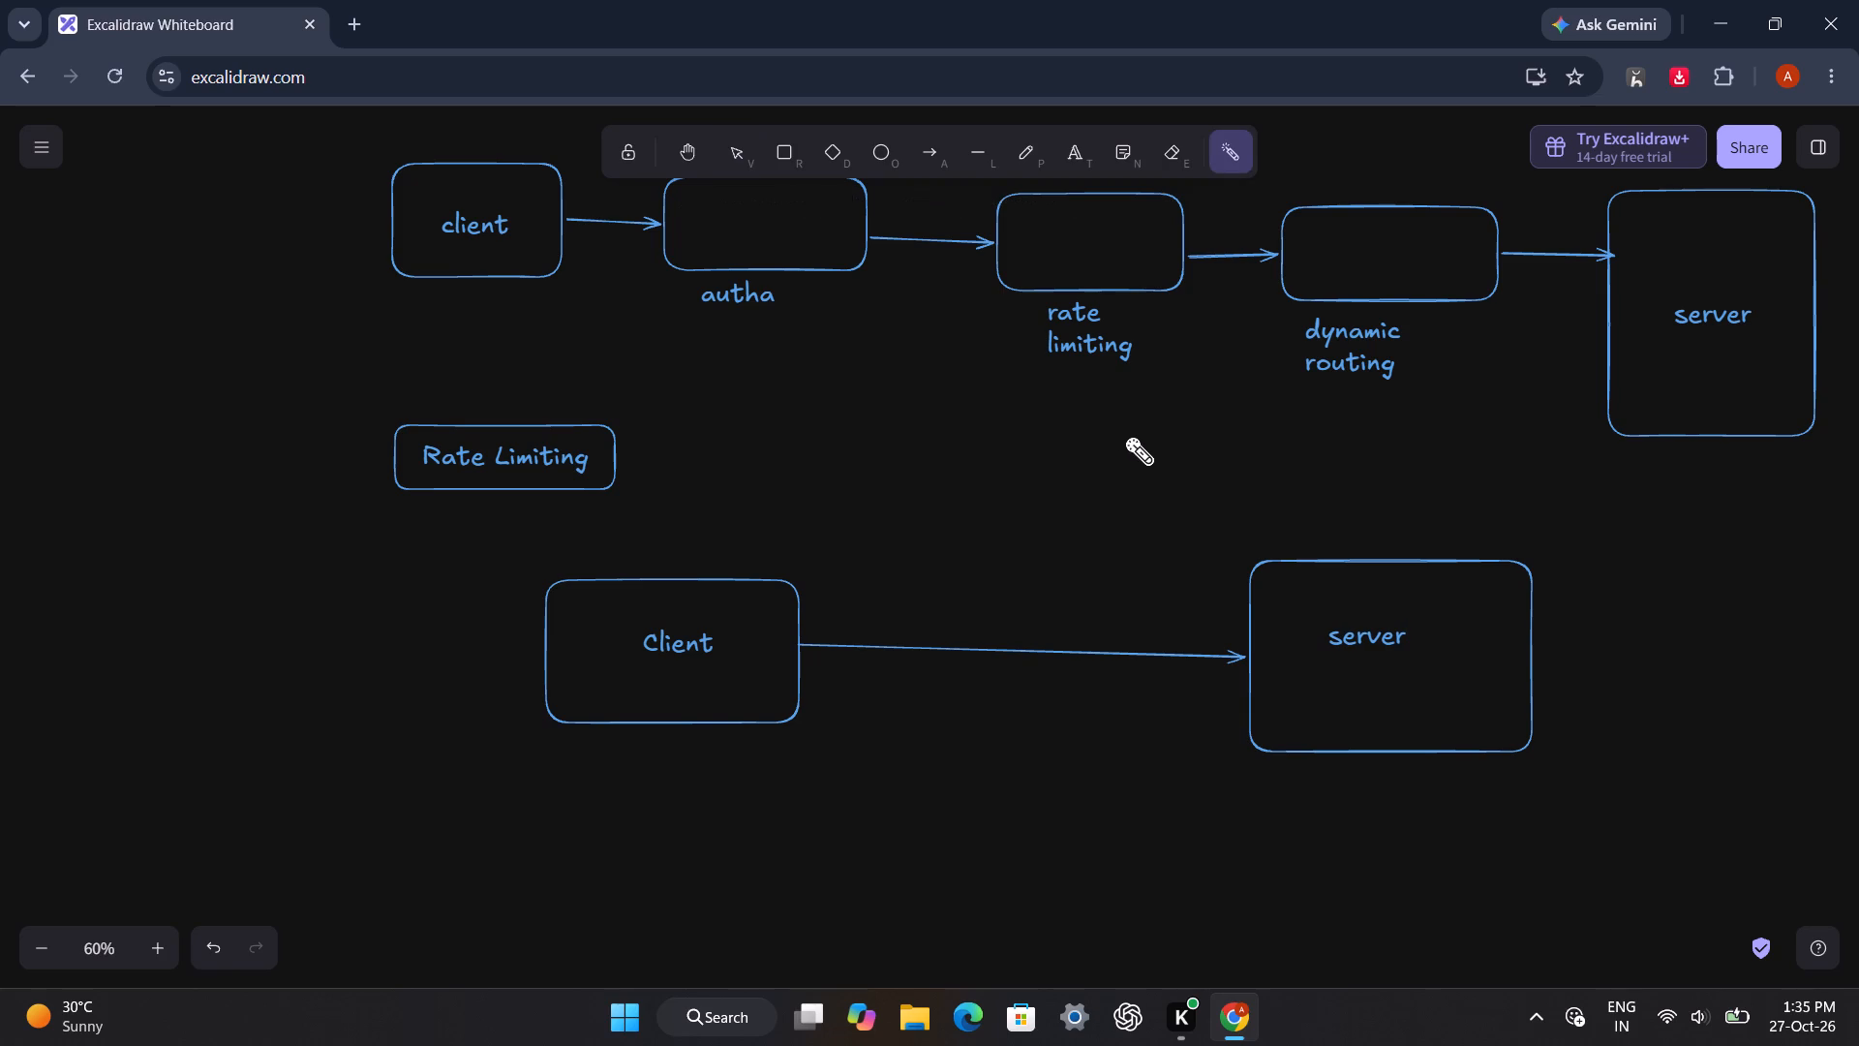
pyautogui.moveTo(950, 475); pyautogui.dragTo(772, 563)
pyautogui.moveTo(1537, 860); pyautogui.dragTo(1471, 656)
pyautogui.moveTo(838, 721); pyautogui.dragTo(931, 659)
pyautogui.moveTo(1026, 756); pyautogui.dragTo(1246, 608)
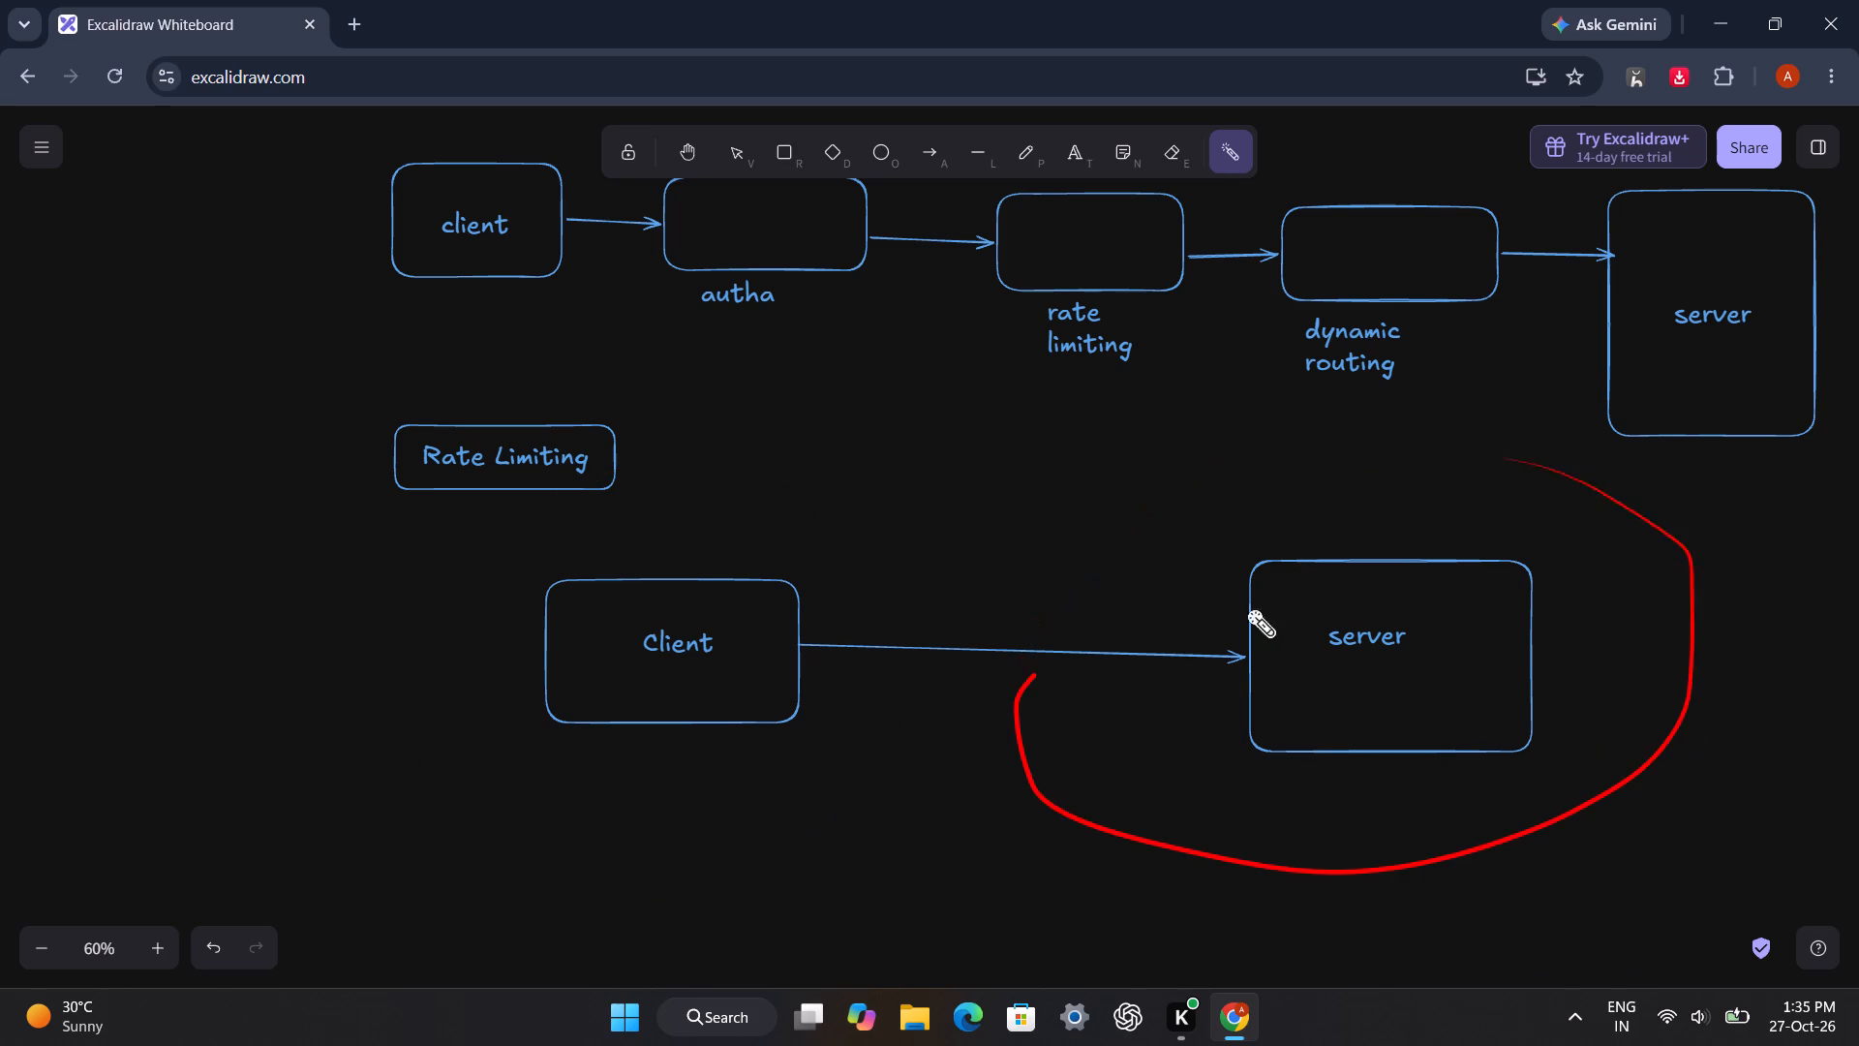
pyautogui.moveTo(1246, 608); pyautogui.dragTo(1445, 603)
pyautogui.moveTo(747, 353); pyautogui.dragTo(894, 421)
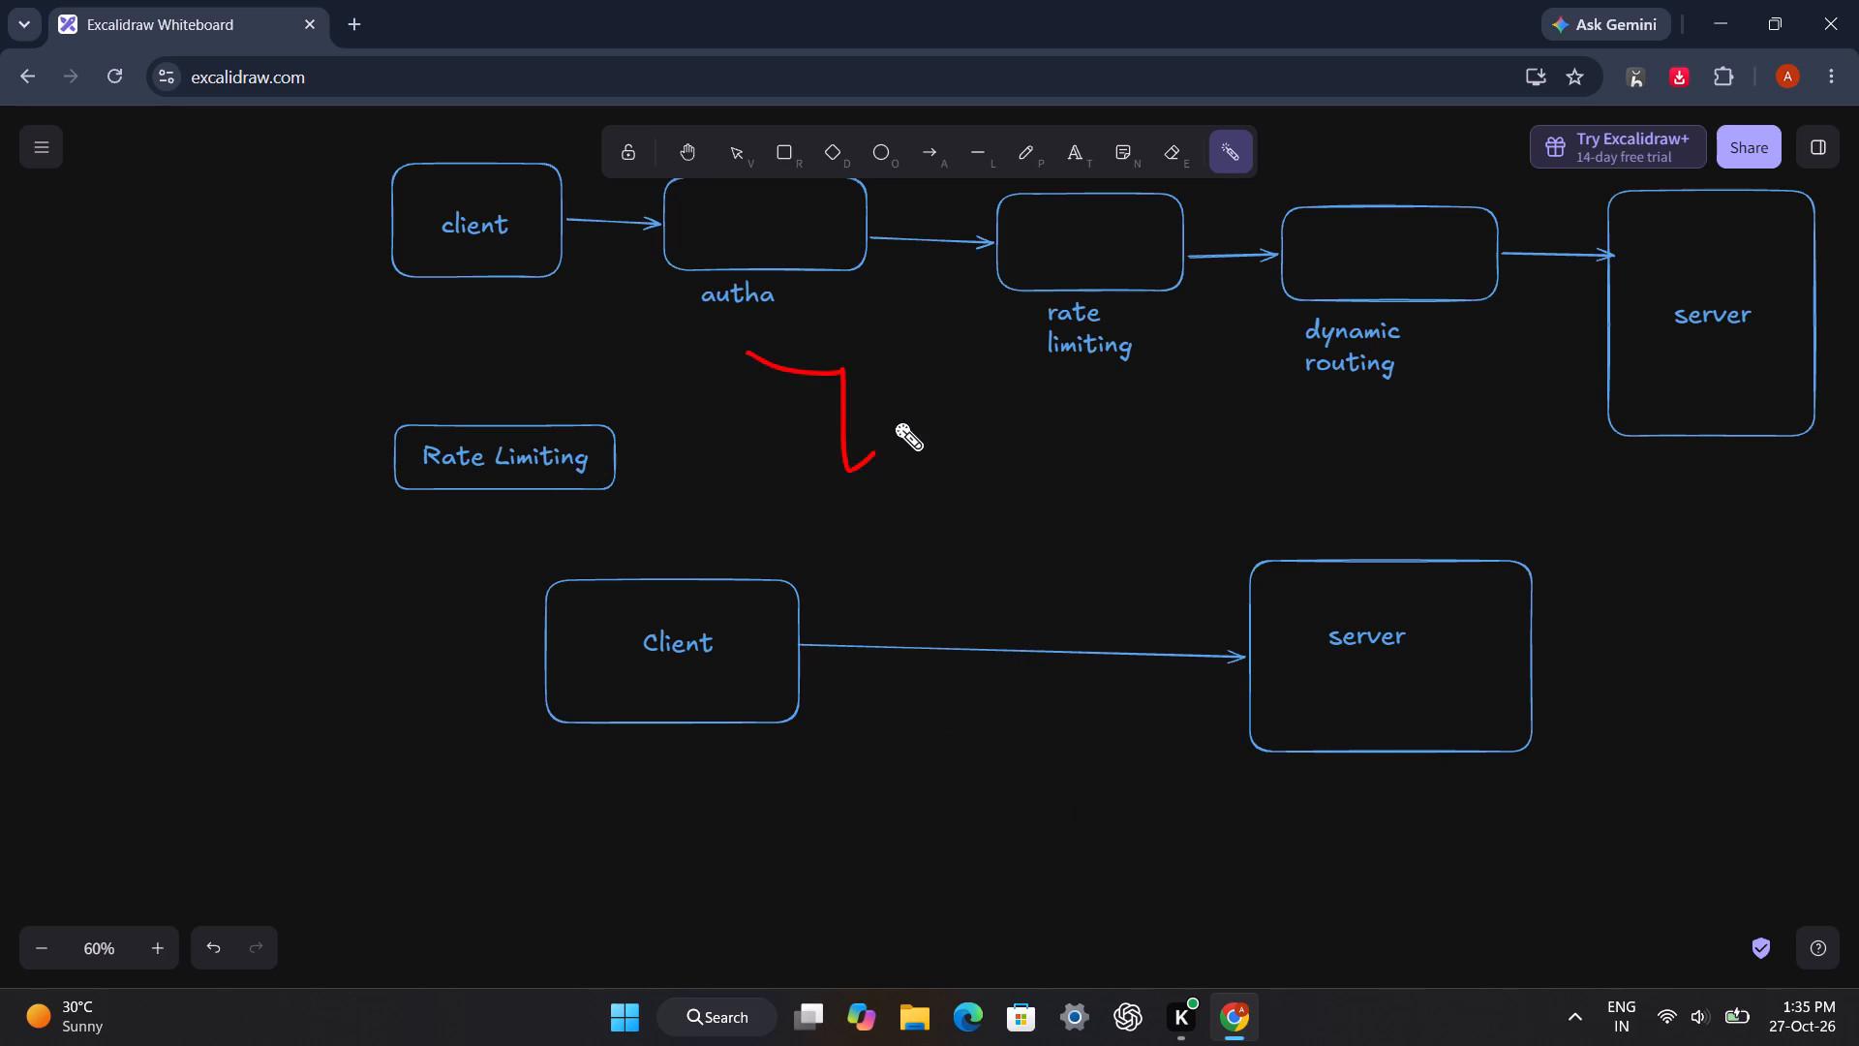
pyautogui.moveTo(894, 421); pyautogui.dragTo(1209, 465)
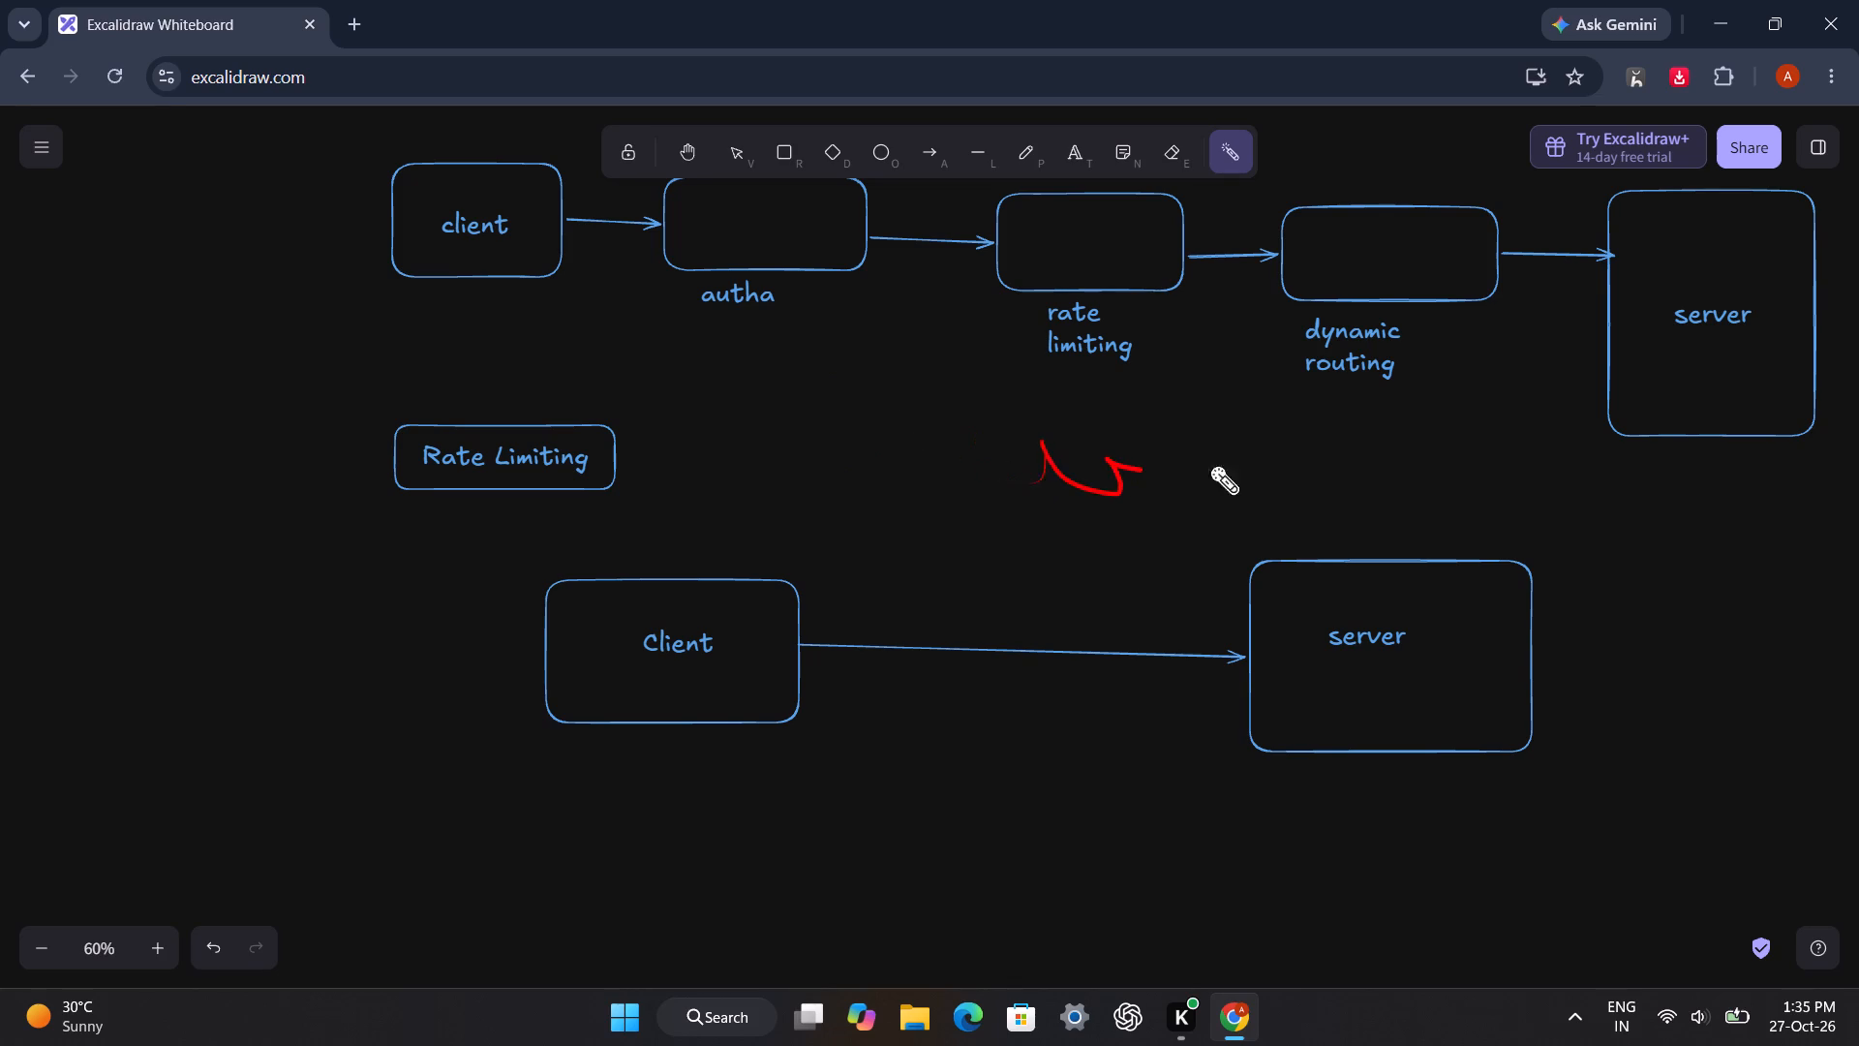
pyautogui.moveTo(1209, 465); pyautogui.dragTo(1218, 461)
pyautogui.moveTo(1223, 444); pyautogui.dragTo(932, 499)
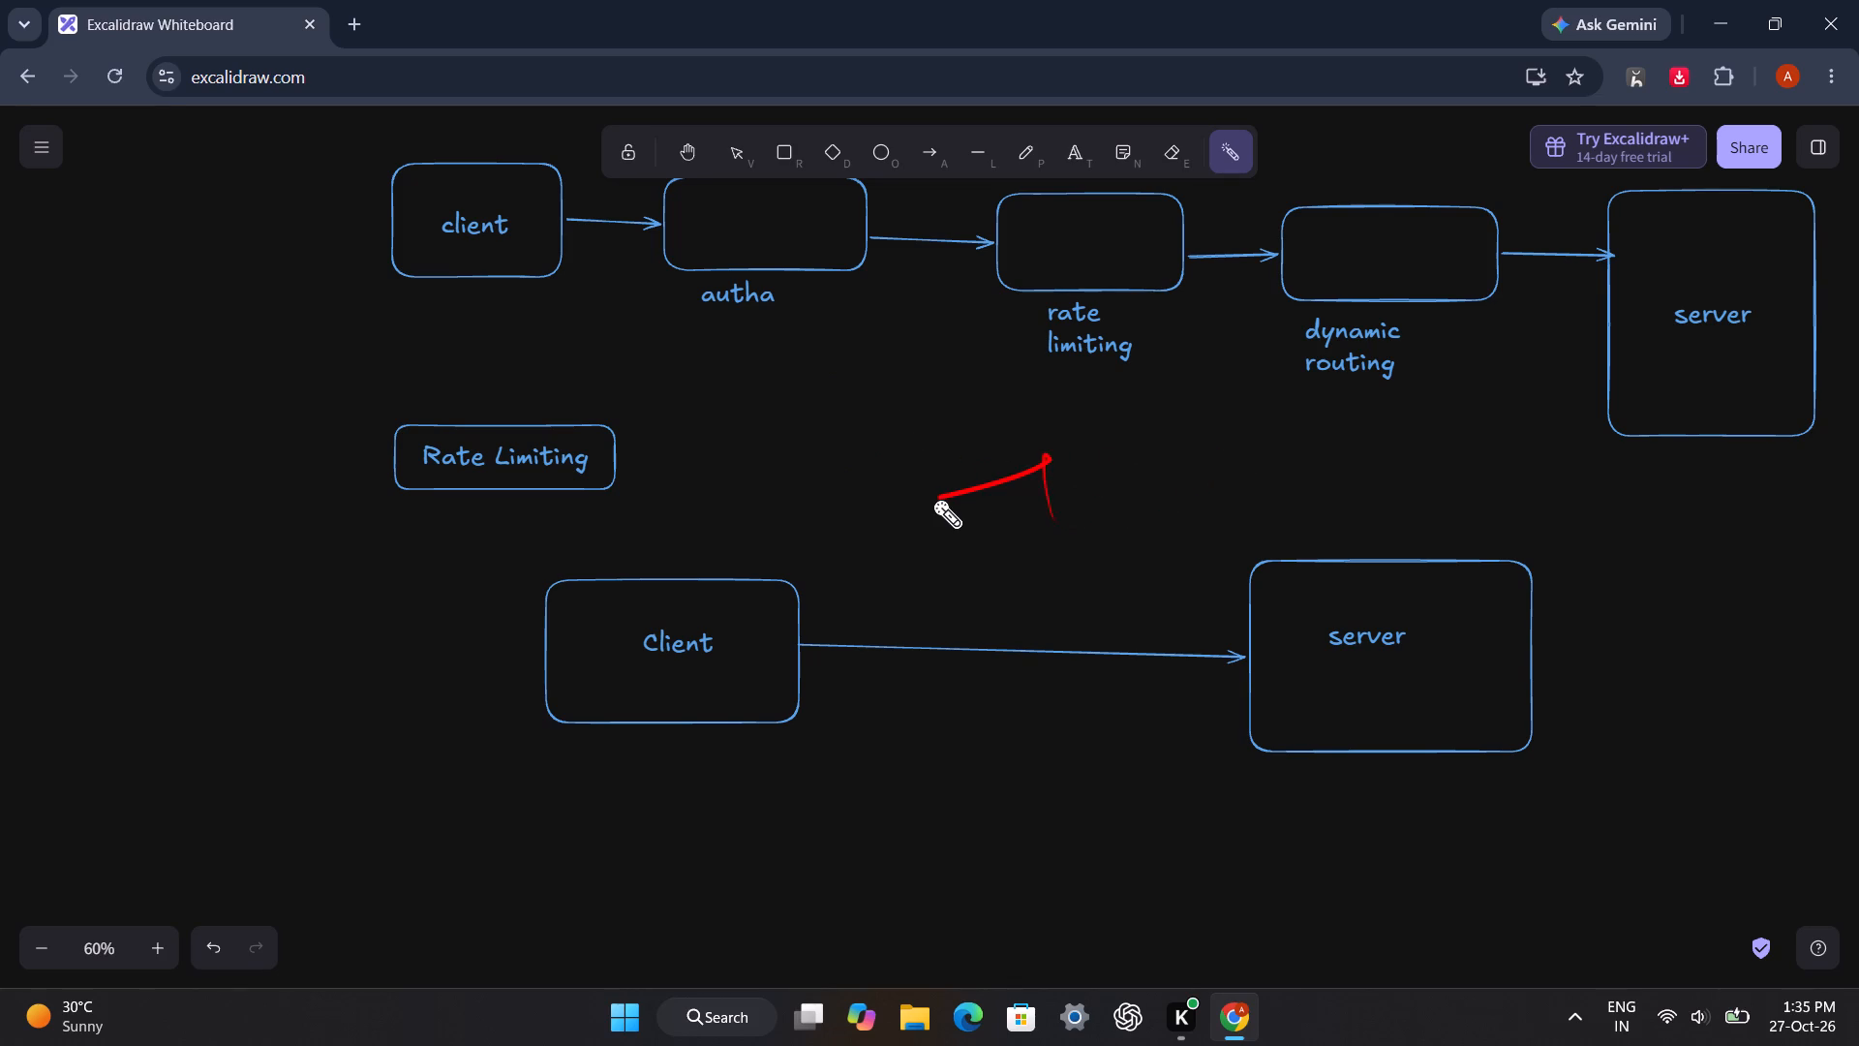
pyautogui.moveTo(932, 499); pyautogui.dragTo(1022, 538)
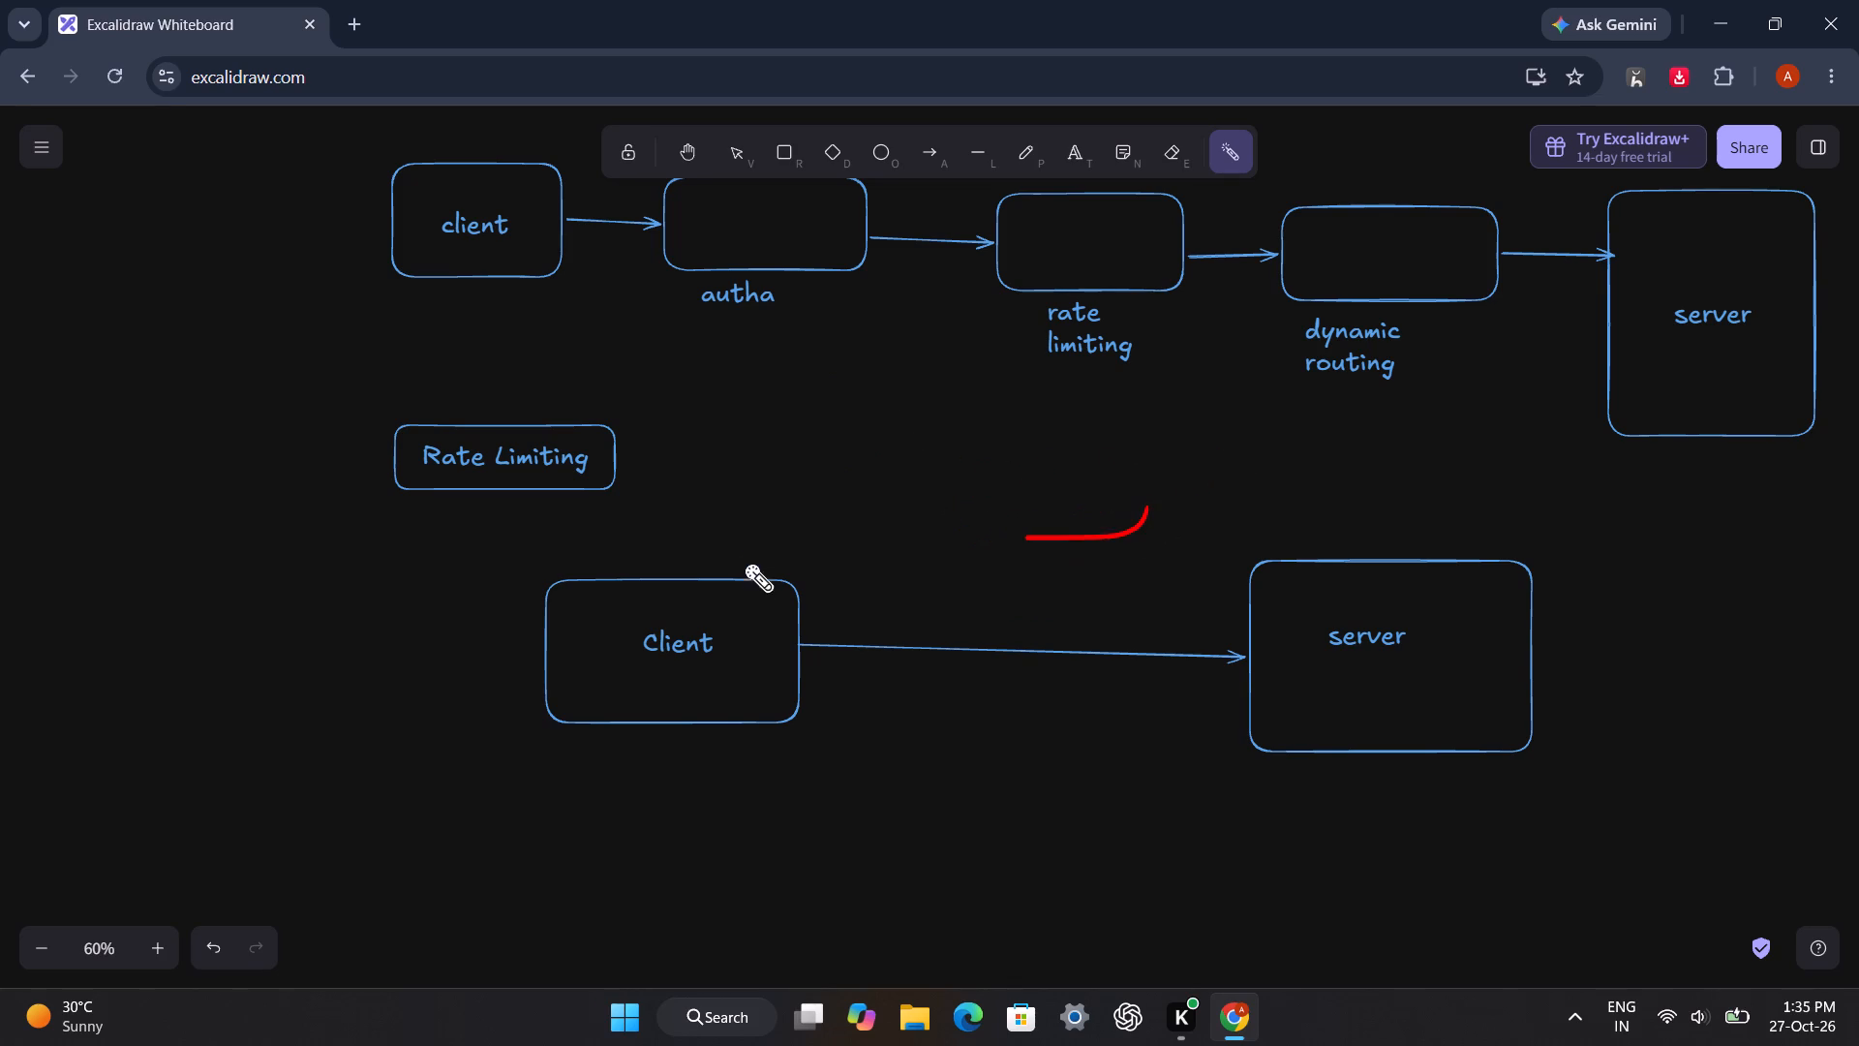
pyautogui.moveTo(375, 534); pyautogui.dragTo(397, 366)
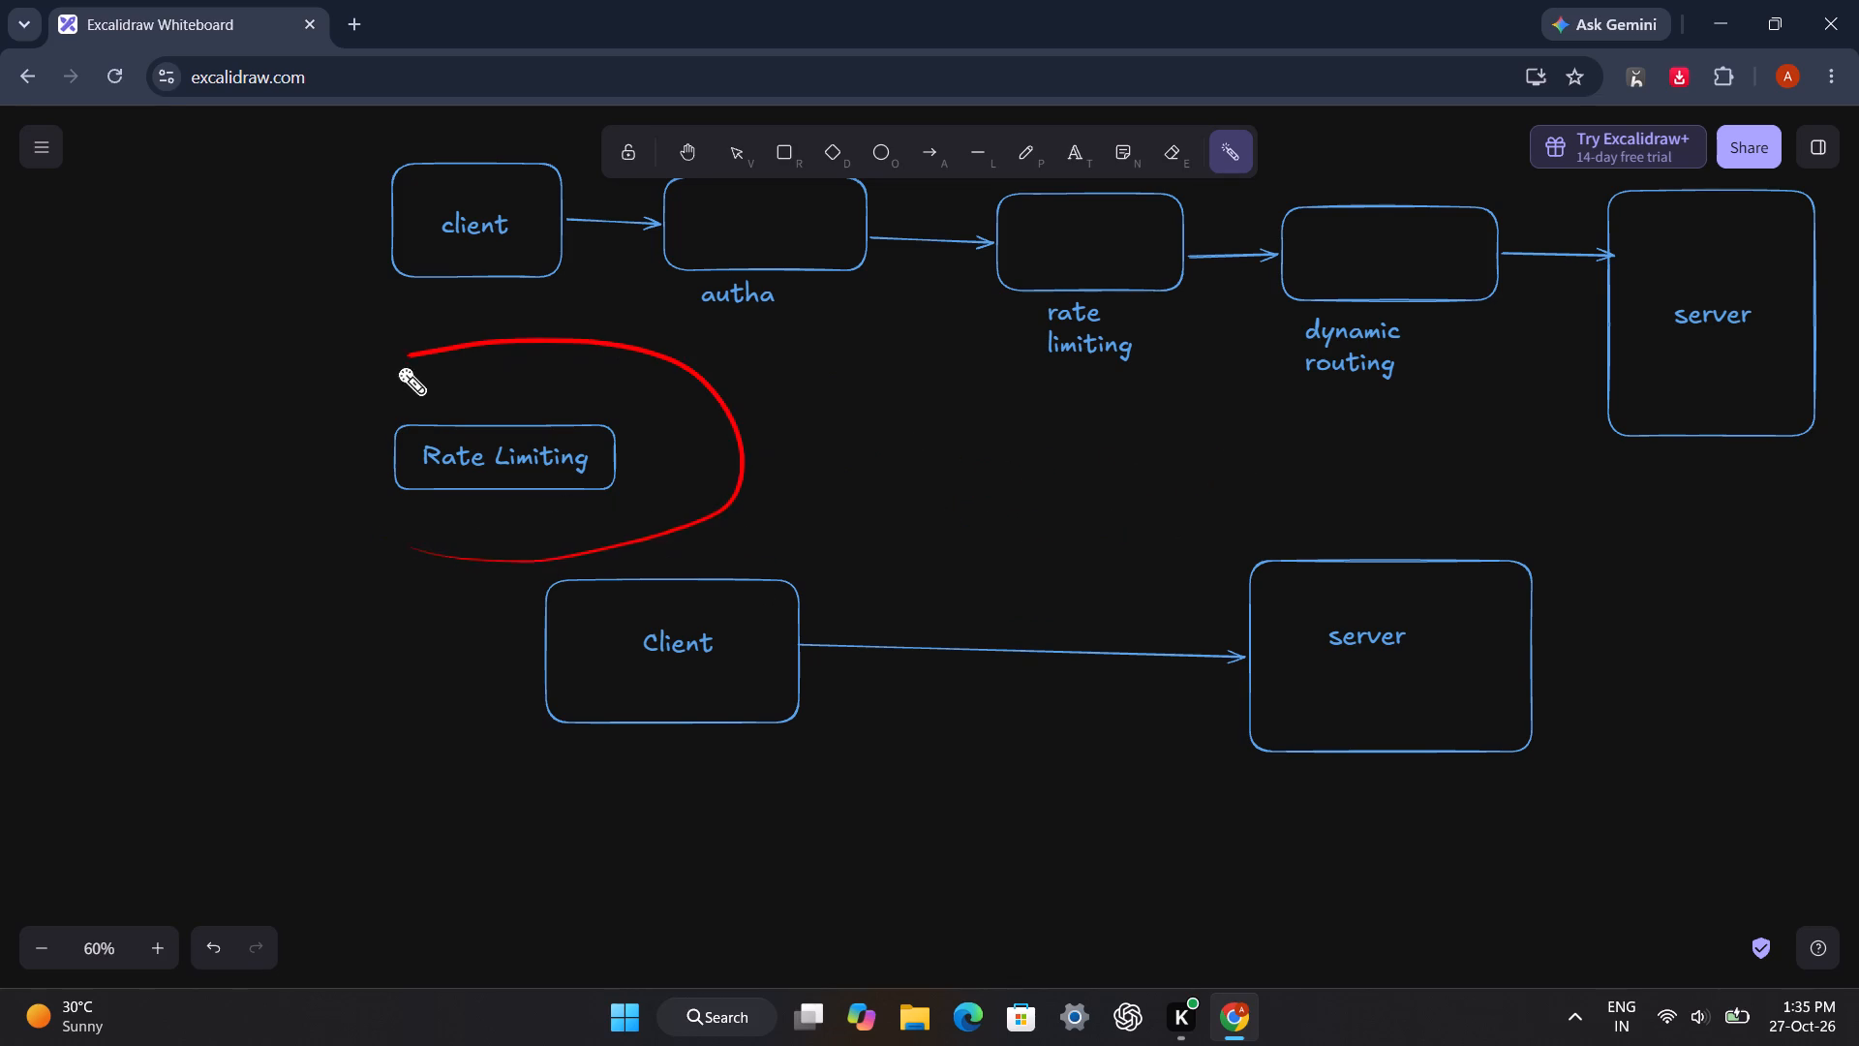
pyautogui.moveTo(397, 366); pyautogui.dragTo(508, 508)
pyautogui.scroll(1, 853, 520)
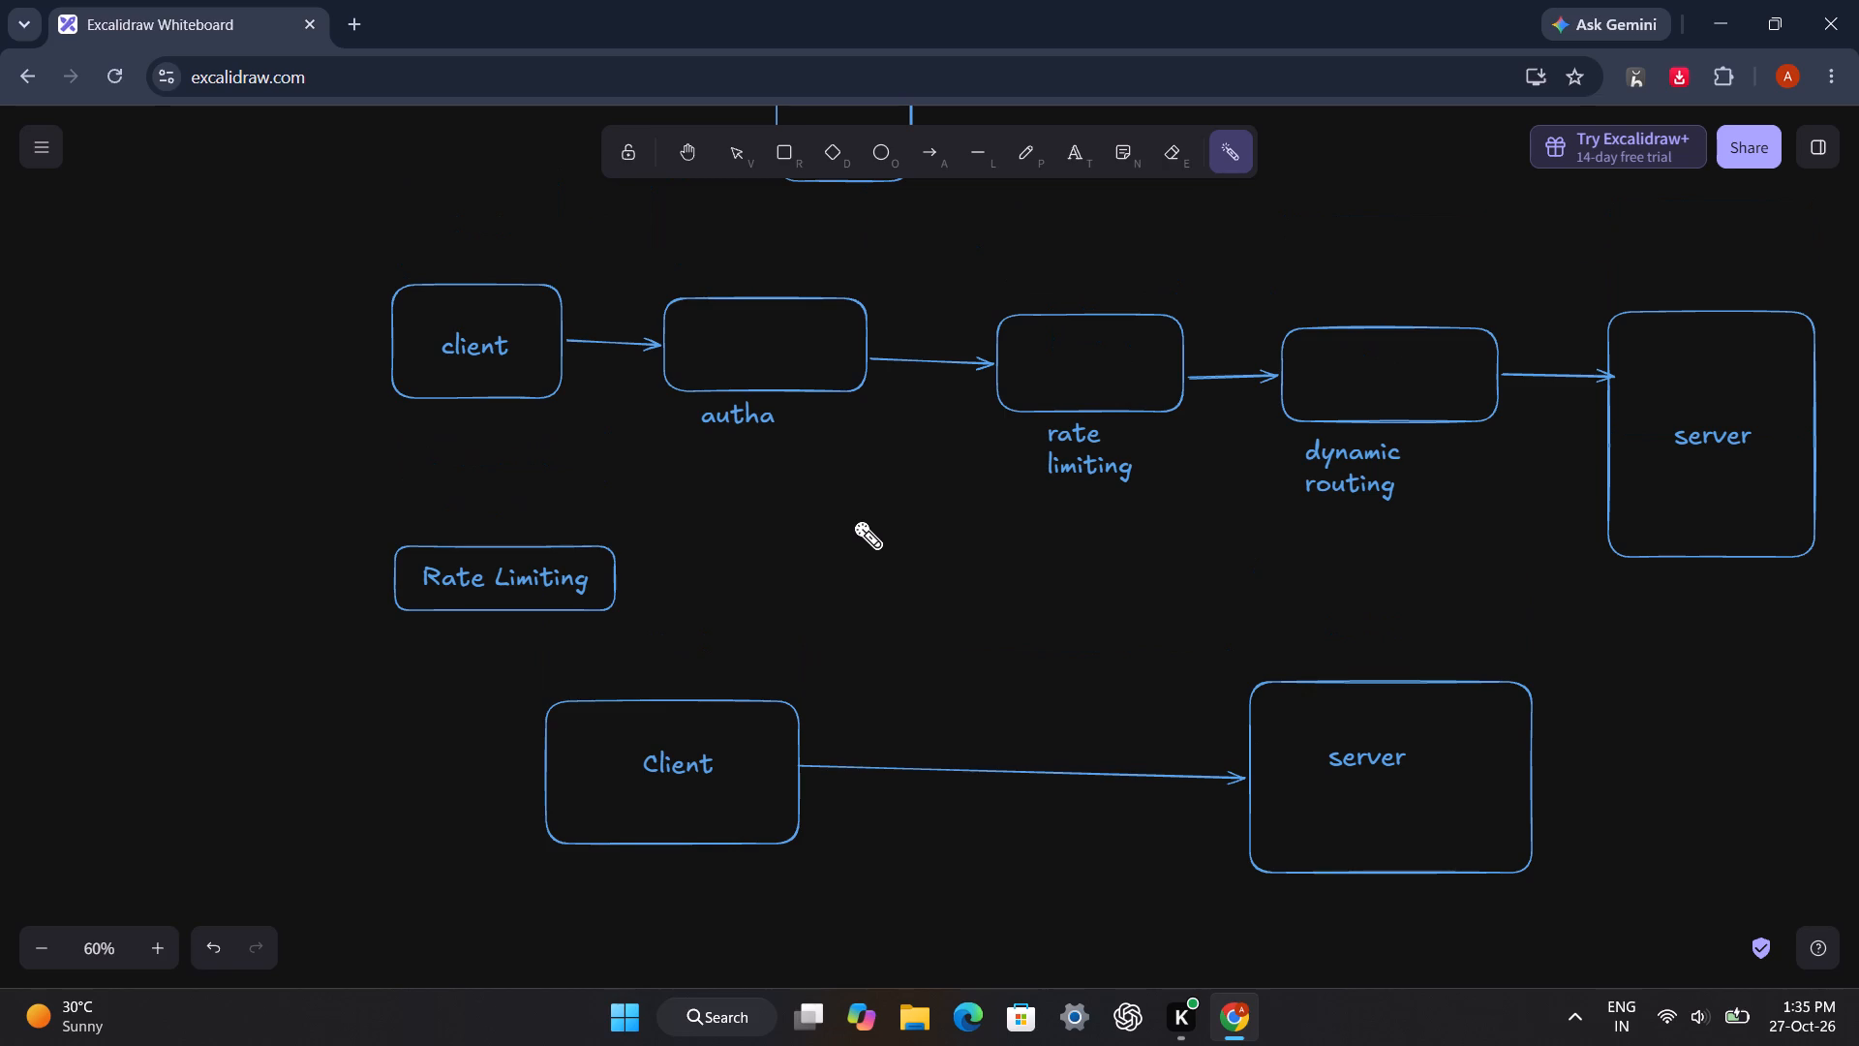
pyautogui.moveTo(1117, 358); pyautogui.dragTo(1085, 463)
# Draw an arrow from the "rate limiting" caption in the upper flow to the boxed Rate Limiting heading.
pyautogui.click(925, 160)
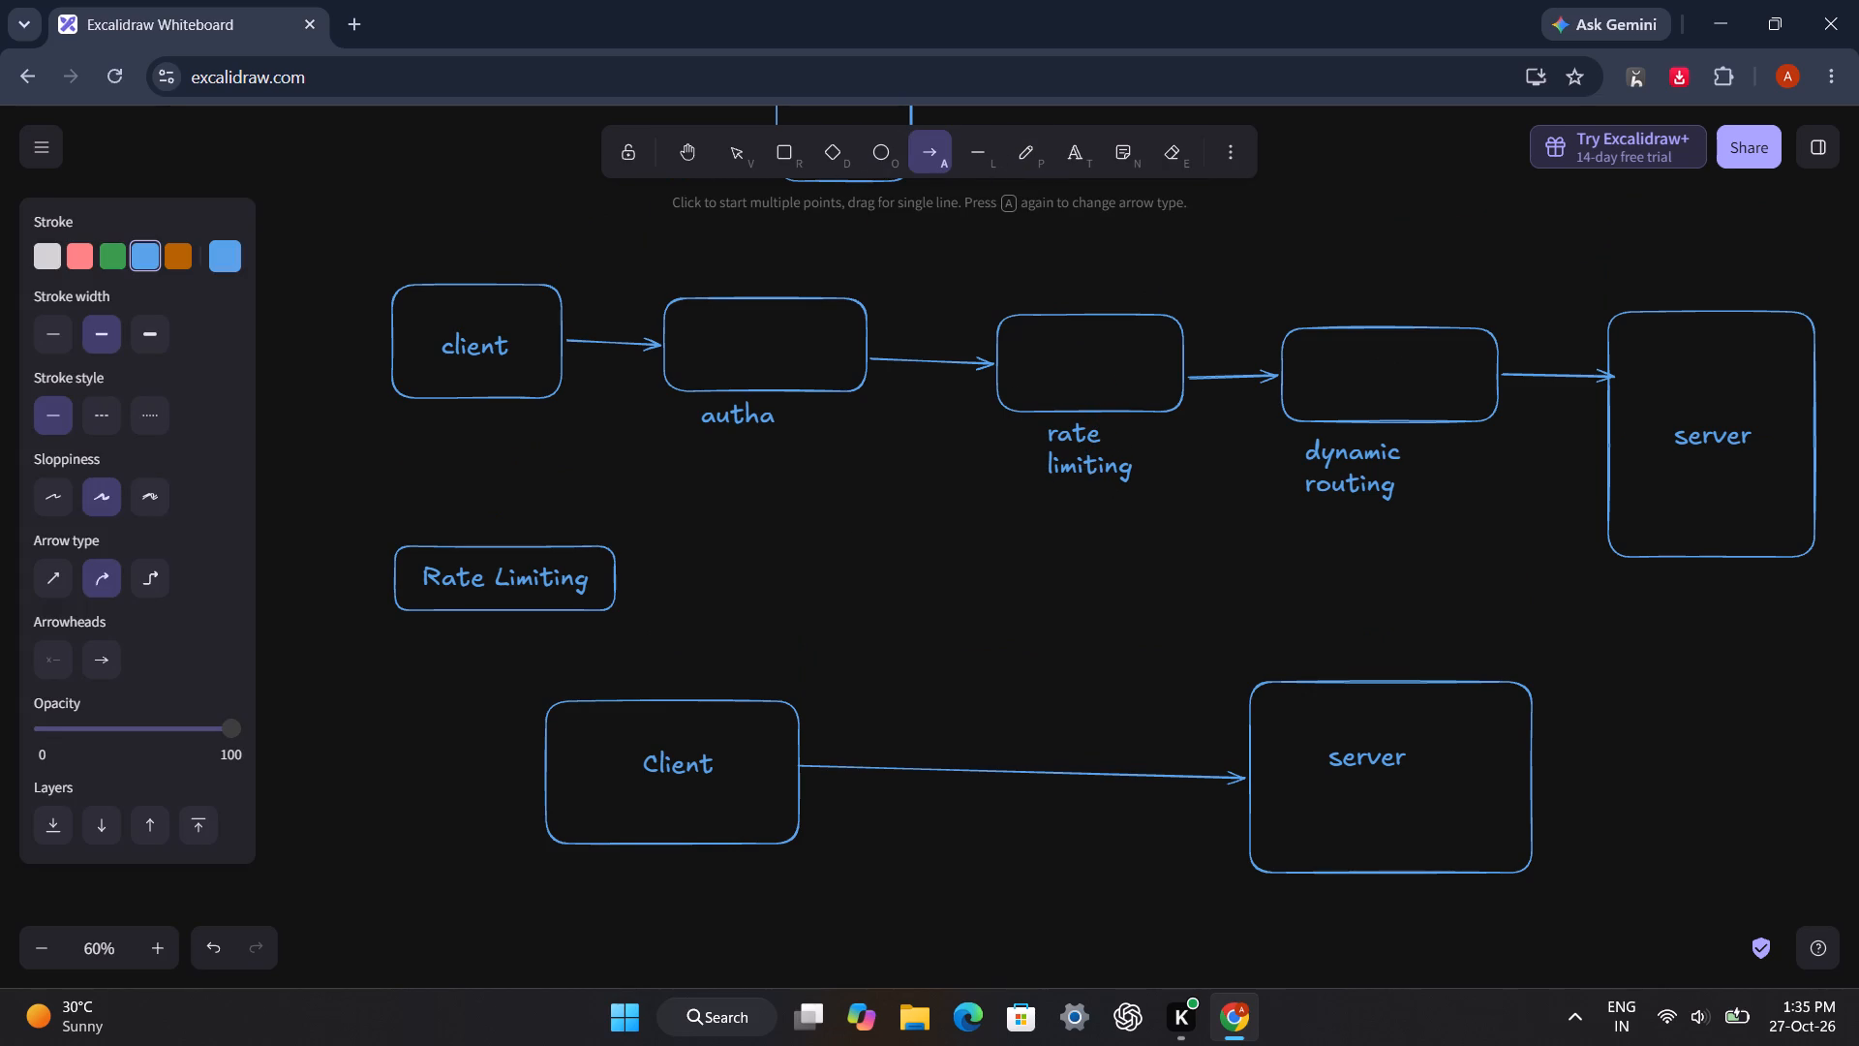
pyautogui.moveTo(1045, 469); pyautogui.dragTo(712, 492)
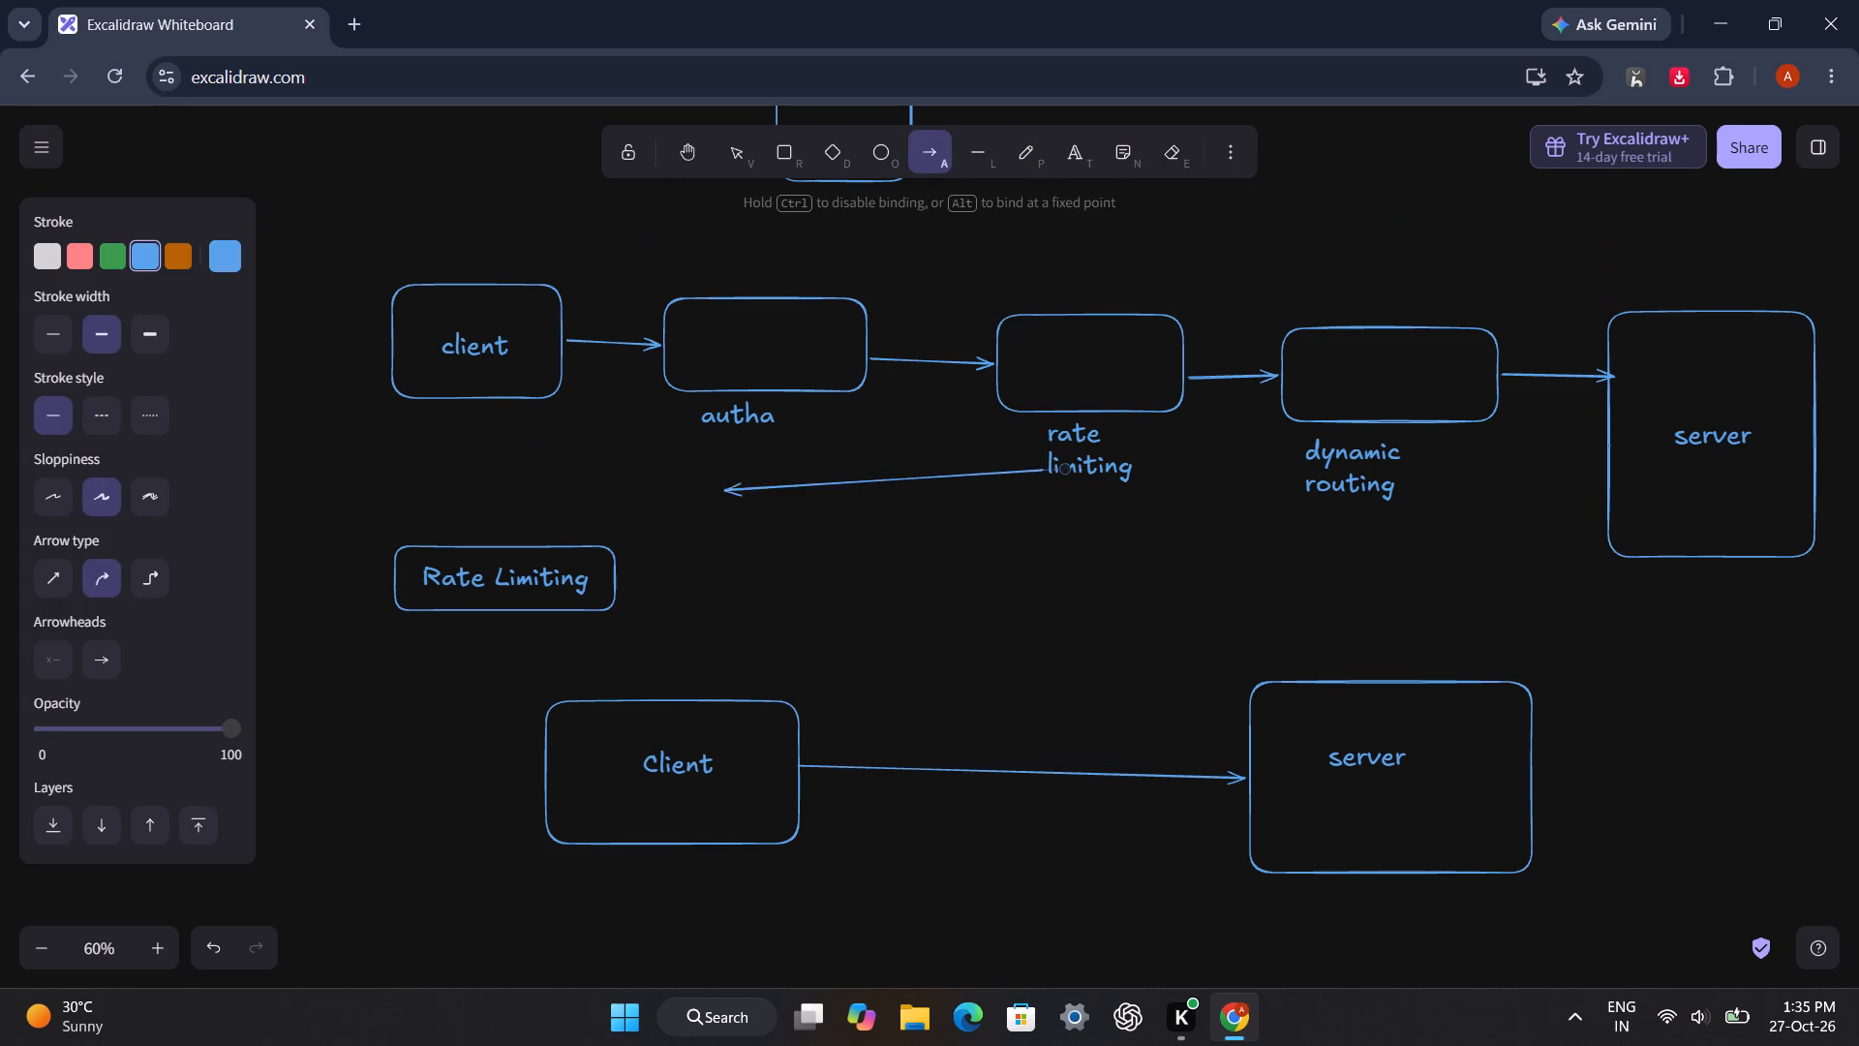
pyautogui.moveTo(712, 492); pyautogui.dragTo(616, 570)
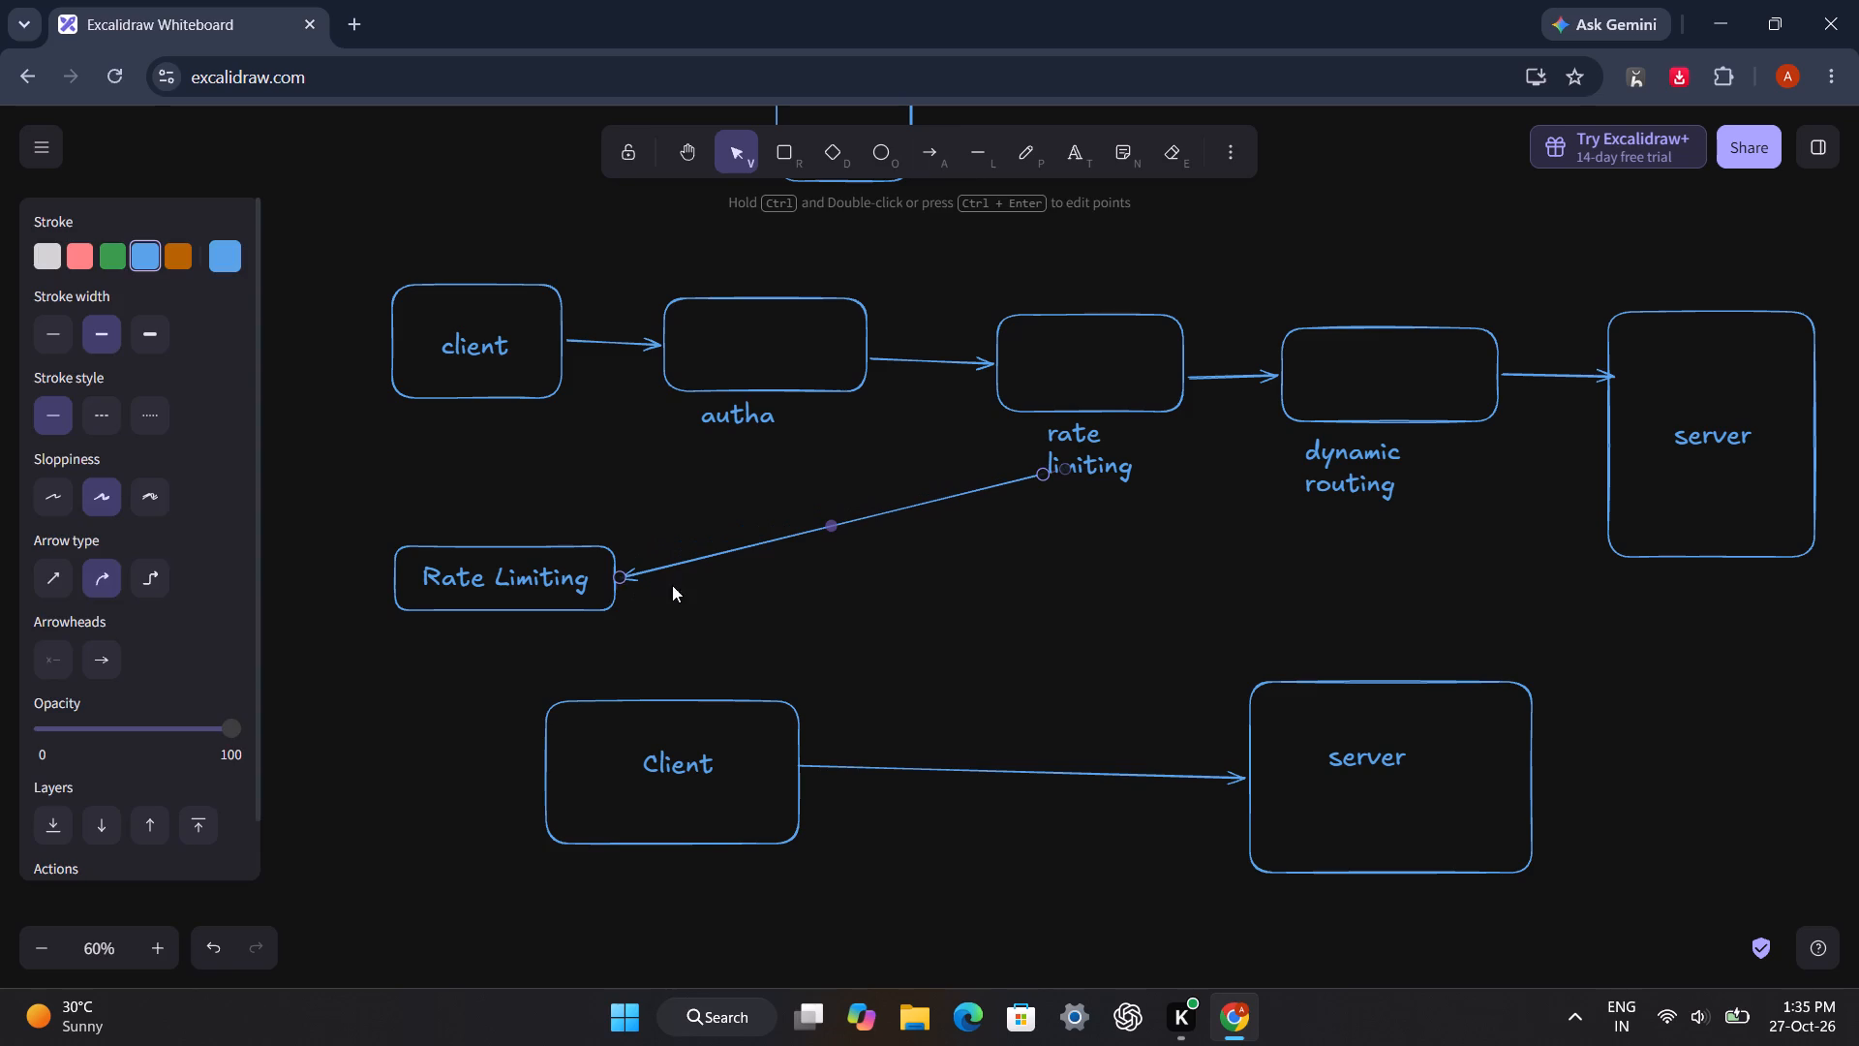
pyautogui.click(707, 589)
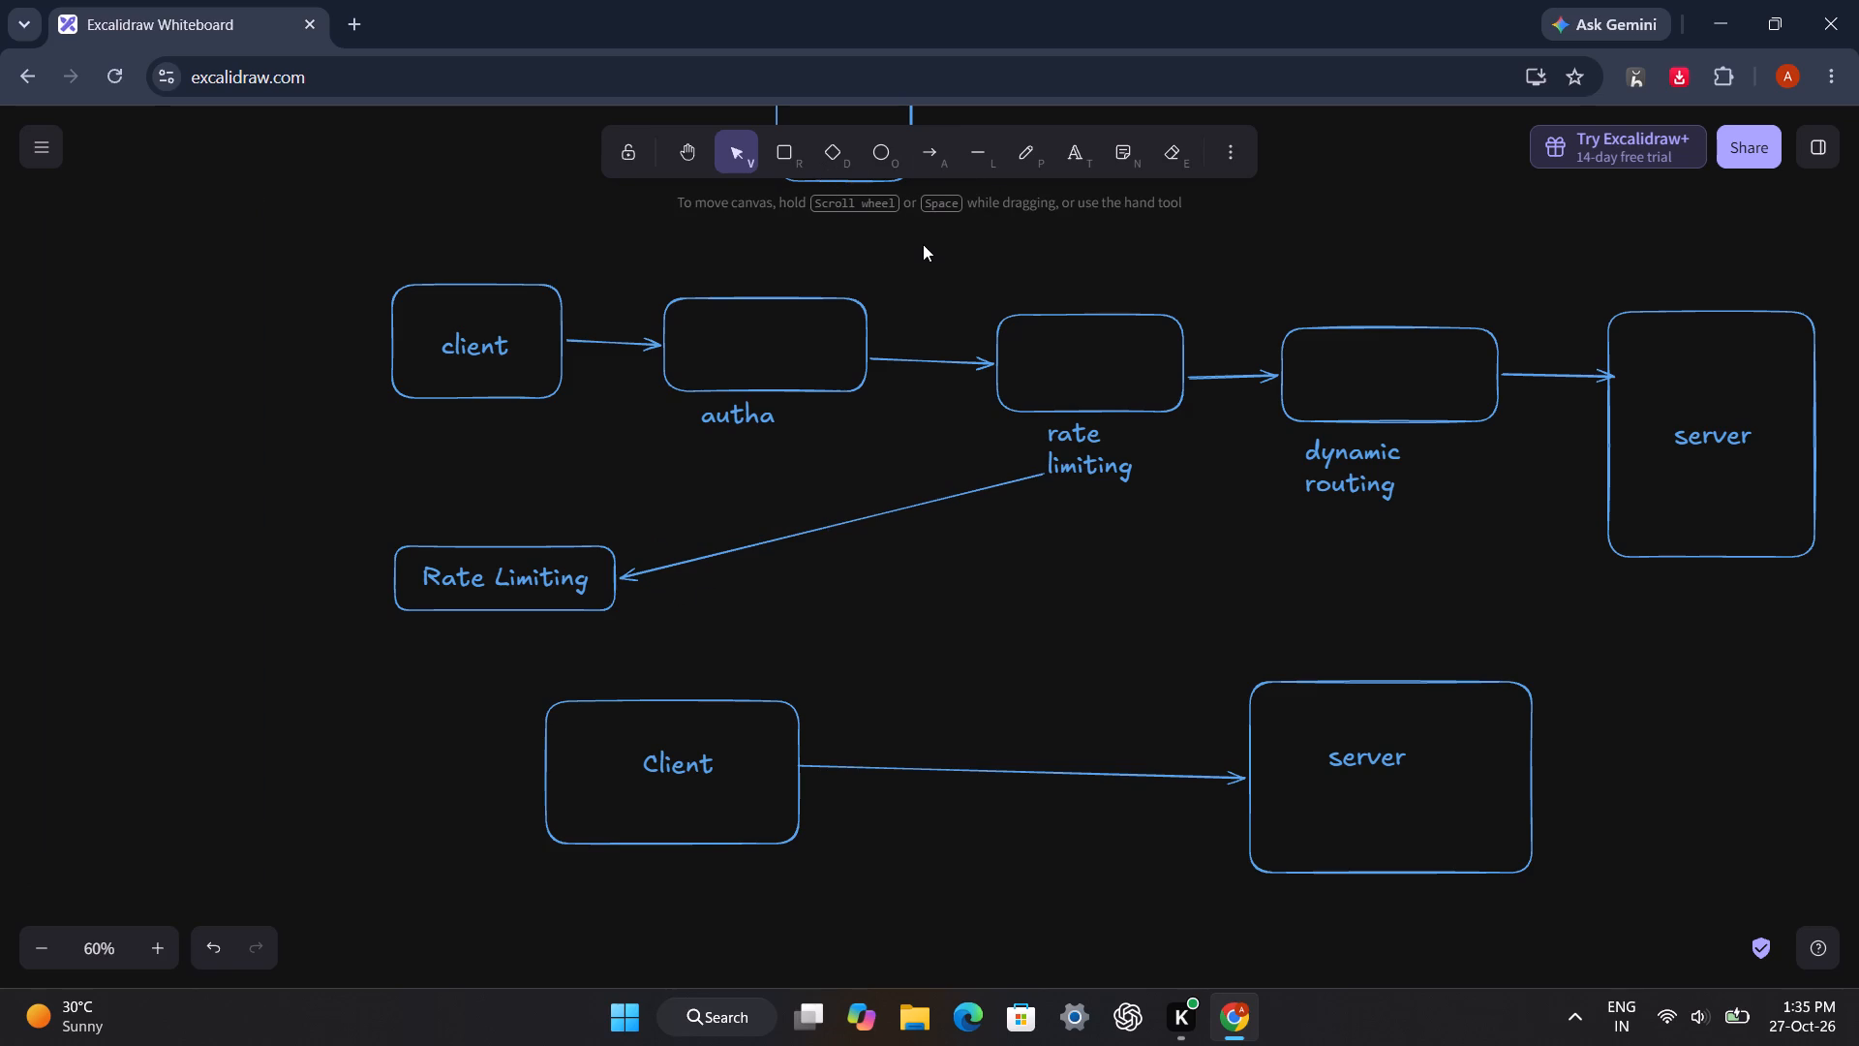
# Draw an elbow arrow from the bottom edge of the lower Client box to the bottom edge of the server box.
pyautogui.scroll(-1, 923, 244)
pyautogui.scroll(1, 923, 244)
pyautogui.scroll(-1, 923, 244)
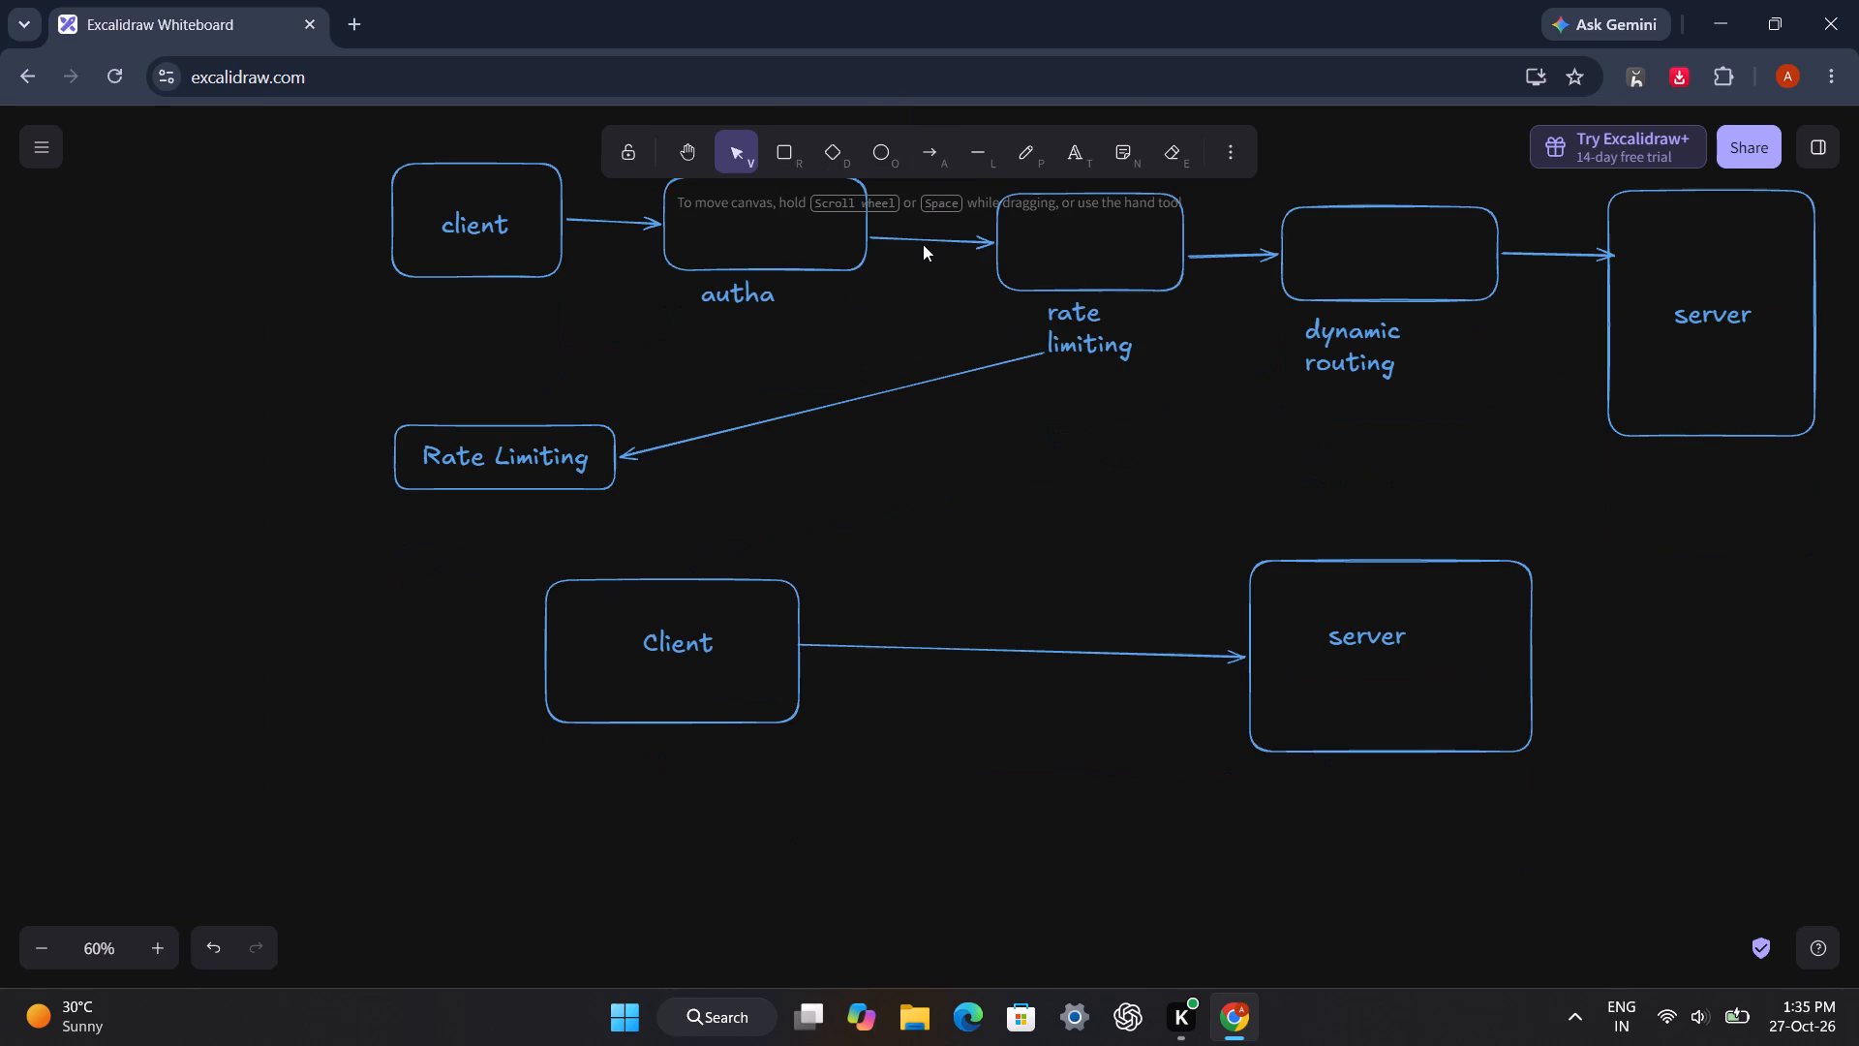
pyautogui.scroll(-2, 923, 244)
pyautogui.scroll(1, 923, 244)
pyautogui.scroll(-3, 951, 216)
pyautogui.click(928, 152)
pyautogui.scroll(1, 928, 152)
pyautogui.scroll(-2, 907, 199)
pyautogui.scroll(1, 808, 300)
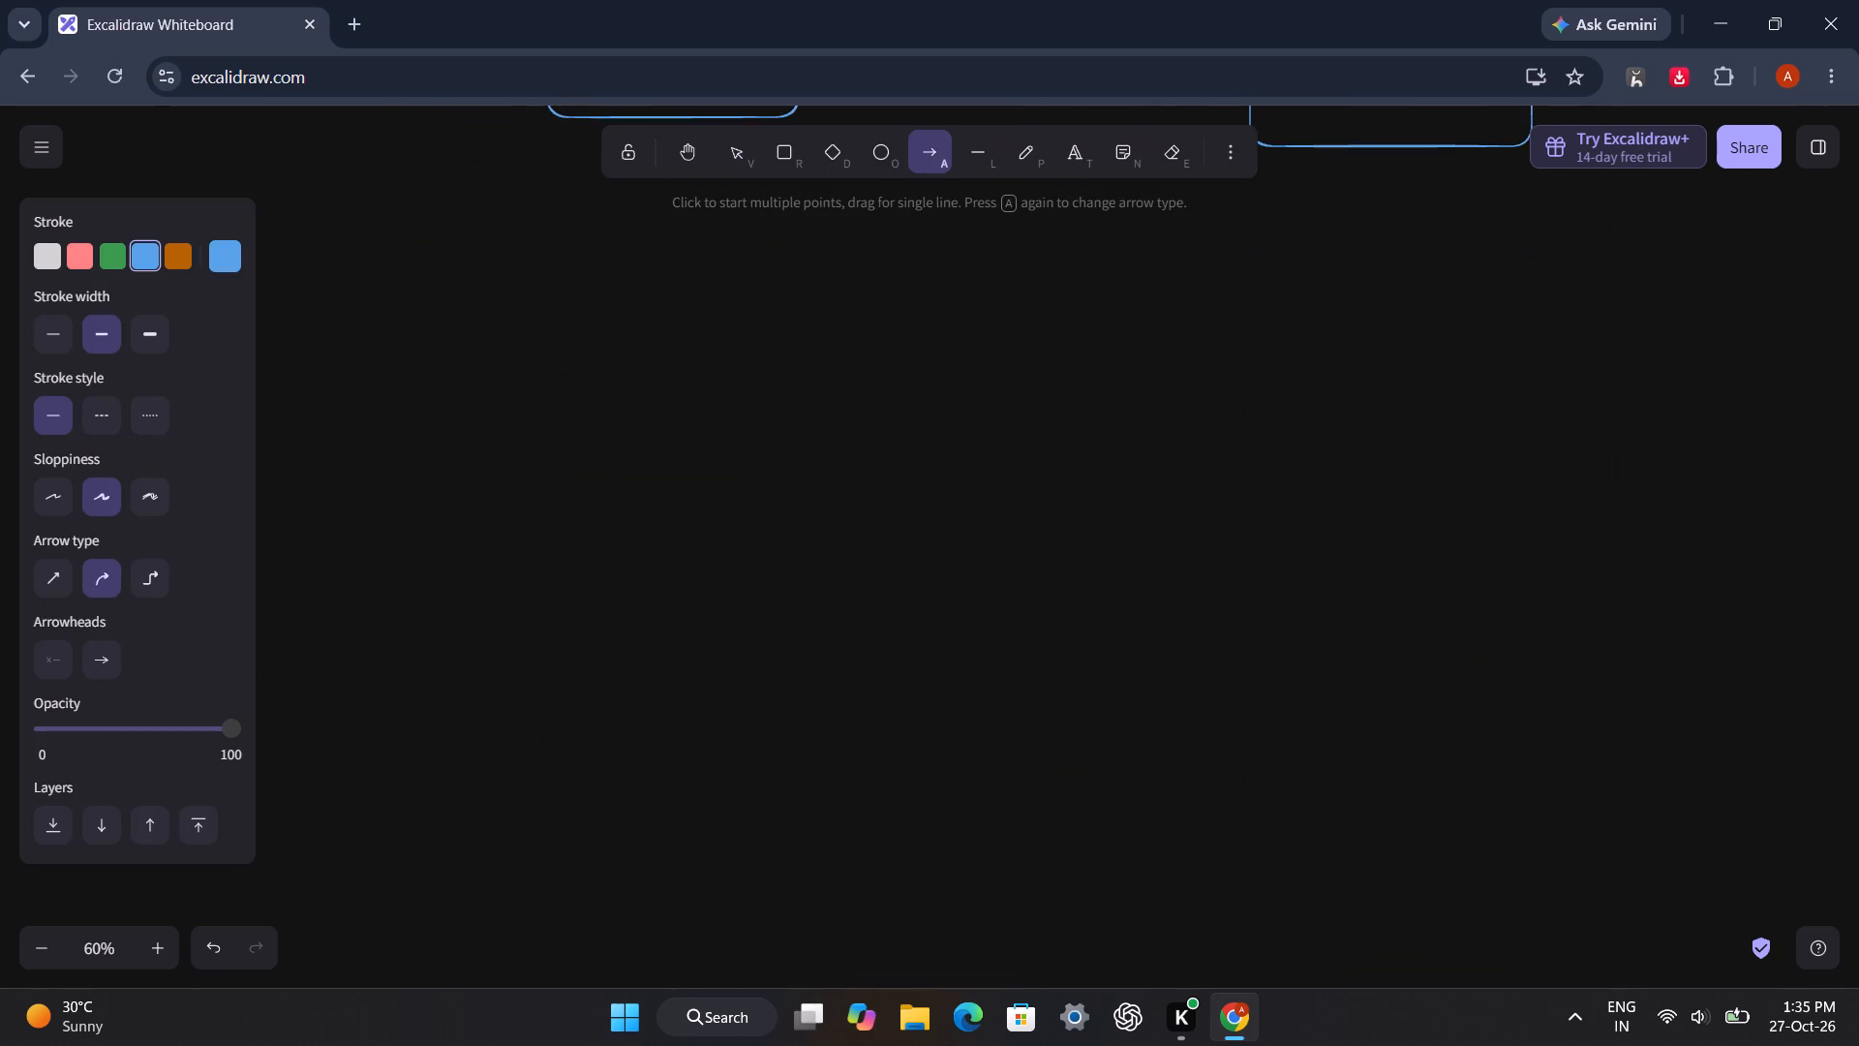
pyautogui.scroll(-2, 752, 356)
pyautogui.scroll(2, 752, 356)
pyautogui.scroll(-2, 752, 356)
pyautogui.scroll(5, 752, 358)
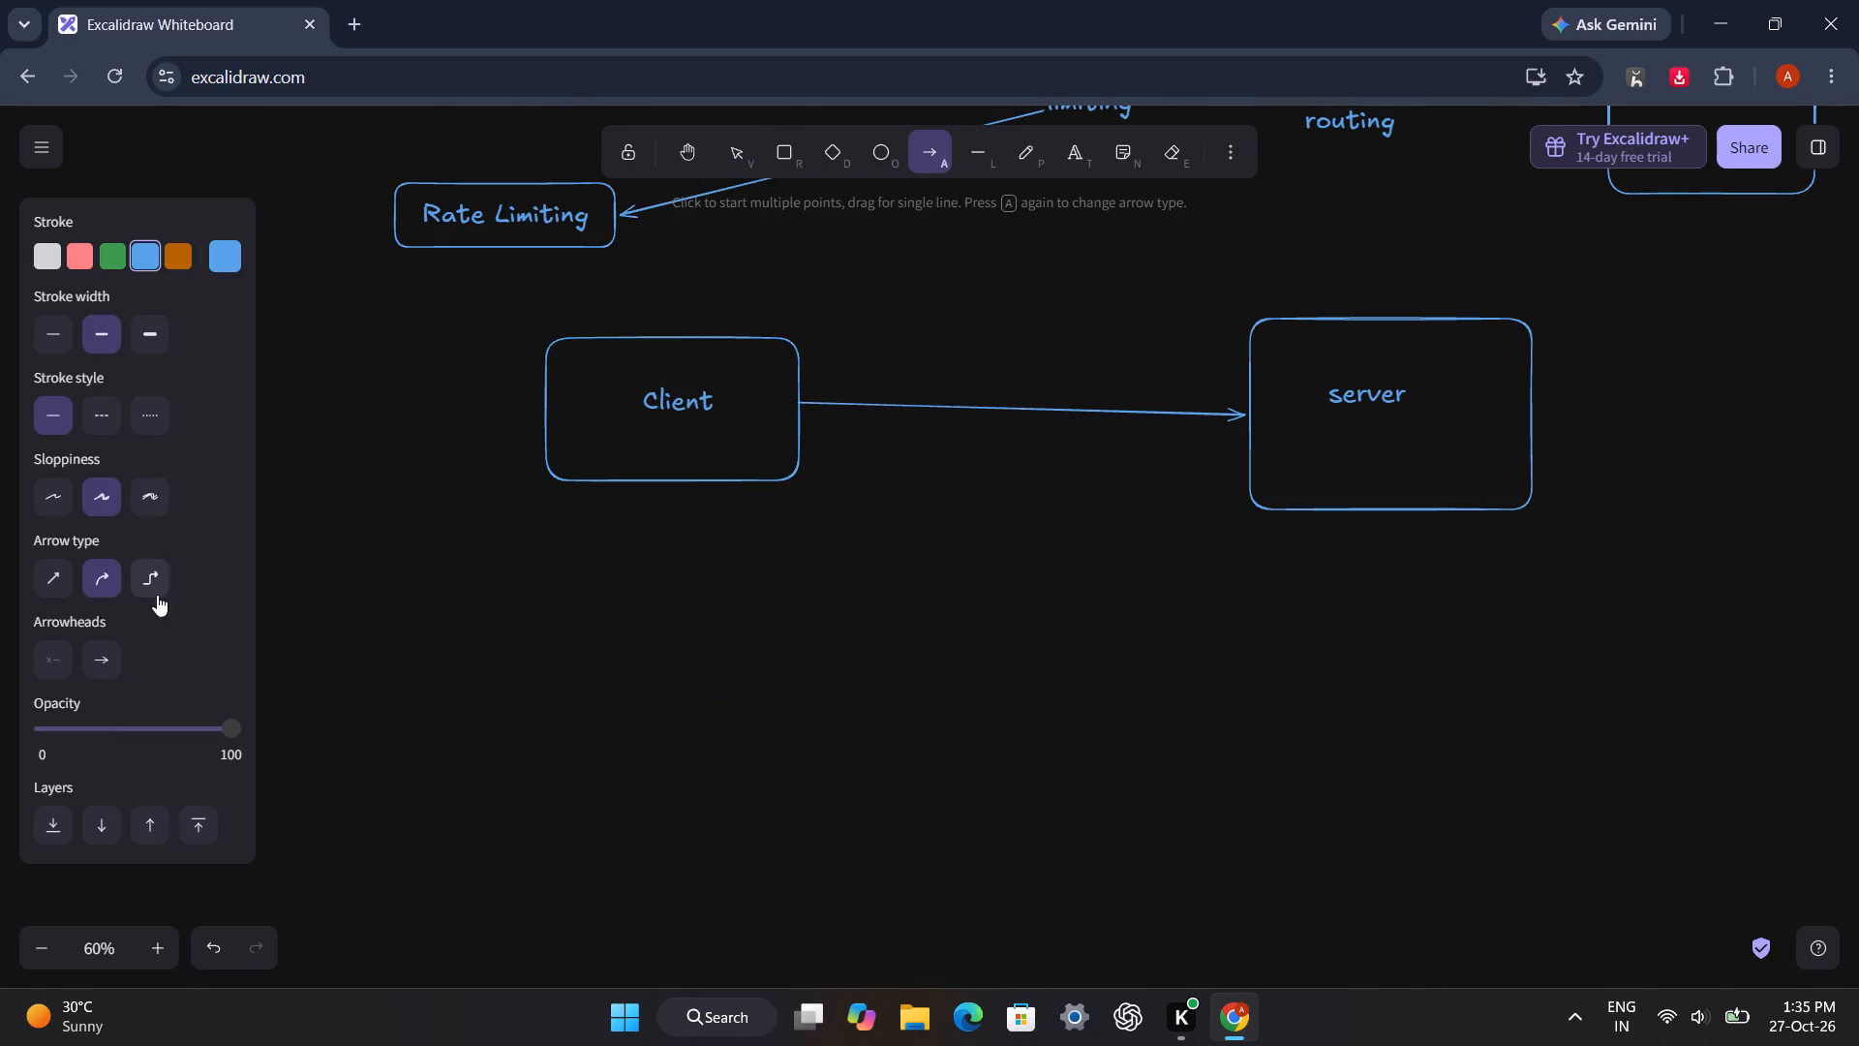
pyautogui.click(145, 586)
pyautogui.moveTo(705, 490); pyautogui.dragTo(889, 625)
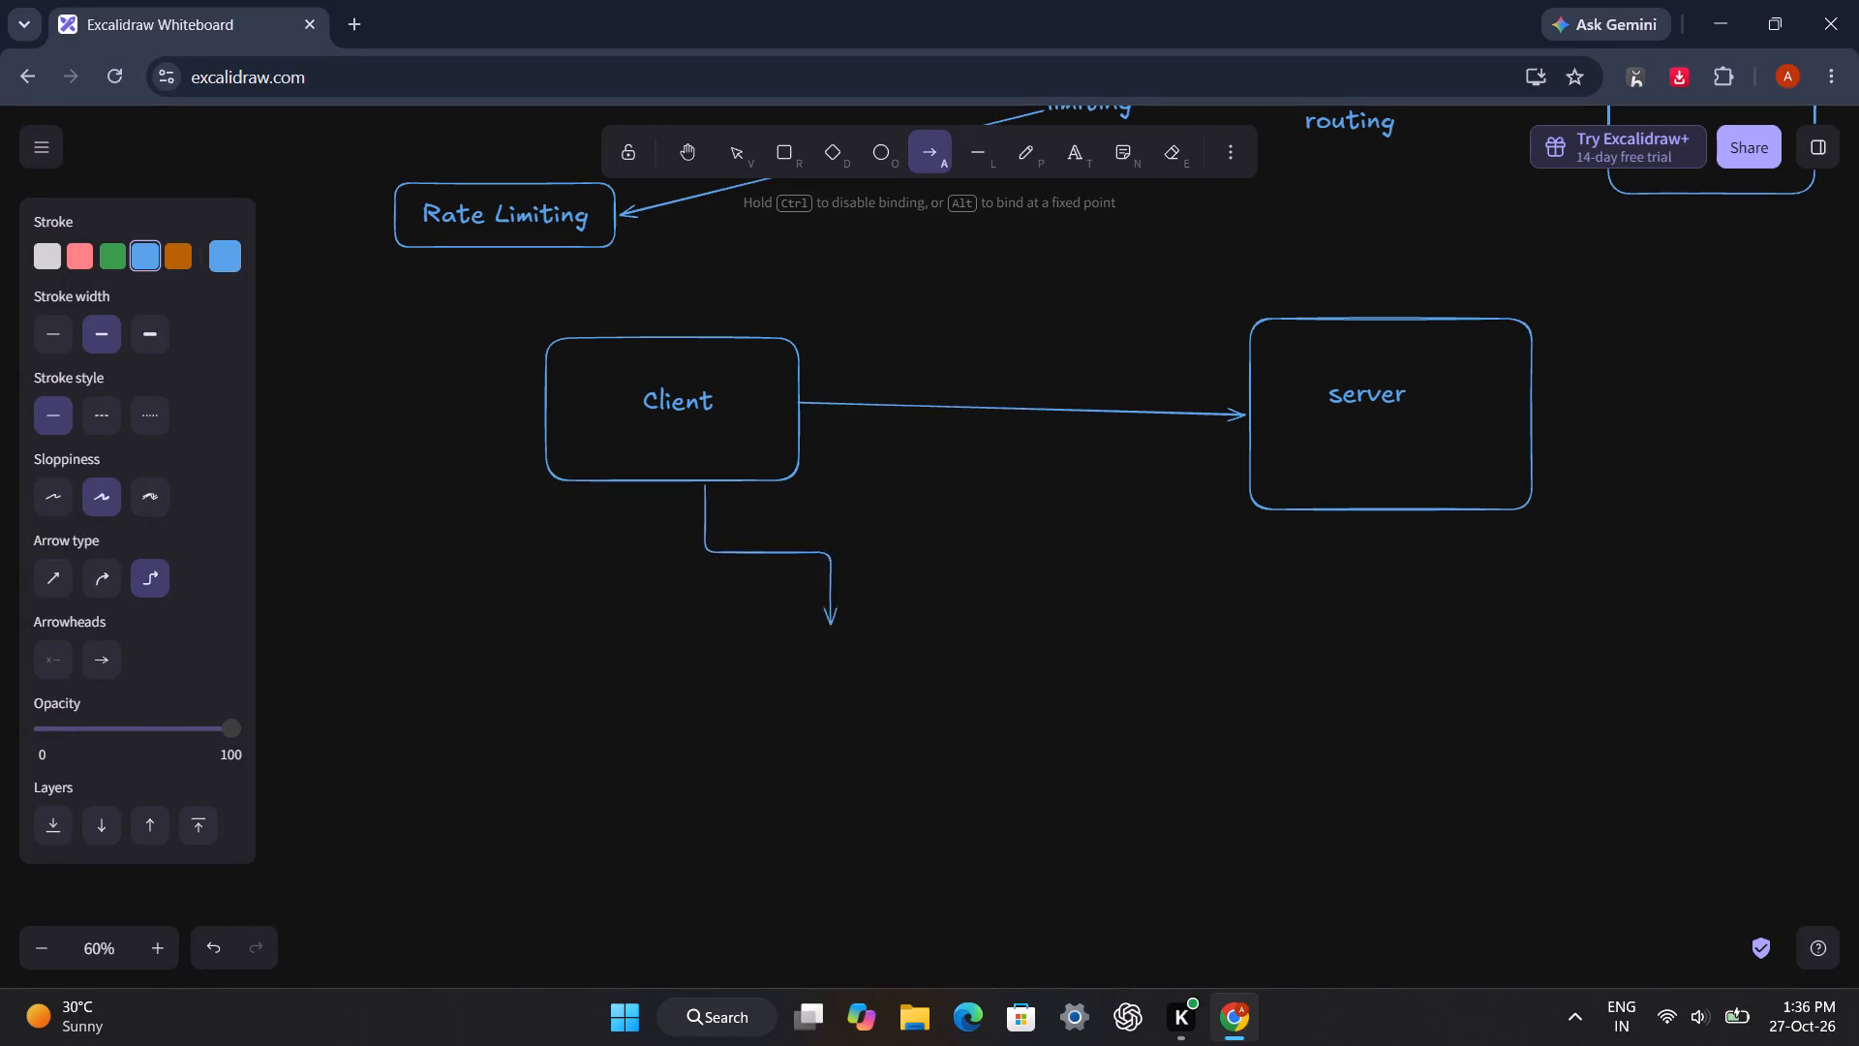
pyautogui.moveTo(889, 625); pyautogui.dragTo(1399, 508)
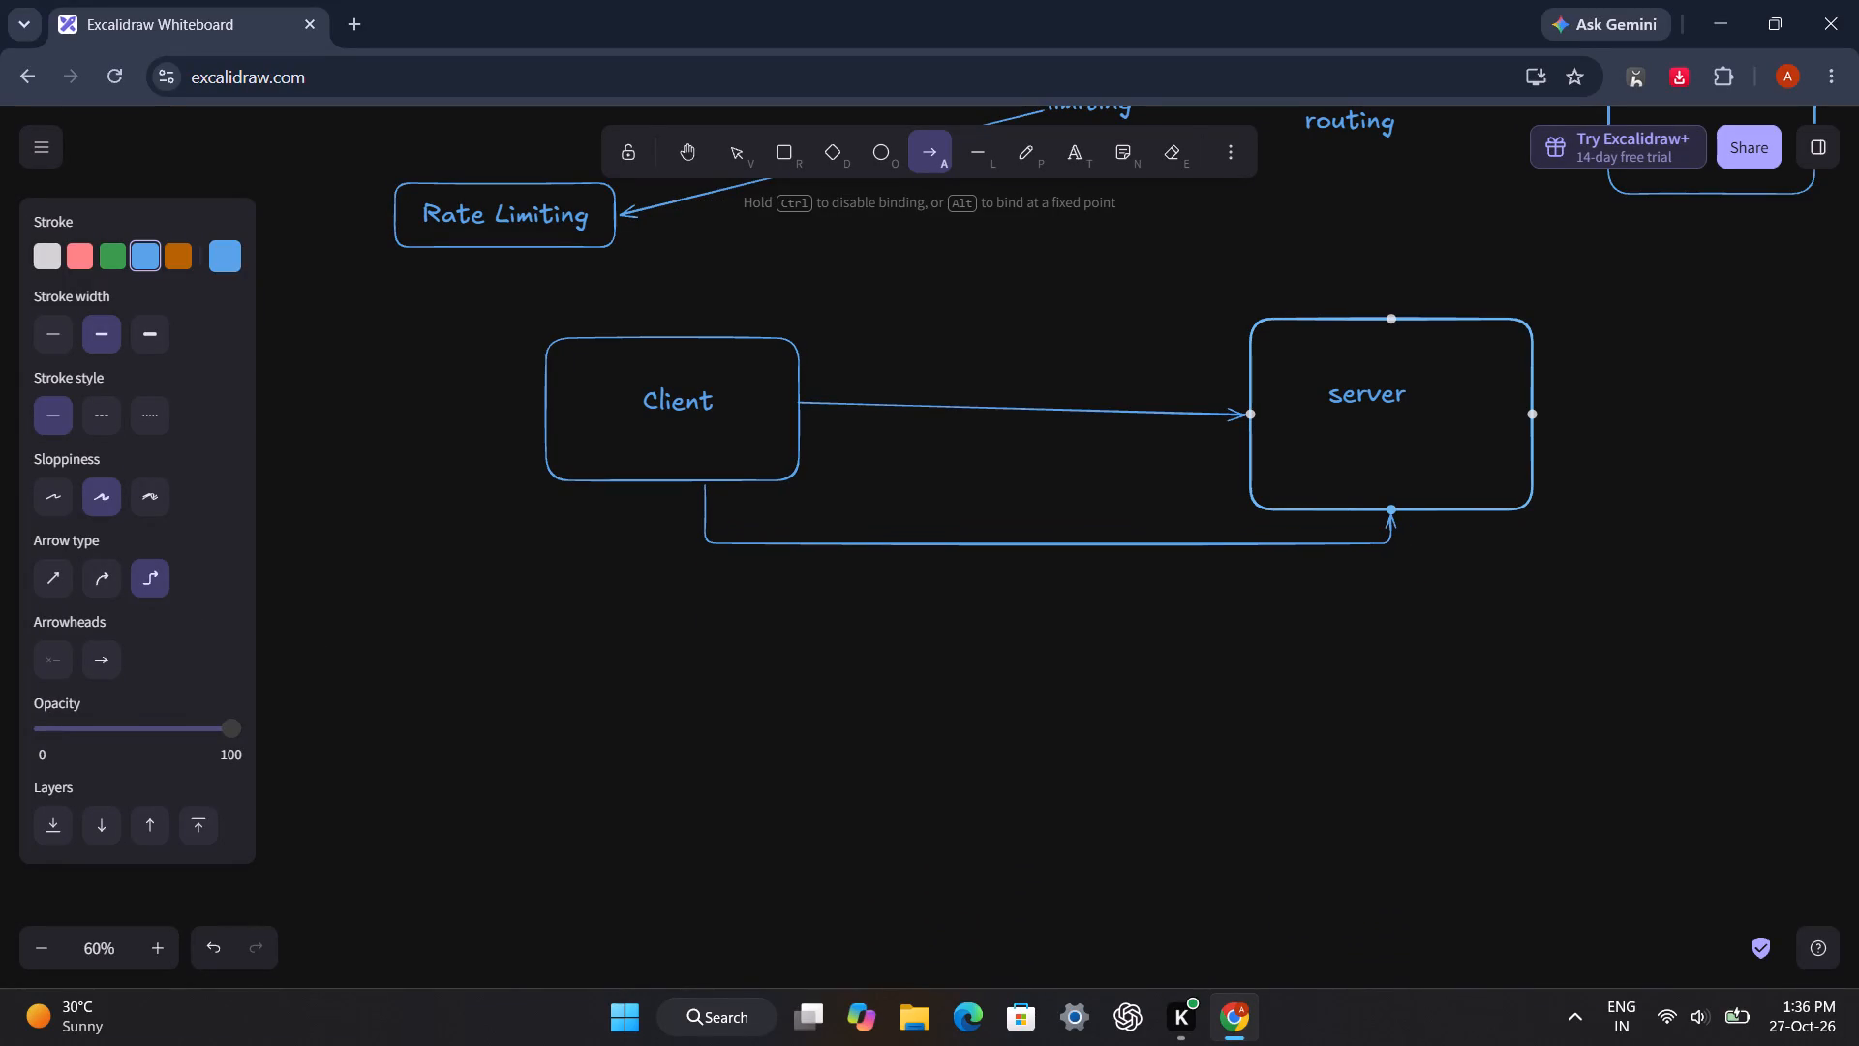
pyautogui.moveTo(1399, 508); pyautogui.dragTo(1392, 508)
pyautogui.click(1129, 692)
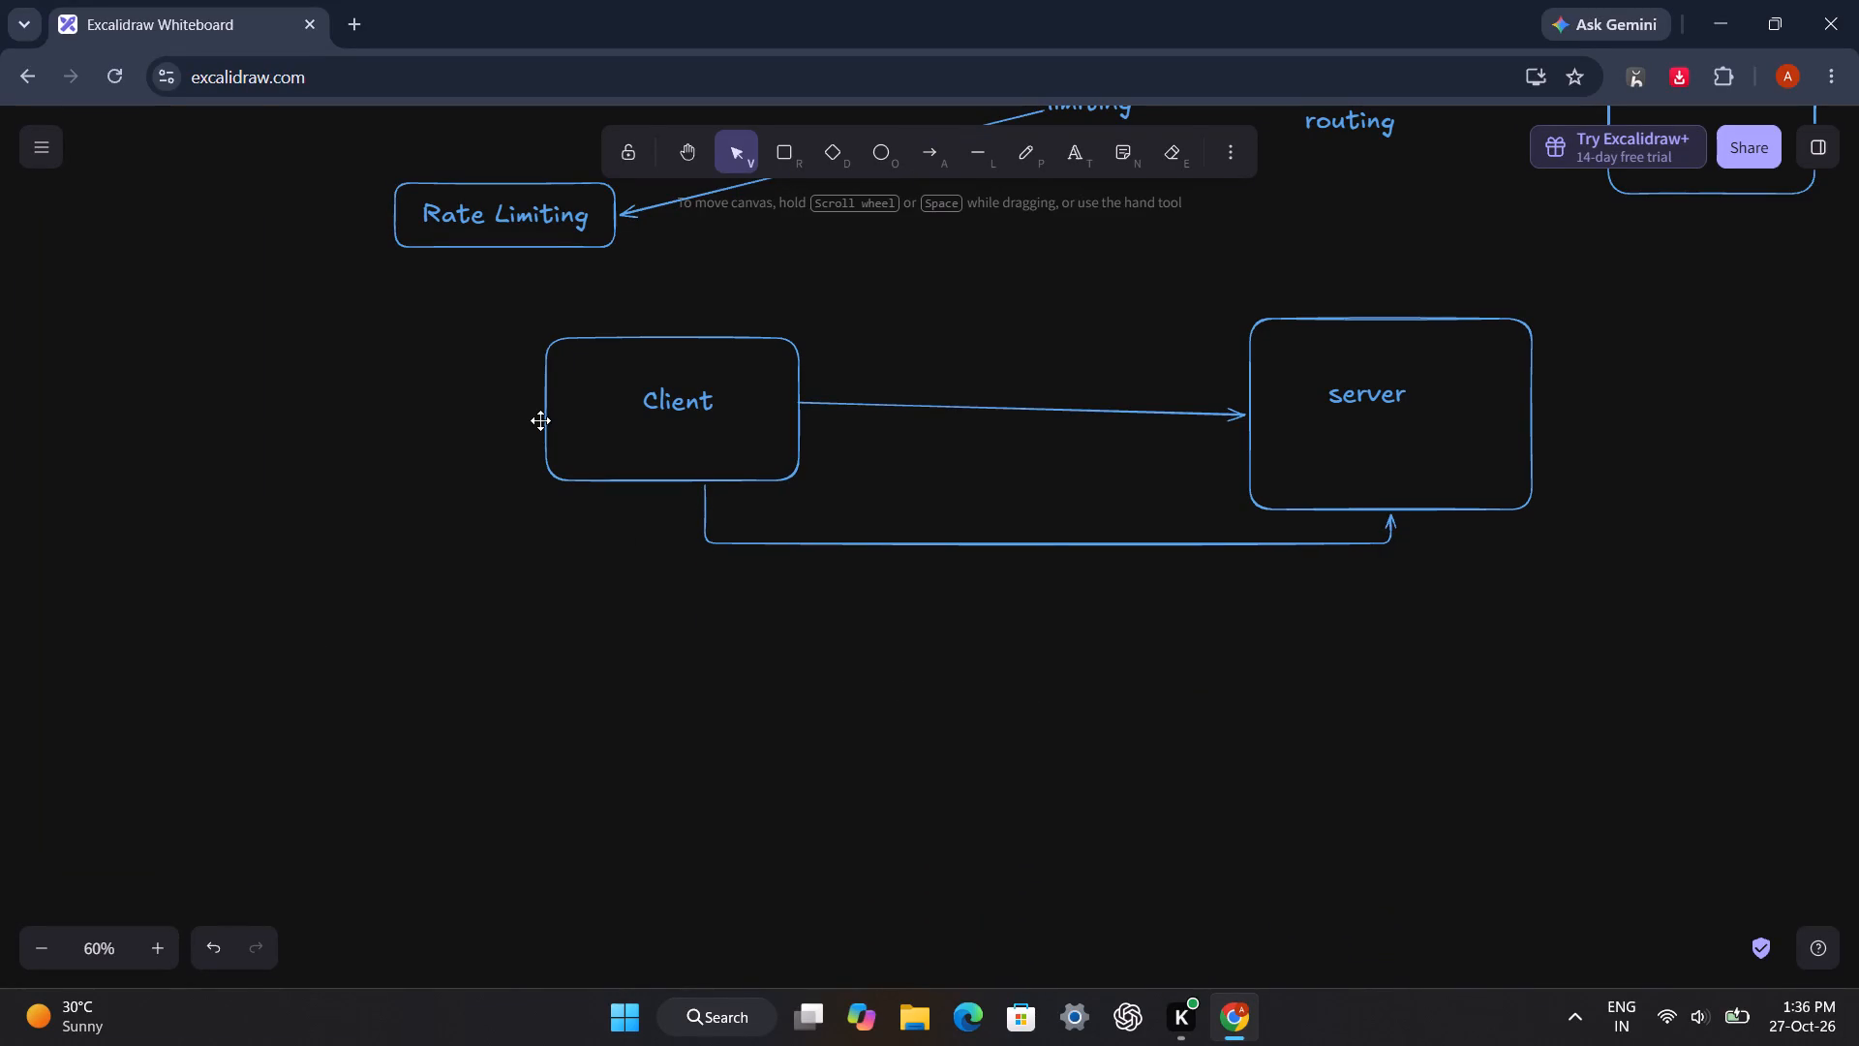
# Move the lower Client box slightly upward, leaving its label in place.
pyautogui.moveTo(538, 401); pyautogui.dragTo(551, 357)
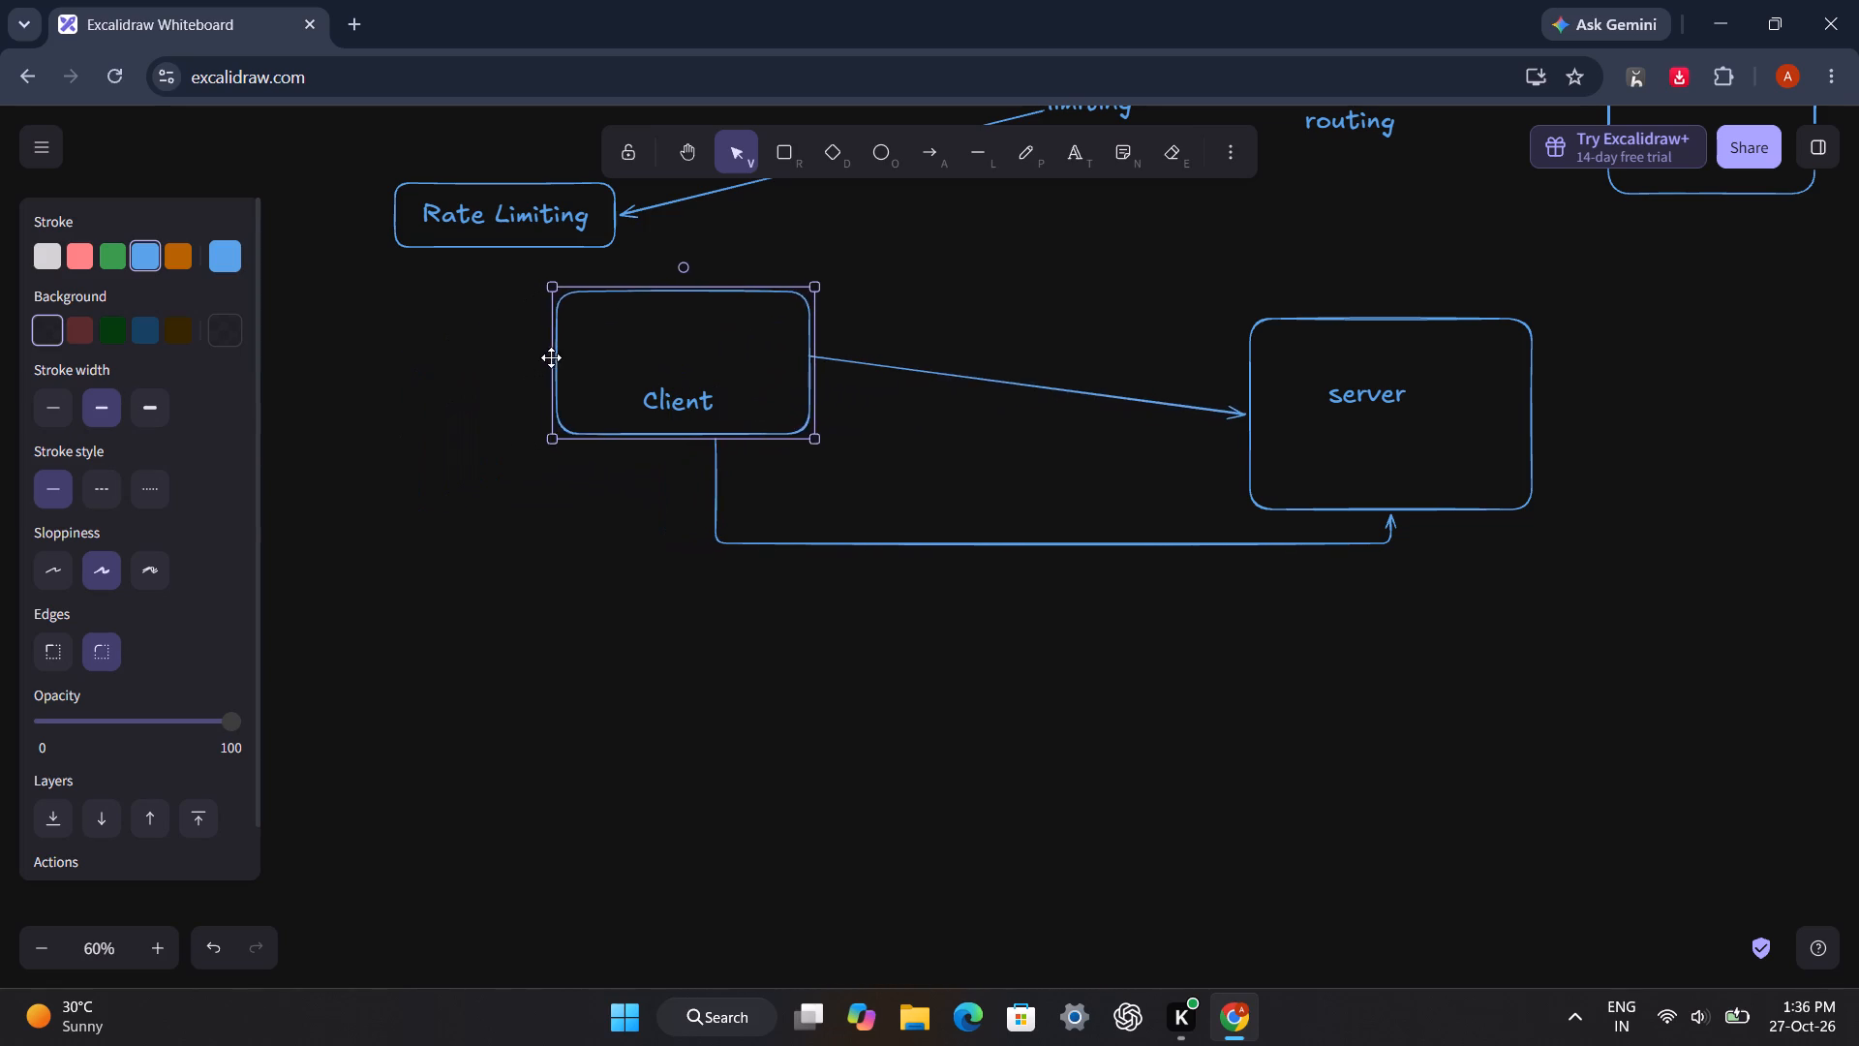
pyautogui.moveTo(551, 357); pyautogui.dragTo(536, 380)
pyautogui.click(1169, 758)
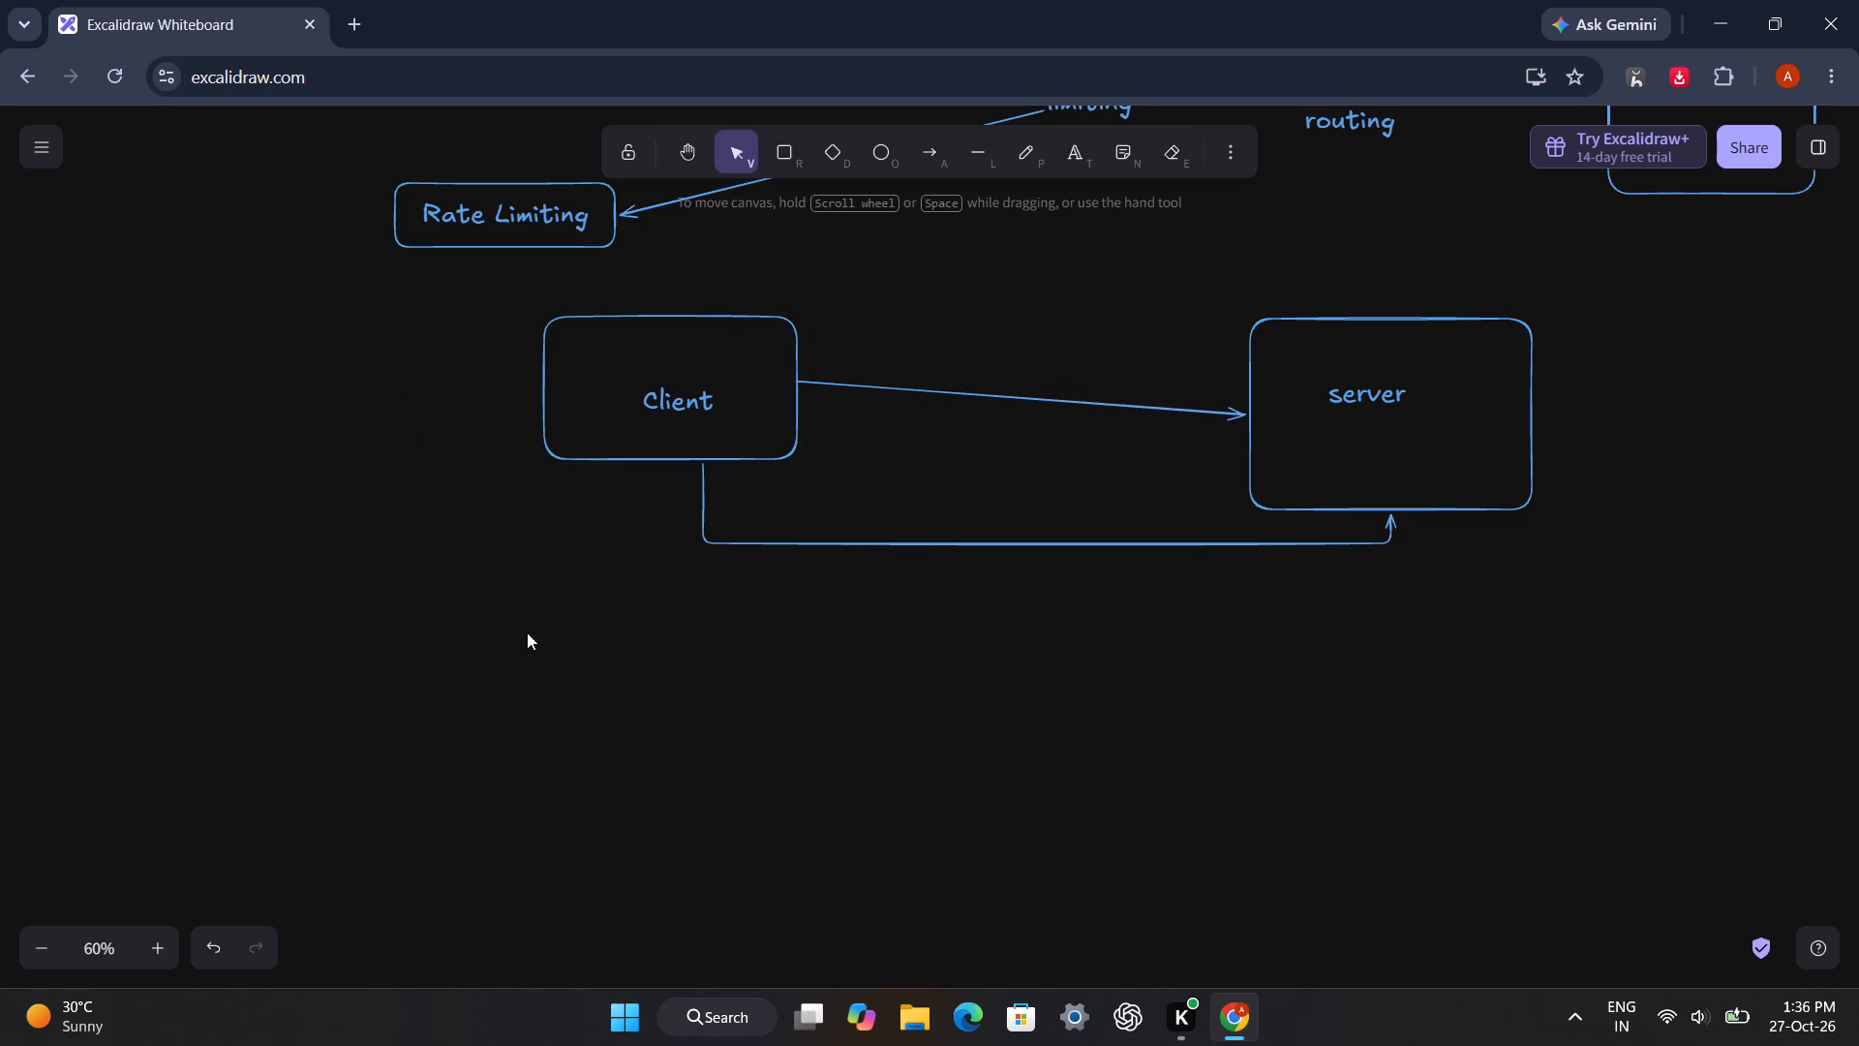
# Add a boxed heading reading "idempotent Api" below the lower Client–server diagram.
pyautogui.doubleClick(410, 648)
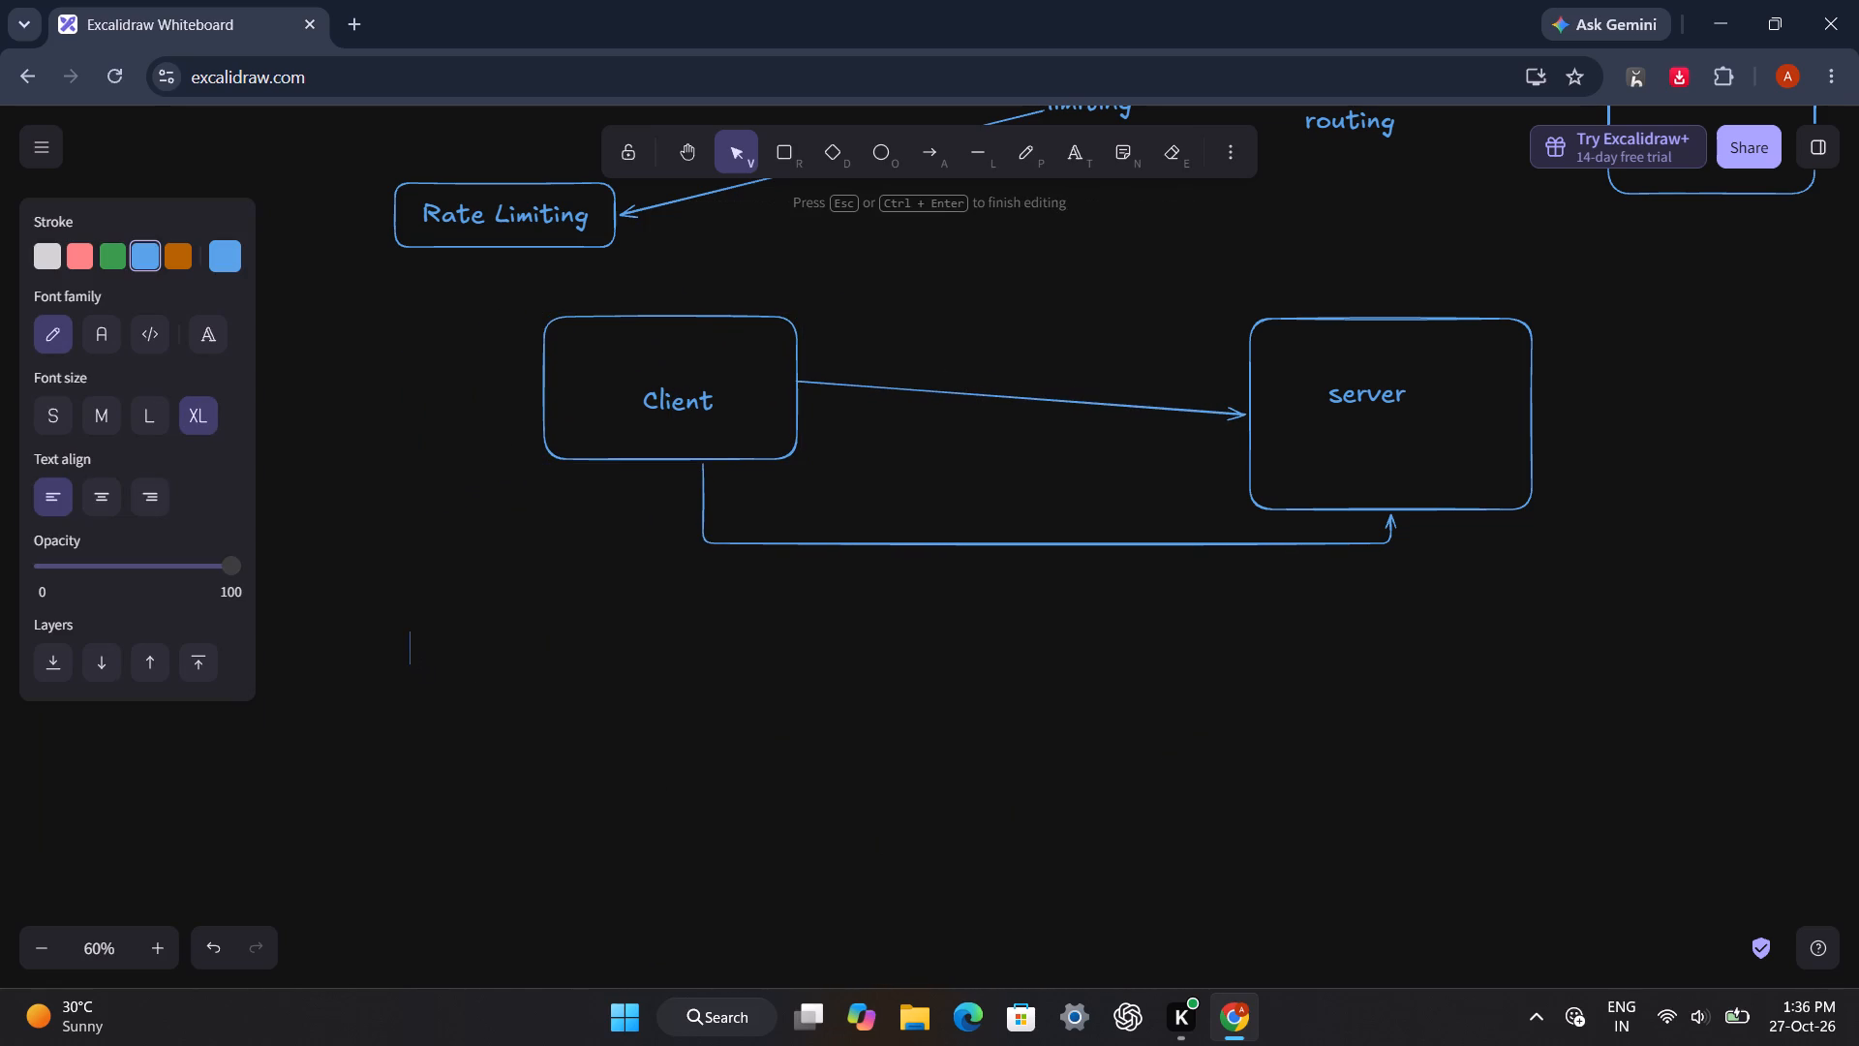
pyautogui.write('idem')
pyautogui.write('potent Api')
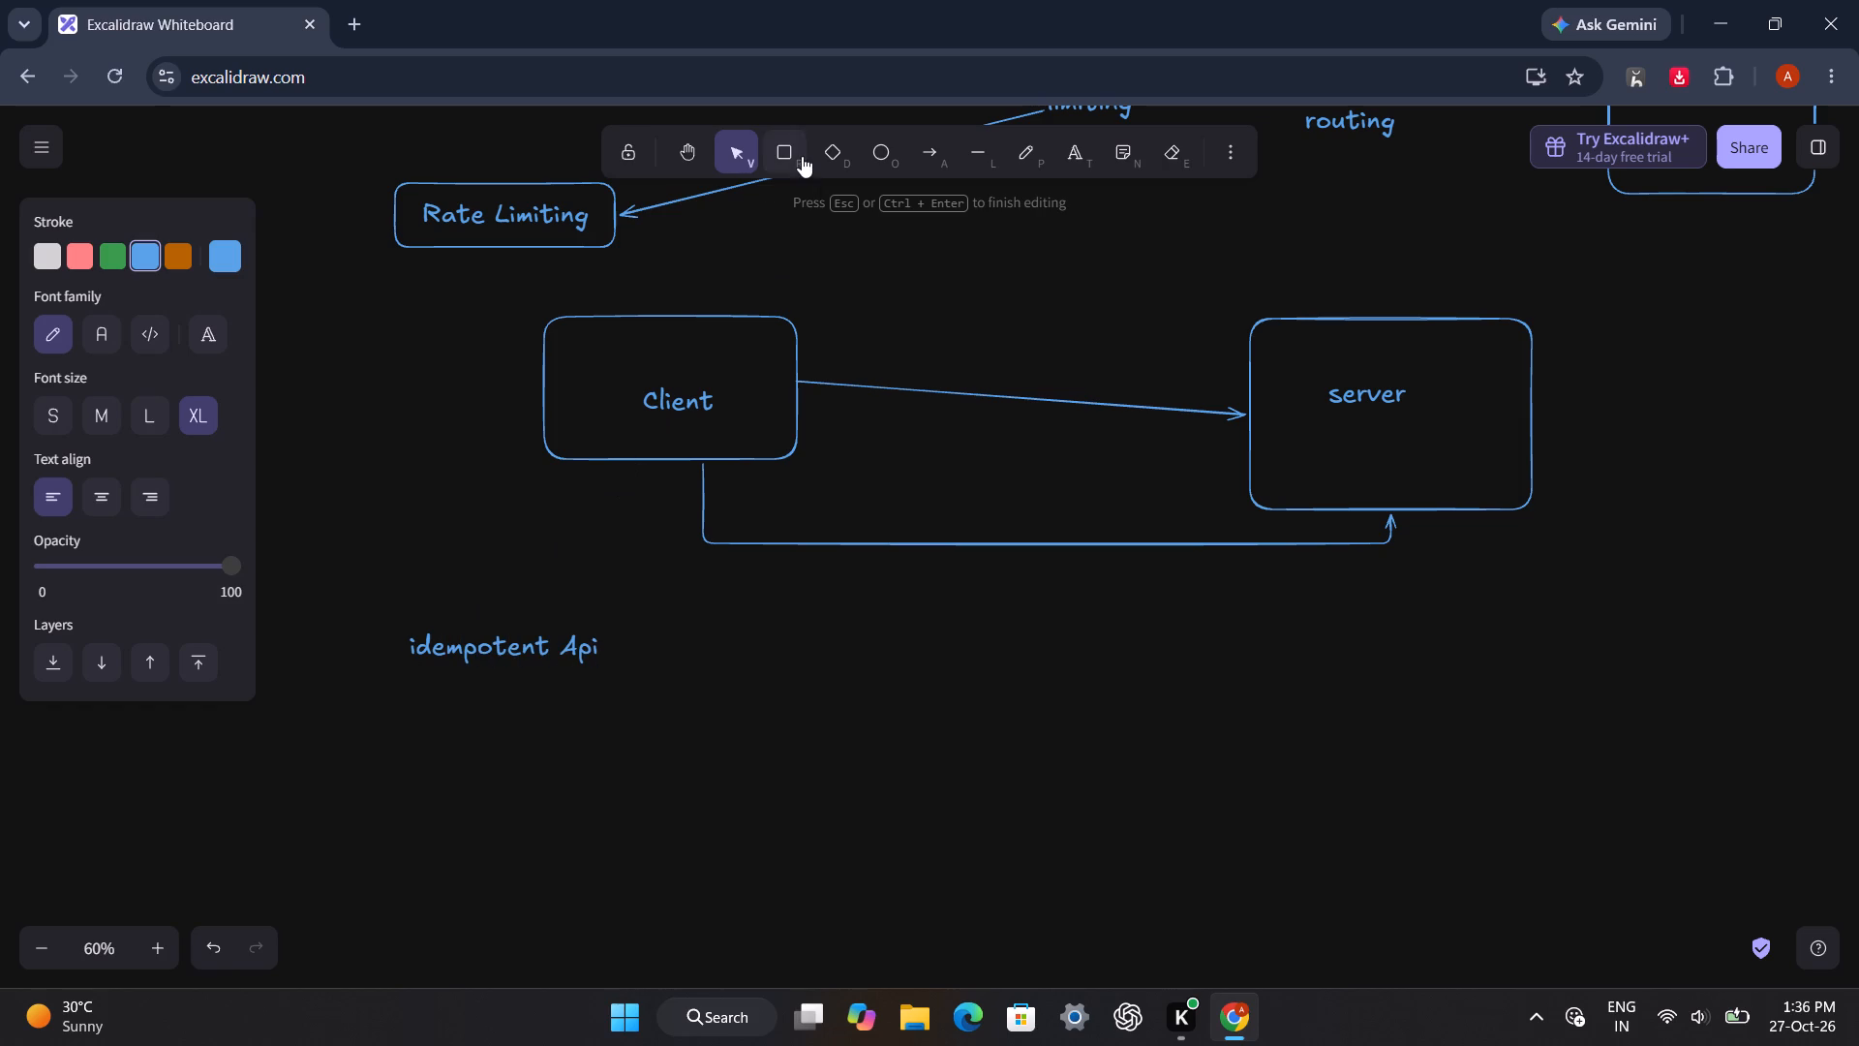
pyautogui.click(802, 156)
pyautogui.moveTo(391, 617); pyautogui.dragTo(487, 672)
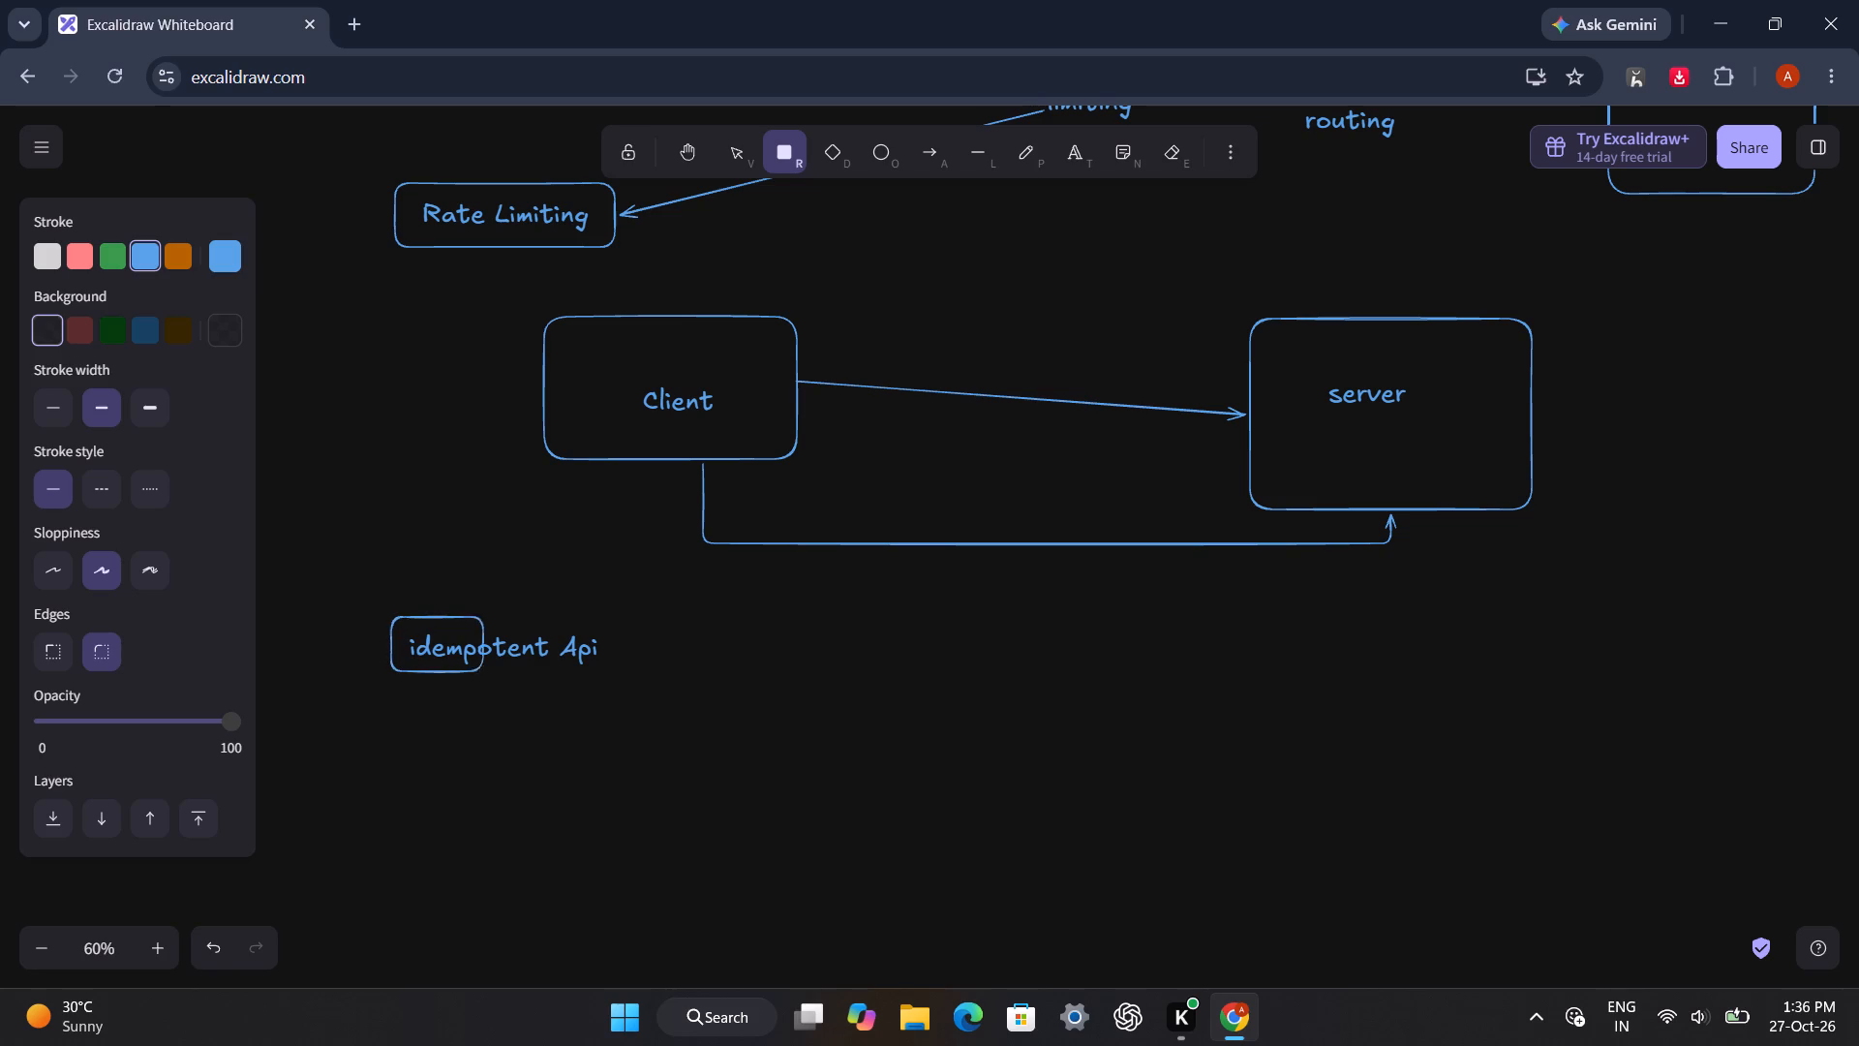
pyautogui.moveTo(487, 672); pyautogui.dragTo(619, 674)
pyautogui.click(680, 657)
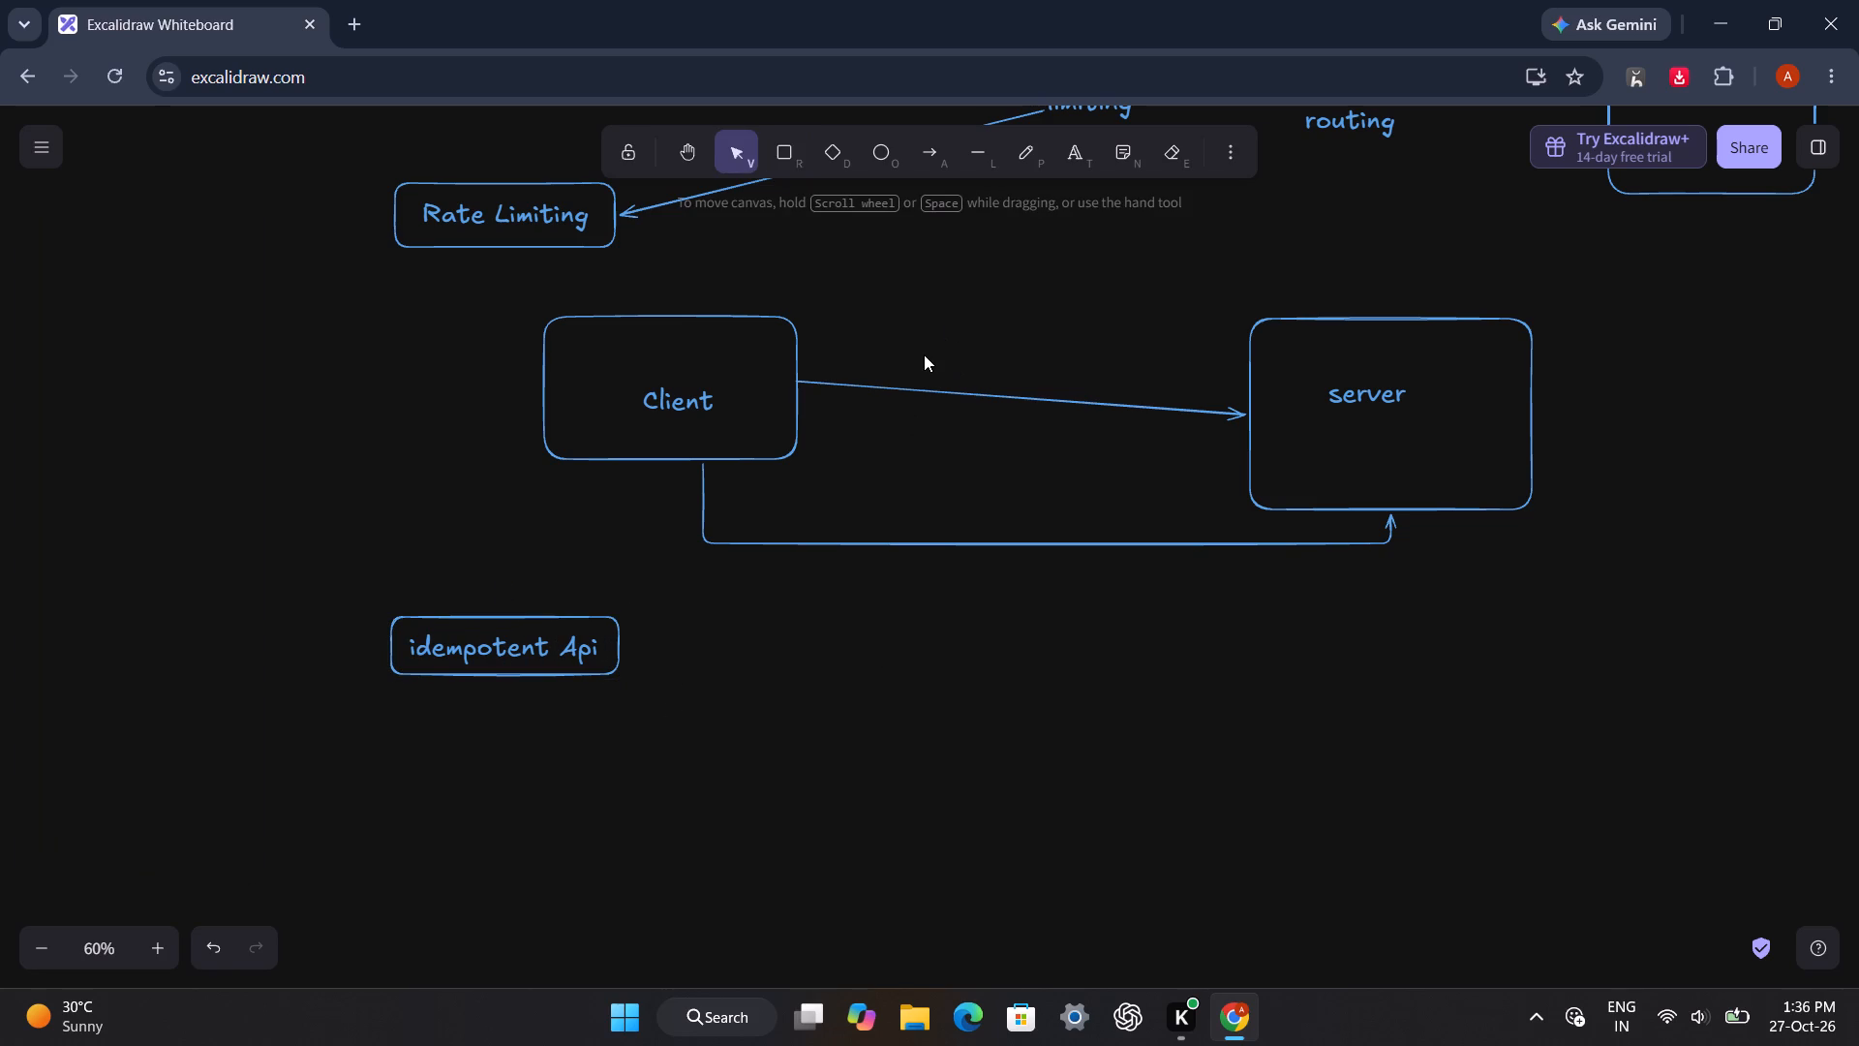
# Label the straight arrow between the lower Client and server boxes "POST /users".
pyautogui.doubleClick(894, 376)
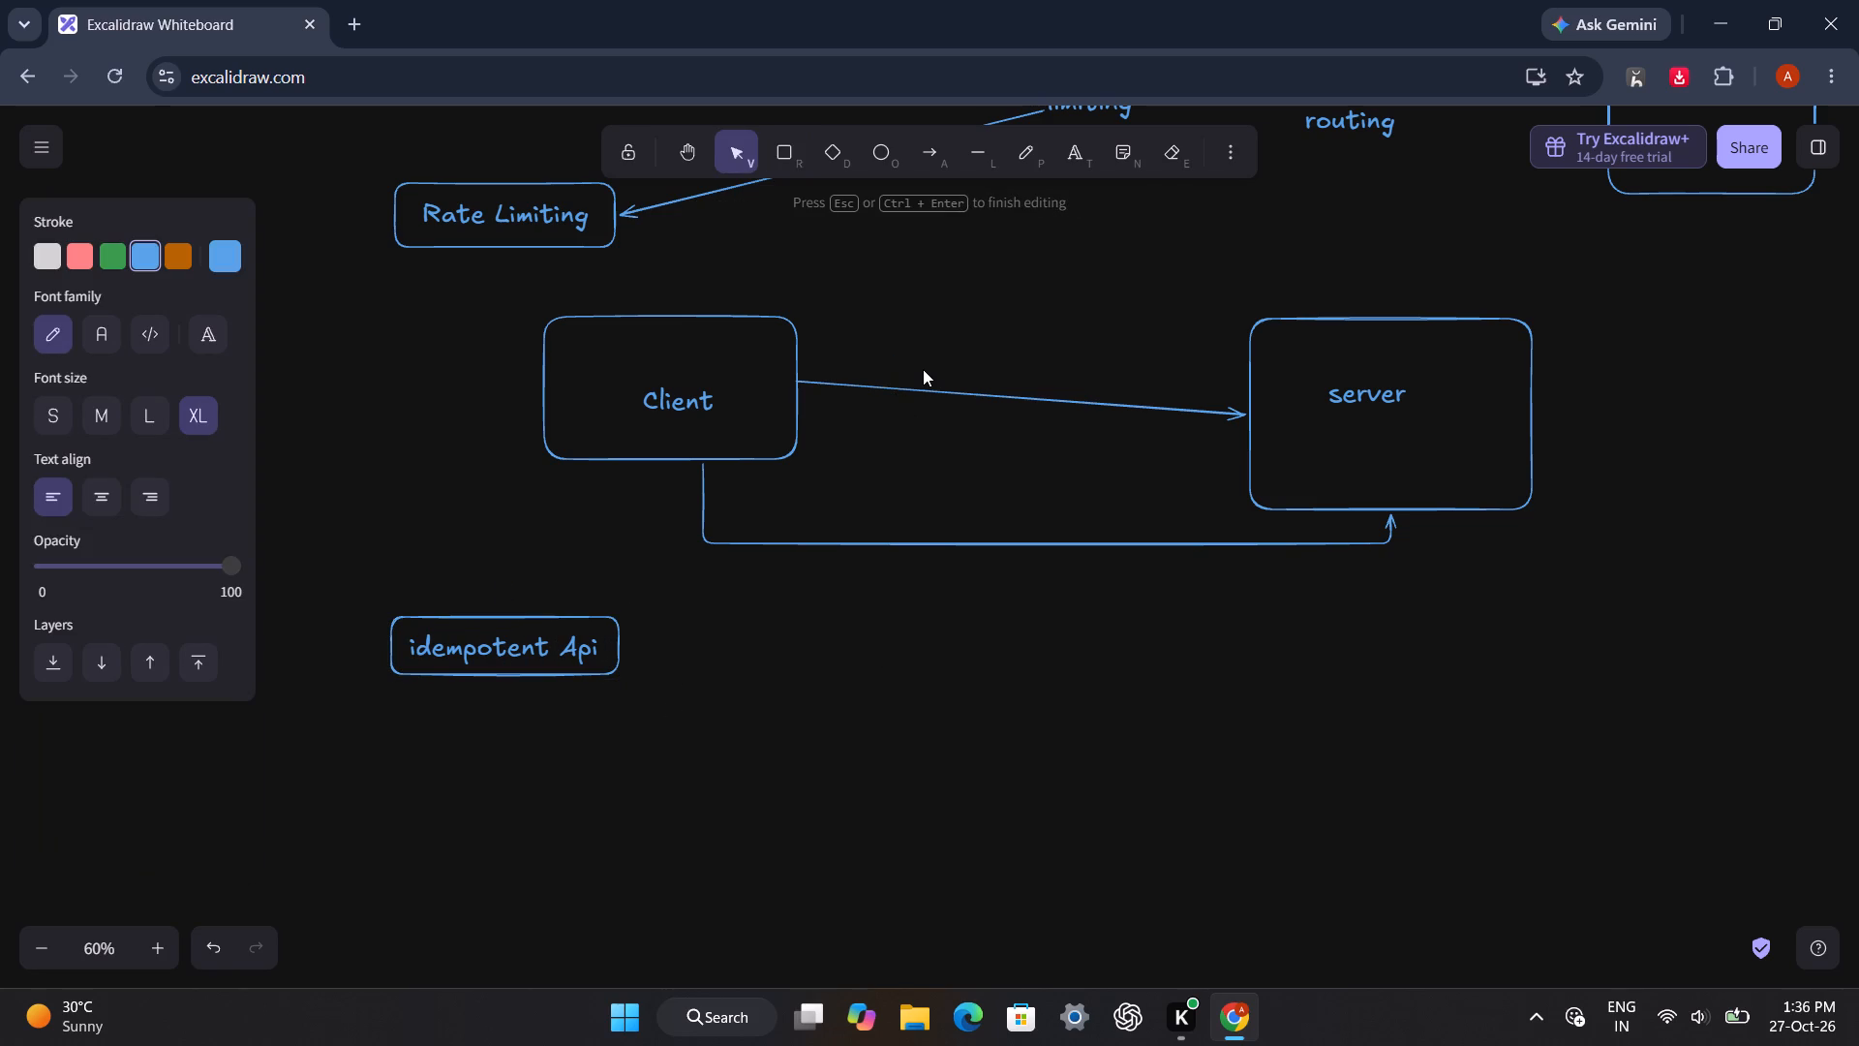
pyautogui.write('POST')
pyautogui.press('space')
pyautogui.write('/')
pyautogui.write('users')
pyautogui.press('k')
pyautogui.press('BackSpace')
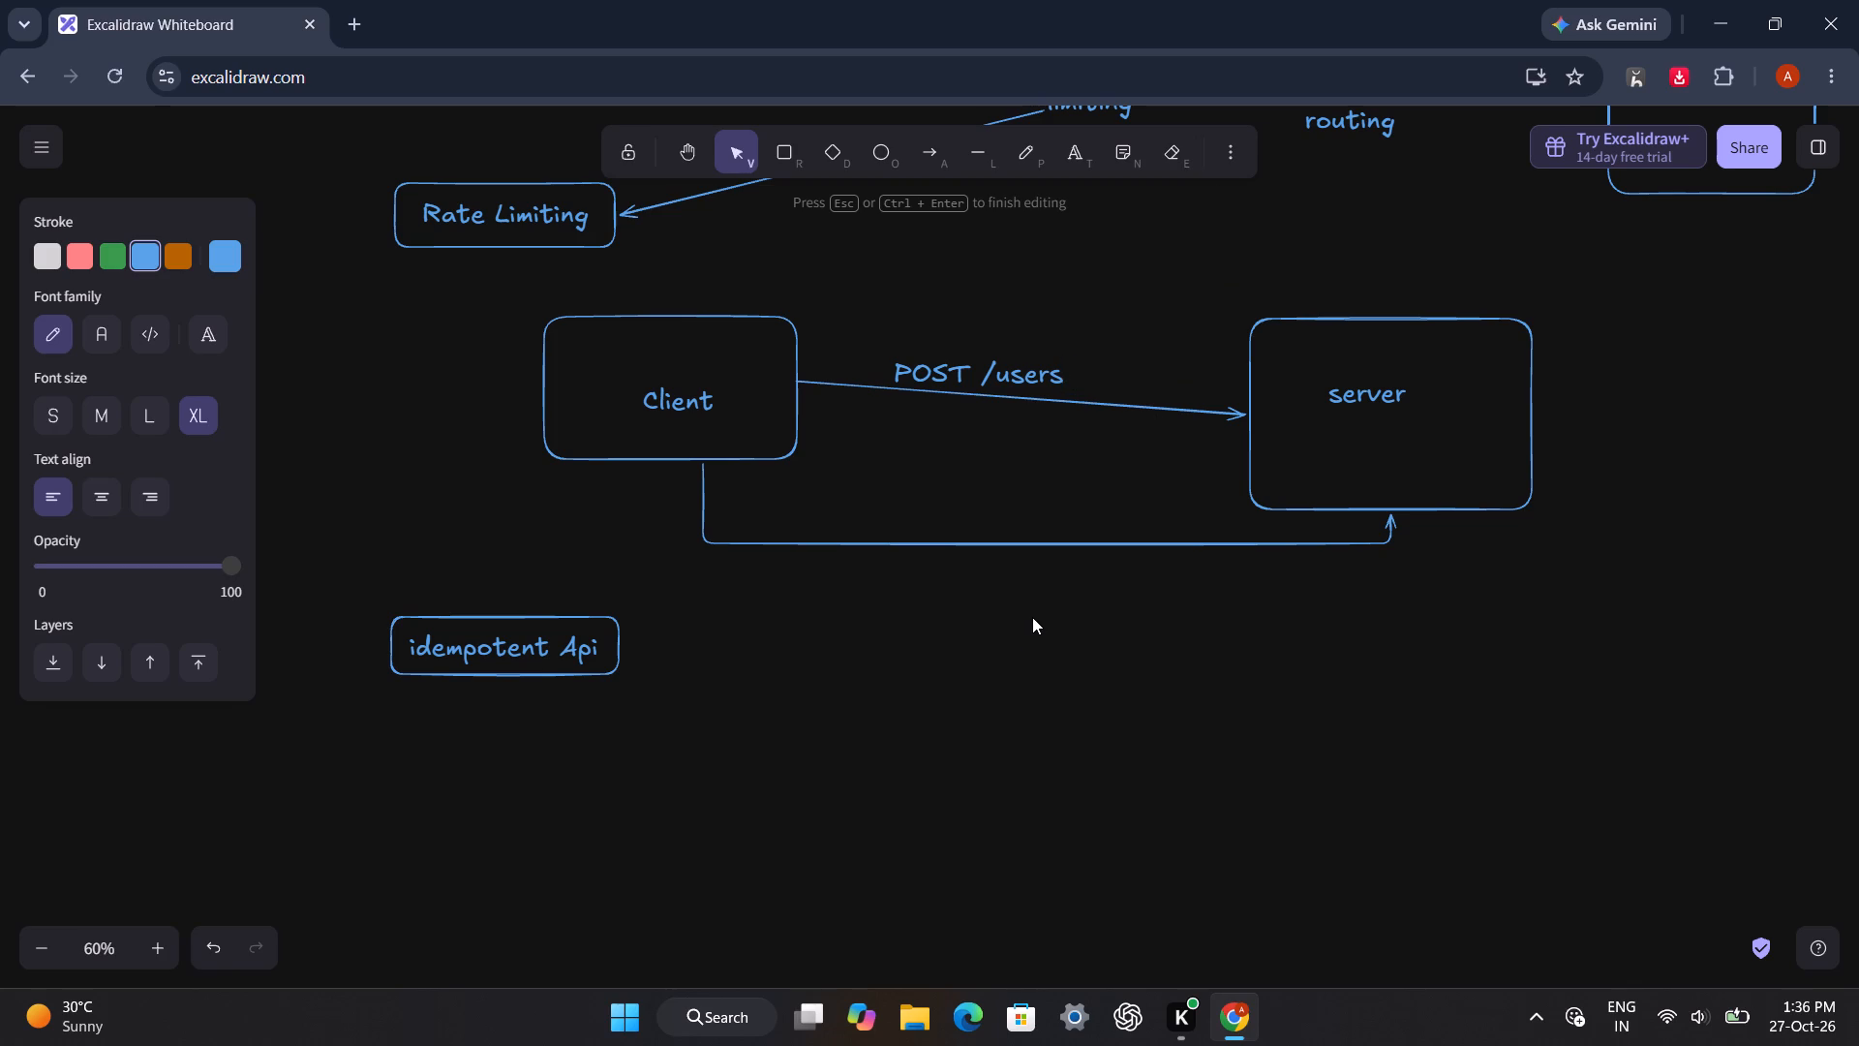
pyautogui.click(1032, 617)
# Point out the POST /users request, the server box, both Client-to-server arrows and the idempotent Api heading with the laser pointer.
pyautogui.press('k')
pyautogui.moveTo(1075, 374); pyautogui.dragTo(1025, 271)
pyautogui.moveTo(1378, 438); pyautogui.dragTo(1270, 507)
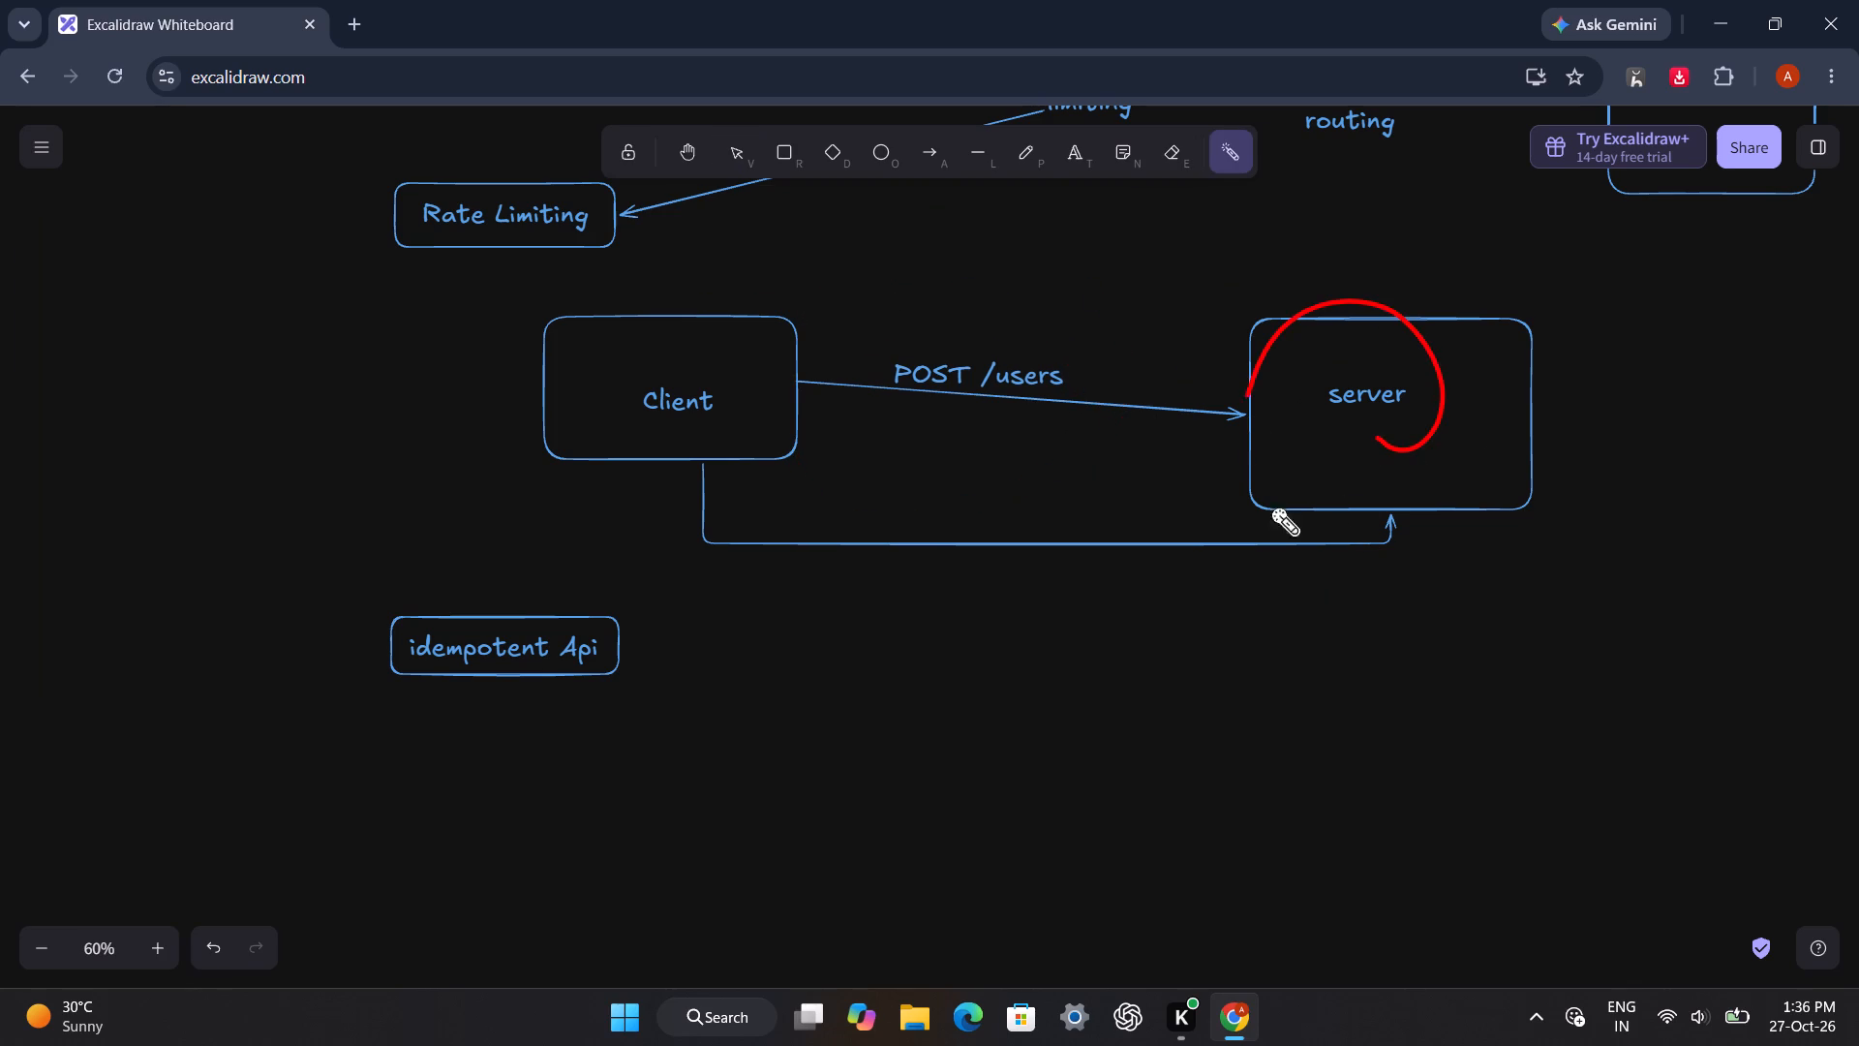
pyautogui.moveTo(1270, 507); pyautogui.dragTo(1484, 370)
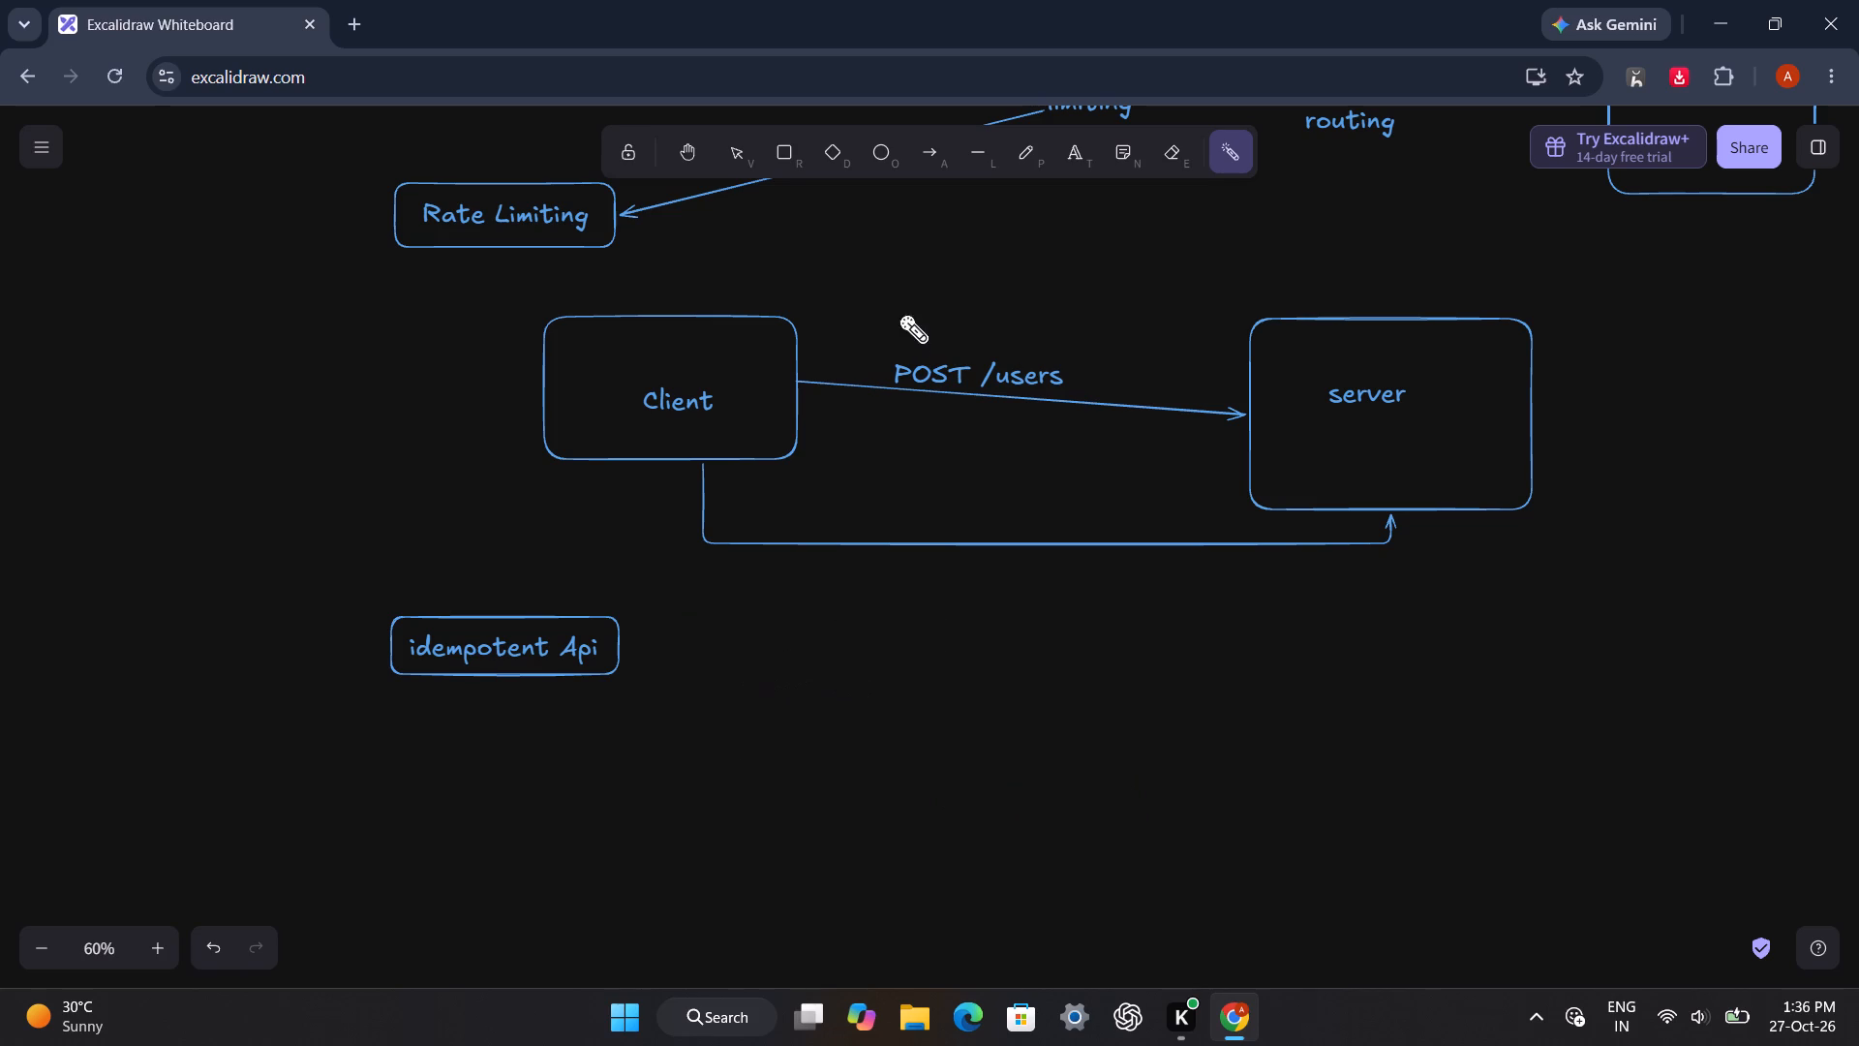
pyautogui.moveTo(887, 308); pyautogui.dragTo(1015, 281)
pyautogui.click(937, 421)
pyautogui.doubleClick(928, 393)
pyautogui.moveTo(948, 405); pyautogui.dragTo(1126, 344)
pyautogui.moveTo(1152, 546); pyautogui.dragTo(1097, 614)
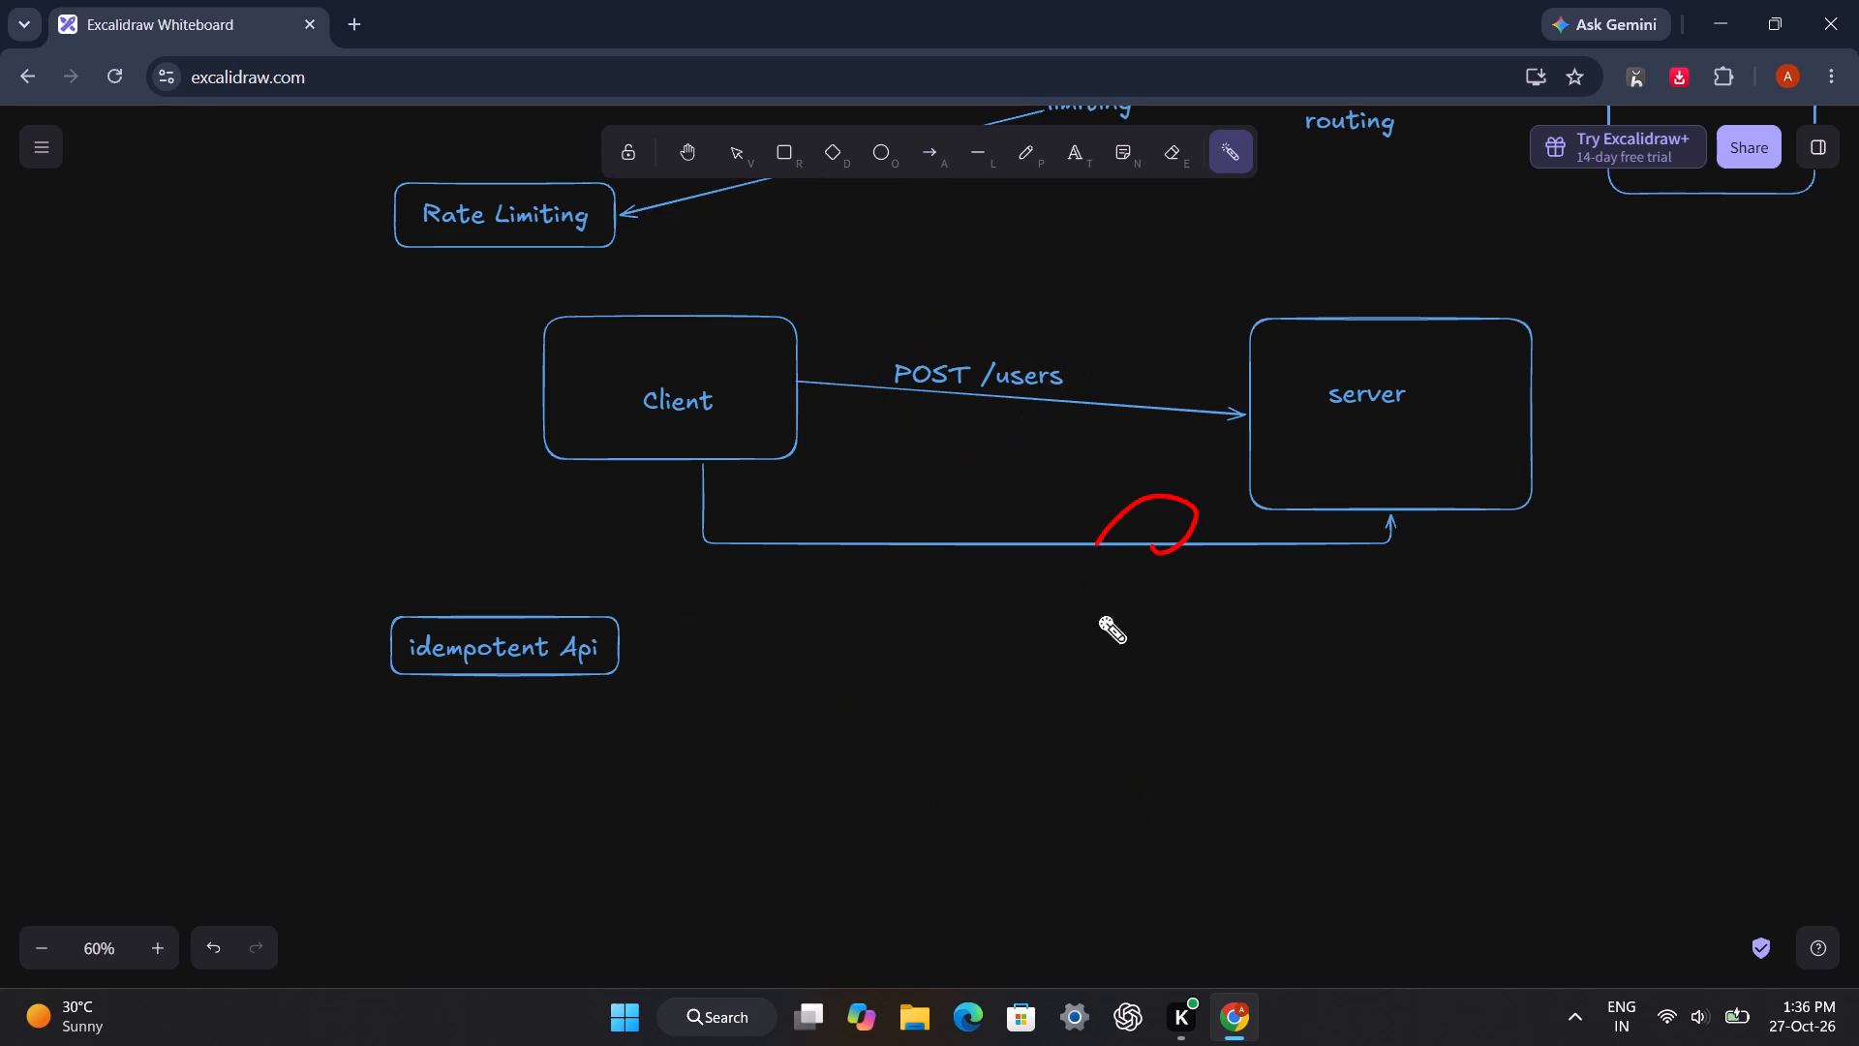
pyautogui.moveTo(1097, 614); pyautogui.dragTo(1335, 448)
pyautogui.moveTo(859, 498); pyautogui.dragTo(1285, 267)
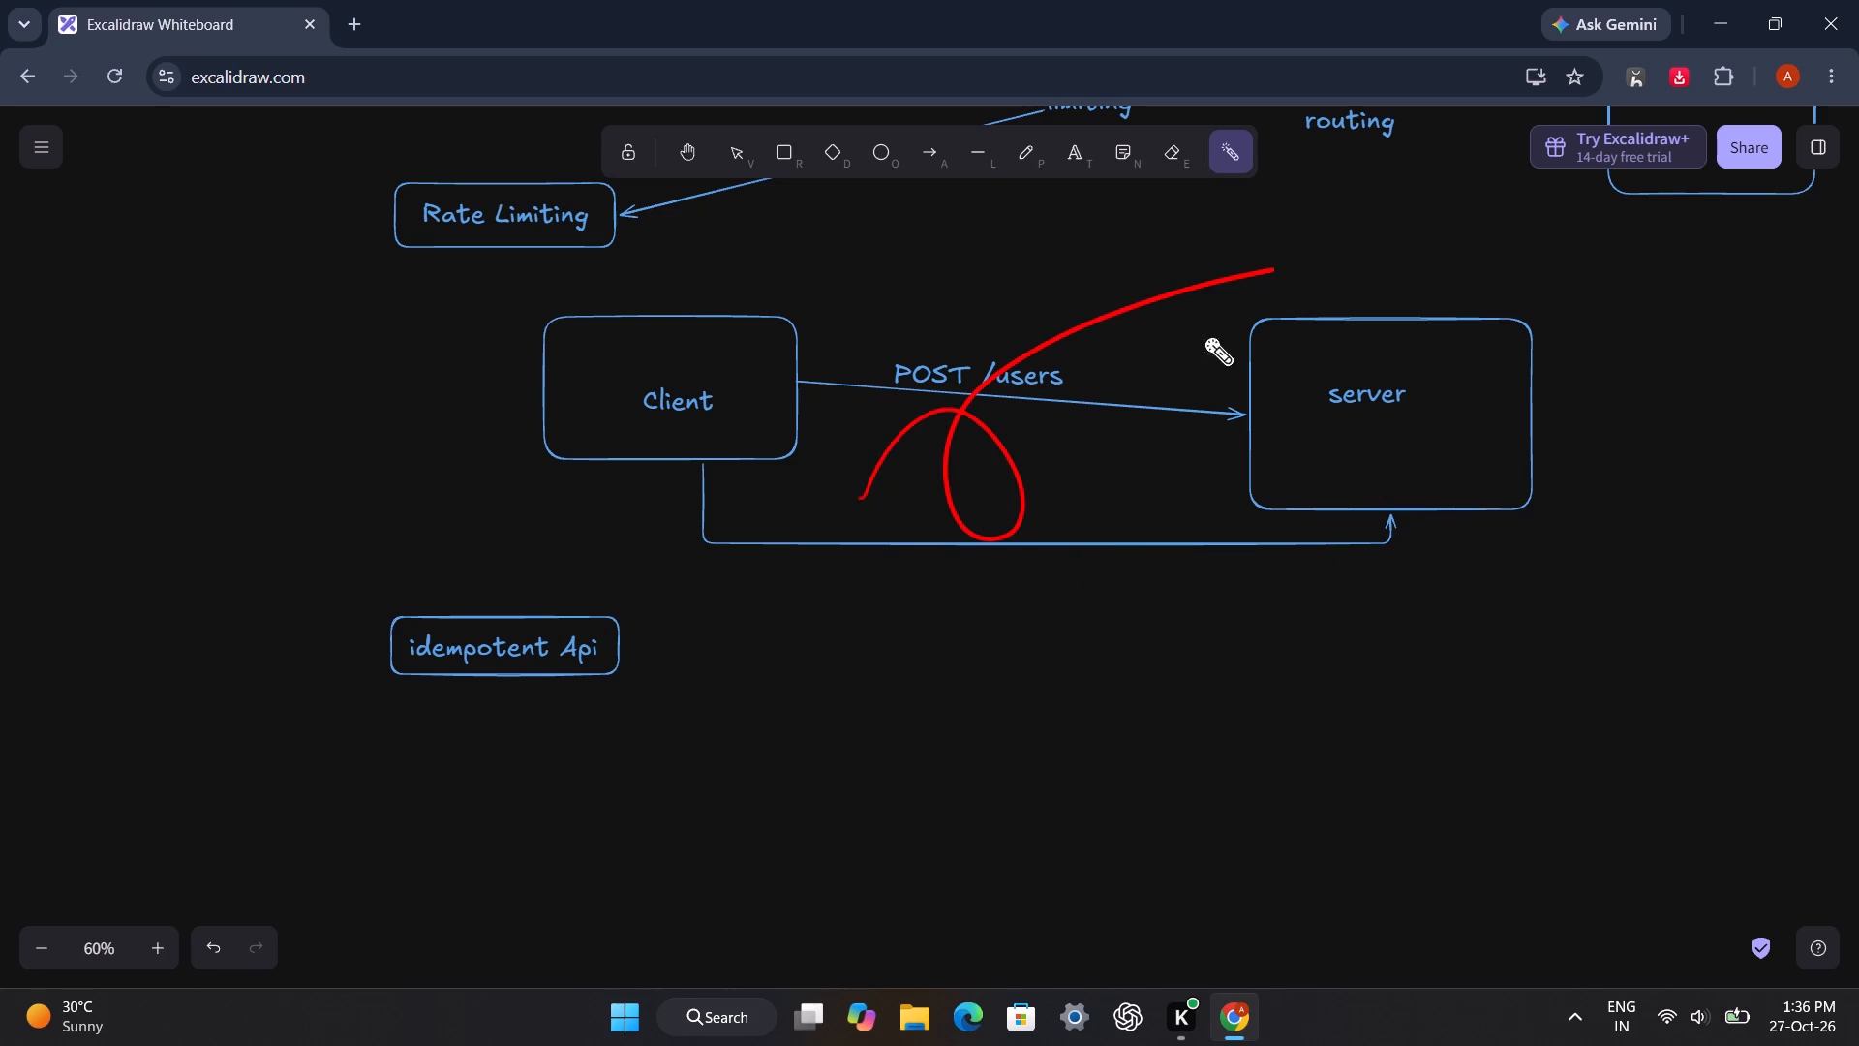
pyautogui.moveTo(1206, 365); pyautogui.dragTo(1689, 336)
pyautogui.moveTo(826, 371); pyautogui.dragTo(1100, 534)
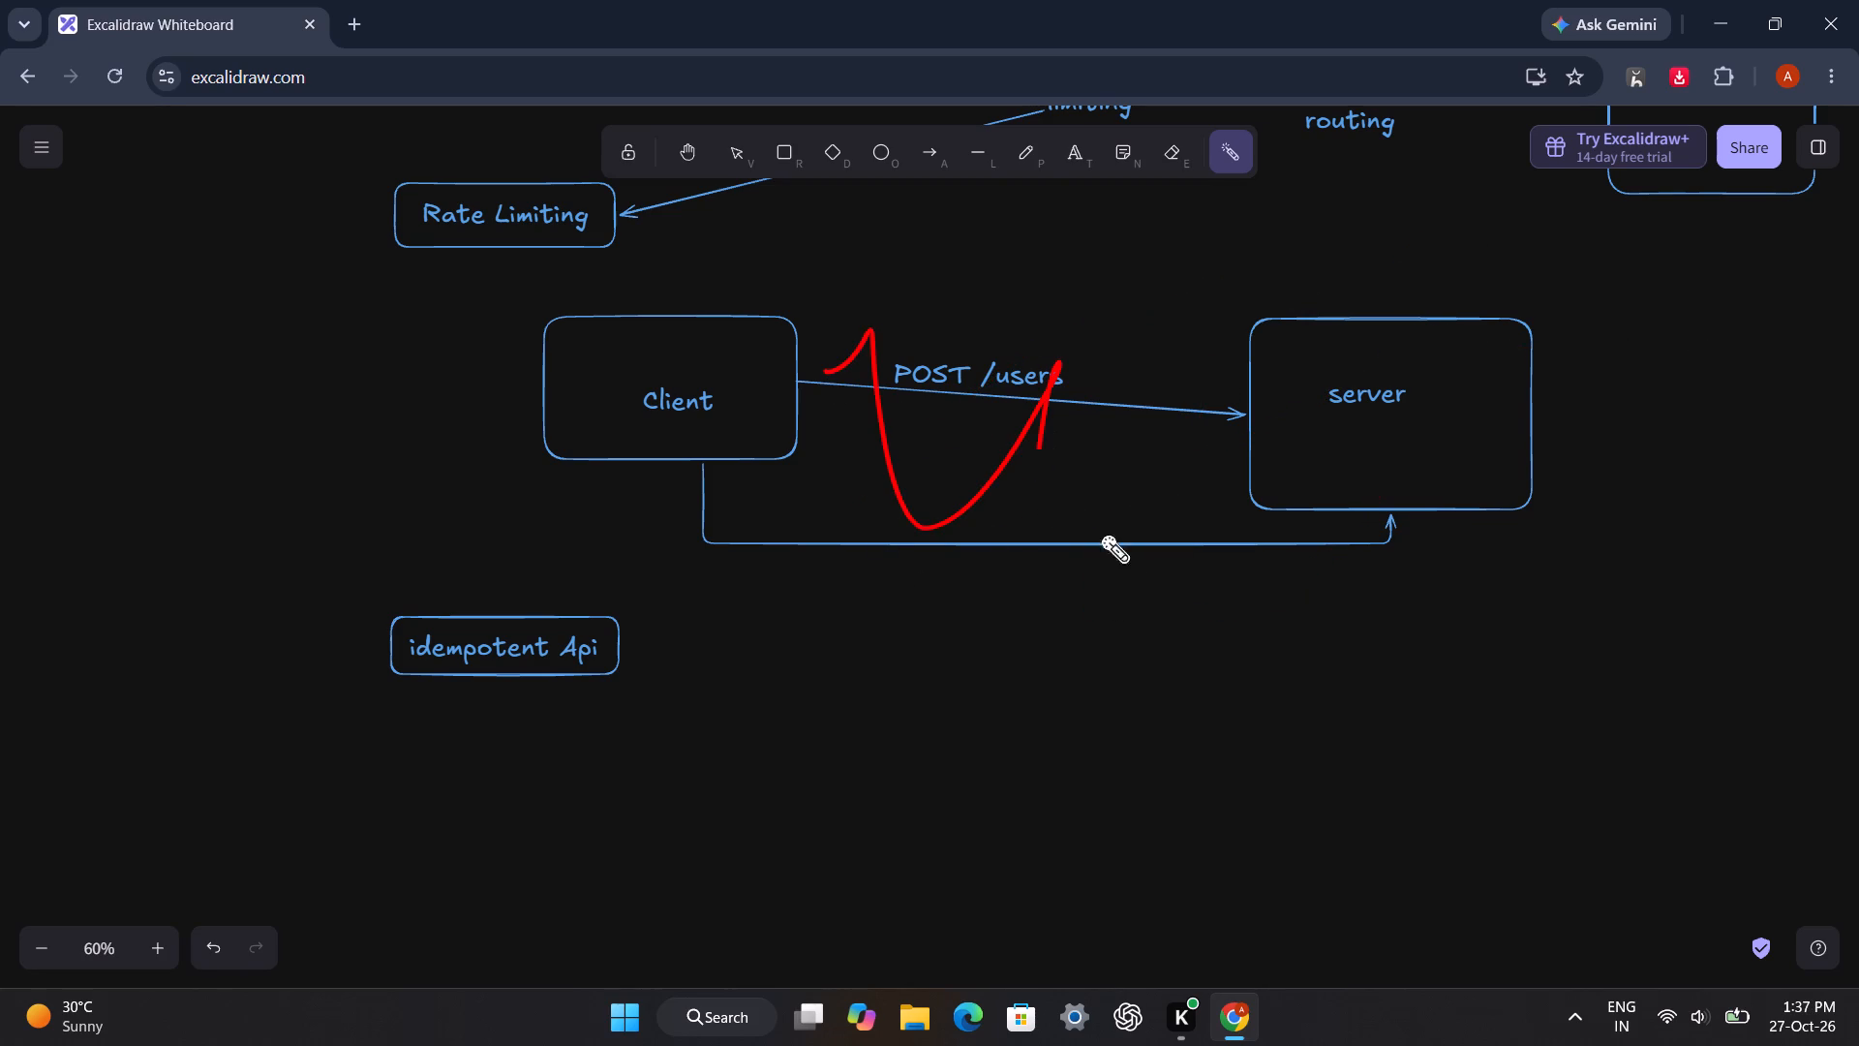
pyautogui.moveTo(1100, 534); pyautogui.dragTo(1398, 411)
pyautogui.moveTo(776, 465); pyautogui.dragTo(1197, 386)
pyautogui.moveTo(849, 388); pyautogui.dragTo(862, 324)
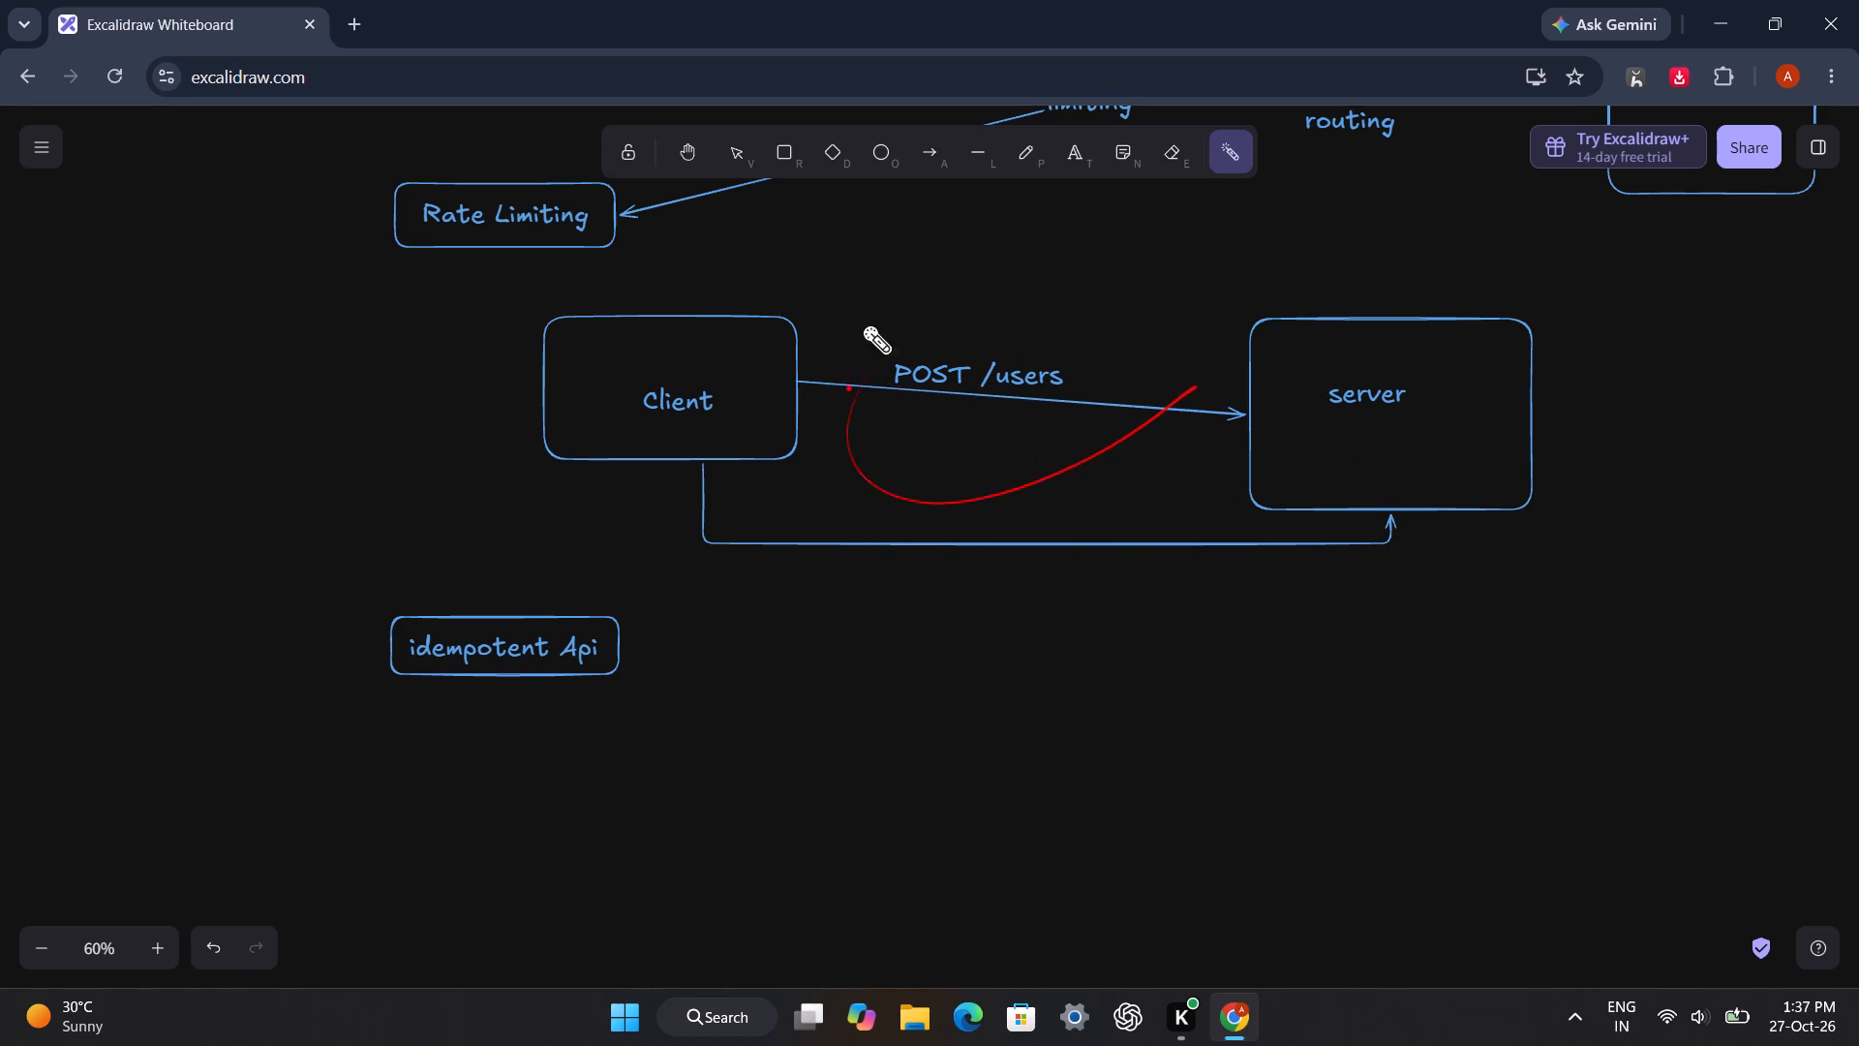
pyautogui.moveTo(862, 324); pyautogui.dragTo(1282, 223)
pyautogui.moveTo(1071, 306); pyautogui.dragTo(1417, 349)
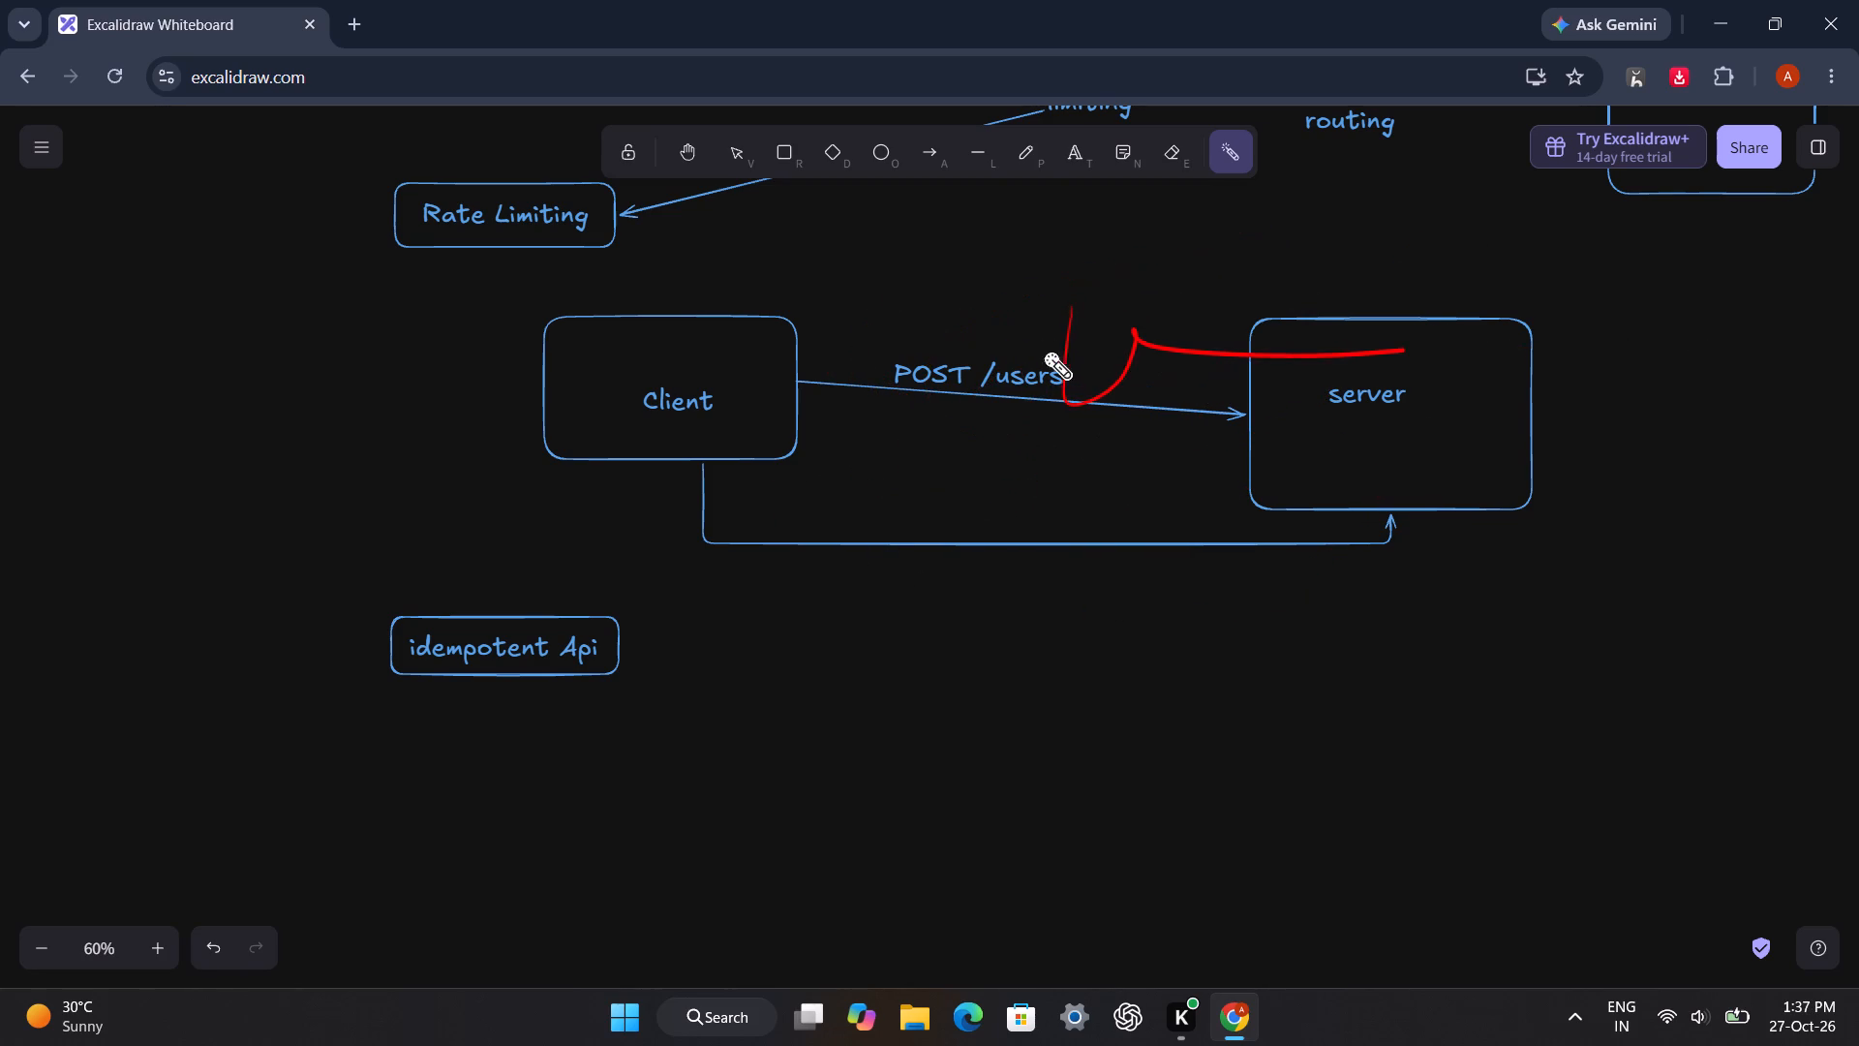
pyautogui.moveTo(864, 408); pyautogui.dragTo(1118, 448)
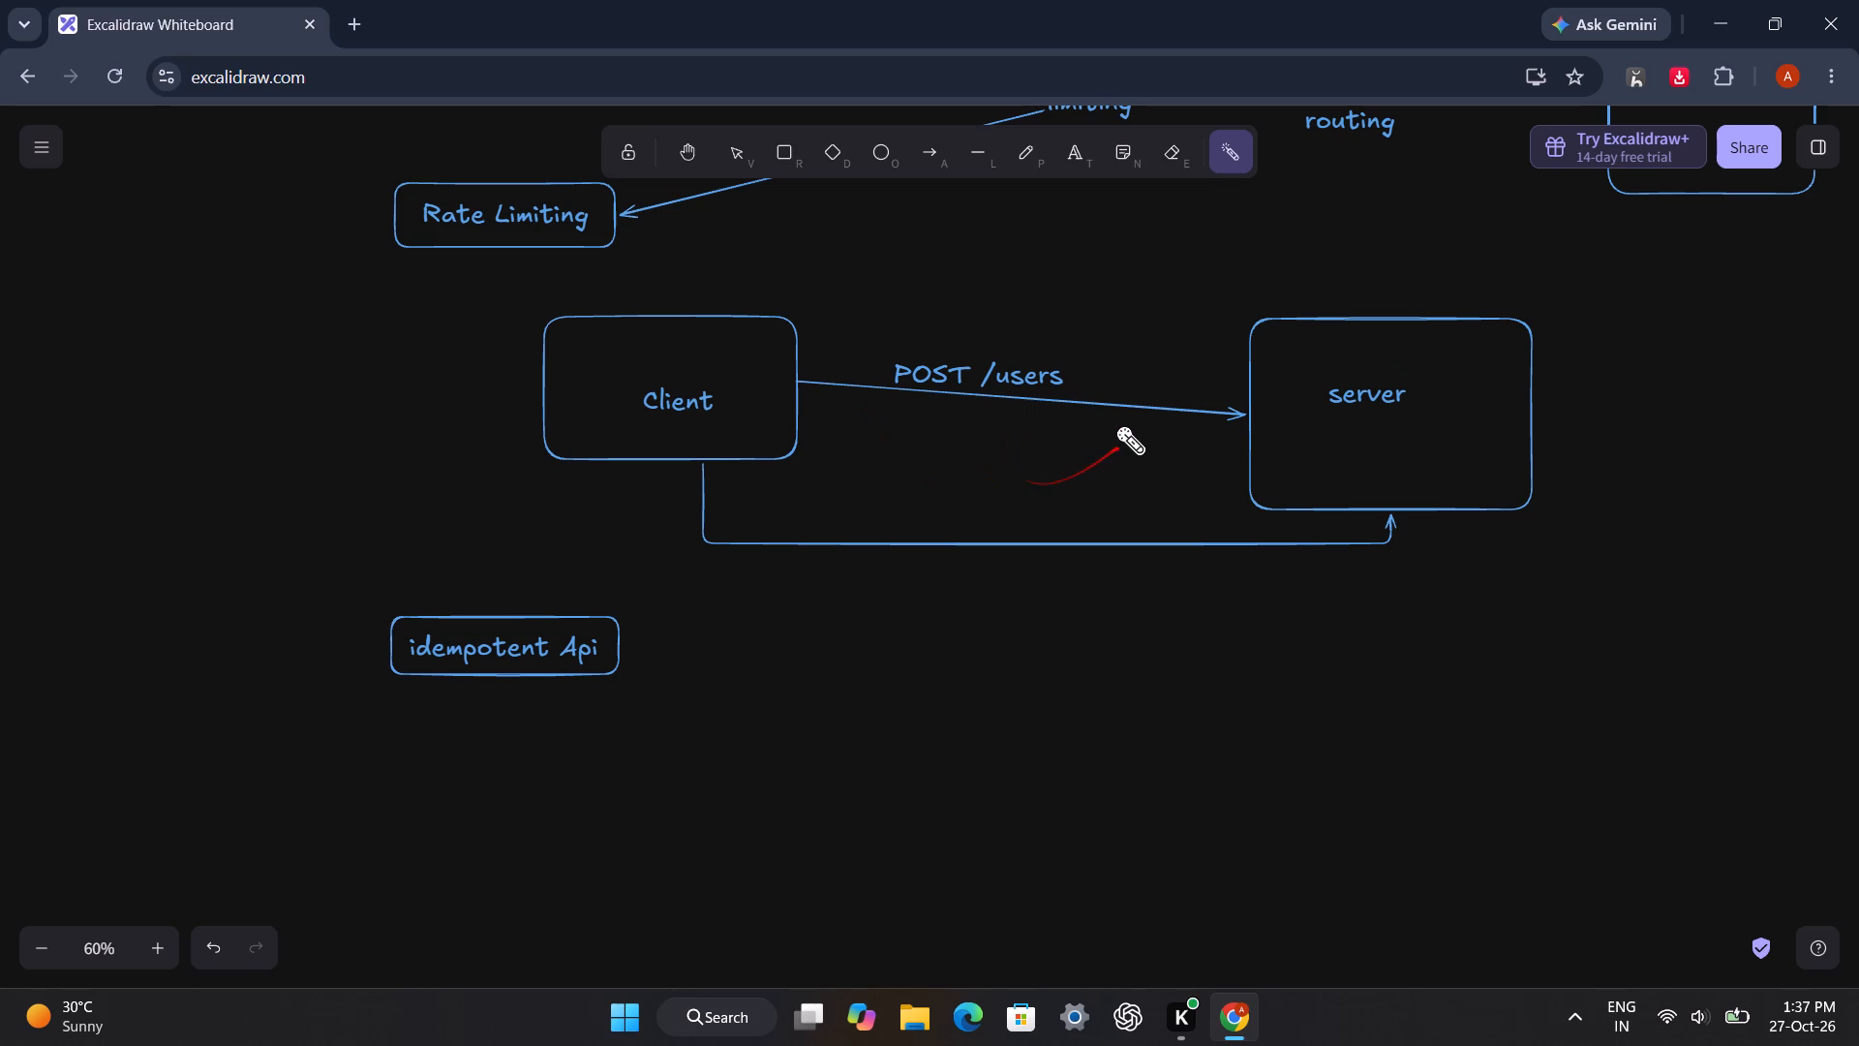
pyautogui.scroll(-1, 944, 615)
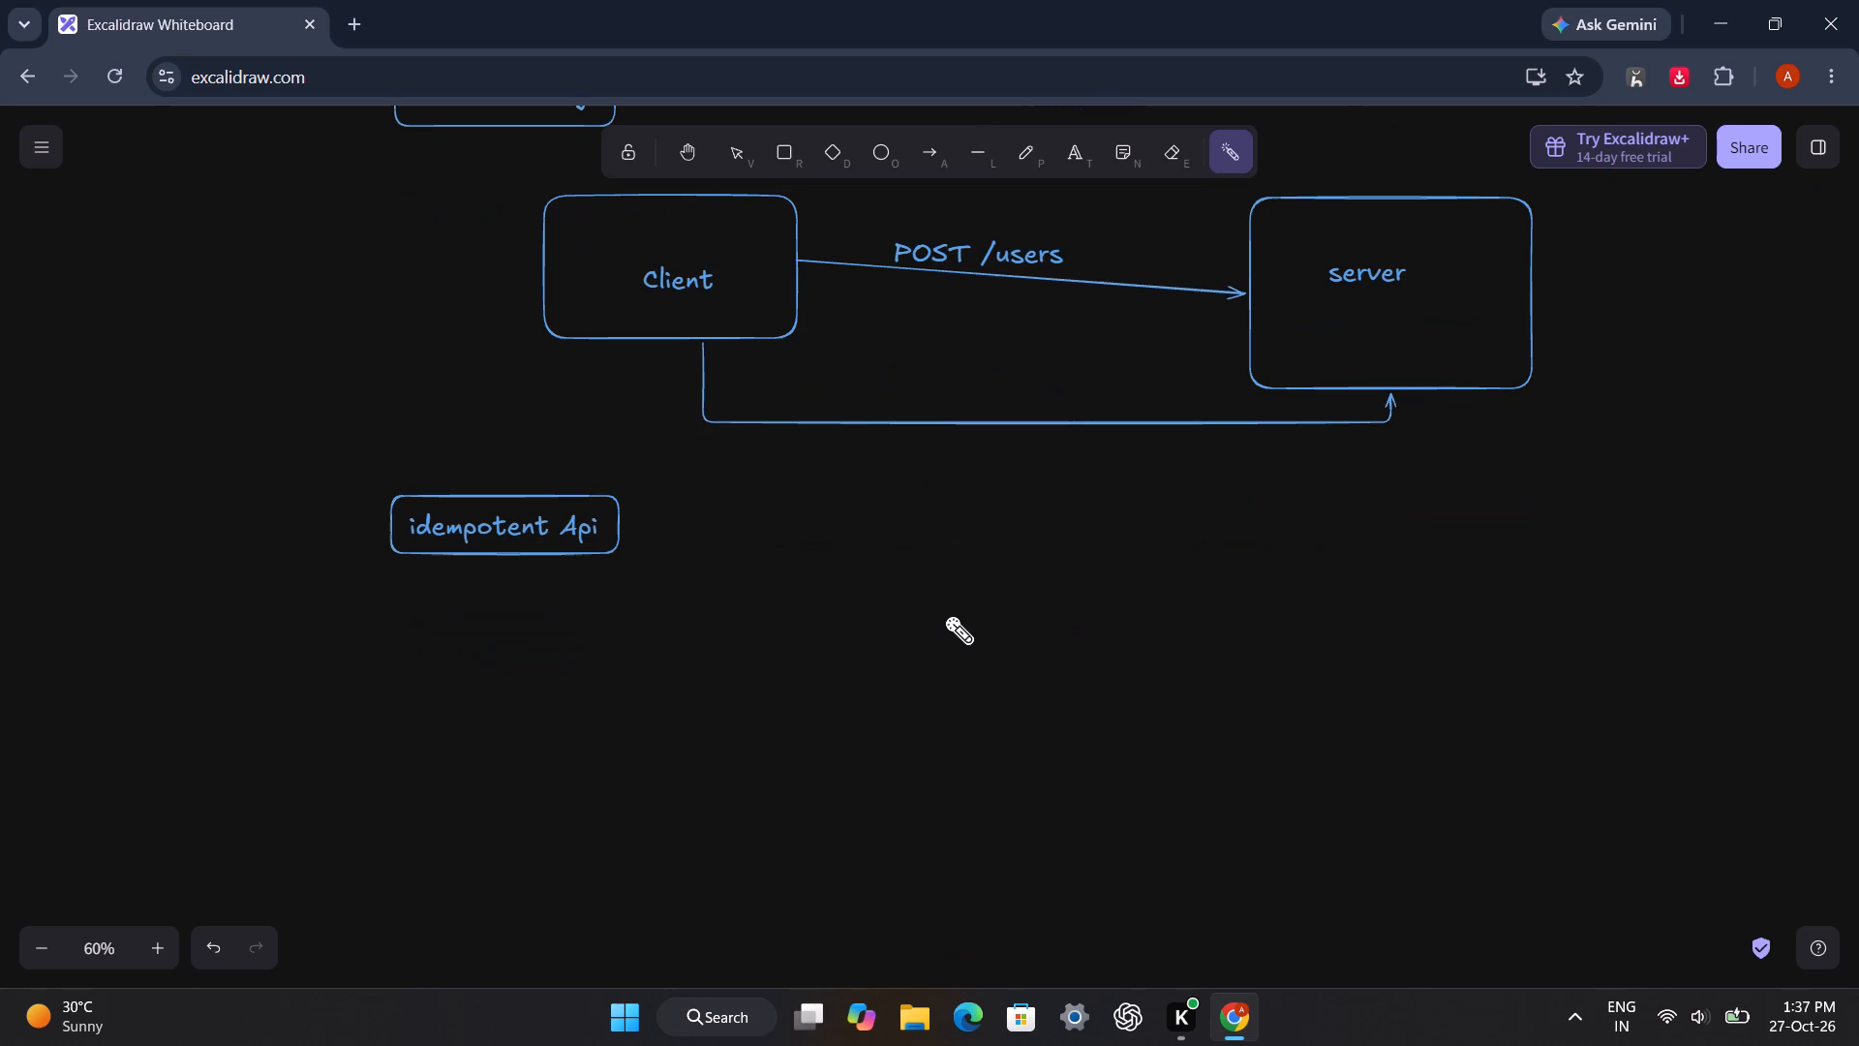
pyautogui.moveTo(653, 510); pyautogui.dragTo(636, 499)
# Add the text "Post/user" beside the boxed idempotent Api heading.
pyautogui.click(731, 154)
pyautogui.click(812, 506)
pyautogui.click(813, 507)
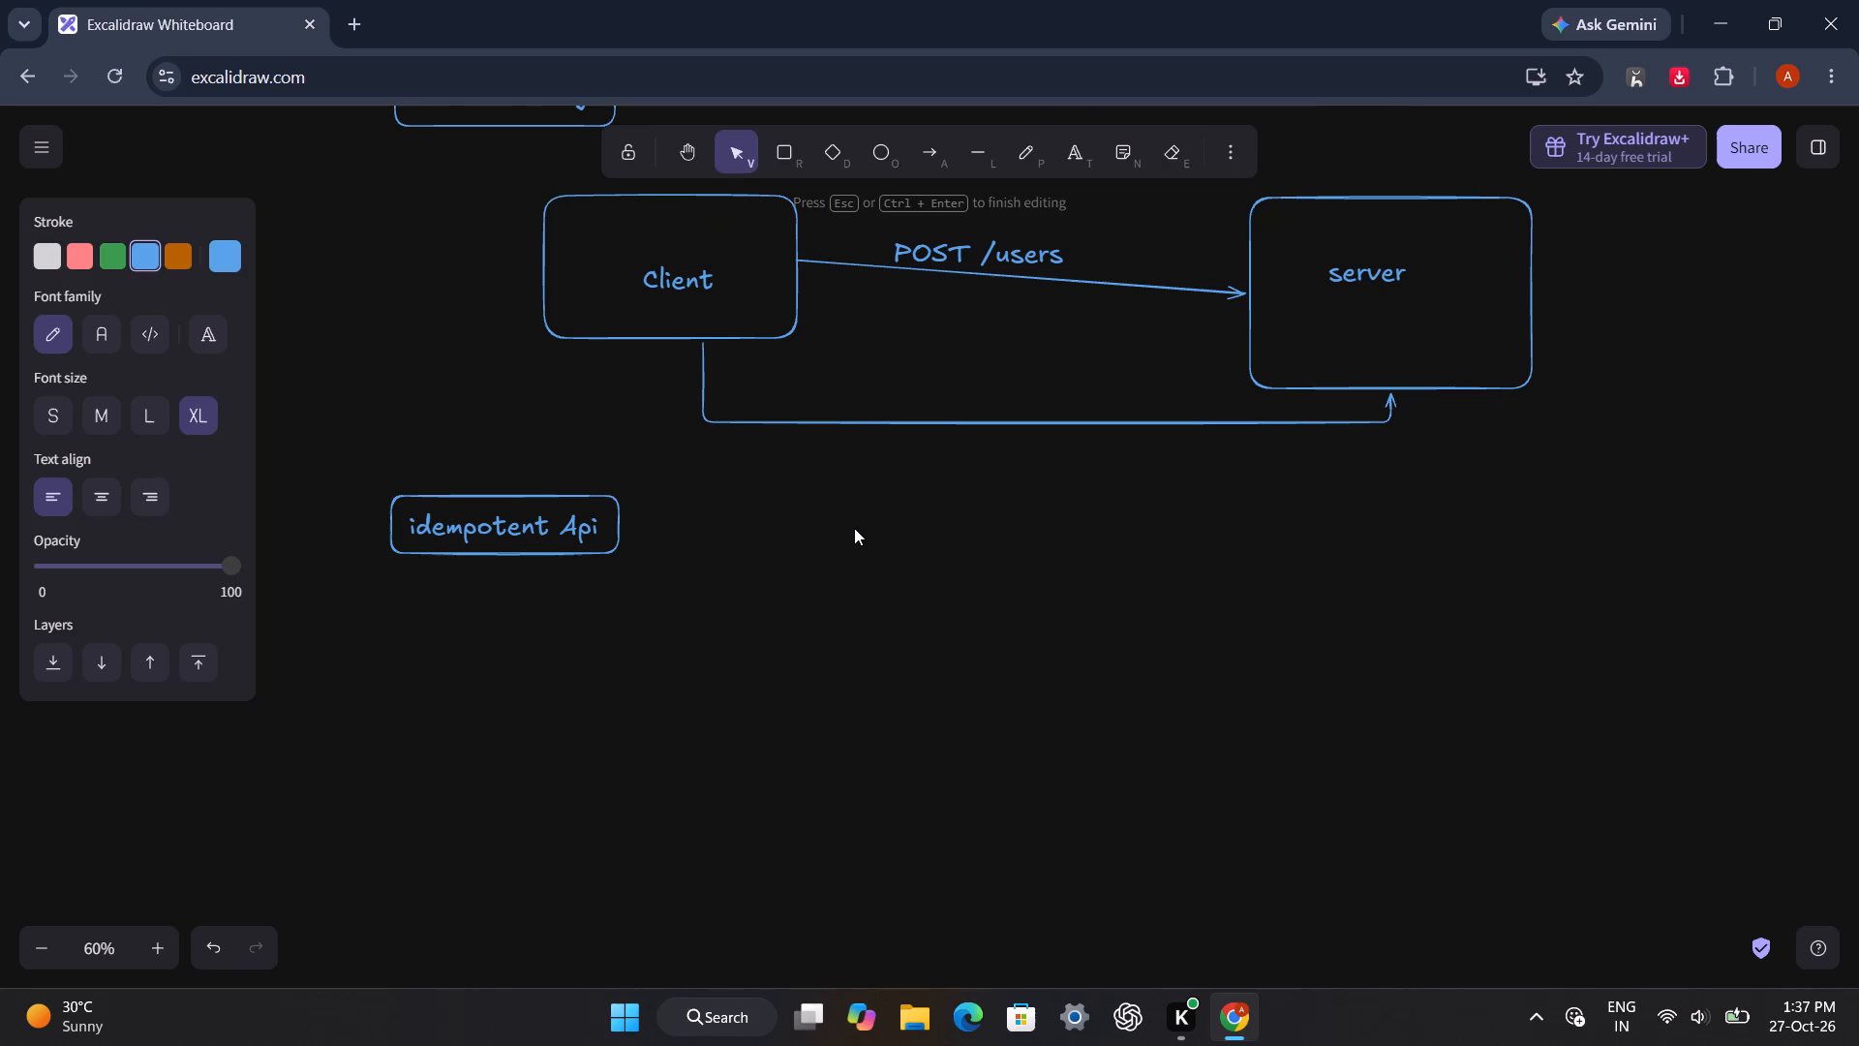
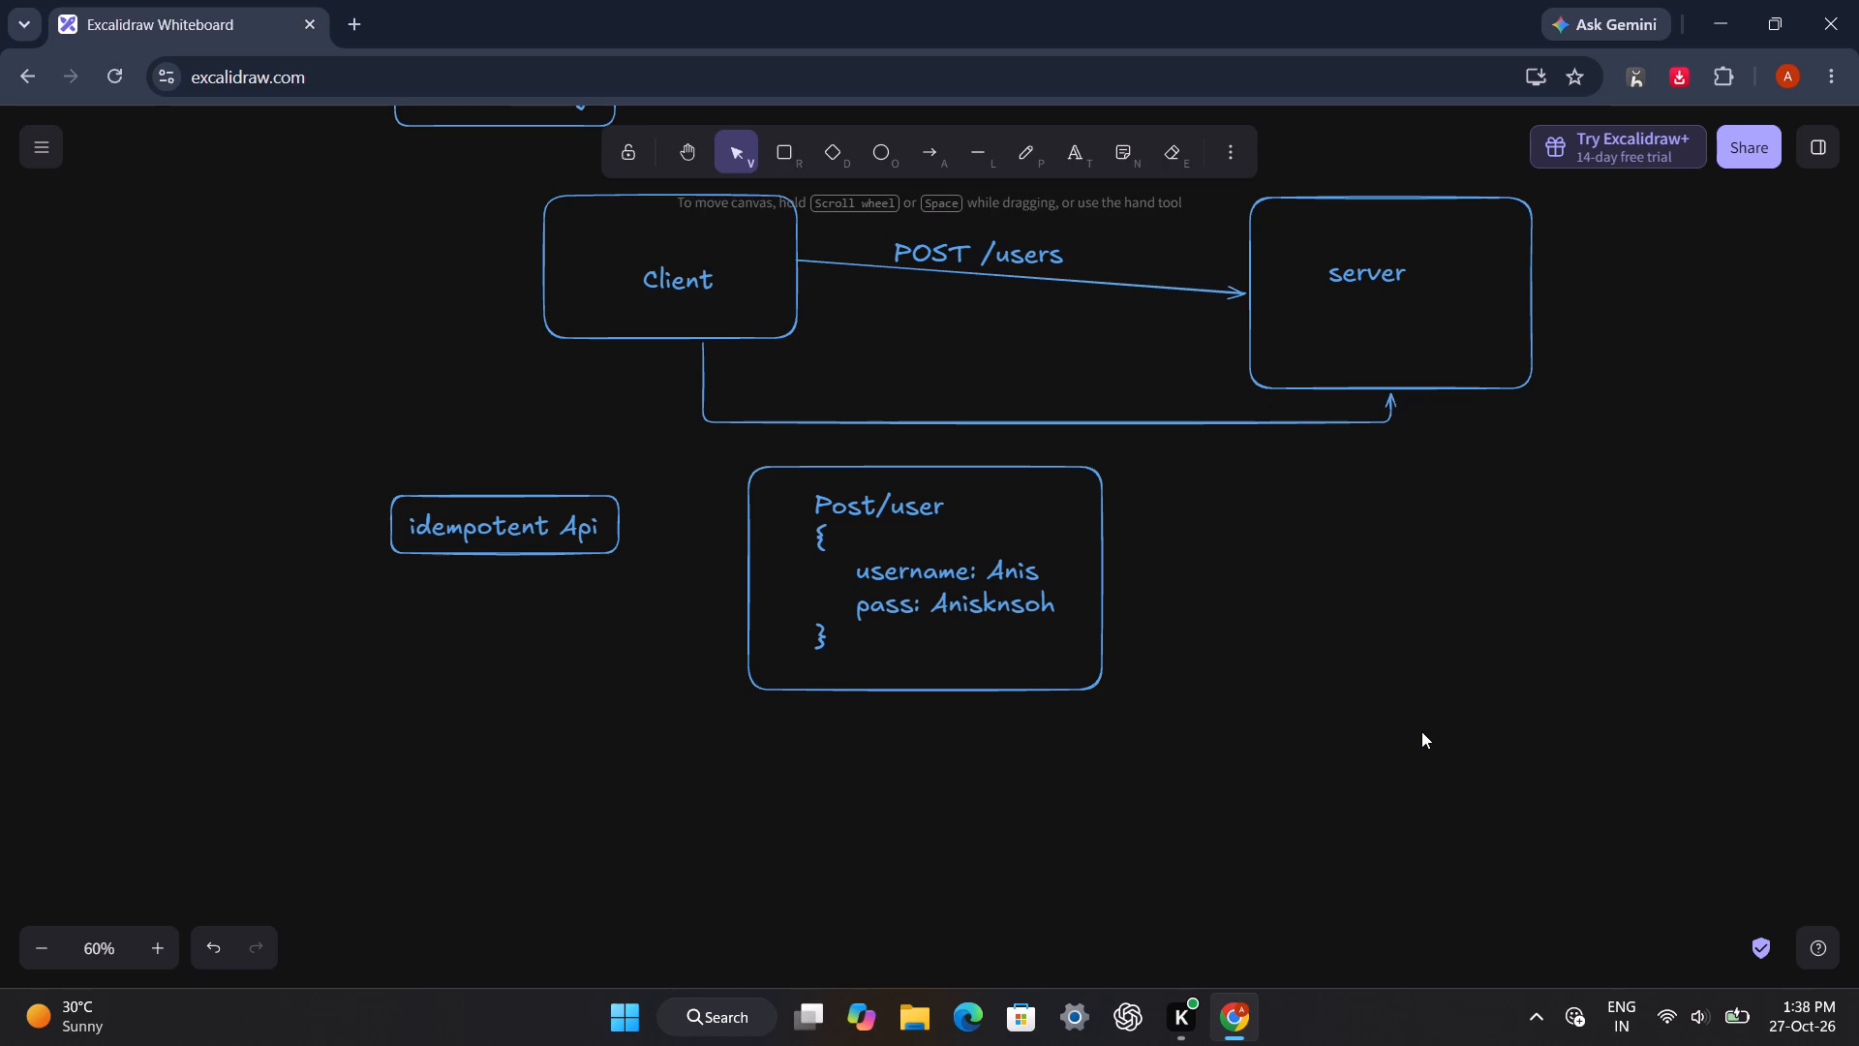
# Point out the boxed Post/user request body, the area around it and the lower Client-to-server arrow with the laser pointer.
pyautogui.press('k')
pyautogui.moveTo(689, 371); pyautogui.dragTo(867, 551)
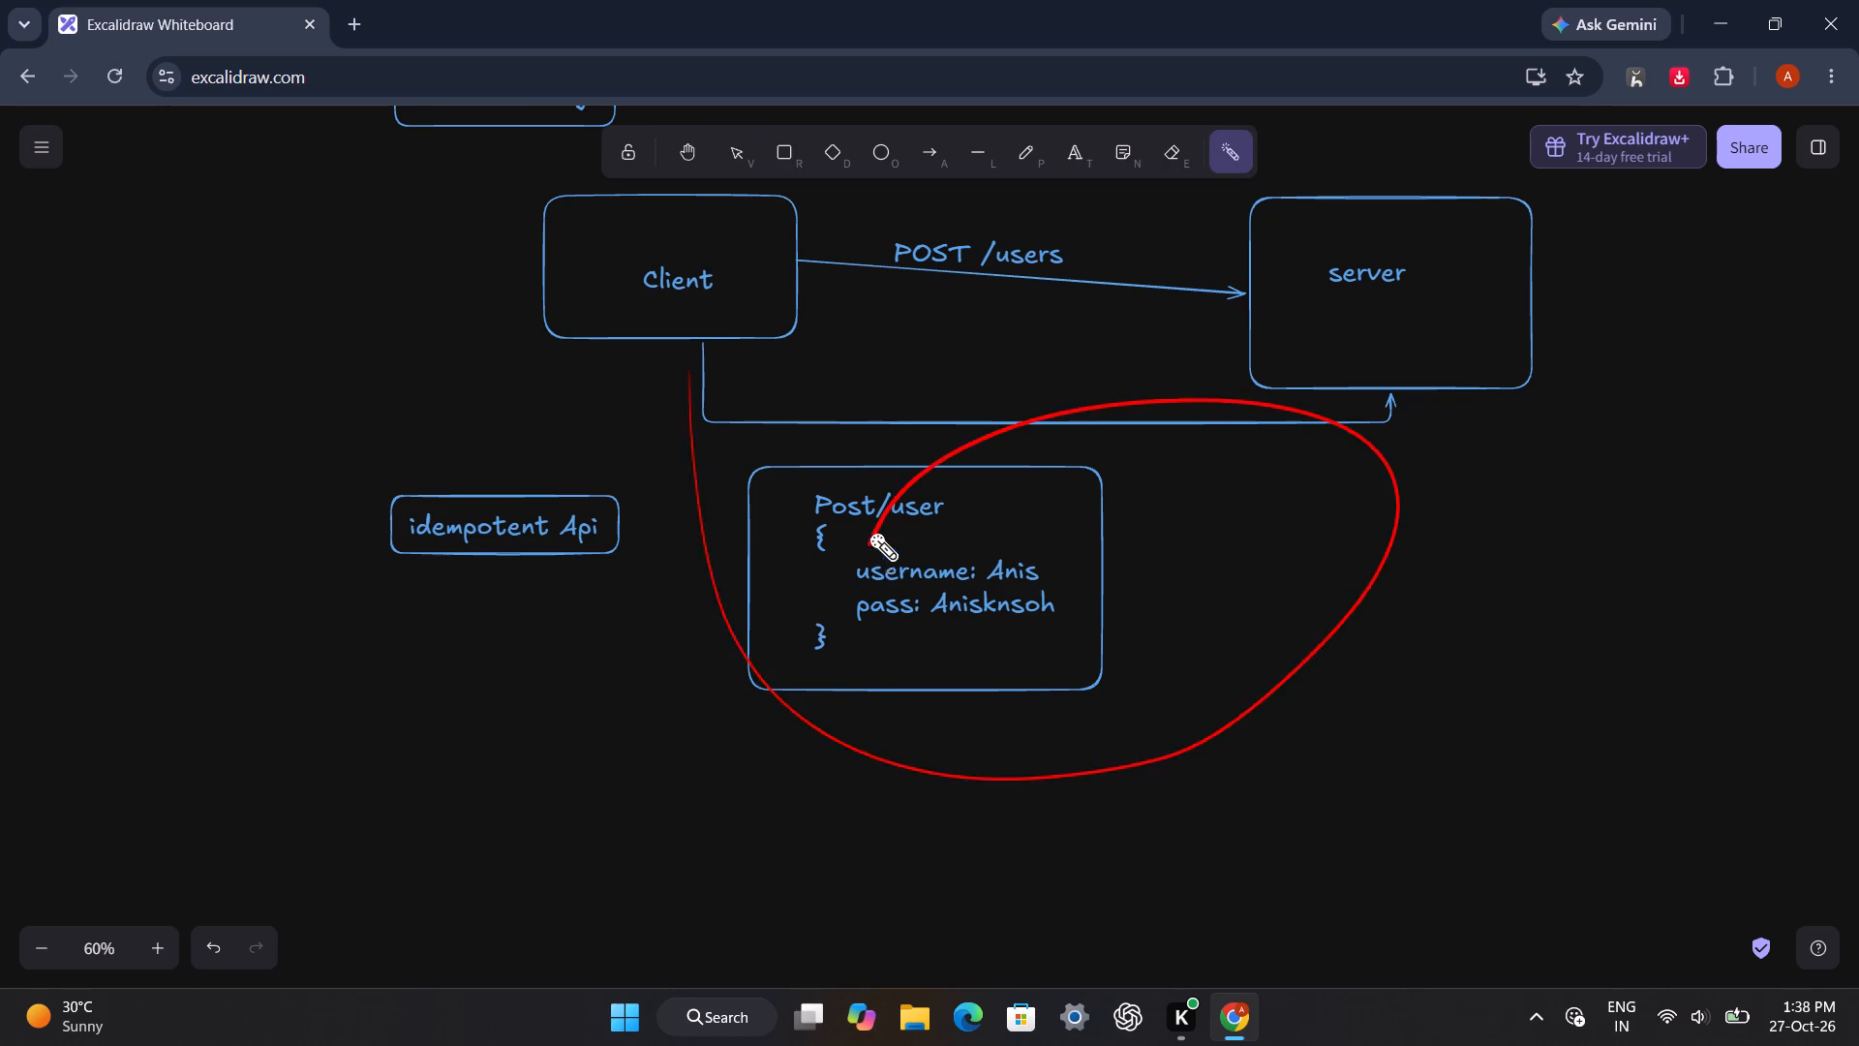
pyautogui.moveTo(826, 573); pyautogui.dragTo(1261, 400)
pyautogui.moveTo(1032, 410); pyautogui.dragTo(702, 453)
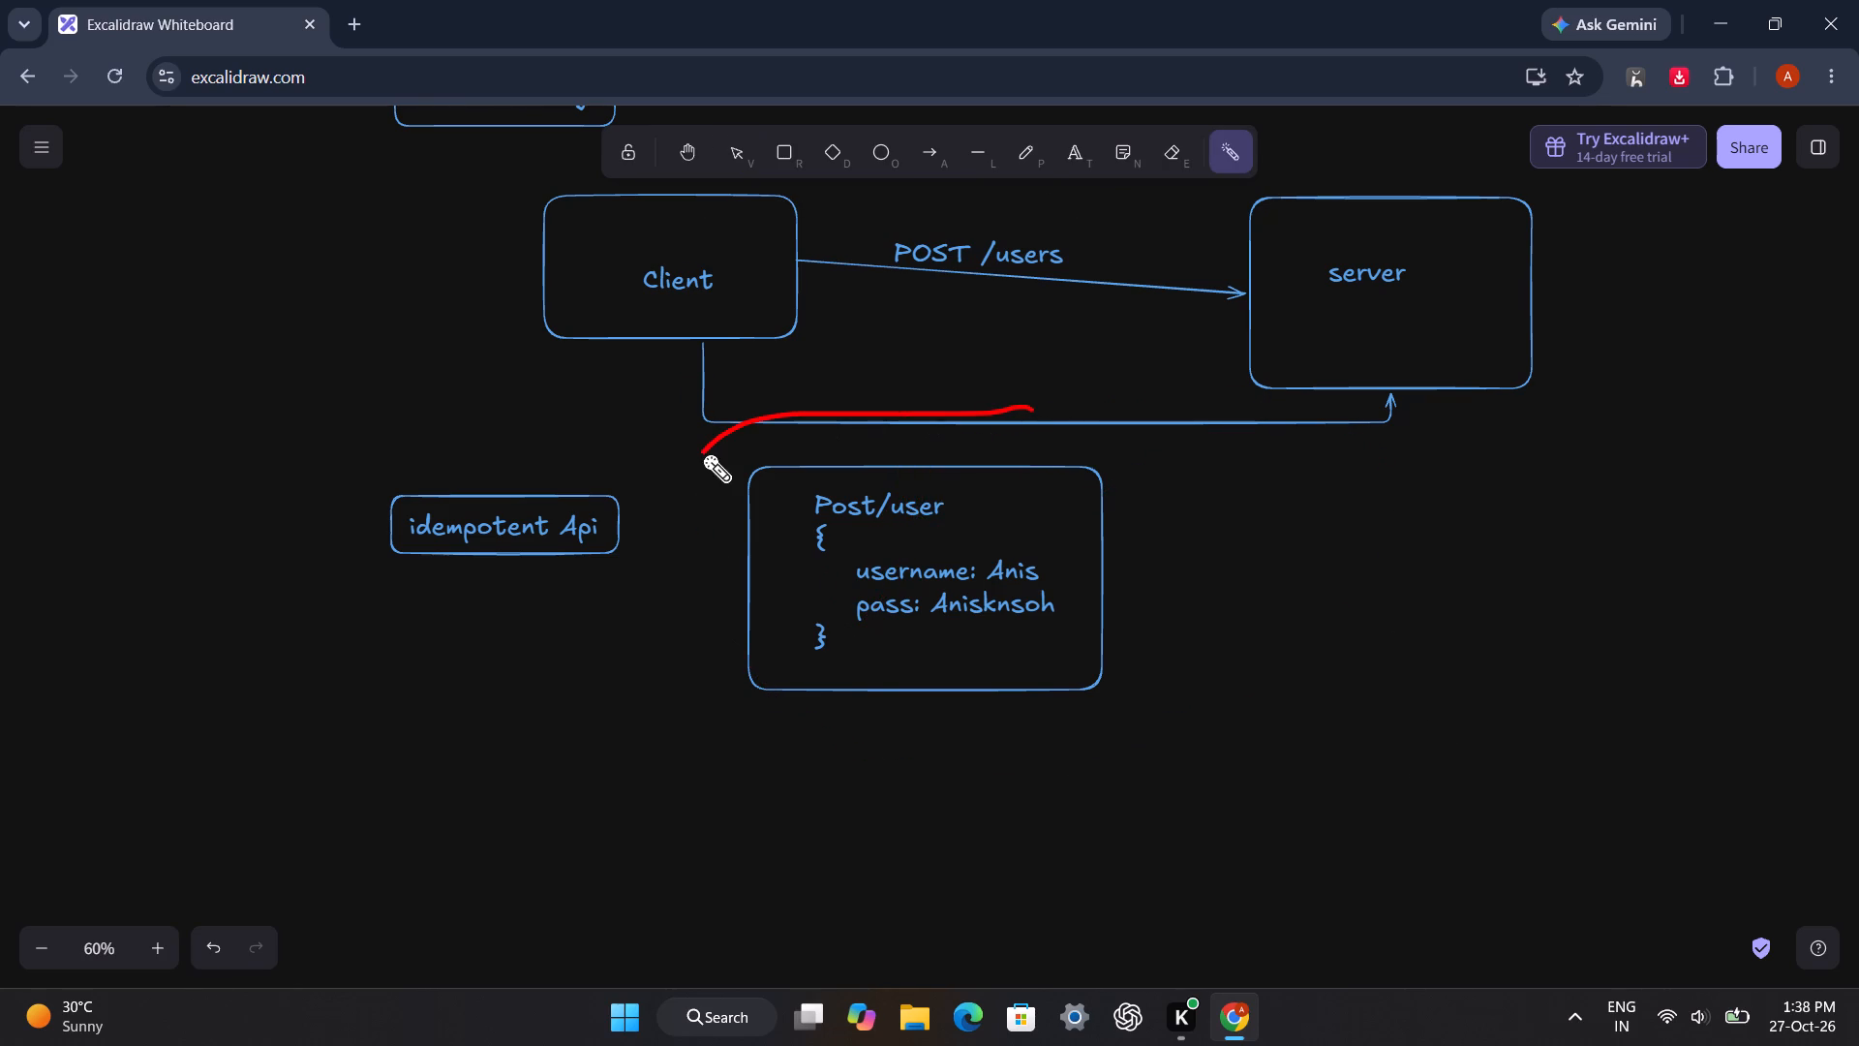
pyautogui.moveTo(702, 453); pyautogui.dragTo(1146, 803)
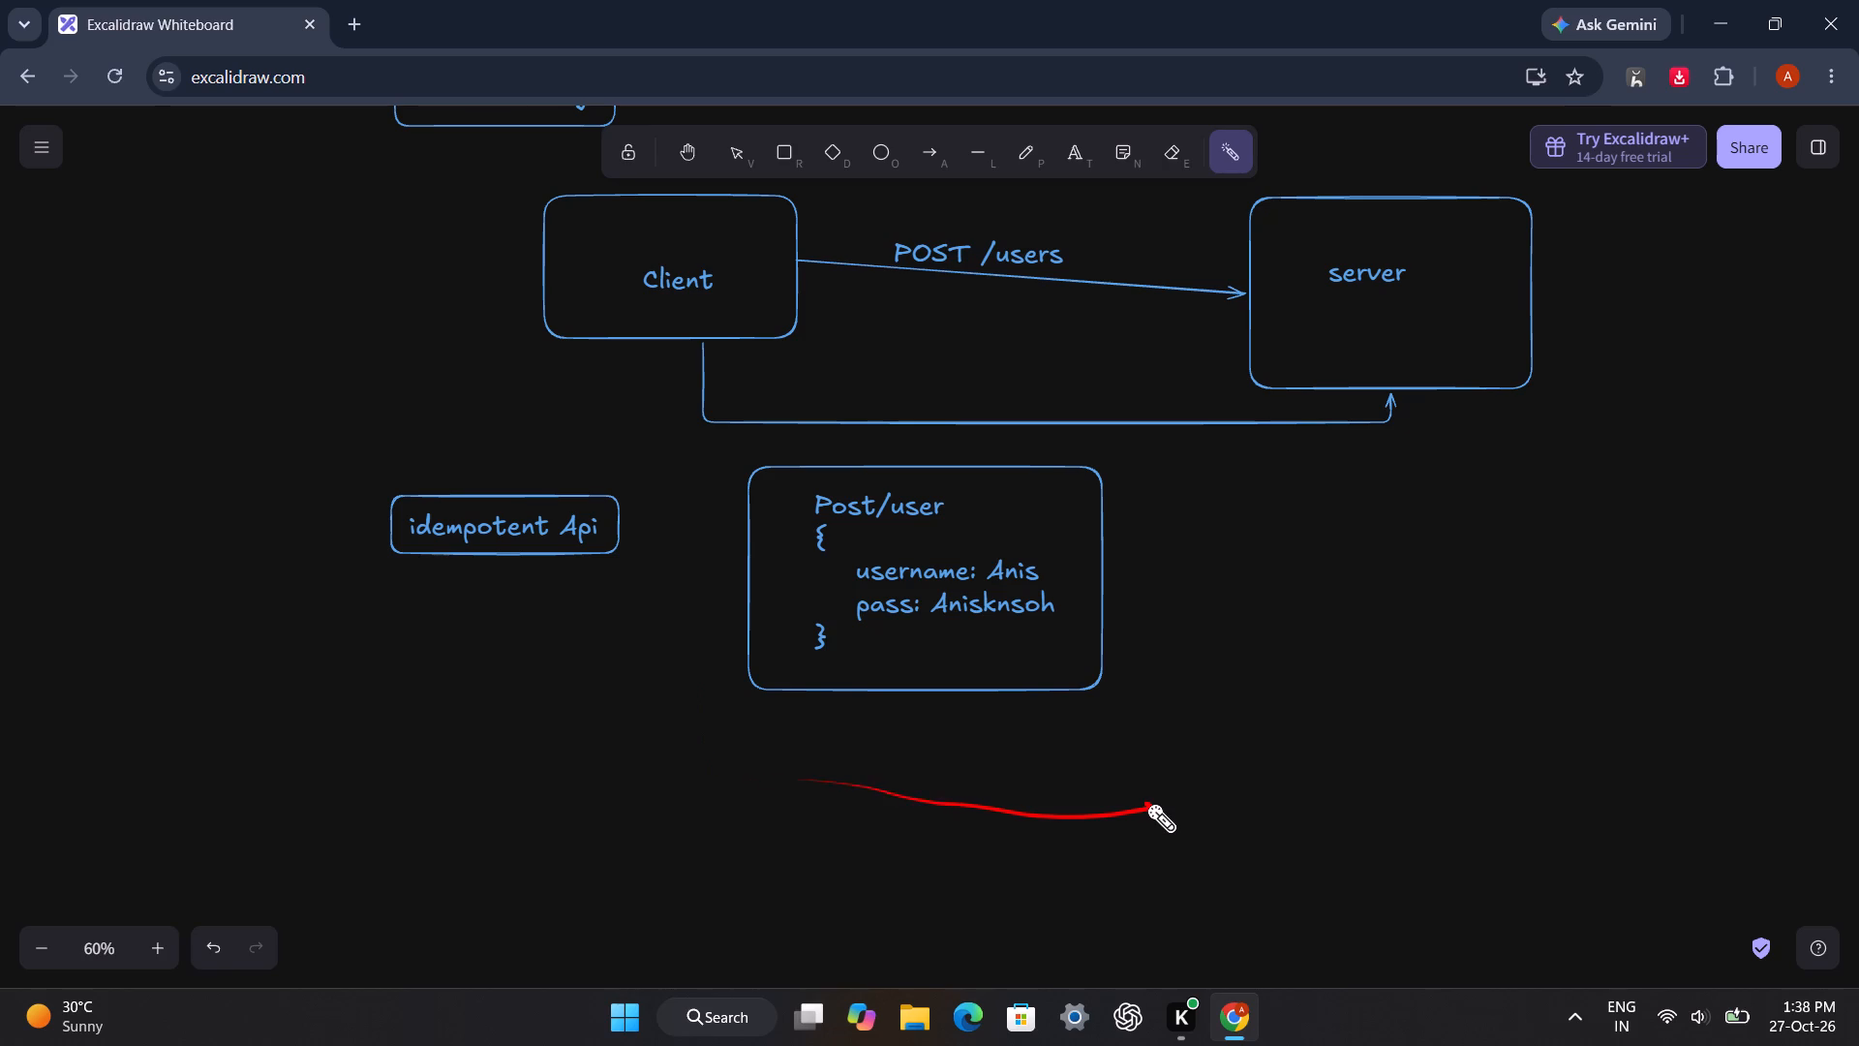
pyautogui.moveTo(1146, 803); pyautogui.dragTo(716, 603)
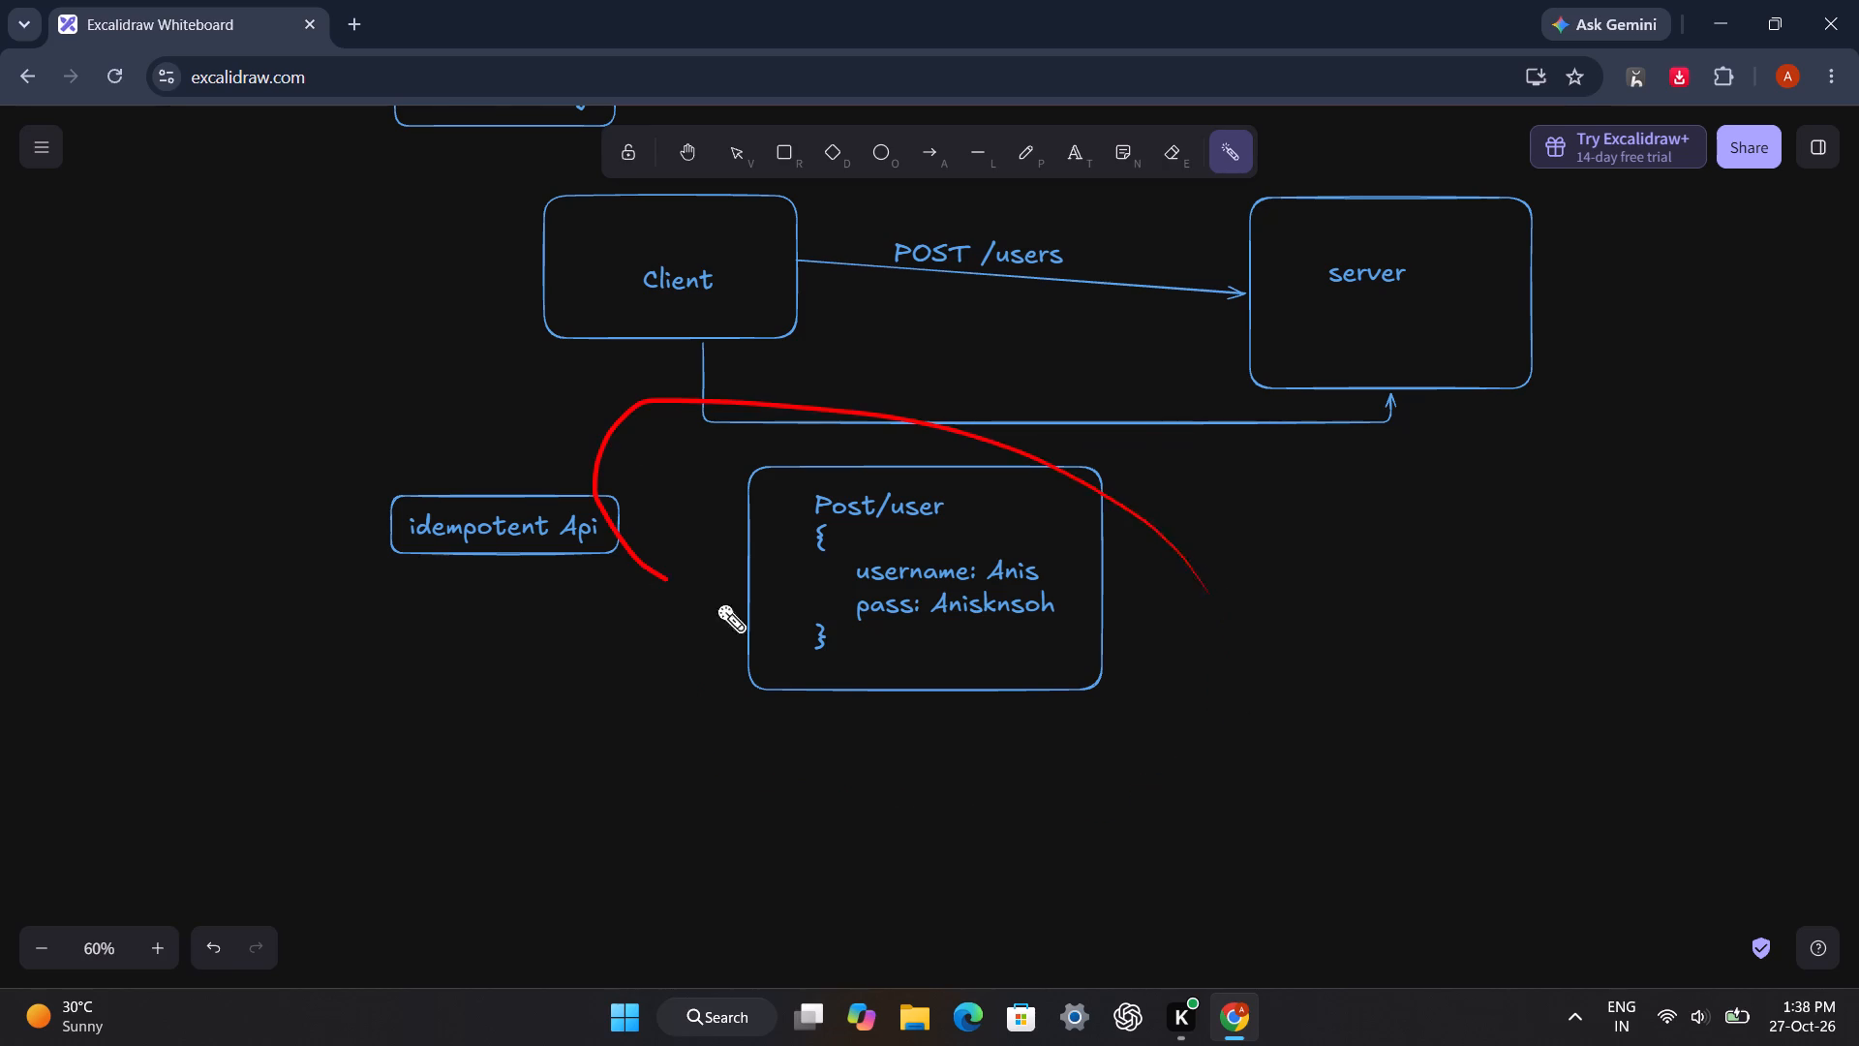
pyautogui.moveTo(716, 603); pyautogui.dragTo(1071, 787)
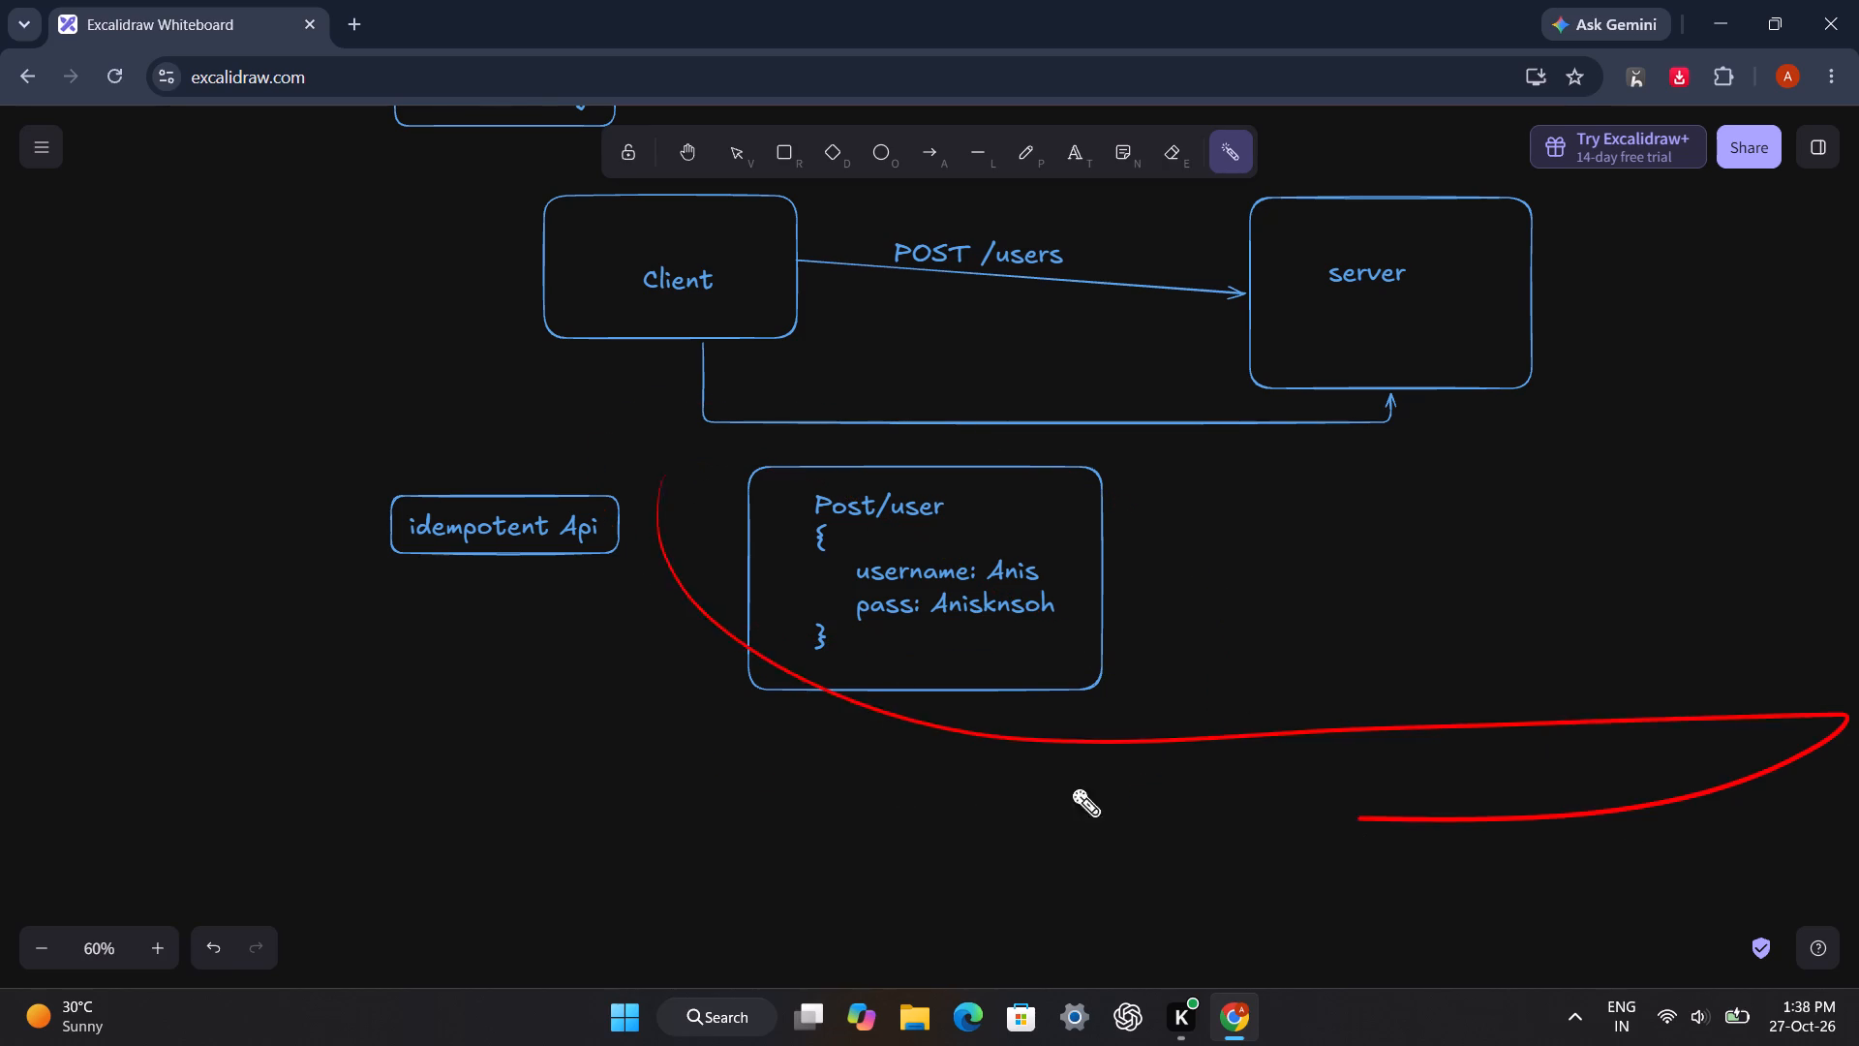
pyautogui.moveTo(1071, 787); pyautogui.dragTo(744, 387)
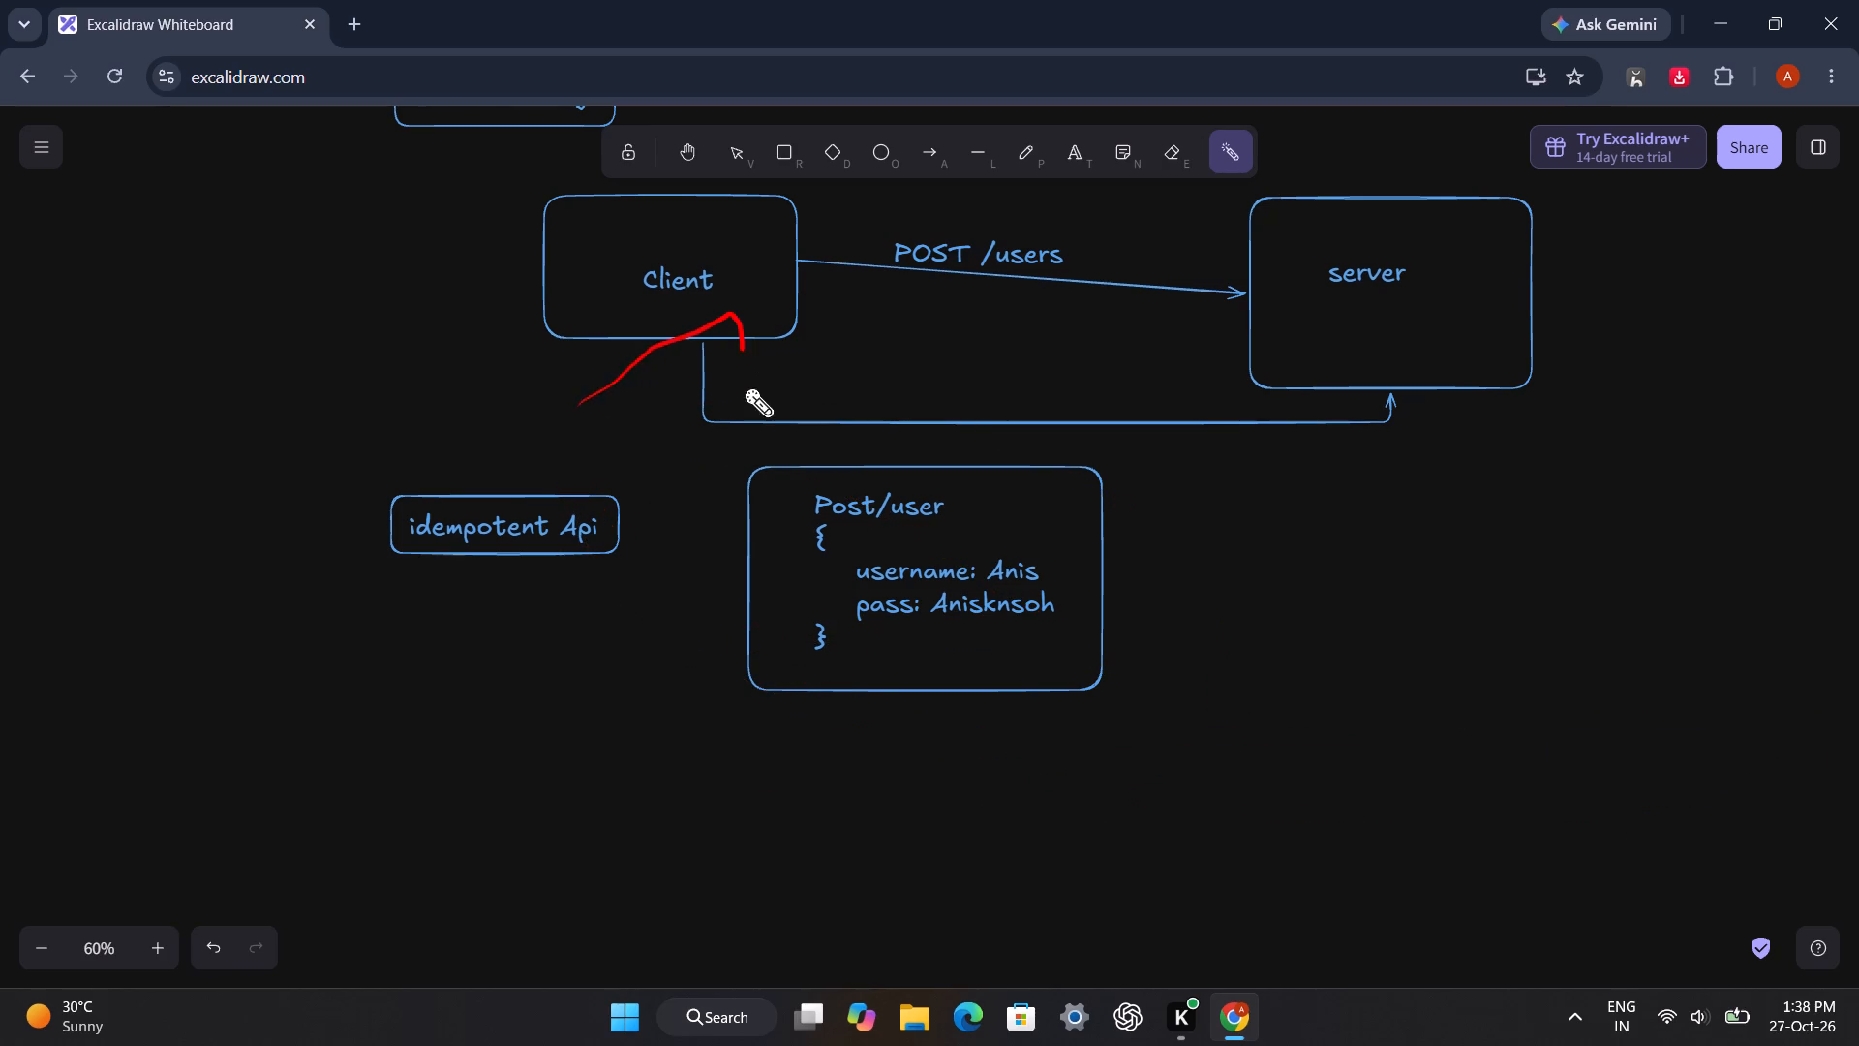
pyautogui.moveTo(744, 387); pyautogui.dragTo(864, 695)
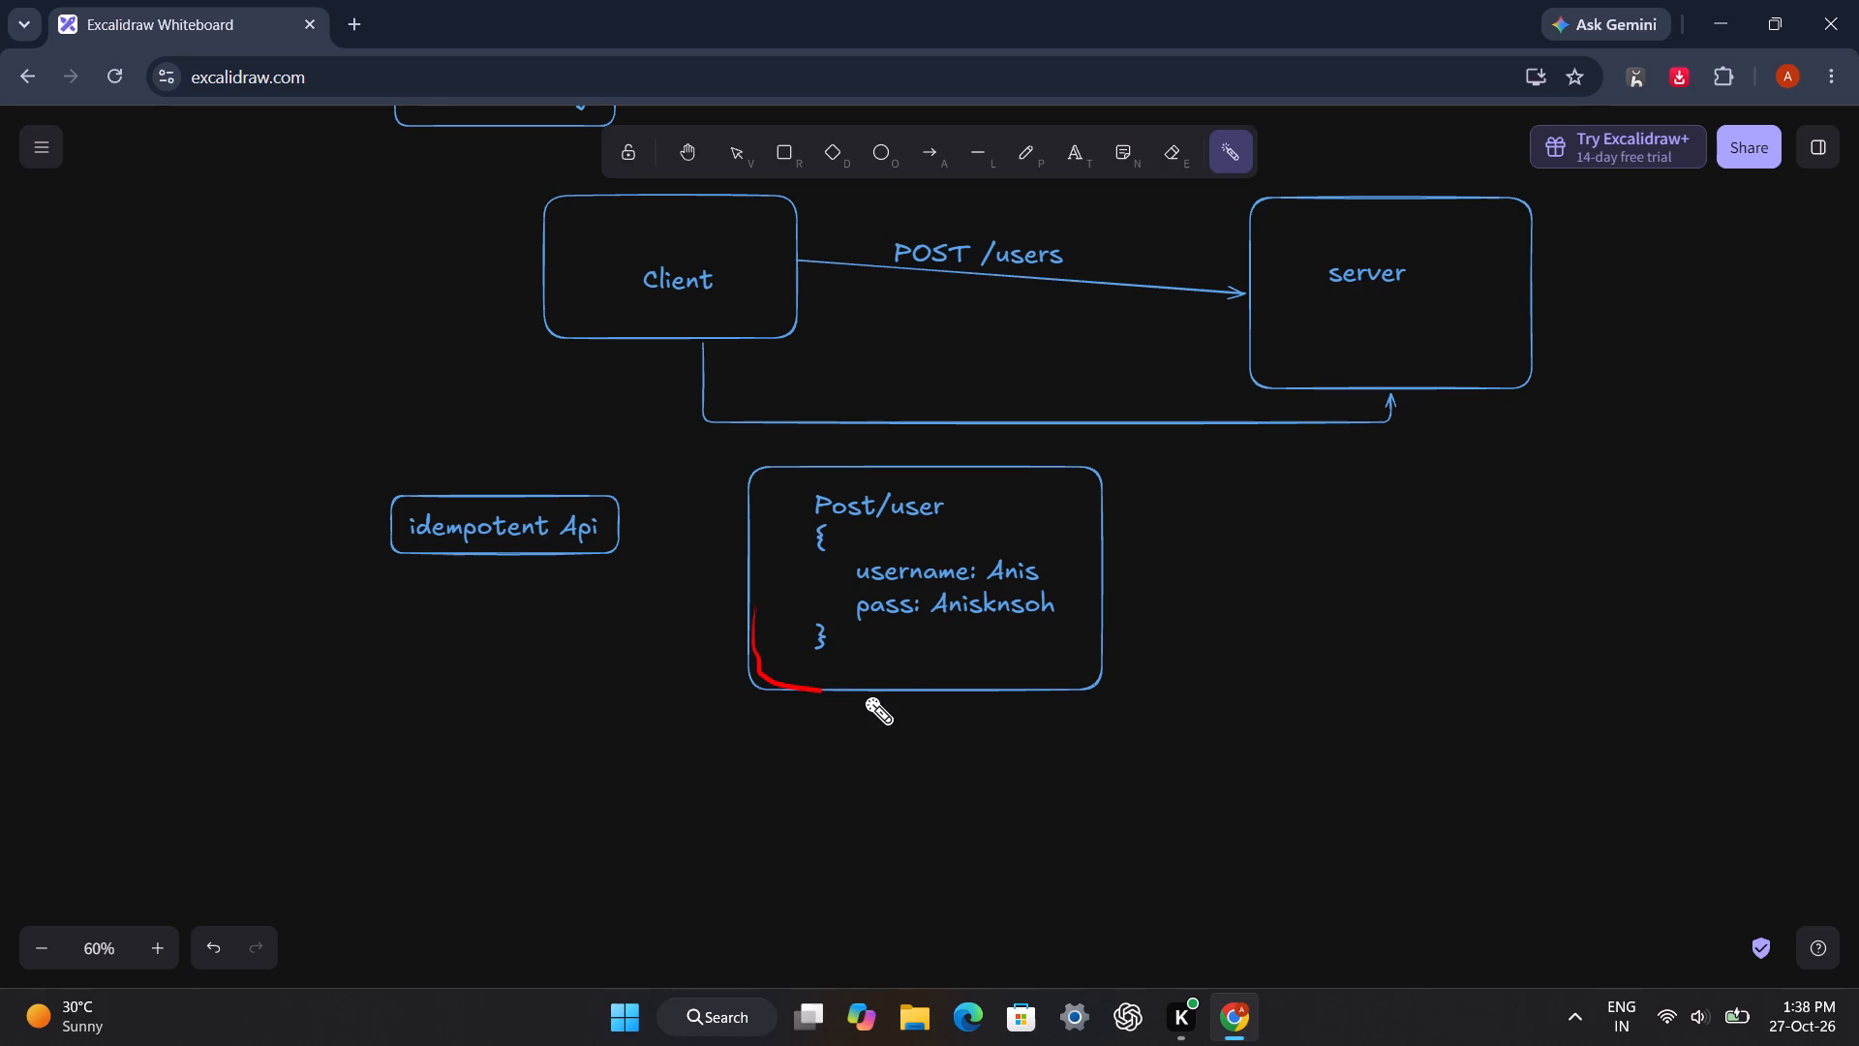
pyautogui.moveTo(864, 695); pyautogui.dragTo(1193, 500)
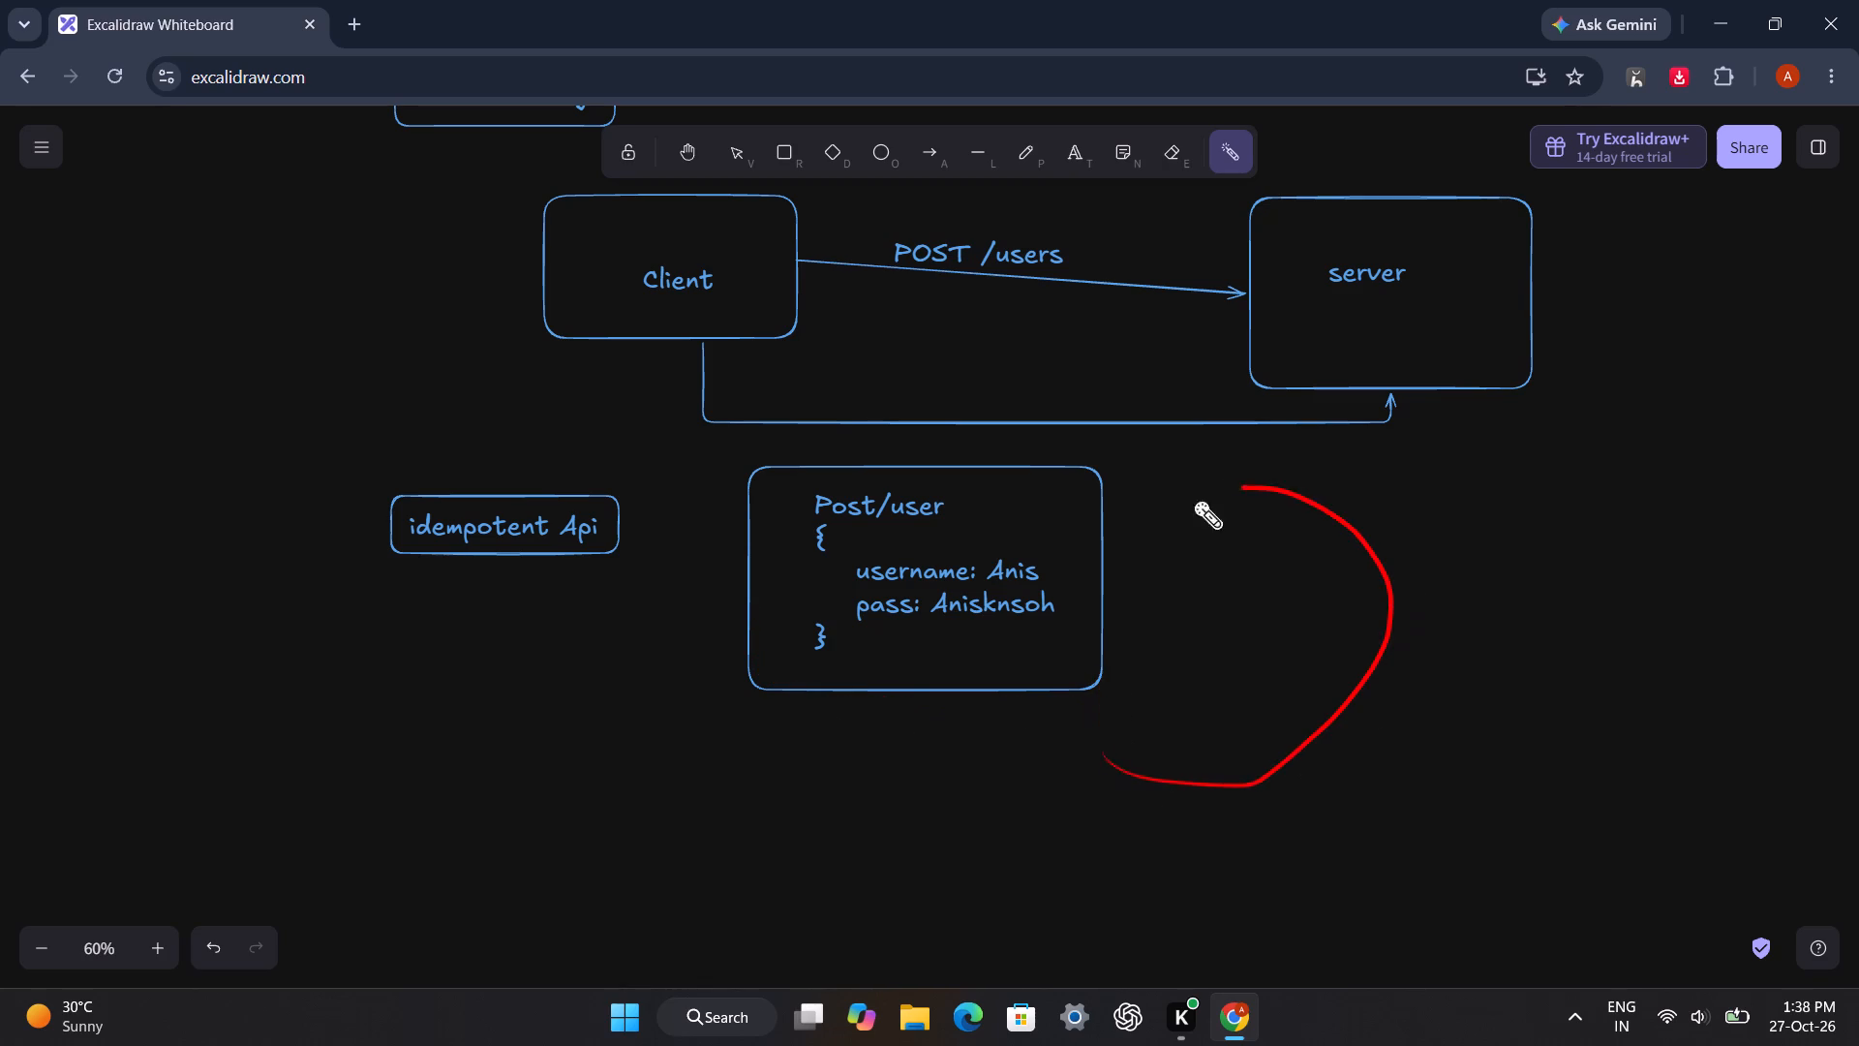
pyautogui.moveTo(1193, 500); pyautogui.dragTo(1198, 500)
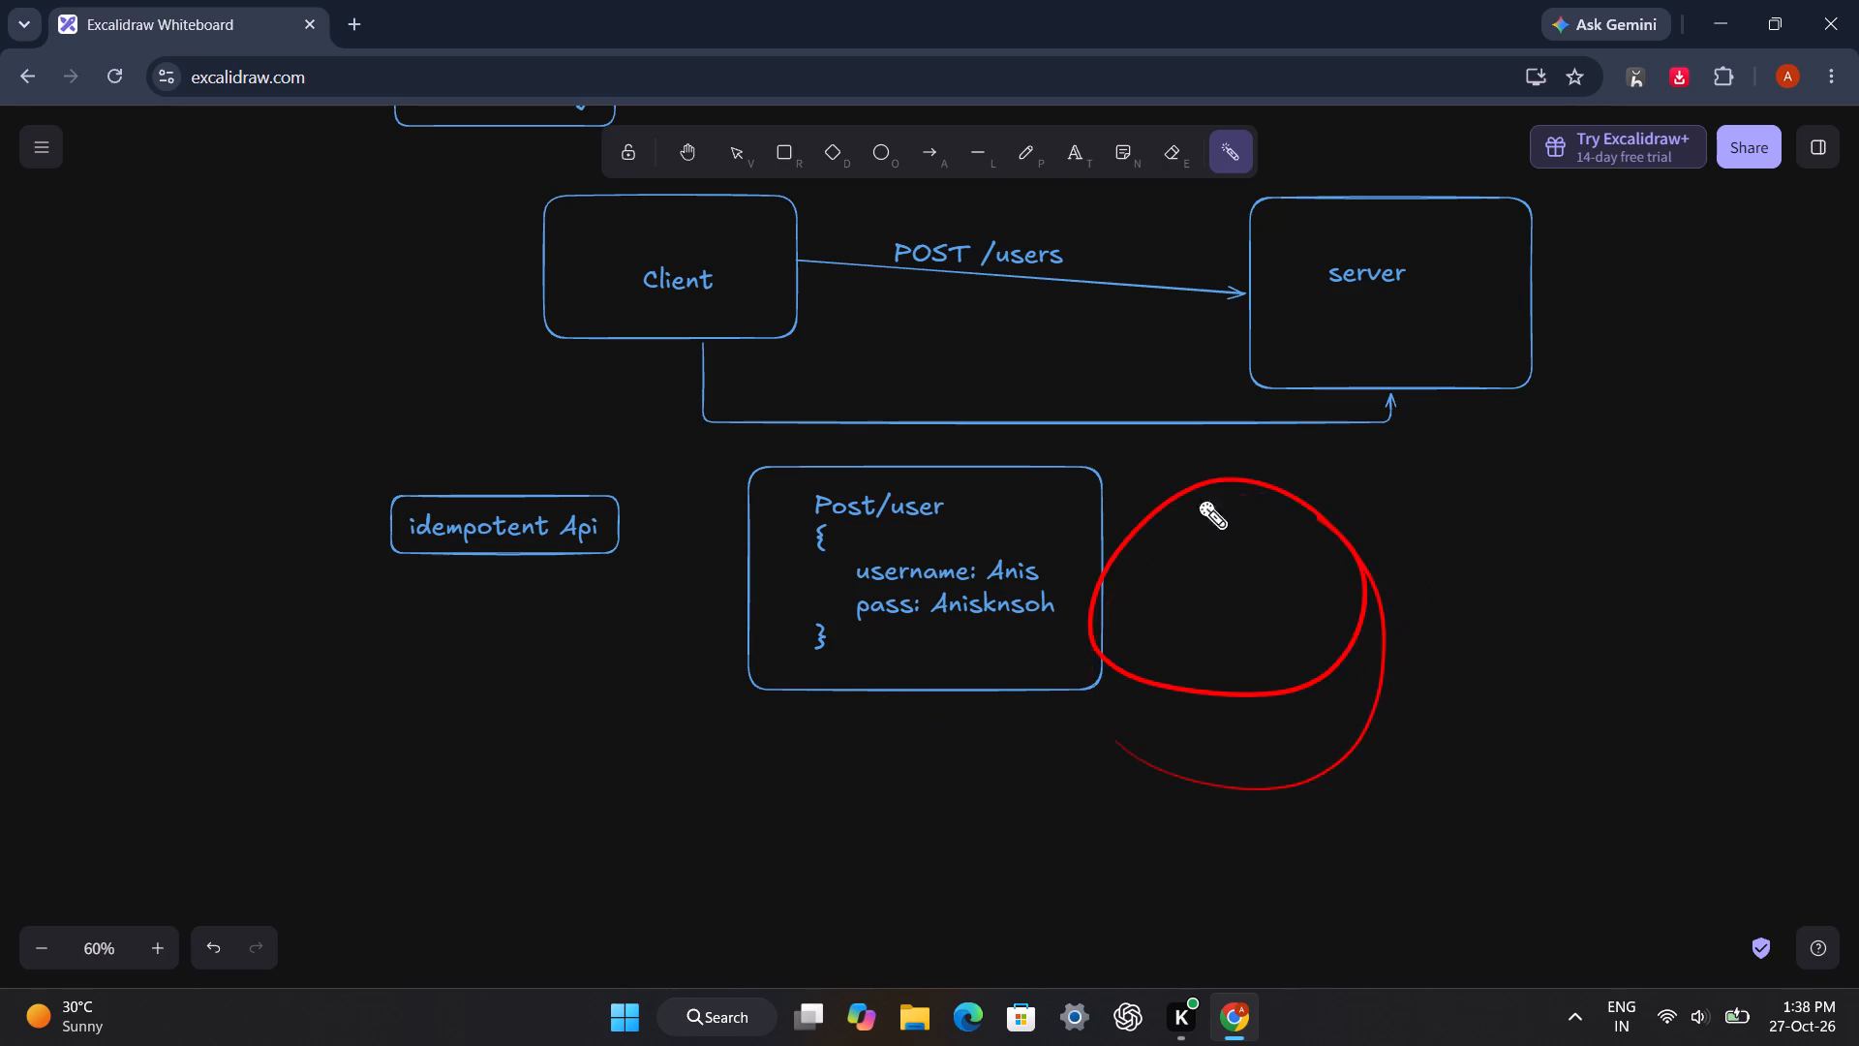
pyautogui.moveTo(1198, 500); pyautogui.dragTo(1138, 531)
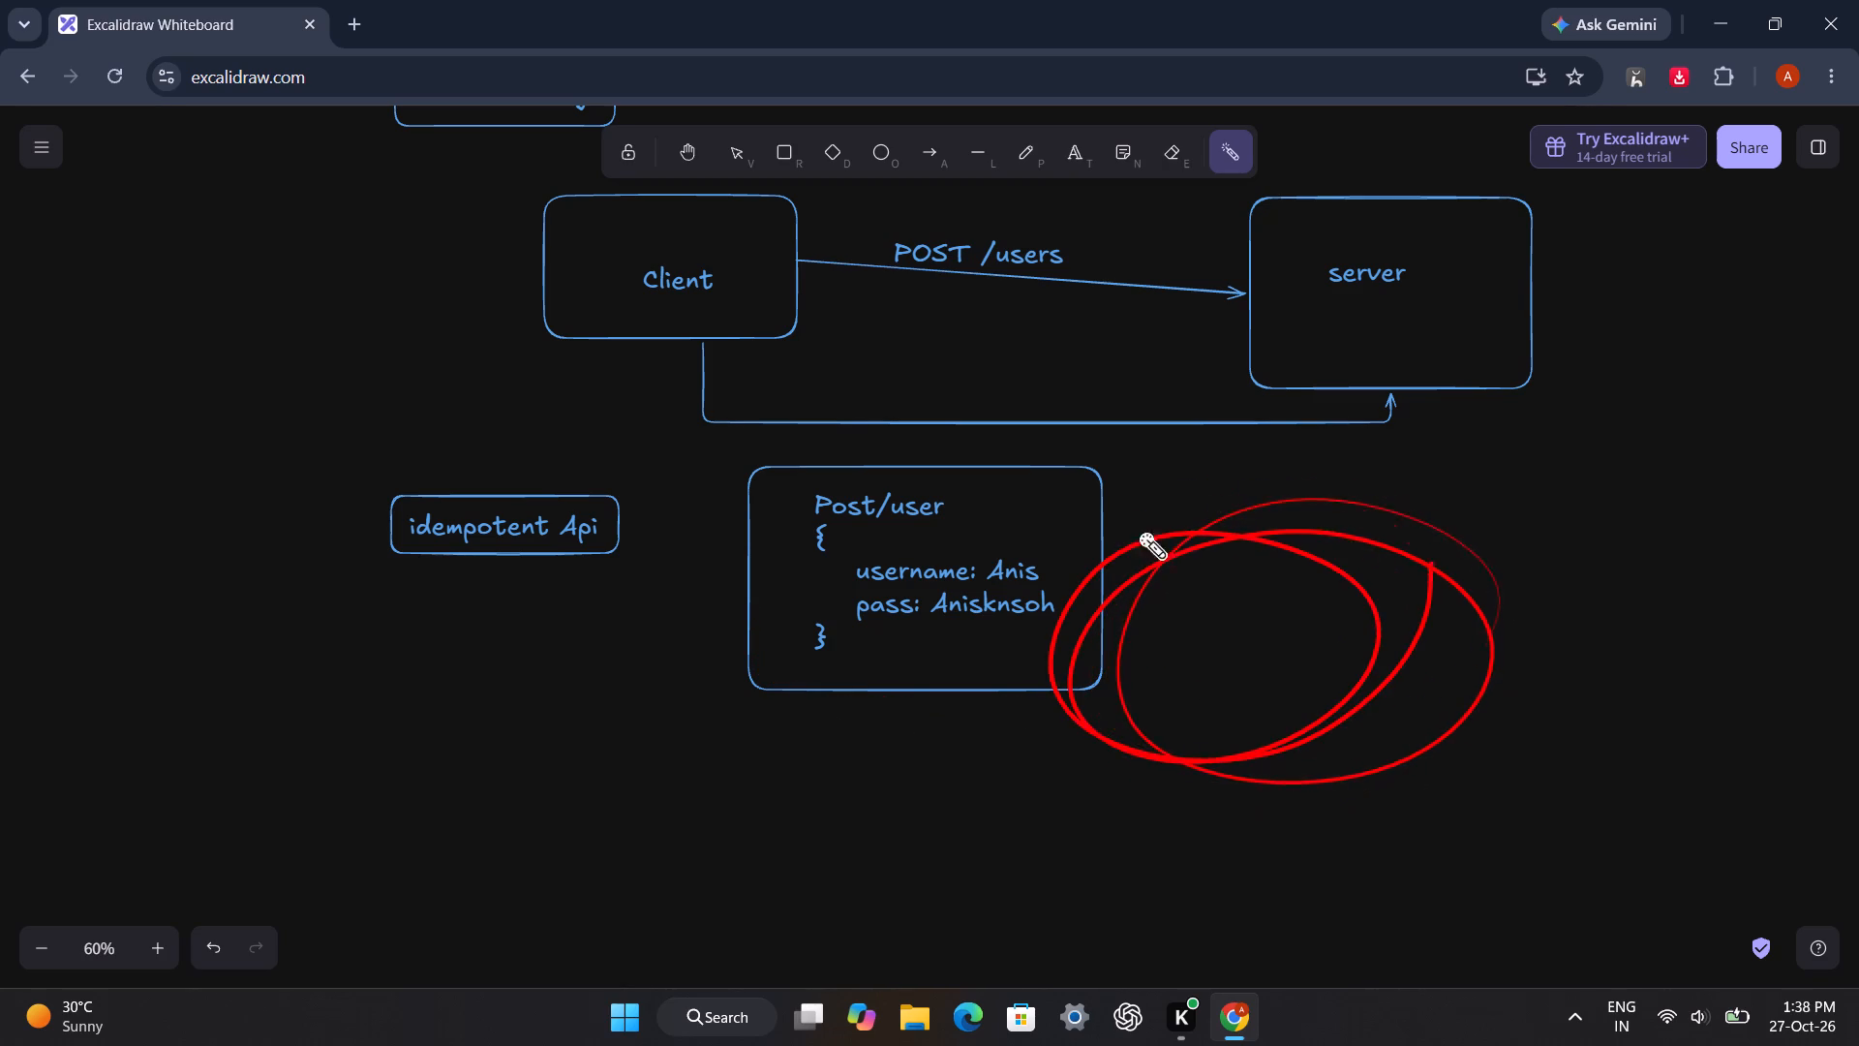
pyautogui.moveTo(1138, 531); pyautogui.dragTo(517, 330)
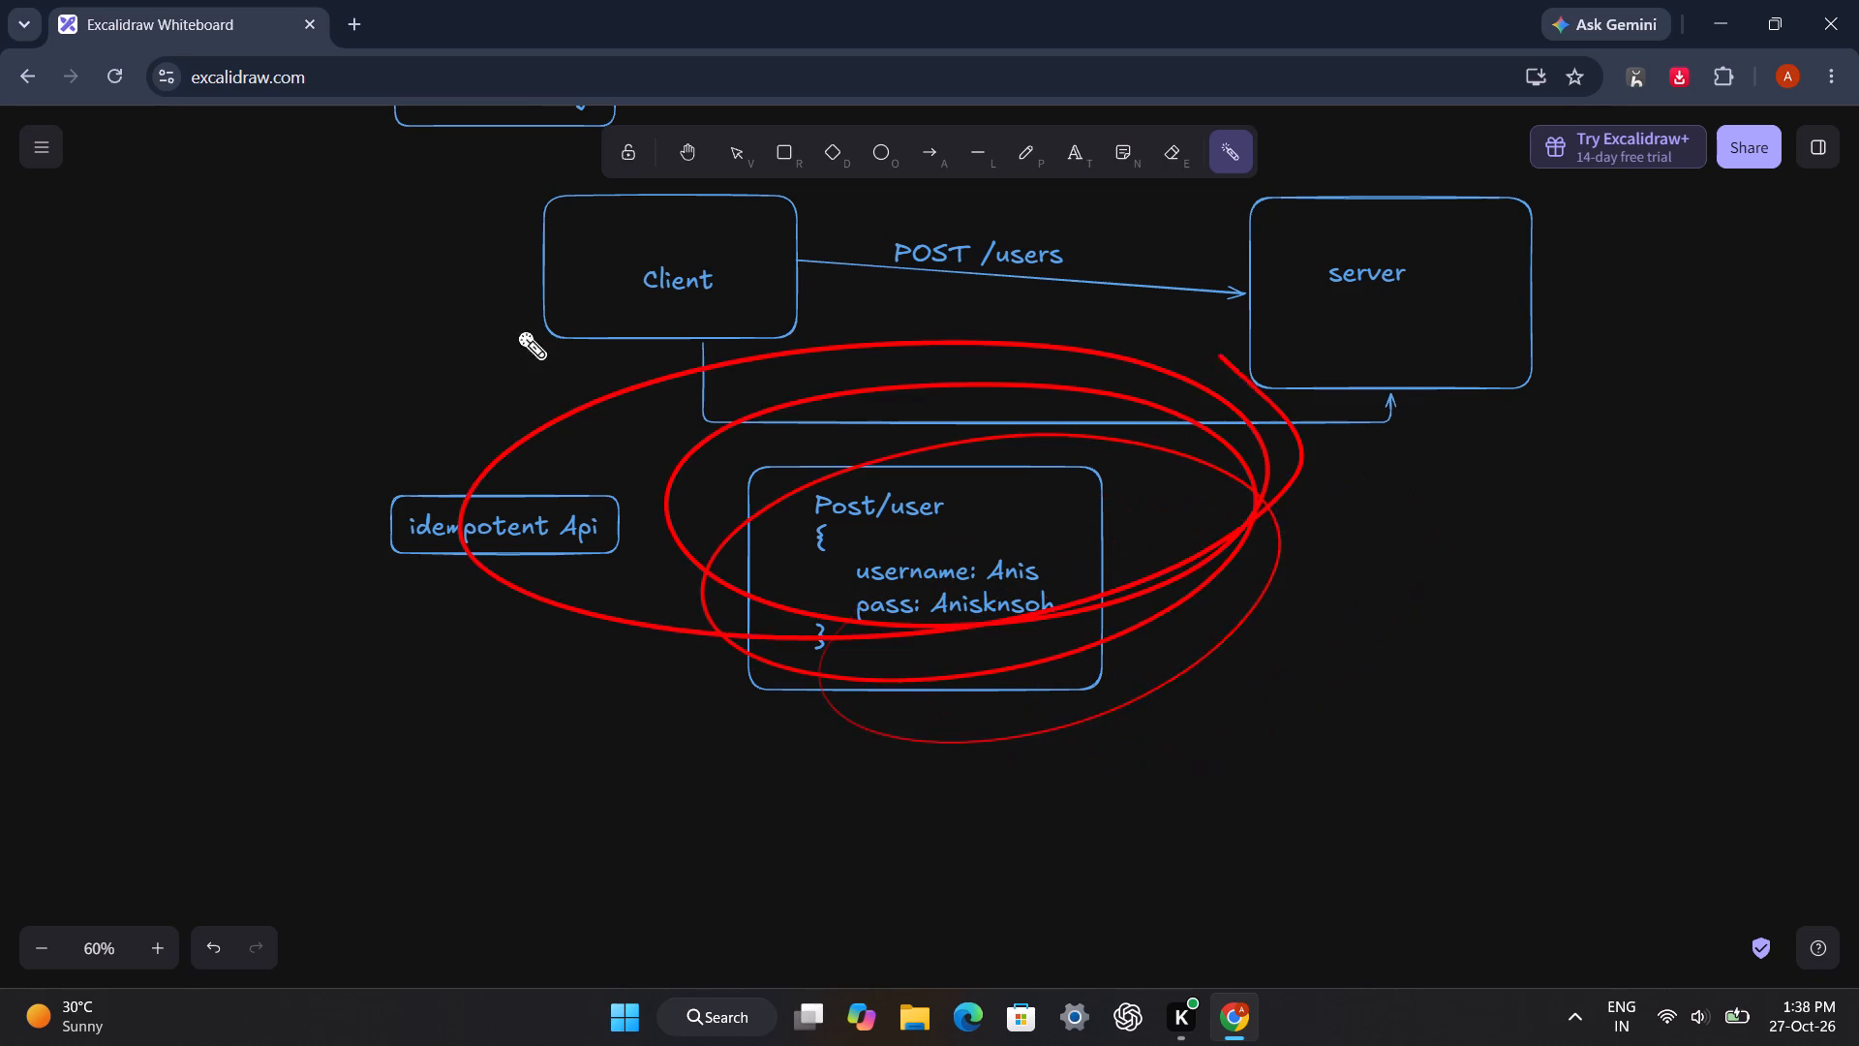
pyautogui.moveTo(517, 330); pyautogui.dragTo(1032, 536)
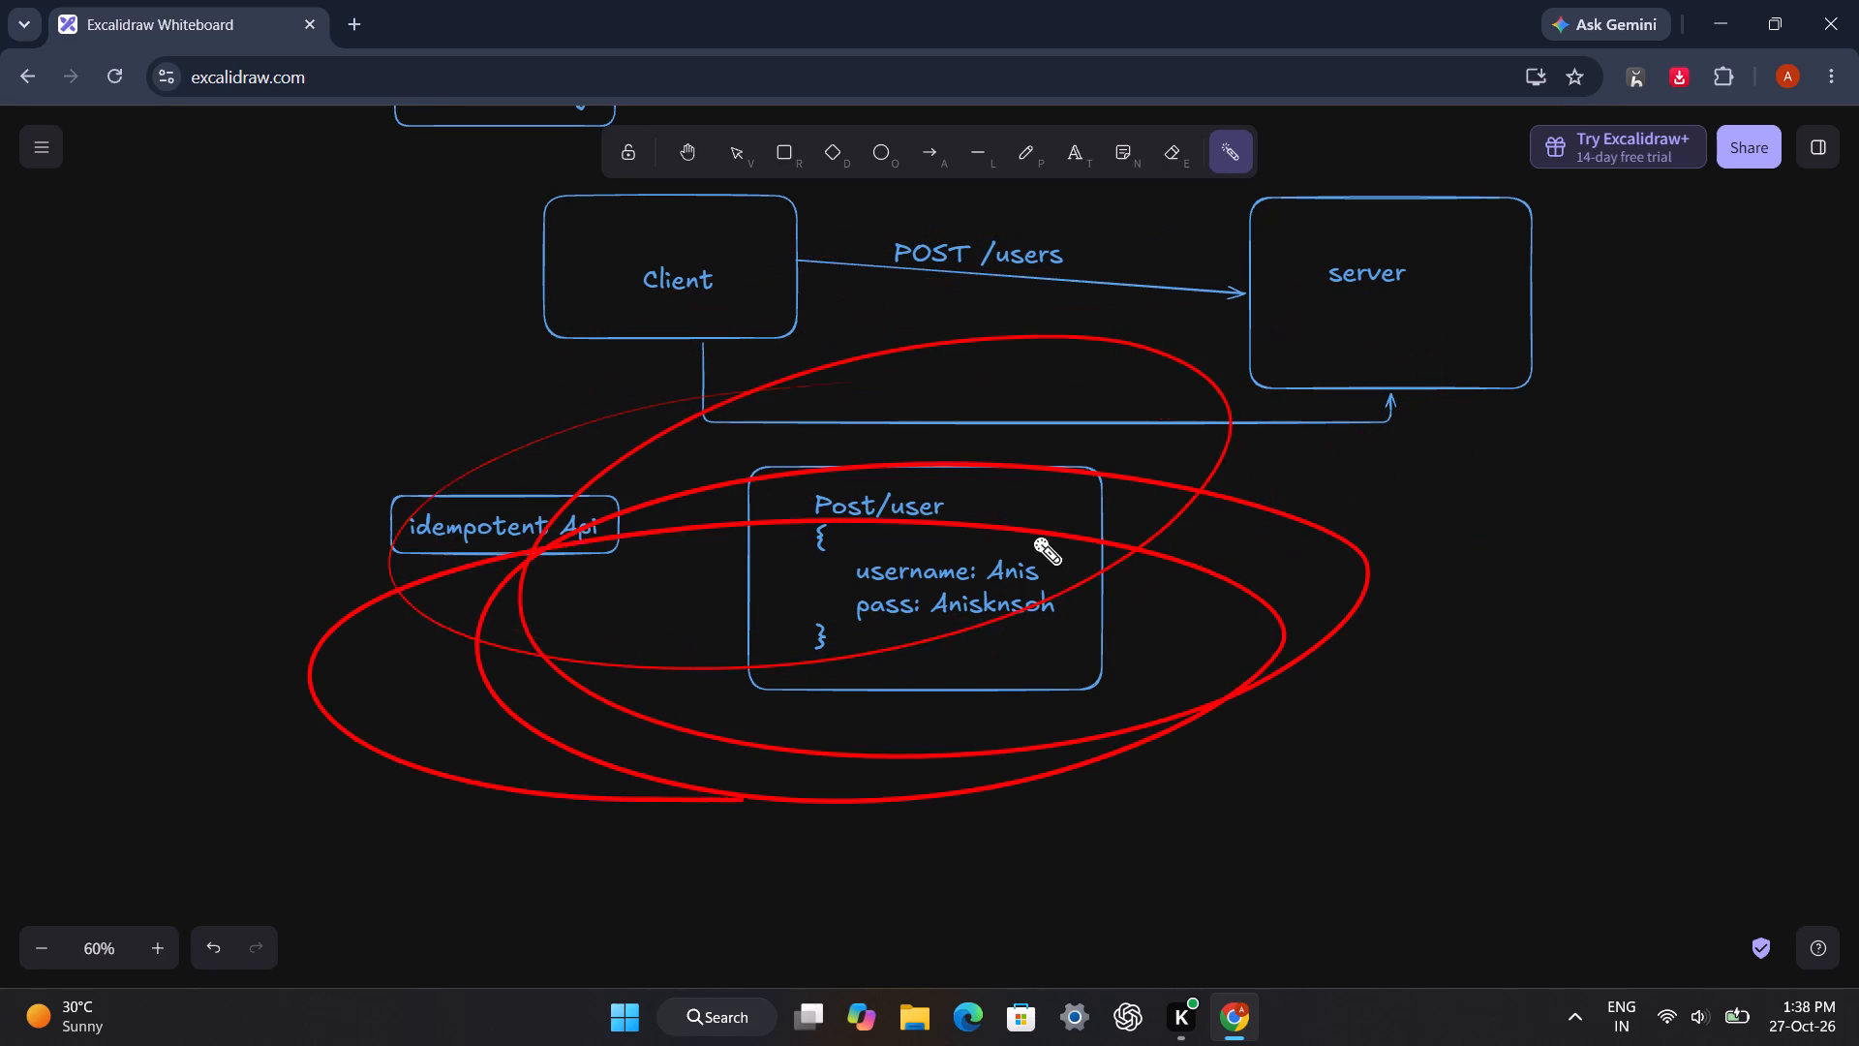
pyautogui.moveTo(1032, 536); pyautogui.dragTo(735, 692)
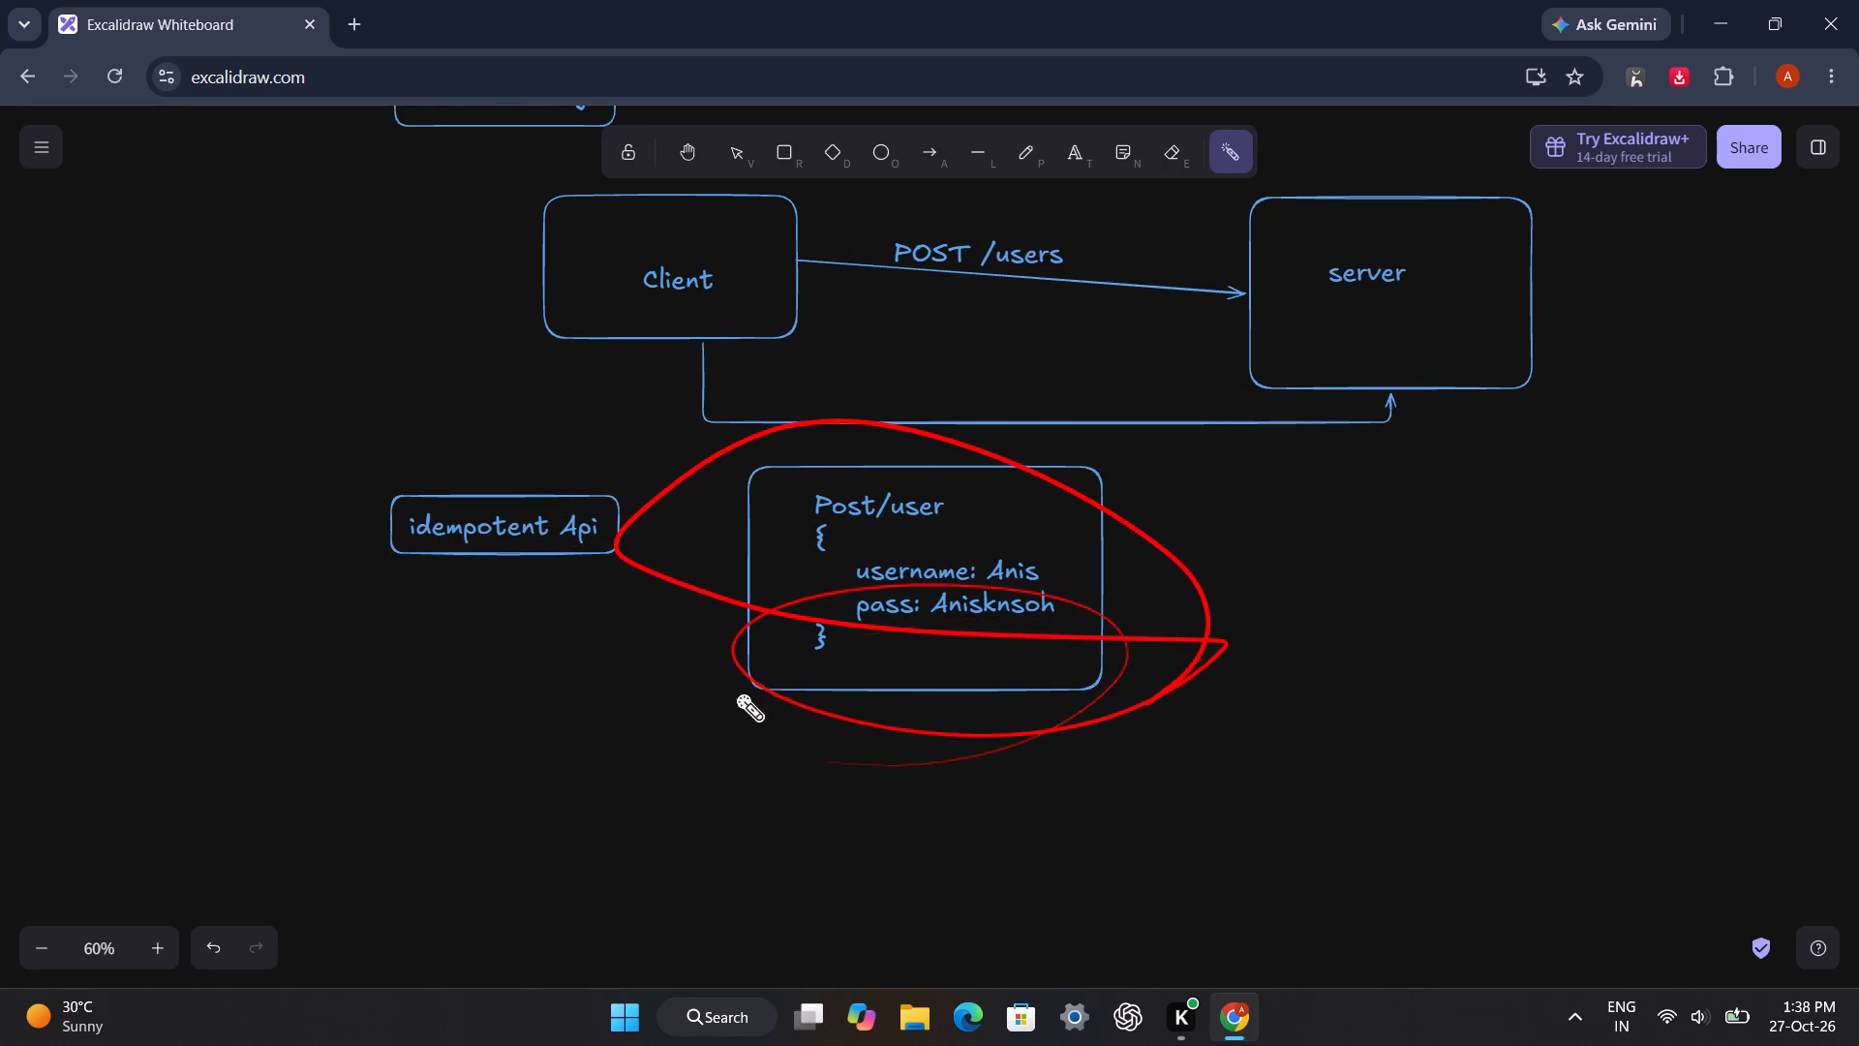
pyautogui.moveTo(735, 692); pyautogui.dragTo(1390, 398)
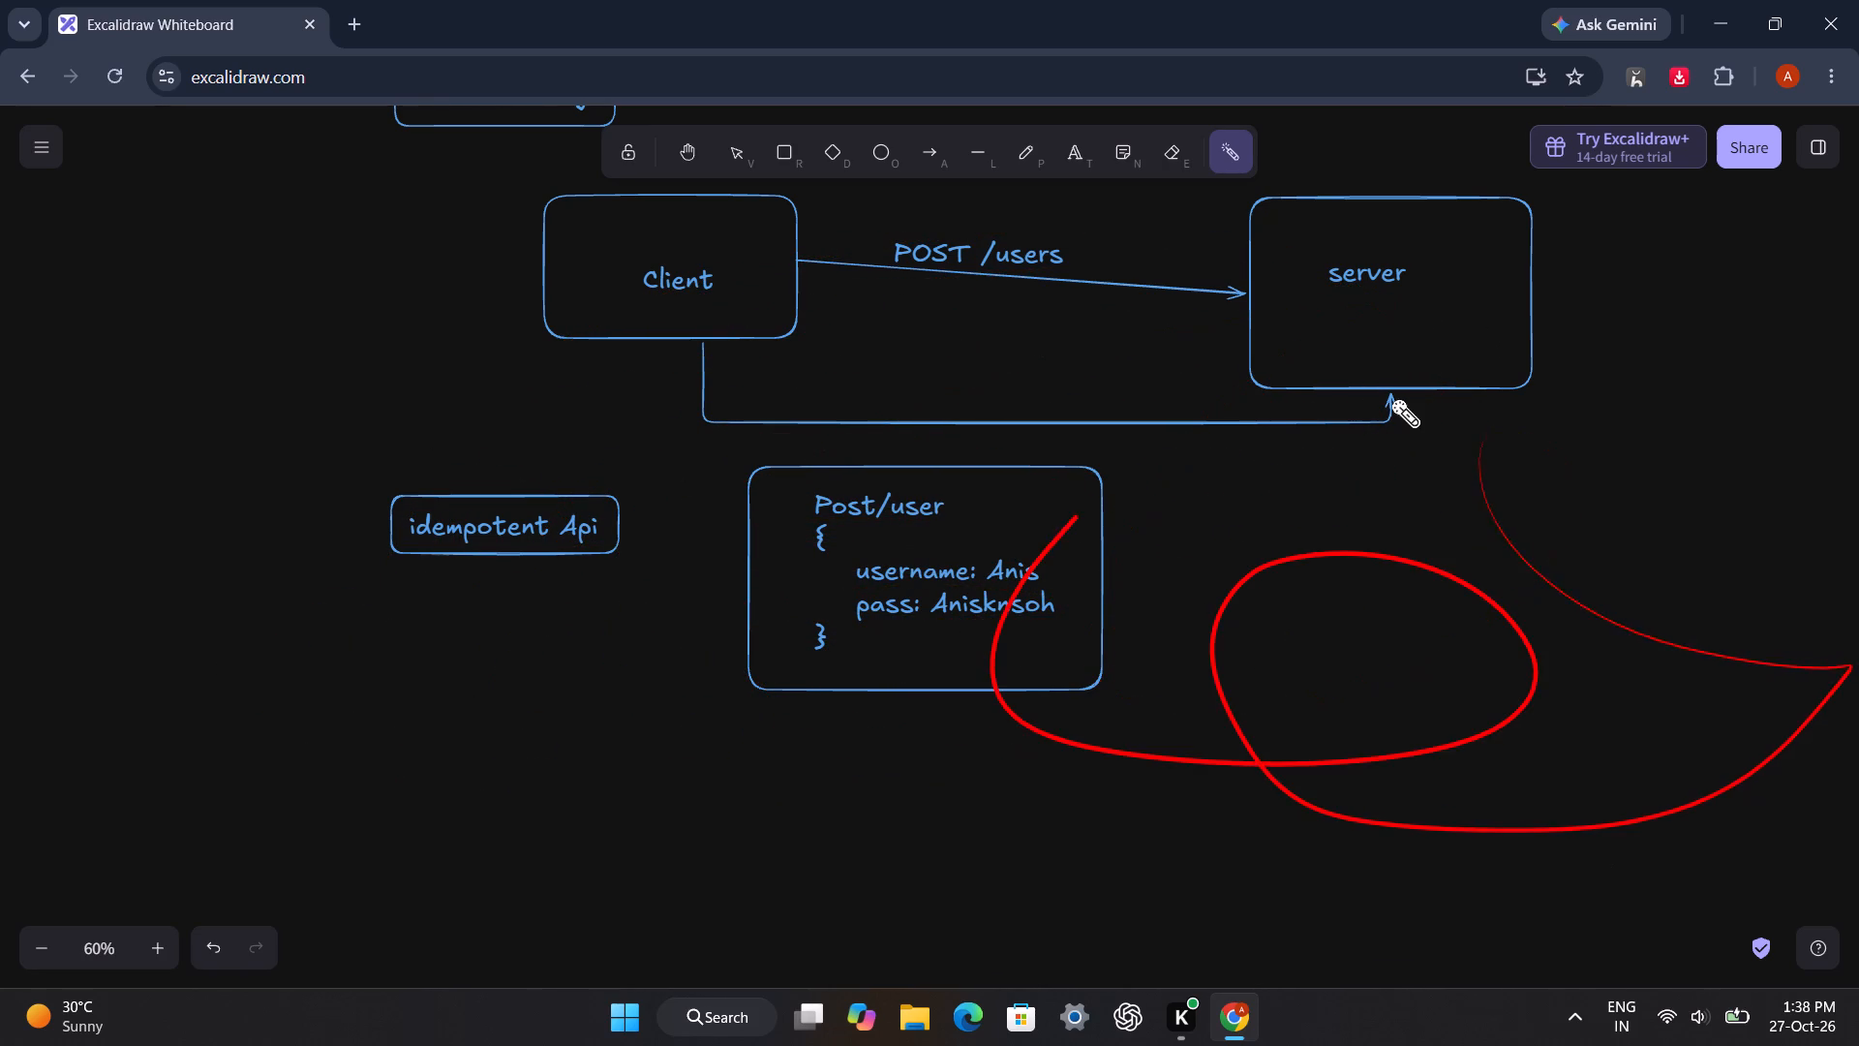
pyautogui.moveTo(1390, 398); pyautogui.dragTo(1146, 467)
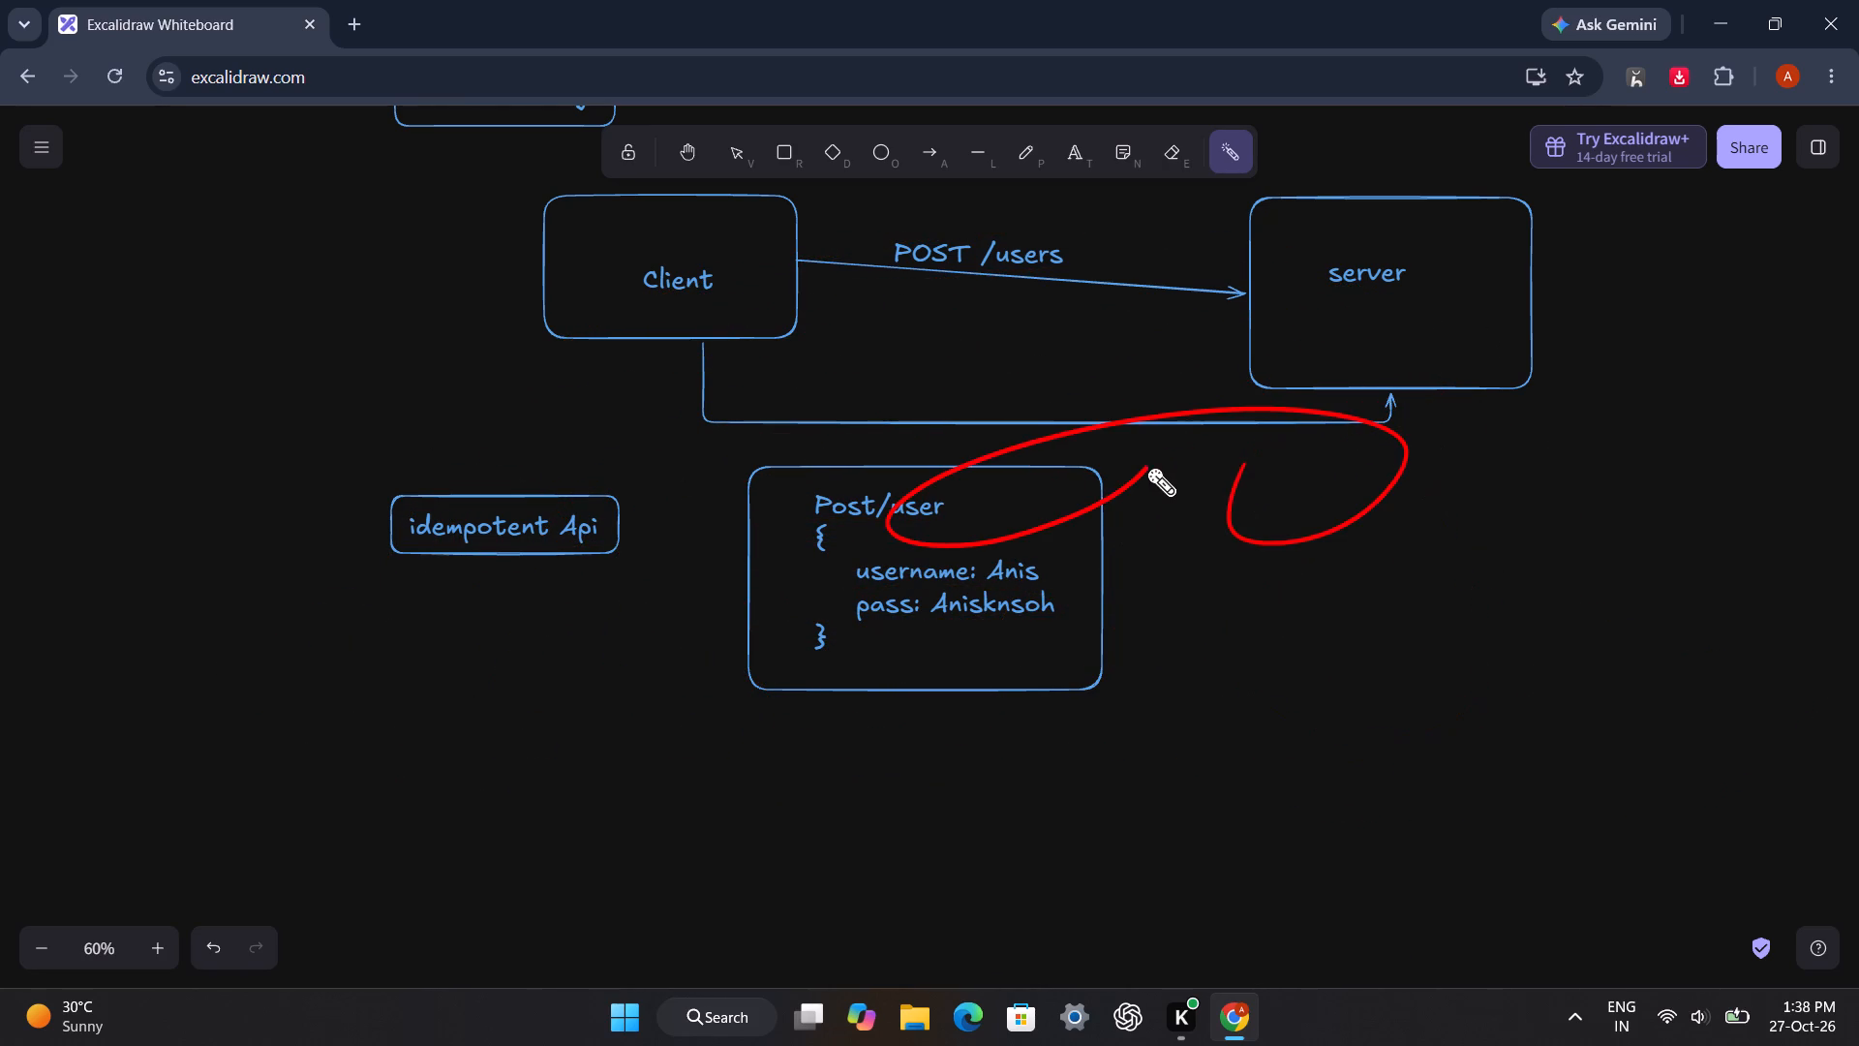
pyautogui.moveTo(1146, 467); pyautogui.dragTo(614, 606)
pyautogui.moveTo(466, 791); pyautogui.dragTo(805, 434)
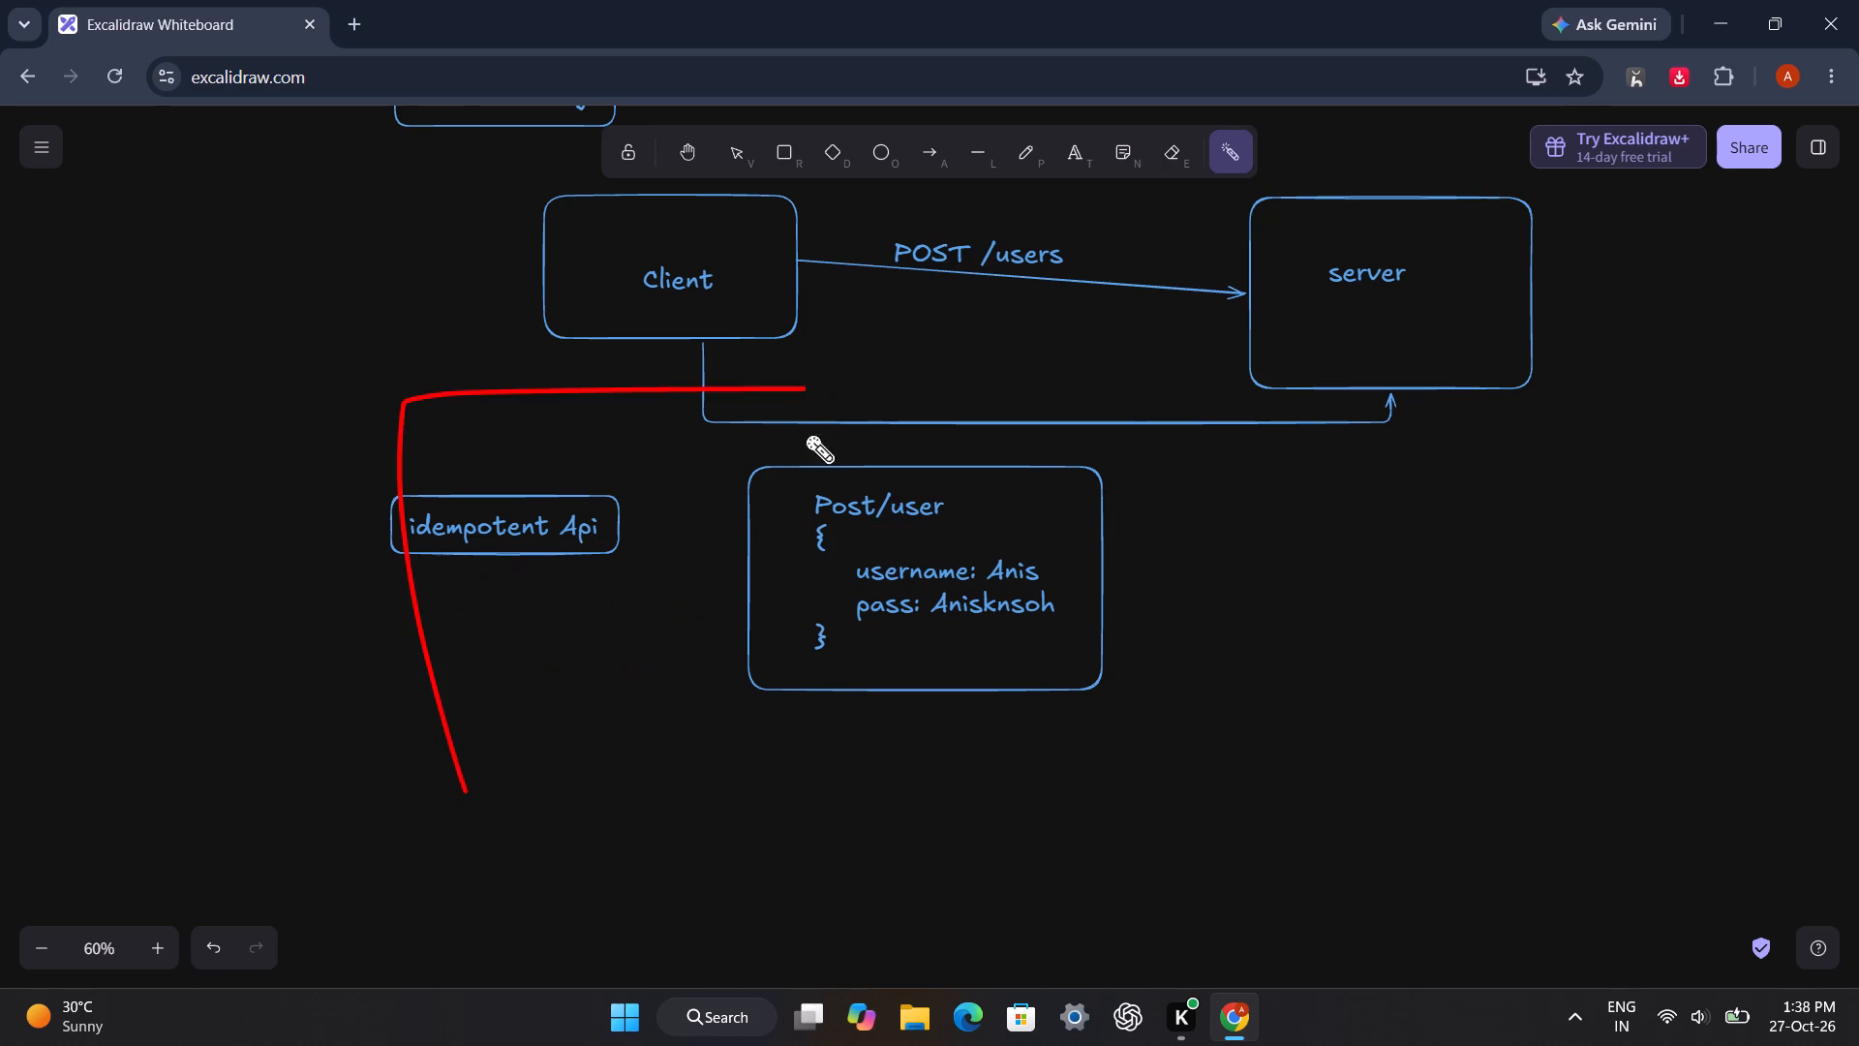
pyautogui.moveTo(805, 434); pyautogui.dragTo(889, 543)
pyautogui.moveTo(719, 667); pyautogui.dragTo(1661, 437)
pyautogui.moveTo(1051, 844); pyautogui.dragTo(1572, 462)
pyautogui.moveTo(1166, 751); pyautogui.dragTo(1166, 753)
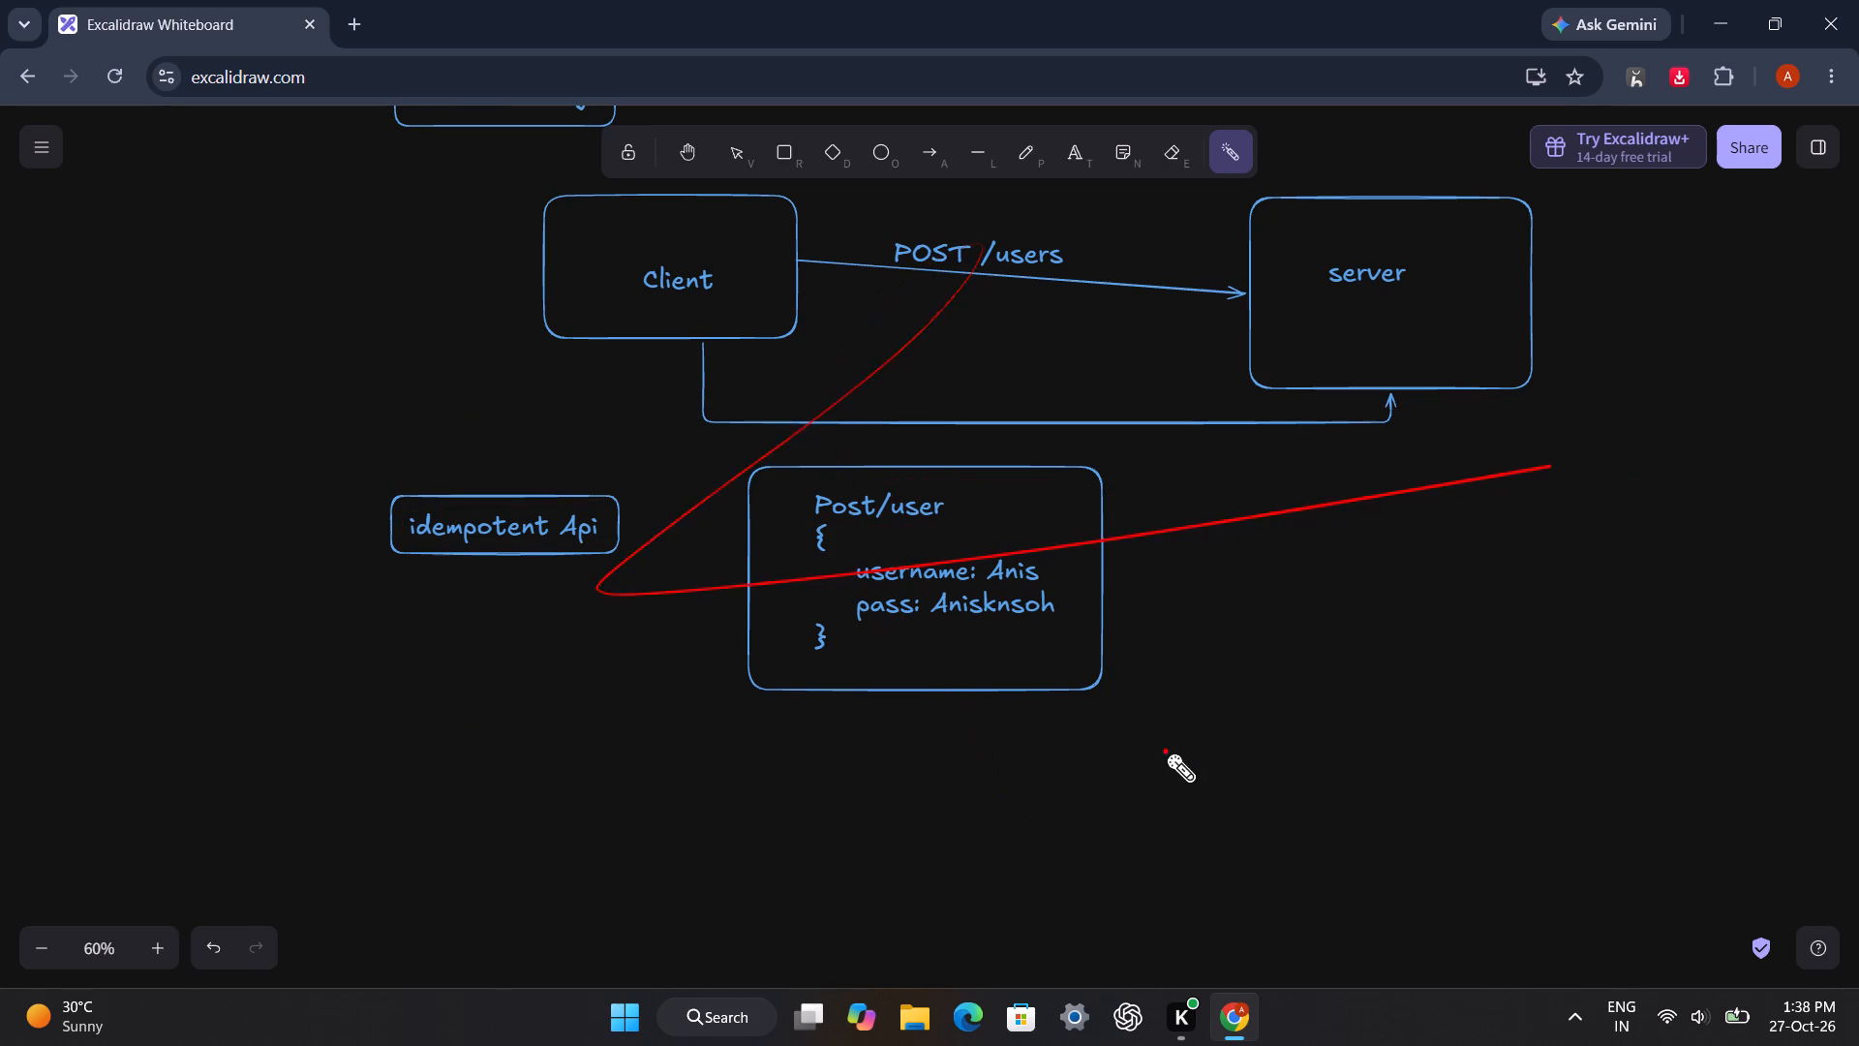
pyautogui.moveTo(1166, 753); pyautogui.dragTo(1853, 344)
# Trace the POST /users request to the server and the client, autha, rate limiting and dynamic routing flow with the laser pointer.
pyautogui.scroll(2, 1120, 634)
pyautogui.moveTo(913, 486); pyautogui.dragTo(1035, 445)
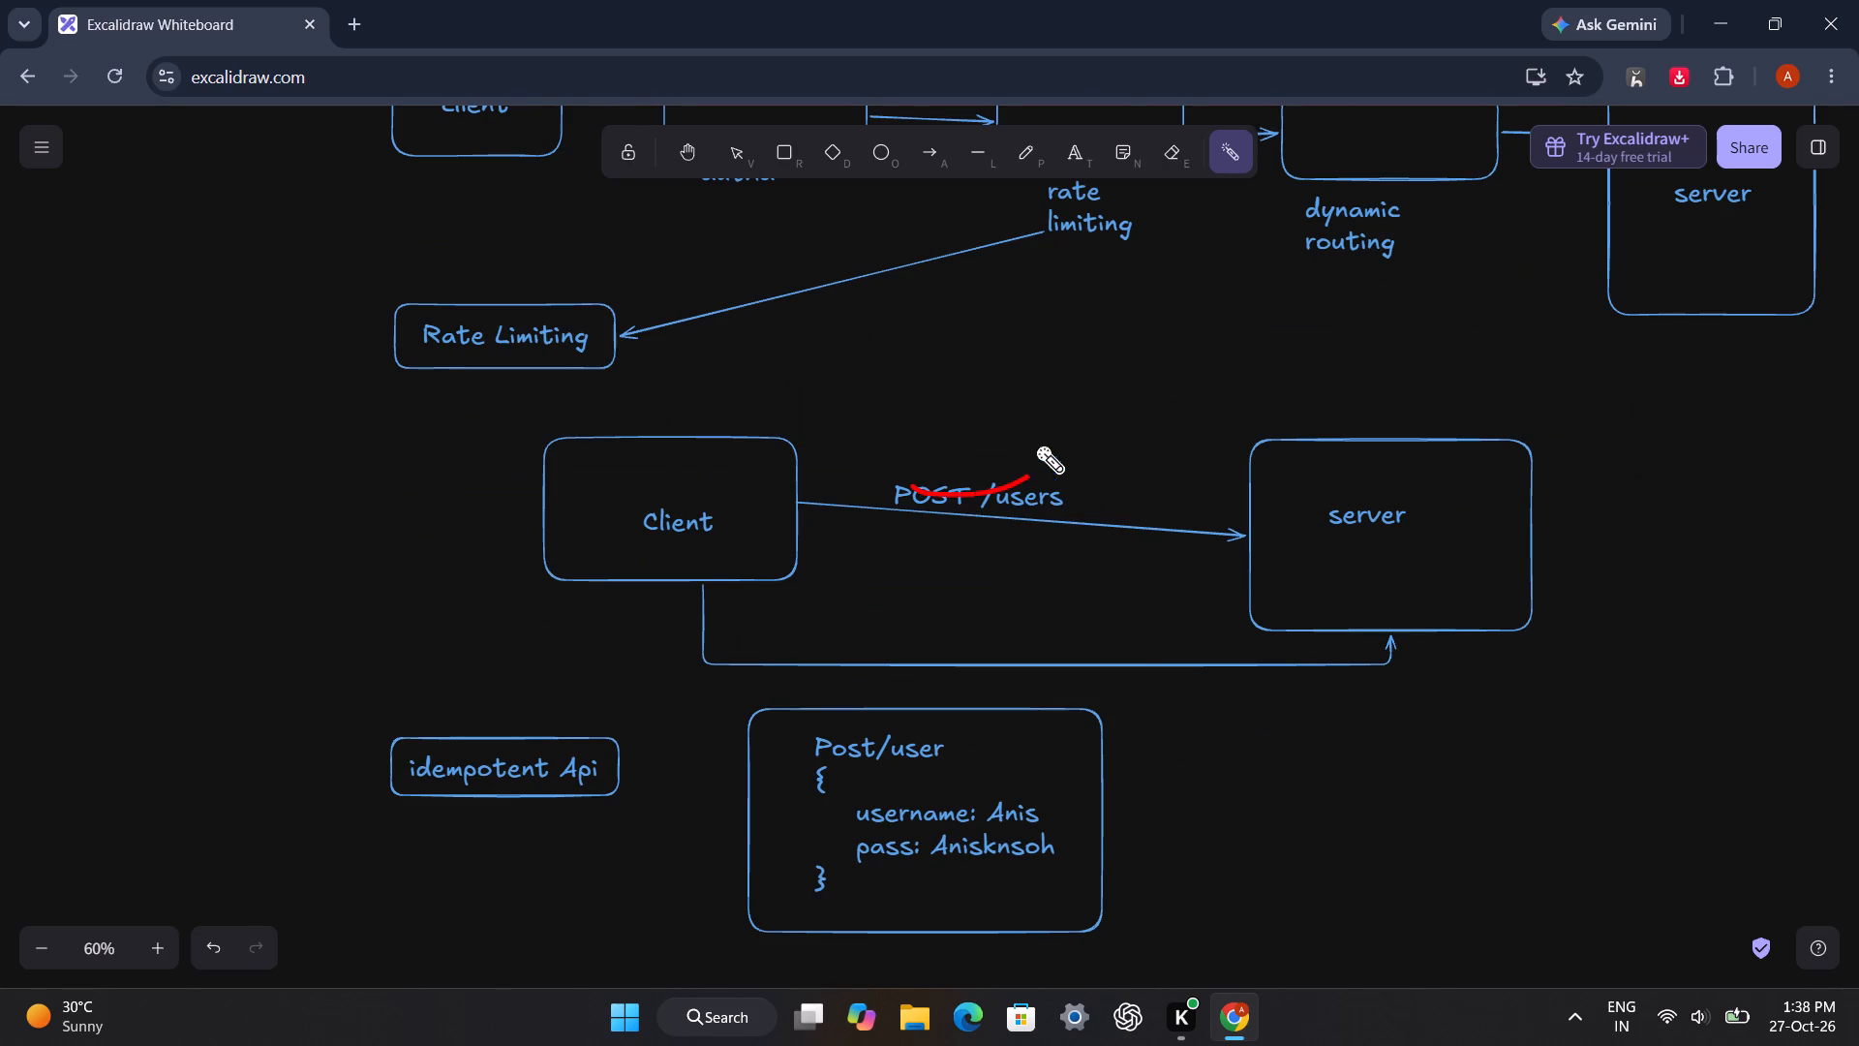
pyautogui.moveTo(1035, 445); pyautogui.dragTo(1473, 572)
pyautogui.scroll(3, 985, 538)
pyautogui.moveTo(543, 487); pyautogui.dragTo(675, 469)
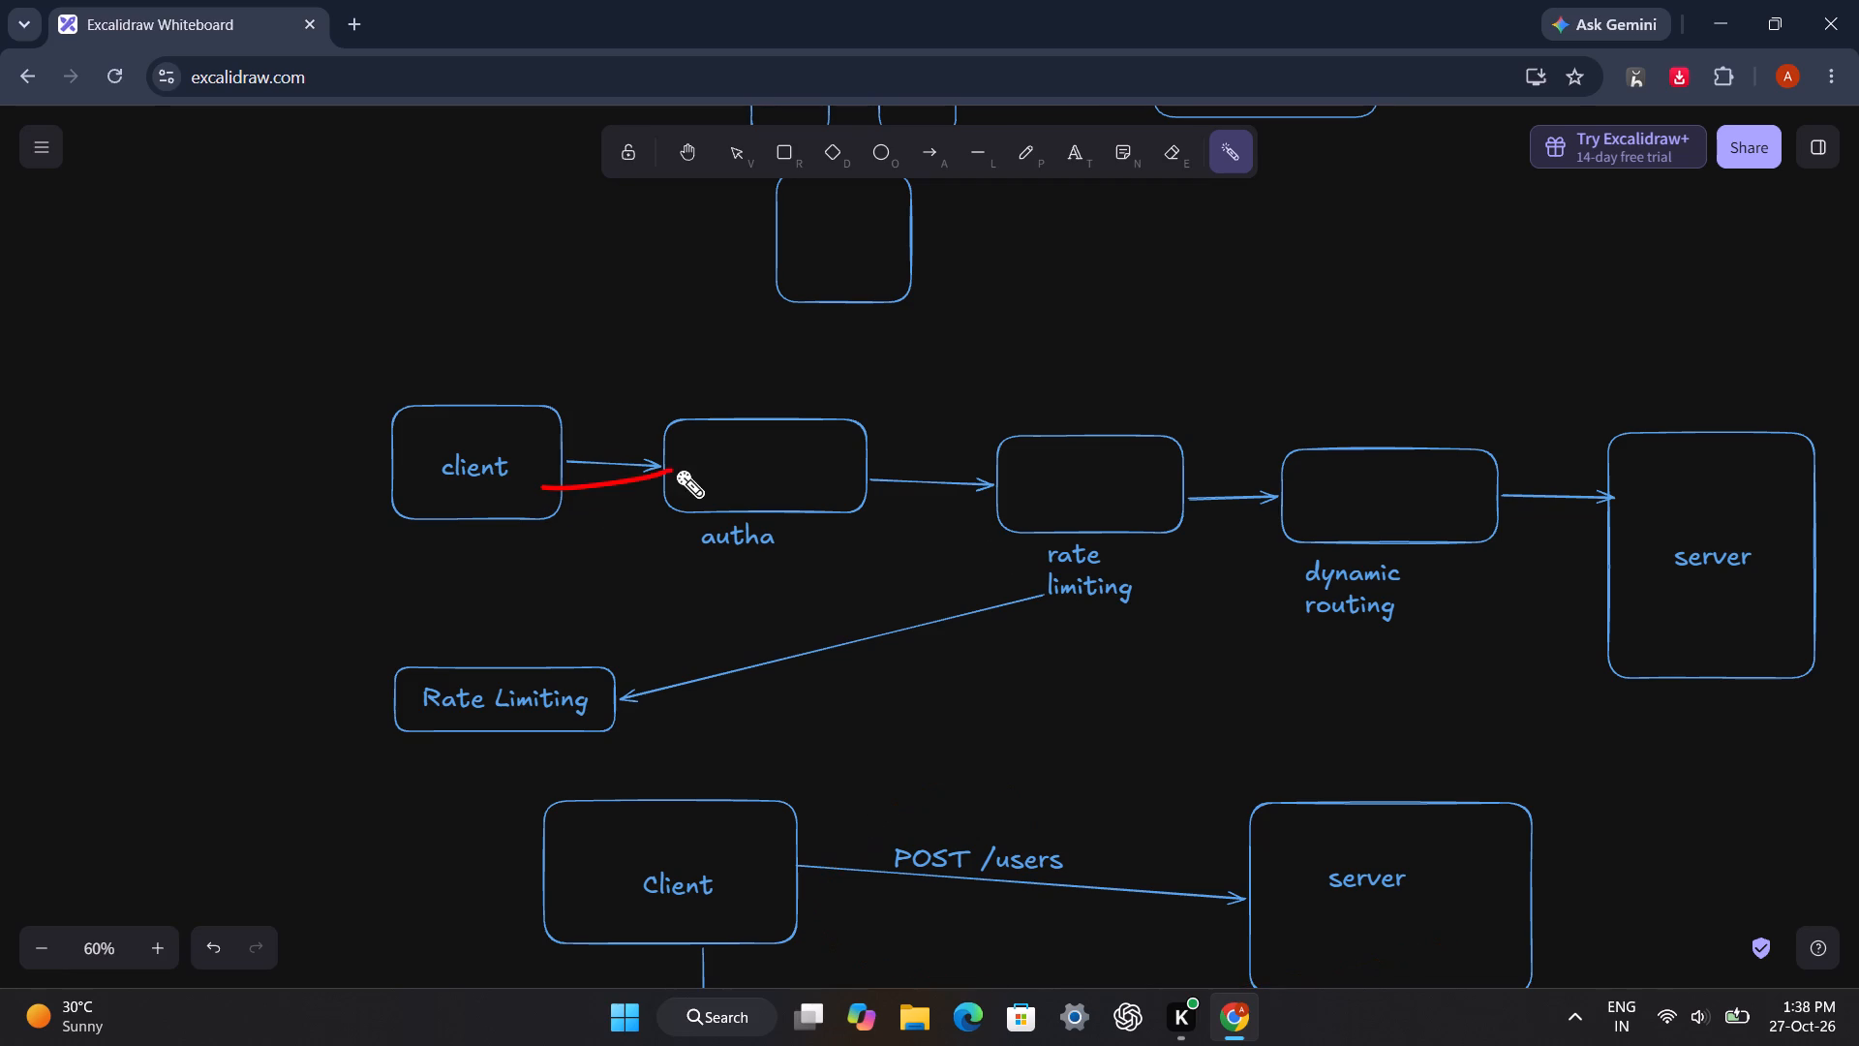
pyautogui.moveTo(675, 469); pyautogui.dragTo(968, 524)
pyautogui.moveTo(665, 644); pyautogui.dragTo(1219, 512)
pyautogui.moveTo(953, 692); pyautogui.dragTo(1528, 596)
pyautogui.moveTo(863, 461); pyautogui.dragTo(969, 357)
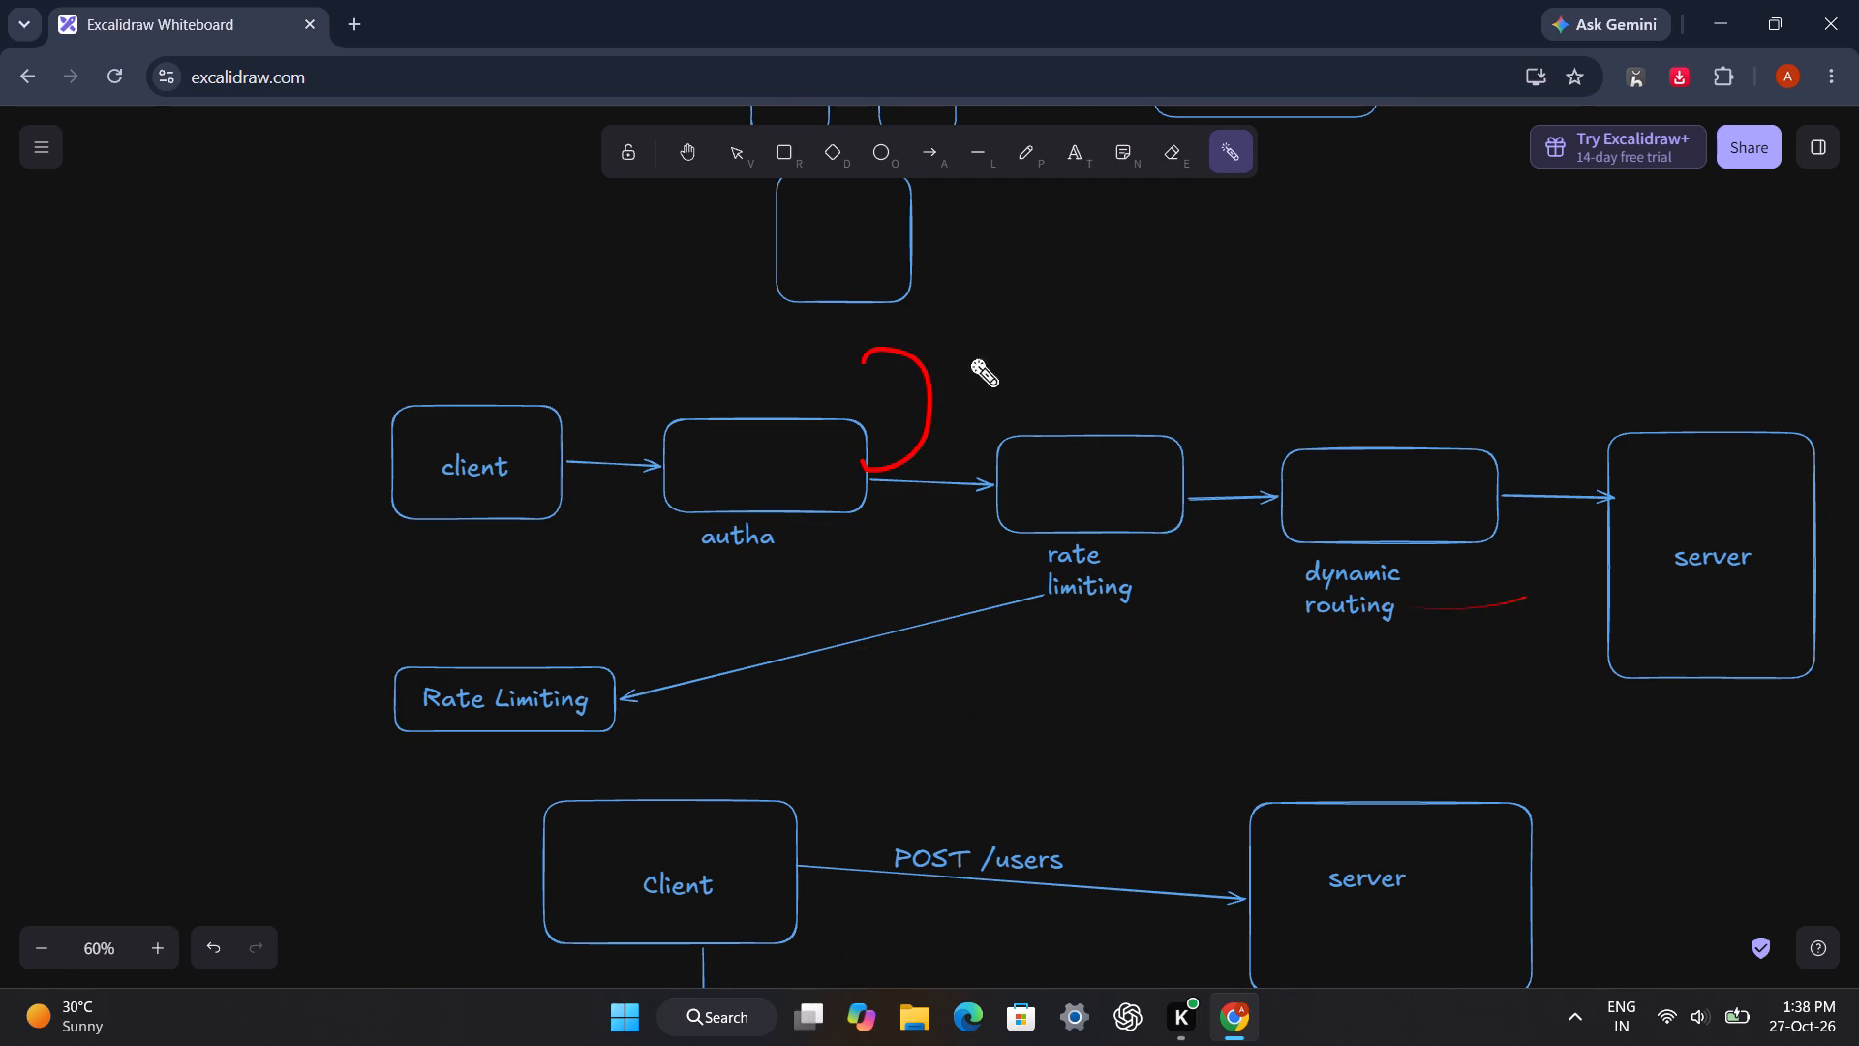
pyautogui.moveTo(969, 357); pyautogui.dragTo(1231, 261)
pyautogui.moveTo(867, 248); pyautogui.dragTo(1395, 200)
pyautogui.scroll(1, 1112, 562)
pyautogui.scroll(-1, 1112, 562)
pyautogui.scroll(1, 1112, 562)
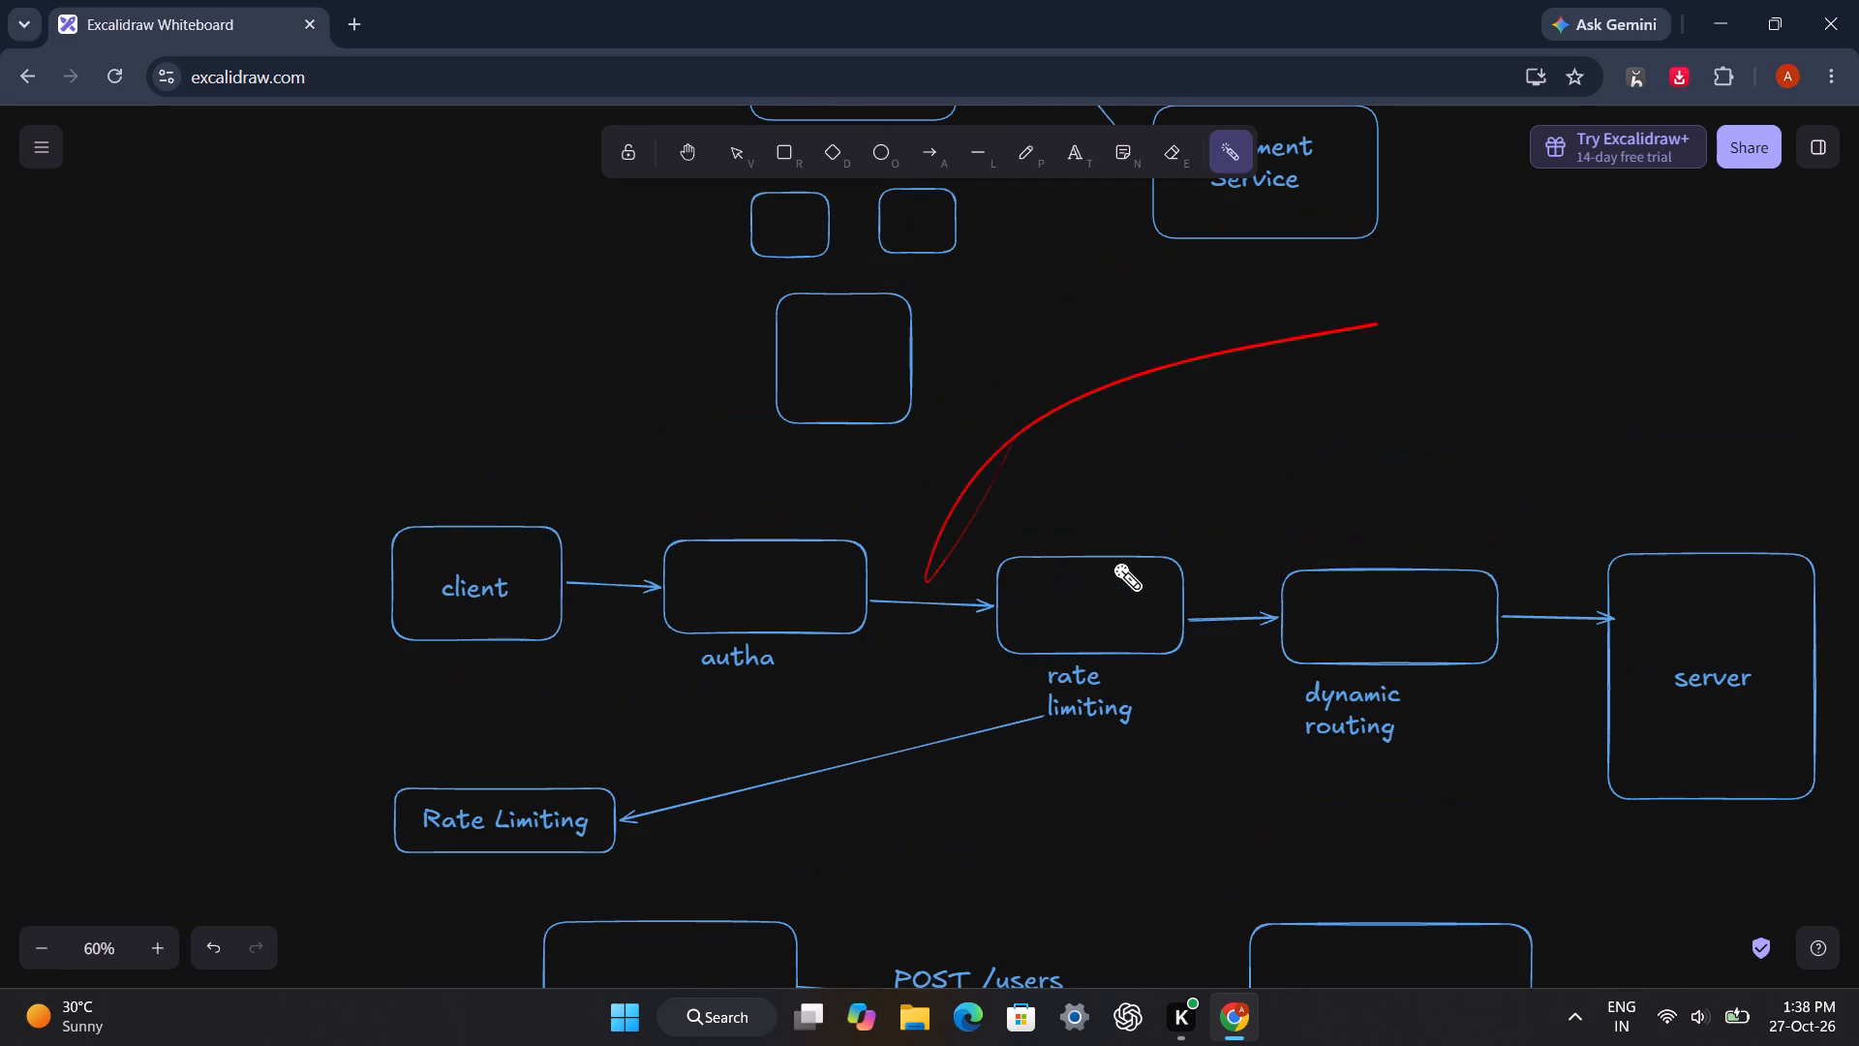
pyautogui.moveTo(1007, 447); pyautogui.dragTo(1191, 460)
pyautogui.moveTo(1169, 454); pyautogui.dragTo(1320, 717)
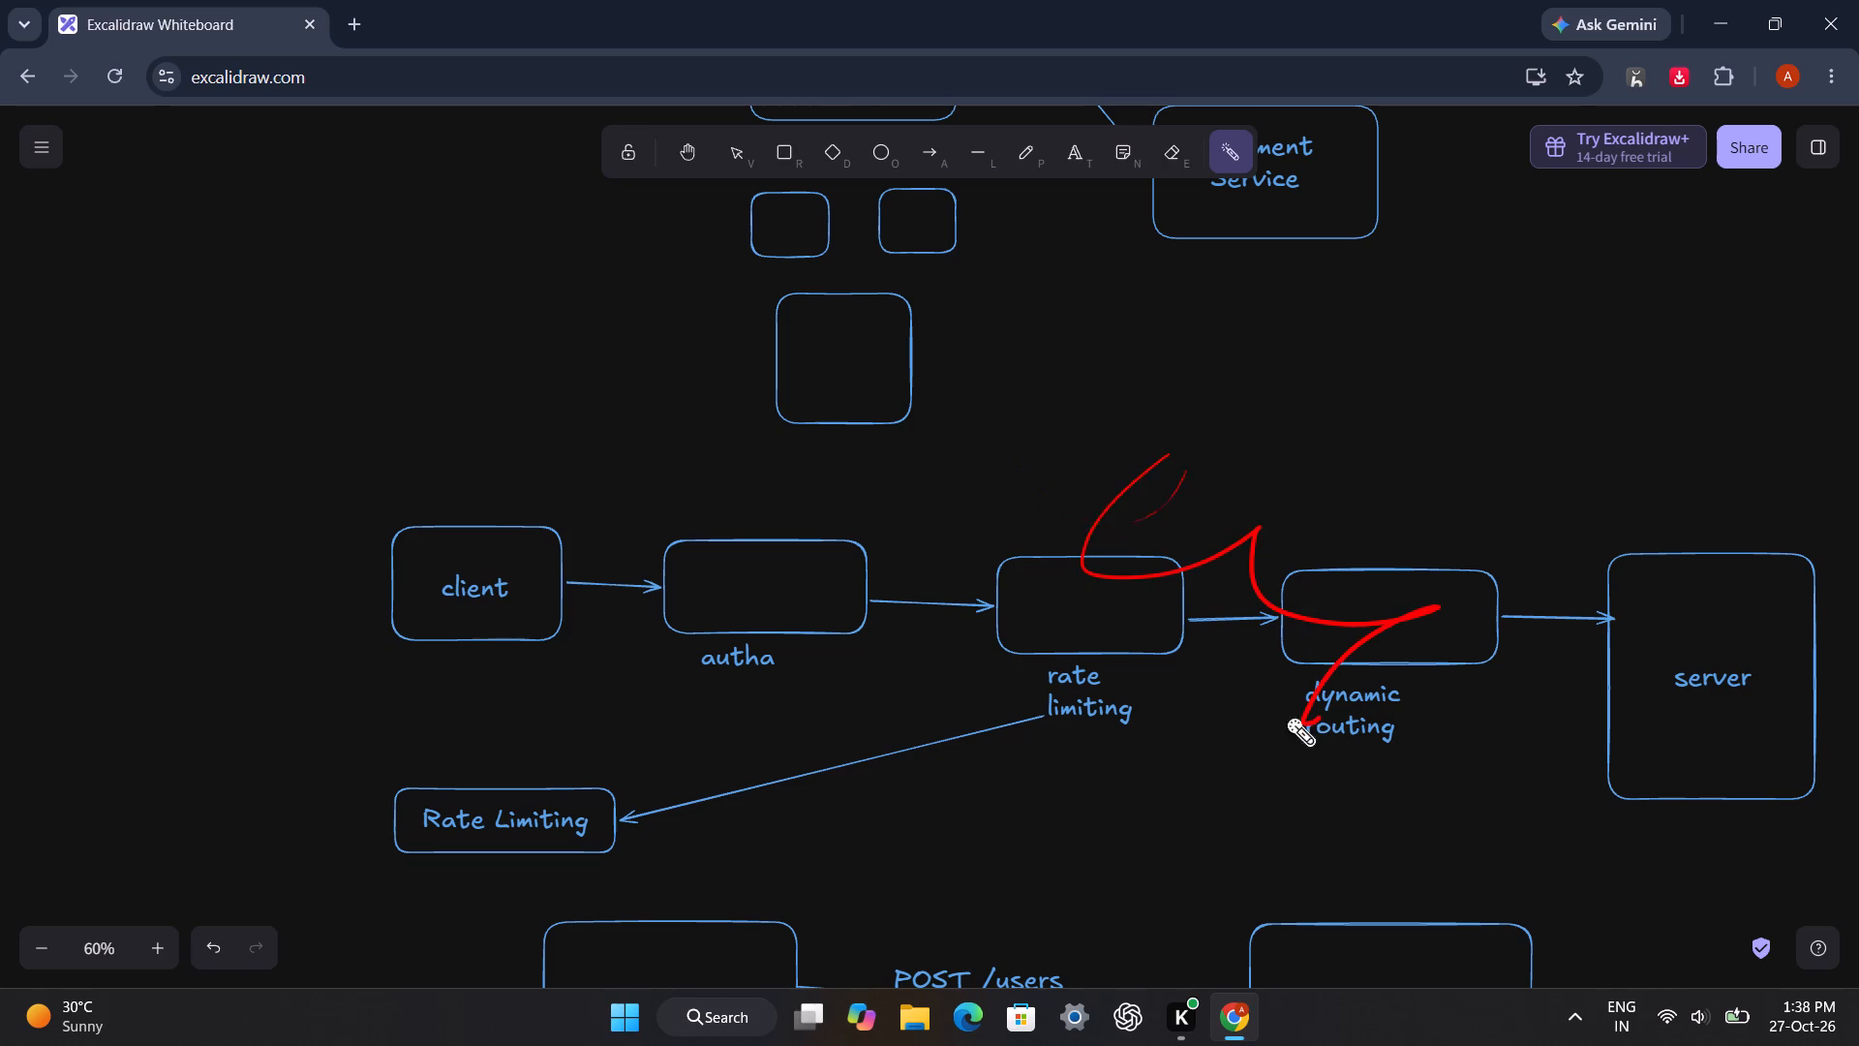
# Add a small sticky note above the rate limiting box reading "what the heck is this and why am i seeing it and loading".
pyautogui.click(1125, 151)
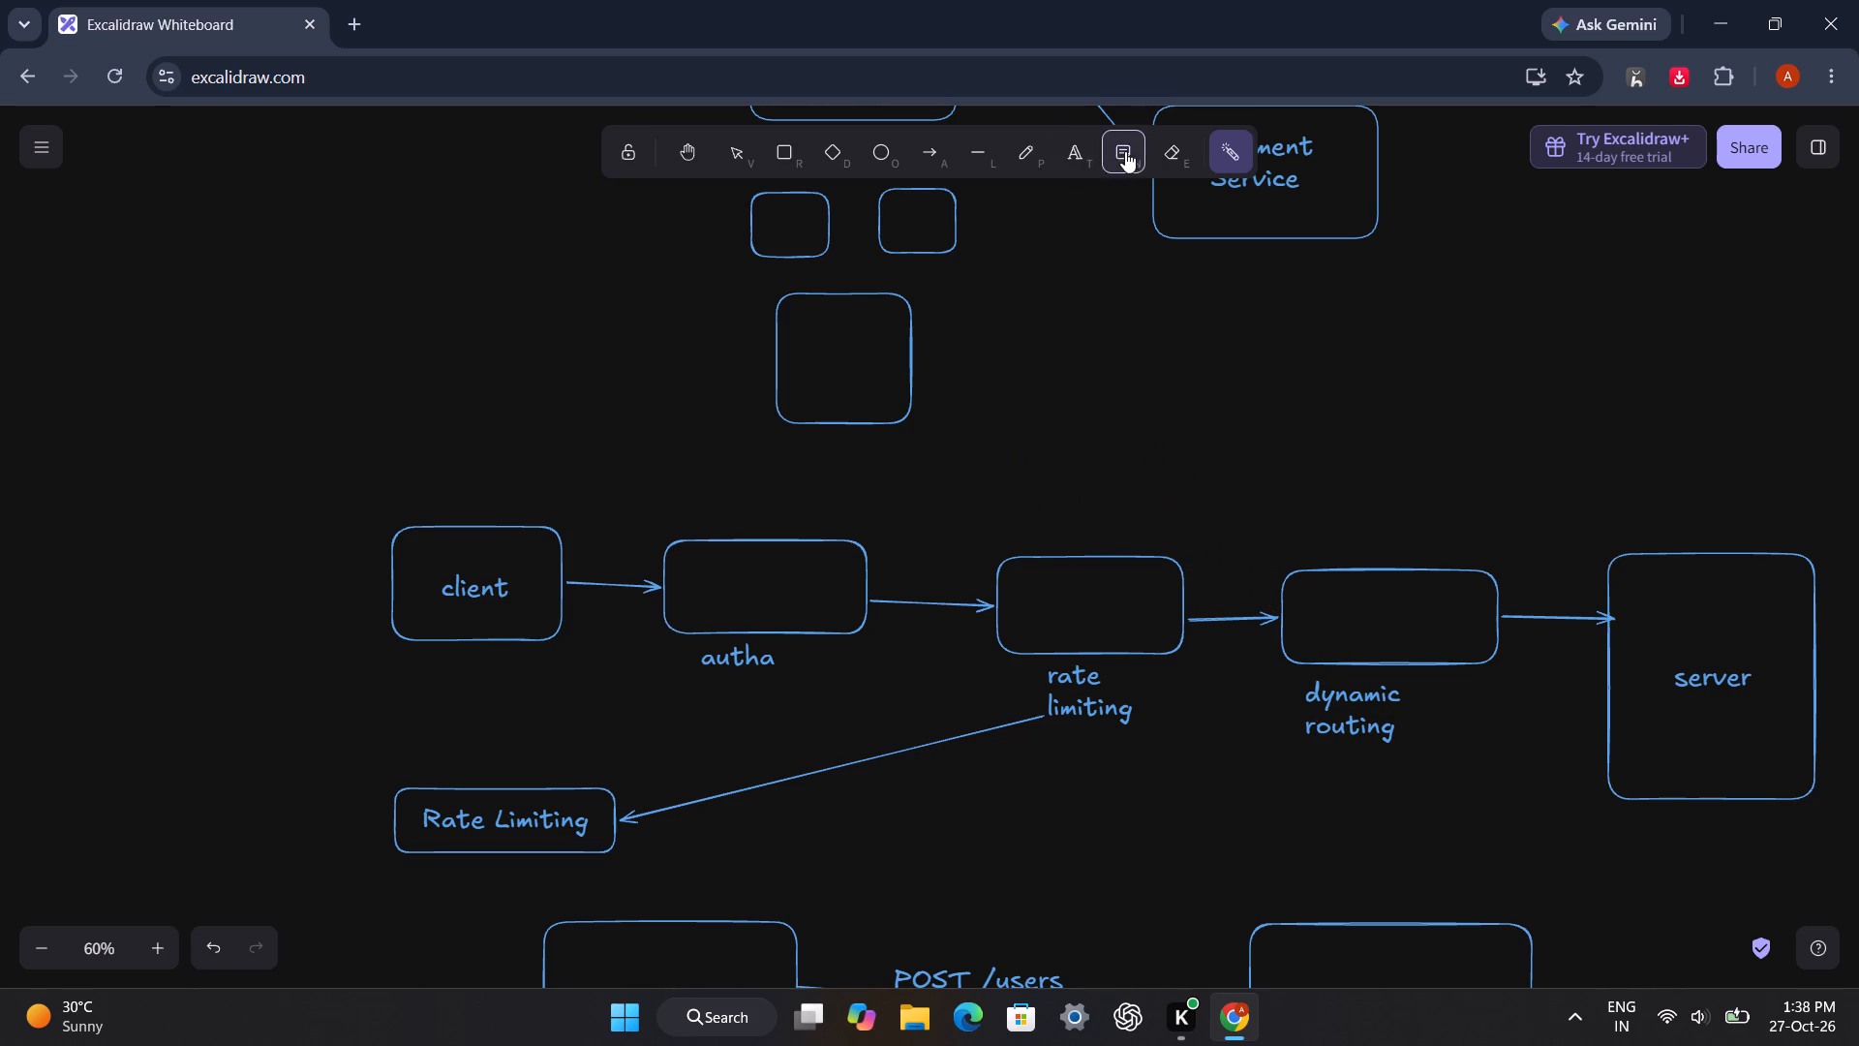
pyautogui.moveTo(1039, 368); pyautogui.dragTo(1295, 436)
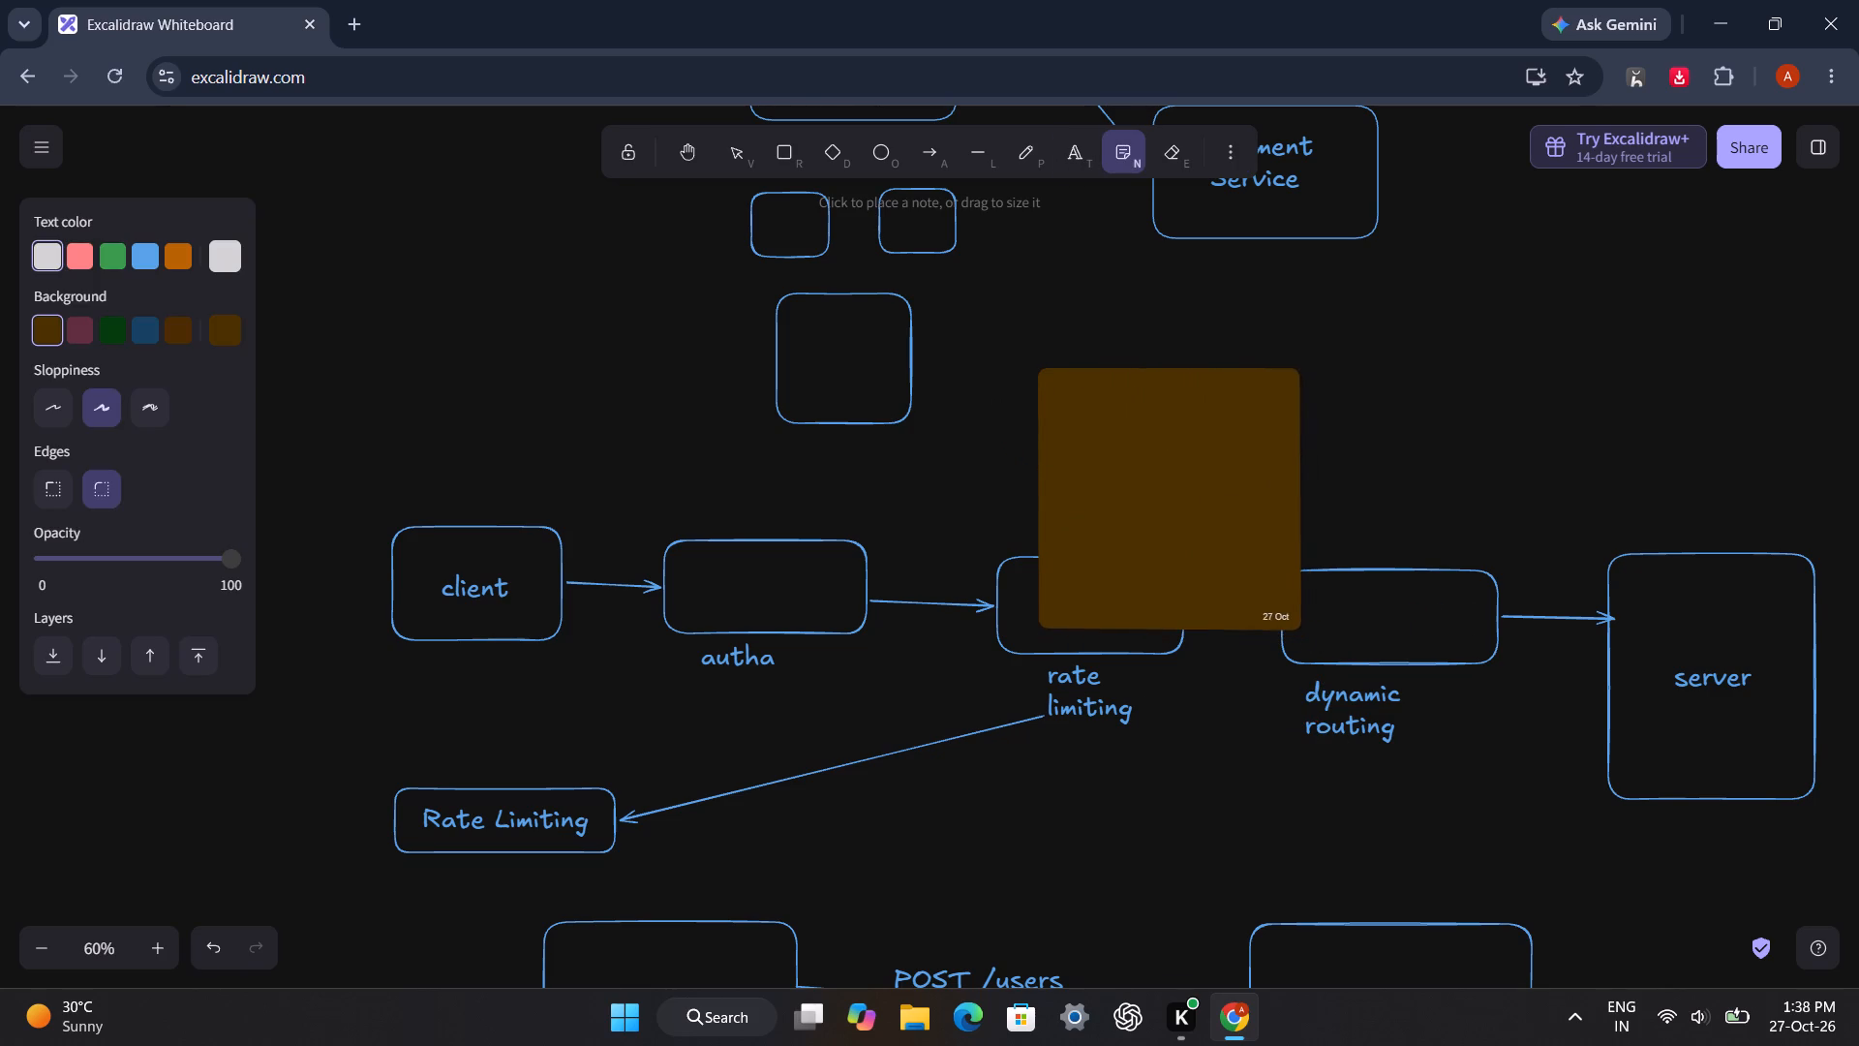
pyautogui.moveTo(1295, 436); pyautogui.dragTo(1181, 508)
pyautogui.click(1237, 446)
pyautogui.doubleClick(1128, 430)
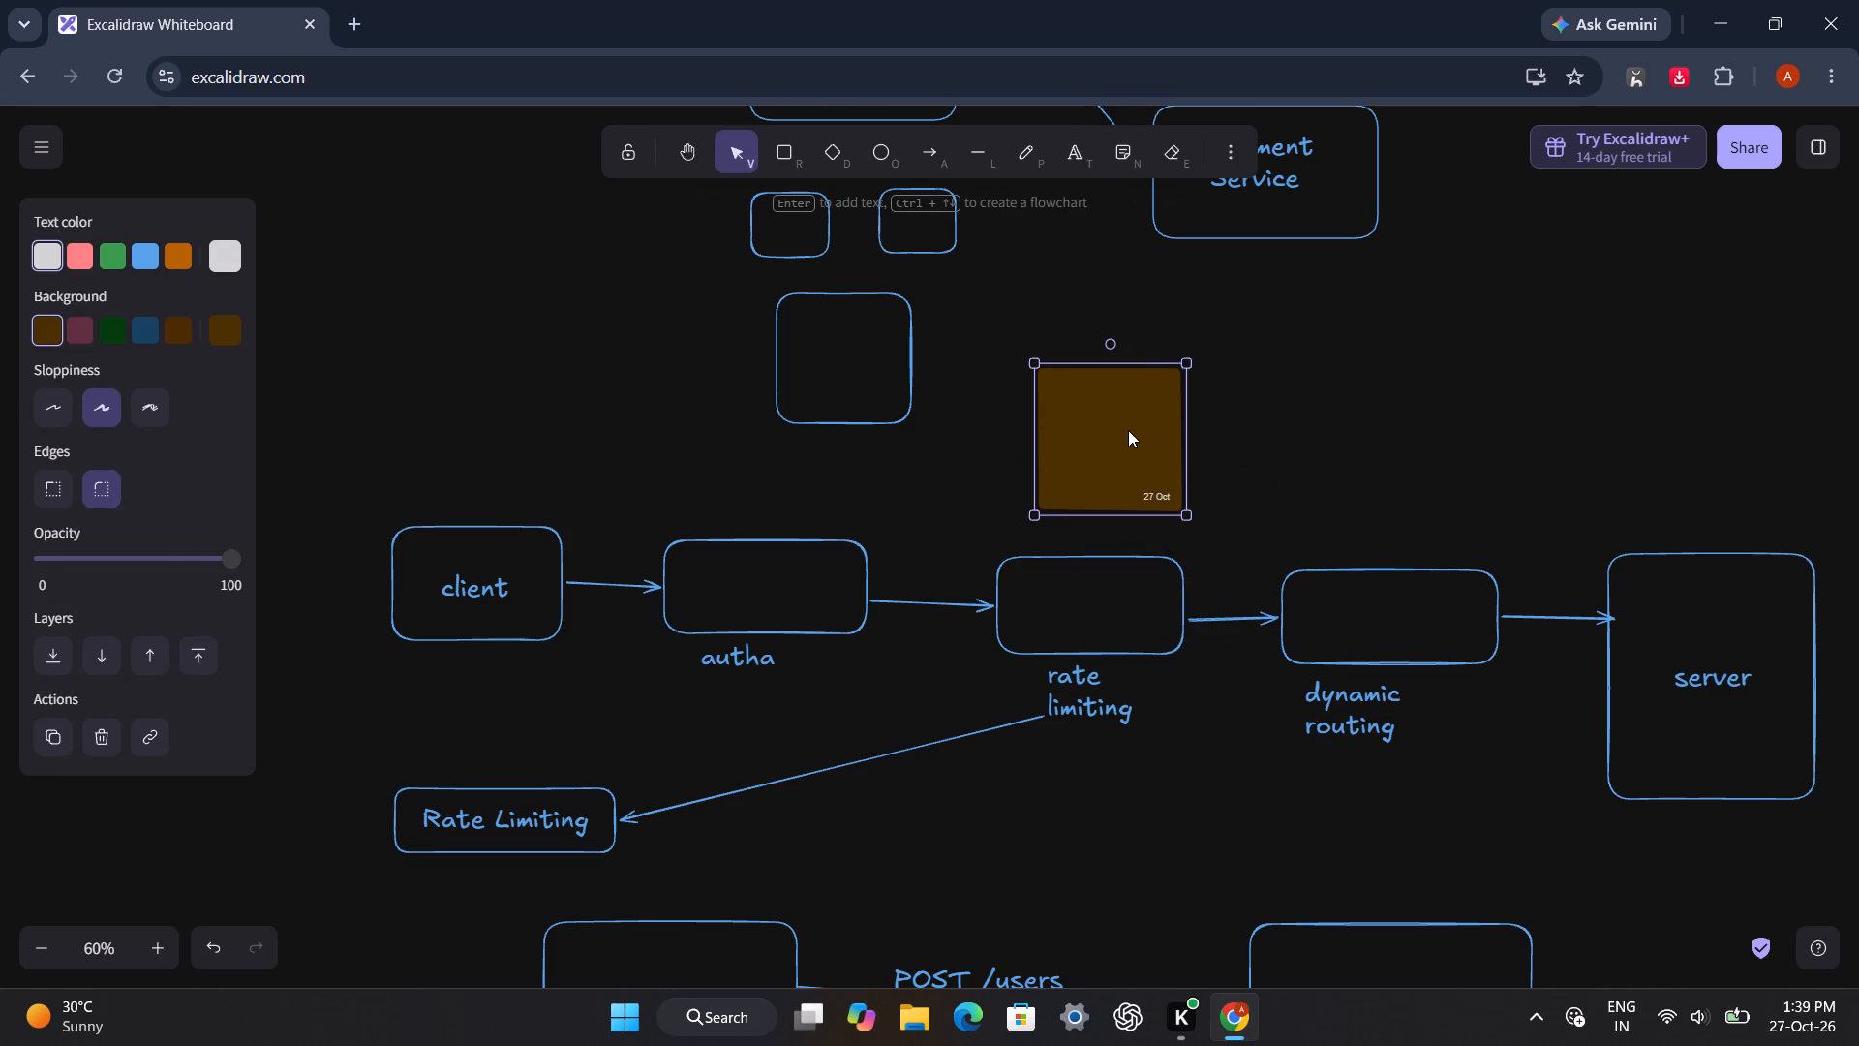
pyautogui.moveTo(1107, 452); pyautogui.dragTo(1128, 445)
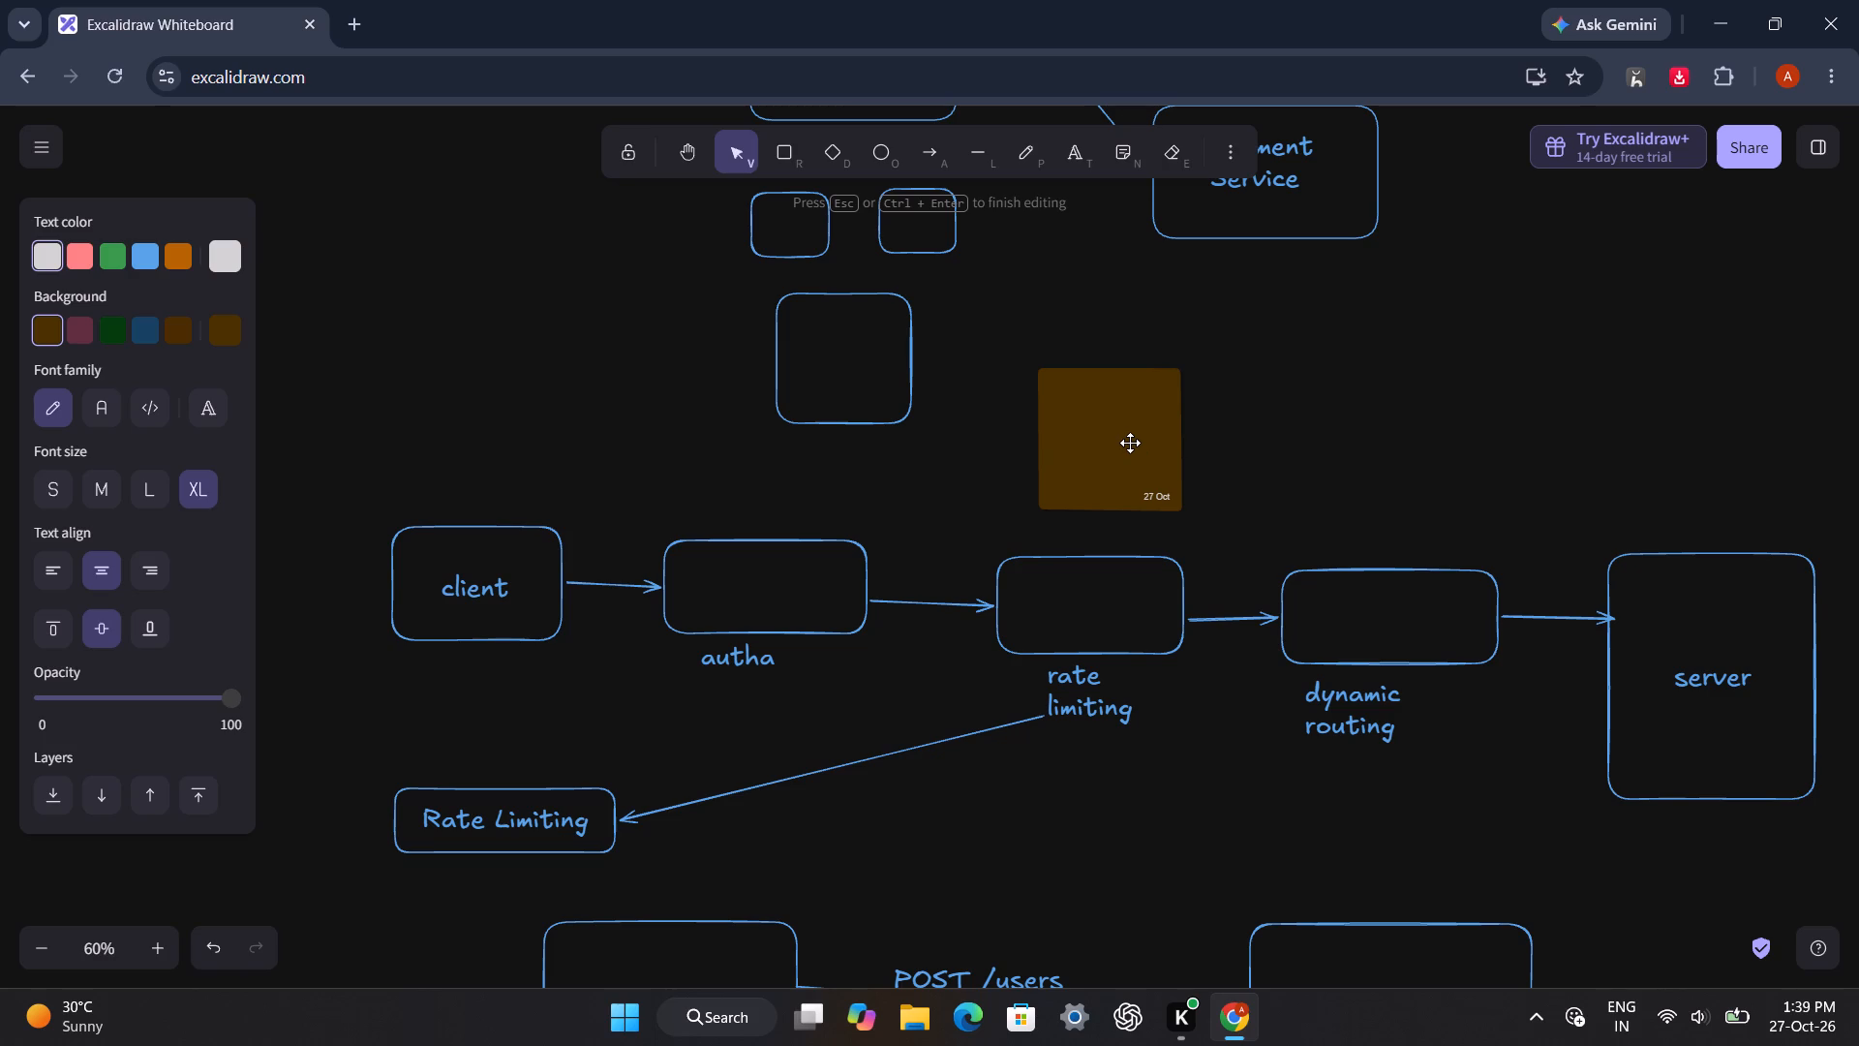
pyautogui.write('what the hec')
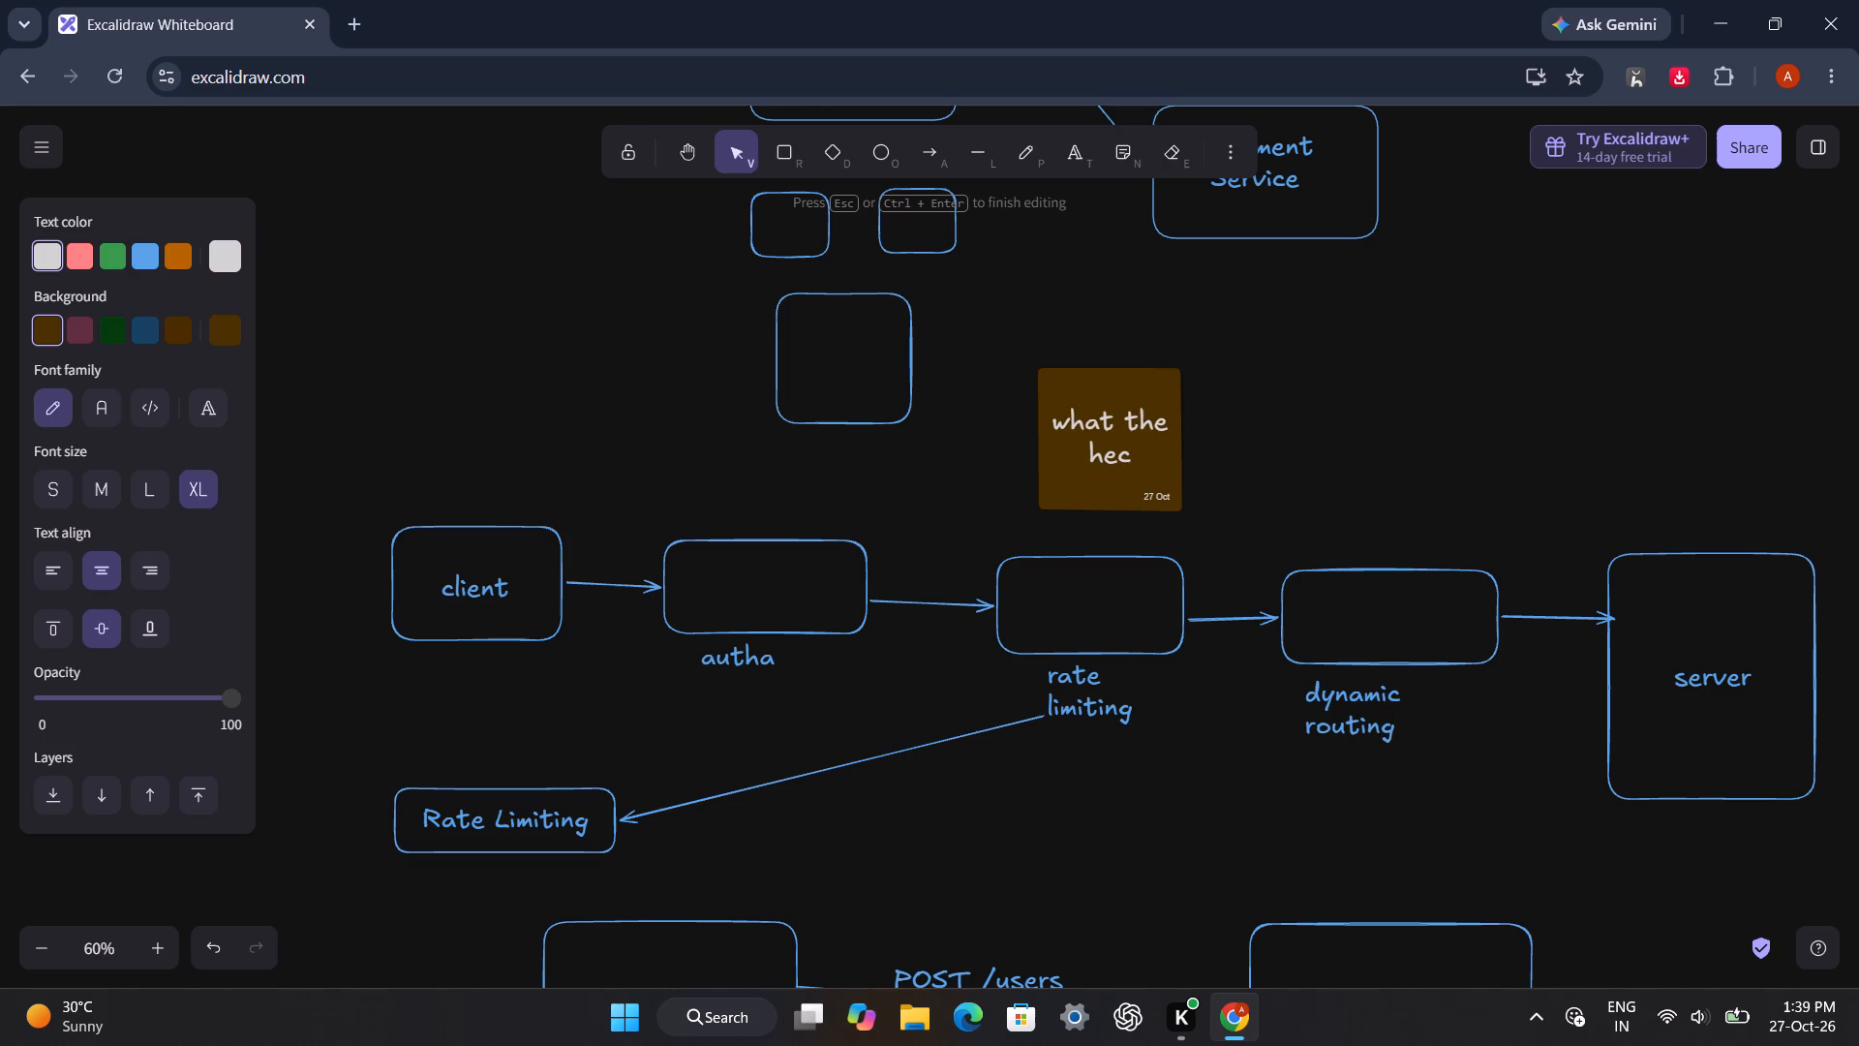
pyautogui.write('k is this and why am i seeing it and')
pyautogui.press('space')
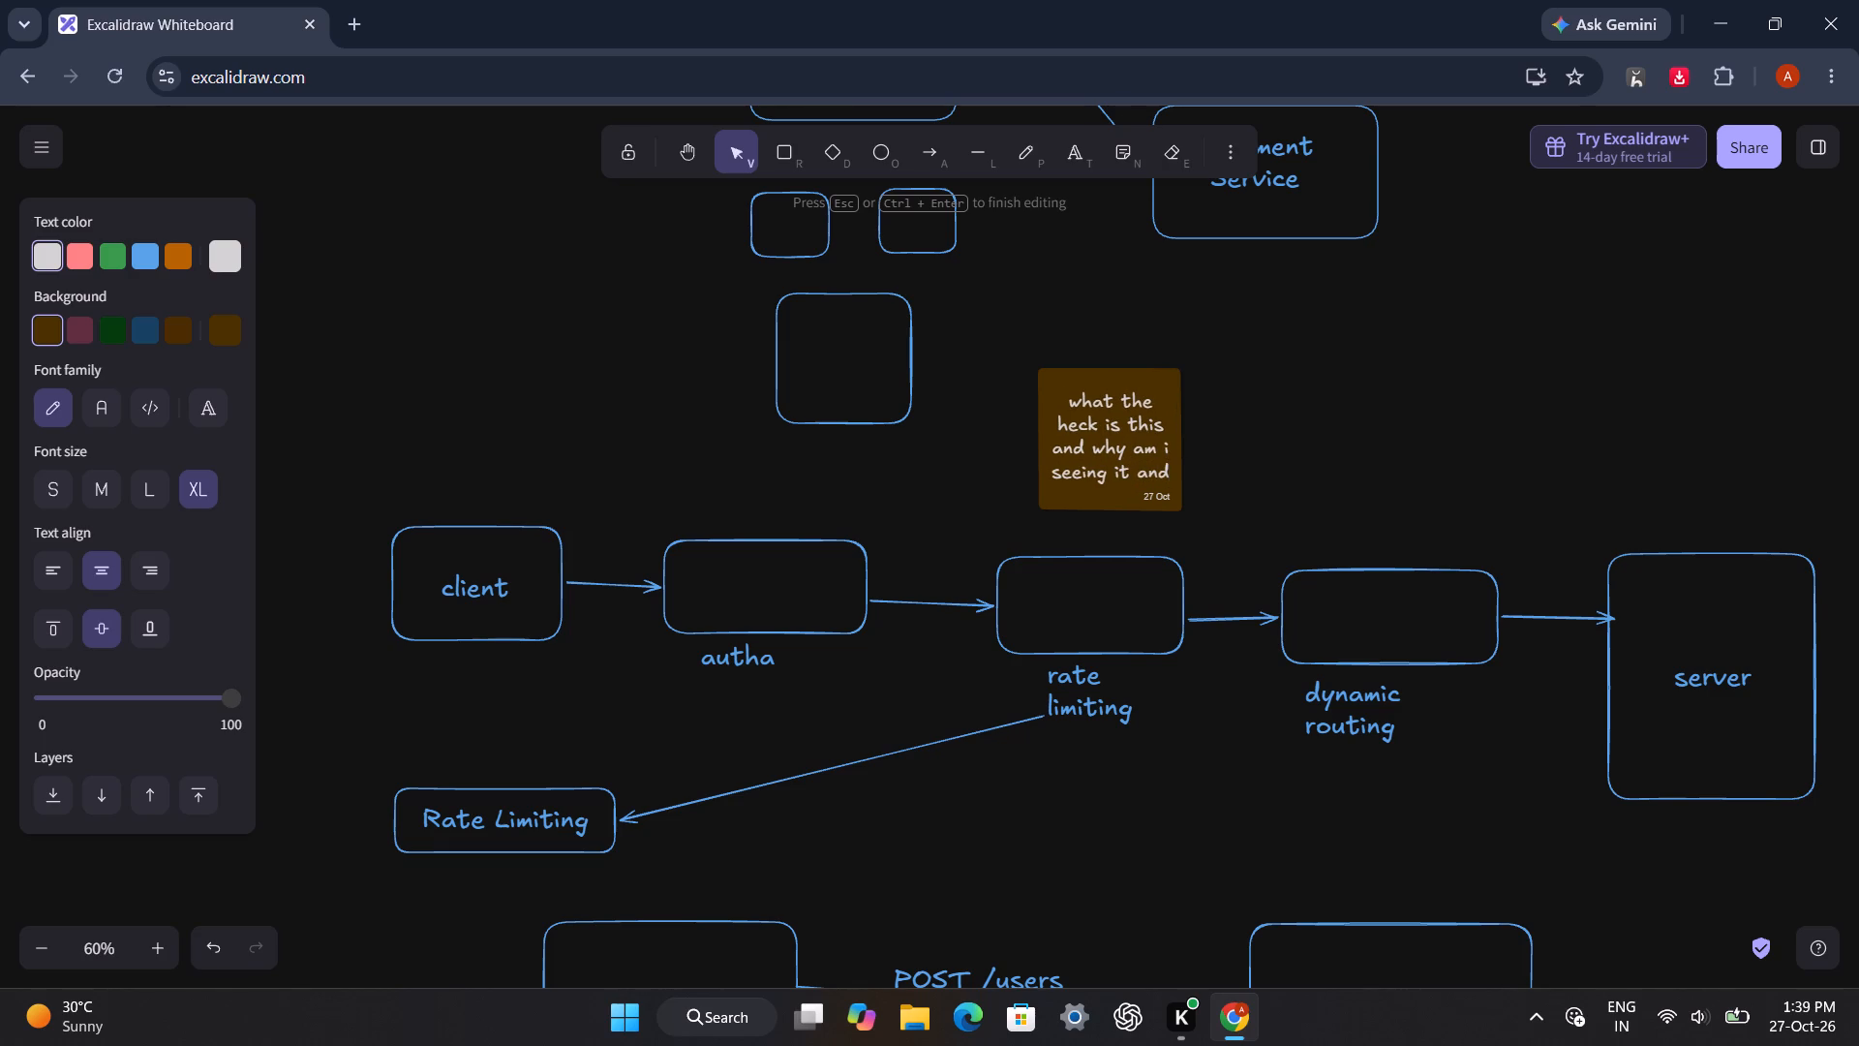
pyautogui.write('loading')
pyautogui.moveTo(3, 149); pyautogui.dragTo(10, 149)
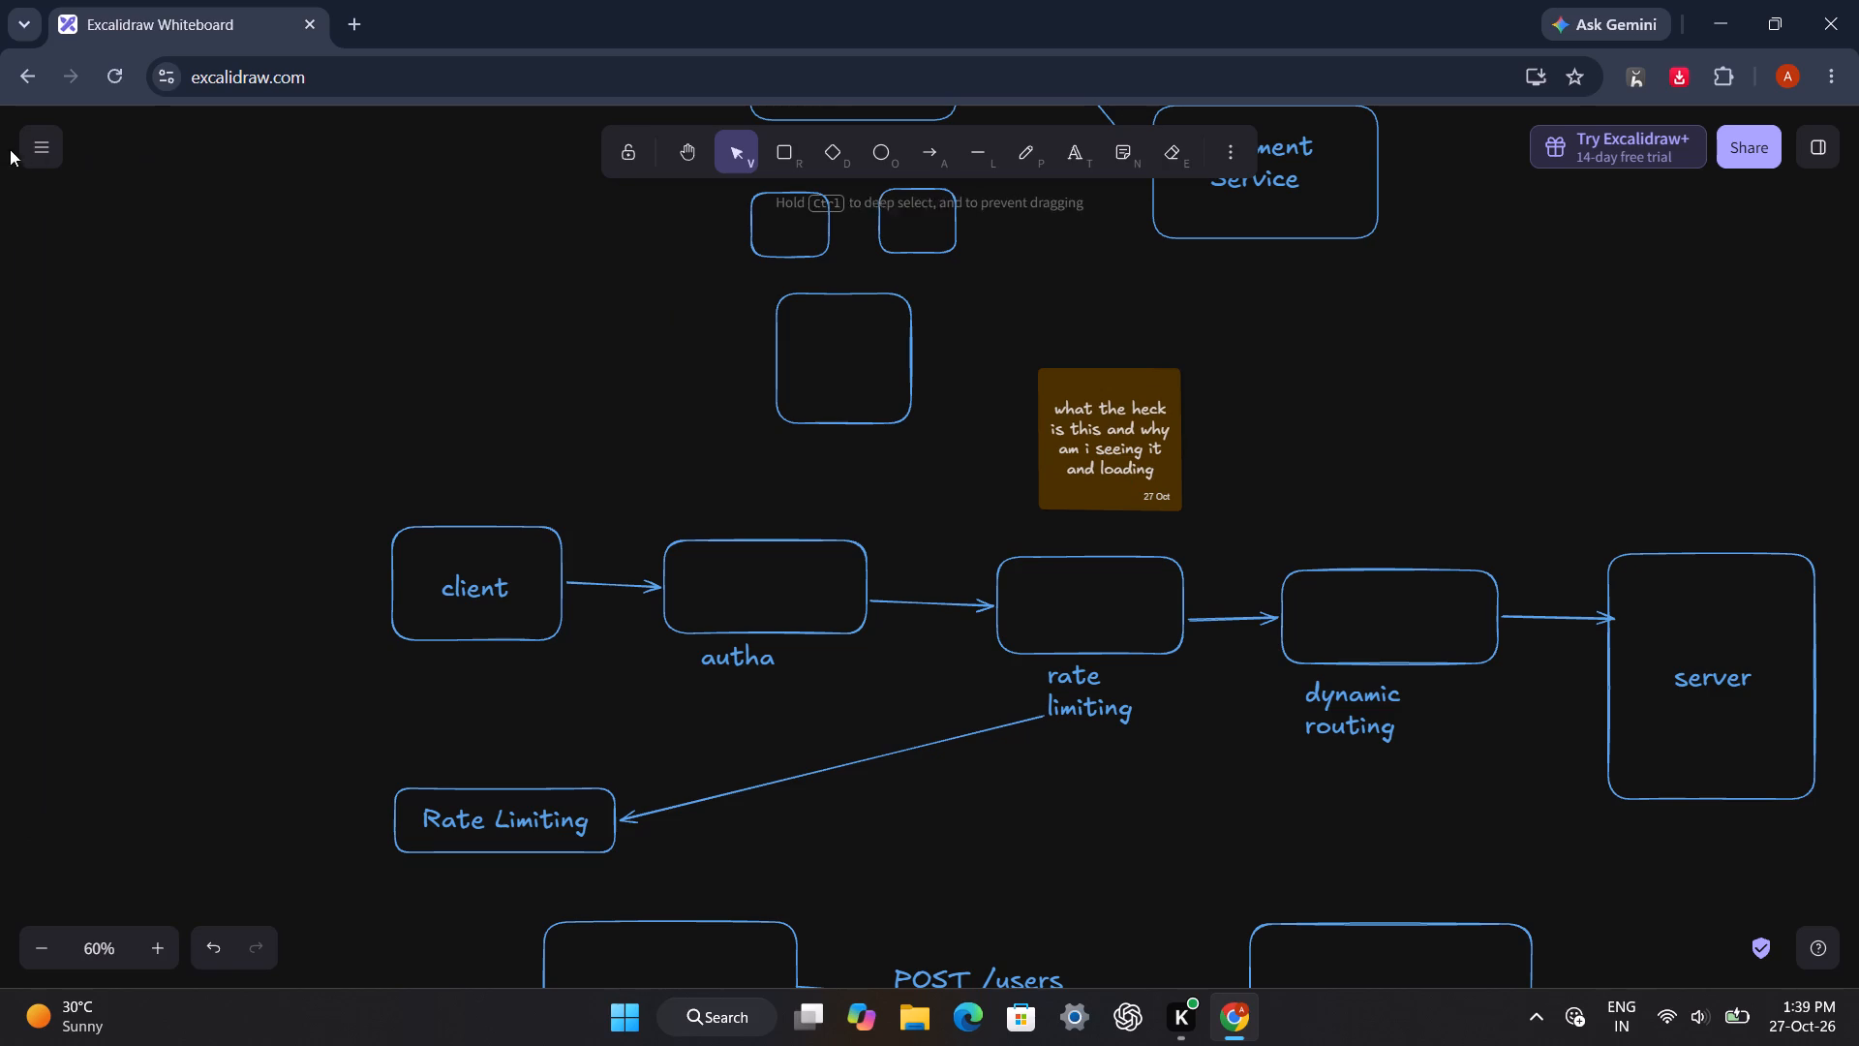
pyautogui.moveTo(10, 149); pyautogui.dragTo(18, 150)
pyautogui.click(40, 150)
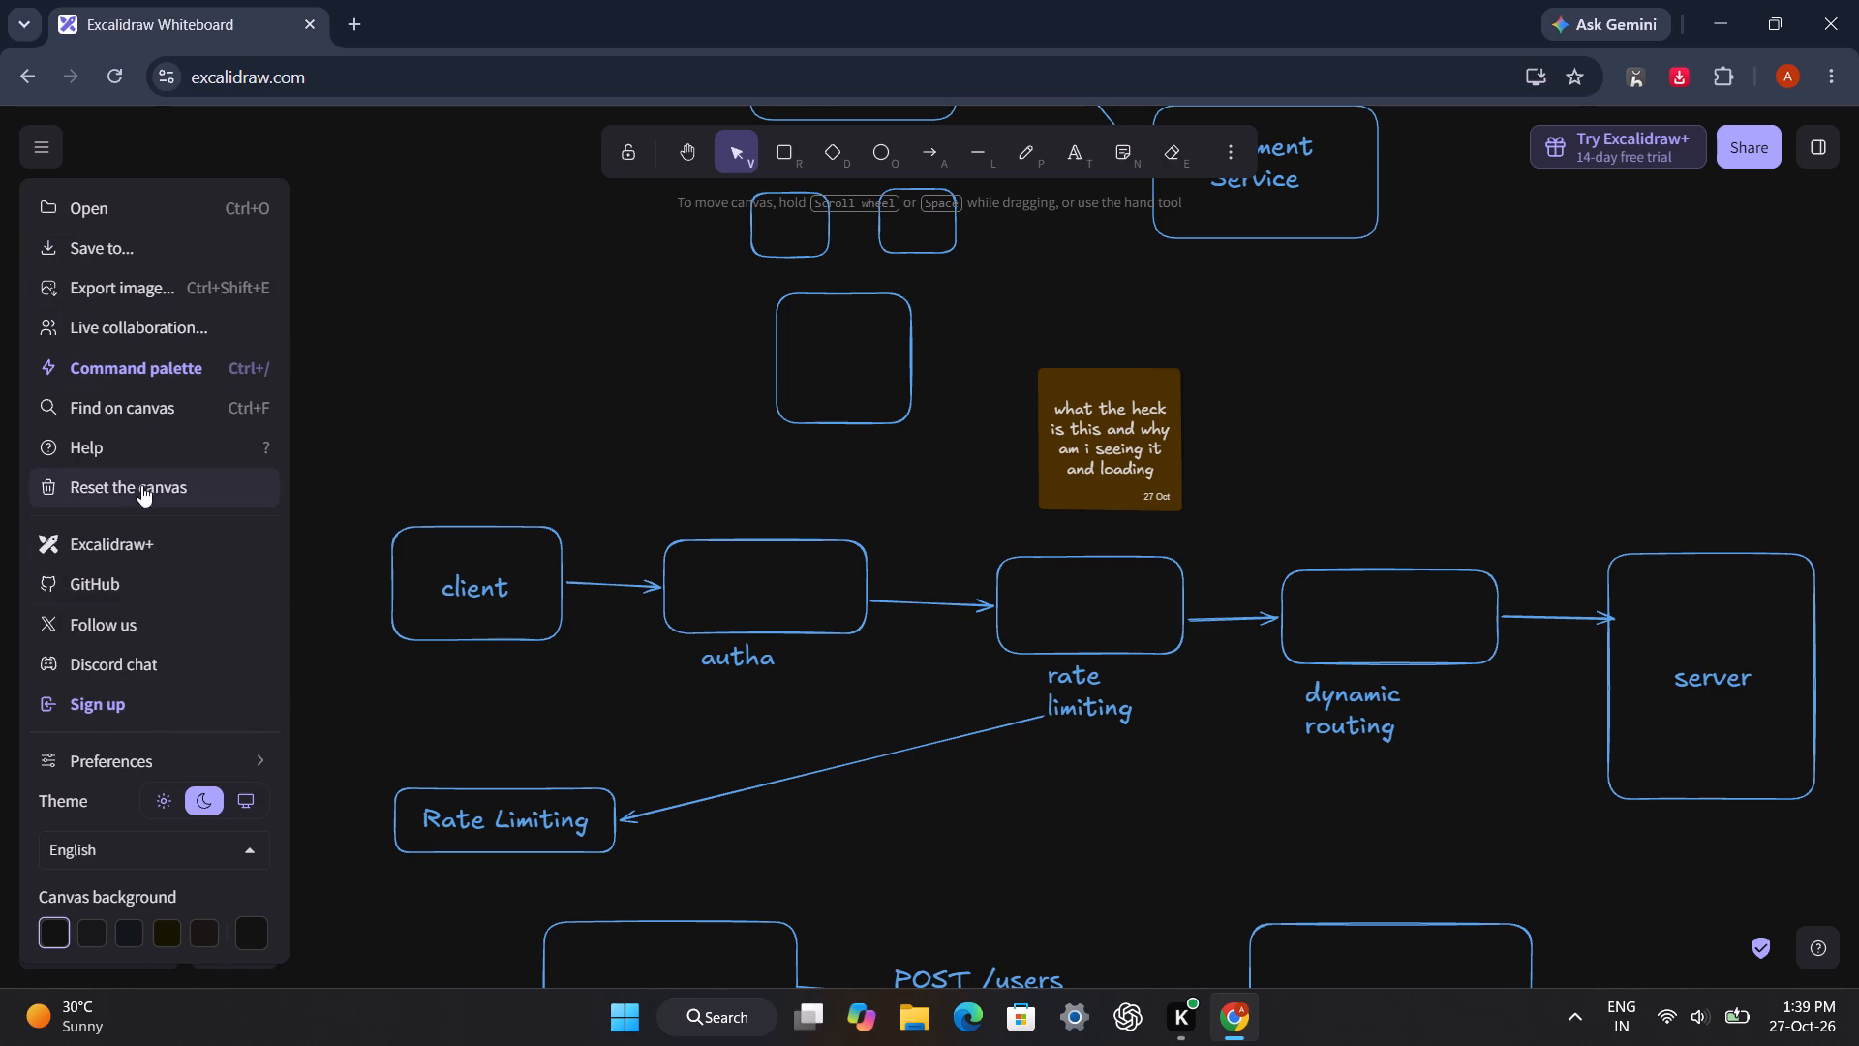
pyautogui.click(121, 245)
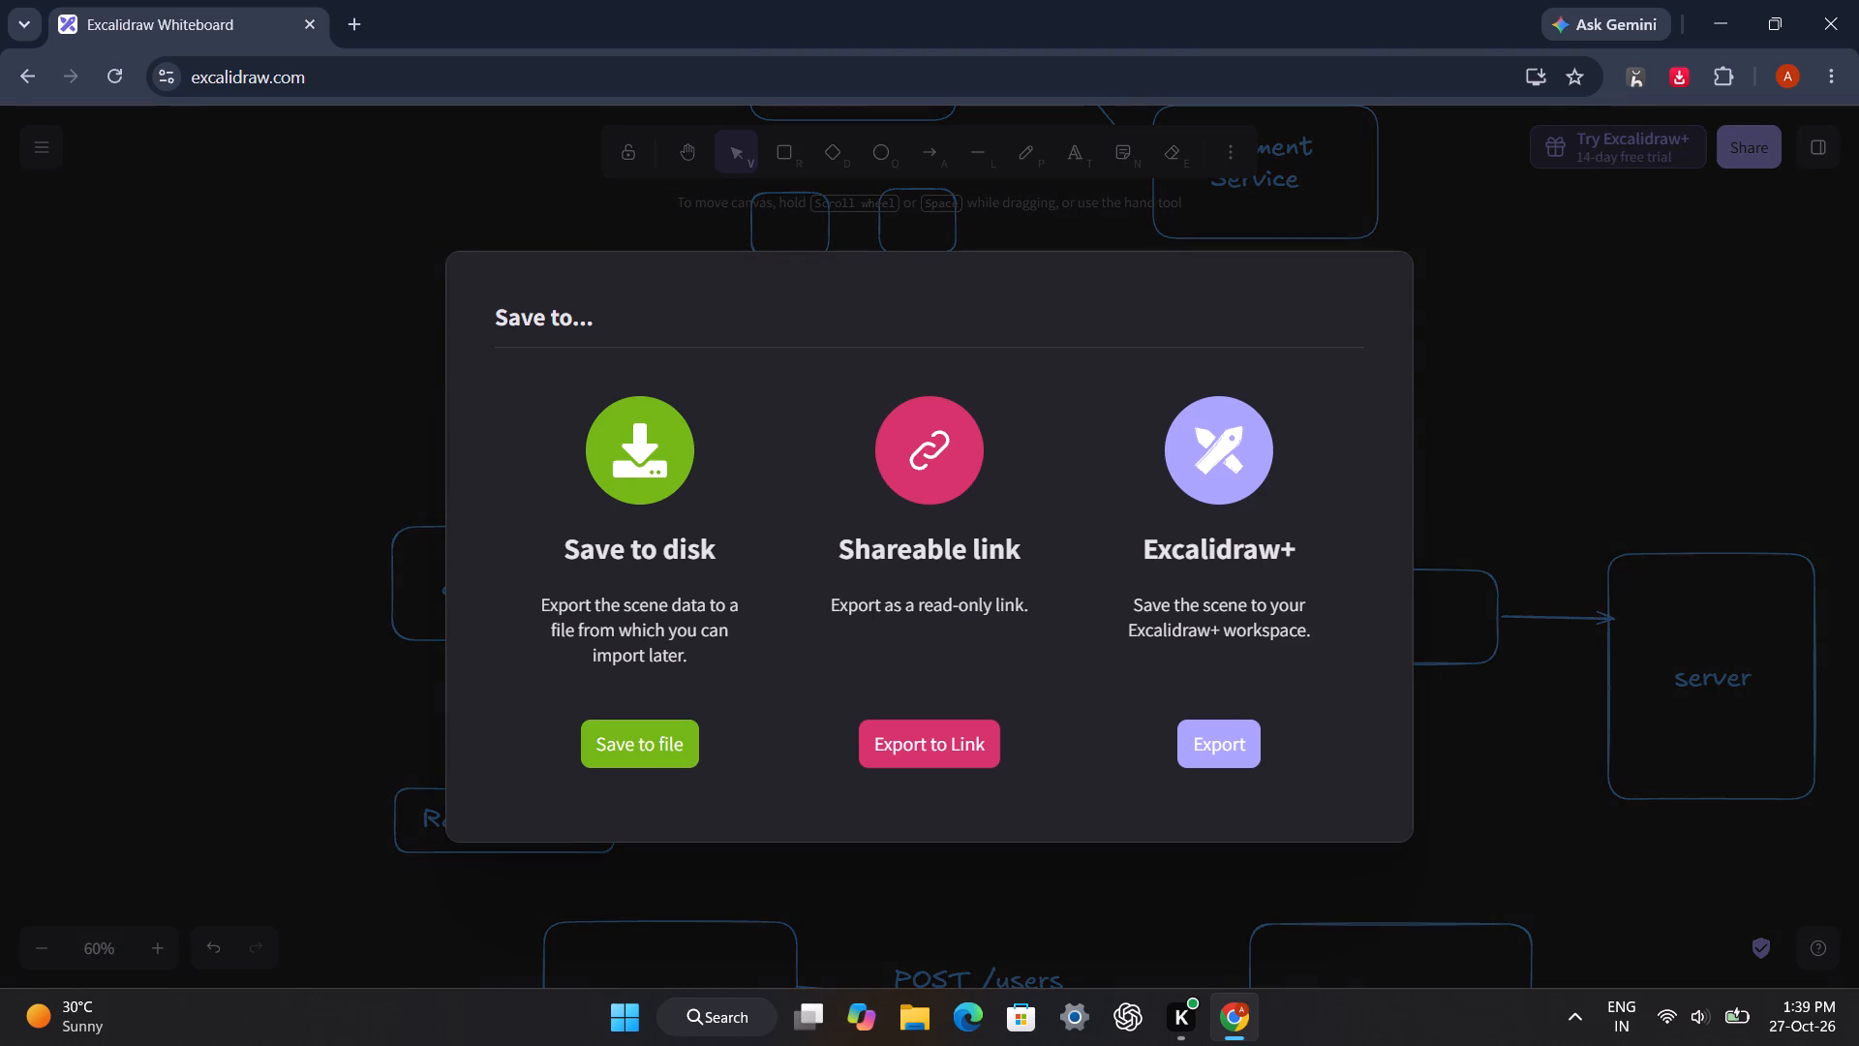
pyautogui.click(676, 757)
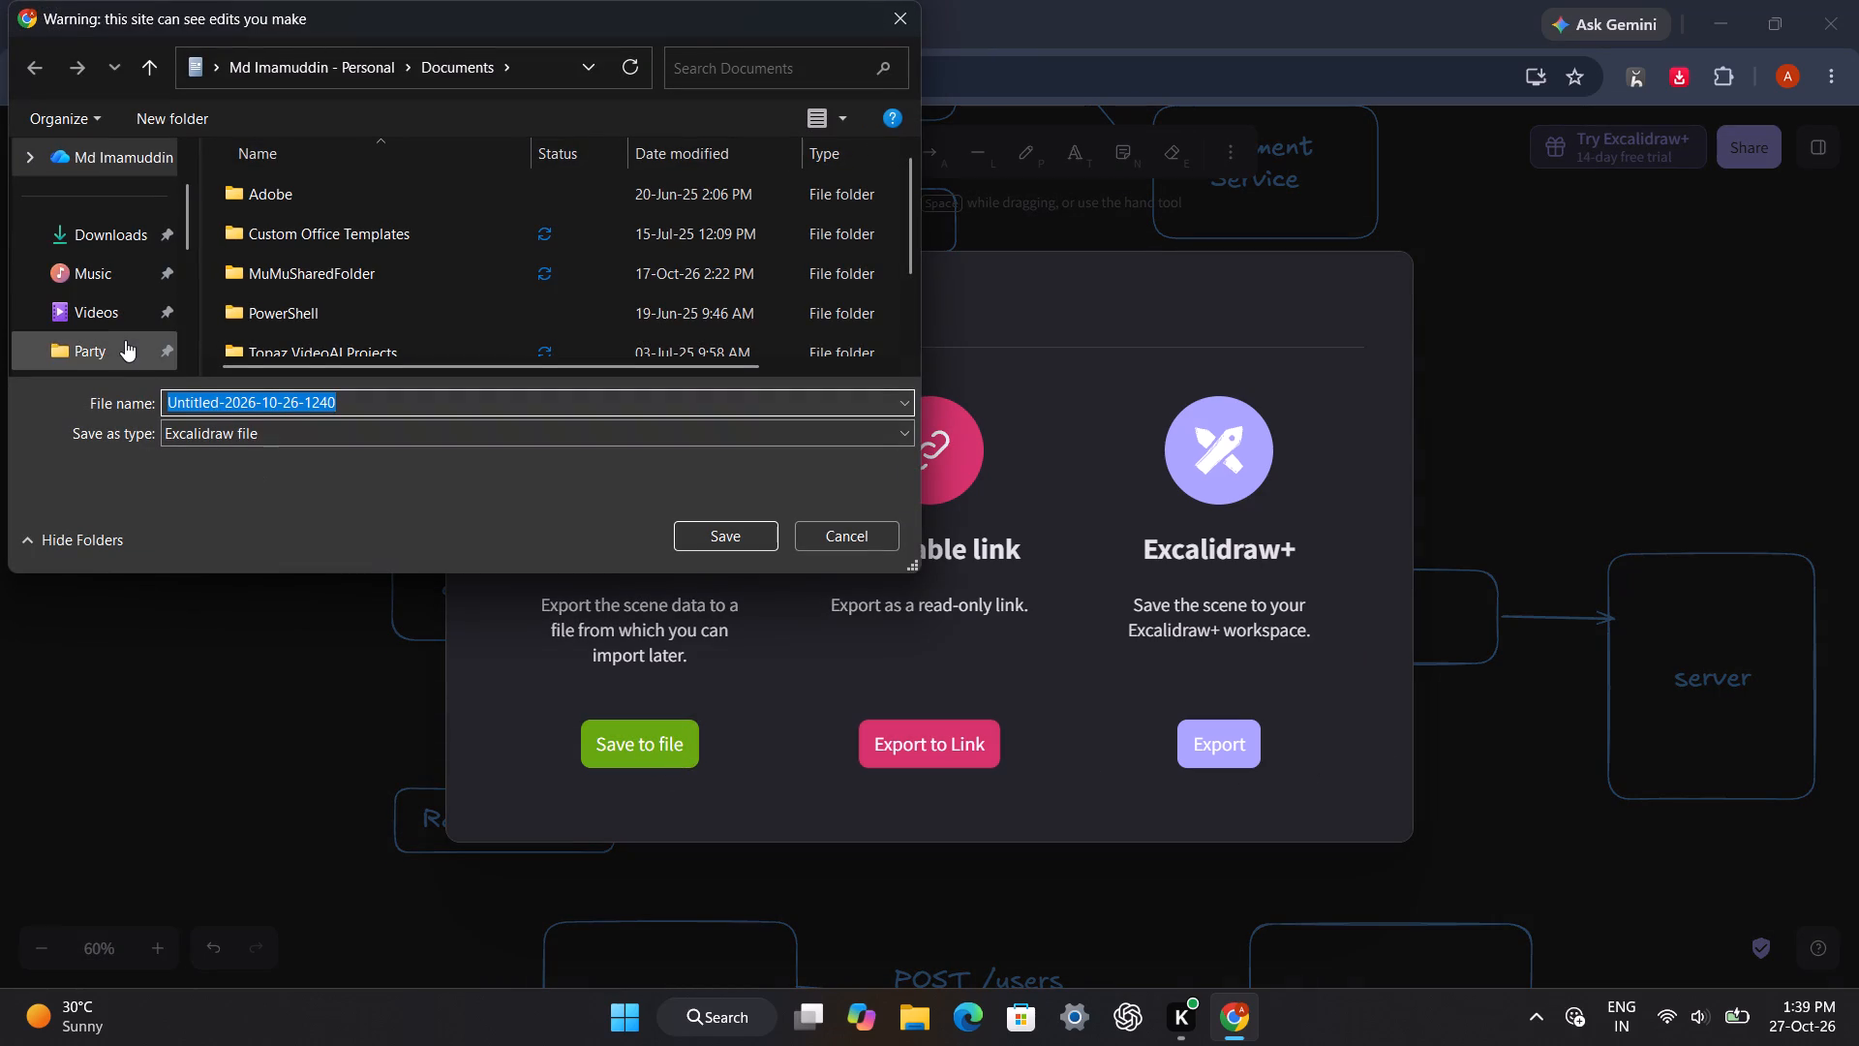
pyautogui.scroll(-5, 138, 289)
pyautogui.doubleClick(143, 270)
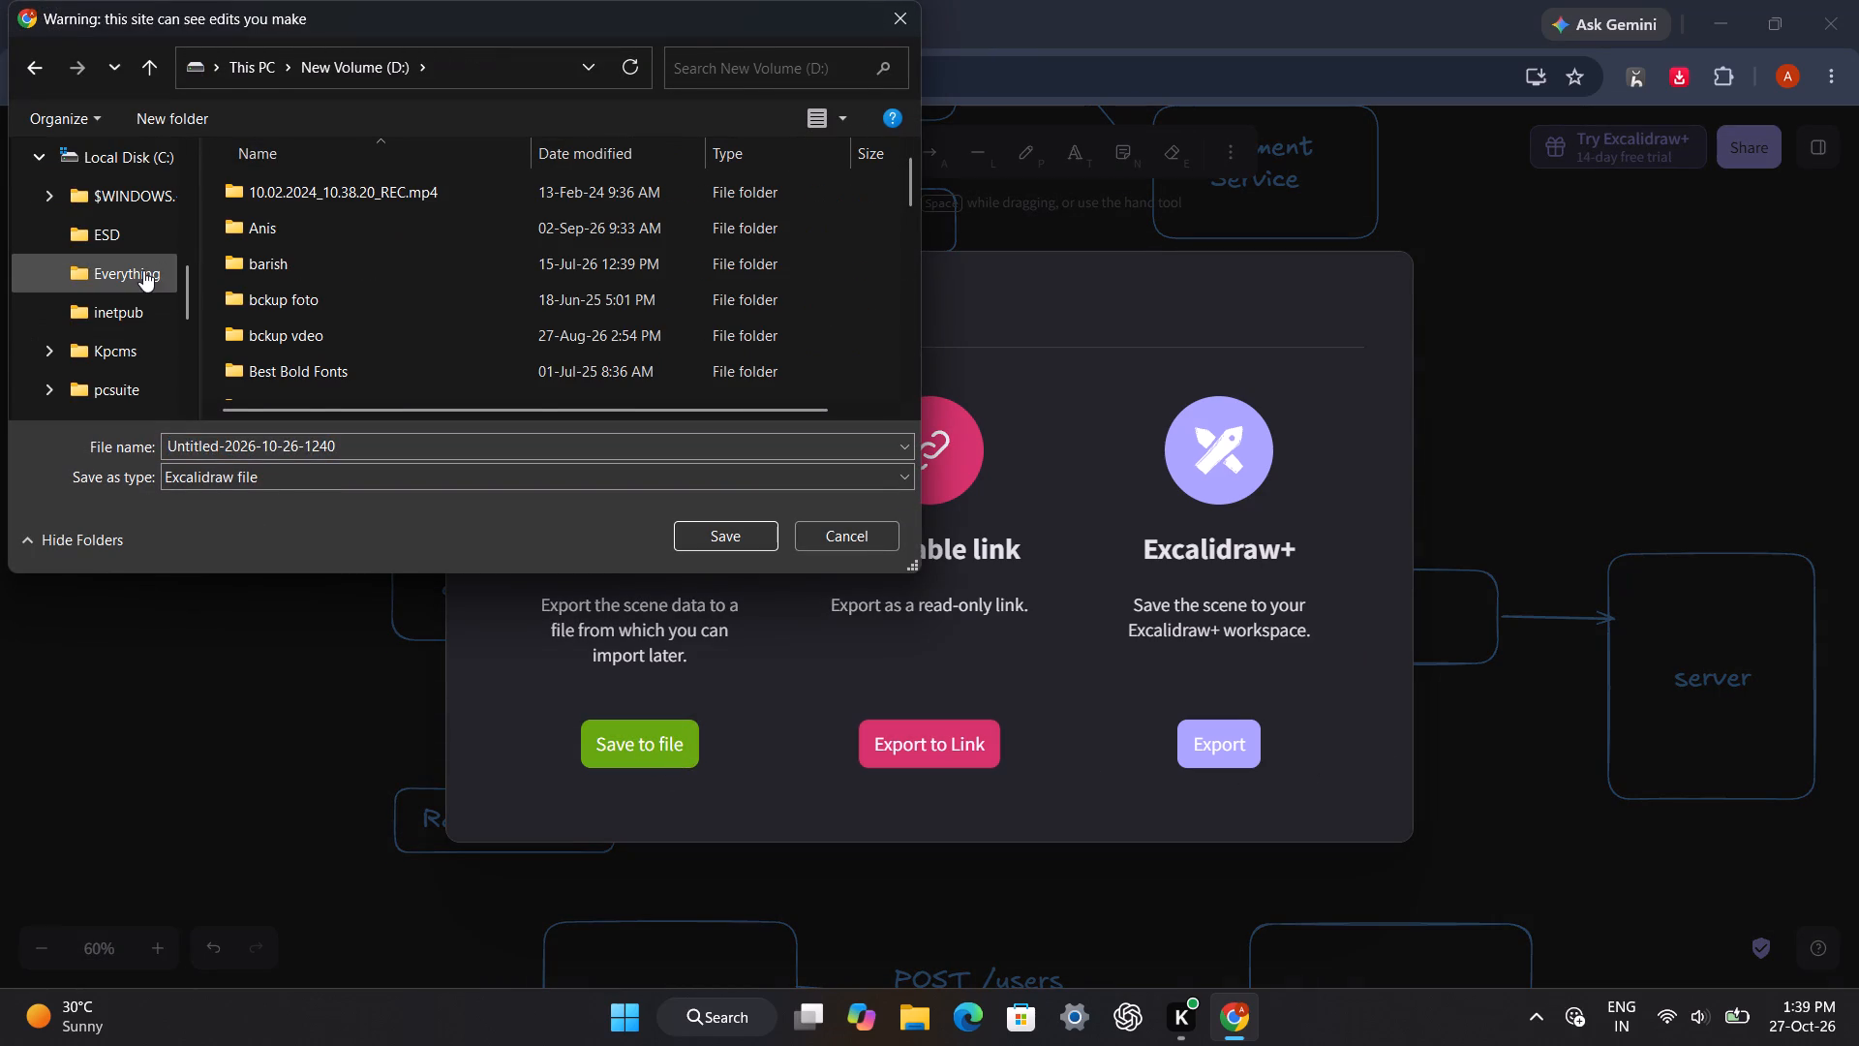
pyautogui.click(765, 538)
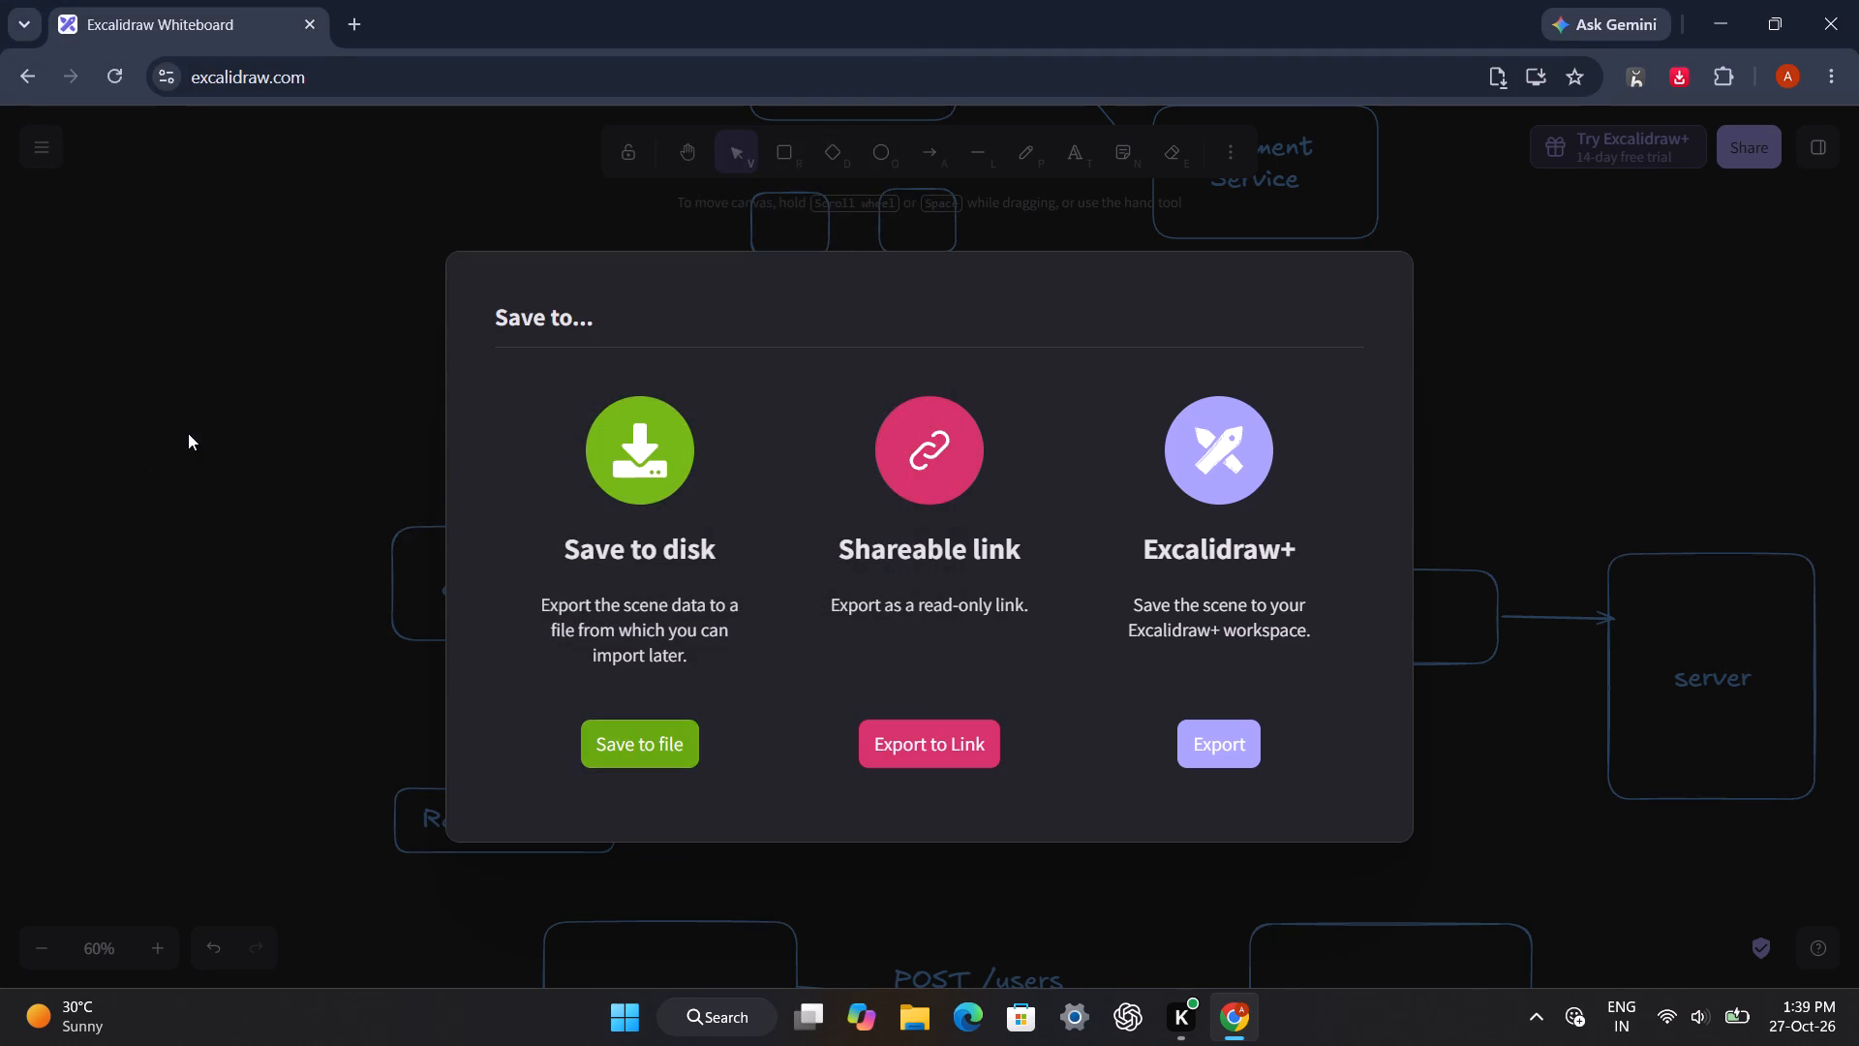
# Reset the canvas to clear the whole saved whiteboard.
pyautogui.click(31, 153)
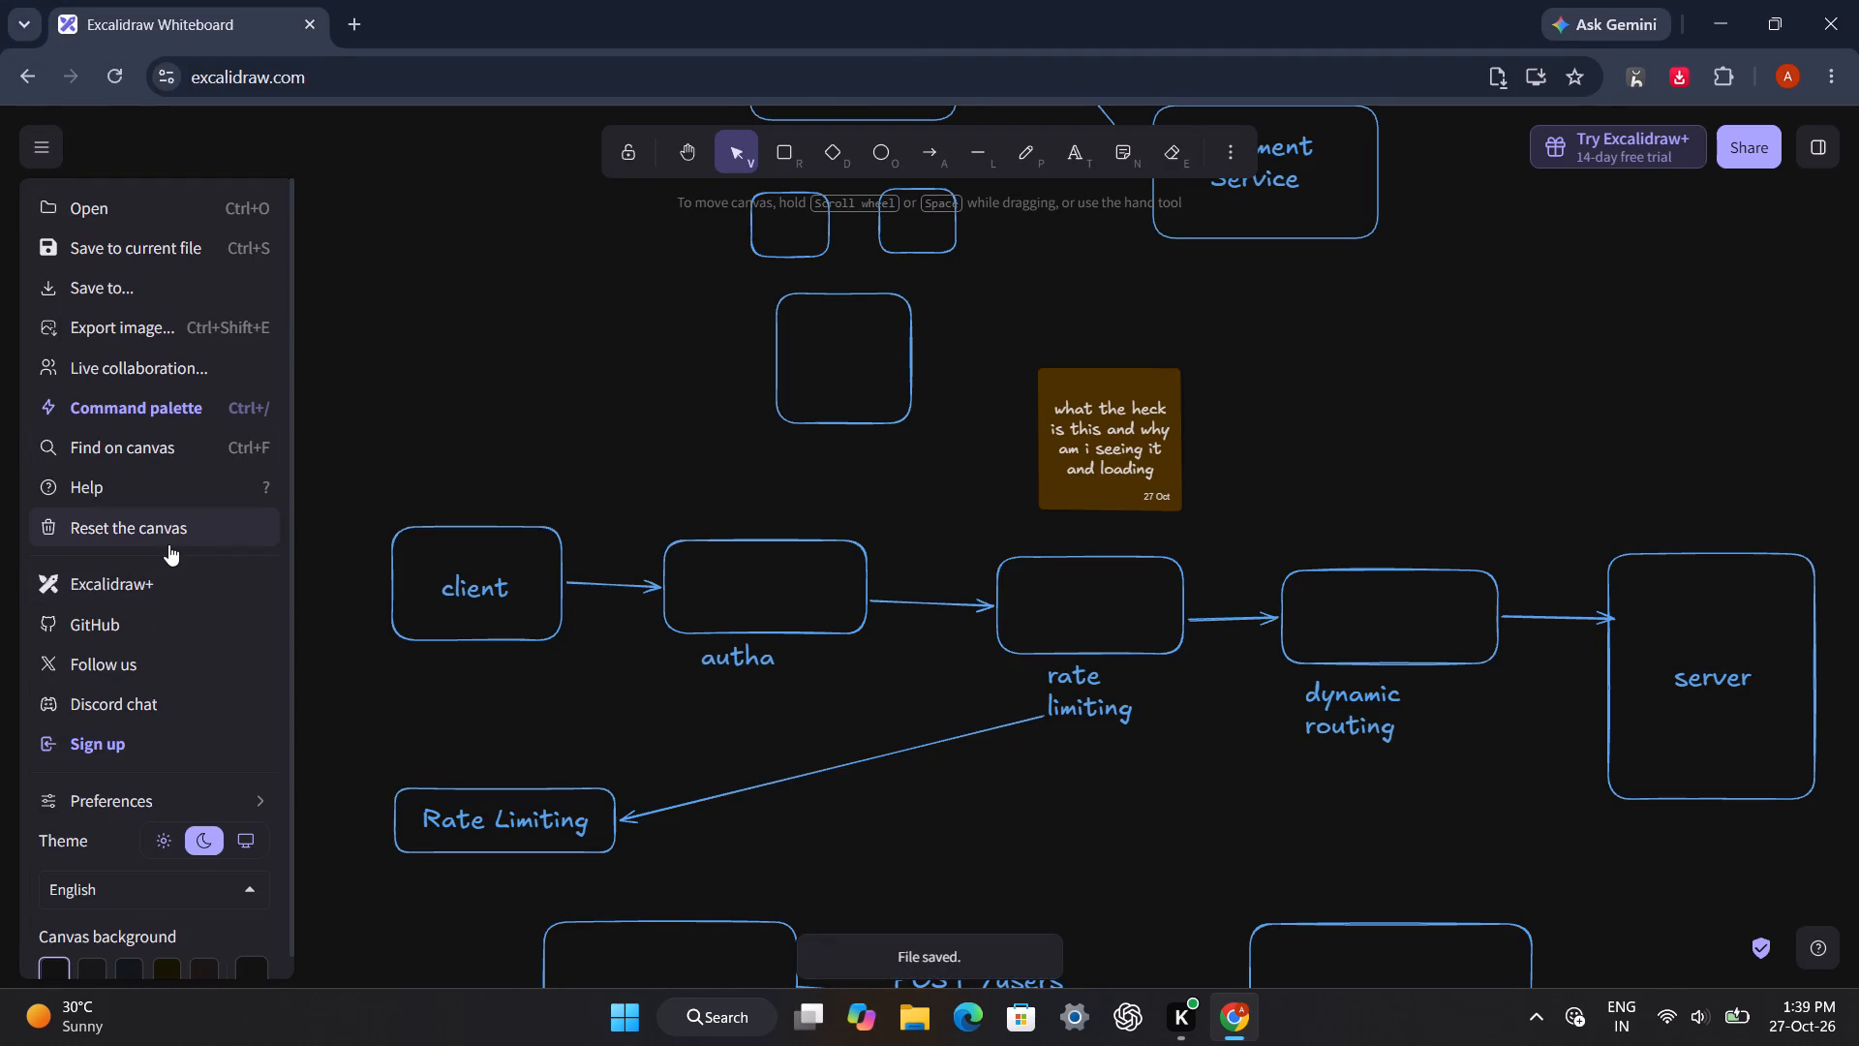
pyautogui.click(168, 544)
pyautogui.click(1151, 609)
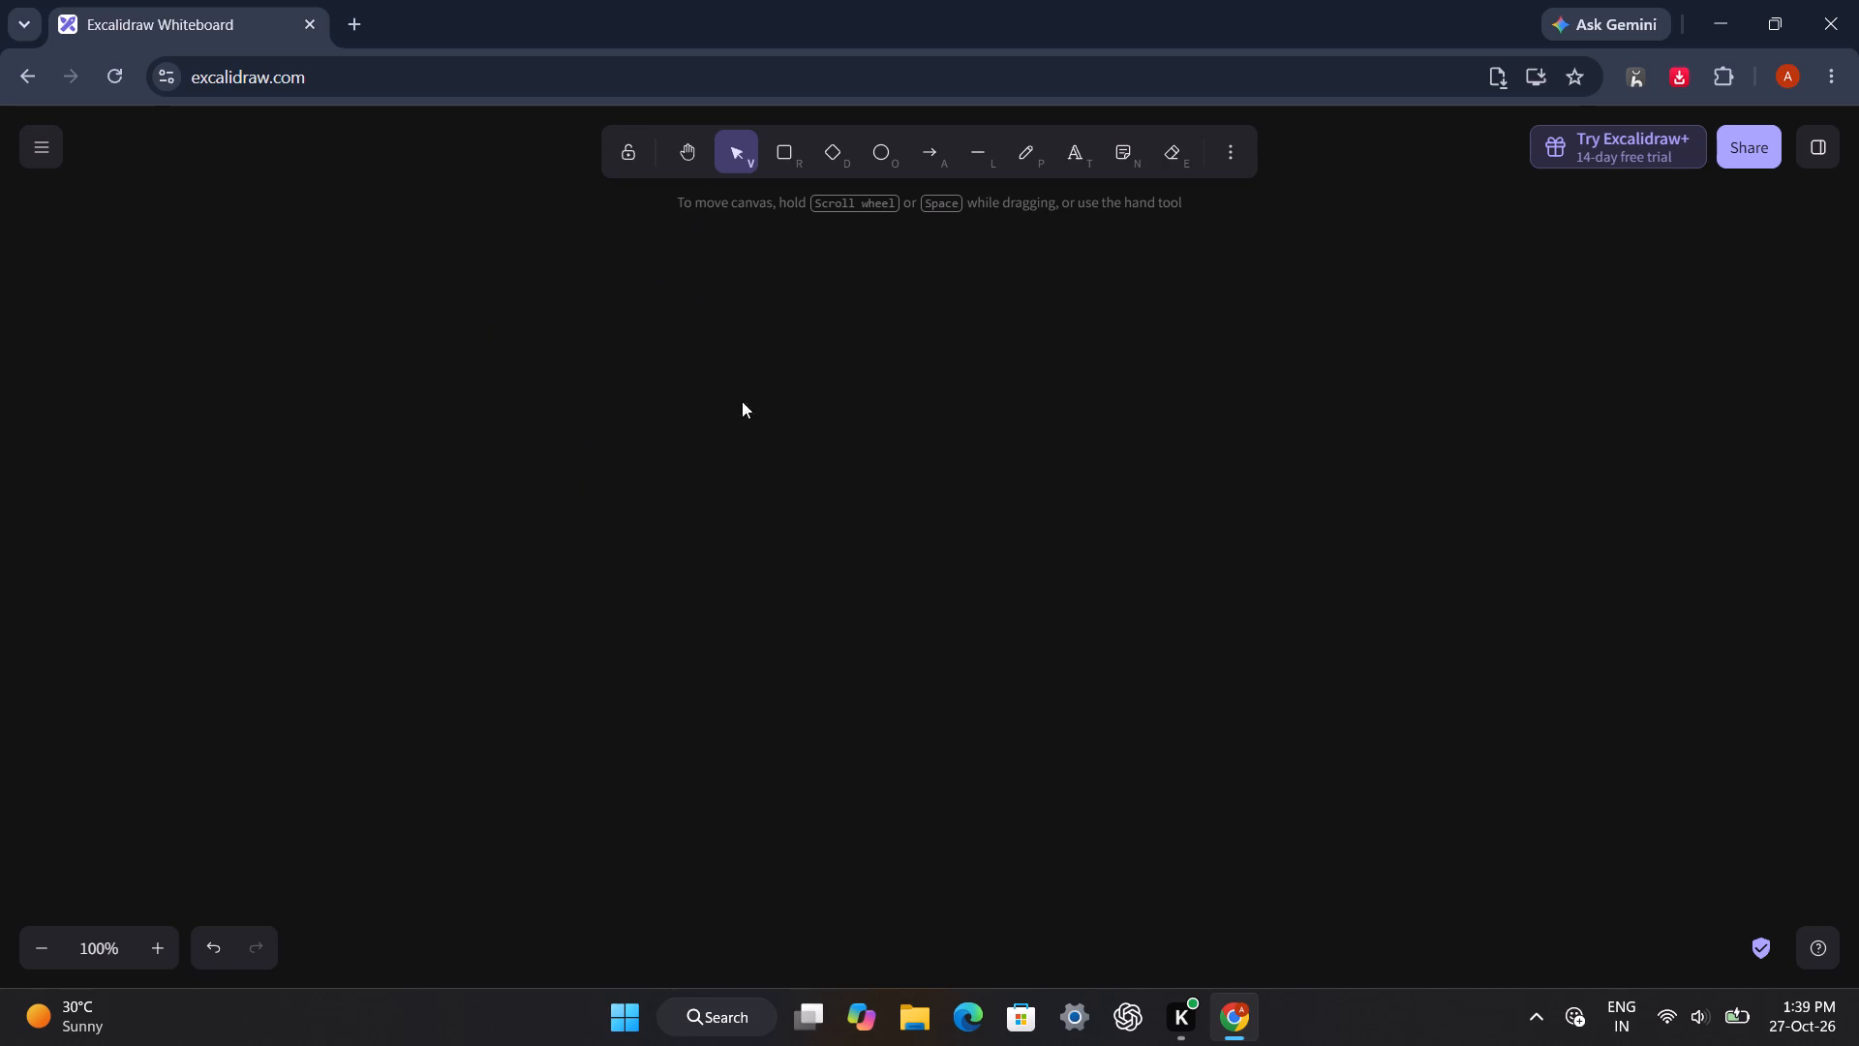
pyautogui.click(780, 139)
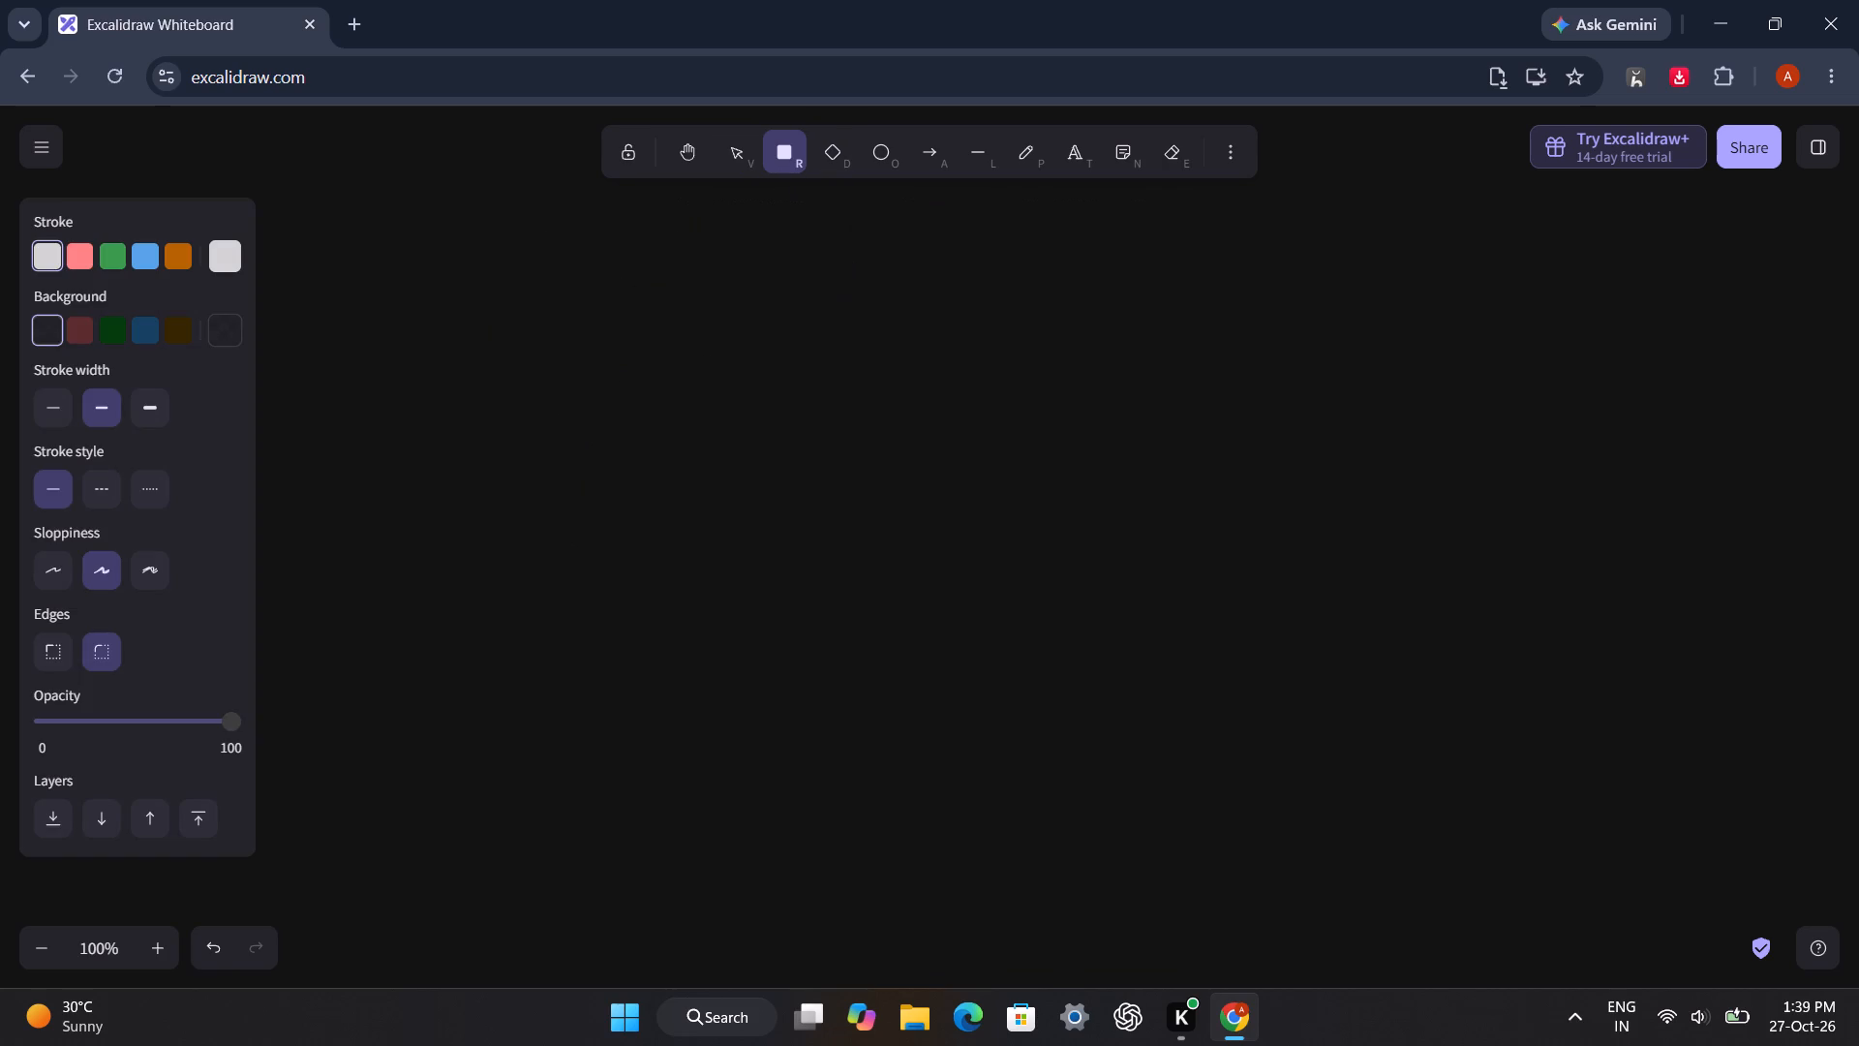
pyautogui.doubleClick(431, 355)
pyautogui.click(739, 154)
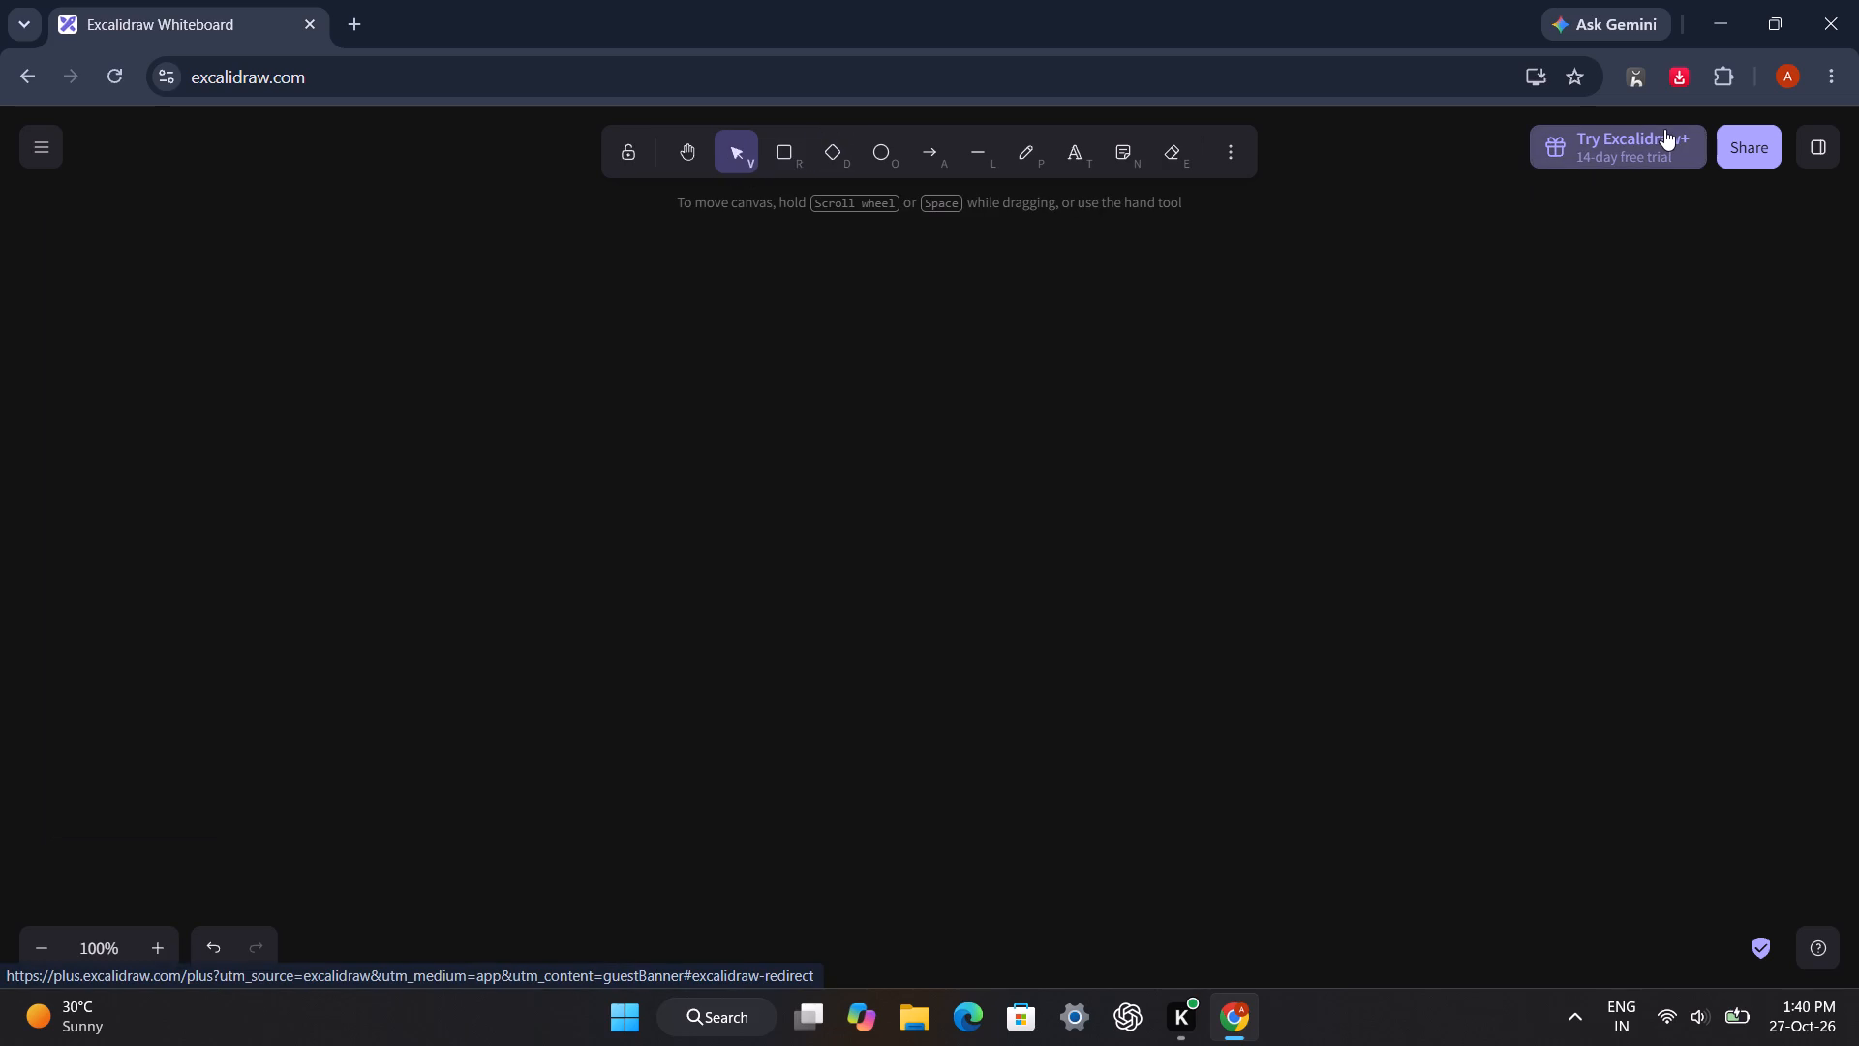
# Add the text "Gate Keeper" in the upper-left area of the empty canvas.
pyautogui.doubleClick(331, 392)
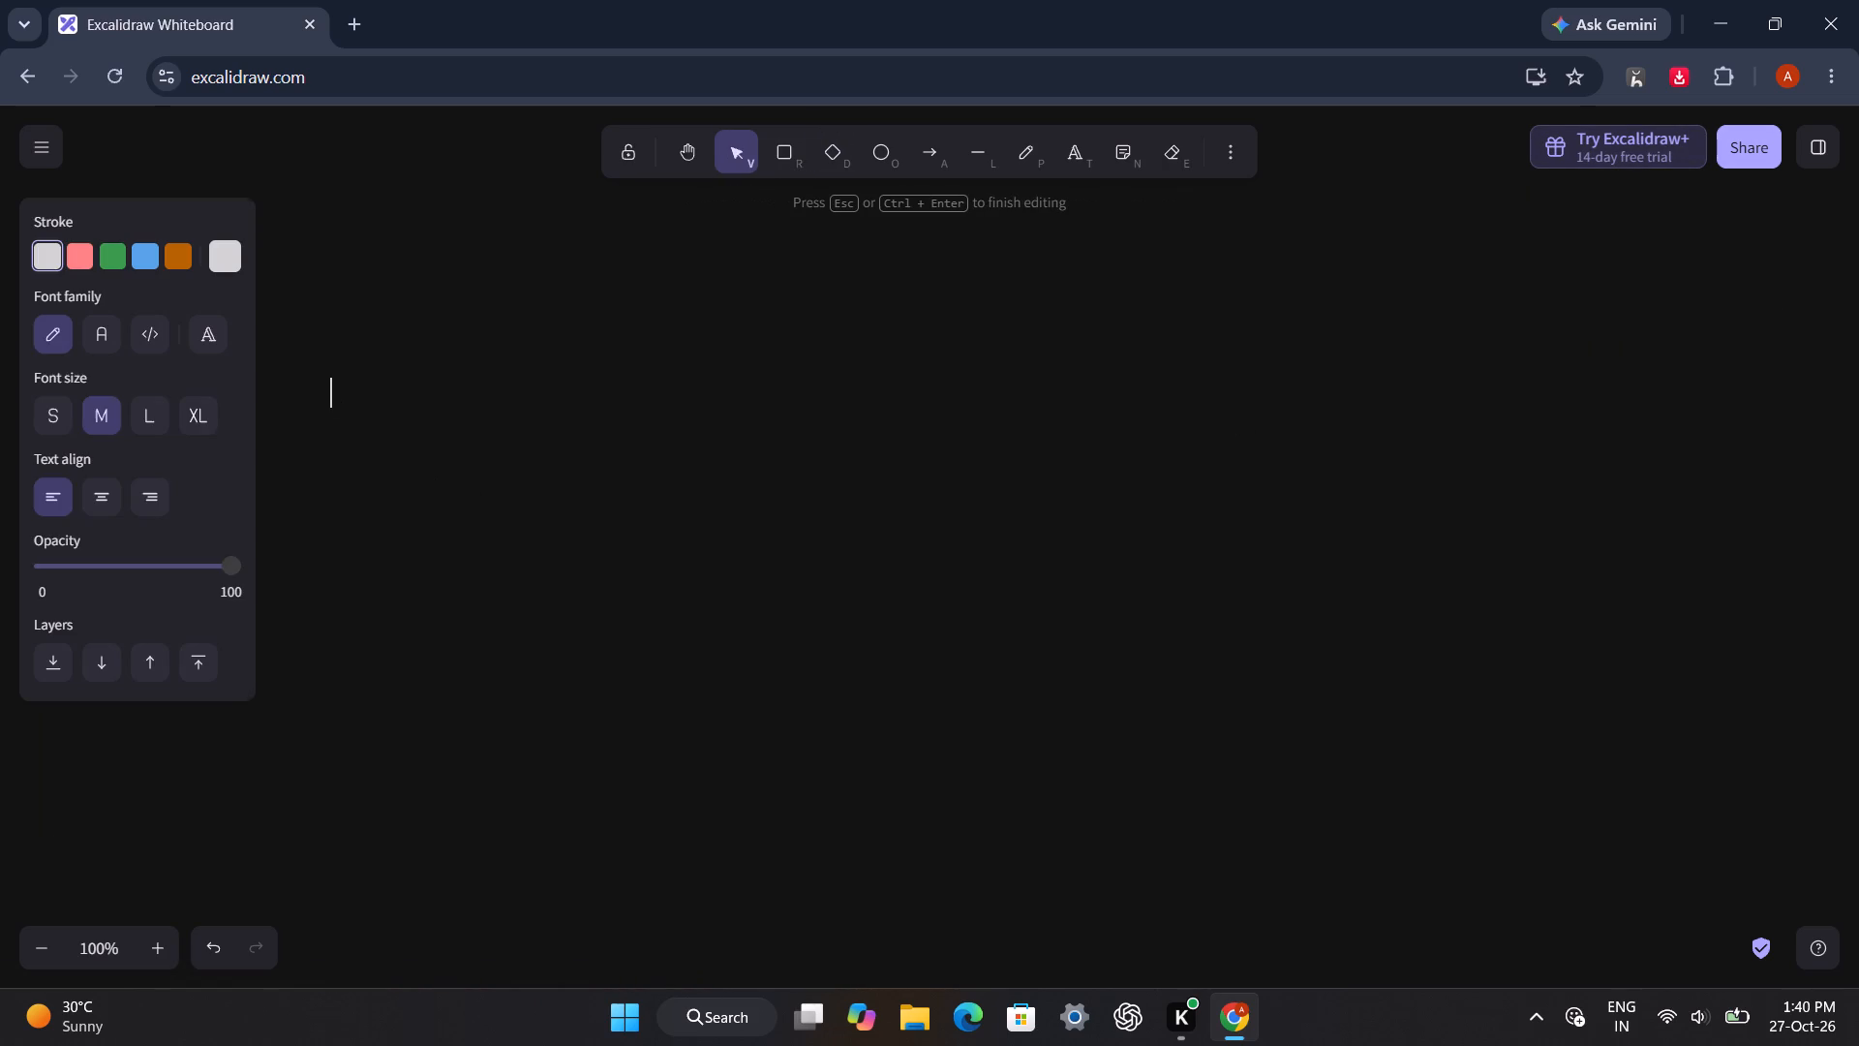
pyautogui.write('Gate')
pyautogui.press('space')
pyautogui.write('Keper')
pyautogui.press('BackSpace')
pyautogui.press('BackSpace')
pyautogui.press('BackSpace')
pyautogui.write('eper')
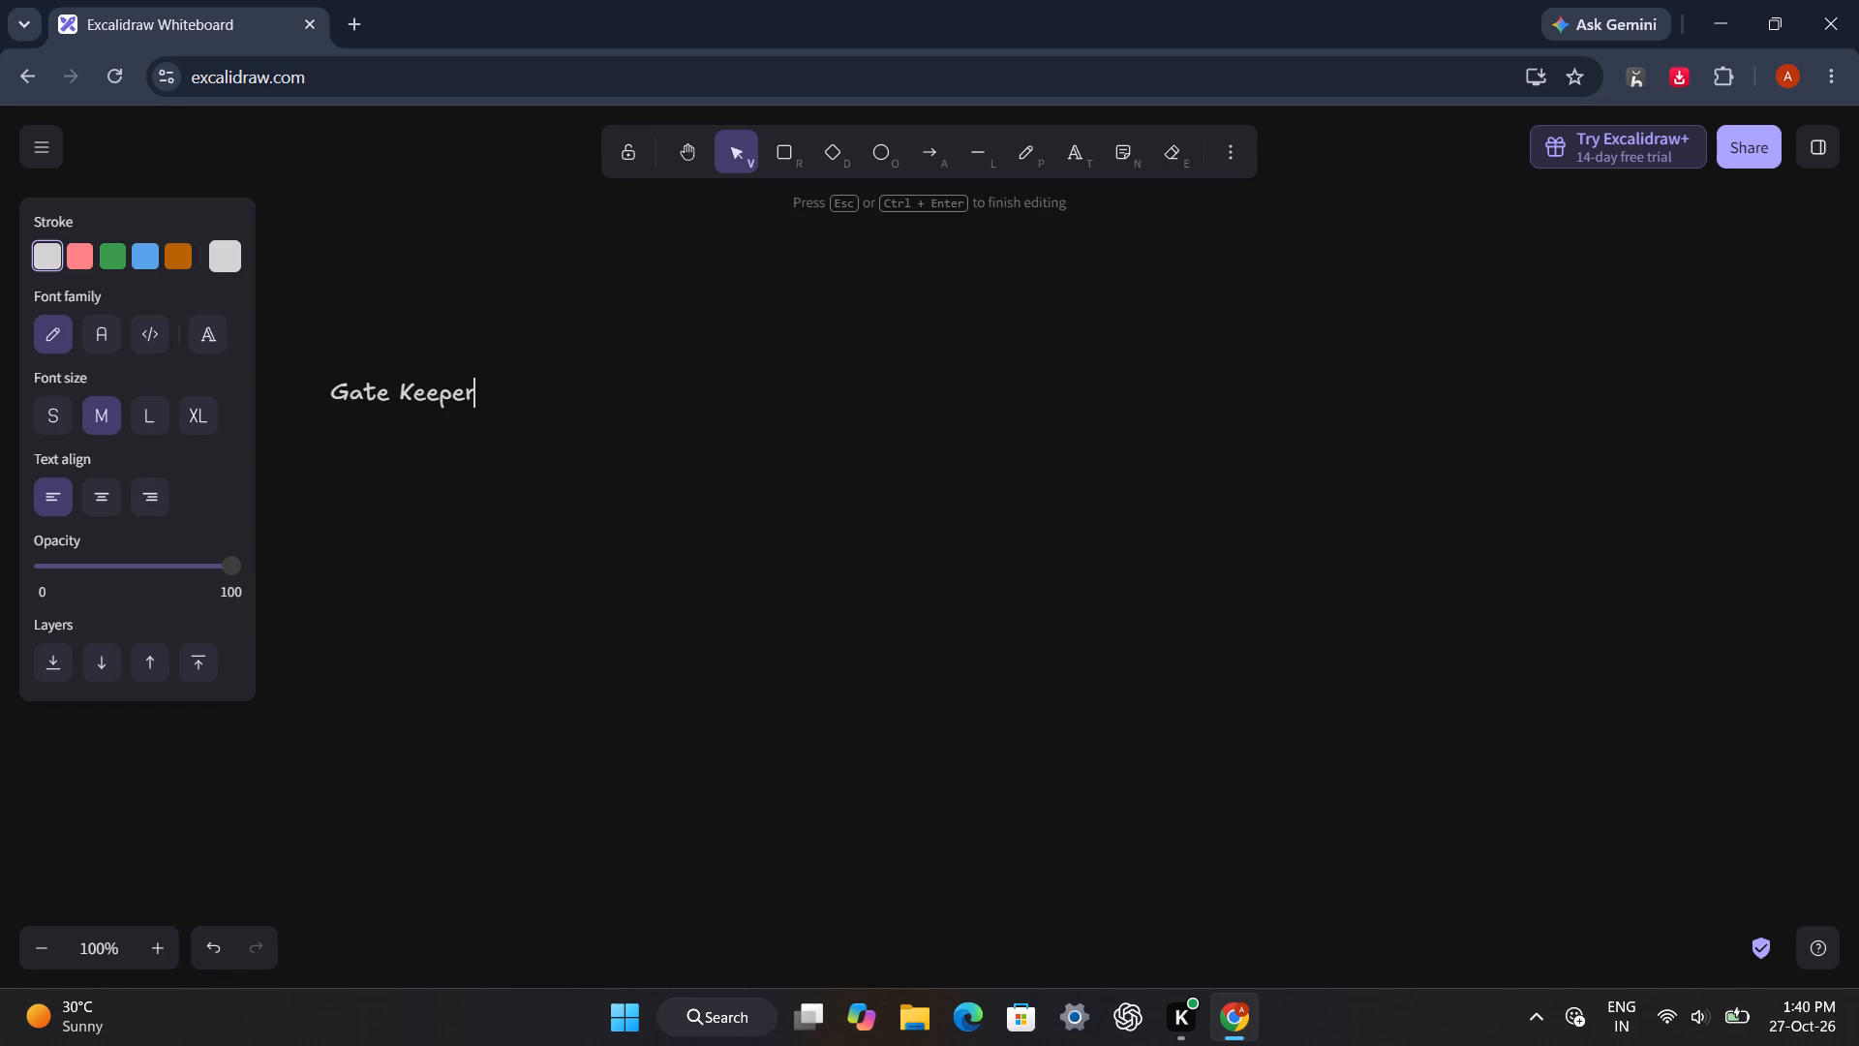
# Draw a rounded rectangle with an orange stroke around the "Gate Keeper" text.
pyautogui.click(788, 150)
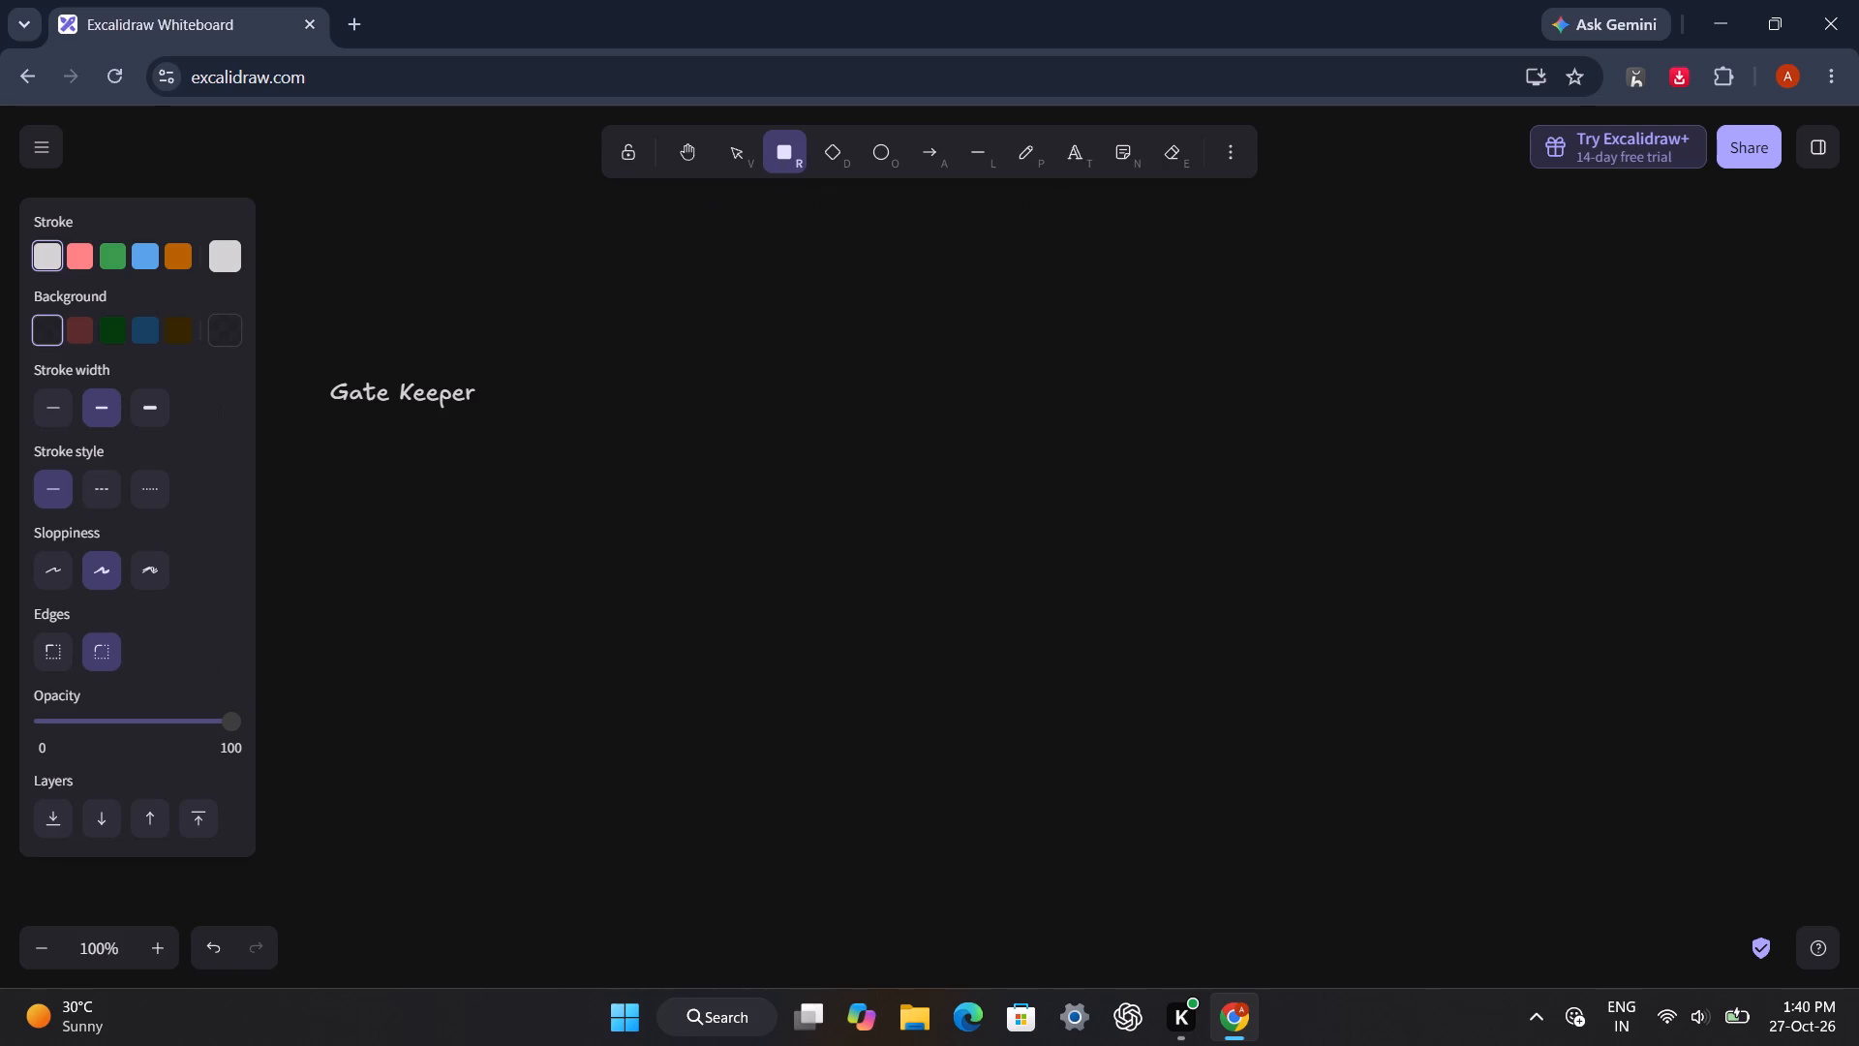
pyautogui.click(174, 261)
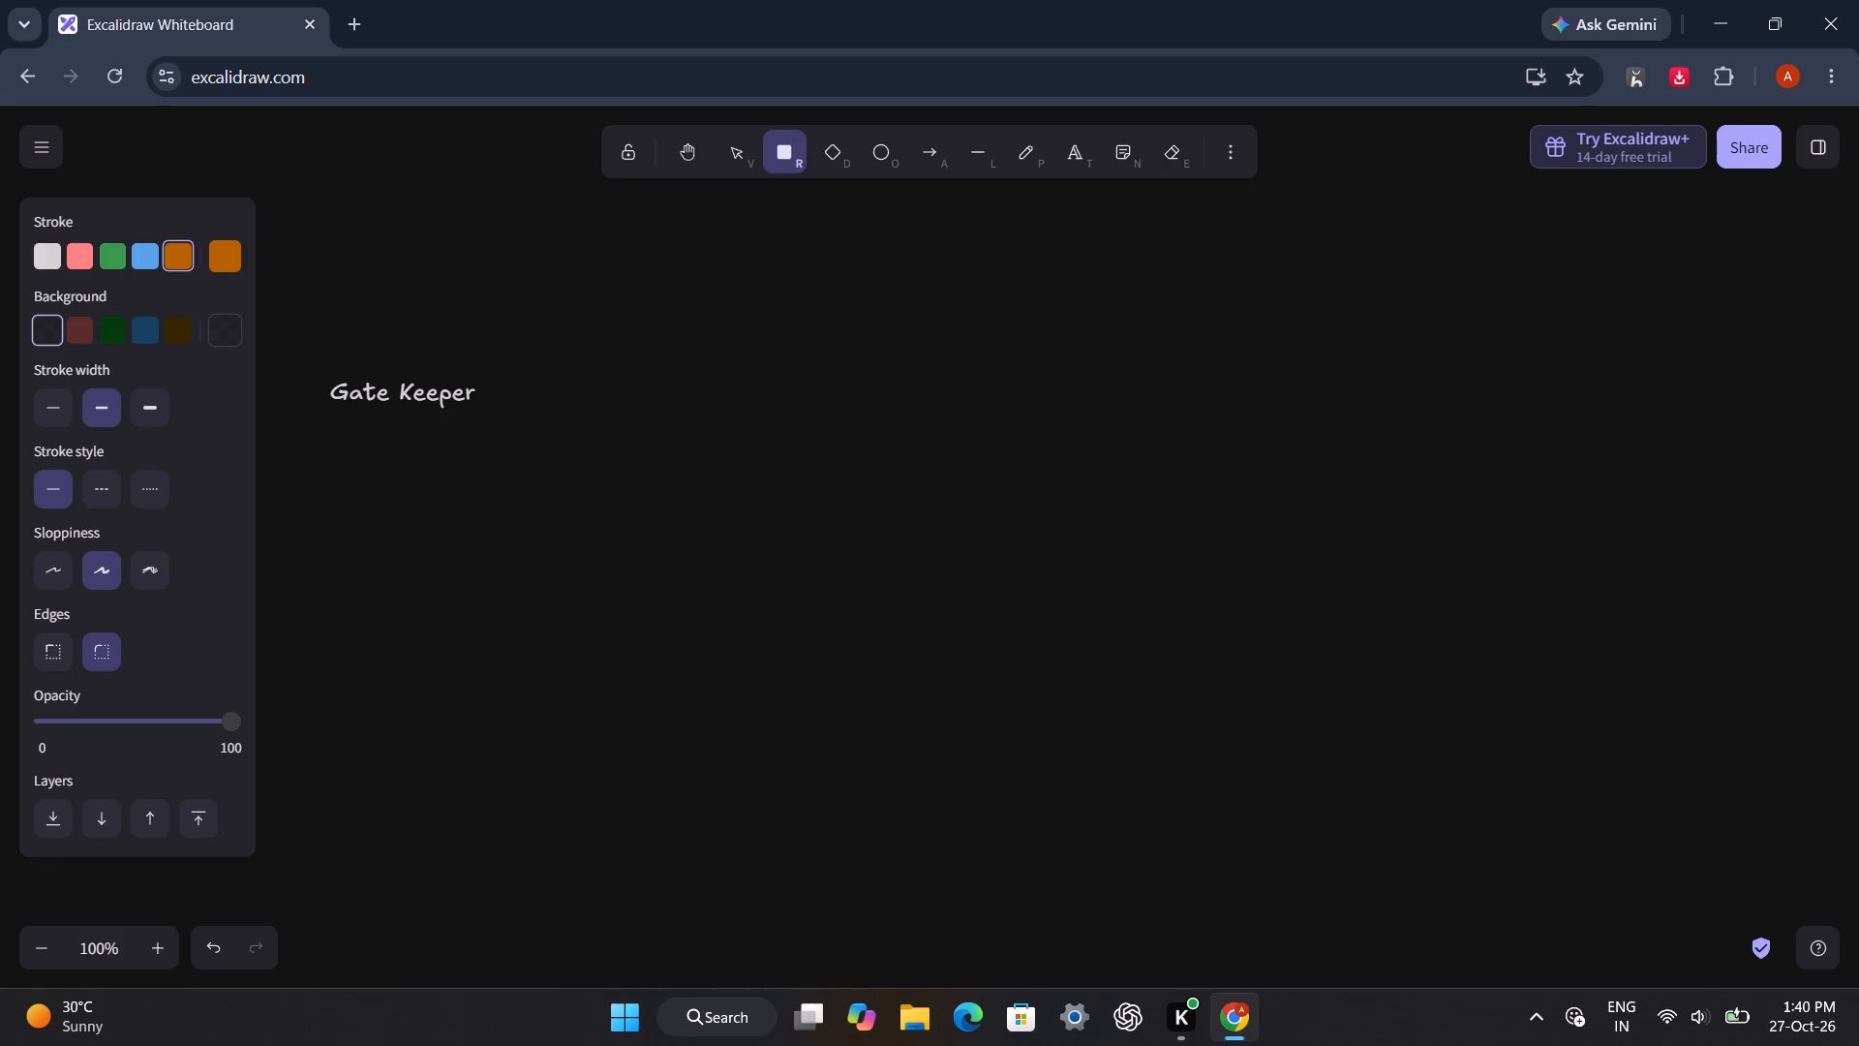
pyautogui.moveTo(308, 352); pyautogui.dragTo(508, 429)
pyautogui.click(602, 422)
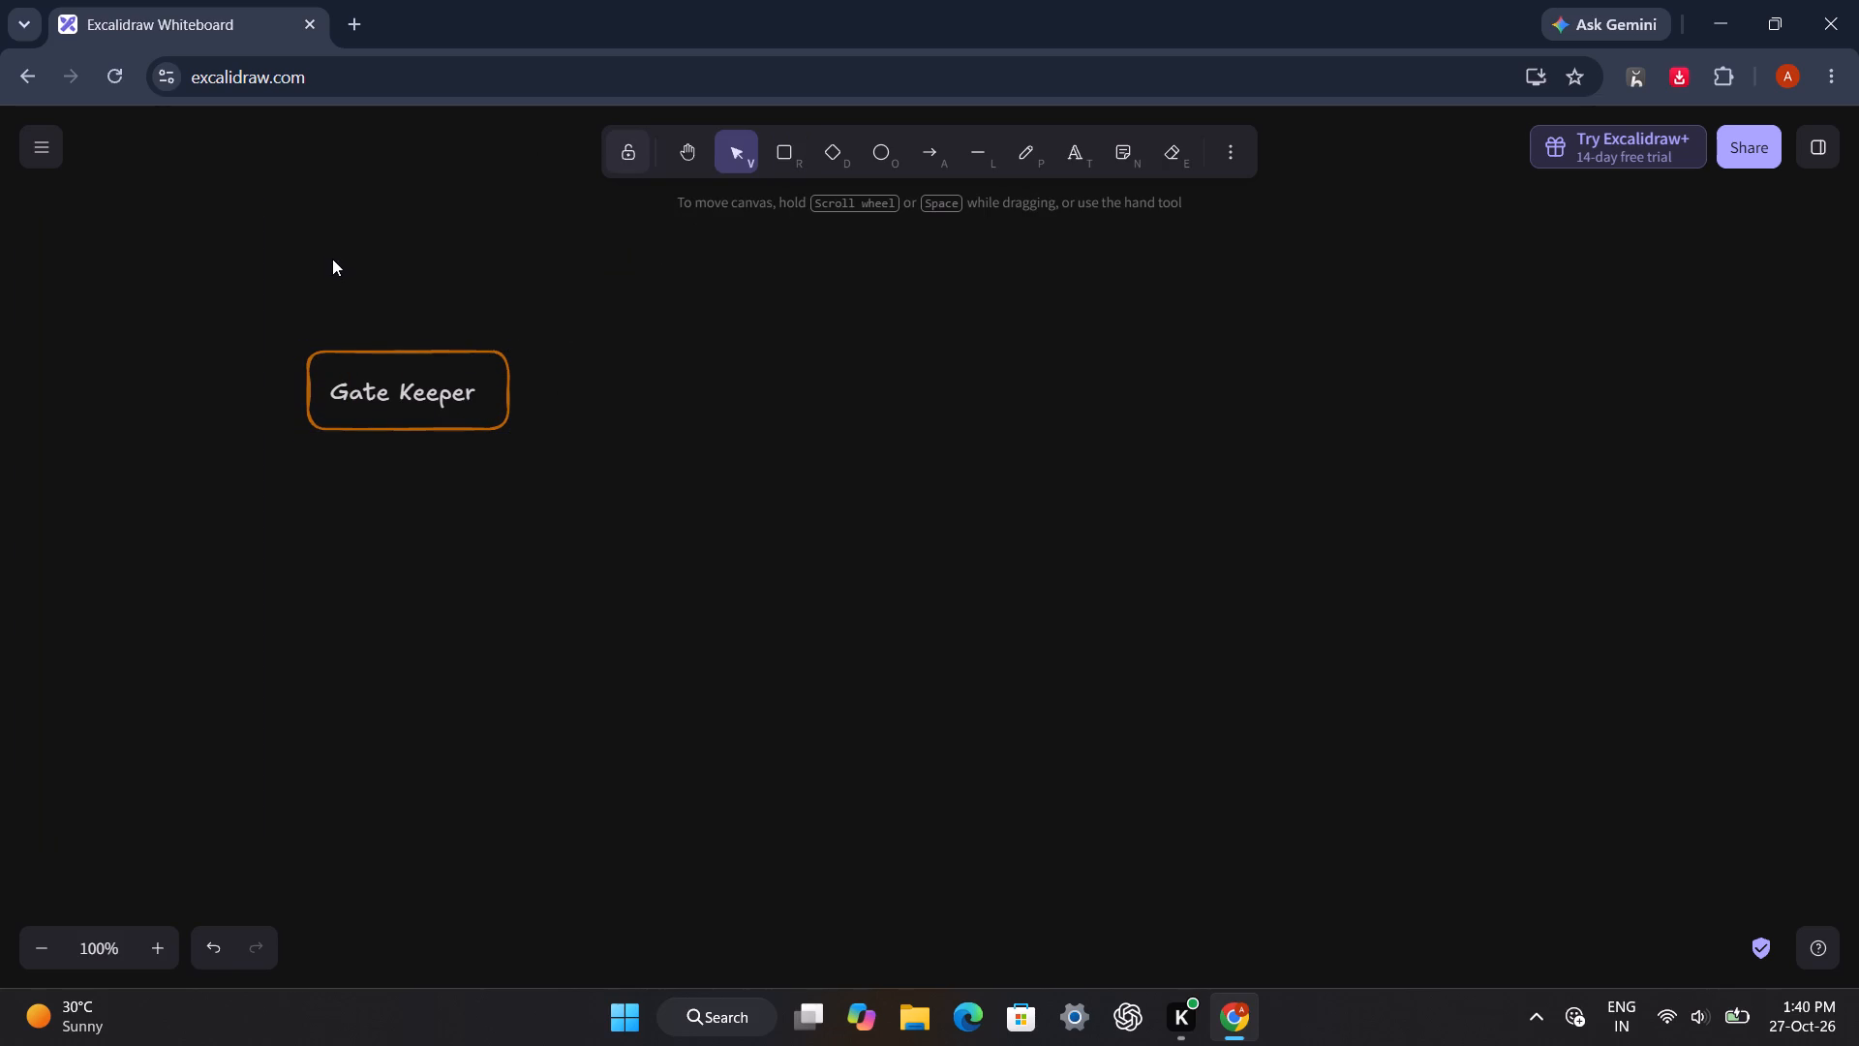
# Add the orange text "Architecture" above the Gate Keeper box.
pyautogui.doubleClick(331, 254)
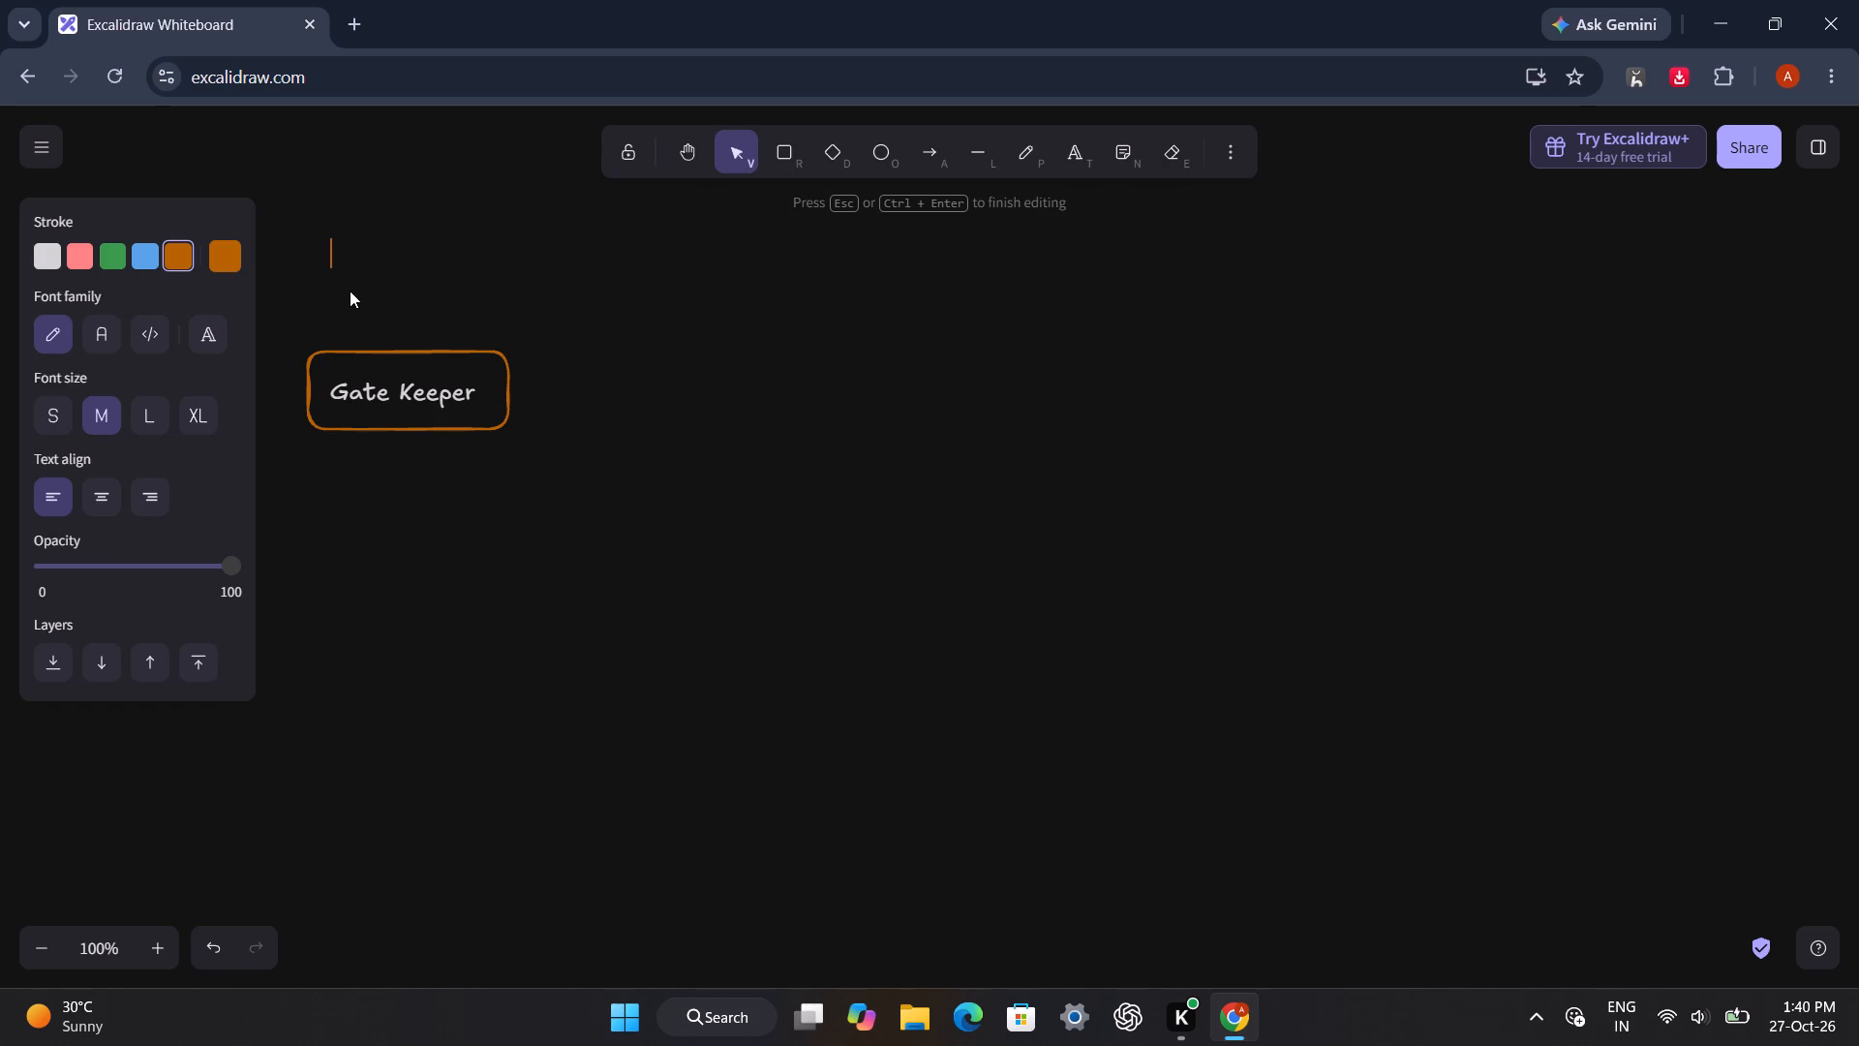
pyautogui.write('AR')
pyautogui.press('BackSpace')
pyautogui.write('rc')
pyautogui.press('h')
pyautogui.press('i')
pyautogui.write('tec')
pyautogui.write('ture')
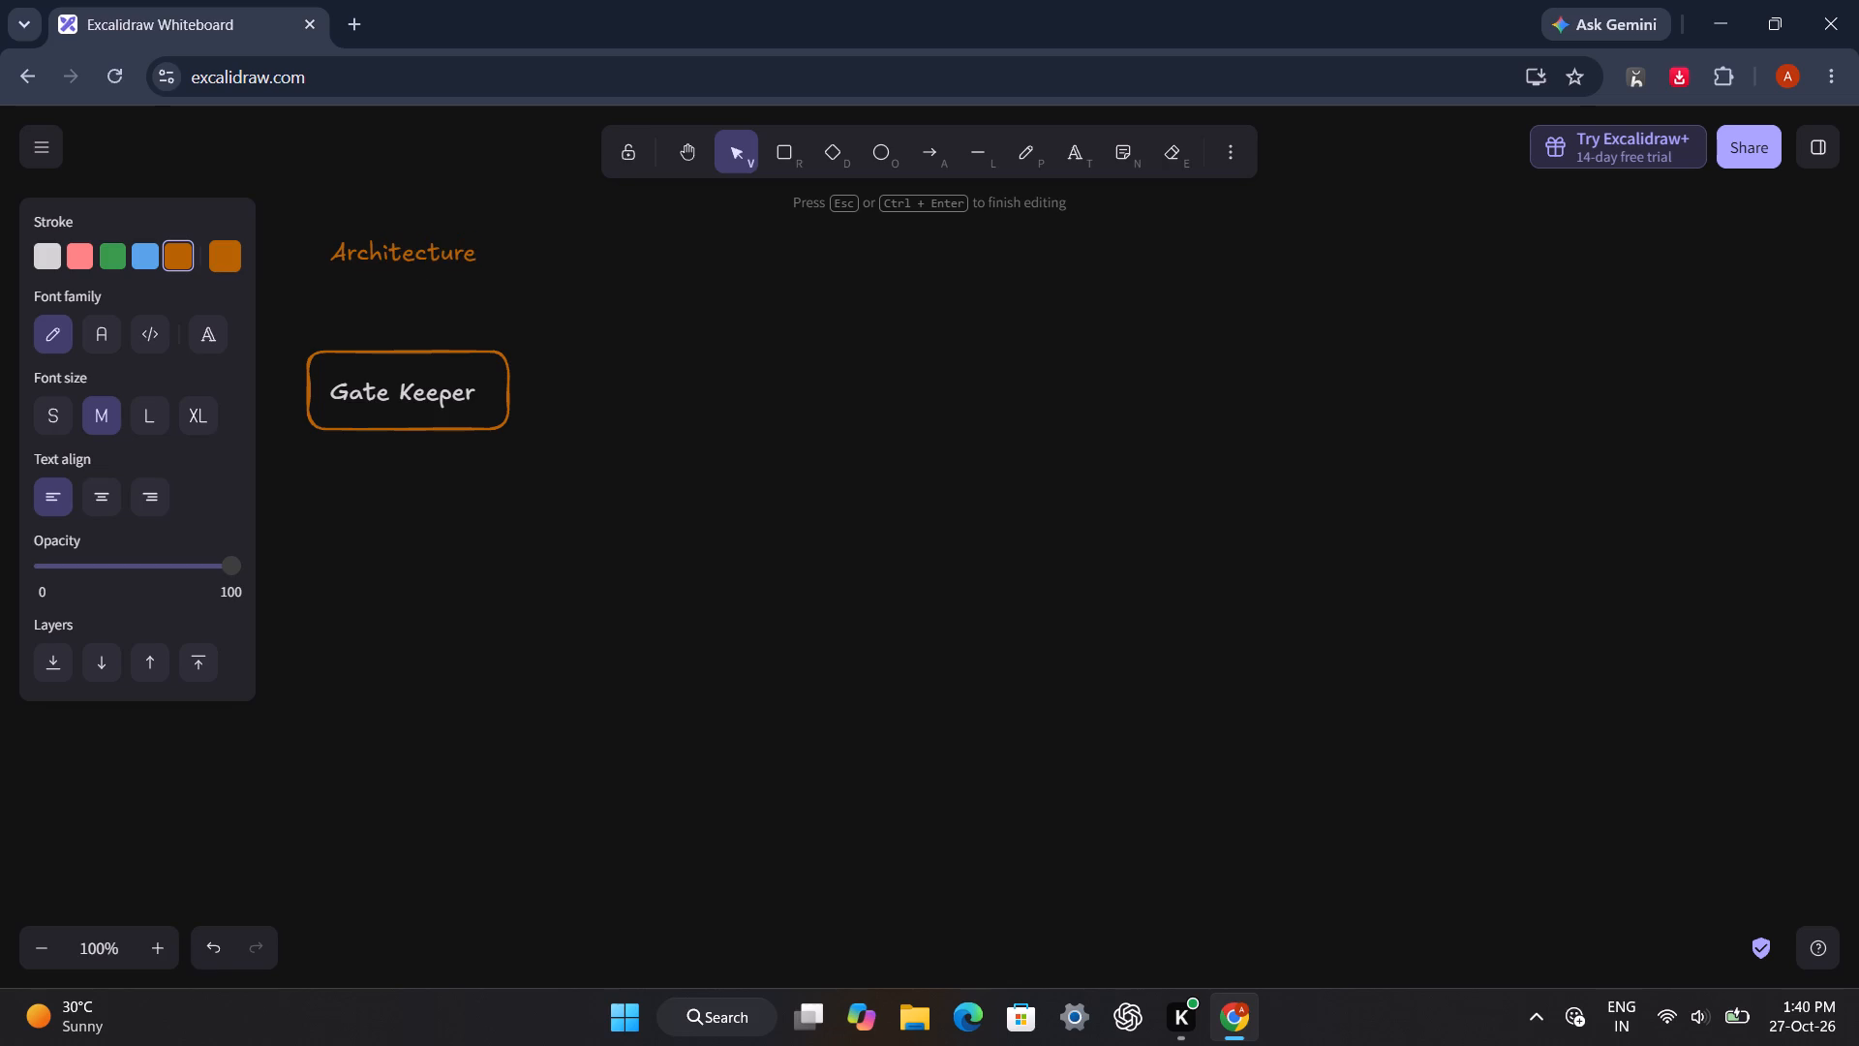
pyautogui.press('r')
pyautogui.press('BackSpace')
pyautogui.click(442, 317)
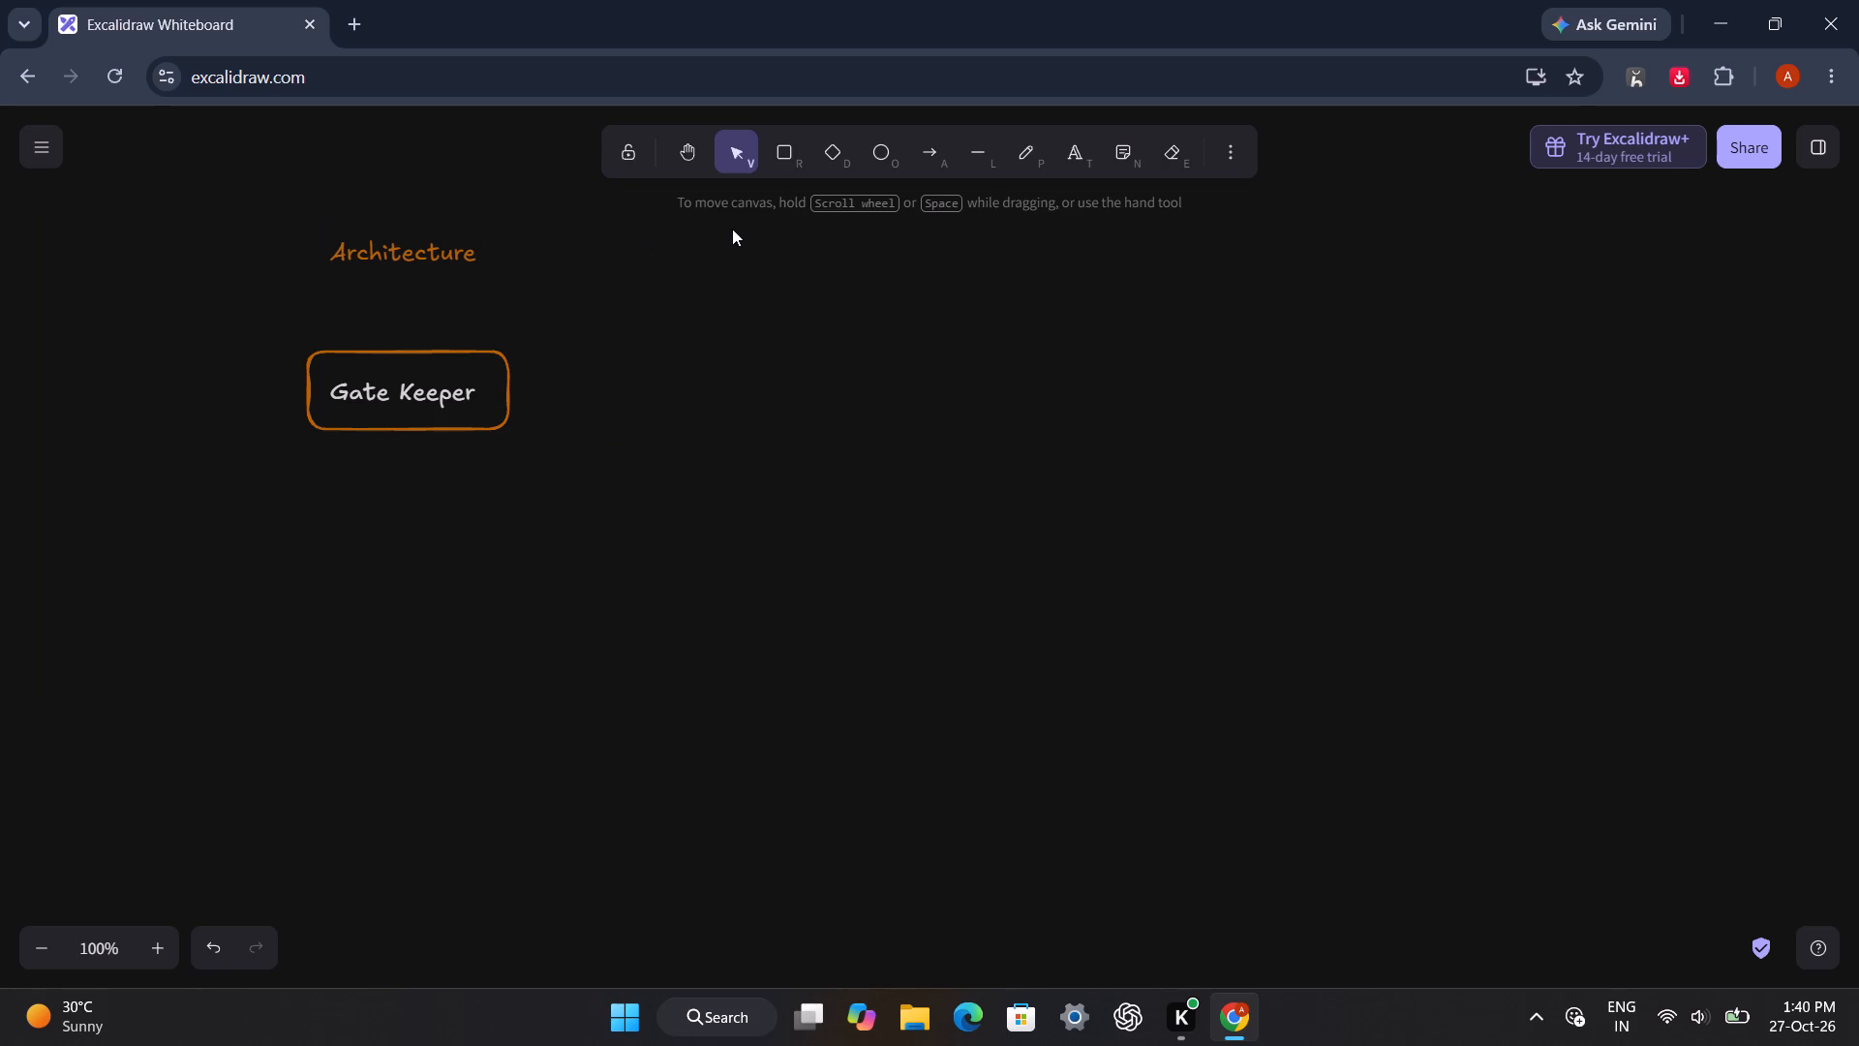
# Draw an orange rounded rectangle closely around the "Architecture" text.
pyautogui.press('r')
pyautogui.moveTo(320, 232); pyautogui.dragTo(357, 252)
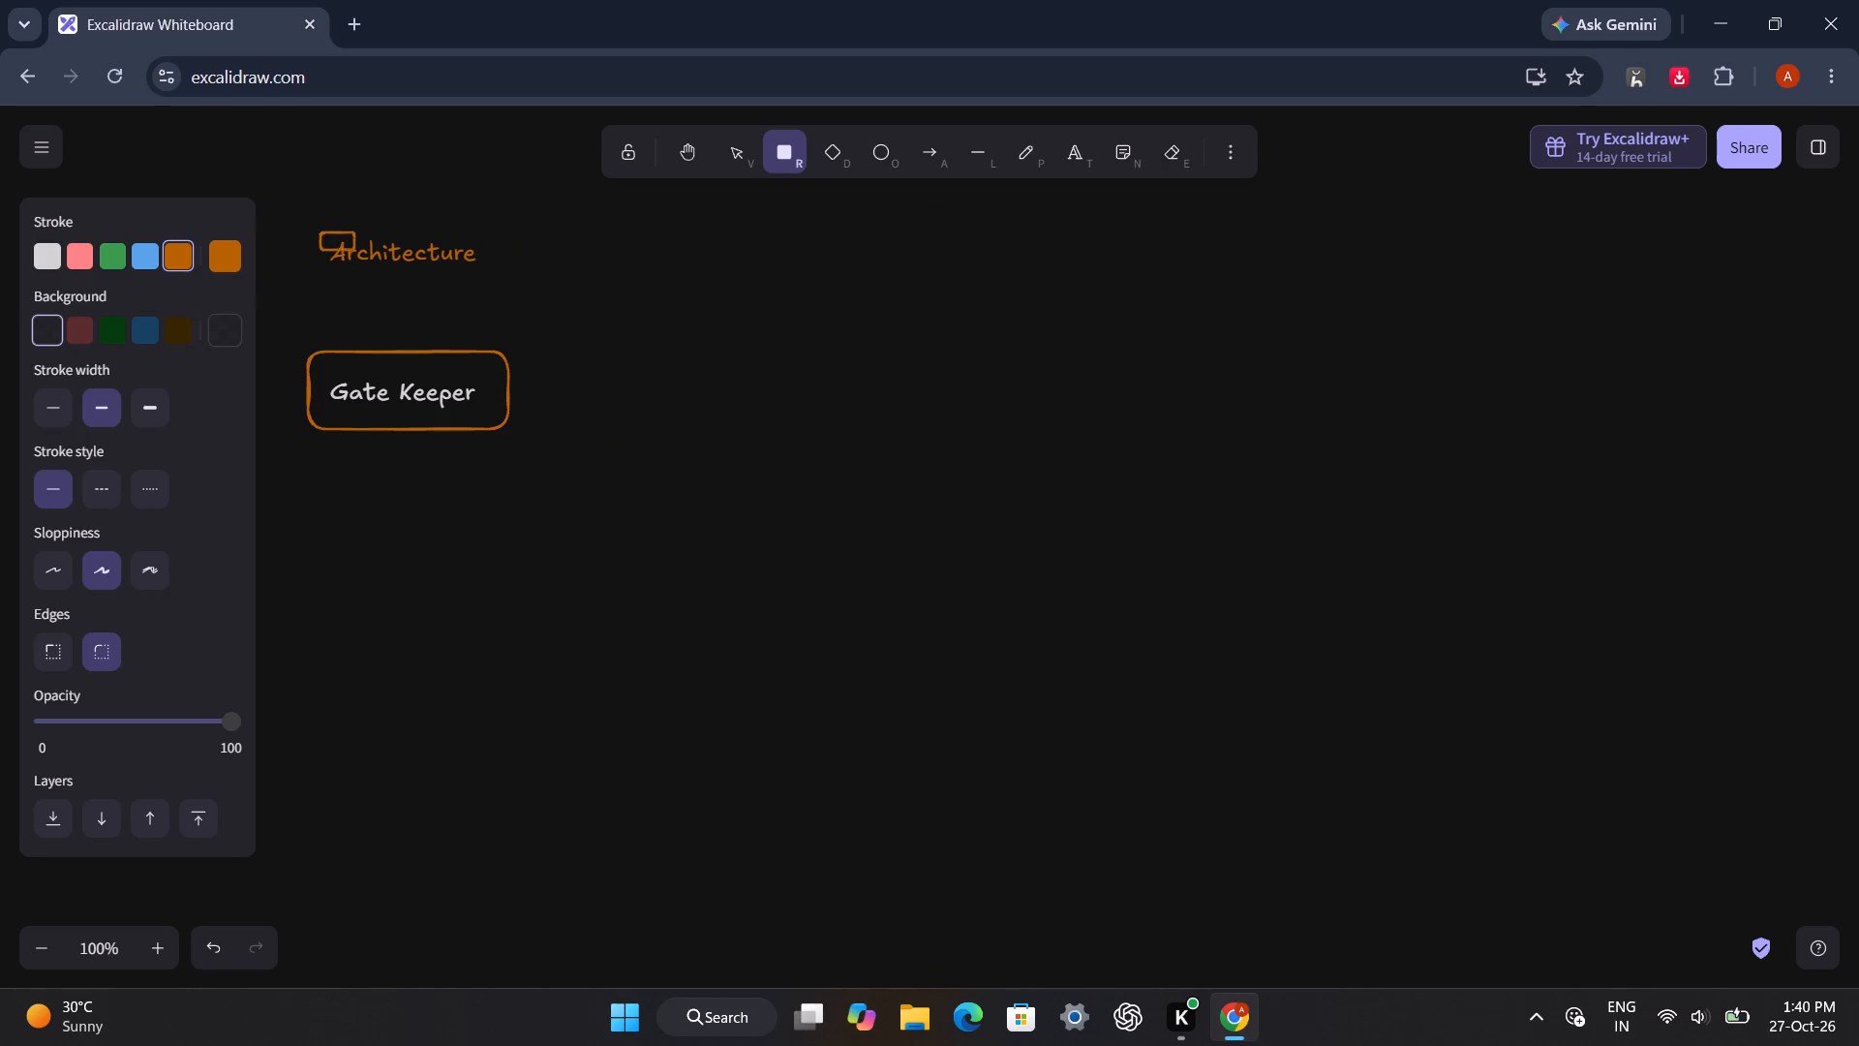
pyautogui.moveTo(357, 252); pyautogui.dragTo(491, 274)
# Connect the Architecture box down to the Gate Keeper box with an orange arrow of the elbow type.
pyautogui.click(944, 162)
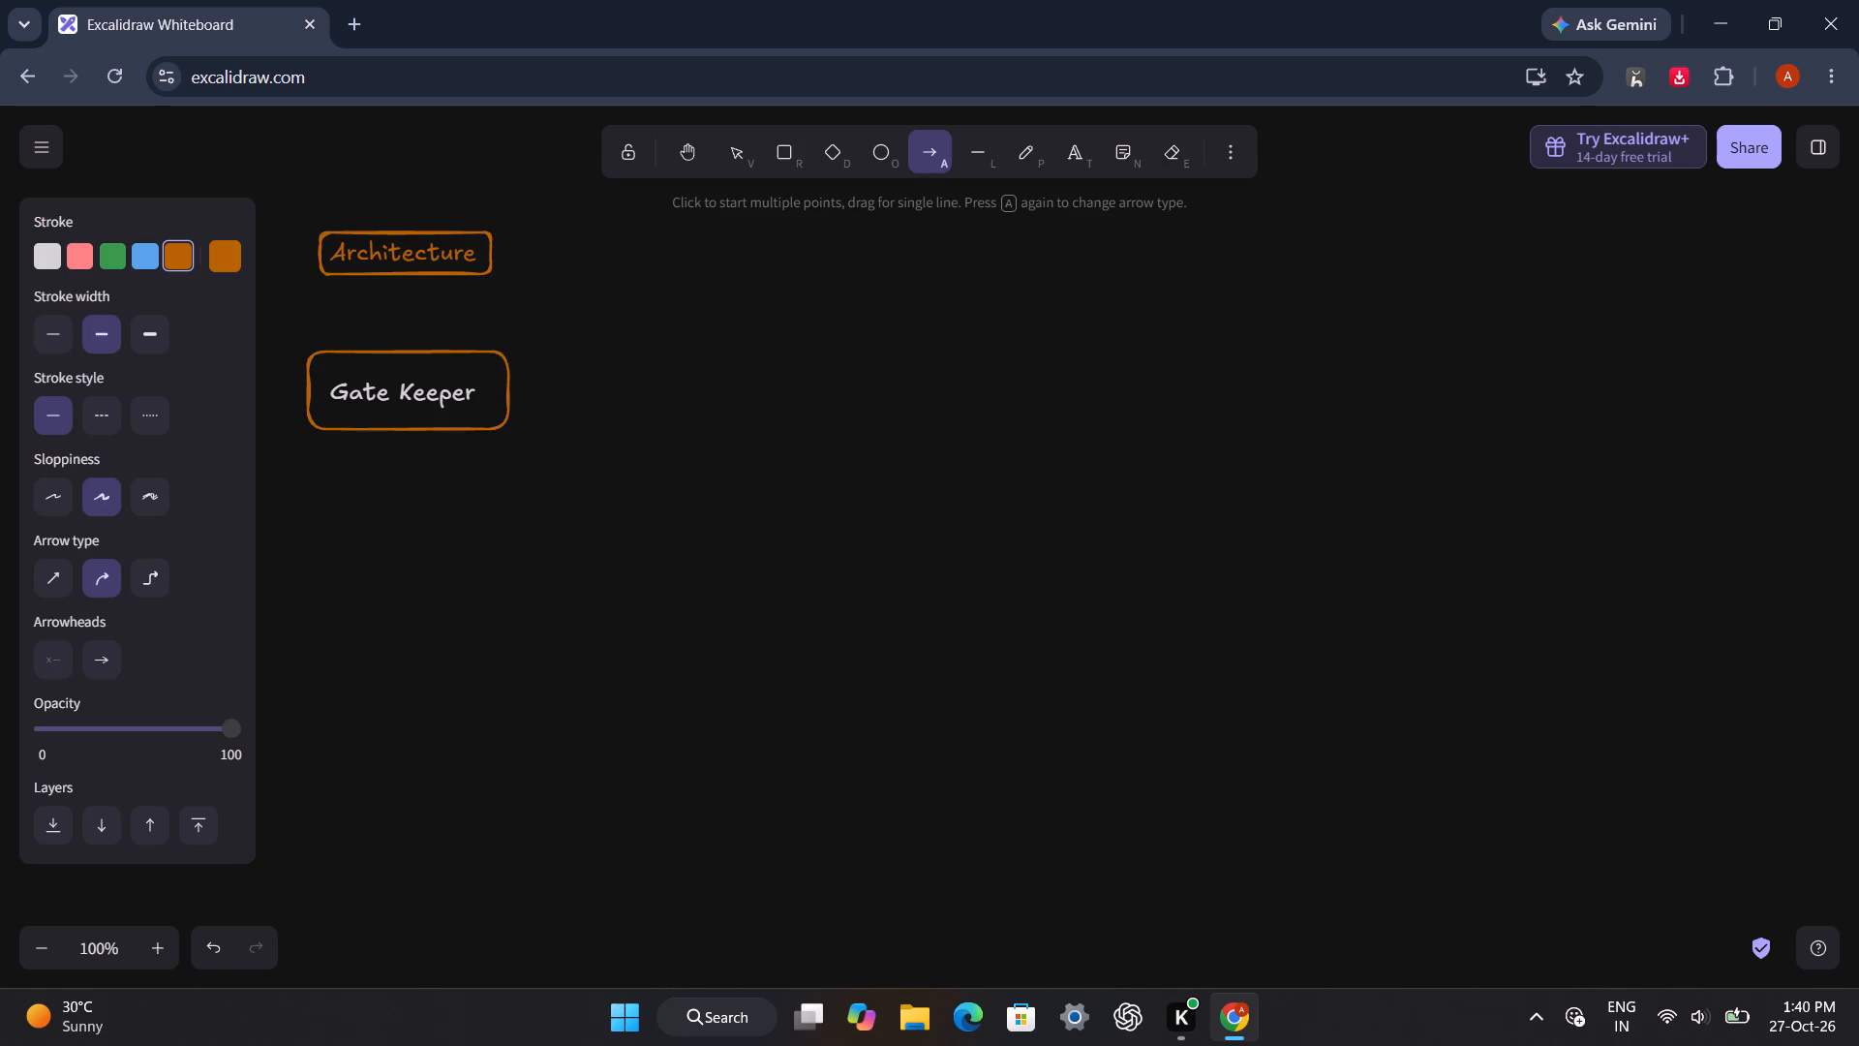
pyautogui.moveTo(403, 279); pyautogui.dragTo(394, 351)
pyautogui.click(139, 582)
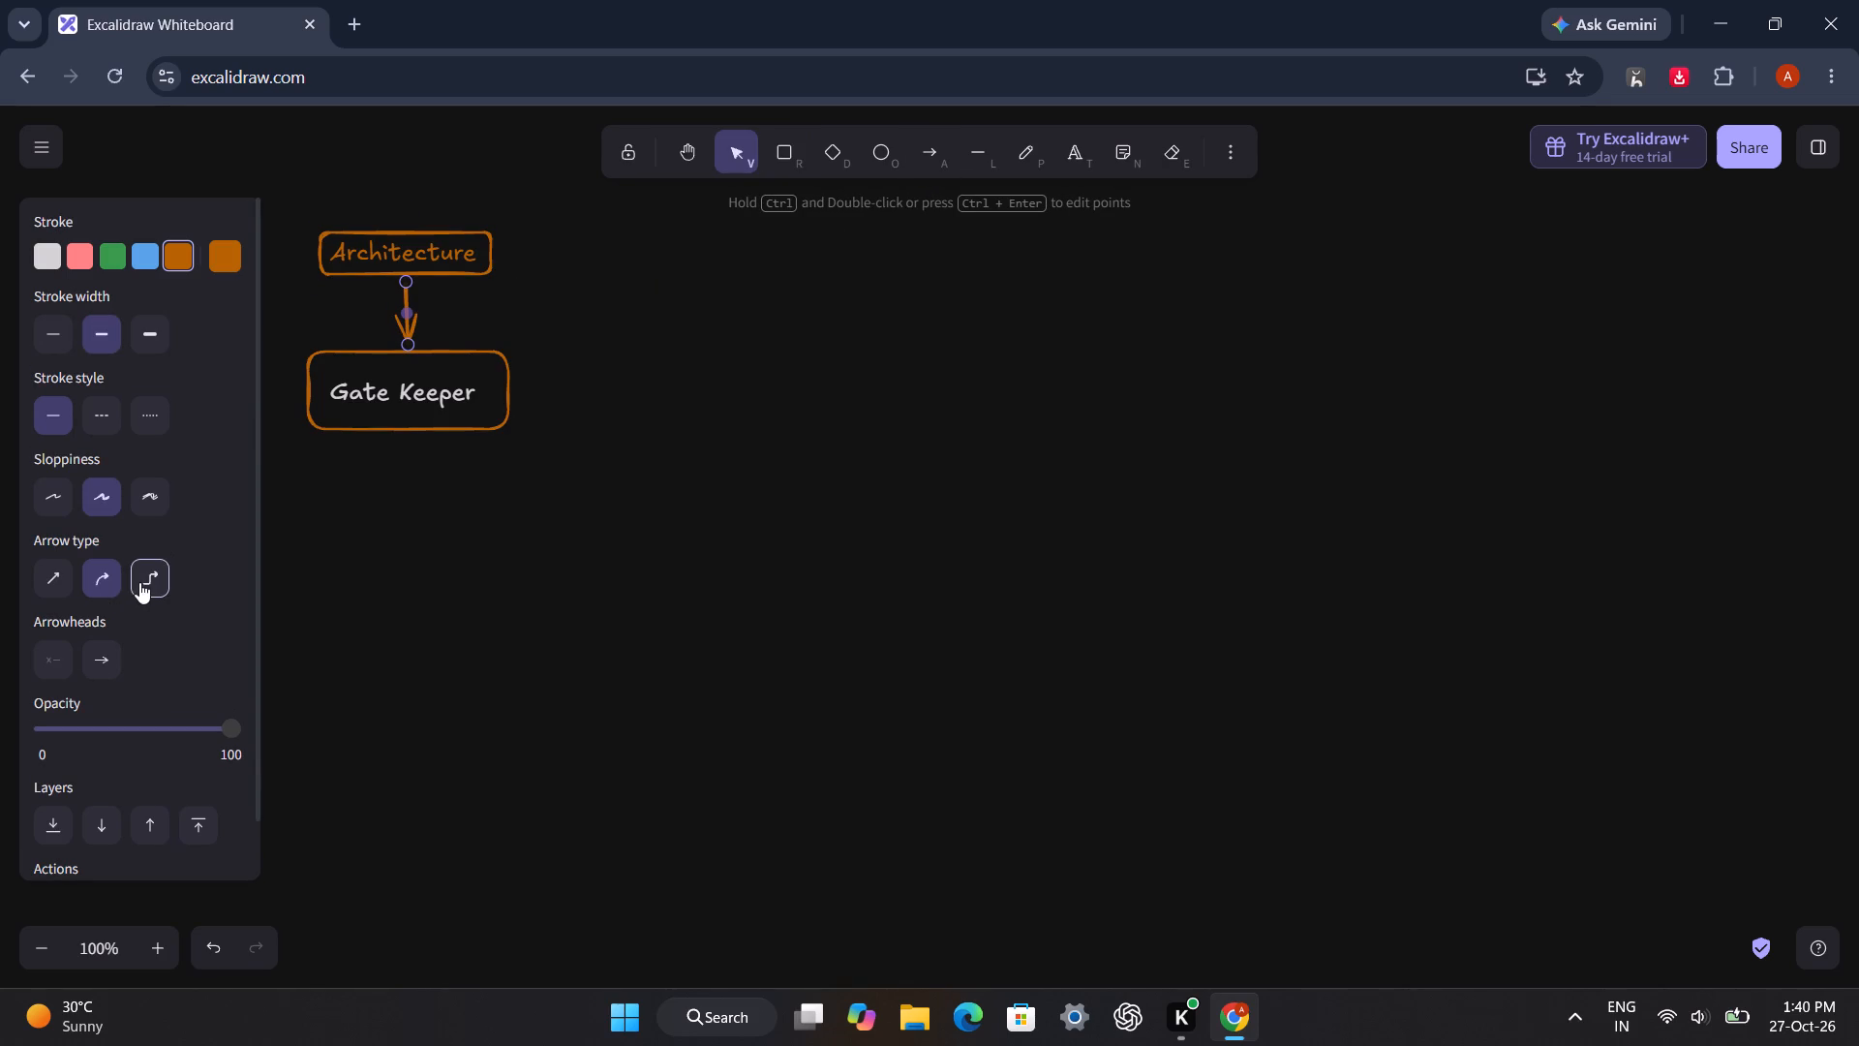
pyautogui.click(514, 597)
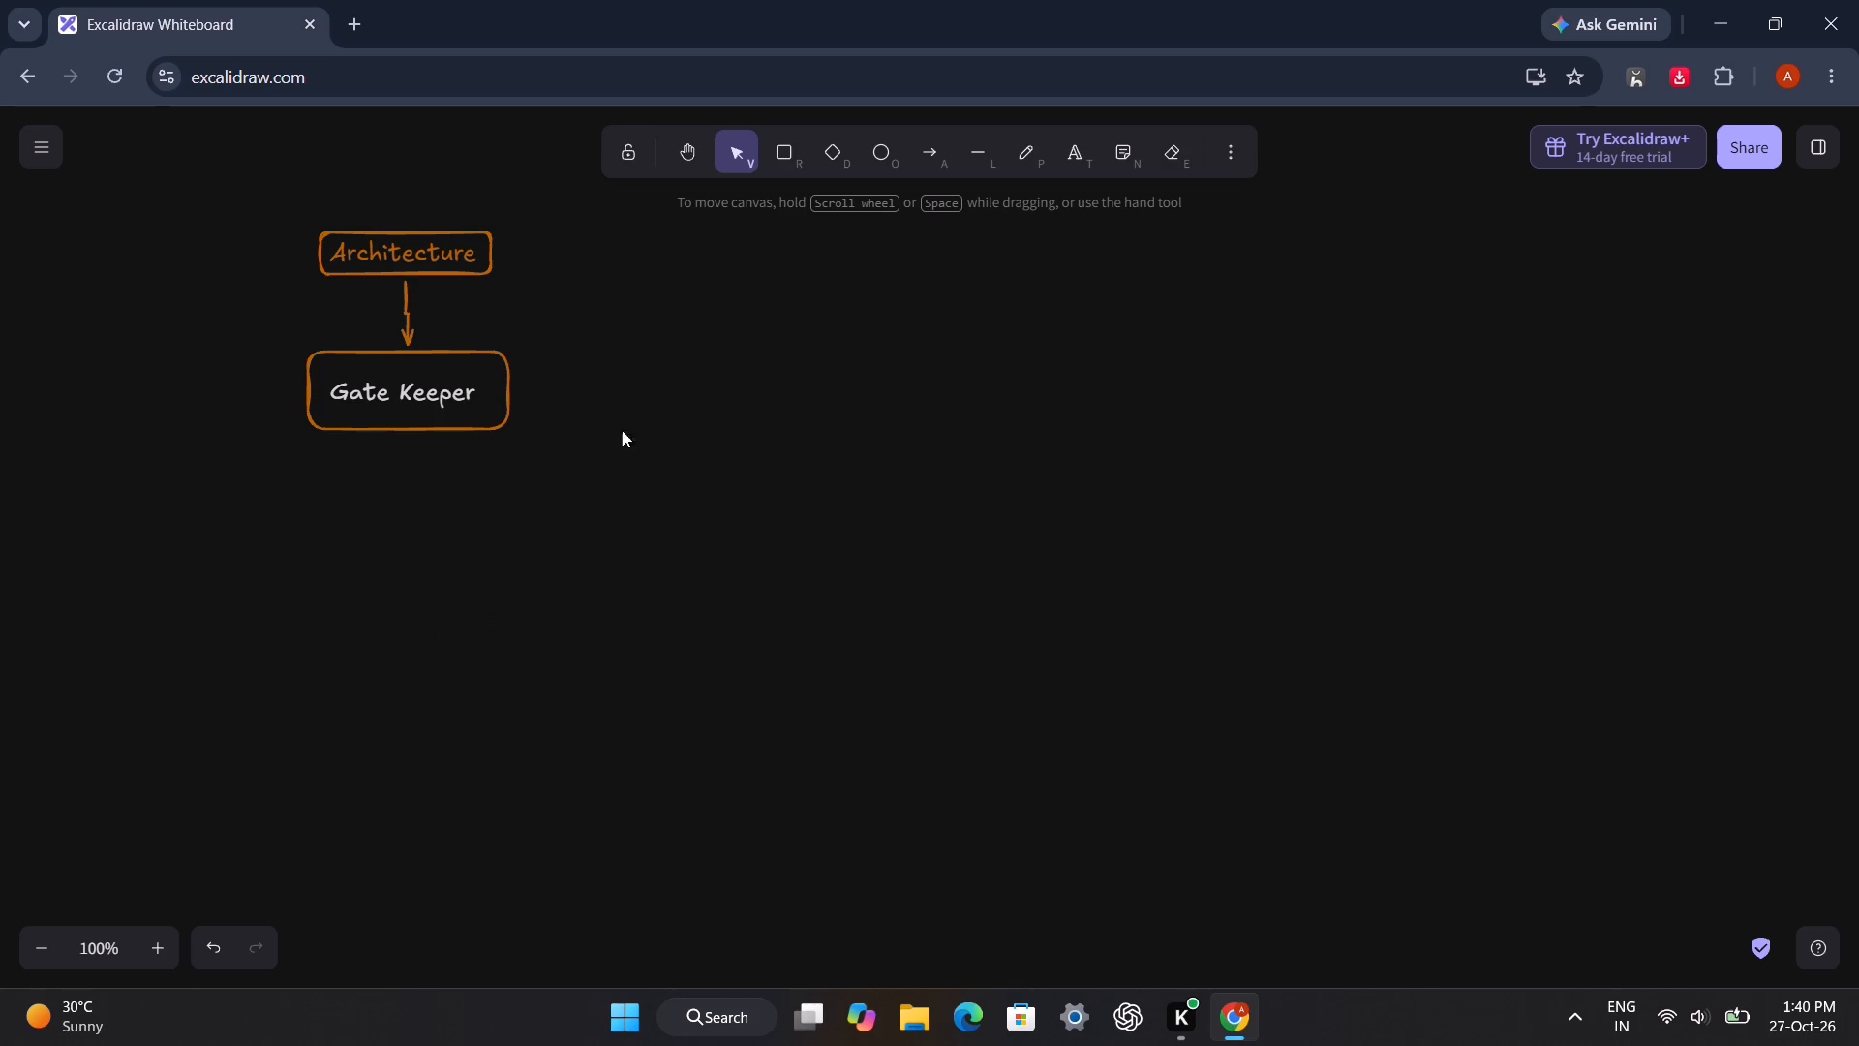
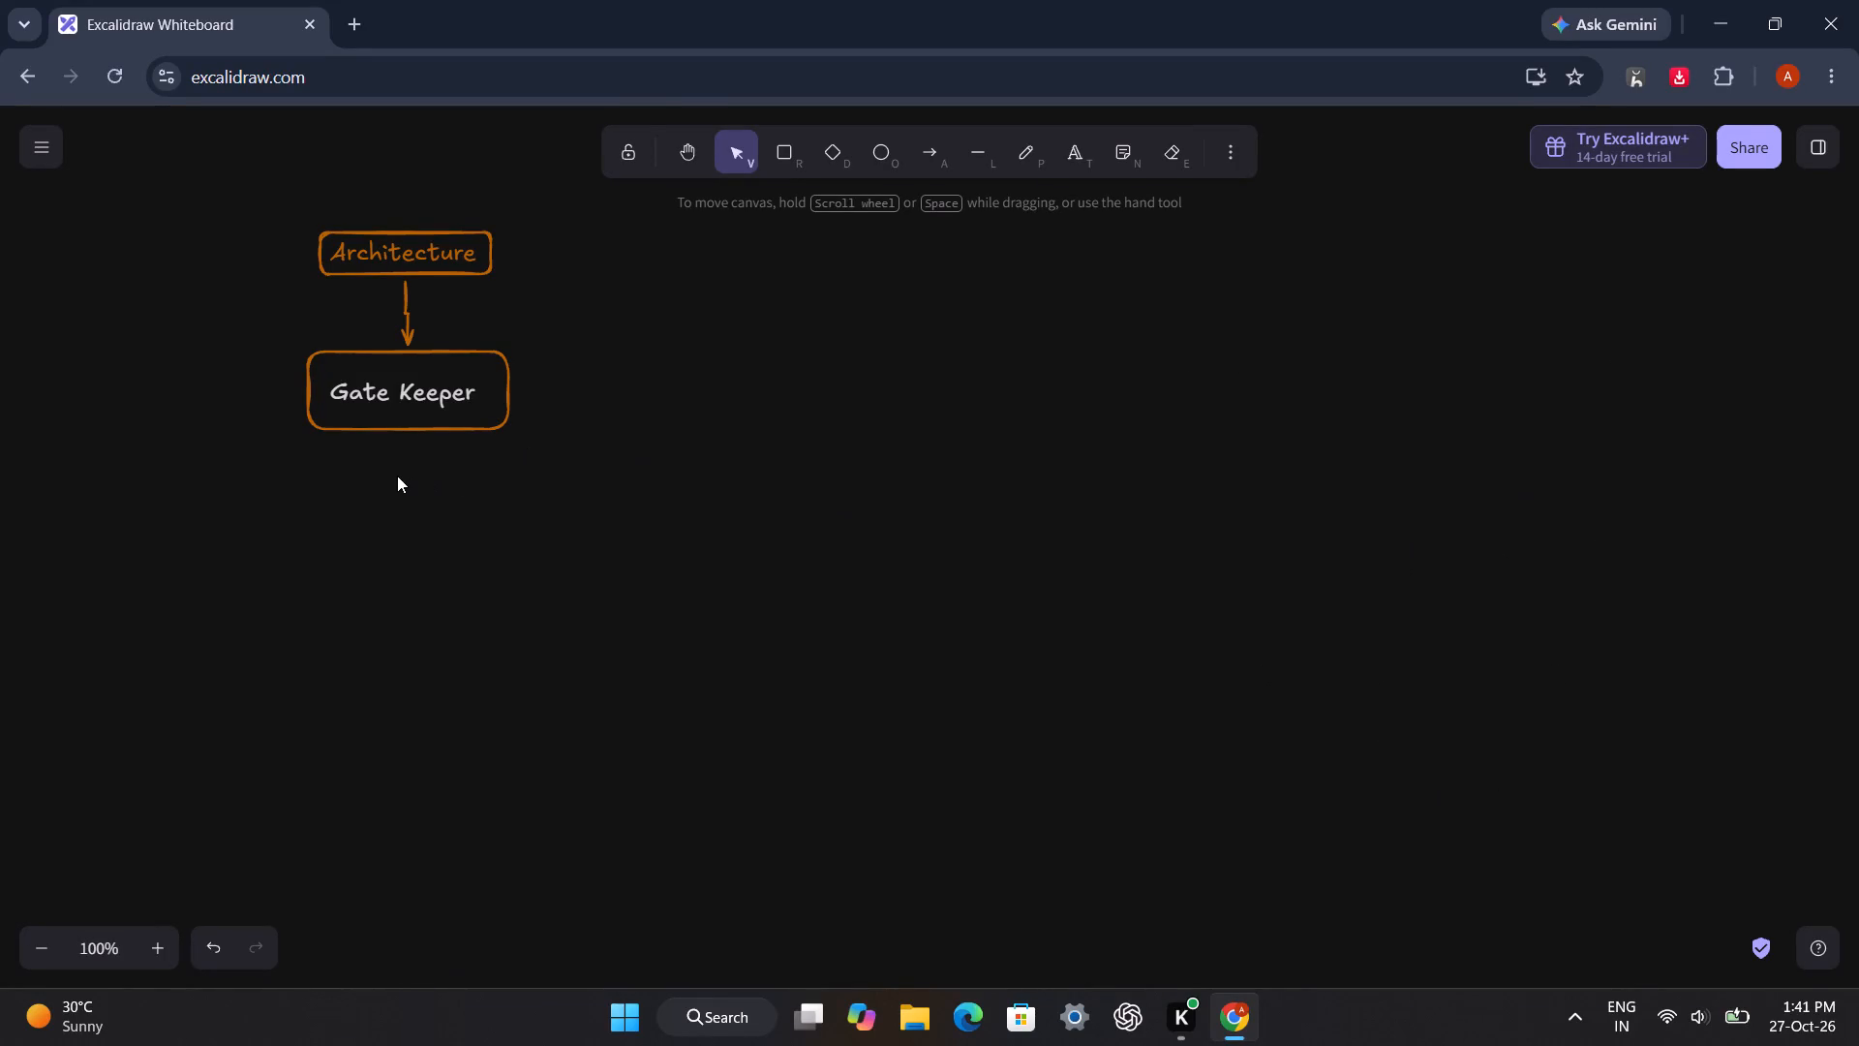
# Add an orange numbered list below the Gate Keeper box: "1. Smart Gateway service", "2. Api Management Service", "3. Analytics Services".
pyautogui.doubleClick(359, 477)
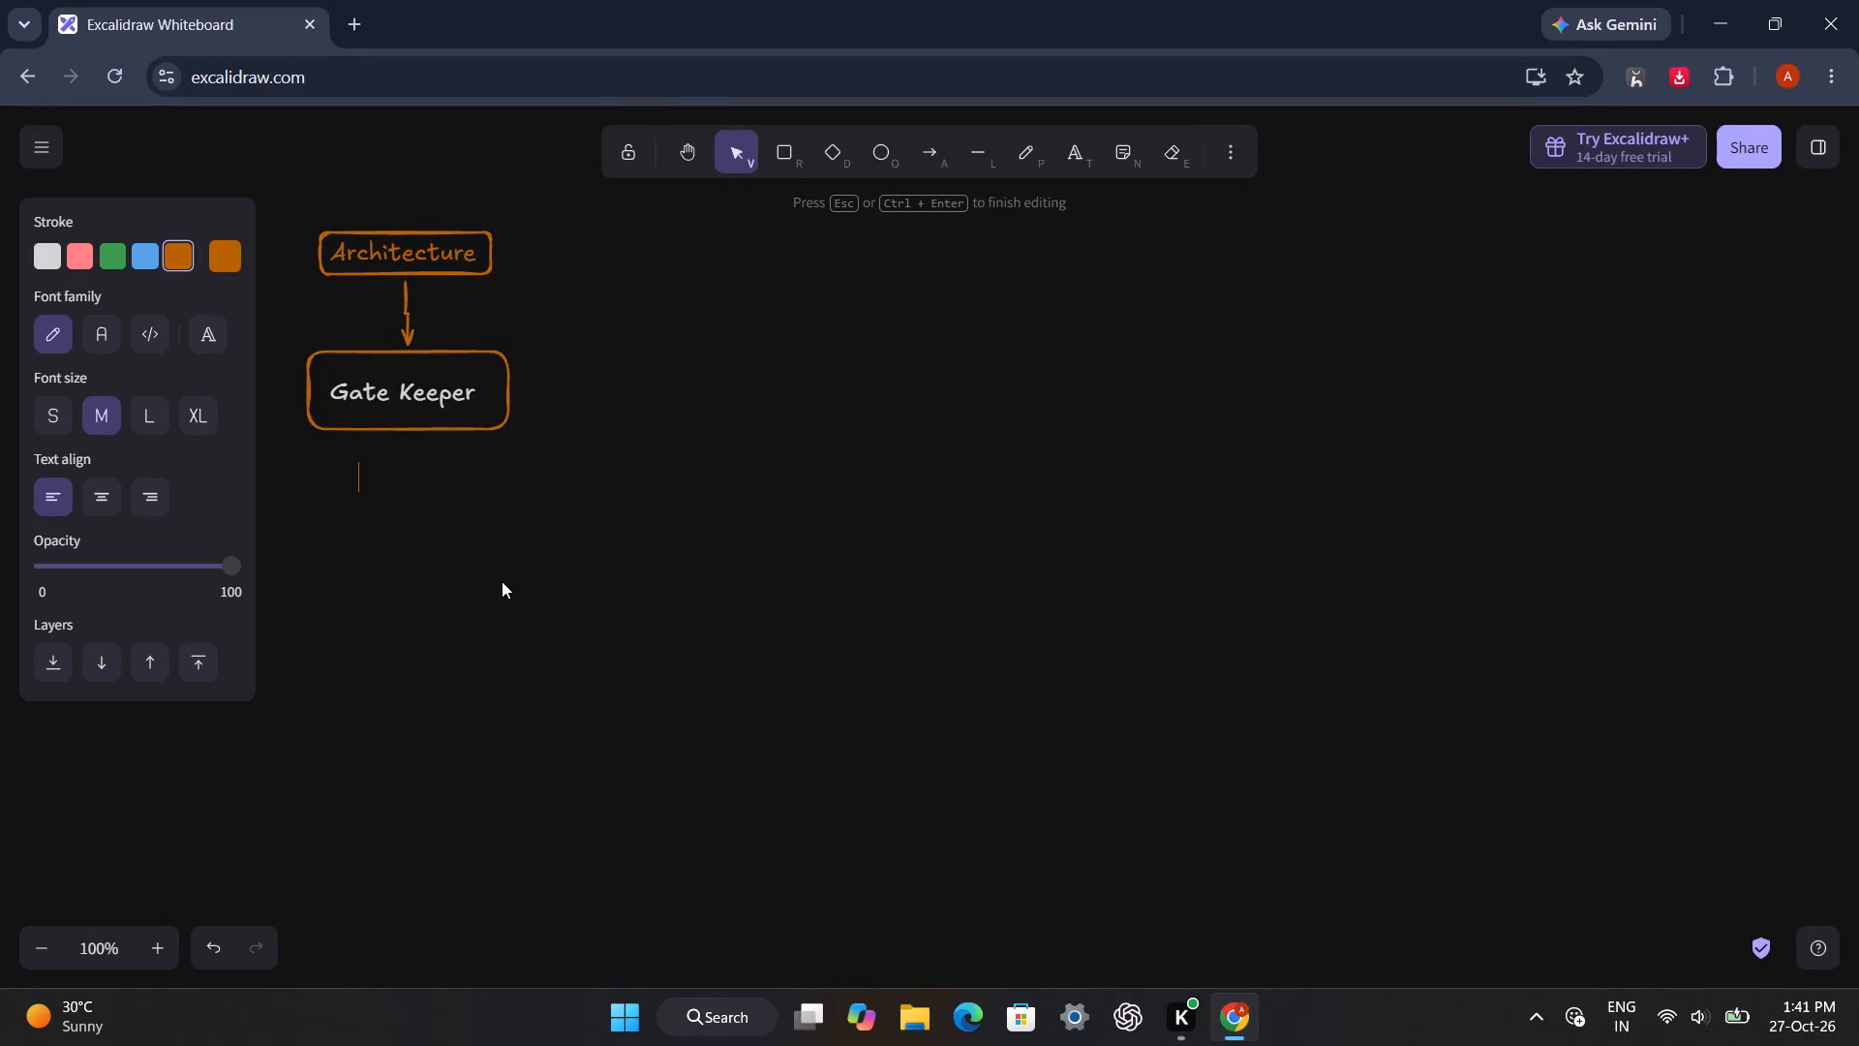
pyautogui.write('1.')
pyautogui.press('space')
pyautogui.write('Smart Gateway service')
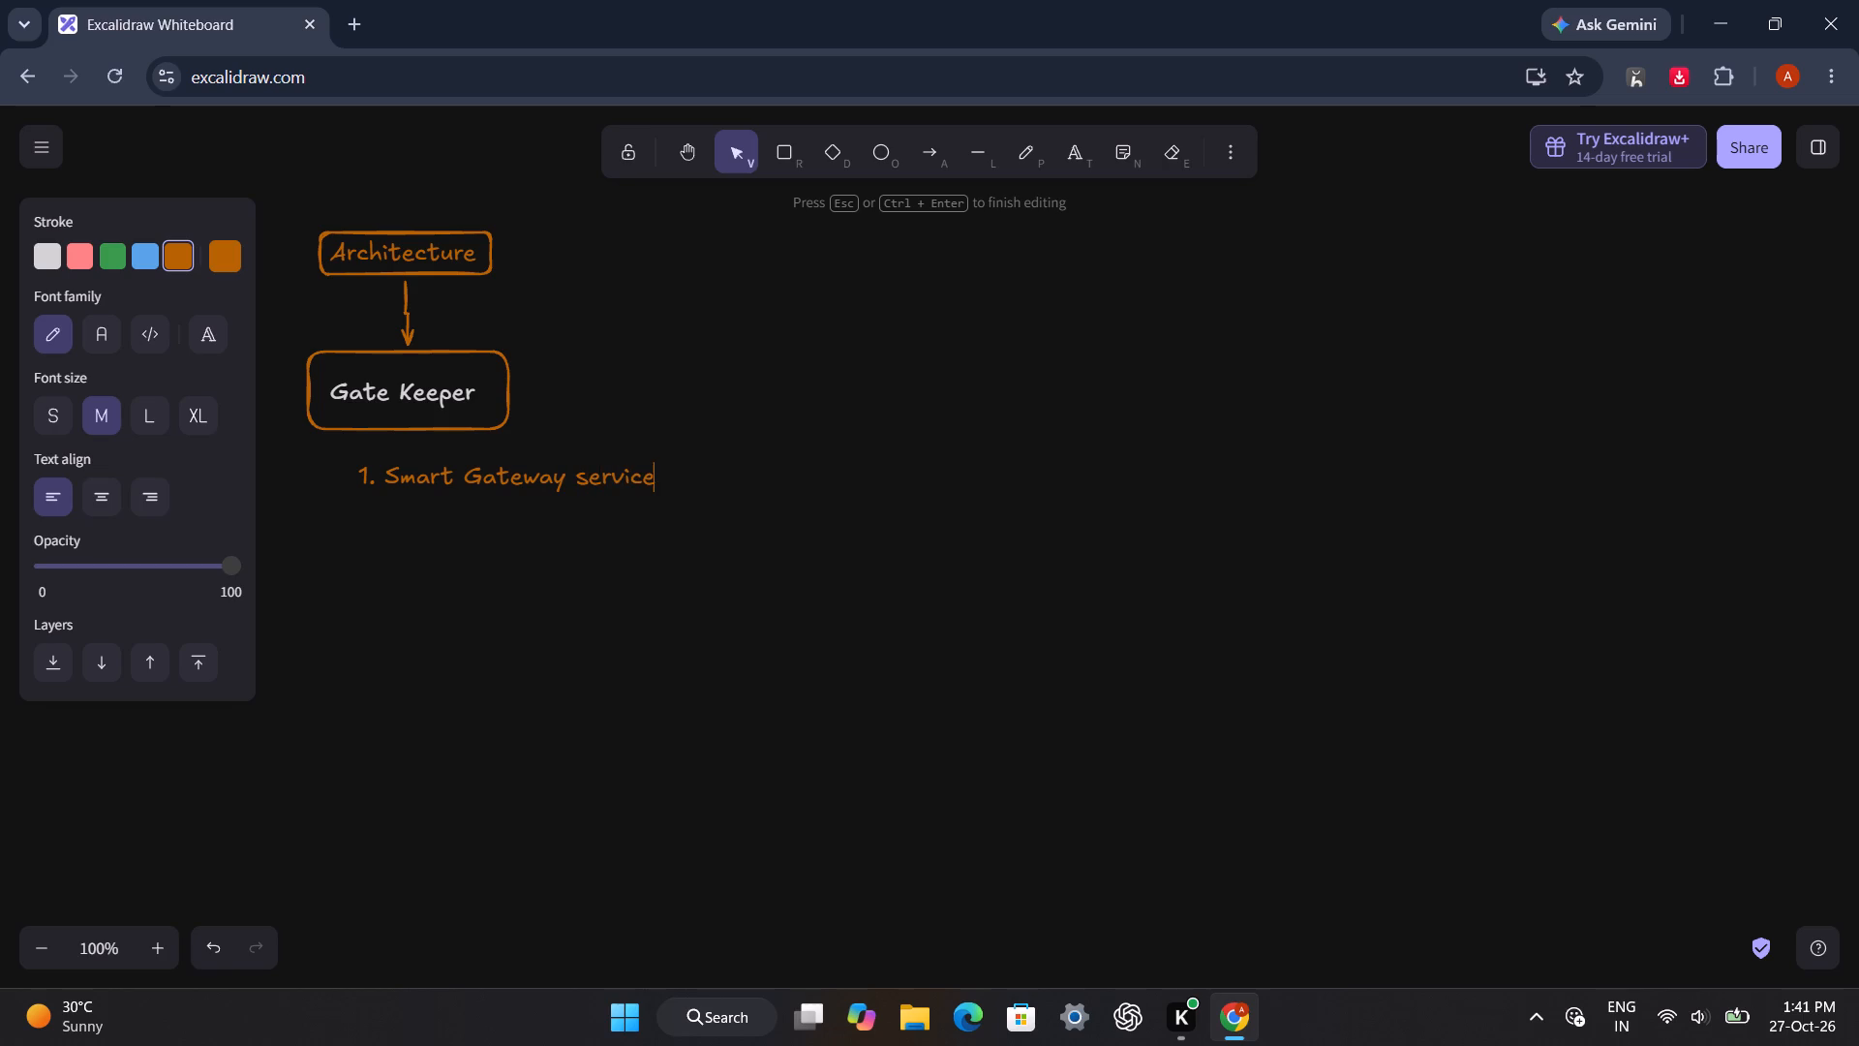
pyautogui.press('Return')
pyautogui.write('2.')
pyautogui.press('space')
pyautogui.write('Api')
pyautogui.press('space')
pyautogui.write('Management Service')
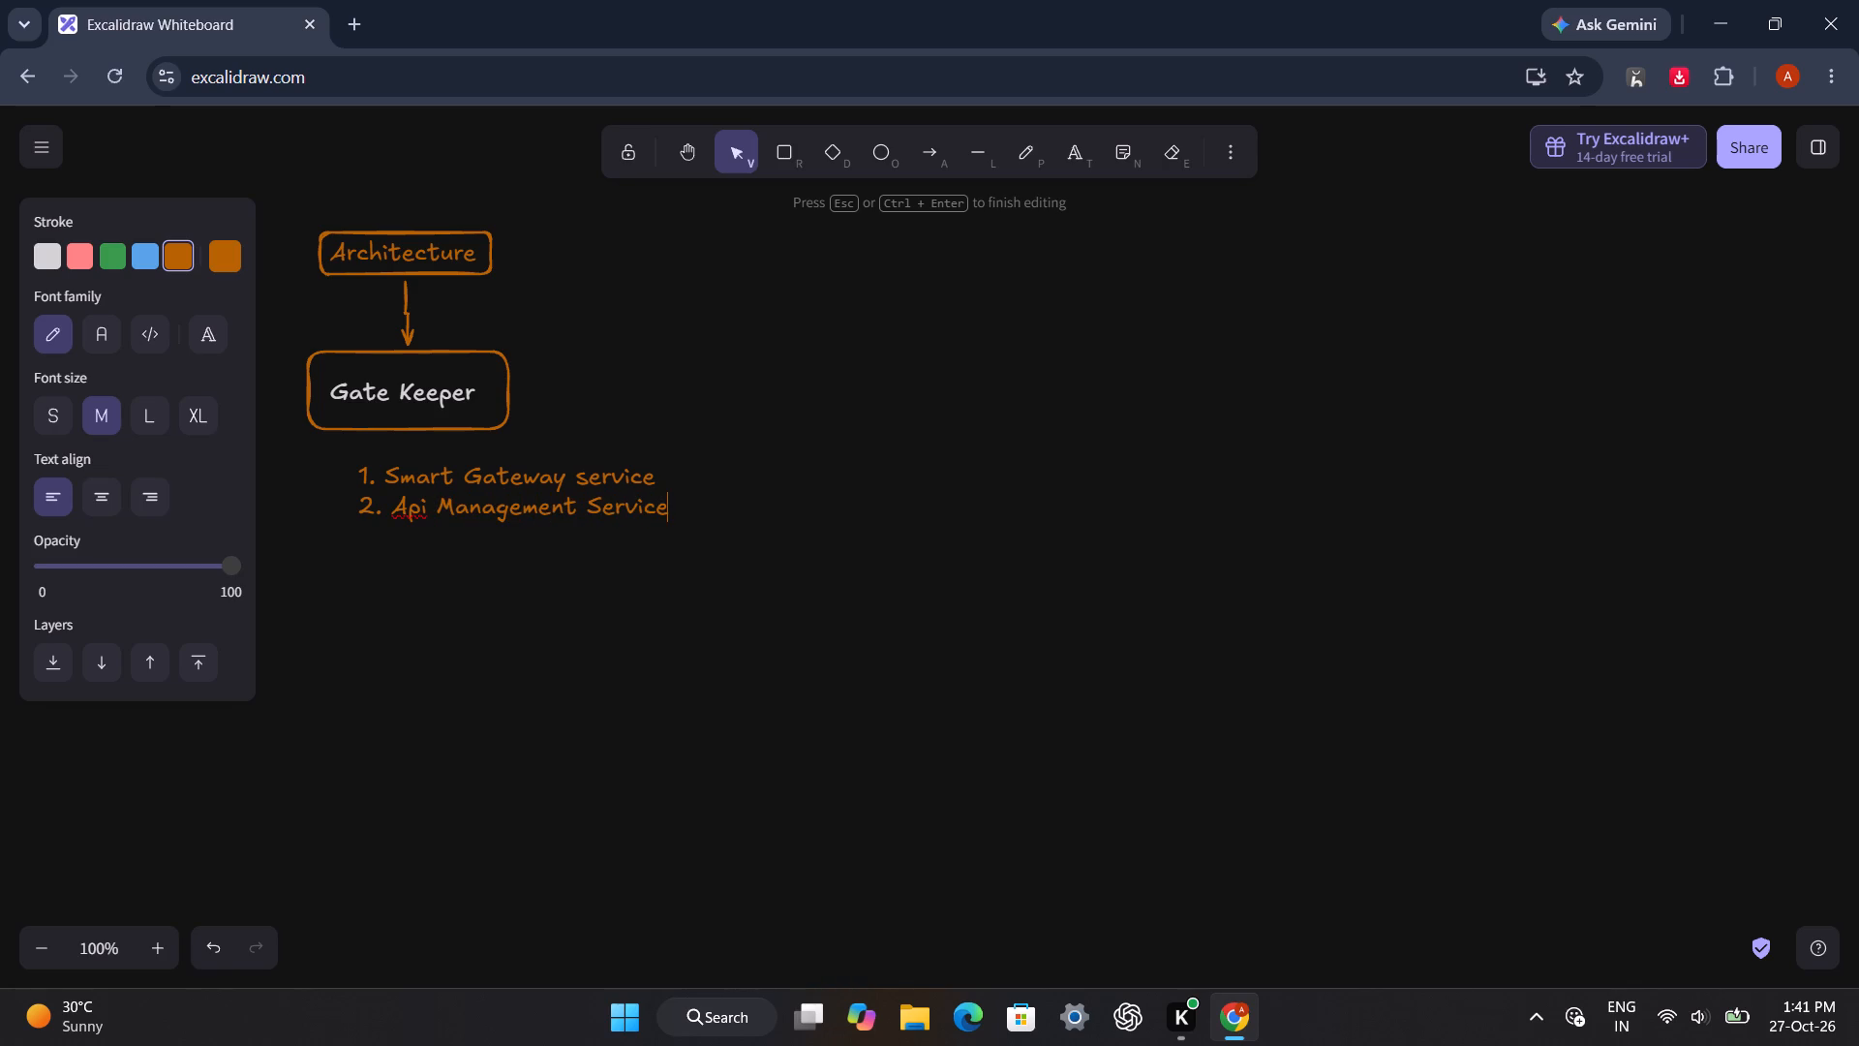
pyautogui.press('Return')
pyautogui.write('3.')
pyautogui.press('space')
pyautogui.write('Analytic')
pyautogui.press('space')
pyautogui.press('BackSpace')
pyautogui.write('s Services')
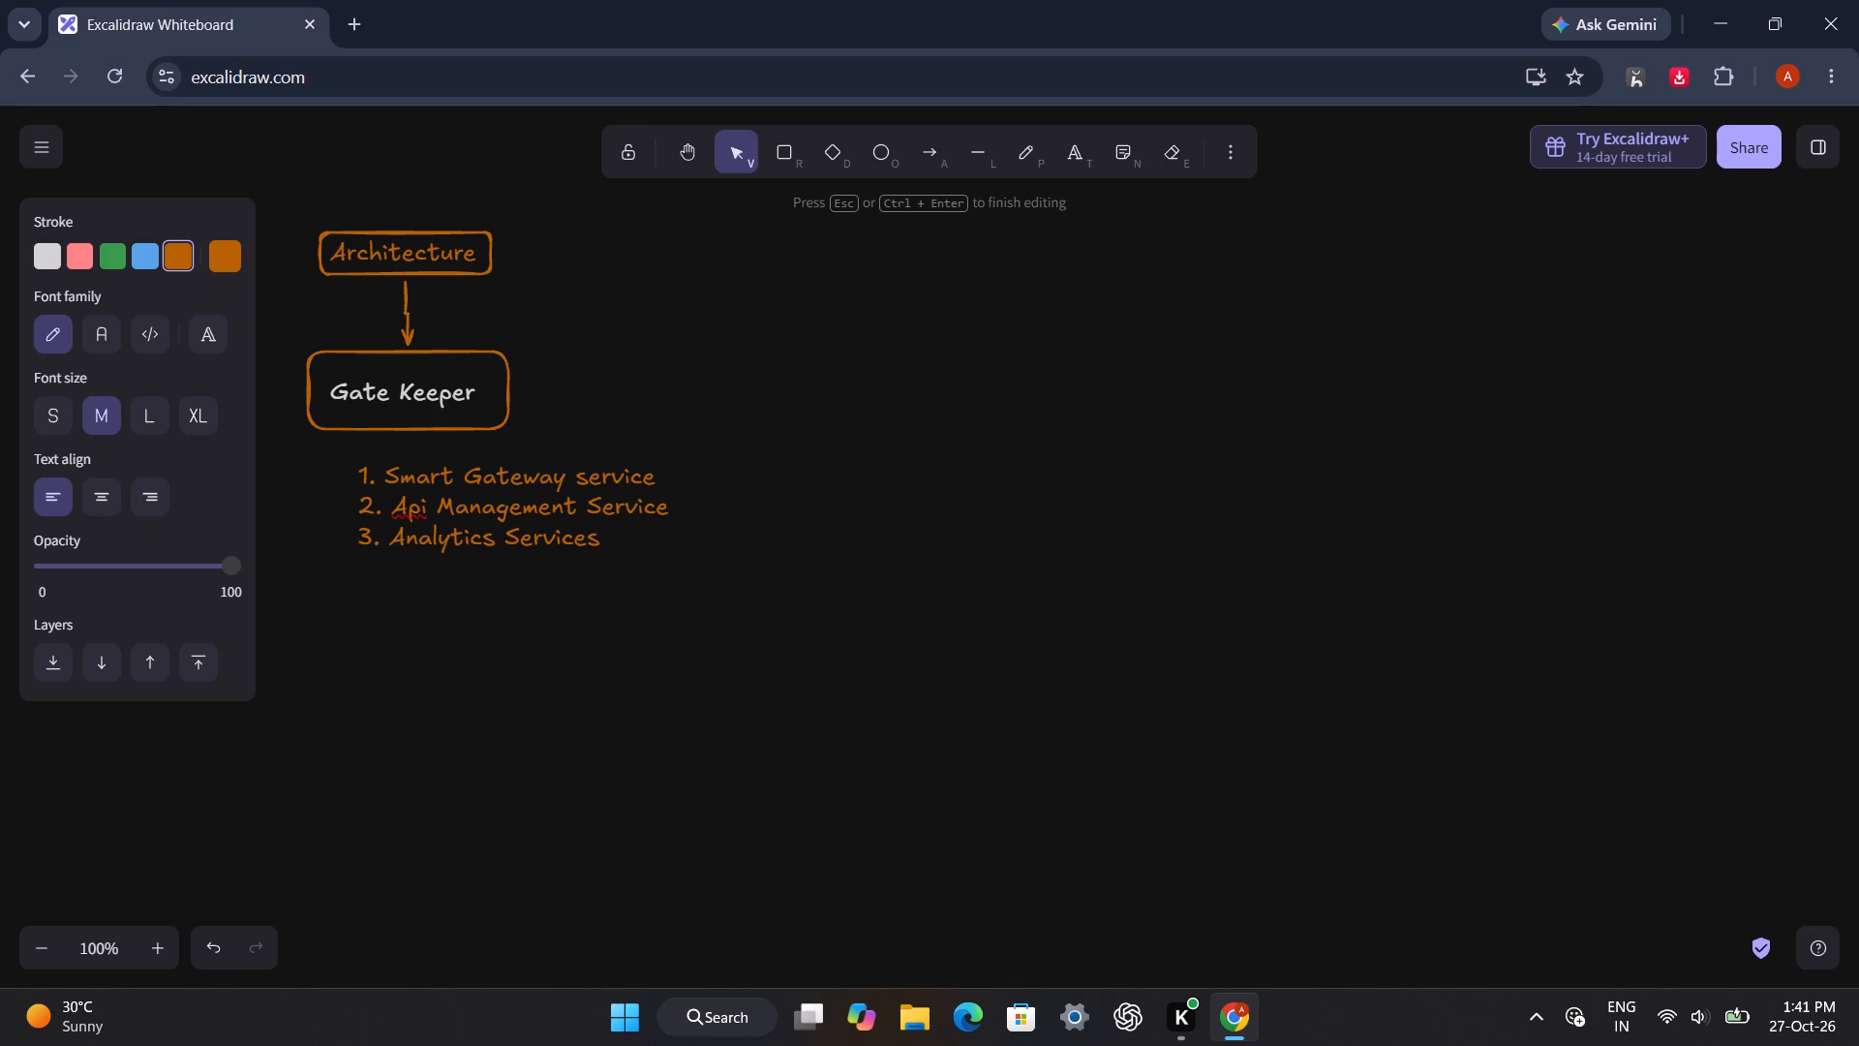
pyautogui.click(686, 536)
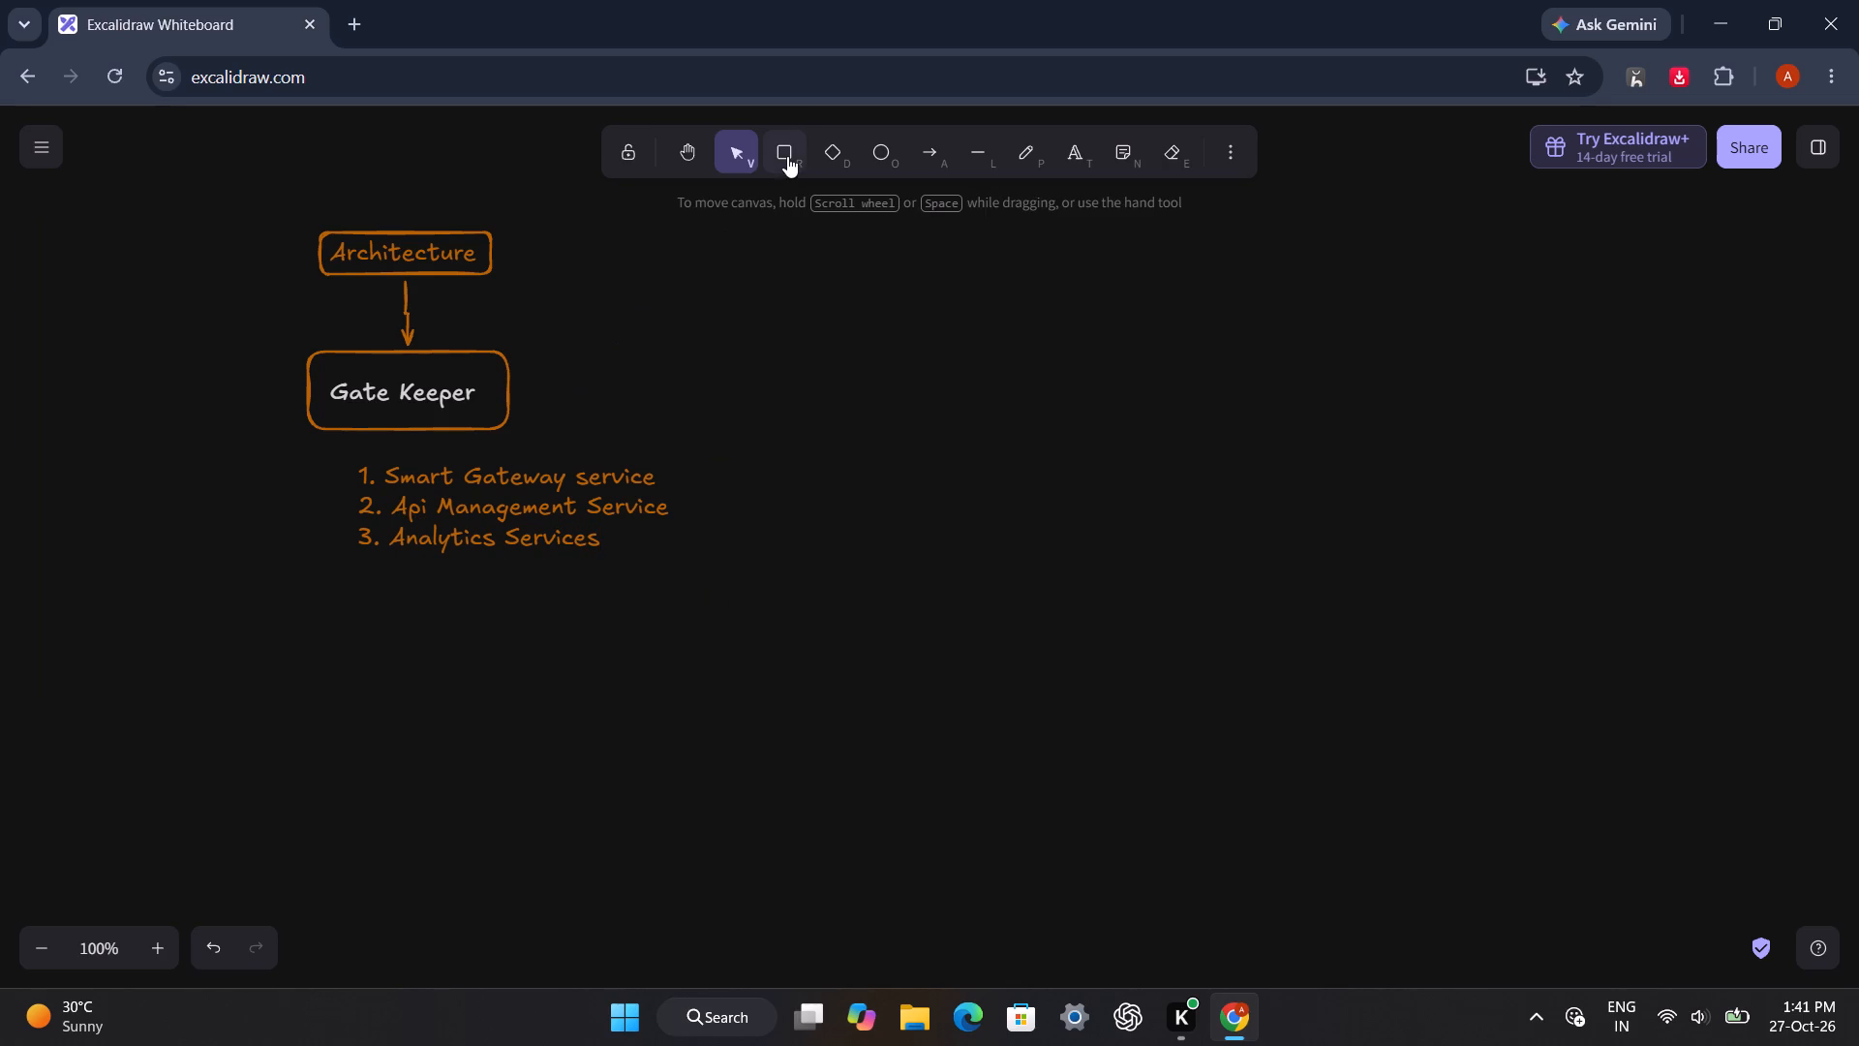
# Draw an empty orange rounded rectangle, wider than the Gate Keeper box, to its upper right.
pyautogui.click(787, 156)
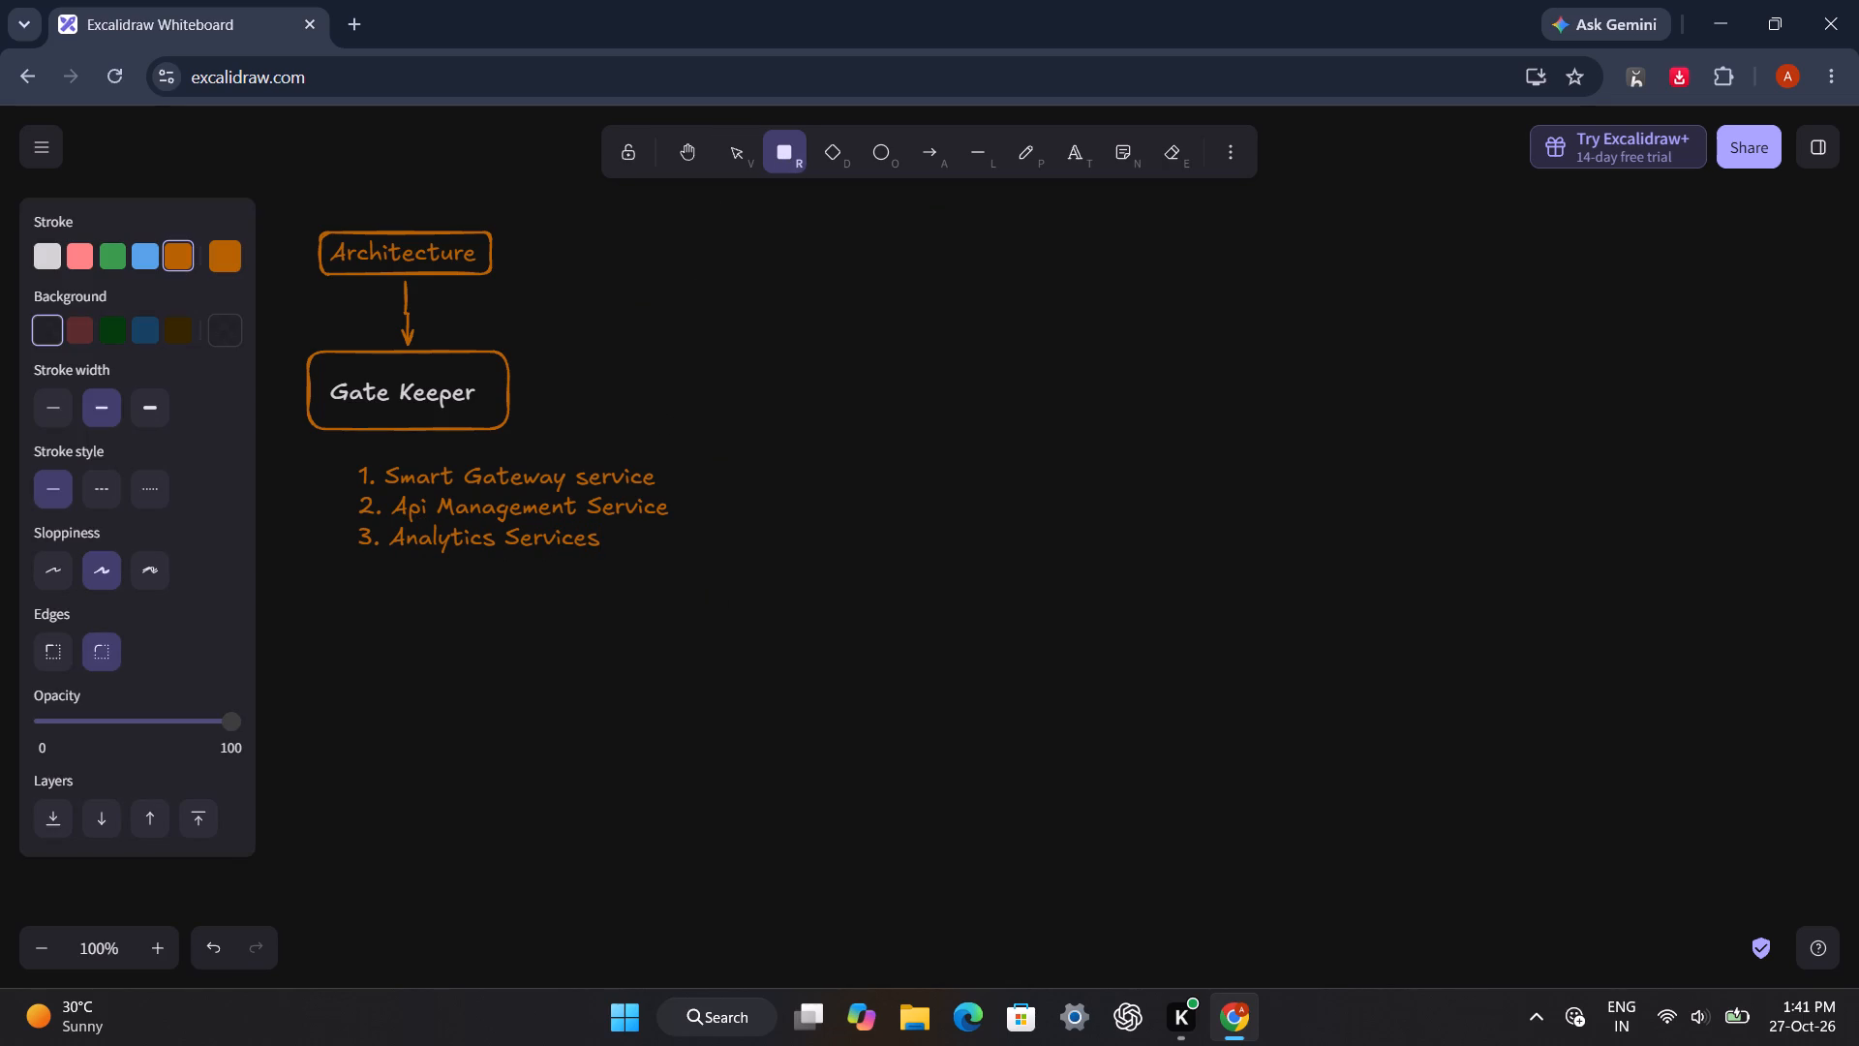
pyautogui.moveTo(738, 268); pyautogui.dragTo(928, 348)
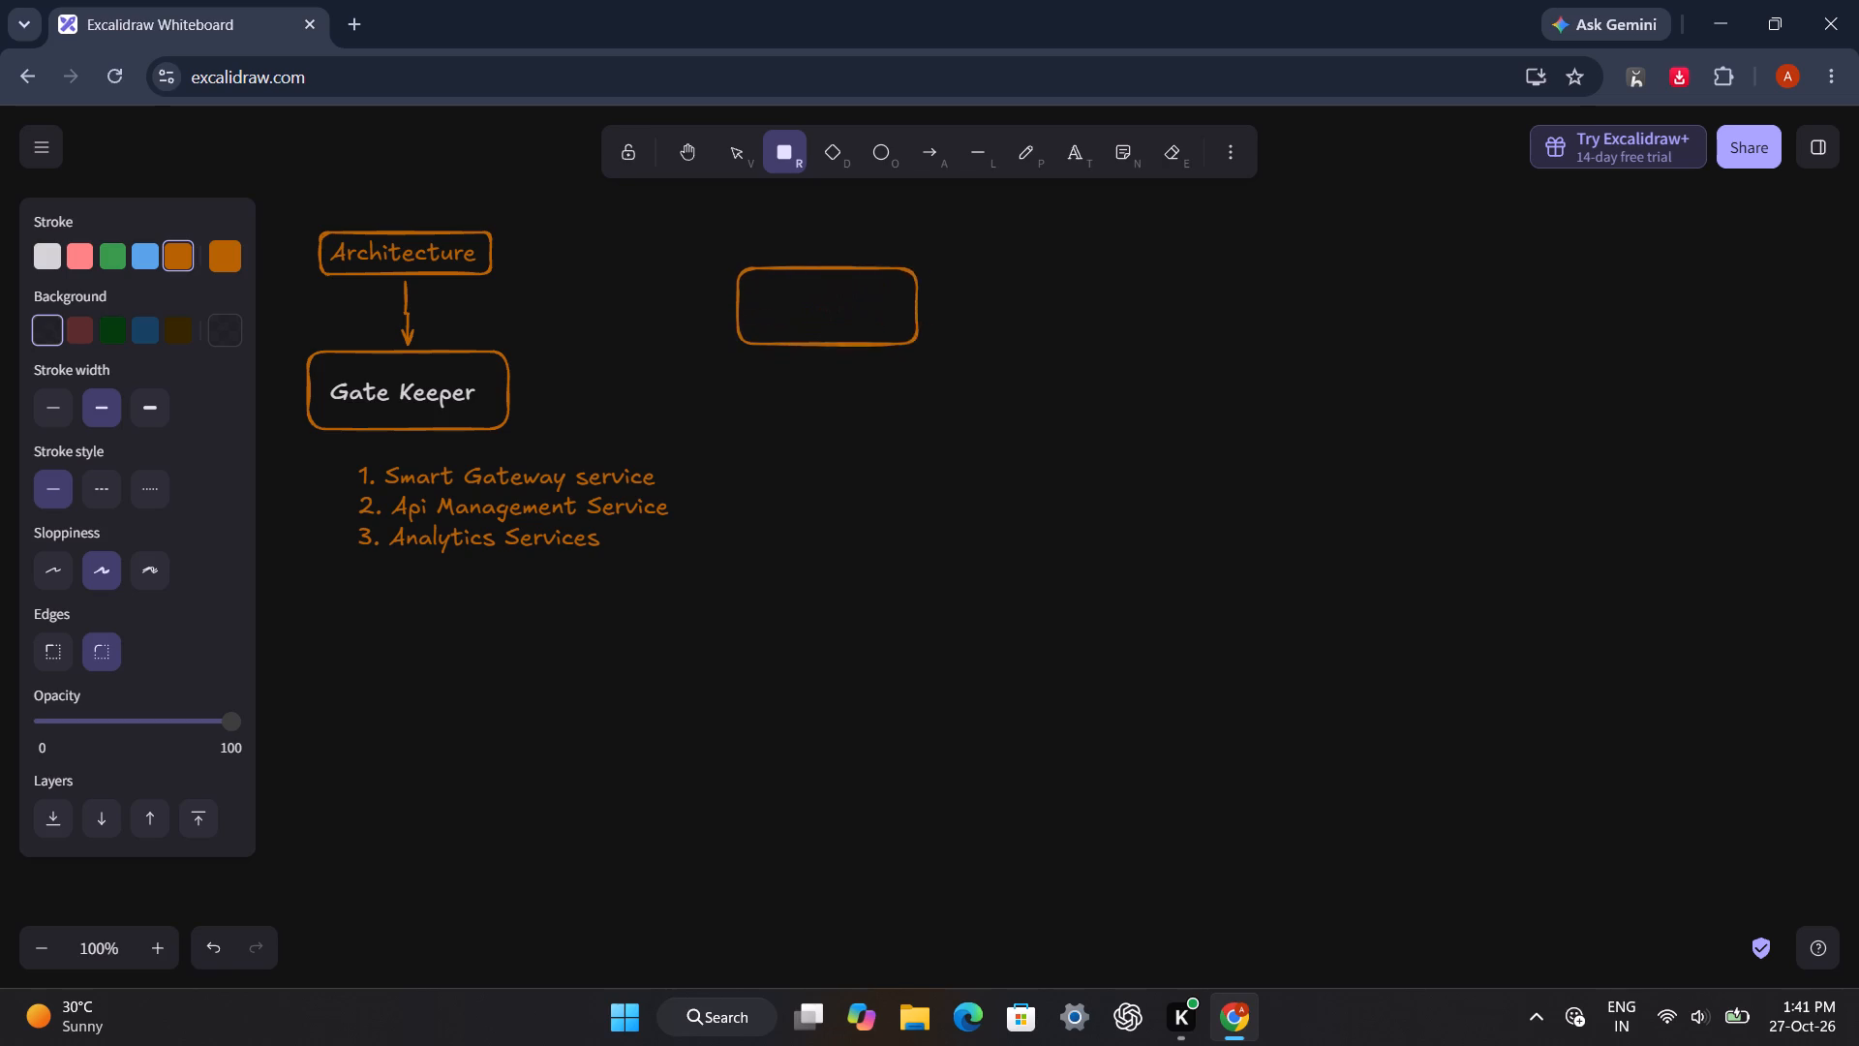
pyautogui.moveTo(928, 348); pyautogui.dragTo(1068, 372)
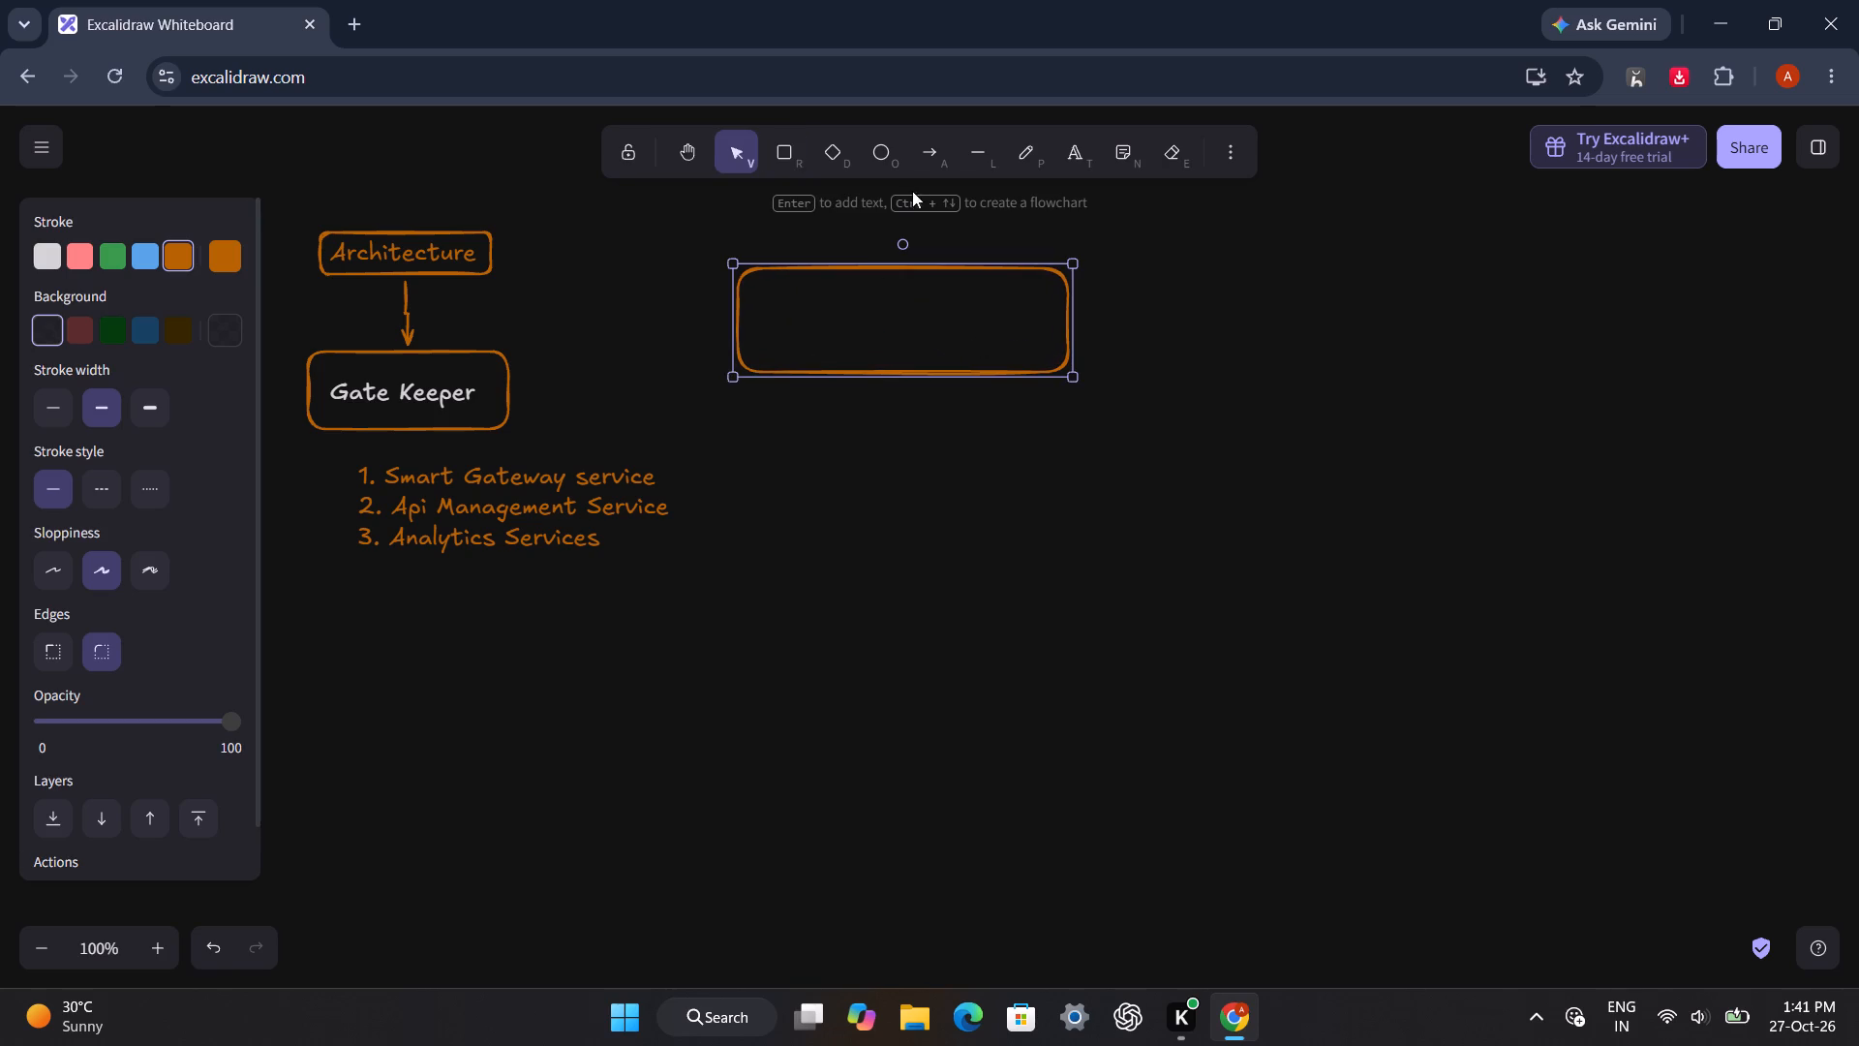
# Connect the Gate Keeper box's right side to the new rectangle's left side with an orange elbow arrow.
pyautogui.click(929, 160)
pyautogui.moveTo(513, 404); pyautogui.dragTo(539, 401)
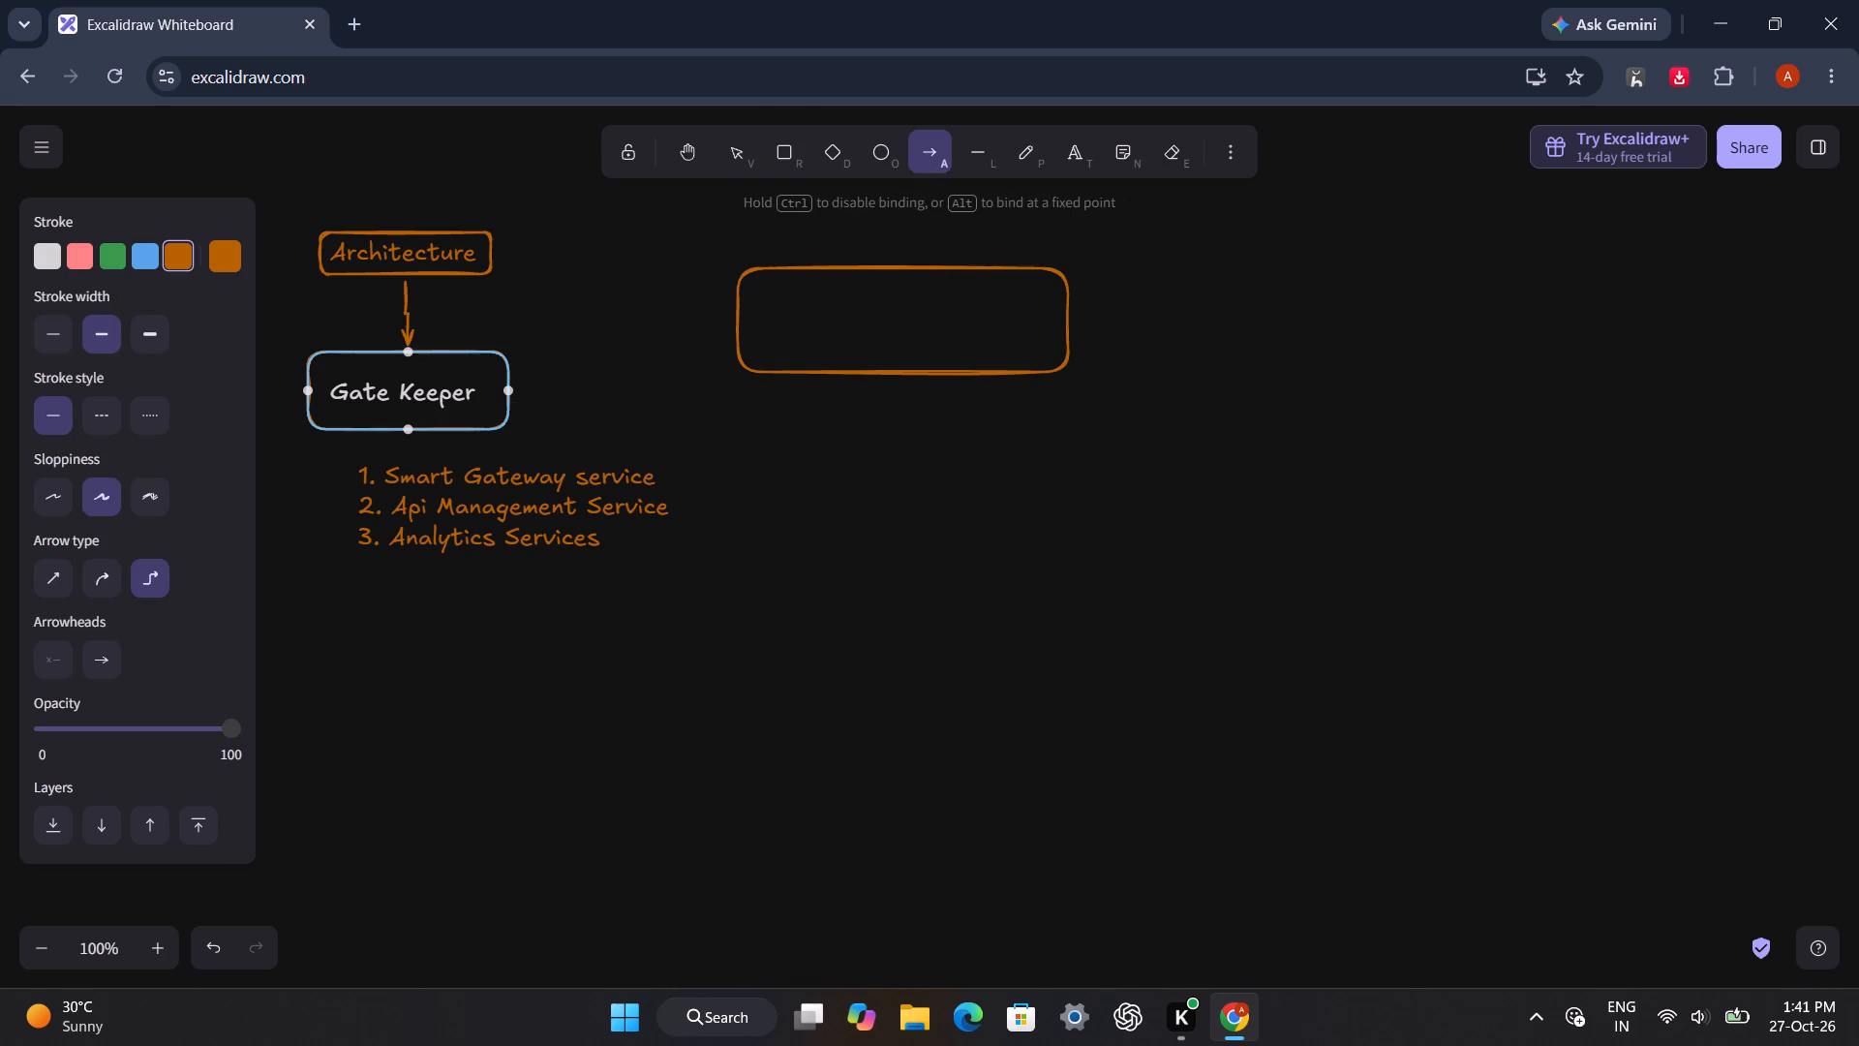
pyautogui.moveTo(539, 401); pyautogui.dragTo(738, 321)
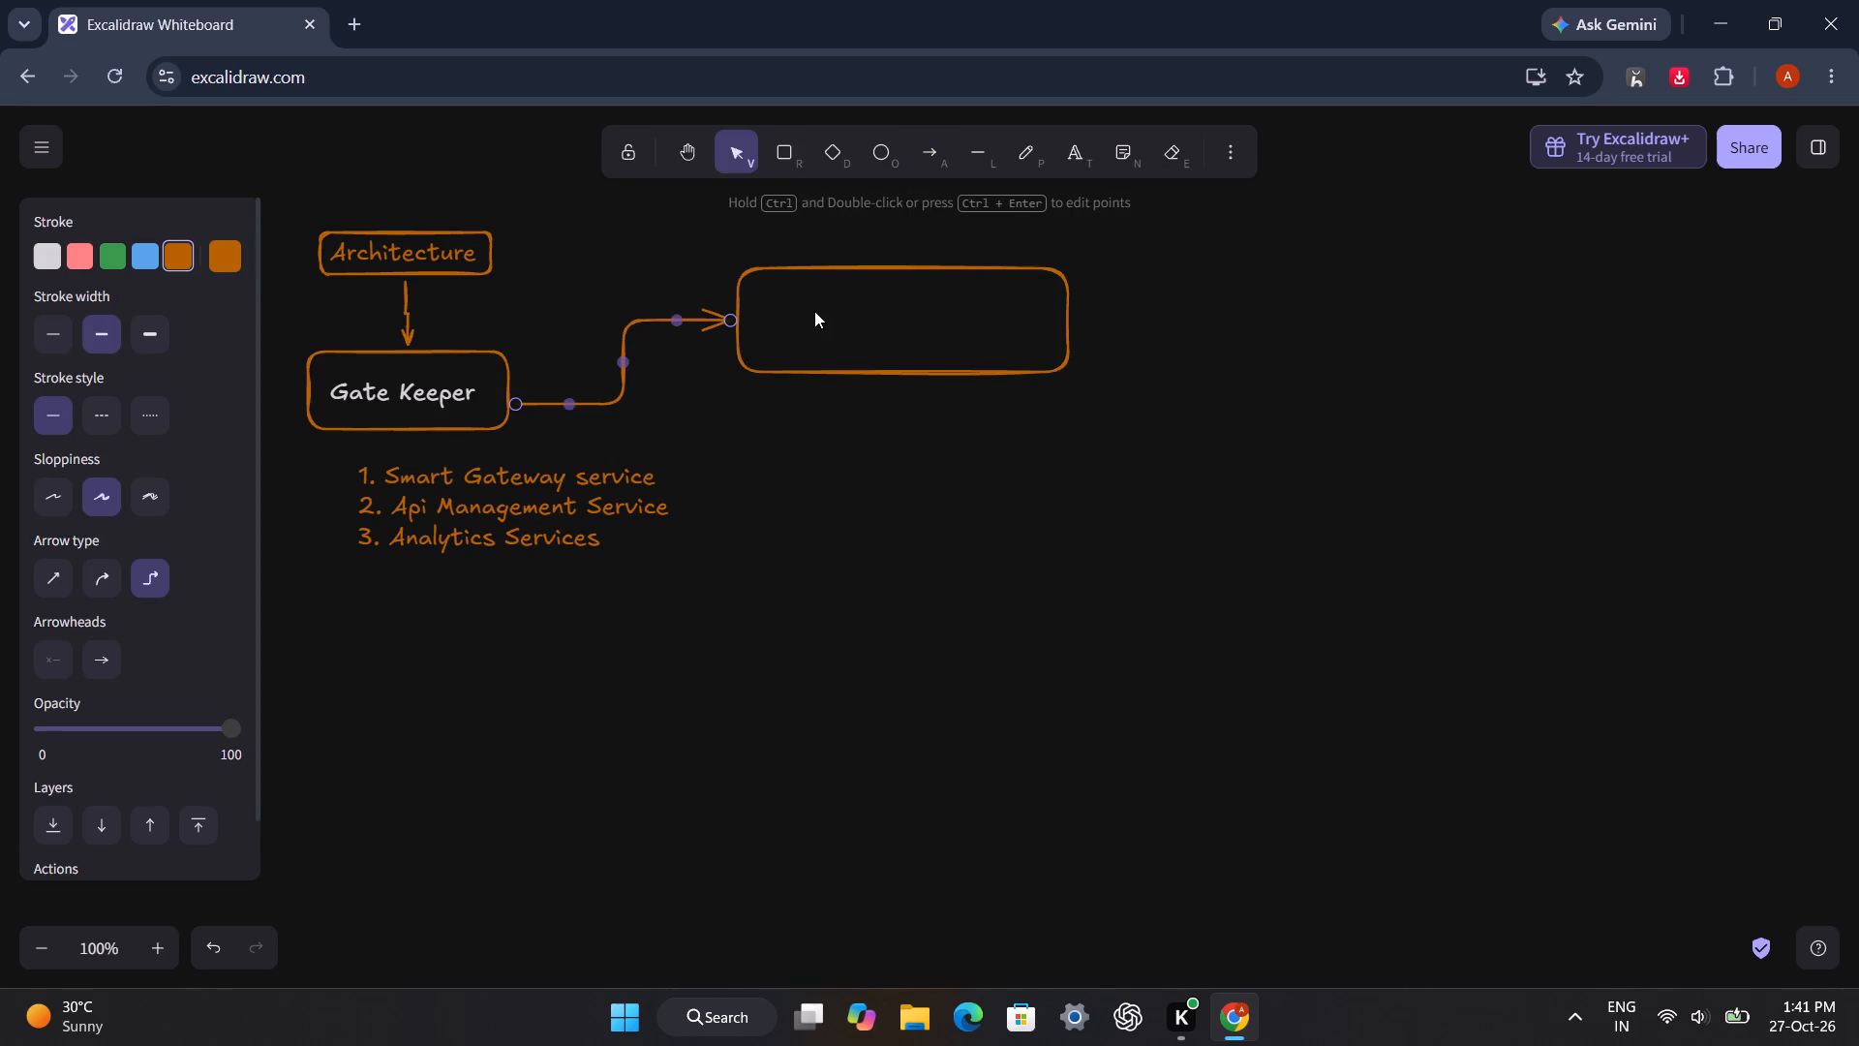
# Add the orange text "custom Api Gateway" inside the rectangle that the Gate Keeper arrow points to.
pyautogui.click(814, 311)
pyautogui.doubleClick(785, 317)
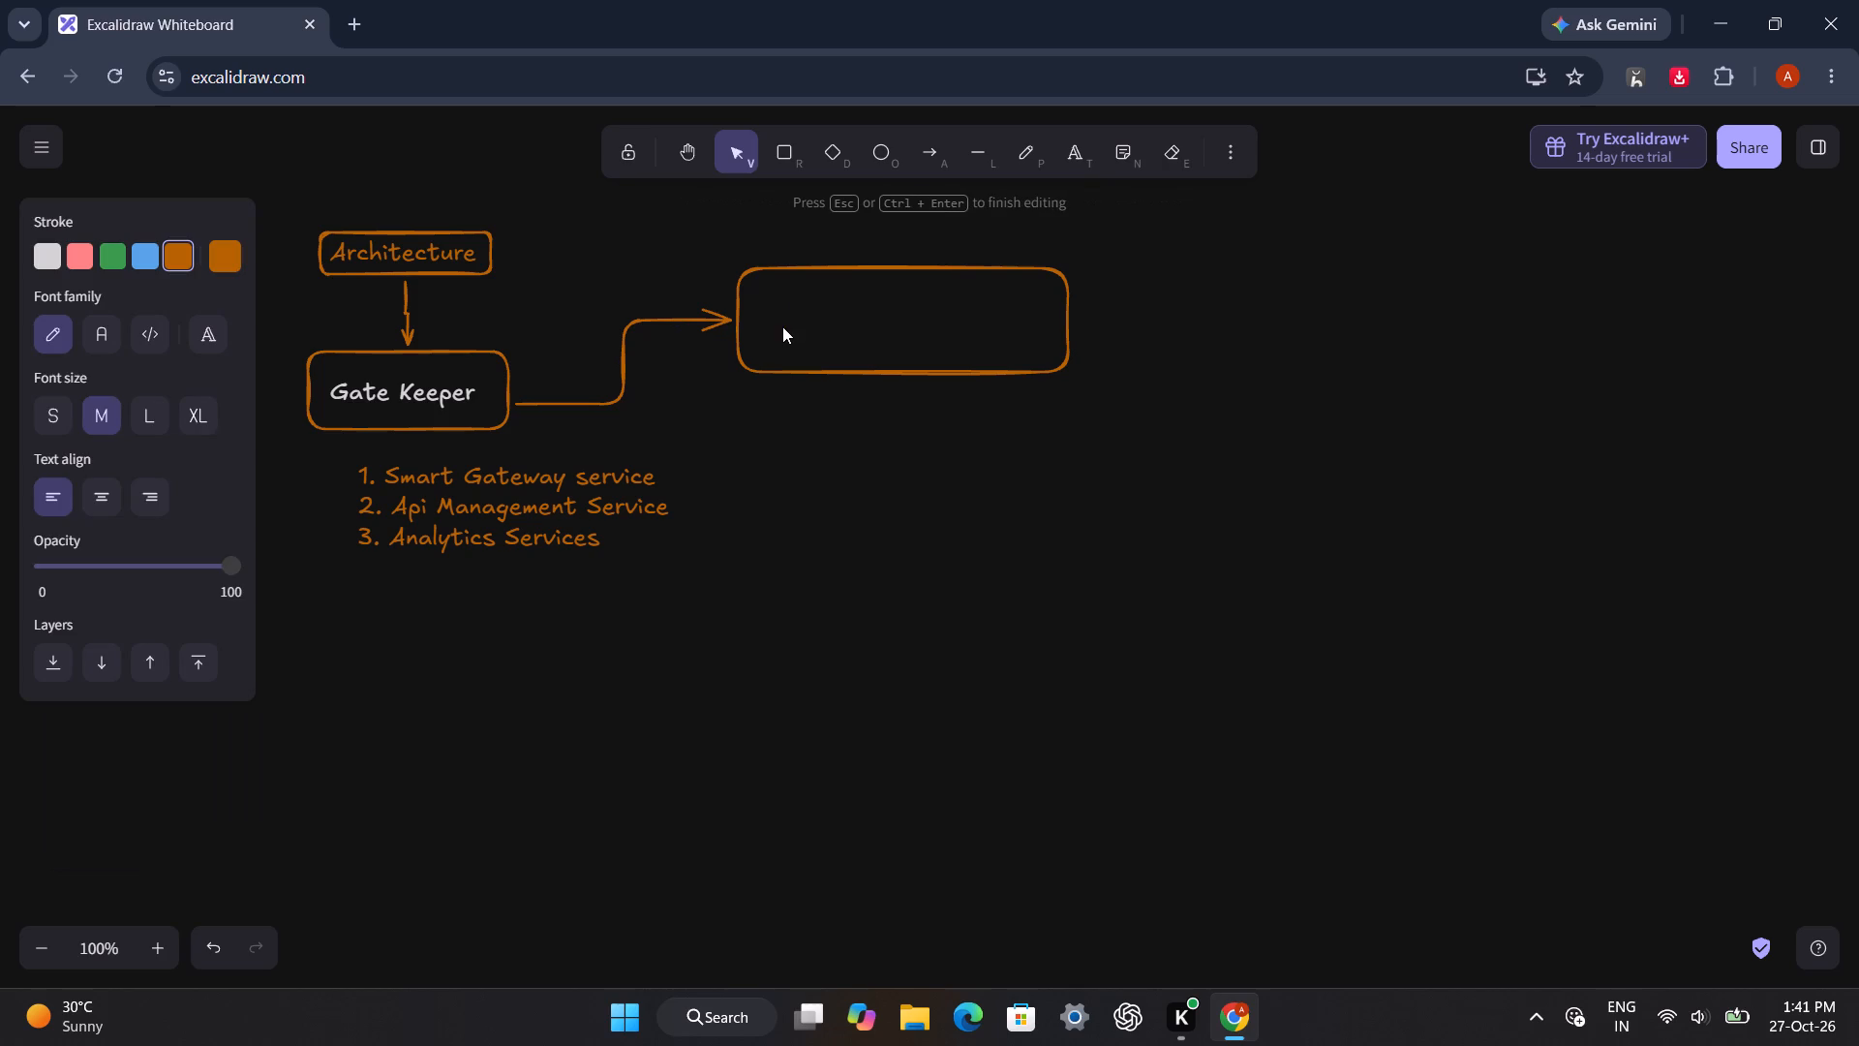
pyautogui.write('cus')
pyautogui.press('BackSpace')
pyautogui.press('d')
pyautogui.press('BackSpace')
pyautogui.write('stom api')
pyautogui.press('space')
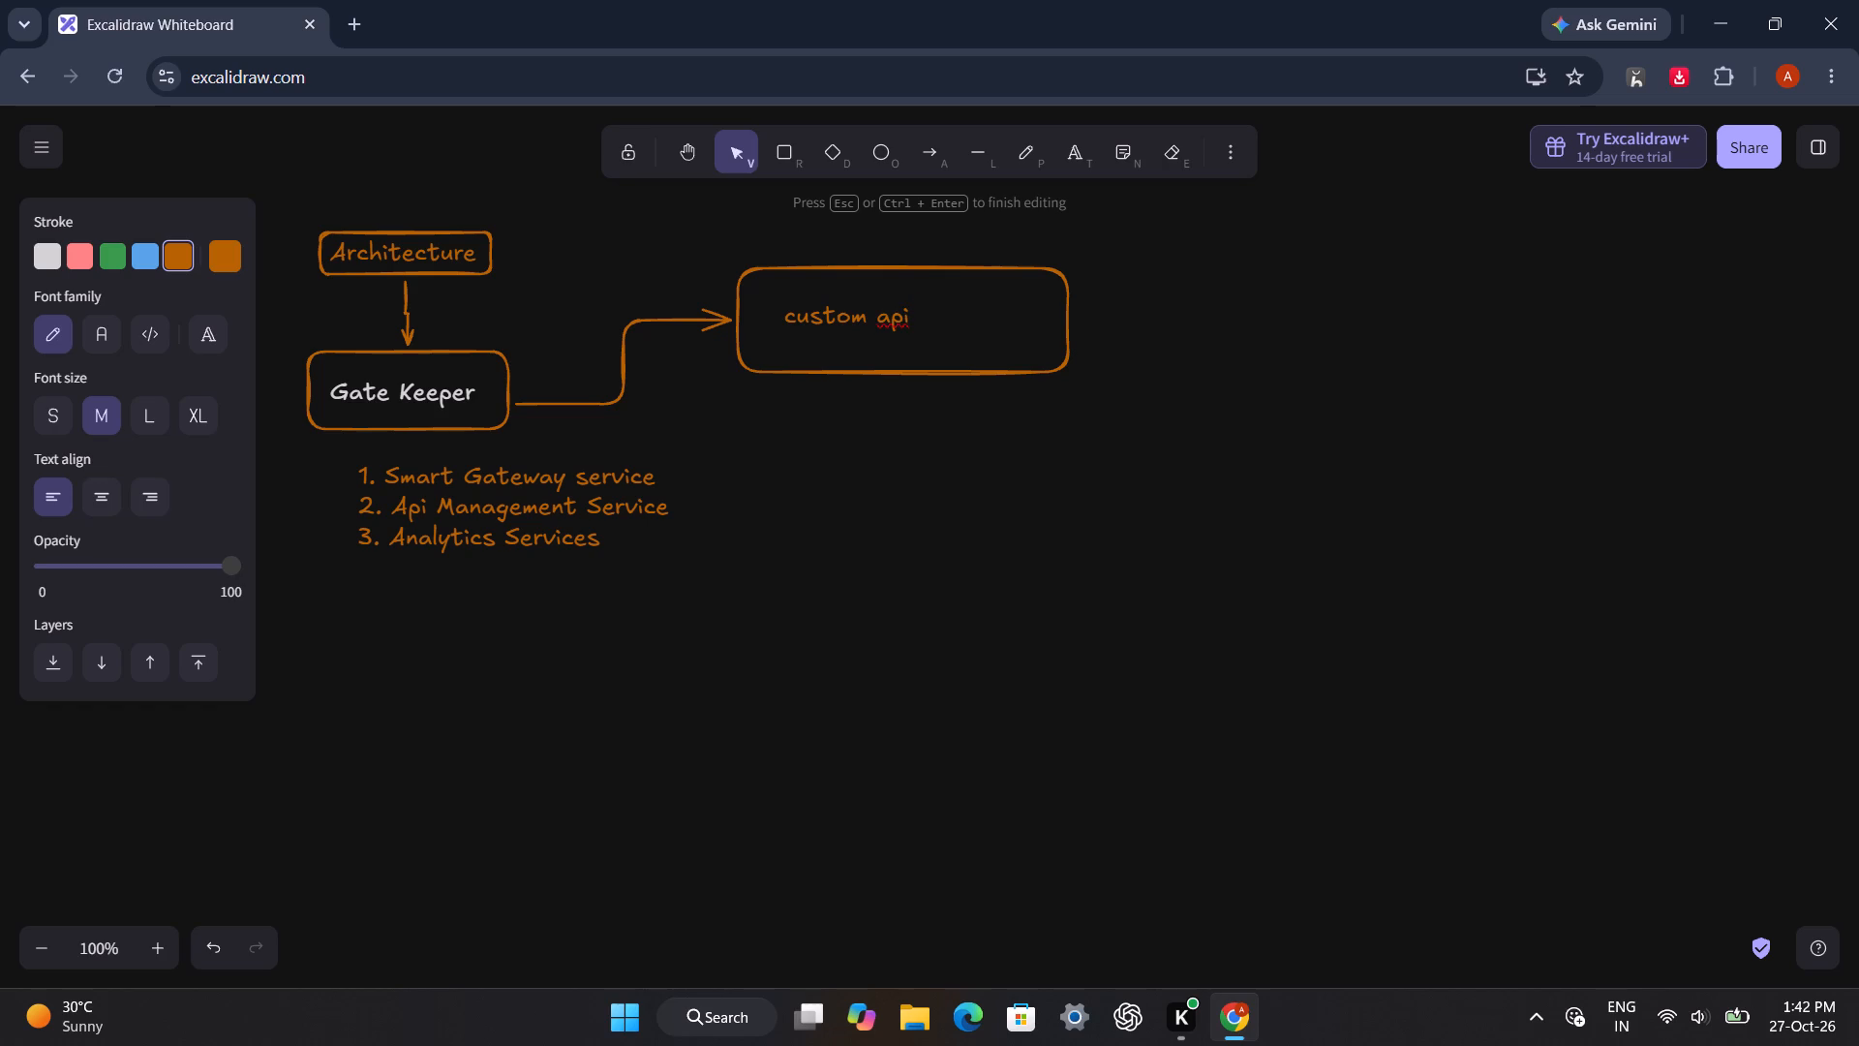
pyautogui.press('BackSpace')
pyautogui.press('BackSpace')
pyautogui.press('BackSpace')
pyautogui.press('BackSpace')
pyautogui.write('Ao')
pyautogui.press('BackSpace')
pyautogui.write('pi')
pyautogui.press('space')
pyautogui.write('Gateway')
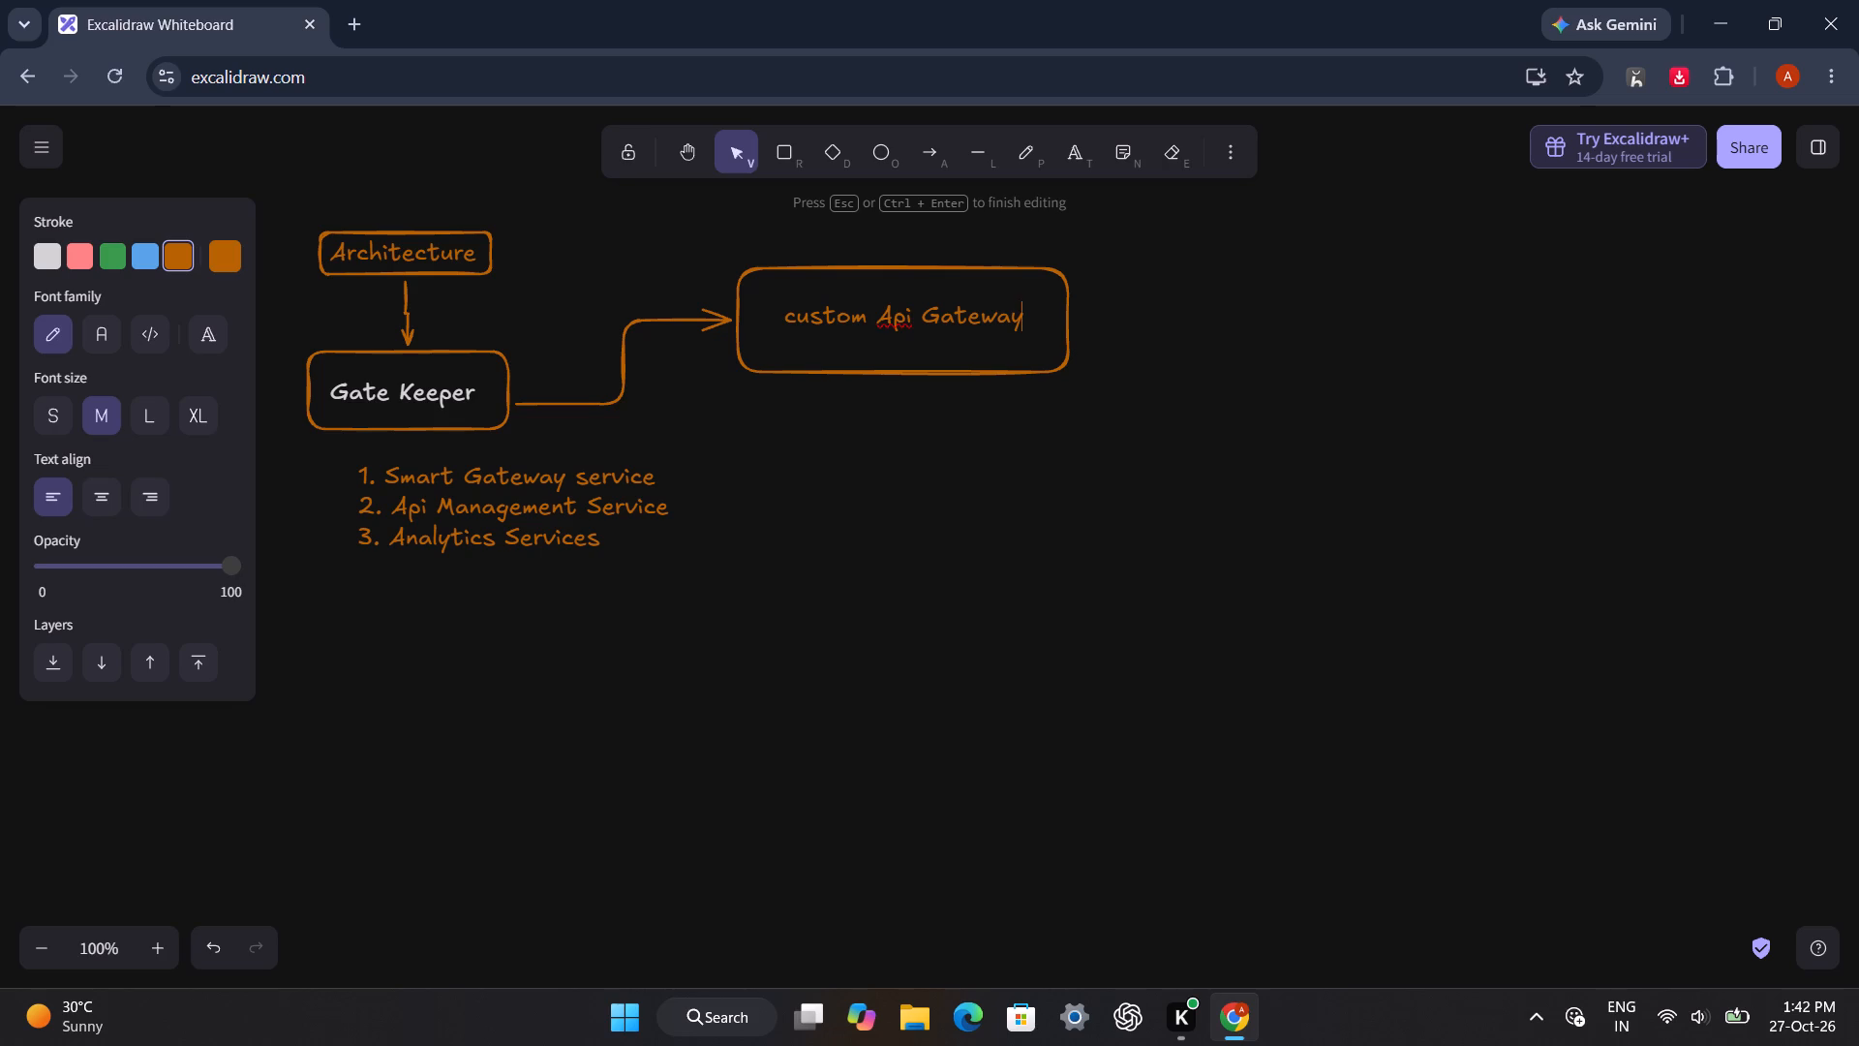
pyautogui.click(695, 427)
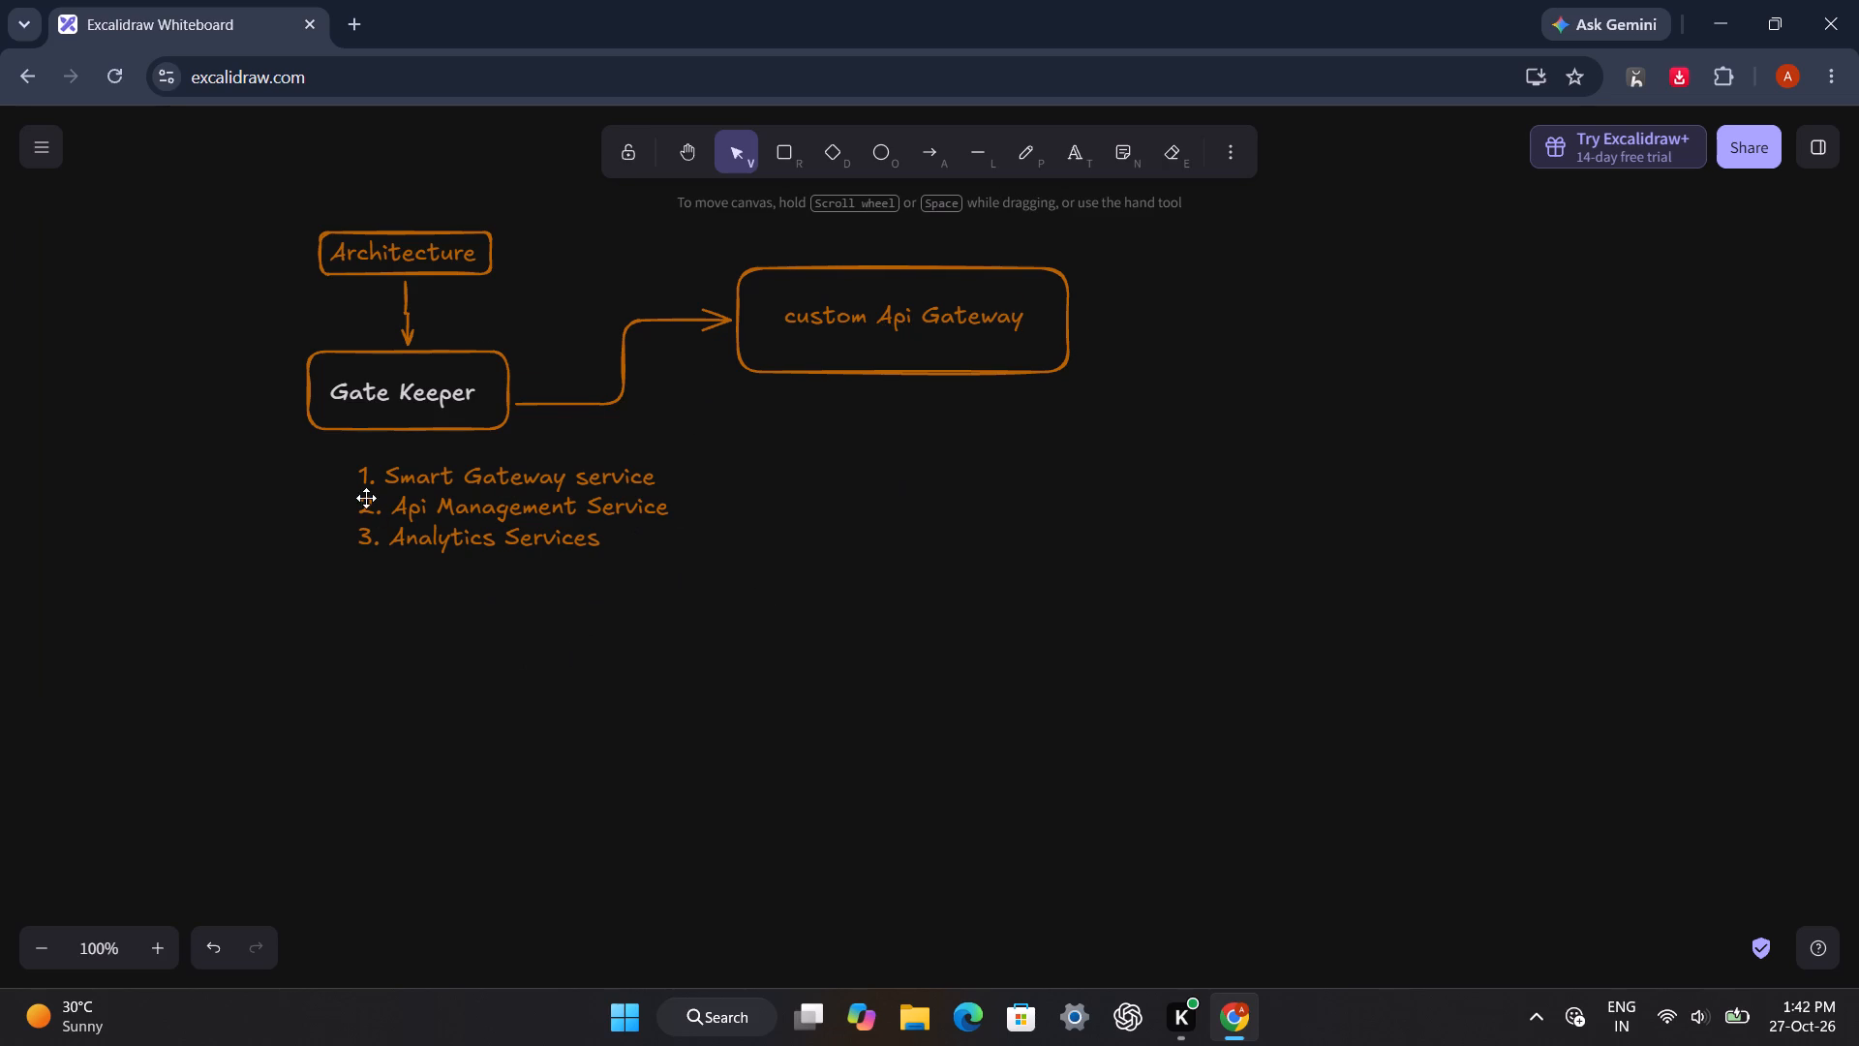
# Point out the Gate Keeper box and circle the three listed services with the laser pointer.
pyautogui.click(1141, 499)
pyautogui.press('k')
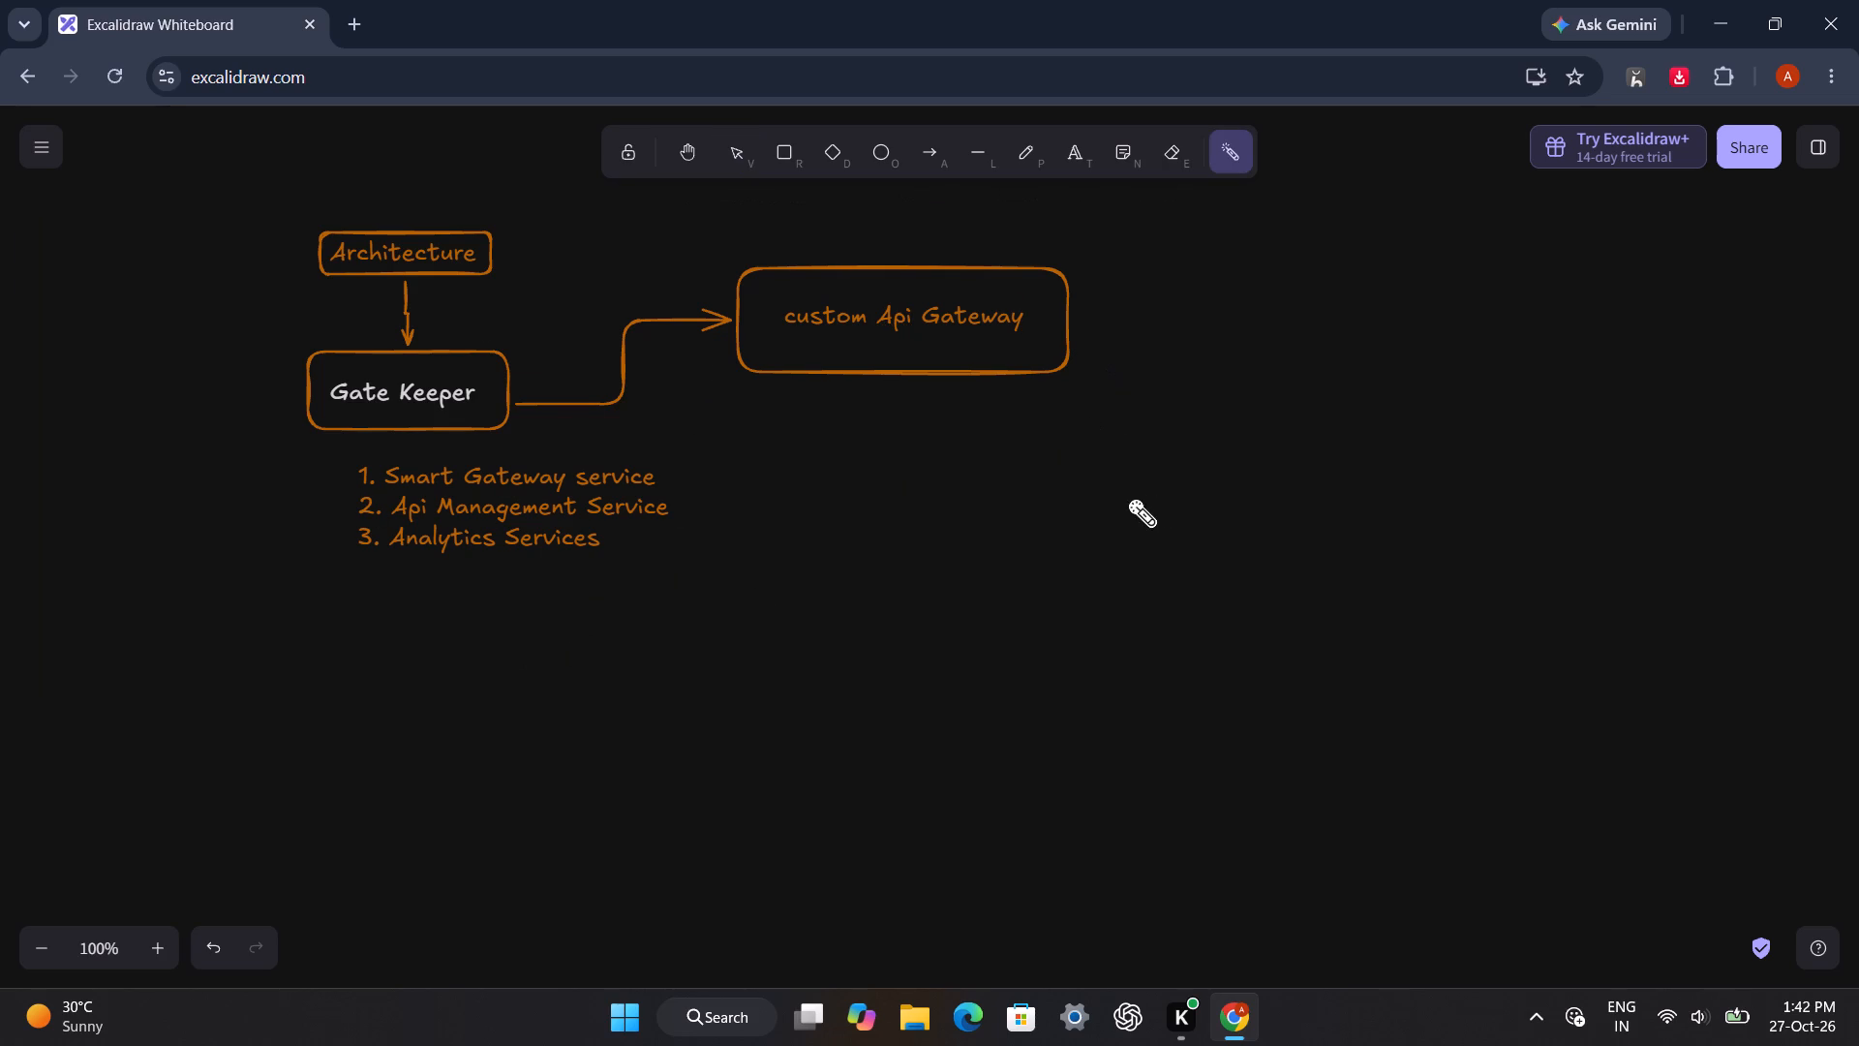
pyautogui.moveTo(481, 325); pyautogui.dragTo(386, 325)
pyautogui.moveTo(516, 449); pyautogui.dragTo(642, 449)
pyautogui.moveTo(642, 449); pyautogui.dragTo(700, 538)
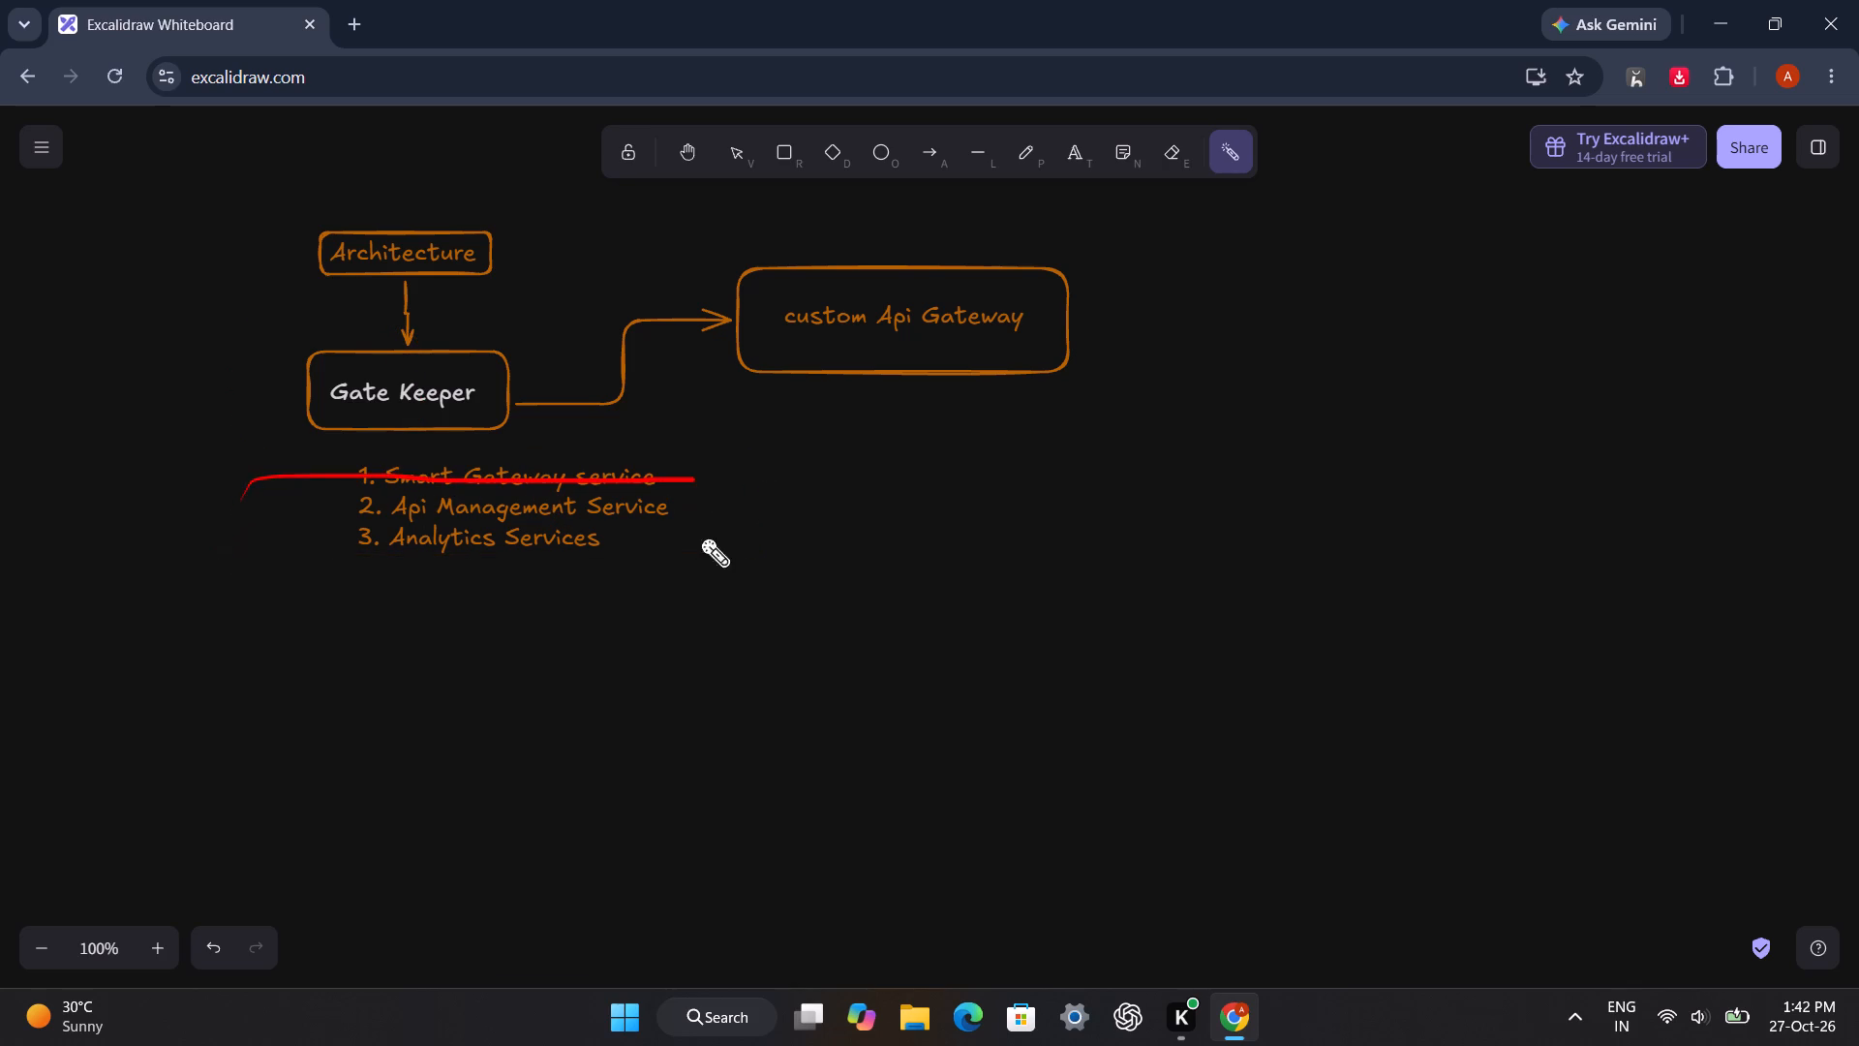
pyautogui.moveTo(700, 538); pyautogui.dragTo(670, 477)
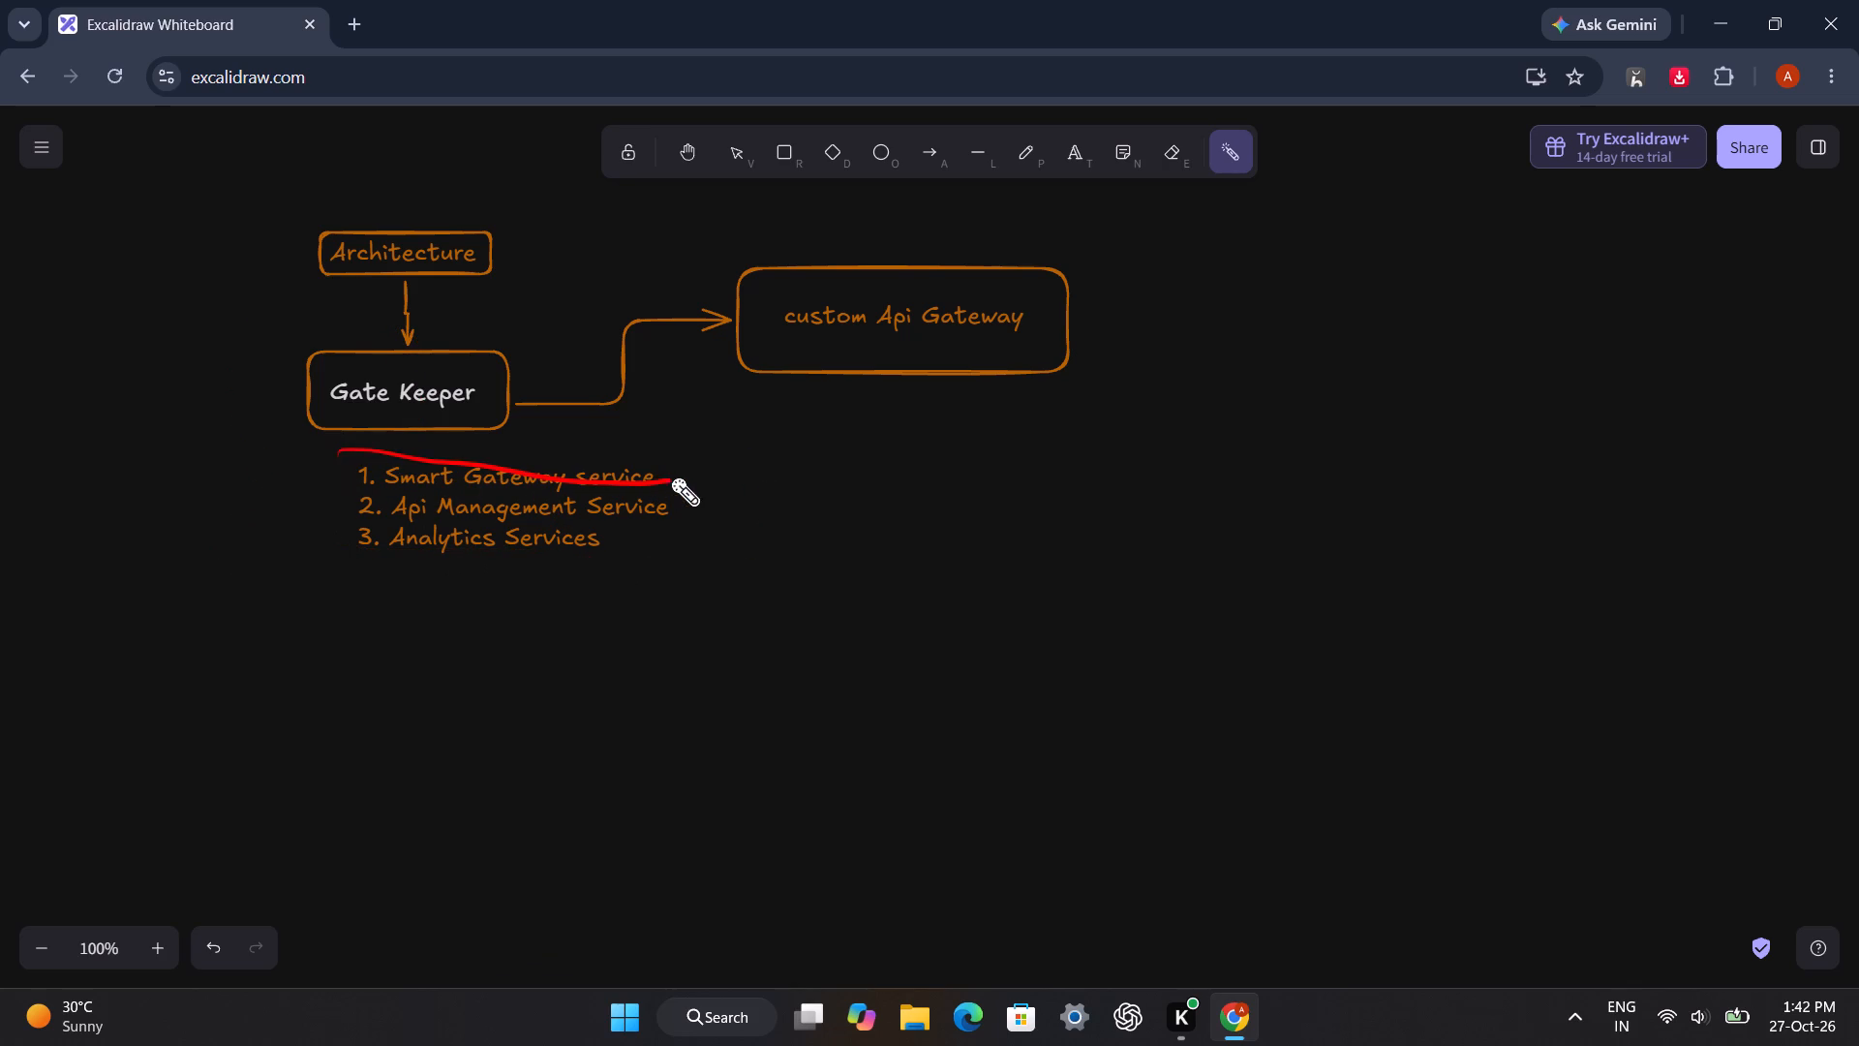
pyautogui.moveTo(670, 477); pyautogui.dragTo(612, 574)
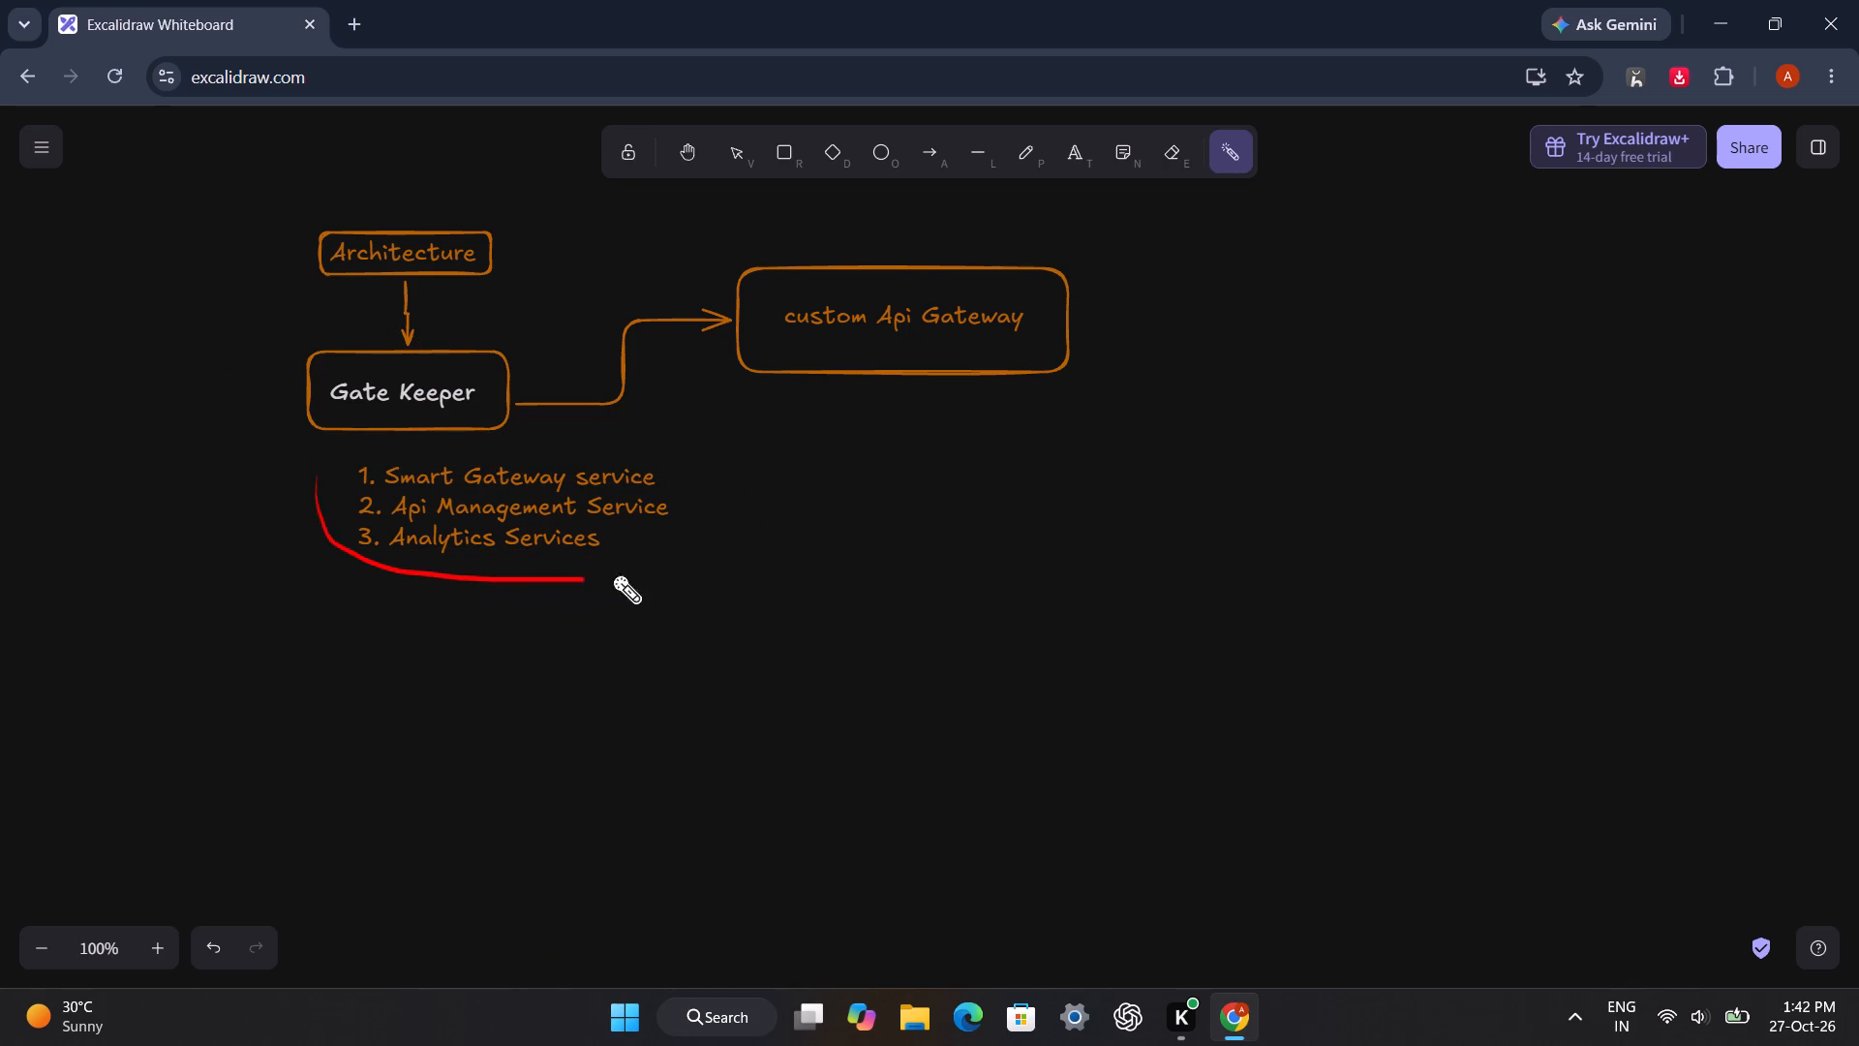
pyautogui.moveTo(612, 574); pyautogui.dragTo(373, 559)
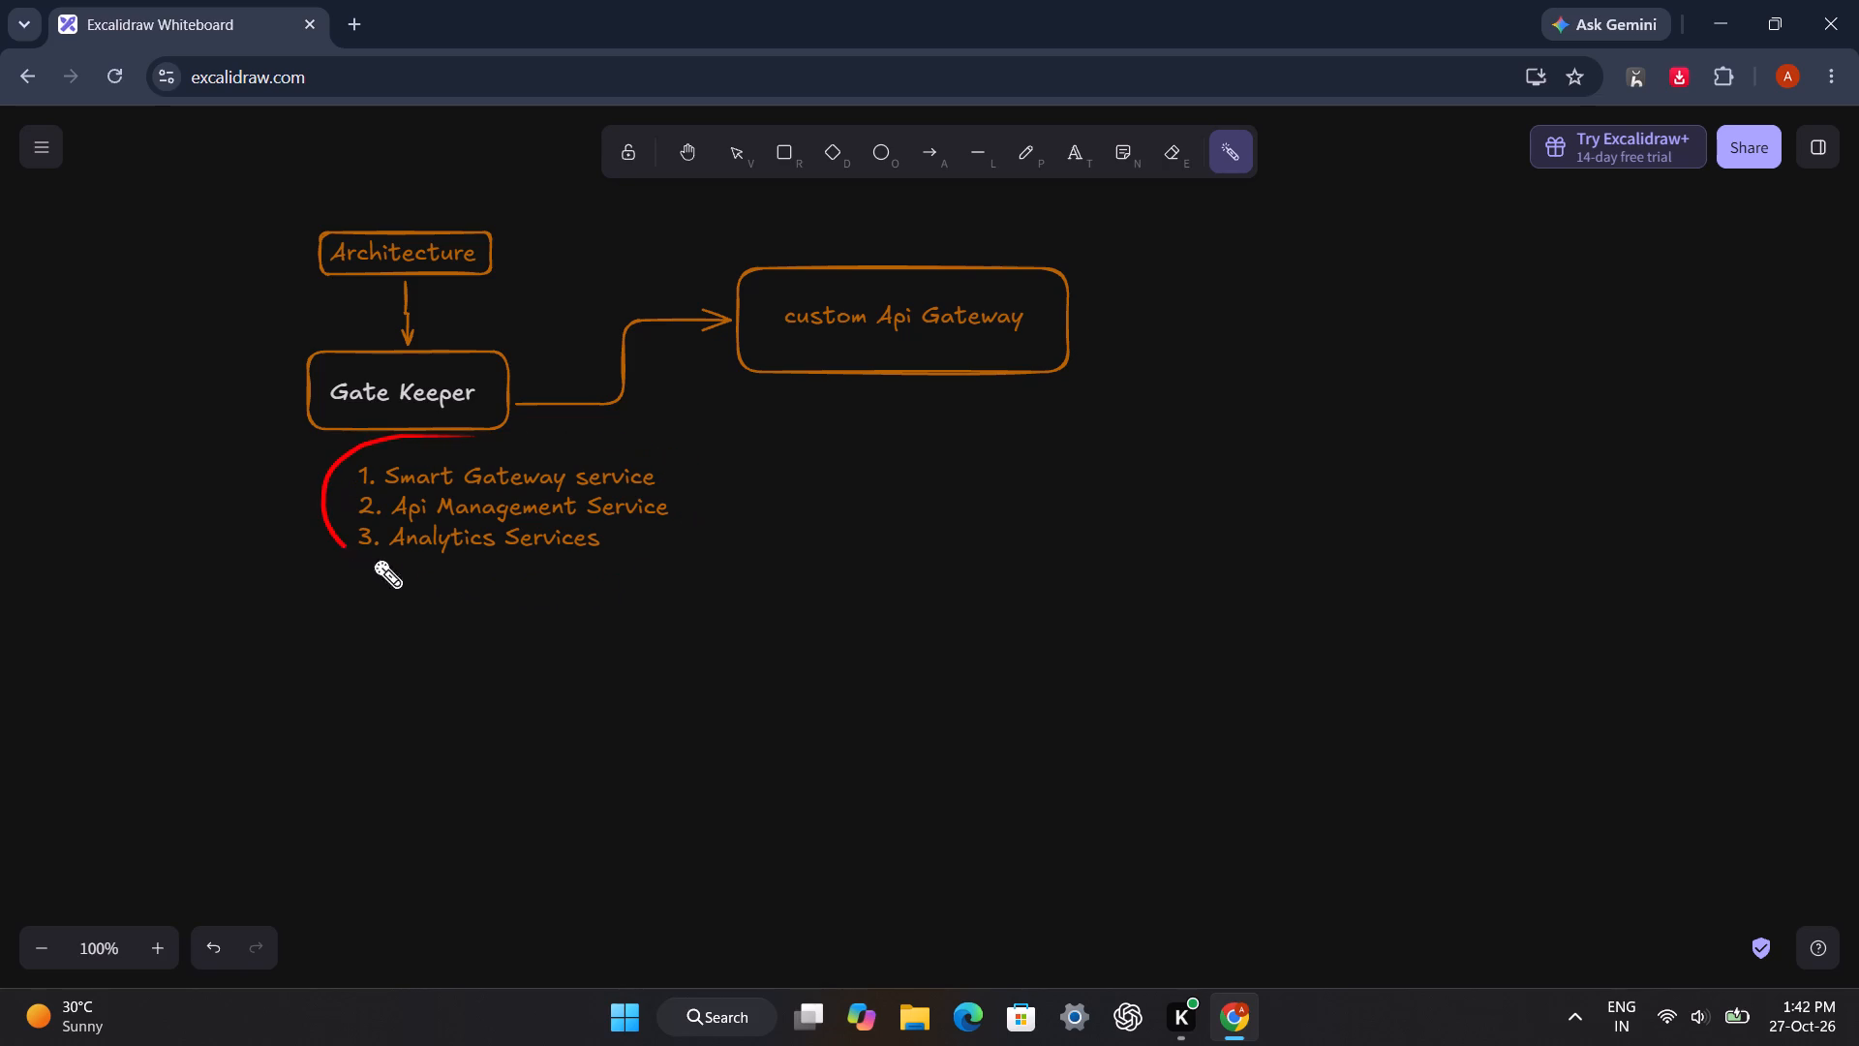
pyautogui.moveTo(373, 559); pyautogui.dragTo(335, 466)
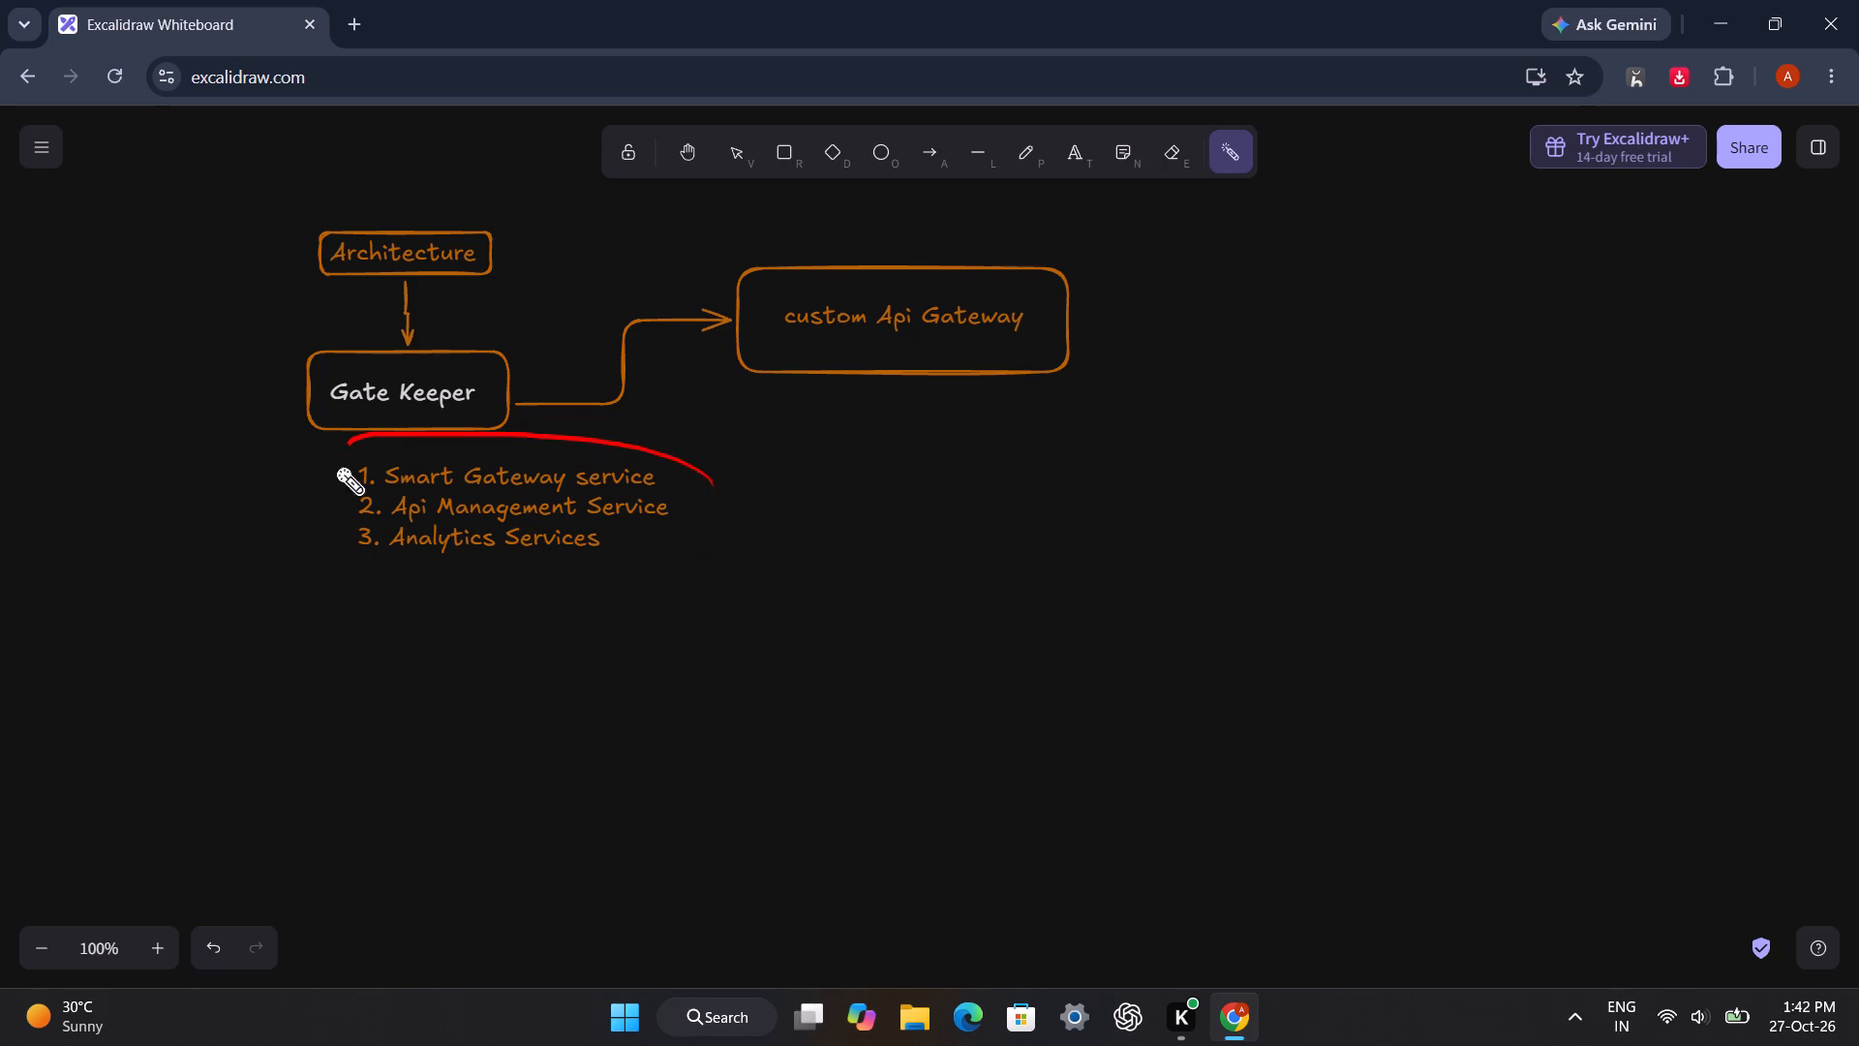
pyautogui.moveTo(335, 466); pyautogui.dragTo(449, 509)
# Draw an empty orange rounded rectangle below the numbered services list.
pyautogui.click(783, 144)
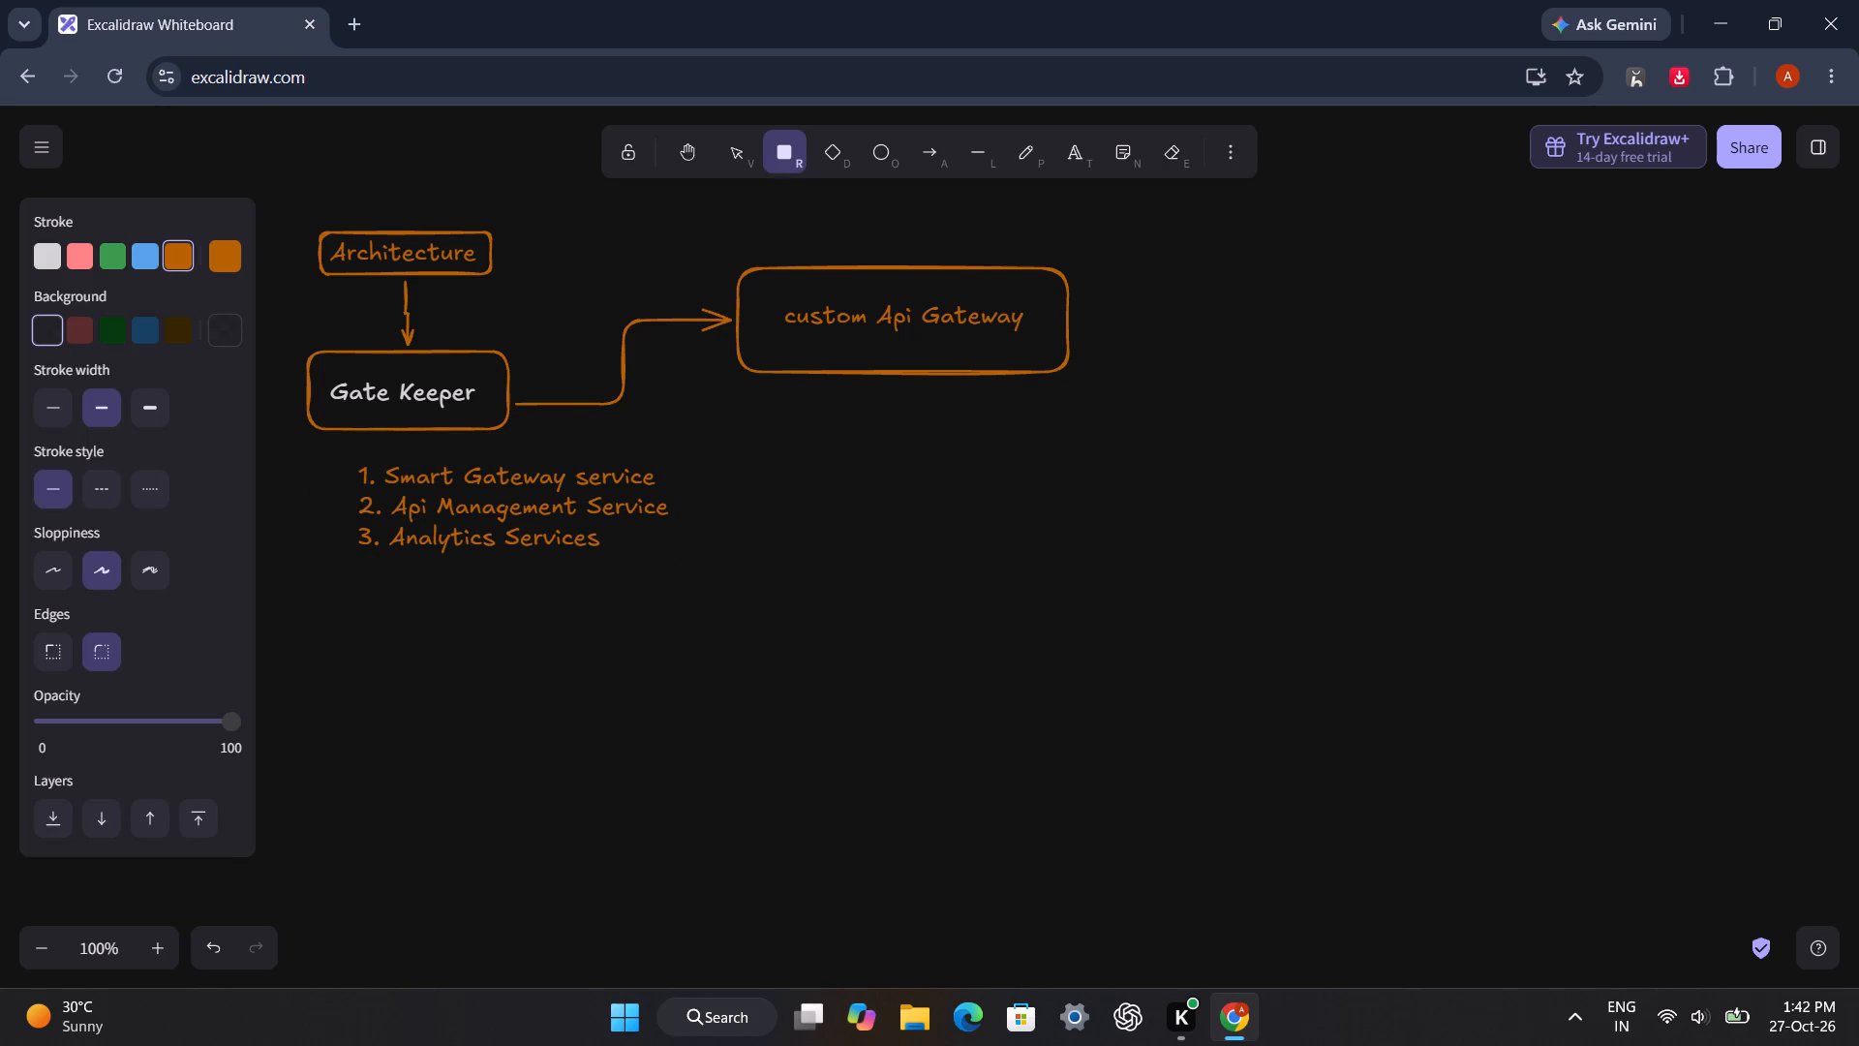
pyautogui.moveTo(369, 615); pyautogui.dragTo(618, 684)
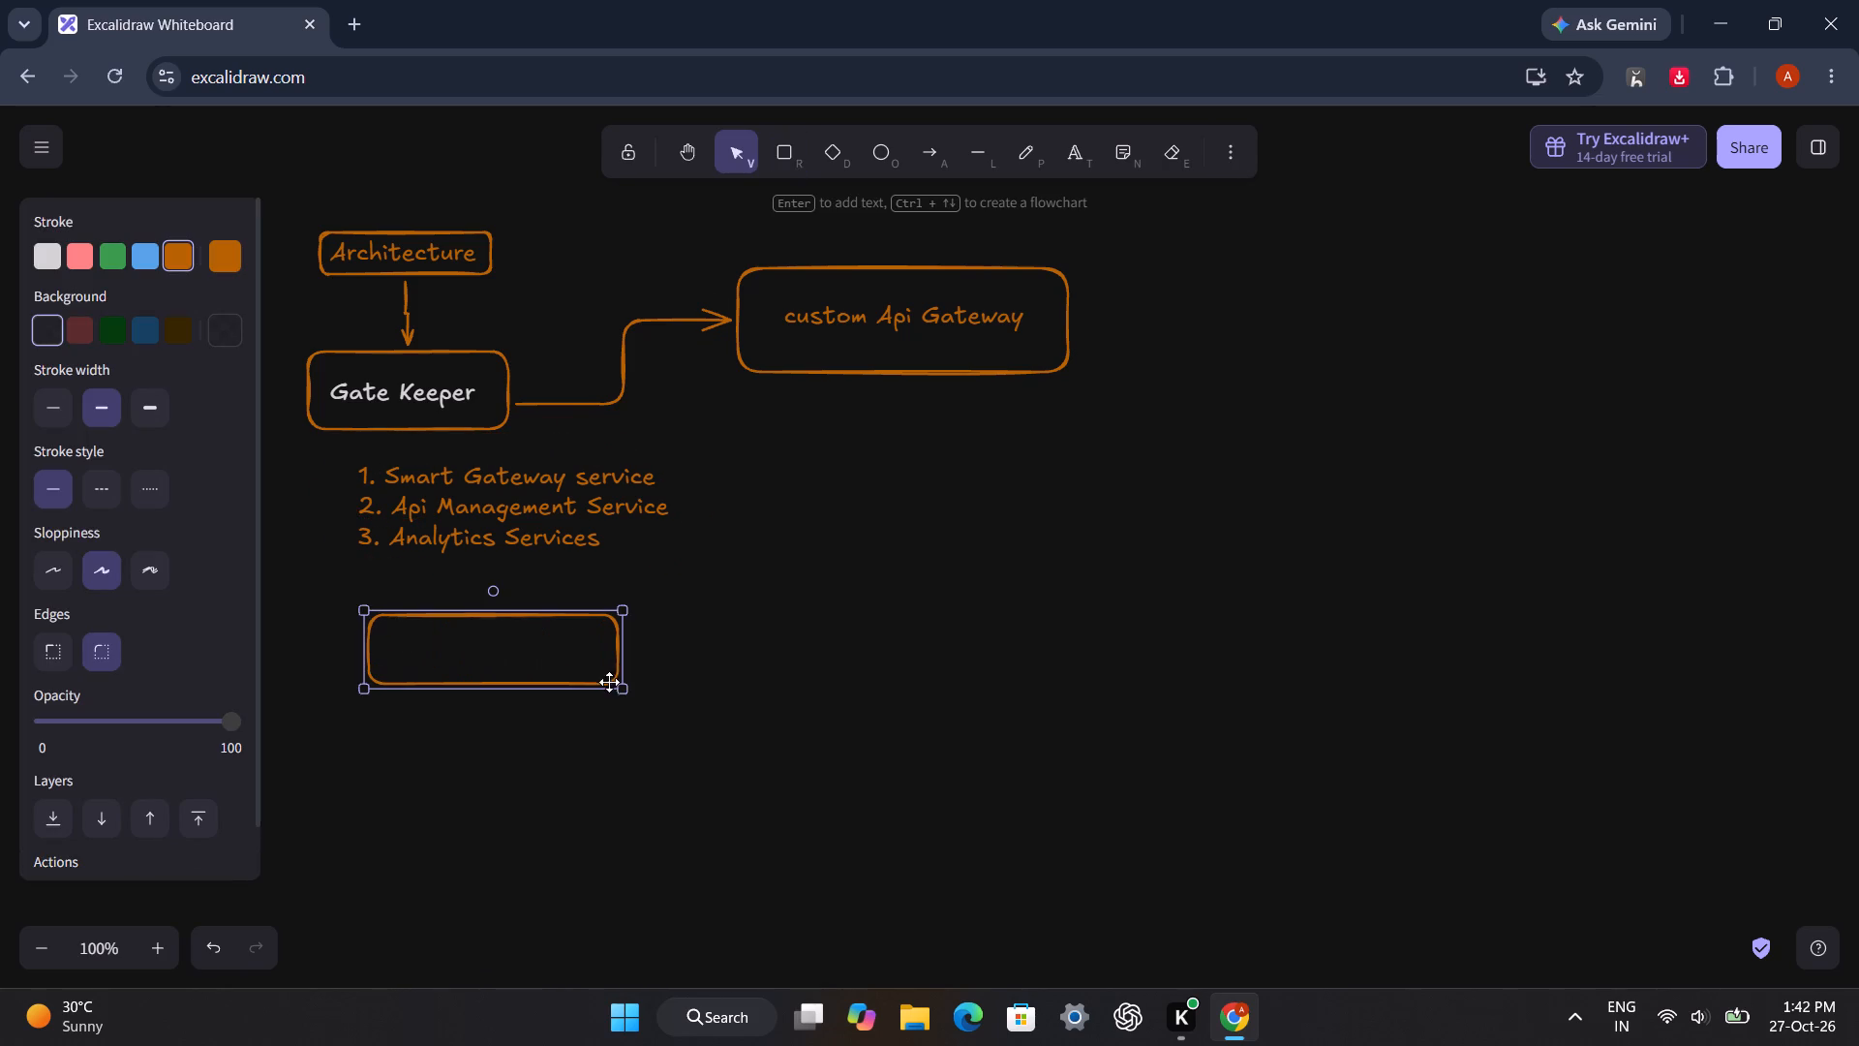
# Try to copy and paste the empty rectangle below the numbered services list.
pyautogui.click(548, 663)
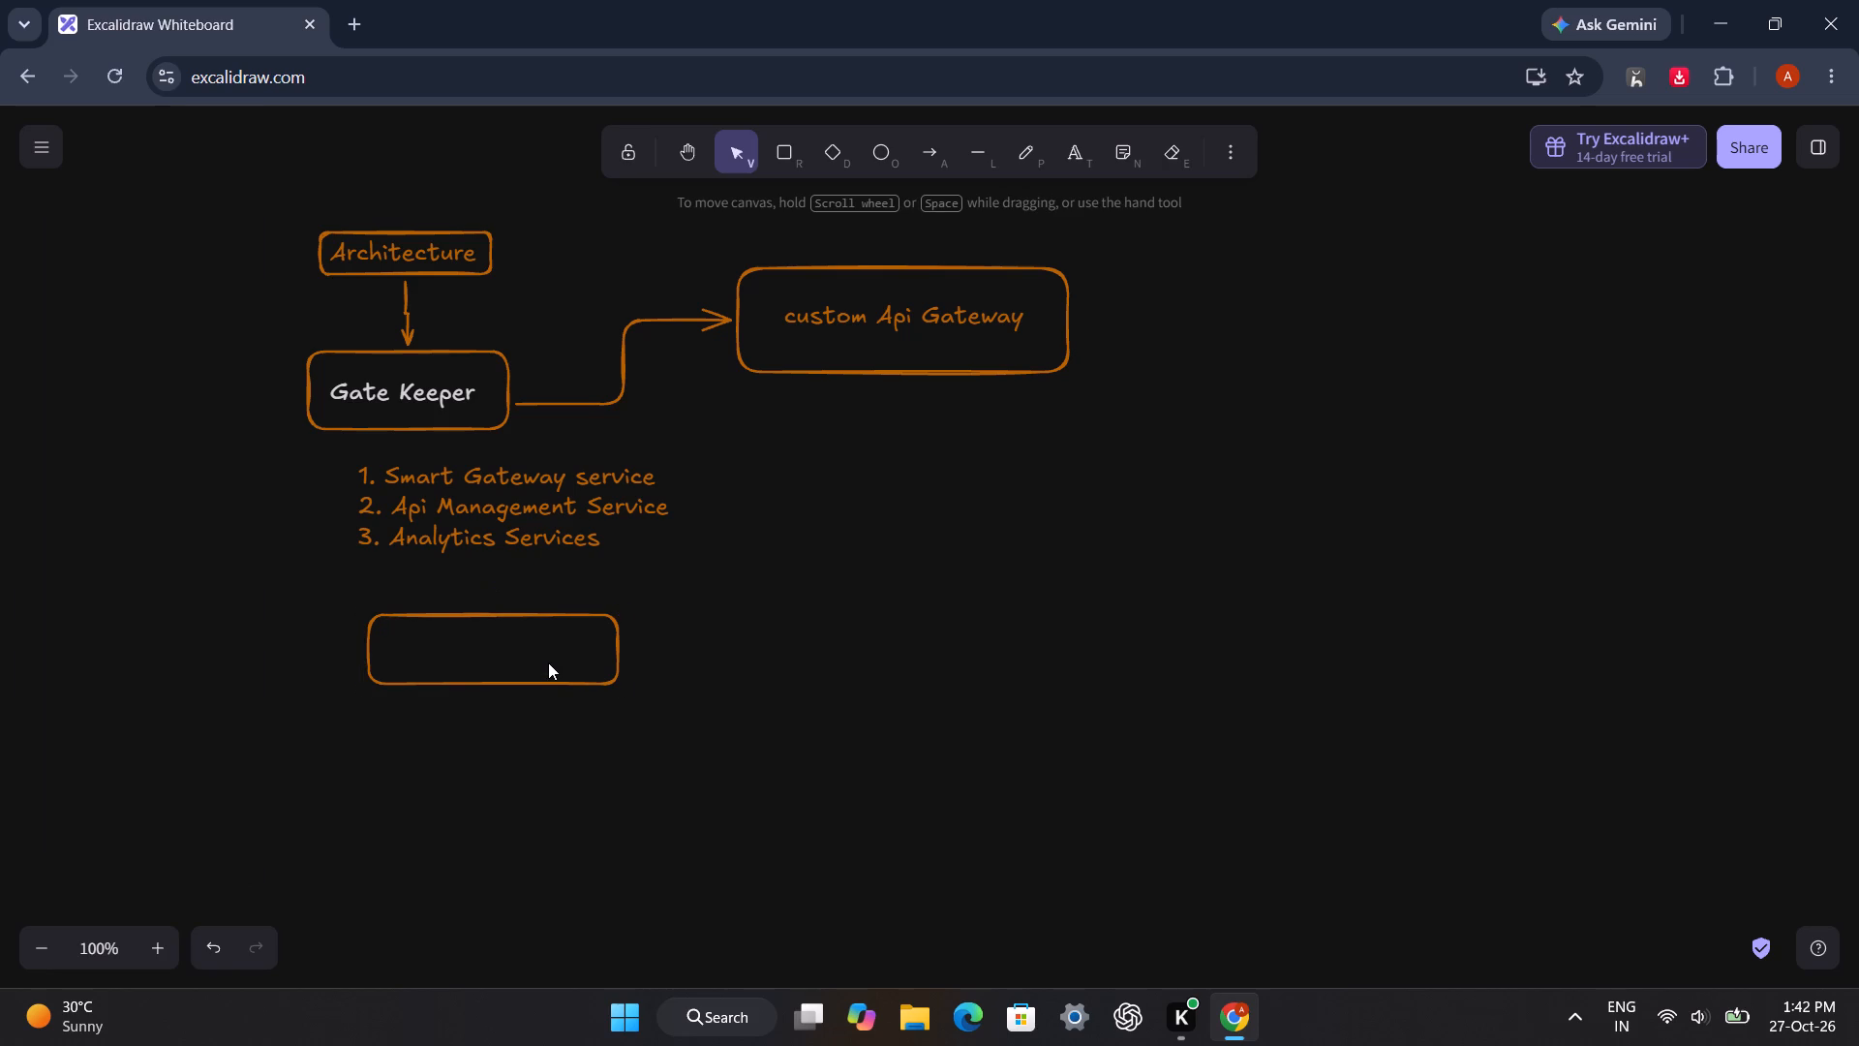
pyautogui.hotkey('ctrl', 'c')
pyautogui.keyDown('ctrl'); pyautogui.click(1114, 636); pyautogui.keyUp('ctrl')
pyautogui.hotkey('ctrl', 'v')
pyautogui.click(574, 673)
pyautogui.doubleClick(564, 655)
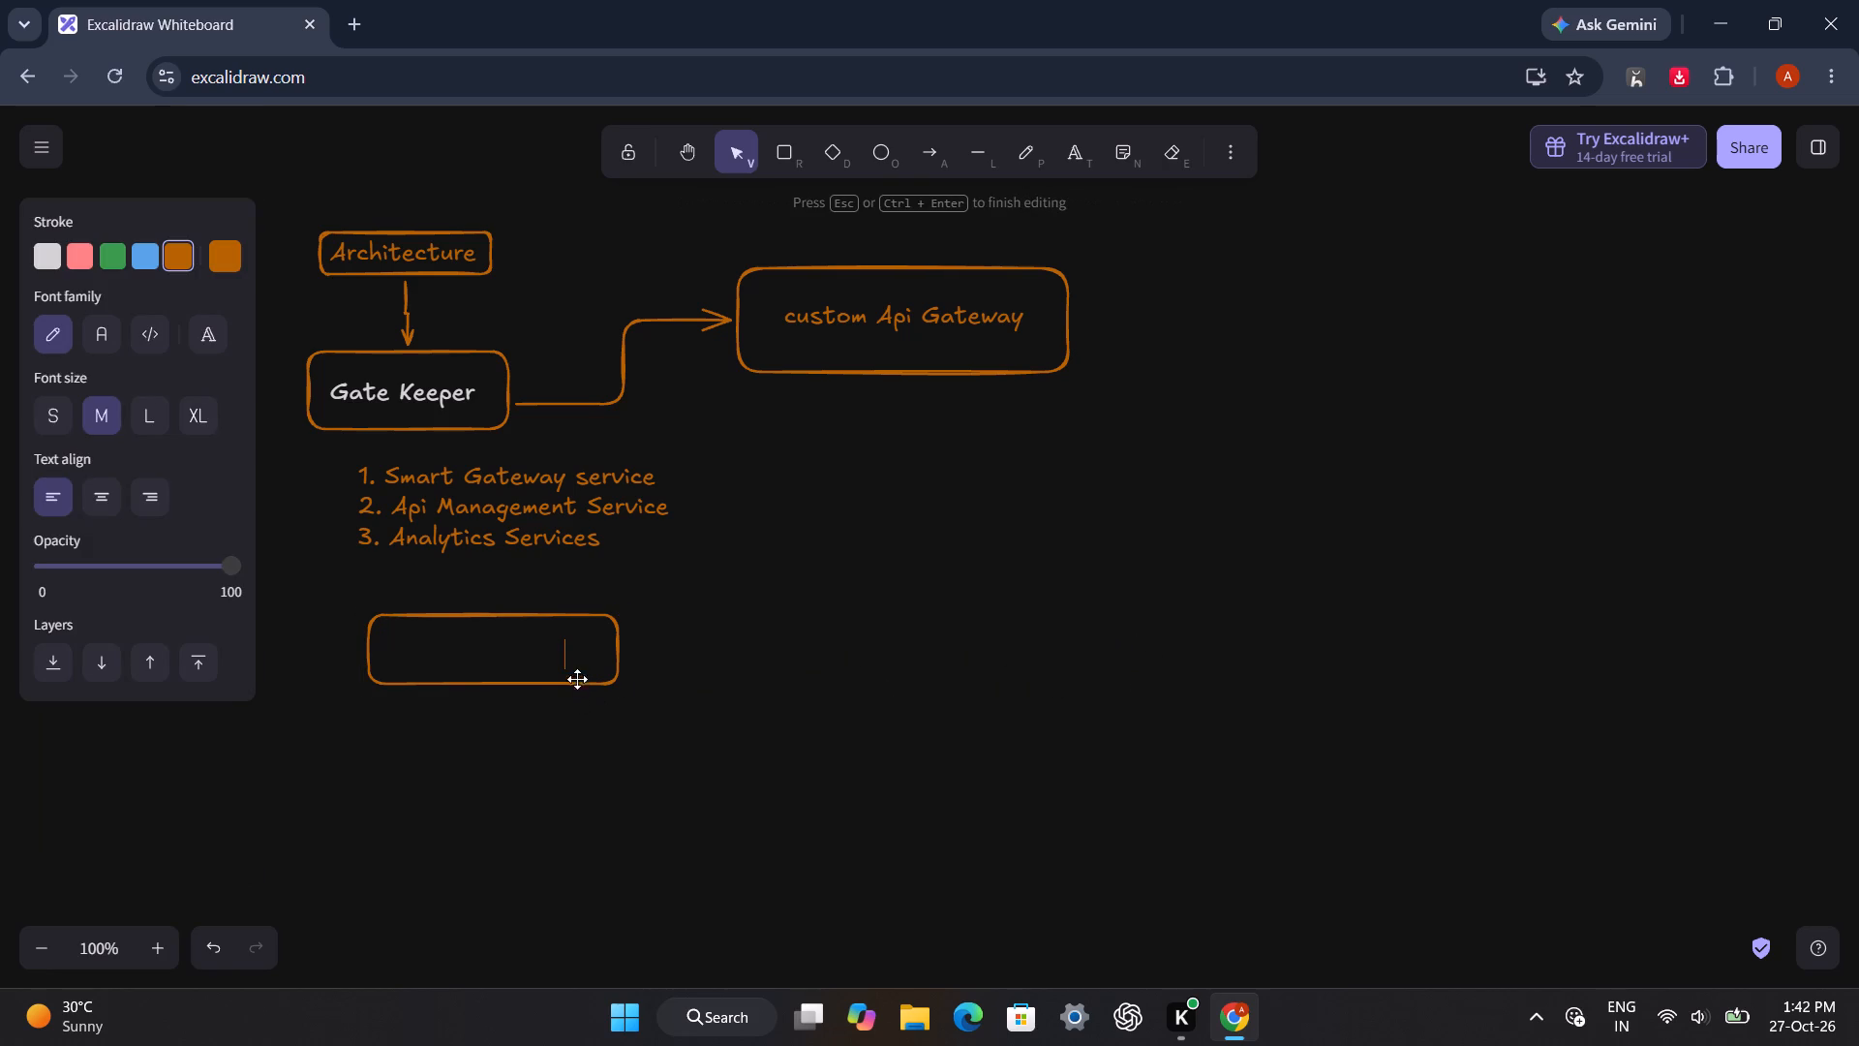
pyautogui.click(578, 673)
# Duplicate the empty rectangle below the services list and place the copy well to its right at about the same height.
pyautogui.moveTo(630, 709); pyautogui.dragTo(353, 591)
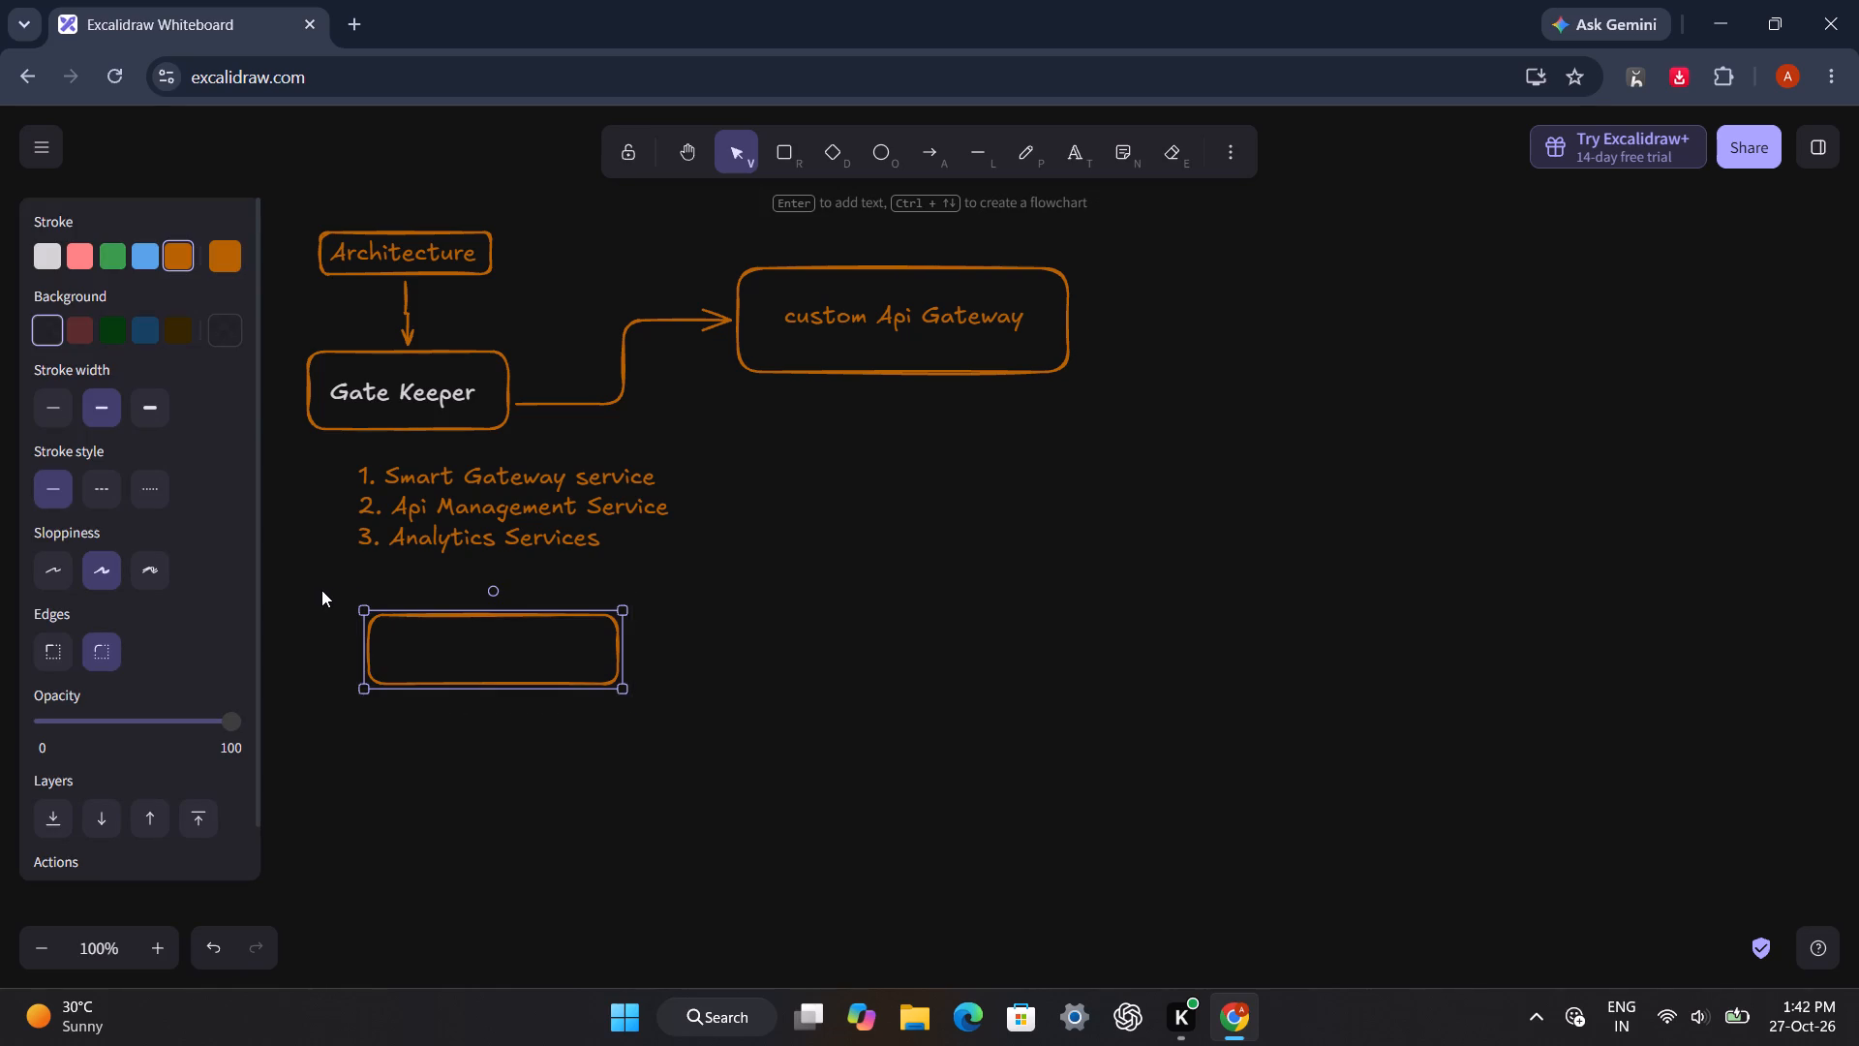
pyautogui.hotkey('ctrl', 'd')
pyautogui.moveTo(484, 662); pyautogui.dragTo(1099, 651)
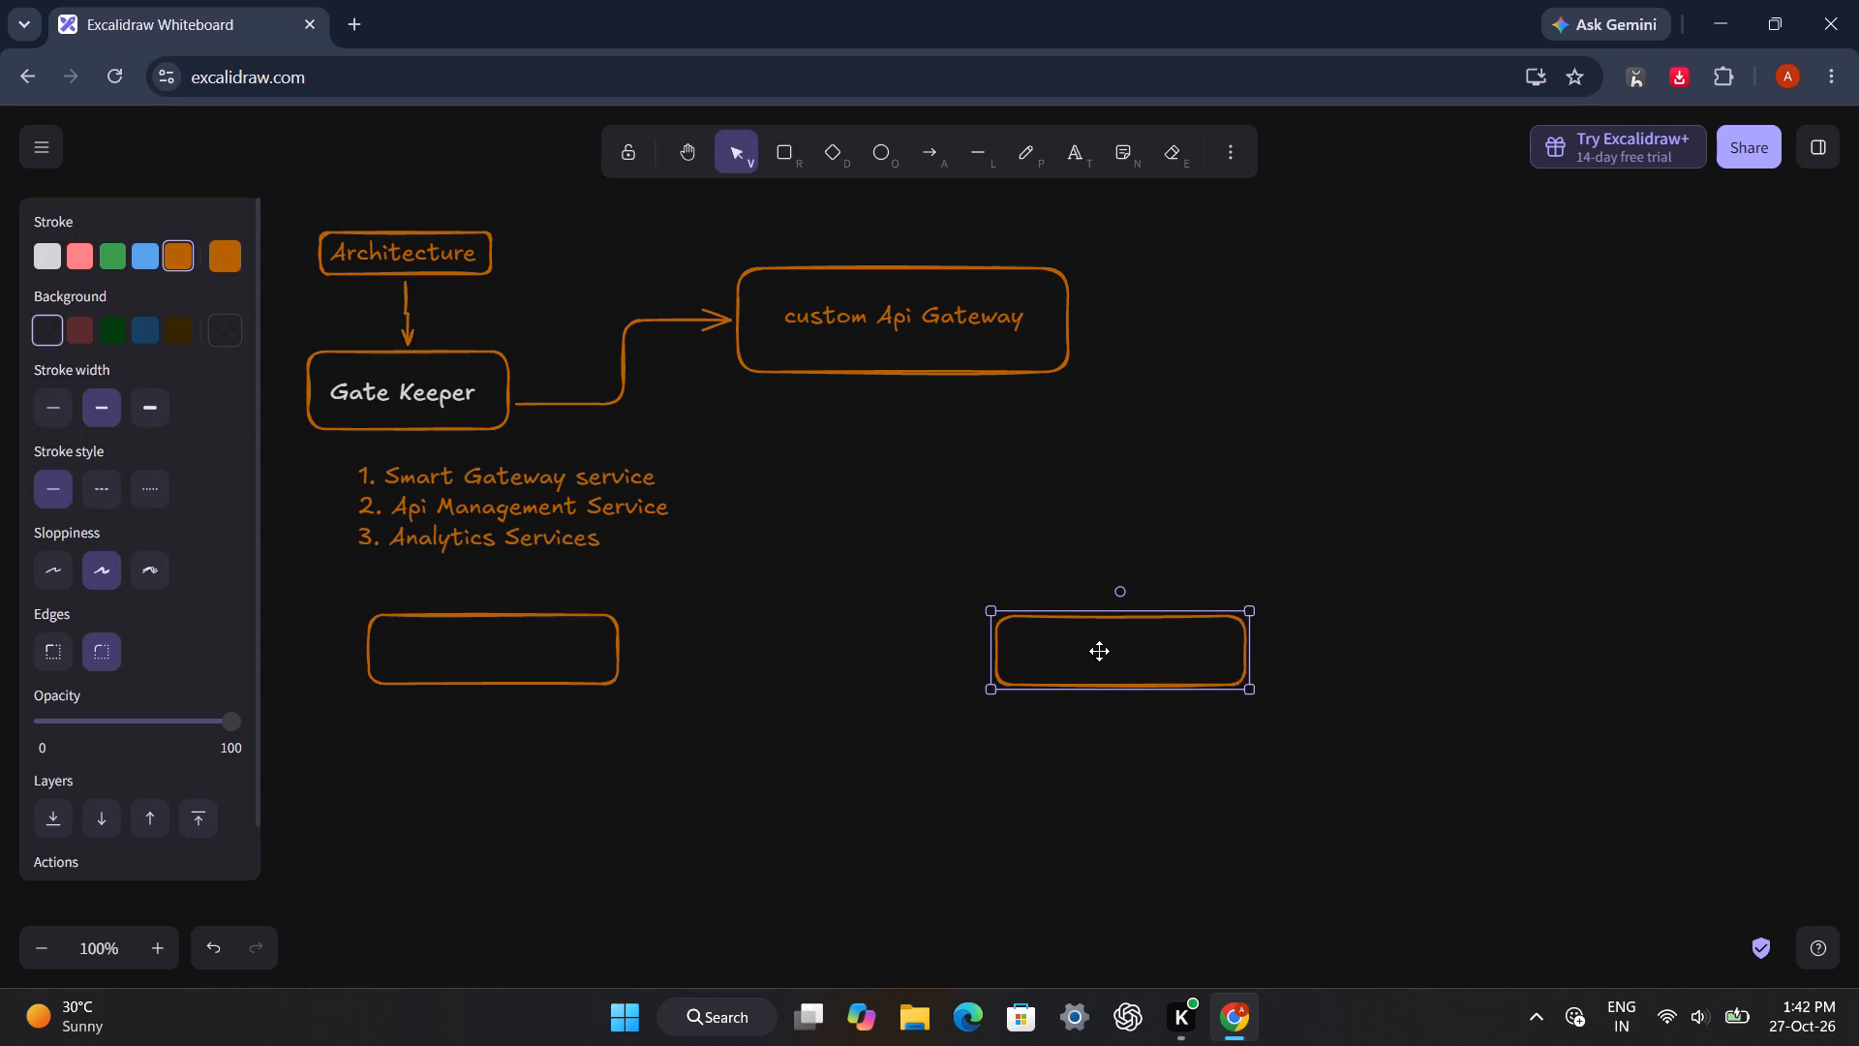
pyautogui.moveTo(1099, 651); pyautogui.dragTo(1232, 655)
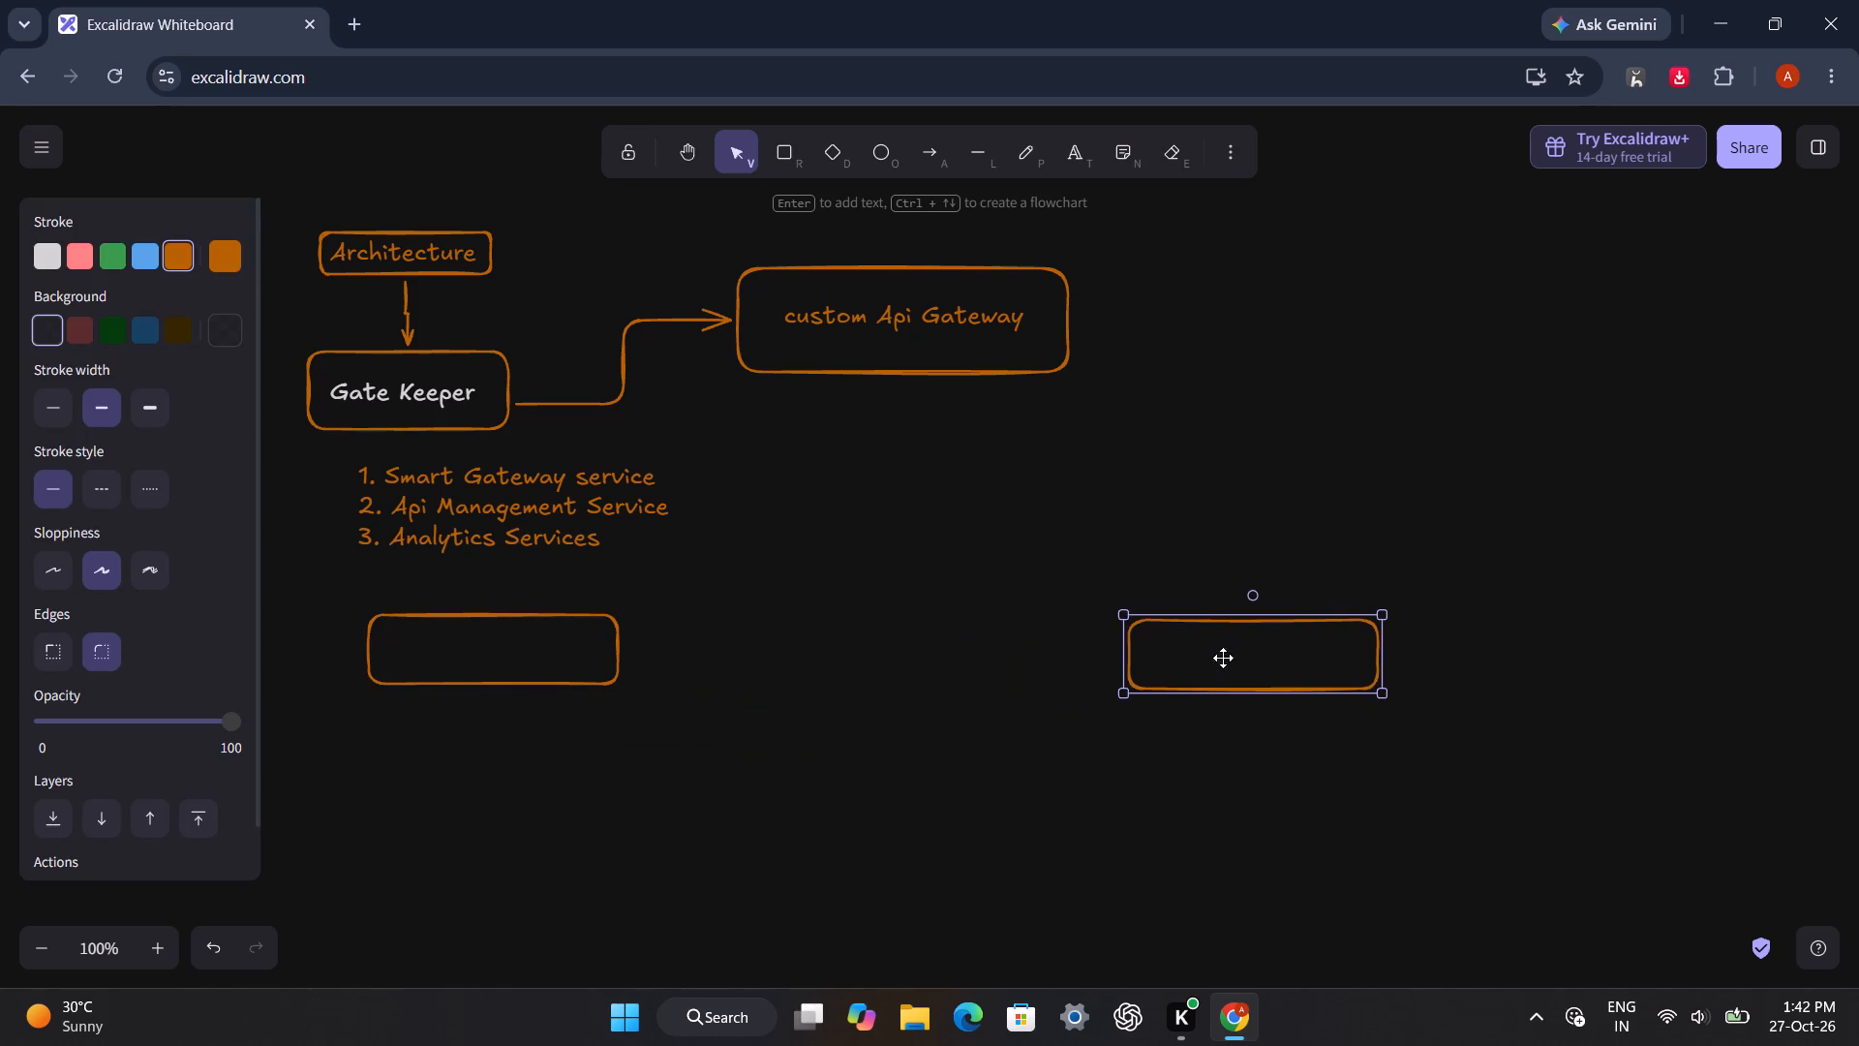
# Draw a larger, roughly square orange rounded rectangle between the two empty rectangles.
pyautogui.click(594, 684)
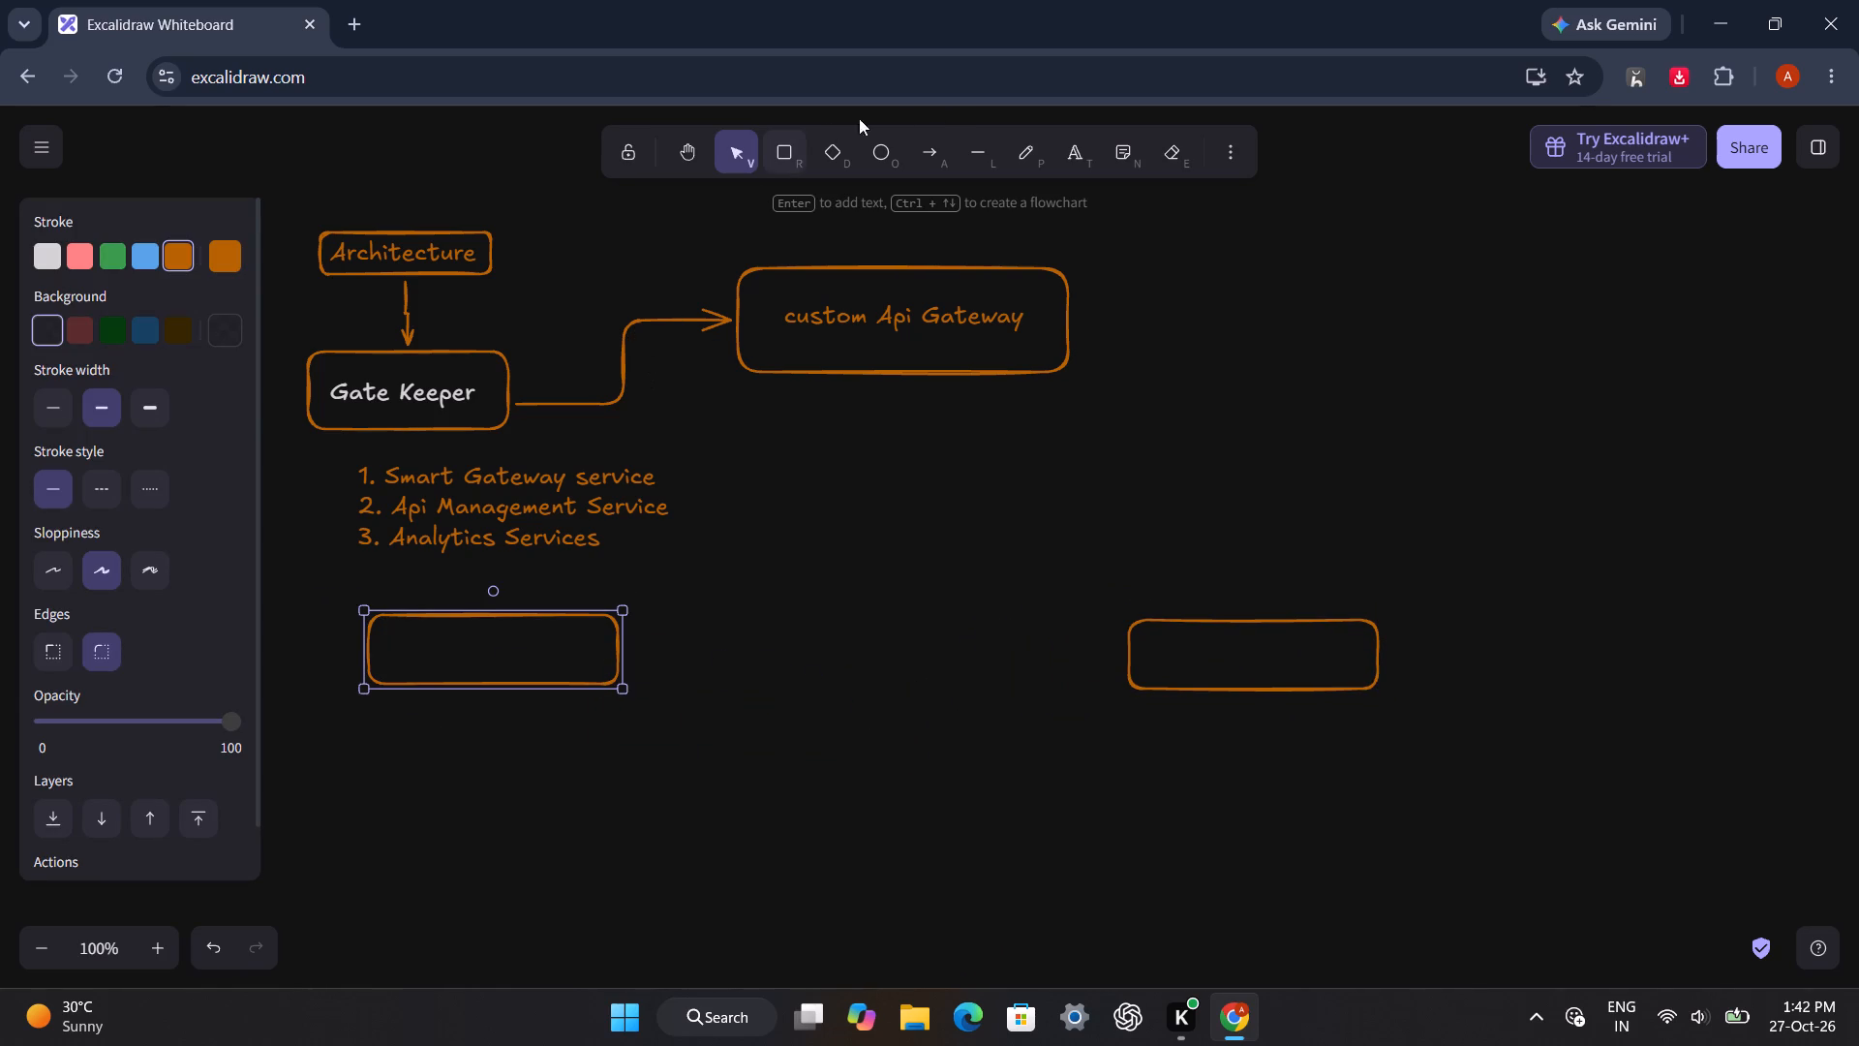
pyautogui.click(791, 155)
pyautogui.moveTo(762, 579); pyautogui.dragTo(900, 697)
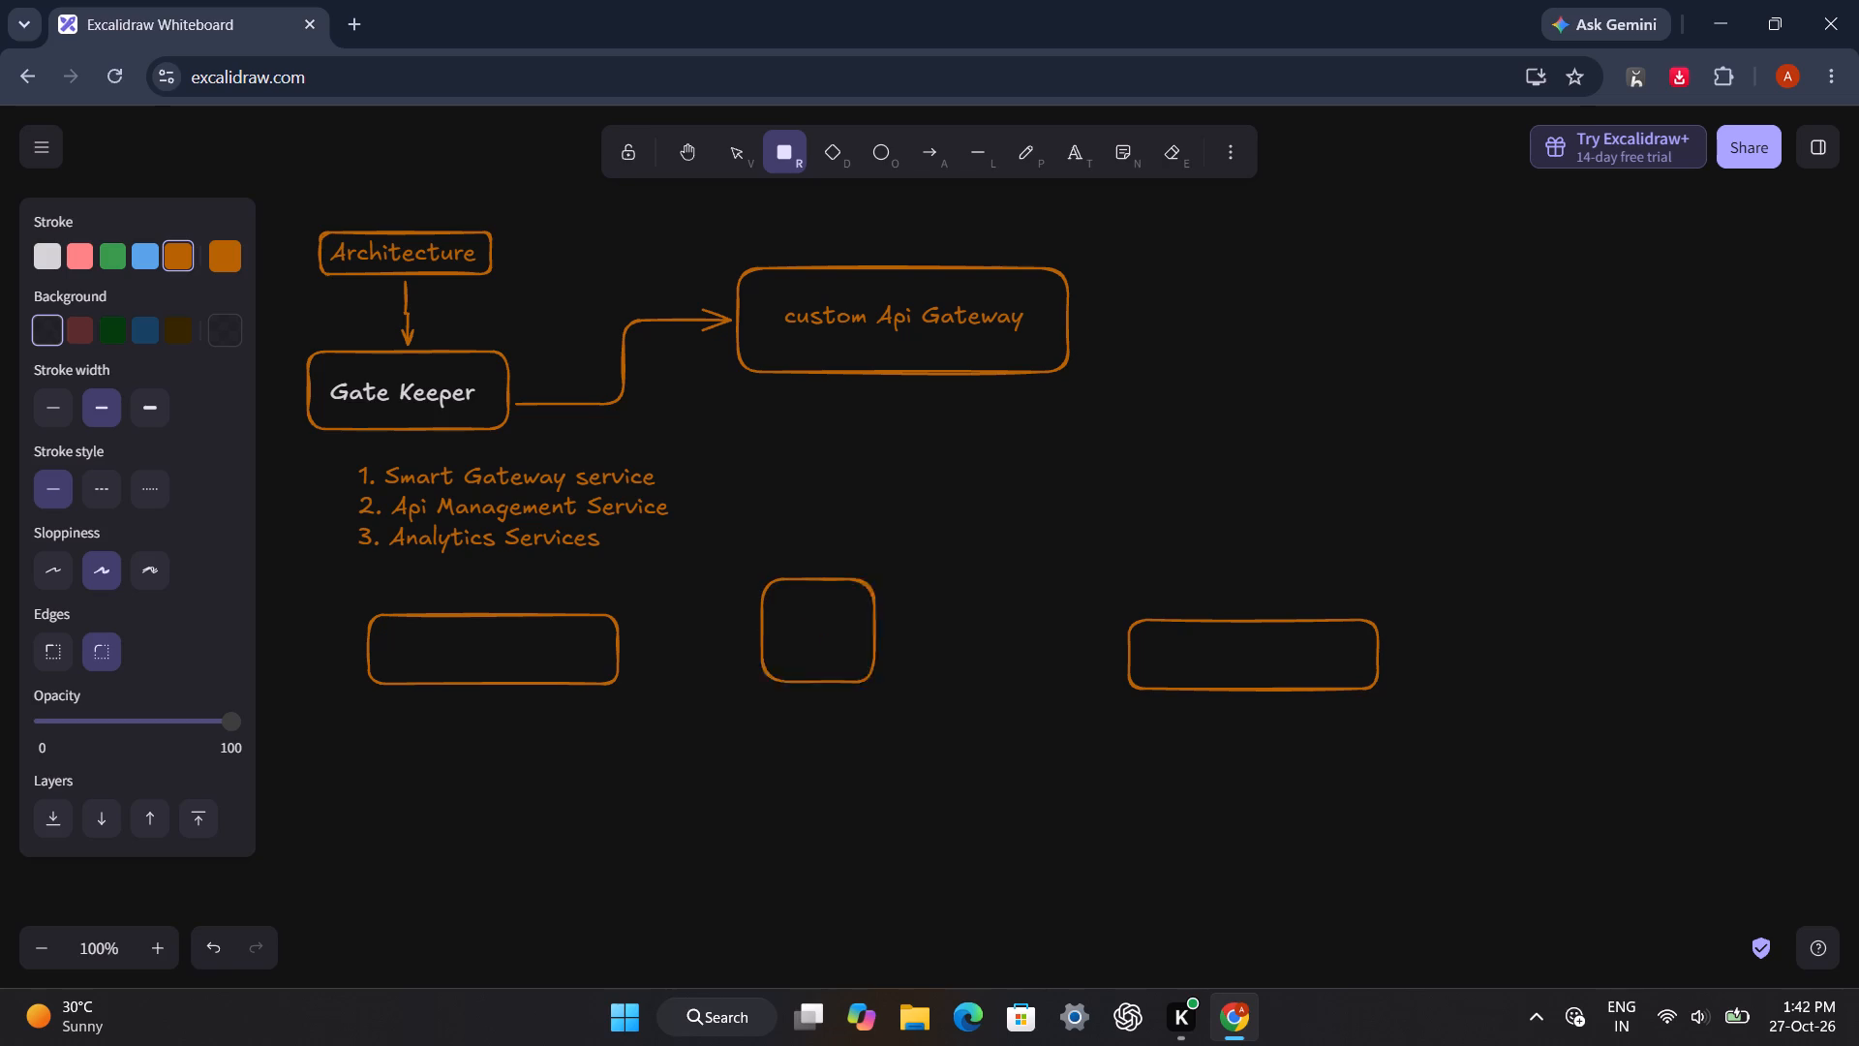
pyautogui.moveTo(900, 697); pyautogui.dragTo(962, 803)
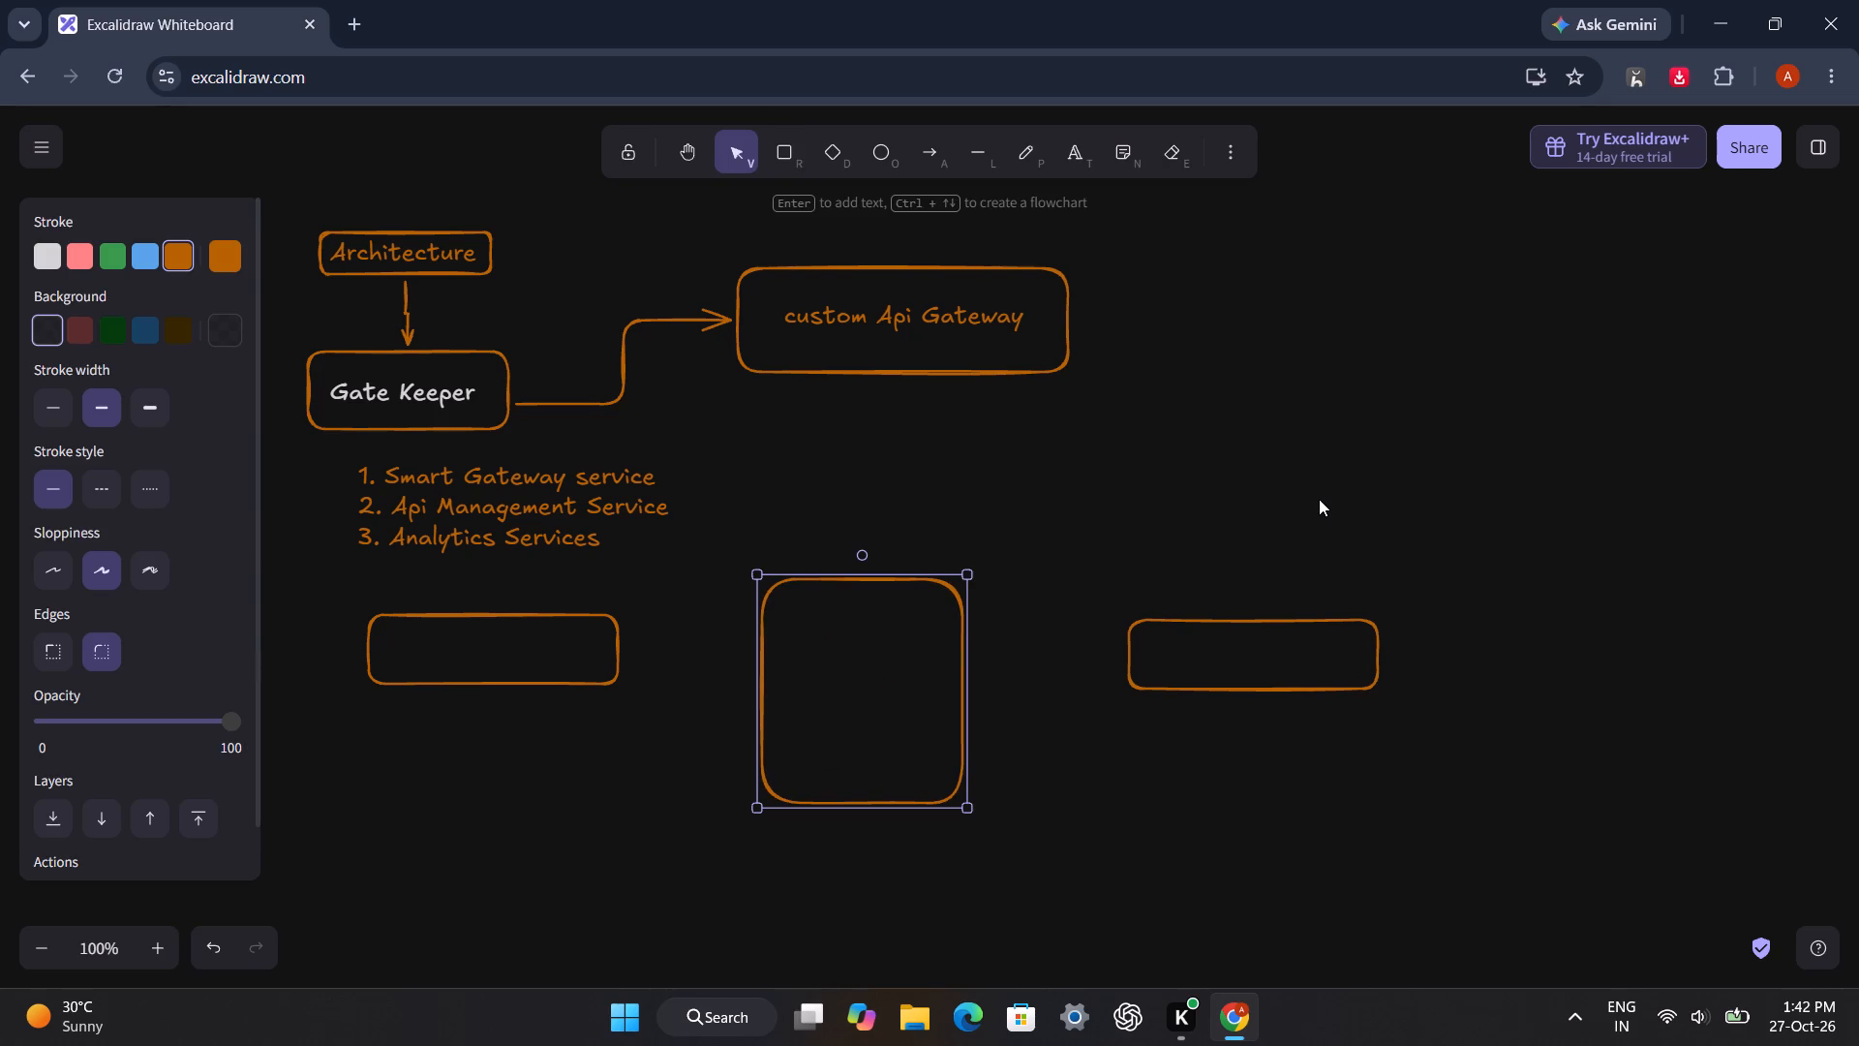
pyautogui.click(1319, 499)
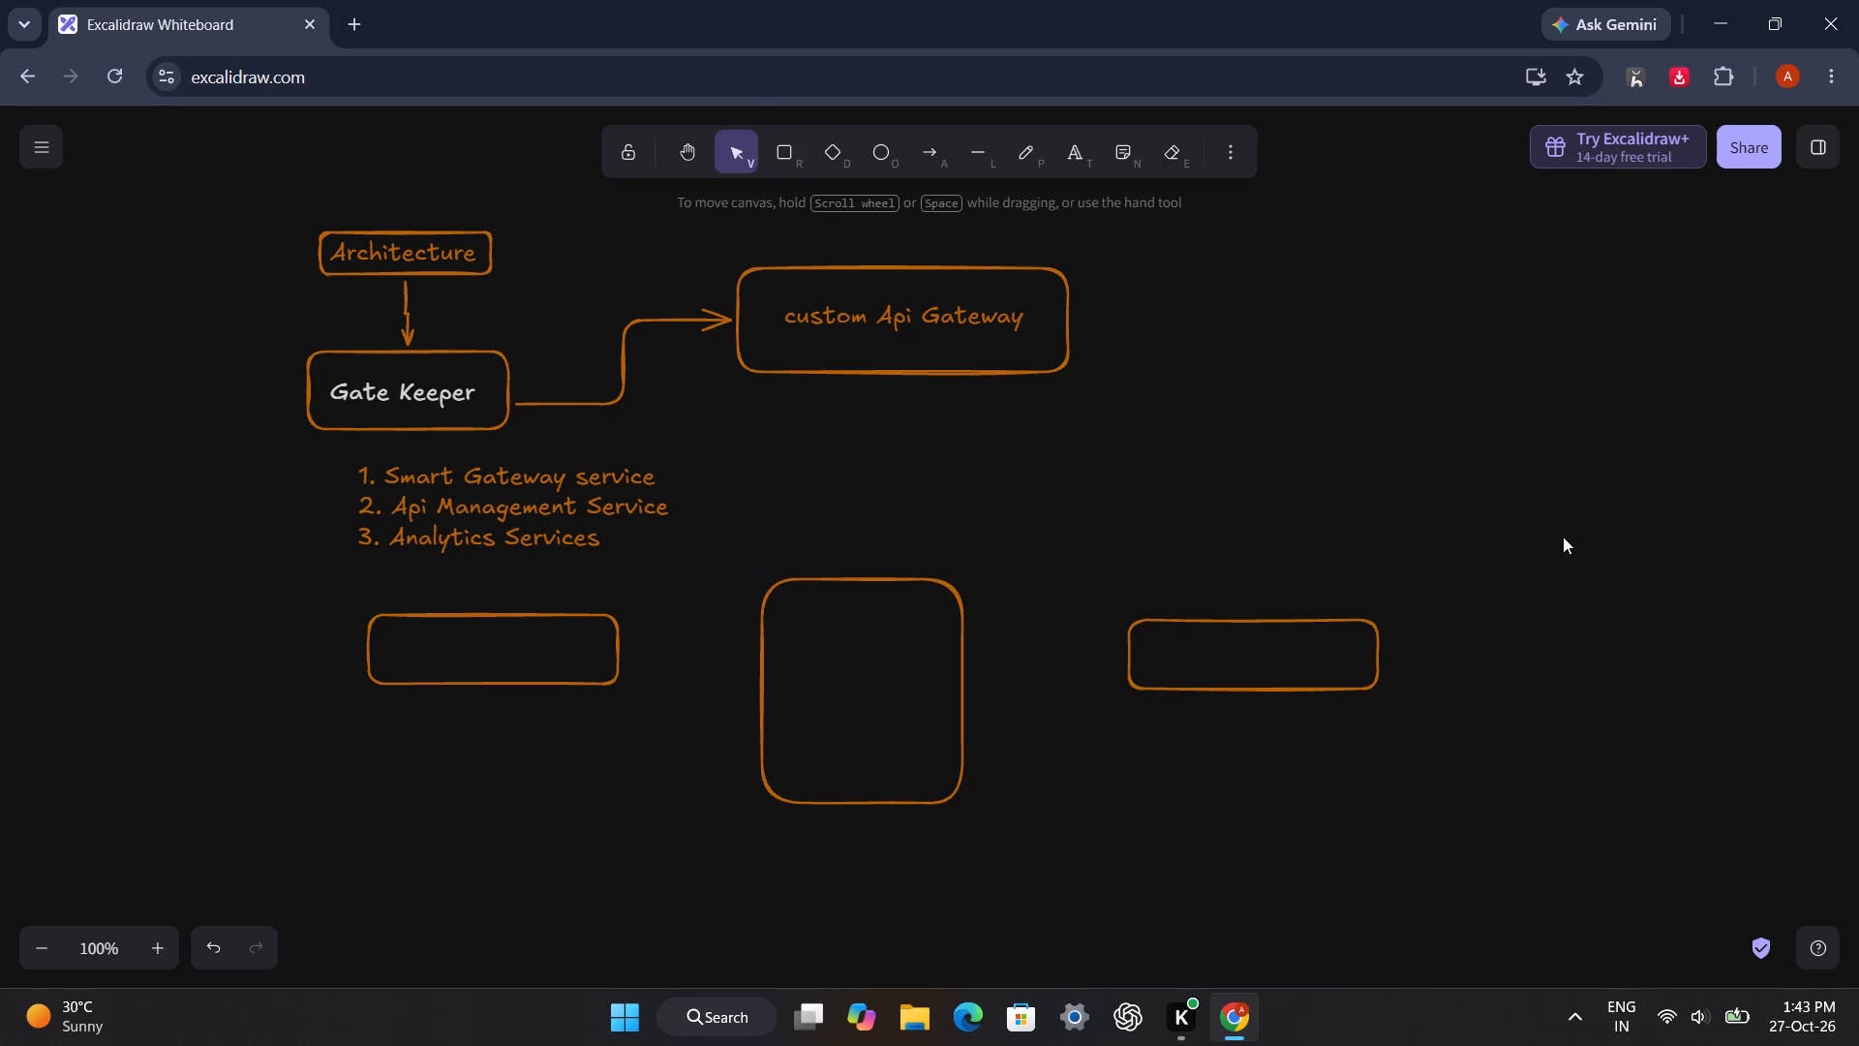
# Add the text "Client" inside the empty rectangle below the services list.
pyautogui.click(412, 627)
pyautogui.doubleClick(437, 646)
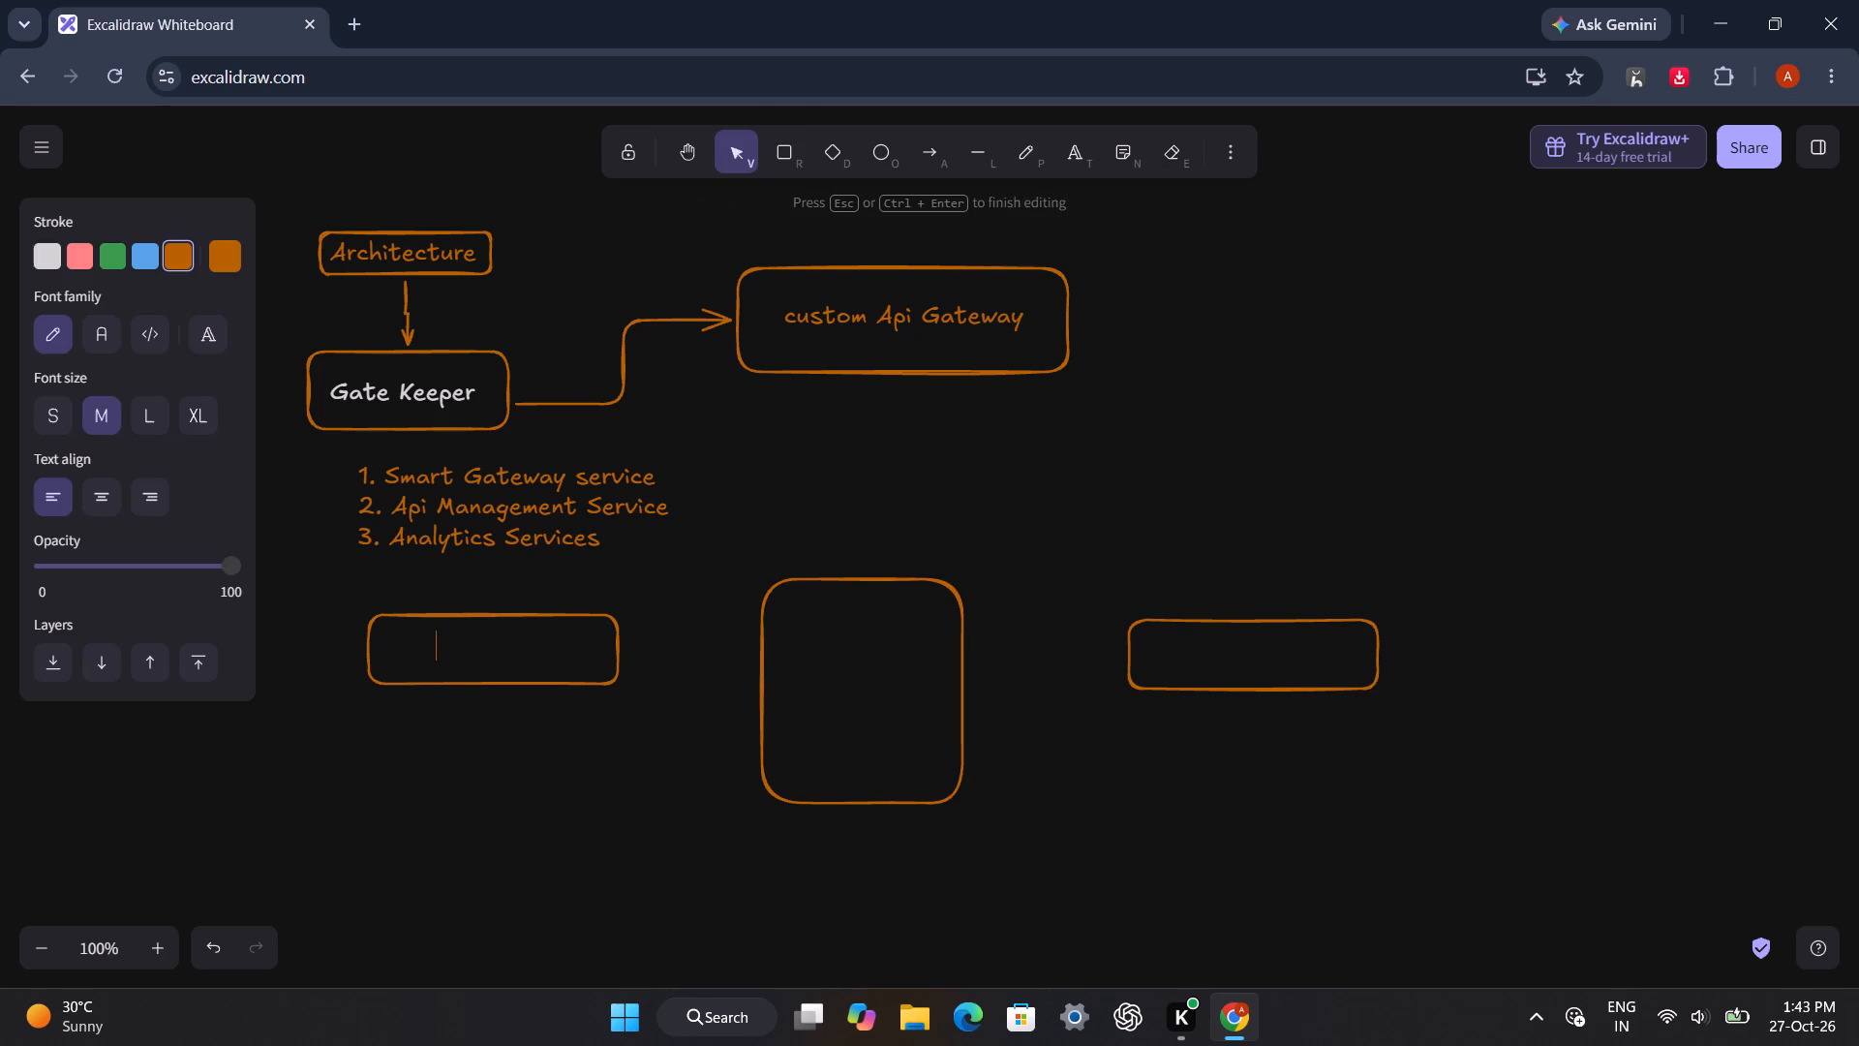
pyautogui.write('Client')
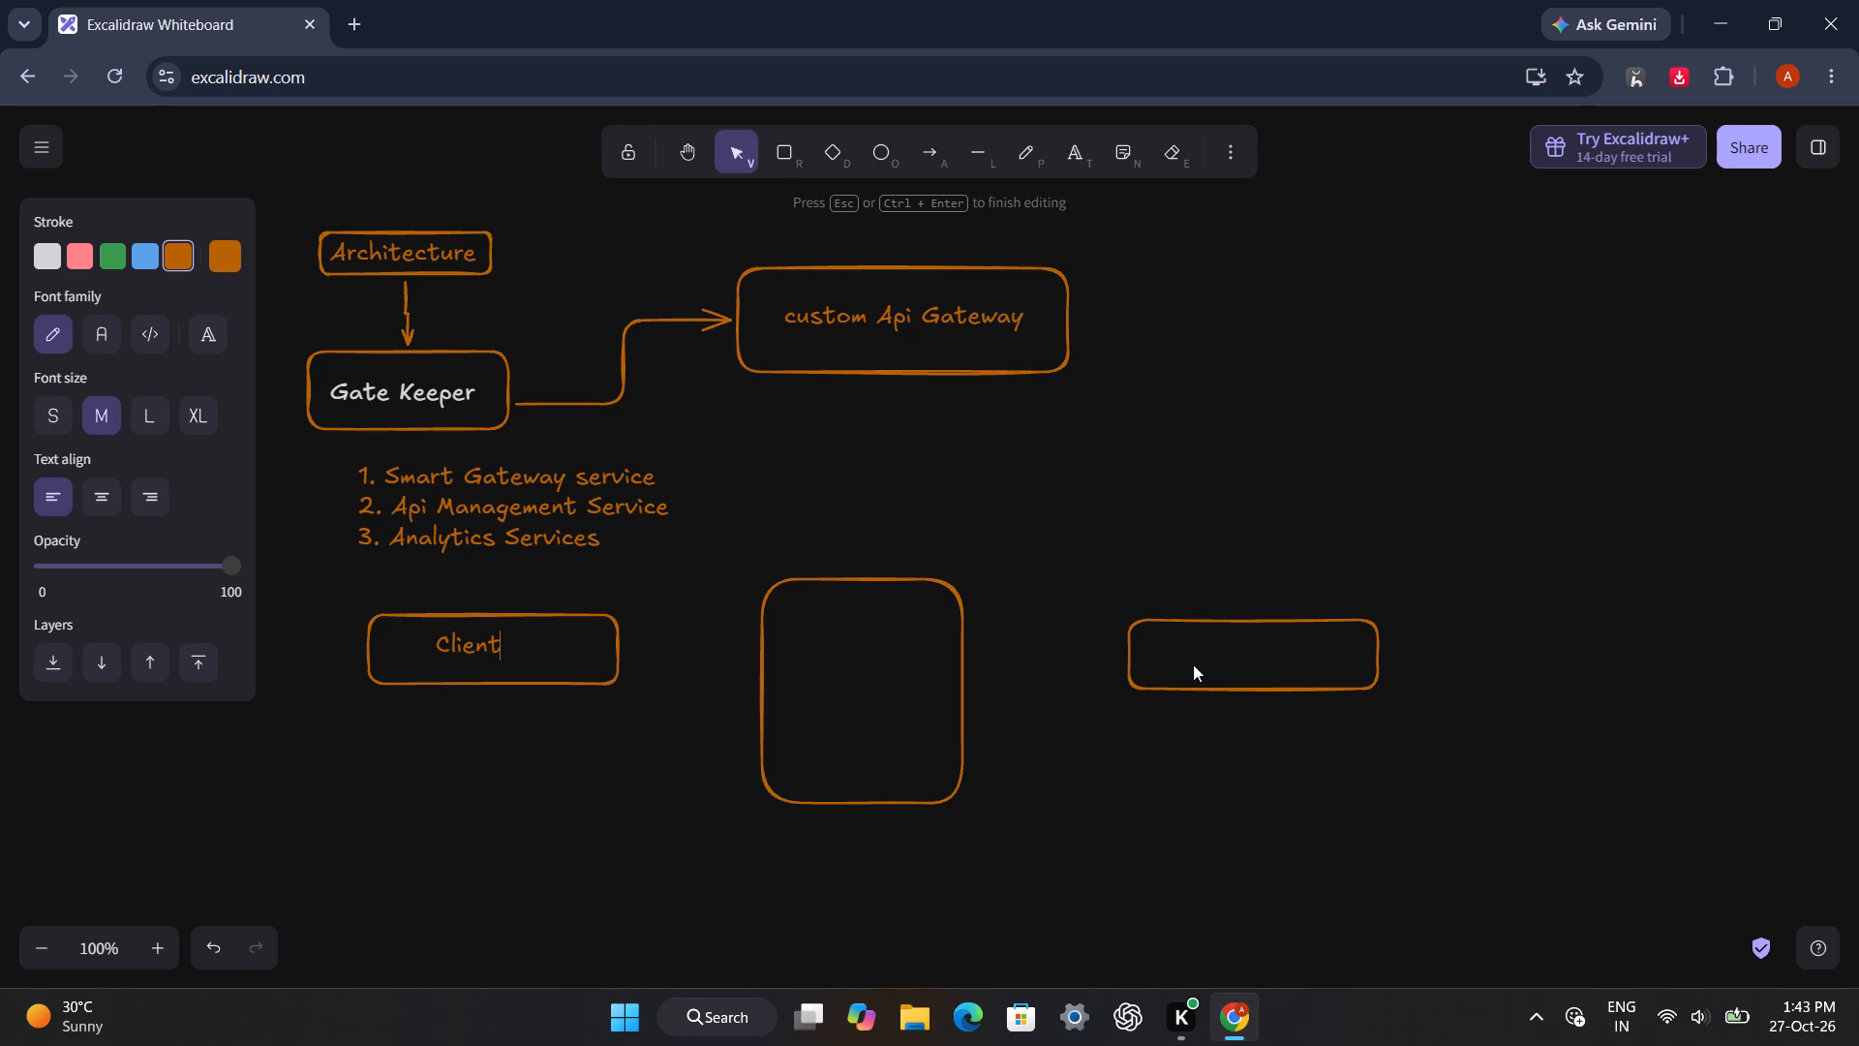
# Add the text "server" inside the duplicated rectangle on the far side of the large square.
pyautogui.click(1193, 664)
pyautogui.click(1194, 655)
pyautogui.doubleClick(1192, 642)
pyautogui.write('ser')
pyautogui.write('ver')
# Shift the rectangle around the "server" text slightly up and left to fit it better around the label.
pyautogui.moveTo(1344, 771); pyautogui.dragTo(1200, 512)
pyautogui.click(1327, 697)
pyautogui.click(1327, 691)
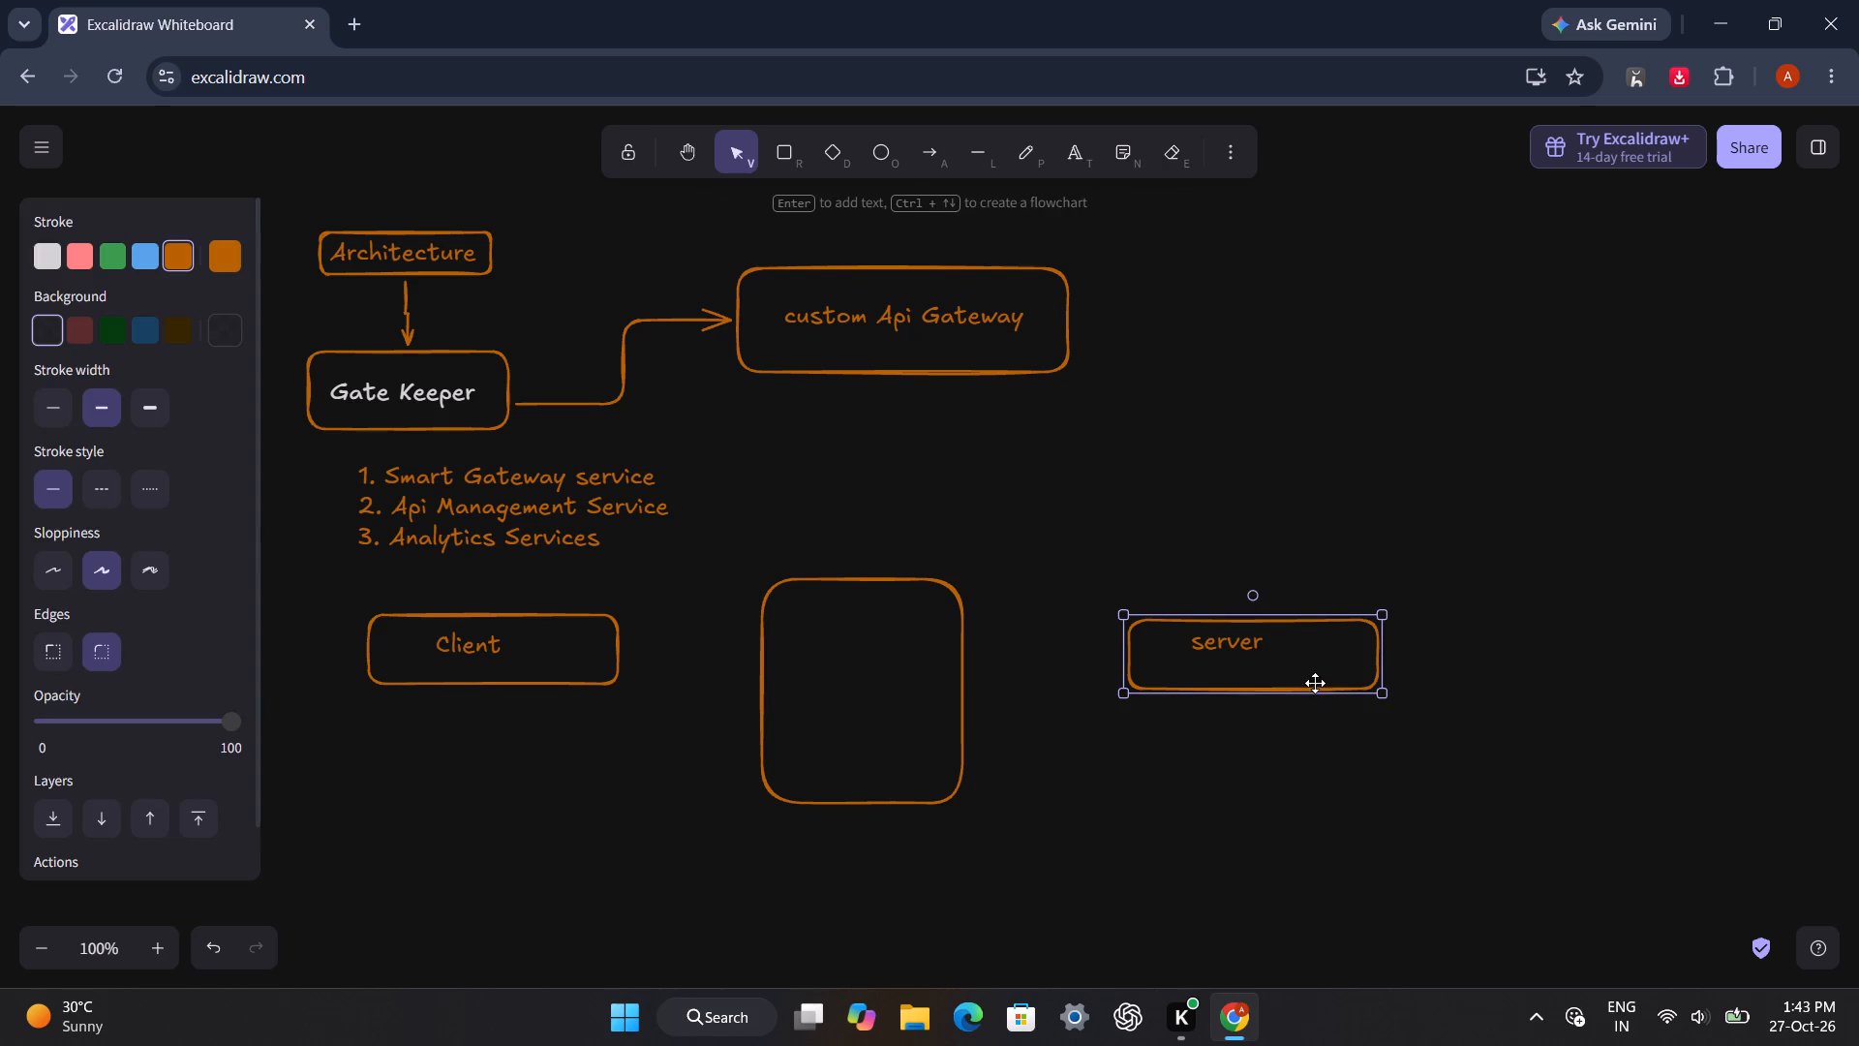
pyautogui.moveTo(1286, 665); pyautogui.dragTo(1275, 650)
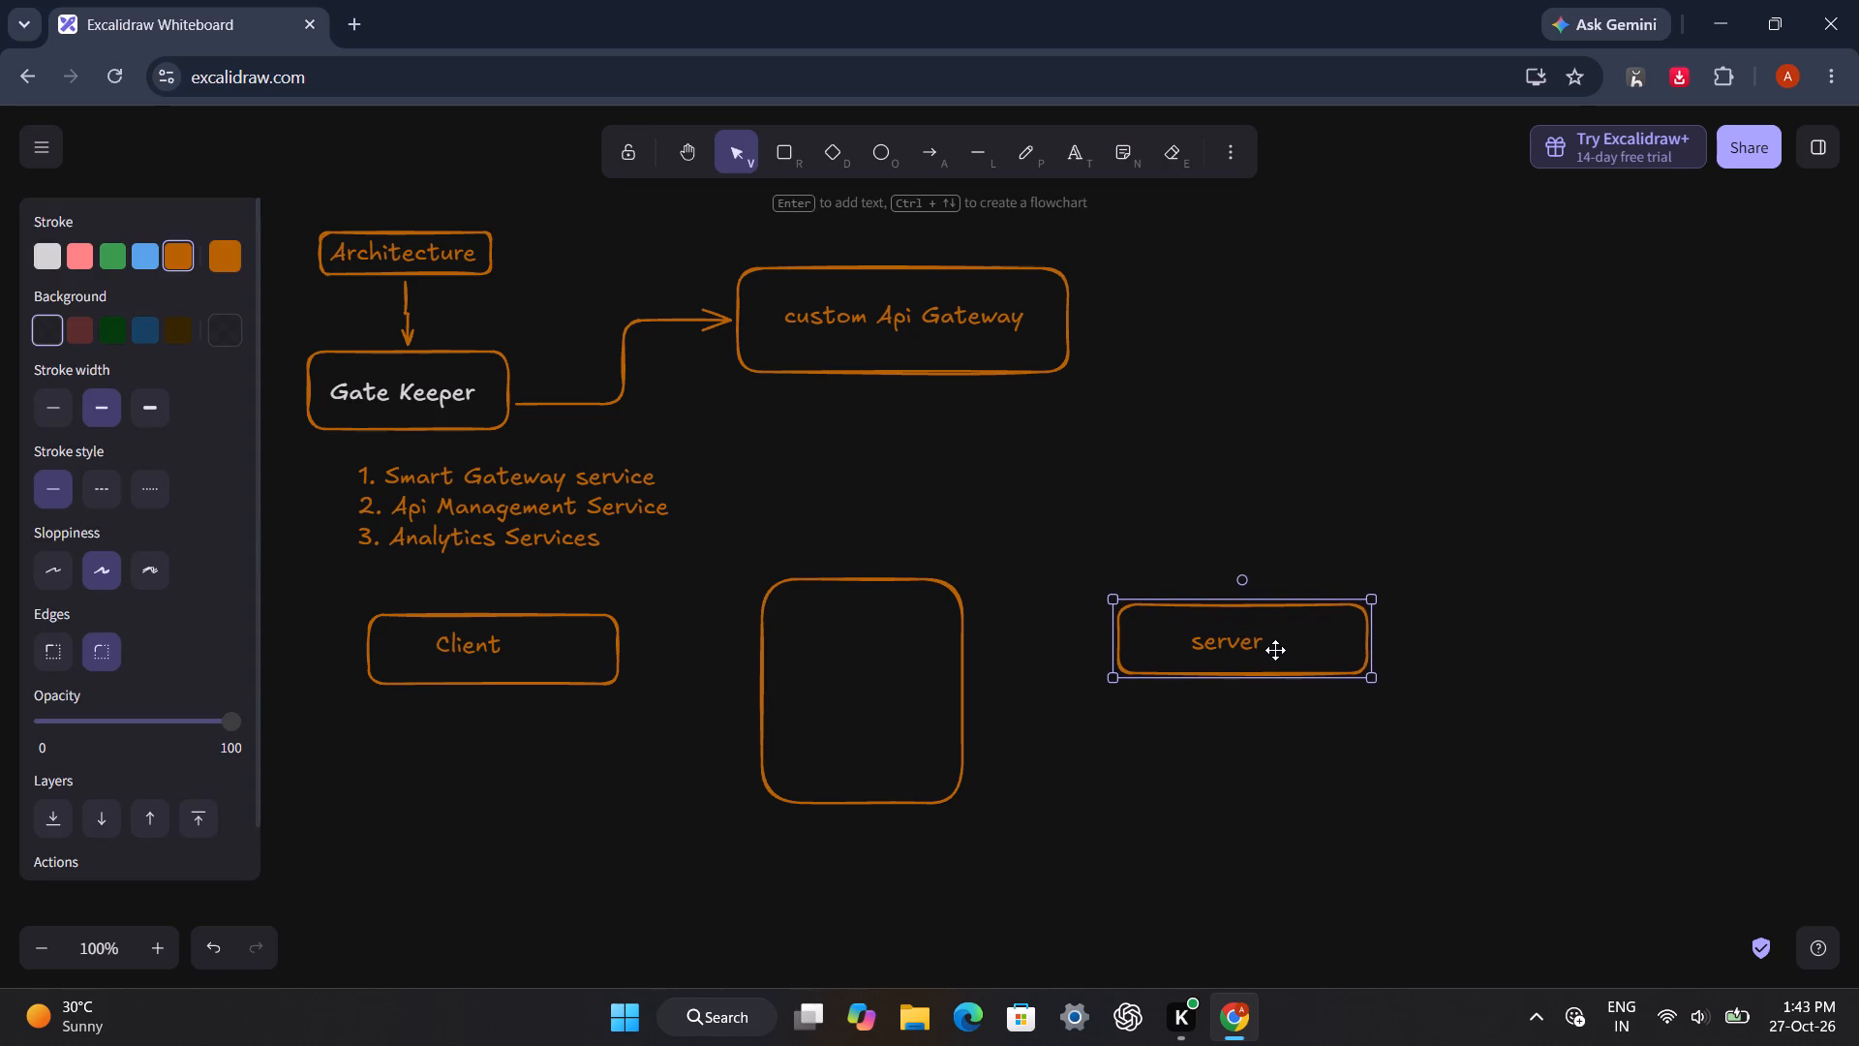
pyautogui.click(1275, 650)
# Duplicate the server rectangle together with its label twice and stack both copies below the original.
pyautogui.moveTo(1422, 722); pyautogui.dragTo(1076, 547)
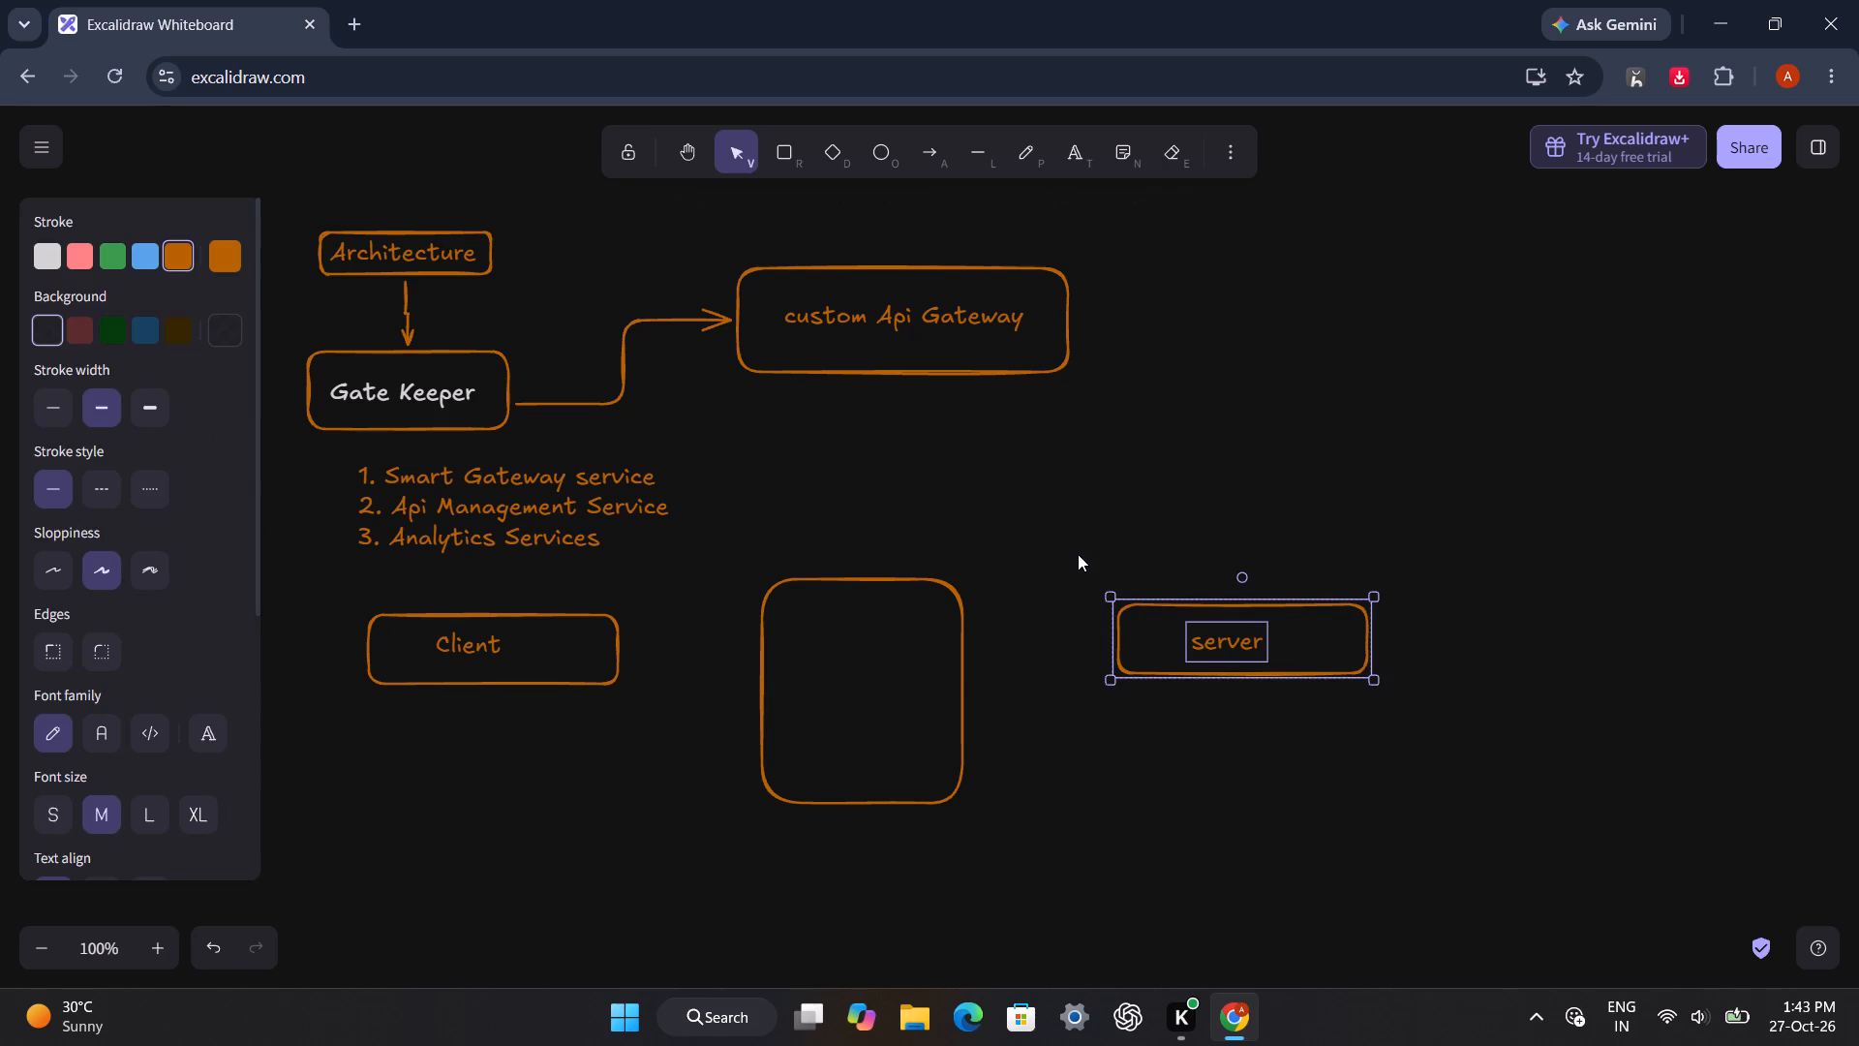
pyautogui.hotkey('ctrl', 'd')
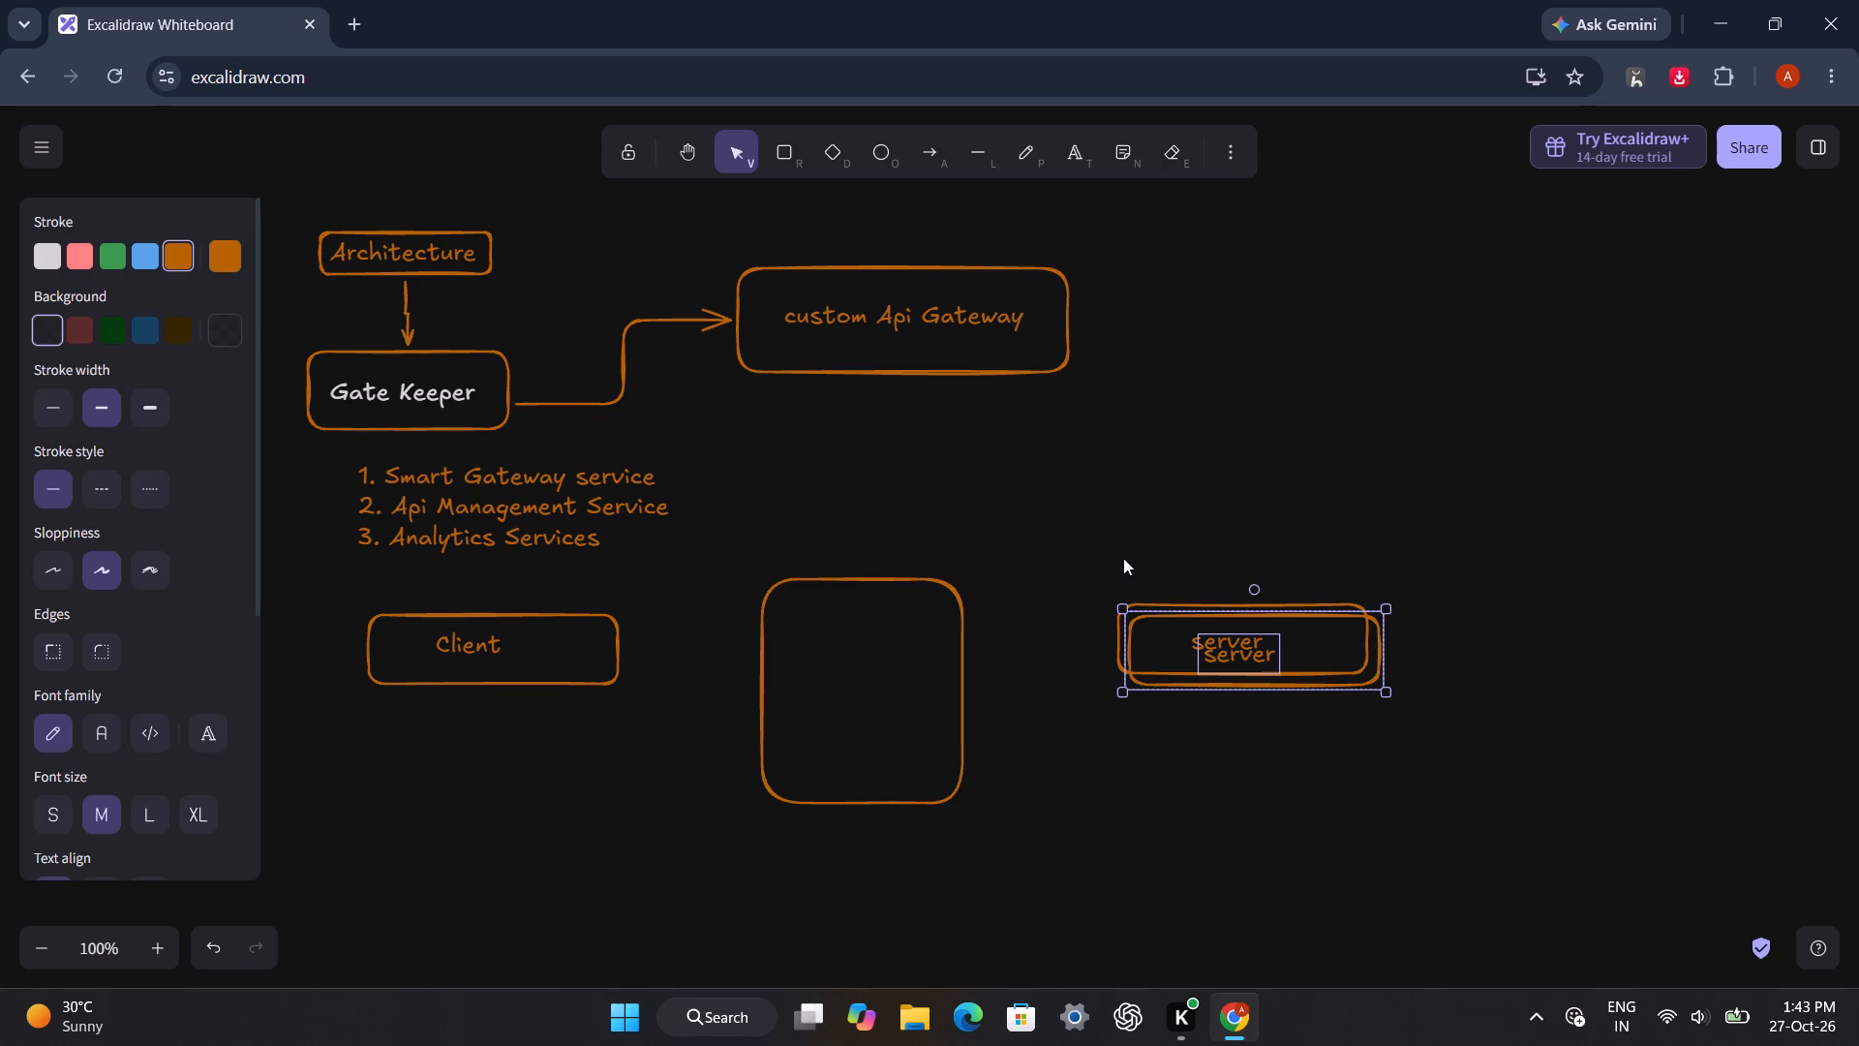
pyautogui.press('space')
pyautogui.press('space')
pyautogui.press('space')
pyautogui.press('space')
pyautogui.press('space')
pyautogui.press('space')
pyautogui.press('space')
pyautogui.press('space')
pyautogui.press('space')
pyautogui.press('space')
pyautogui.press('space')
pyautogui.press('space')
pyautogui.press('space')
pyautogui.press('space')
pyautogui.press('space')
pyautogui.press('space')
pyautogui.press('space')
pyautogui.press('space')
pyautogui.press('space')
pyautogui.press('space')
pyautogui.moveTo(1318, 649); pyautogui.dragTo(1315, 671)
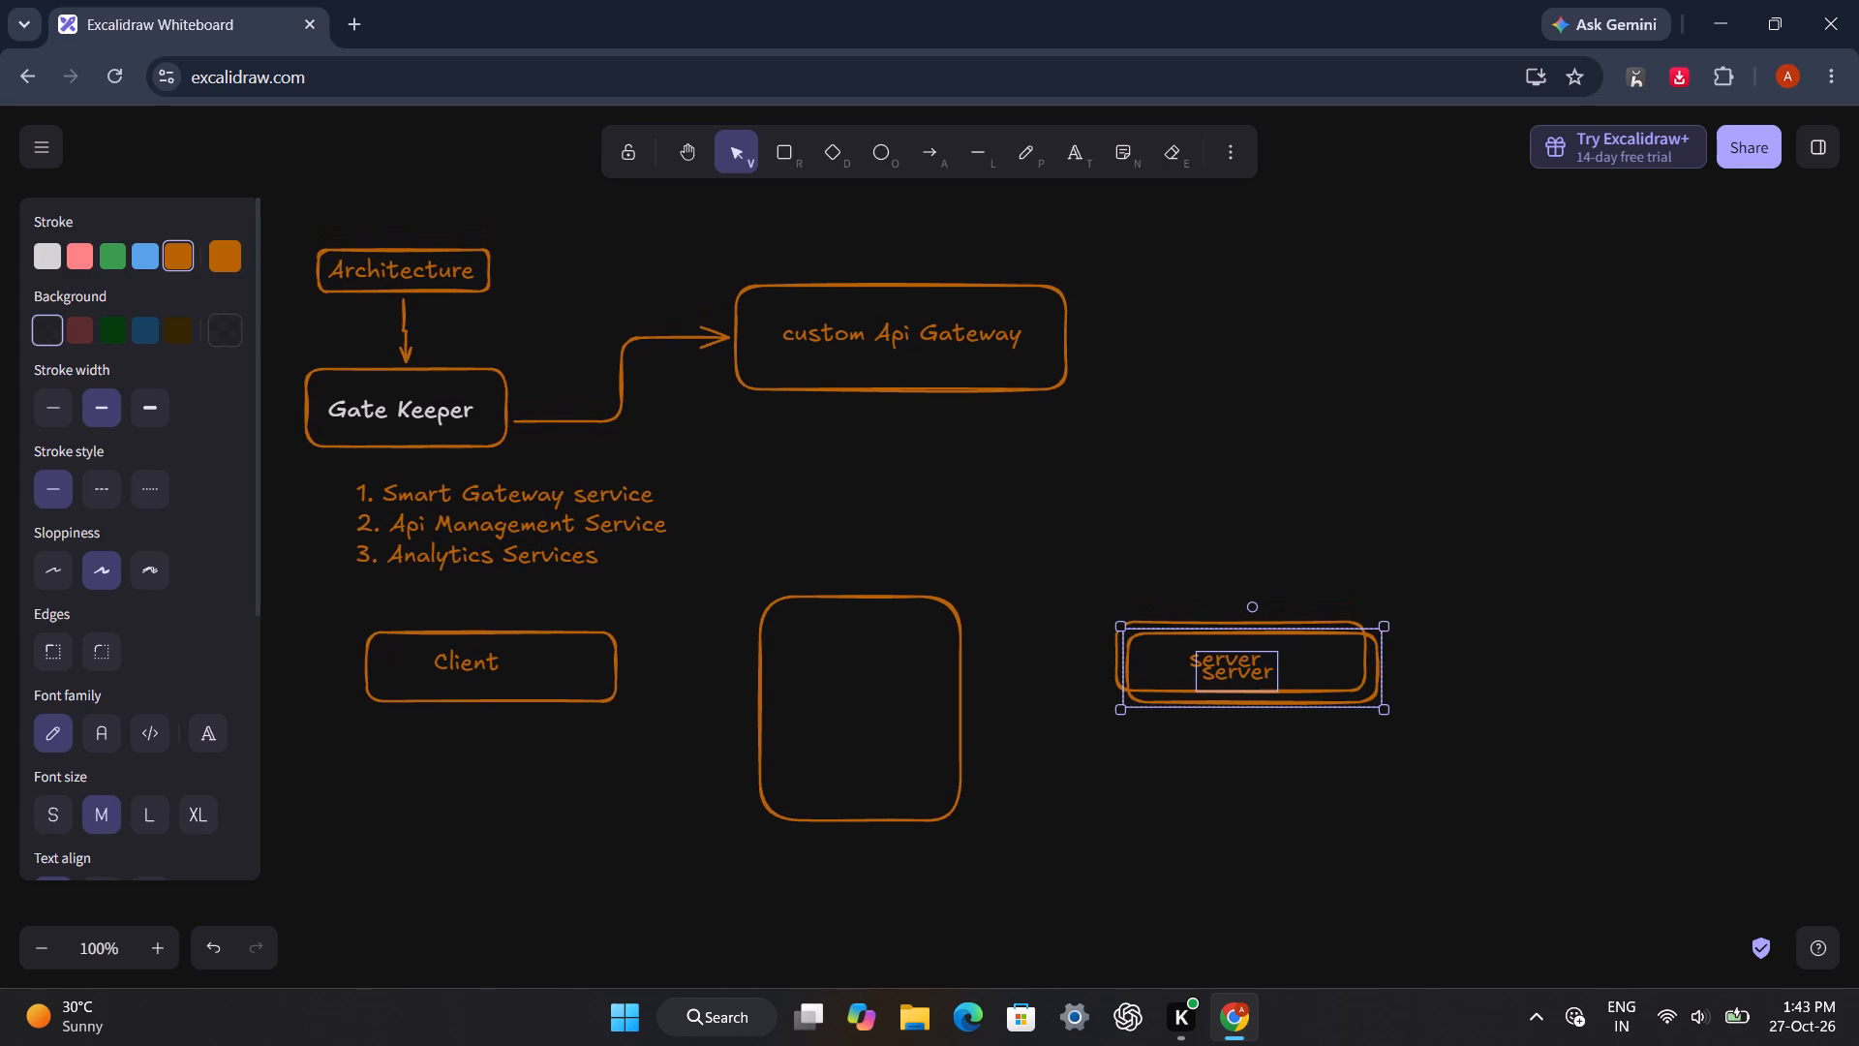
pyautogui.moveTo(1315, 671); pyautogui.dragTo(1319, 637)
pyautogui.moveTo(1313, 637); pyautogui.dragTo(1306, 730)
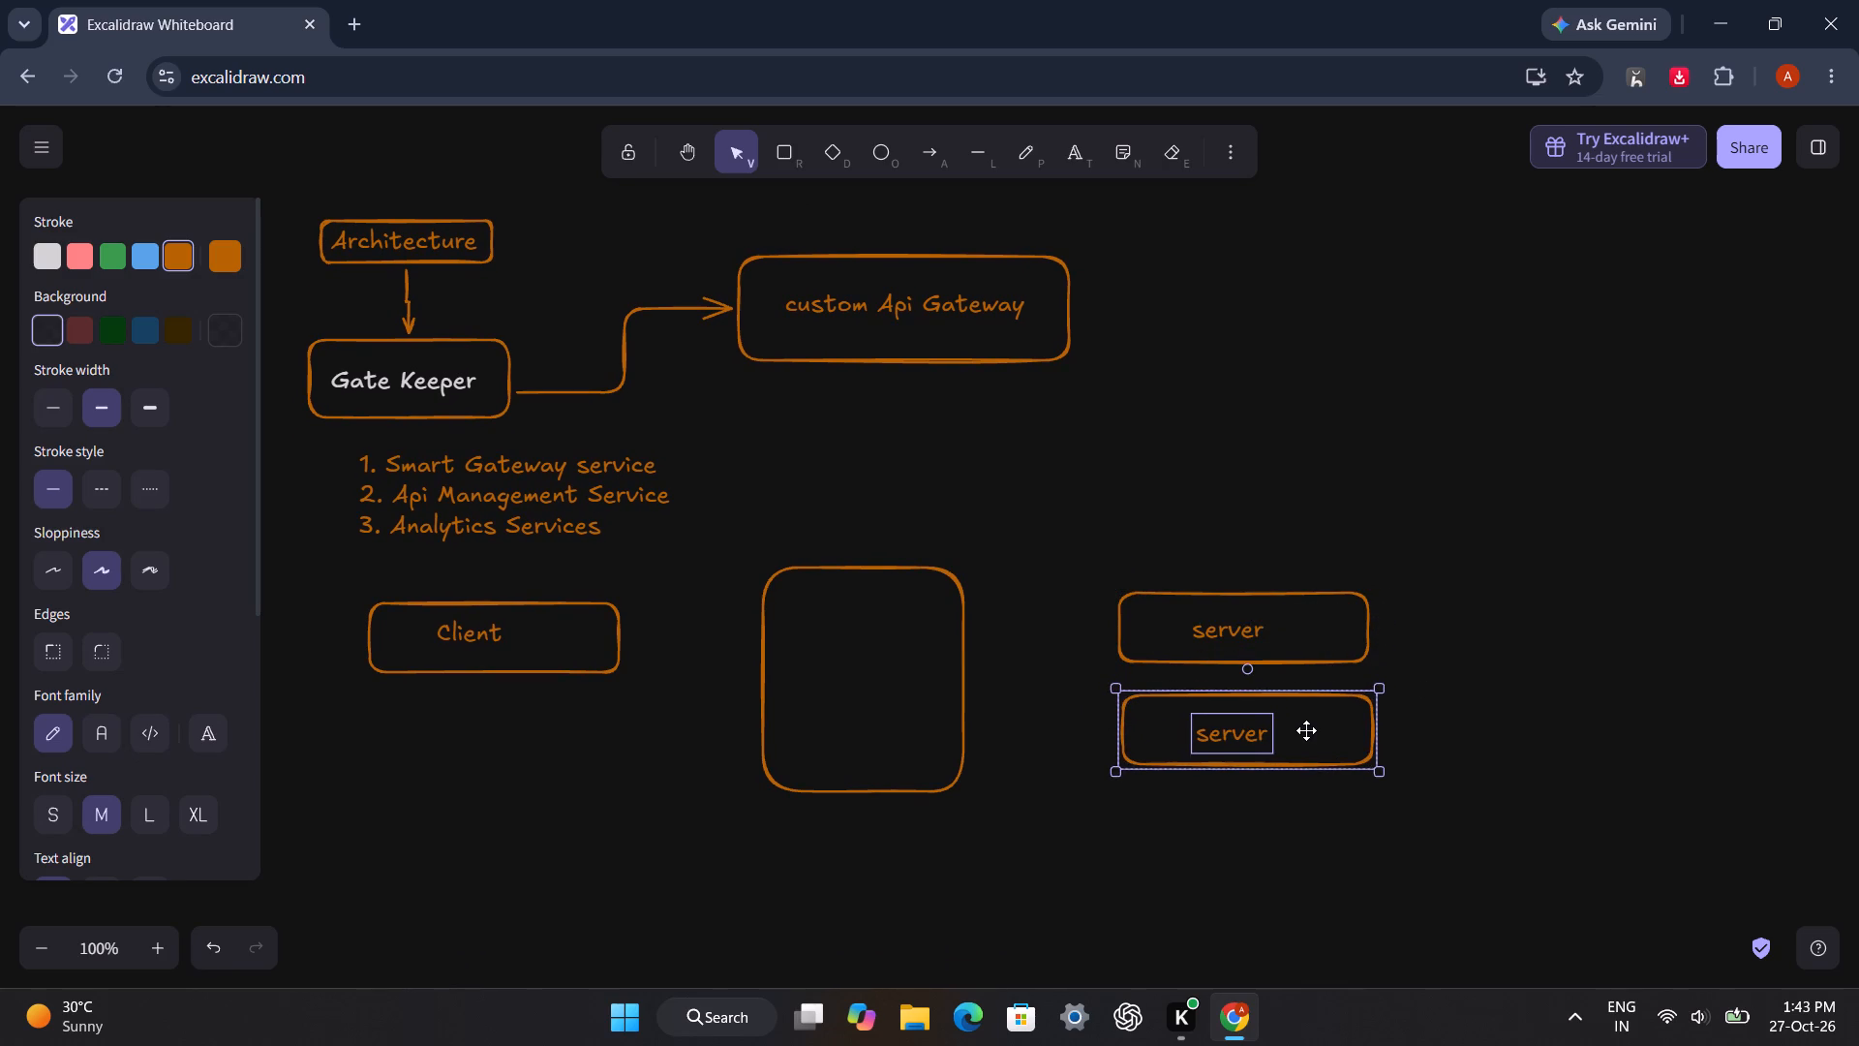
pyautogui.moveTo(1306, 730); pyautogui.dragTo(1308, 730)
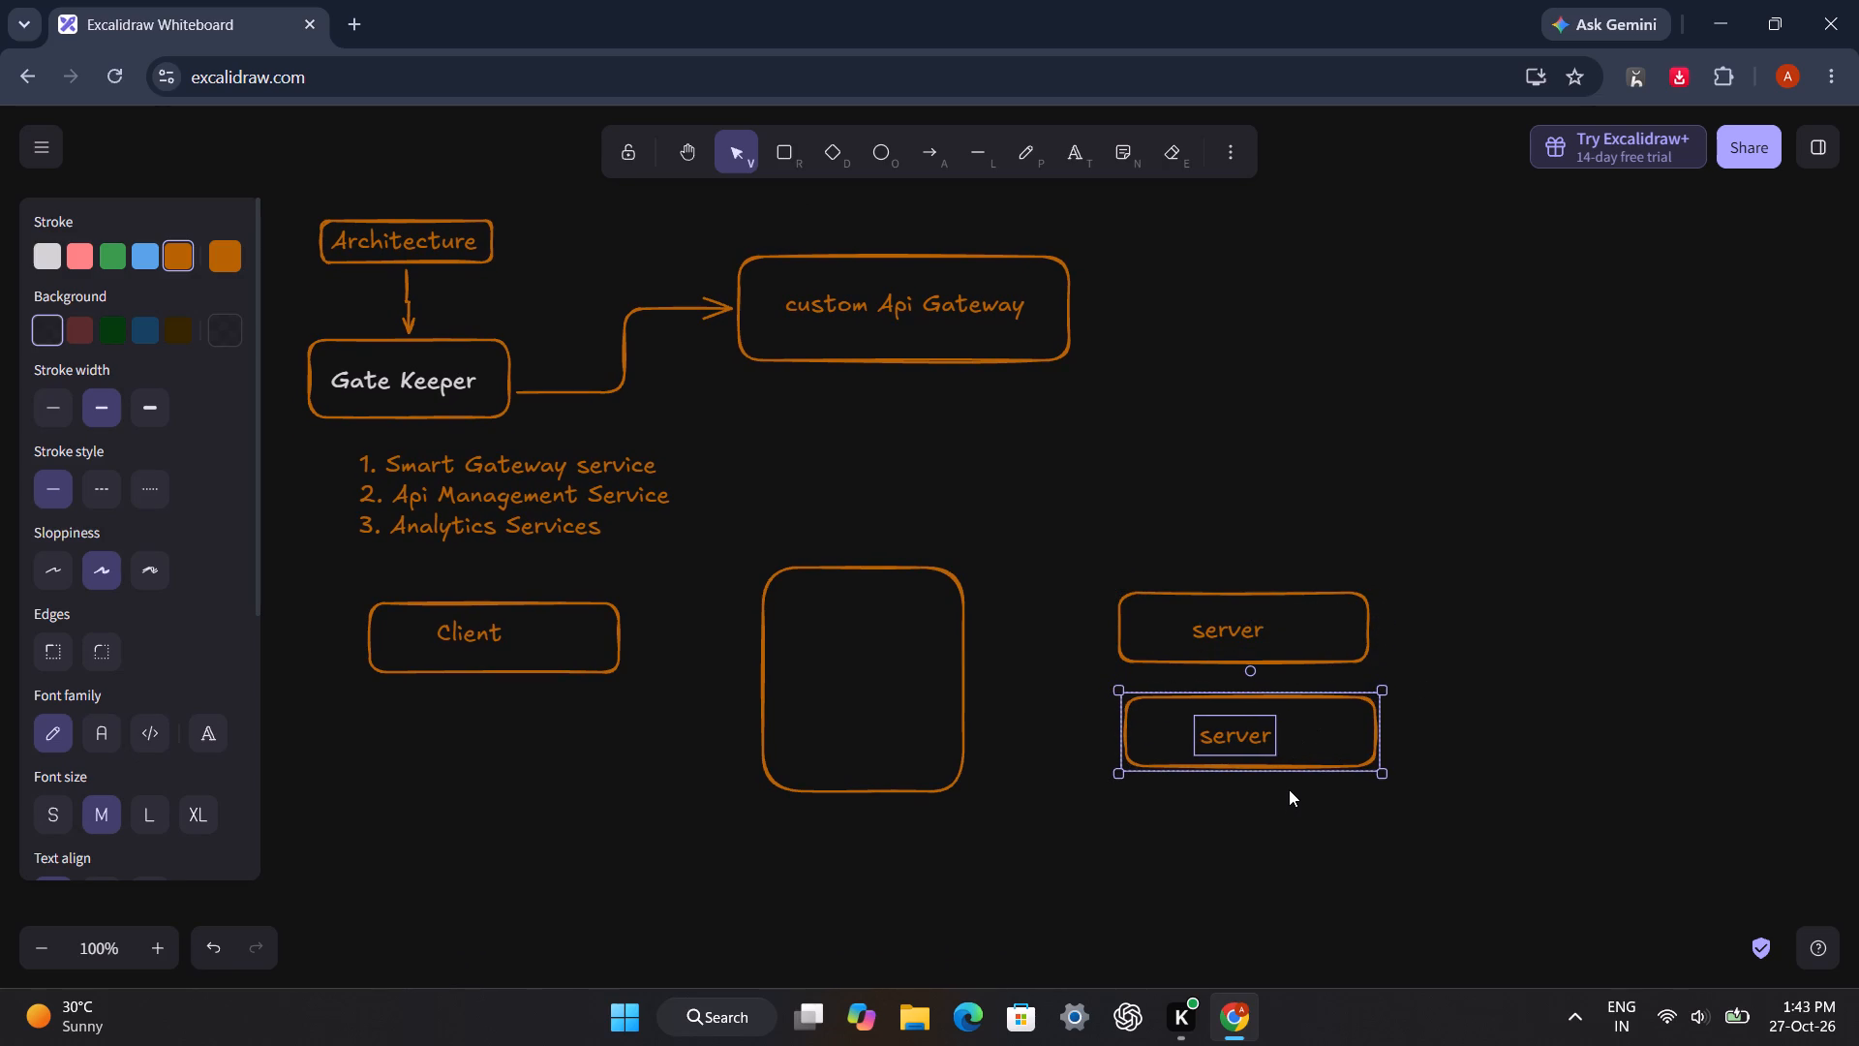
pyautogui.hotkey('ctrl', 'd')
pyautogui.moveTo(1329, 752); pyautogui.dragTo(1318, 854)
pyautogui.click(1604, 795)
# Add the text "Smart Gateway Service" on three lines inside the large central square.
pyautogui.doubleClick(826, 622)
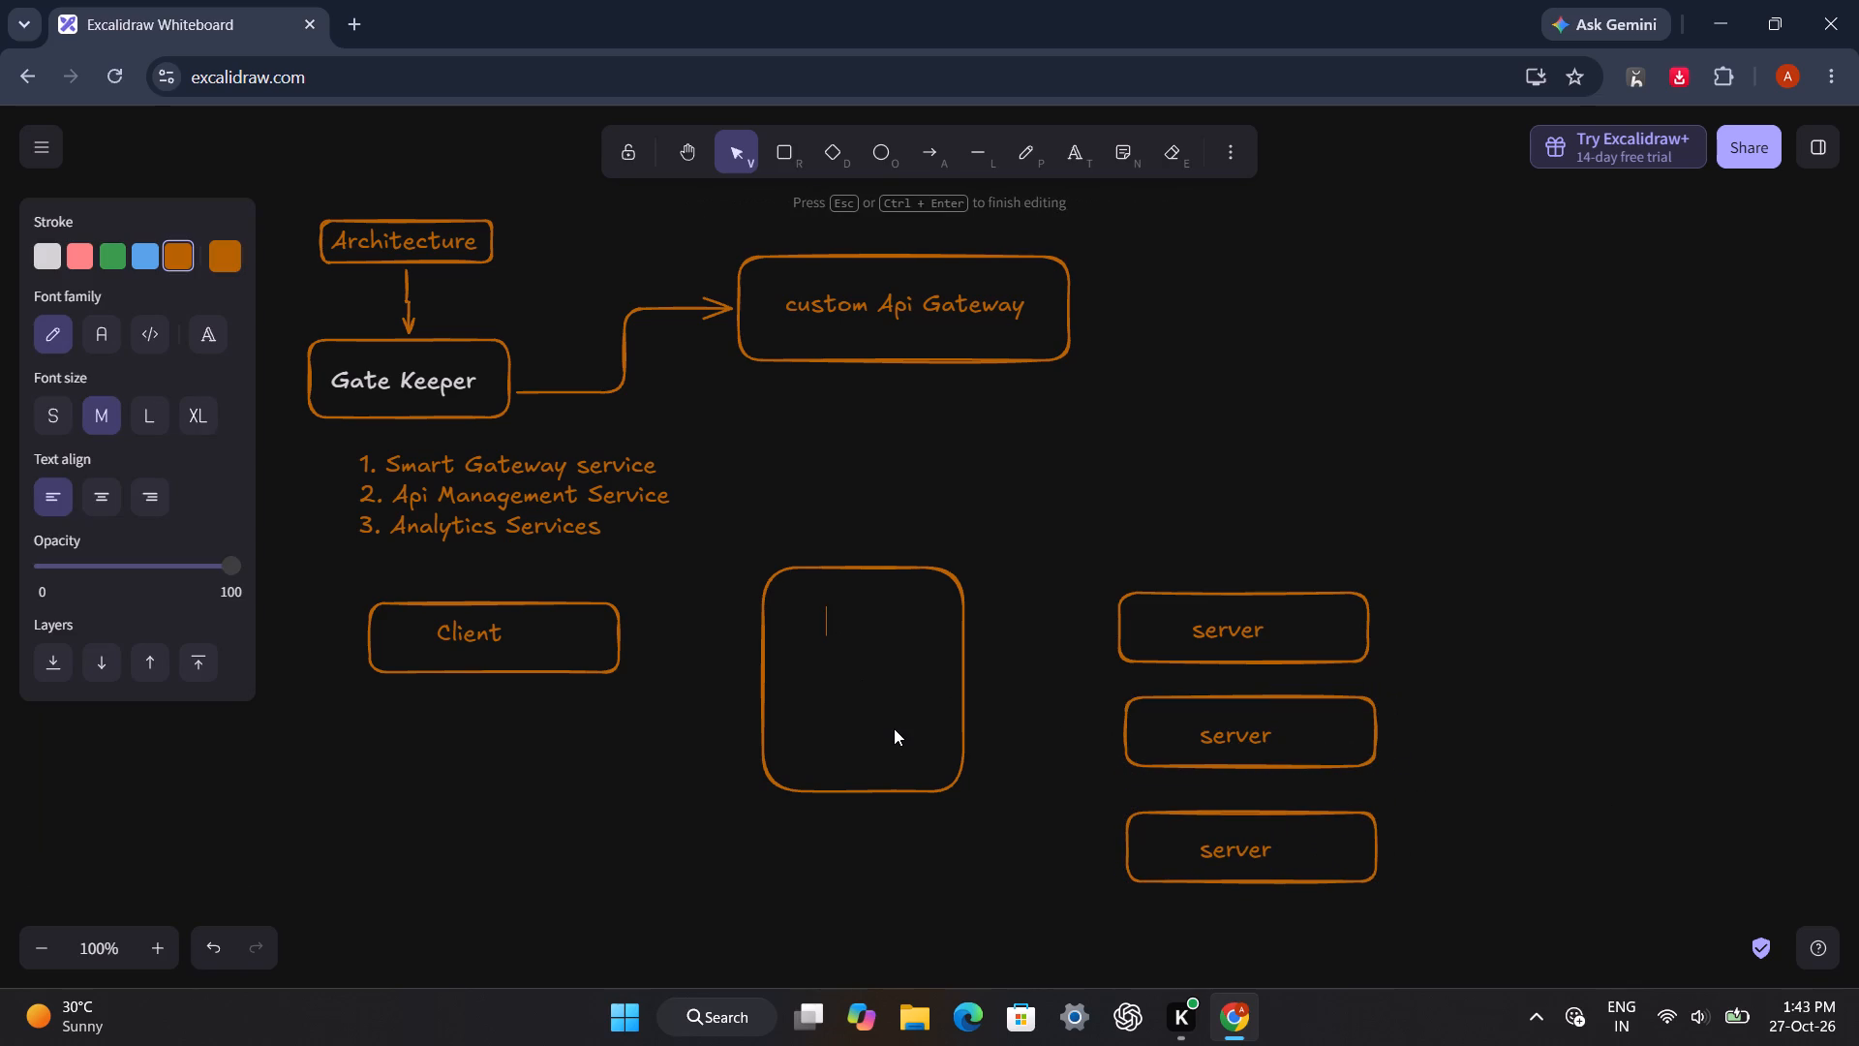
pyautogui.write('Sma')
pyautogui.write('rt')
pyautogui.press('Return')
pyautogui.write('Gae')
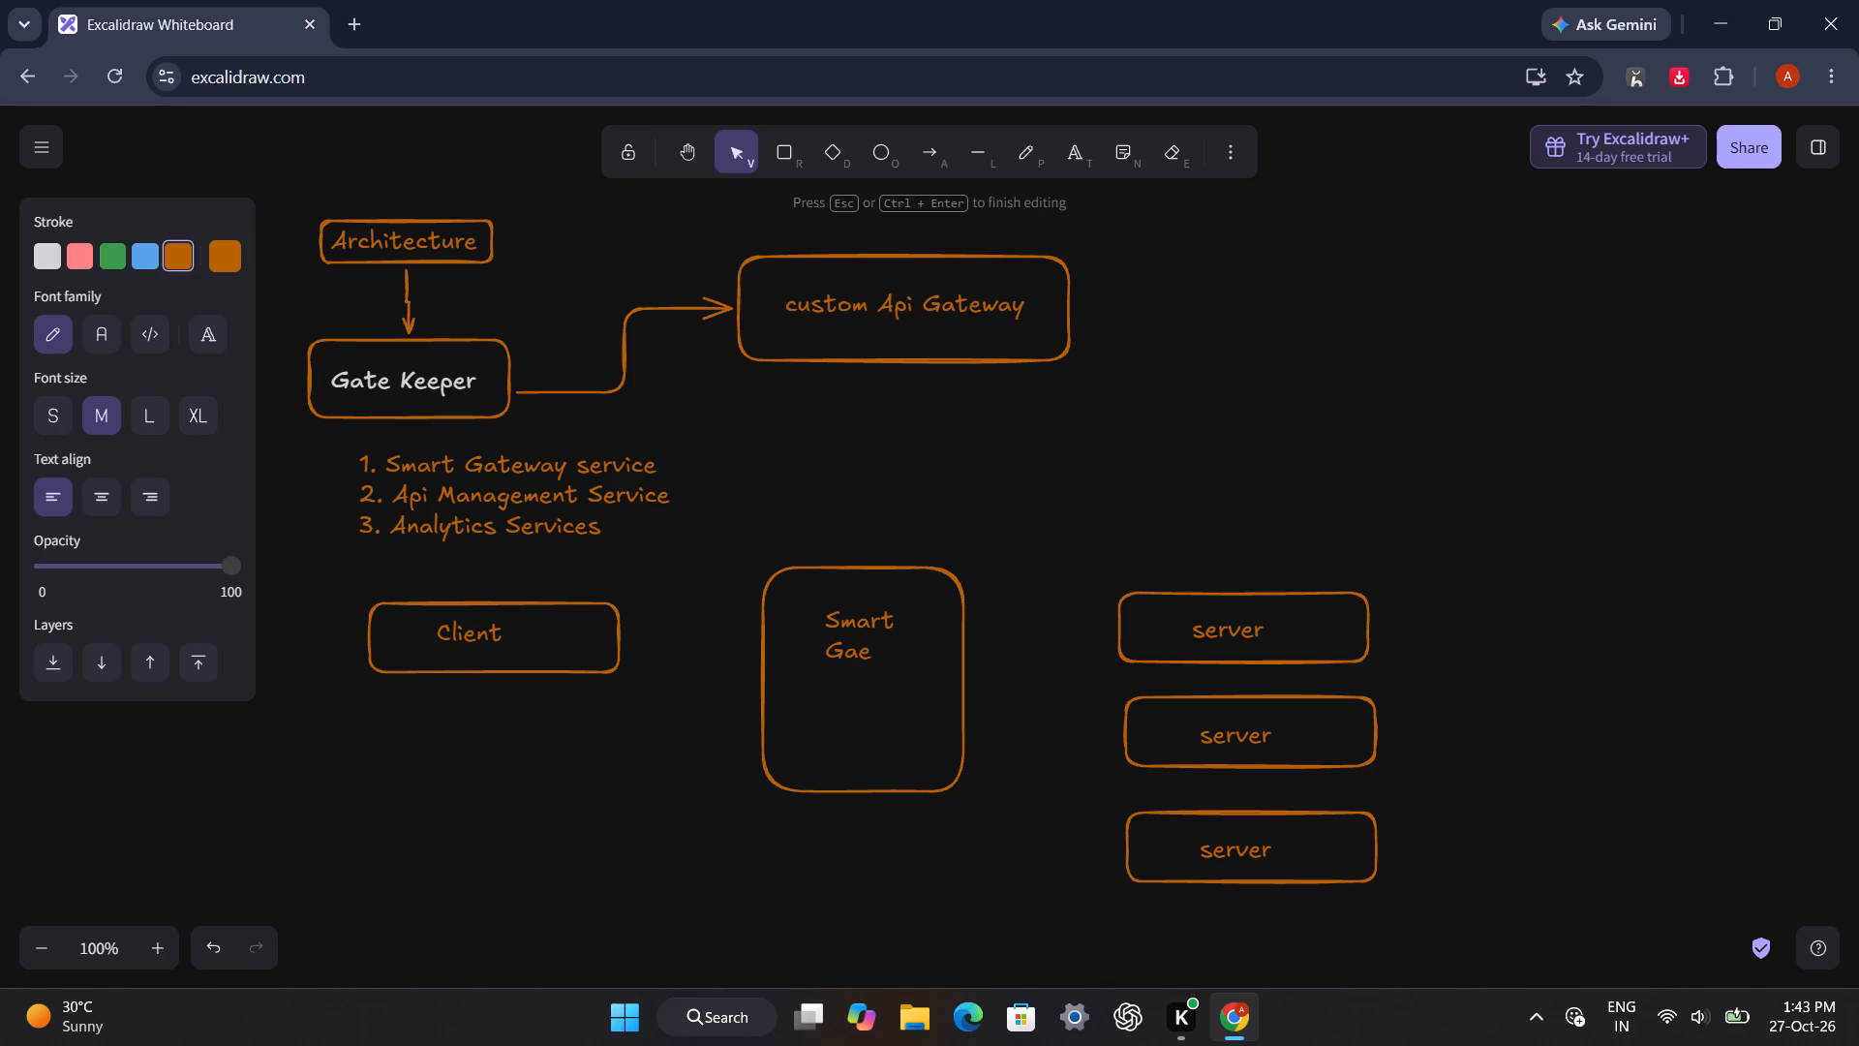
pyautogui.press('BackSpace')
pyautogui.write('teway')
pyautogui.press('Return')
pyautogui.write('Service')
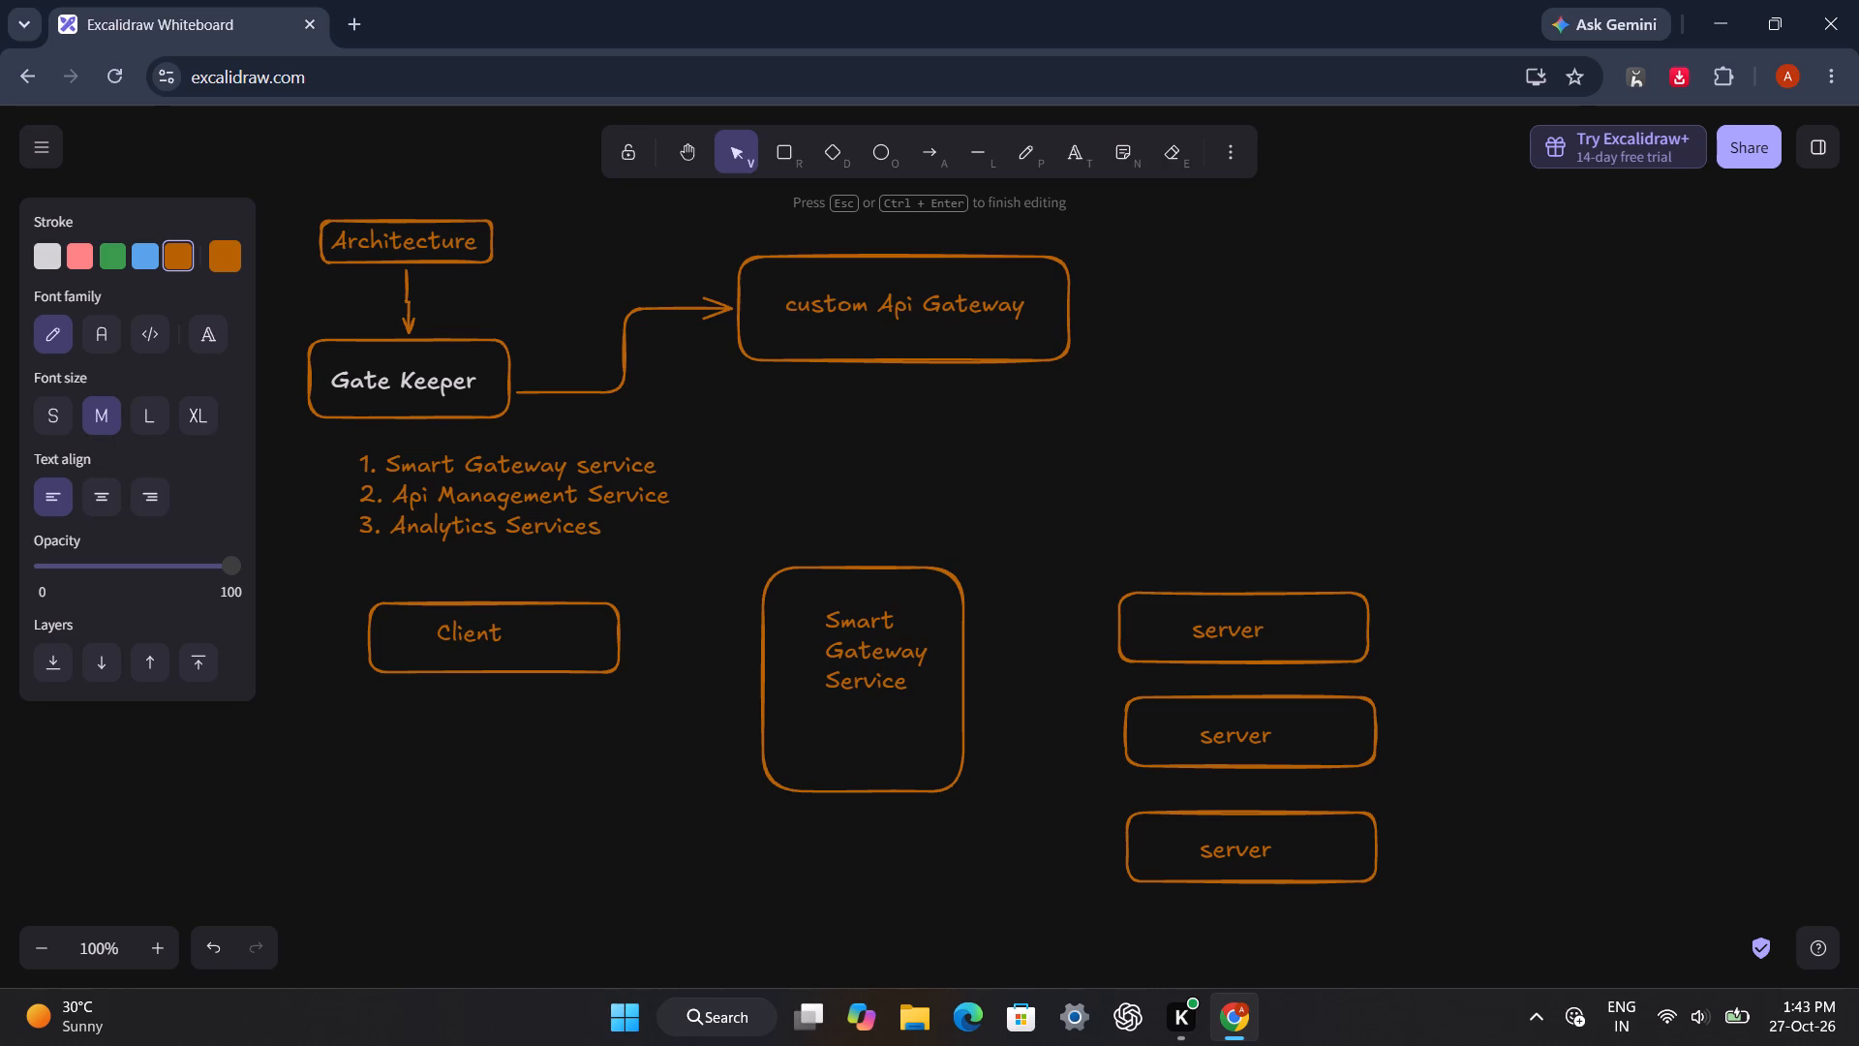
# Connect the Client box to the left side of the Smart Gateway Service box with an elbow arrow.
pyautogui.click(928, 156)
pyautogui.moveTo(620, 639); pyautogui.dragTo(760, 654)
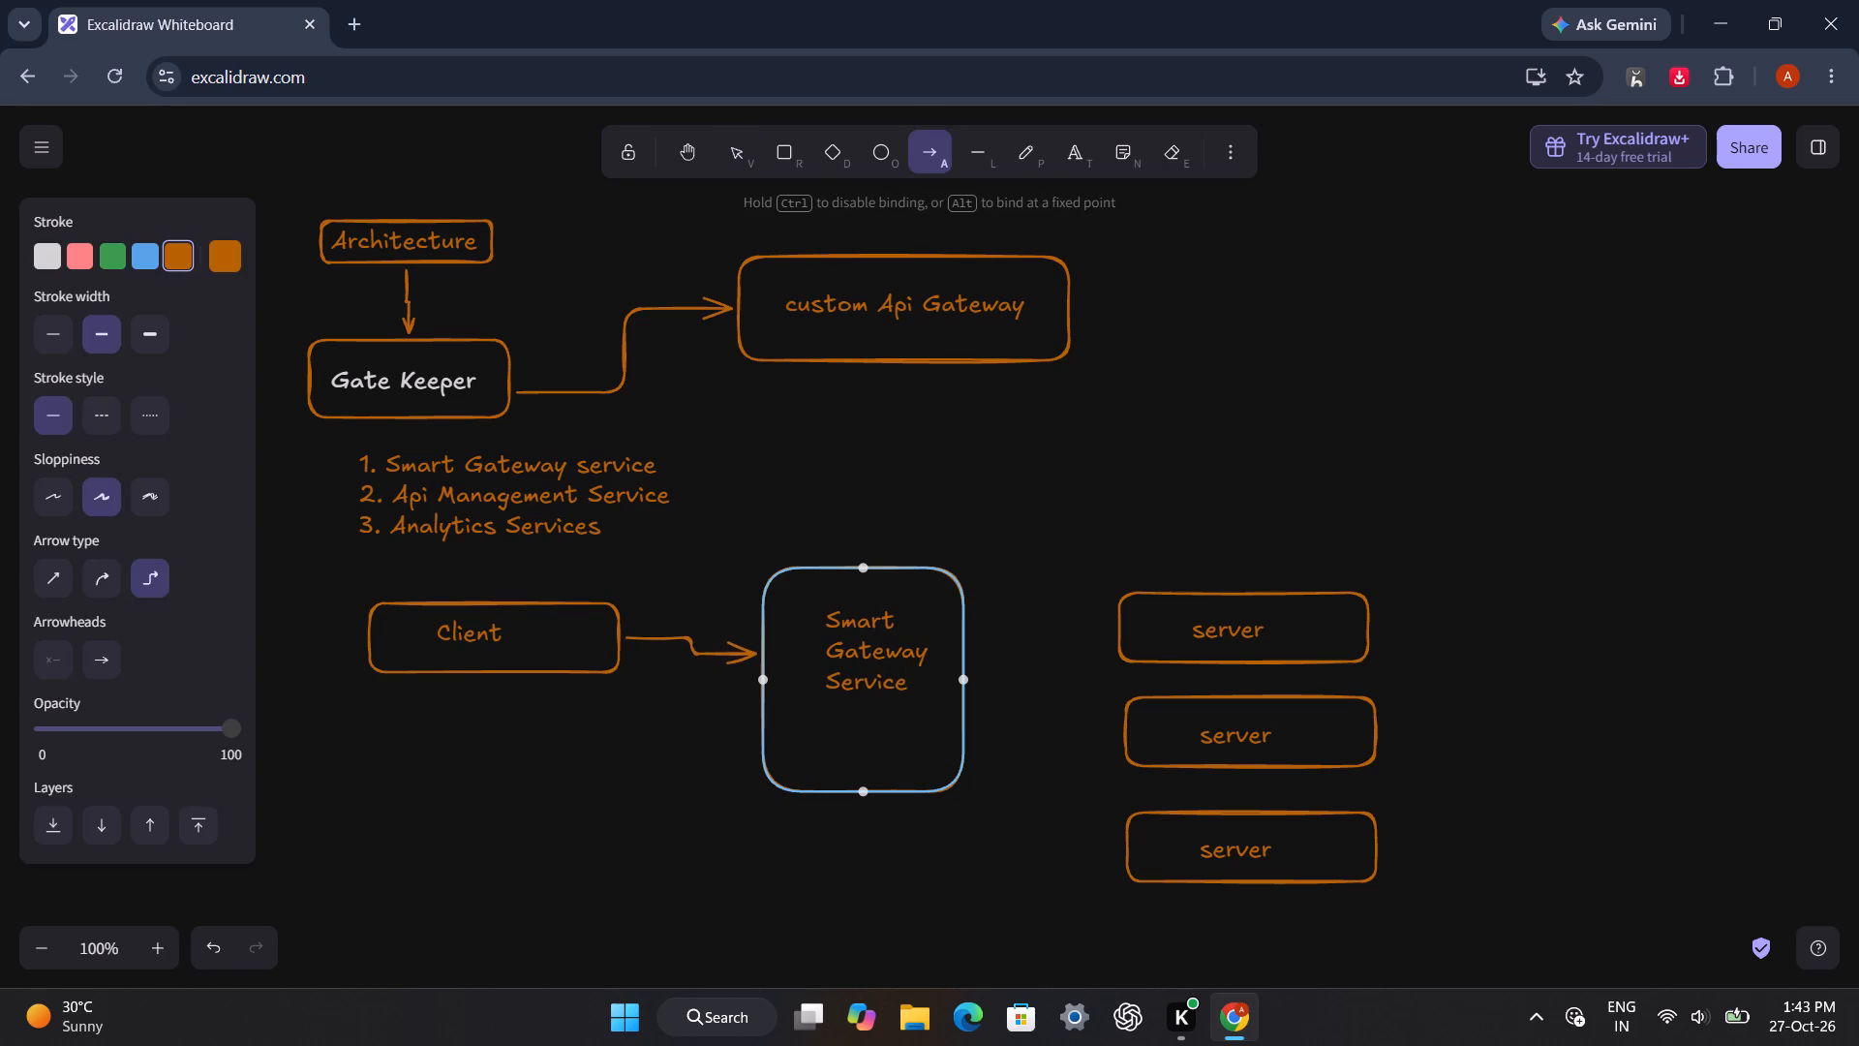
pyautogui.moveTo(760, 654); pyautogui.dragTo(768, 676)
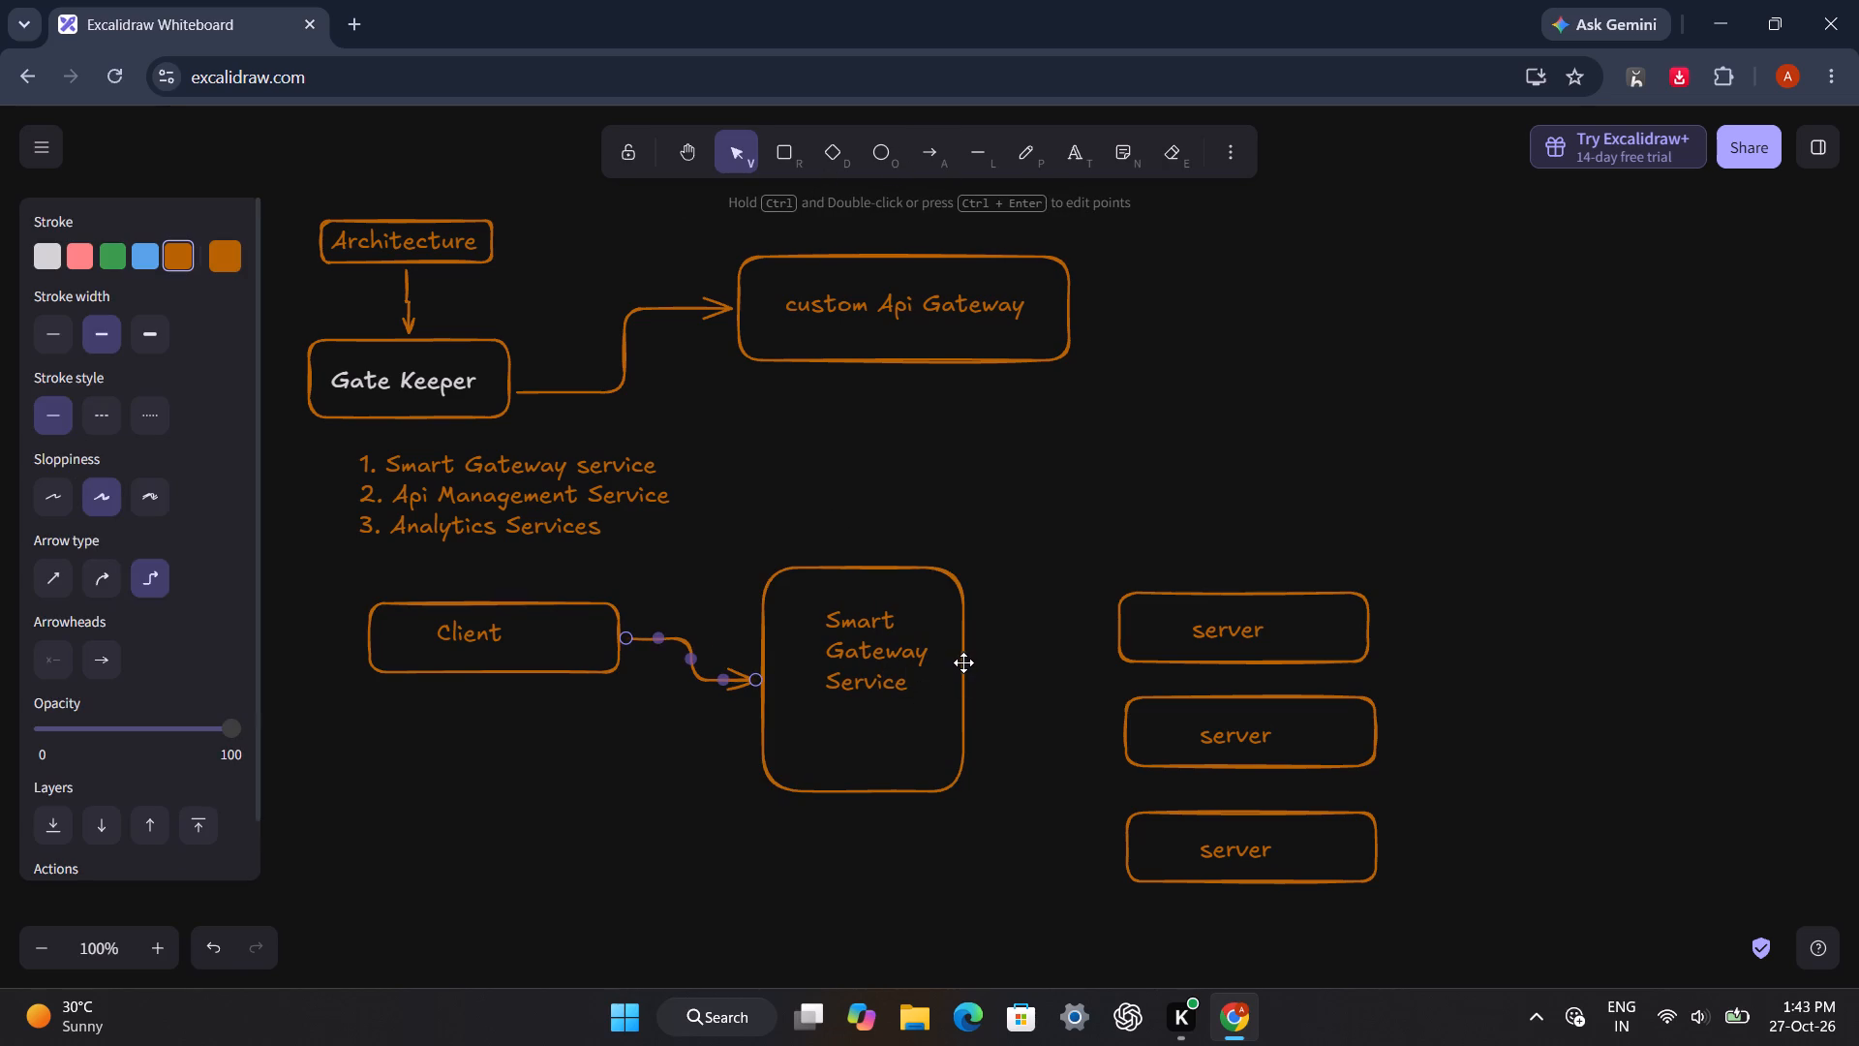
# Draw elbow arrows from the right side of the Smart Gateway Service box to each of the three server boxes.
pyautogui.click(943, 165)
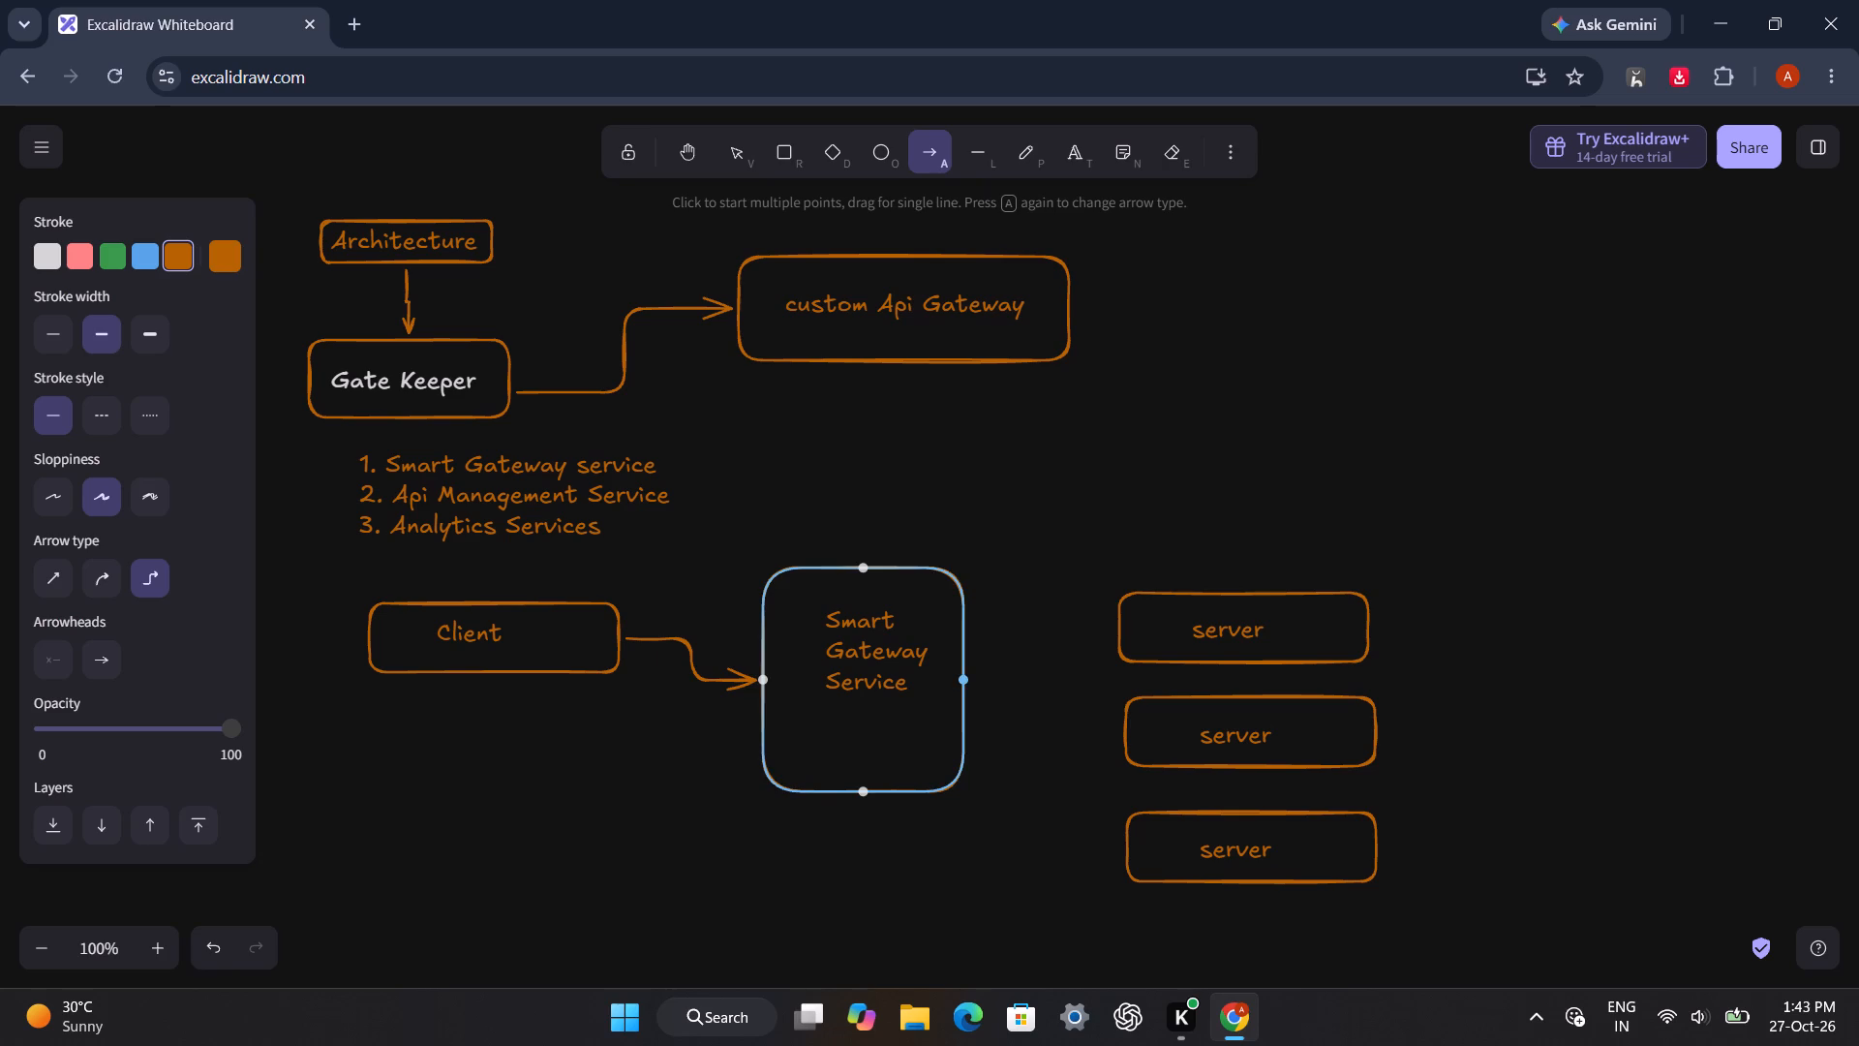
pyautogui.moveTo(966, 686); pyautogui.dragTo(1124, 632)
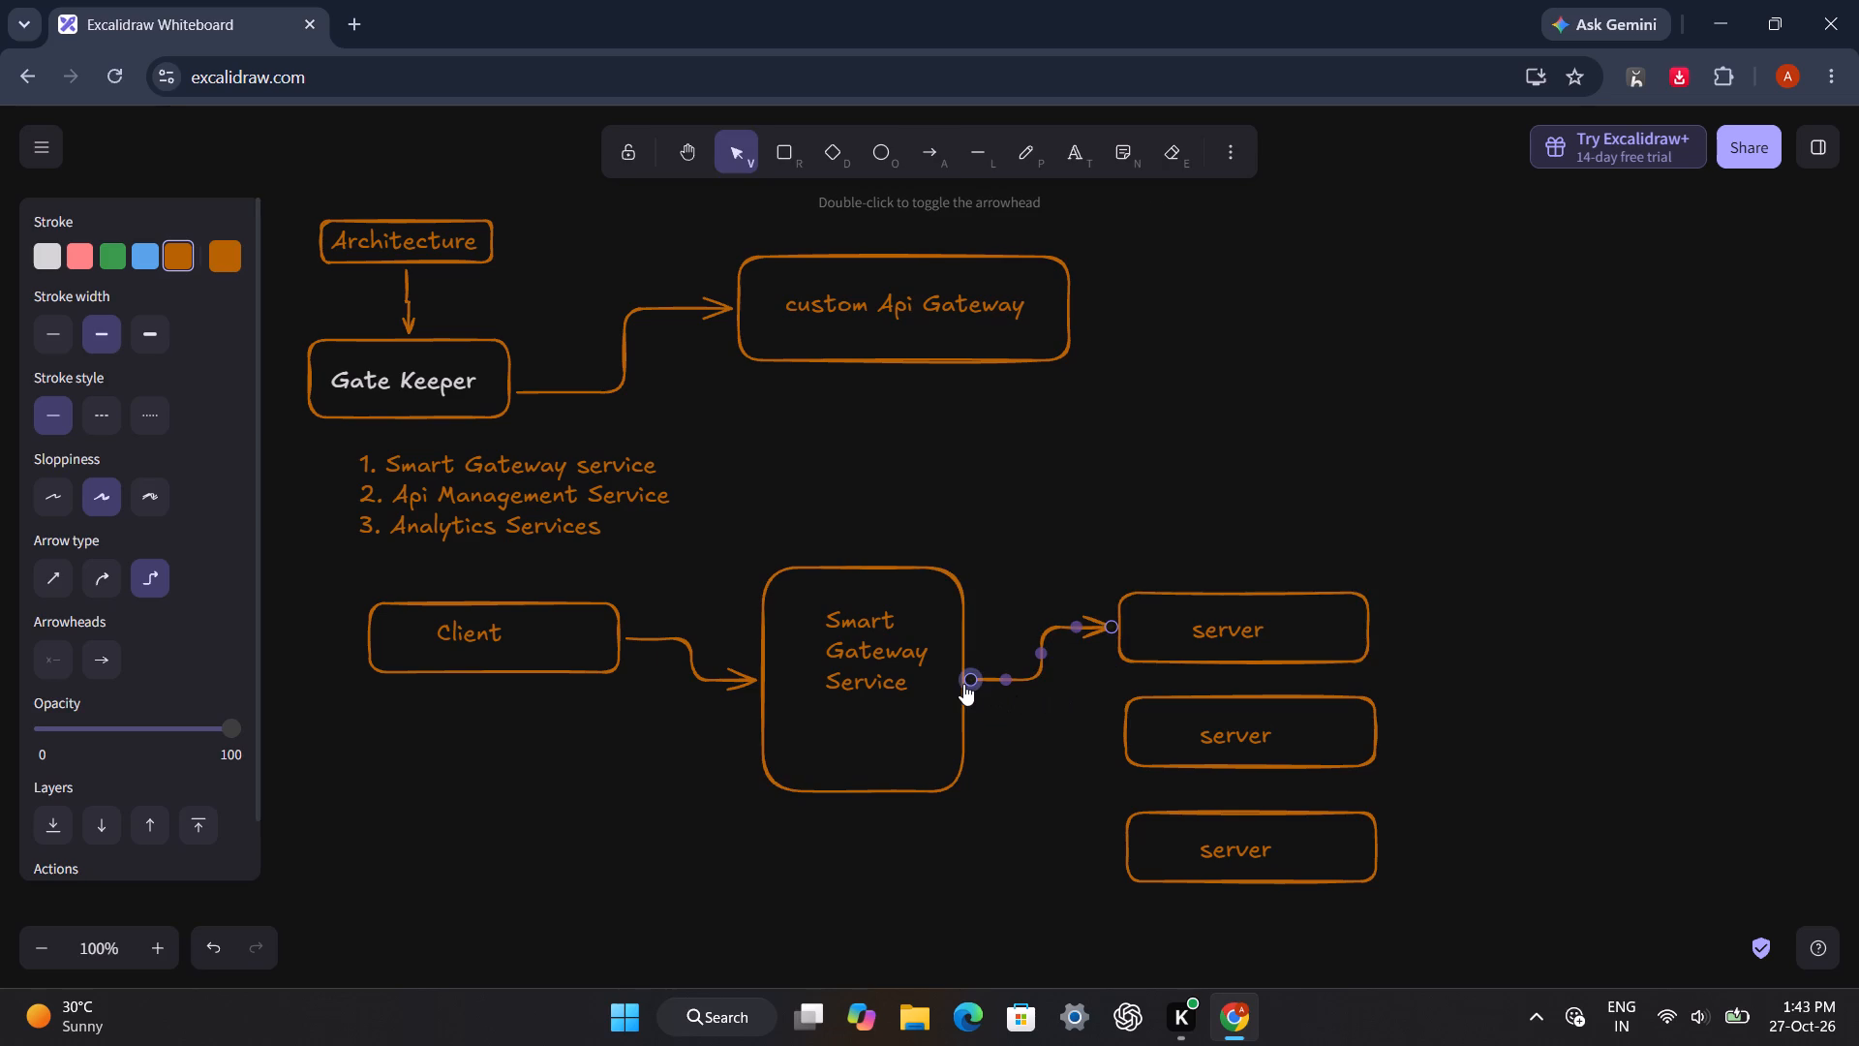
pyautogui.click(963, 684)
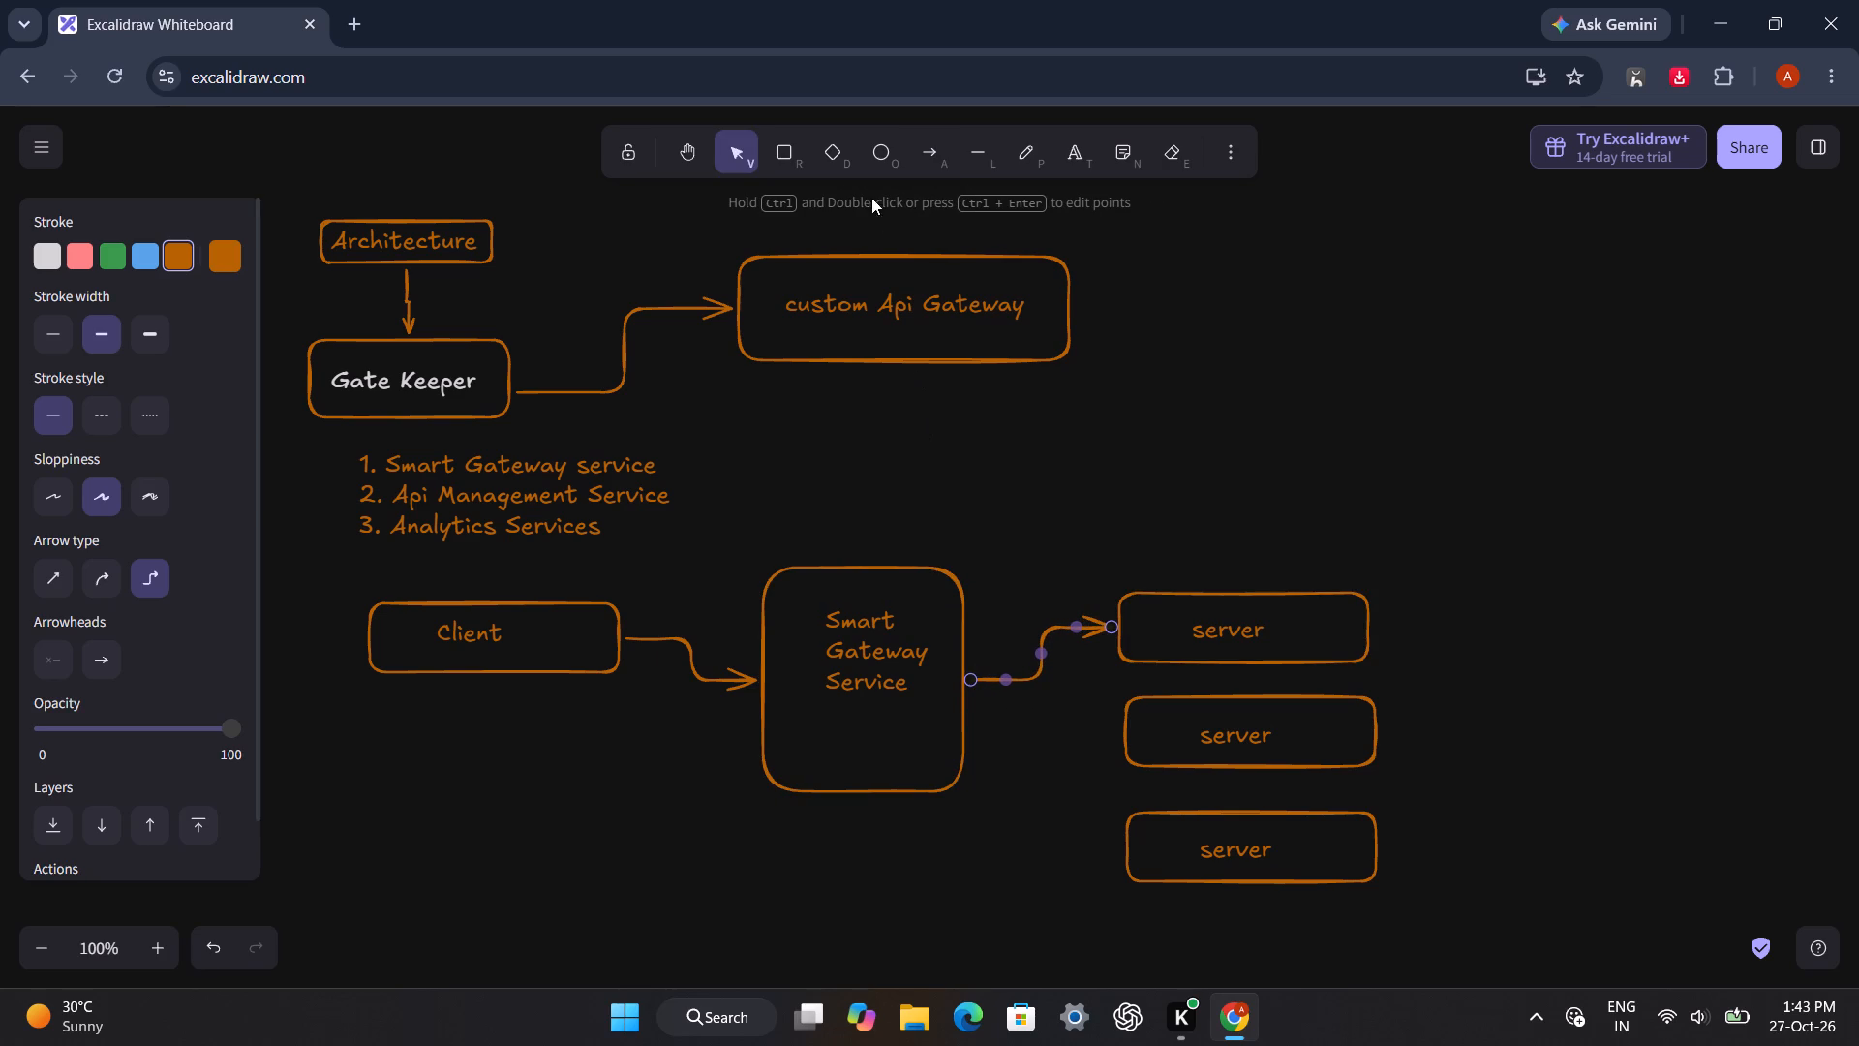
pyautogui.press('a')
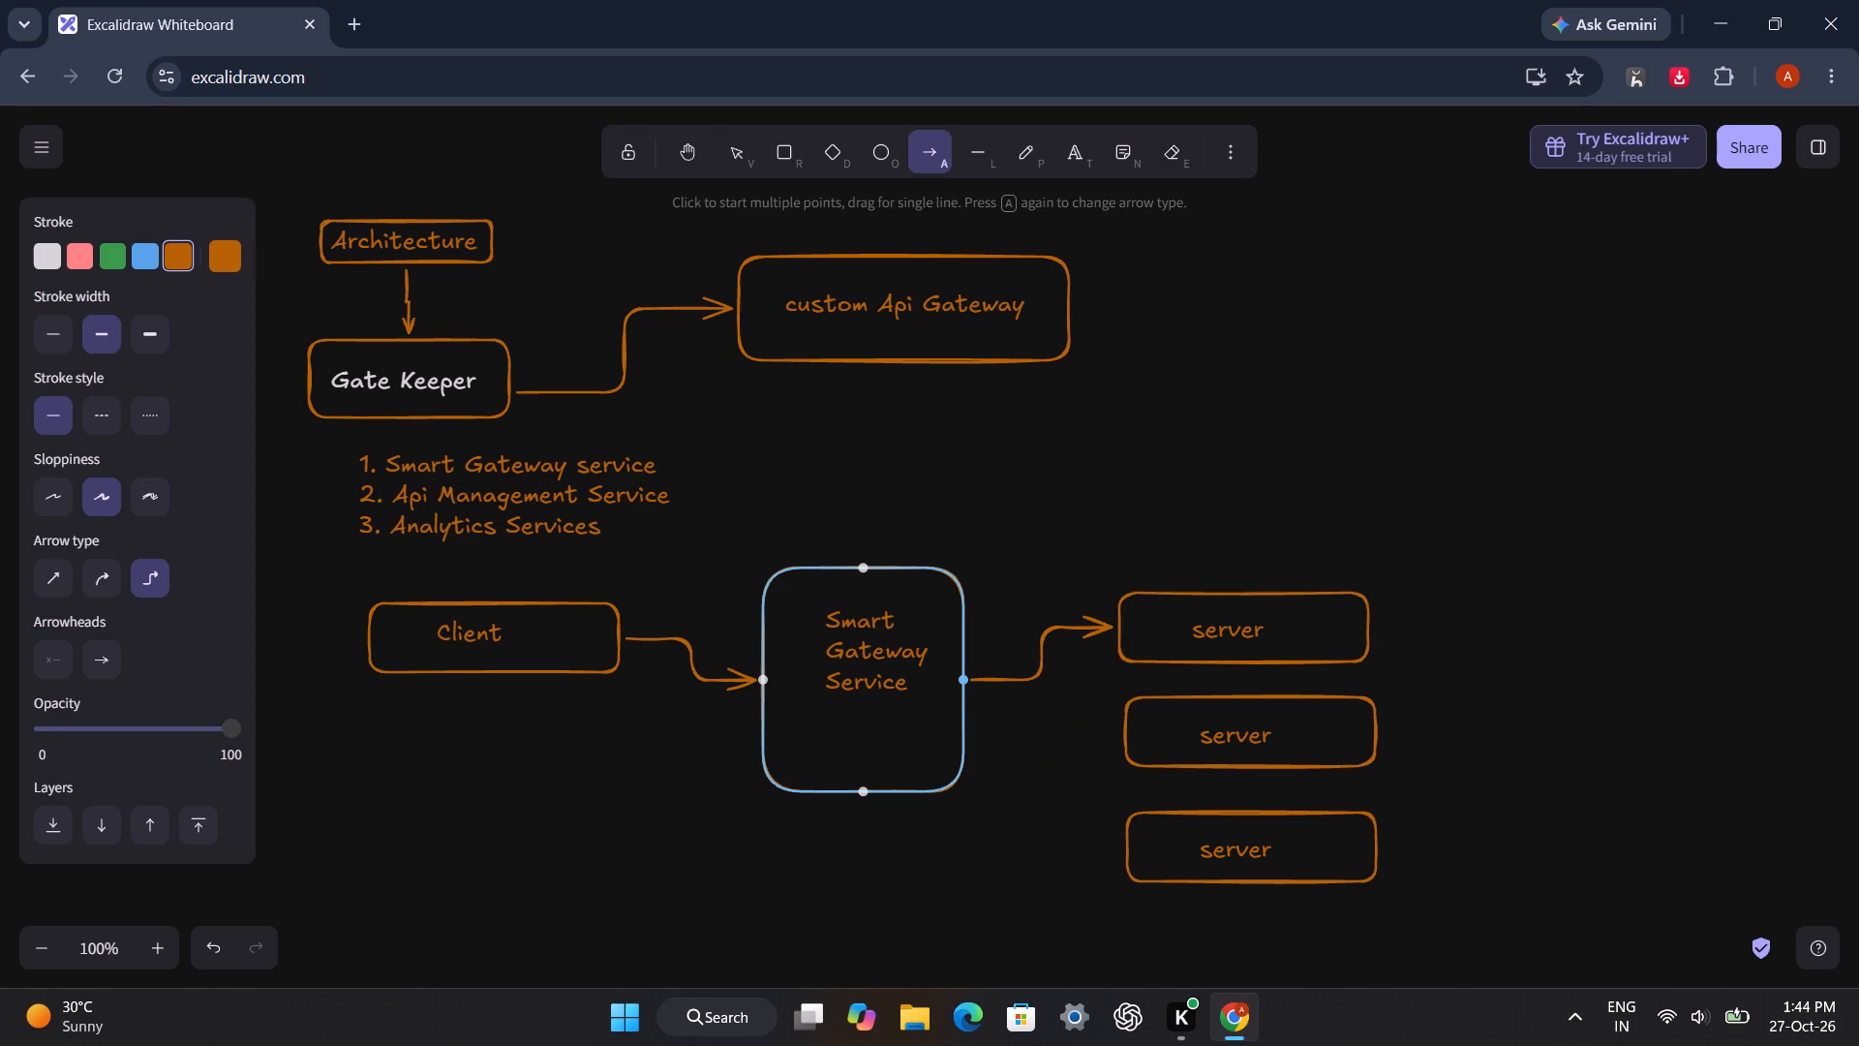
pyautogui.moveTo(963, 683); pyautogui.dragTo(1114, 738)
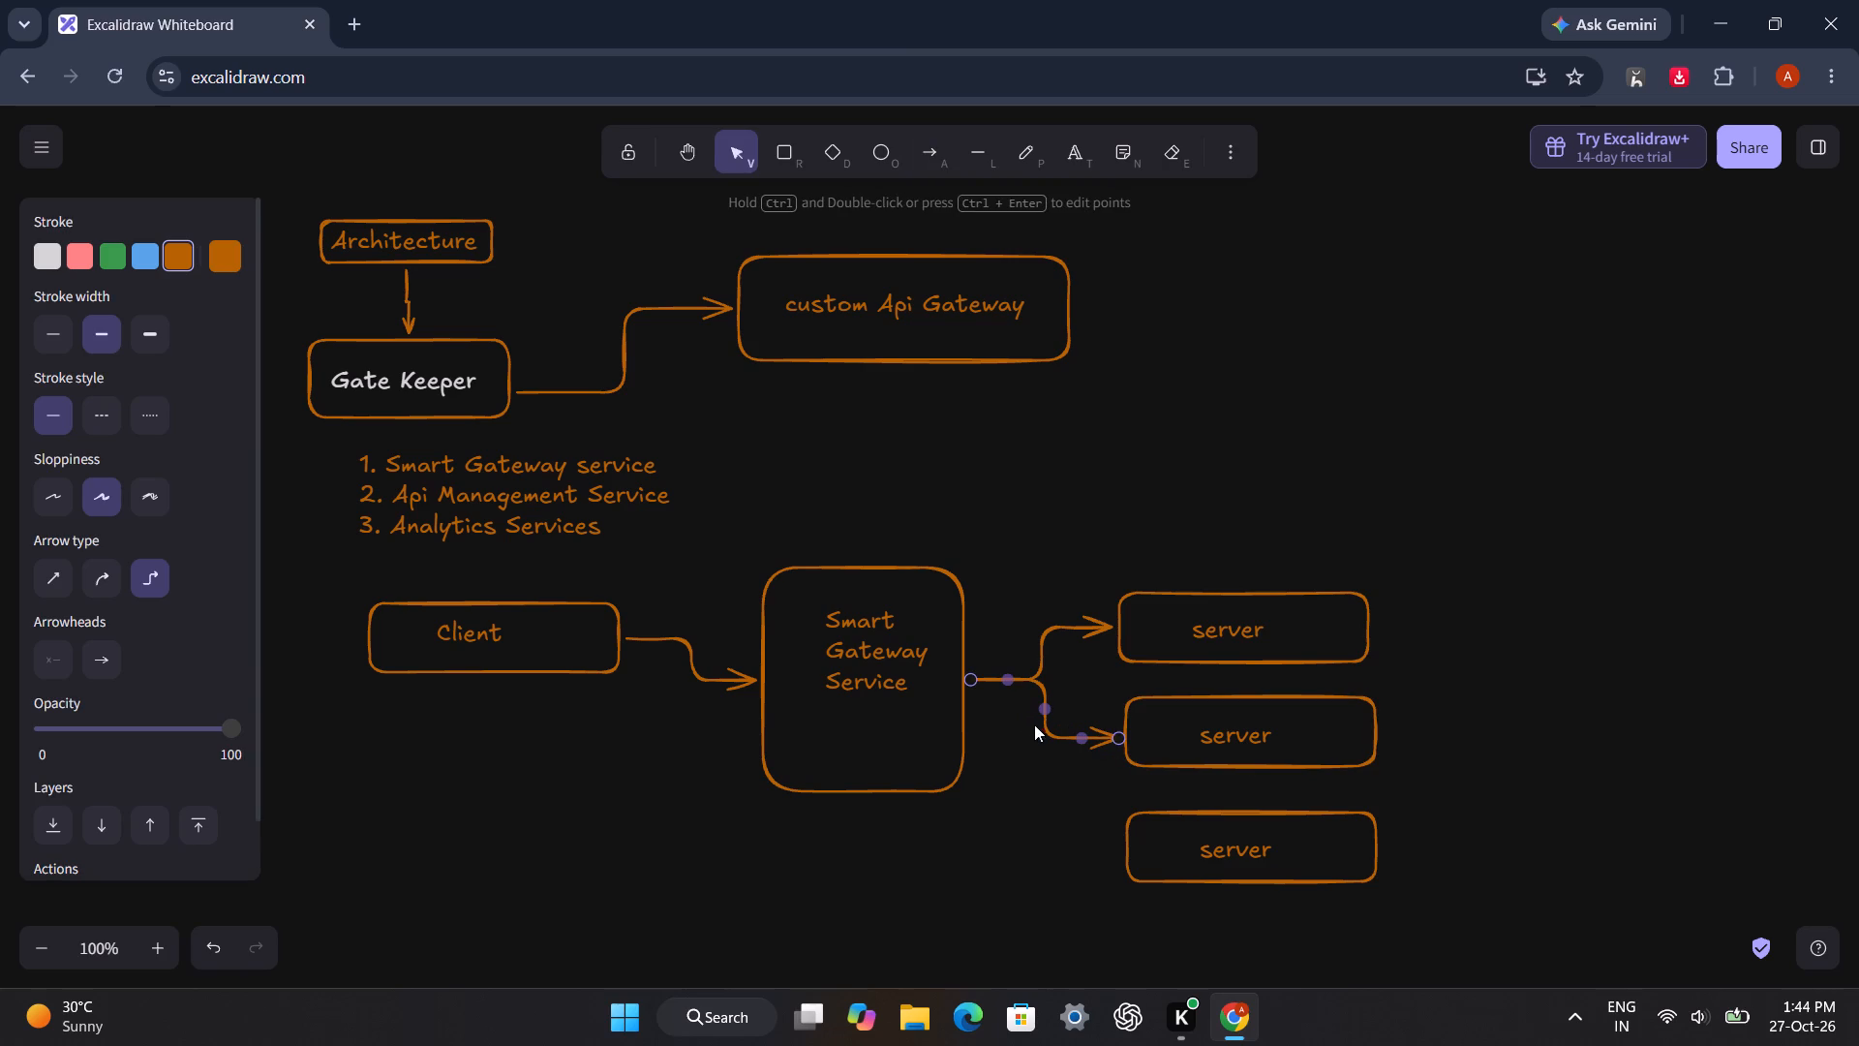
pyautogui.press('a')
pyautogui.moveTo(965, 682); pyautogui.dragTo(996, 714)
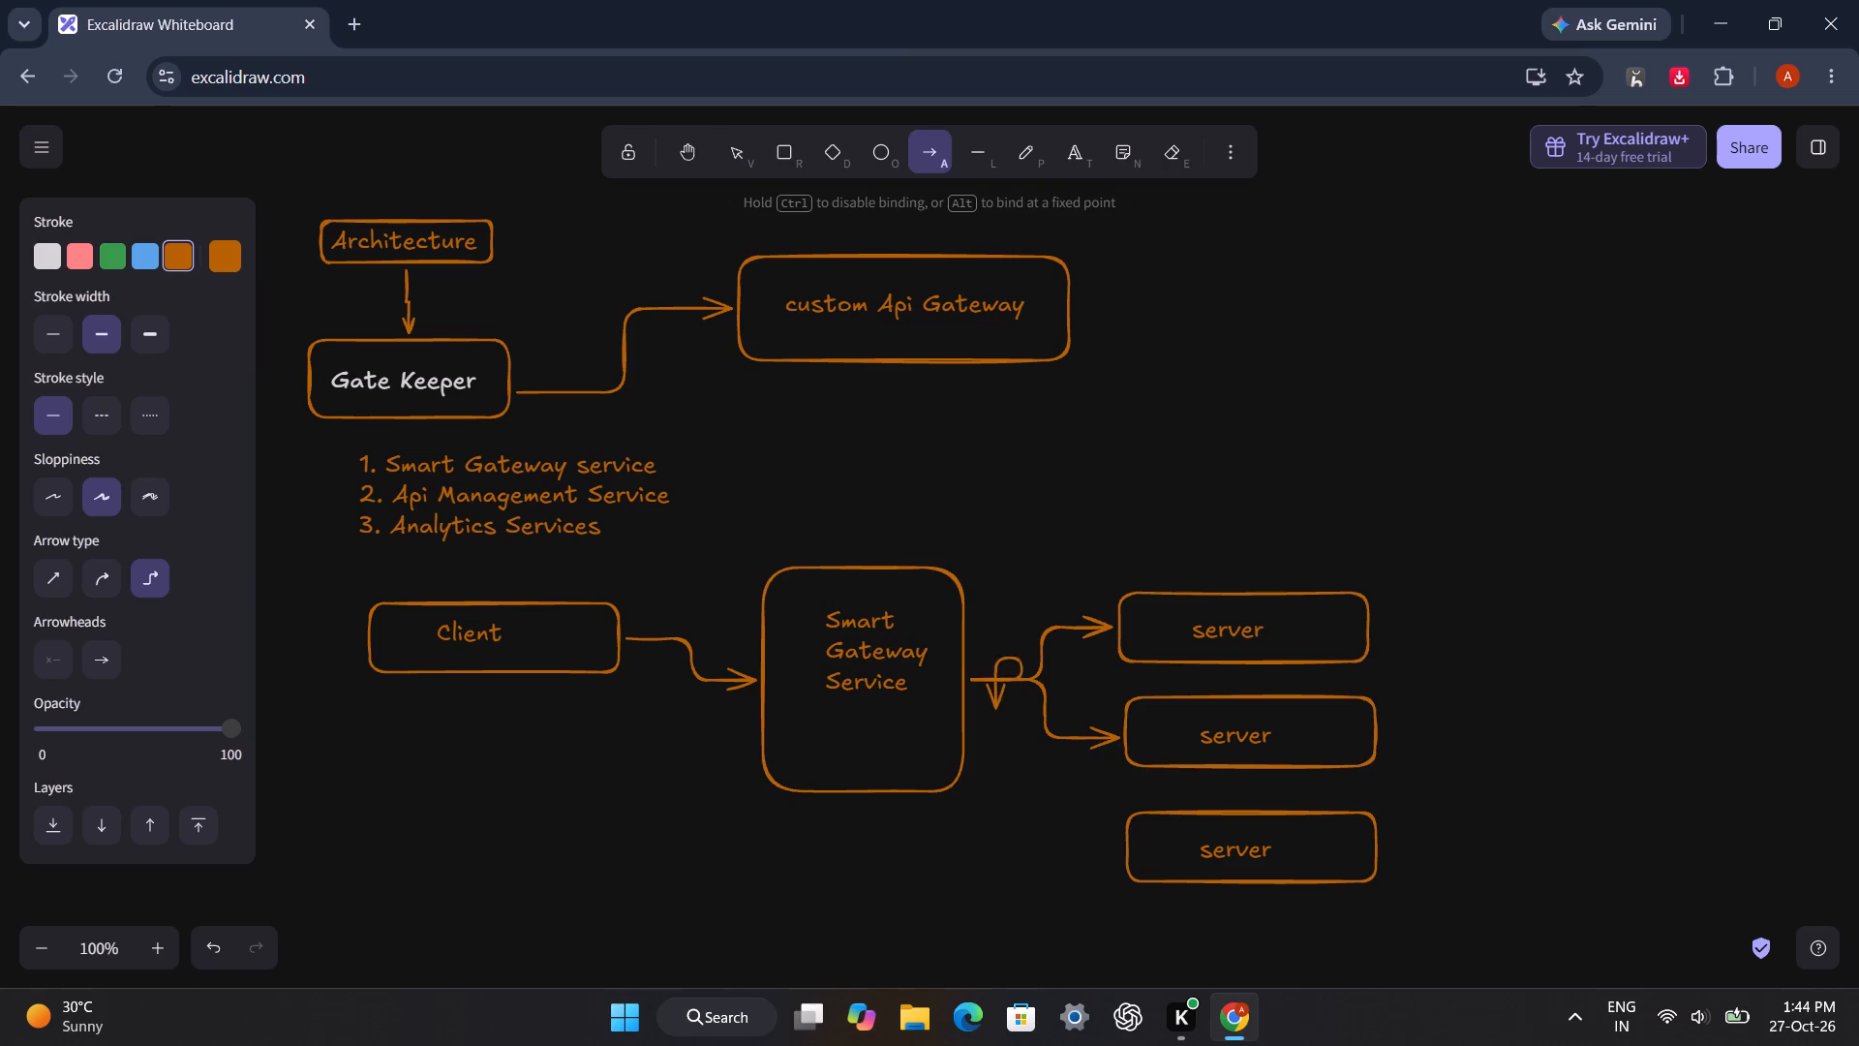
pyautogui.moveTo(996, 714); pyautogui.dragTo(1120, 856)
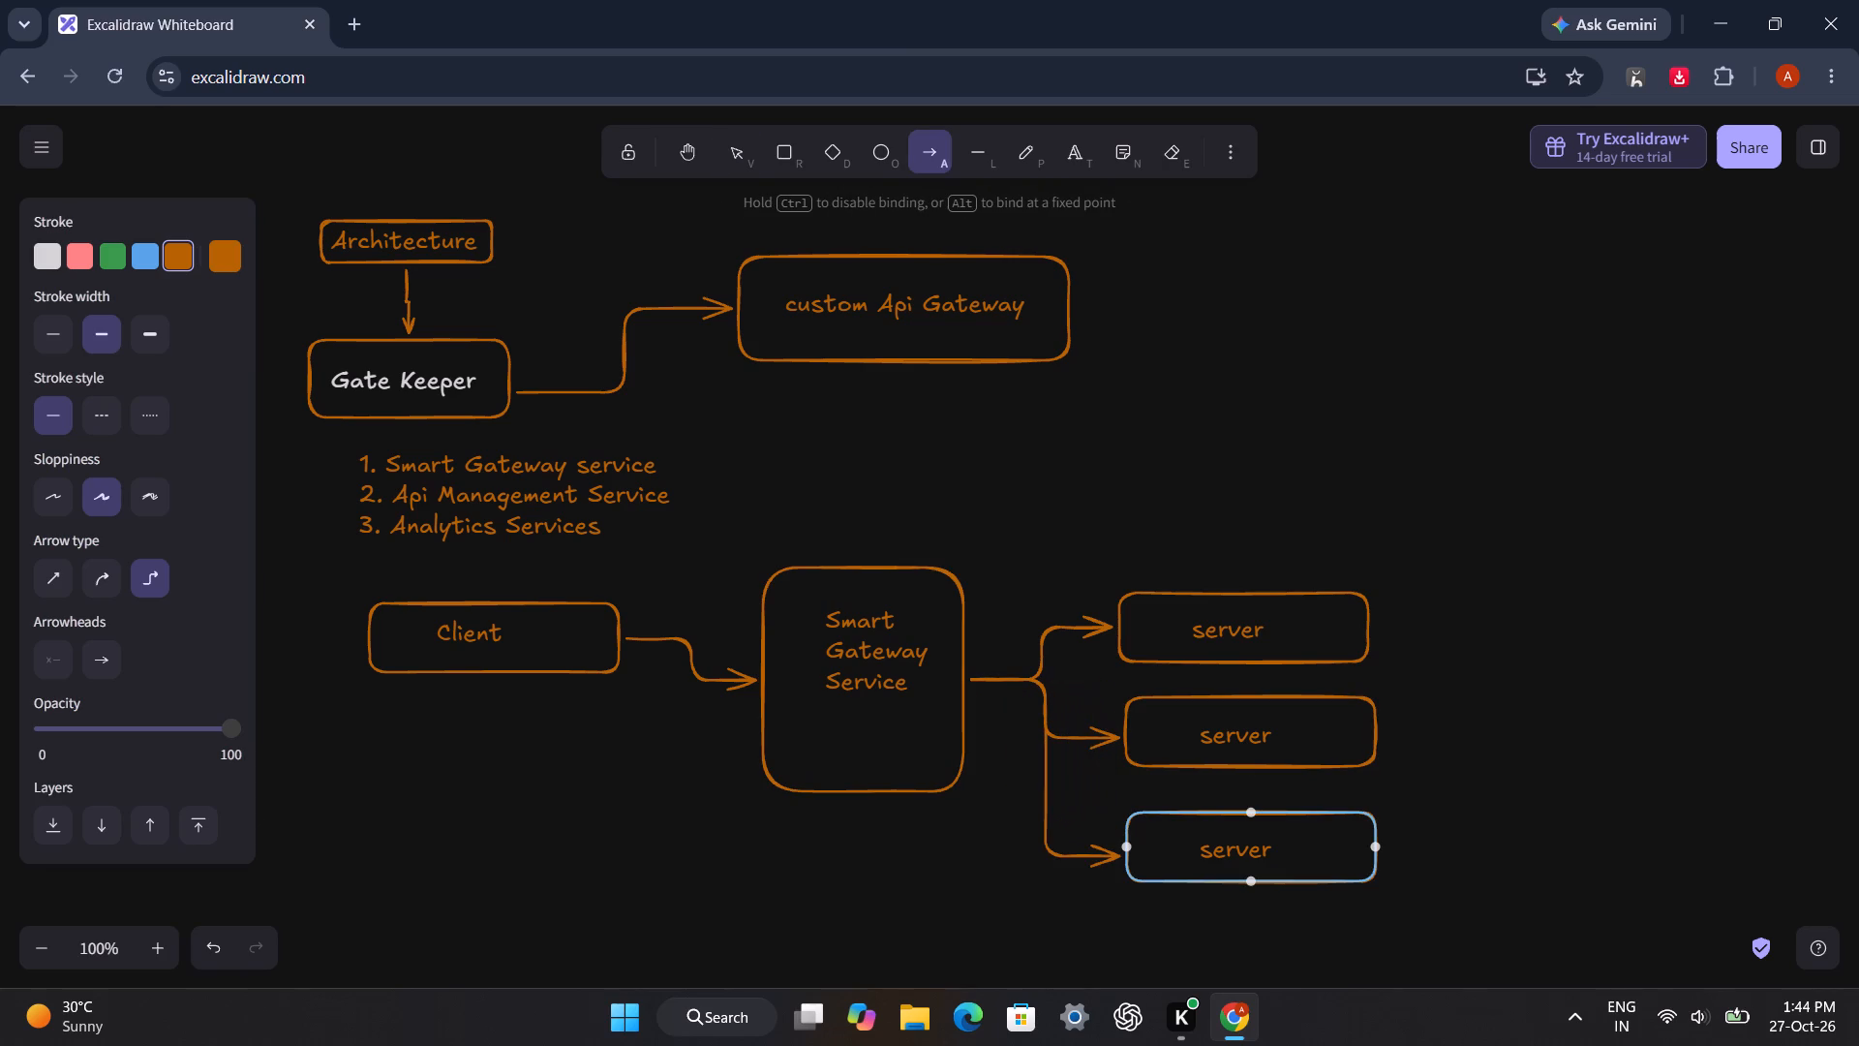
# Raise the end of the lowest elbow arrow slightly so it meets the middle of the bottom server box's edge.
pyautogui.moveTo(1120, 856); pyautogui.dragTo(1120, 845)
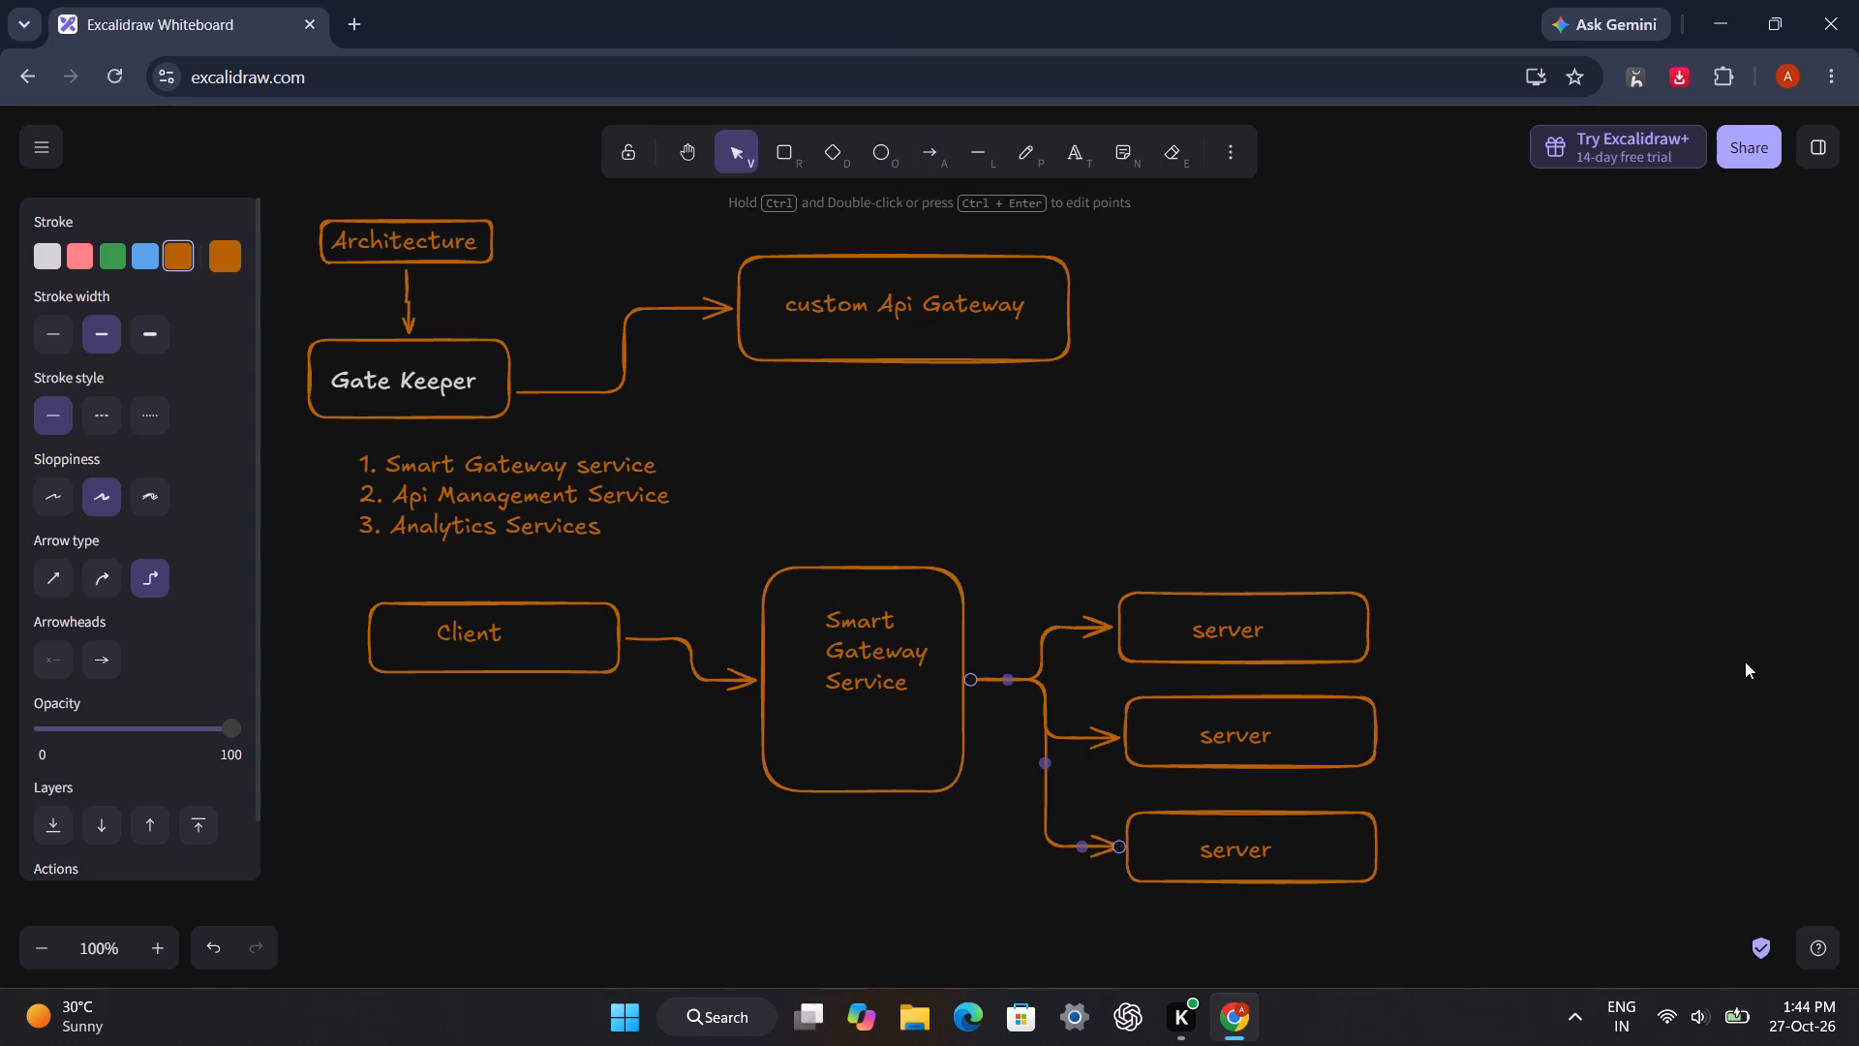
pyautogui.click(1745, 661)
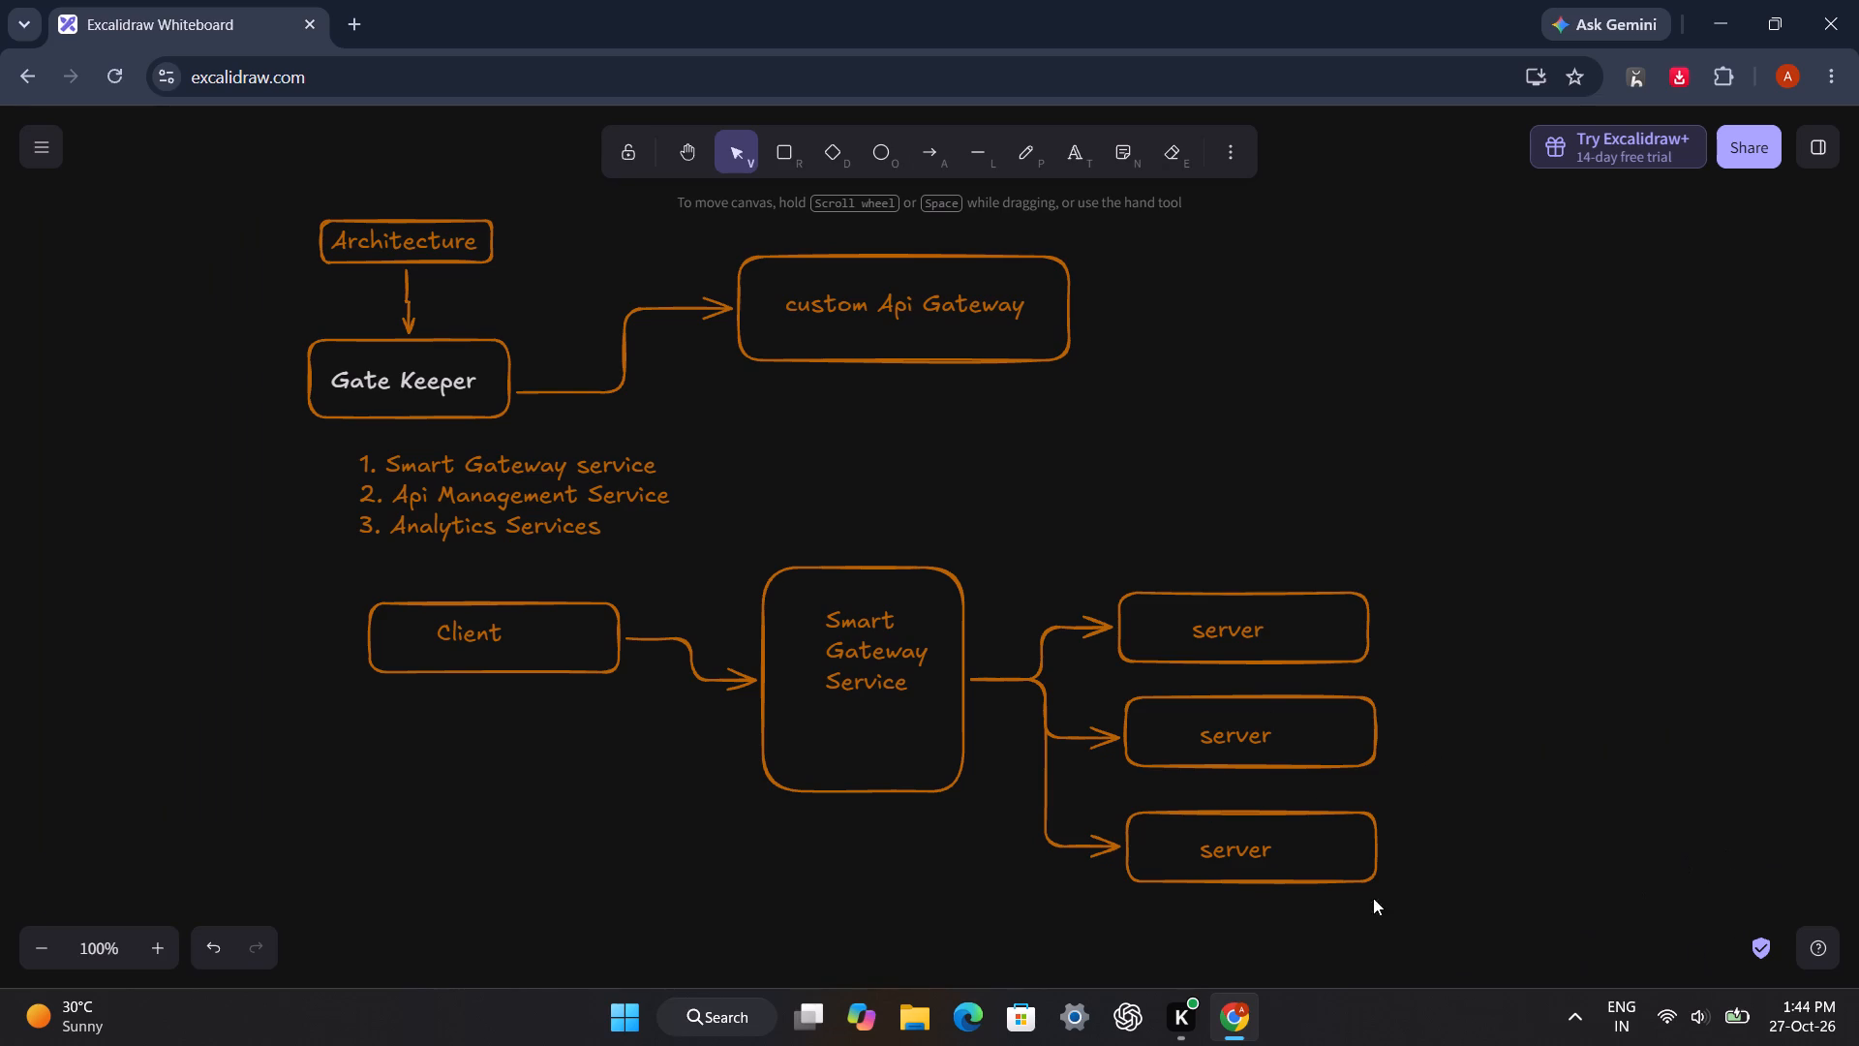
# Append "(Process & Forward Live Request)" to the "Smart Gateway service" item in the numbered list.
pyautogui.doubleClick(676, 458)
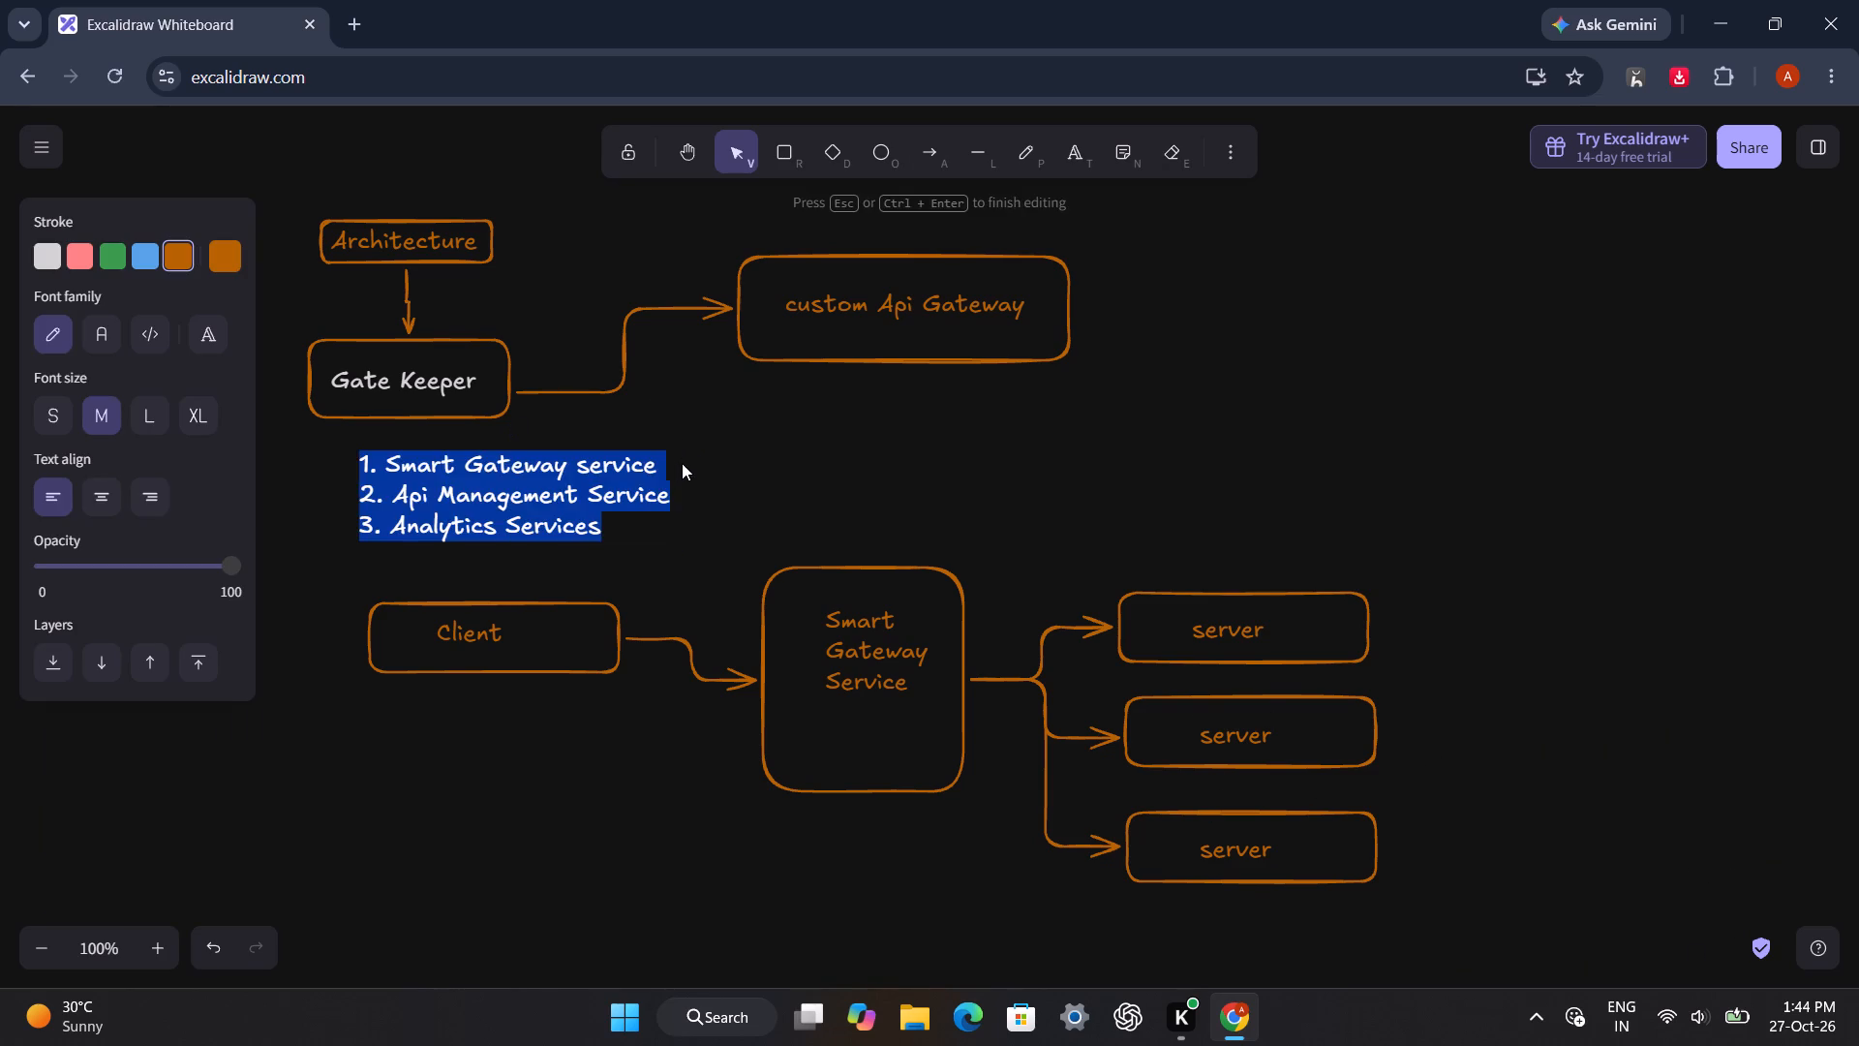
pyautogui.click(696, 463)
pyautogui.click(676, 463)
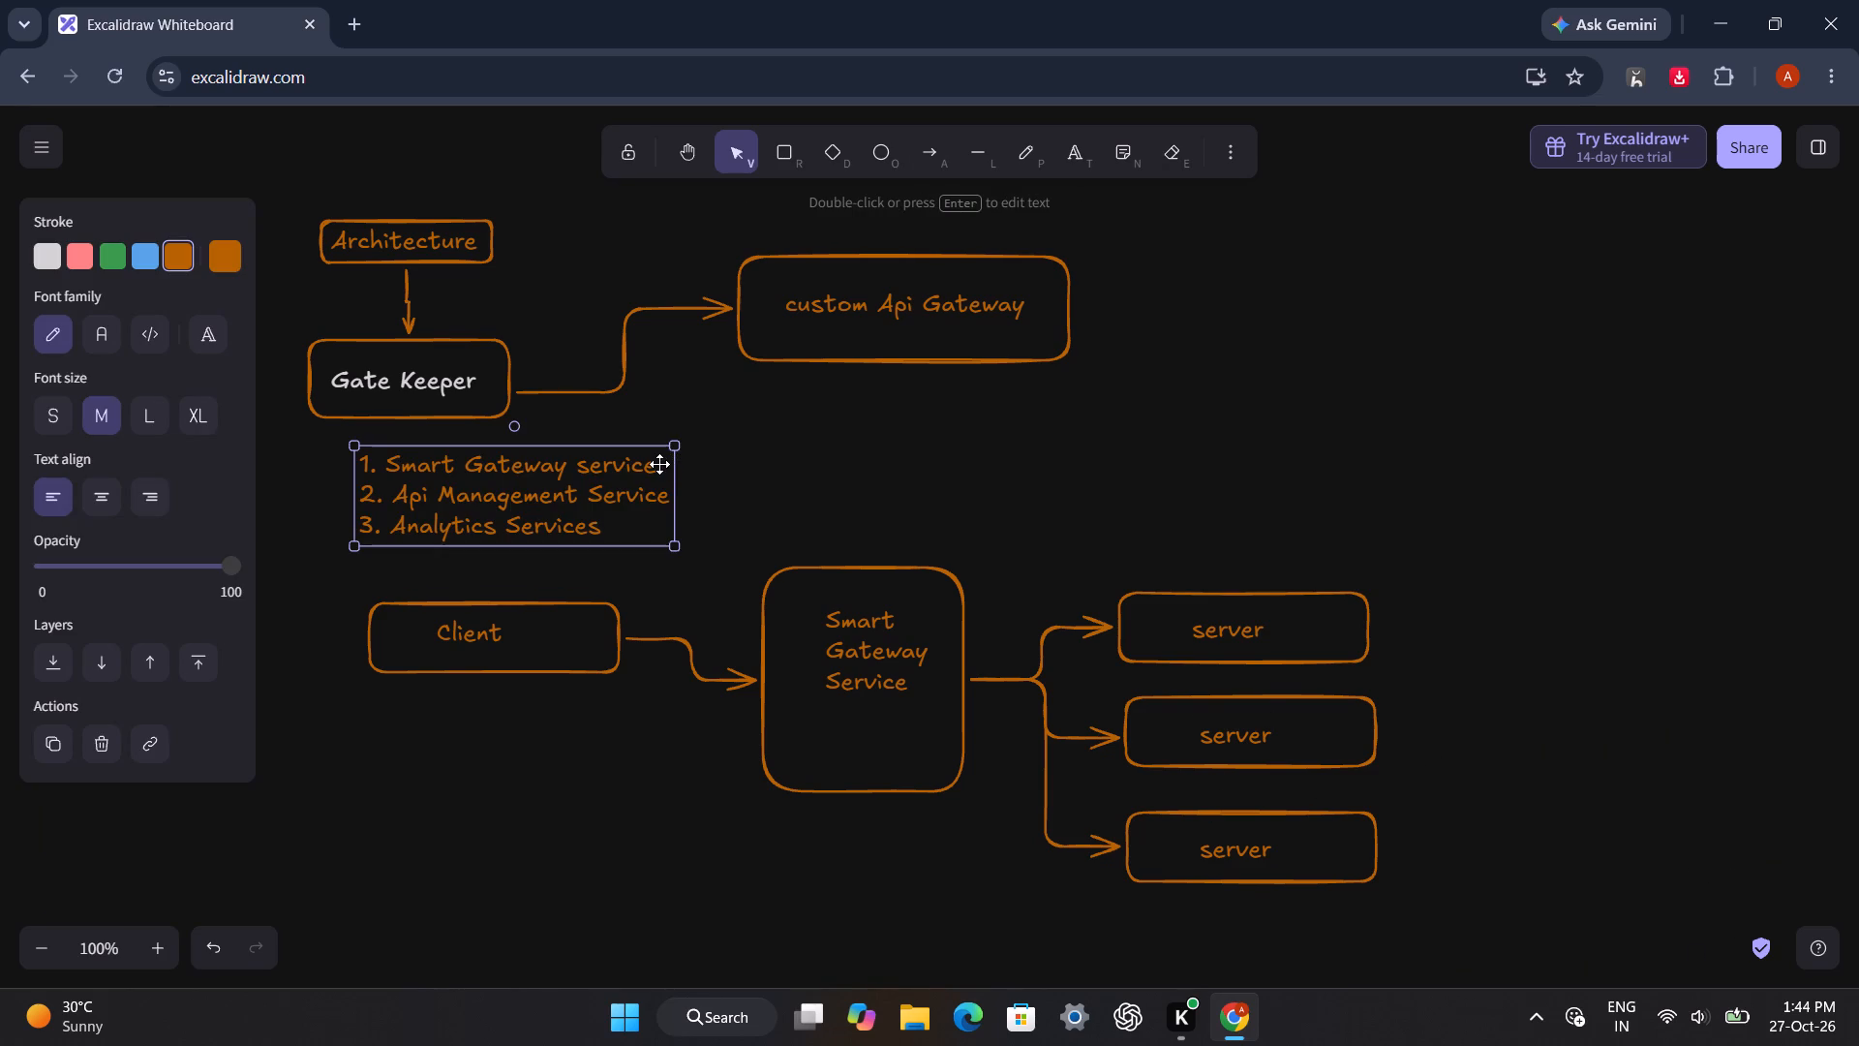
pyautogui.doubleClick(659, 464)
pyautogui.click(659, 463)
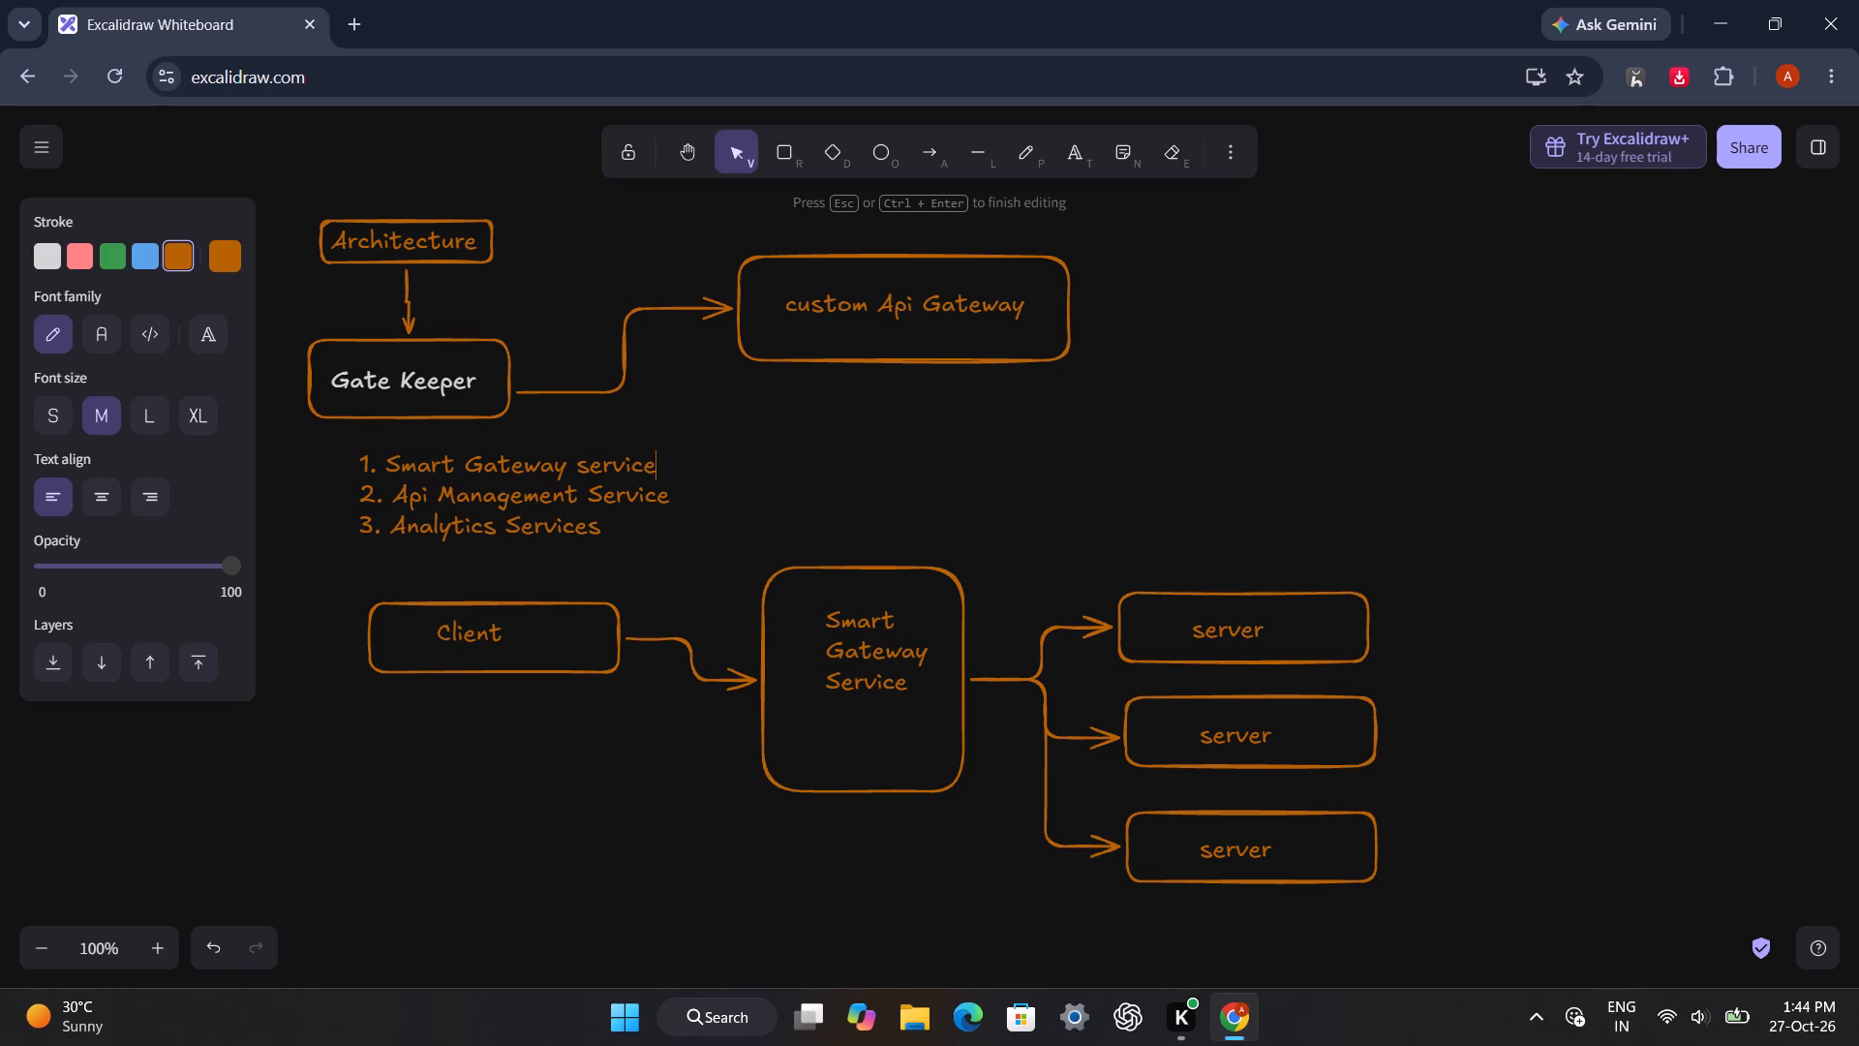
pyautogui.press('space')
pyautogui.write('()')
pyautogui.press('Left')
pyautogui.write('Process')
pyautogui.press('space')
pyautogui.write('& Forward')
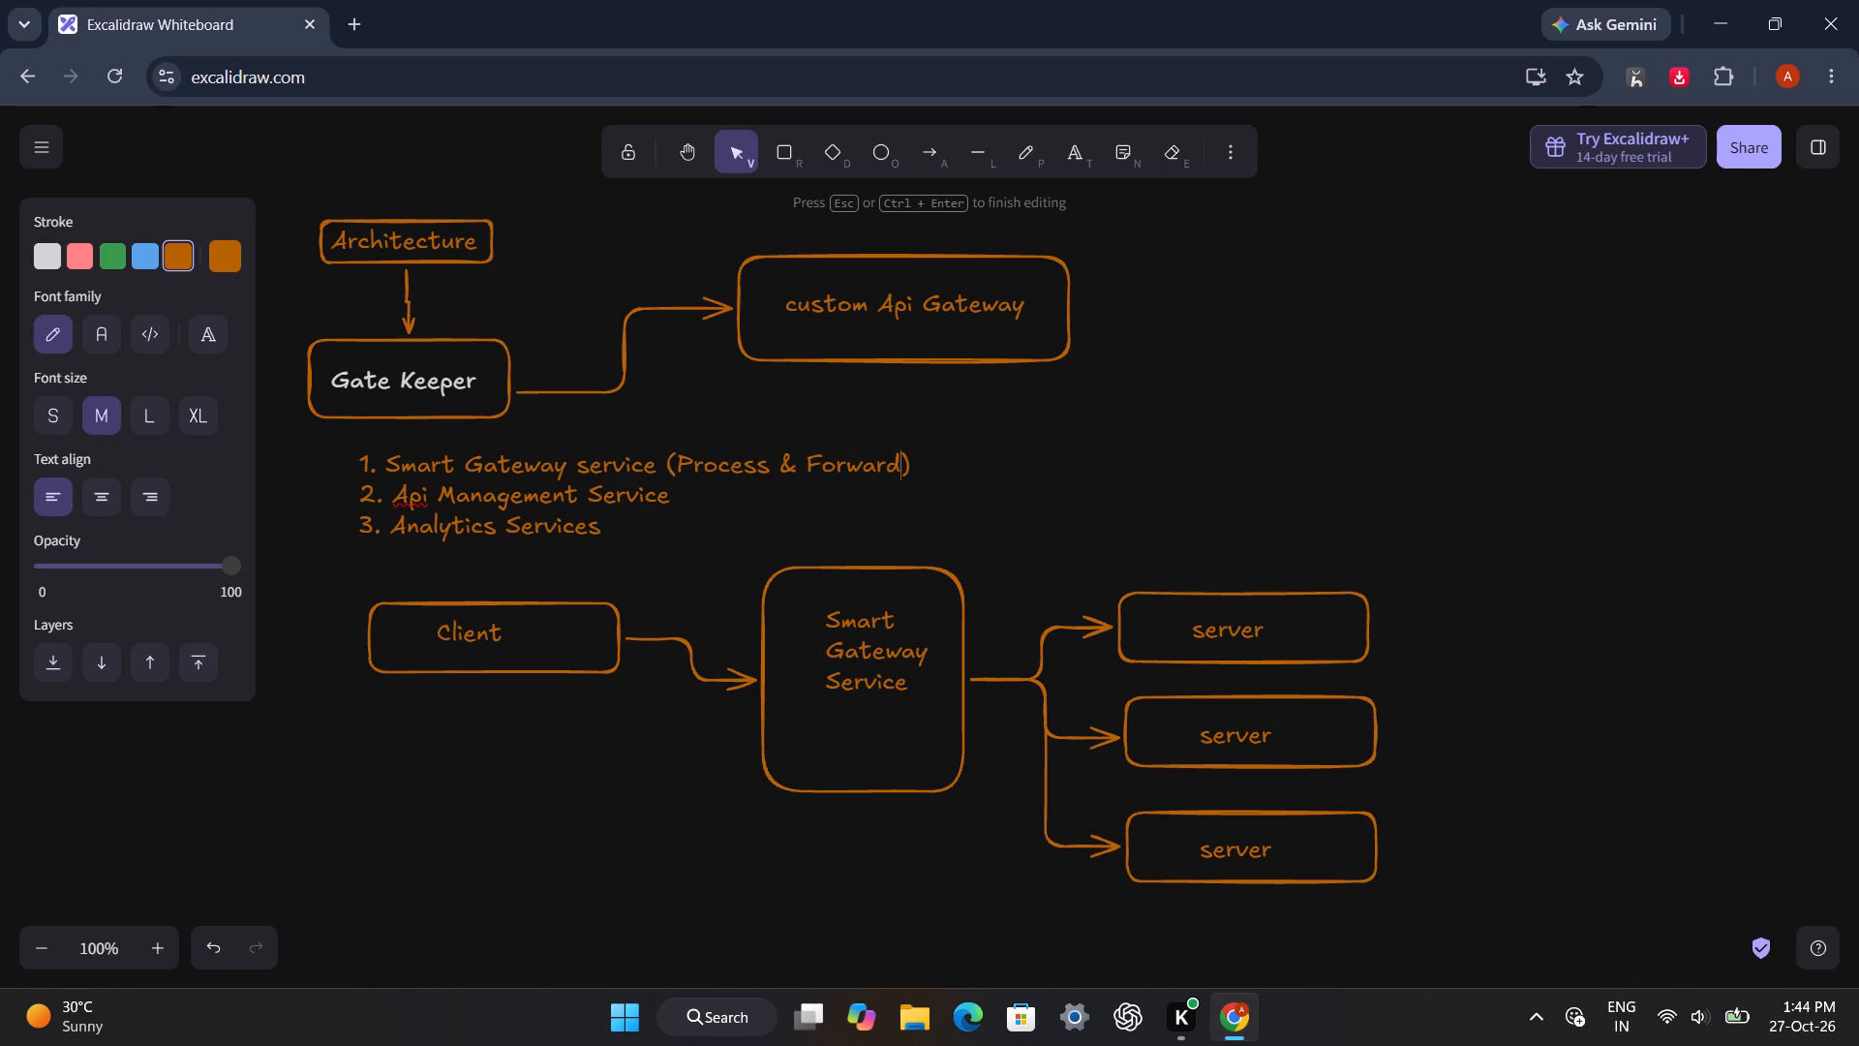
pyautogui.press('space')
pyautogui.write('Live')
pyautogui.press('space')
pyautogui.write('Request')
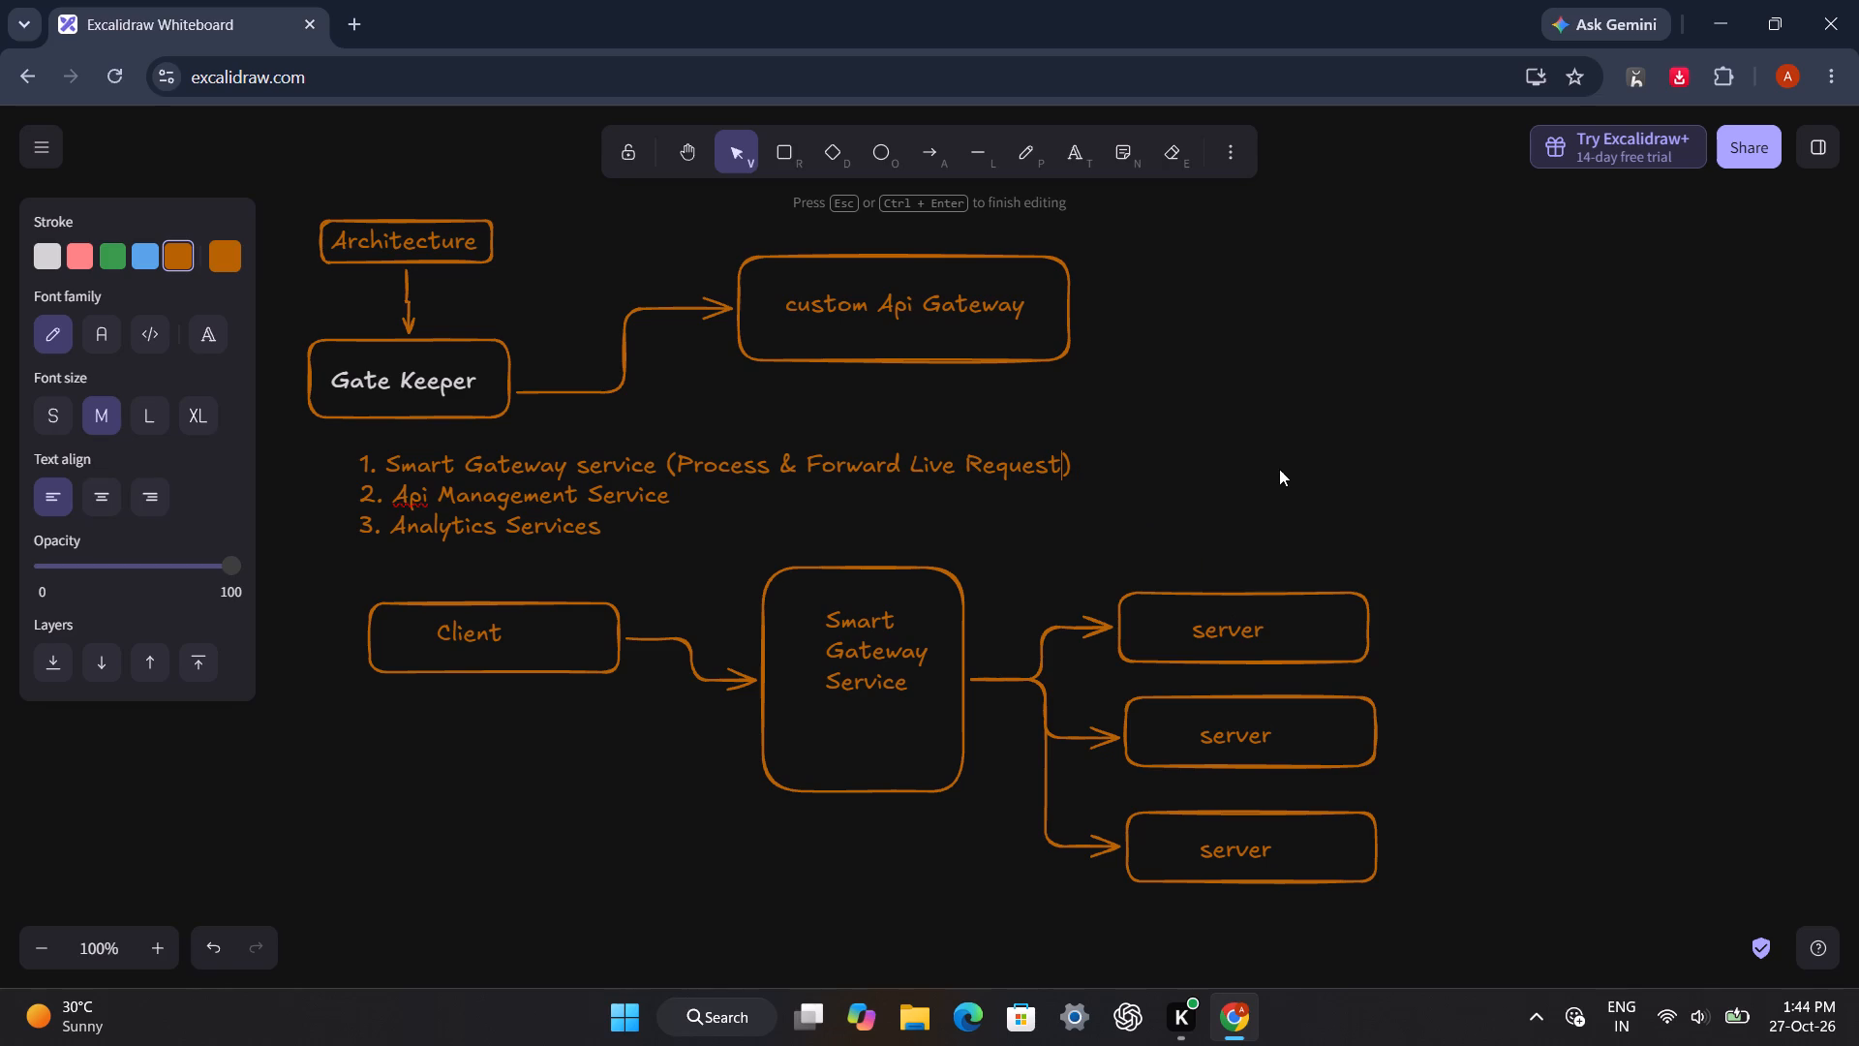
pyautogui.click(1104, 465)
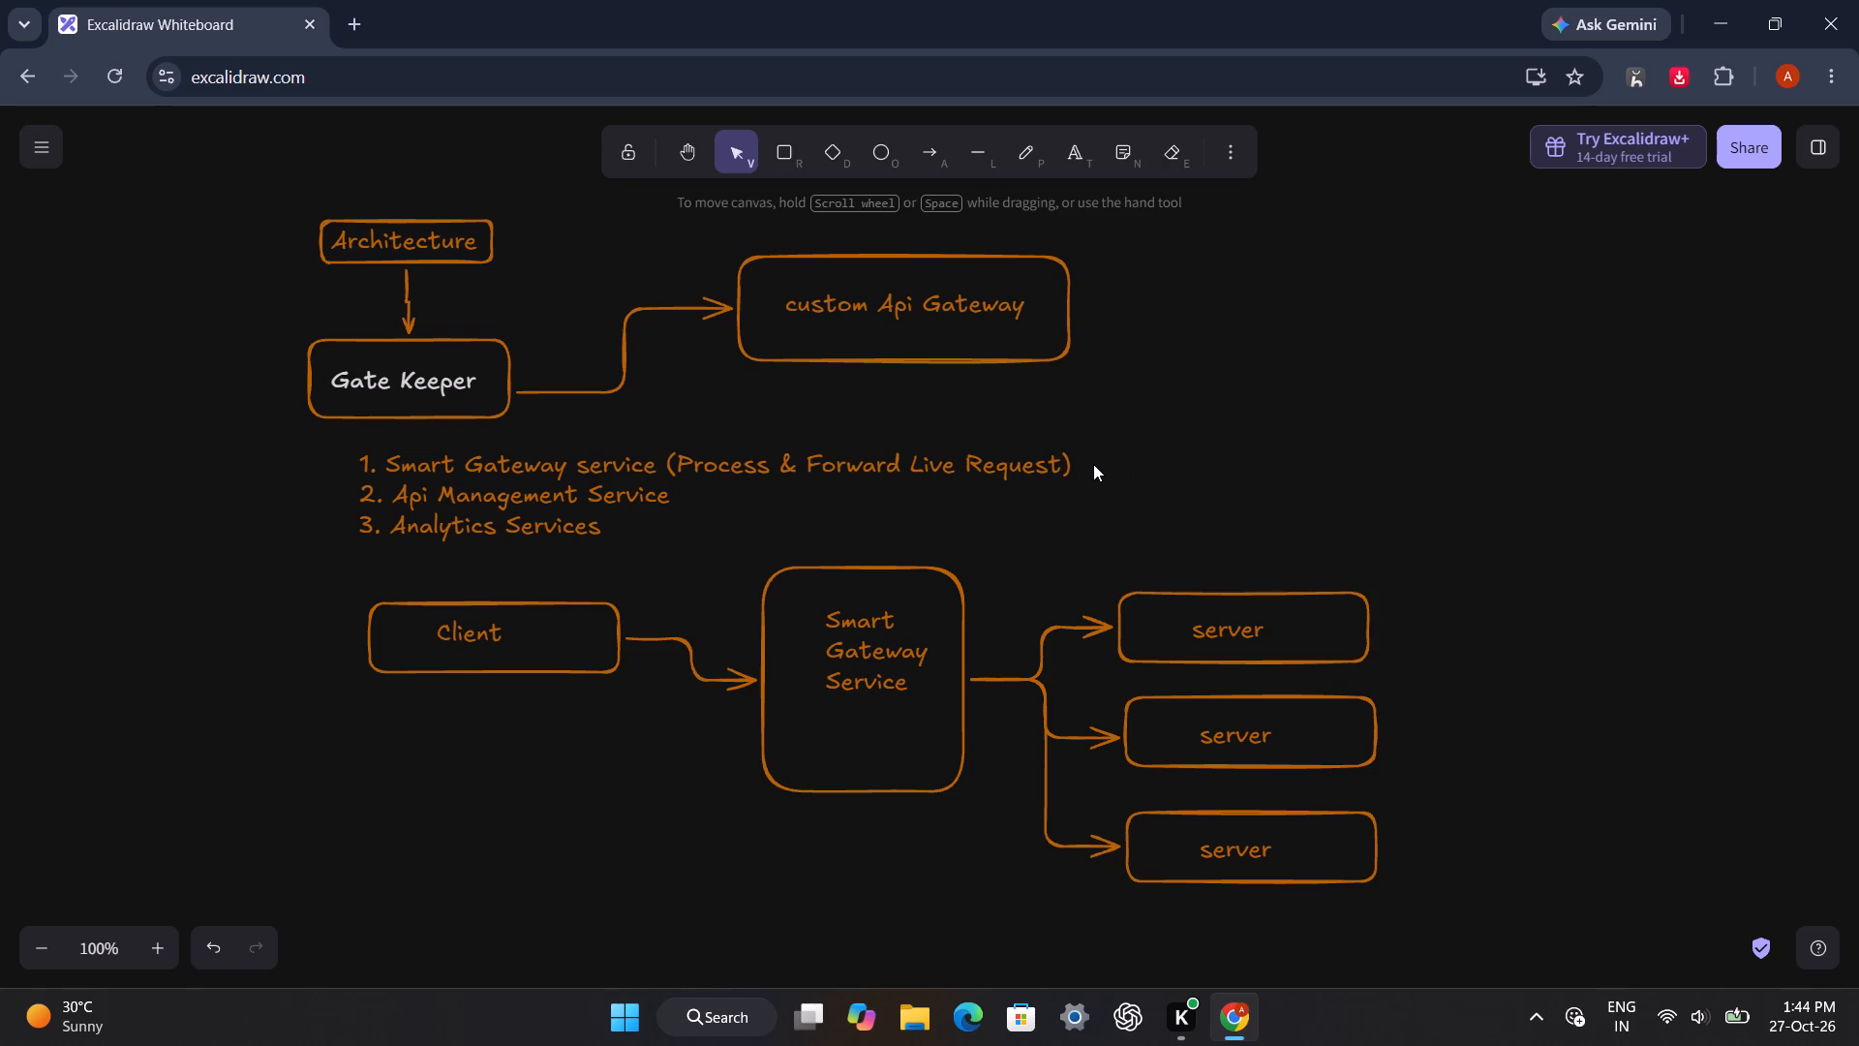
# Add empty parentheses after "Api Management Service" in the second item of the numbered list.
pyautogui.click(692, 499)
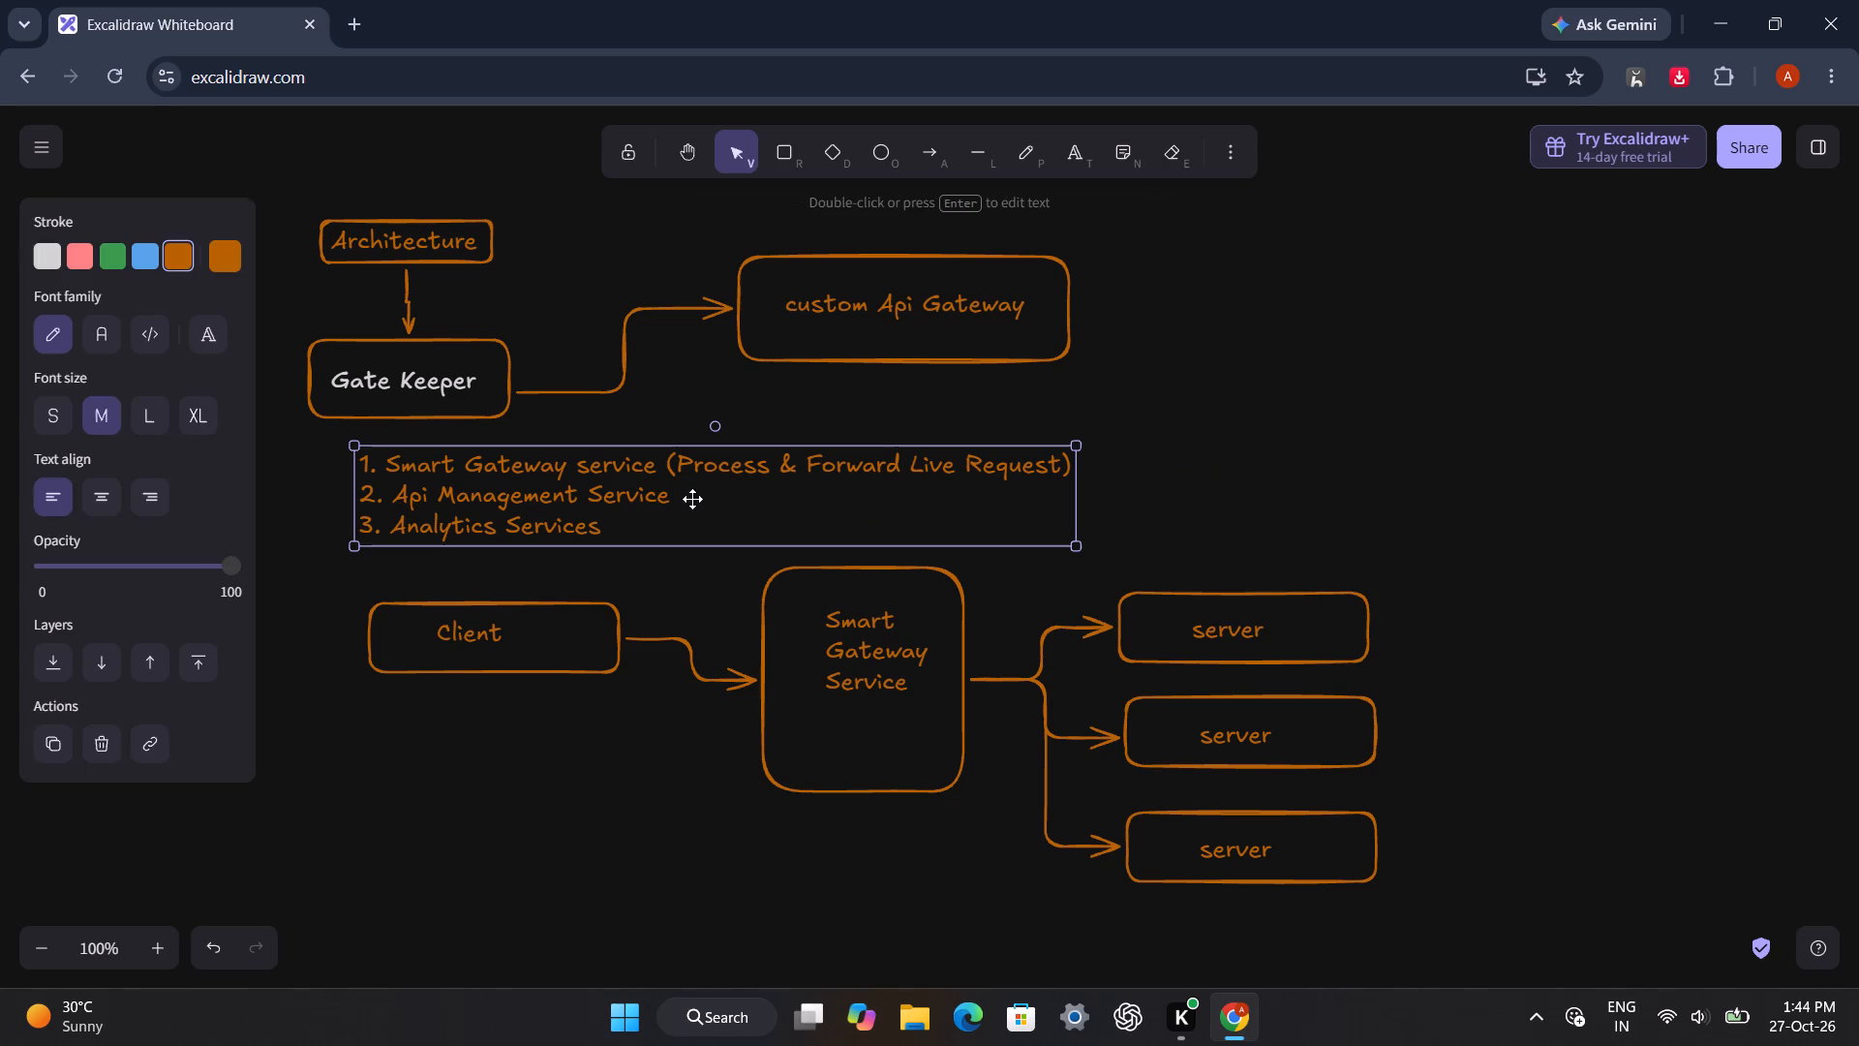
pyautogui.doubleClick(686, 499)
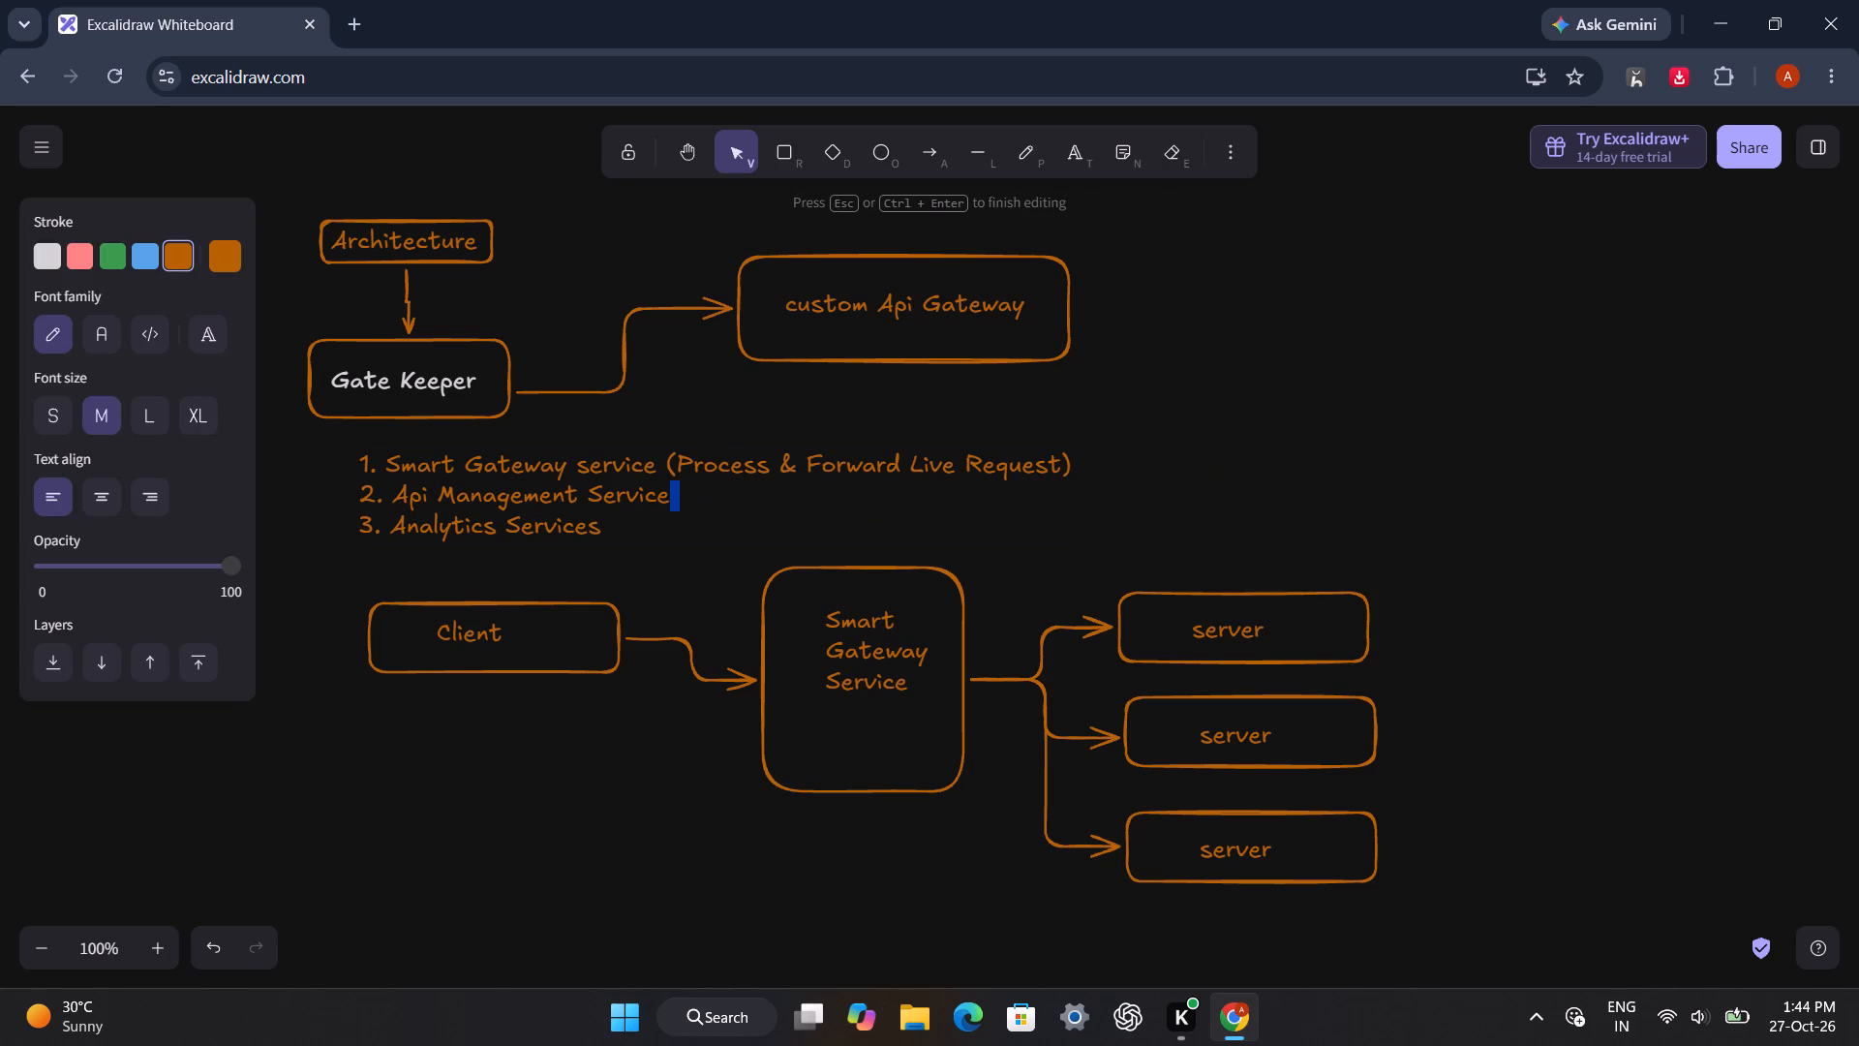
pyautogui.hotkey('shift', '(')
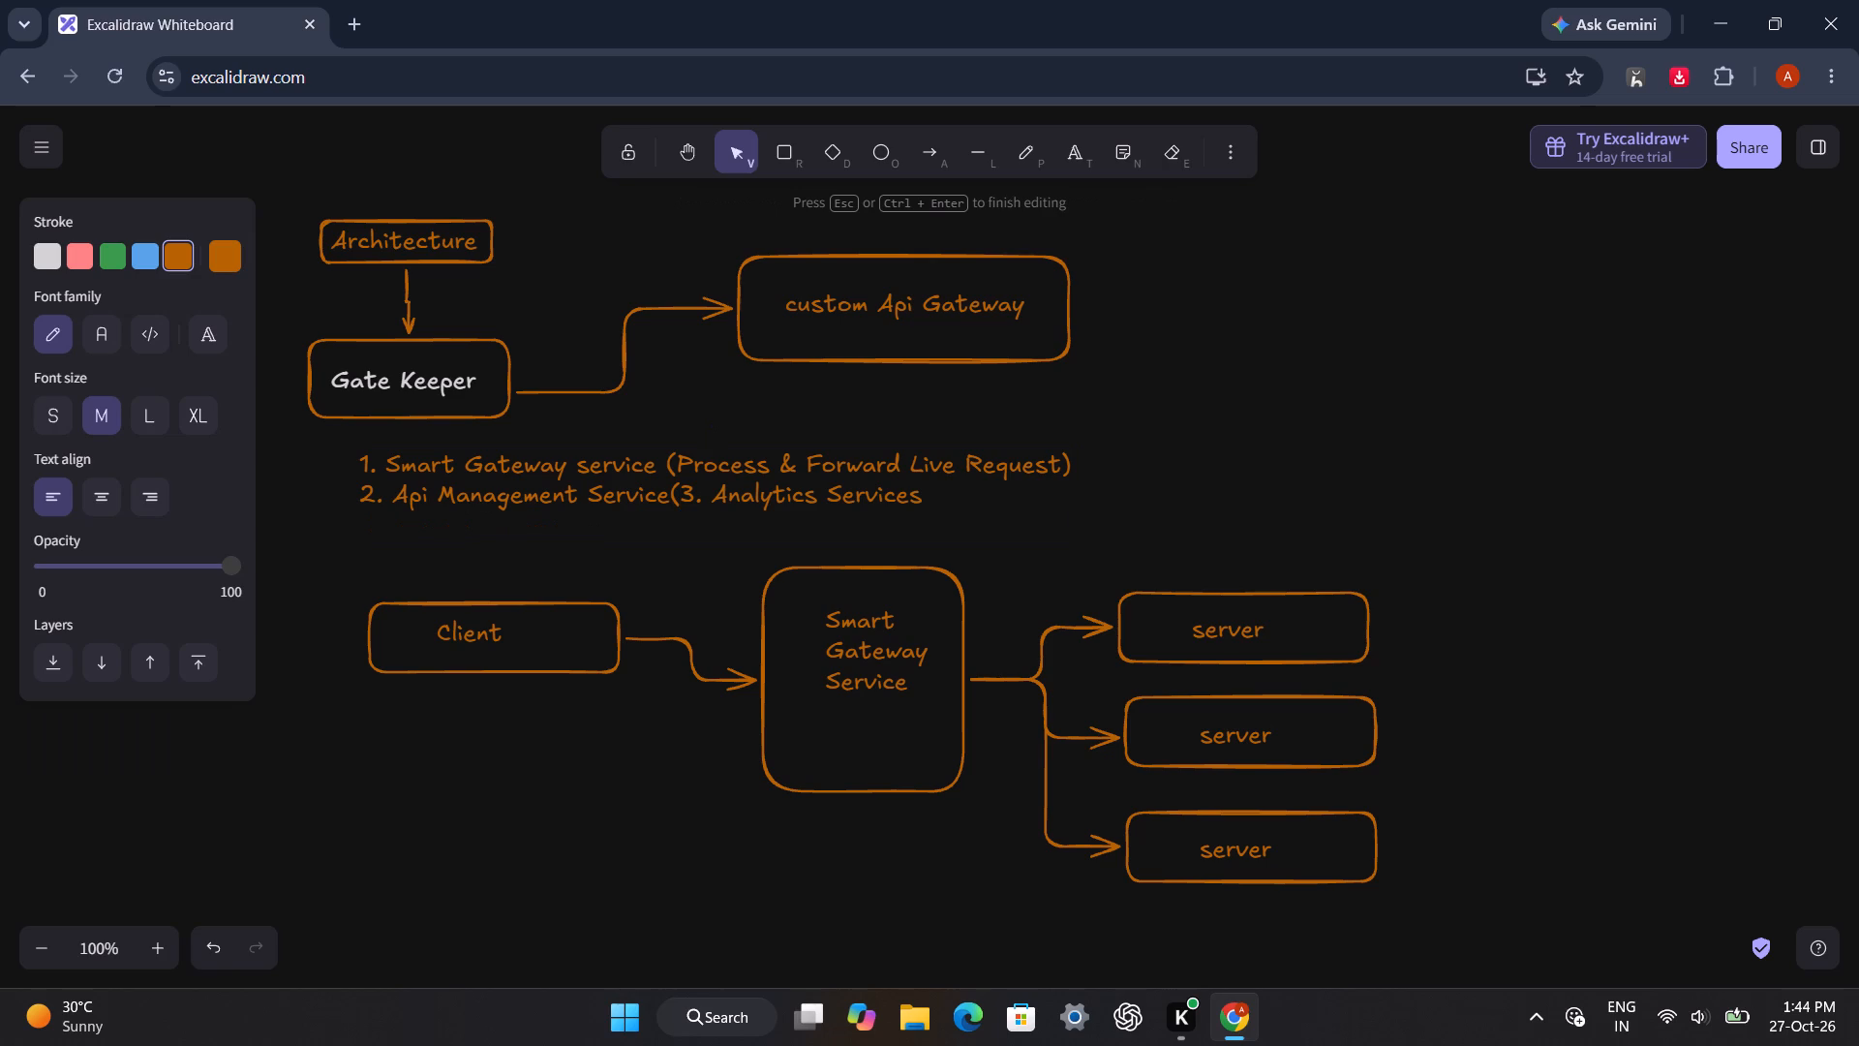
pyautogui.hotkey('ctrl', 'z')
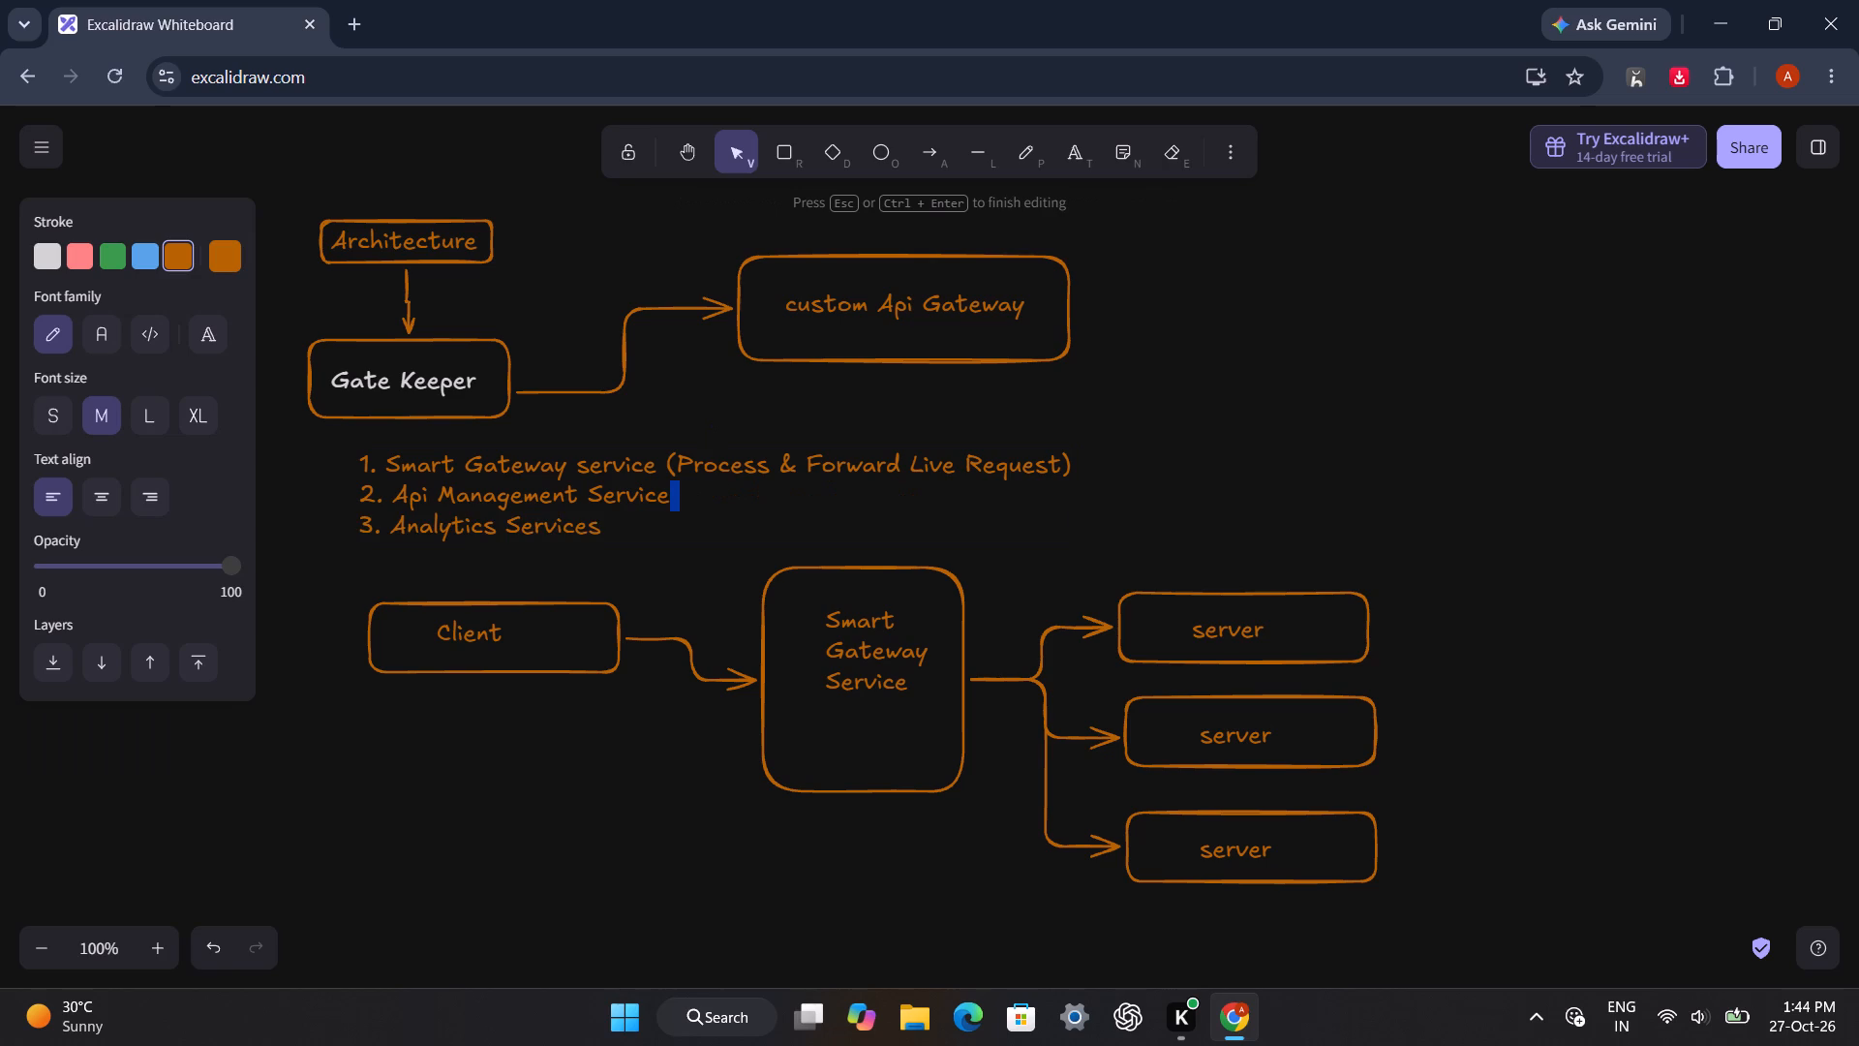
pyautogui.click(677, 500)
pyautogui.press('space')
pyautogui.write('()')
pyautogui.press('Left')
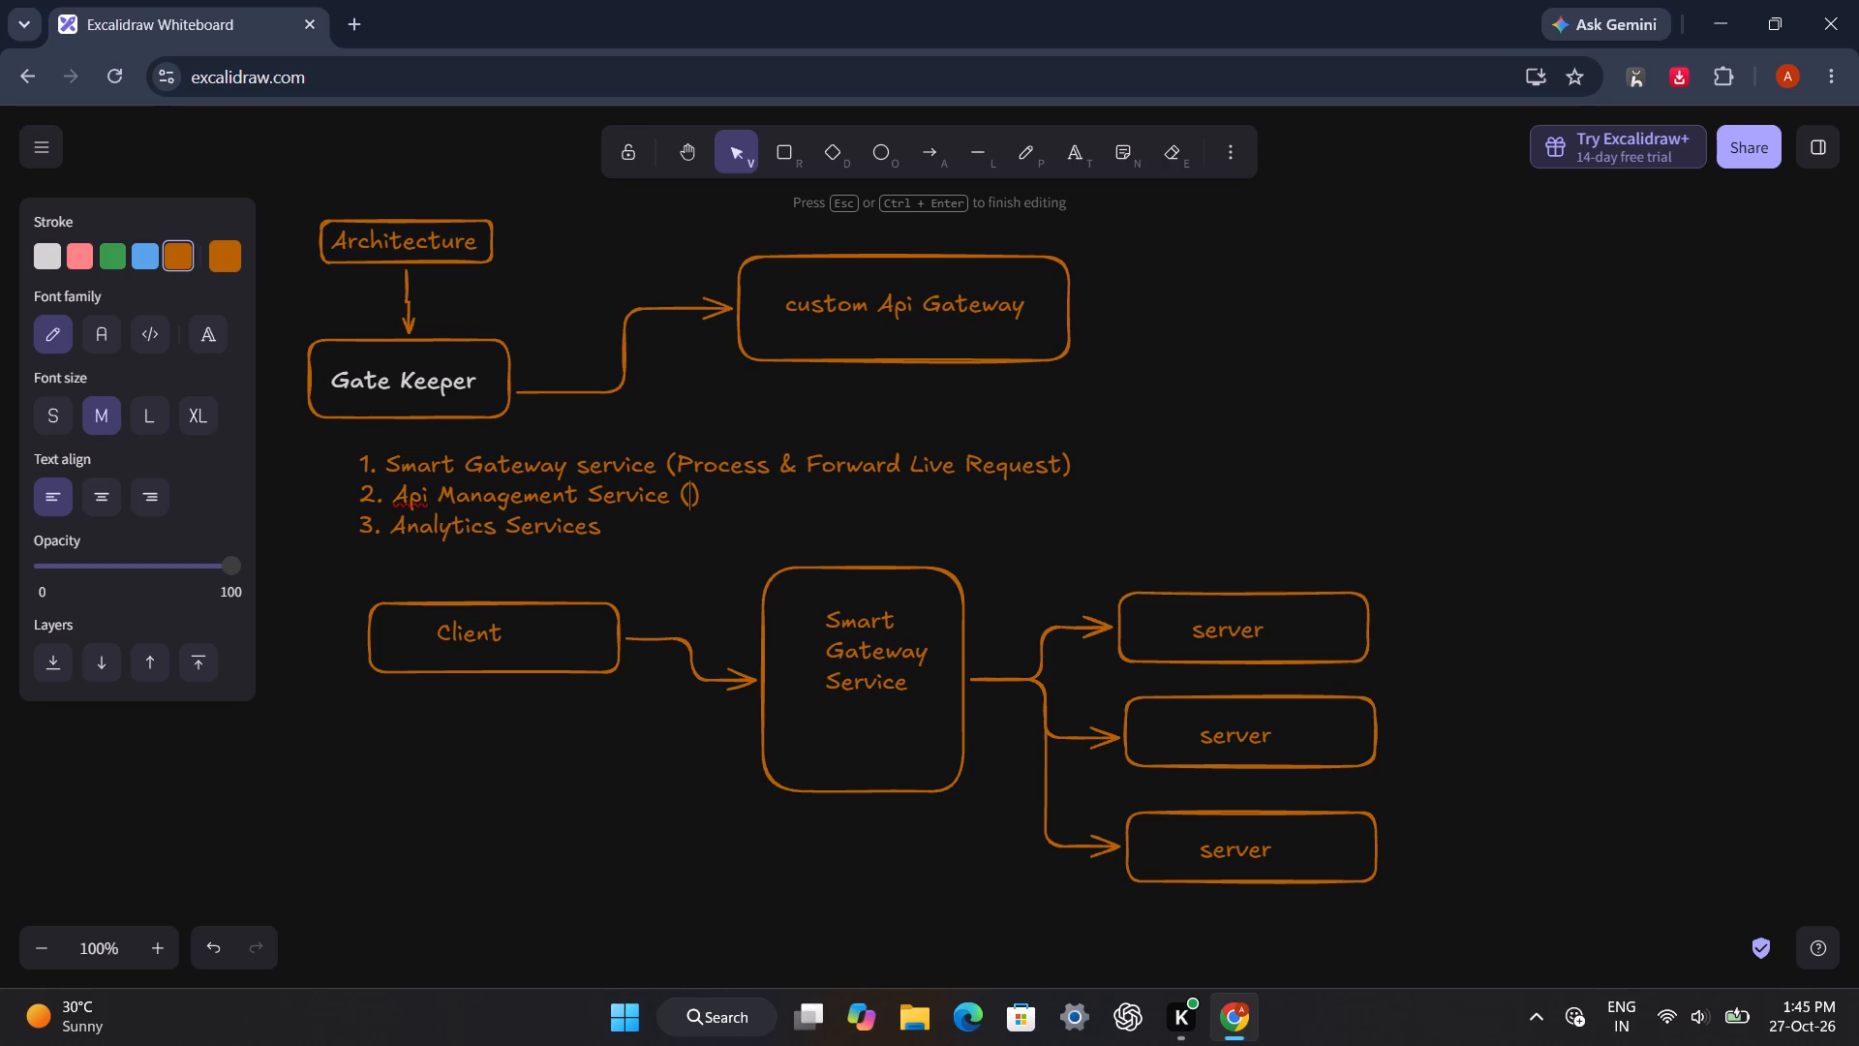
pyautogui.click(689, 500)
pyautogui.click(660, 843)
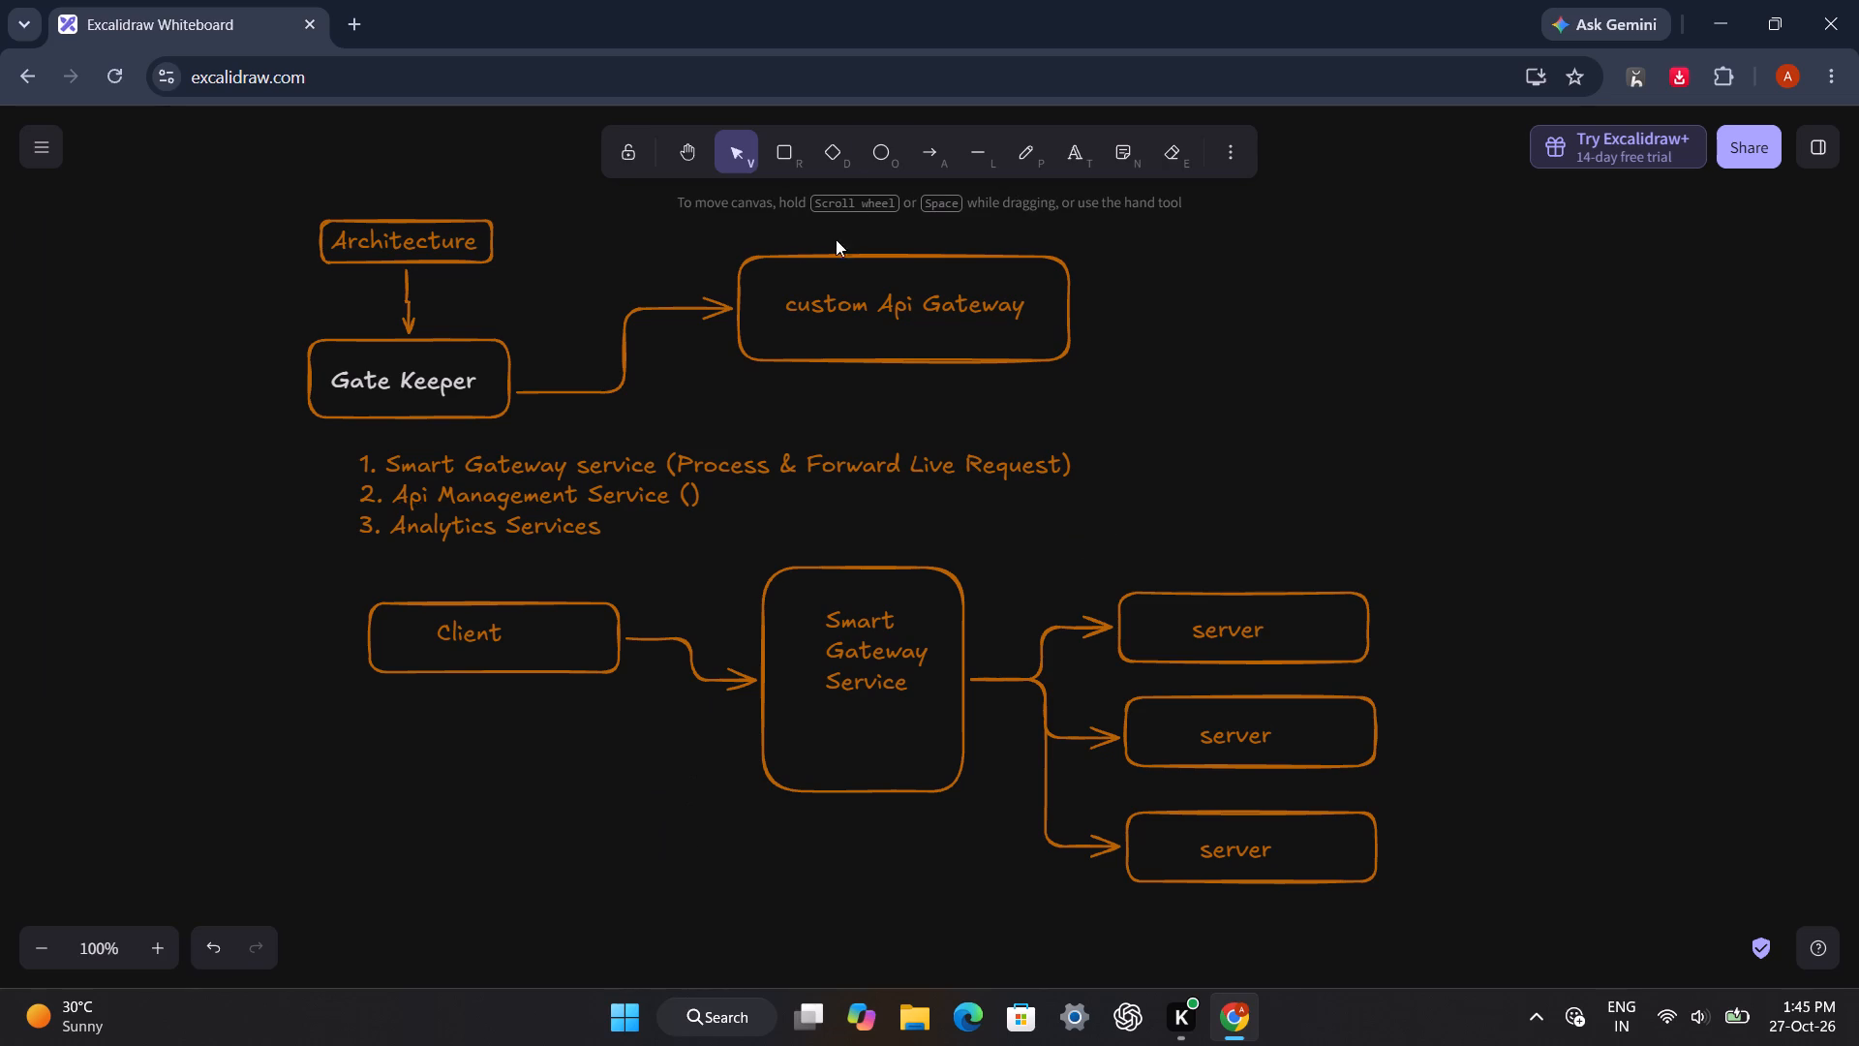
# Use the laser pointer to point out the custom Api Gateway box, the first service's description and the servers.
pyautogui.press('k')
pyautogui.moveTo(1035, 230); pyautogui.dragTo(943, 370)
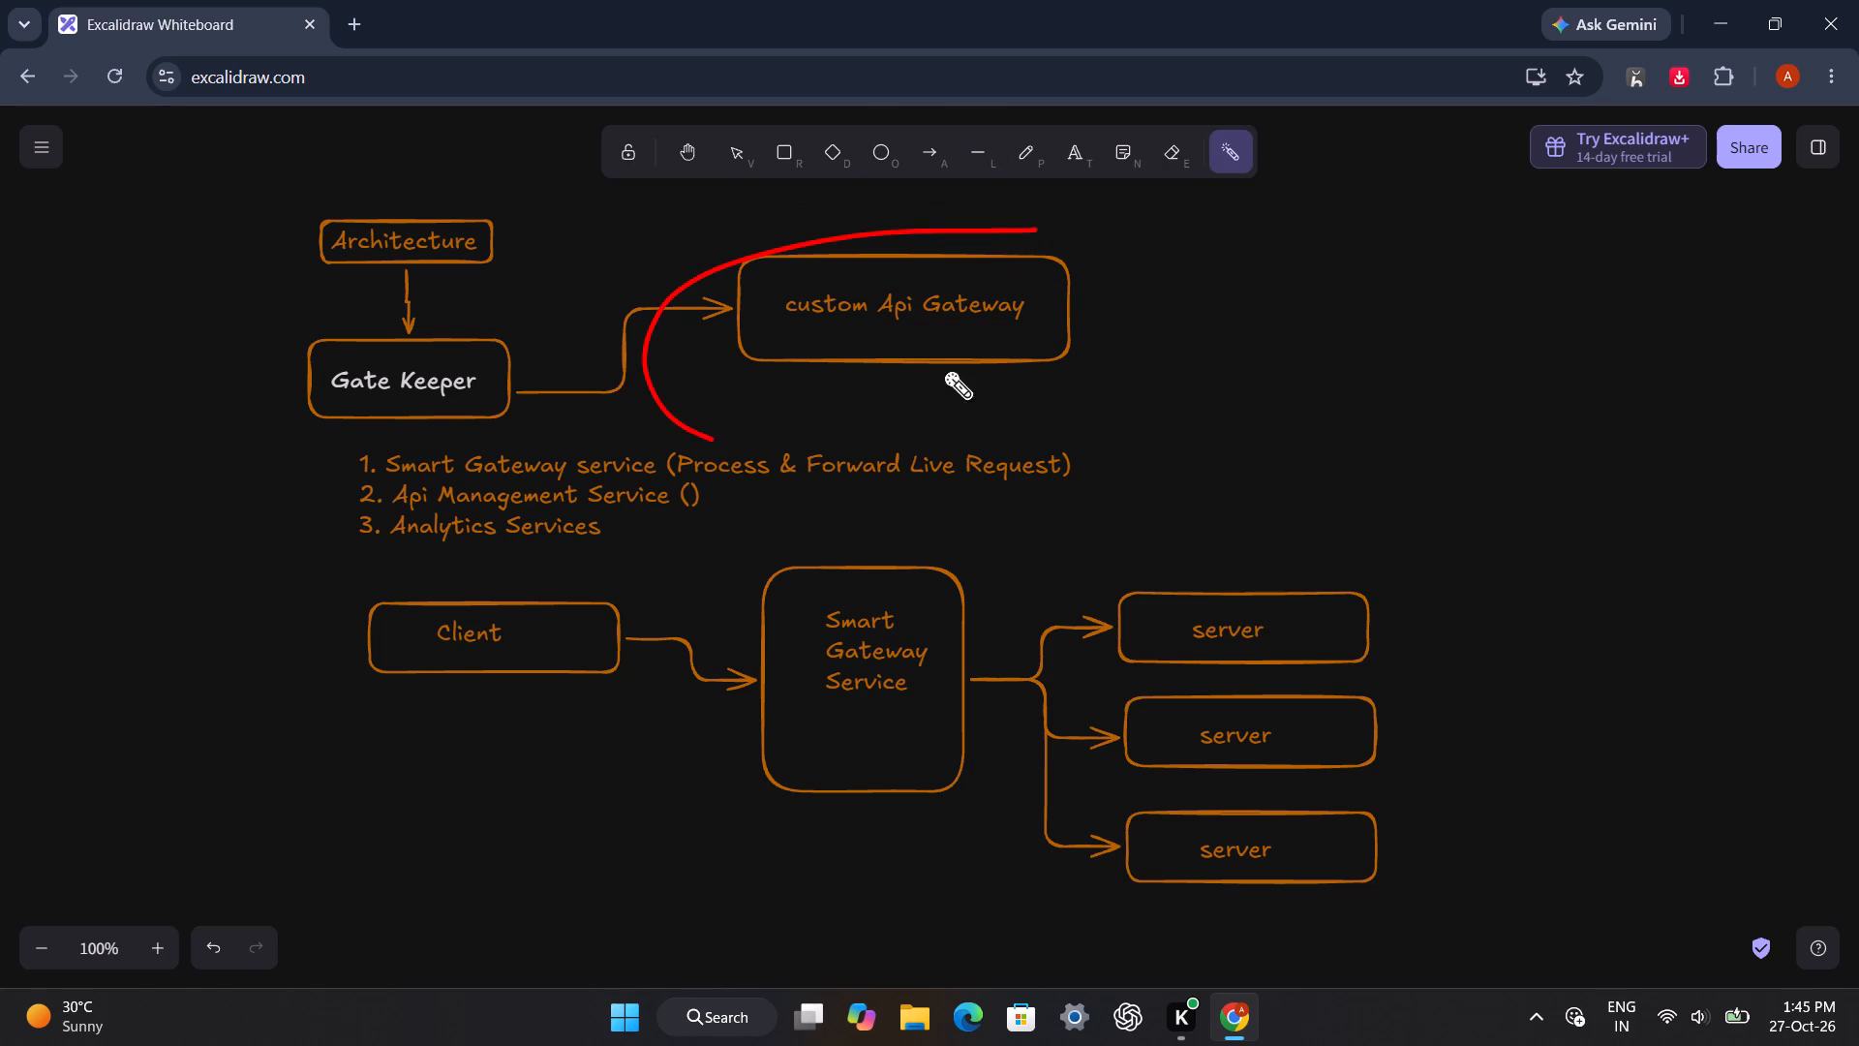
pyautogui.moveTo(943, 370); pyautogui.dragTo(911, 232)
pyautogui.moveTo(989, 349); pyautogui.dragTo(1096, 463)
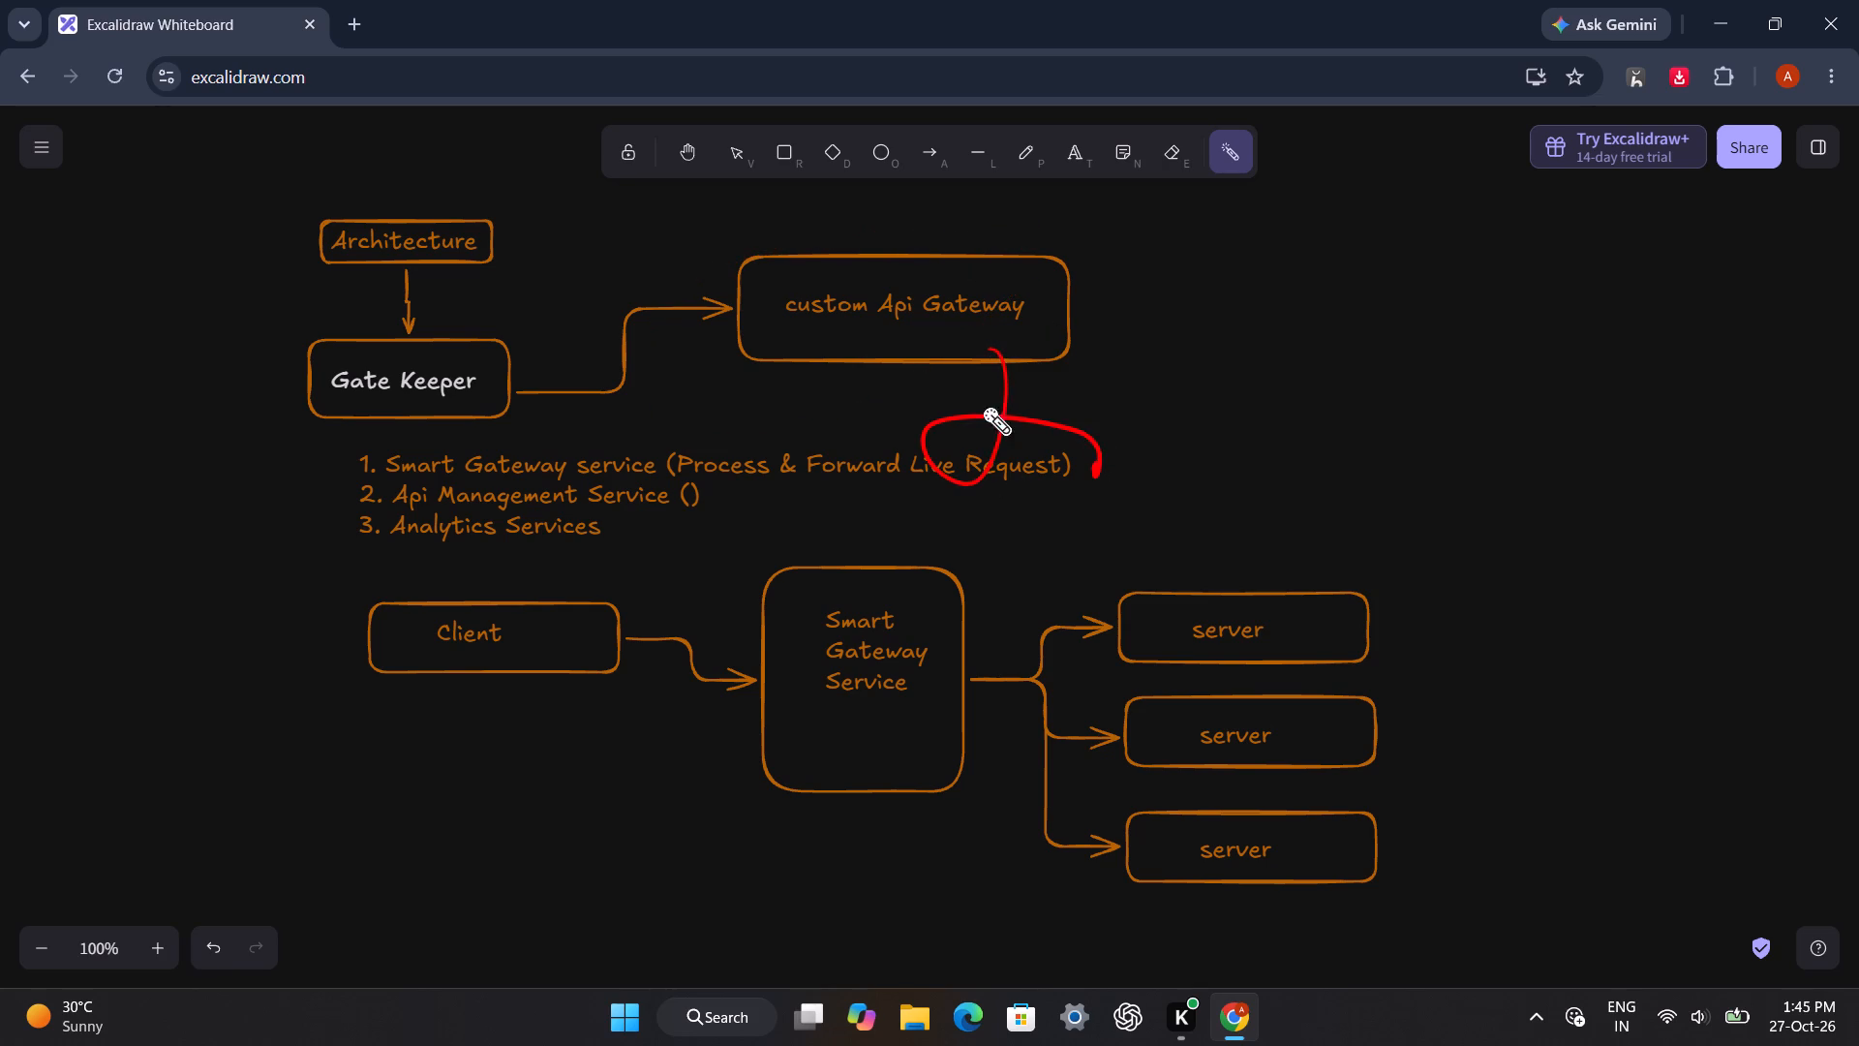
pyautogui.moveTo(983, 435); pyautogui.dragTo(1369, 384)
pyautogui.moveTo(1098, 480); pyautogui.dragTo(1306, 322)
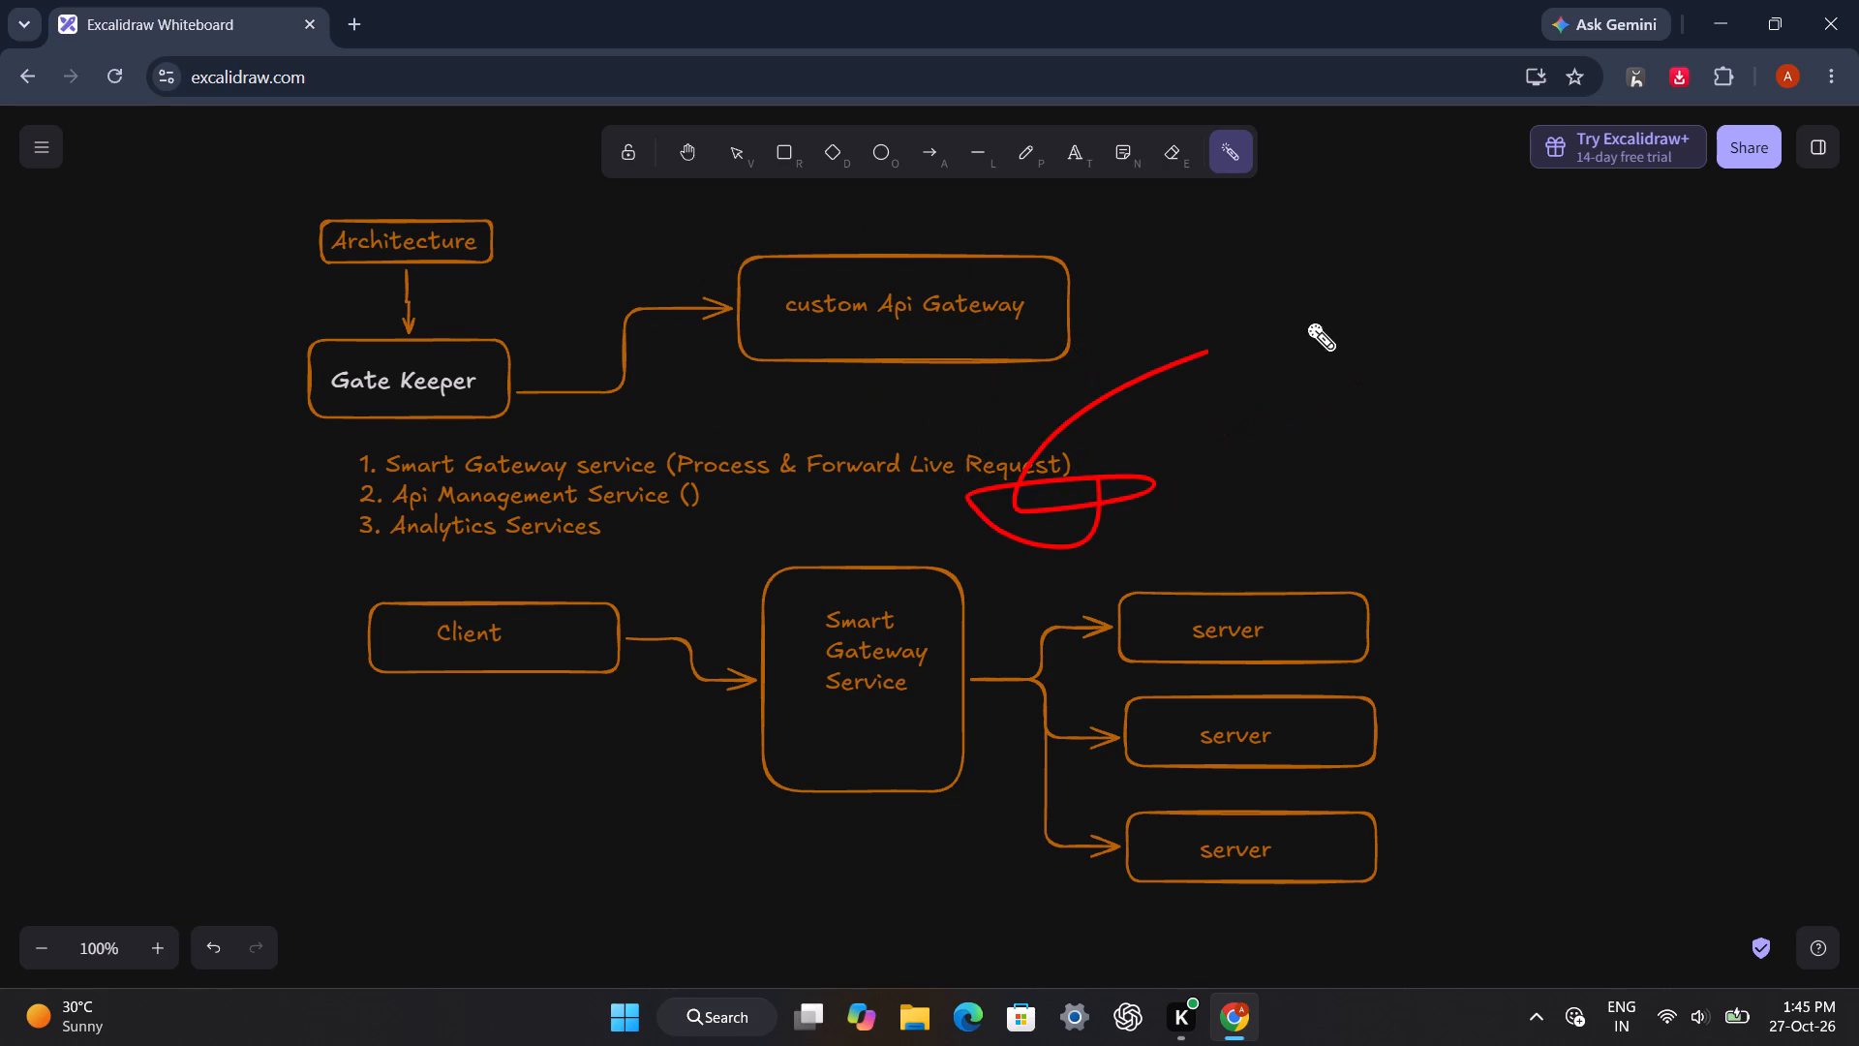
pyautogui.moveTo(1306, 322); pyautogui.dragTo(1576, 401)
pyautogui.moveTo(1261, 730); pyautogui.dragTo(1282, 717)
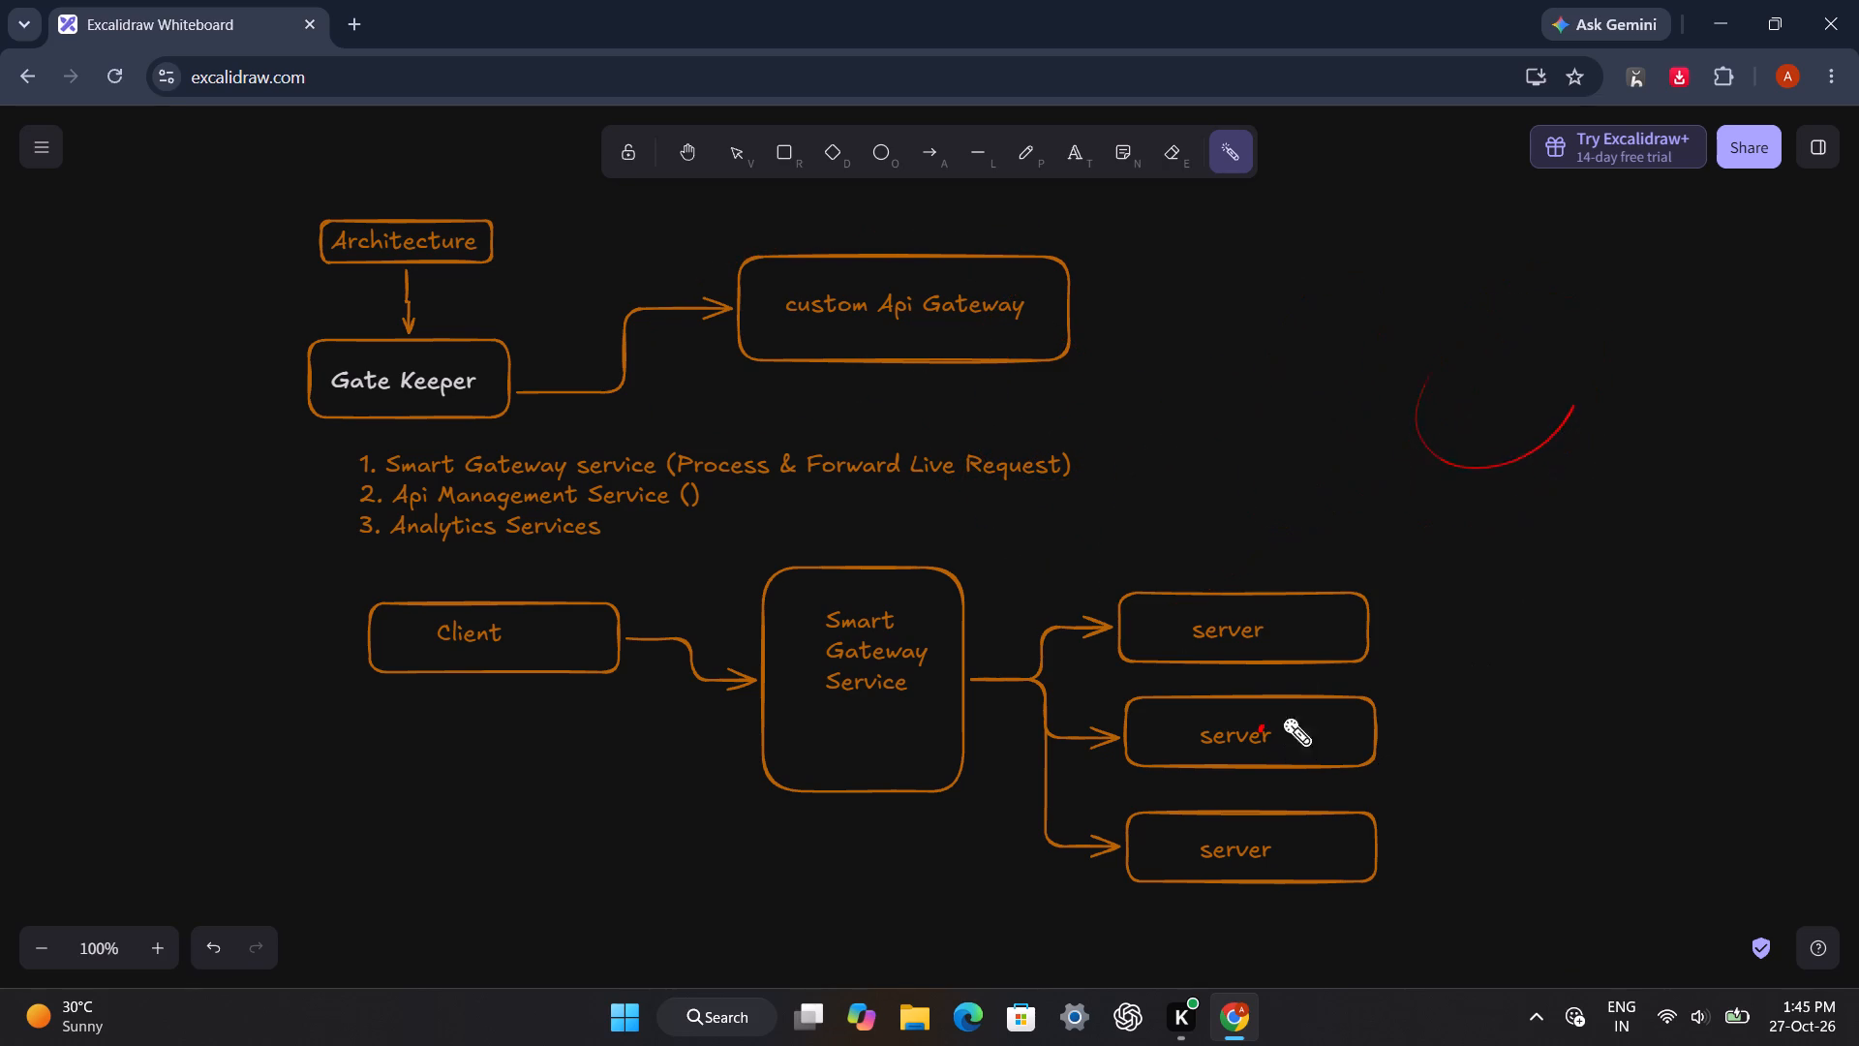
pyautogui.moveTo(1282, 717); pyautogui.dragTo(1304, 614)
pyautogui.click(1353, 559)
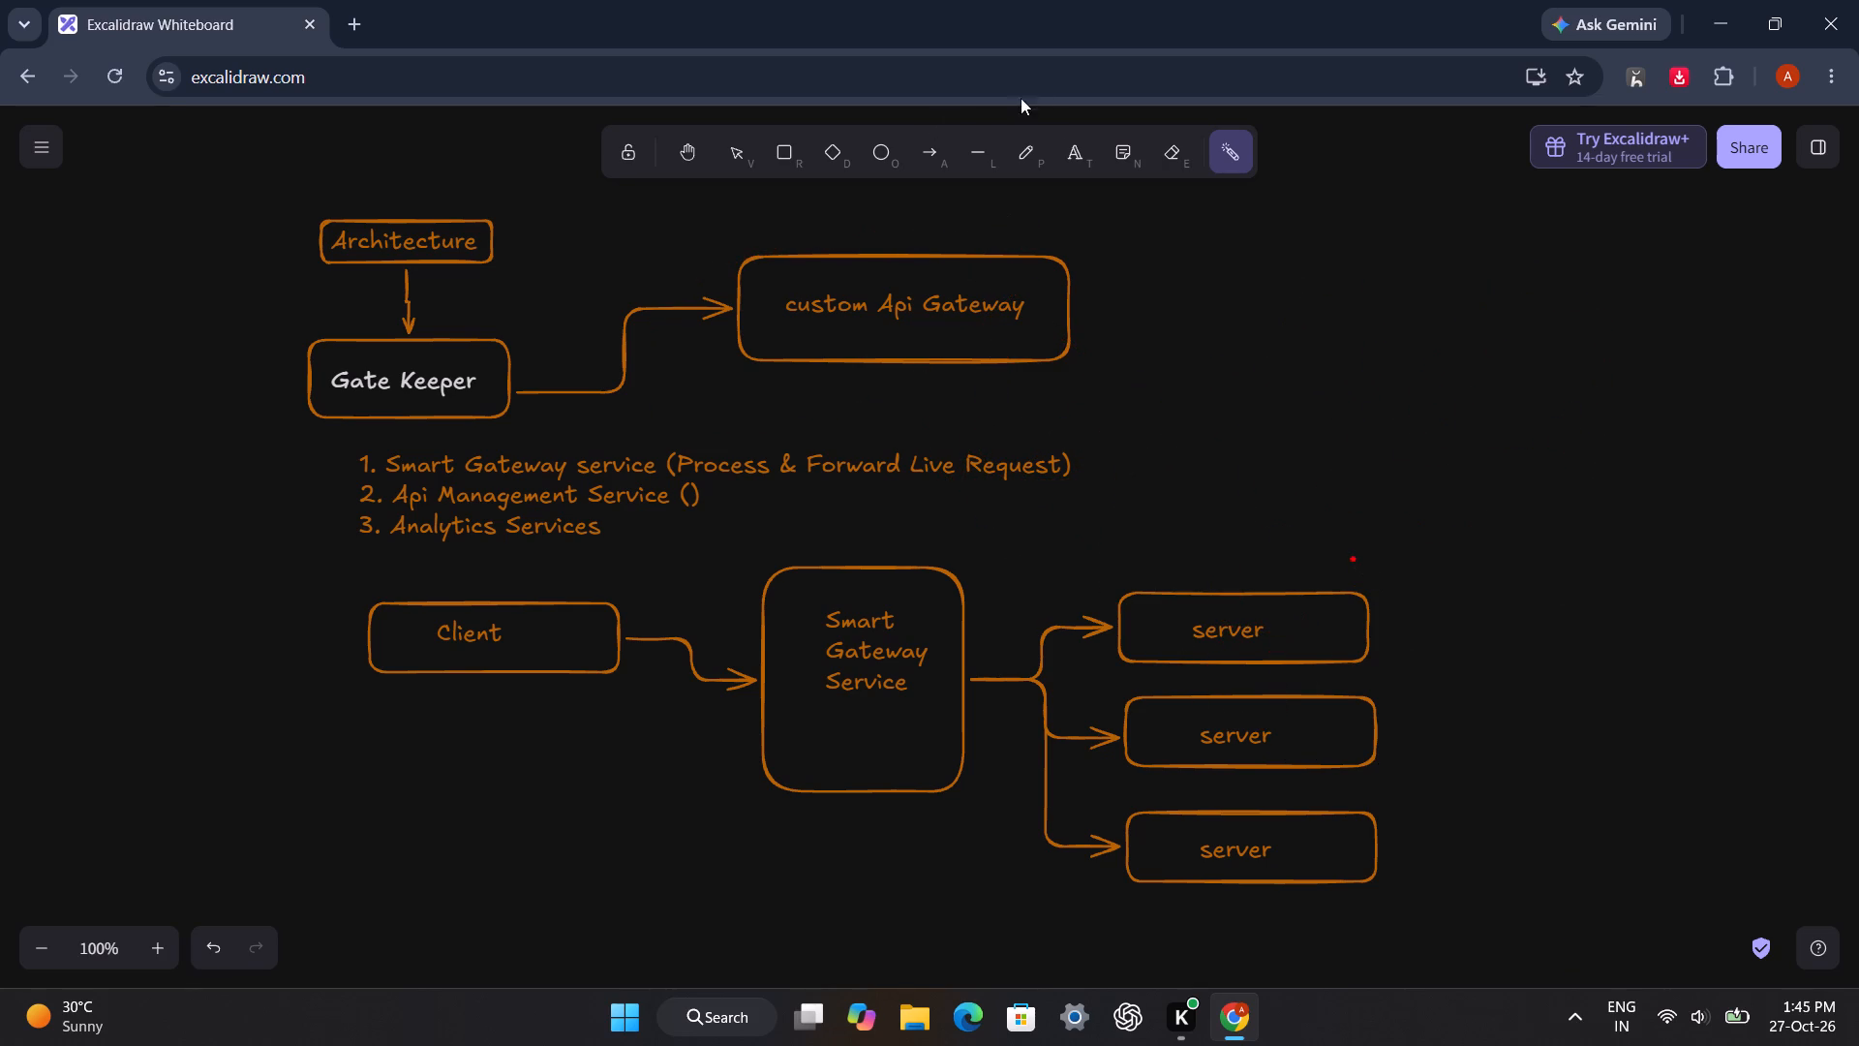
# Add the label "order service" on two lines and place it just above the top server box's upper-right corner.
pyautogui.doubleClick(1202, 555)
pyautogui.tripleClick(1338, 564)
pyautogui.click(726, 152)
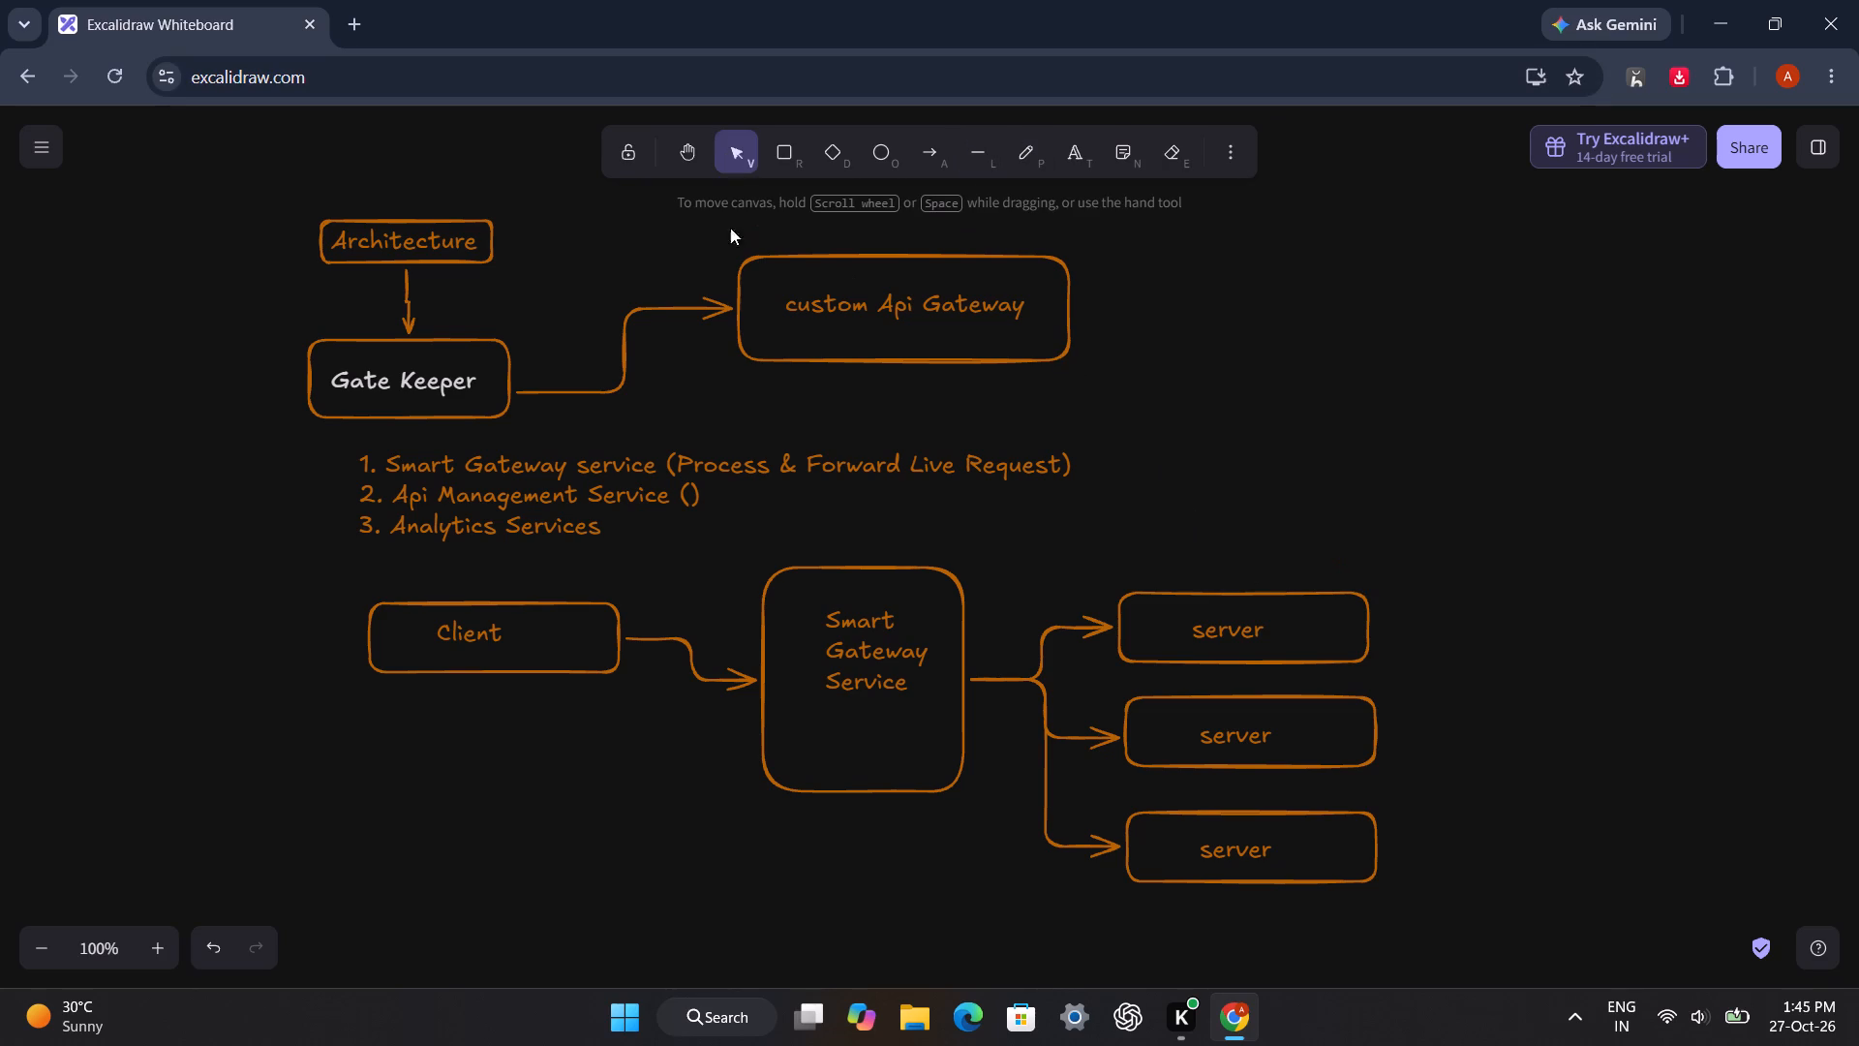
pyautogui.click(1354, 584)
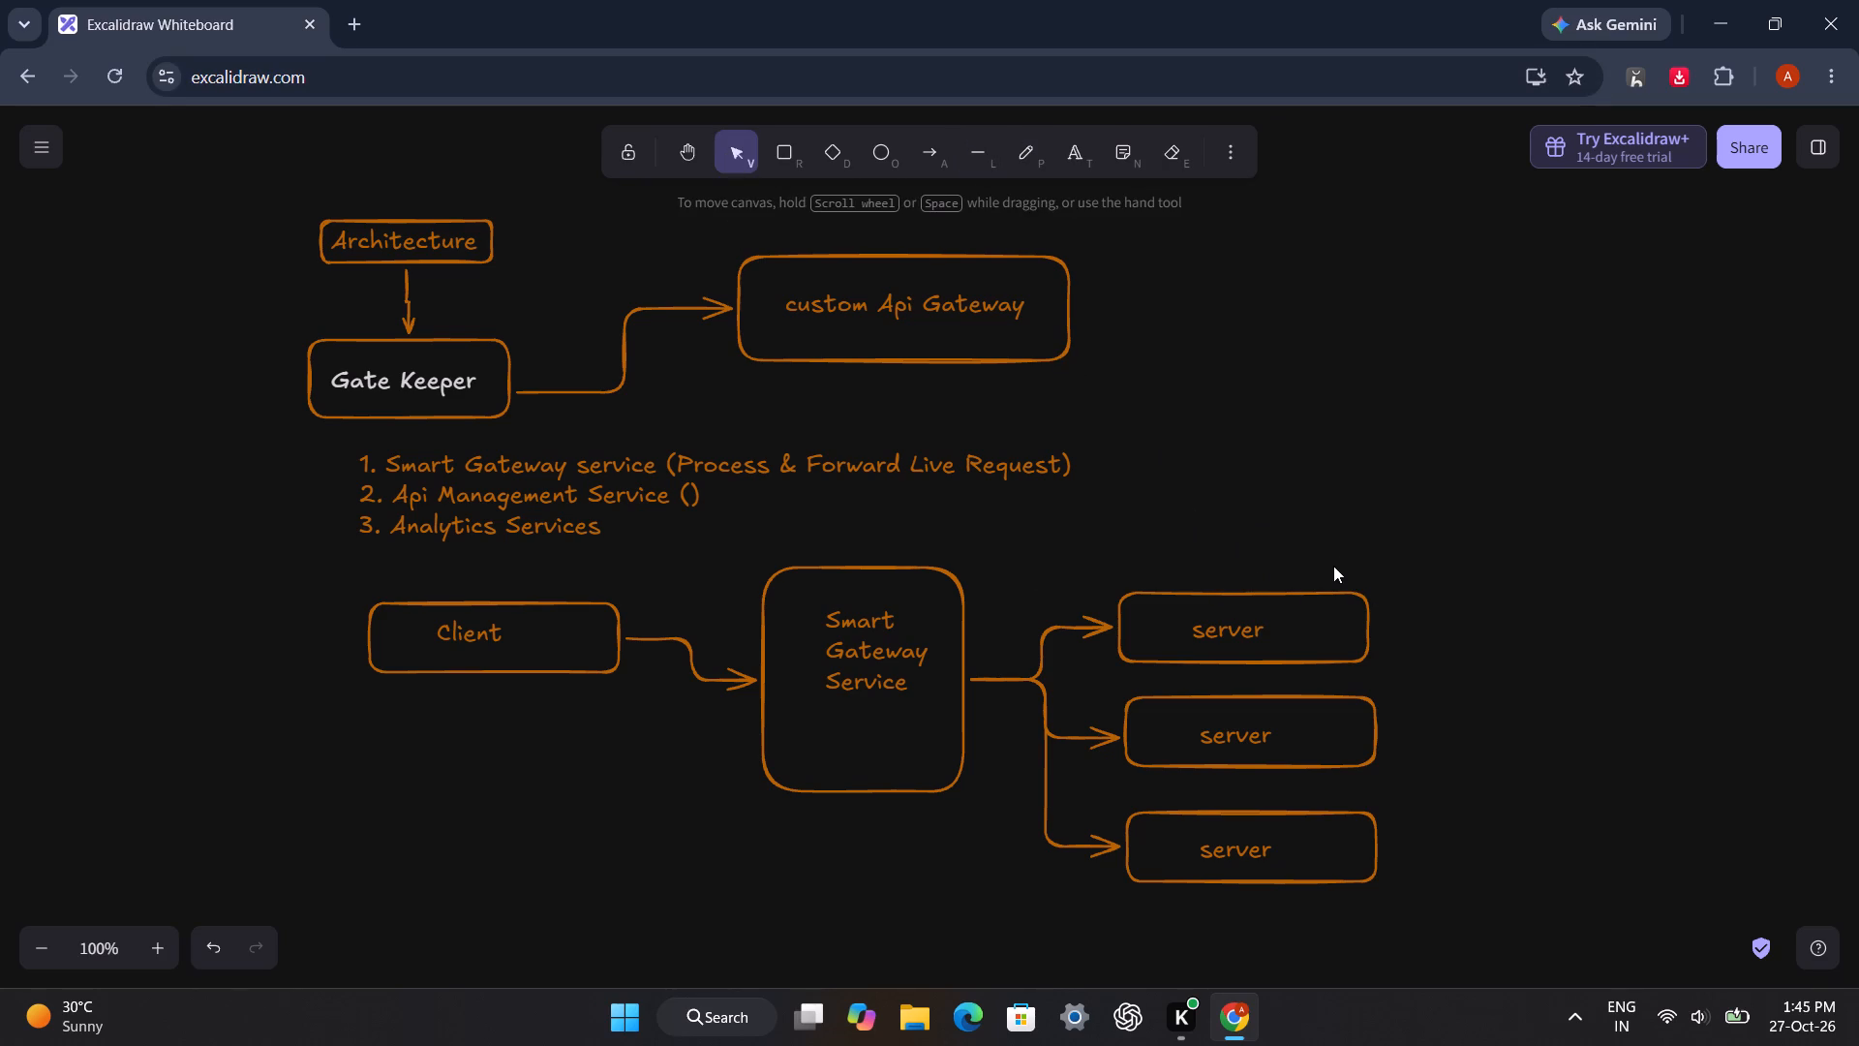
pyautogui.doubleClick(1333, 566)
pyautogui.write('order')
pyautogui.press('space')
pyautogui.press('Return')
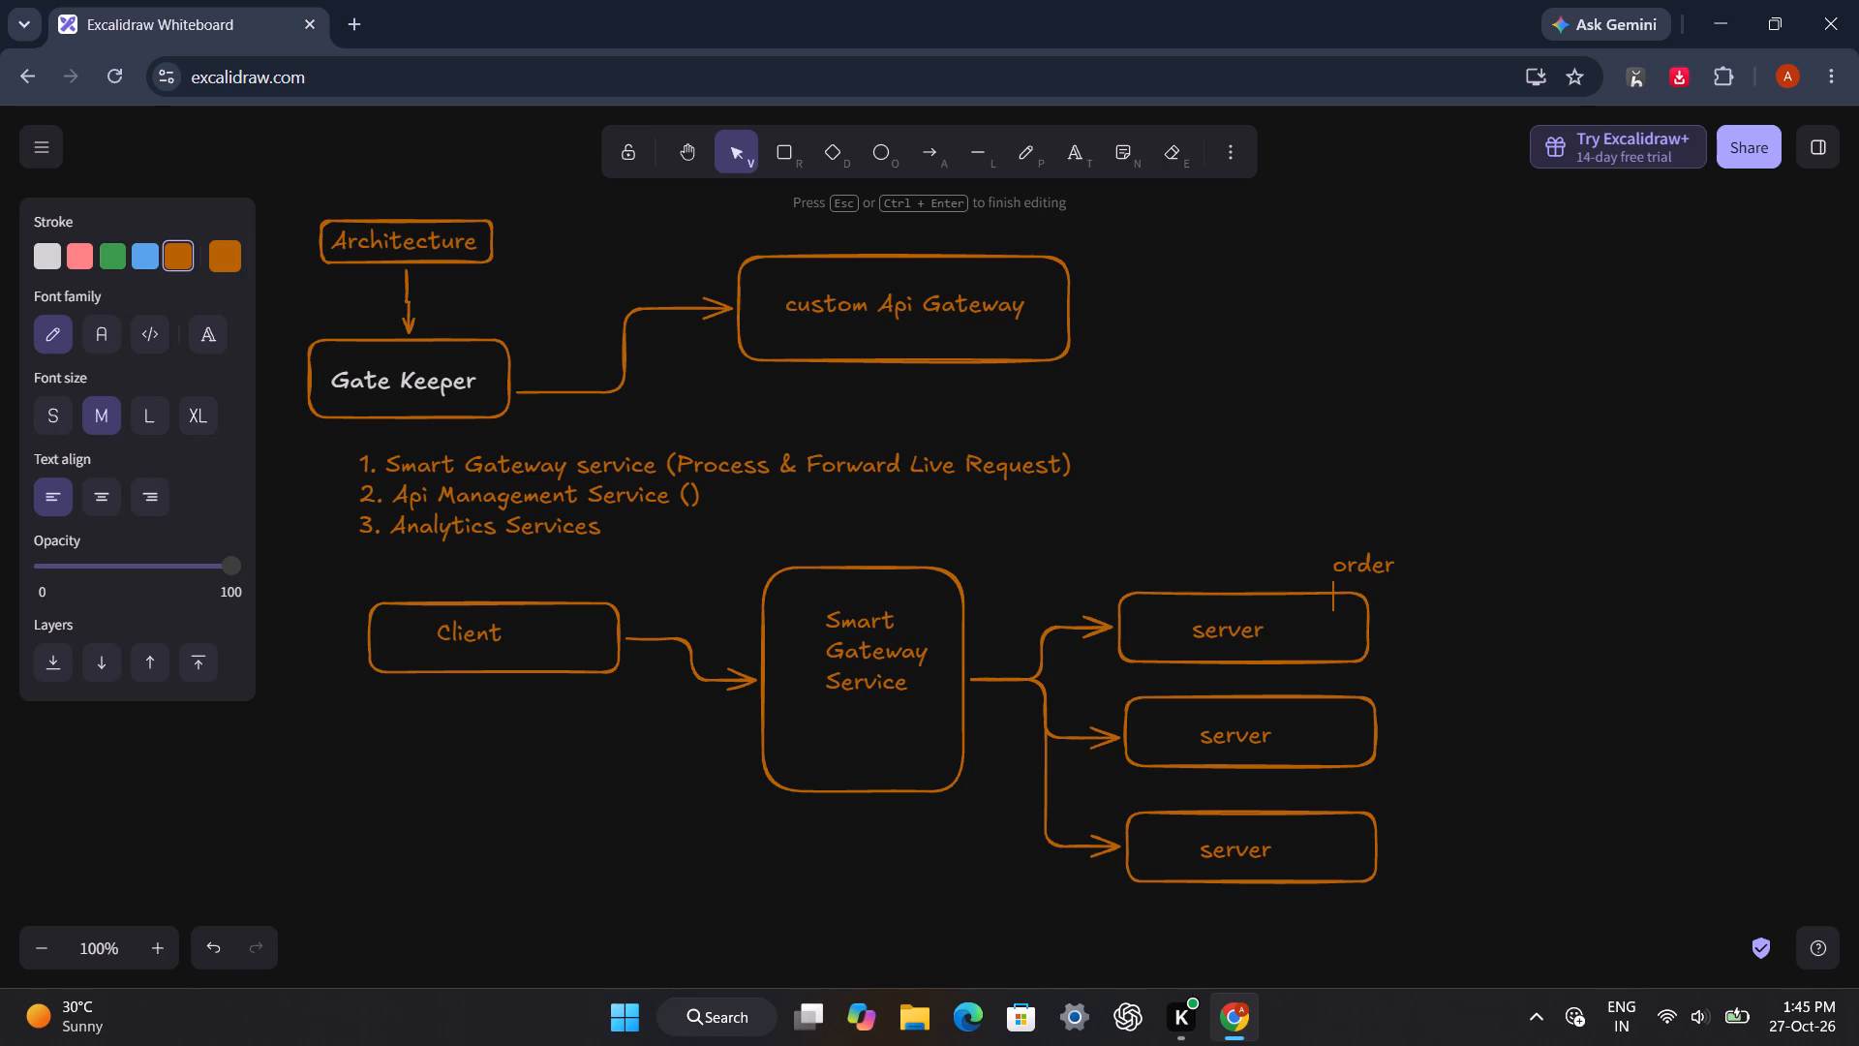
pyautogui.write('se')
pyautogui.write('rvice')
pyautogui.click(1463, 565)
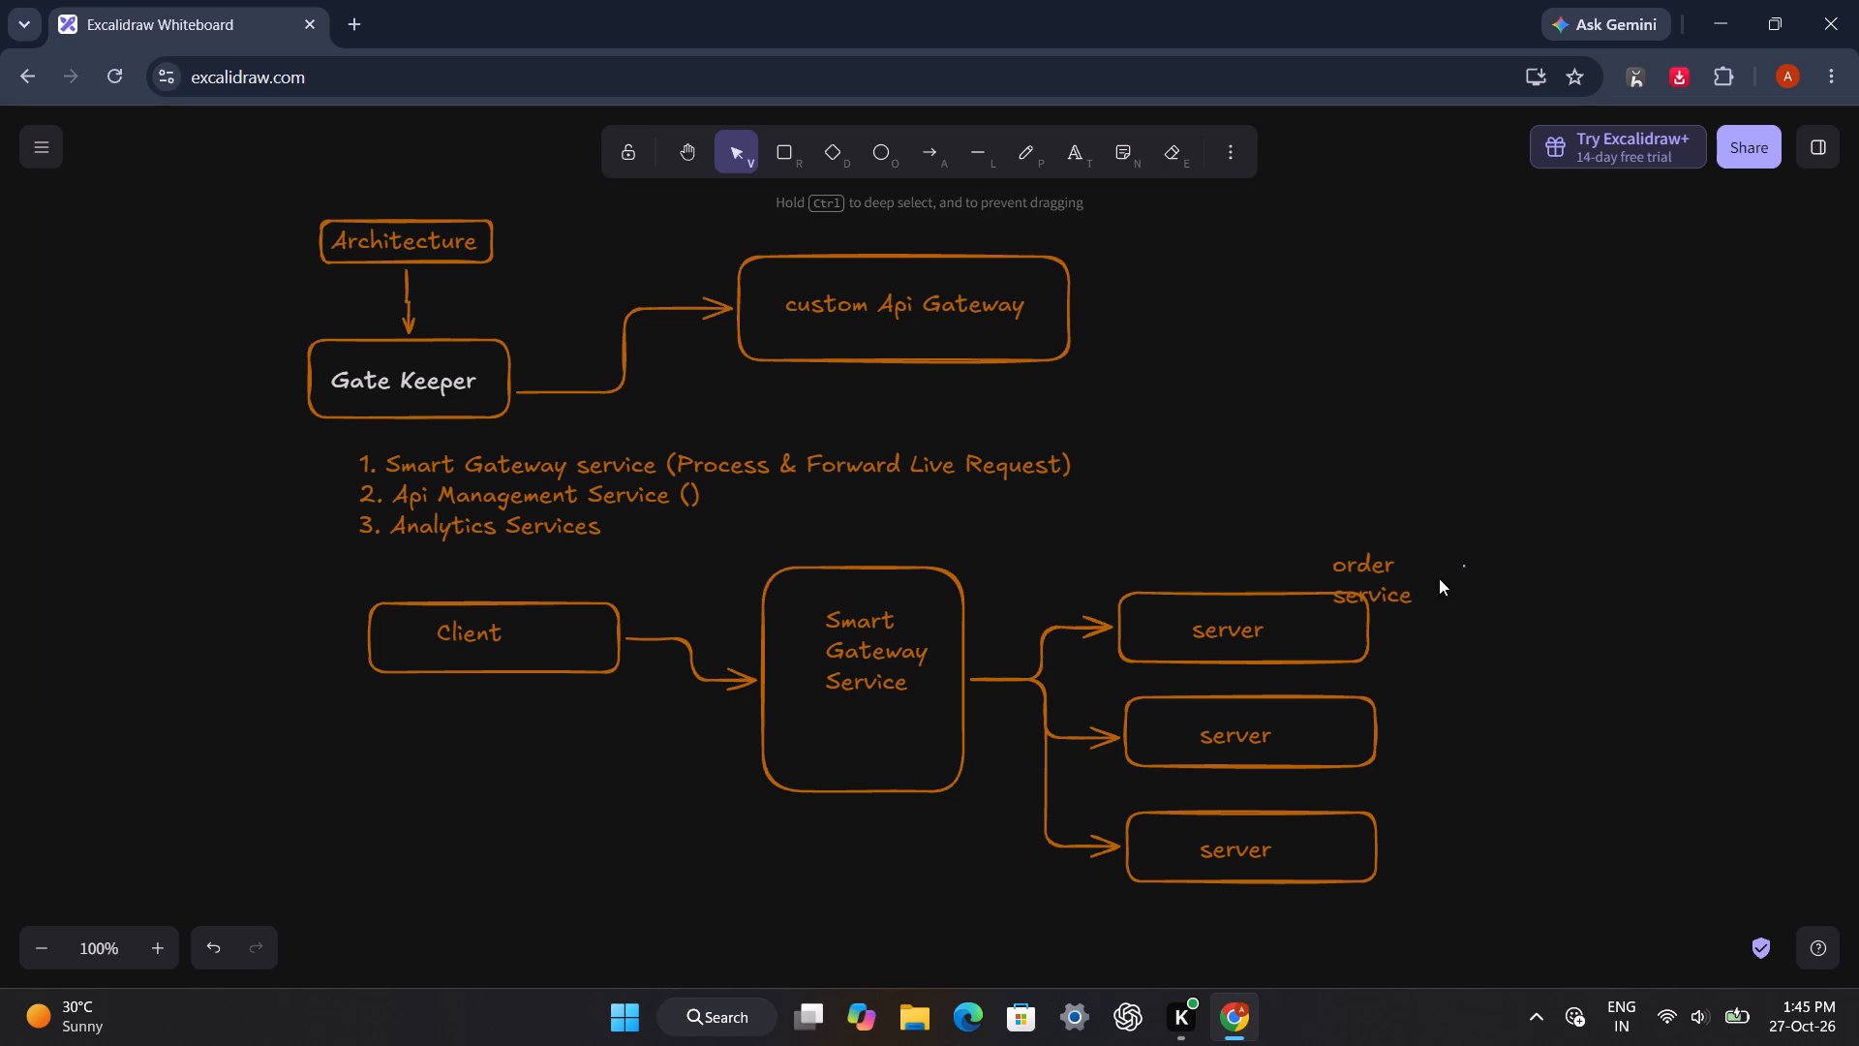
pyautogui.moveTo(1369, 572); pyautogui.dragTo(1404, 565)
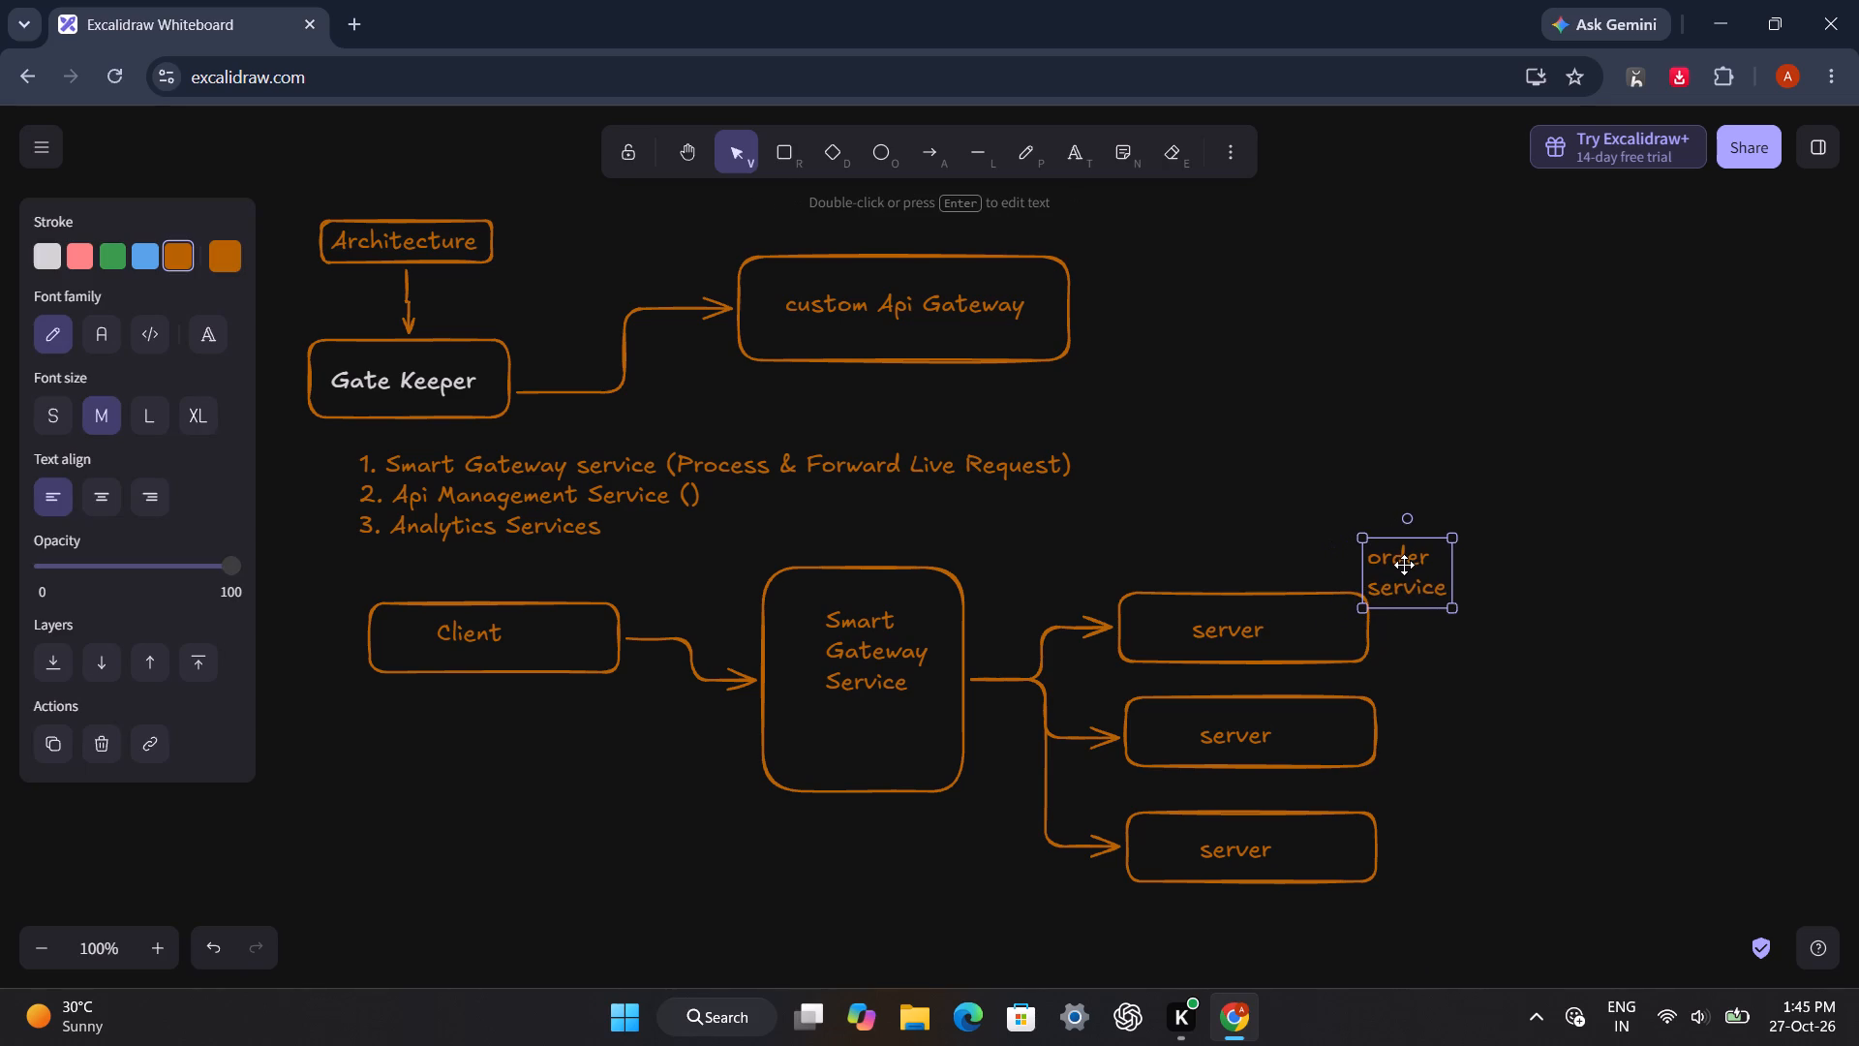
pyautogui.click(1561, 469)
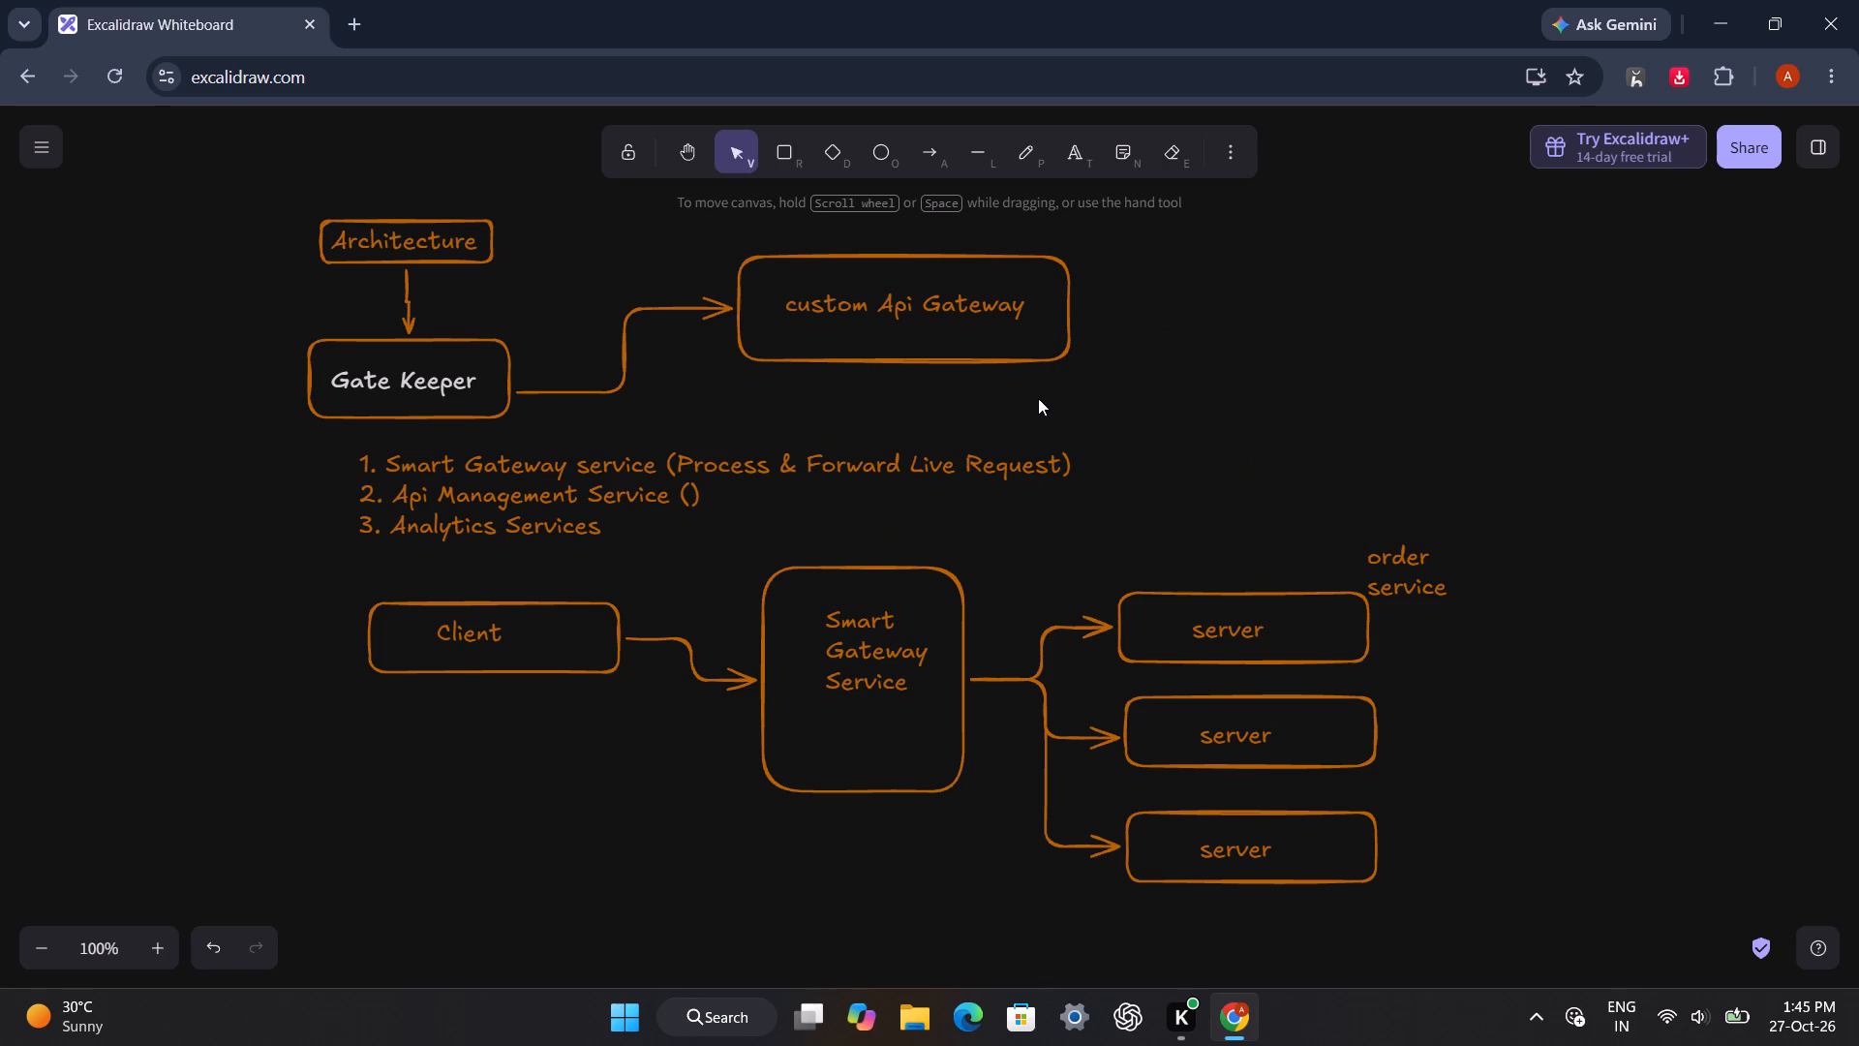
# Use the laser pointer to circle the area around the order service label and the top server box.
pyautogui.press('k')
pyautogui.moveTo(1032, 494); pyautogui.dragTo(1615, 496)
pyautogui.moveTo(1524, 499); pyautogui.dragTo(1227, 571)
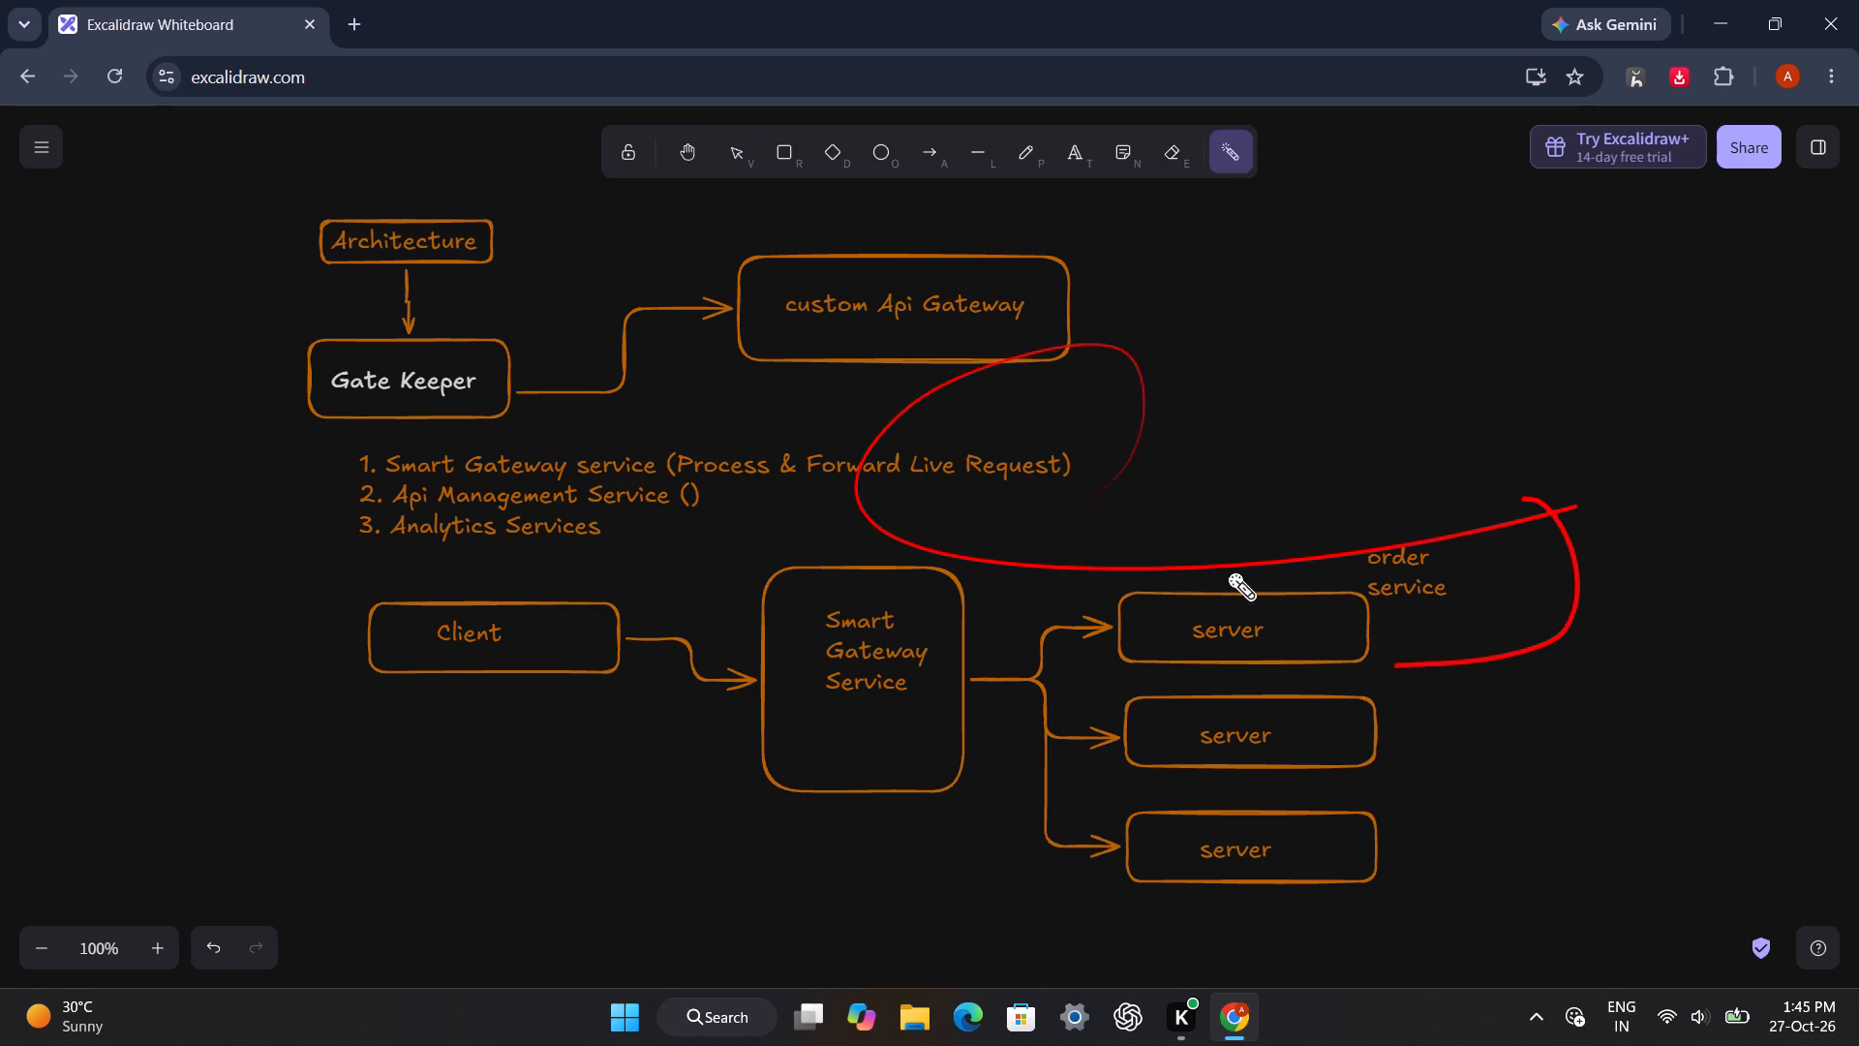
pyautogui.moveTo(1227, 571); pyautogui.dragTo(1740, 183)
pyautogui.moveTo(1569, 249); pyautogui.dragTo(1760, 609)
pyautogui.moveTo(1401, 582); pyautogui.dragTo(1858, 235)
pyautogui.moveTo(1562, 359); pyautogui.dragTo(1508, 457)
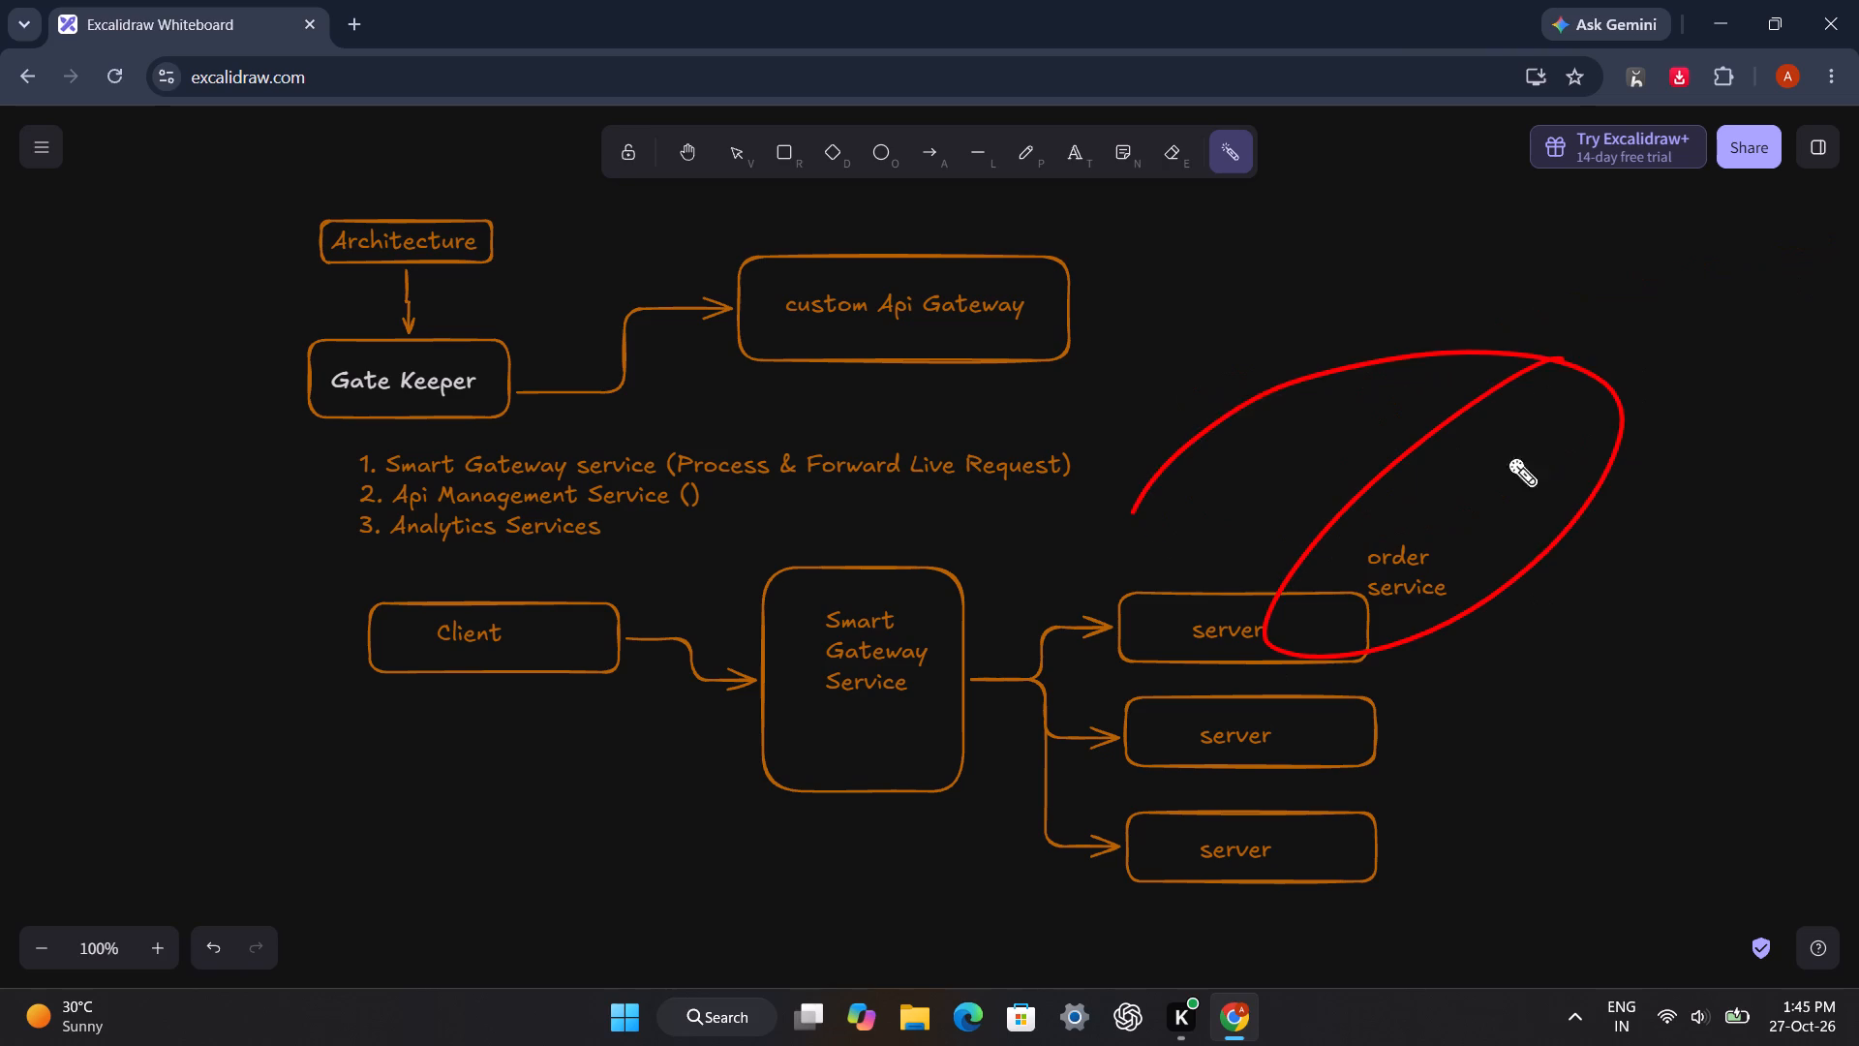
# Use the laser pointer to sweep over the numbered services list and the custom Api Gateway box.
pyautogui.moveTo(1508, 457); pyautogui.dragTo(1209, 184)
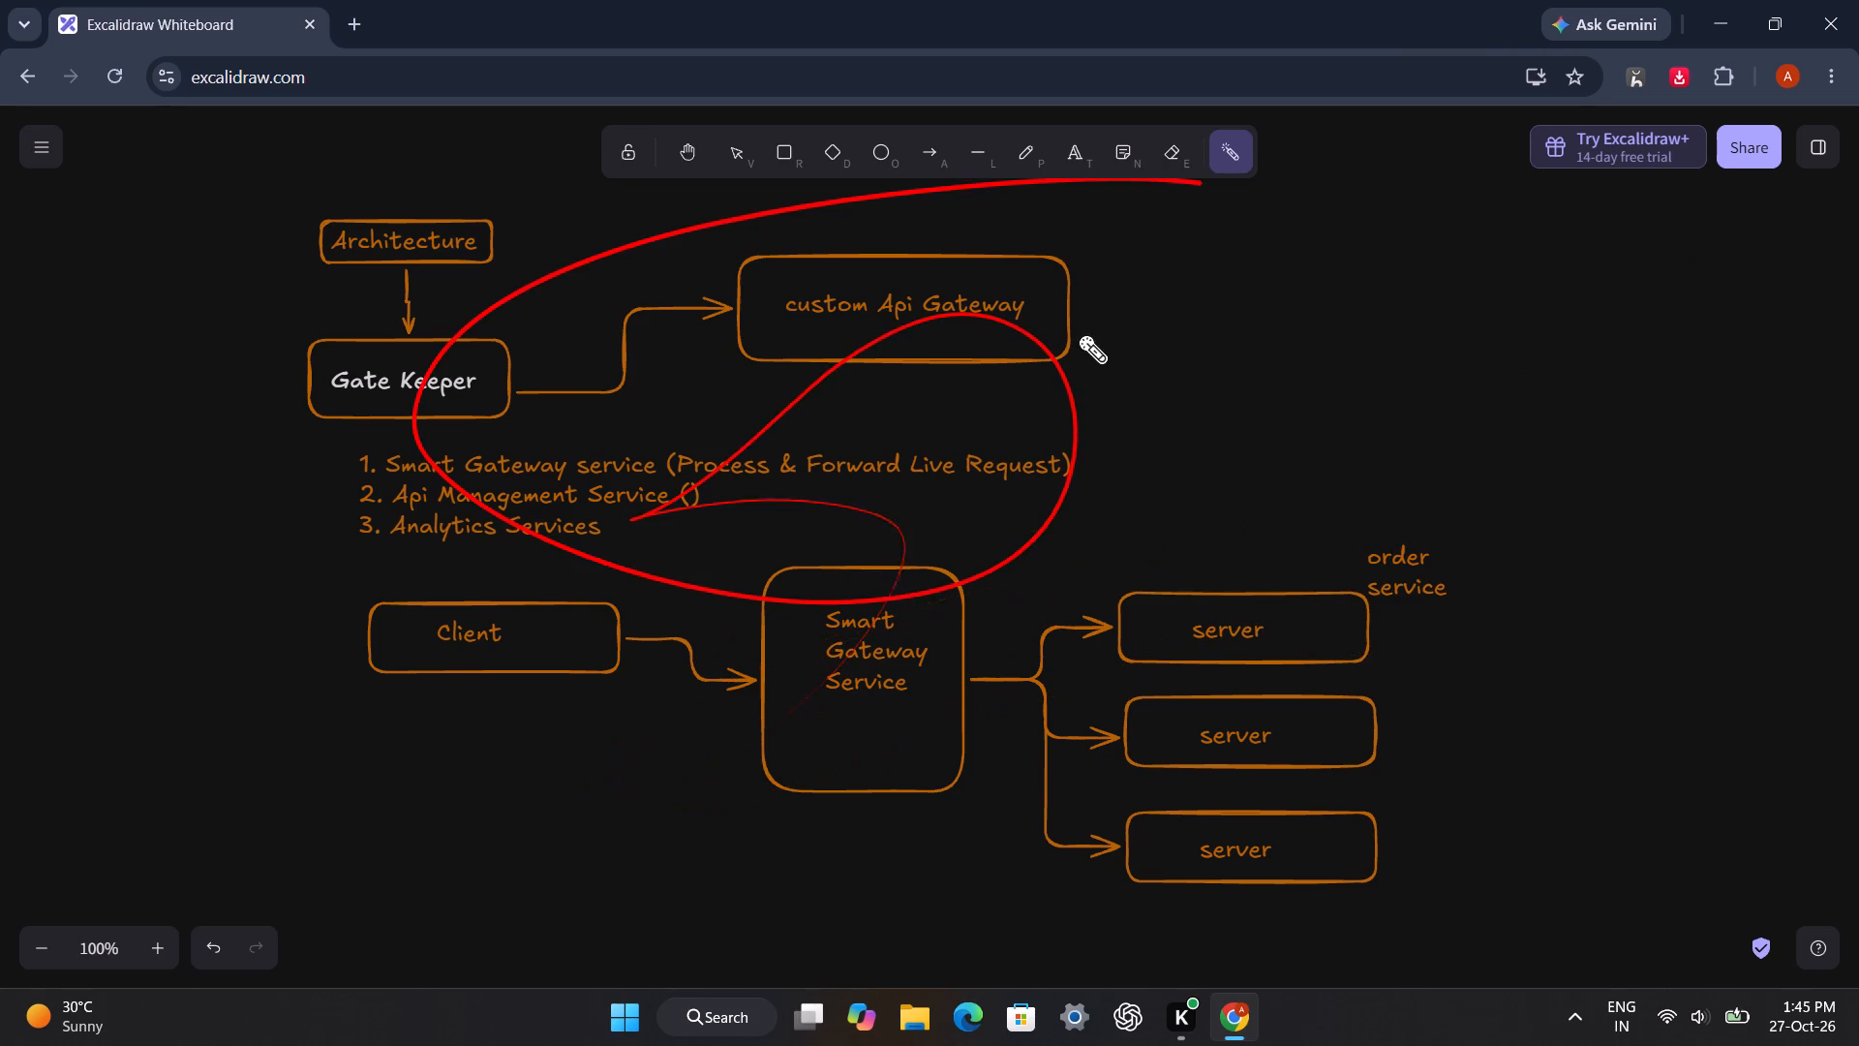
pyautogui.moveTo(1088, 324); pyautogui.dragTo(1858, 408)
pyautogui.moveTo(1051, 454); pyautogui.dragTo(1073, 472)
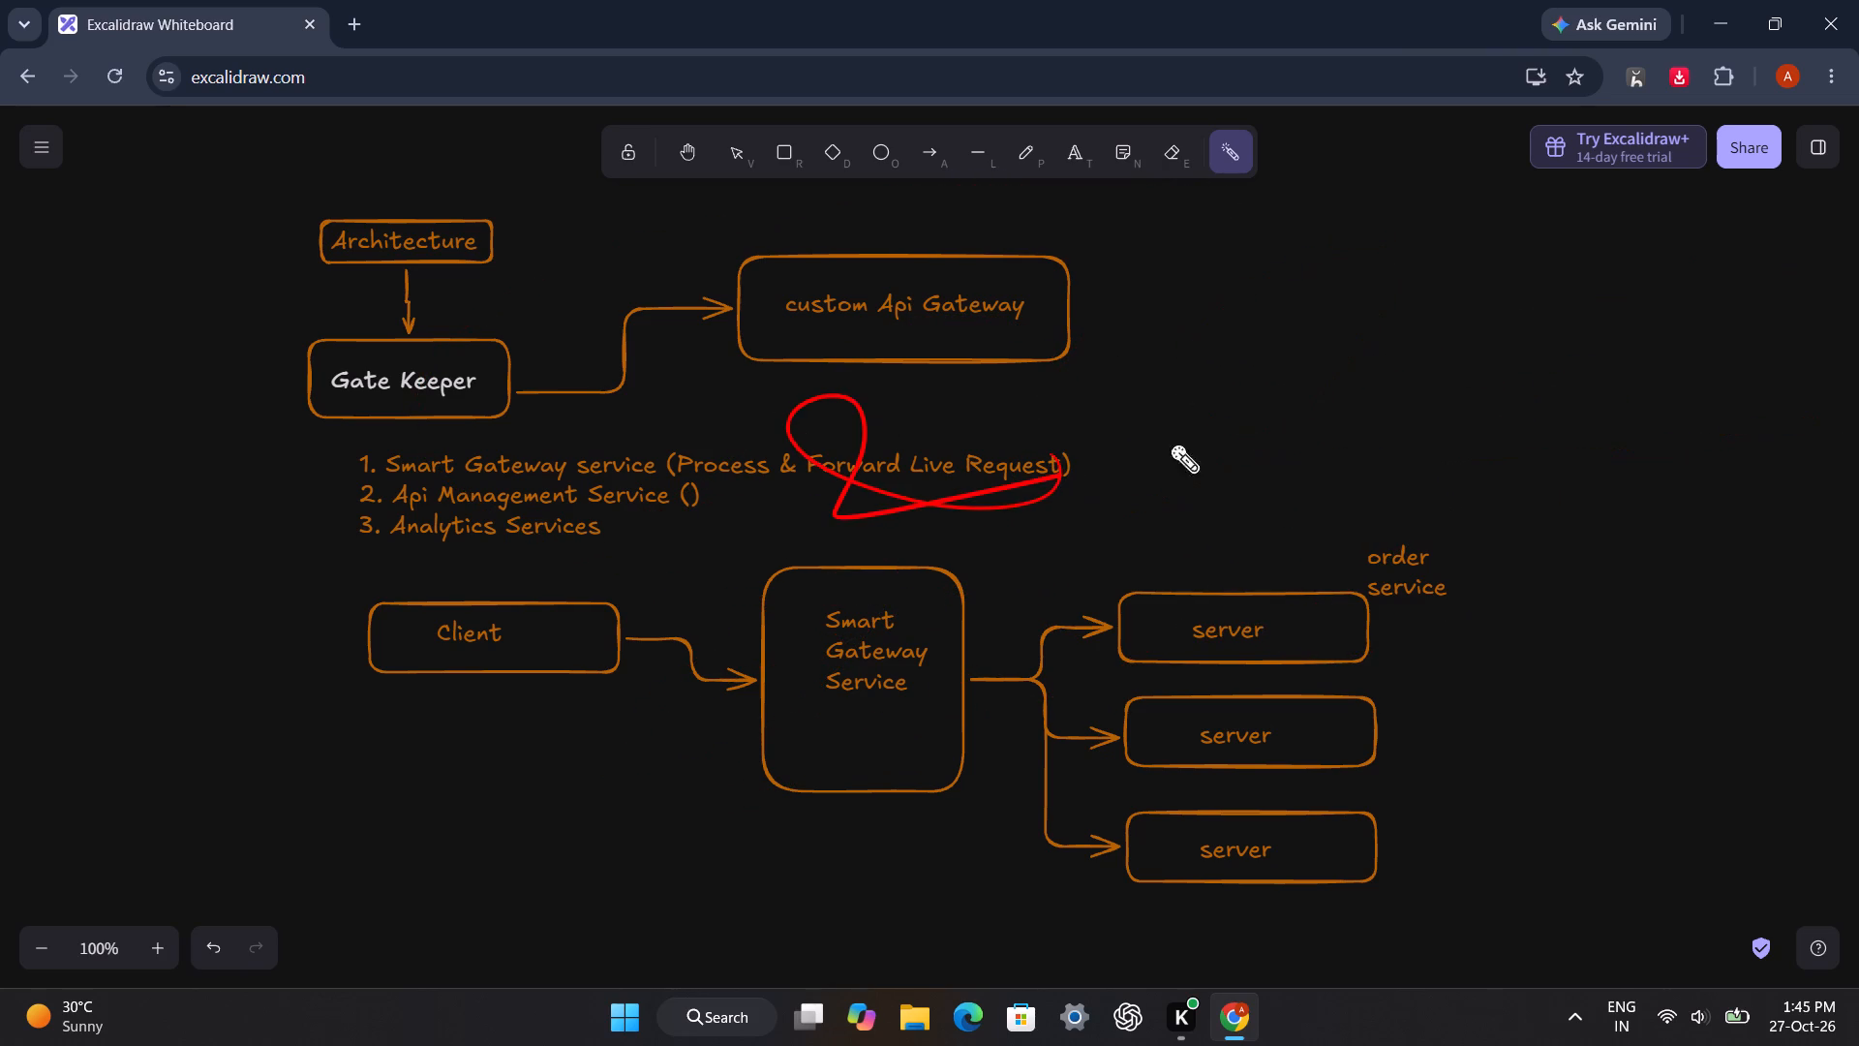
pyautogui.moveTo(1155, 357); pyautogui.dragTo(1632, 434)
pyautogui.moveTo(1048, 521); pyautogui.dragTo(1108, 354)
pyautogui.moveTo(1112, 410); pyautogui.dragTo(1157, 383)
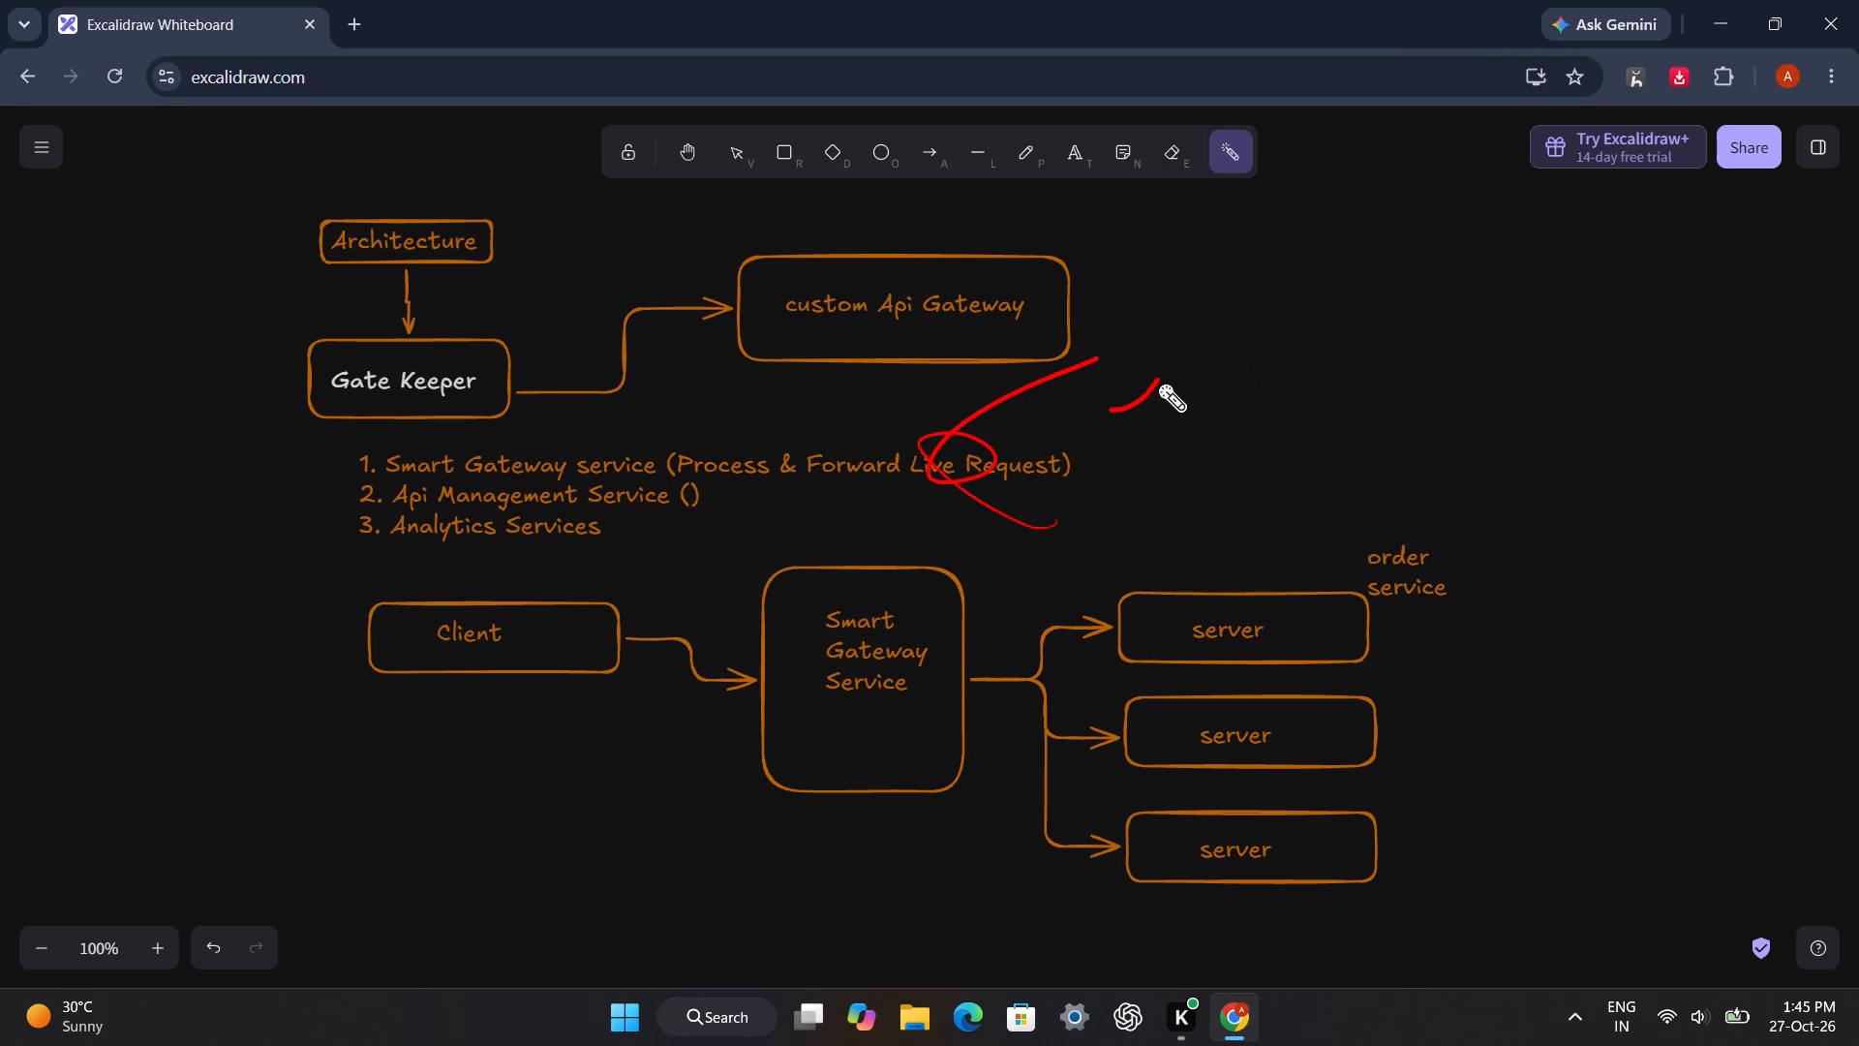
# Use the laser pointer to gesture around the empty canvas between the custom Api Gateway box and the area above the order service label.
pyautogui.moveTo(1157, 383); pyautogui.dragTo(1734, 307)
pyautogui.moveTo(1207, 424); pyautogui.dragTo(1294, 304)
pyautogui.moveTo(1501, 264); pyautogui.dragTo(1511, 351)
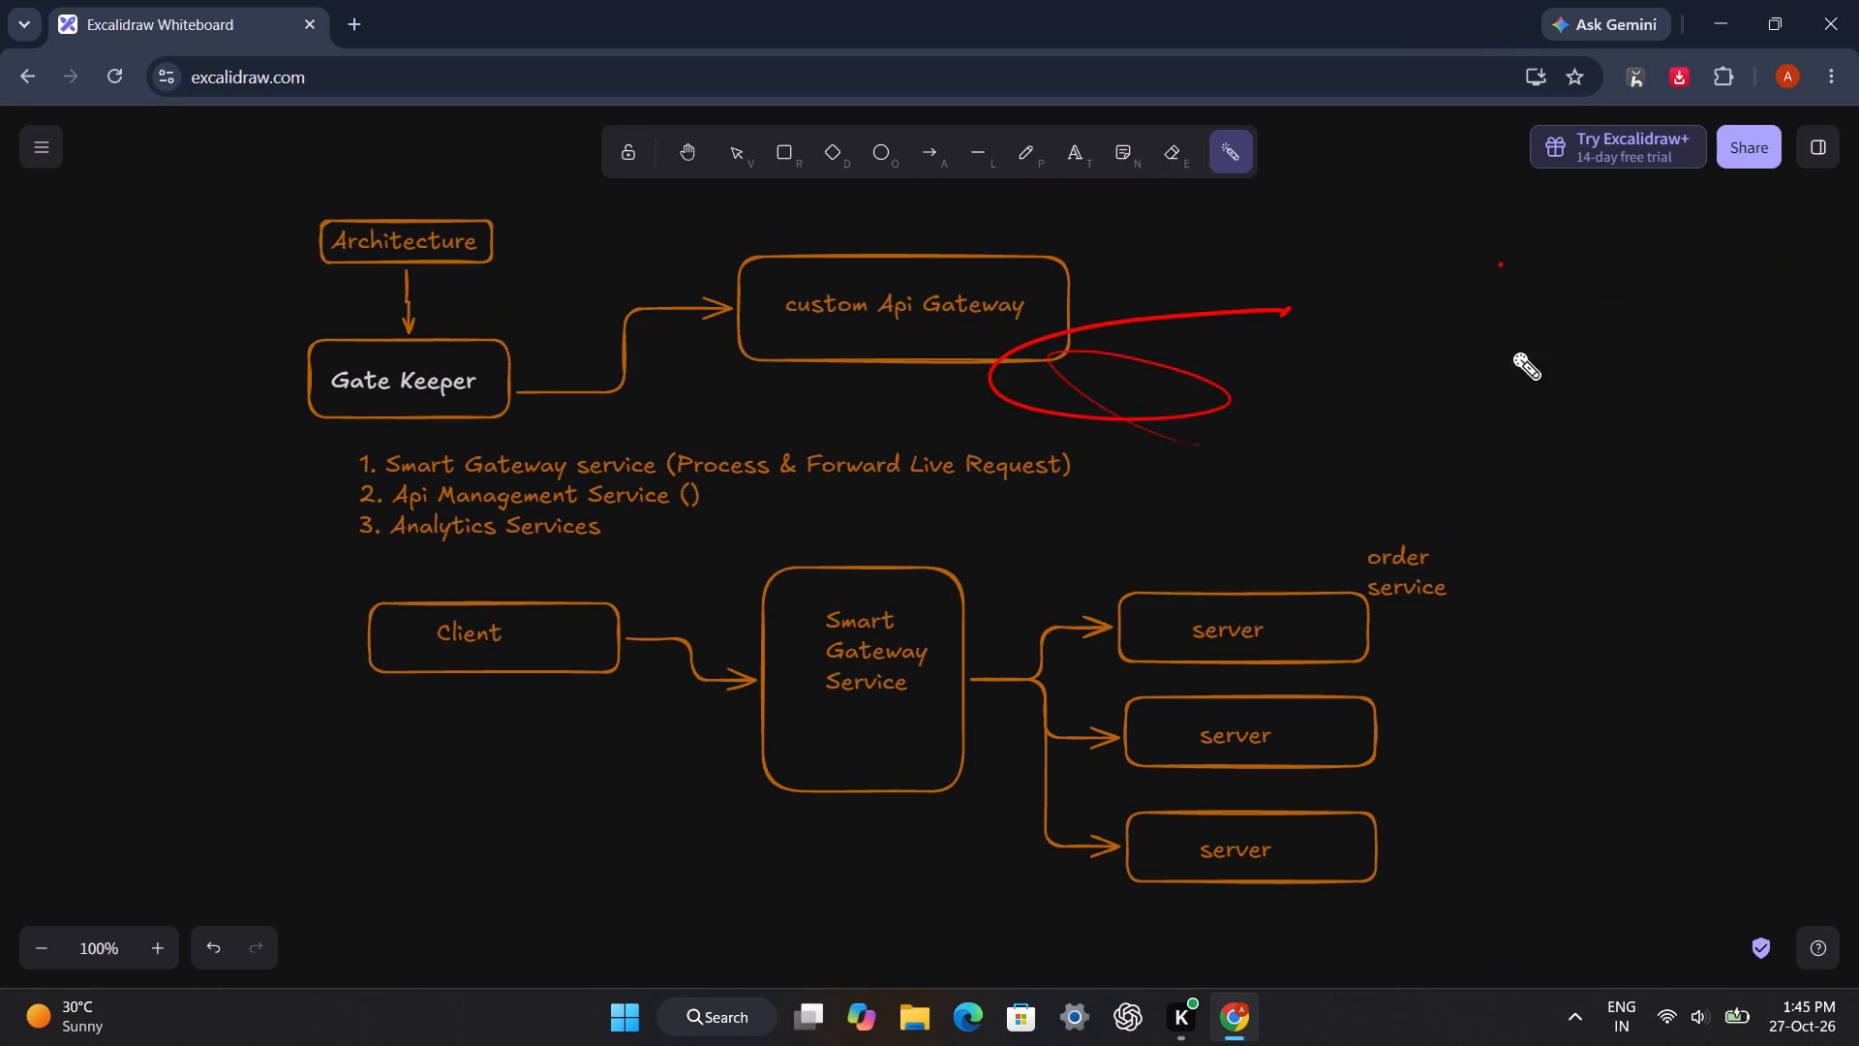
pyautogui.moveTo(1511, 351); pyautogui.dragTo(1279, 279)
pyautogui.moveTo(1290, 318); pyautogui.dragTo(1707, 375)
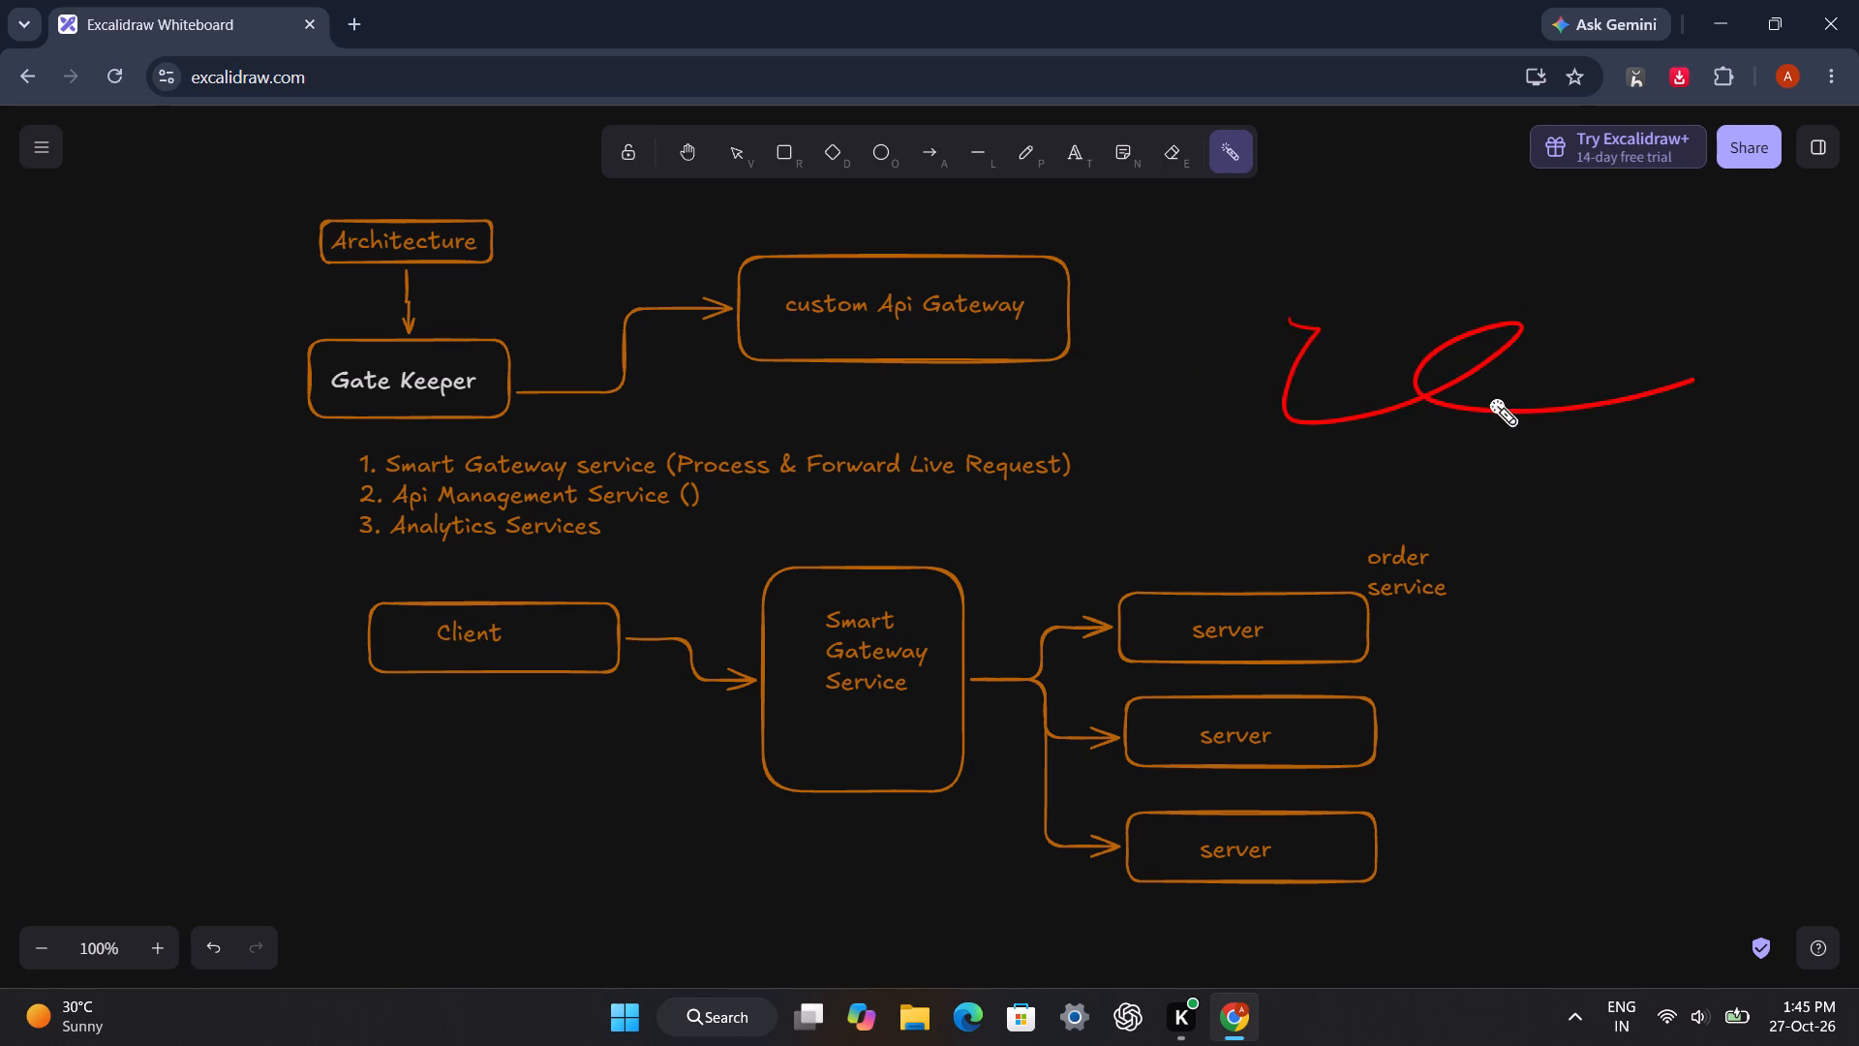
pyautogui.moveTo(1496, 369); pyautogui.dragTo(1627, 239)
pyautogui.moveTo(1564, 292); pyautogui.dragTo(1790, 338)
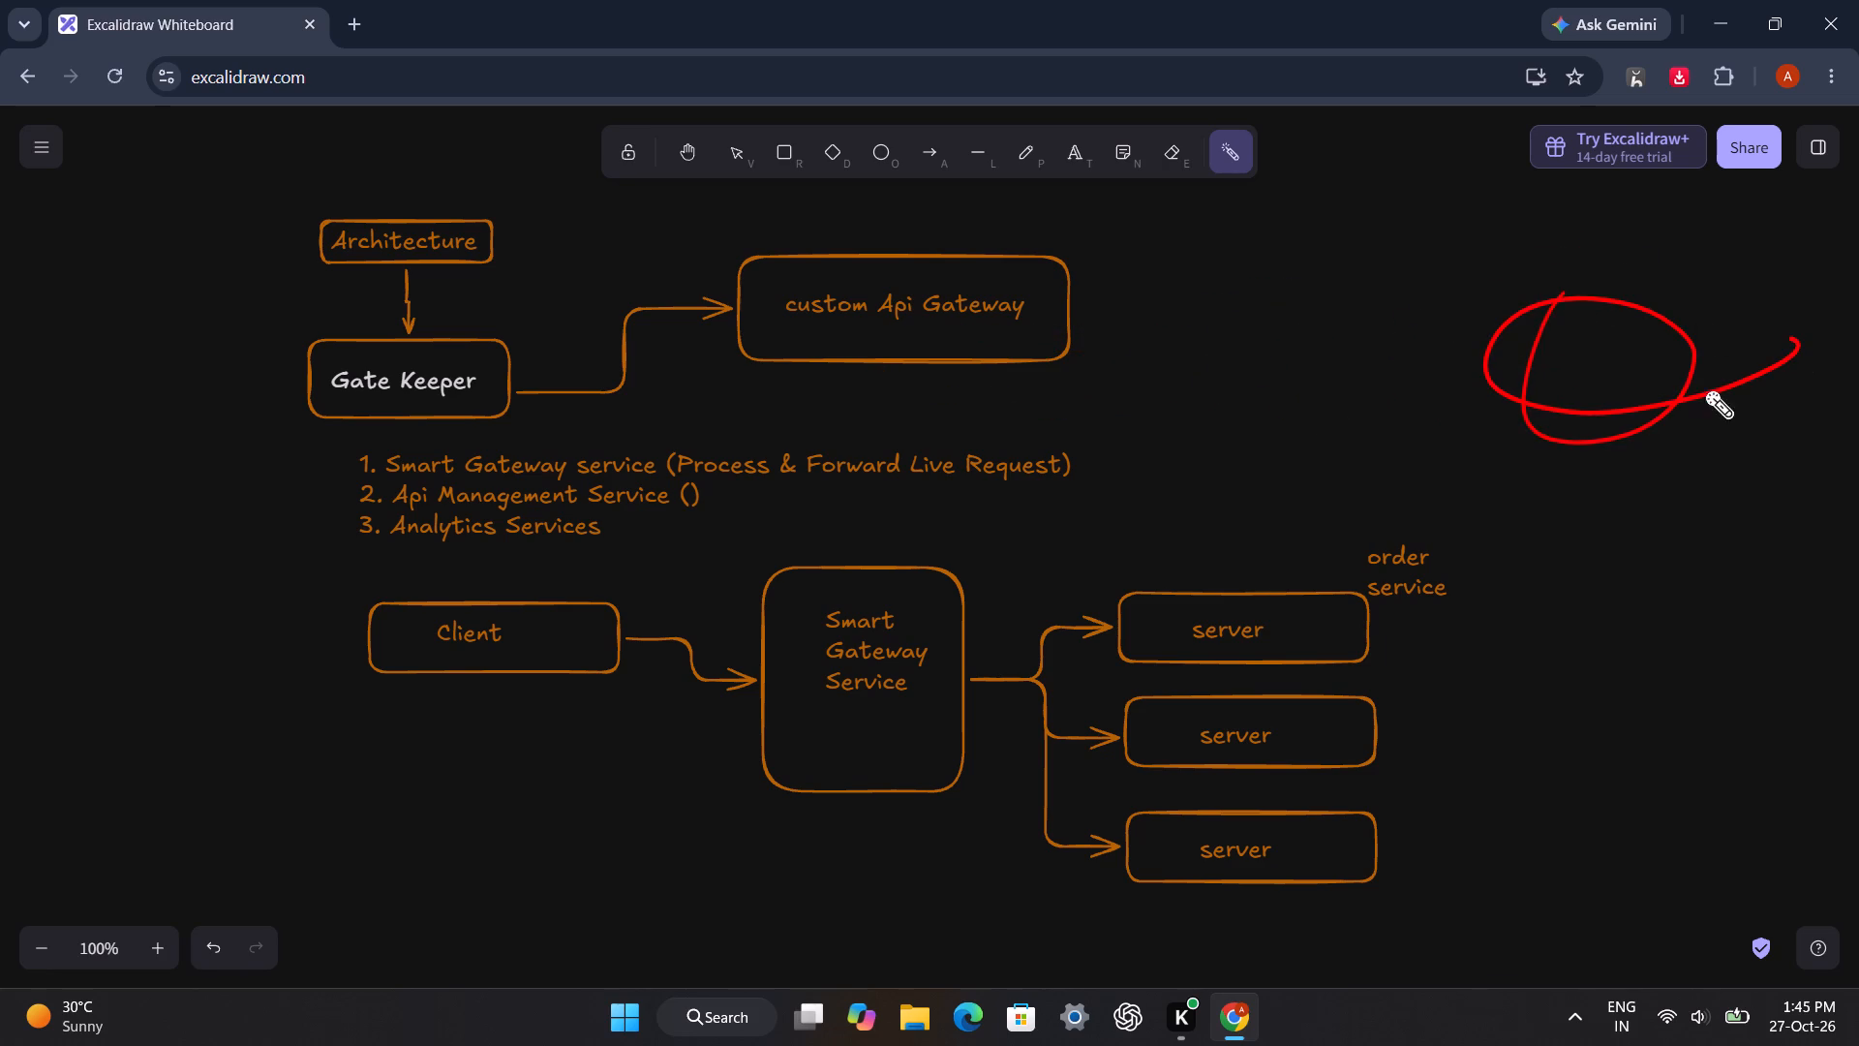
pyautogui.moveTo(1258, 278); pyautogui.dragTo(1721, 354)
pyautogui.moveTo(1207, 295); pyautogui.dragTo(1461, 341)
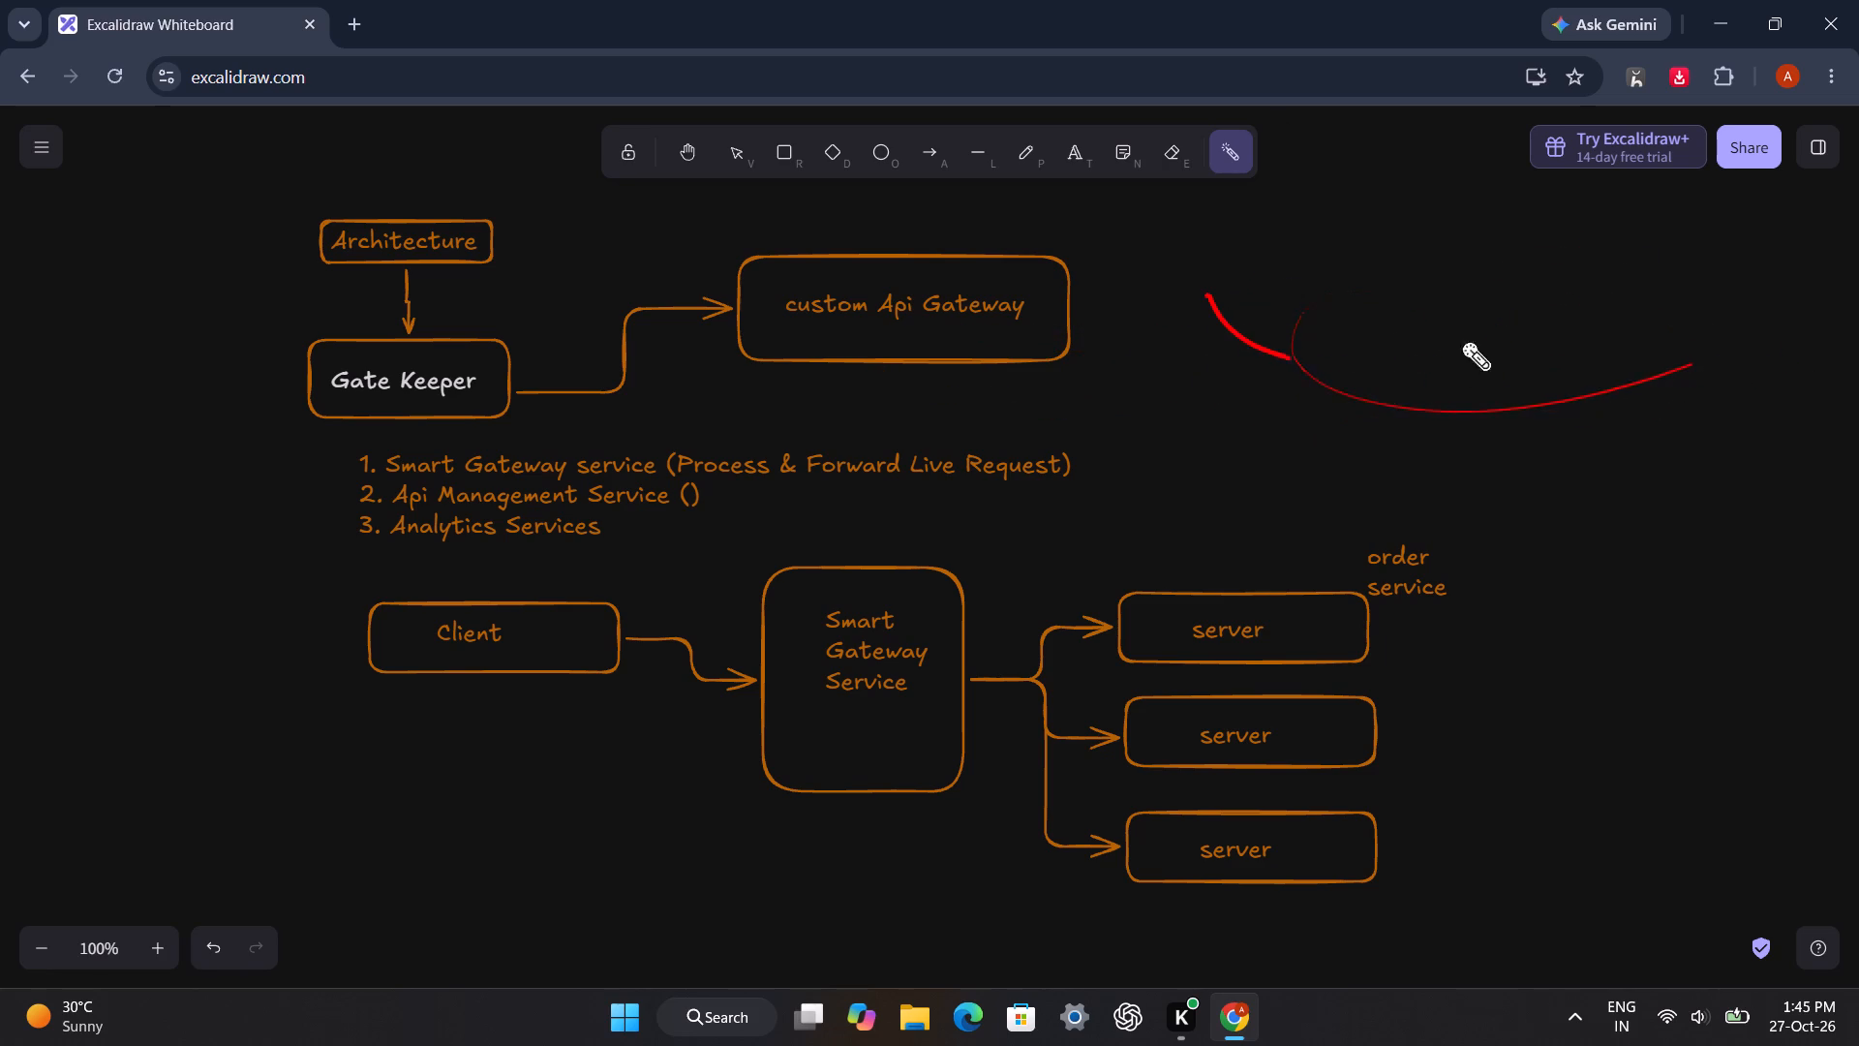
pyautogui.moveTo(1461, 341); pyautogui.dragTo(1710, 354)
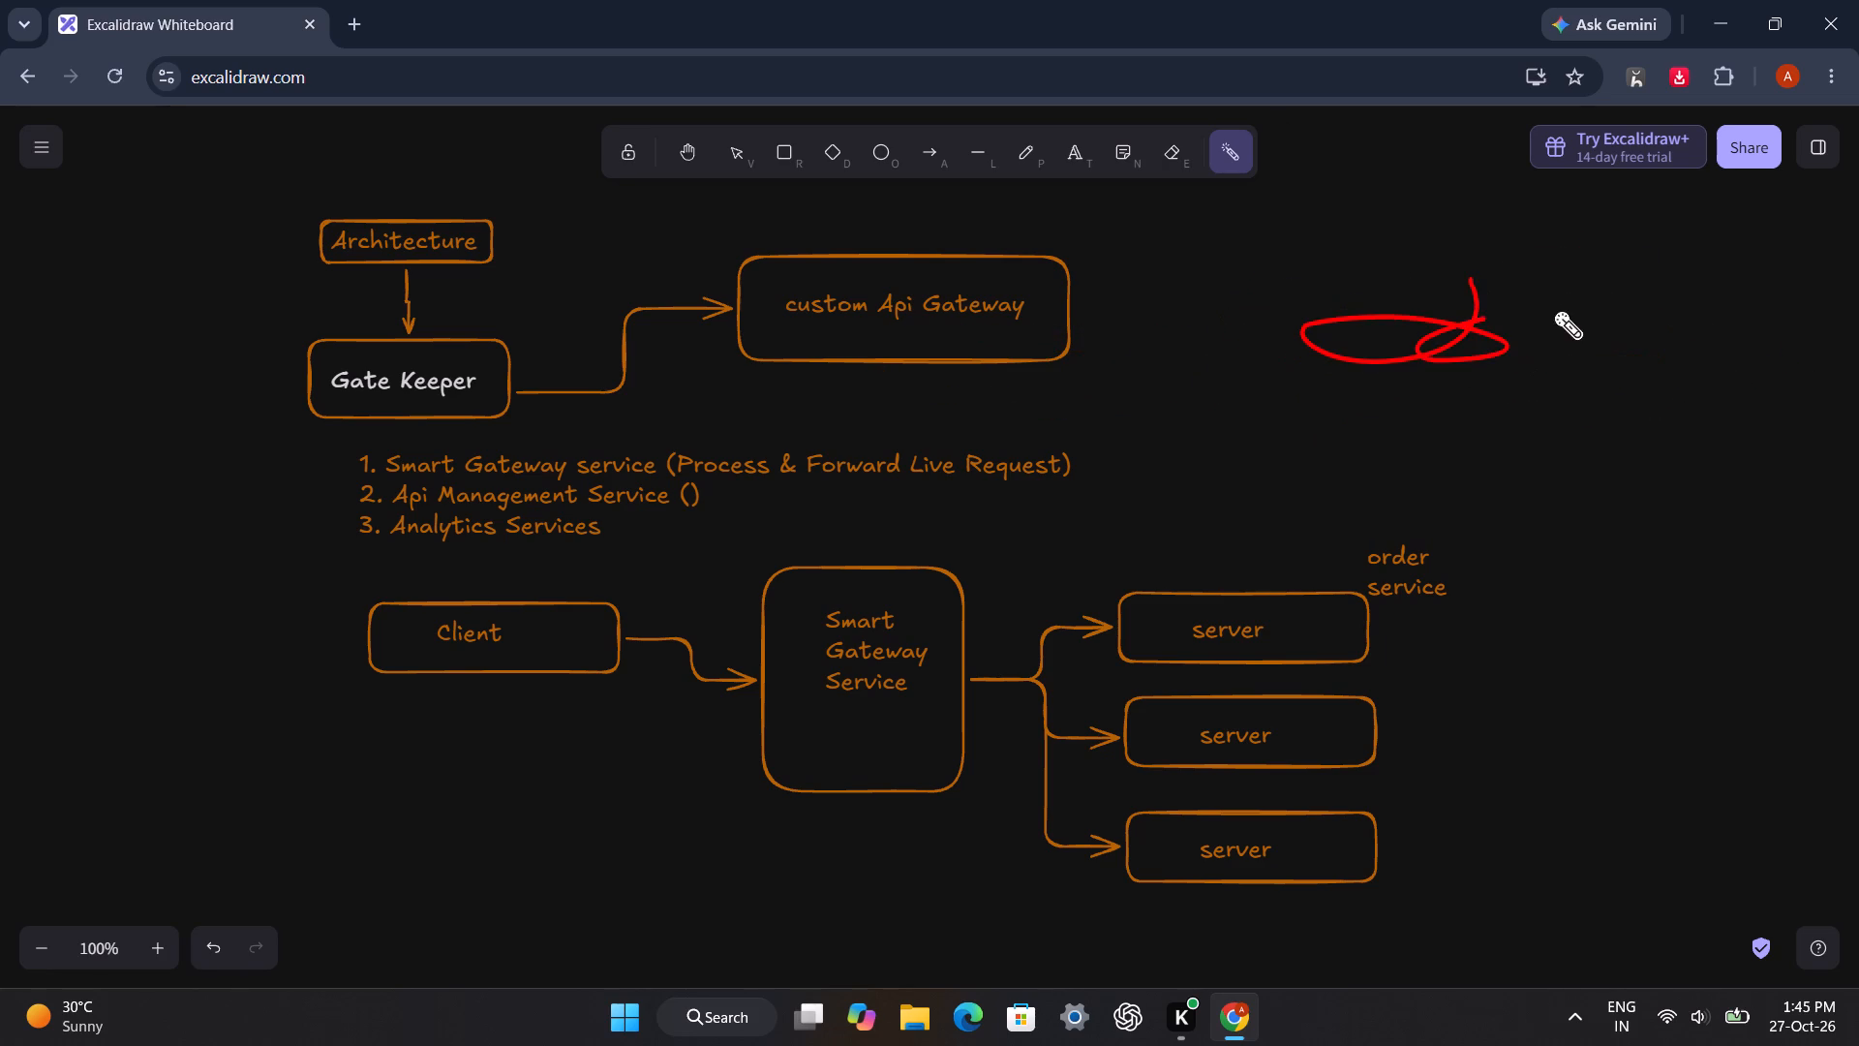
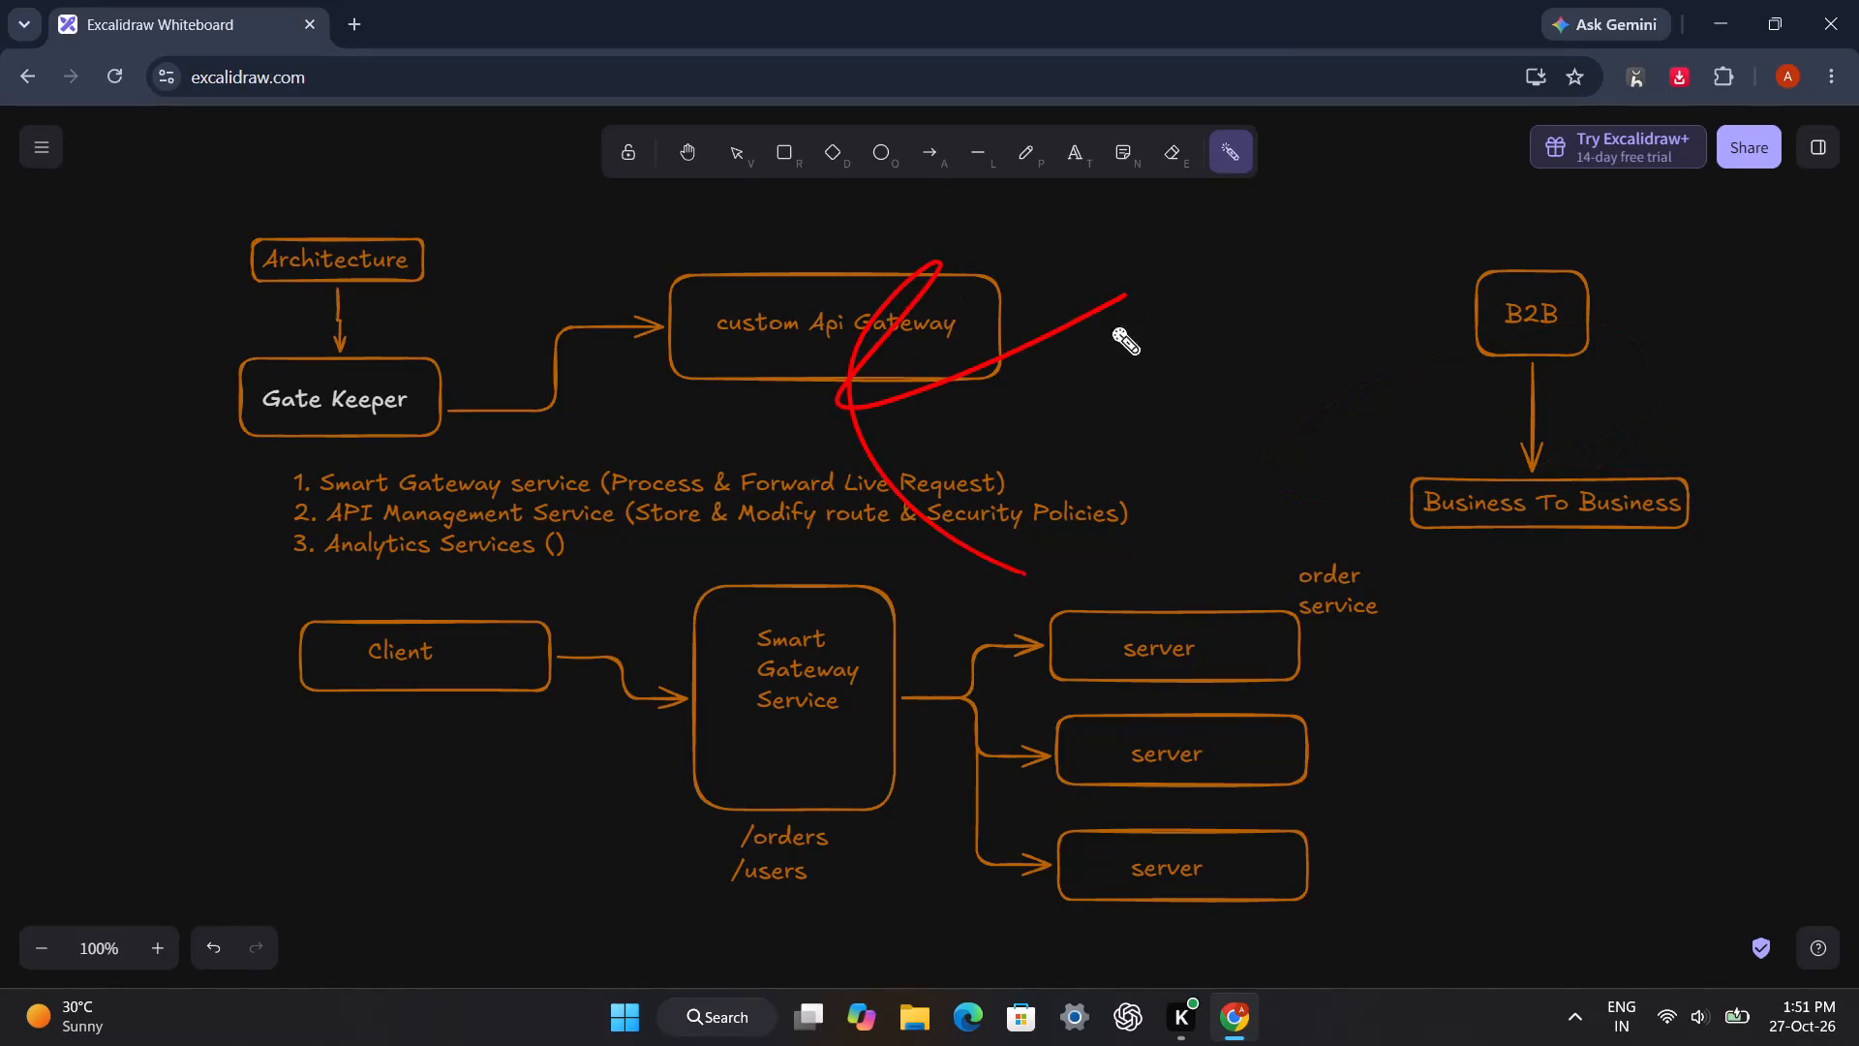
# Use the laser pointer to gesture over the empty canvas between the custom Api Gateway and B2B boxes and around the order service label.
pyautogui.moveTo(1235, 401); pyautogui.dragTo(1400, 256)
pyautogui.moveTo(1297, 461); pyautogui.dragTo(1129, 355)
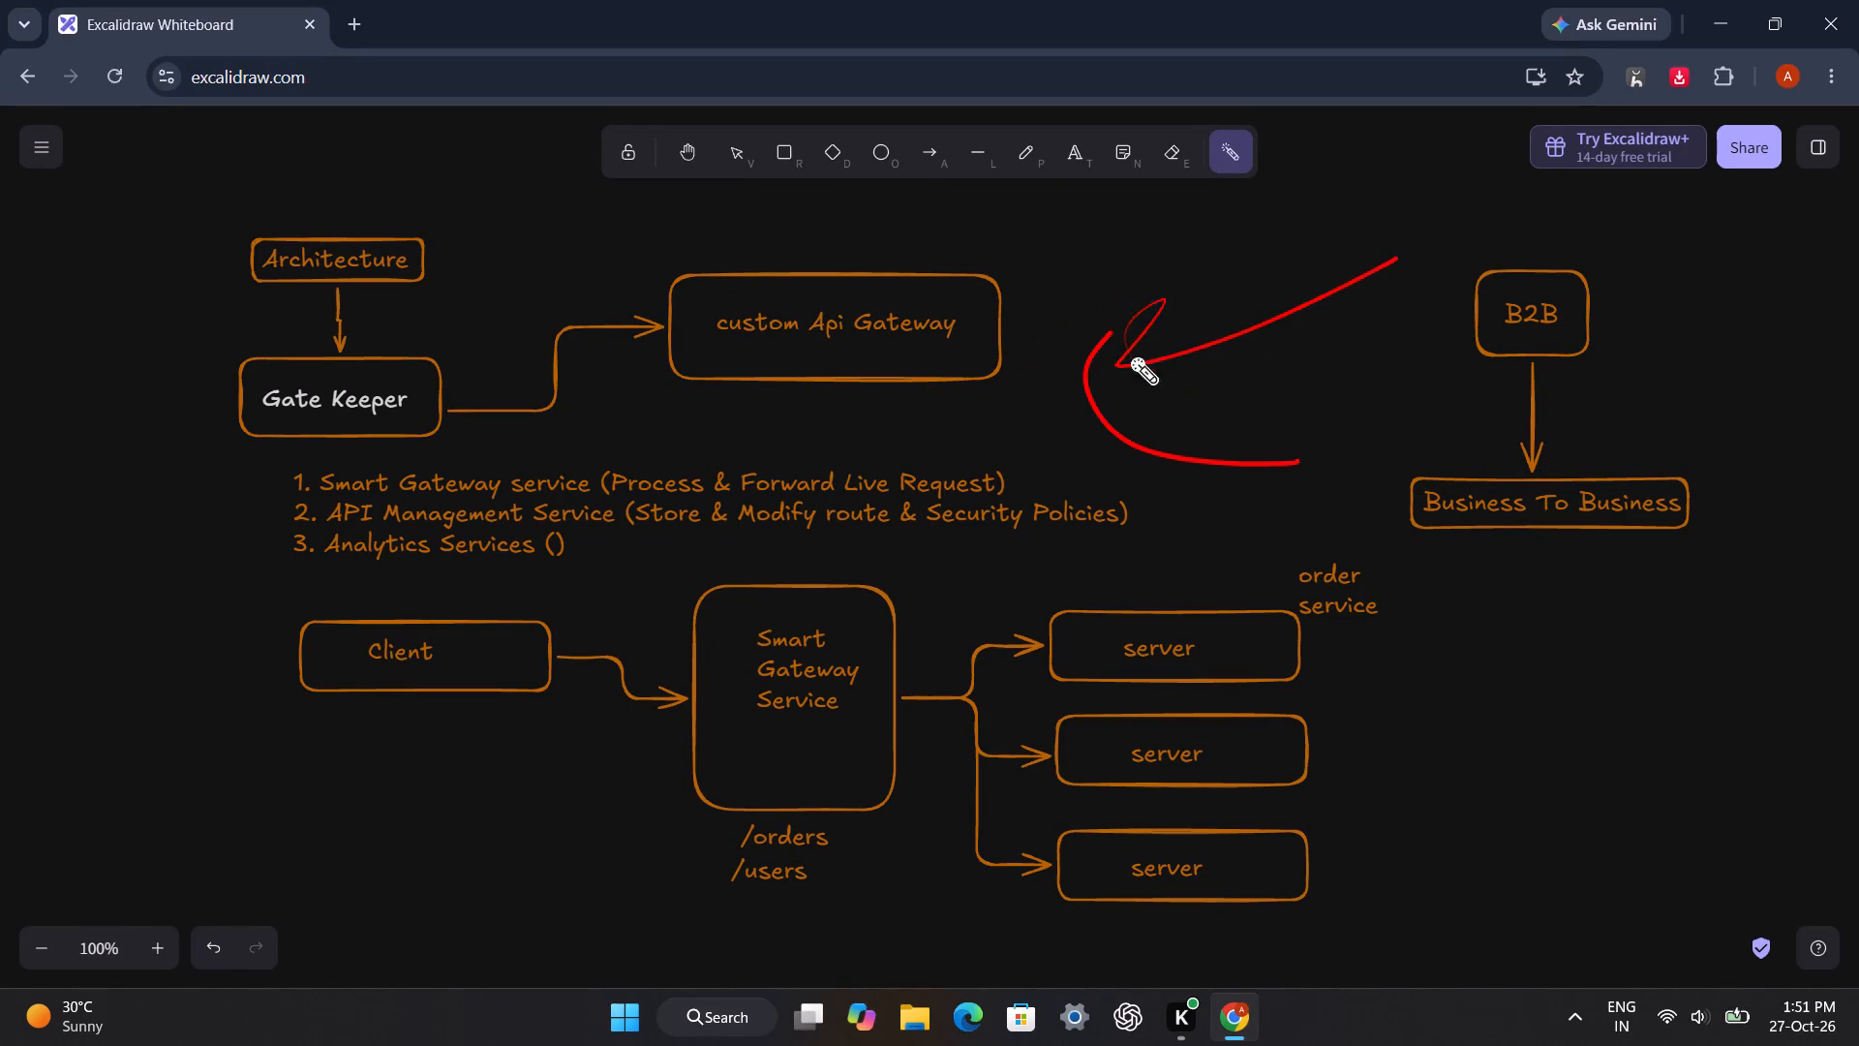
pyautogui.moveTo(1129, 355); pyautogui.dragTo(1385, 374)
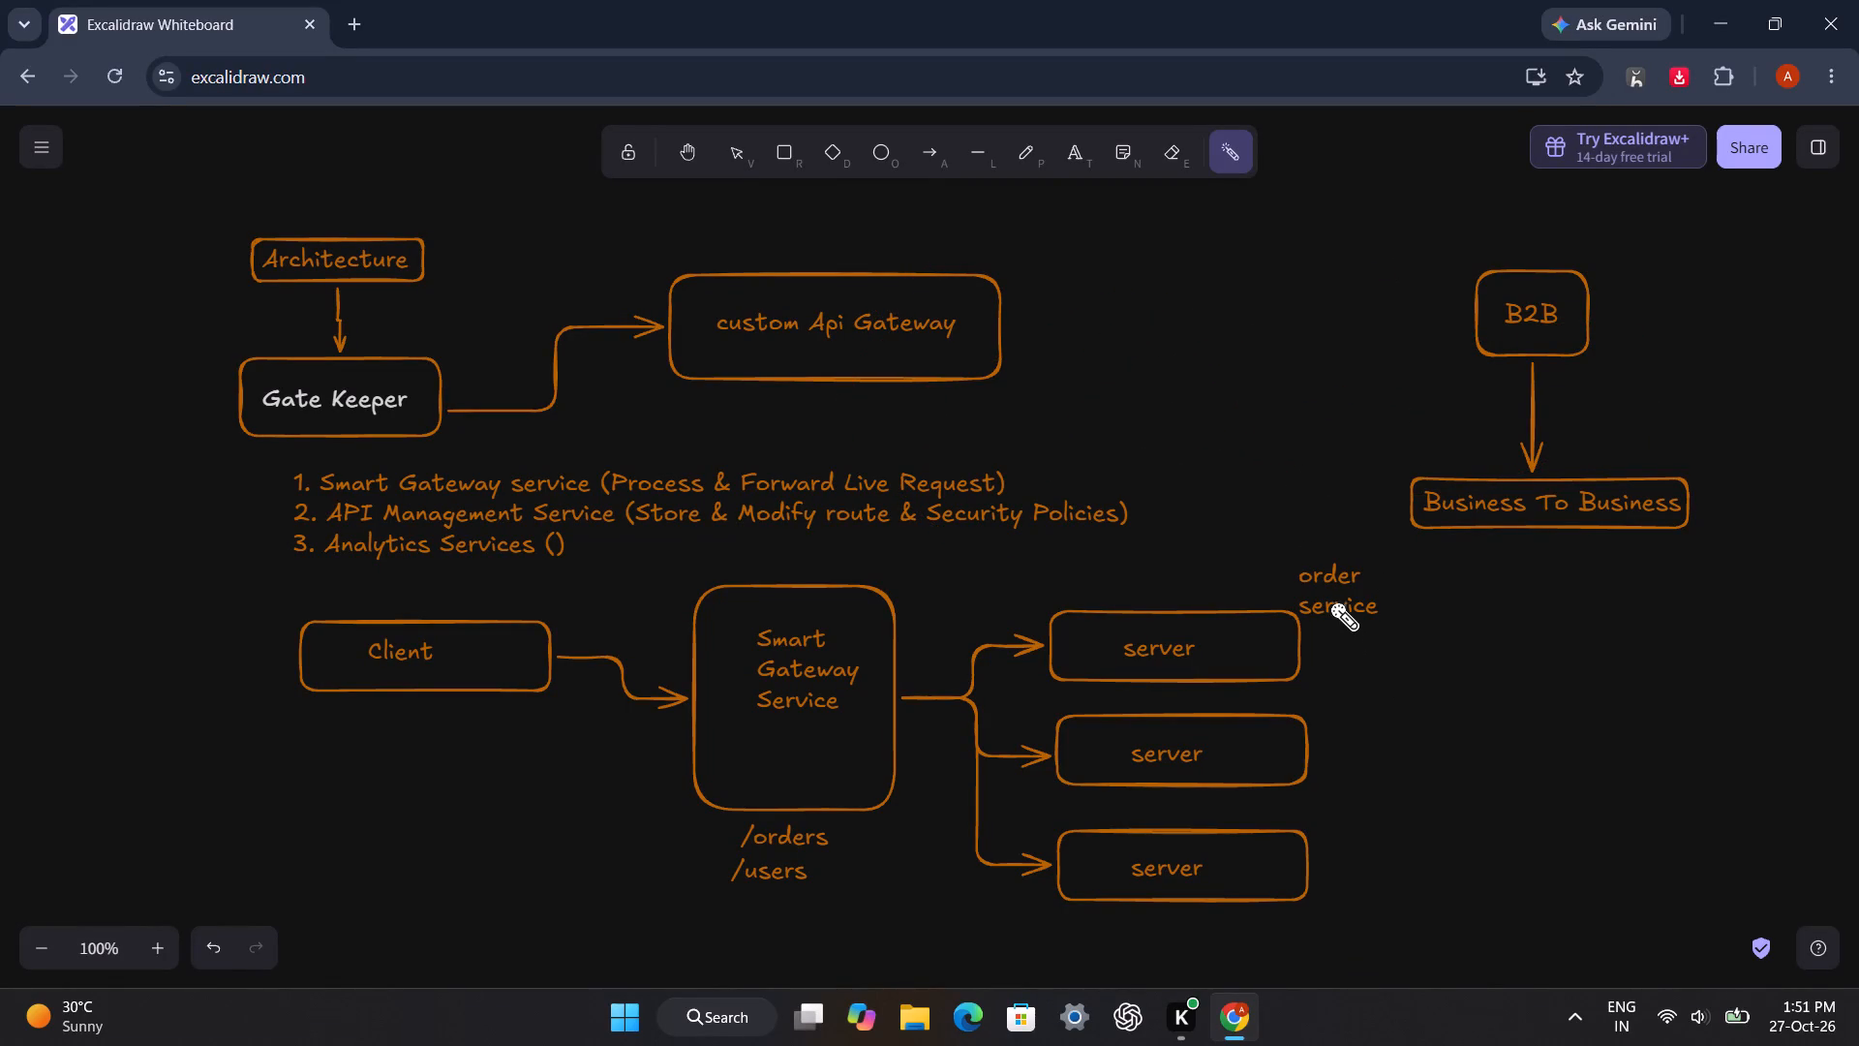
pyautogui.moveTo(1331, 594); pyautogui.dragTo(922, 465)
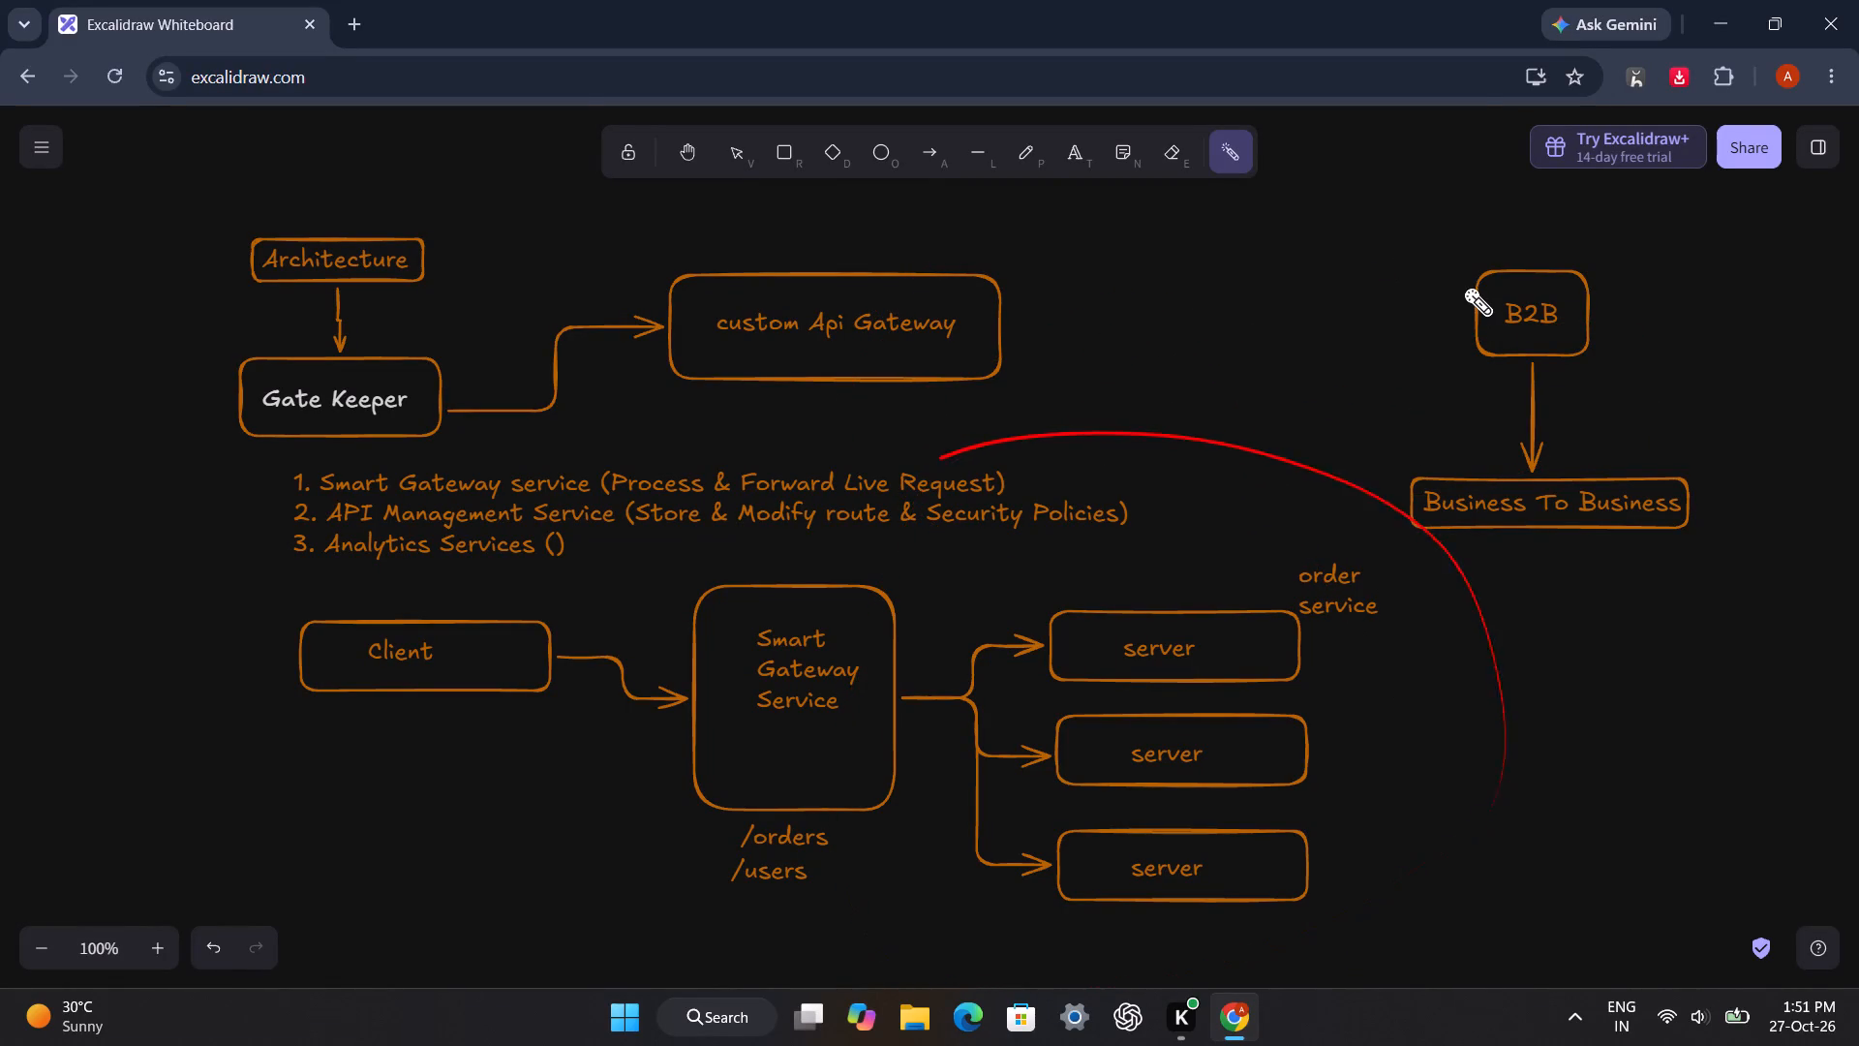
# Use the laser pointer to sweep from the Smart Gateway Service box across the three server boxes and the order service label.
pyautogui.scroll(-2, 1463, 287)
pyautogui.moveTo(1296, 484); pyautogui.dragTo(759, 461)
pyautogui.moveTo(1280, 343); pyautogui.dragTo(1318, 551)
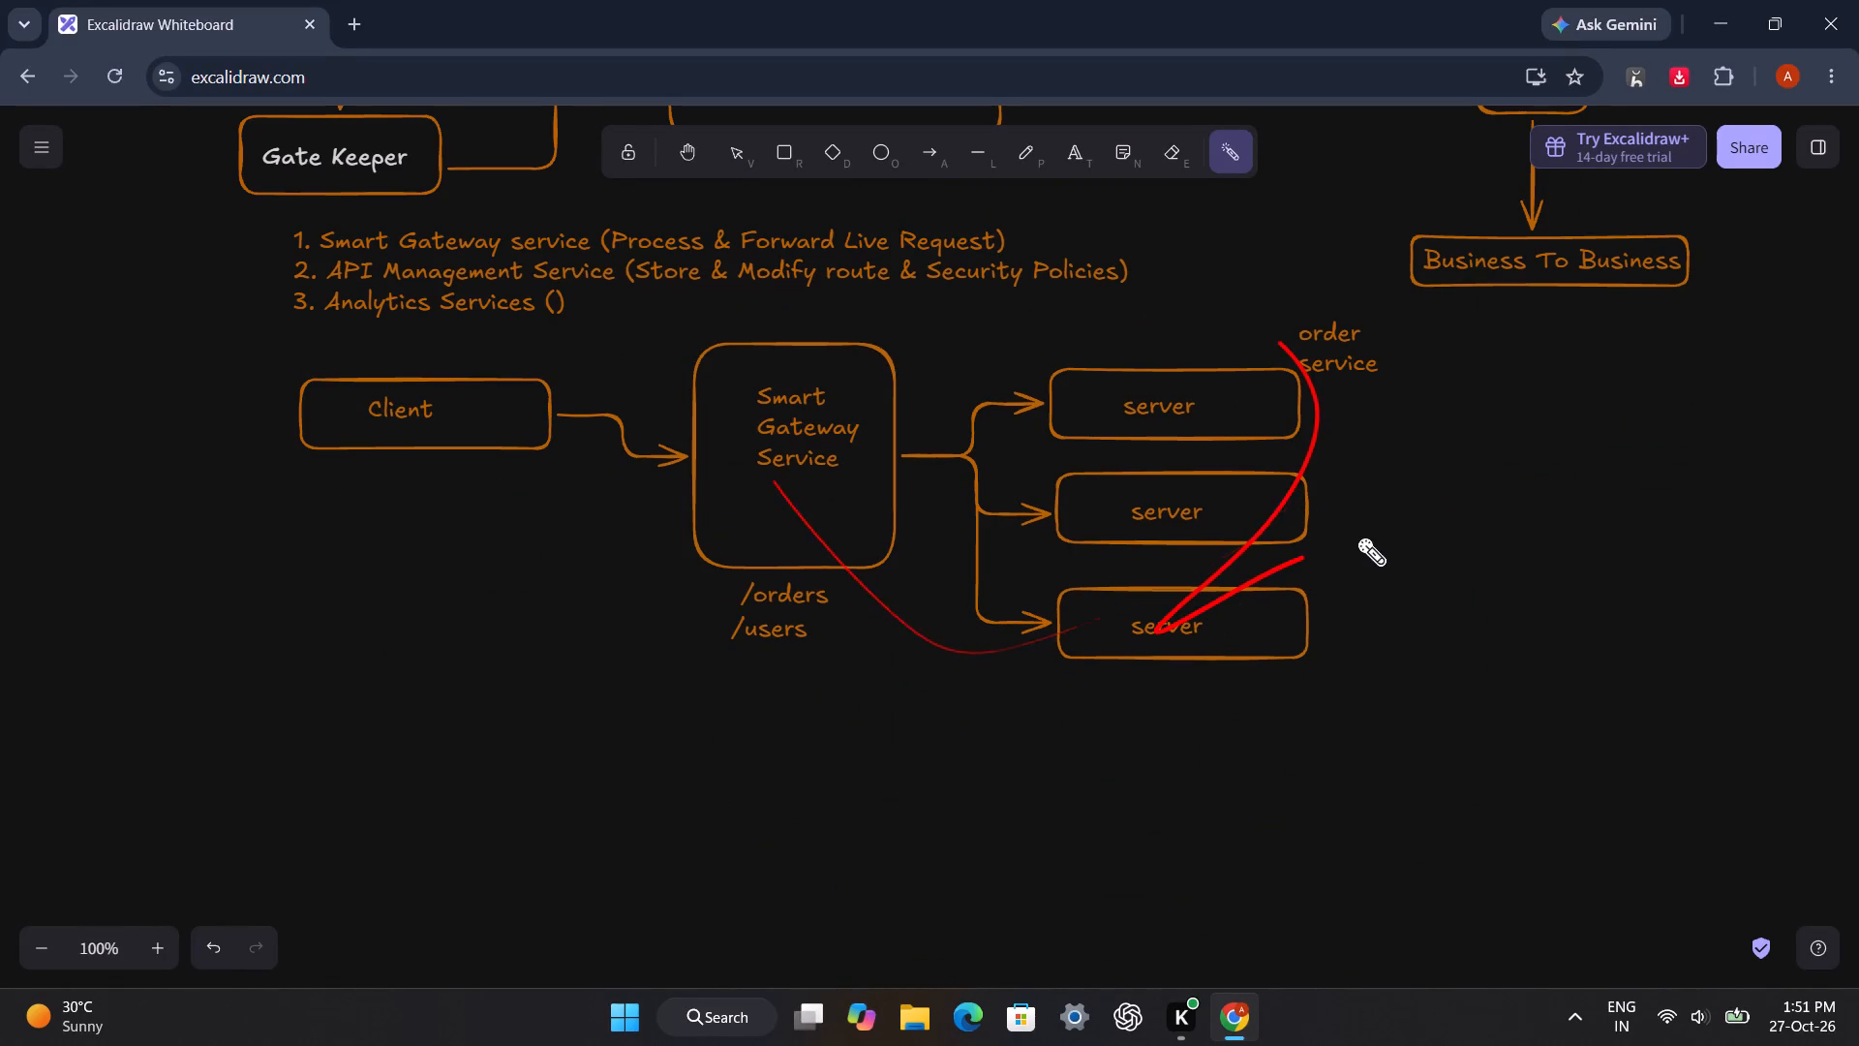
pyautogui.moveTo(1356, 538); pyautogui.dragTo(1448, 379)
pyautogui.moveTo(1200, 376); pyautogui.dragTo(1540, 525)
pyautogui.moveTo(1313, 748); pyautogui.dragTo(1059, 503)
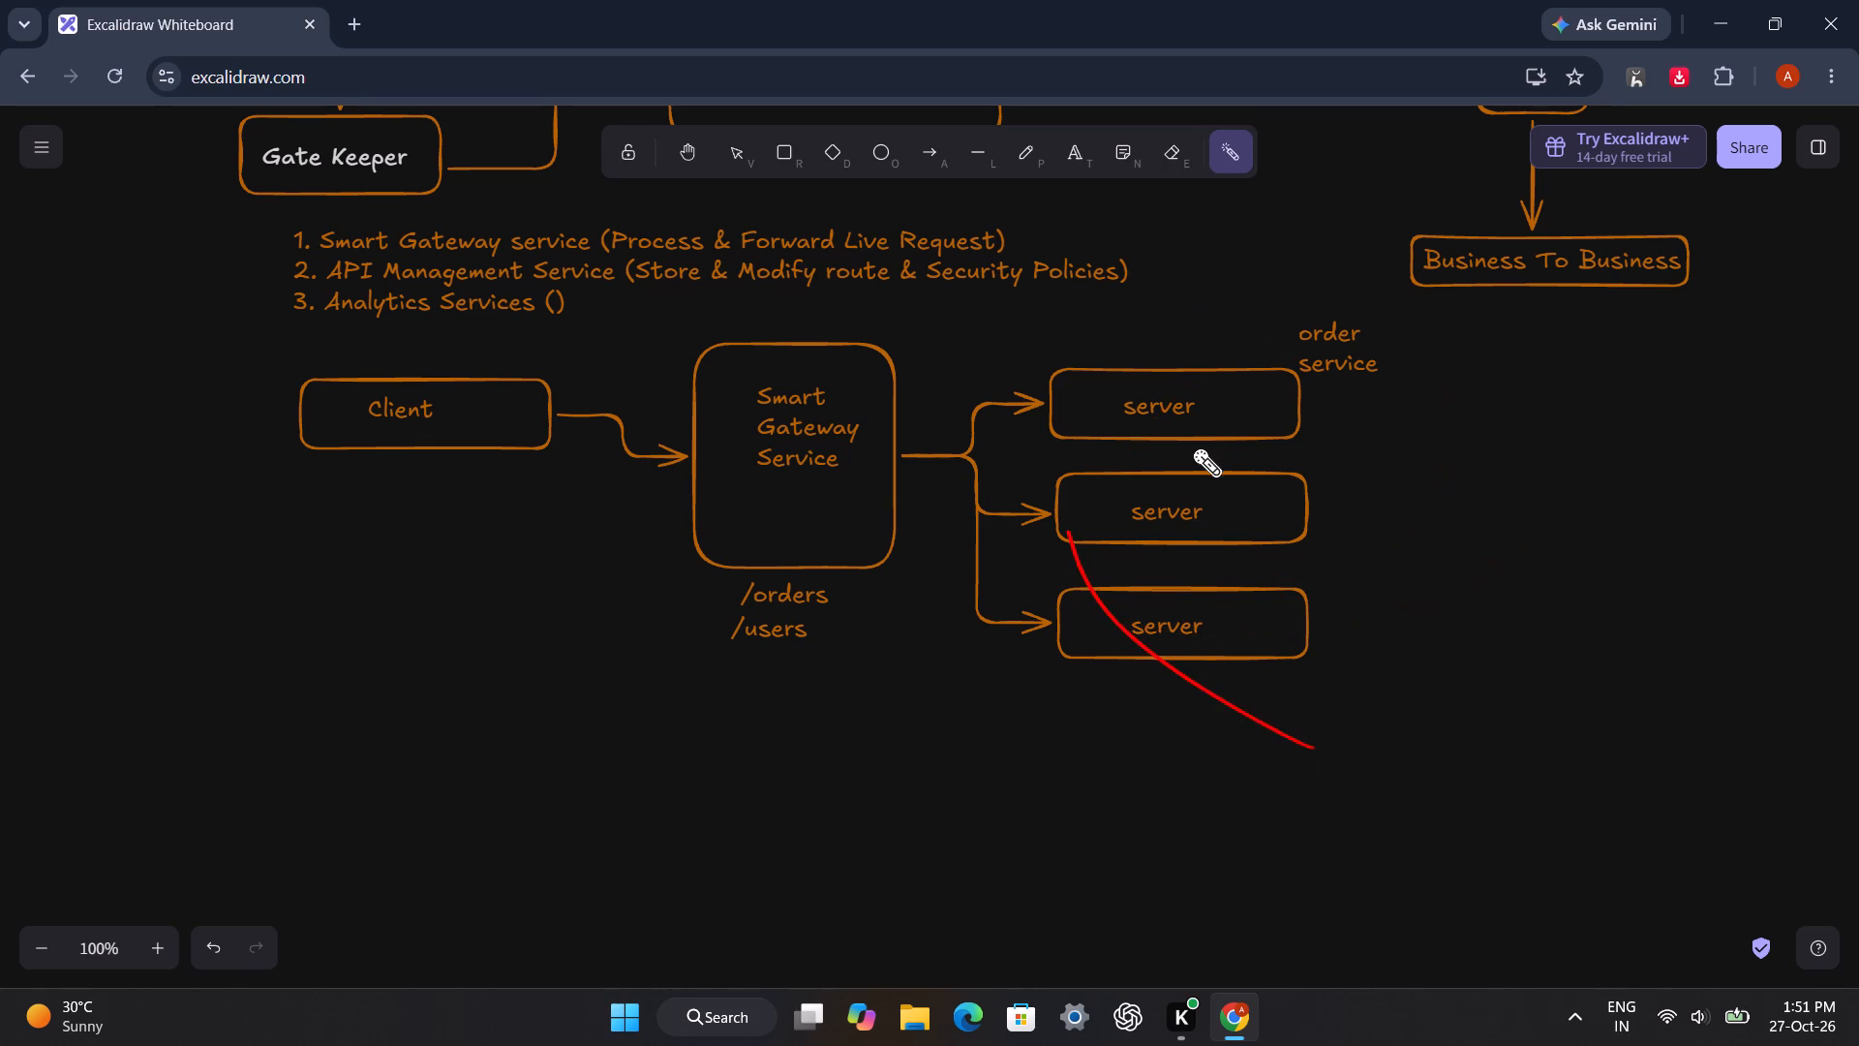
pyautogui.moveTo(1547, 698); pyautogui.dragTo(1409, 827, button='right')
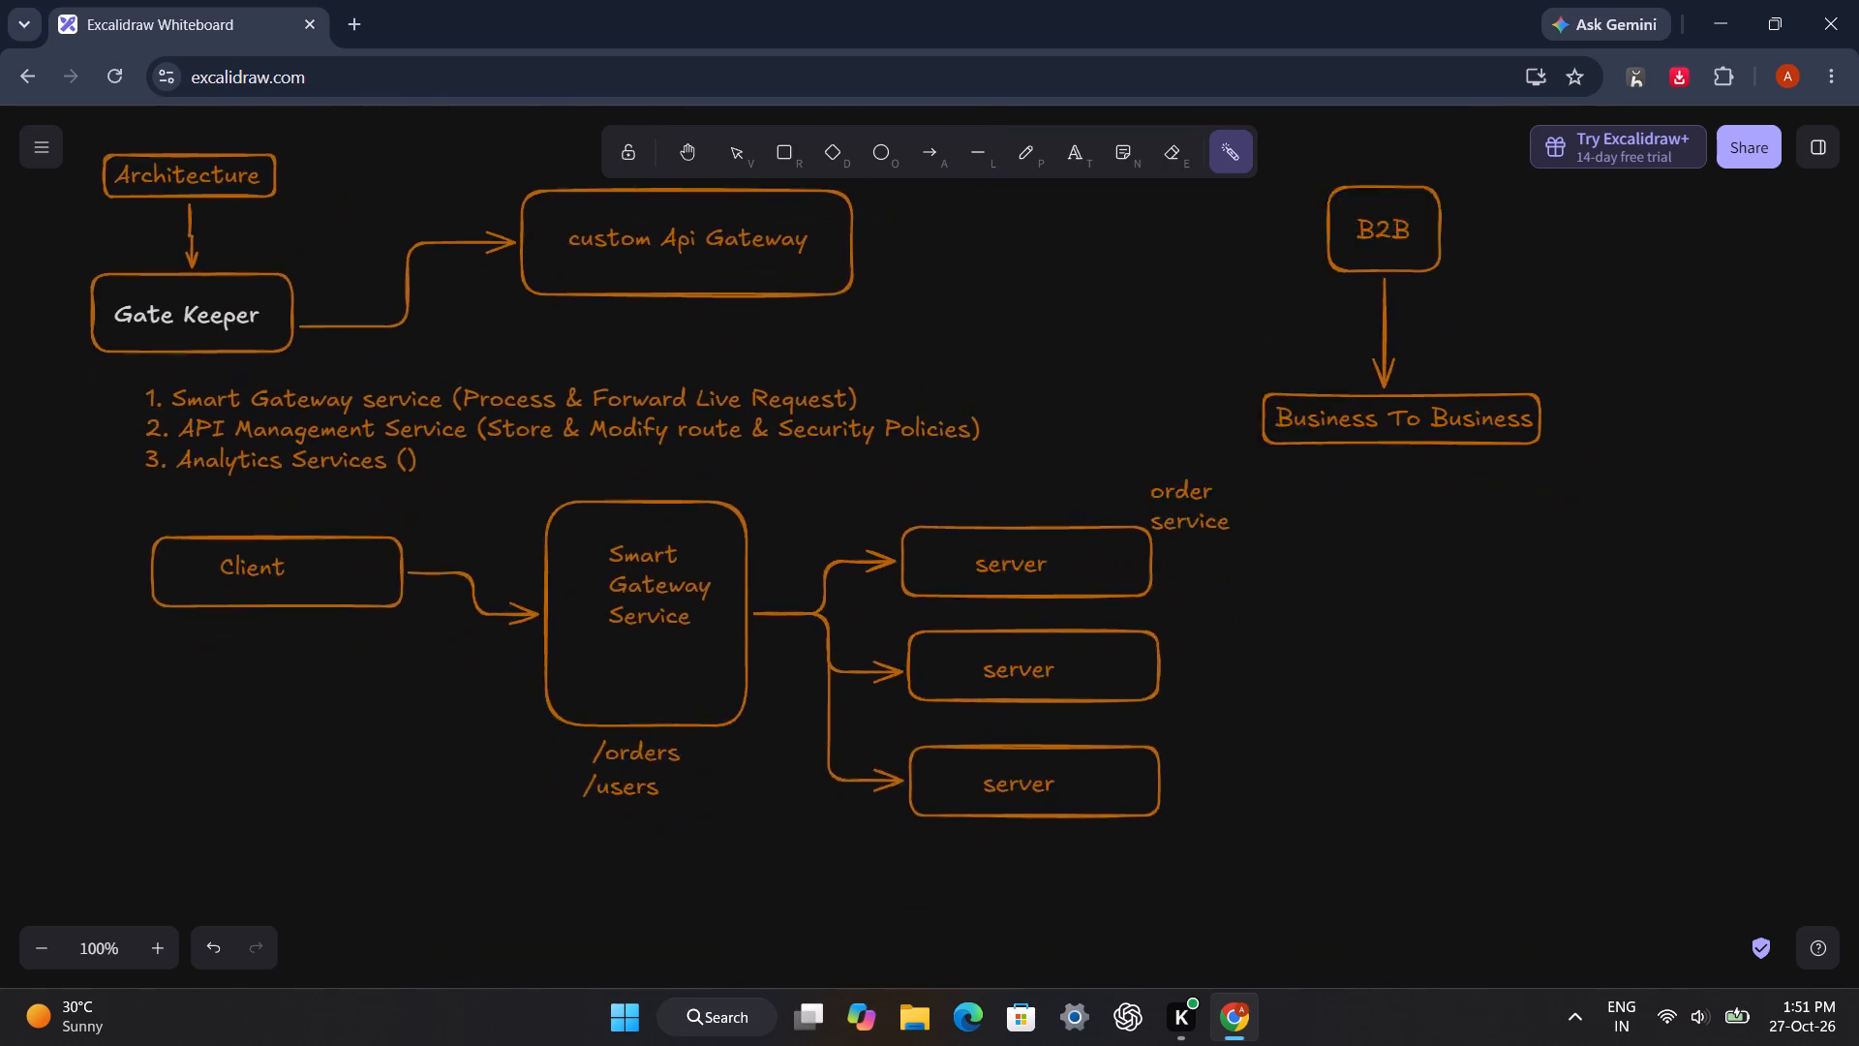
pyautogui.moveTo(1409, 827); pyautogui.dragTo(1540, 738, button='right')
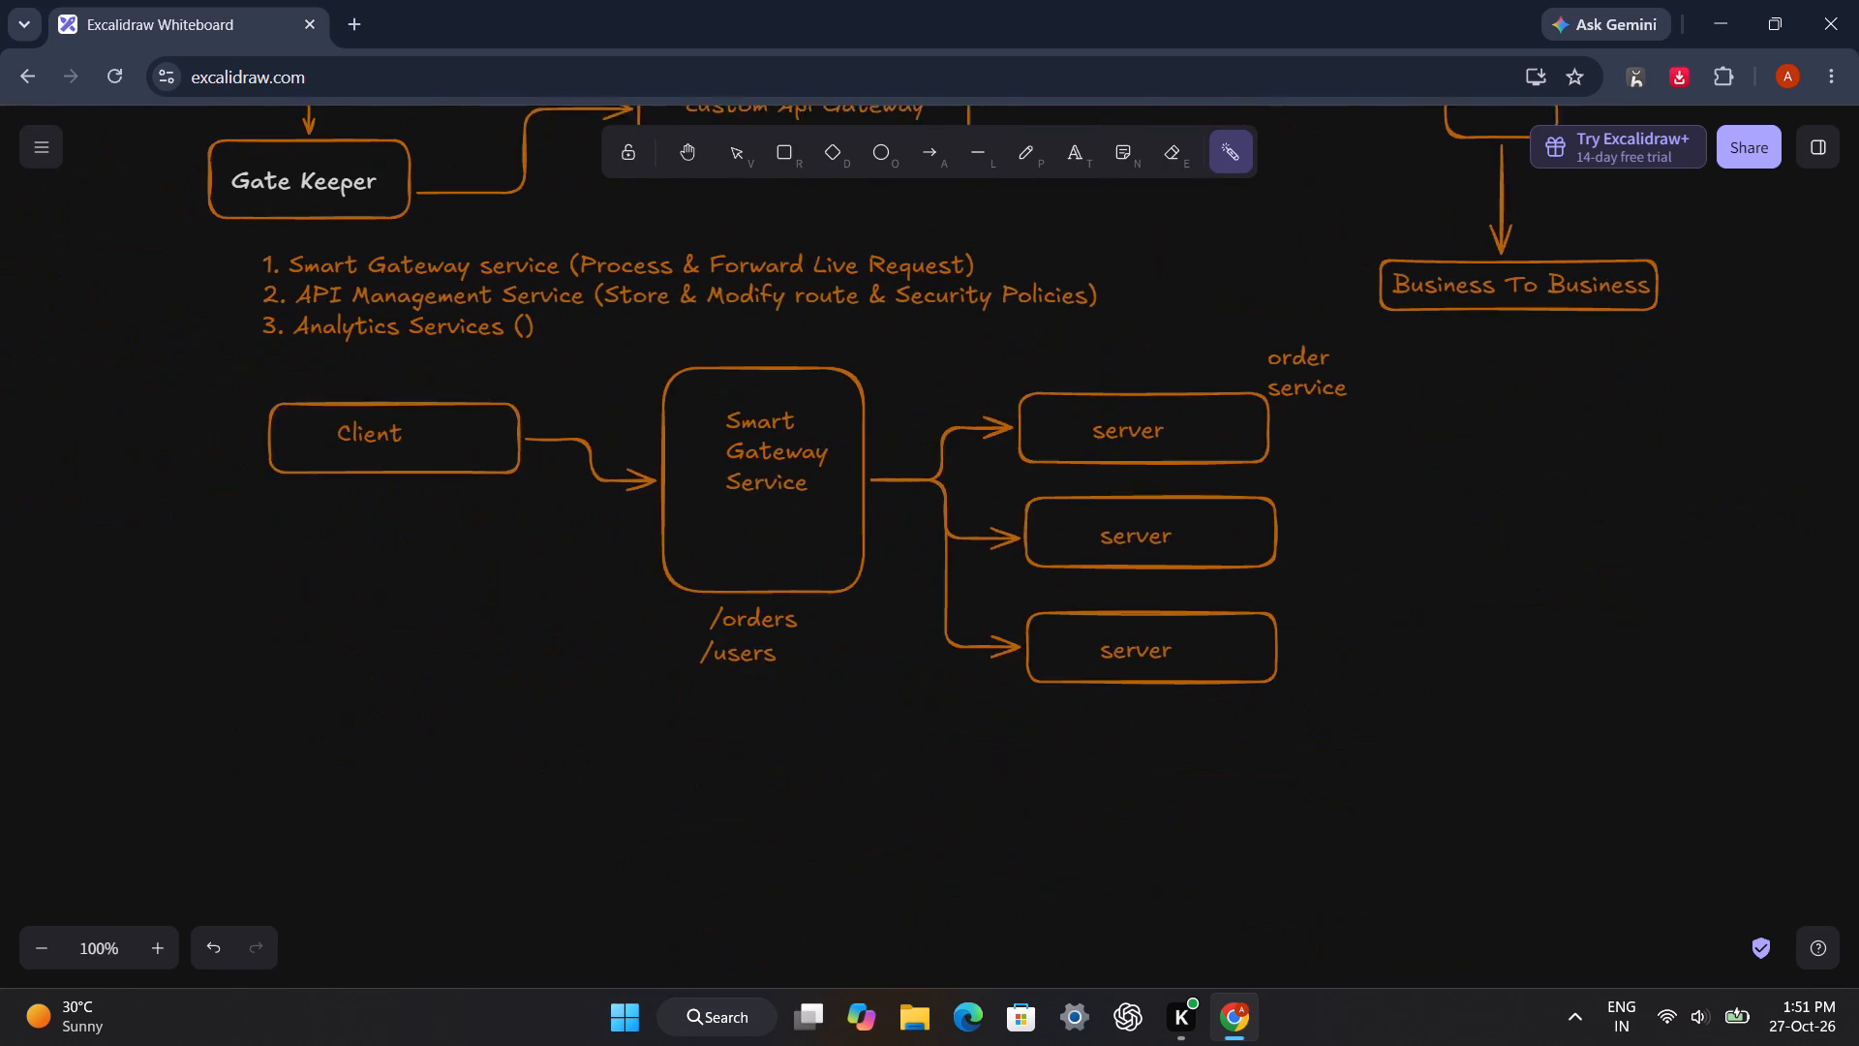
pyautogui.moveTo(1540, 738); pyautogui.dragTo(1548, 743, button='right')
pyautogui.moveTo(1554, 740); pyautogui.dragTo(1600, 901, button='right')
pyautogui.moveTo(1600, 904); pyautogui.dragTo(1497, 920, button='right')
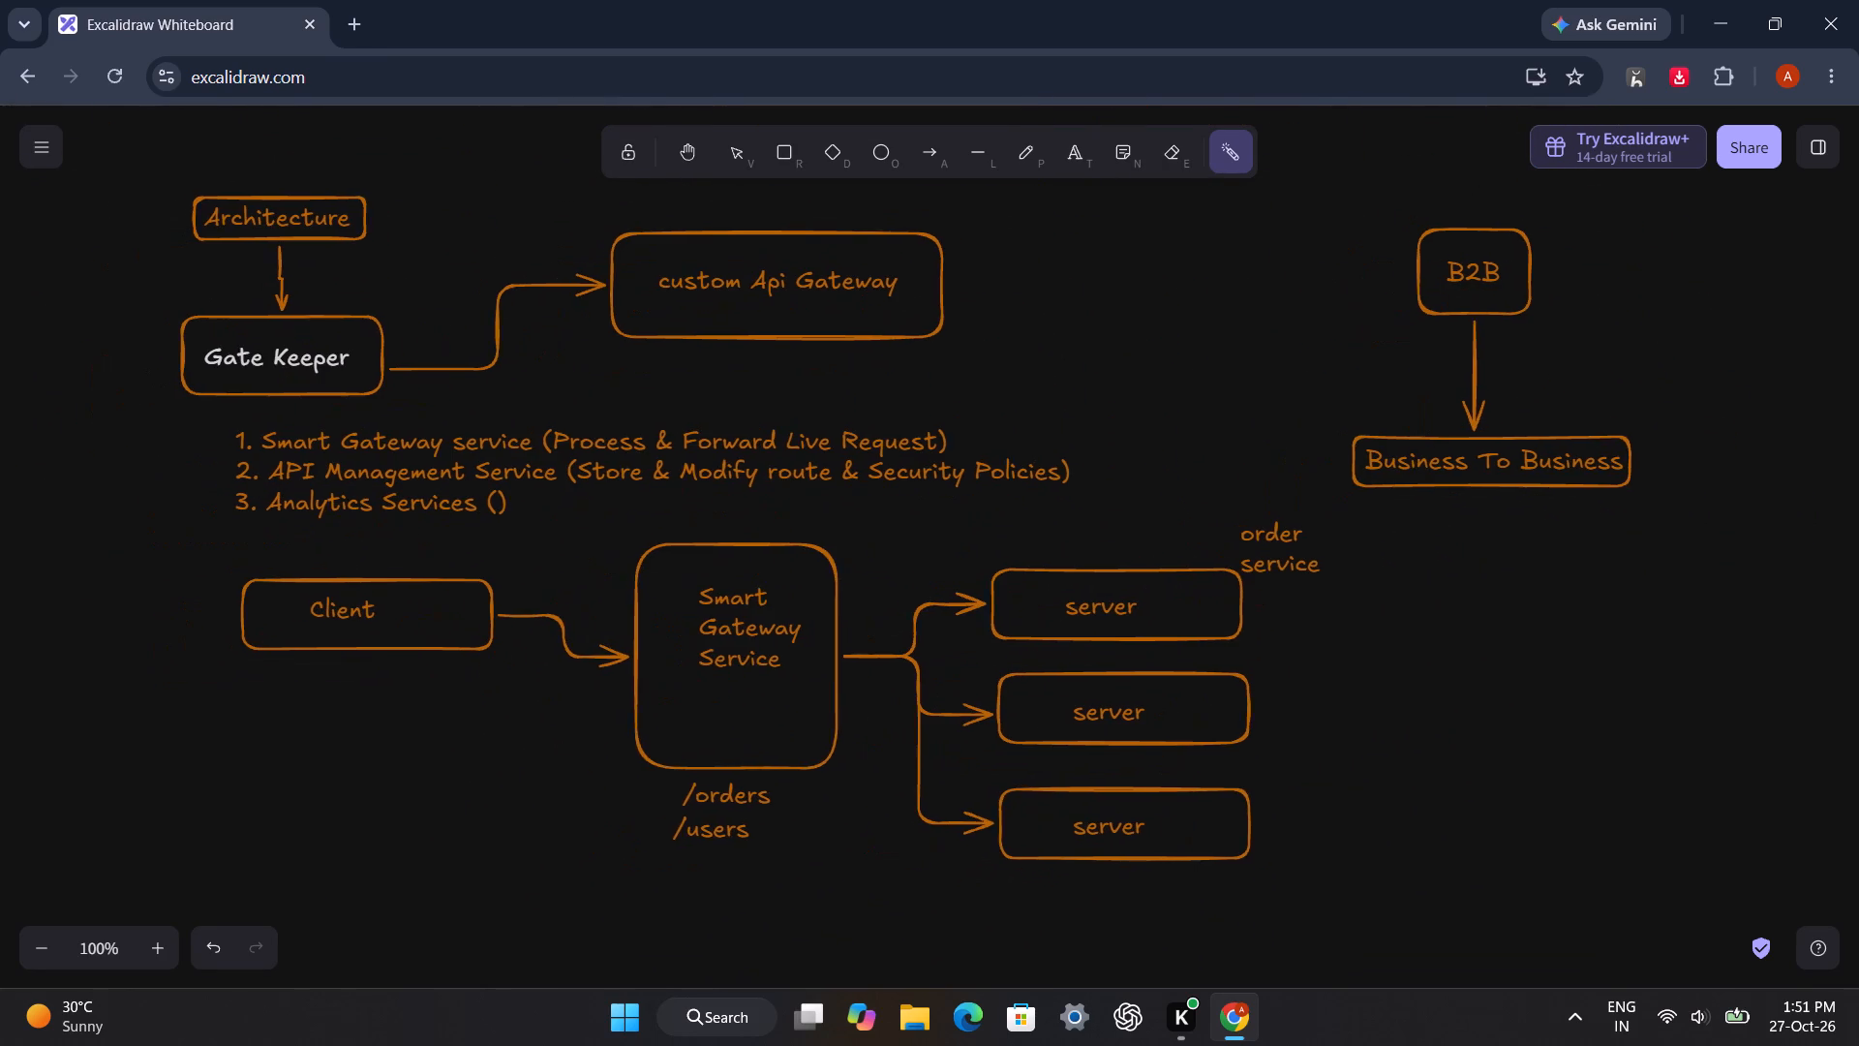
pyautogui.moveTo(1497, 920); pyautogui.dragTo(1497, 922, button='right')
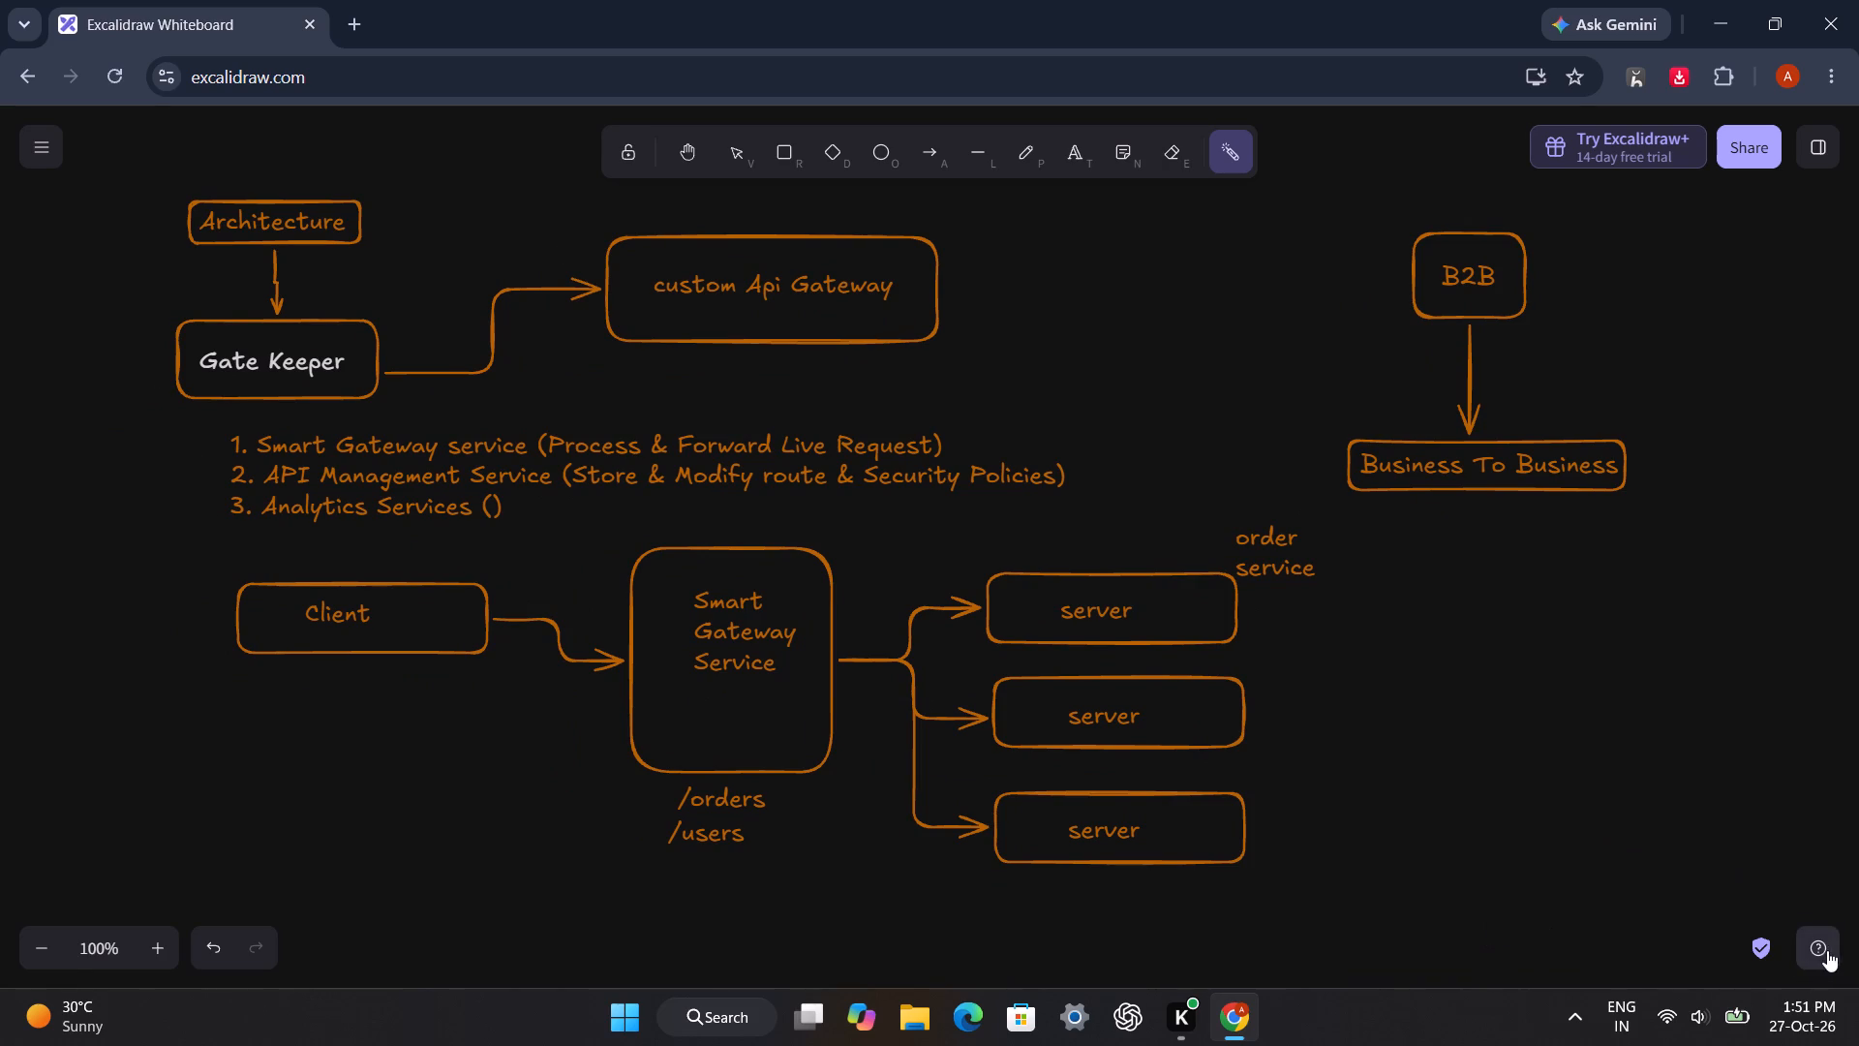
# View the keyboard shortcuts in the help dialog and close it.
pyautogui.click(1827, 950)
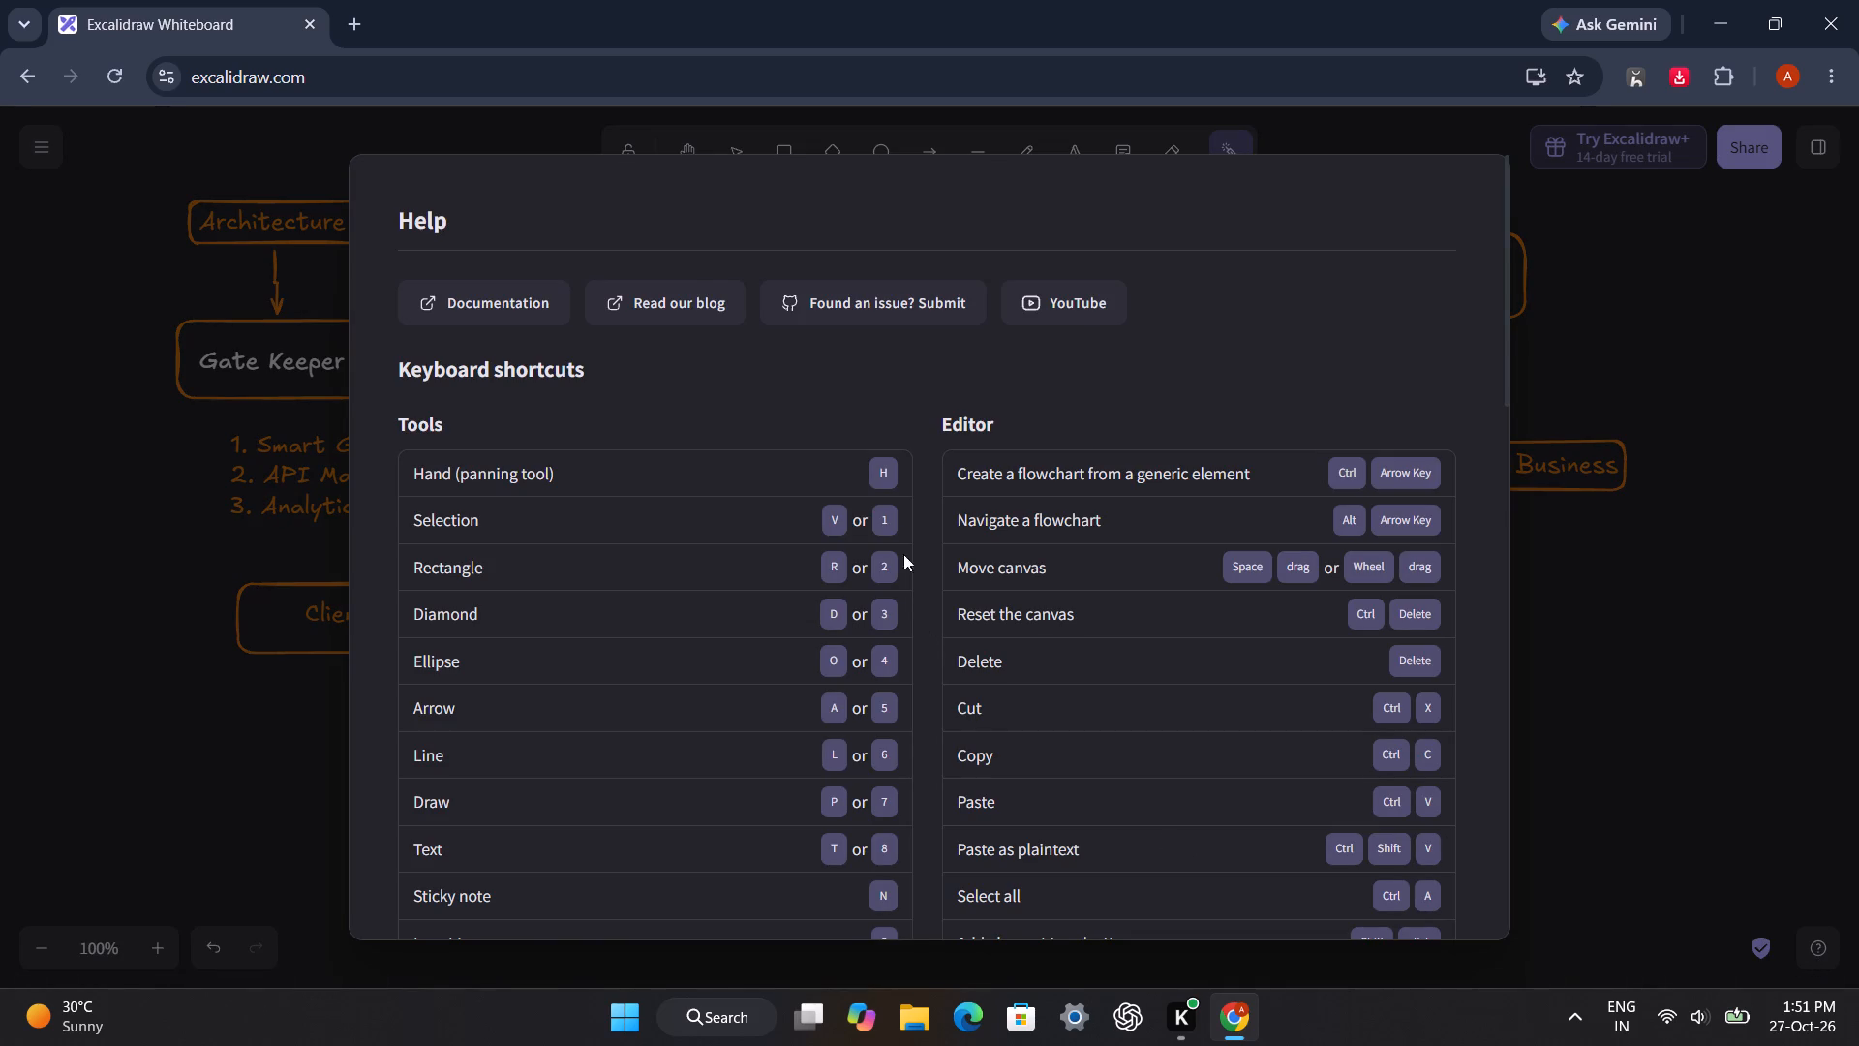
pyautogui.click(885, 527)
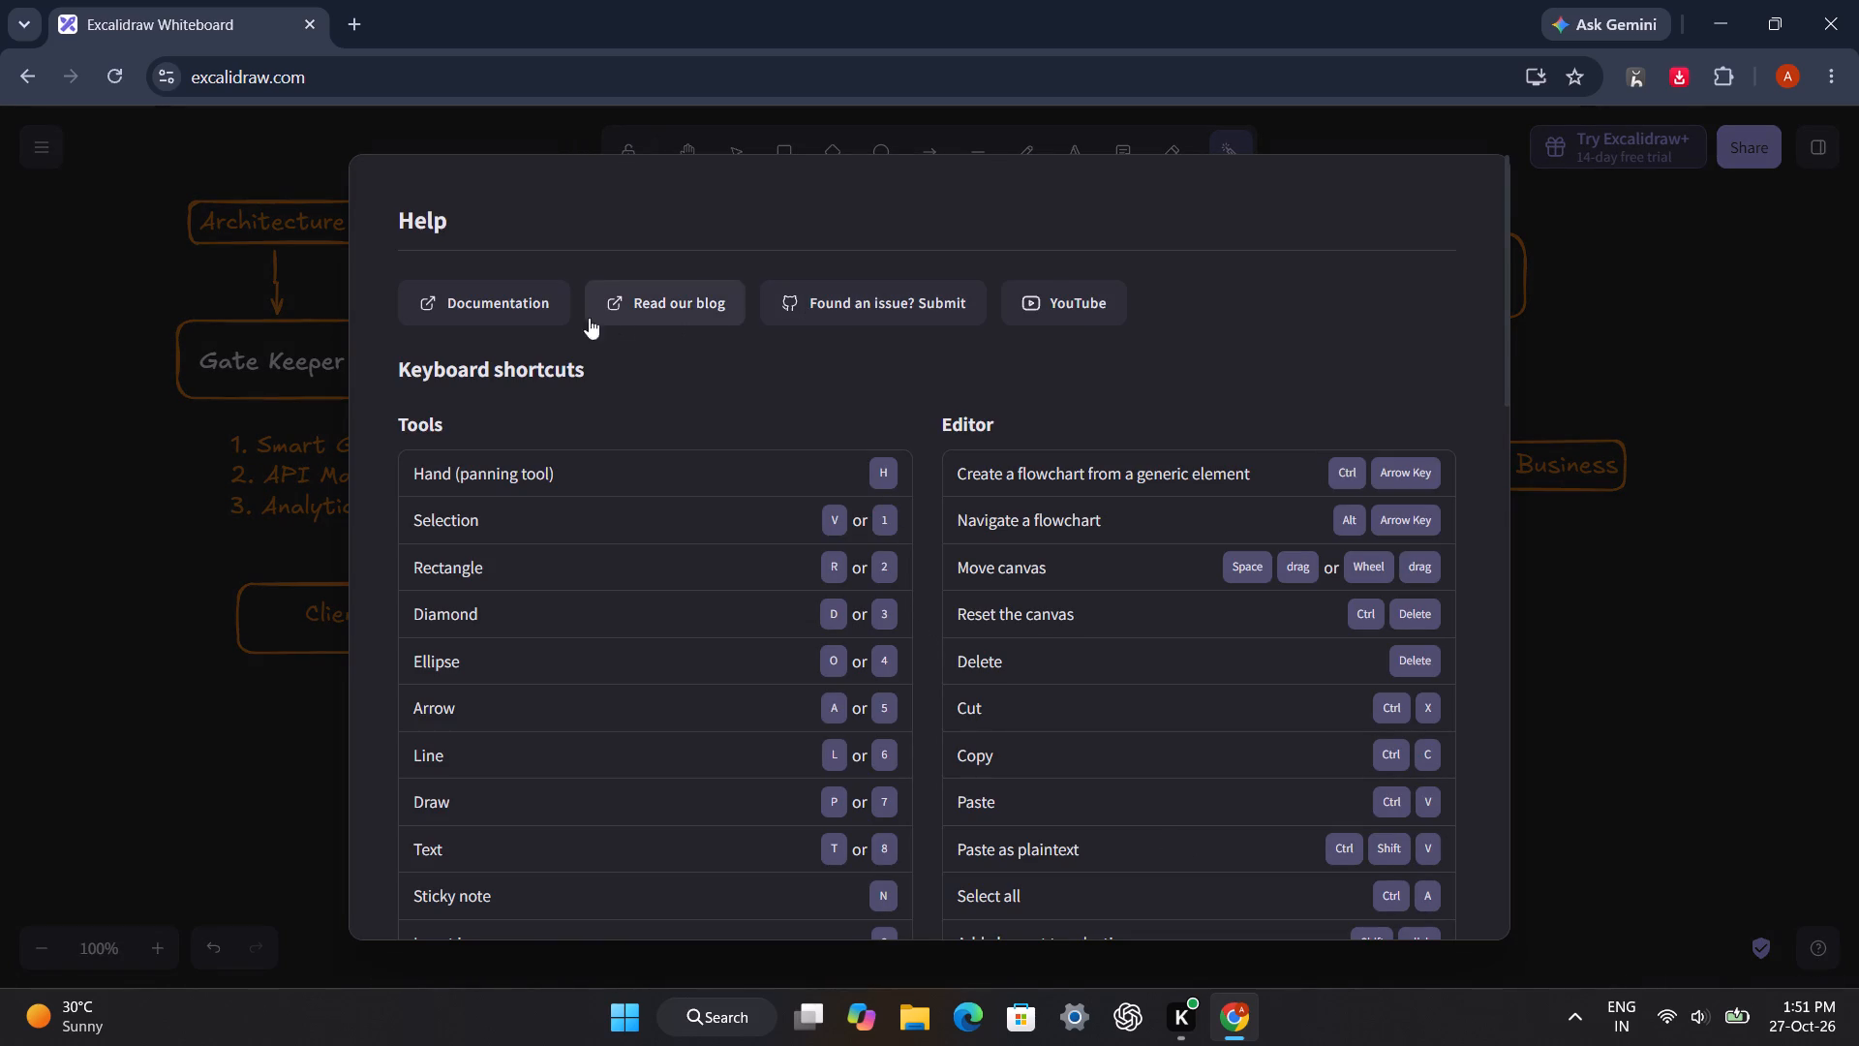
pyautogui.click(1752, 456)
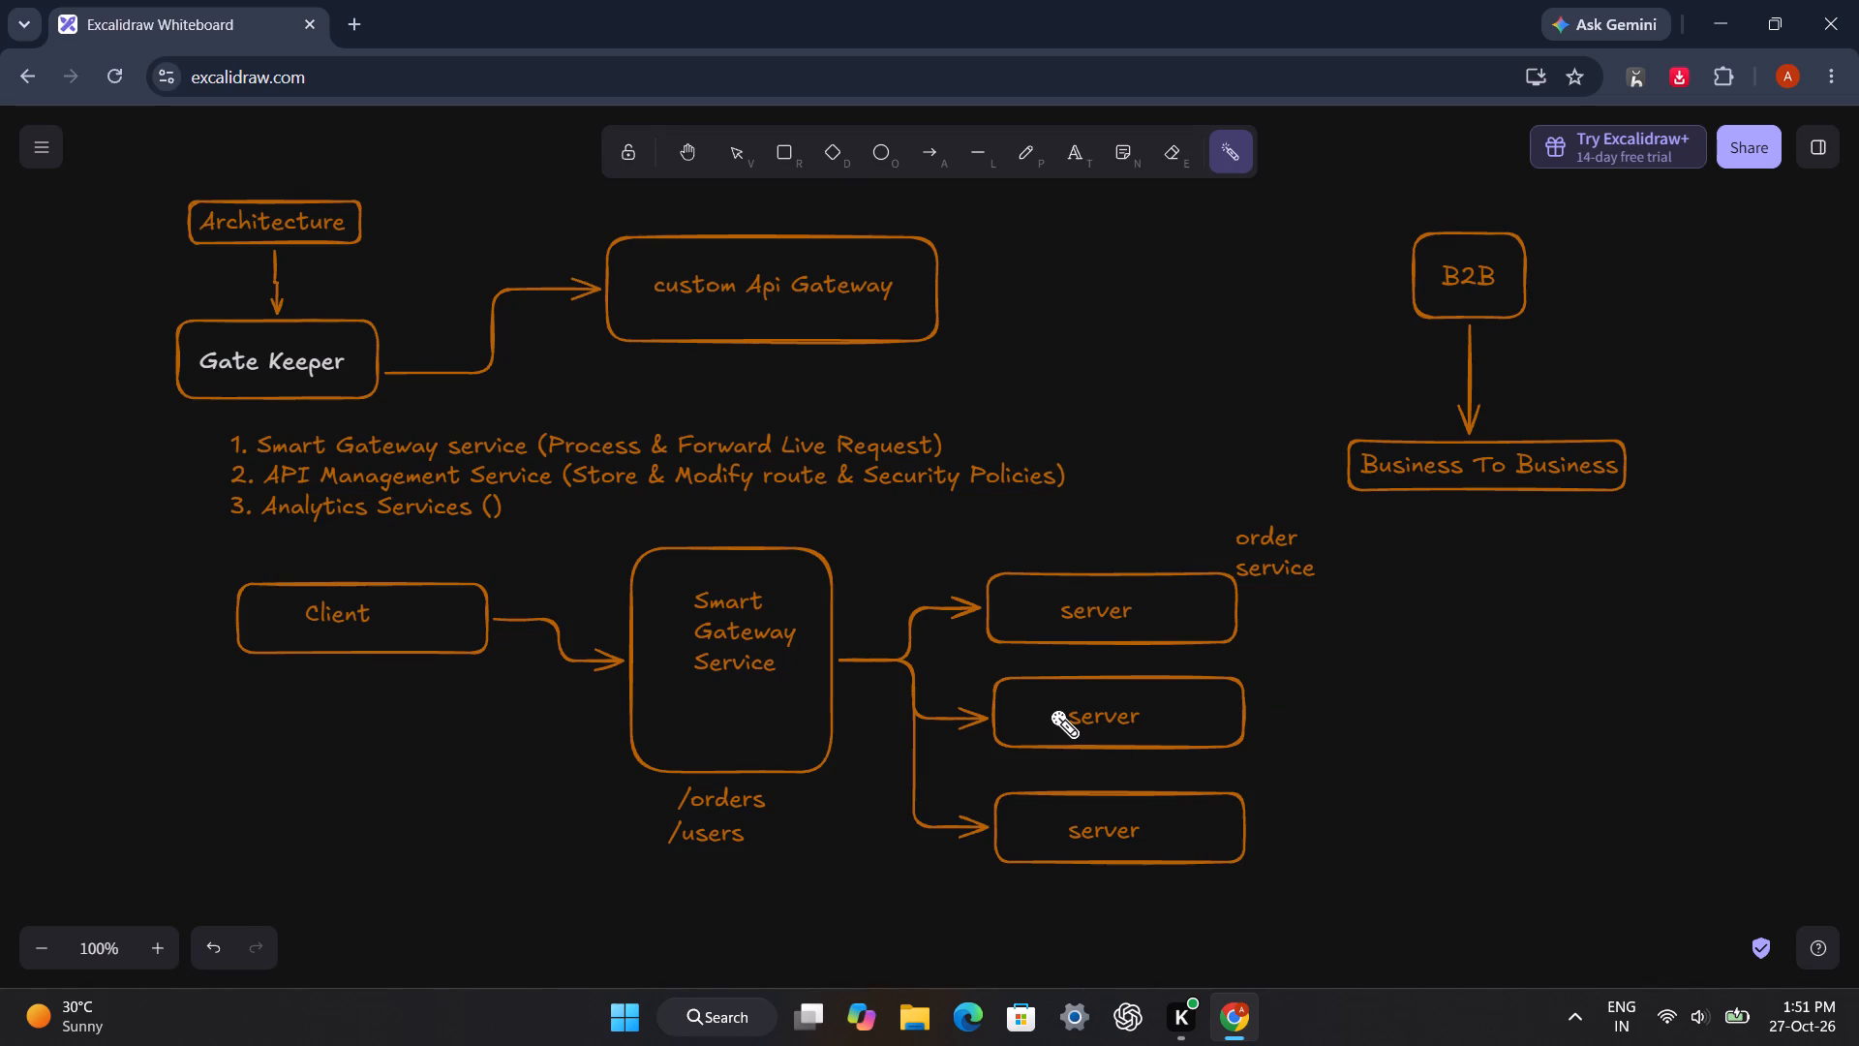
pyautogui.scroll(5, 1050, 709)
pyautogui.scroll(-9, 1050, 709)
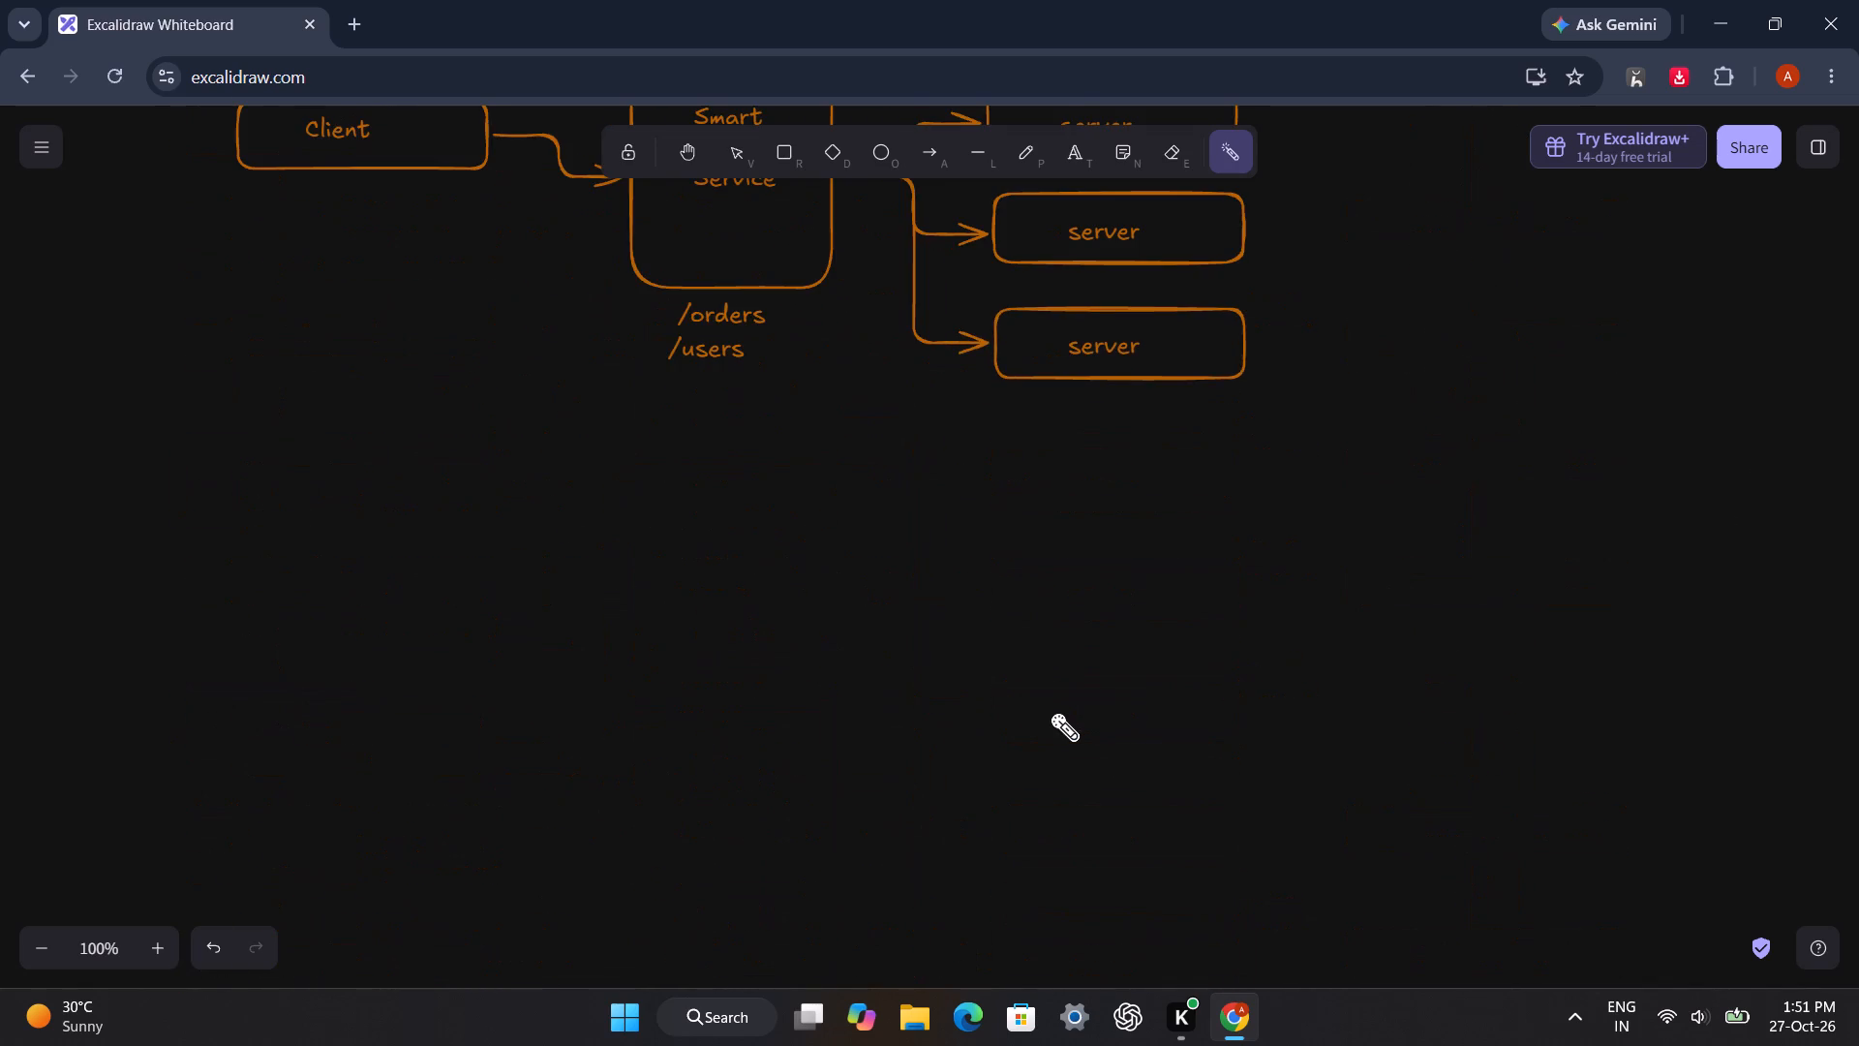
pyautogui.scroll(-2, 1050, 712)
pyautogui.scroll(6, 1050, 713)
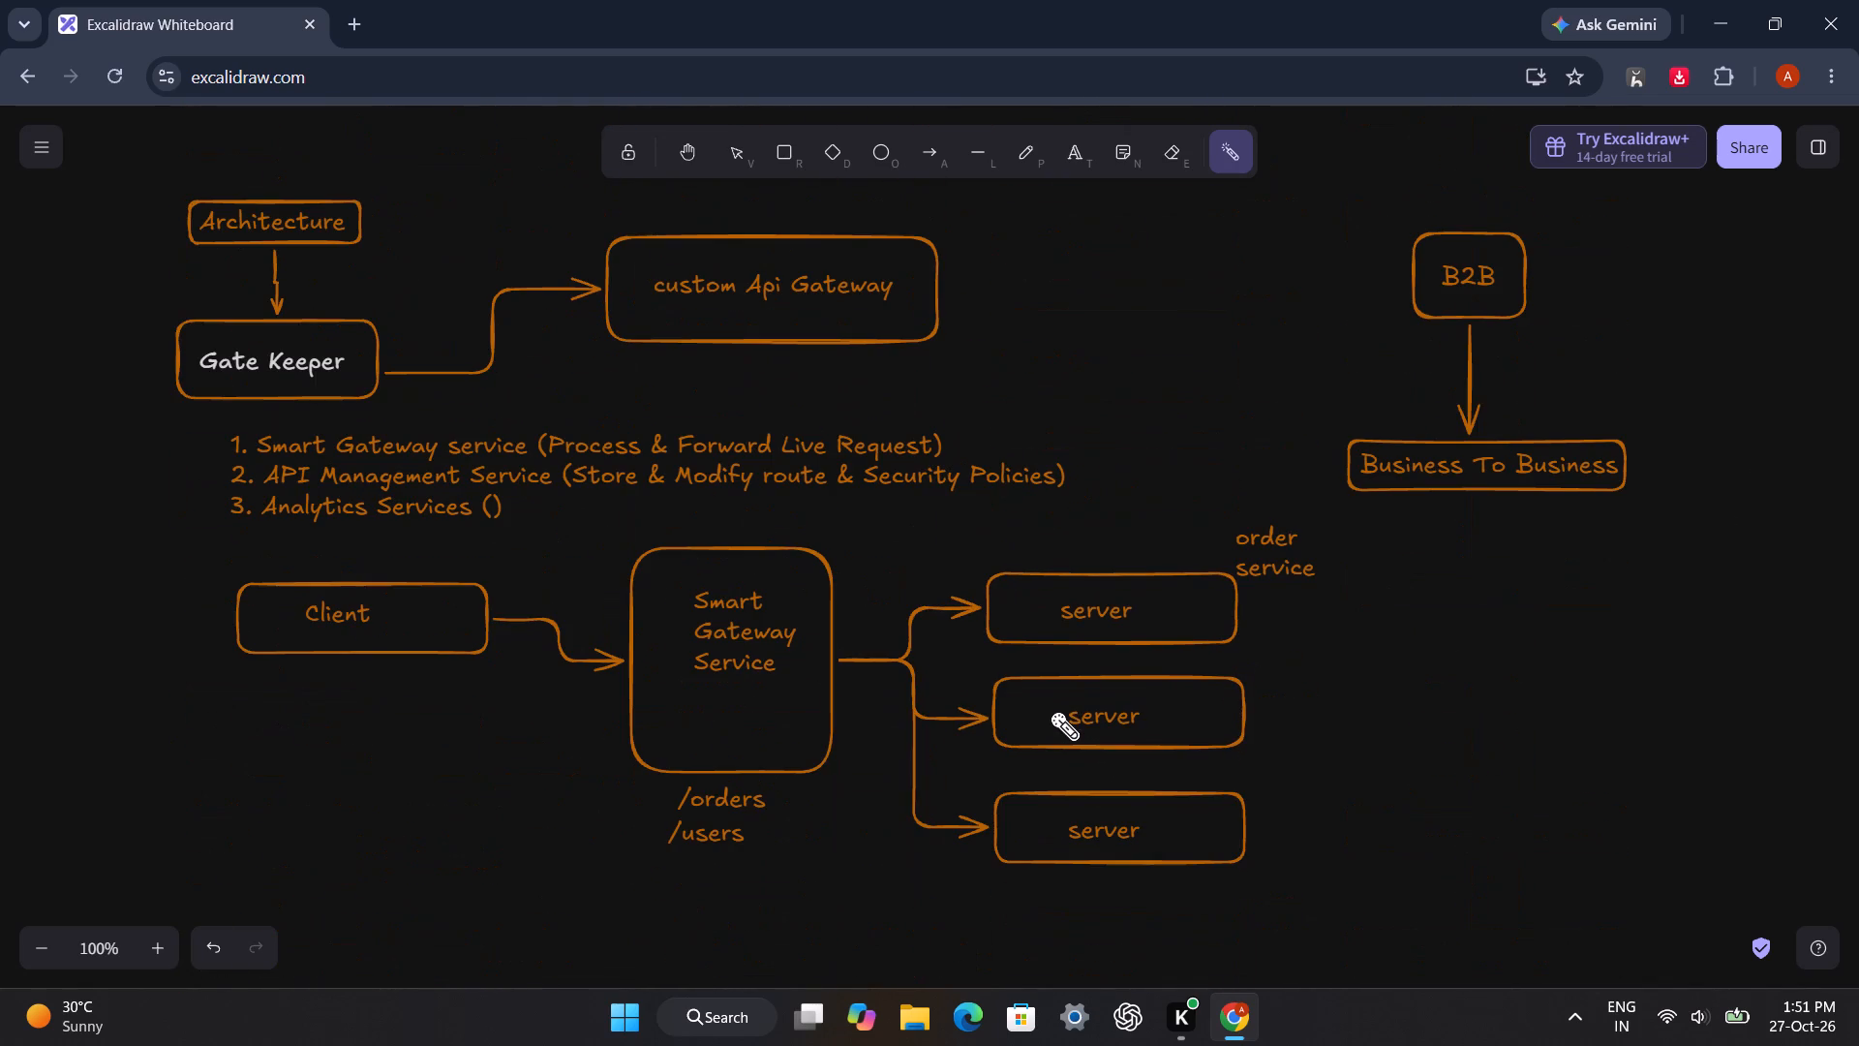
# Use the laser pointer to circle the order service label and sweep widely across the Smart Gateway Service, the servers and the Business To Business box.
pyautogui.moveTo(1326, 618); pyautogui.dragTo(1018, 796)
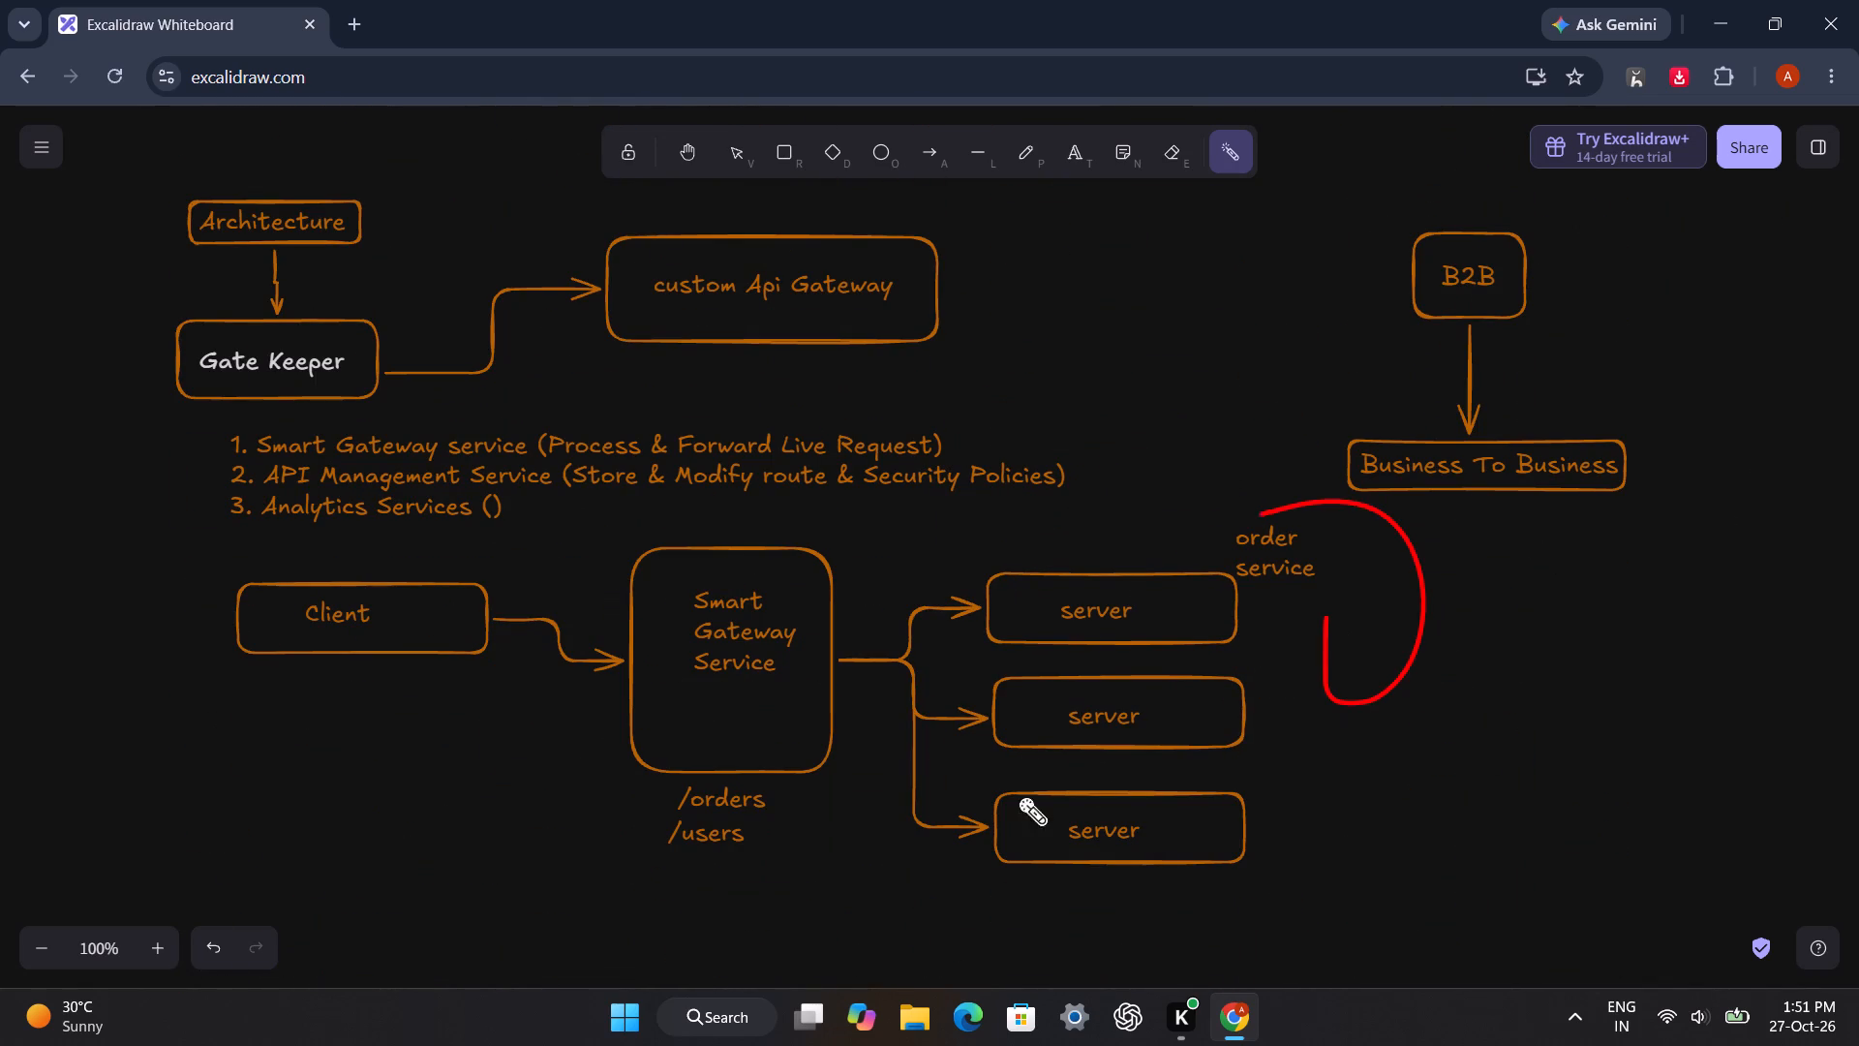
pyautogui.moveTo(1018, 796); pyautogui.dragTo(444, 829)
pyautogui.moveTo(477, 879); pyautogui.dragTo(426, 893)
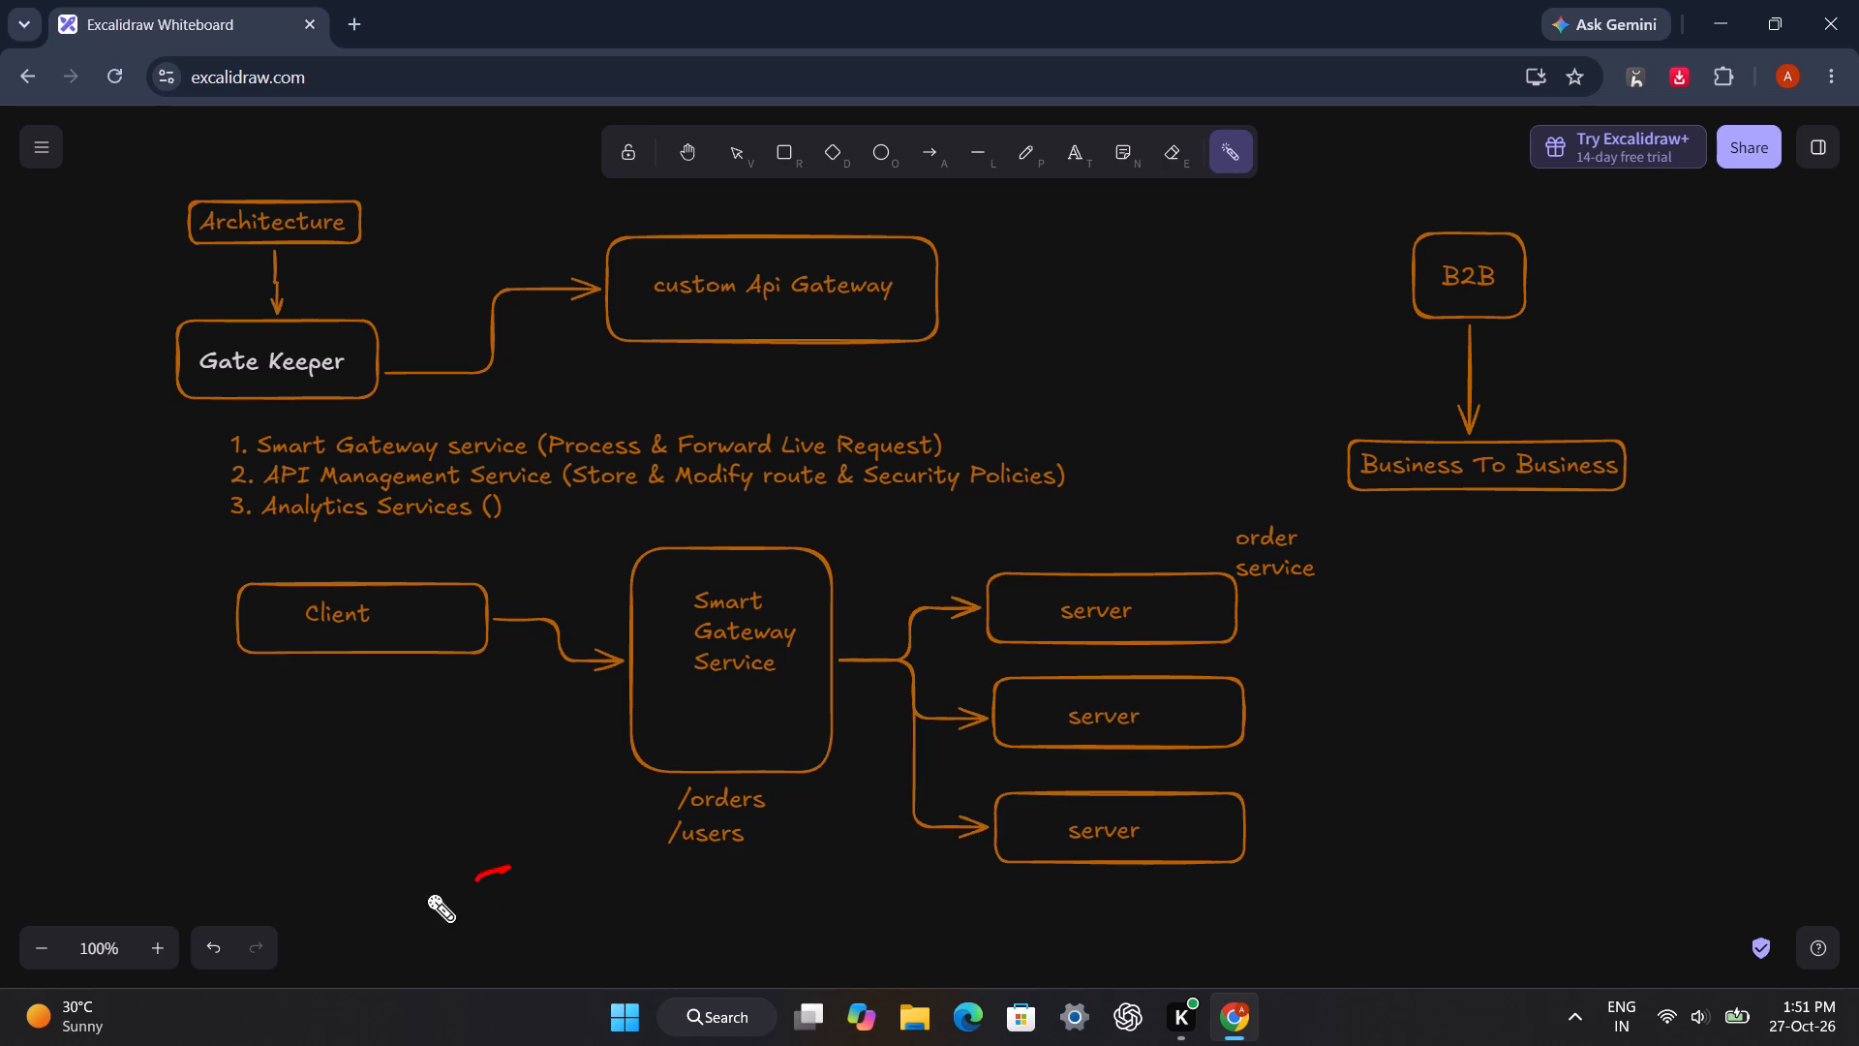
pyautogui.moveTo(426, 893); pyautogui.dragTo(1858, 141)
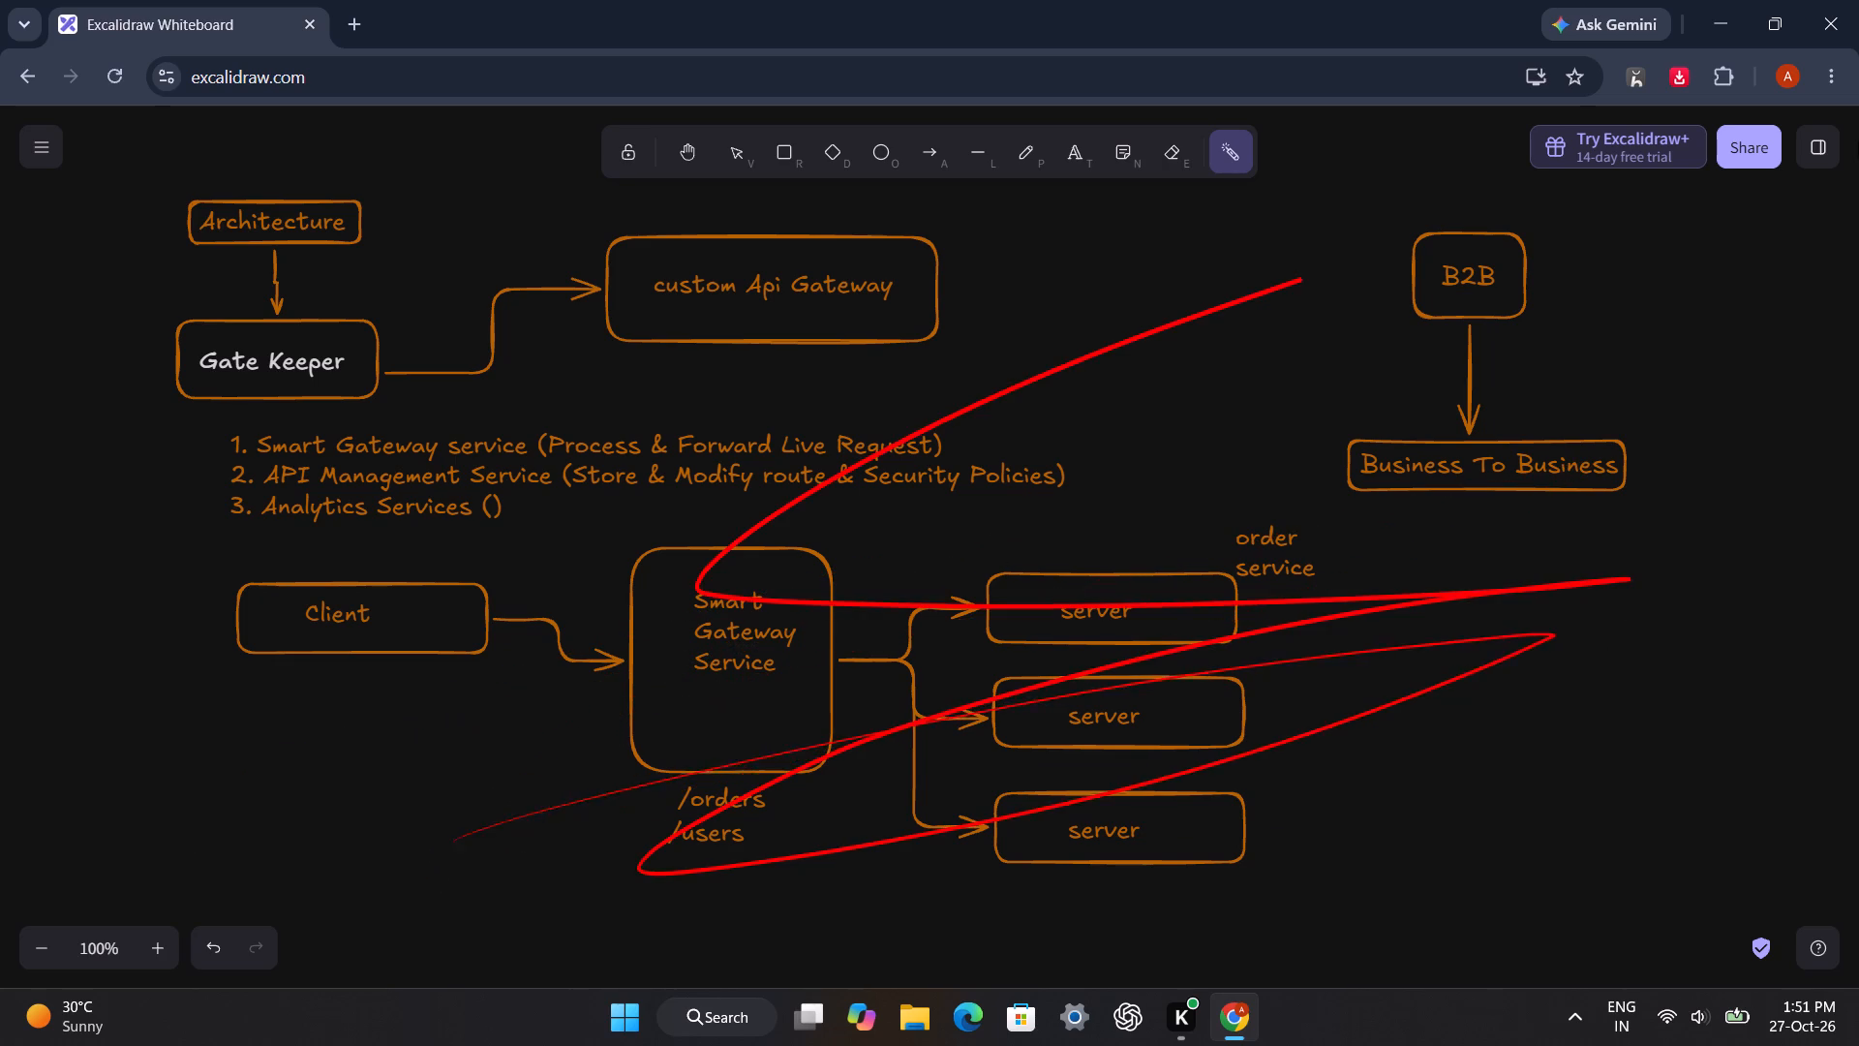
pyautogui.moveTo(1858, 141); pyautogui.dragTo(1392, 591)
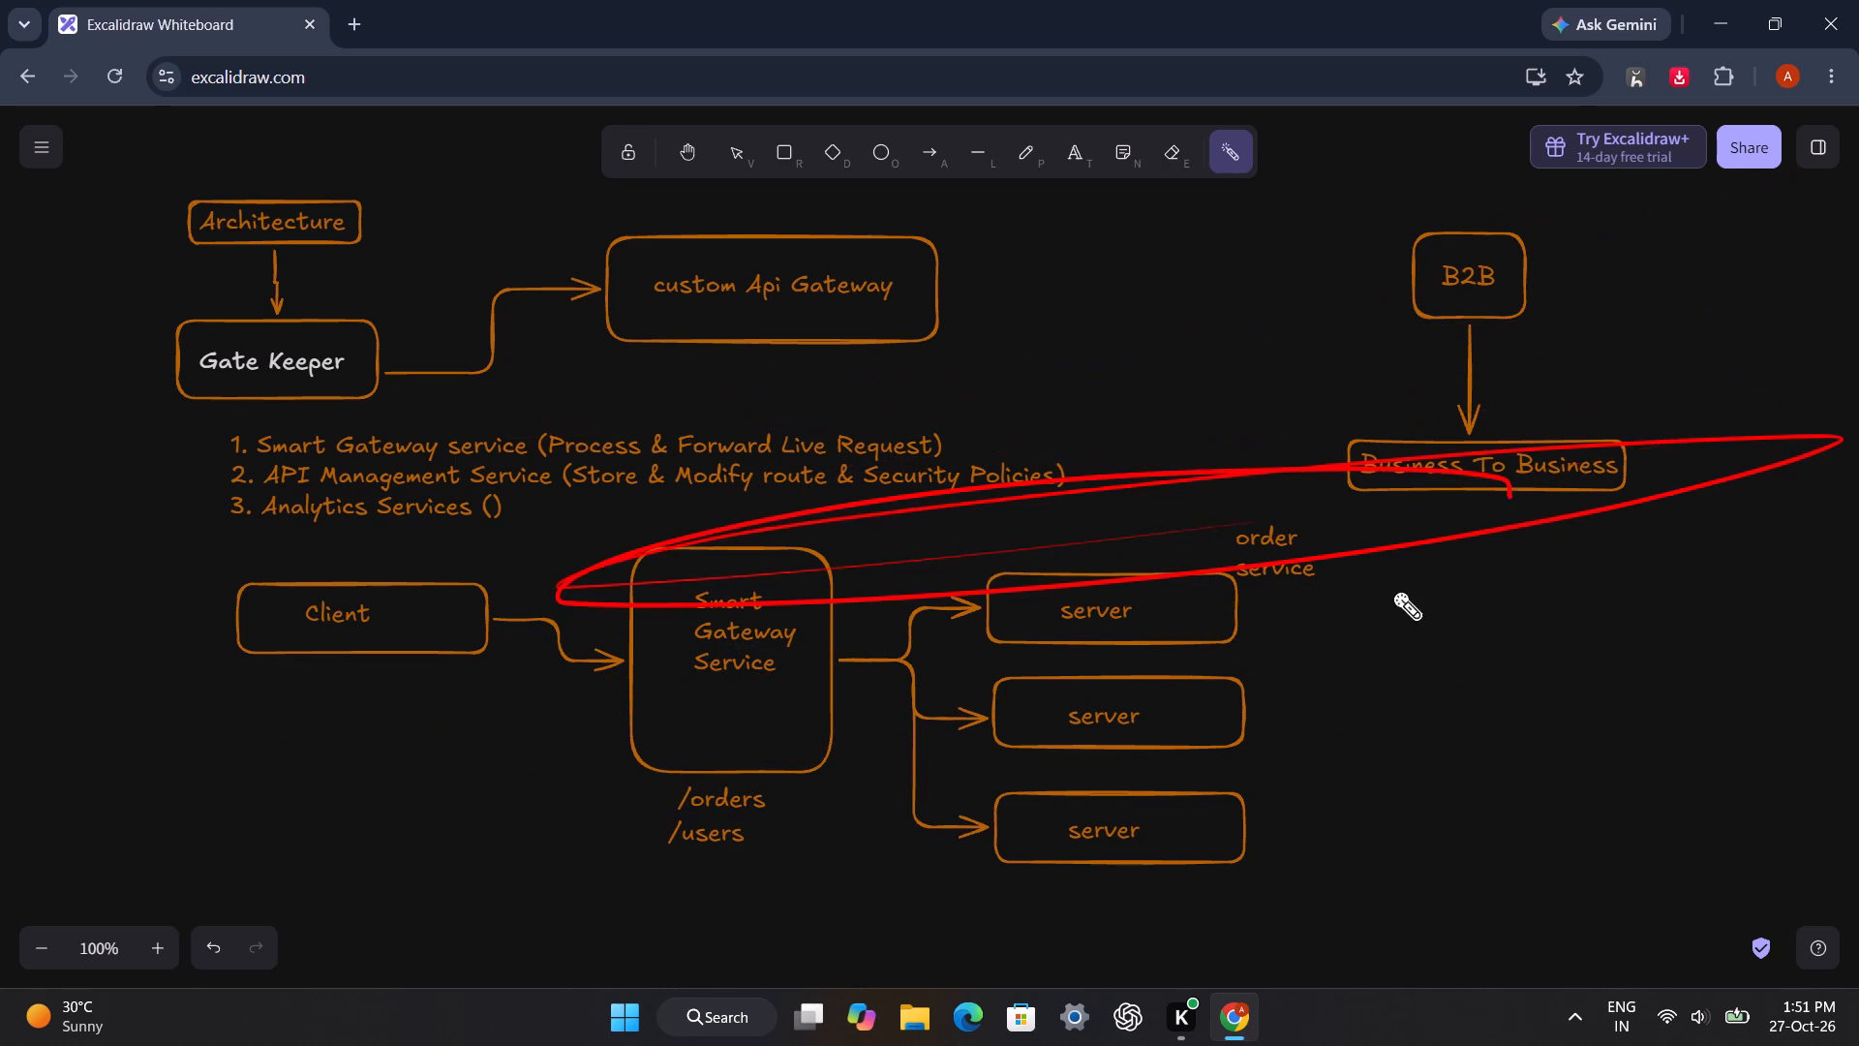
pyautogui.moveTo(1392, 591); pyautogui.dragTo(1084, 394)
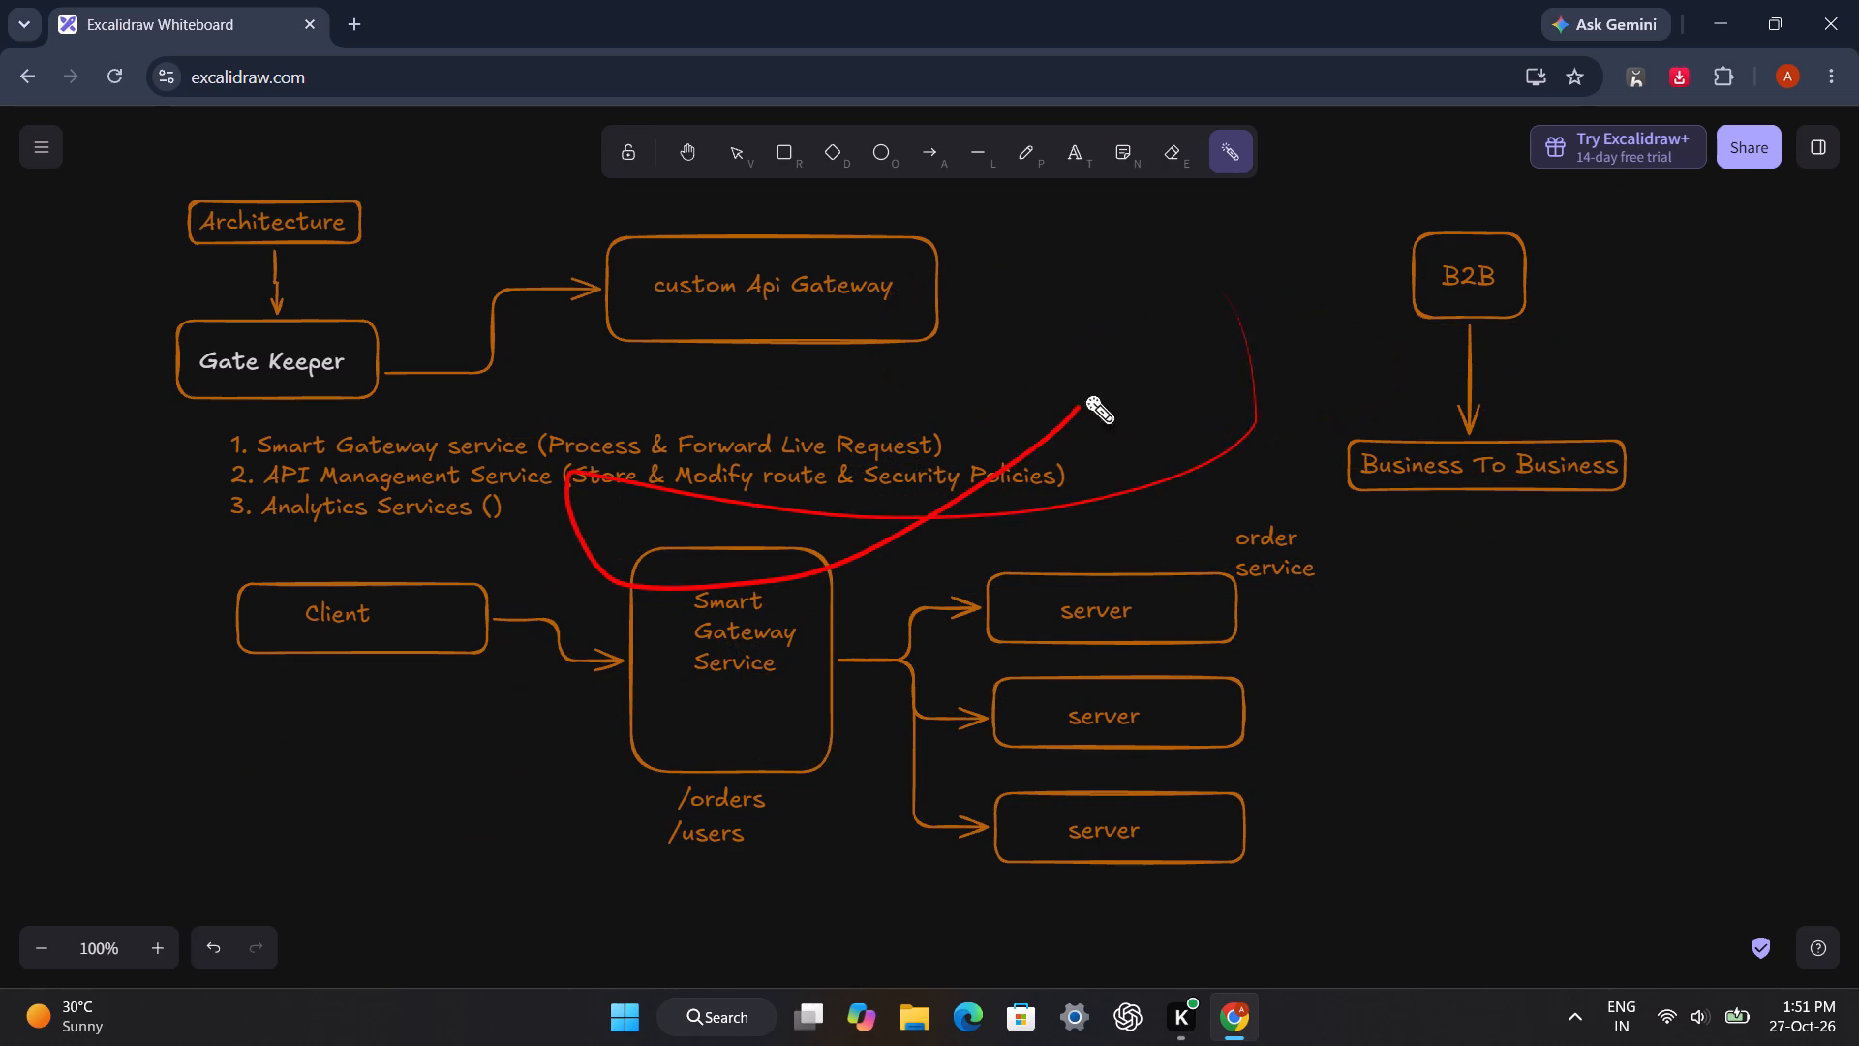
pyautogui.moveTo(1084, 394); pyautogui.dragTo(1543, 431)
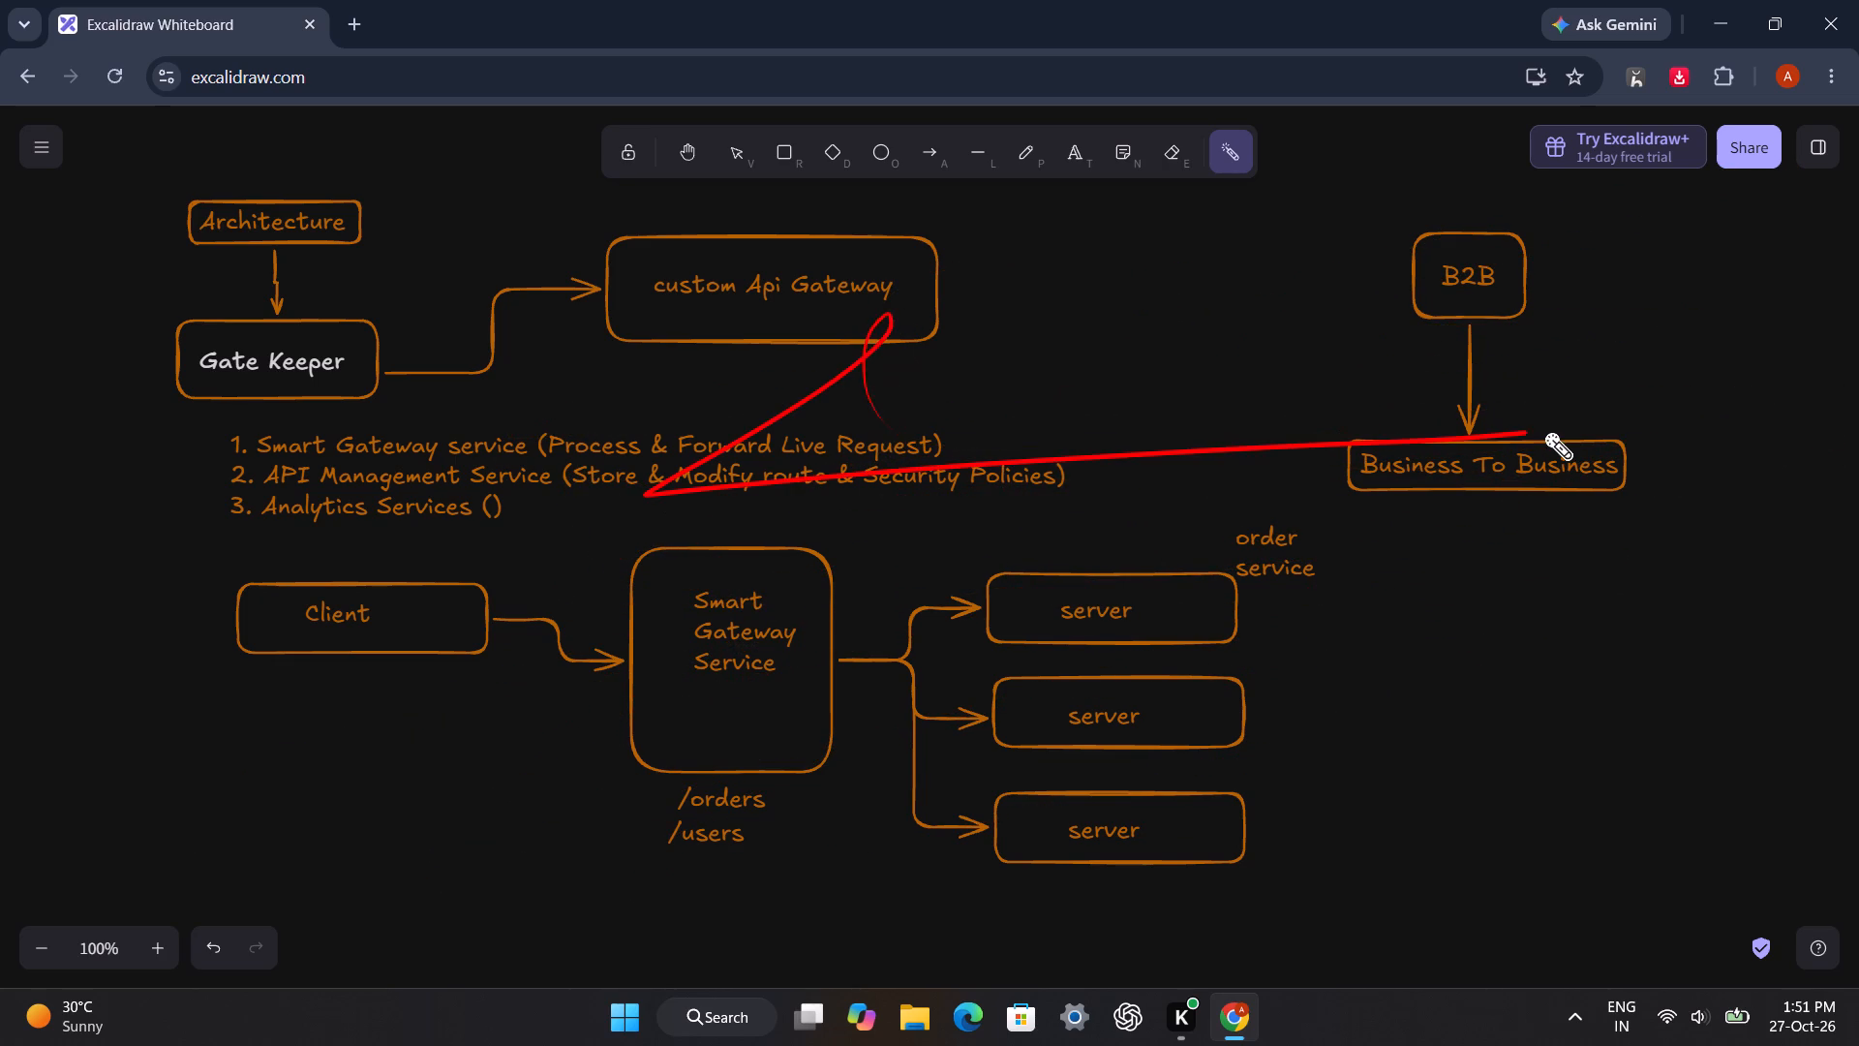
pyautogui.moveTo(1543, 431); pyautogui.dragTo(1192, 449)
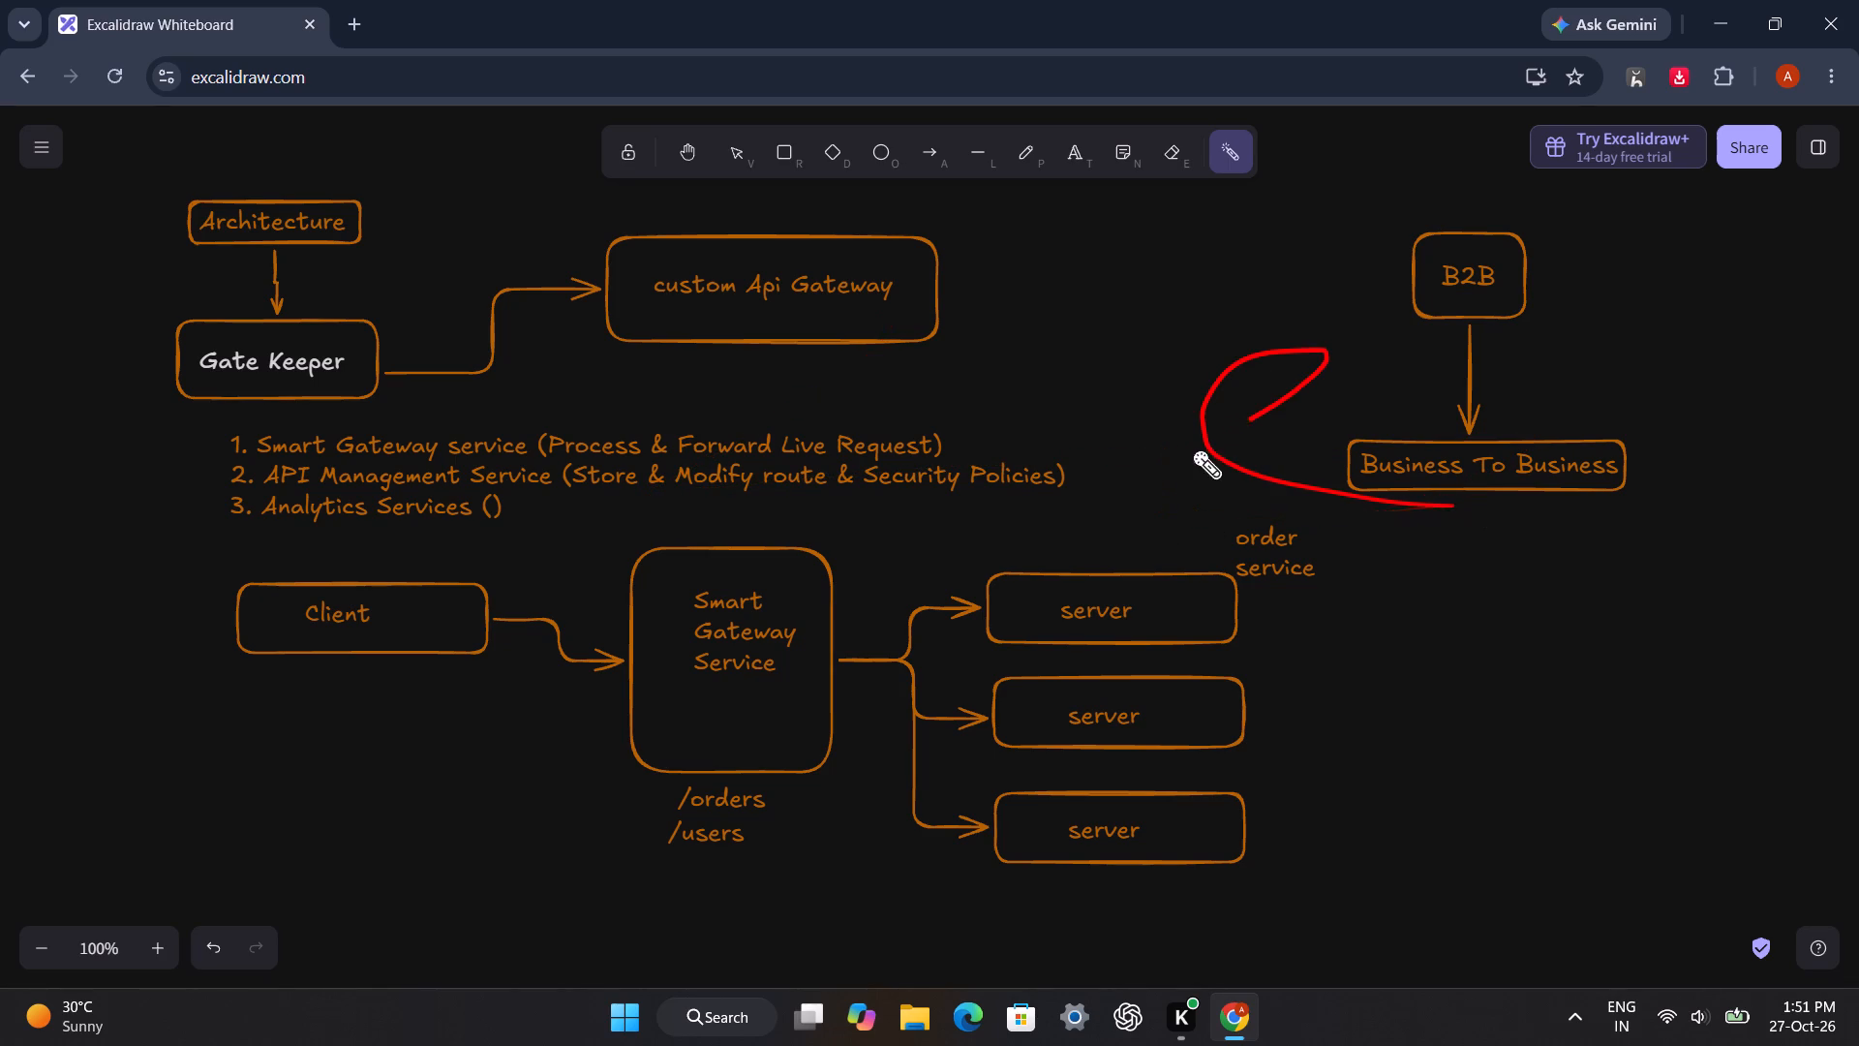
pyautogui.moveTo(1192, 449); pyautogui.dragTo(1369, 529)
# Use the laser pointer to gesture below the custom Api Gateway box and over the empty canvas between it and the B2B box.
pyautogui.moveTo(1307, 349); pyautogui.dragTo(874, 0)
pyautogui.moveTo(485, 385); pyautogui.dragTo(866, 372)
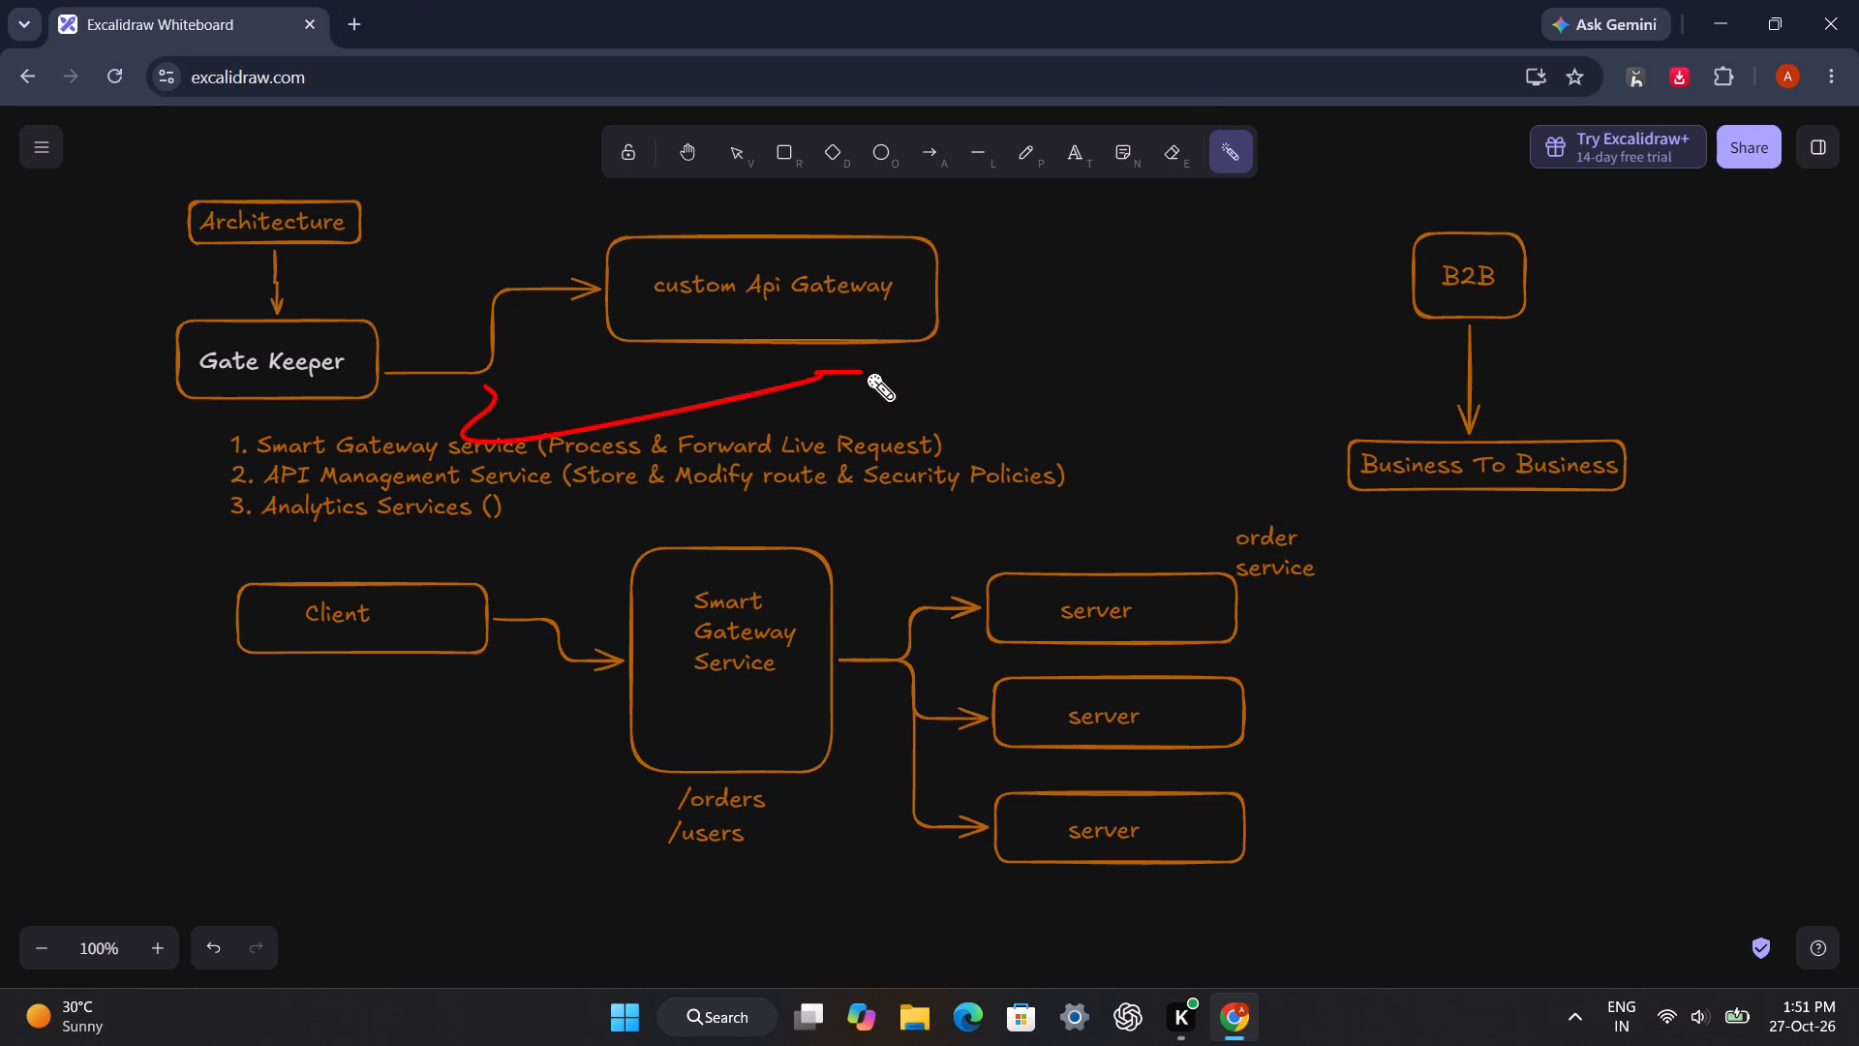
pyautogui.moveTo(861, 370); pyautogui.dragTo(1155, 471)
pyautogui.moveTo(1099, 387); pyautogui.dragTo(1152, 268)
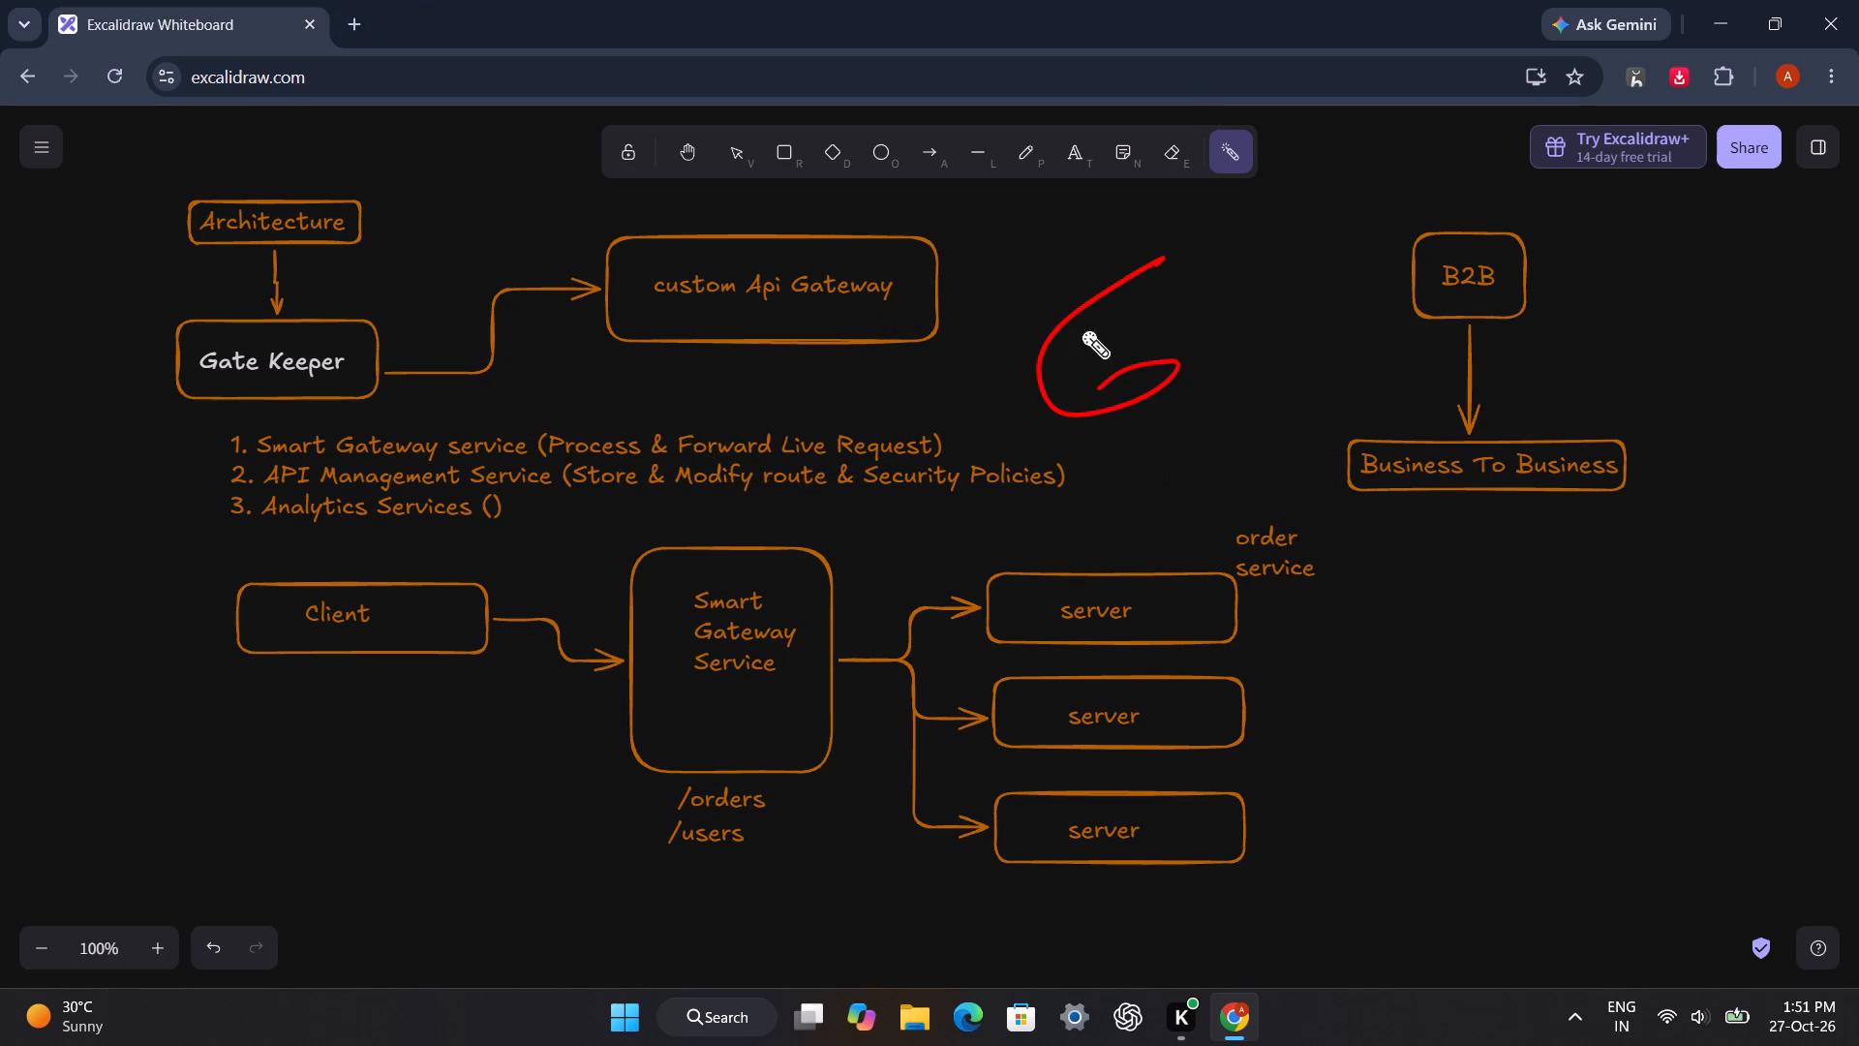
pyautogui.moveTo(1027, 367); pyautogui.dragTo(1323, 273)
pyautogui.moveTo(1133, 410); pyautogui.dragTo(1310, 323)
pyautogui.moveTo(1065, 498); pyautogui.dragTo(1151, 424)
pyautogui.moveTo(1324, 385); pyautogui.dragTo(1274, 294)
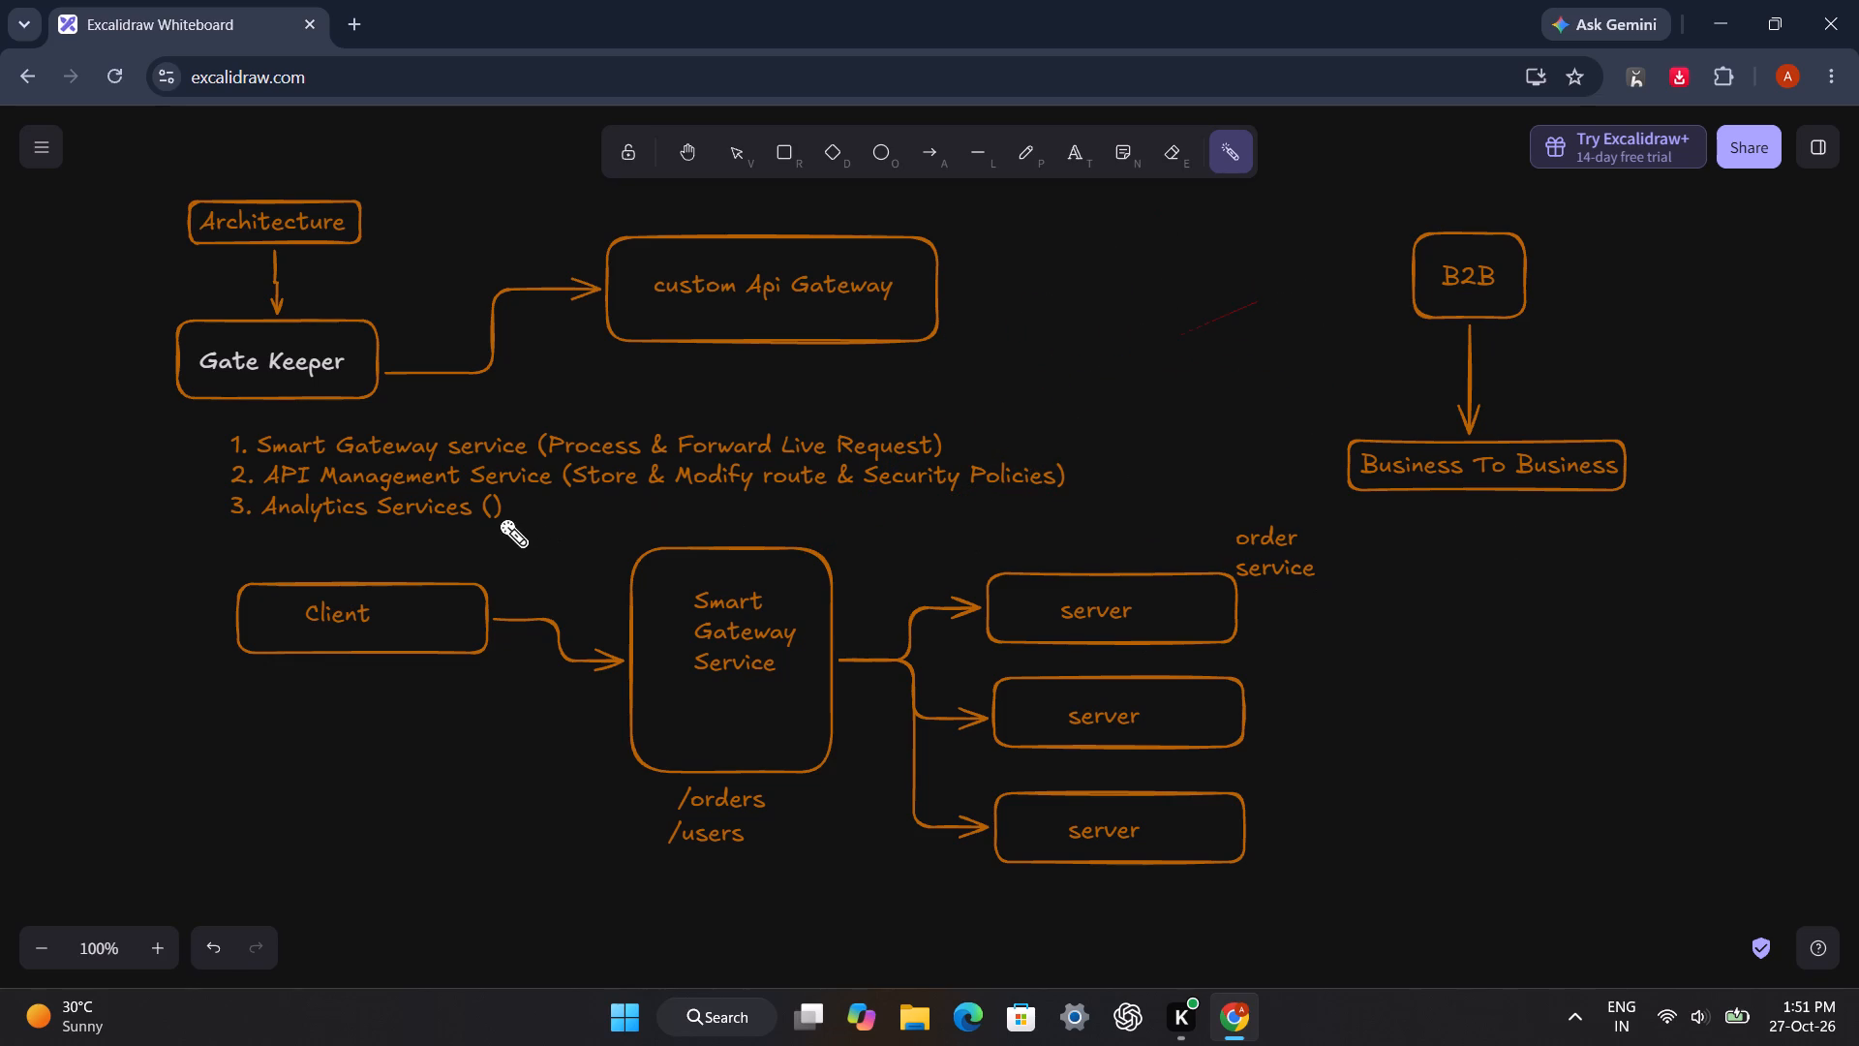
# Use the laser pointer to trace around the Client, Smart Gateway Service and server boxes and over the numbered services list.
pyautogui.moveTo(506, 592); pyautogui.dragTo(1453, 673)
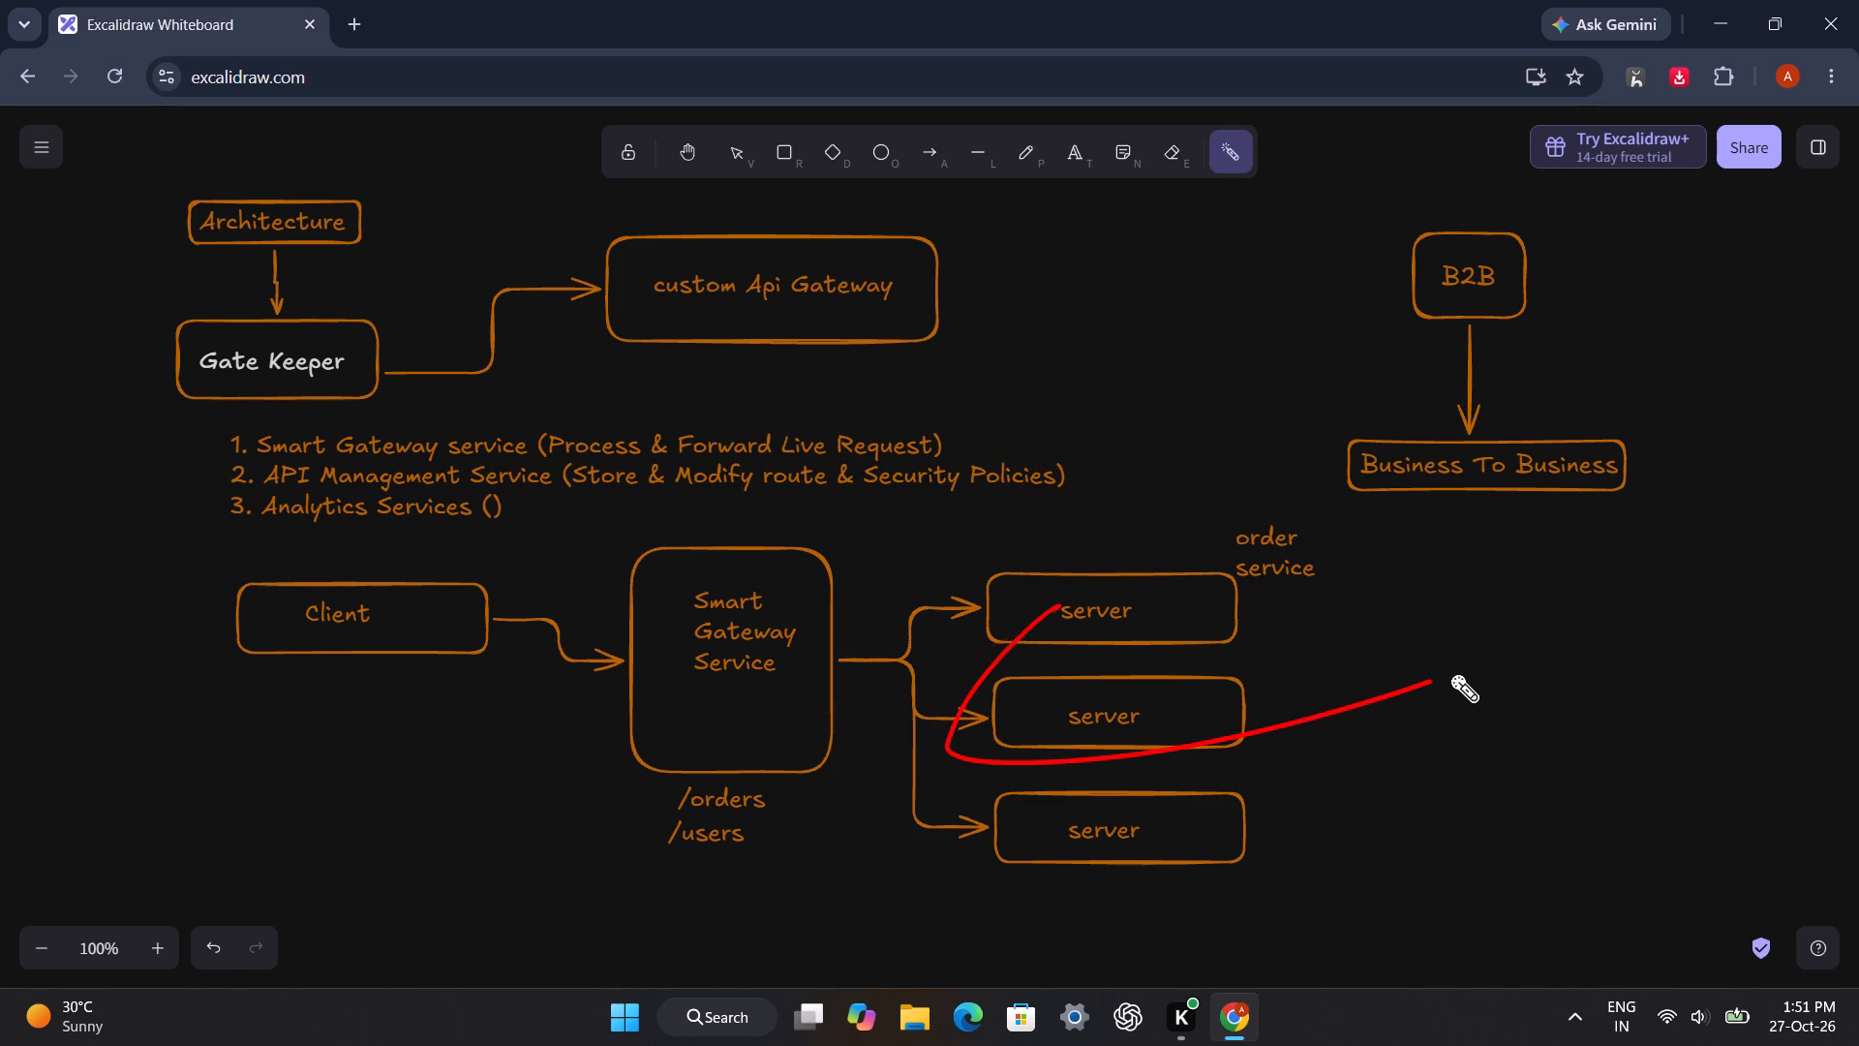
pyautogui.moveTo(508, 738); pyautogui.dragTo(591, 782)
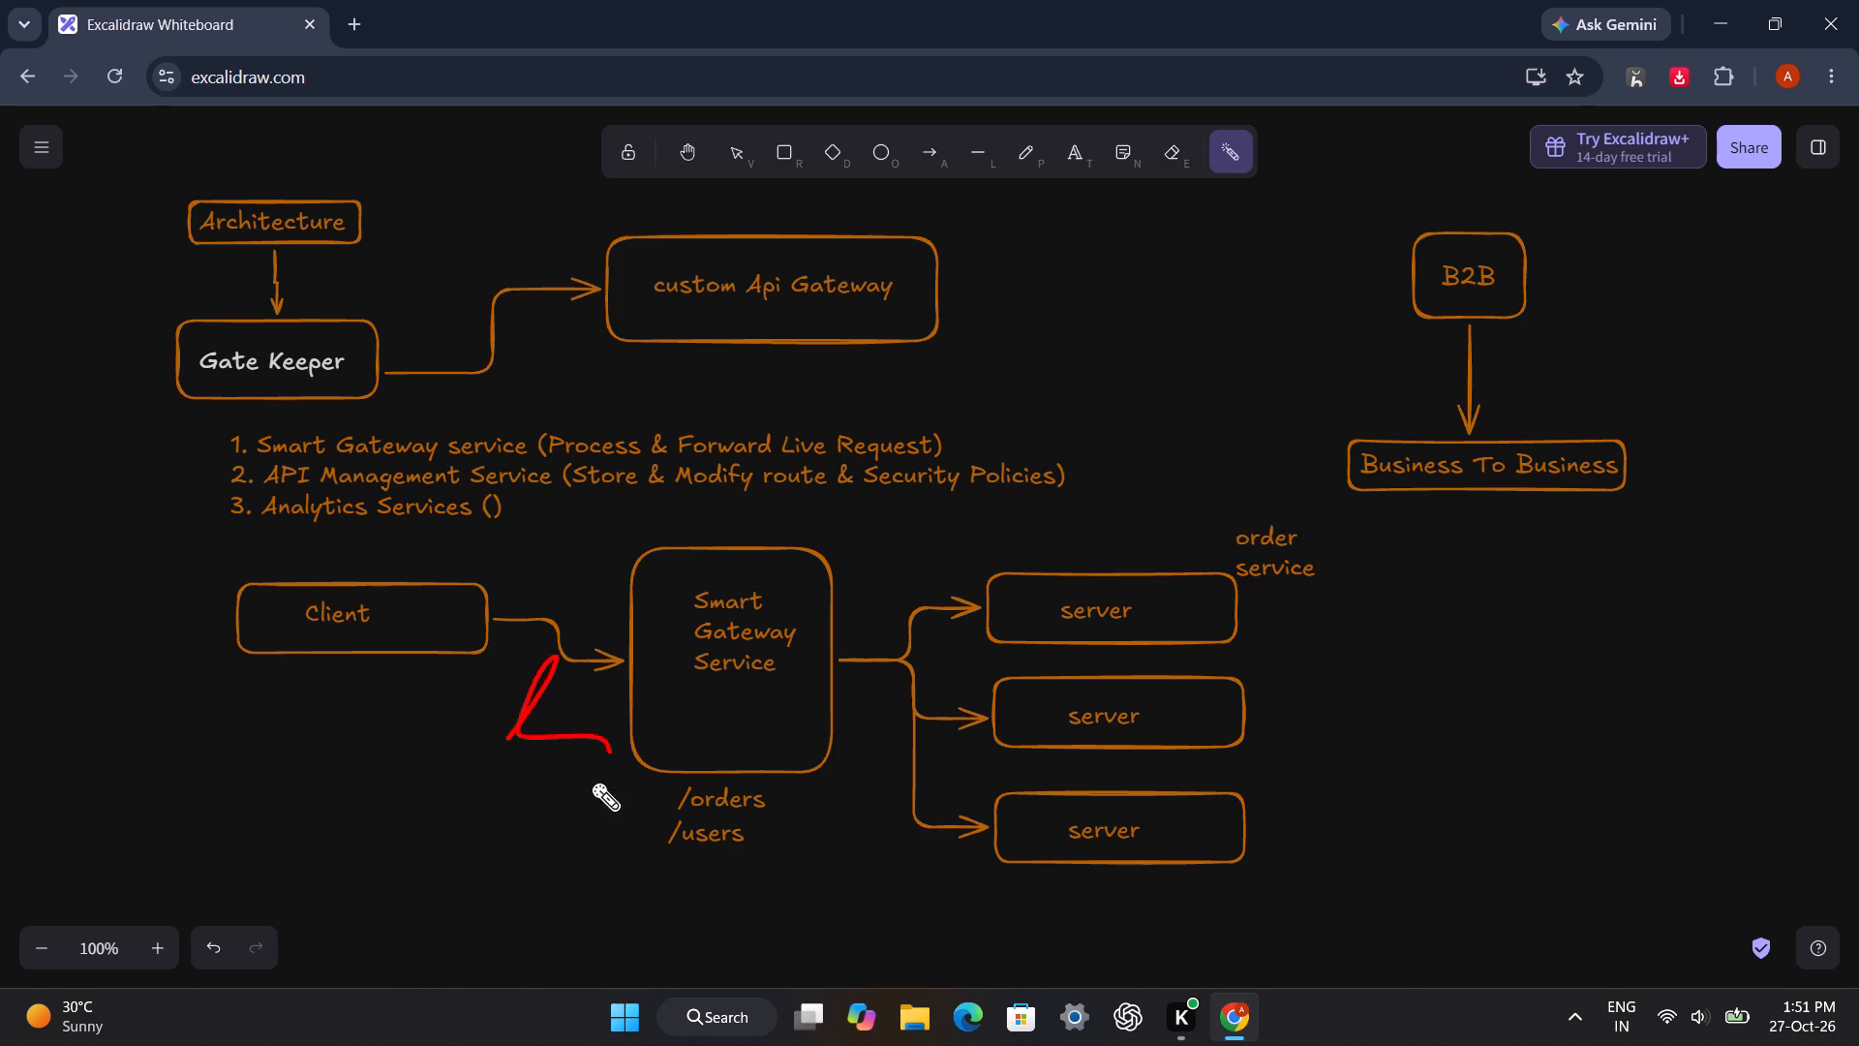
pyautogui.moveTo(591, 782); pyautogui.dragTo(603, 700)
pyautogui.moveTo(631, 552); pyautogui.dragTo(974, 526)
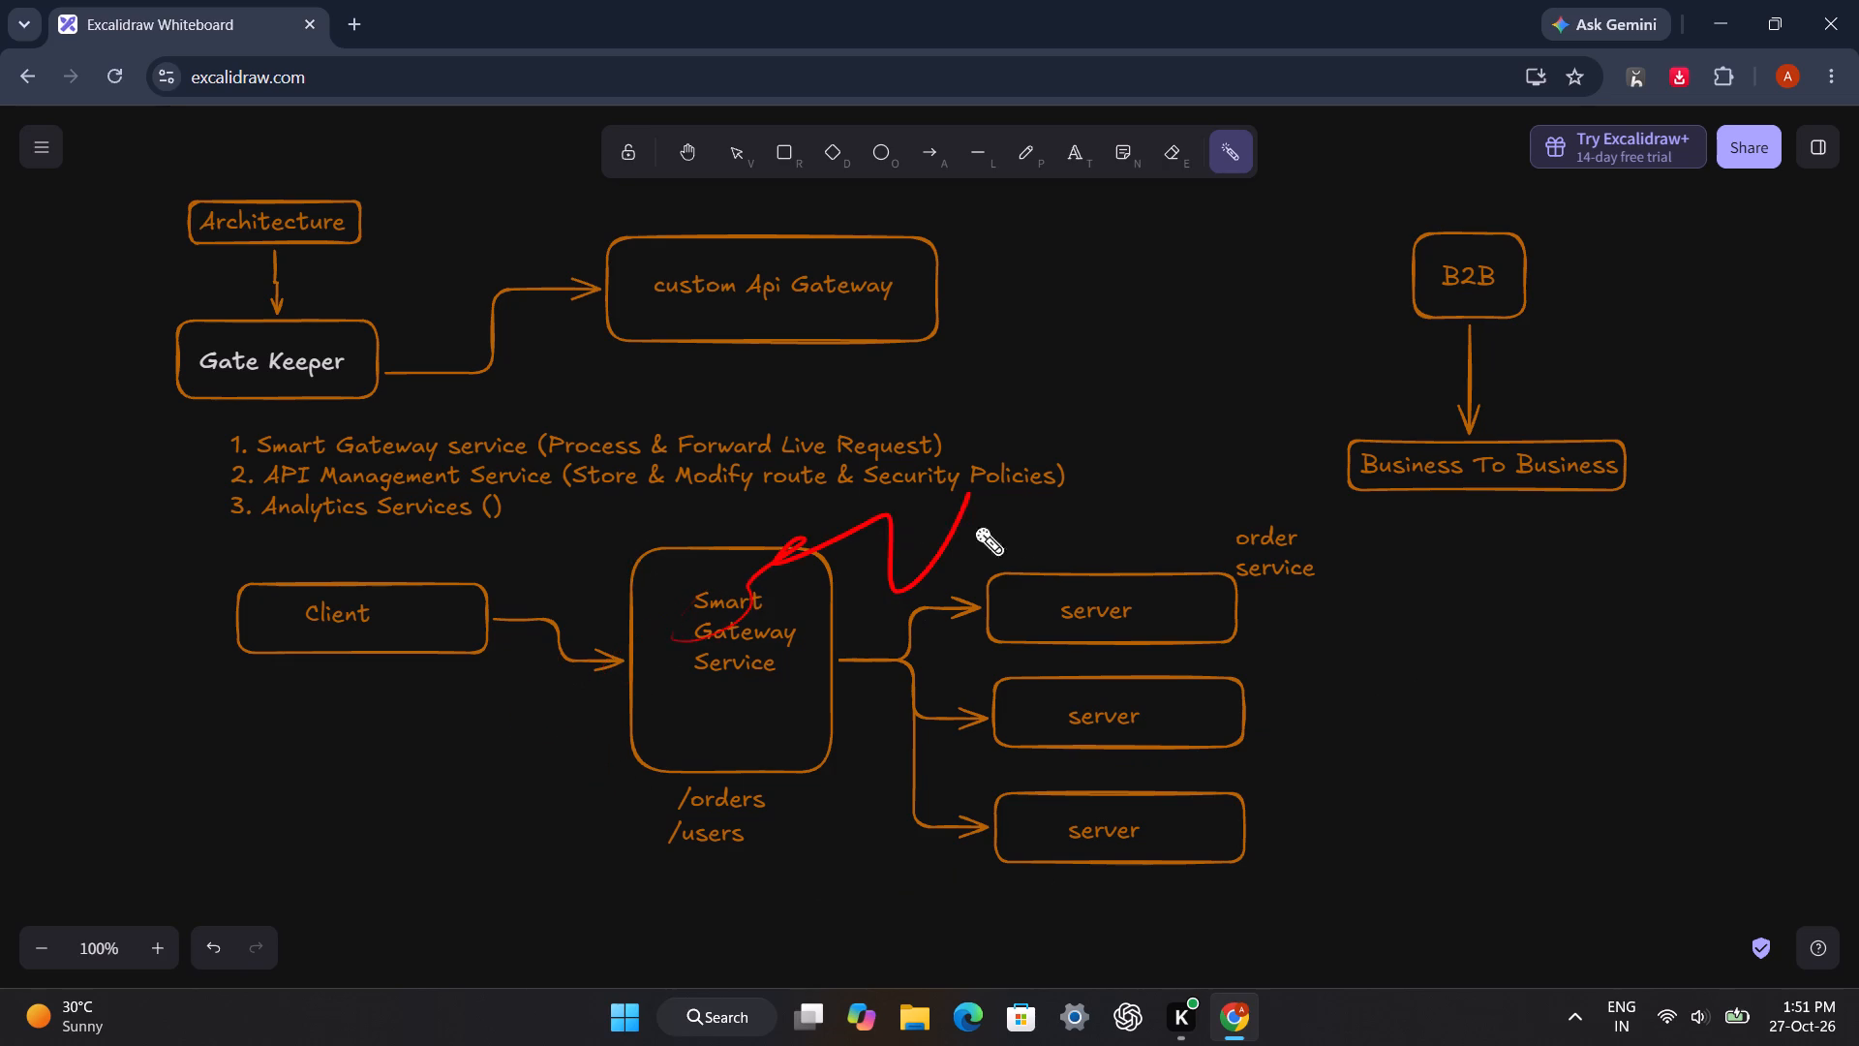
pyautogui.moveTo(974, 526); pyautogui.dragTo(1125, 477)
pyautogui.moveTo(530, 704); pyautogui.dragTo(433, 551)
pyautogui.moveTo(460, 460); pyautogui.dragTo(688, 585)
pyautogui.moveTo(743, 634); pyautogui.dragTo(603, 549)
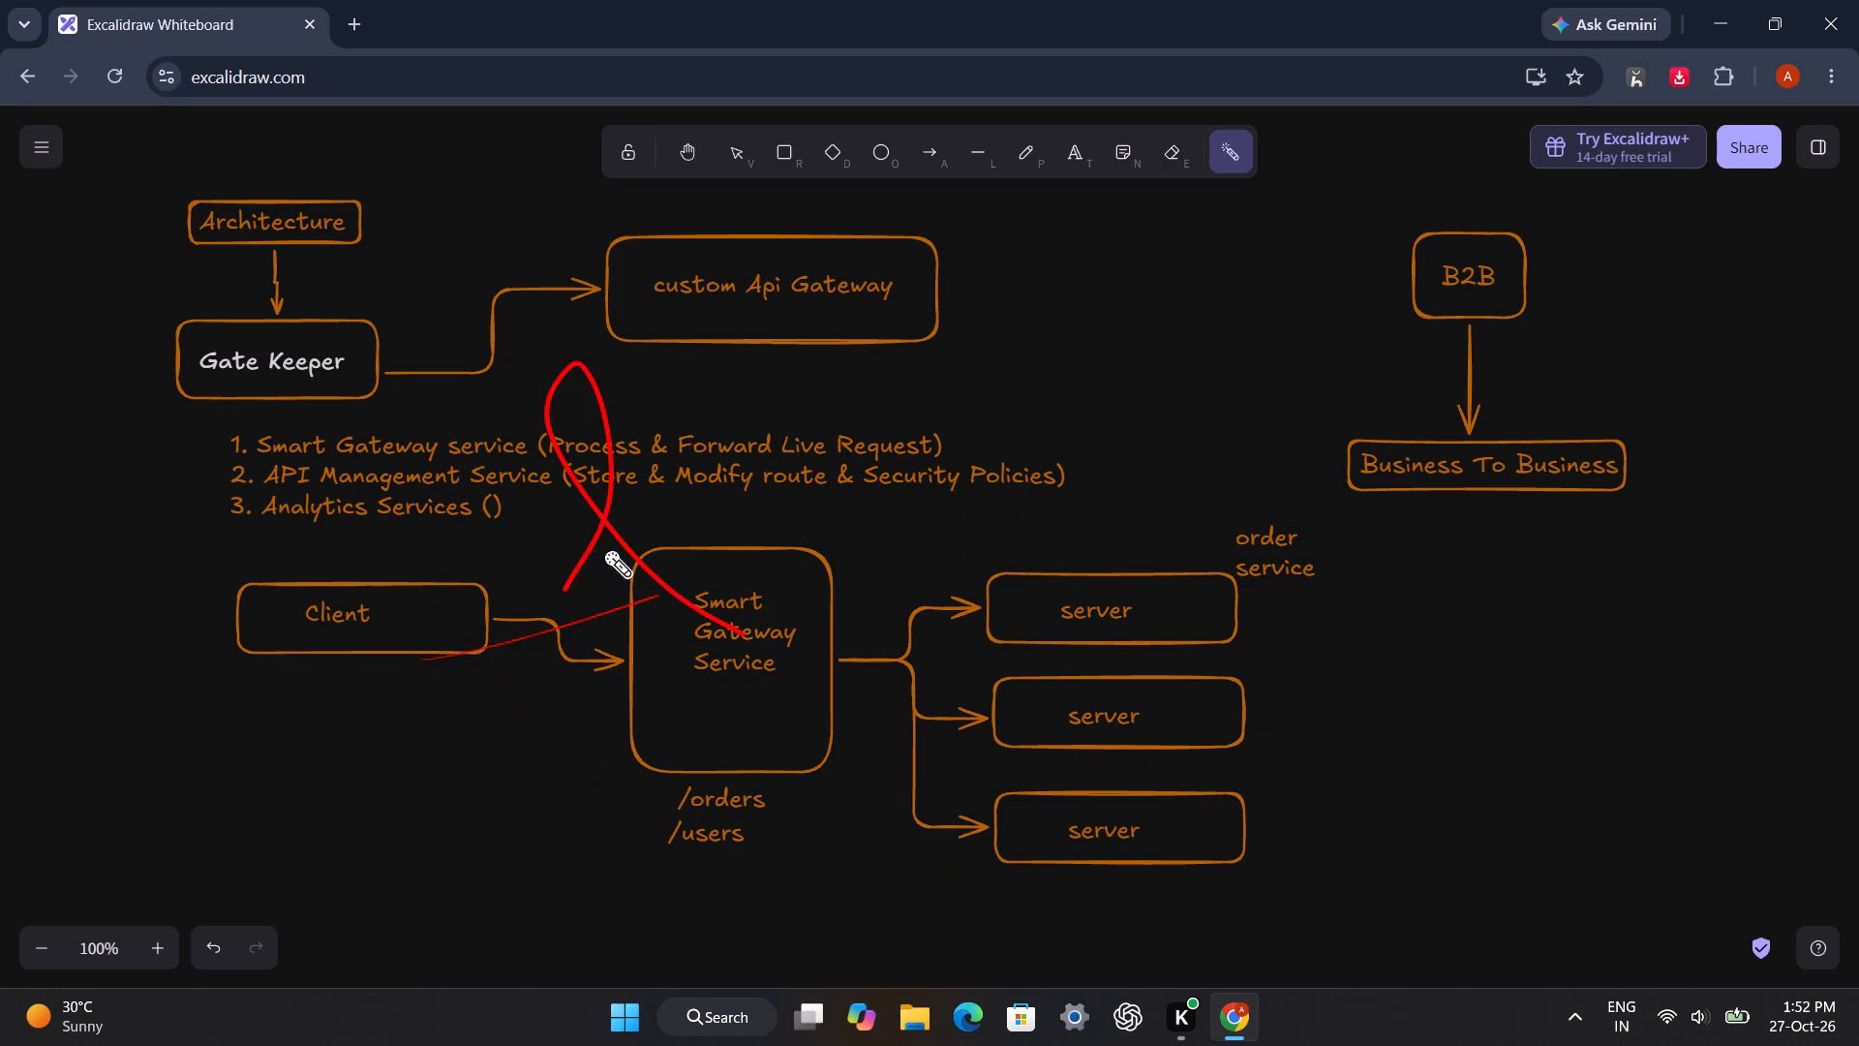
pyautogui.moveTo(603, 549); pyautogui.dragTo(1009, 531)
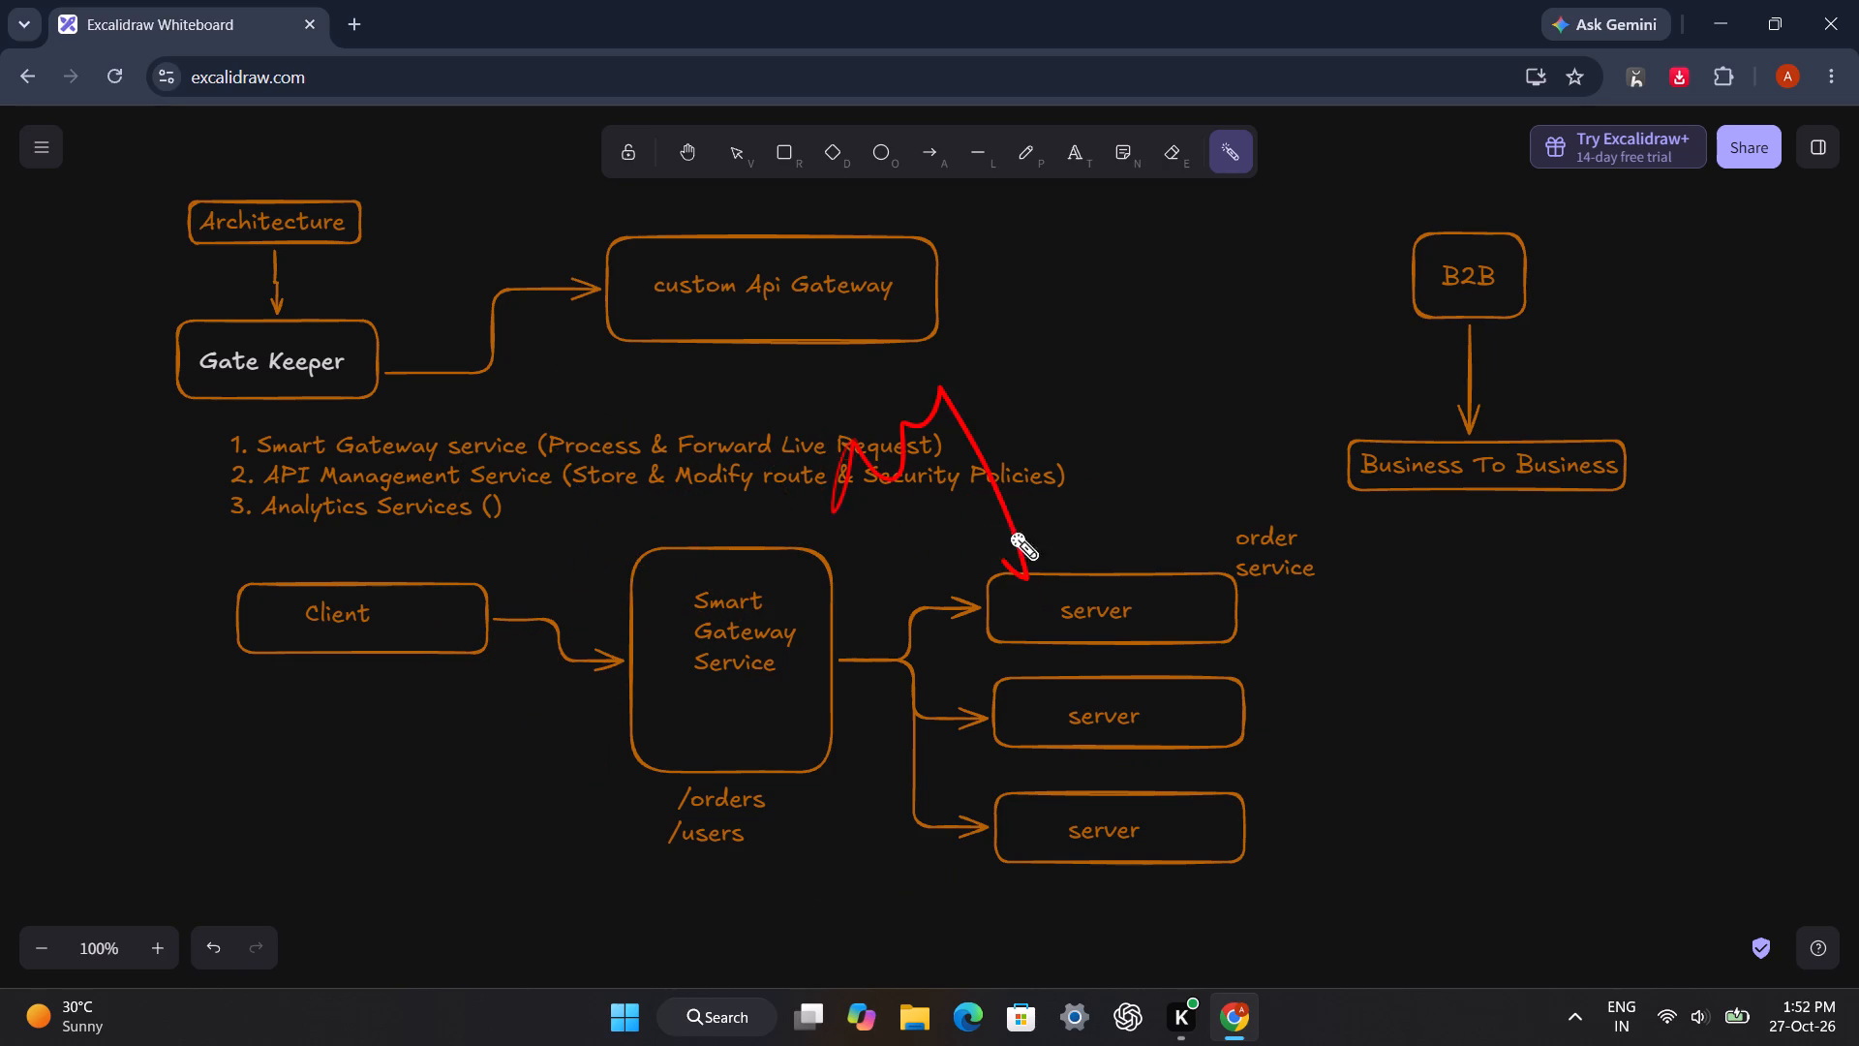
pyautogui.moveTo(1009, 531); pyautogui.dragTo(1559, 332)
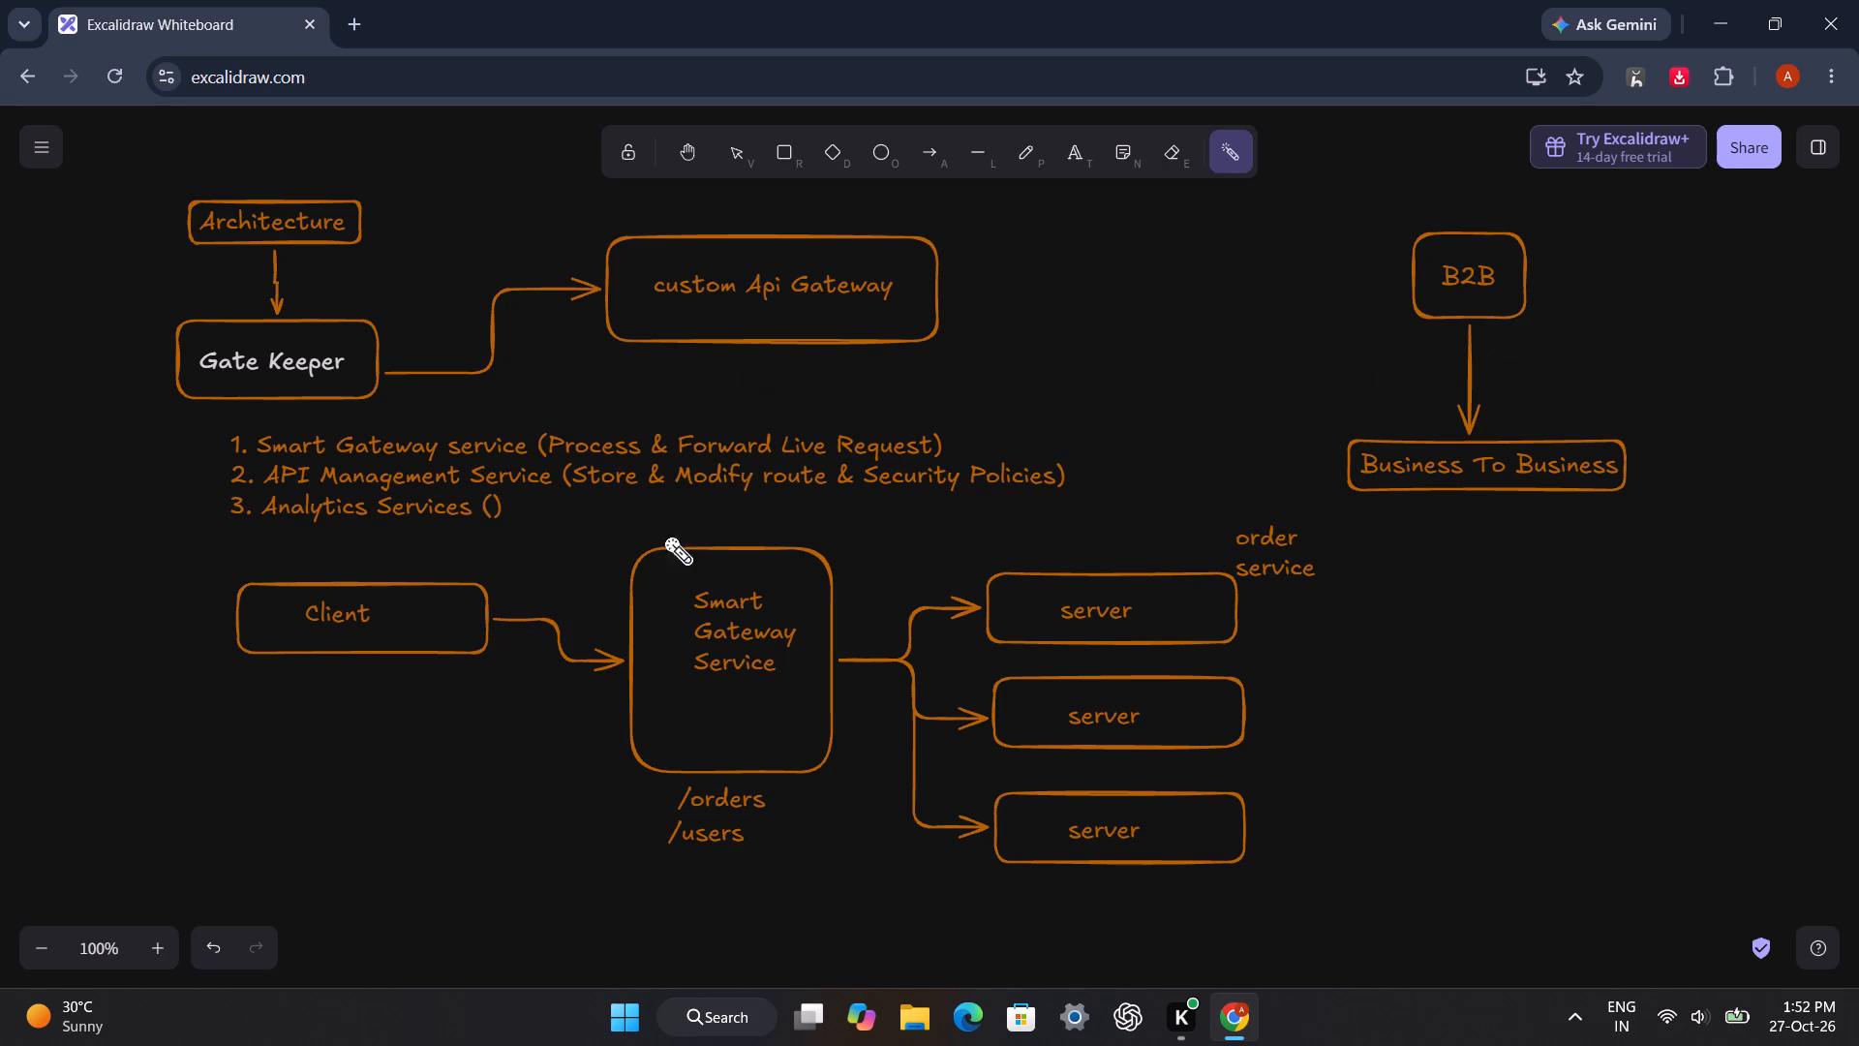
pyautogui.moveTo(592, 415); pyautogui.dragTo(625, 393)
# Enter "Stores And ANaly" inside the empty parentheses after Analytics Services in the numbered list.
pyautogui.click(744, 139)
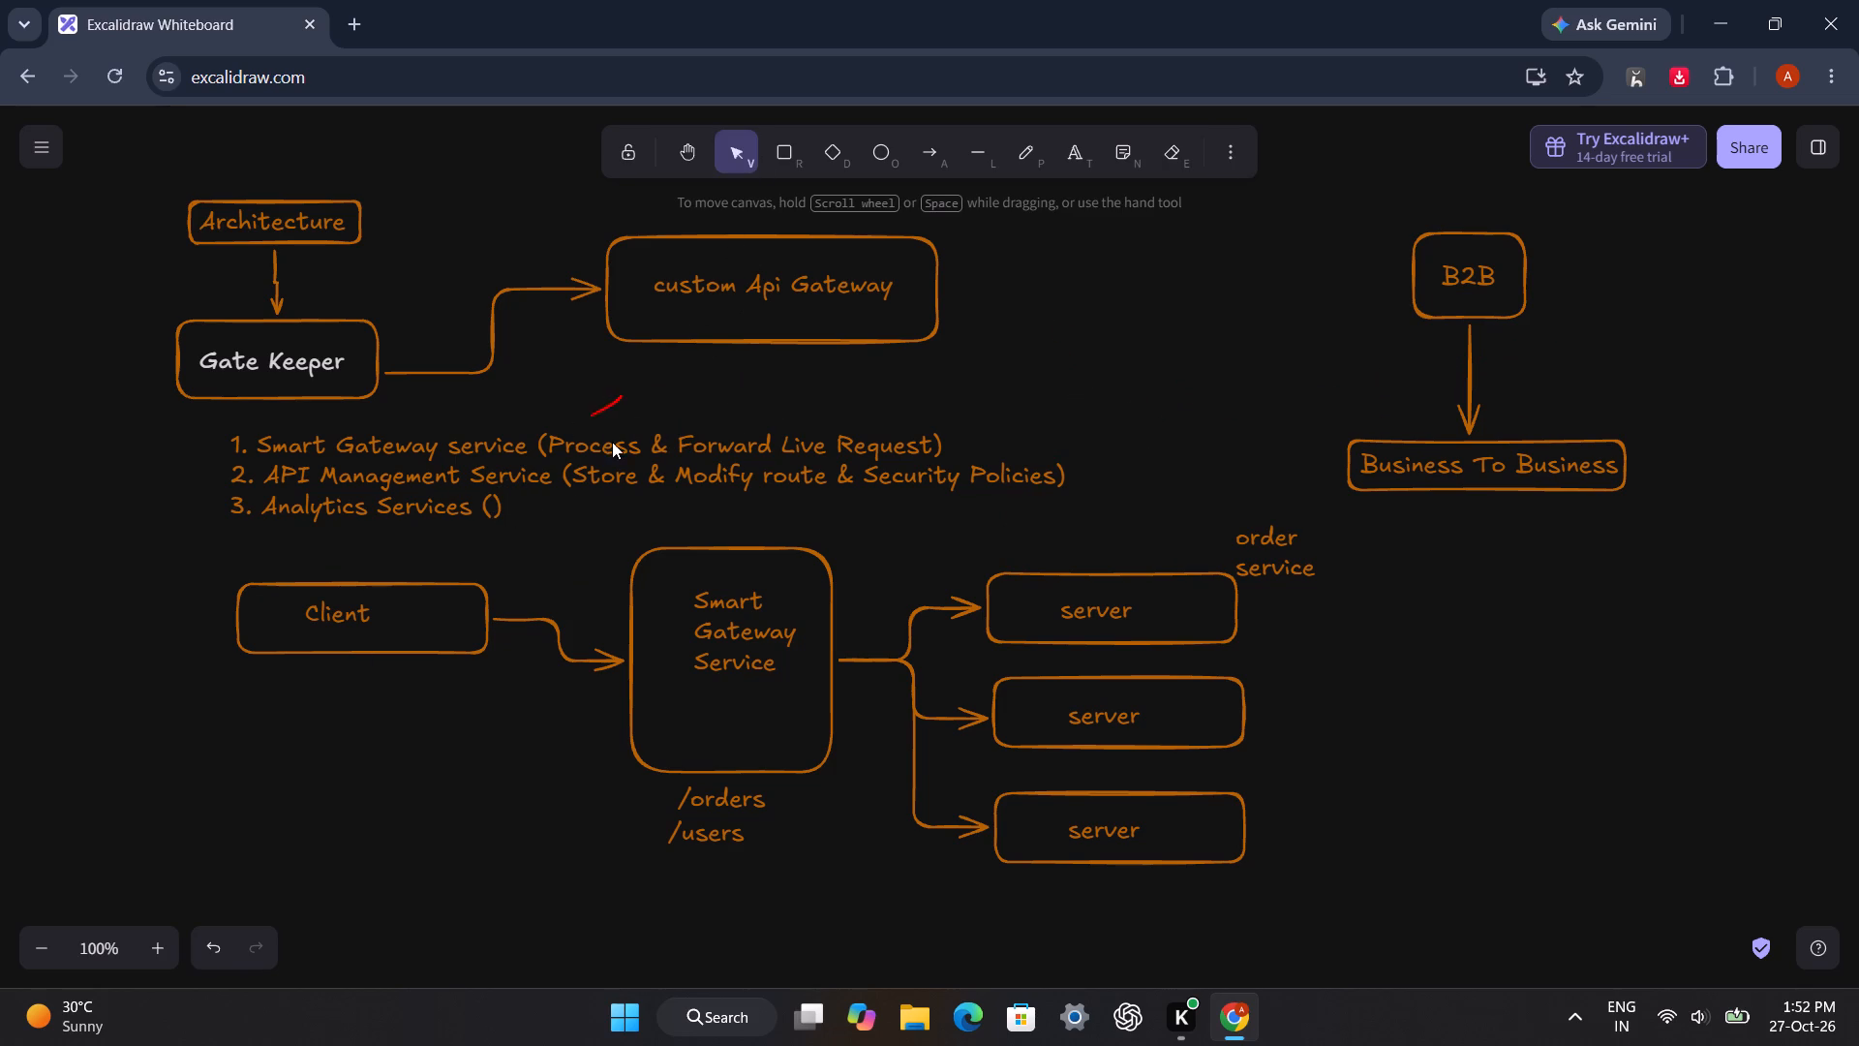
pyautogui.click(492, 504)
pyautogui.doubleClick(492, 505)
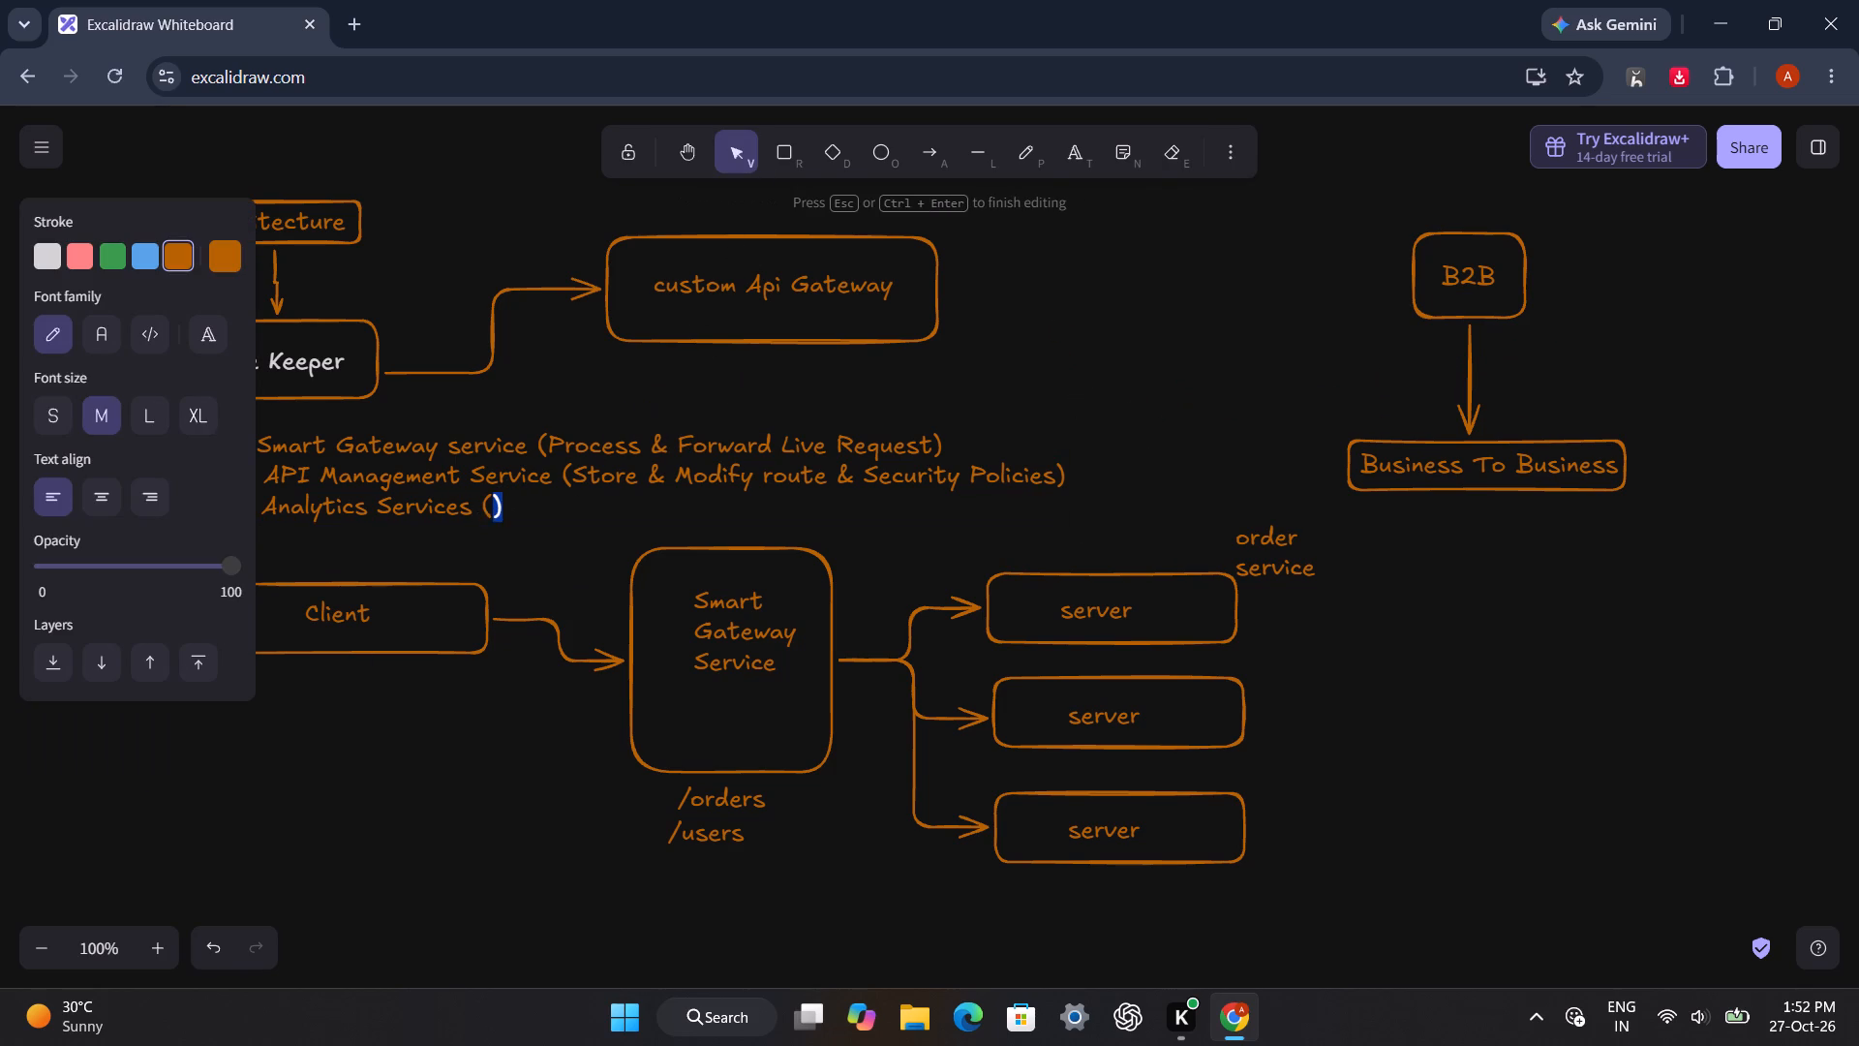
pyautogui.click(491, 514)
pyautogui.press('space')
pyautogui.write('Stores')
pyautogui.press('space')
pyautogui.write('Ans')
pyautogui.press('space')
pyautogui.press('BackSpace')
pyautogui.press('BackSpace')
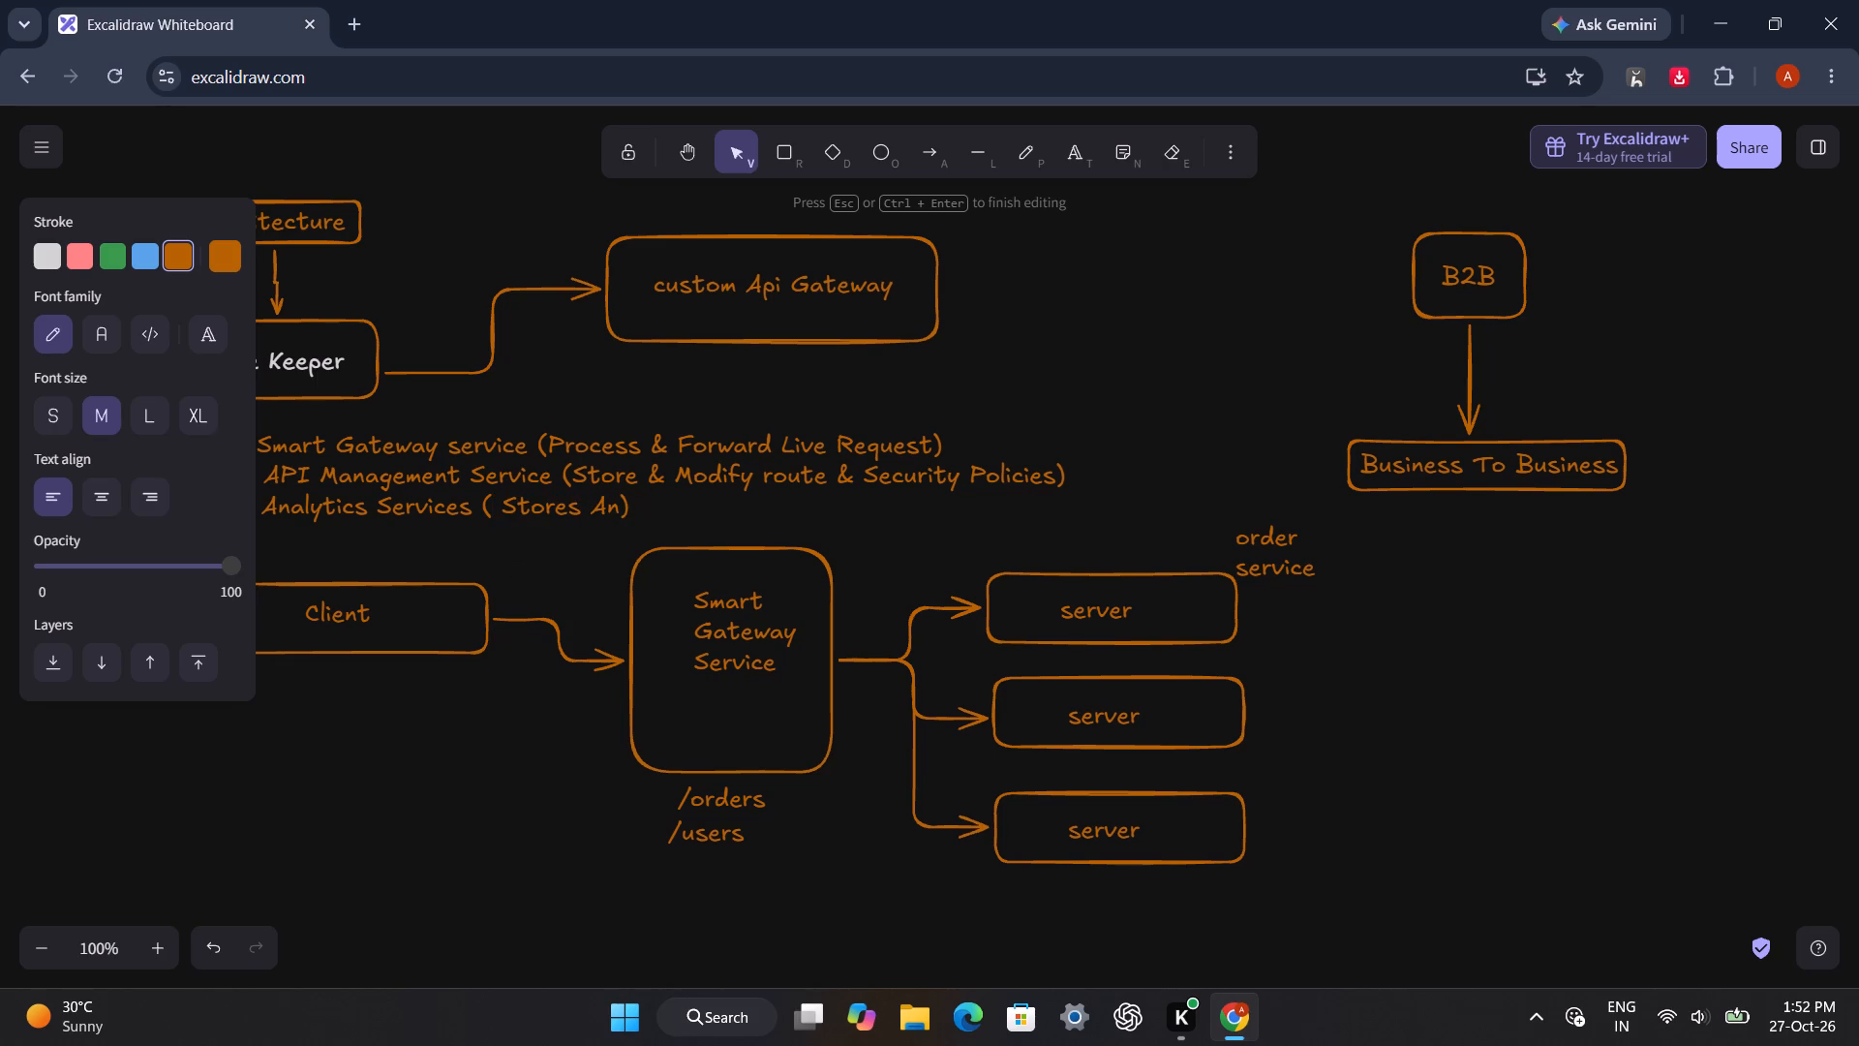
pyautogui.write('d ANaly')
# Replace the unfinished word "ANaly" in the Analytics Services description with "Summarize", correcting its spelling.
pyautogui.doubleClick(669, 509)
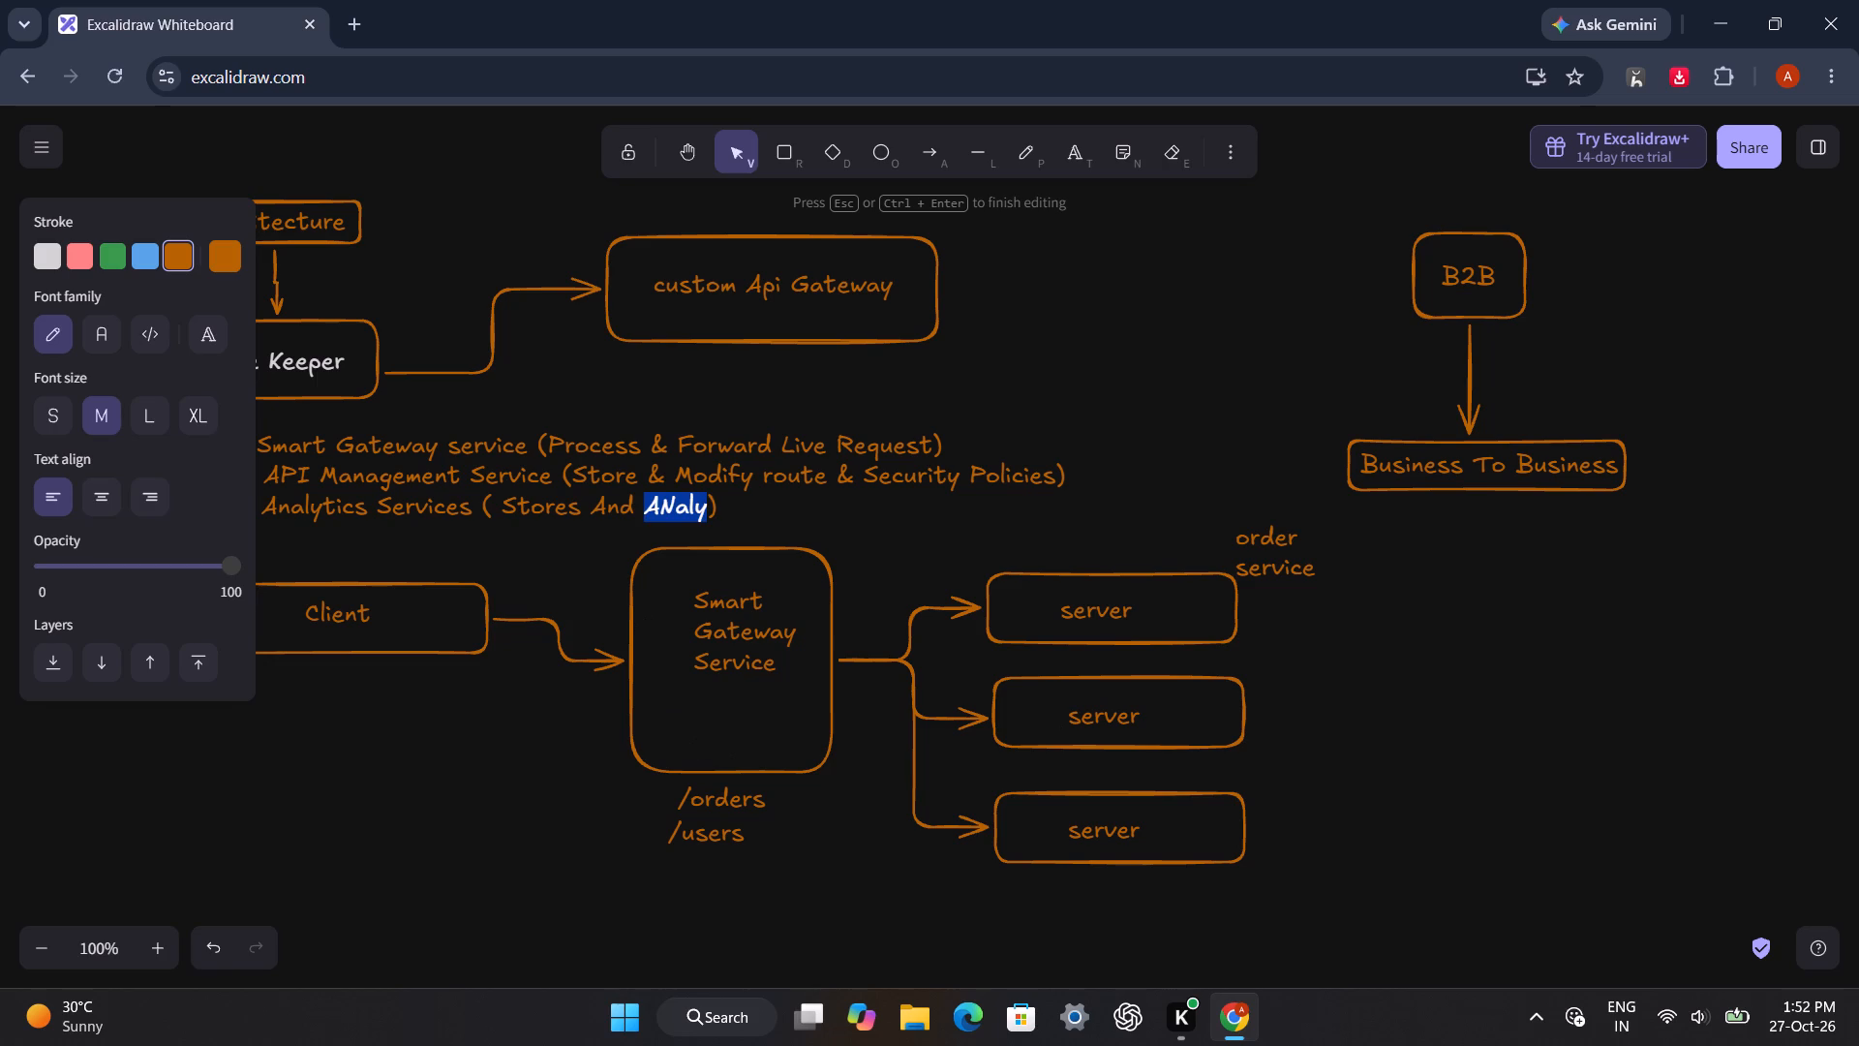
pyautogui.write('Summer')
pyautogui.write('rize')
pyautogui.press('space')
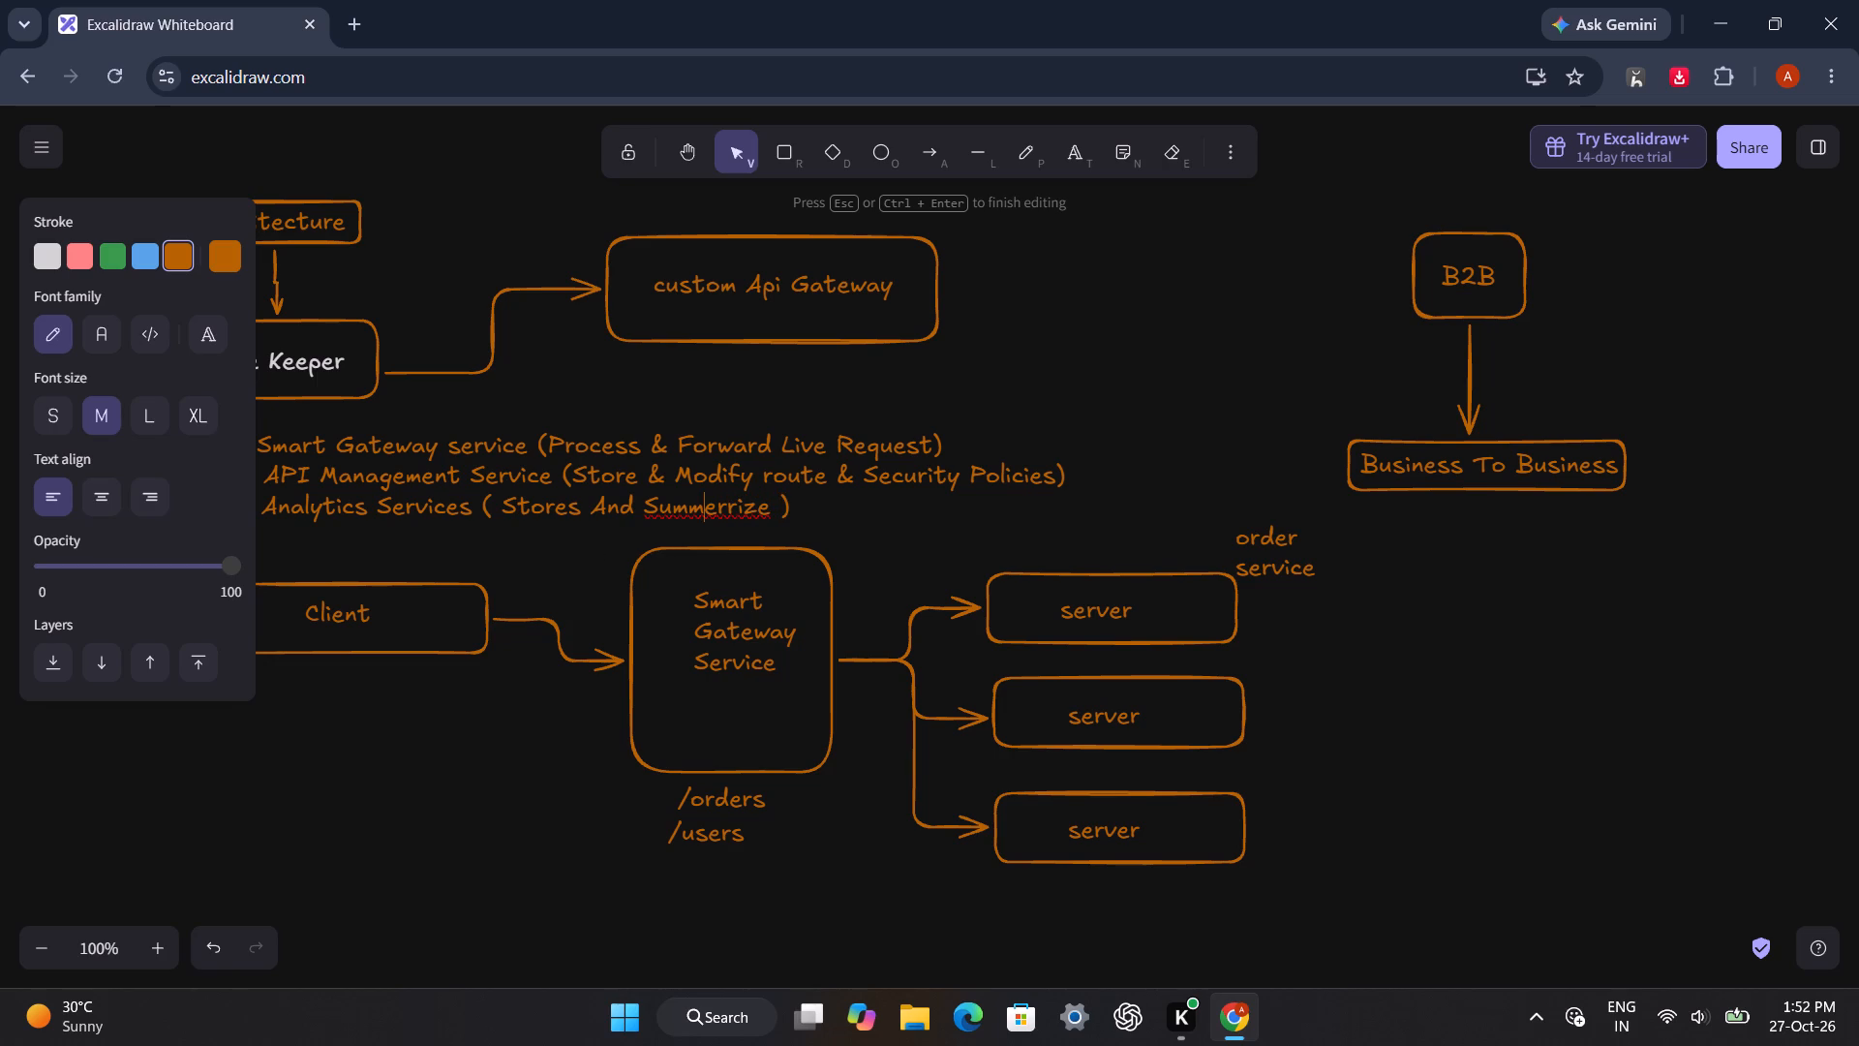
pyautogui.click(710, 510)
pyautogui.press('Right')
pyautogui.press('BackSpace')
pyautogui.press('a')
pyautogui.click(734, 505)
pyautogui.press('BackSpace')
pyautogui.click(770, 508)
pyautogui.press('space')
pyautogui.press('BackSpace')
# Complete the Analytics Services description by adding "request Events" after "Summarize", and finish editing the text.
pyautogui.write('rweq')
pyautogui.press('BackSpace')
pyautogui.press('BackSpace')
pyautogui.press('BackSpace')
pyautogui.write('eq')
pyautogui.write('uest')
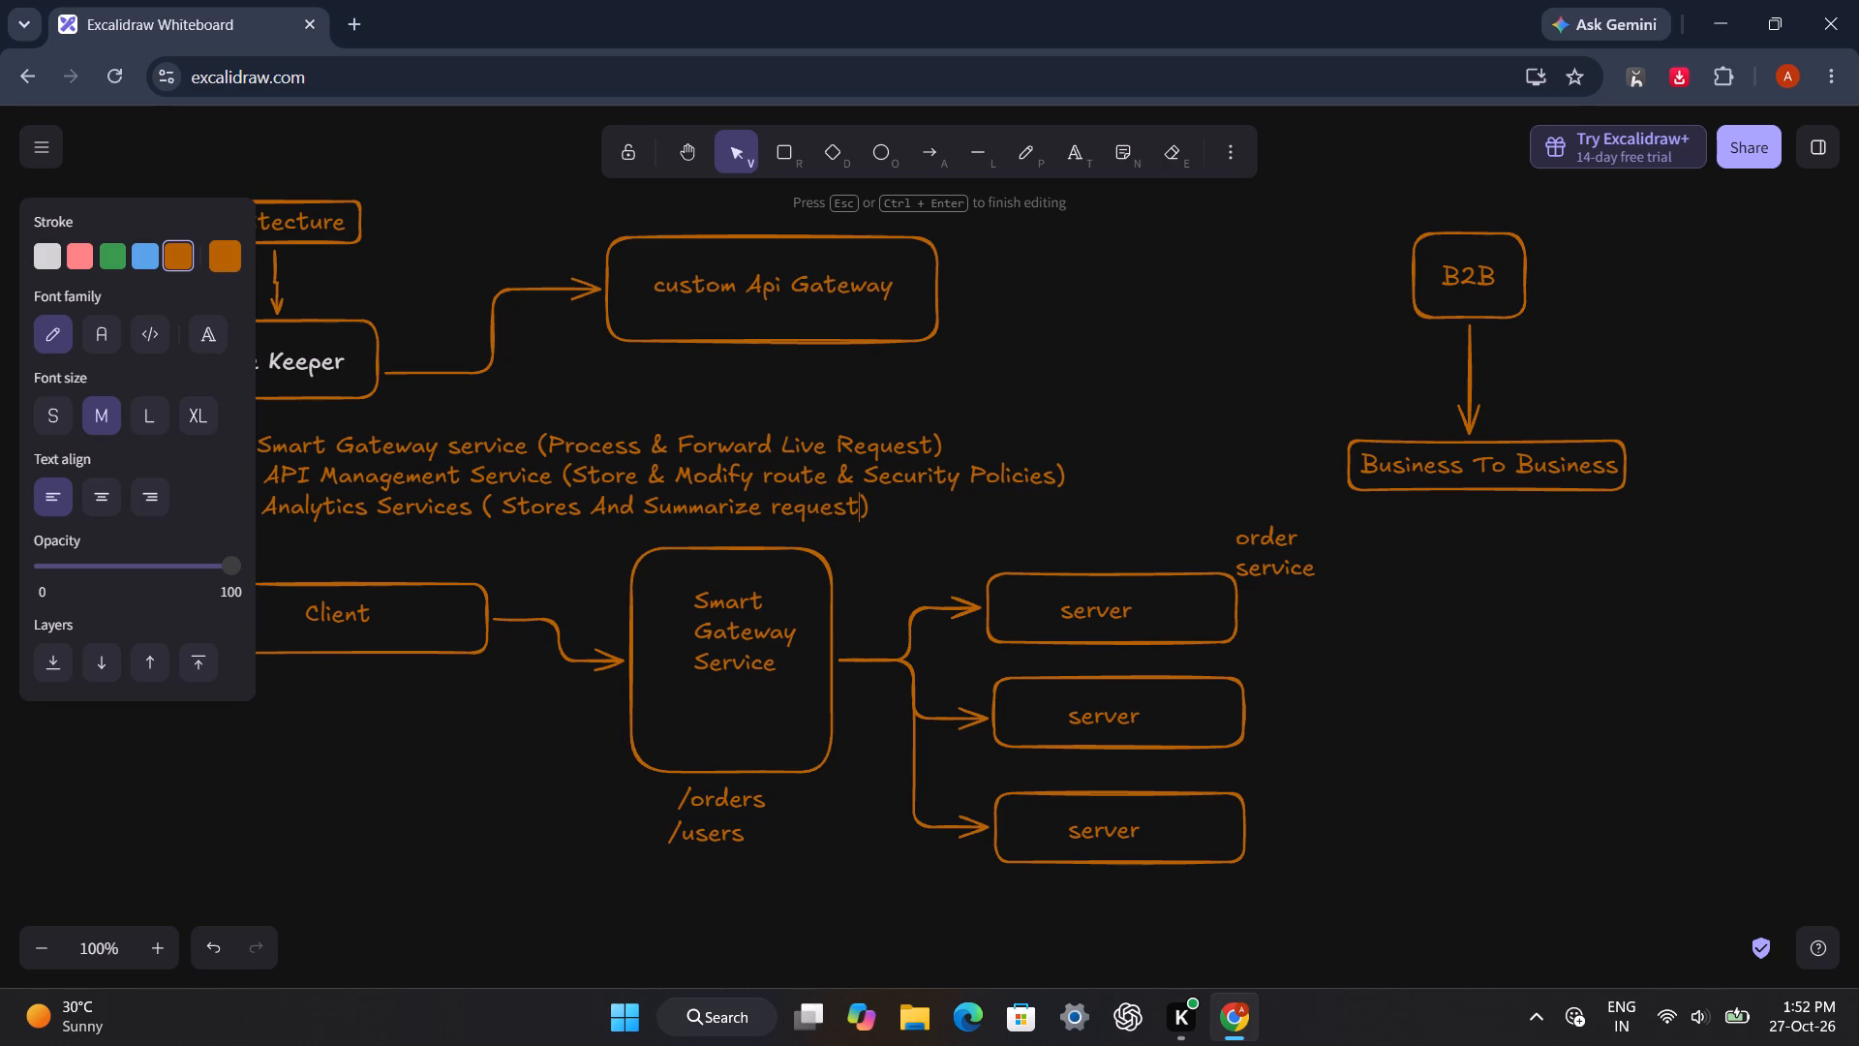
pyautogui.press('space')
pyautogui.press('e')
pyautogui.press('BackSpace')
pyautogui.write('Evw')
pyautogui.press('BackSpace')
pyautogui.write('ents')
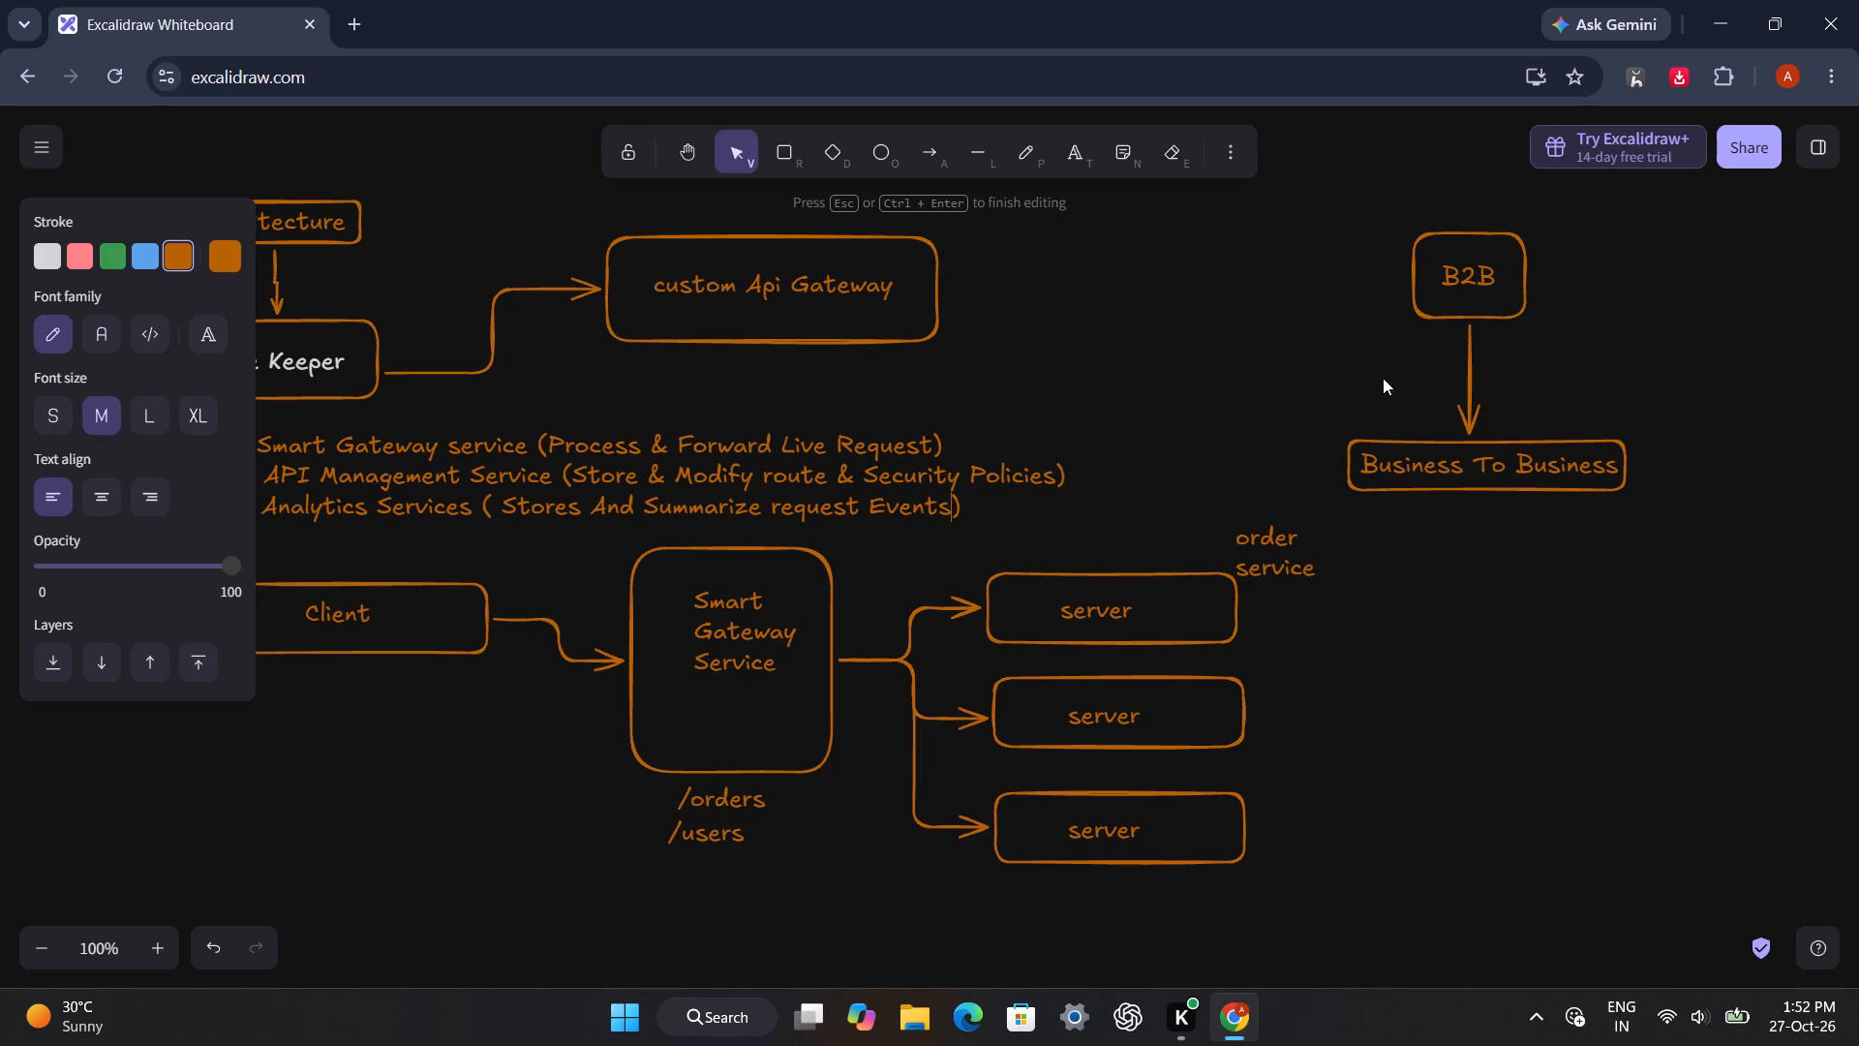
pyautogui.click(1227, 399)
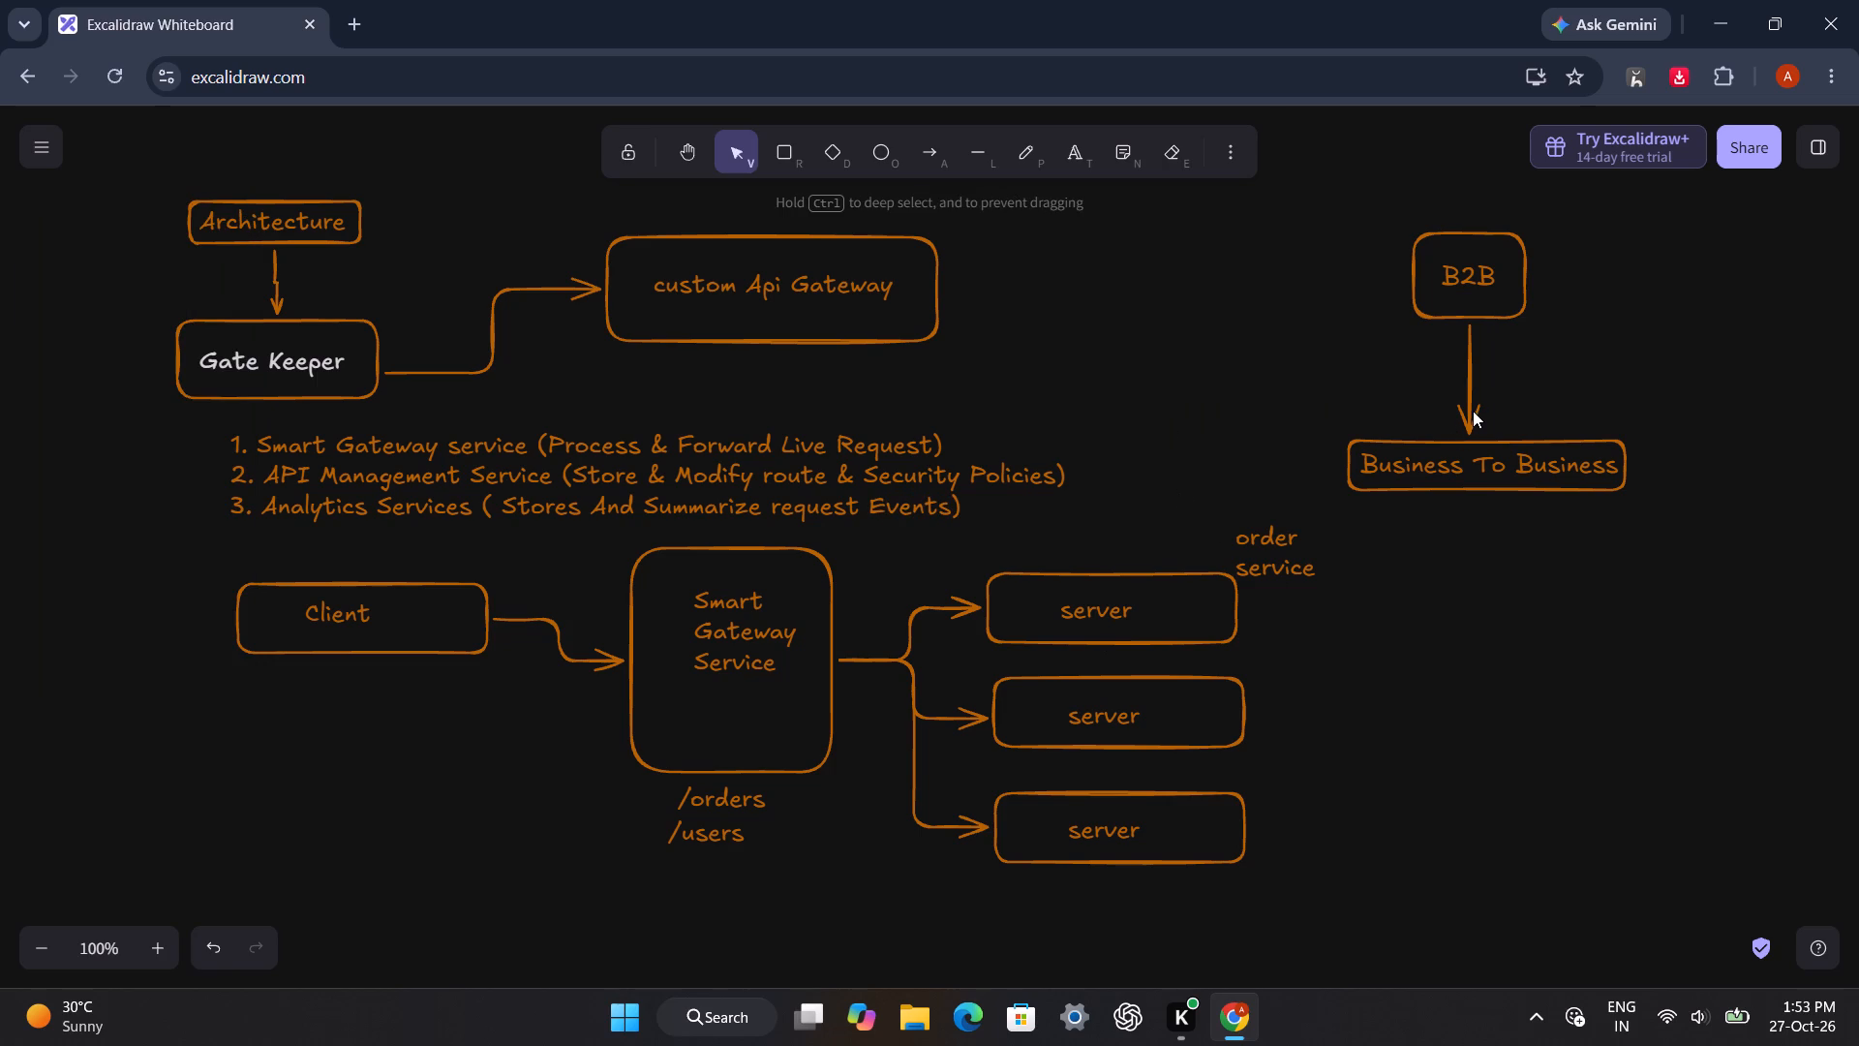
pyautogui.click(1467, 413)
pyautogui.click(1469, 614)
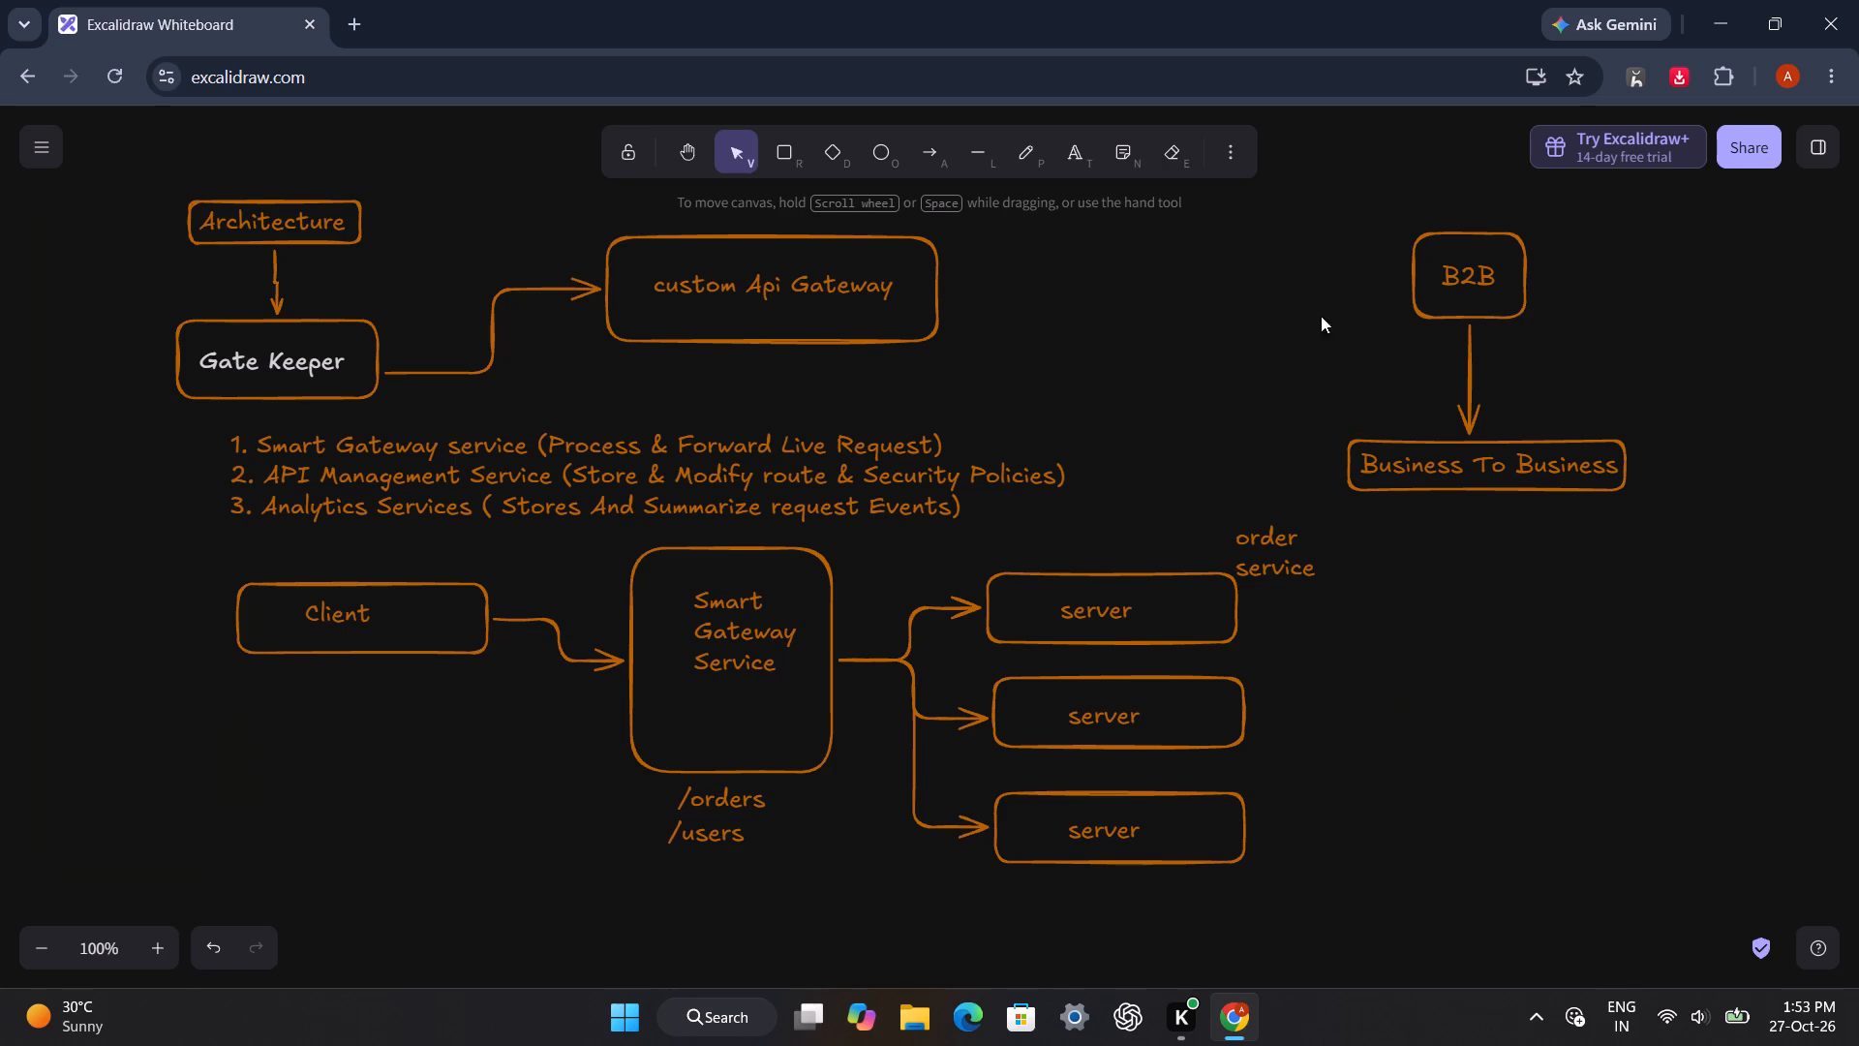
# Use the laser pointer to sweep from the Client box across the Smart Gateway Service to the servers, and over the empty canvas beside them.
pyautogui.press('k')
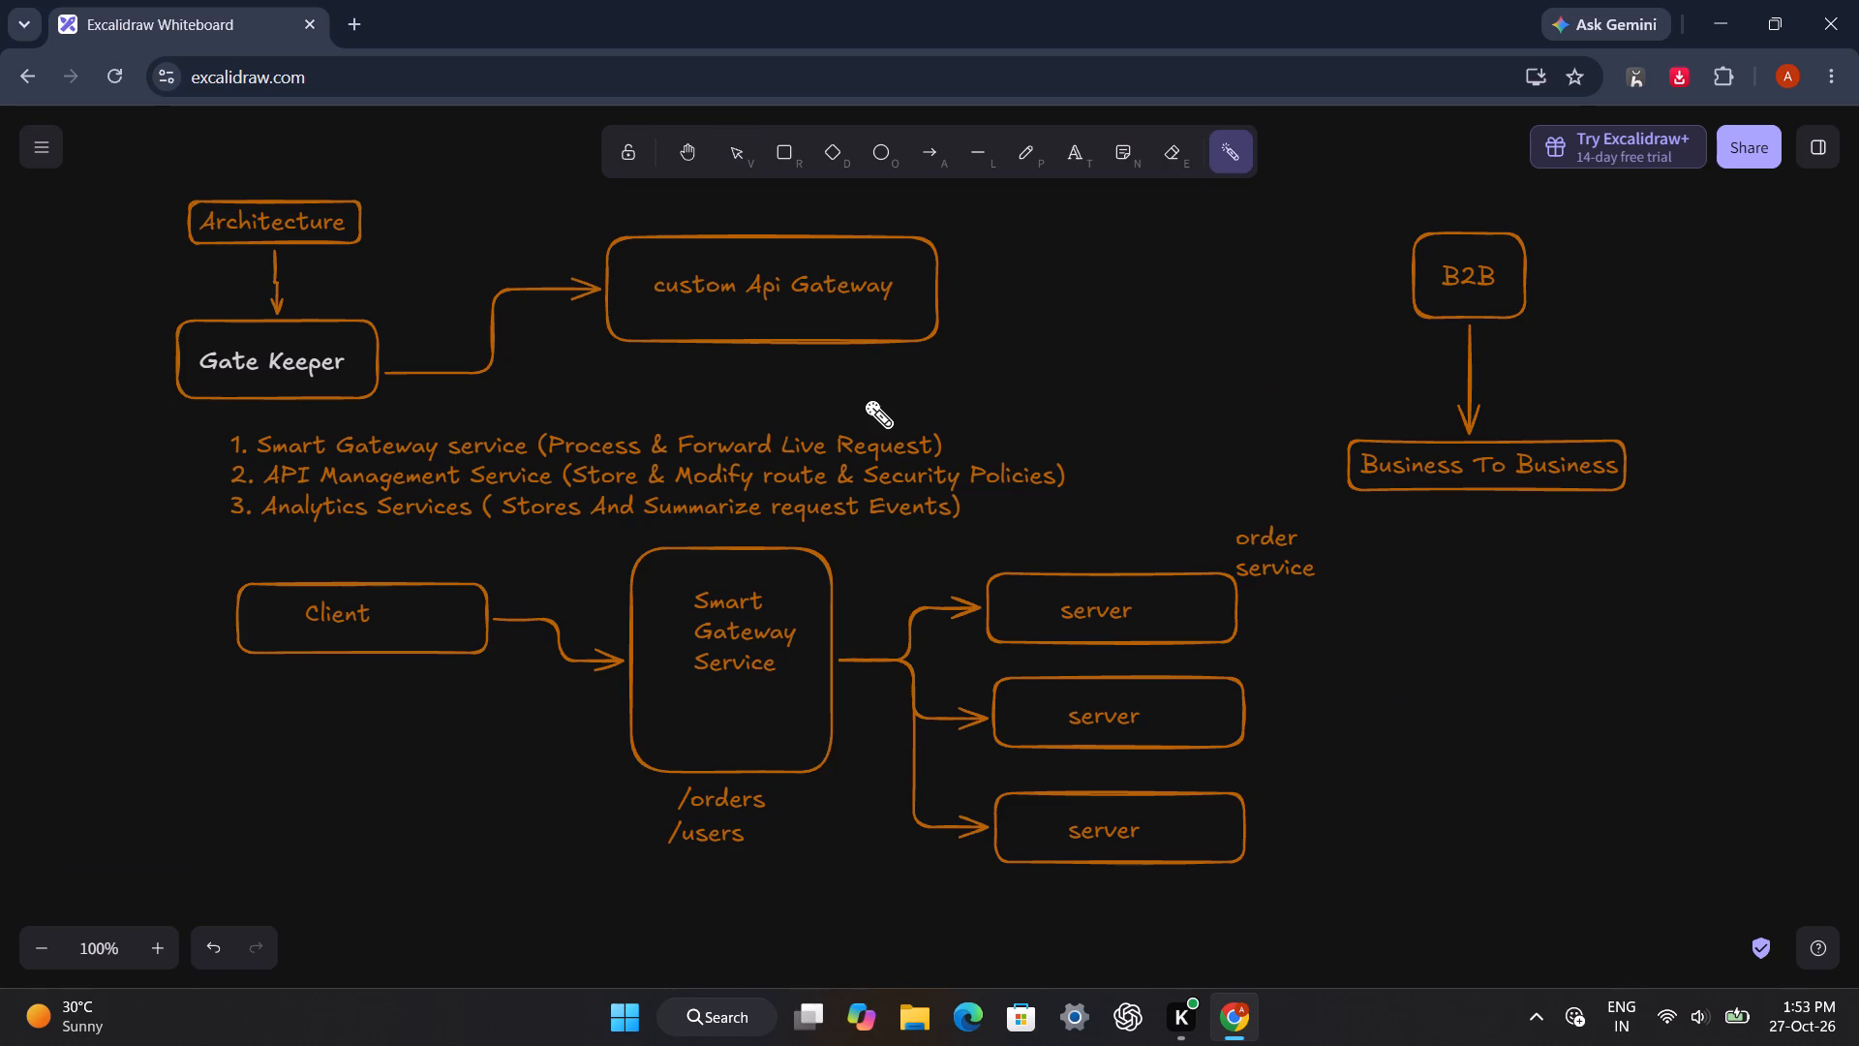
pyautogui.scroll(-1, 1079, 410)
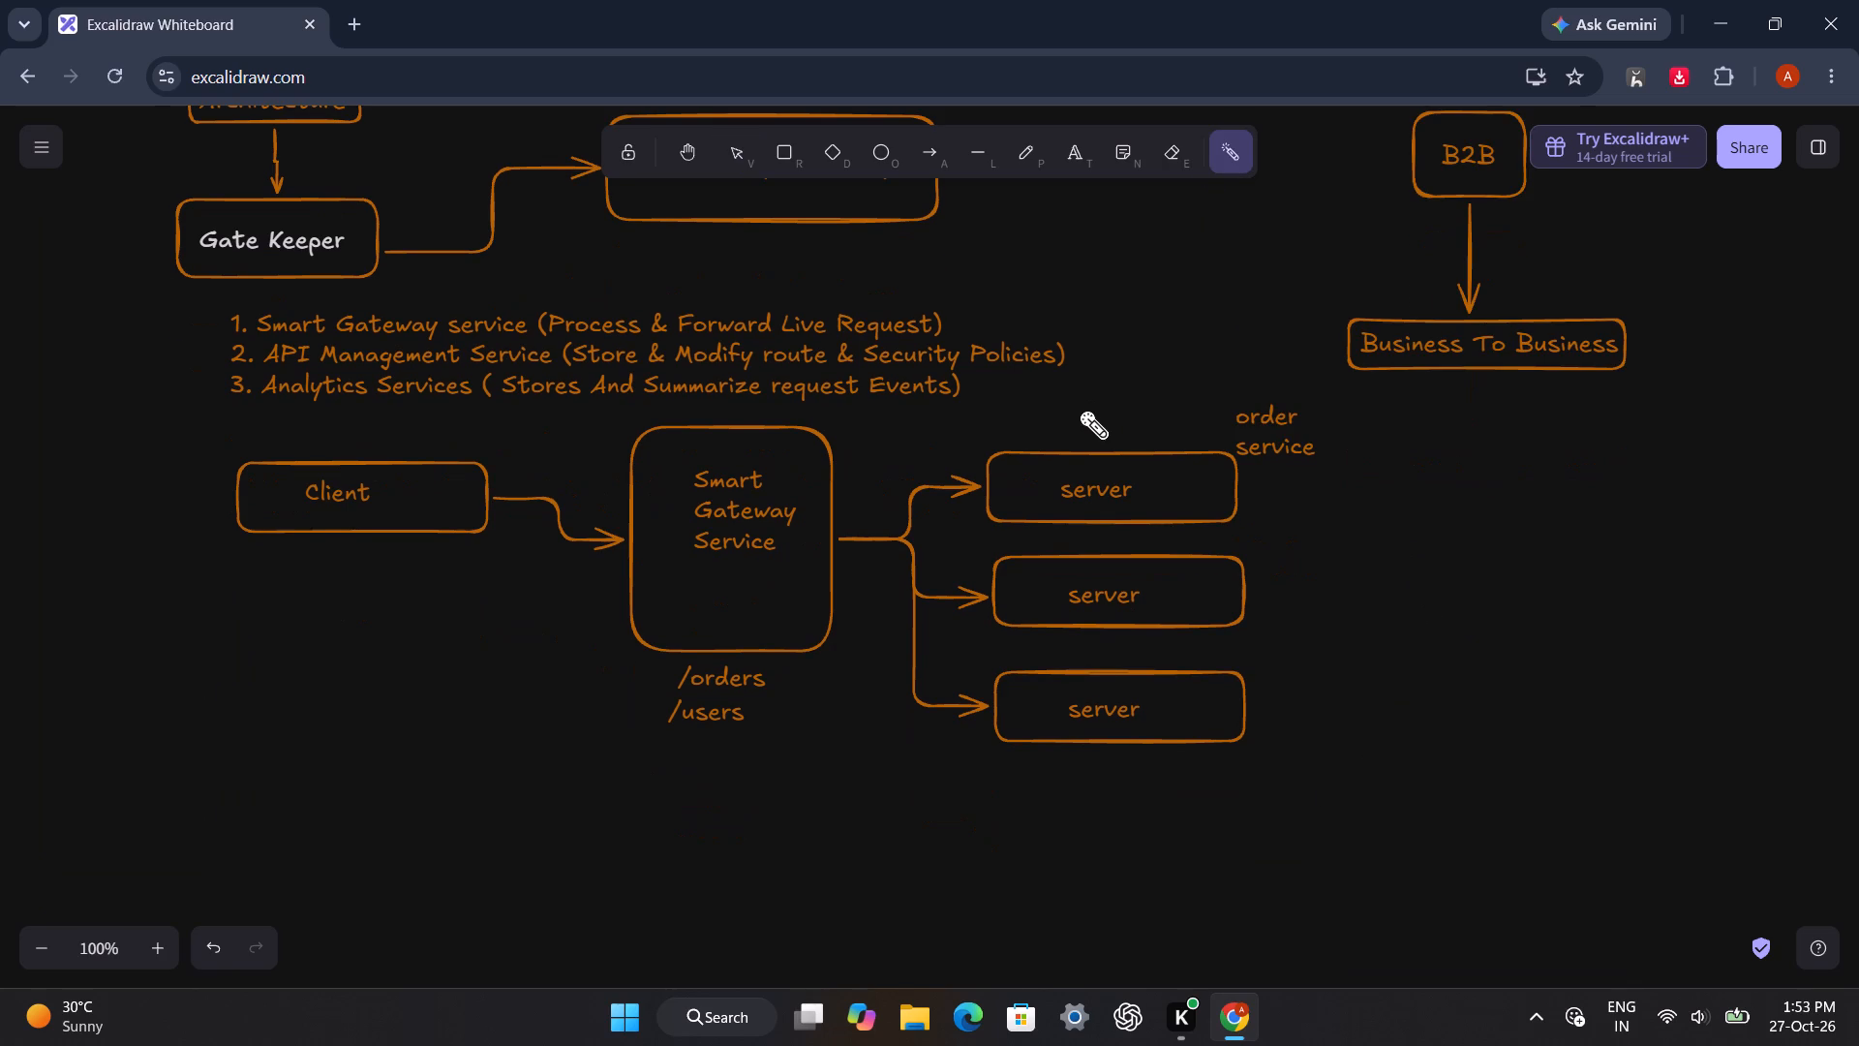
pyautogui.moveTo(1096, 376); pyautogui.dragTo(948, 573)
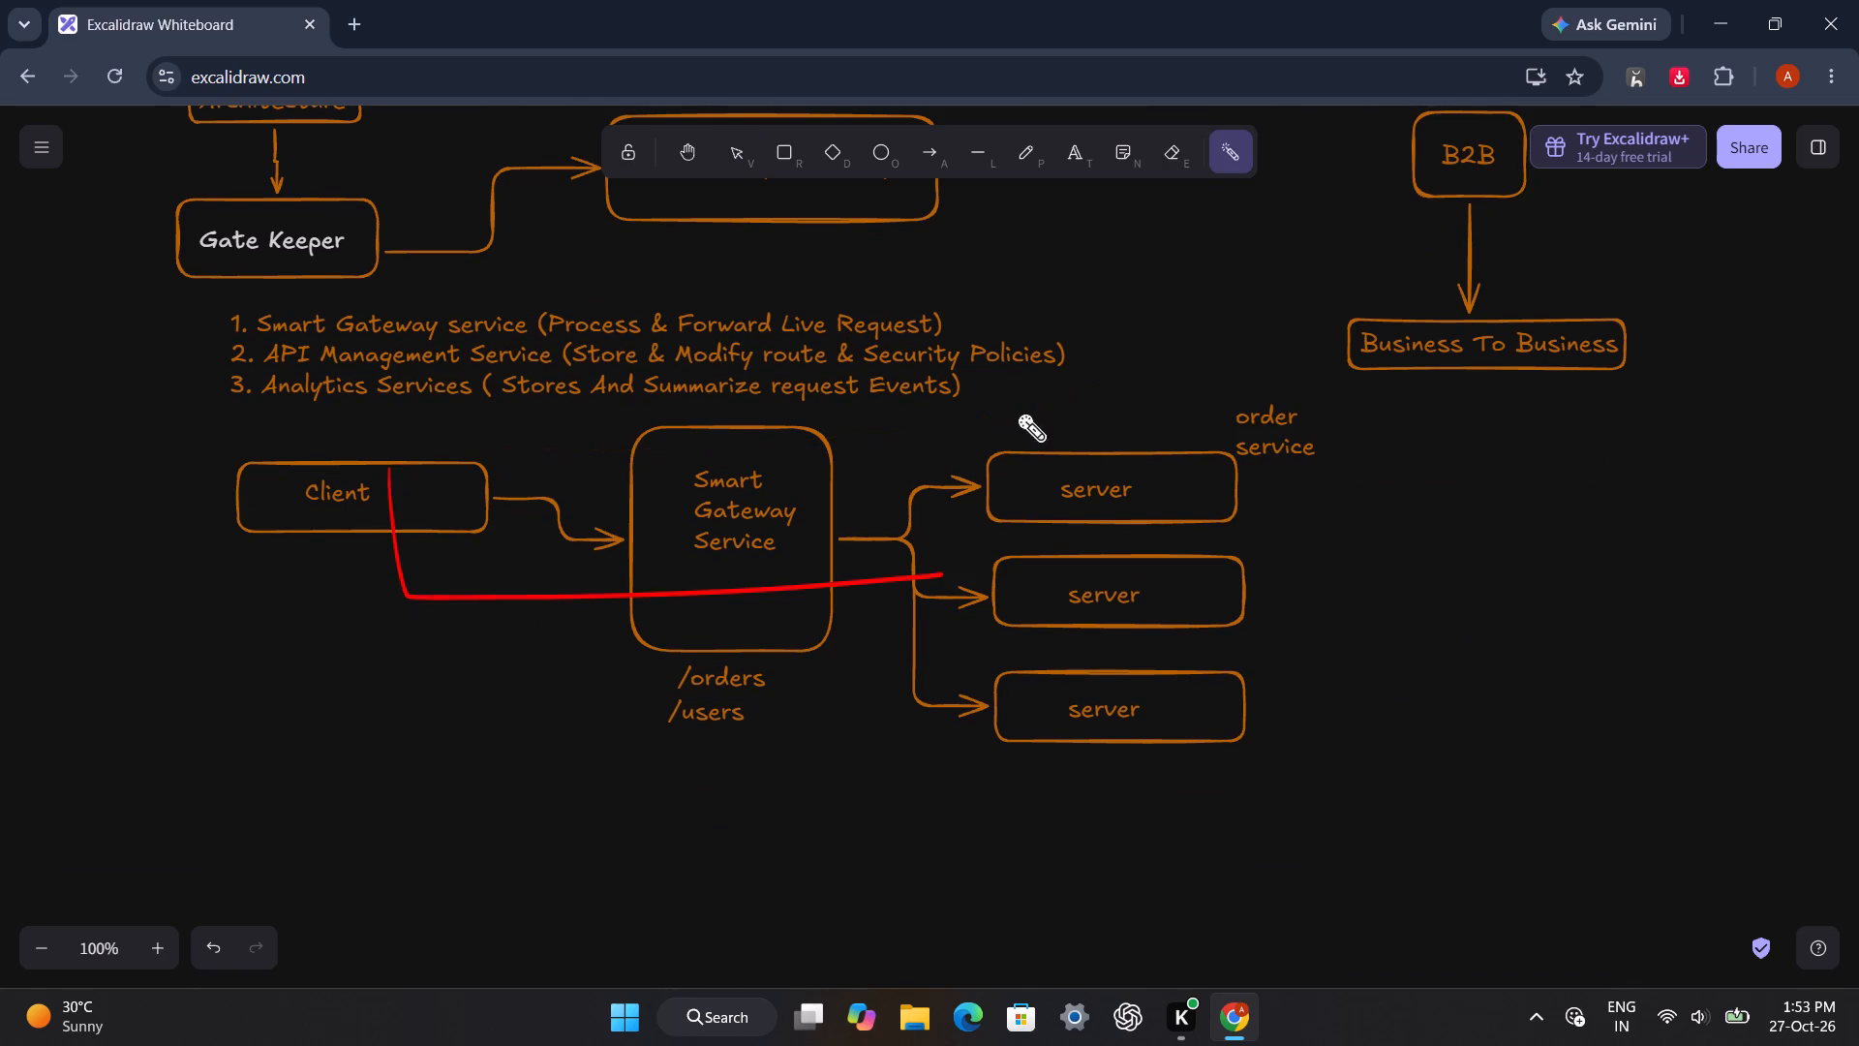
pyautogui.scroll(-2, 1225, 328)
pyautogui.moveTo(1387, 334); pyautogui.dragTo(1362, 455)
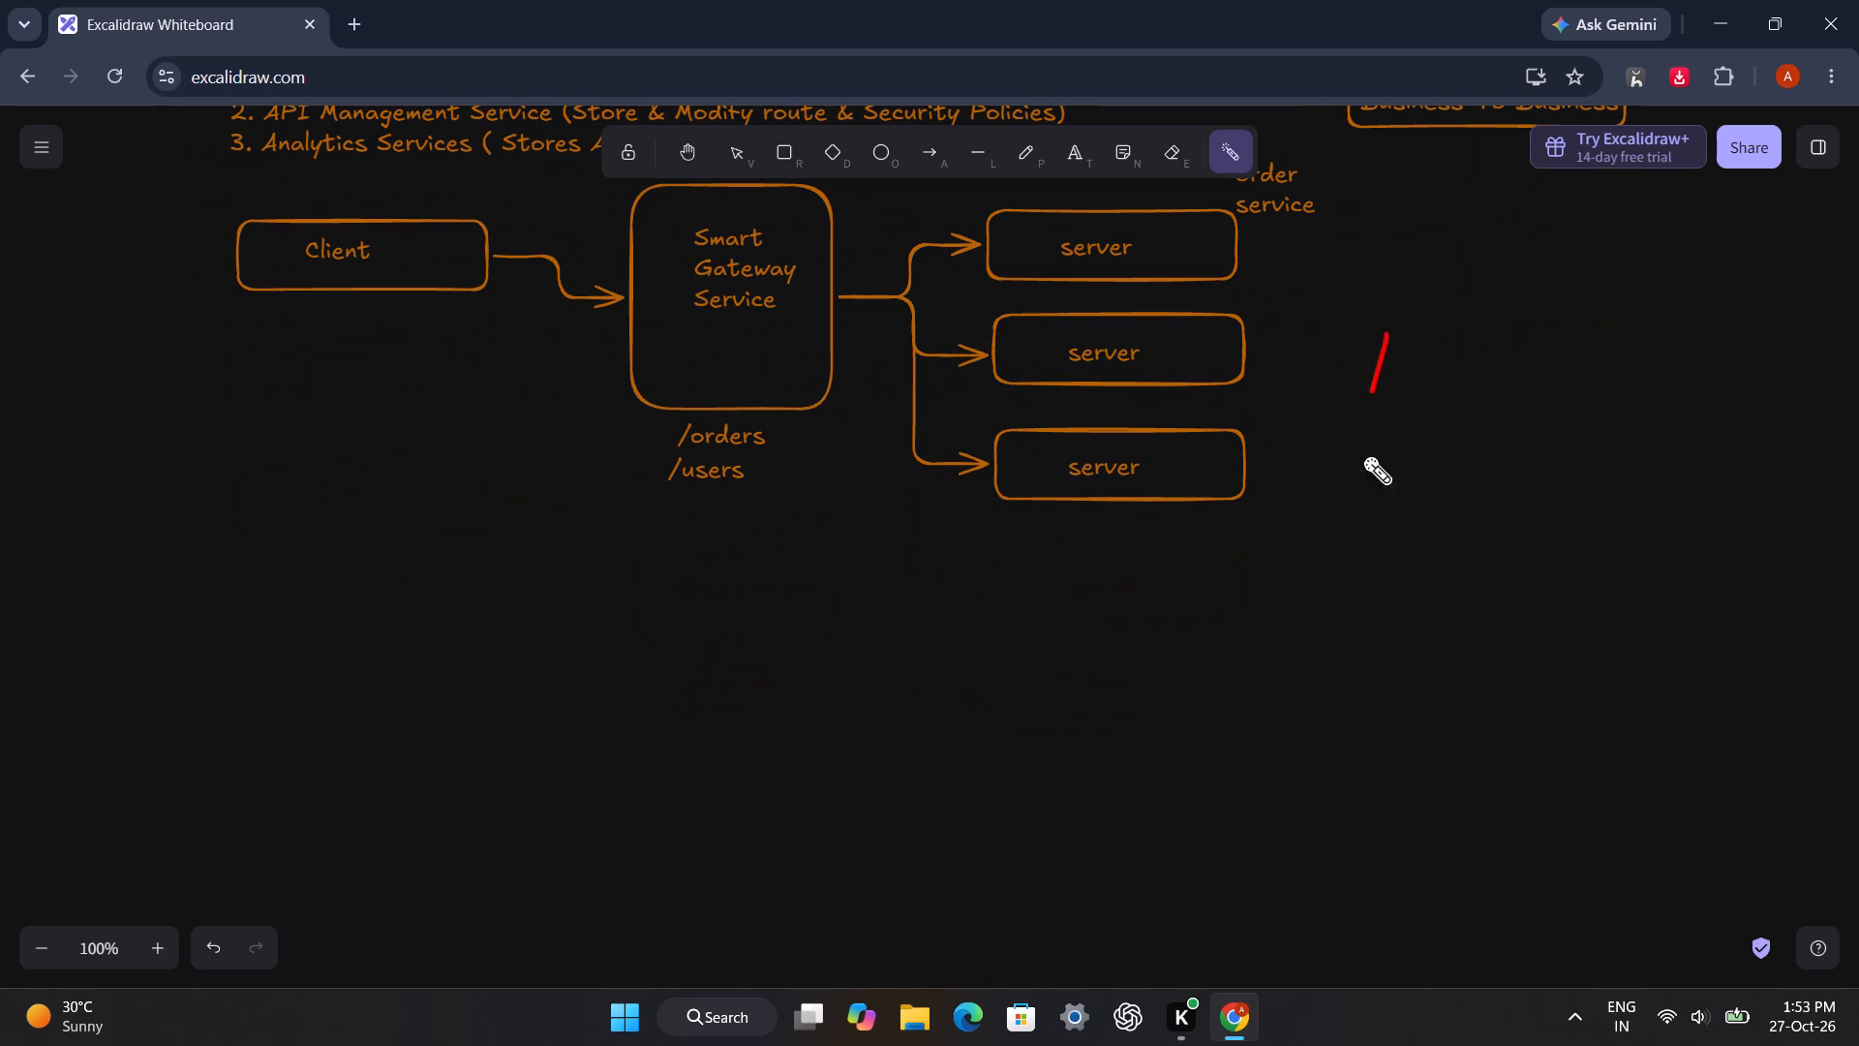
pyautogui.moveTo(1362, 455); pyautogui.dragTo(1544, 465)
# Draw a small rounded orange rectangle on the empty canvas below the Client and Smart Gateway Service diagram.
pyautogui.press('r')
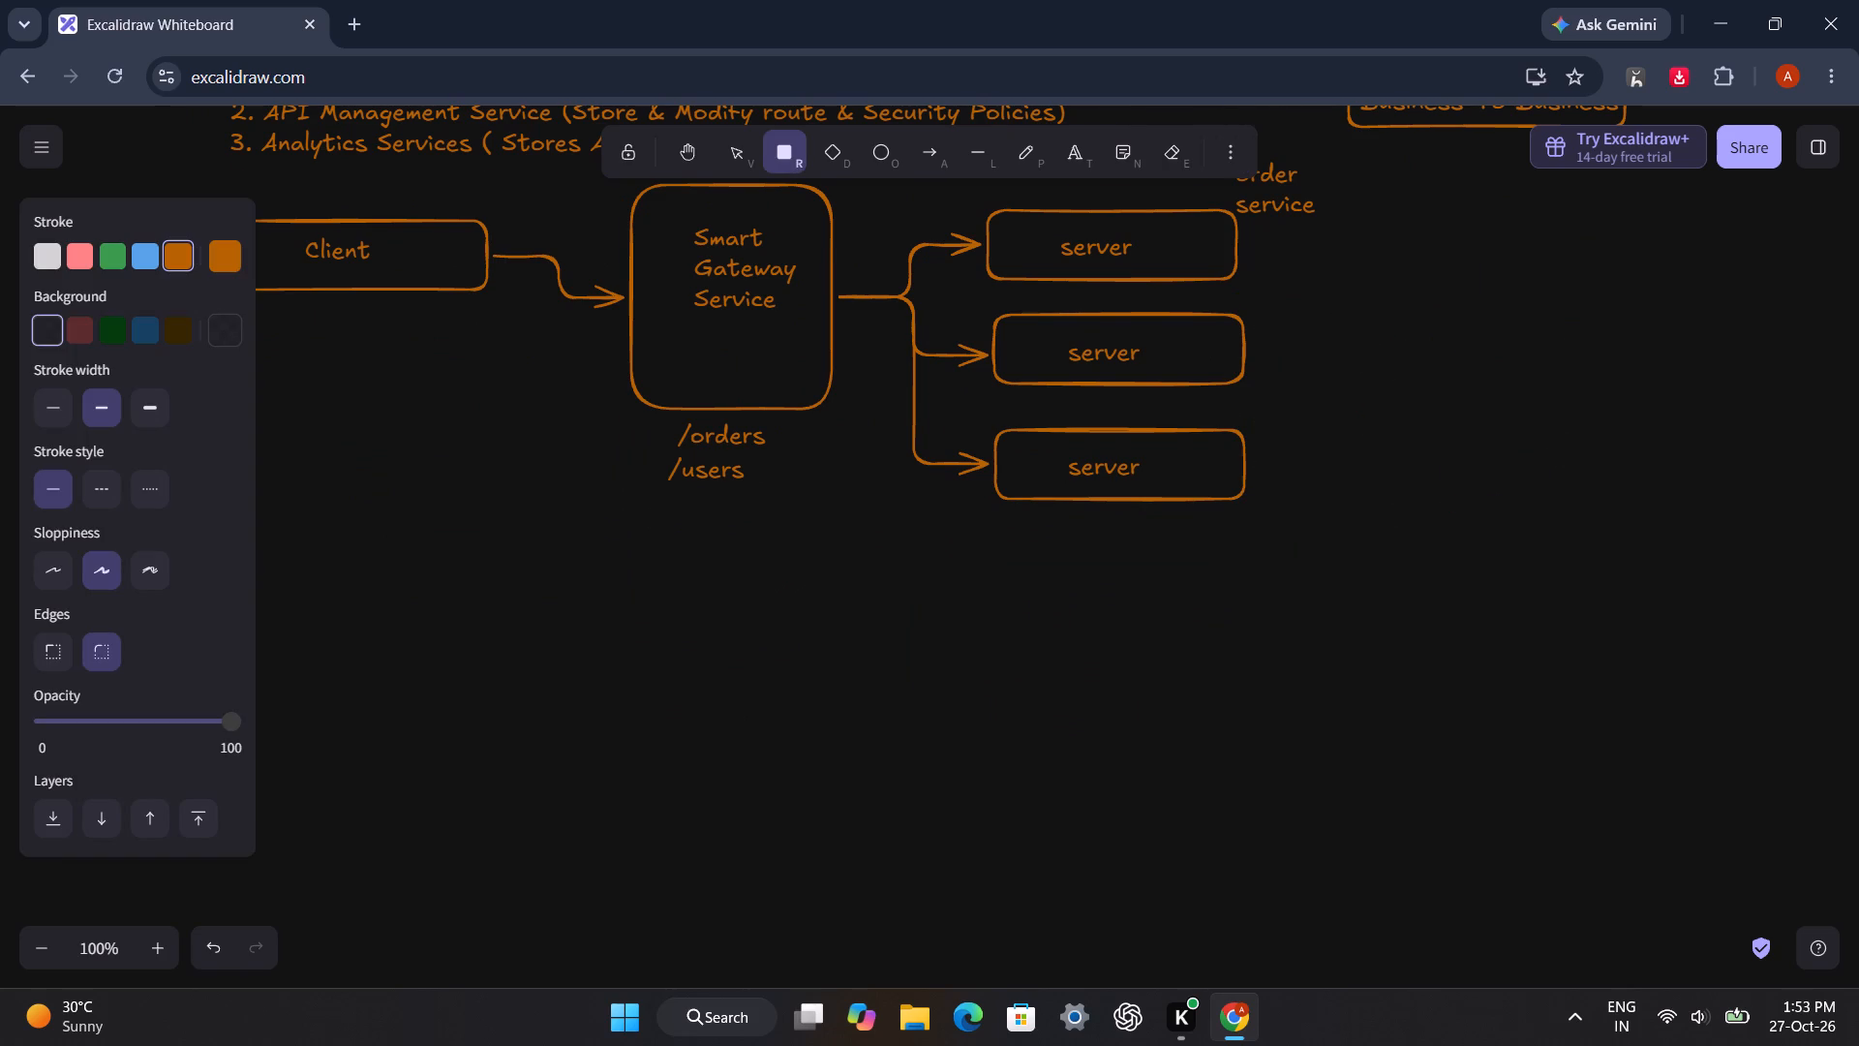
pyautogui.scroll(-1, 1353, 371)
pyautogui.scroll(1, 1353, 371)
pyautogui.scroll(-3, 1351, 367)
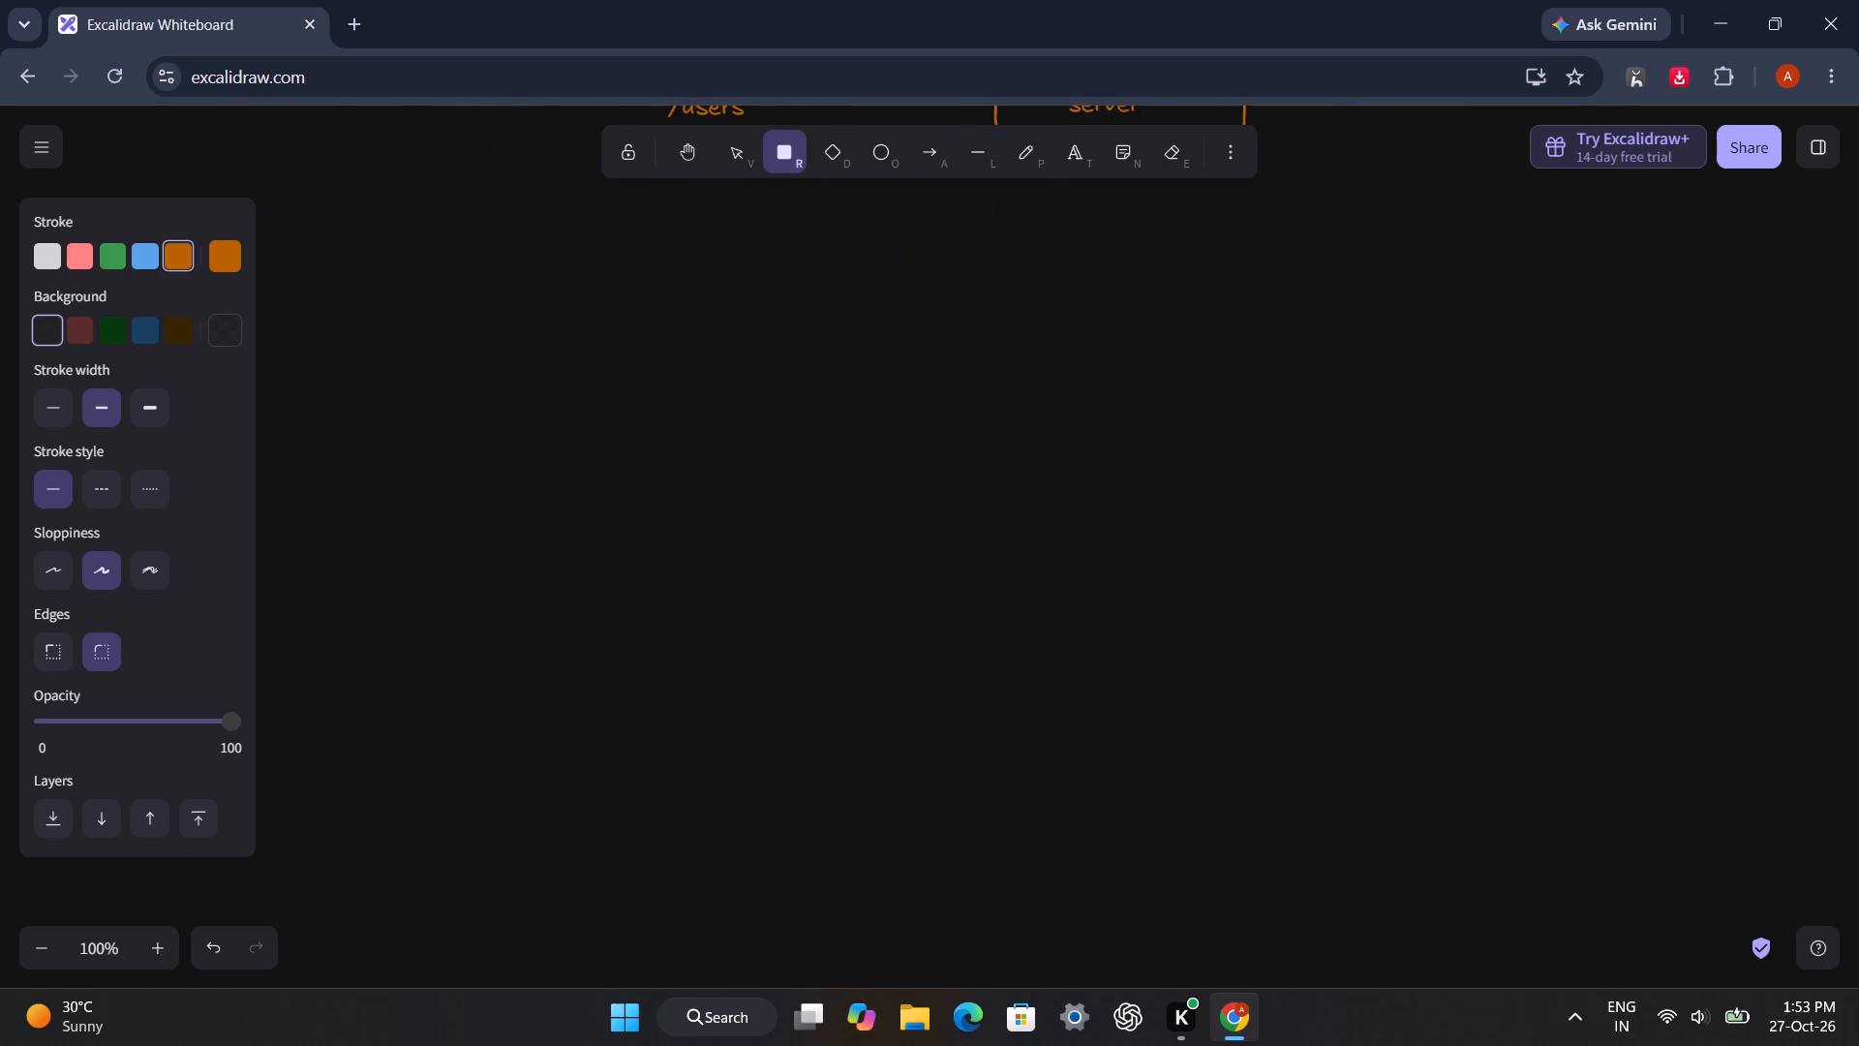
pyautogui.click(37, 144)
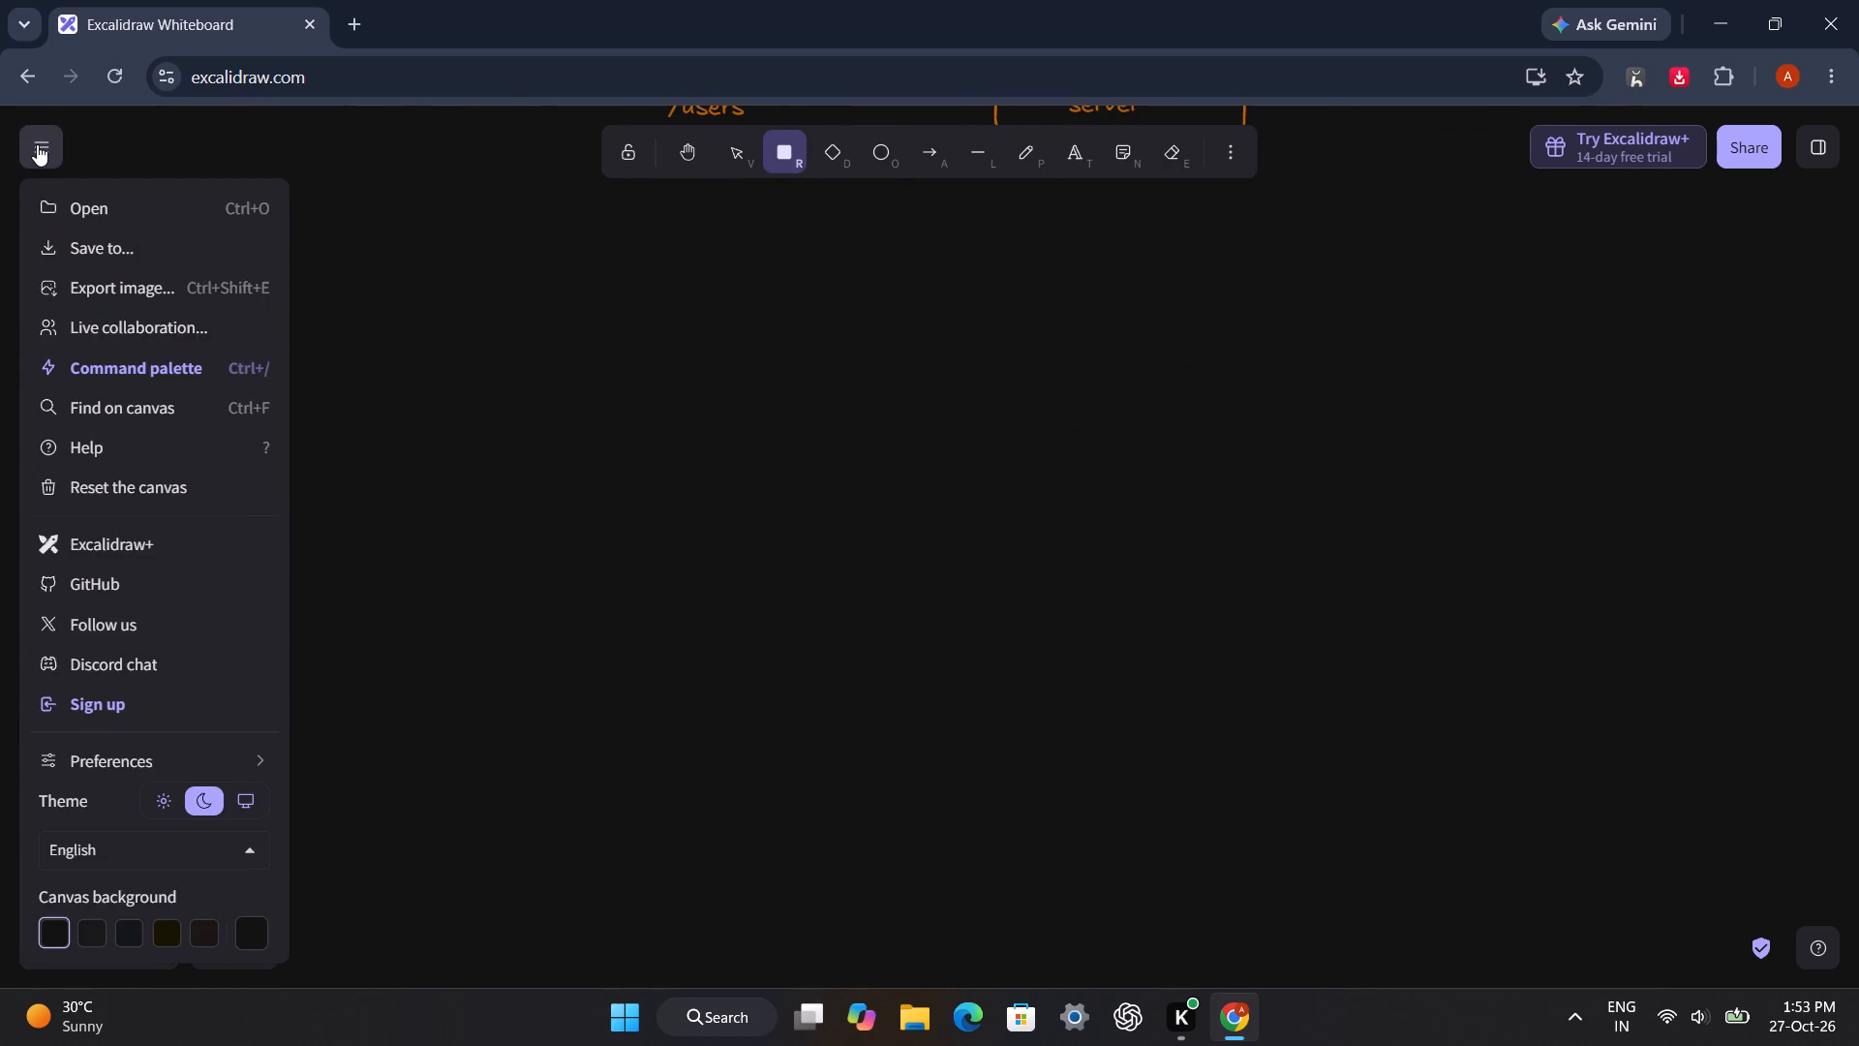
pyautogui.click(37, 144)
pyautogui.click(428, 341)
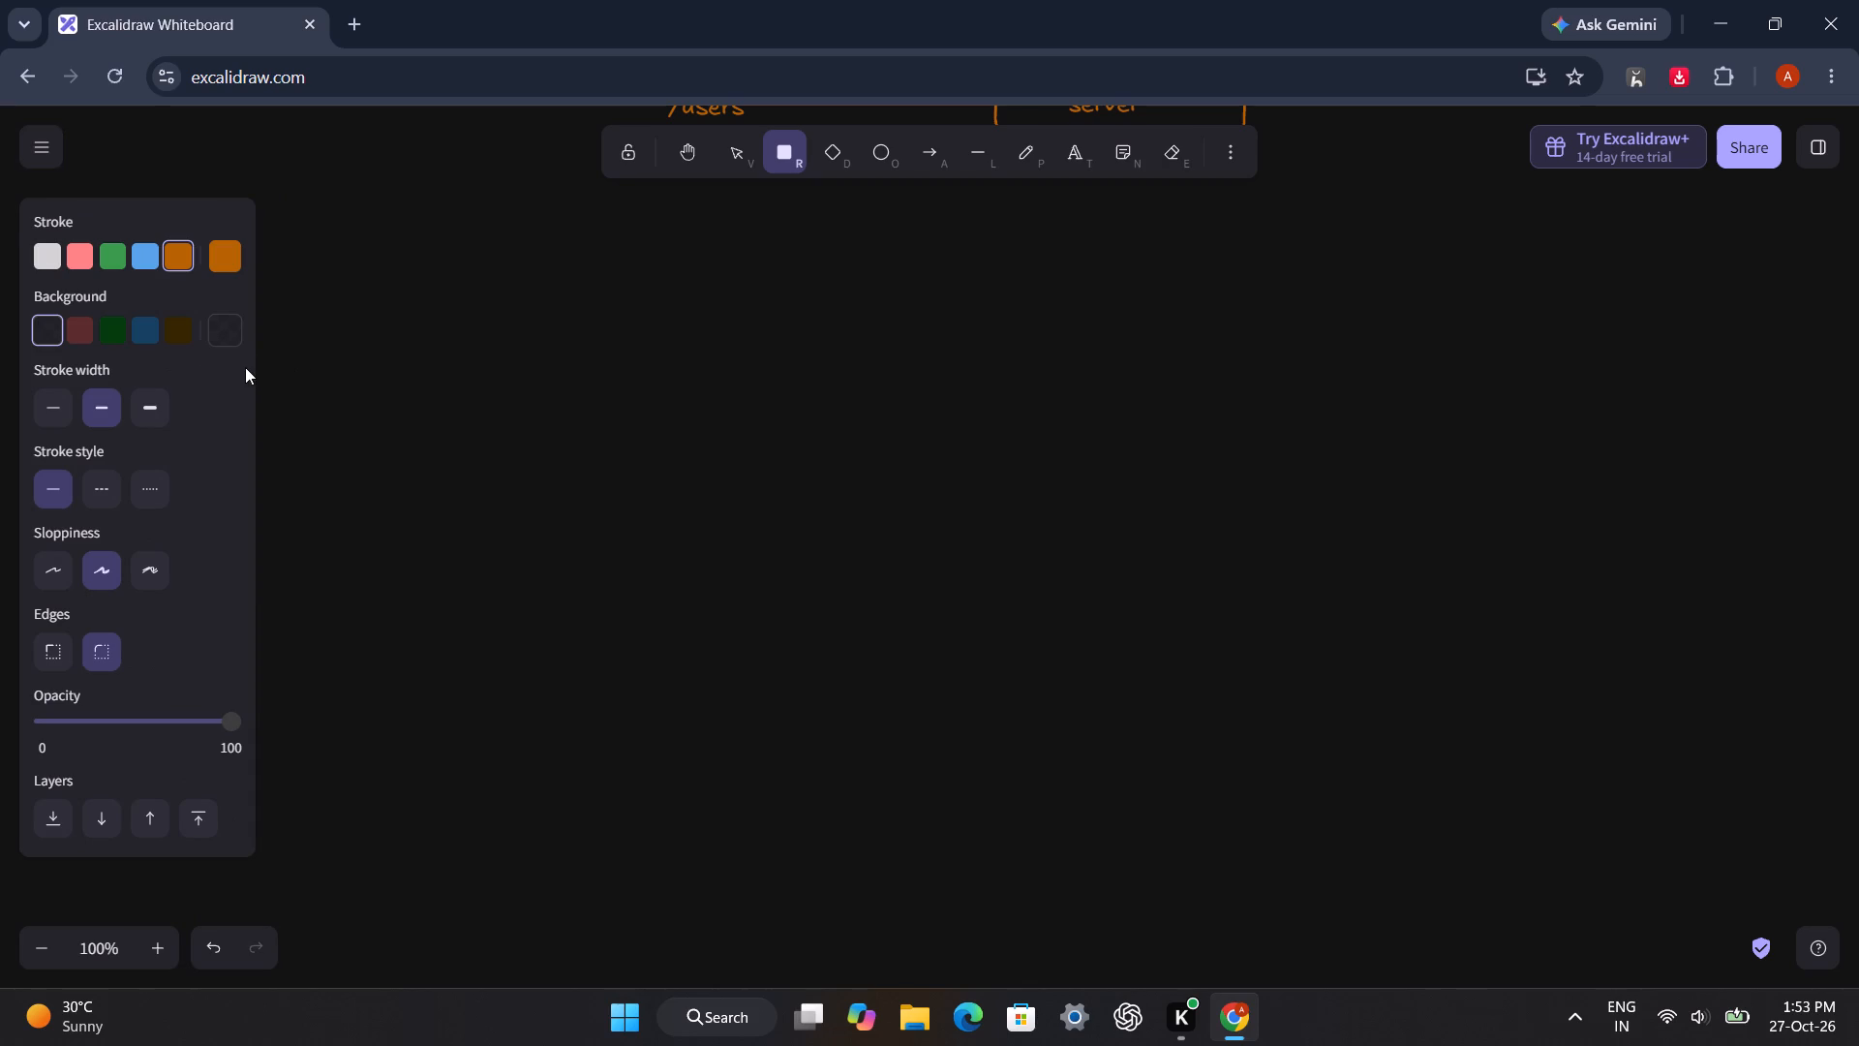
pyautogui.moveTo(250, 380); pyautogui.dragTo(43, 406)
pyautogui.moveTo(317, 305); pyautogui.dragTo(471, 355)
pyautogui.moveTo(471, 355); pyautogui.dragTo(504, 386)
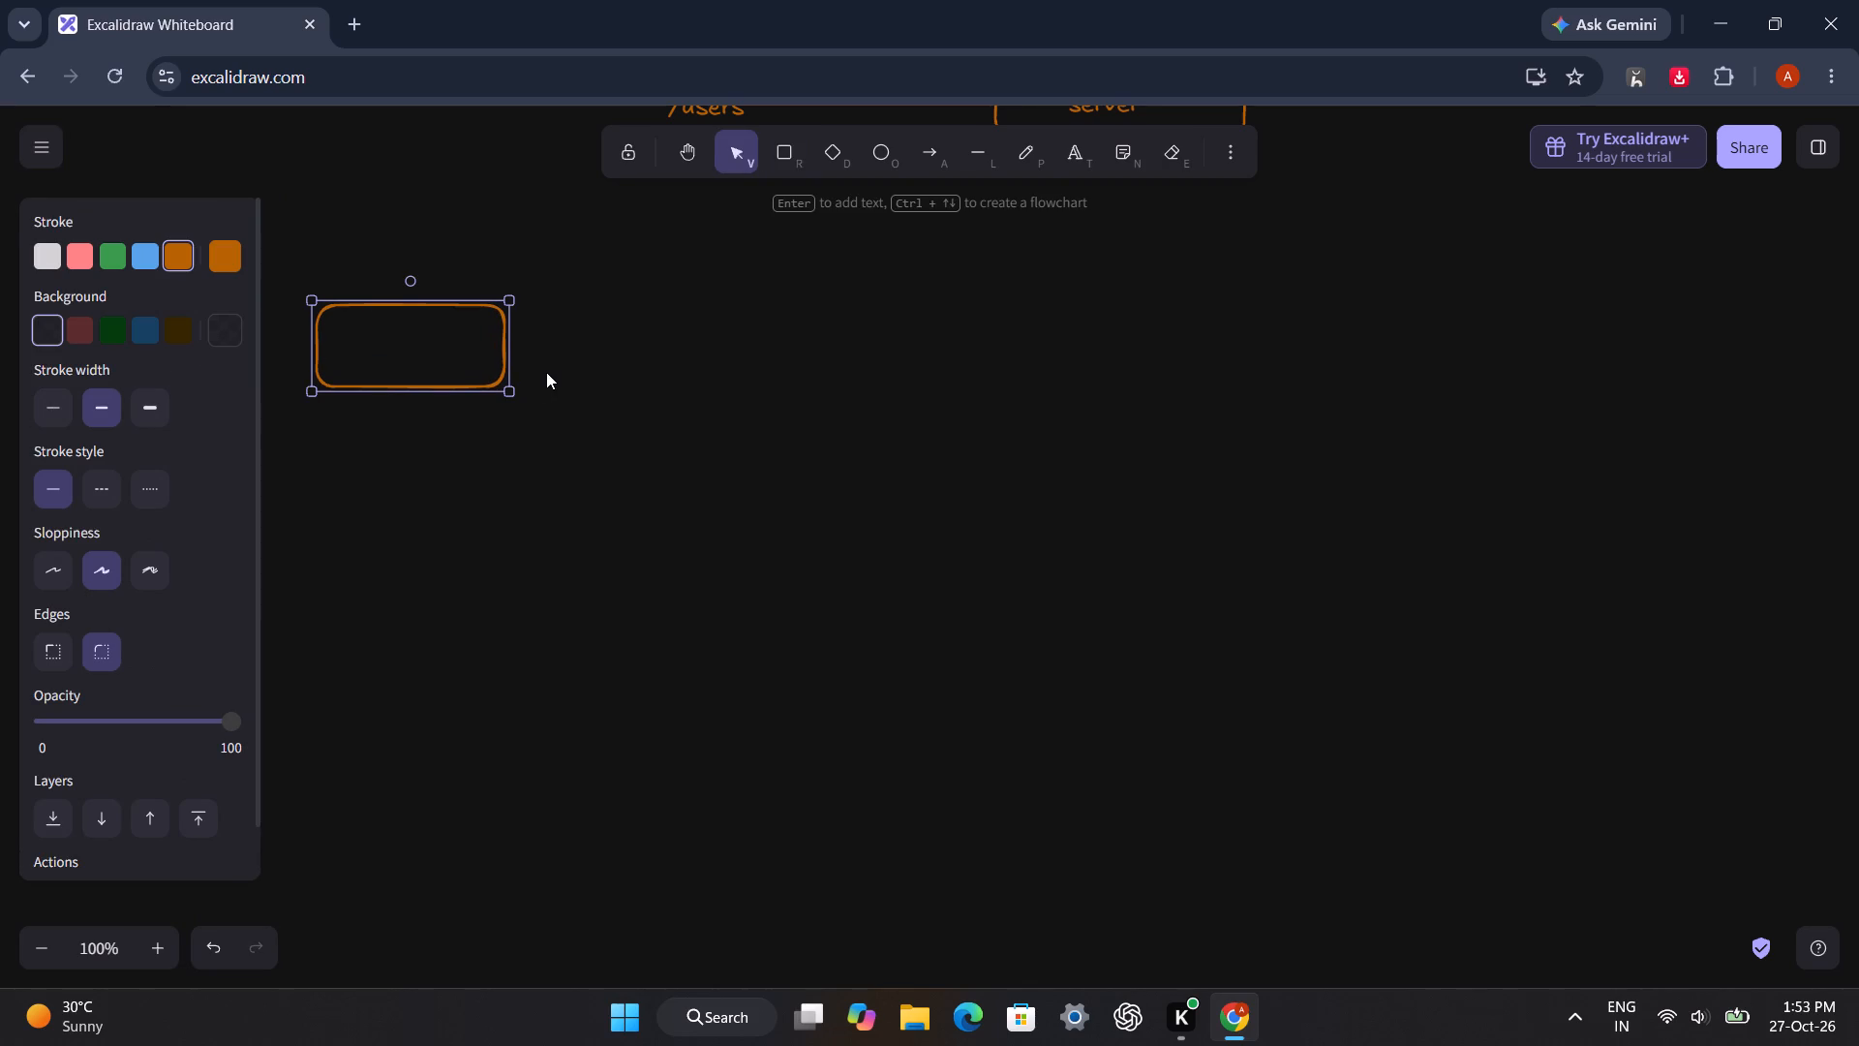
pyautogui.click(558, 365)
# Move the new empty rectangle leftward and slightly up on the canvas below the diagram.
pyautogui.moveTo(439, 352); pyautogui.dragTo(381, 346)
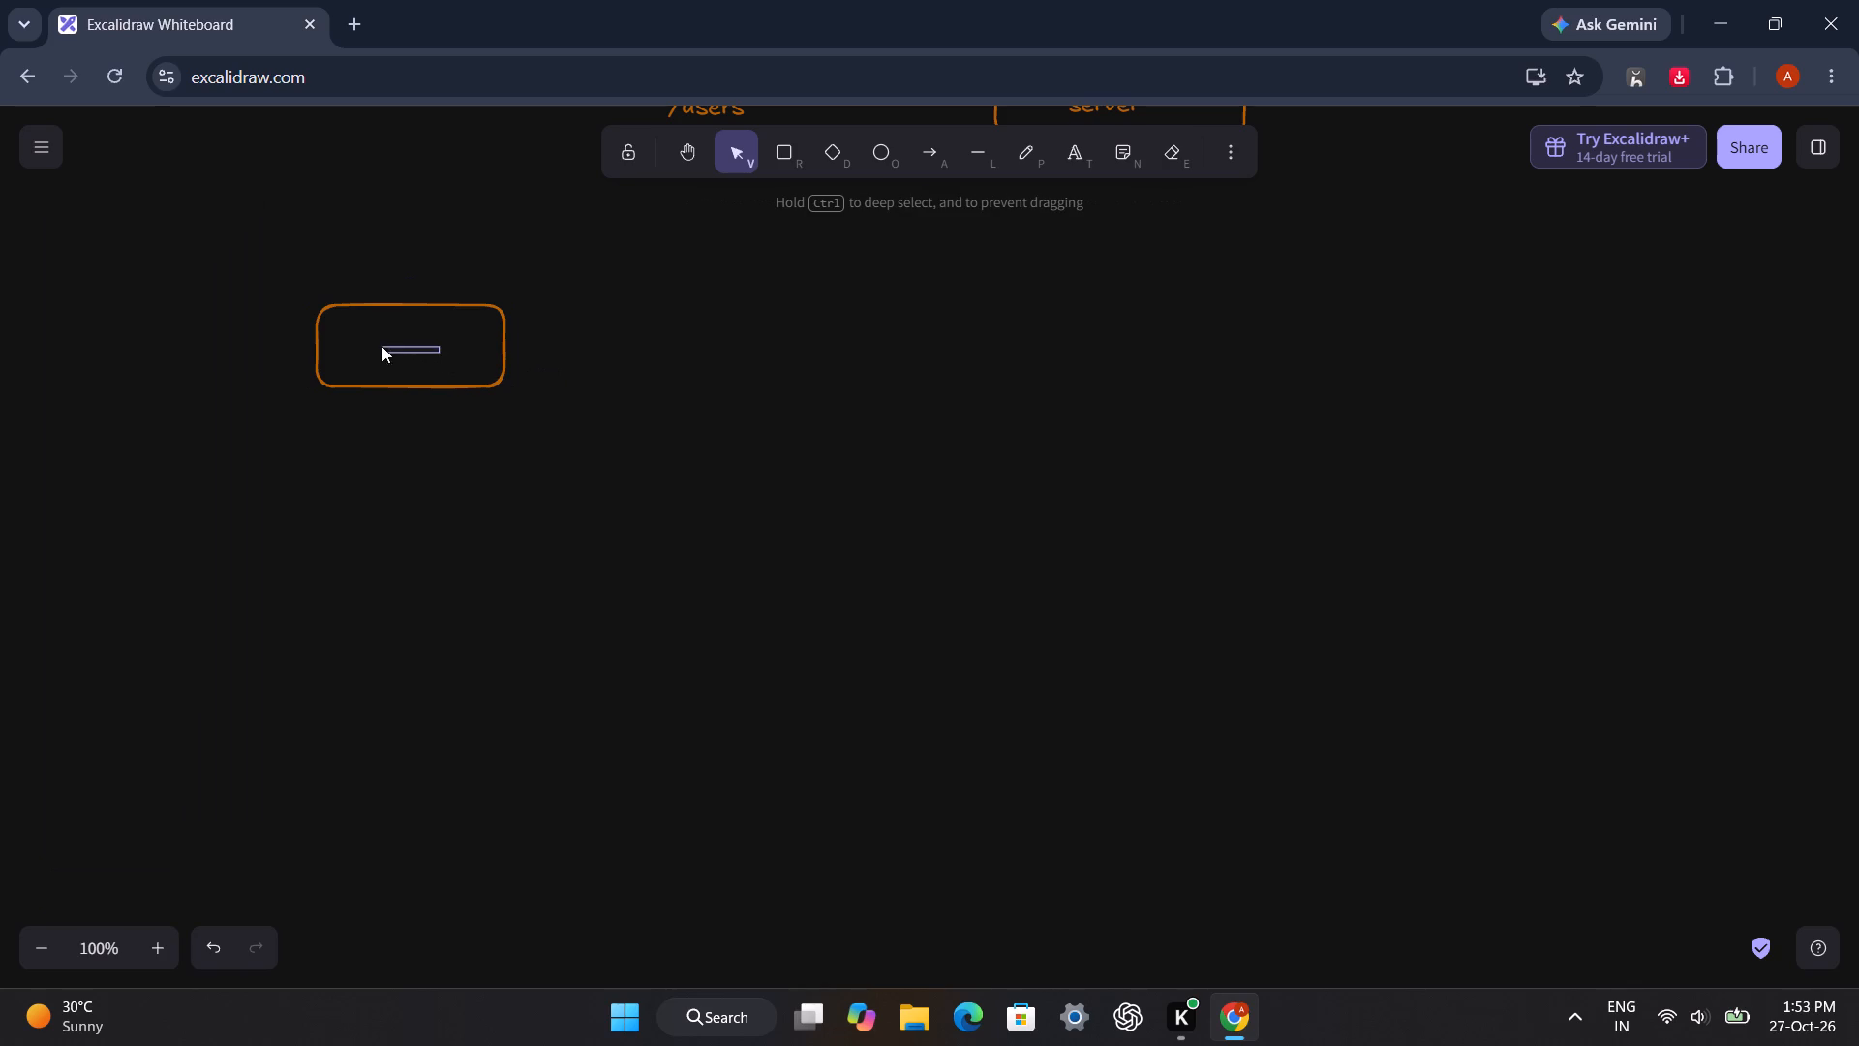
pyautogui.moveTo(381, 346); pyautogui.dragTo(392, 346)
pyautogui.click(418, 344)
pyautogui.click(498, 388)
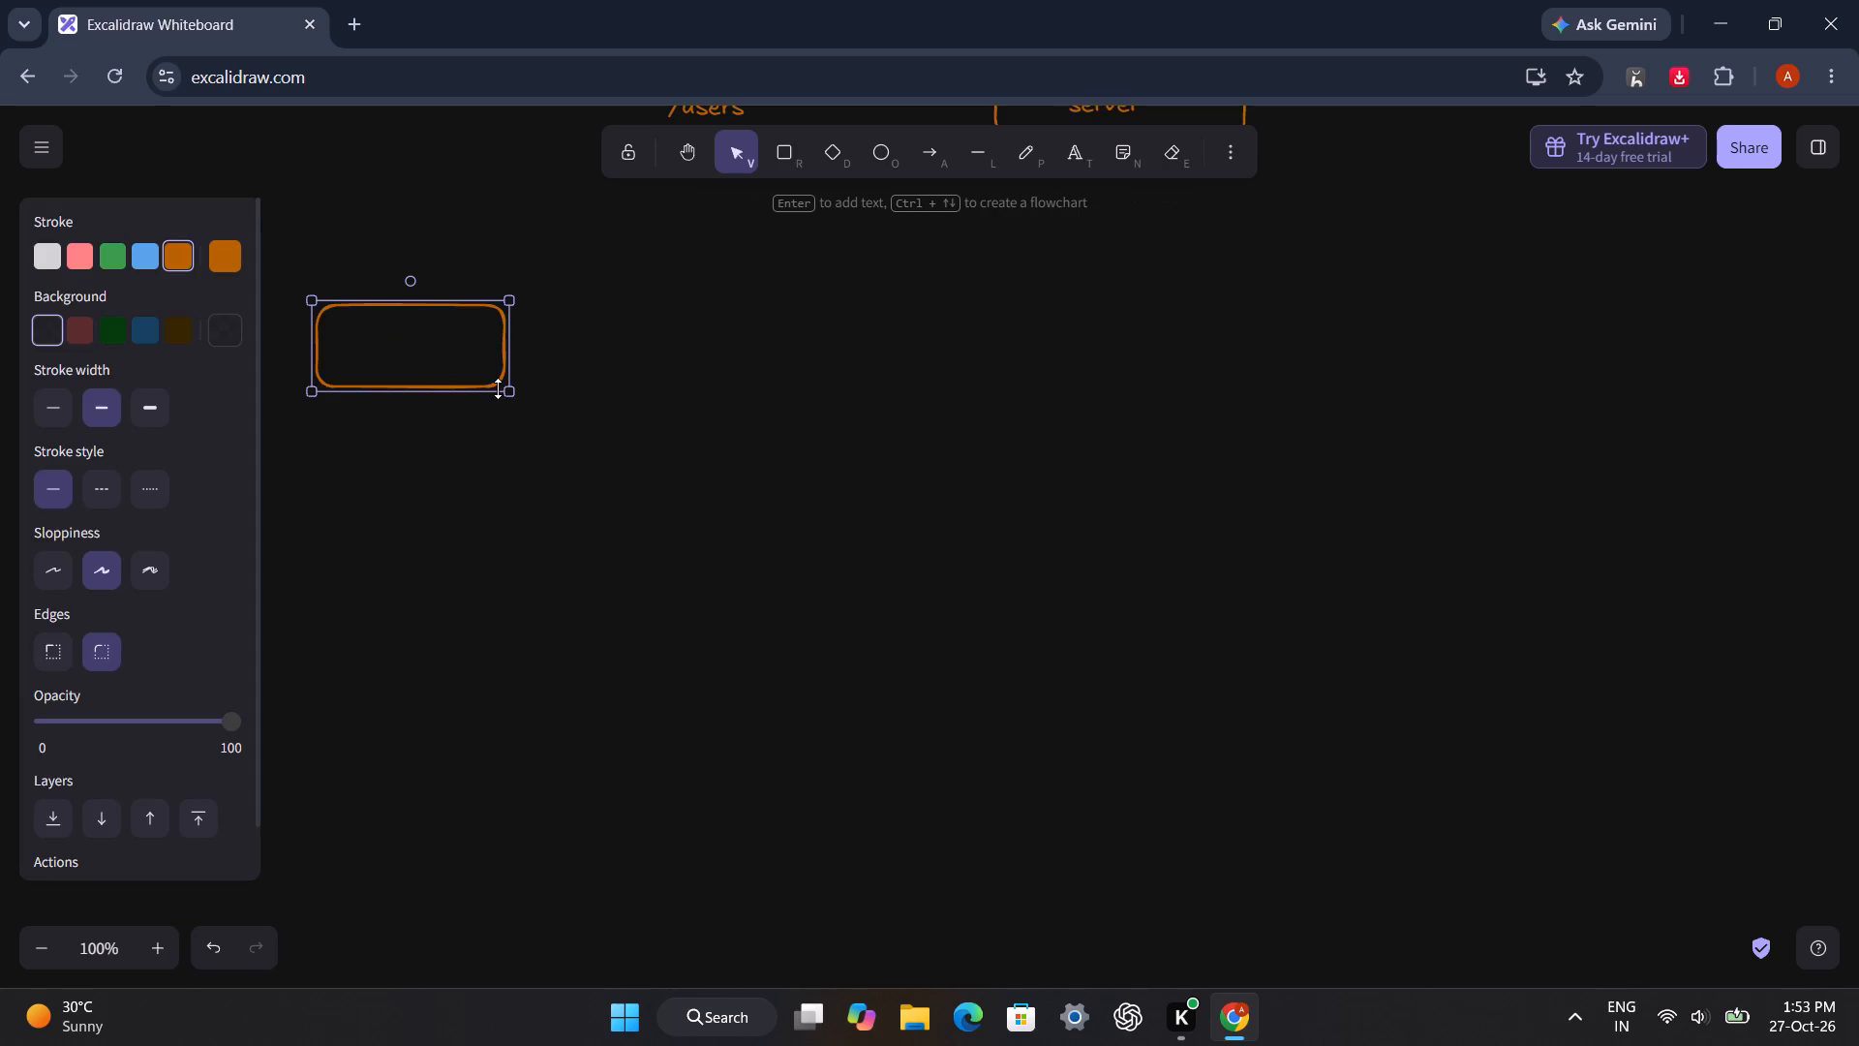
pyautogui.moveTo(442, 350); pyautogui.dragTo(321, 340)
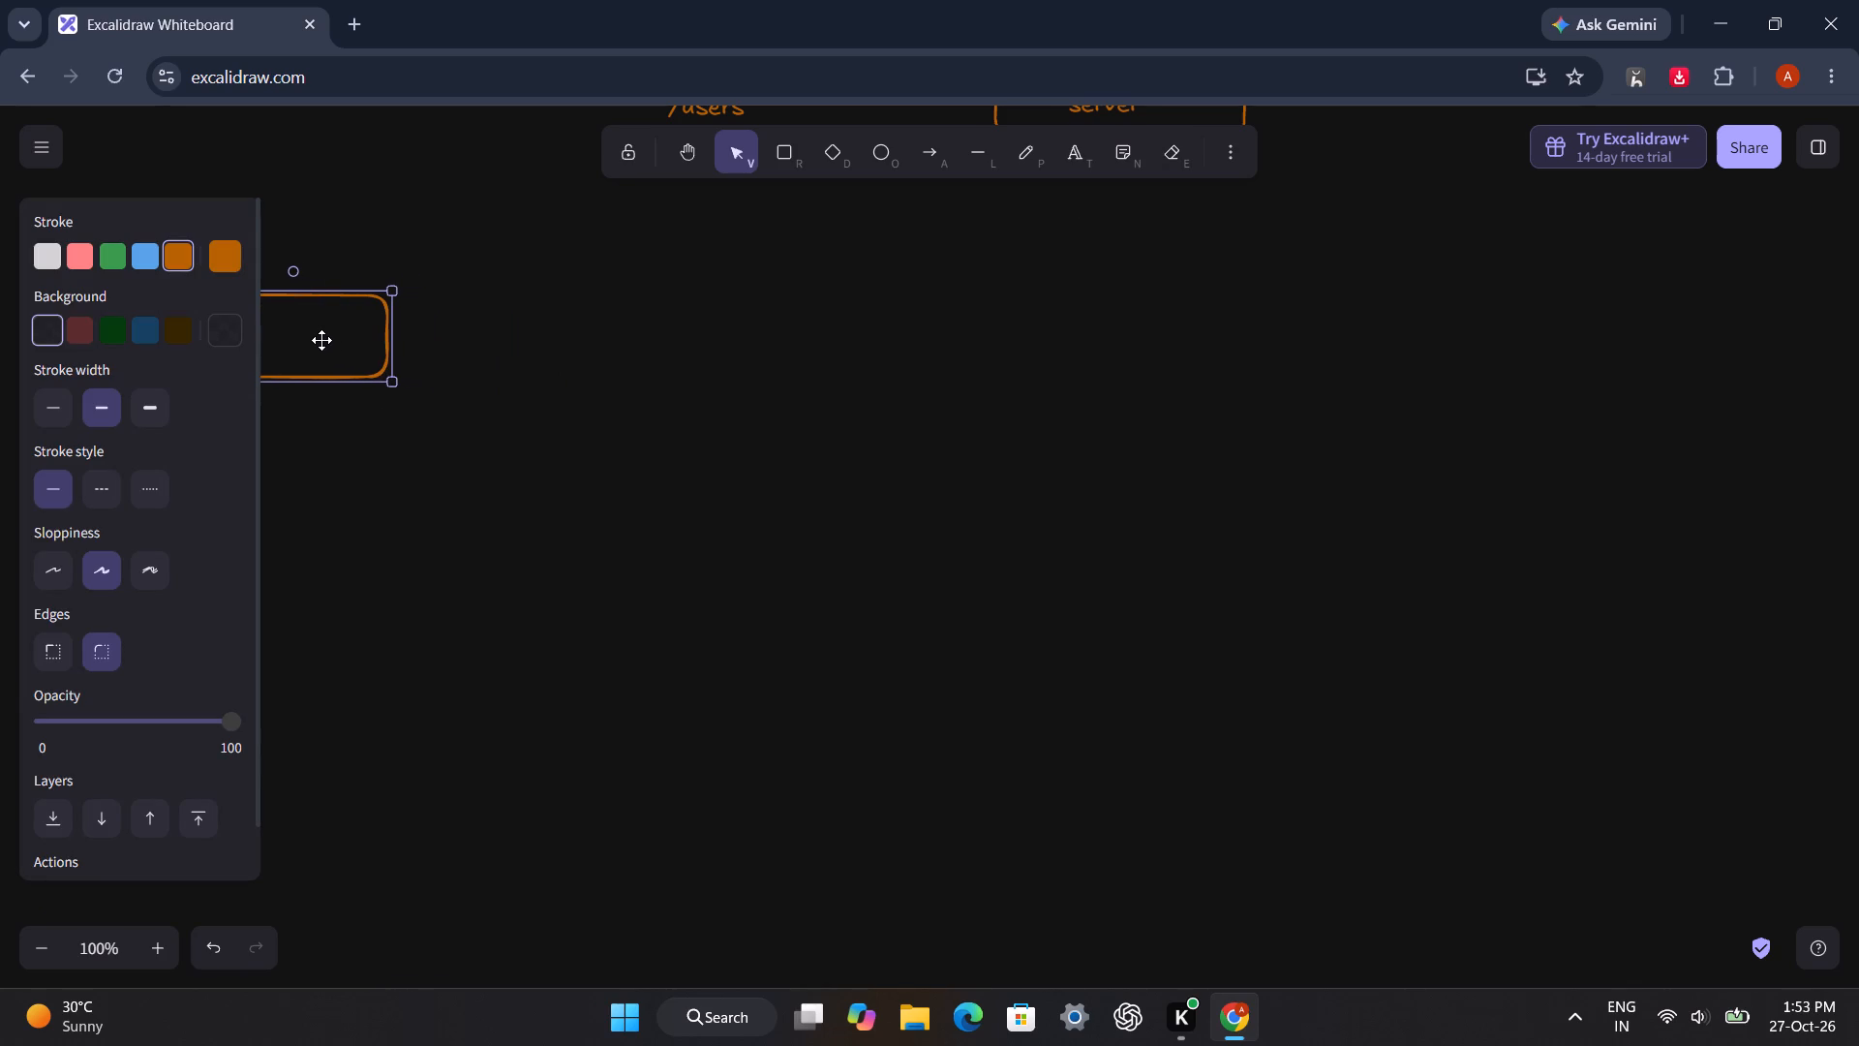
pyautogui.moveTo(321, 340); pyautogui.dragTo(313, 340)
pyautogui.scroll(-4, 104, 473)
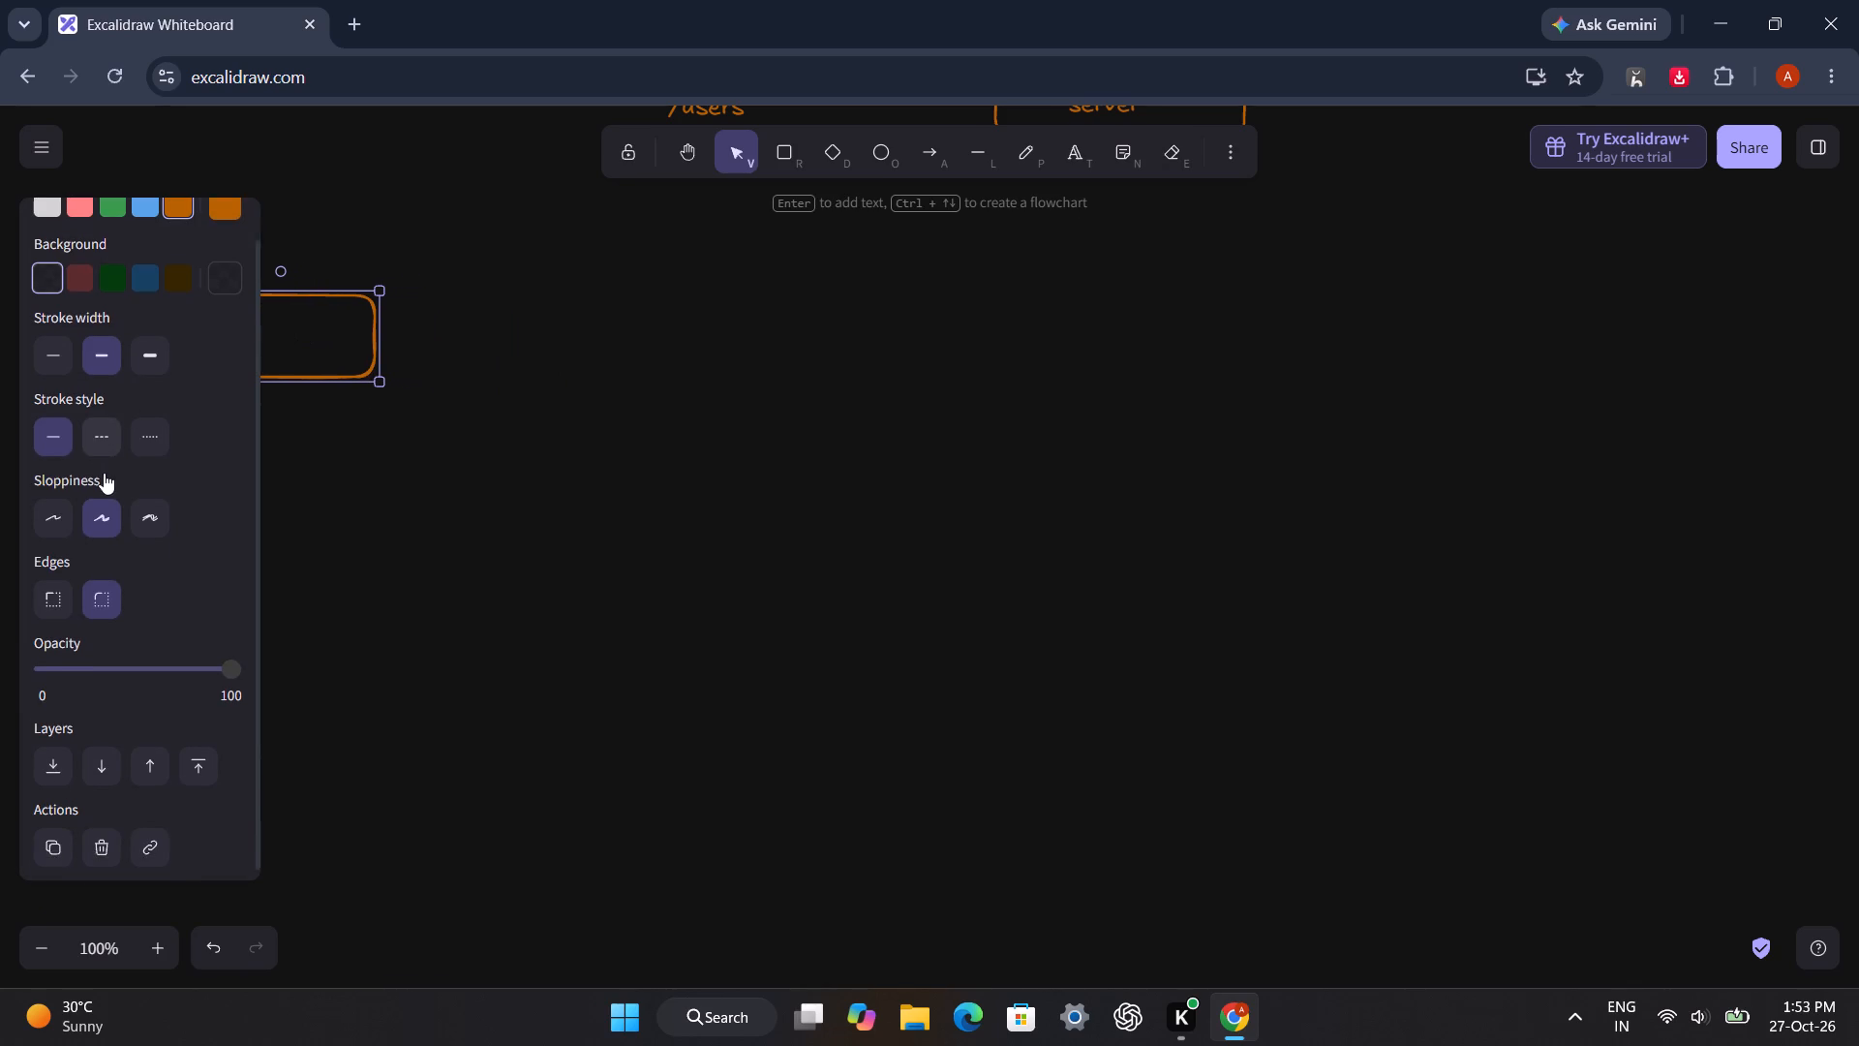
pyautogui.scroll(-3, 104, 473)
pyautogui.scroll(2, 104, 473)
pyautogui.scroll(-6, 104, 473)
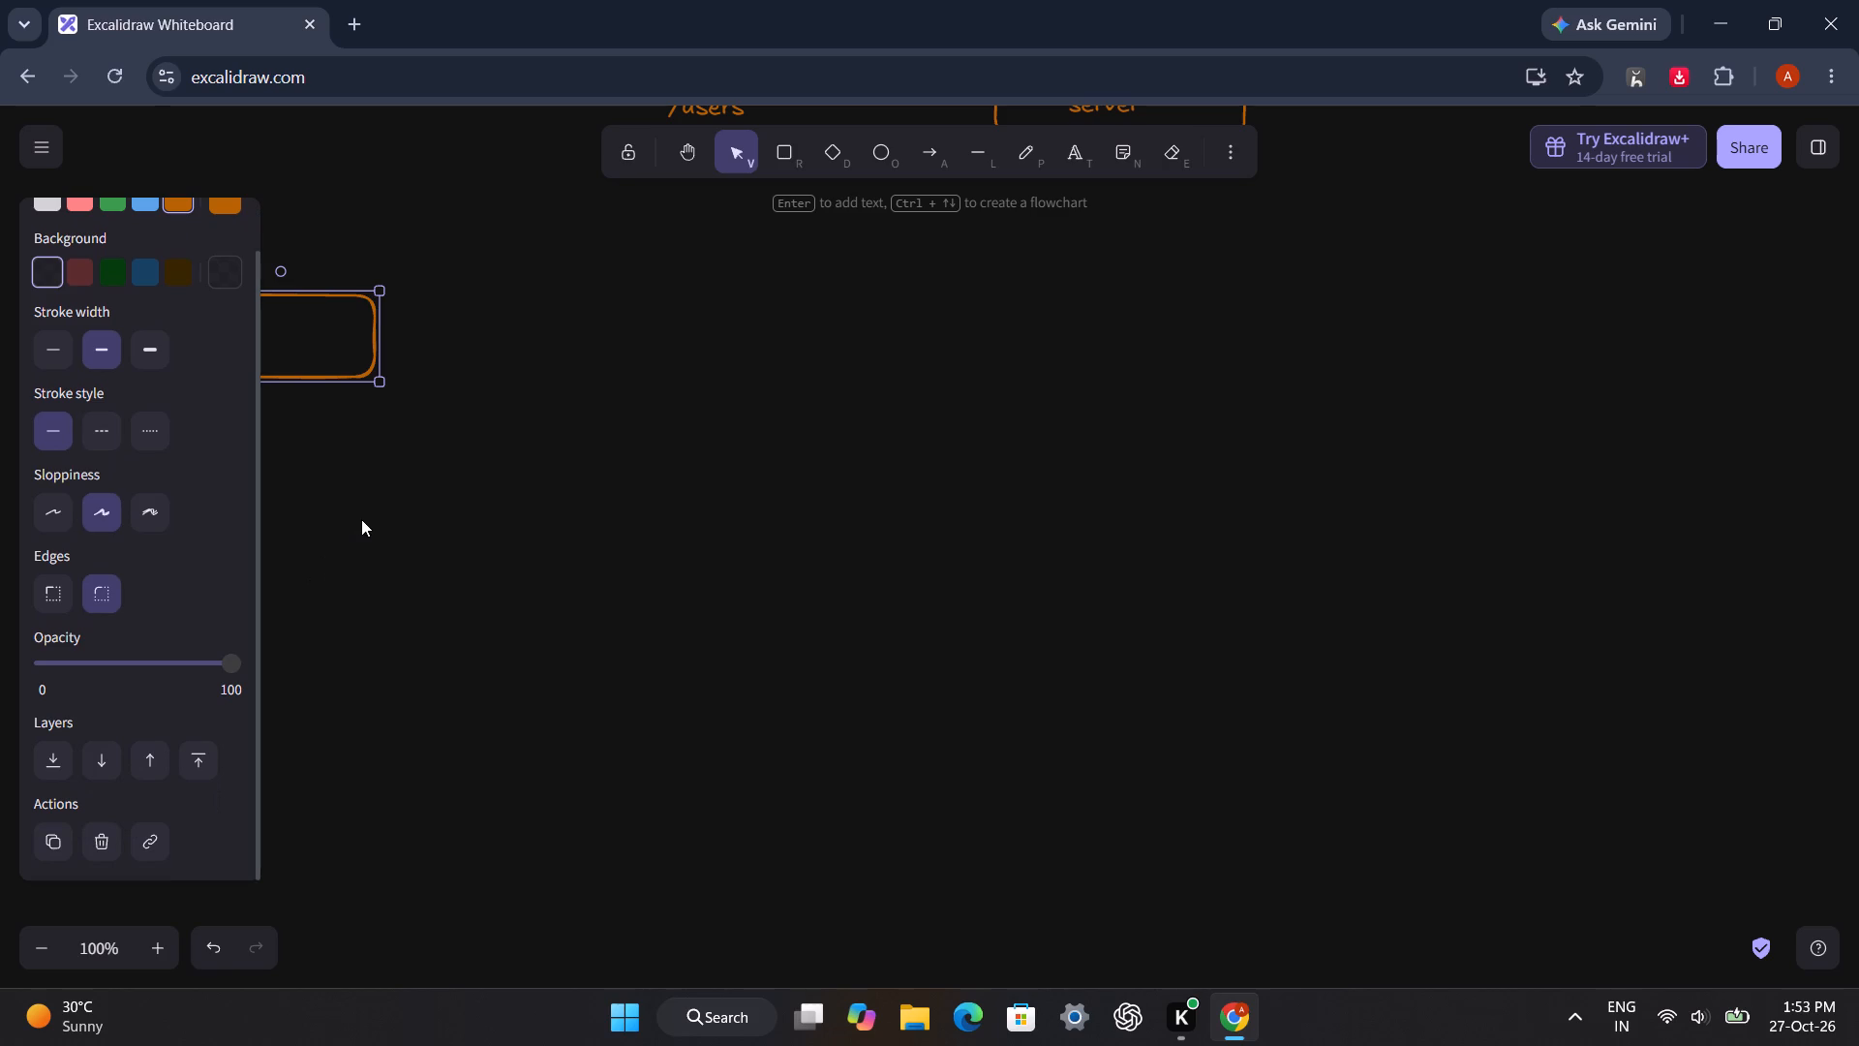
# Draw a wider rounded rectangle beside the small empty one, and shift it up so the two line up.
pyautogui.click(363, 519)
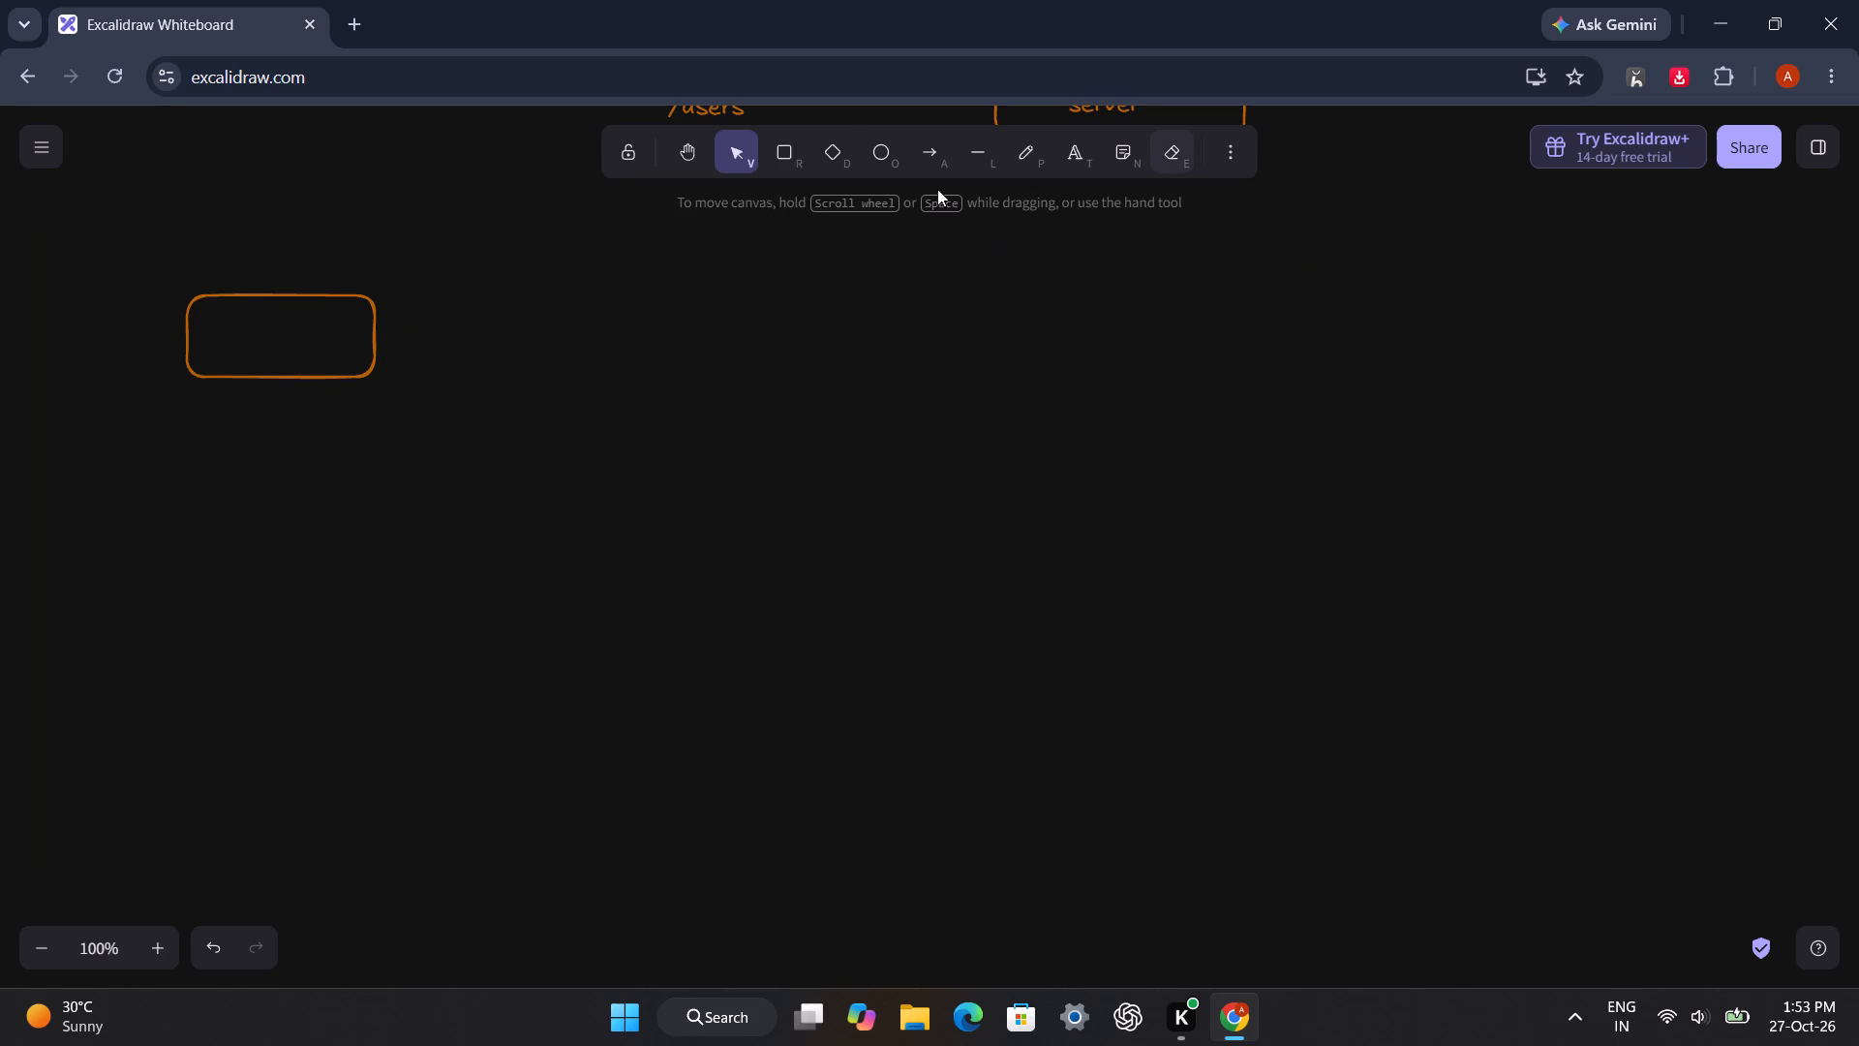
pyautogui.press('r')
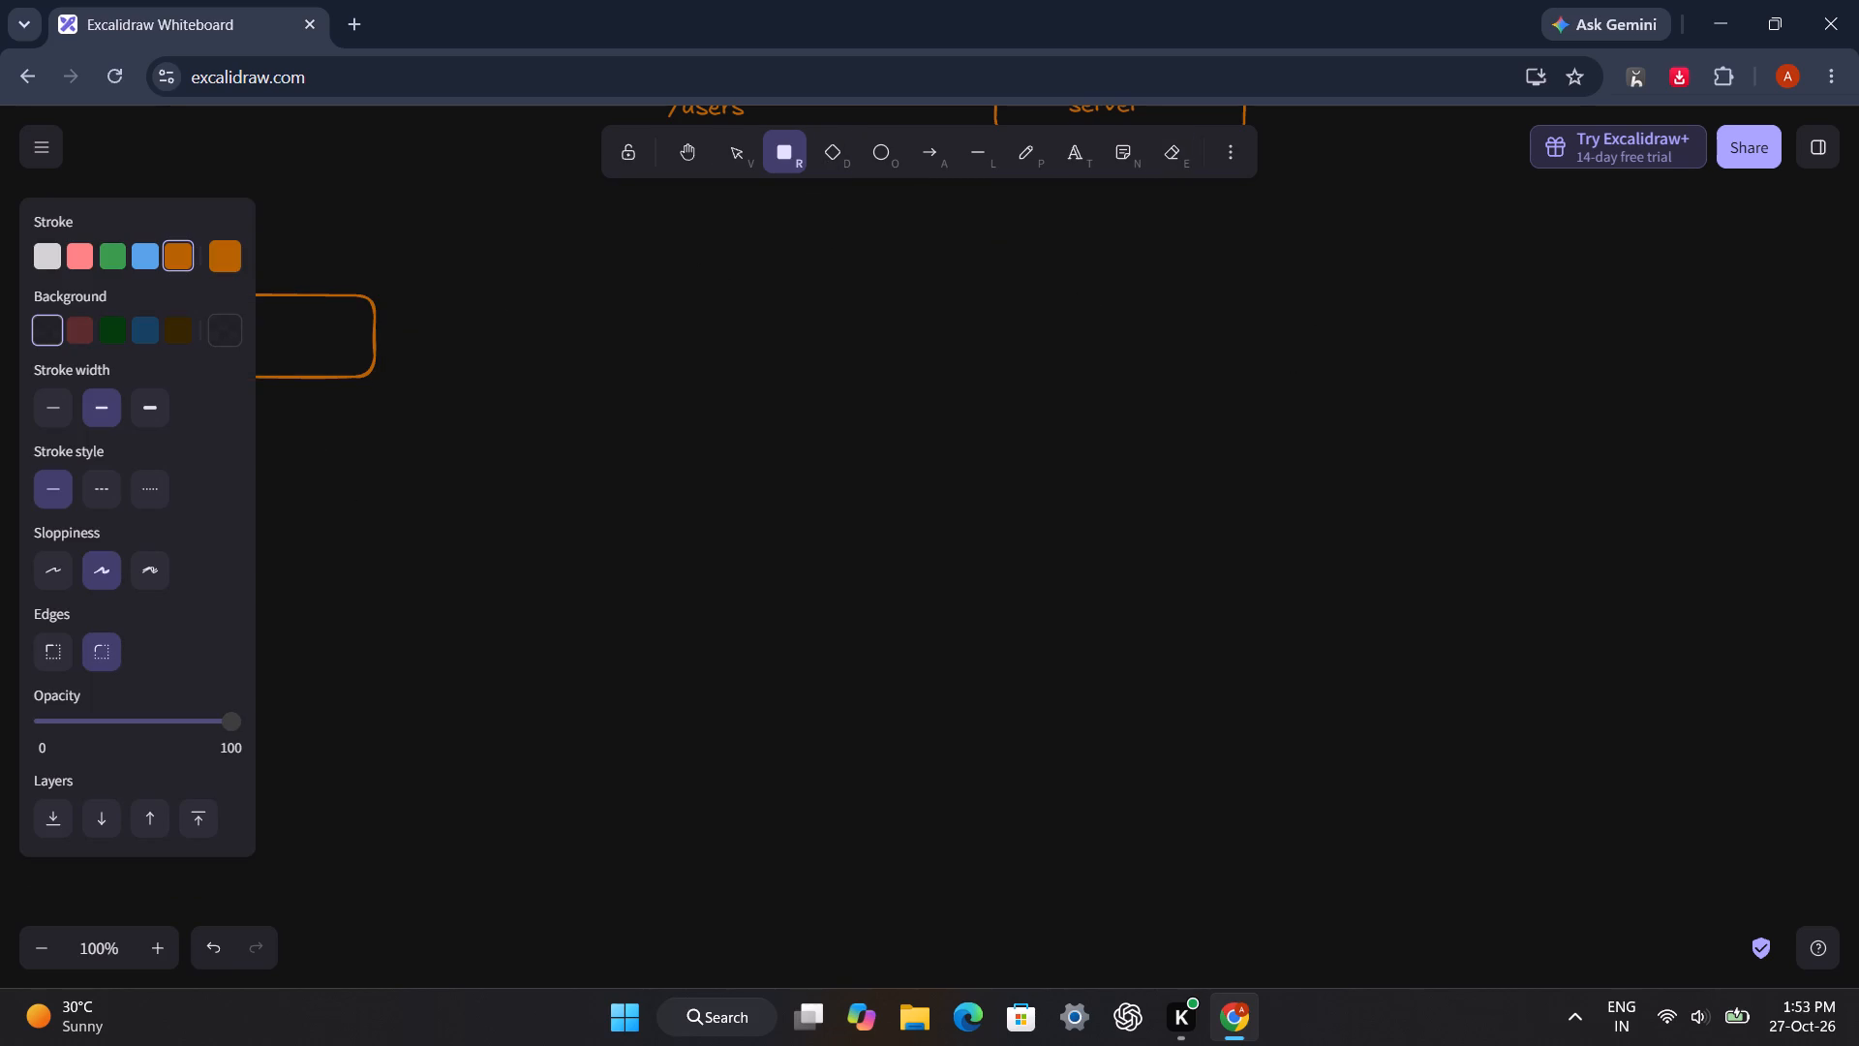
pyautogui.moveTo(533, 304); pyautogui.dragTo(553, 311)
pyautogui.moveTo(553, 311); pyautogui.dragTo(769, 392)
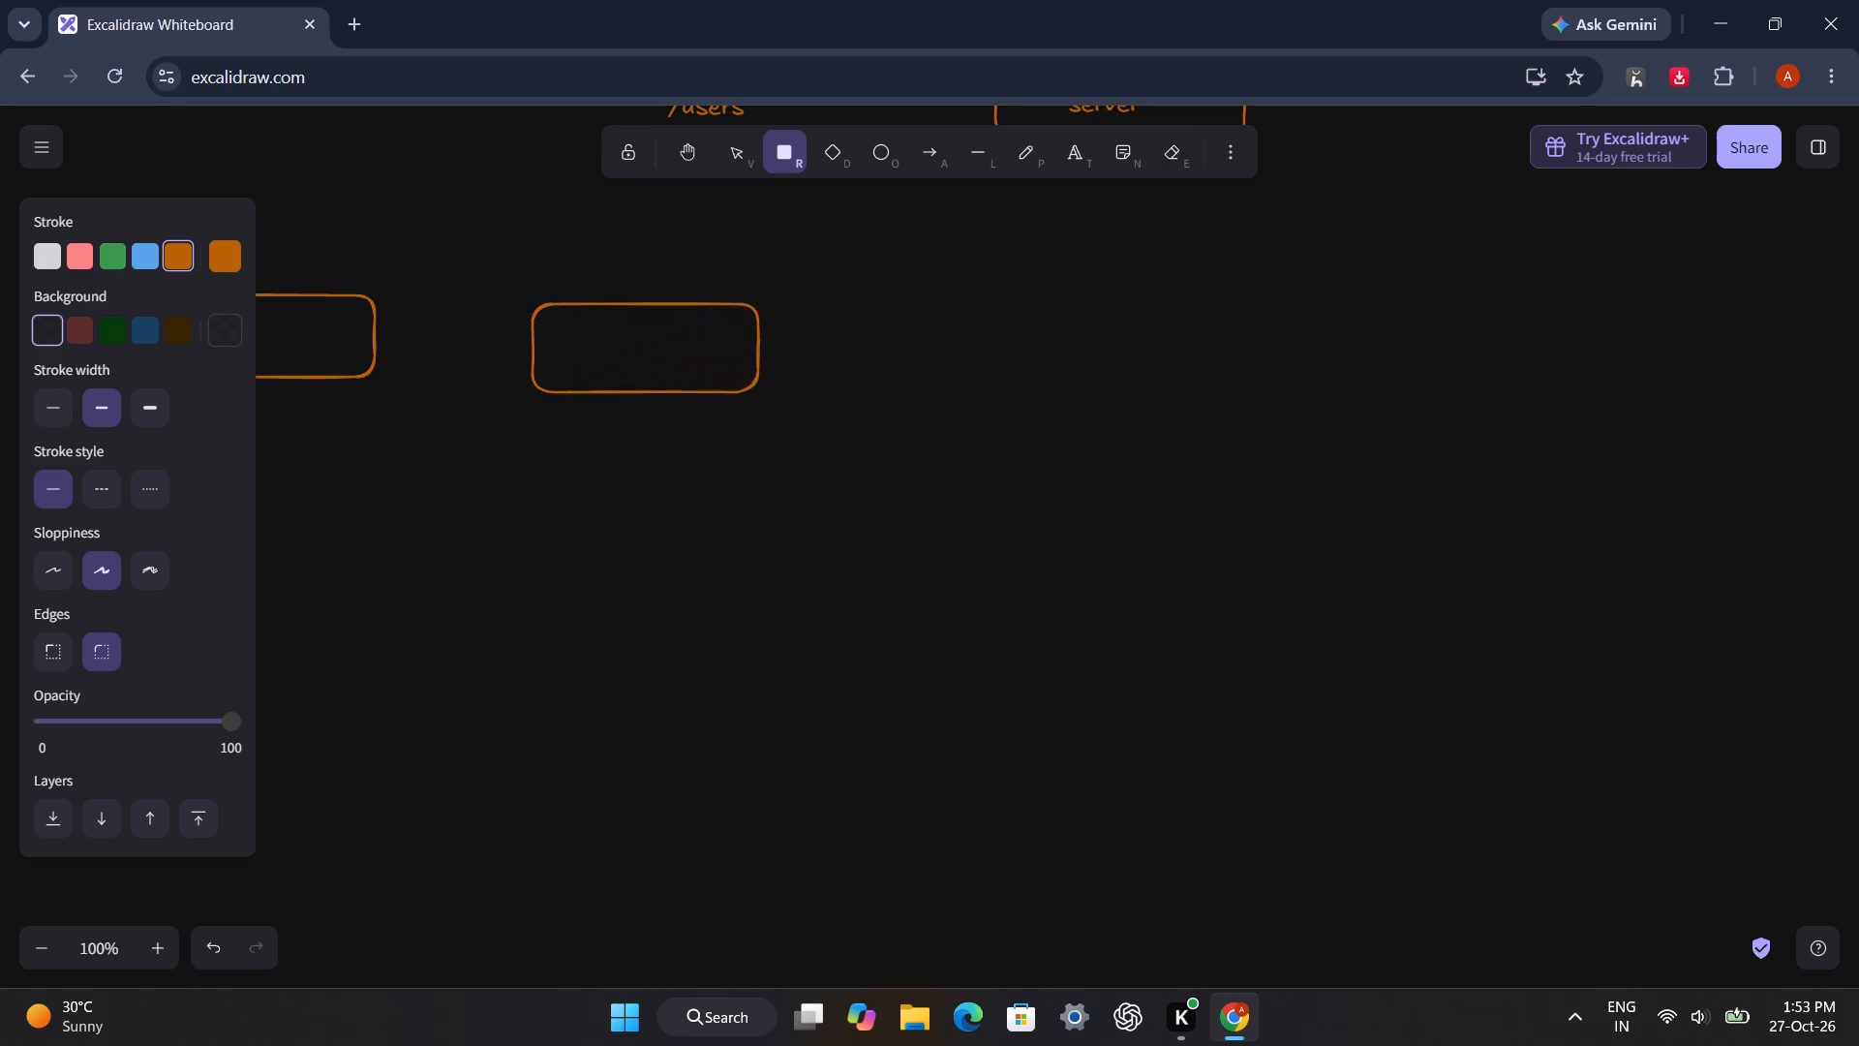
pyautogui.moveTo(769, 392); pyautogui.dragTo(806, 397)
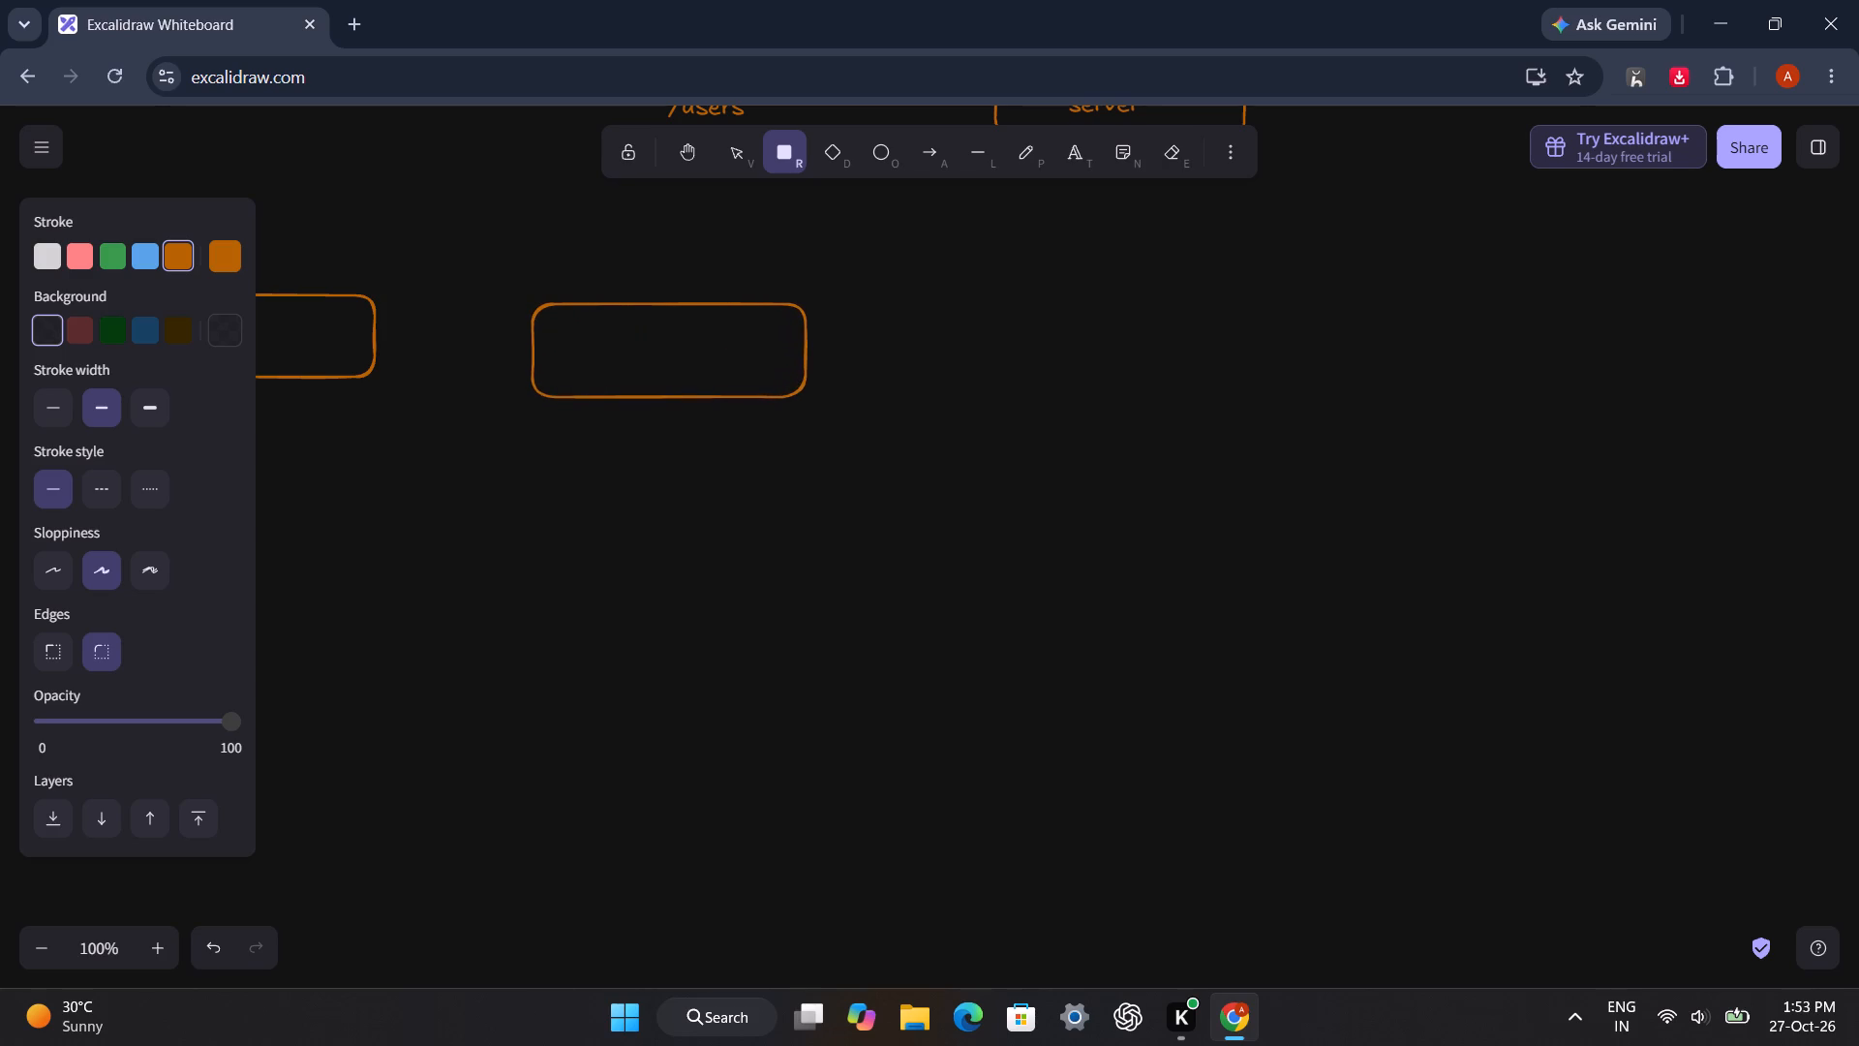
pyautogui.moveTo(806, 397); pyautogui.dragTo(822, 423)
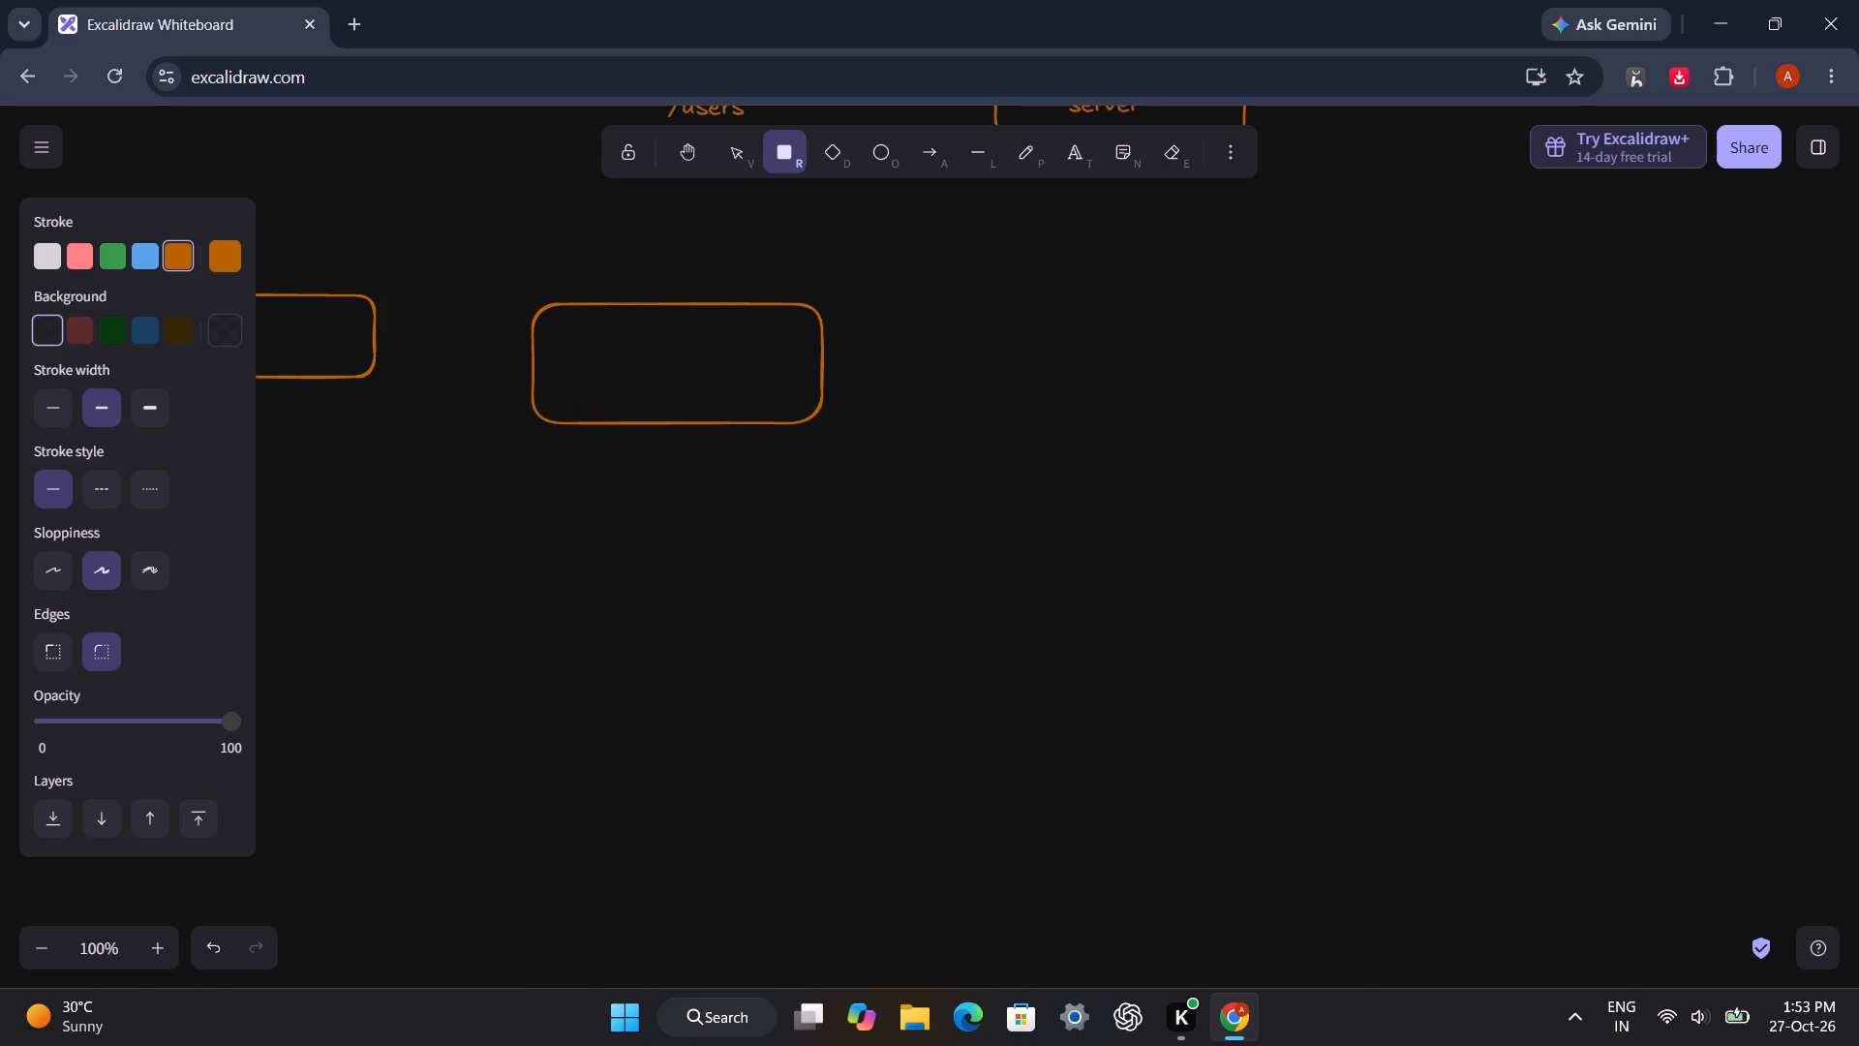
pyautogui.moveTo(822, 423); pyautogui.dragTo(828, 431)
pyautogui.moveTo(685, 382); pyautogui.dragTo(685, 353)
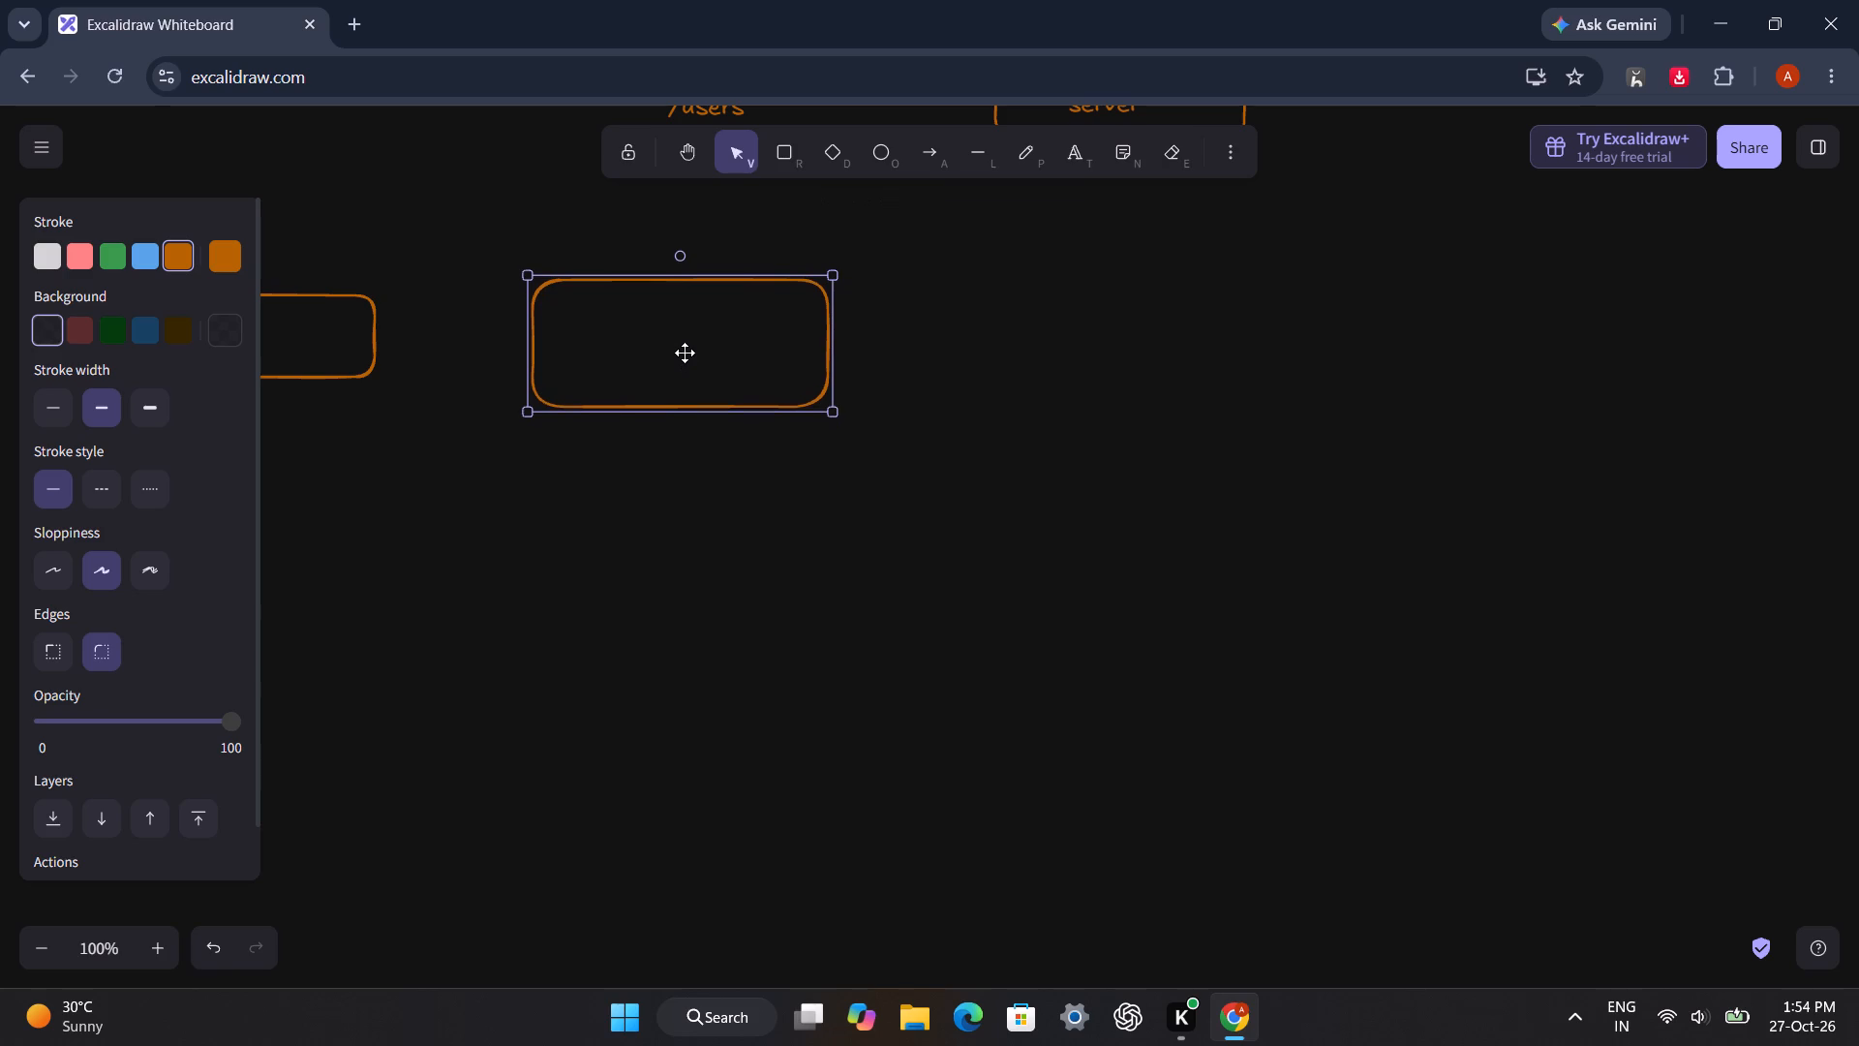
pyautogui.moveTo(685, 353); pyautogui.dragTo(685, 350)
pyautogui.click(1166, 328)
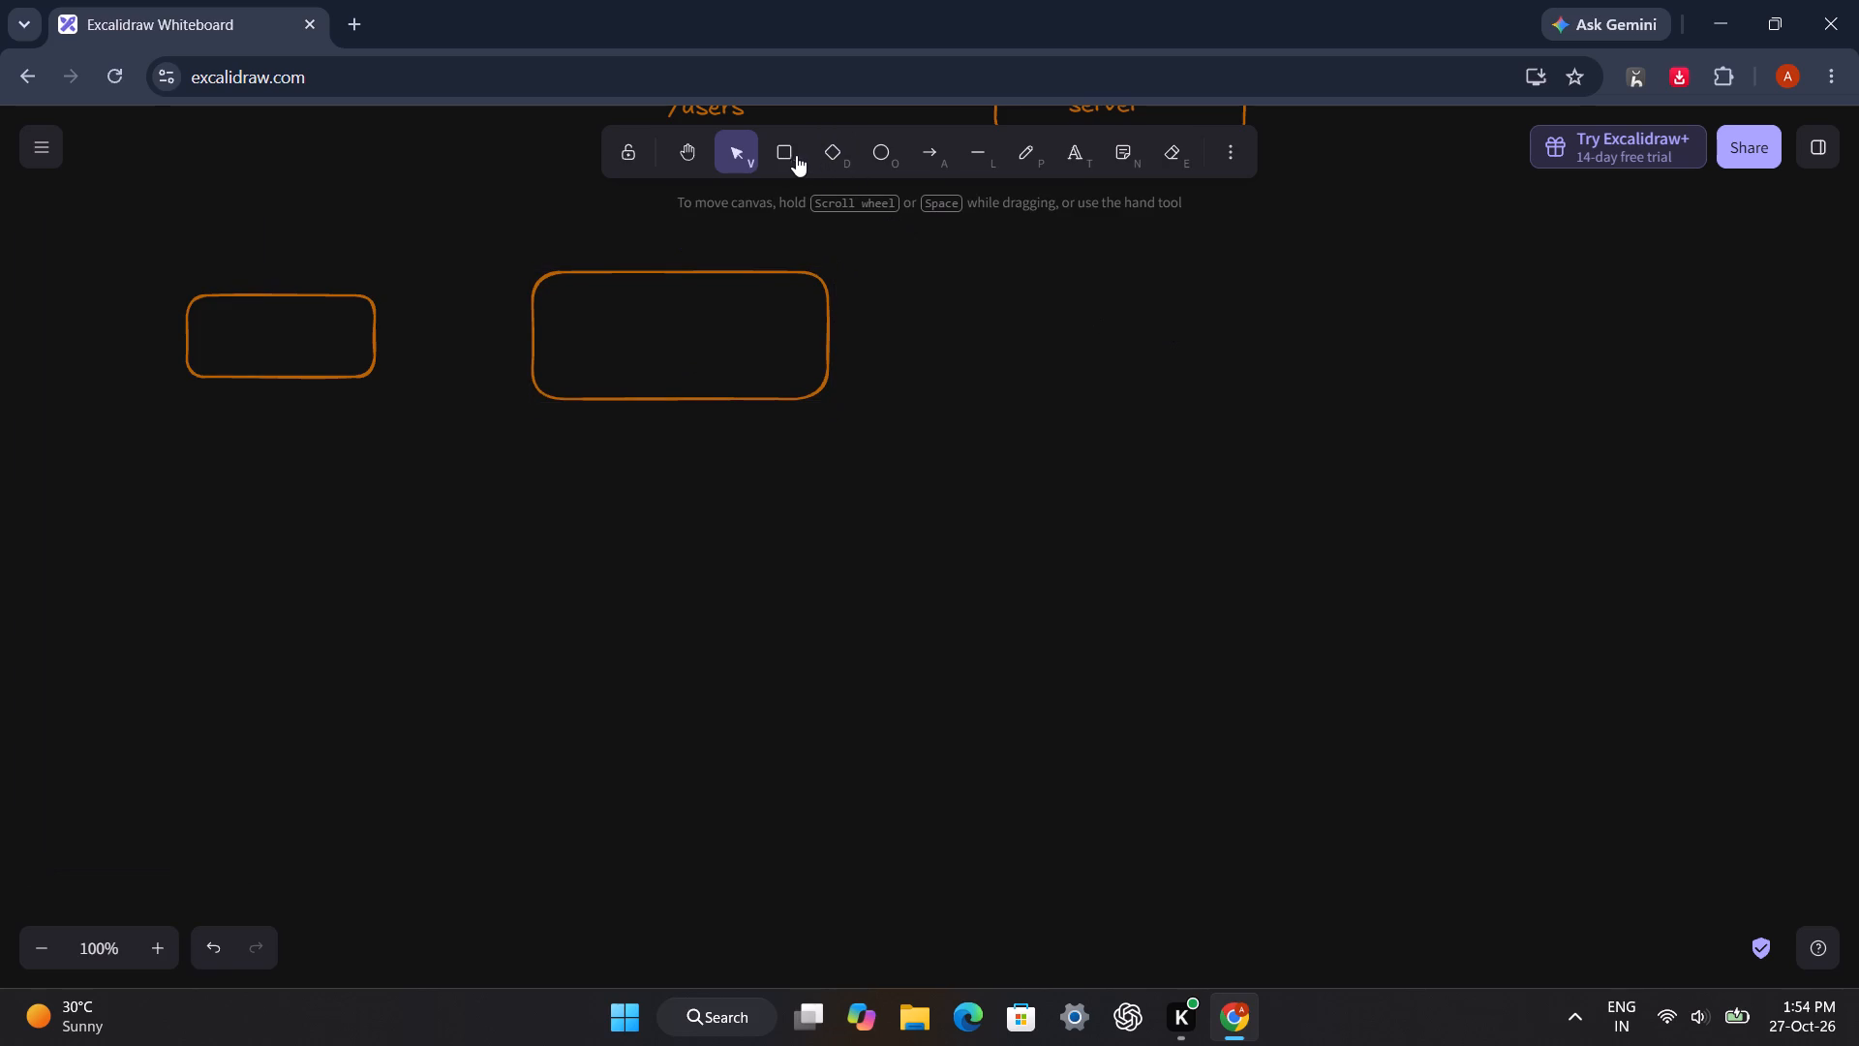
# Draw a third, nearly square rounded rectangle beyond the wide one, and nudge it up into the same row.
pyautogui.click(791, 155)
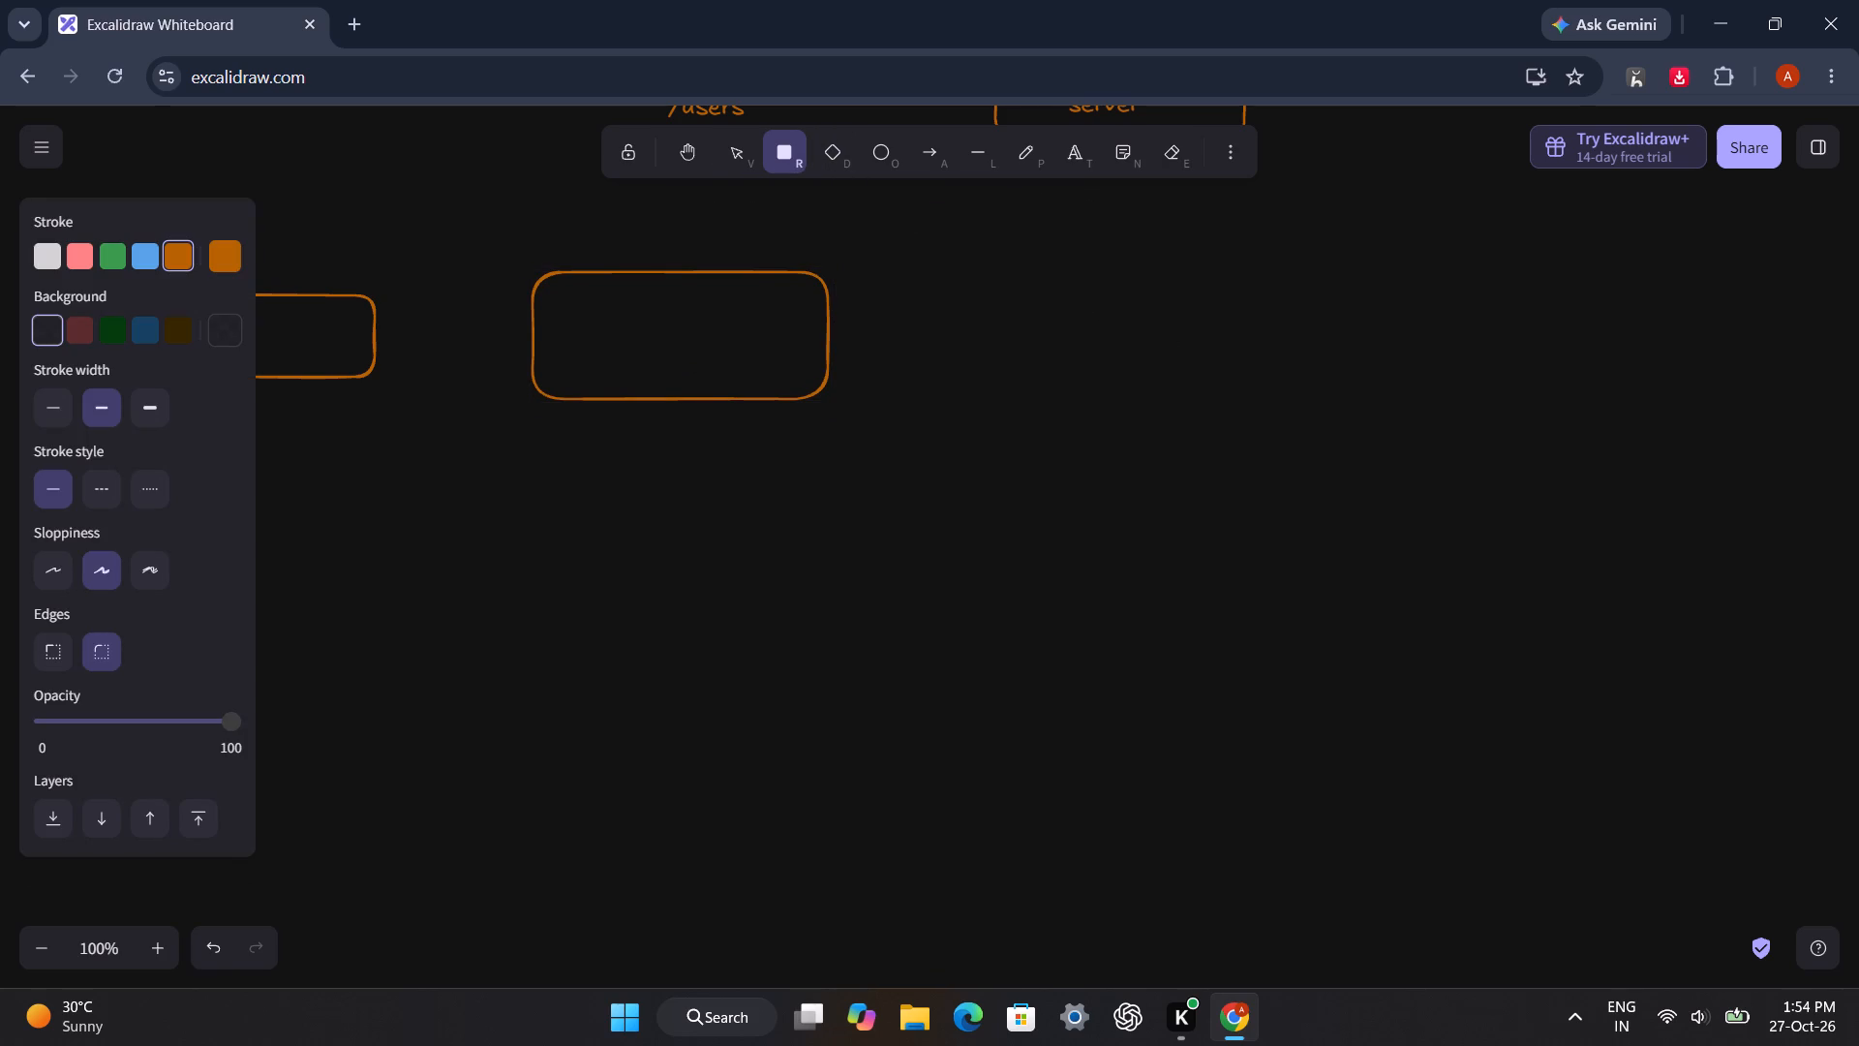
pyautogui.moveTo(1007, 284); pyautogui.dragTo(1099, 361)
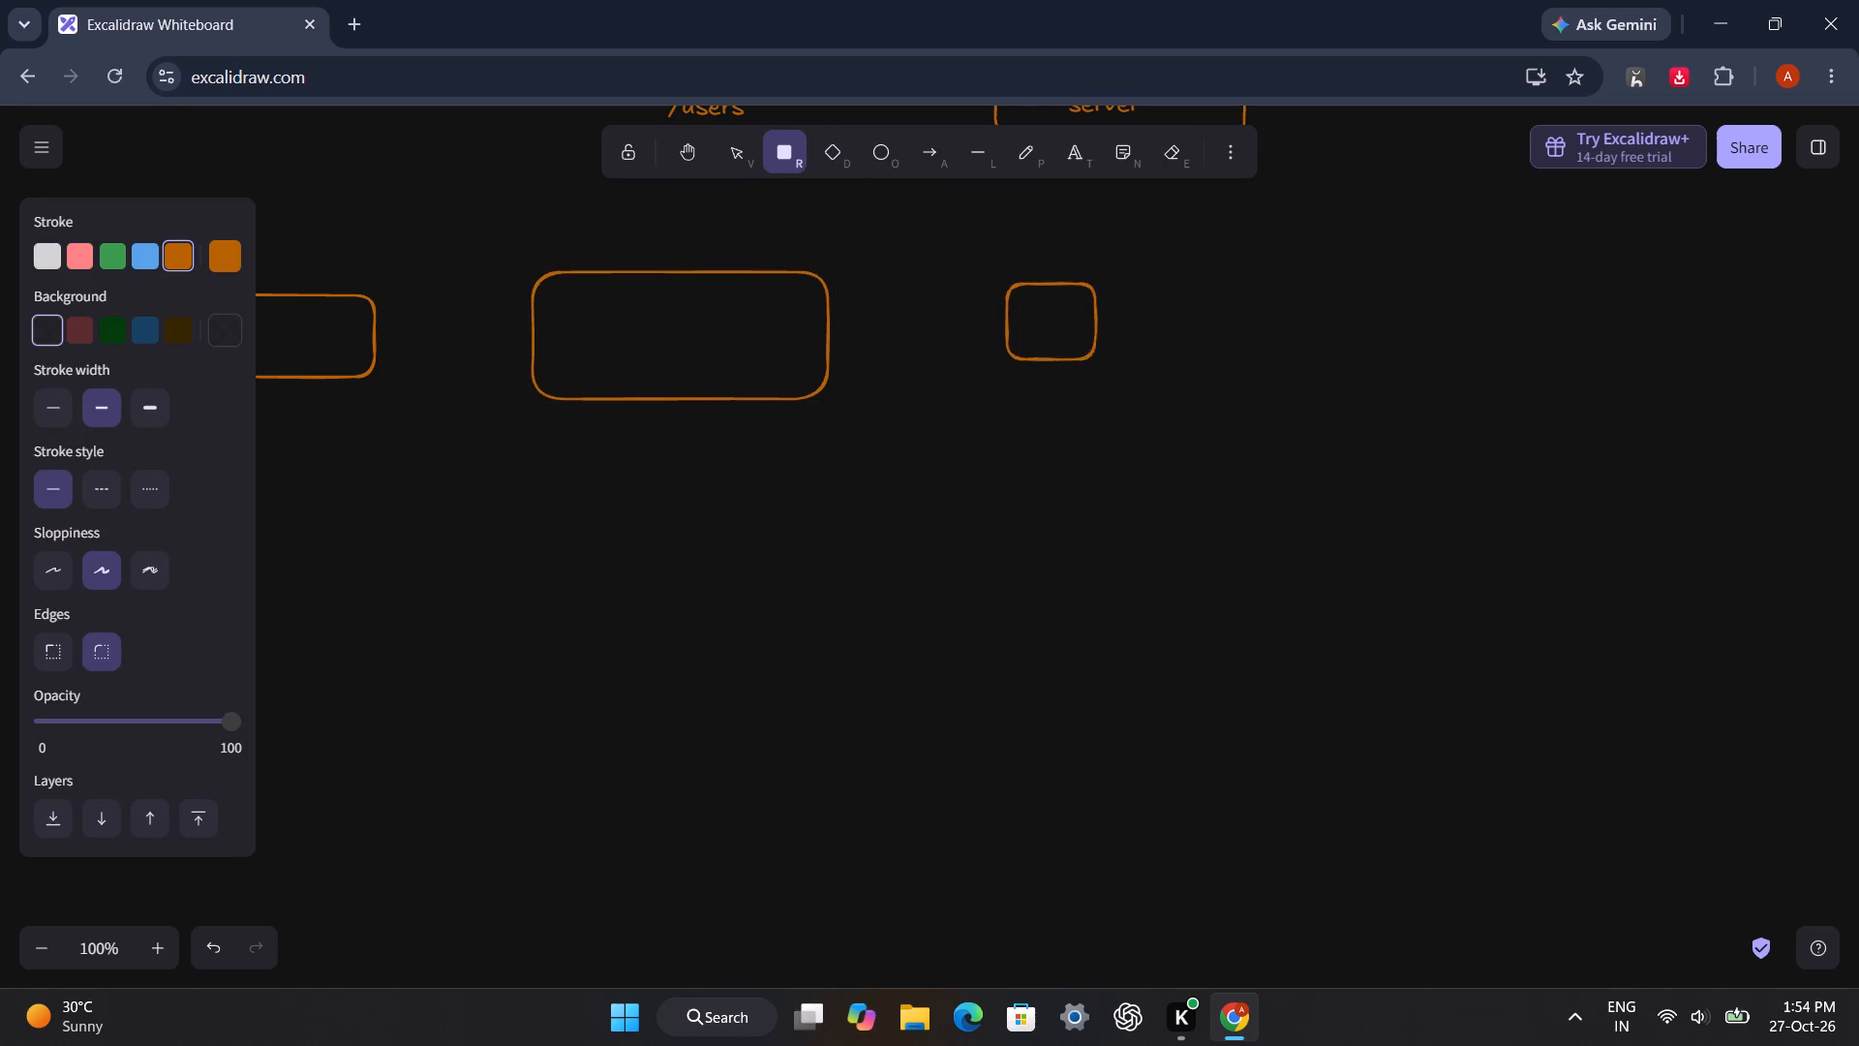
pyautogui.moveTo(1099, 361); pyautogui.dragTo(1196, 426)
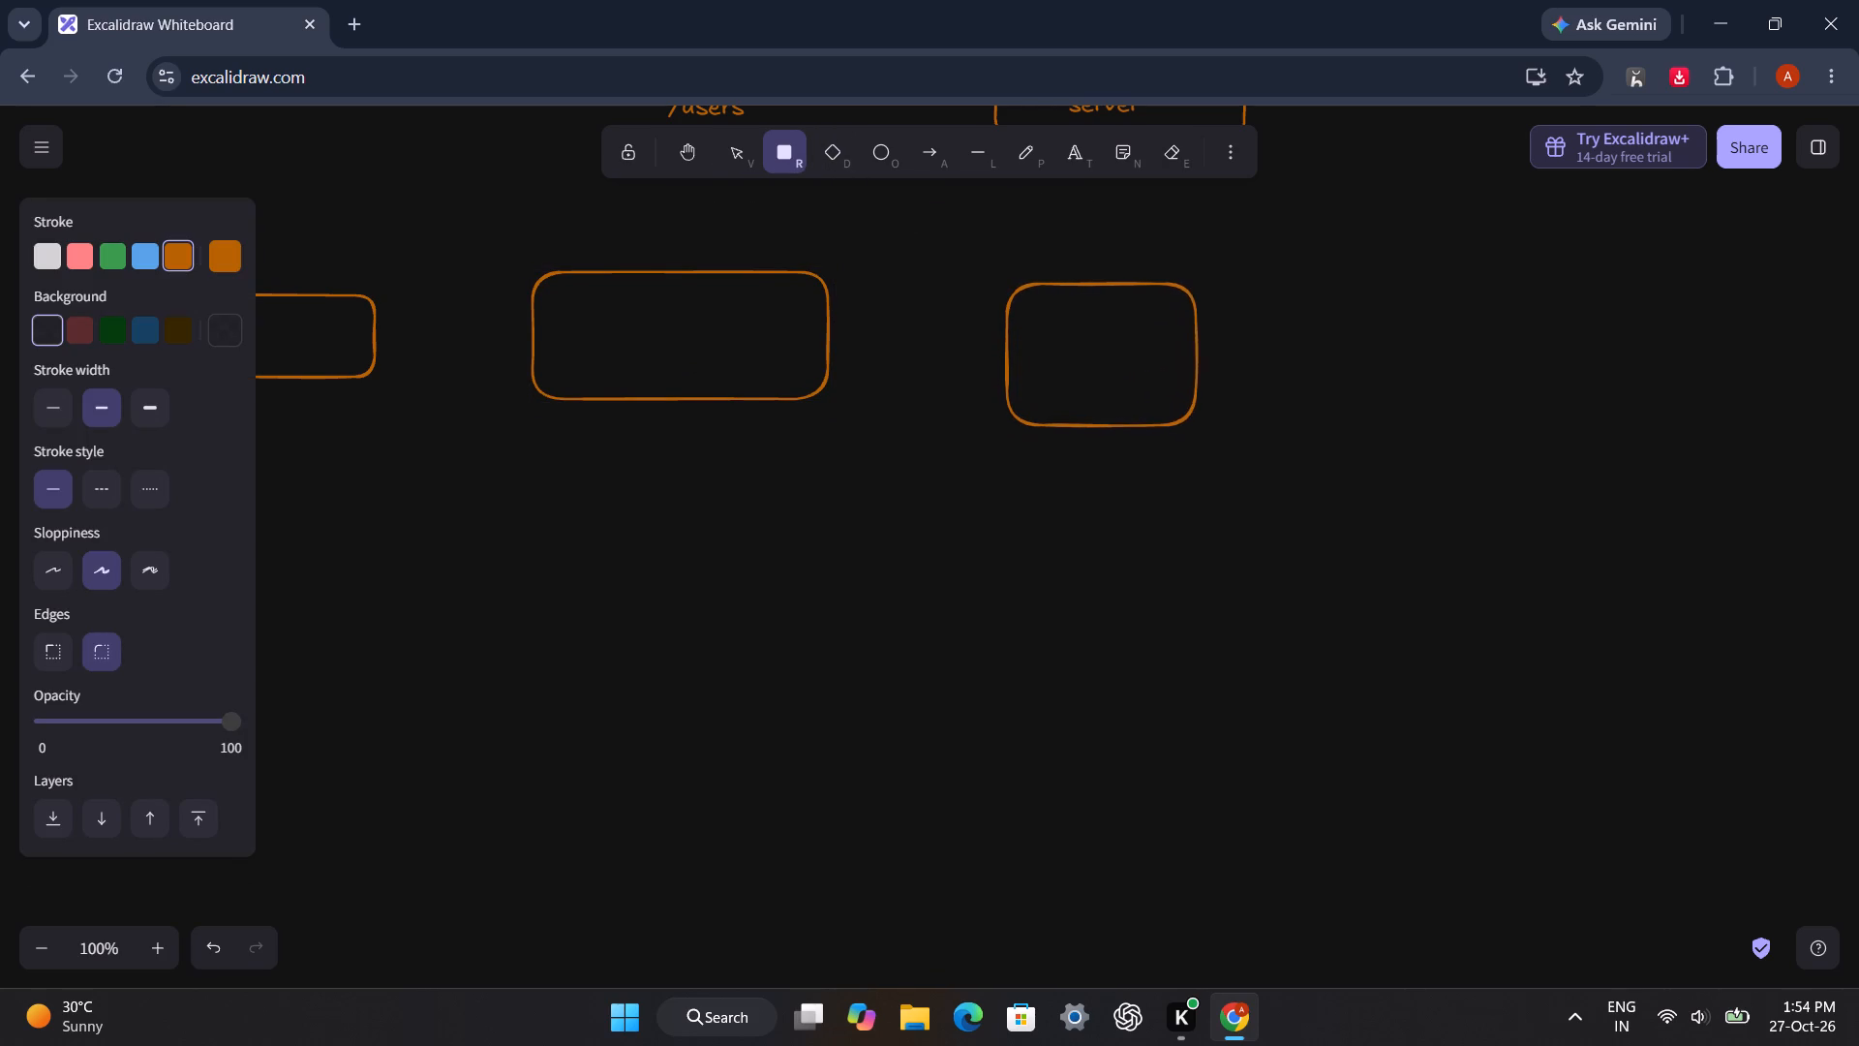
pyautogui.moveTo(1196, 426); pyautogui.dragTo(1199, 428)
pyautogui.moveTo(1107, 369); pyautogui.dragTo(1104, 354)
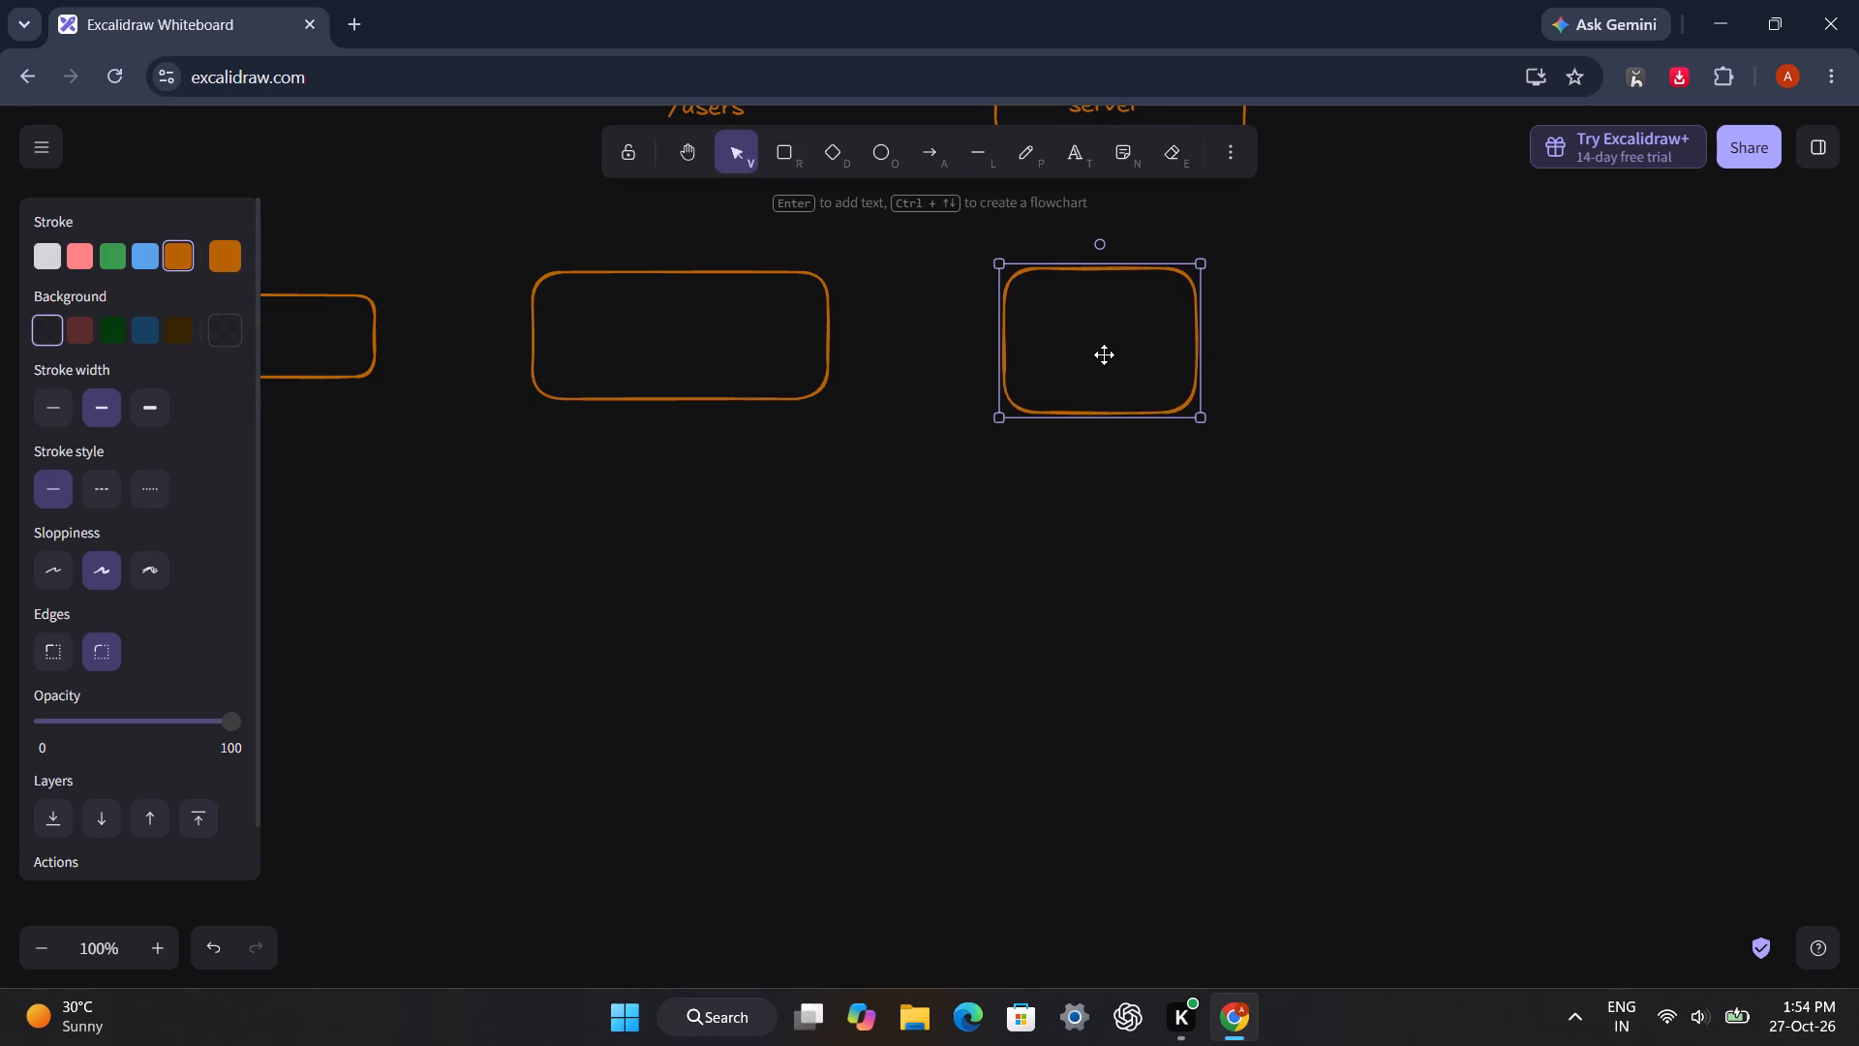
pyautogui.click(1321, 351)
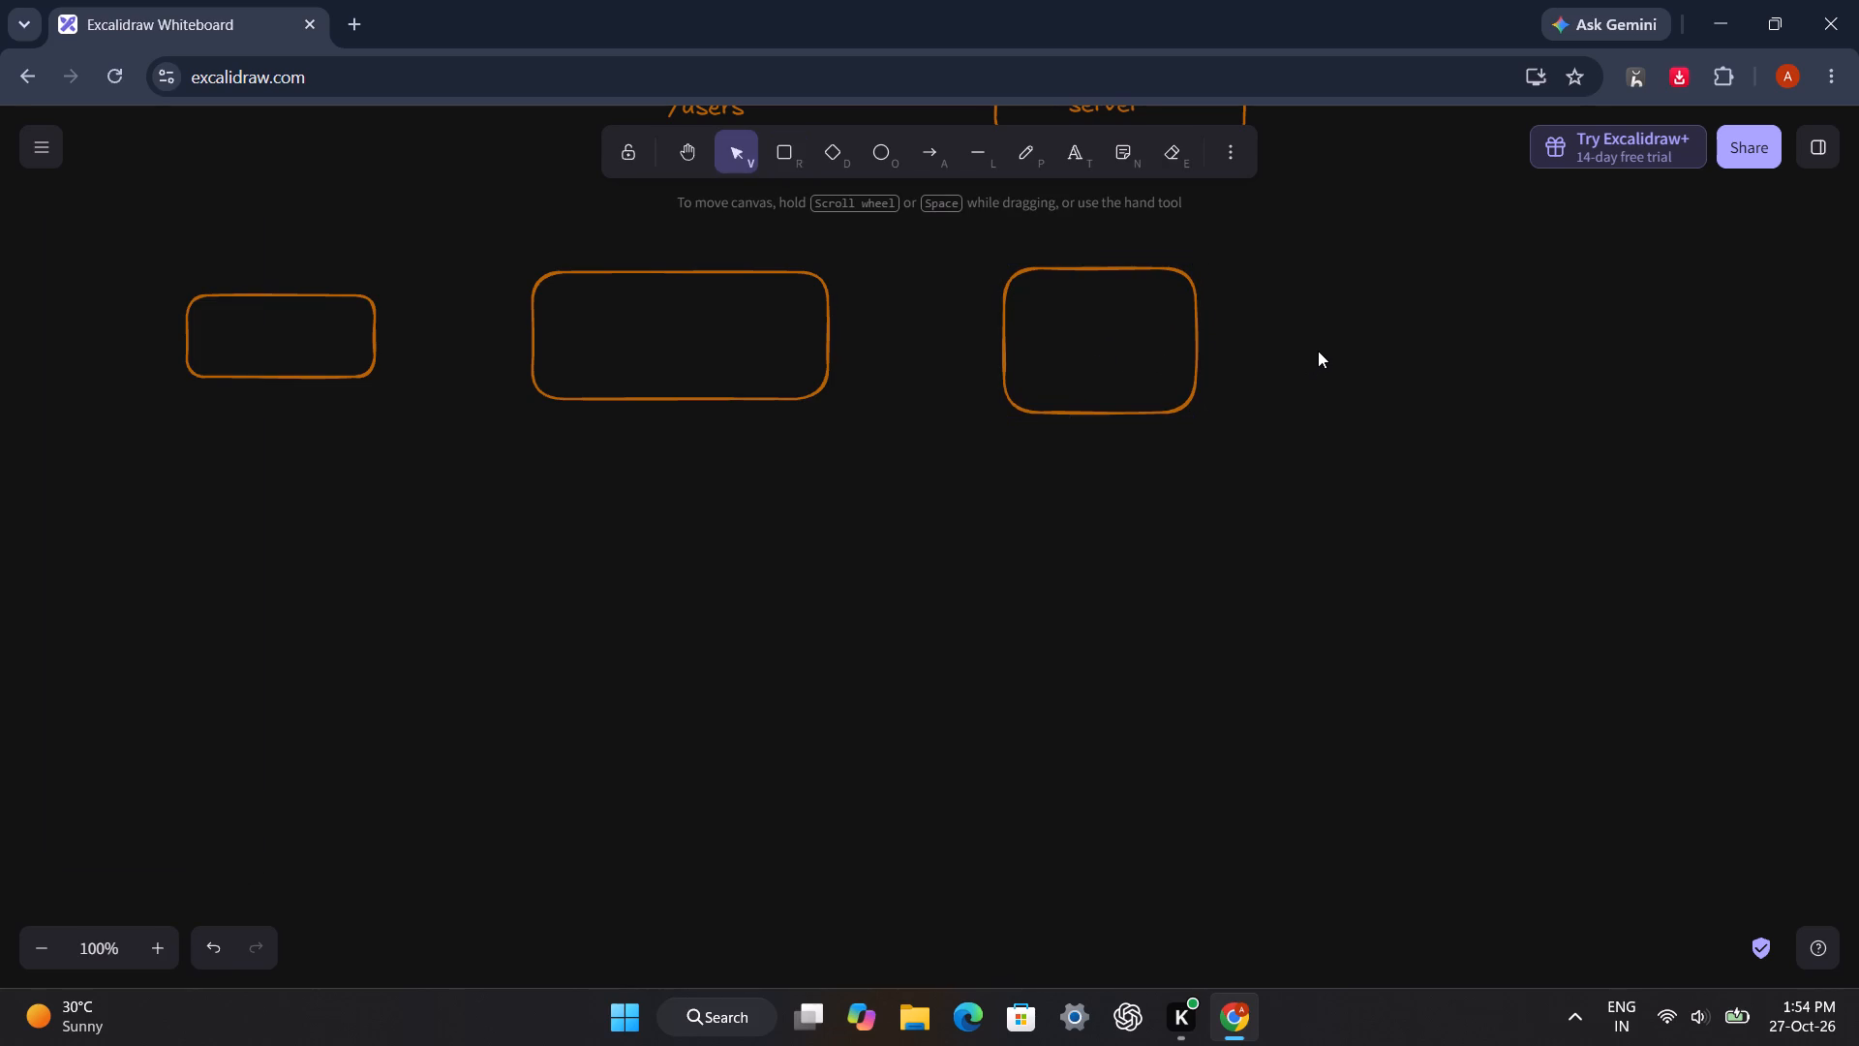
# Label the small first rectangle "Client".
pyautogui.doubleClick(247, 329)
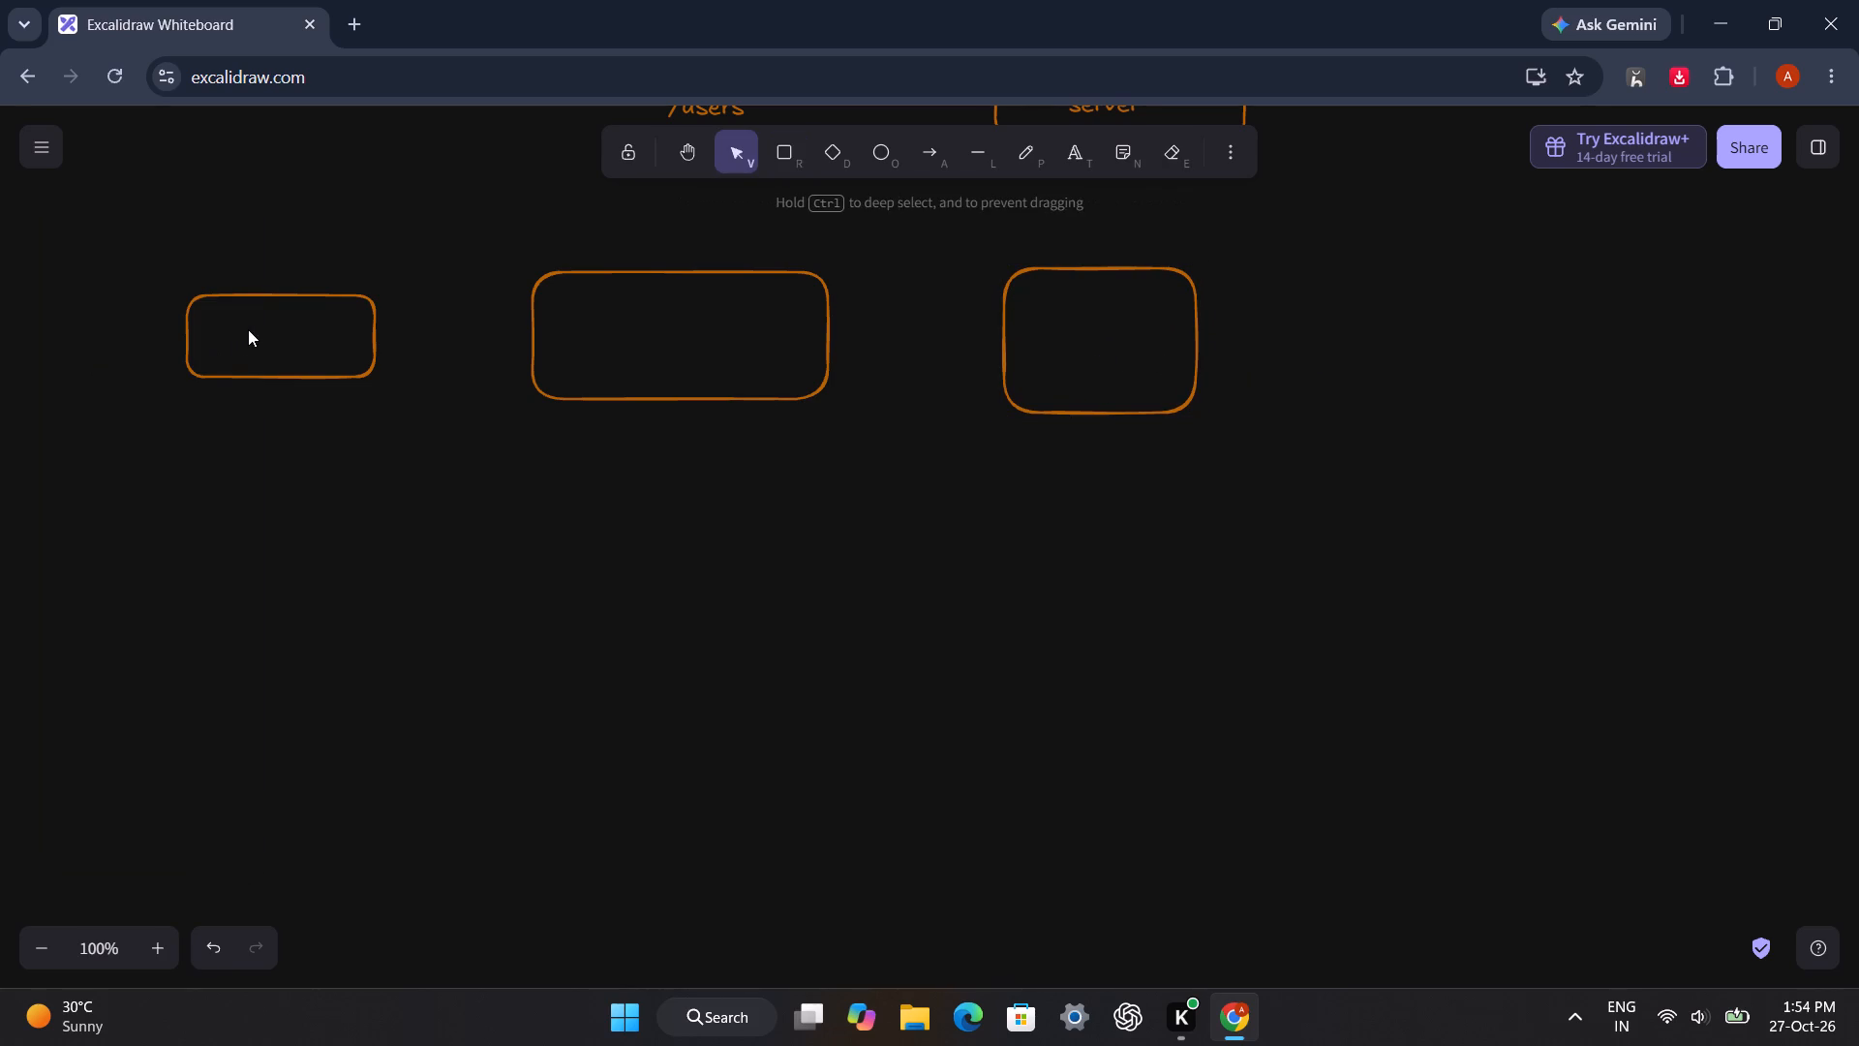
pyautogui.write('cli')
pyautogui.press('BackSpace')
pyautogui.press('BackSpace')
pyautogui.press('BackSpace')
pyautogui.write('Clien')
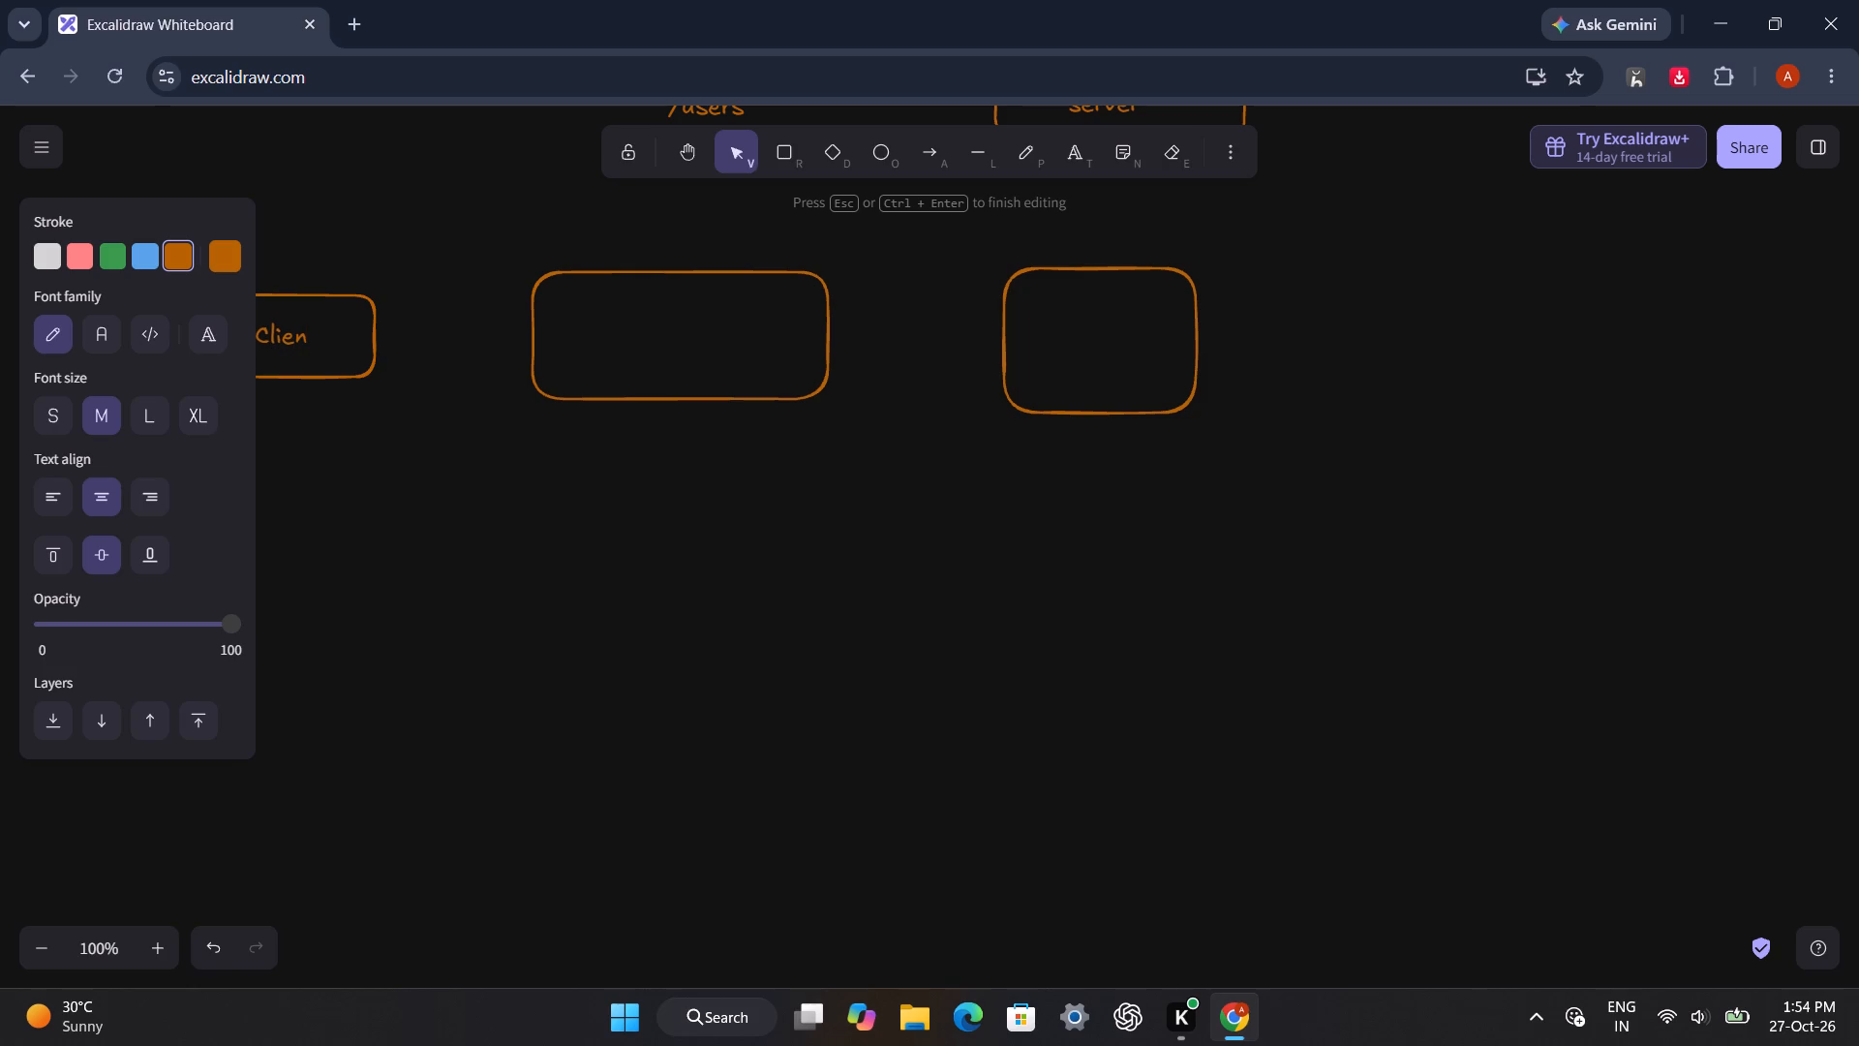
pyautogui.press('t')
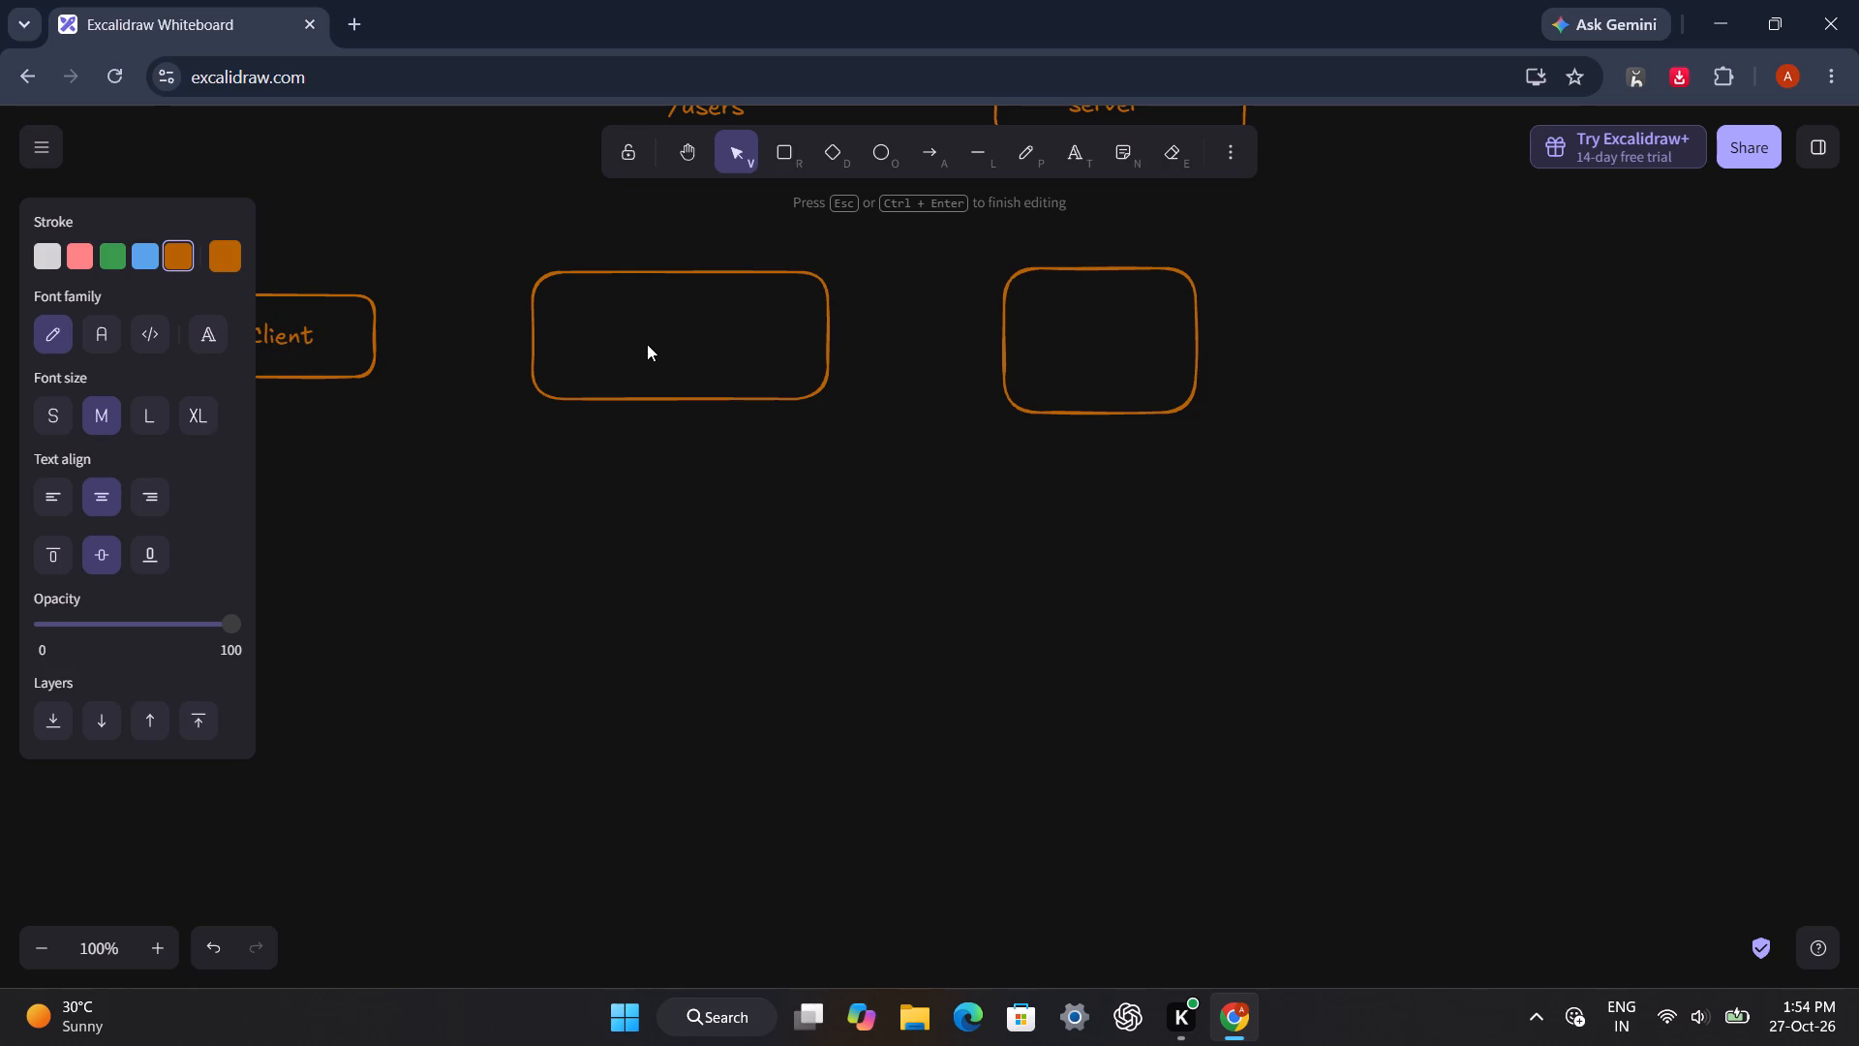
# Label the wide middle rectangle "Smart Gateway Service", with "Service" on a second line.
pyautogui.doubleClick(647, 344)
pyautogui.write('sm')
pyautogui.press('BackSpace')
pyautogui.press('BackSpace')
pyautogui.write('Smart')
pyautogui.press('space')
pyautogui.write('Gateway')
pyautogui.press('space')
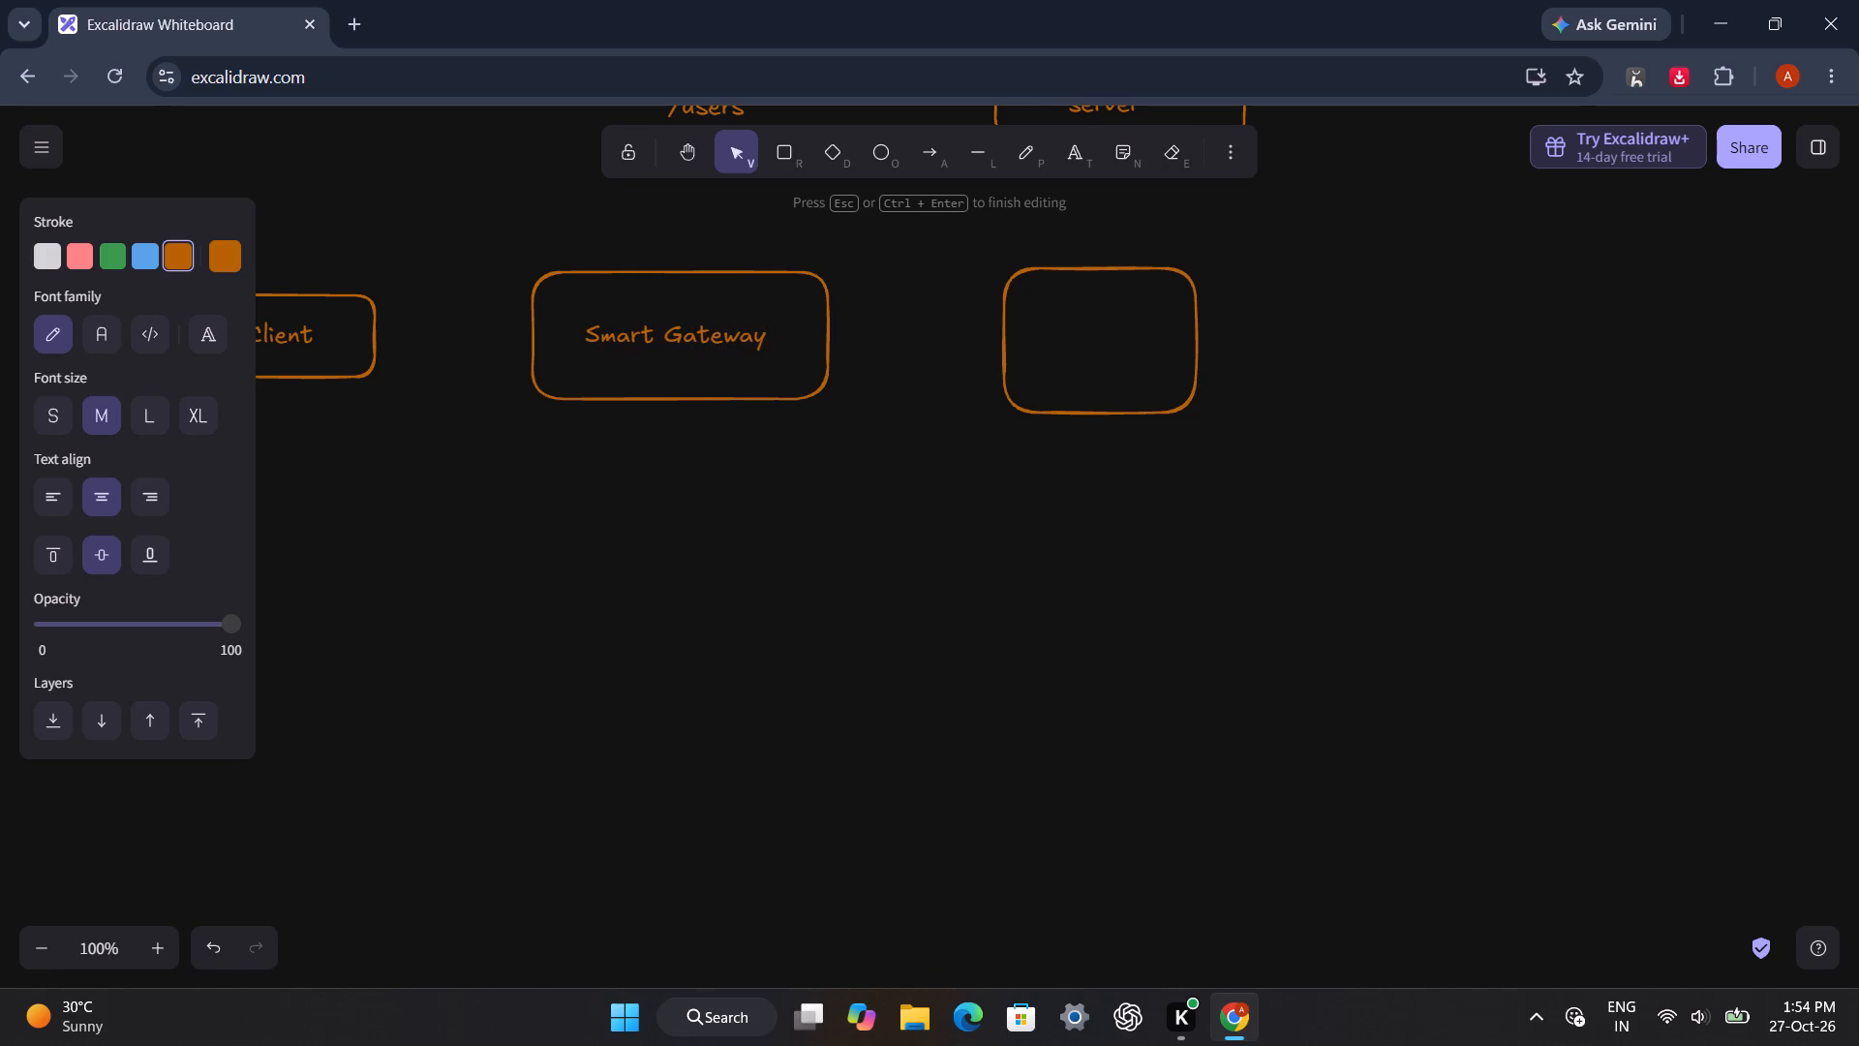
pyautogui.press('Return')
pyautogui.write('Ser')
pyautogui.write('vice')
# Add the text "Target Server" on two lines inside the third rectangle.
pyautogui.click(1067, 320)
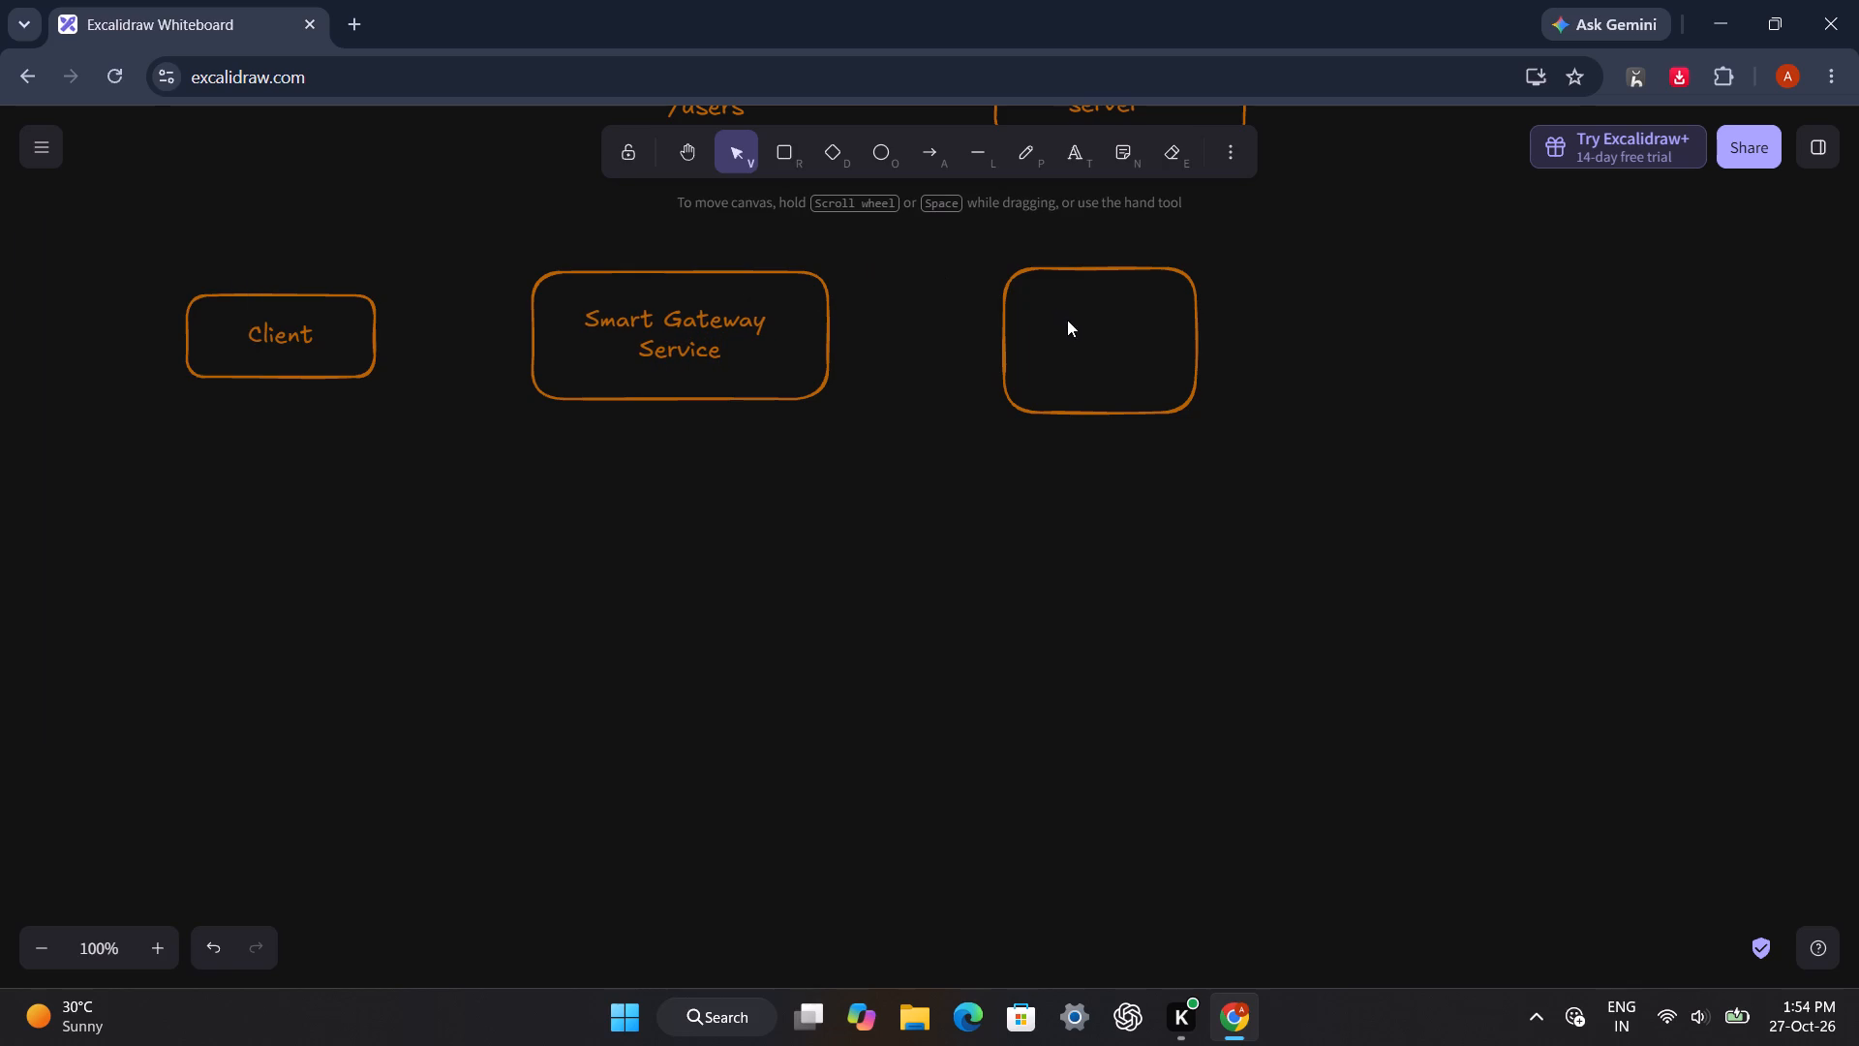
pyautogui.doubleClick(1051, 318)
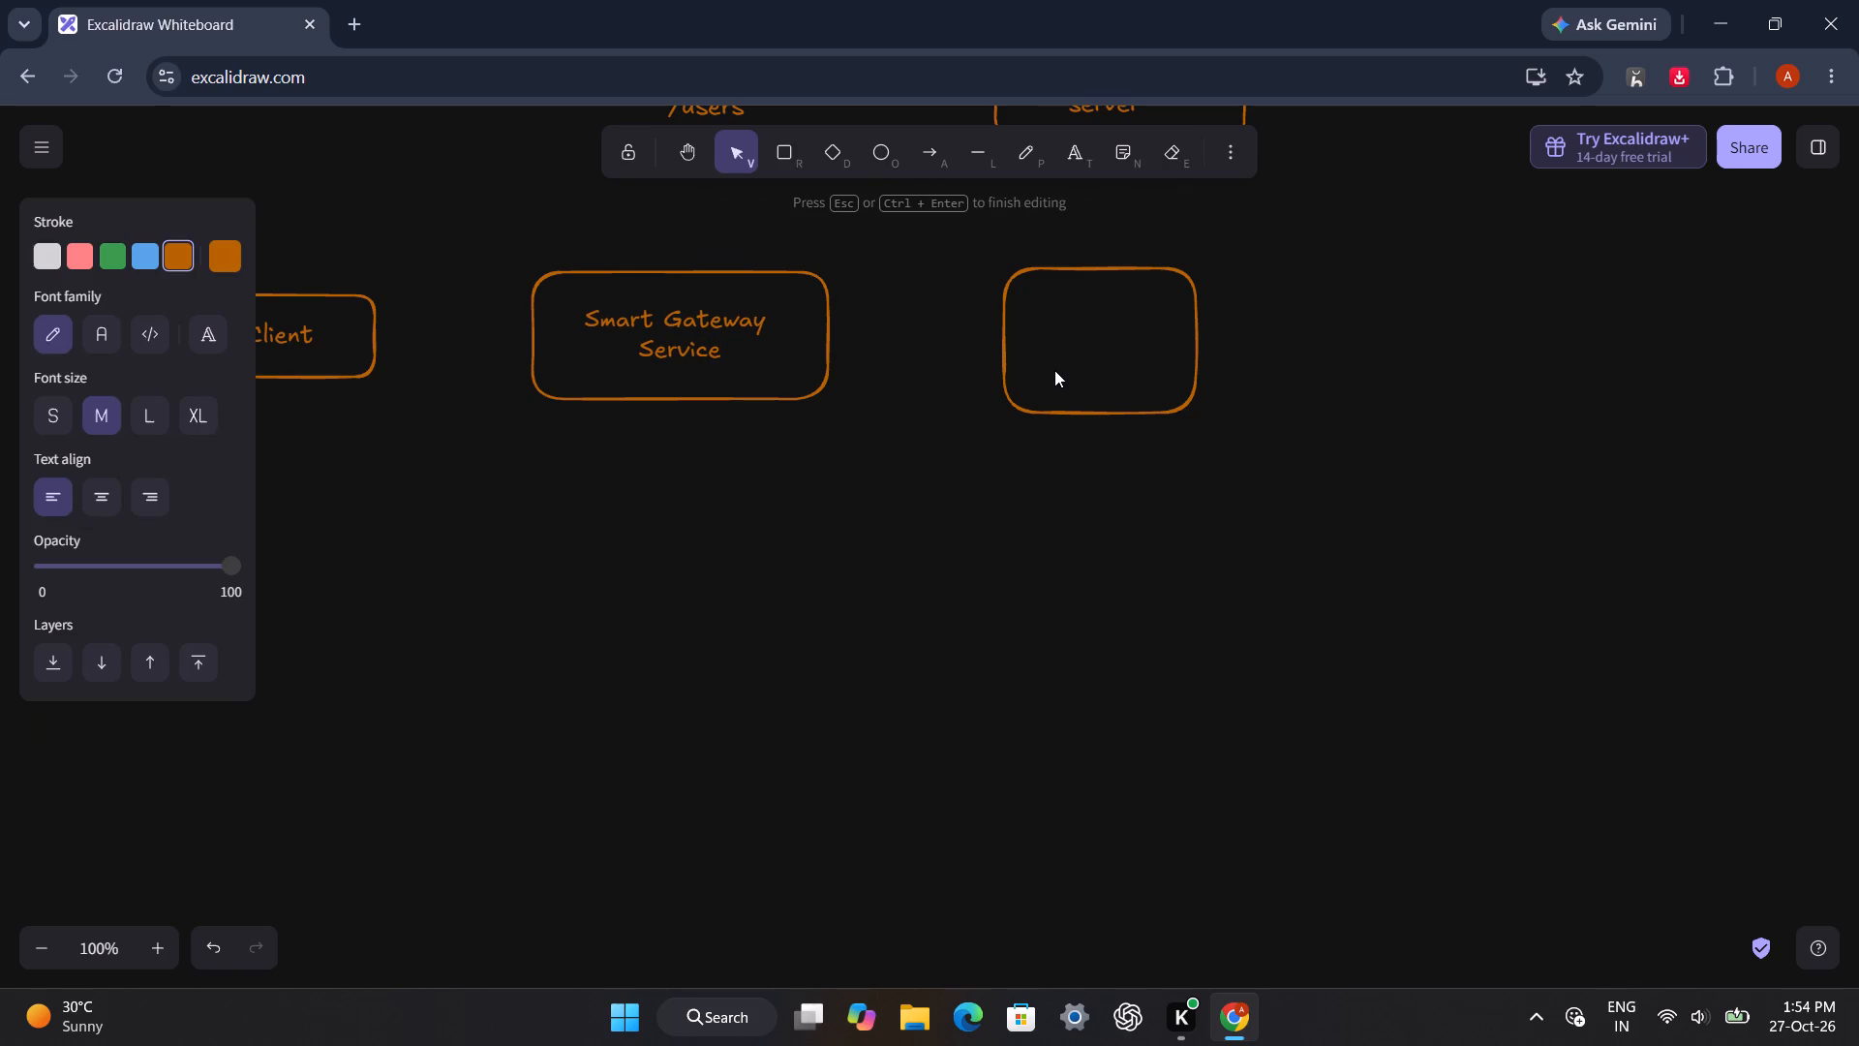
pyautogui.write('Target')
pyautogui.press('space')
pyautogui.press('Return')
pyautogui.write('Server')
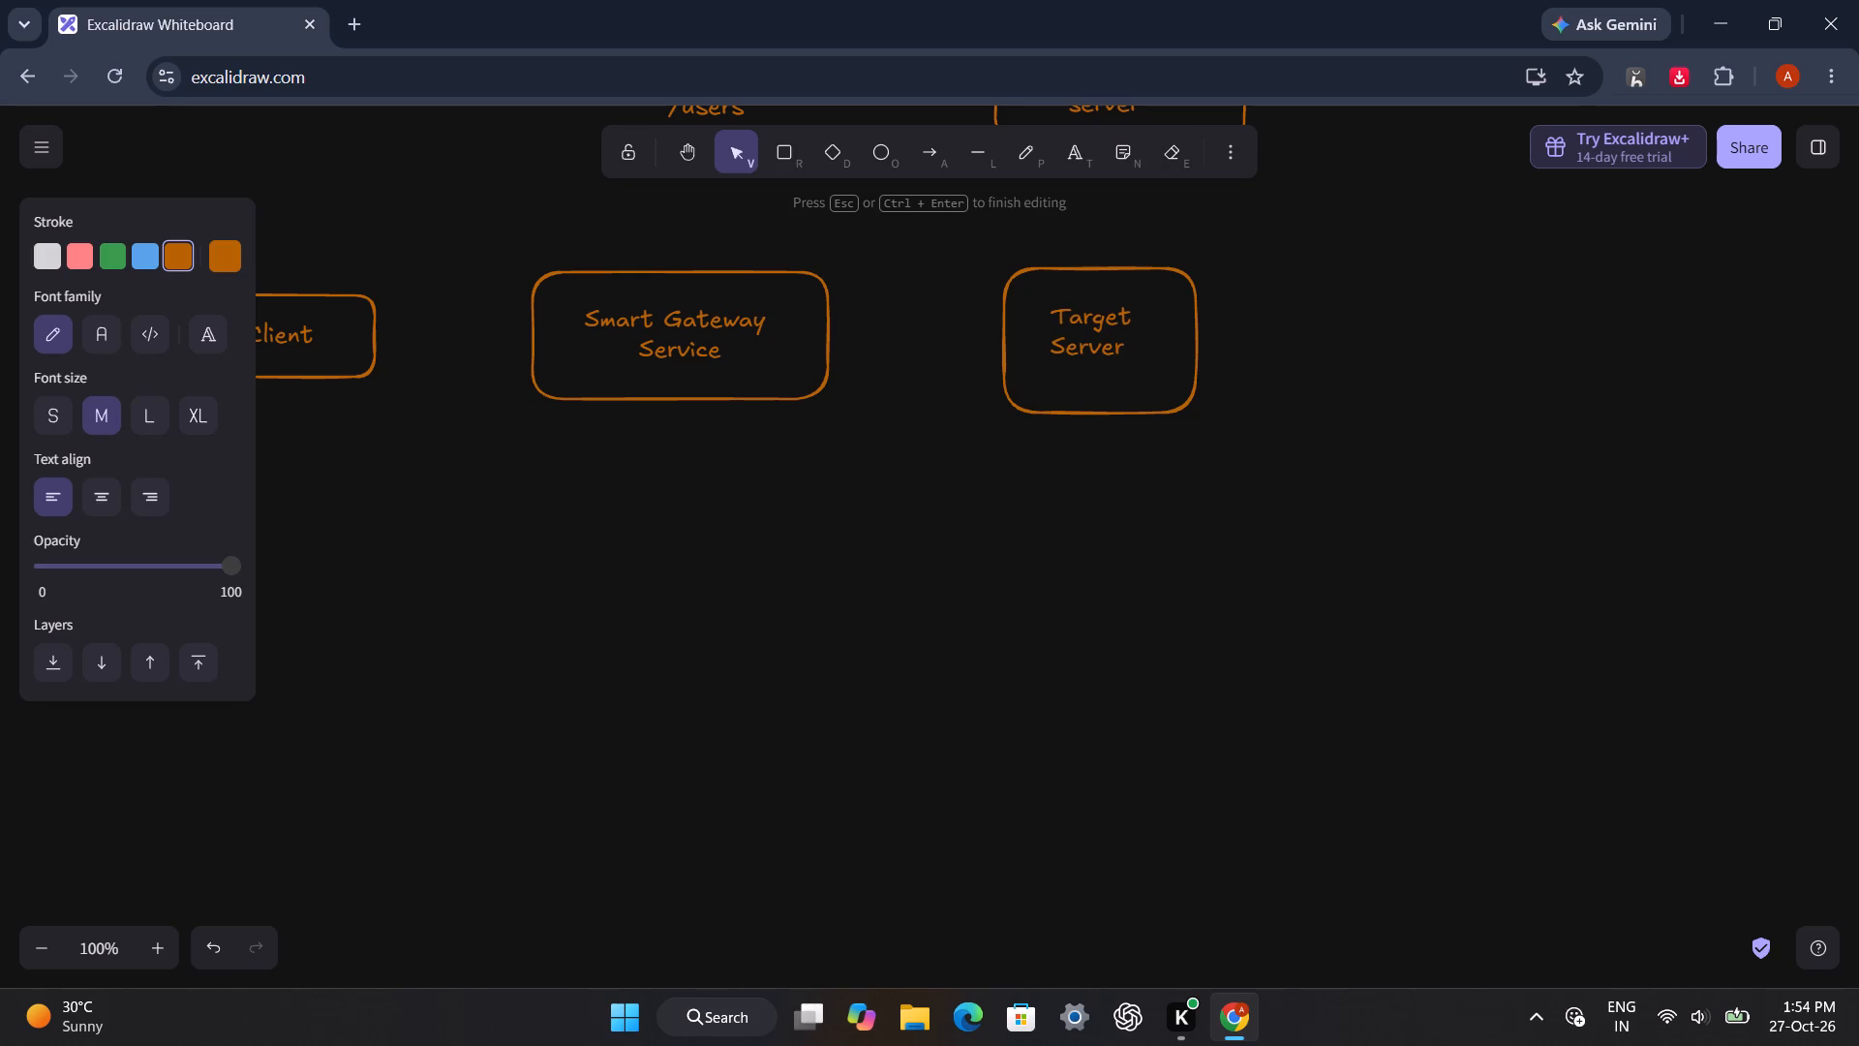
# Draw a straight arrow from the Client box to the Smart Gateway Service box.
pyautogui.click(933, 144)
pyautogui.moveTo(379, 333); pyautogui.dragTo(417, 333)
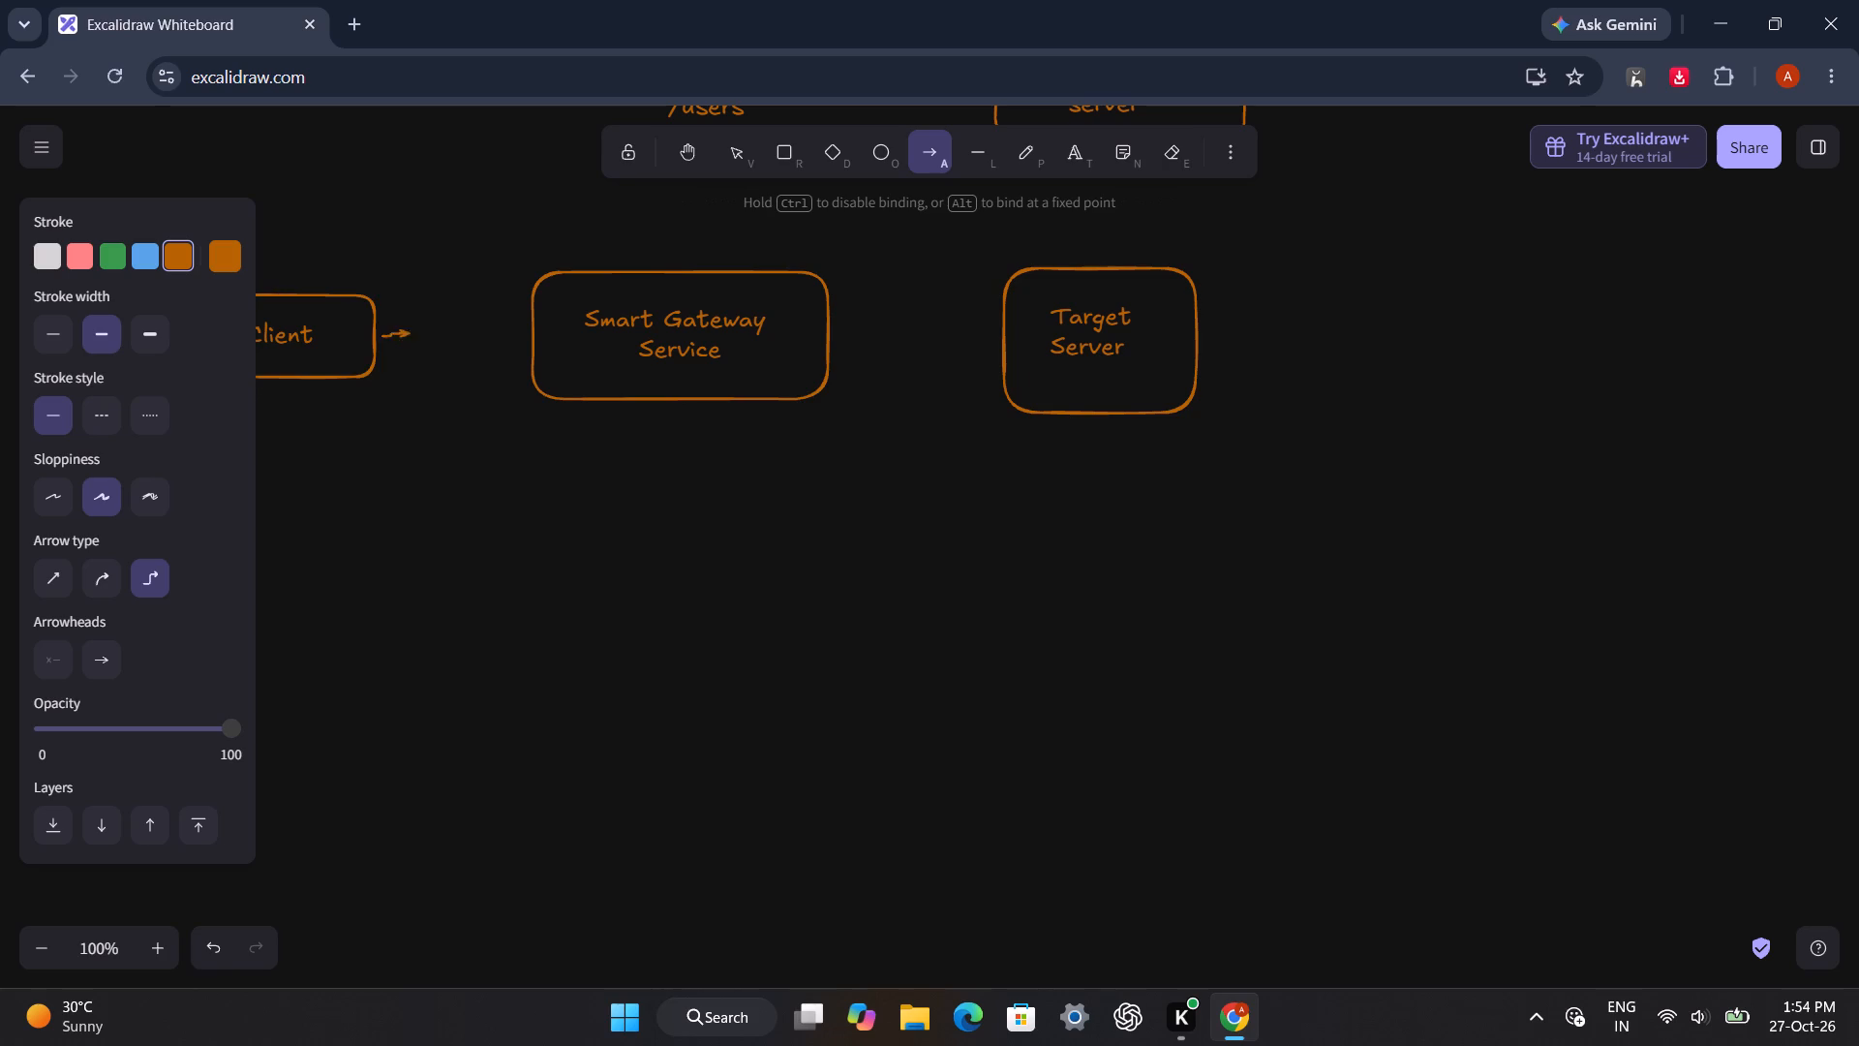
pyautogui.moveTo(417, 333); pyautogui.dragTo(531, 332)
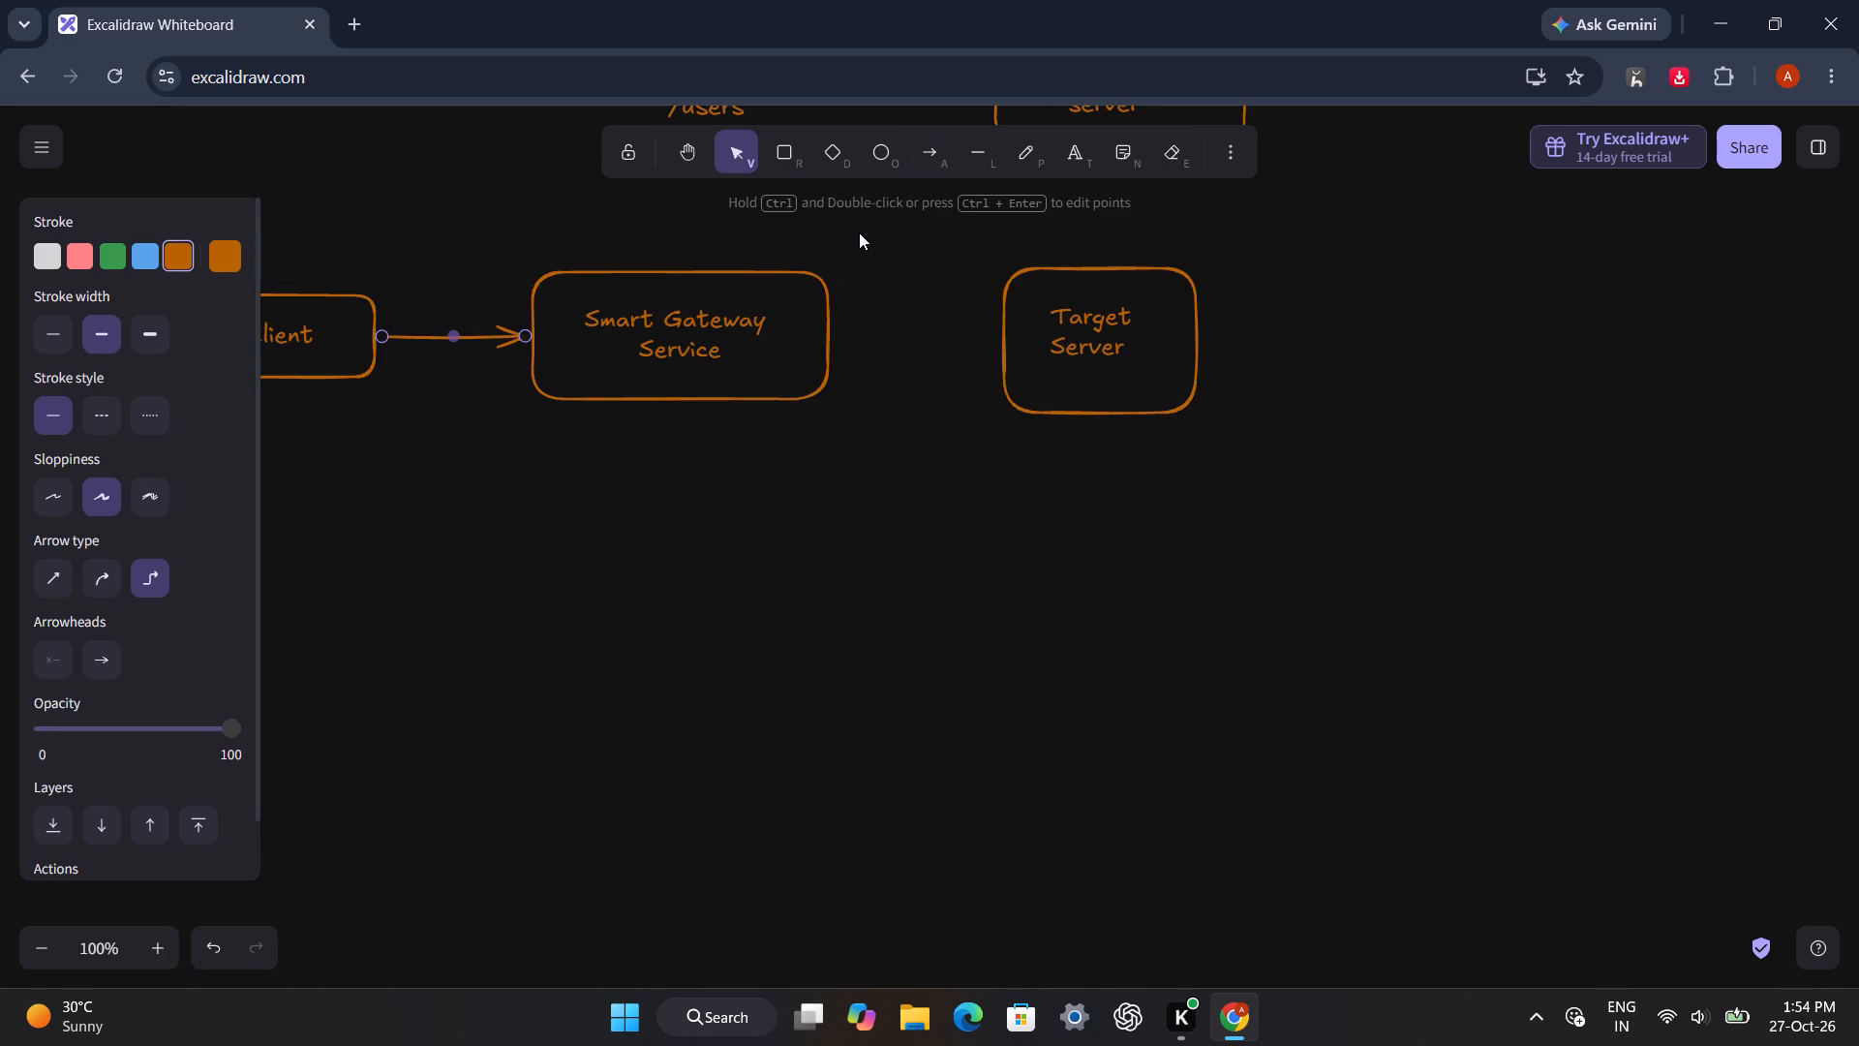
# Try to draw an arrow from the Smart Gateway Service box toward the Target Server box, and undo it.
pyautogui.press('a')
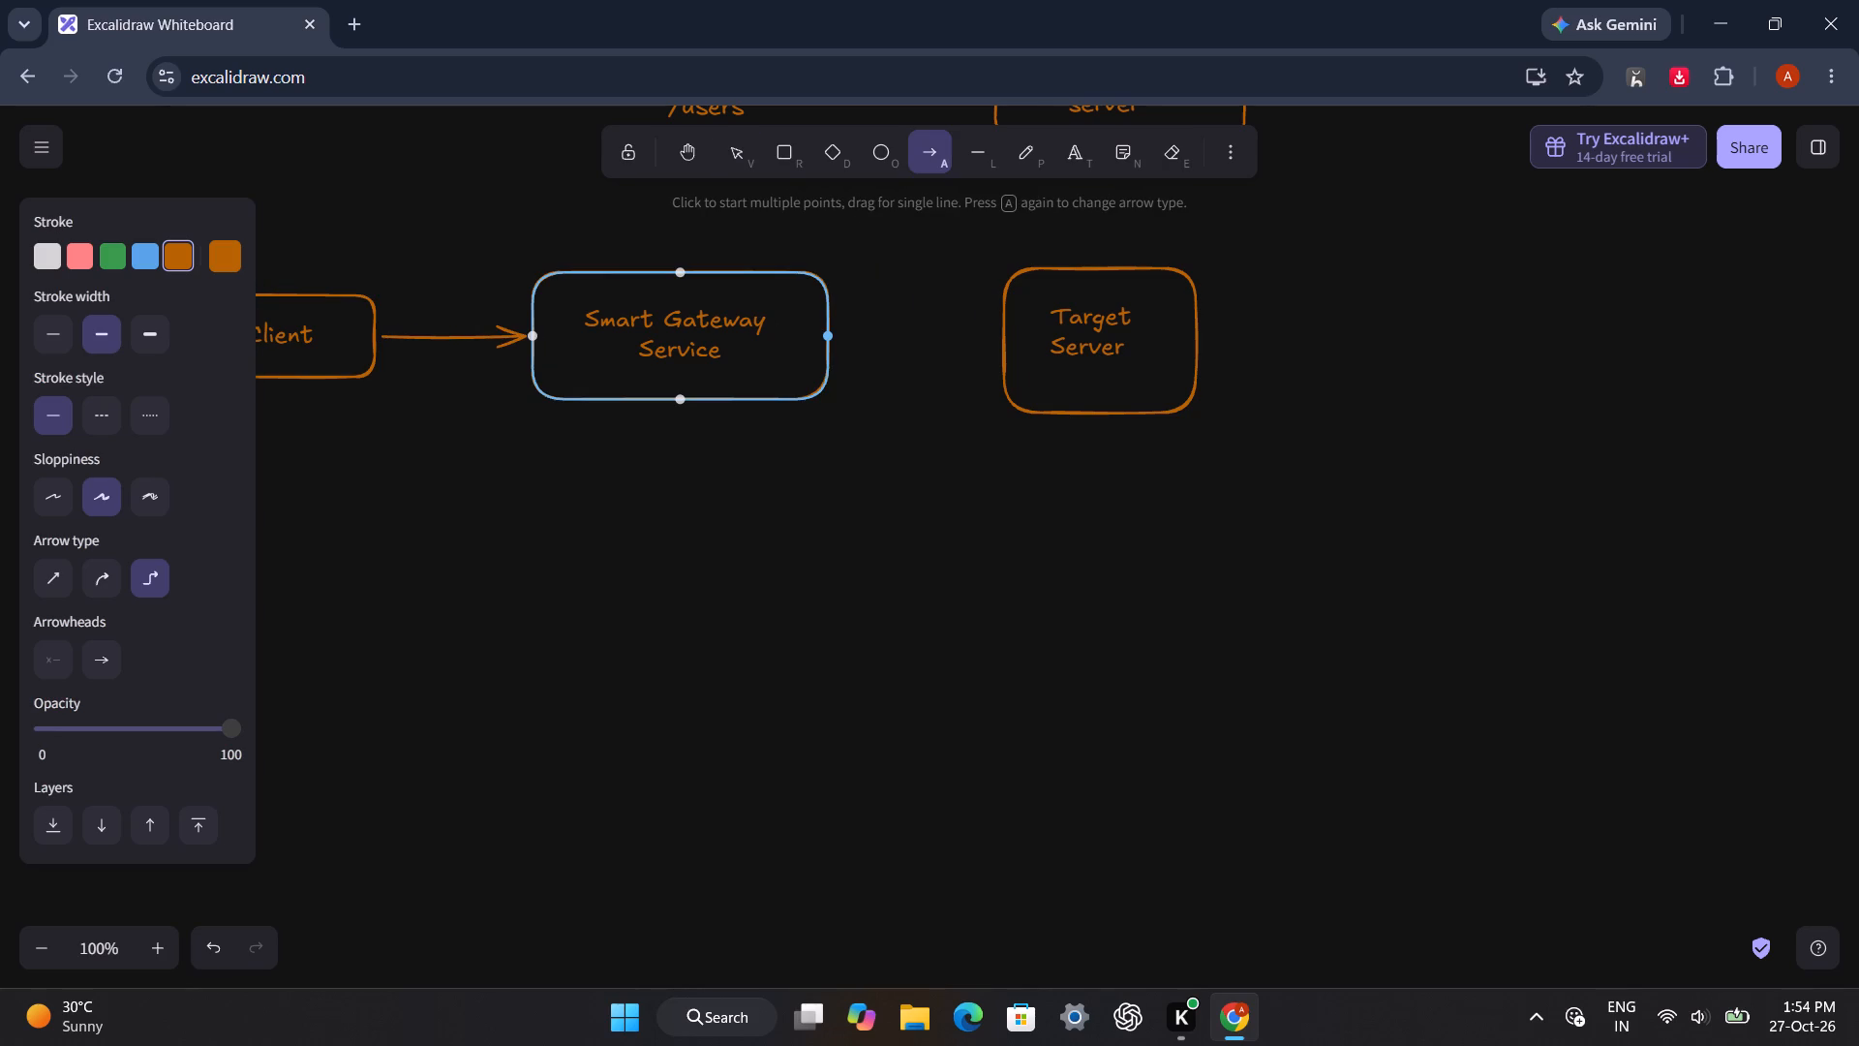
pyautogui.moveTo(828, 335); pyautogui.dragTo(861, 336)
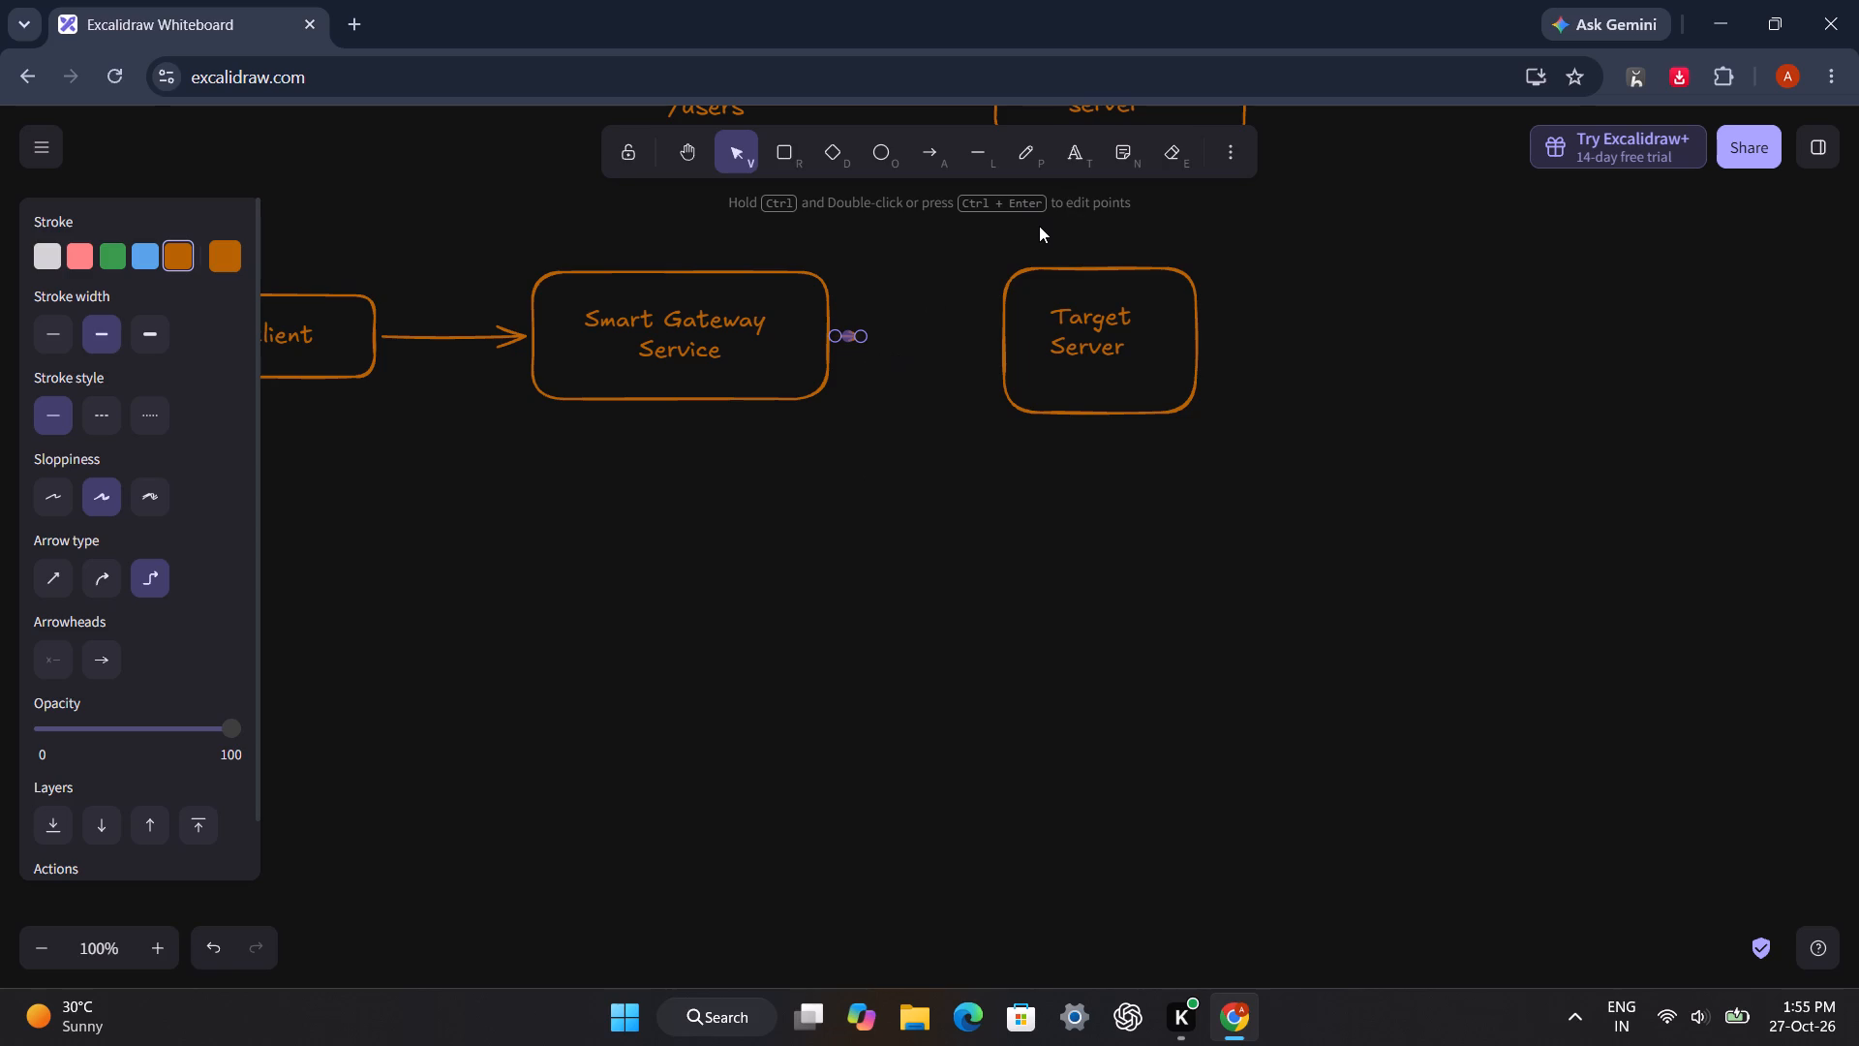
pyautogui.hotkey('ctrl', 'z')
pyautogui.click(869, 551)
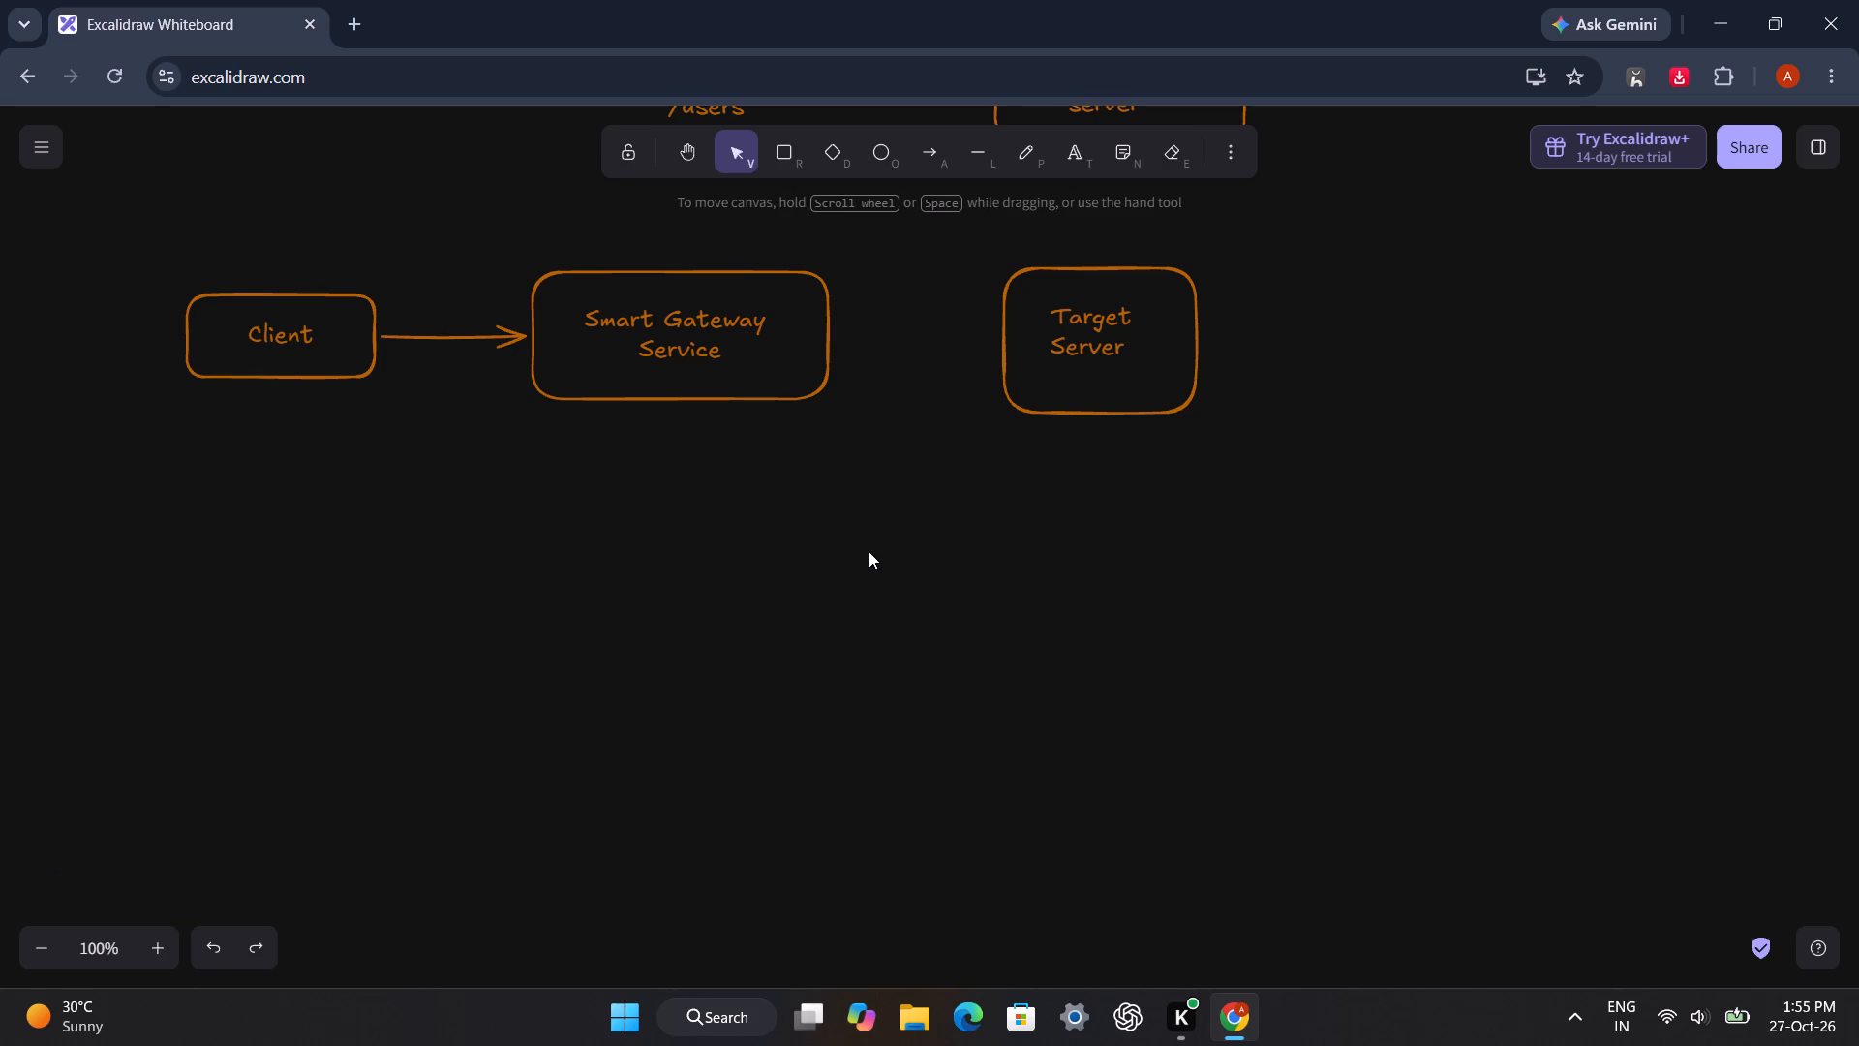
# Add the two-line text "Postman" and "React" below the Client box of the lower diagram.
pyautogui.doubleClick(212, 403)
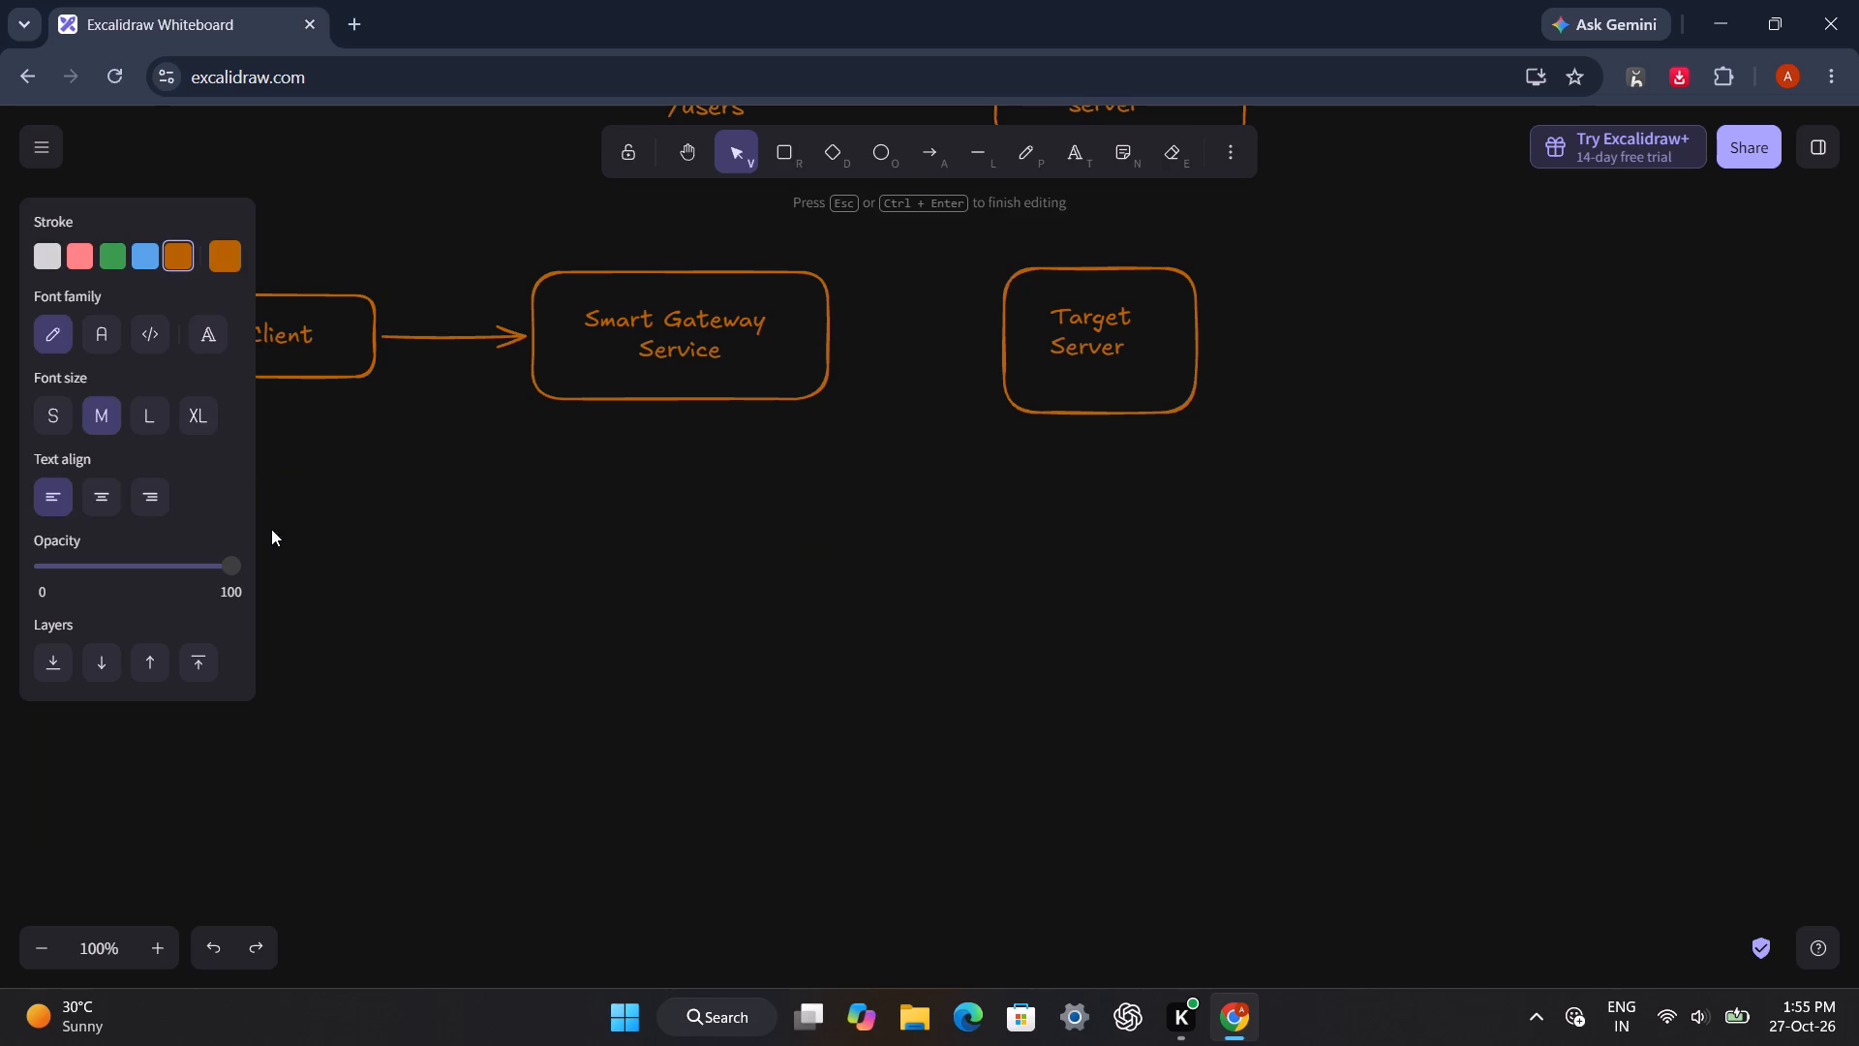
pyautogui.press('p')
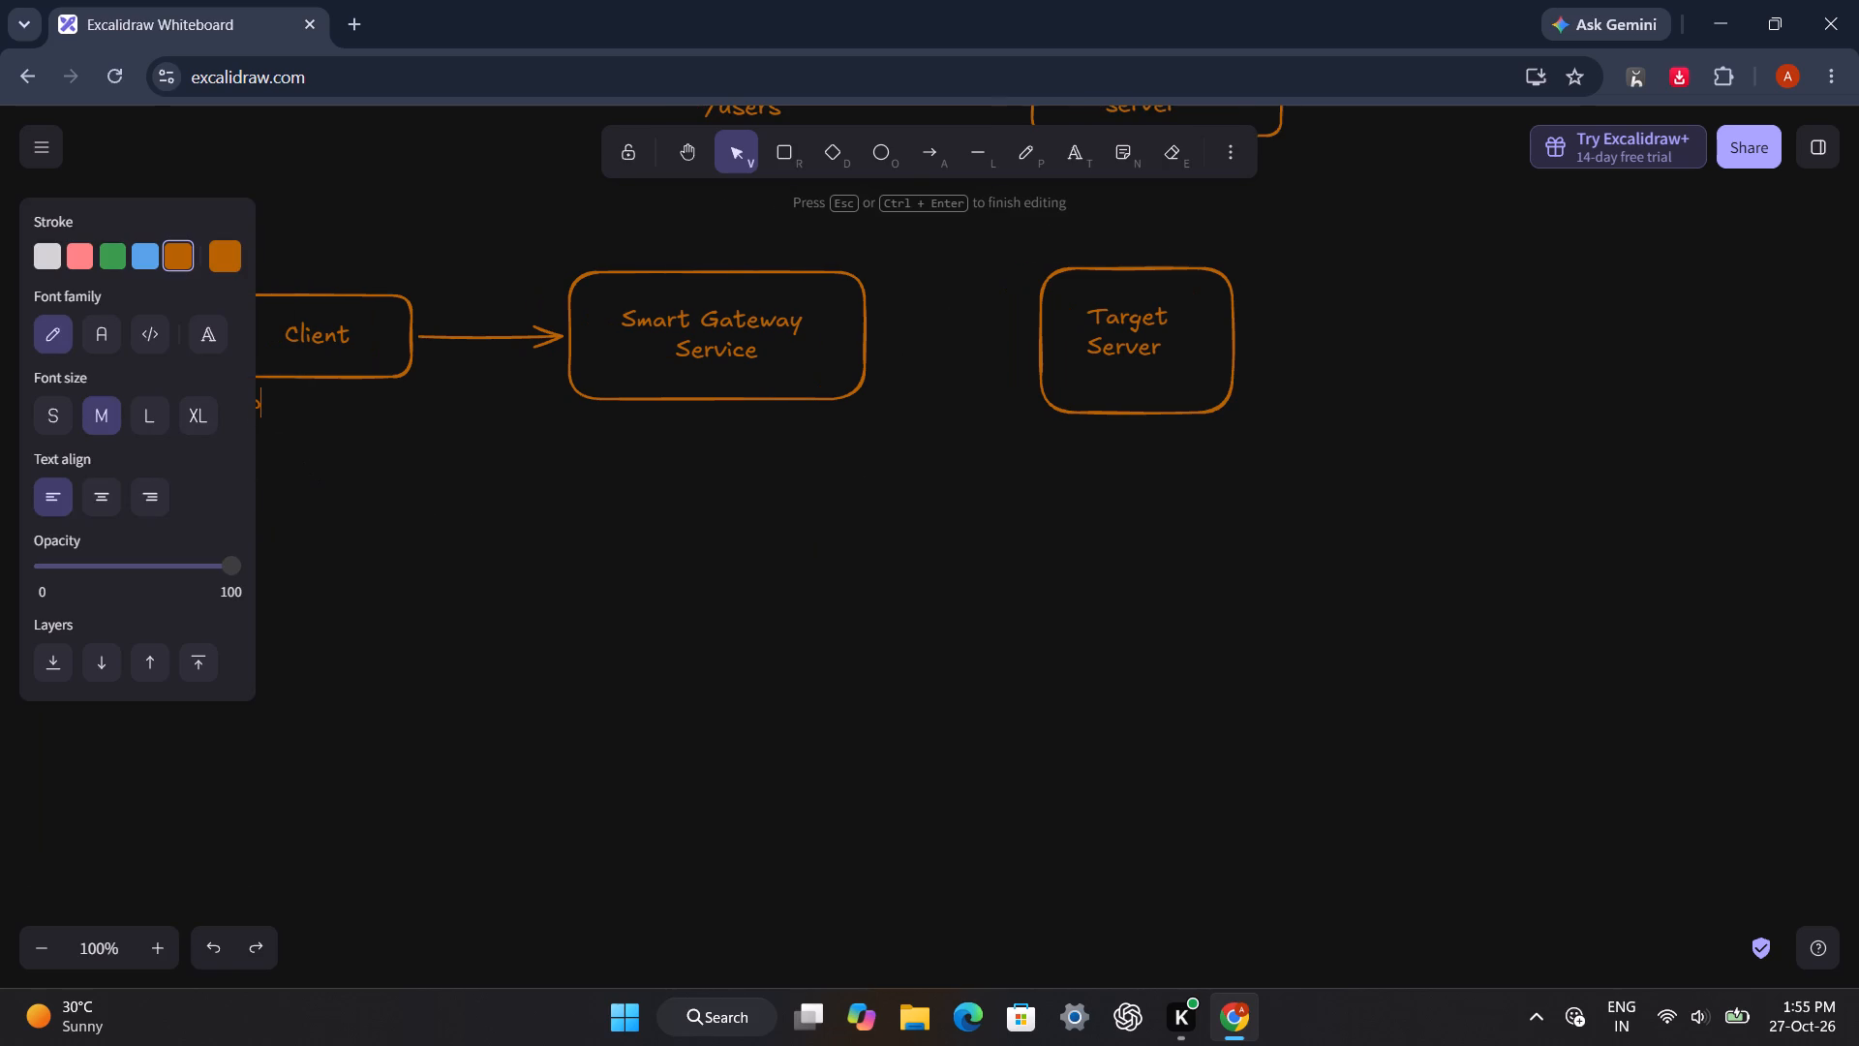
pyautogui.press('o')
pyautogui.write('st')
pyautogui.write('man')
pyautogui.press('Return')
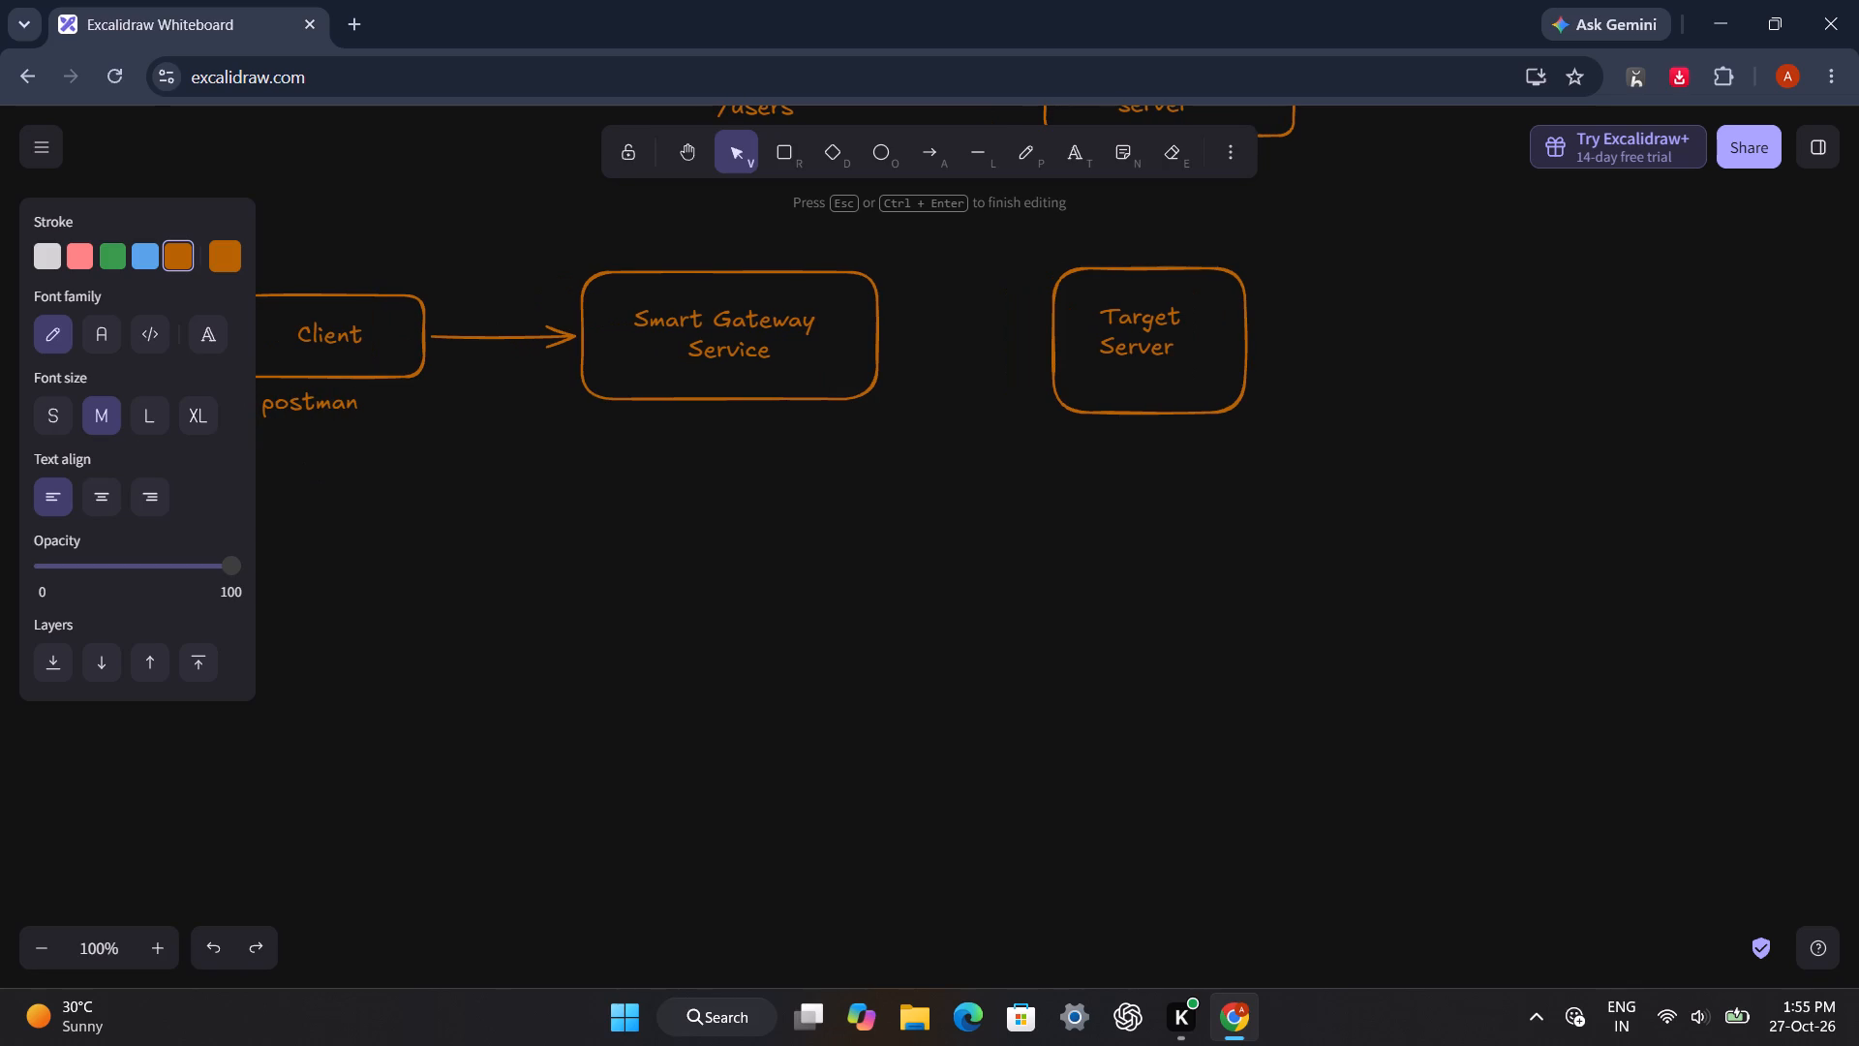
pyautogui.write('REa')
pyautogui.press('BackSpace')
pyautogui.press('BackSpace')
pyautogui.write('eact')
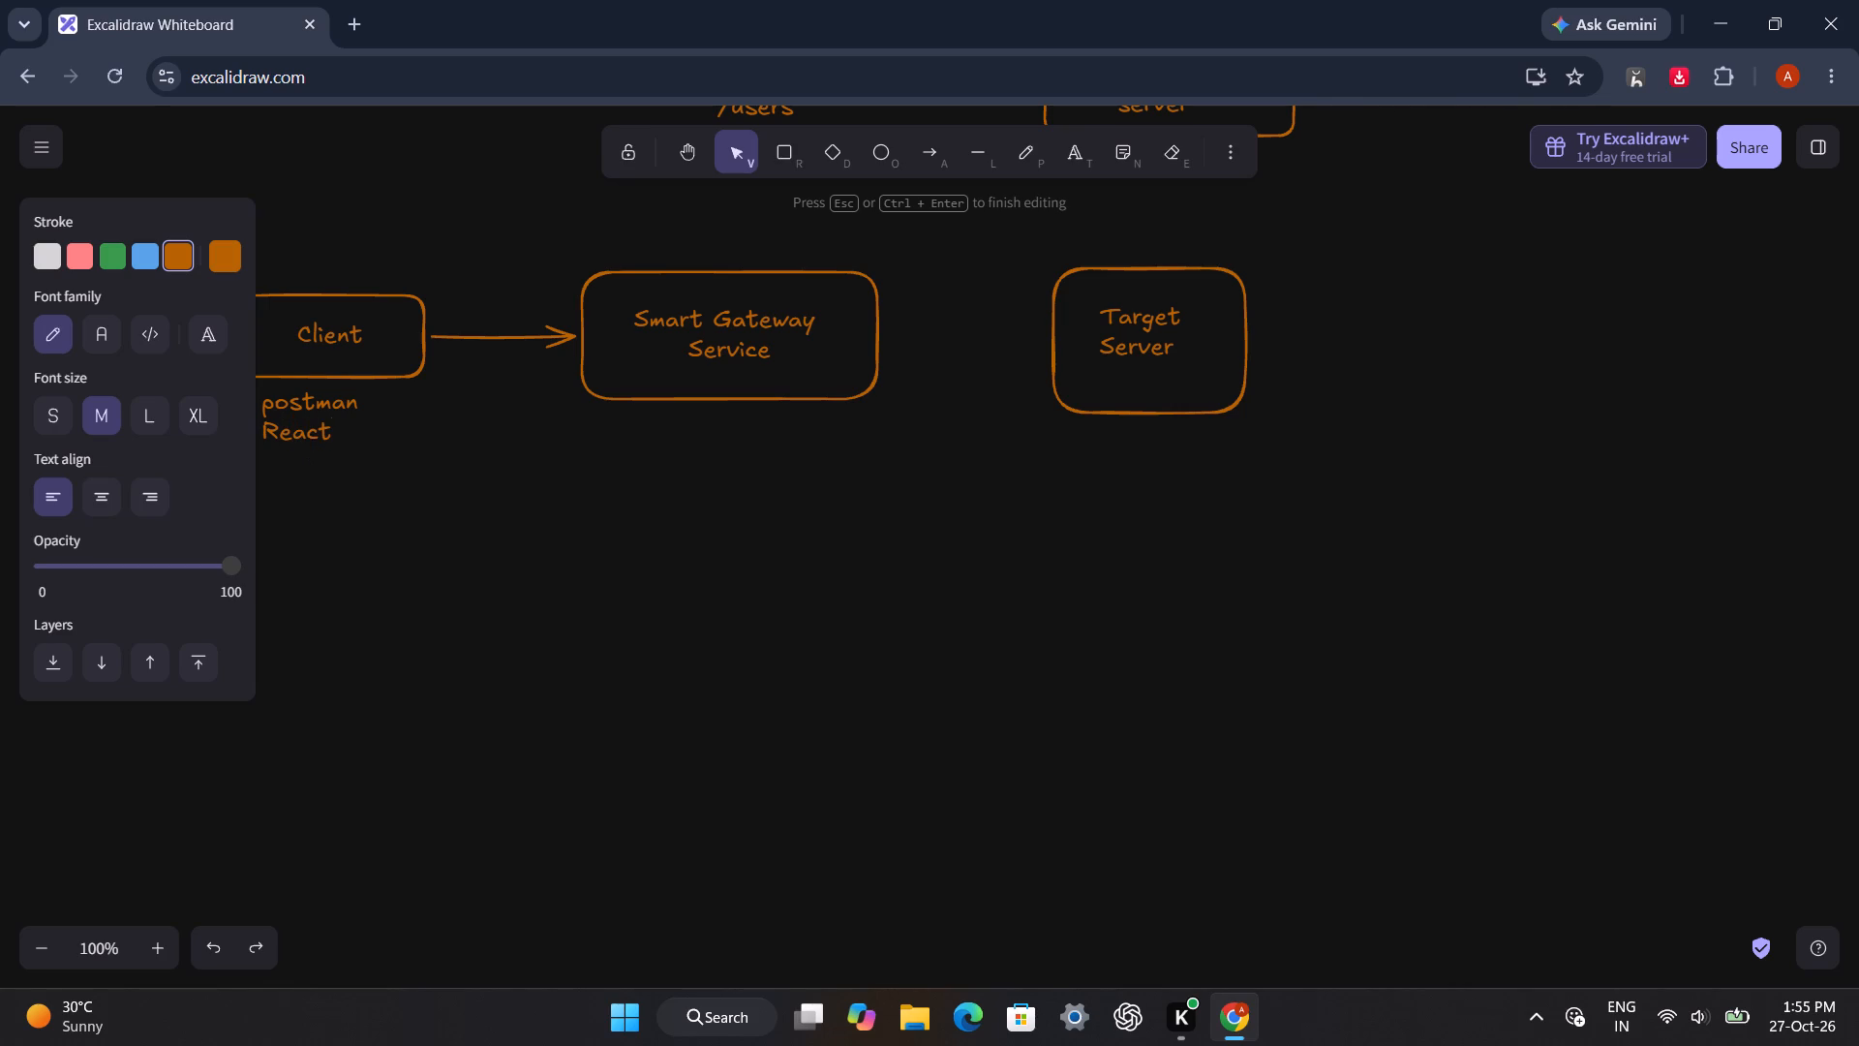
pyautogui.click(268, 402)
pyautogui.press('BackSpace')
pyautogui.hotkey('shift', 'p')
pyautogui.click(366, 418)
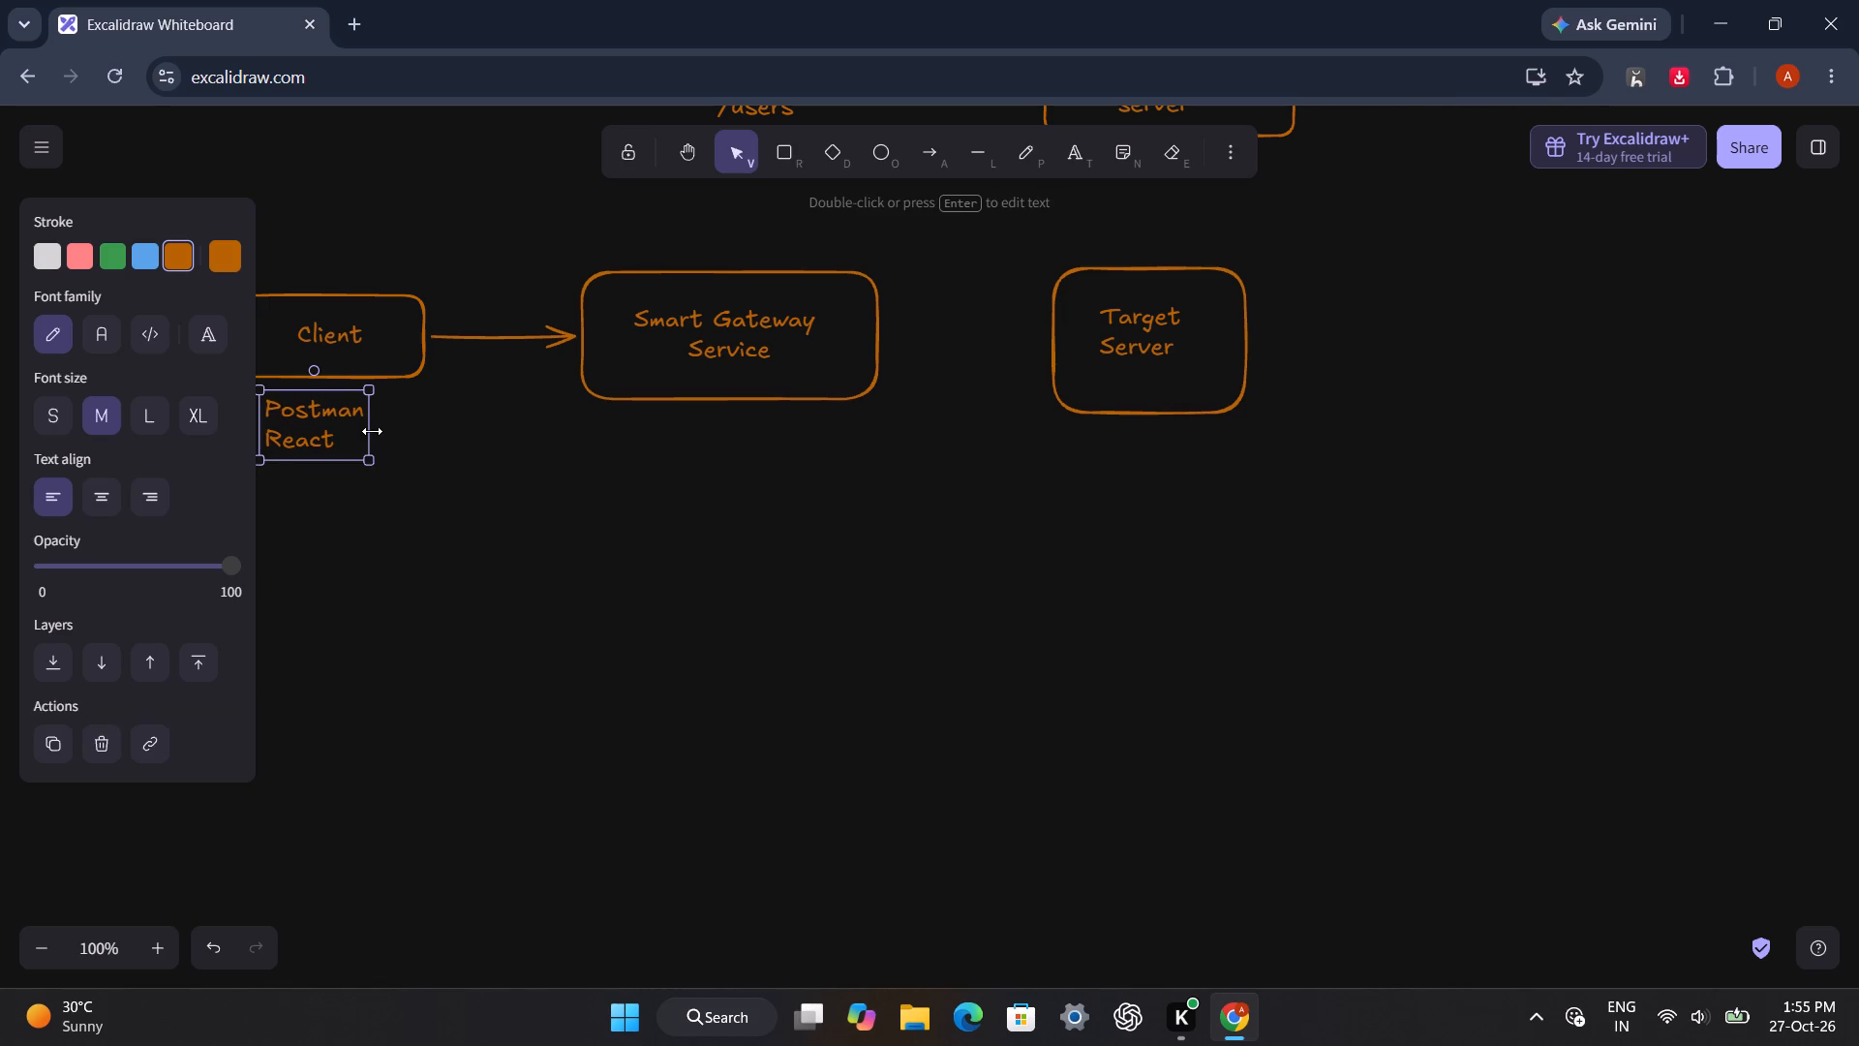
# Move the Postman and React text slightly up so it sits just beneath the Client box.
pyautogui.moveTo(320, 429); pyautogui.dragTo(326, 416)
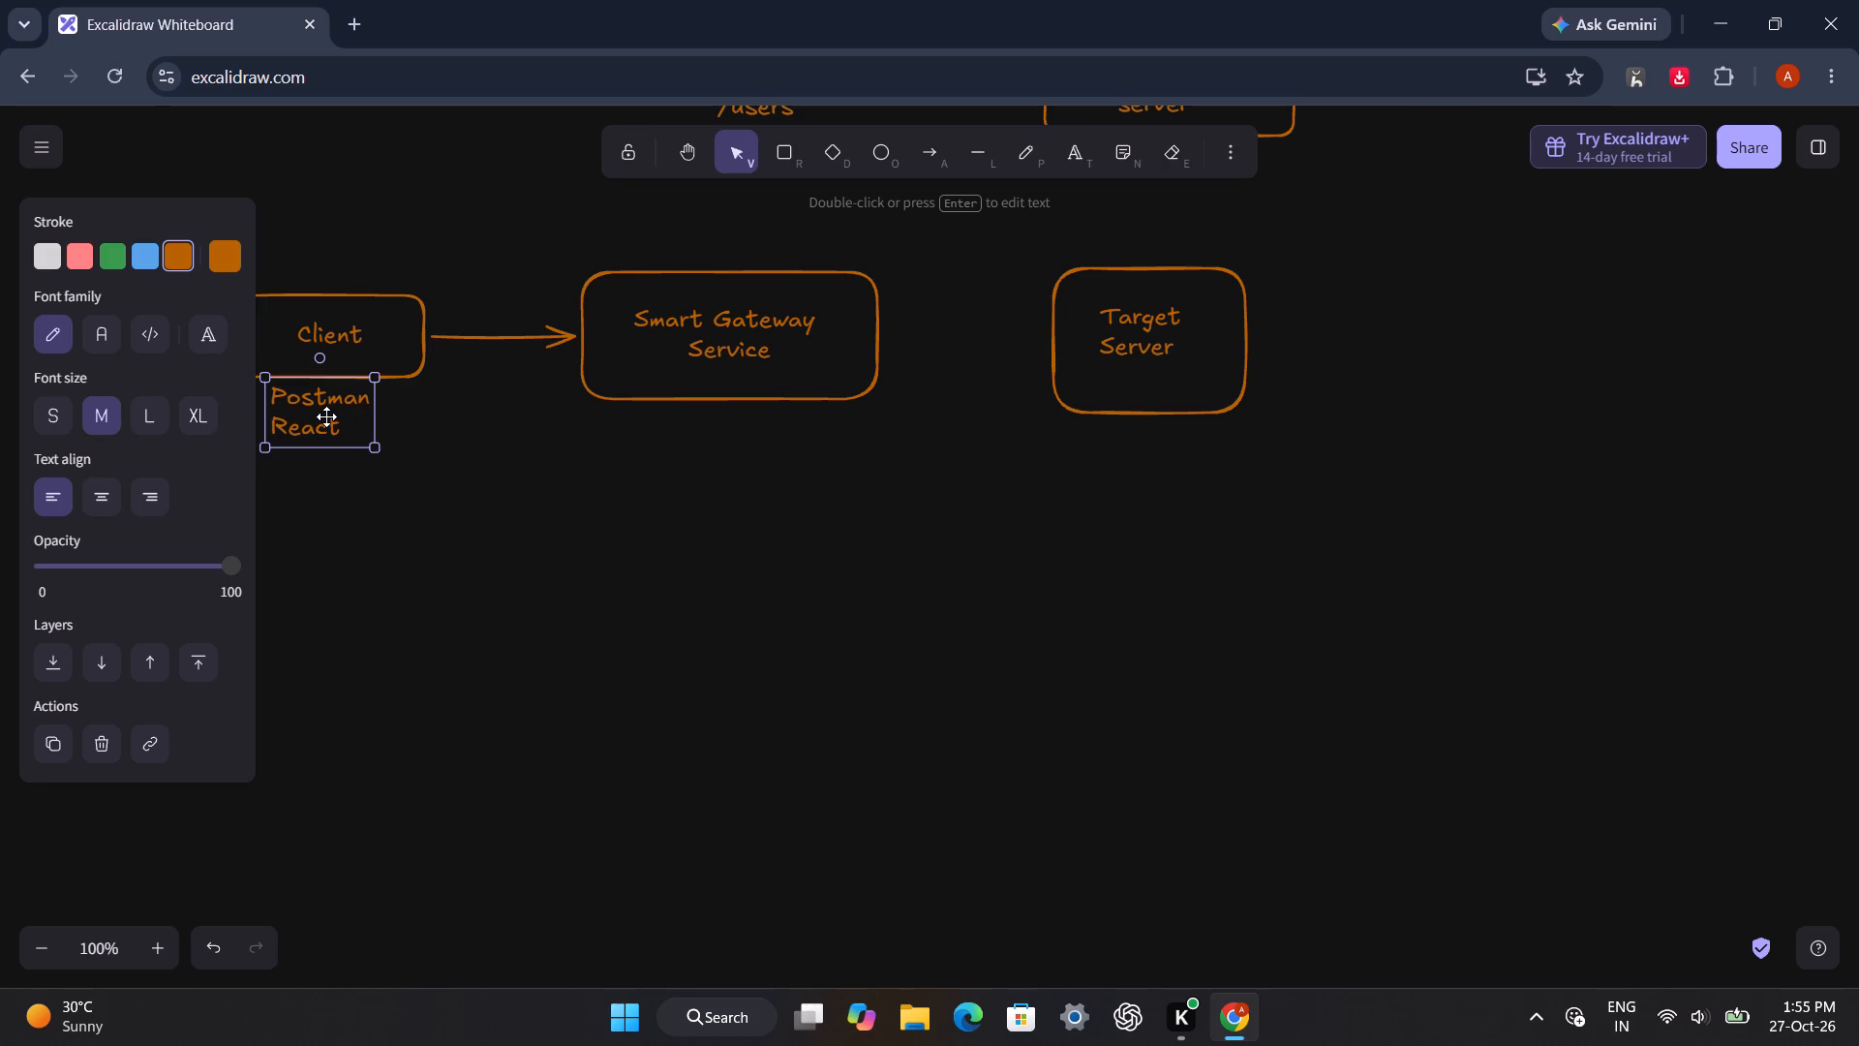
pyautogui.moveTo(326, 416); pyautogui.dragTo(326, 415)
pyautogui.click(381, 553)
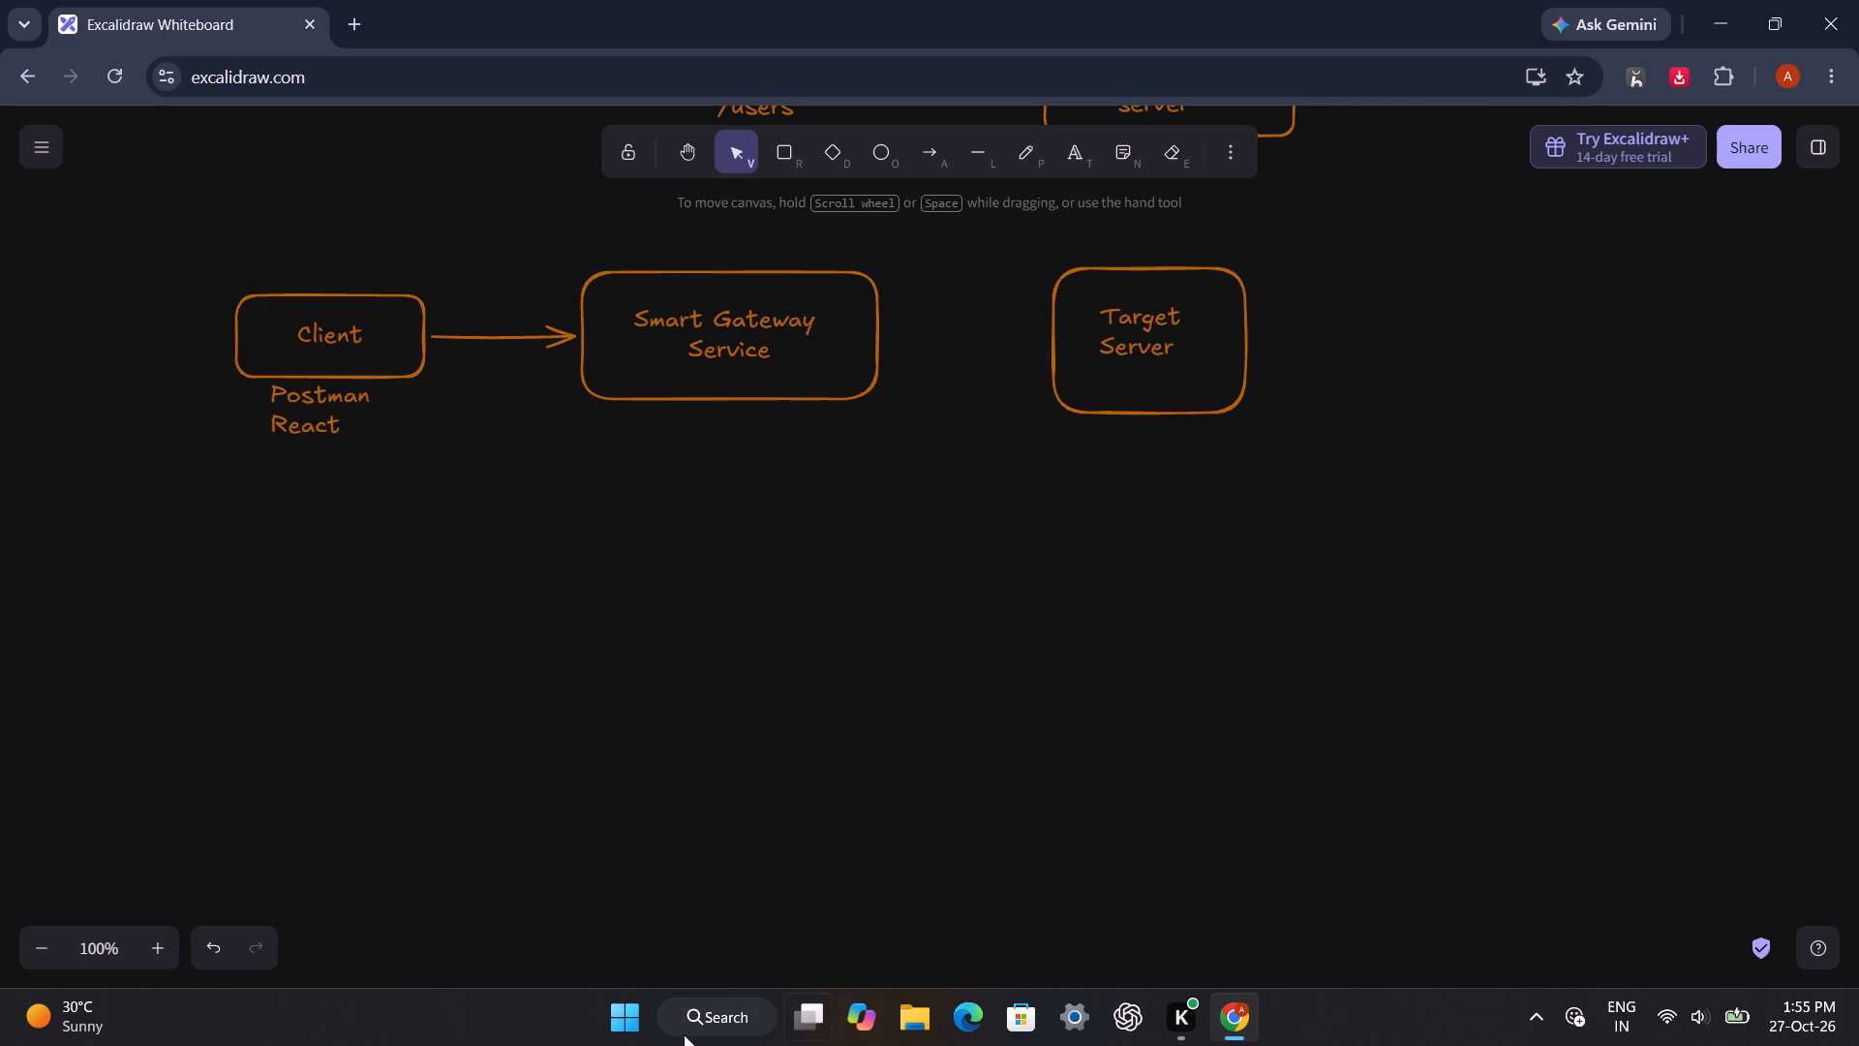
# Use the laser pointer to gesture around the Smart Gateway Service box and the area toward the Target Server.
pyautogui.click(773, 604)
pyautogui.press('k')
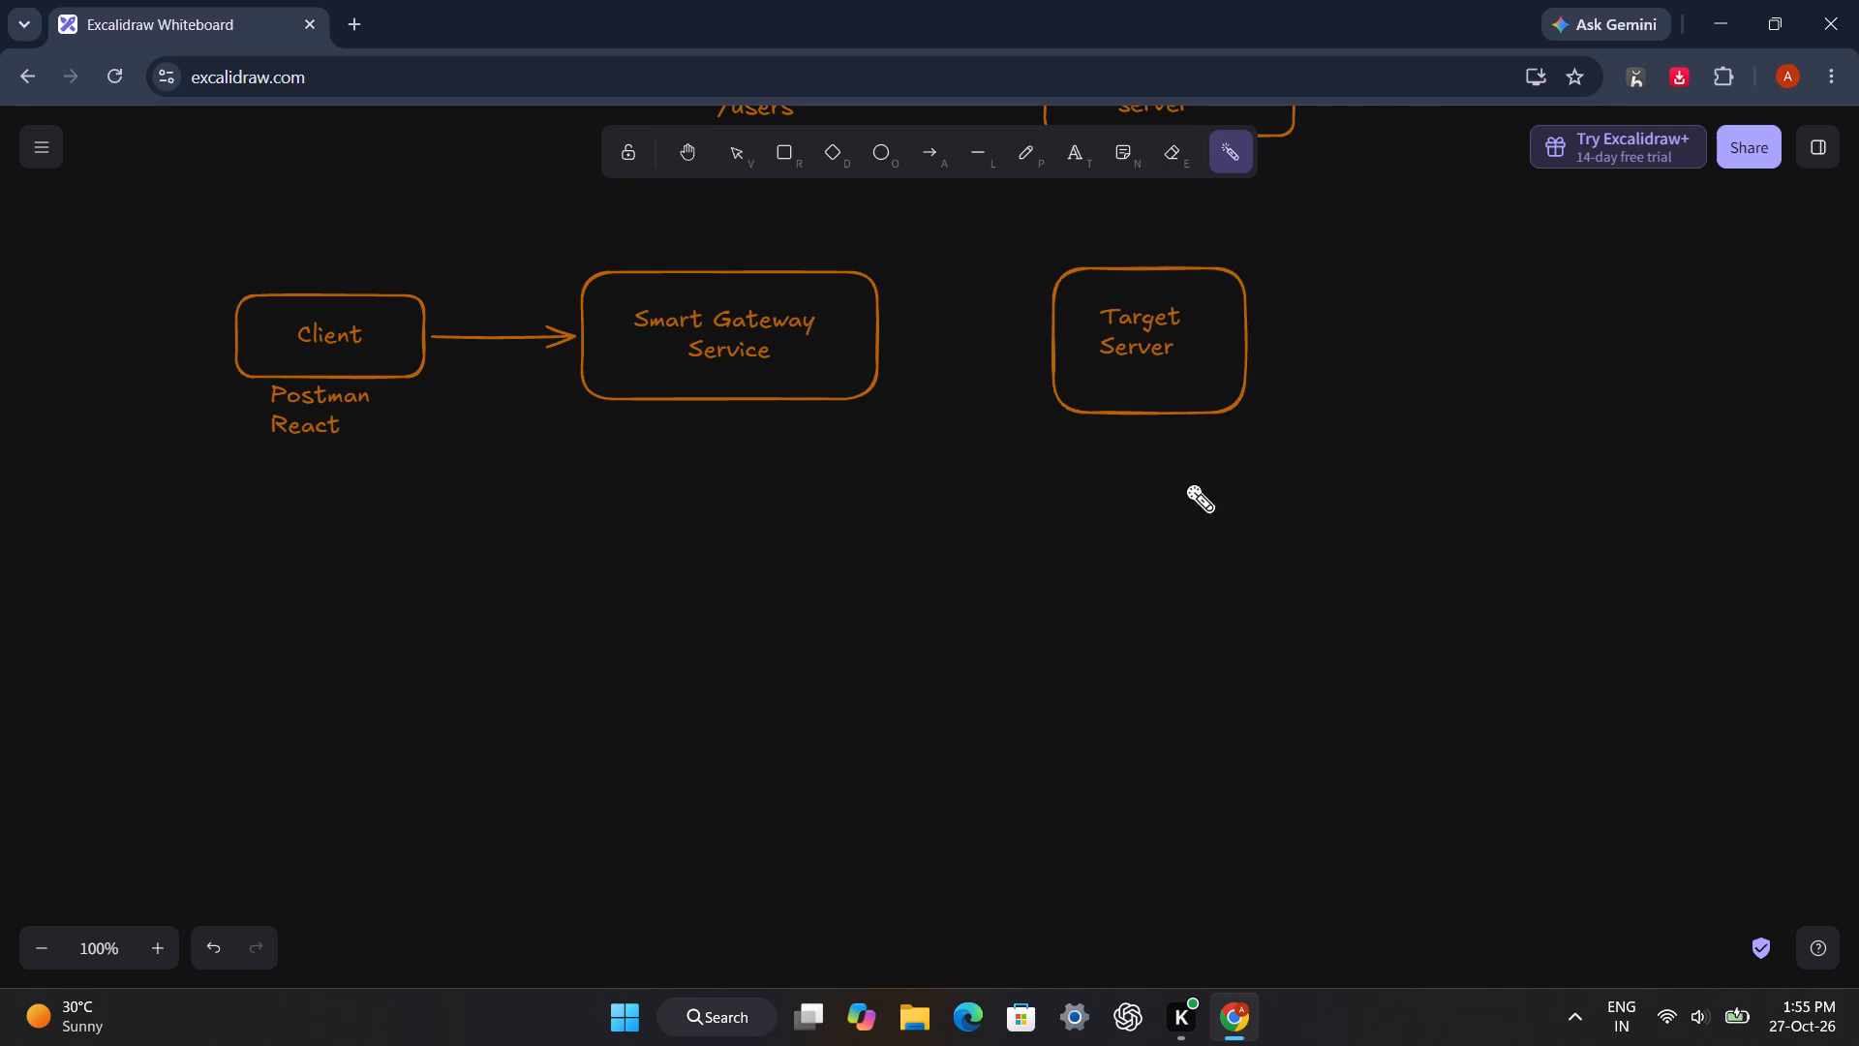
pyautogui.moveTo(934, 572); pyautogui.dragTo(1585, 522)
pyautogui.moveTo(868, 619); pyautogui.dragTo(722, 381)
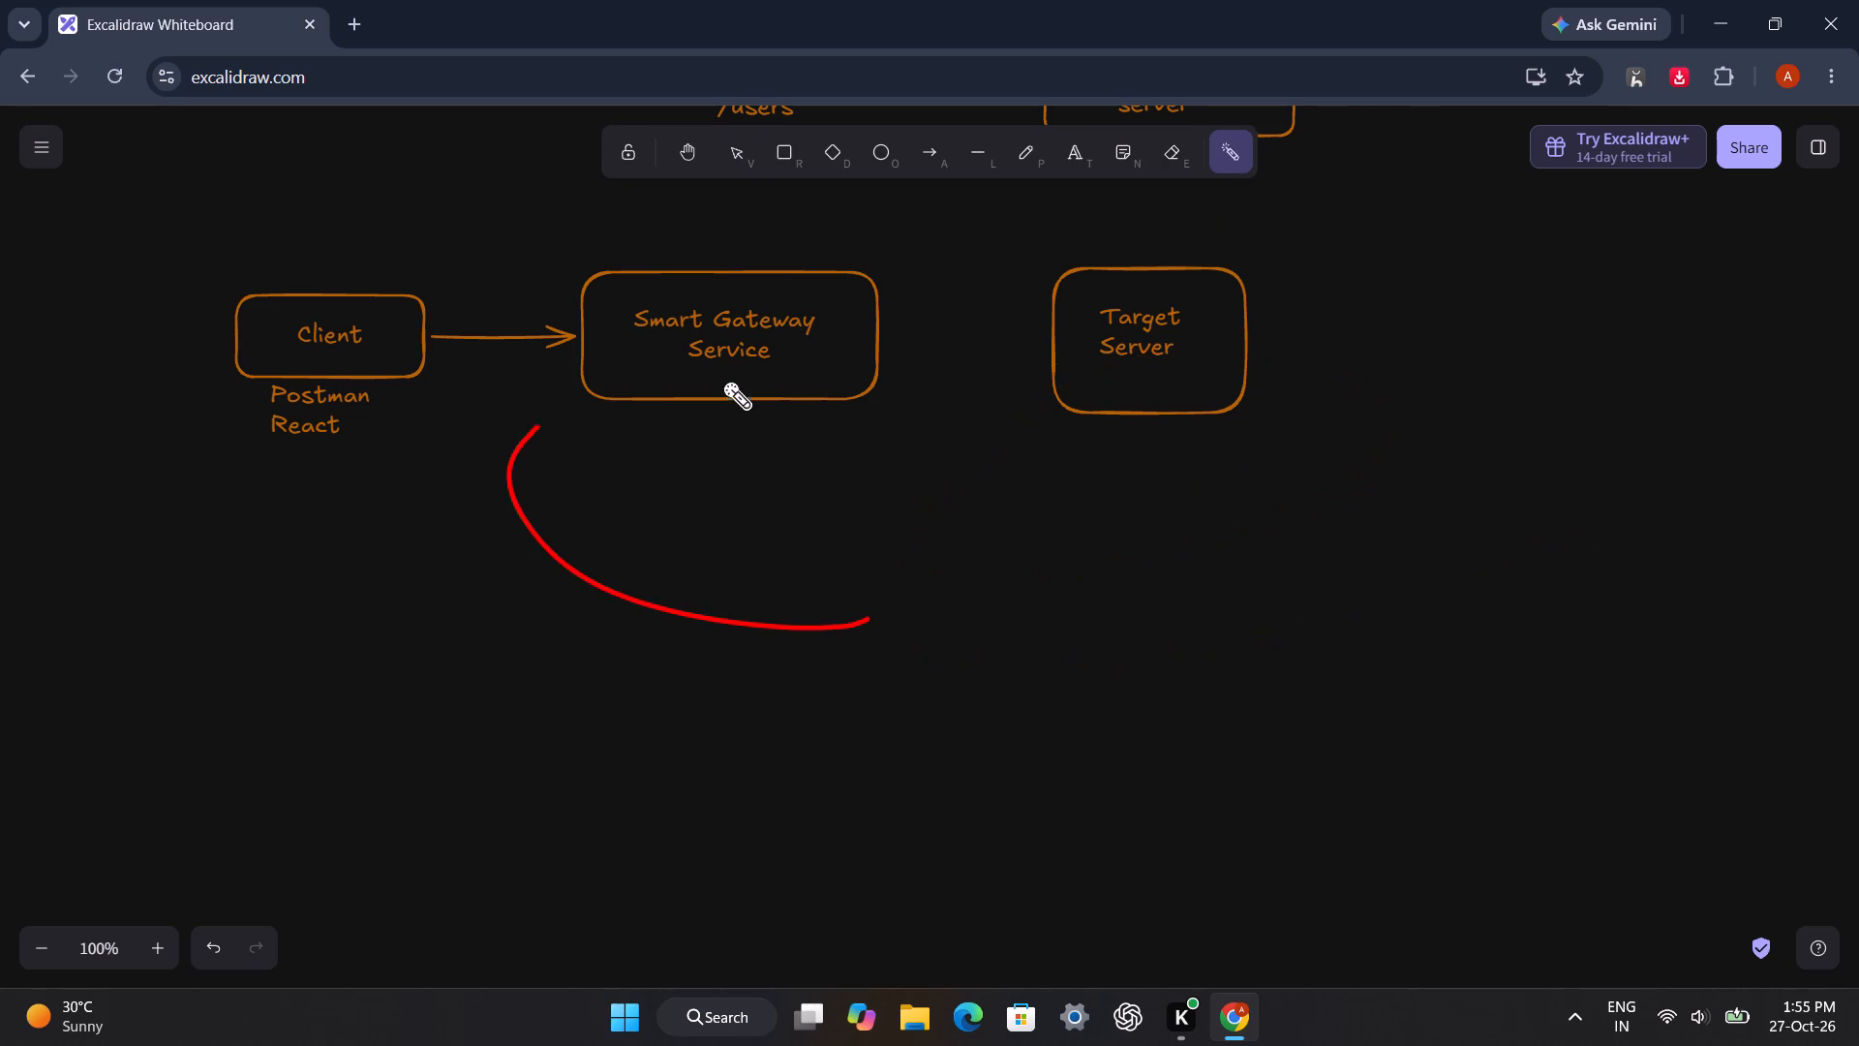
pyautogui.moveTo(722, 381); pyautogui.dragTo(1059, 536)
pyautogui.moveTo(833, 753); pyautogui.dragTo(812, 465)
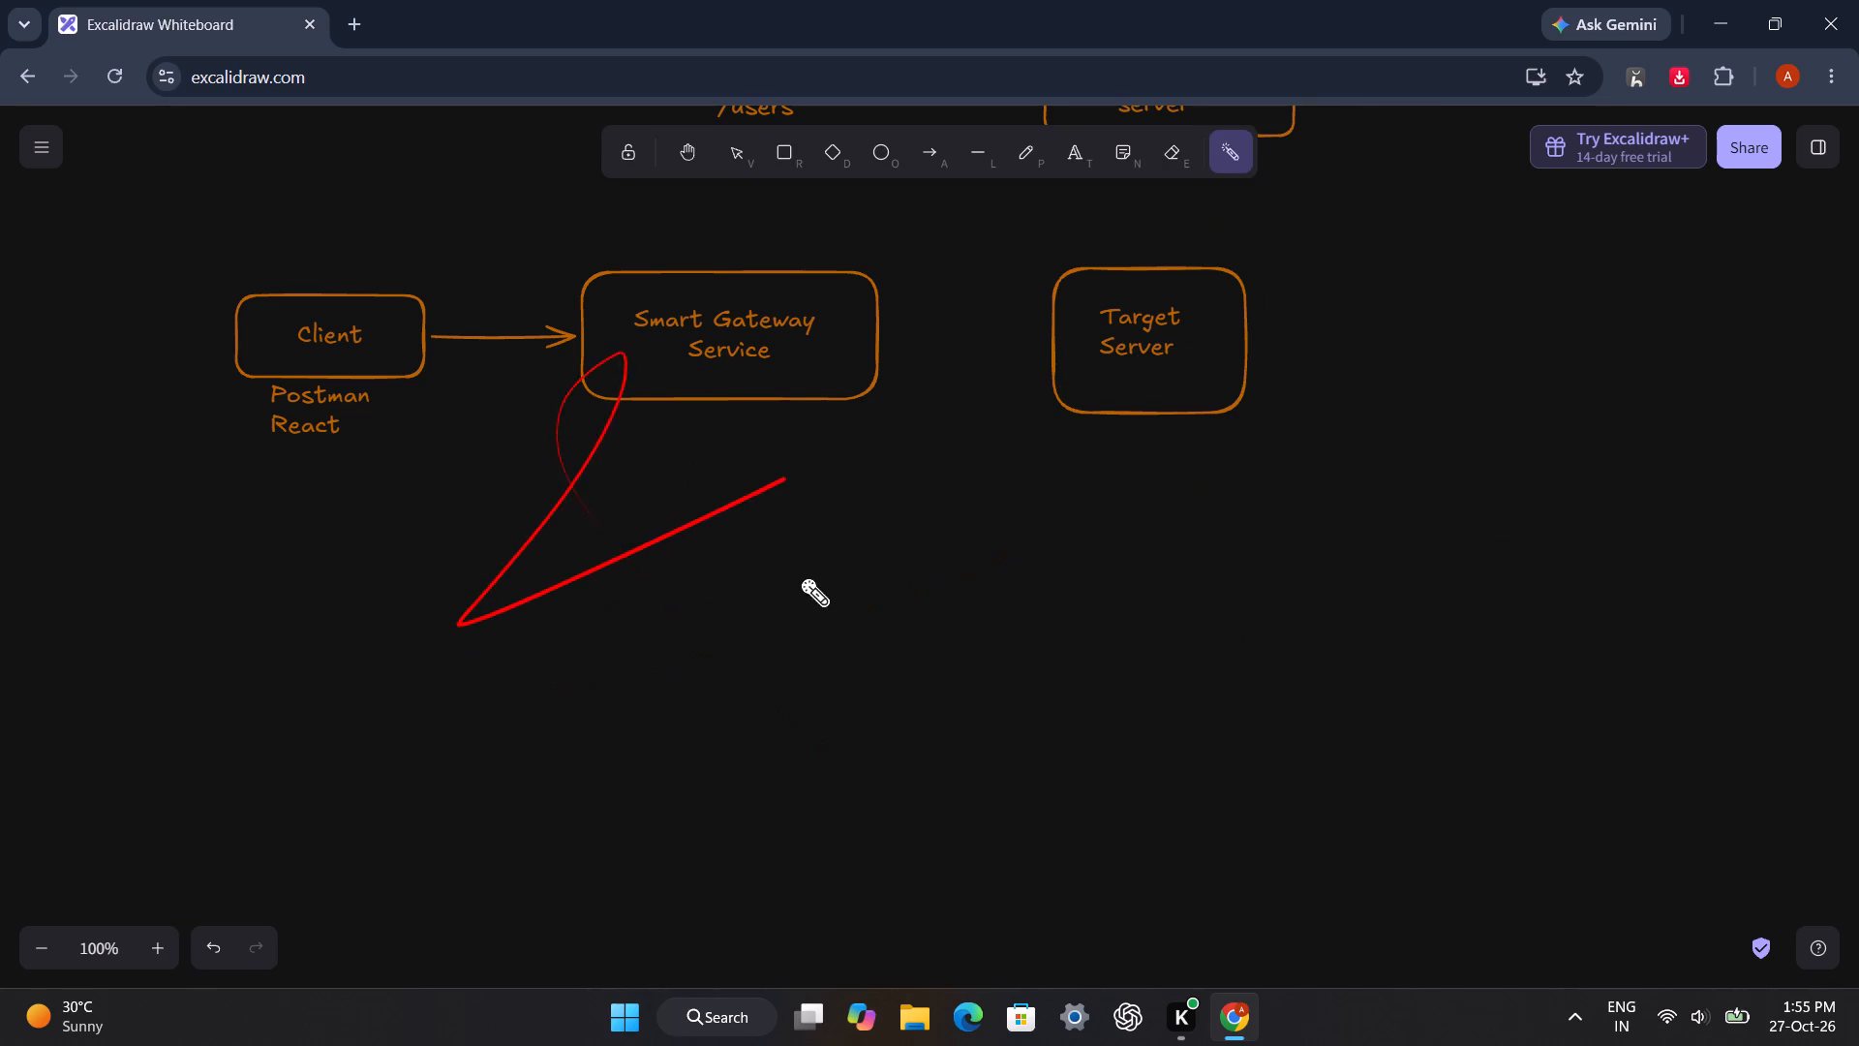
pyautogui.moveTo(803, 581); pyautogui.dragTo(978, 312)
pyautogui.moveTo(567, 645); pyautogui.dragTo(621, 331)
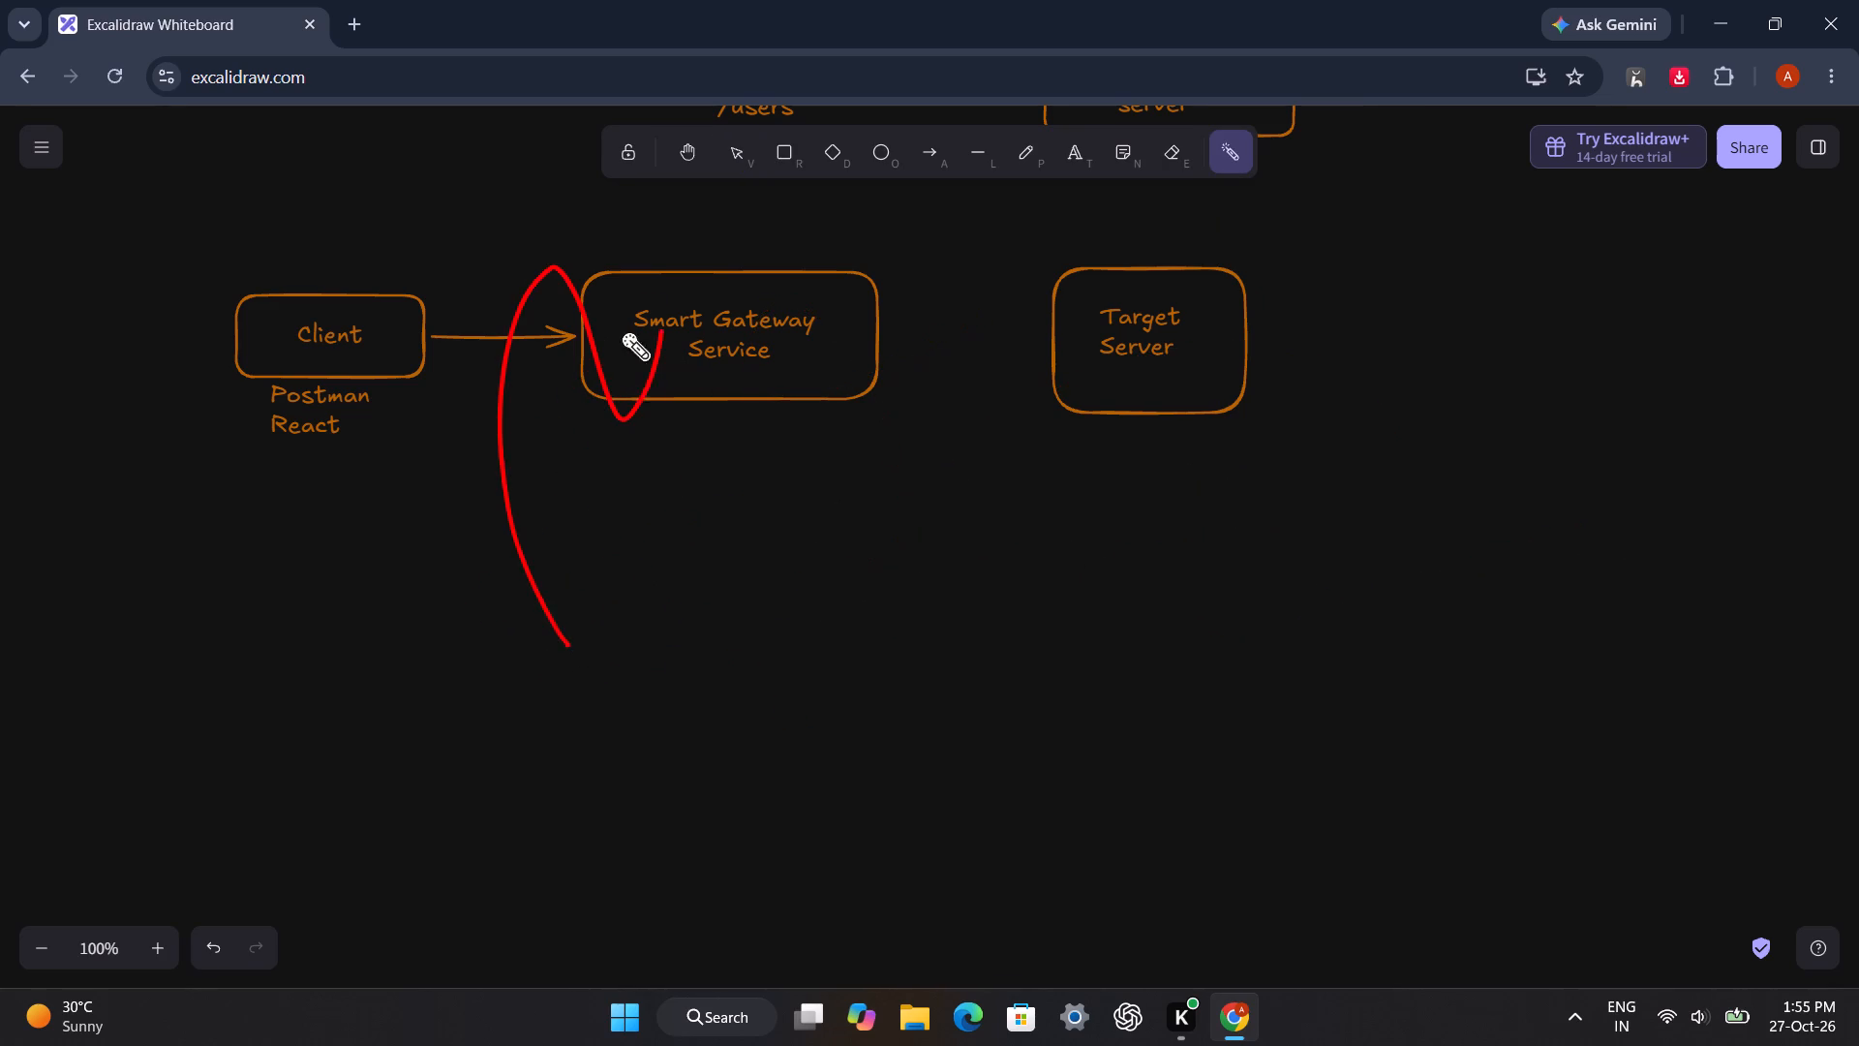
pyautogui.moveTo(621, 331); pyautogui.dragTo(910, 328)
pyautogui.moveTo(652, 674); pyautogui.dragTo(820, 416)
pyautogui.moveTo(953, 504); pyautogui.dragTo(1027, 431)
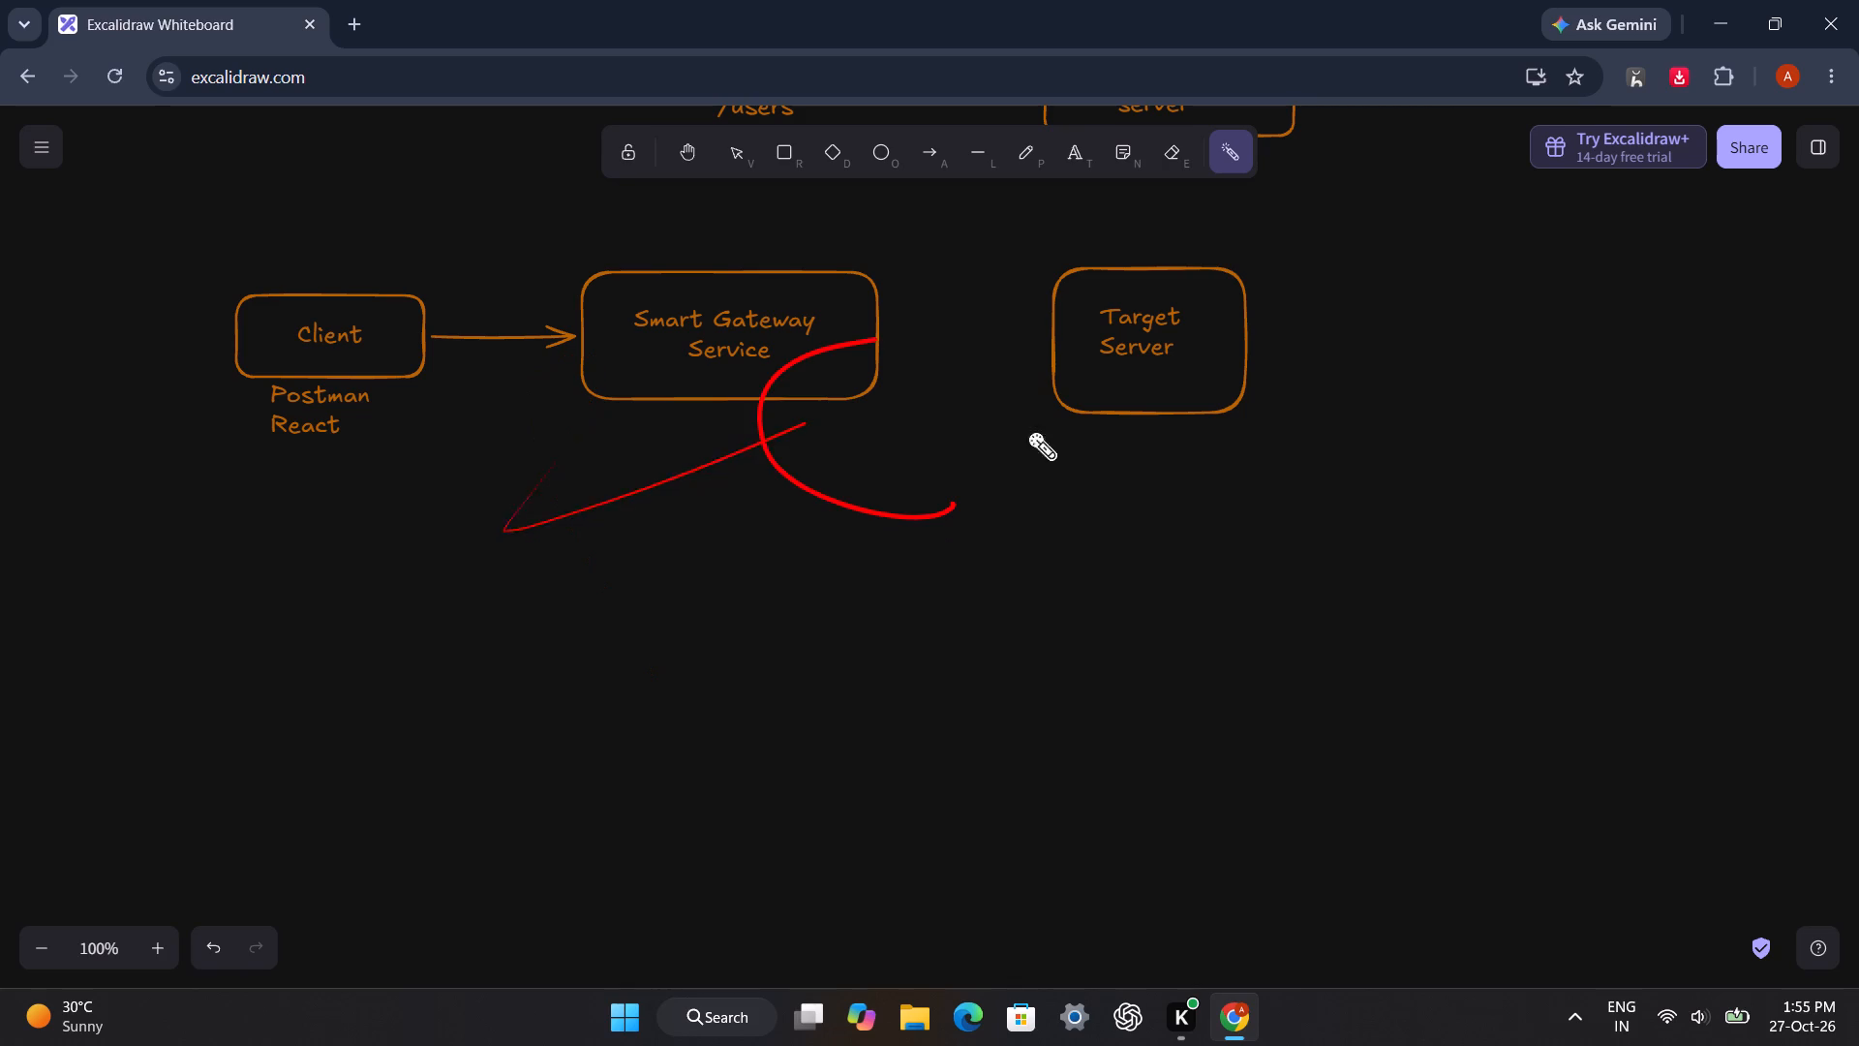
pyautogui.moveTo(1027, 431); pyautogui.dragTo(974, 372)
pyautogui.moveTo(1231, 247); pyautogui.dragTo(1302, 207)
pyautogui.moveTo(953, 729); pyautogui.dragTo(962, 738)
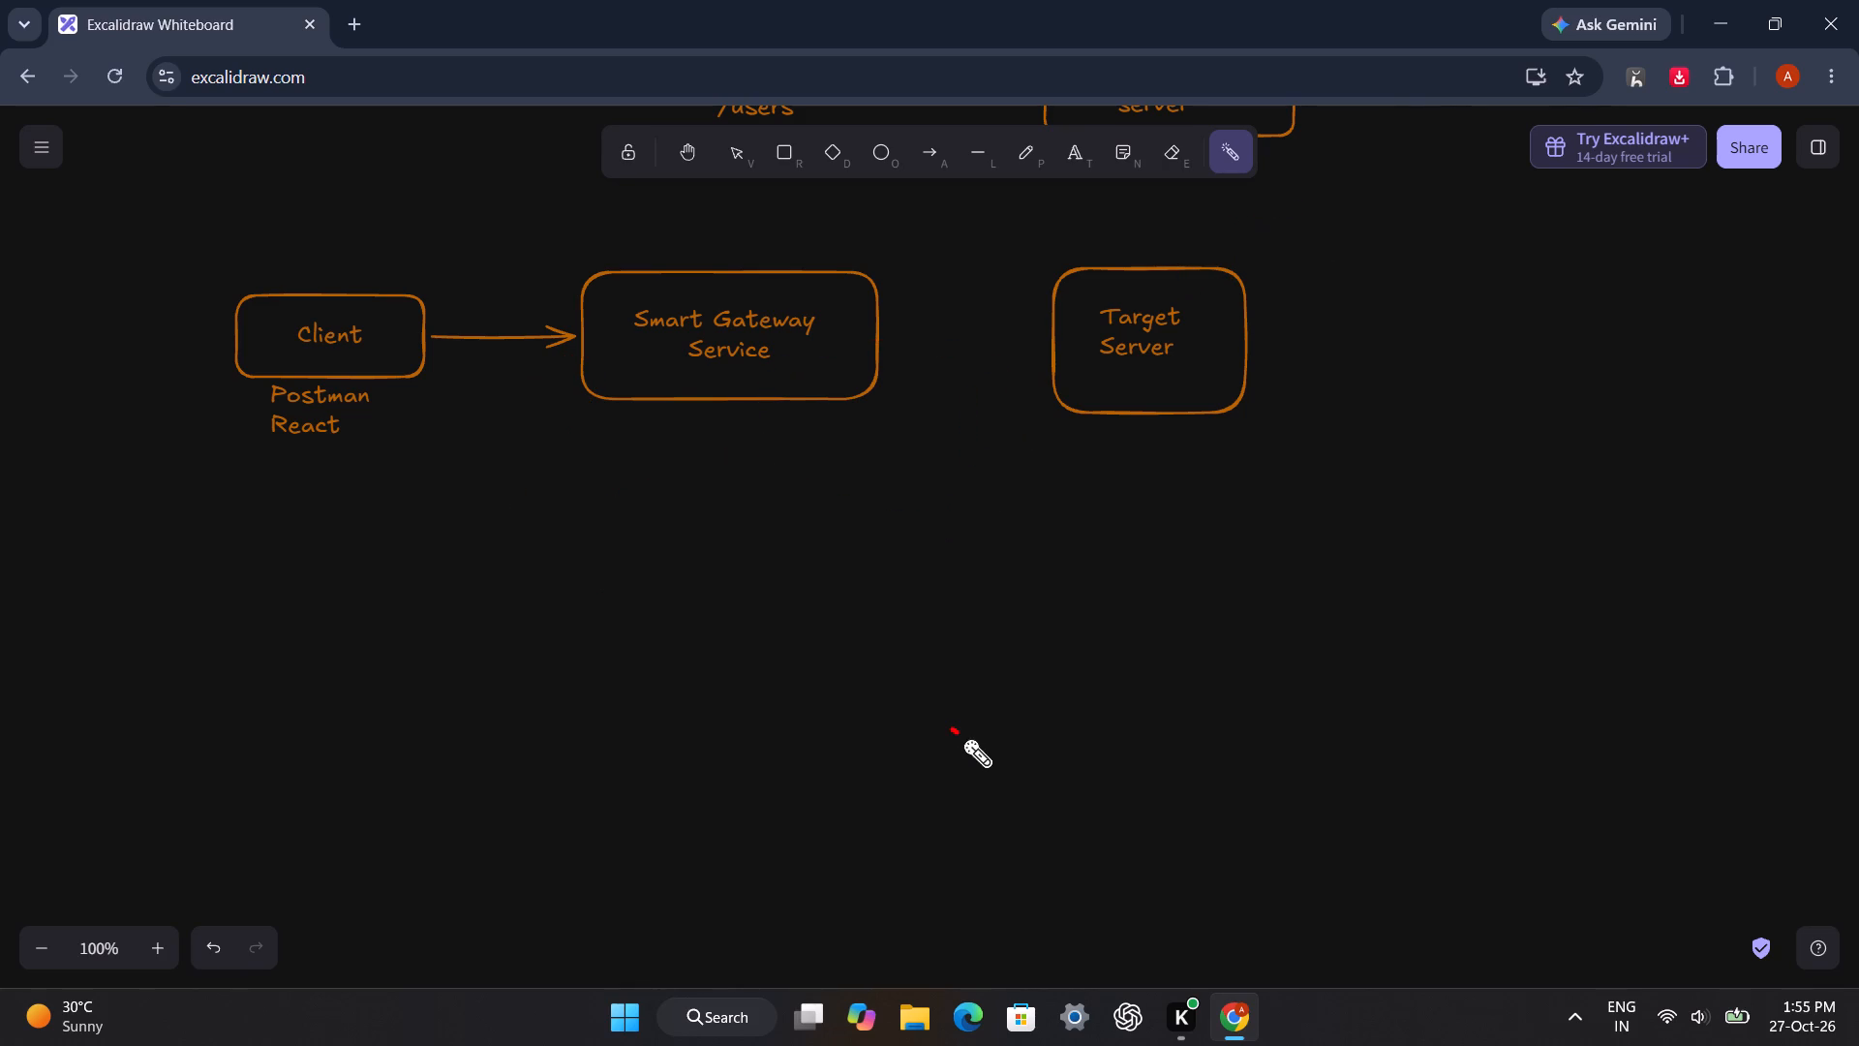
pyautogui.moveTo(962, 738); pyautogui.dragTo(668, 659)
pyautogui.scroll(-1, 865, 466)
pyautogui.moveTo(803, 532); pyautogui.dragTo(906, 477)
pyautogui.click(931, 406)
pyautogui.moveTo(930, 406); pyautogui.dragTo(1195, 471)
pyautogui.moveTo(1030, 523); pyautogui.dragTo(1140, 410)
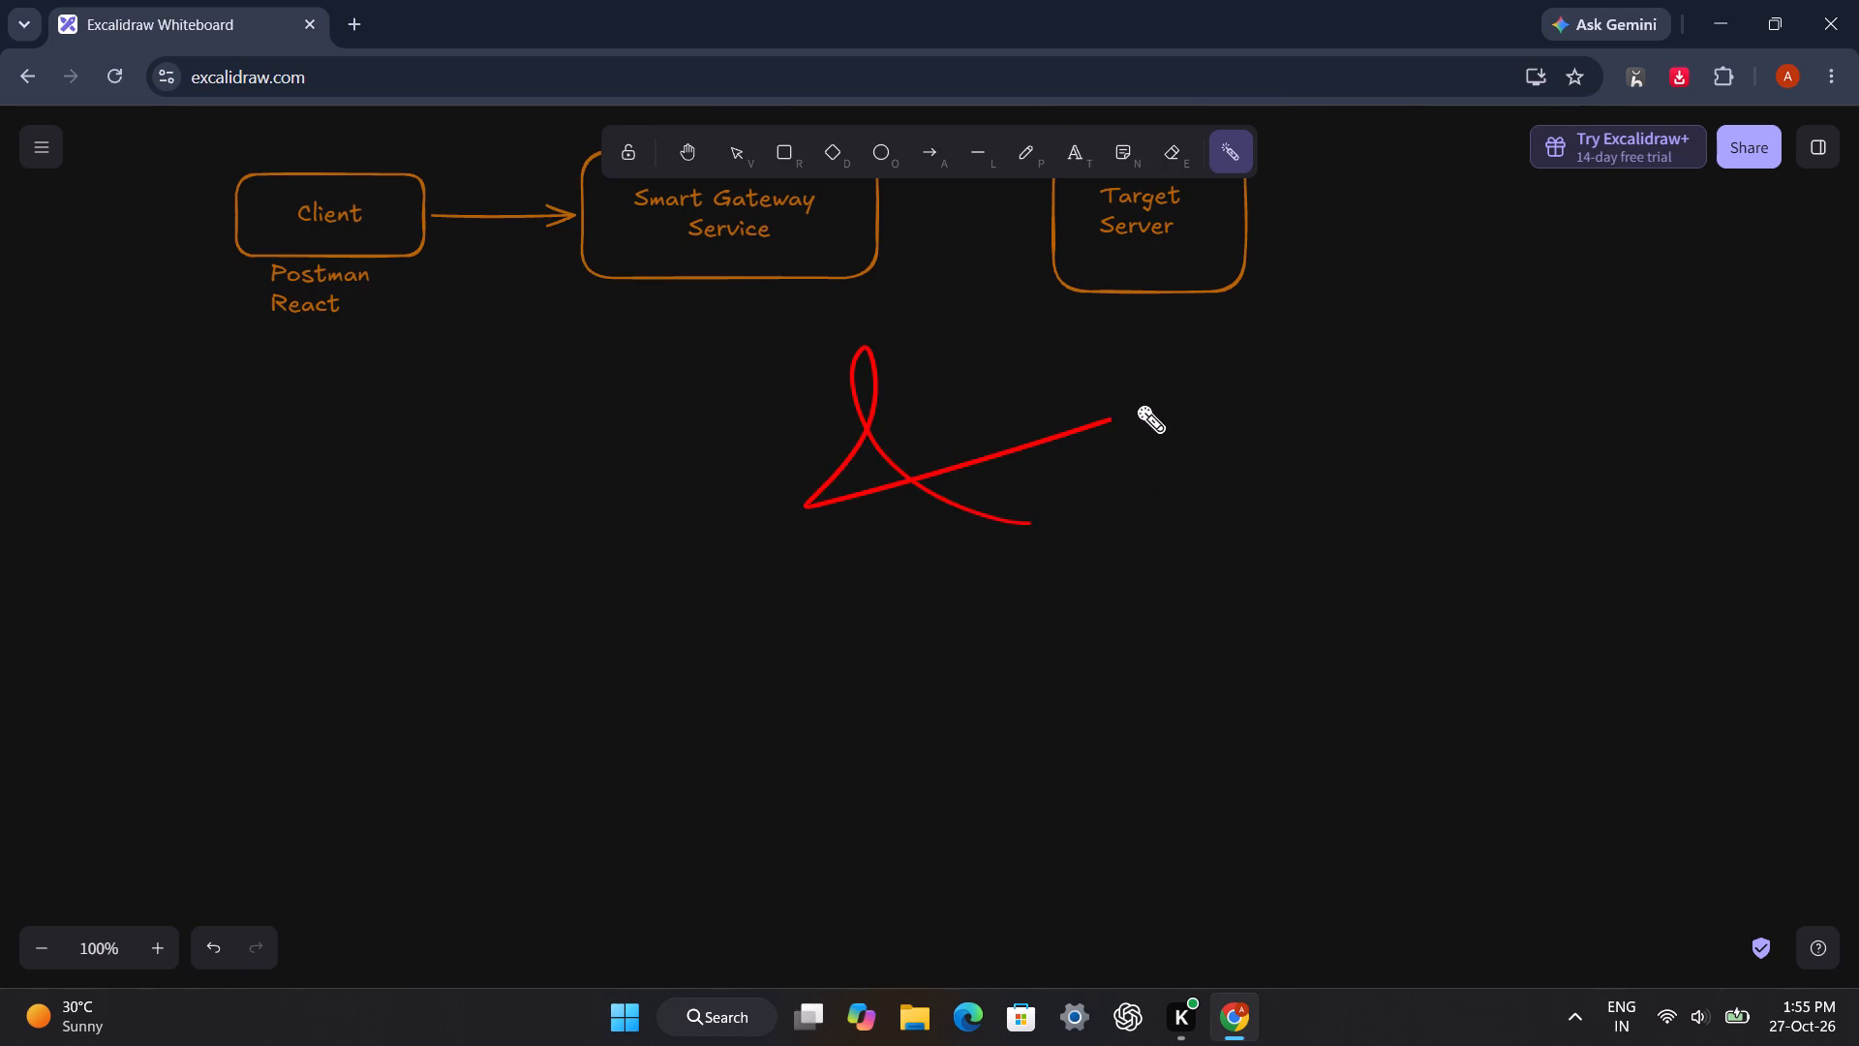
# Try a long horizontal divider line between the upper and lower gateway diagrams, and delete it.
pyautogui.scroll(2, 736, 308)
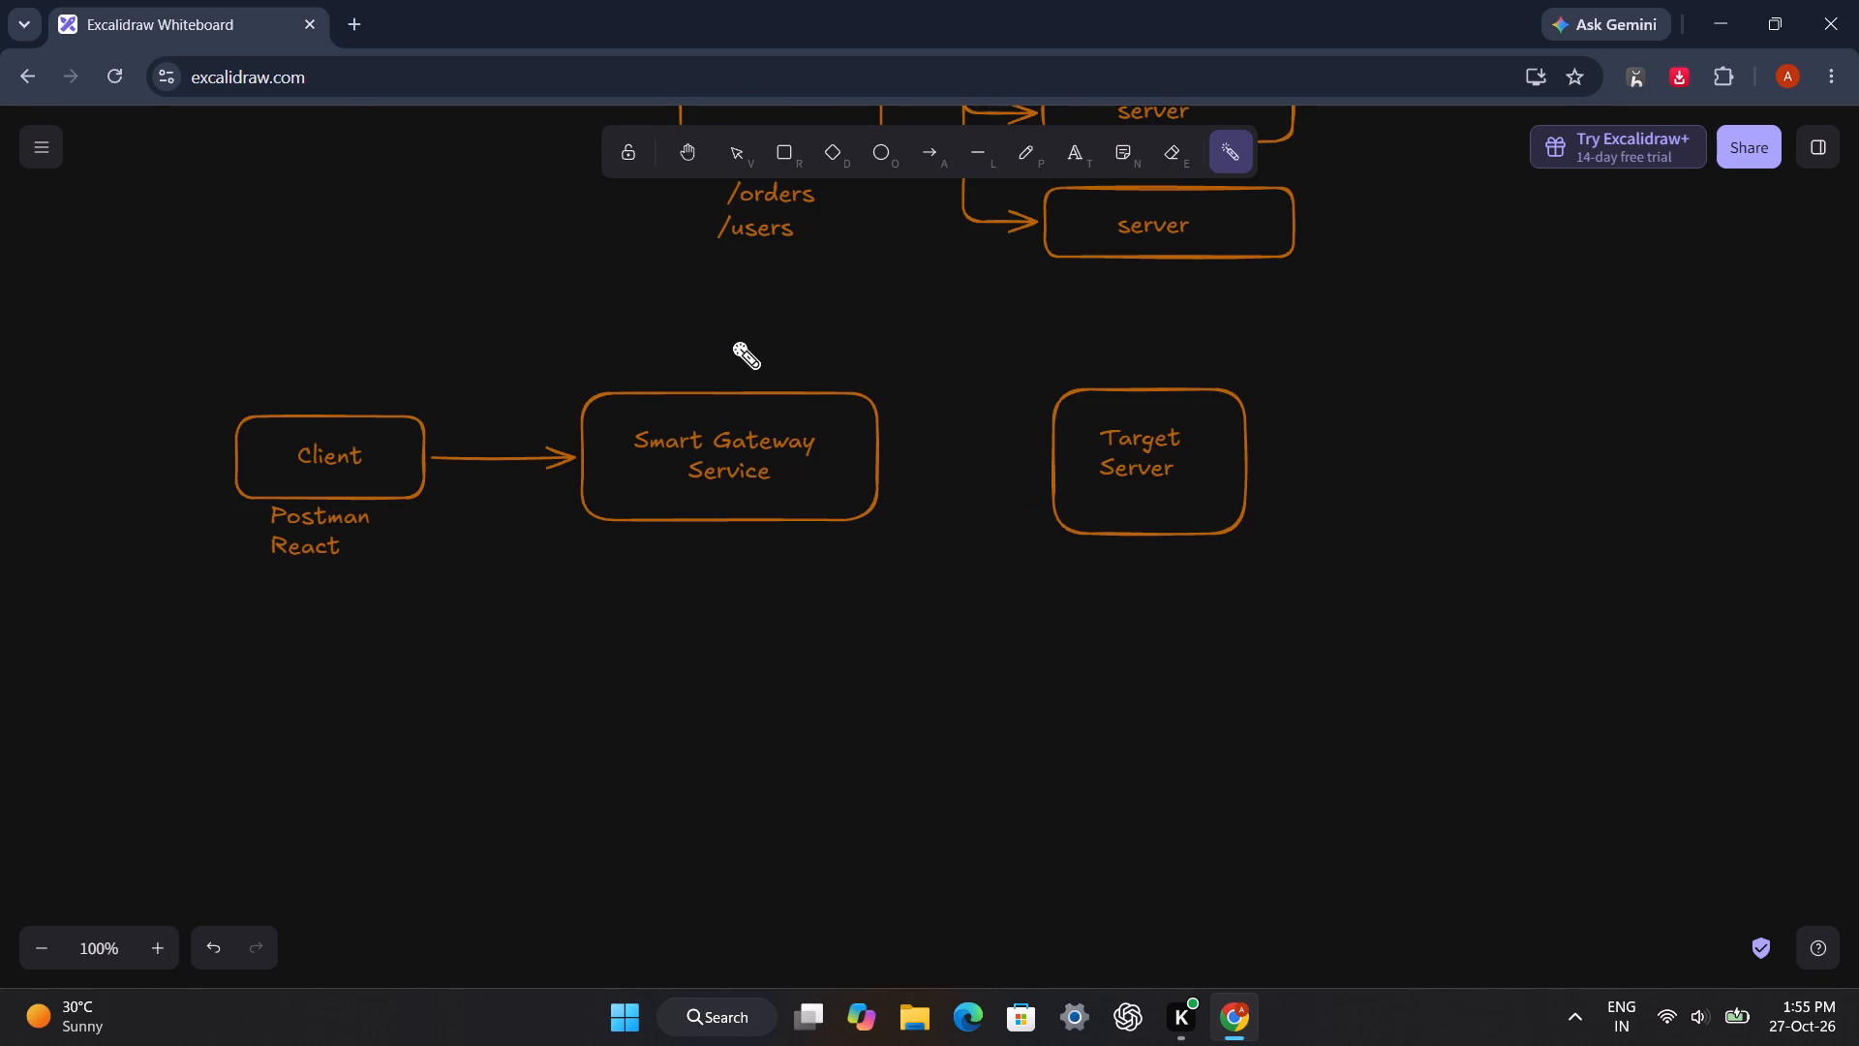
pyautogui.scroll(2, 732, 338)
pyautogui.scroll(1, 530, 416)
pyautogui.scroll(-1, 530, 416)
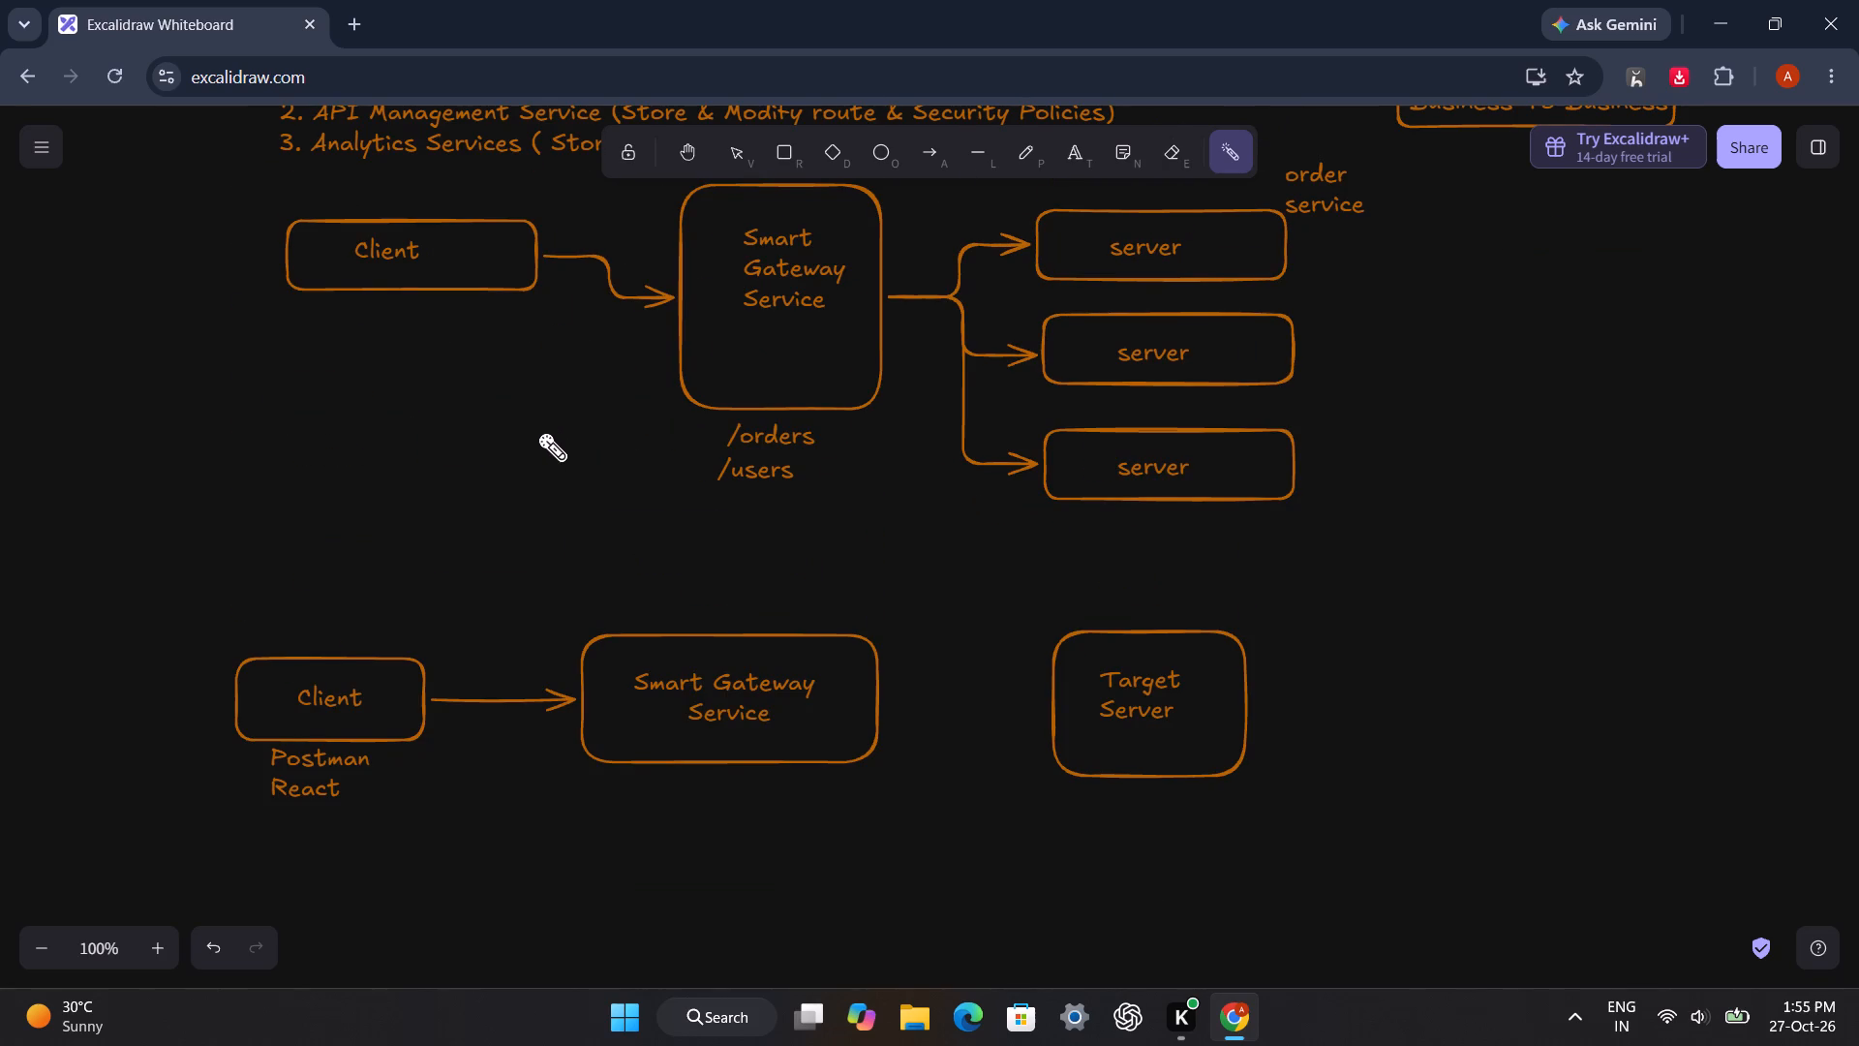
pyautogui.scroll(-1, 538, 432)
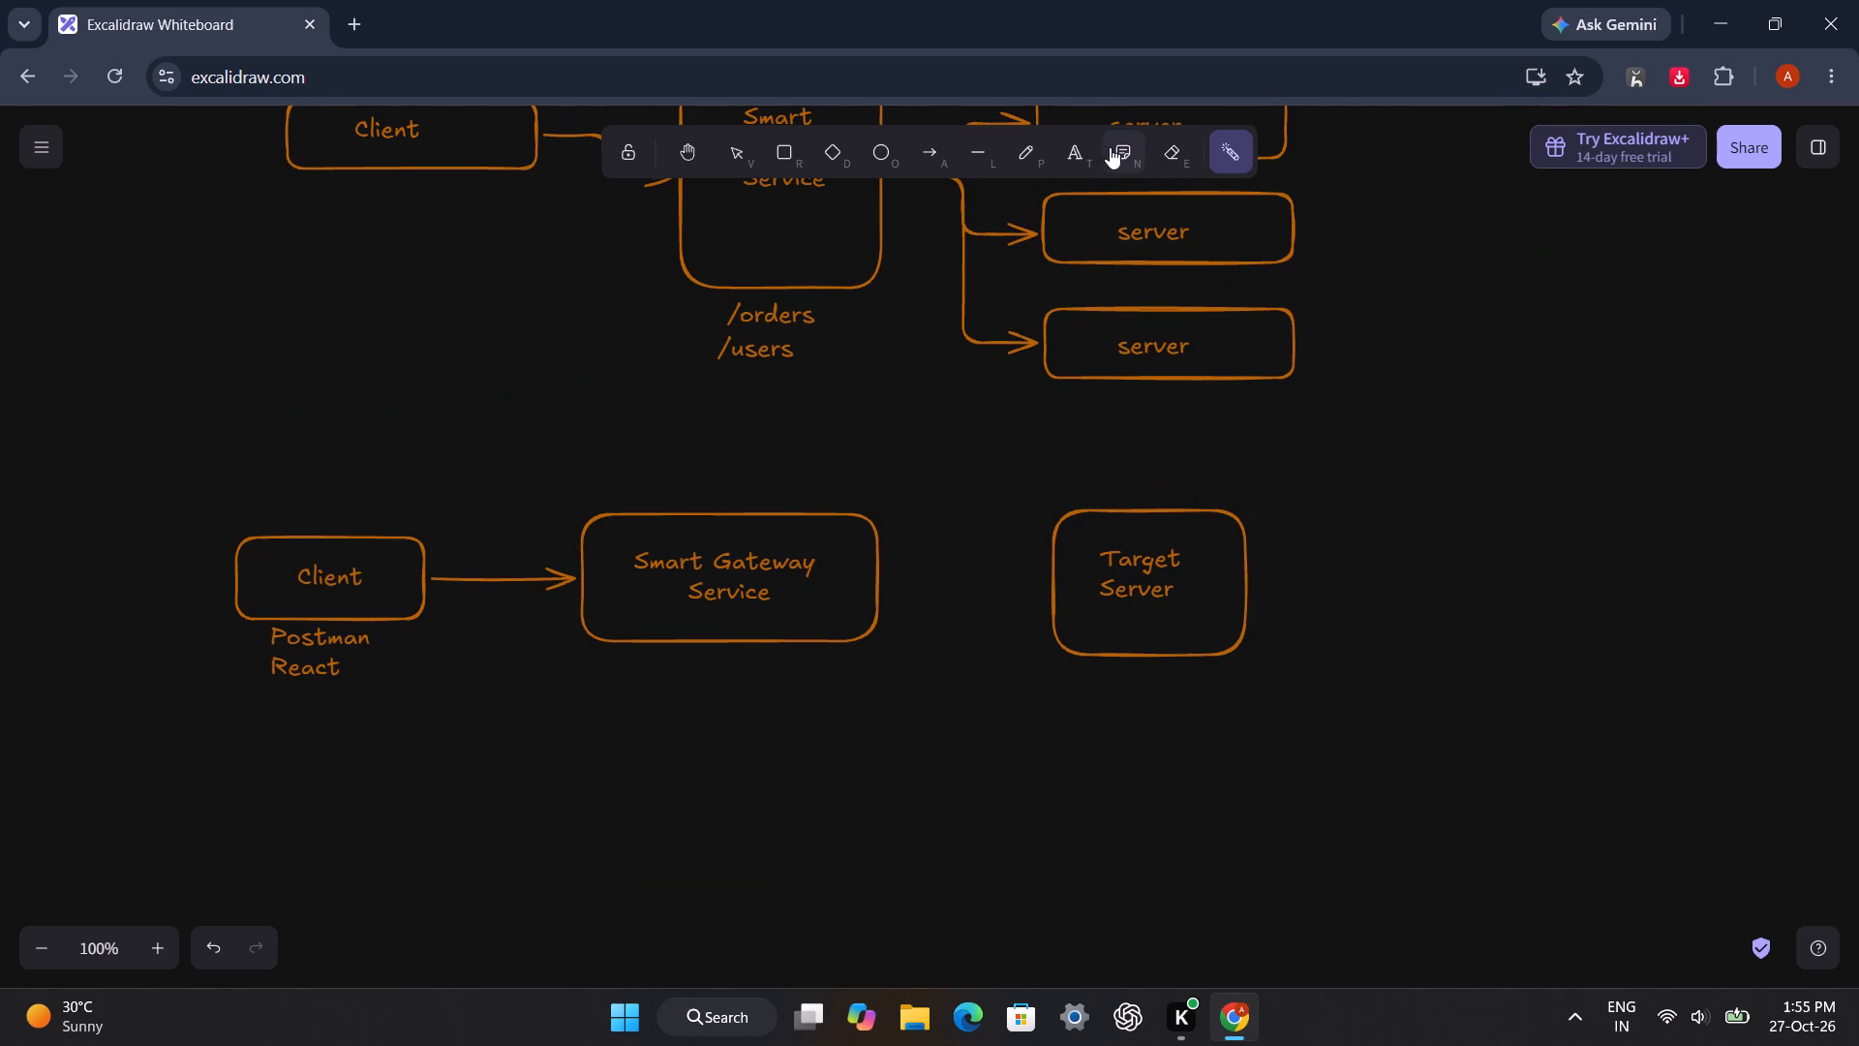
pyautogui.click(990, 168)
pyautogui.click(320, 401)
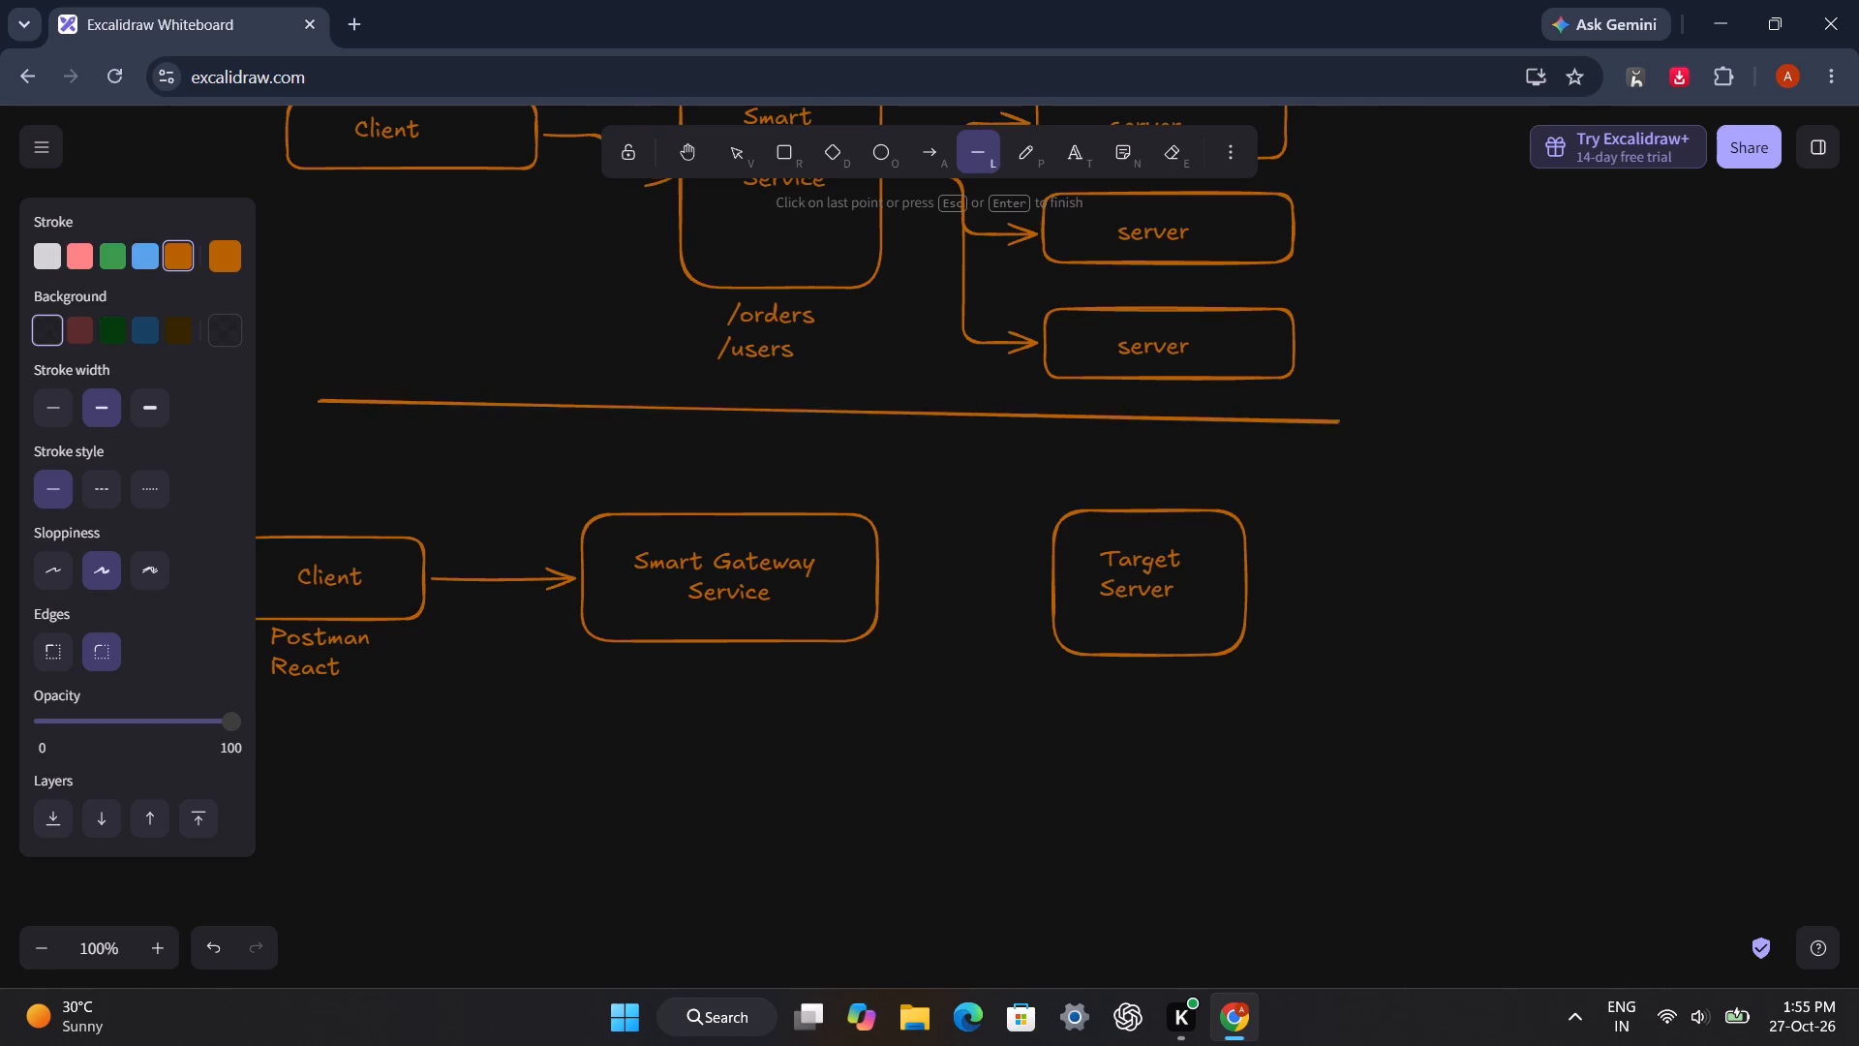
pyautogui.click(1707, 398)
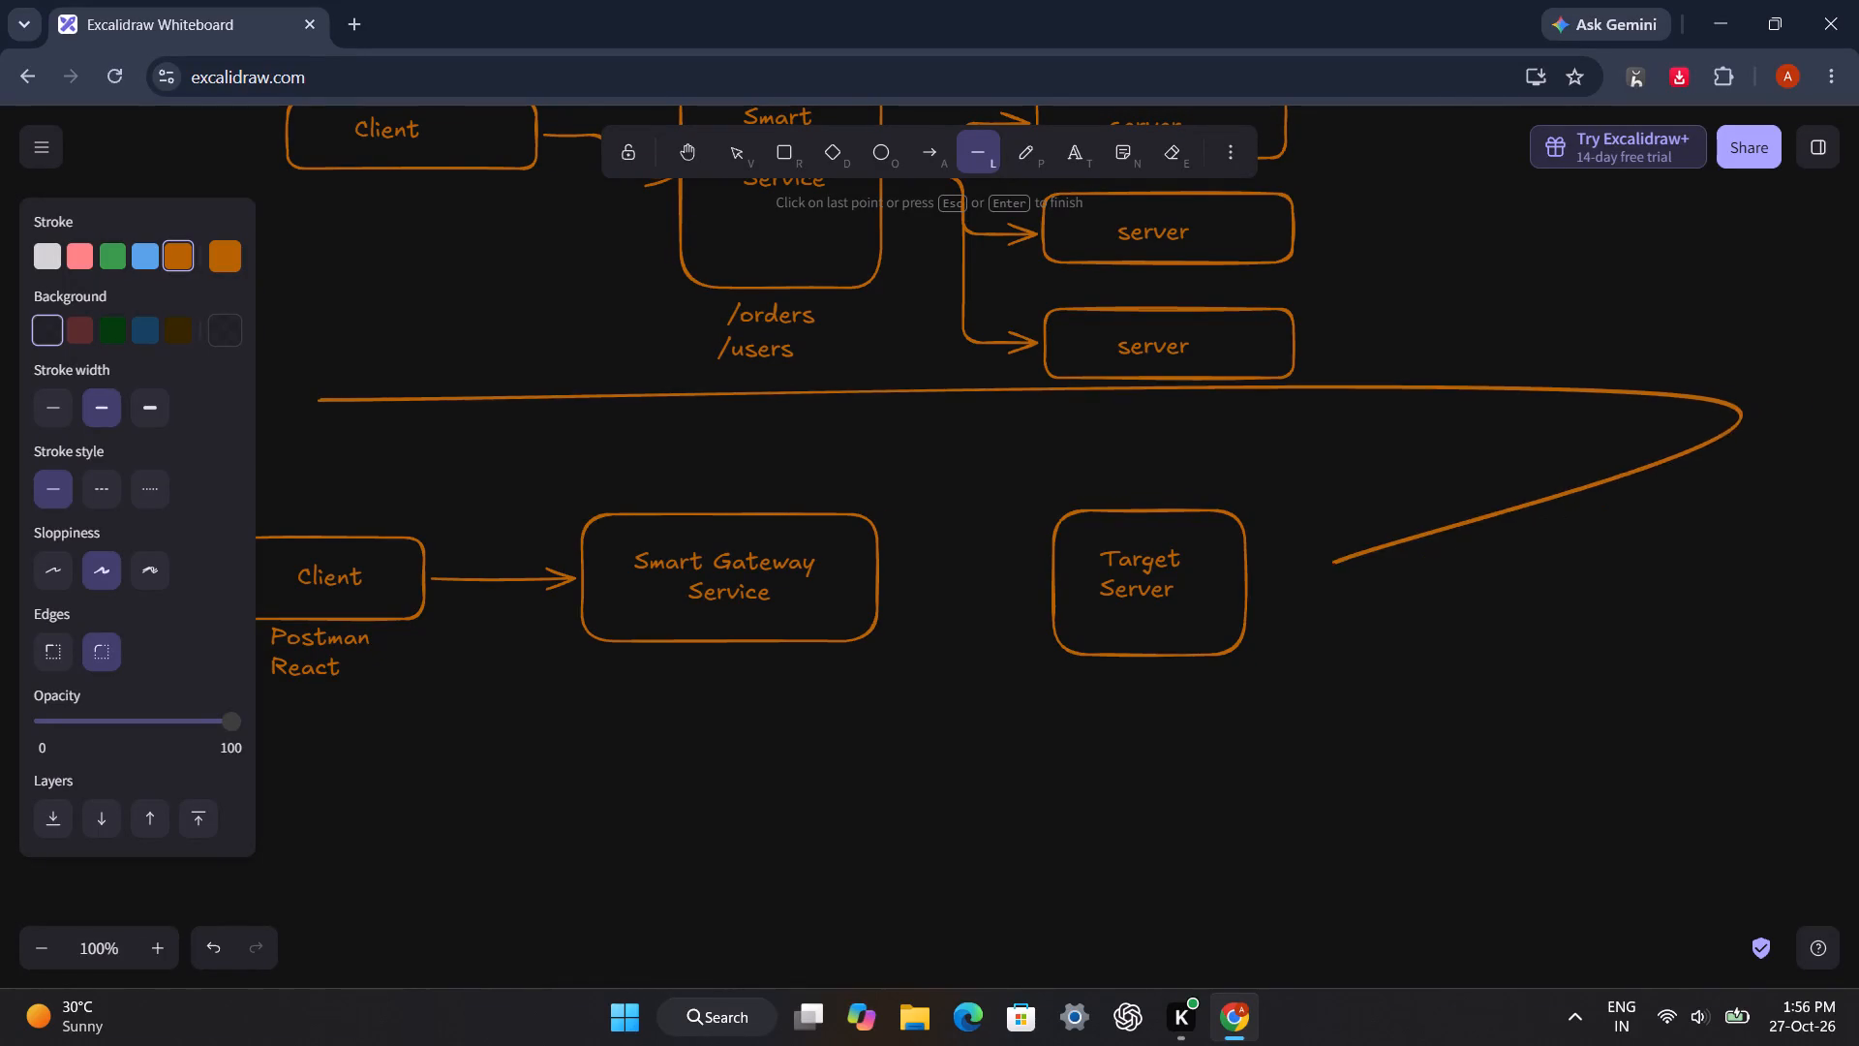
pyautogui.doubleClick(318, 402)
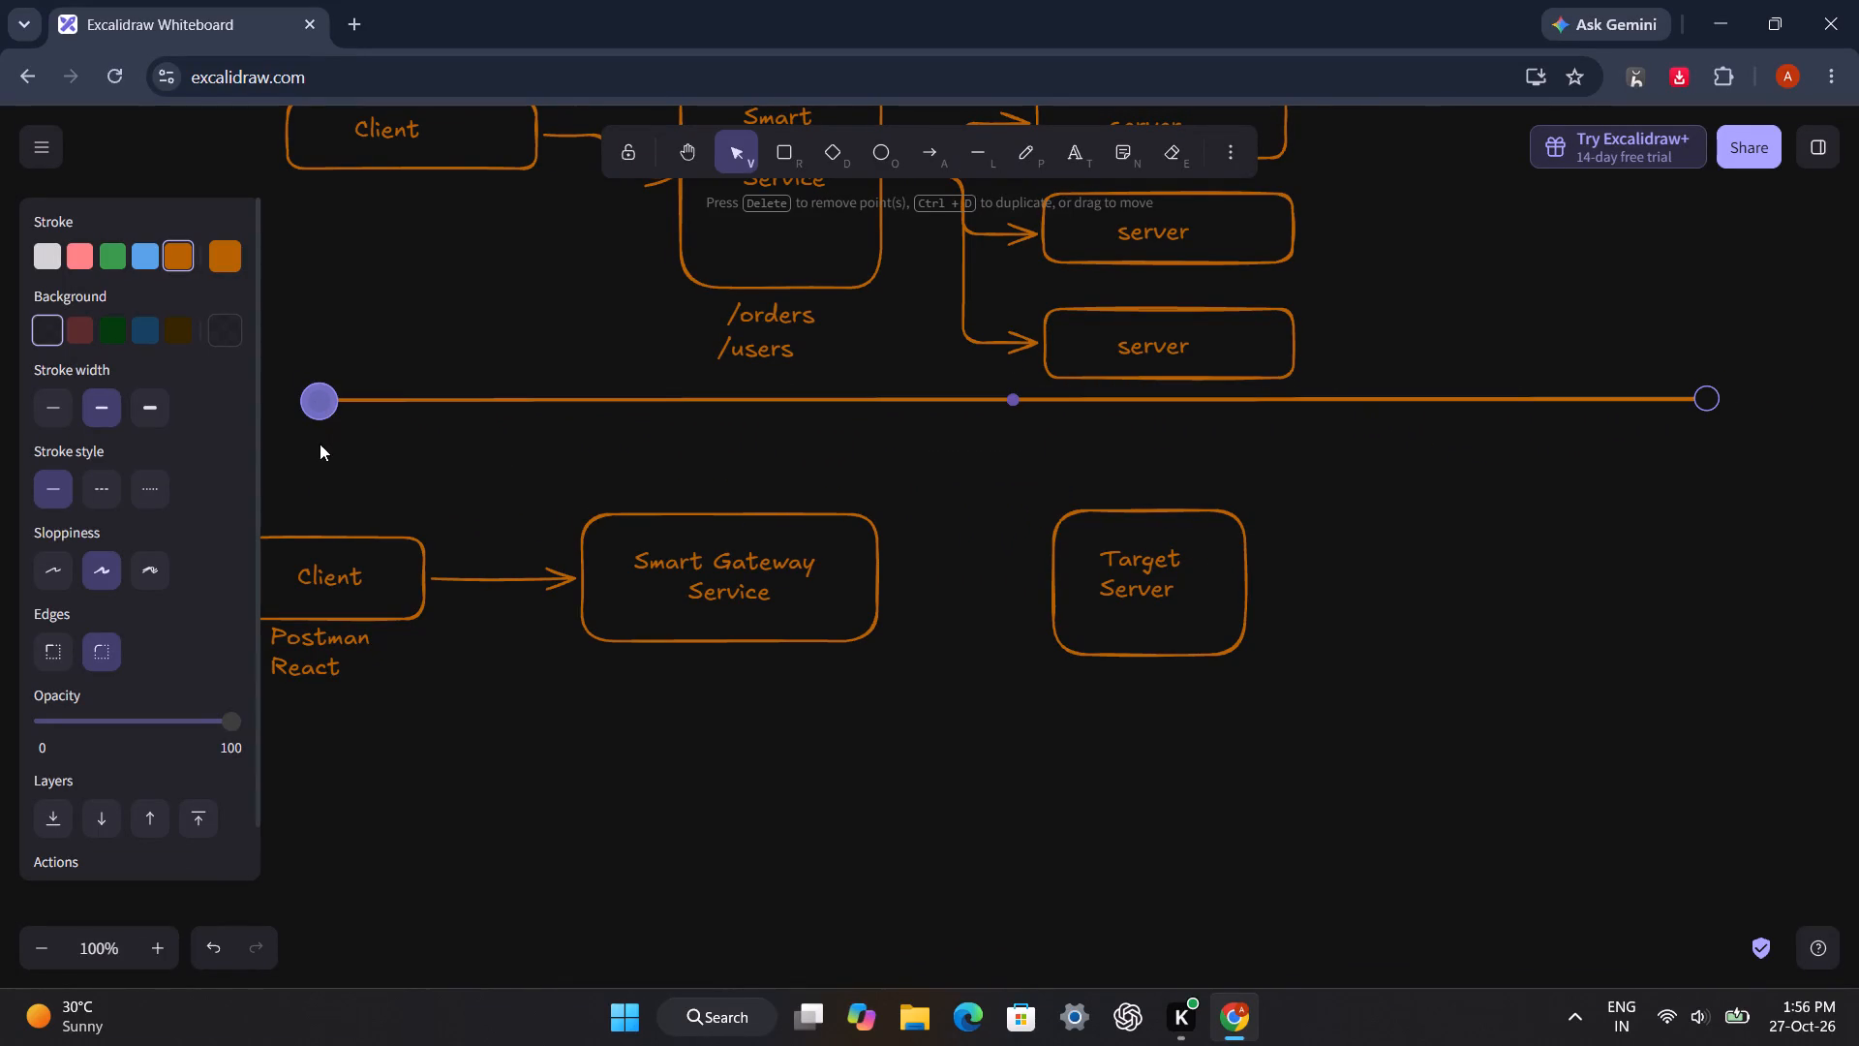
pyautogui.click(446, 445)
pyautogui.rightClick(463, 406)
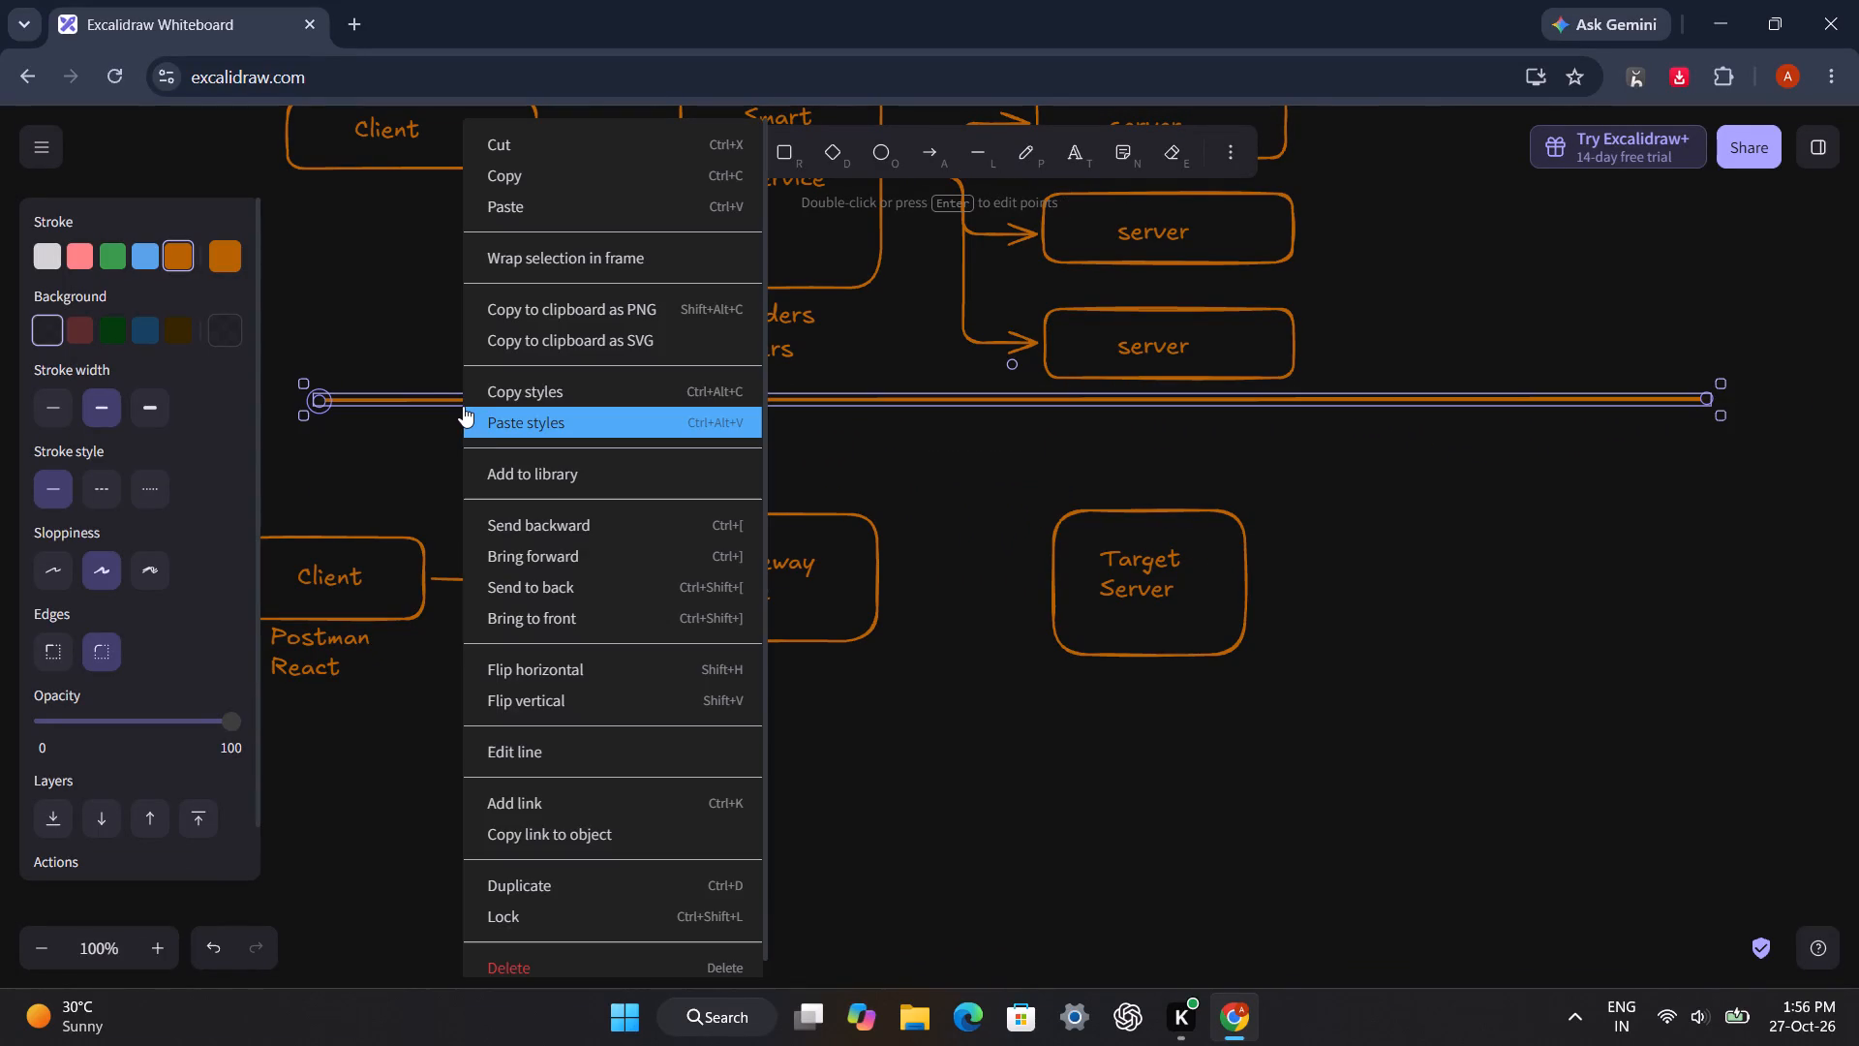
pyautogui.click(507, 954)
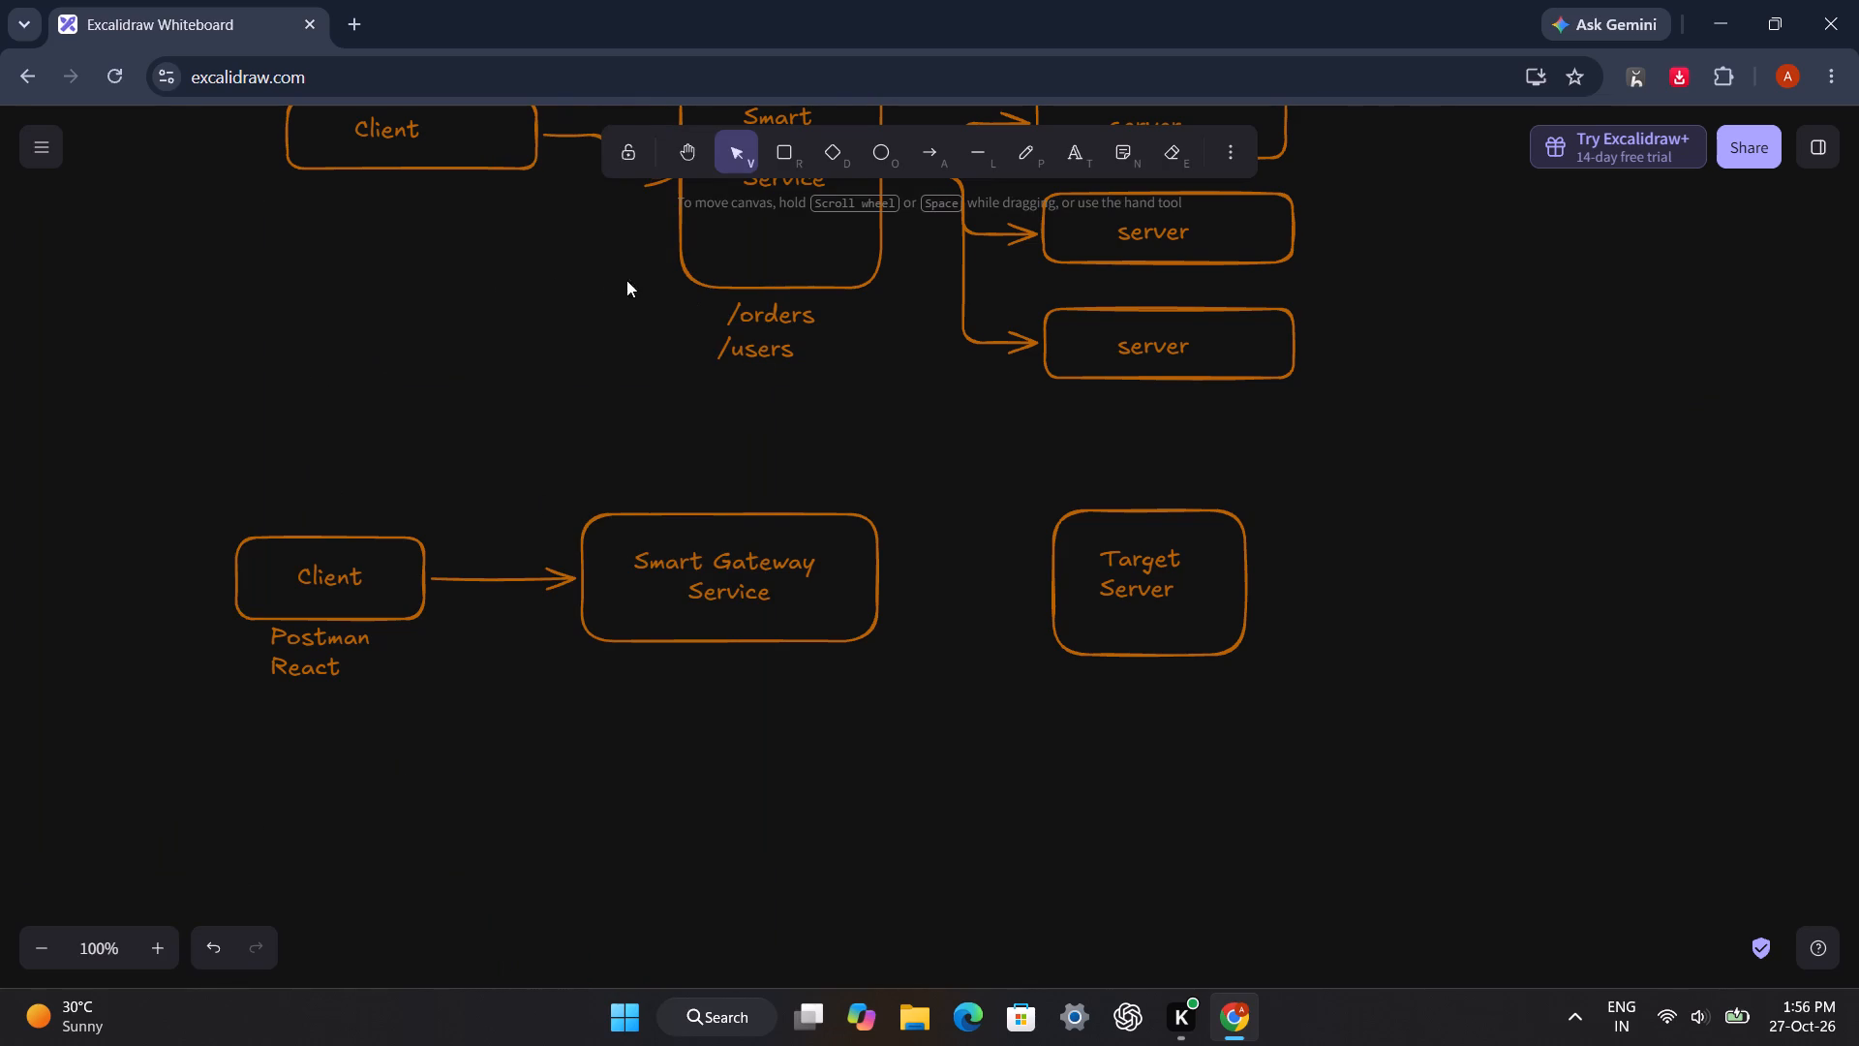
# Trace the path from Client to Target Server with the laser pointer and circle the Smart Gateway Service box.
pyautogui.click(993, 764)
pyautogui.press('k')
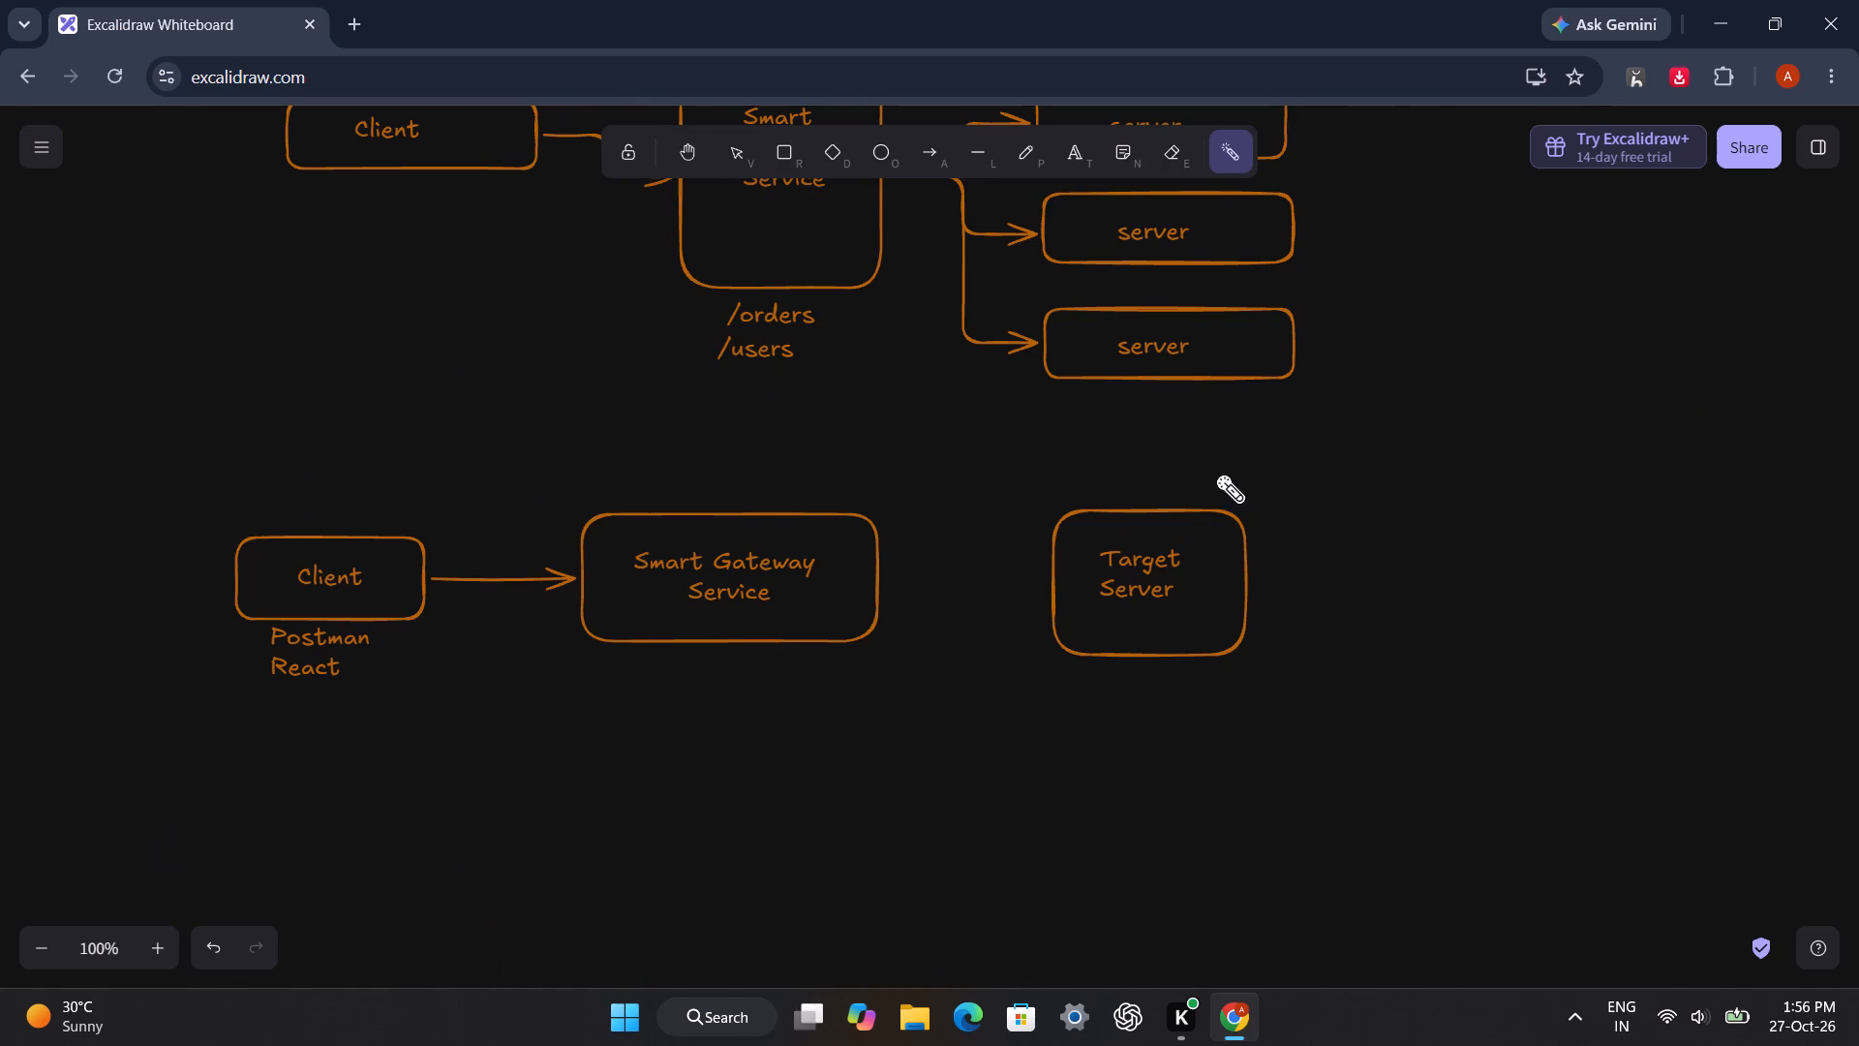
pyautogui.moveTo(1077, 488); pyautogui.dragTo(1083, 557)
pyautogui.moveTo(840, 653); pyautogui.dragTo(841, 447)
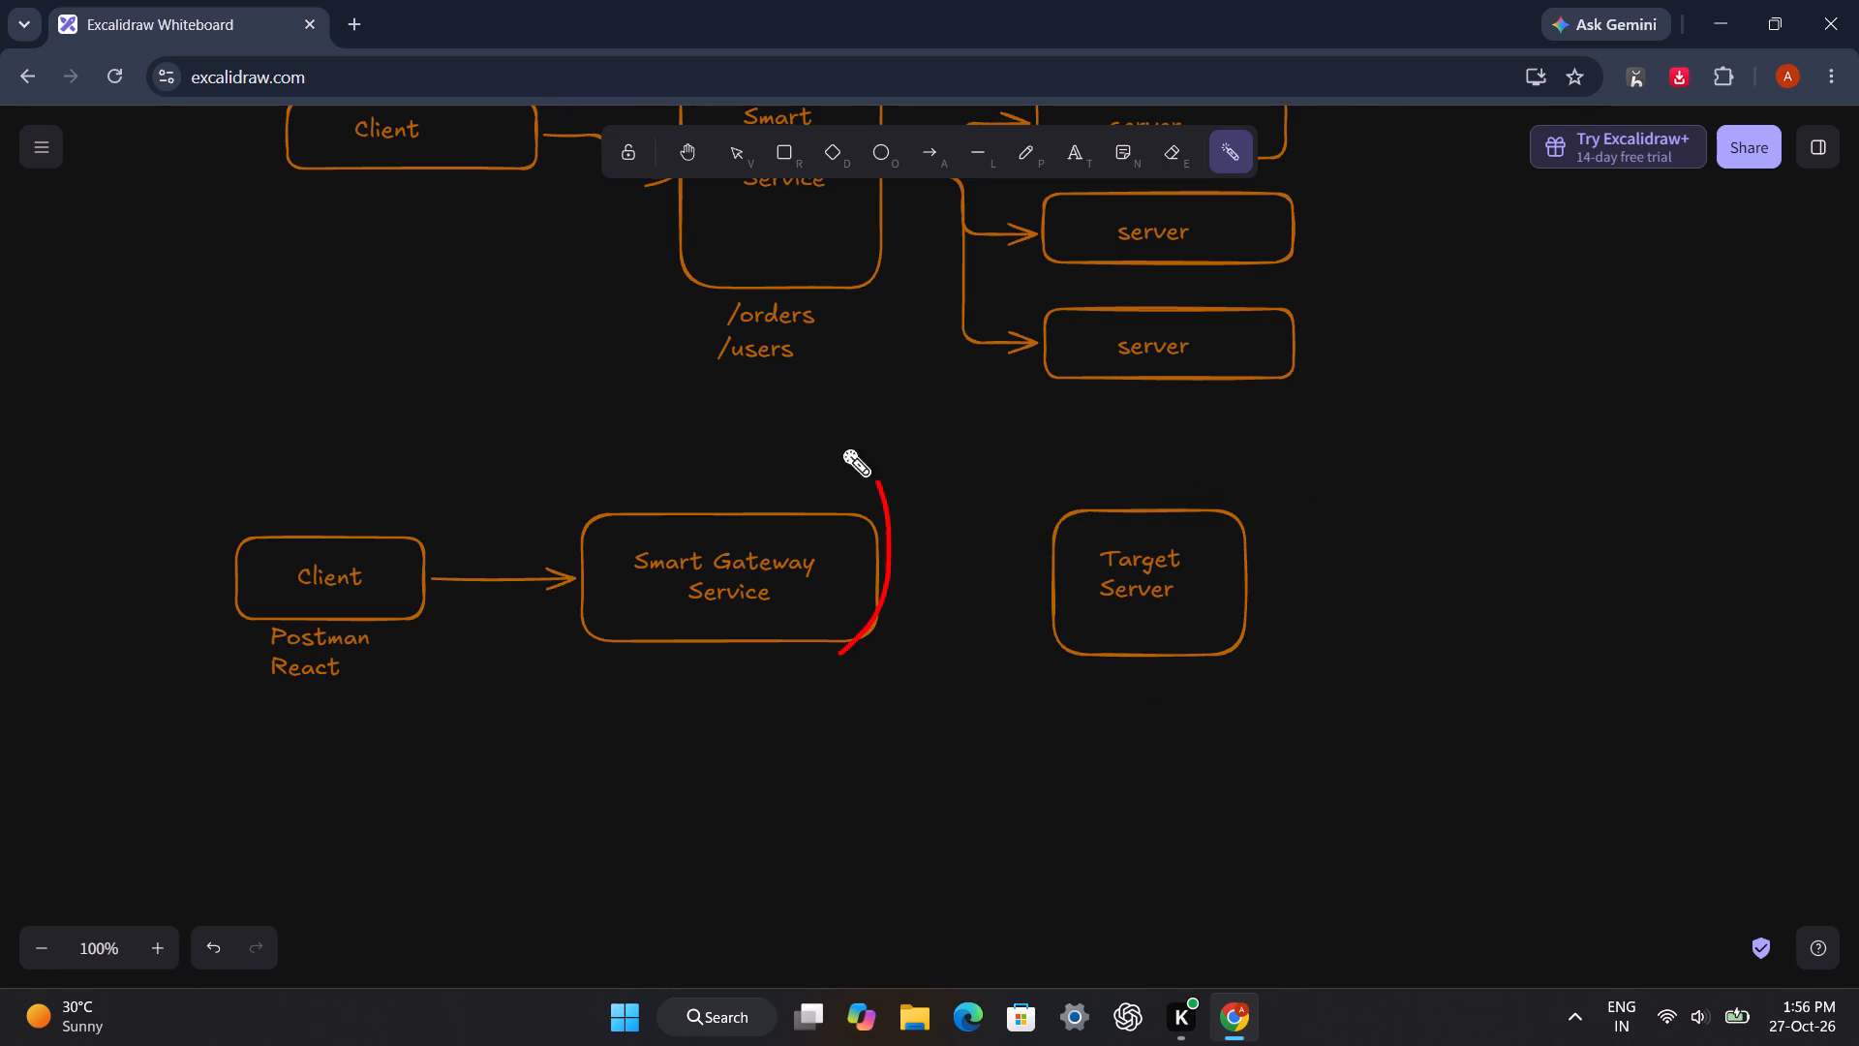
pyautogui.moveTo(841, 447); pyautogui.dragTo(837, 574)
pyautogui.moveTo(895, 464); pyautogui.dragTo(602, 523)
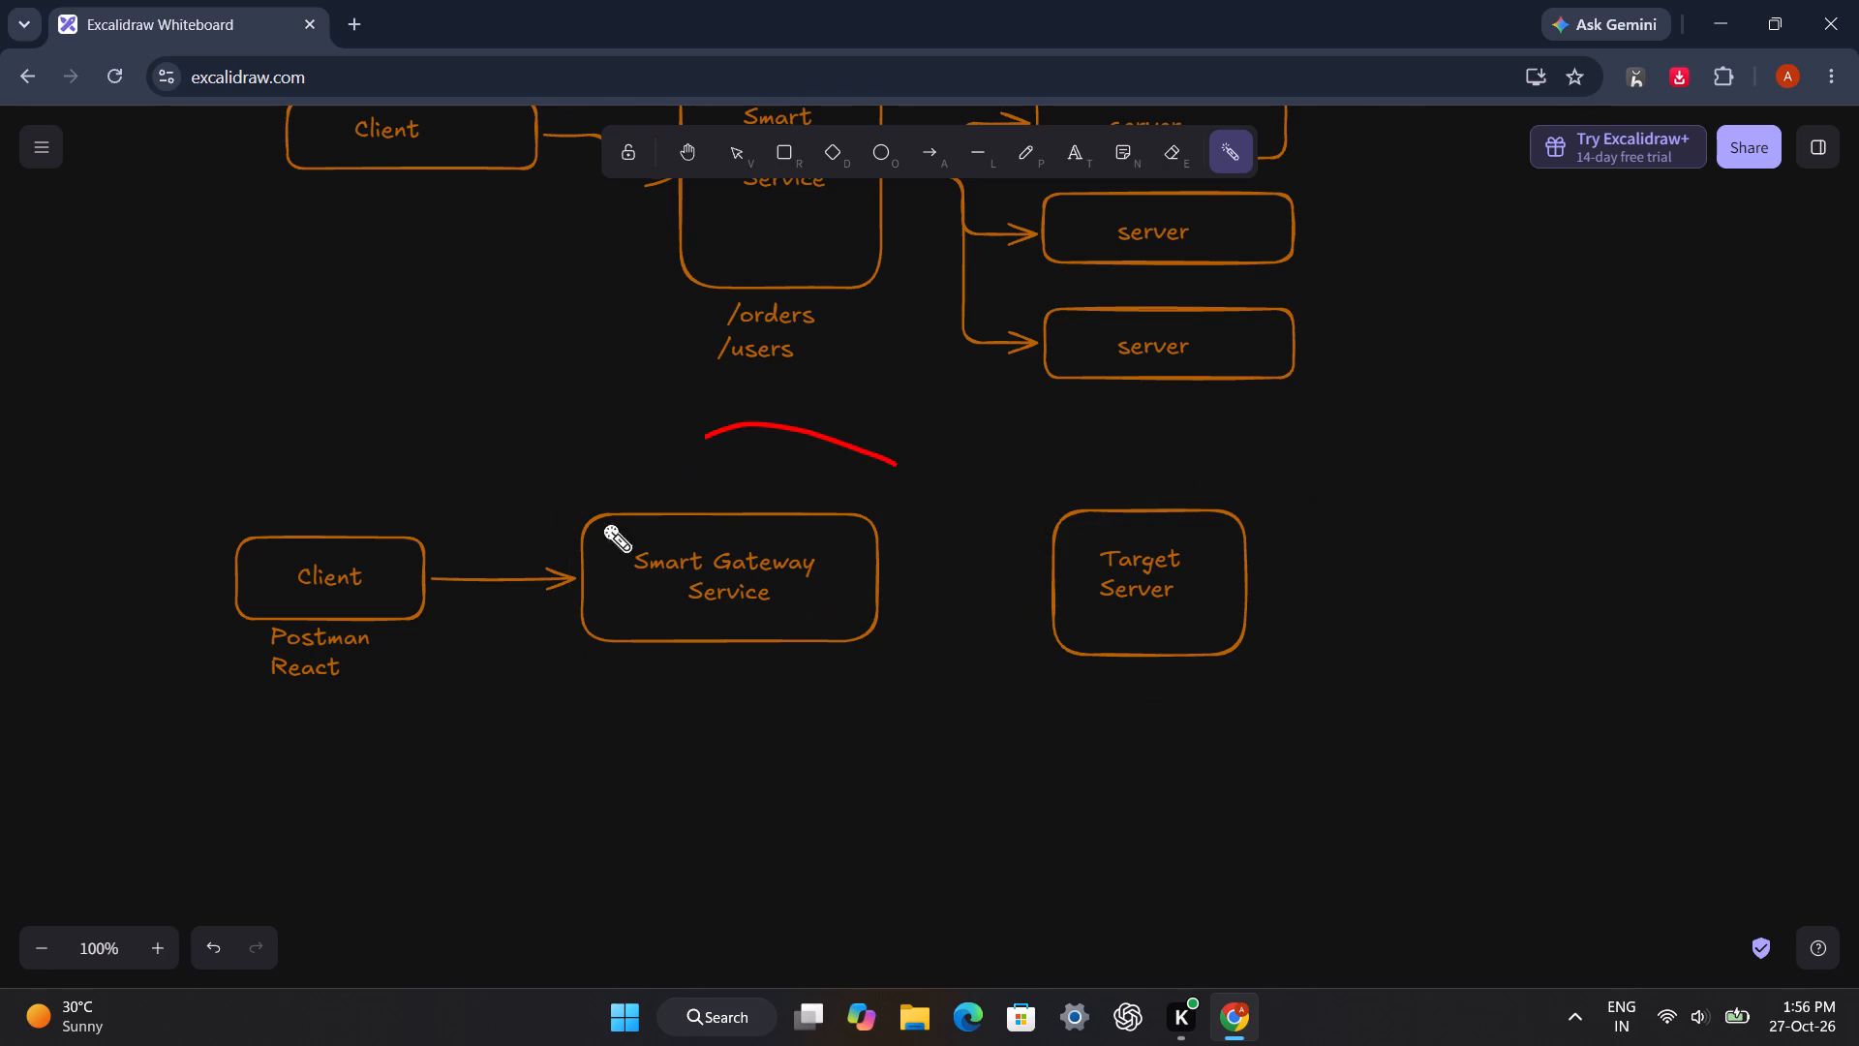
pyautogui.moveTo(602, 523); pyautogui.dragTo(660, 696)
pyautogui.moveTo(340, 538); pyautogui.dragTo(342, 538)
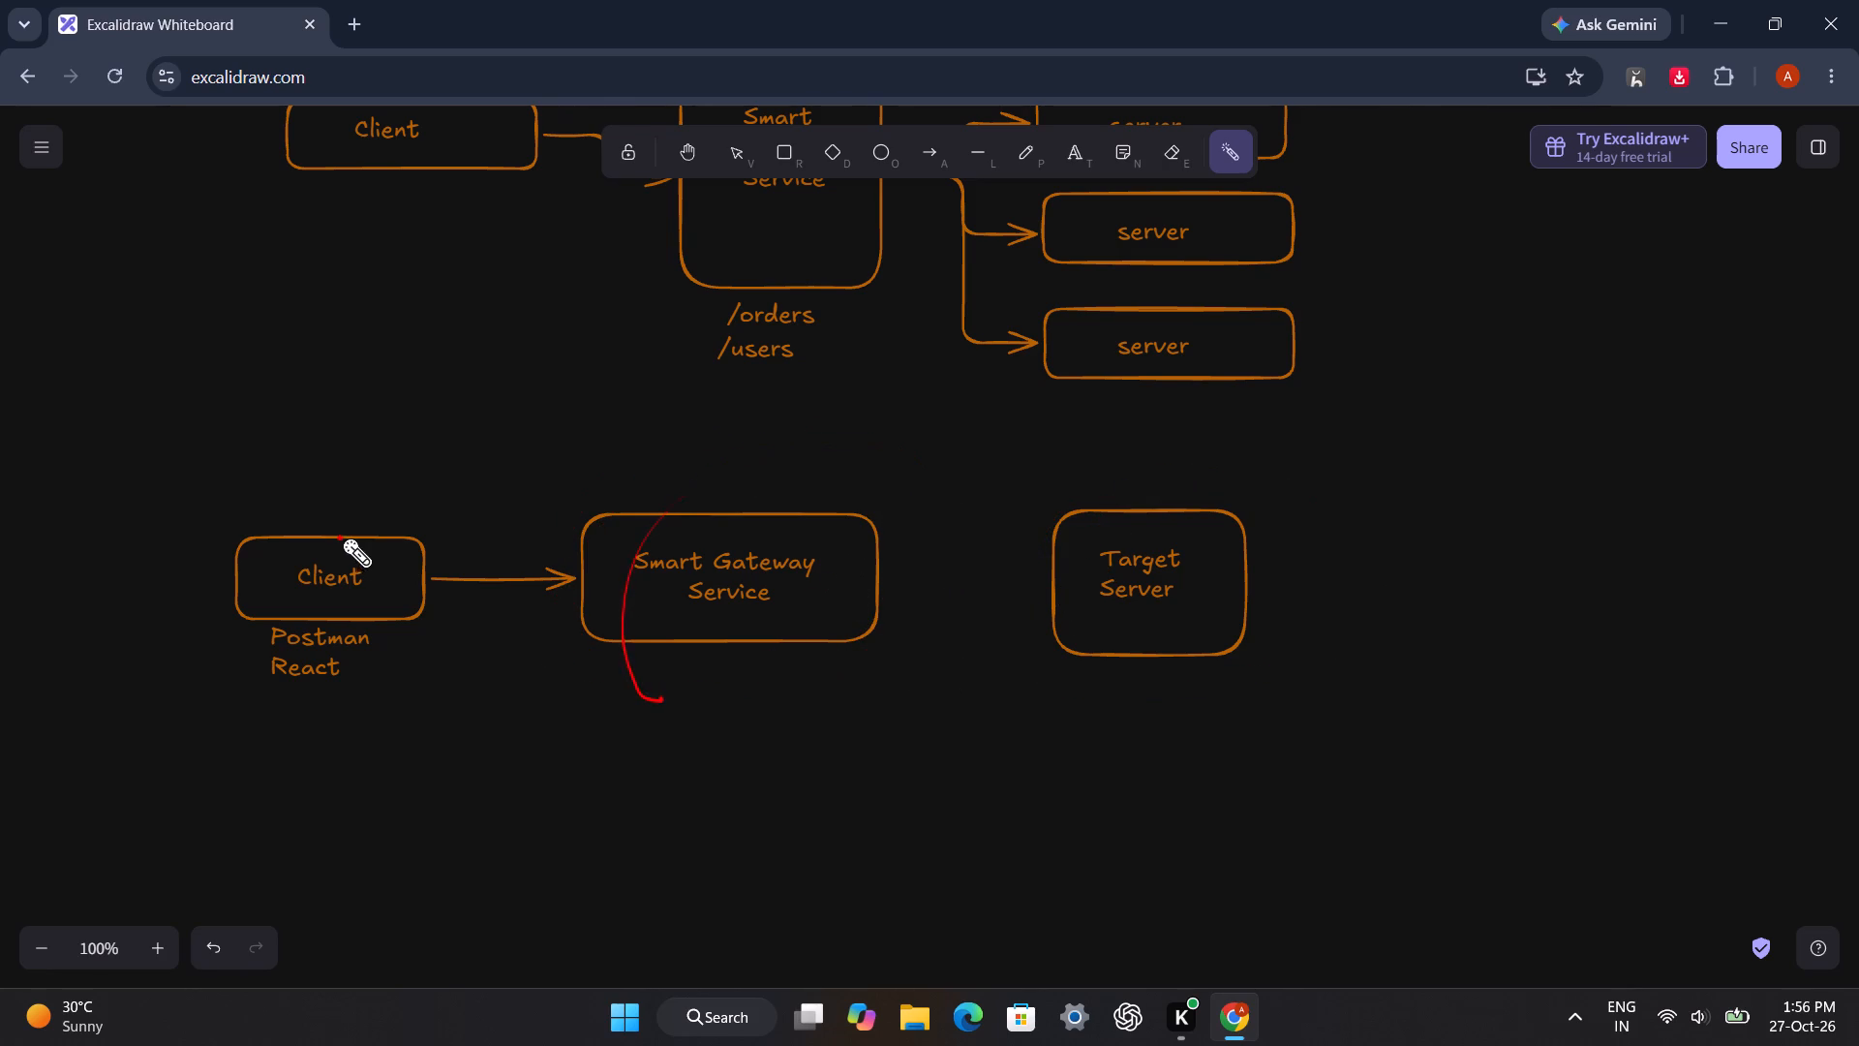
pyautogui.moveTo(342, 538); pyautogui.dragTo(1207, 529)
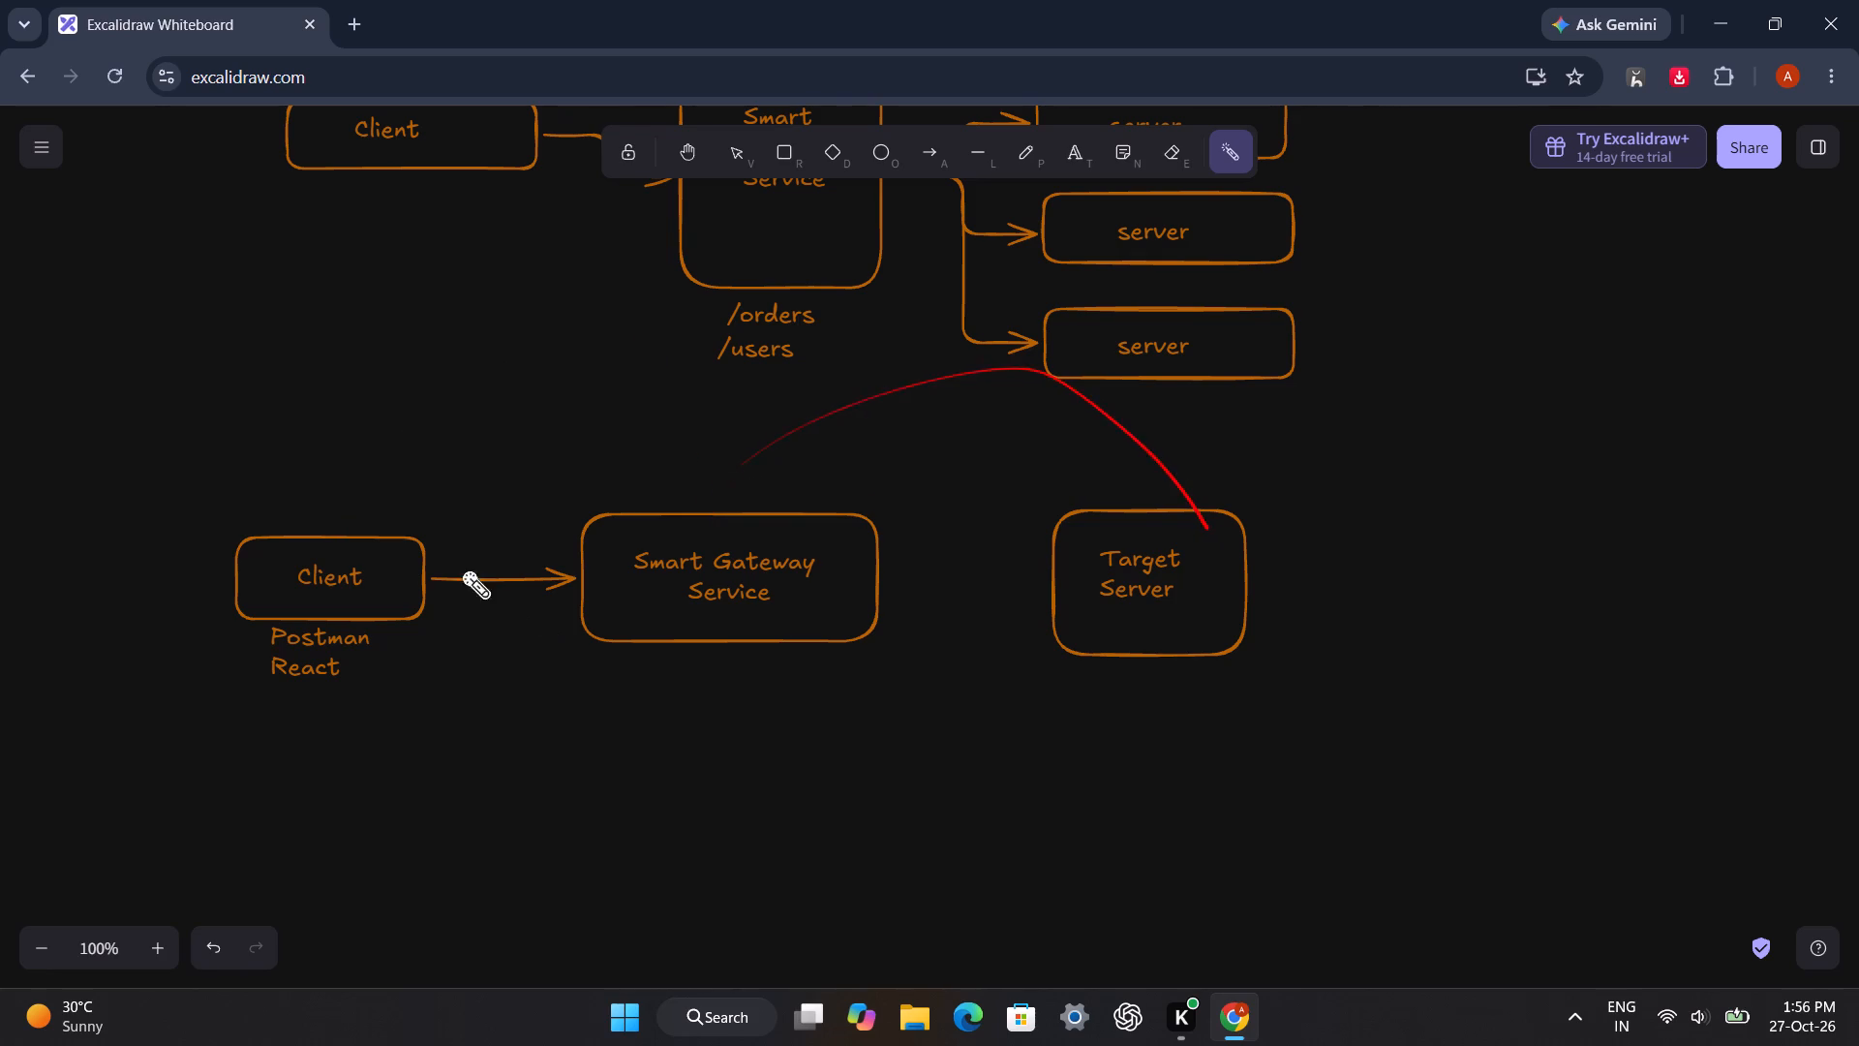
pyautogui.moveTo(345, 586); pyautogui.dragTo(1212, 573)
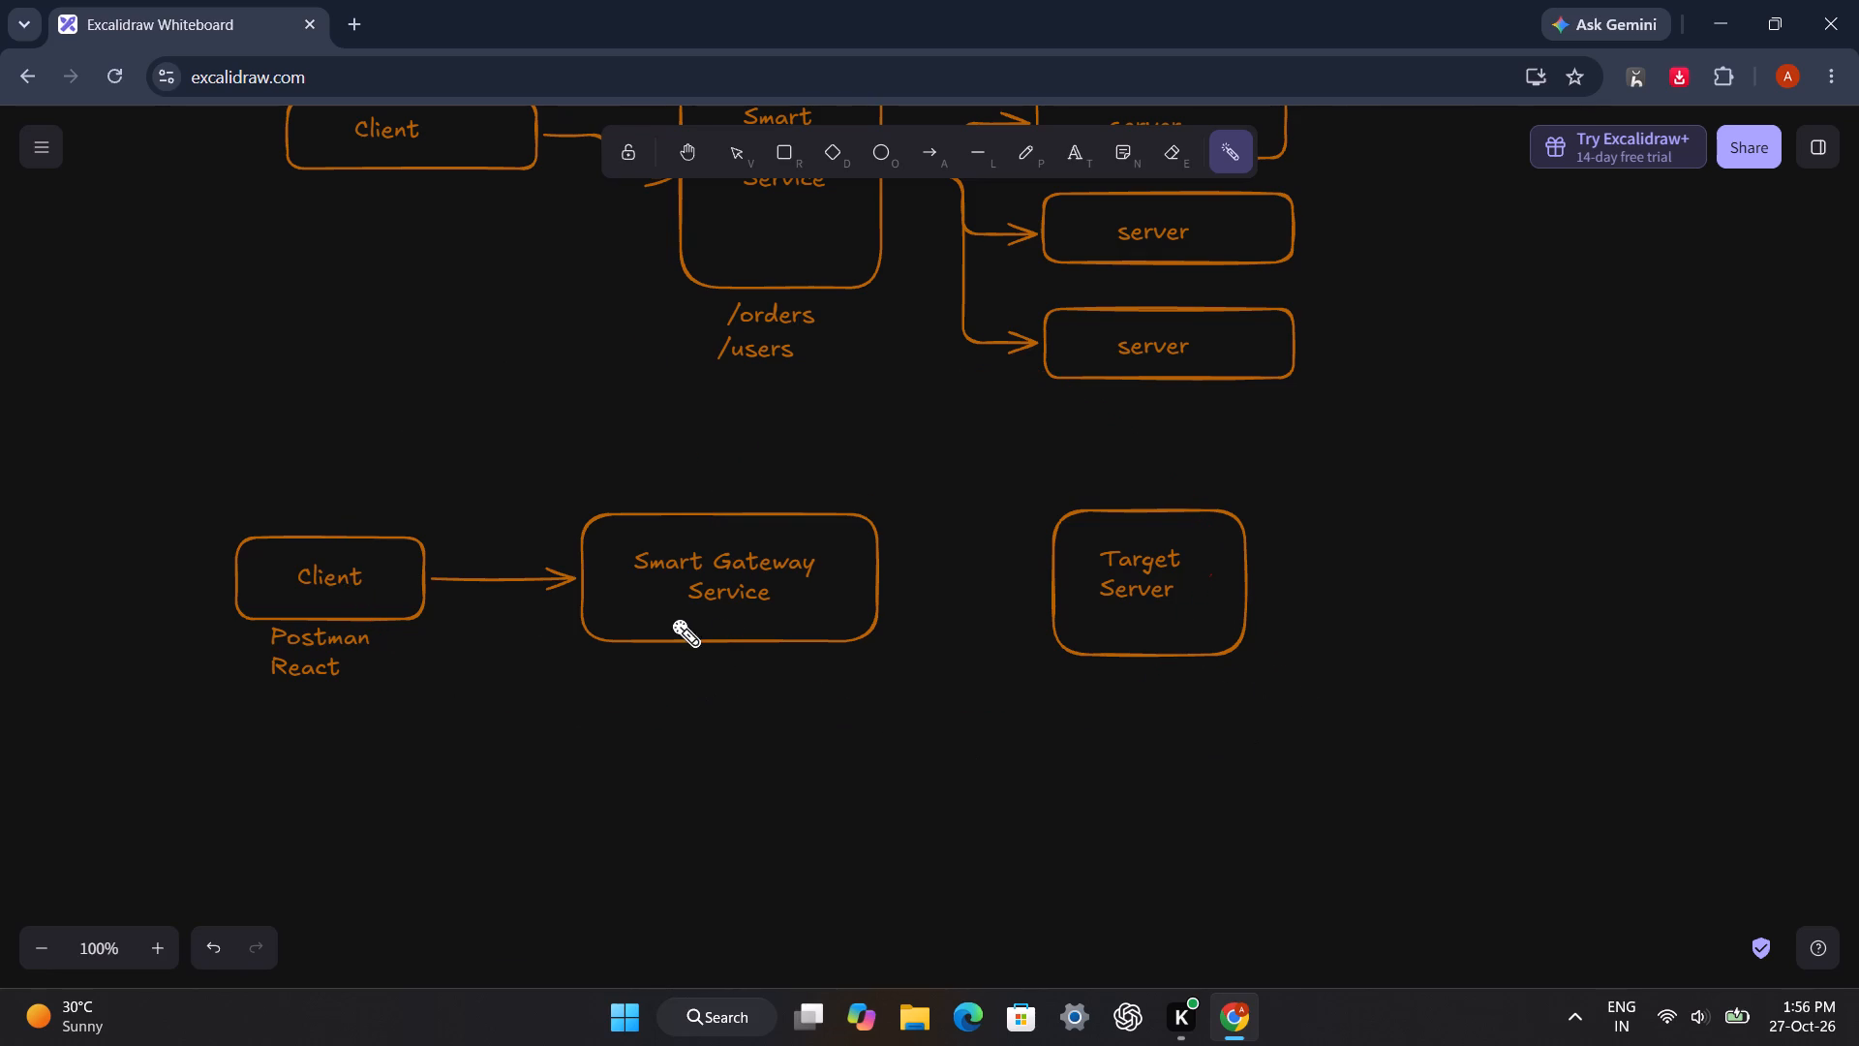
pyautogui.moveTo(671, 618); pyautogui.dragTo(795, 513)
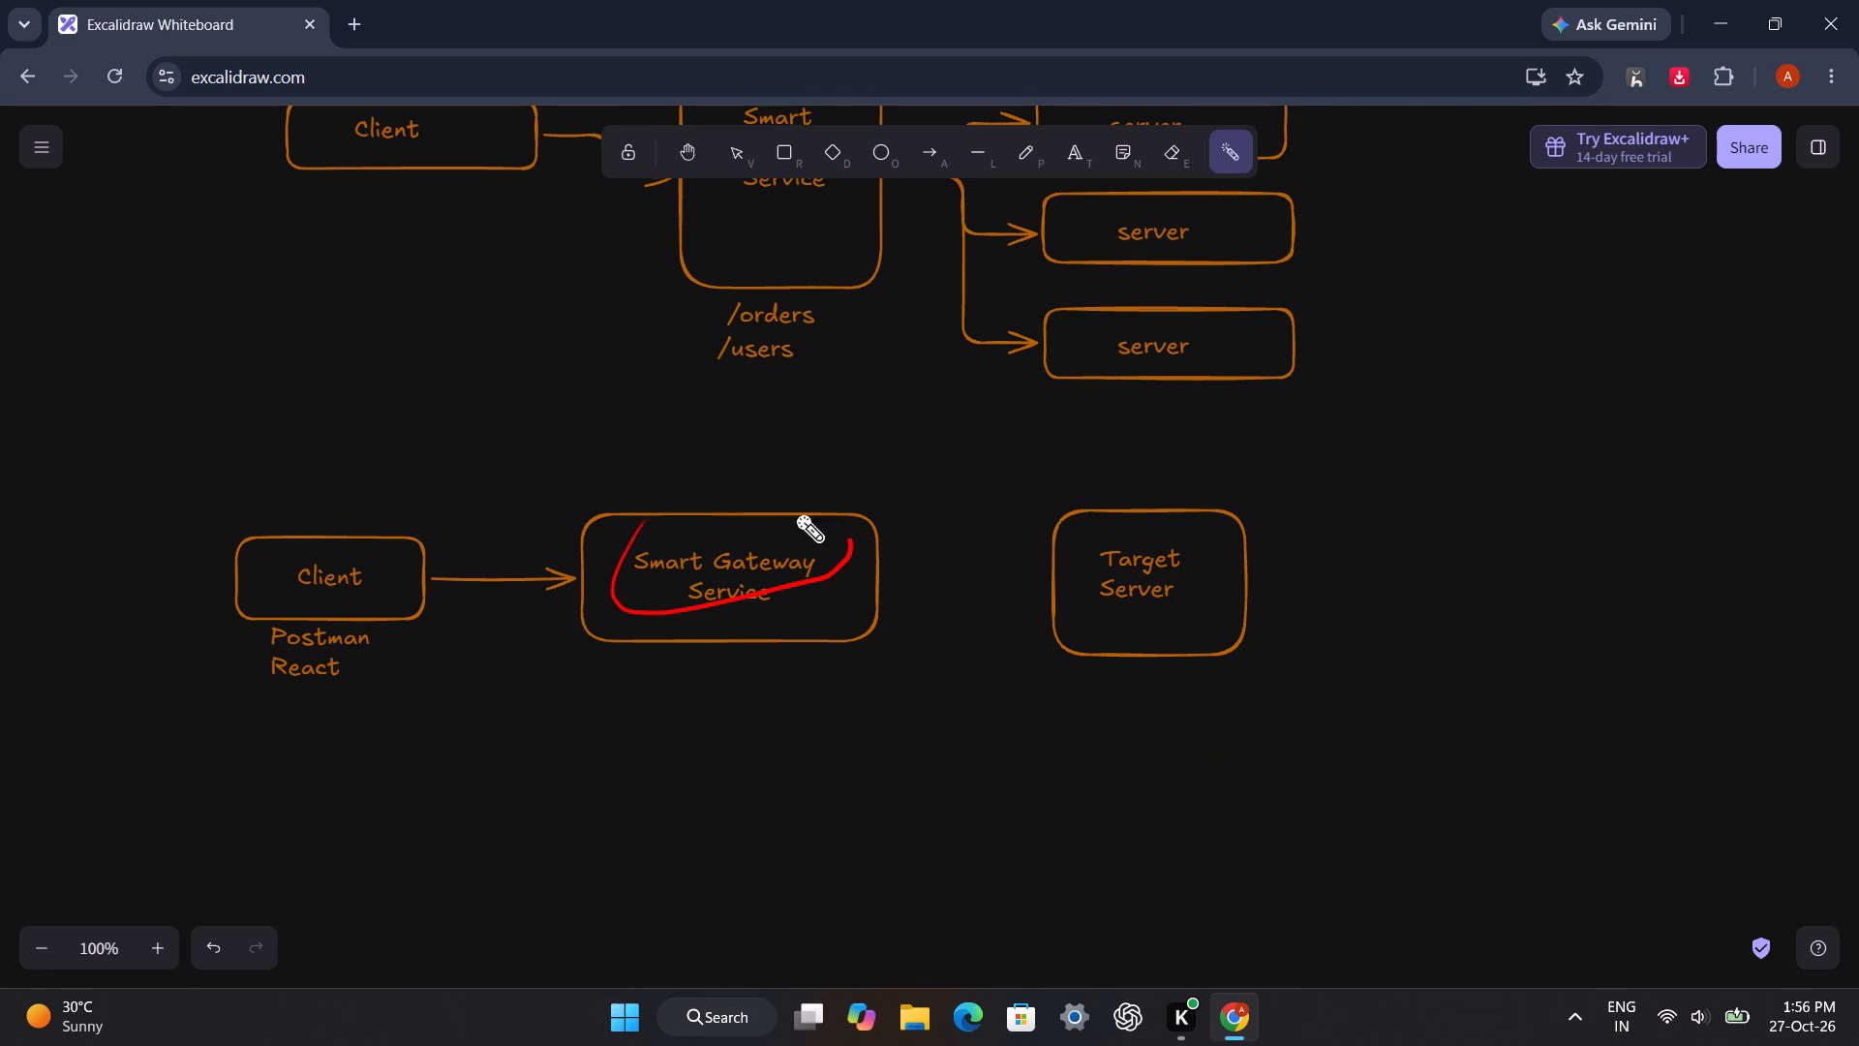
pyautogui.moveTo(795, 513); pyautogui.dragTo(625, 547)
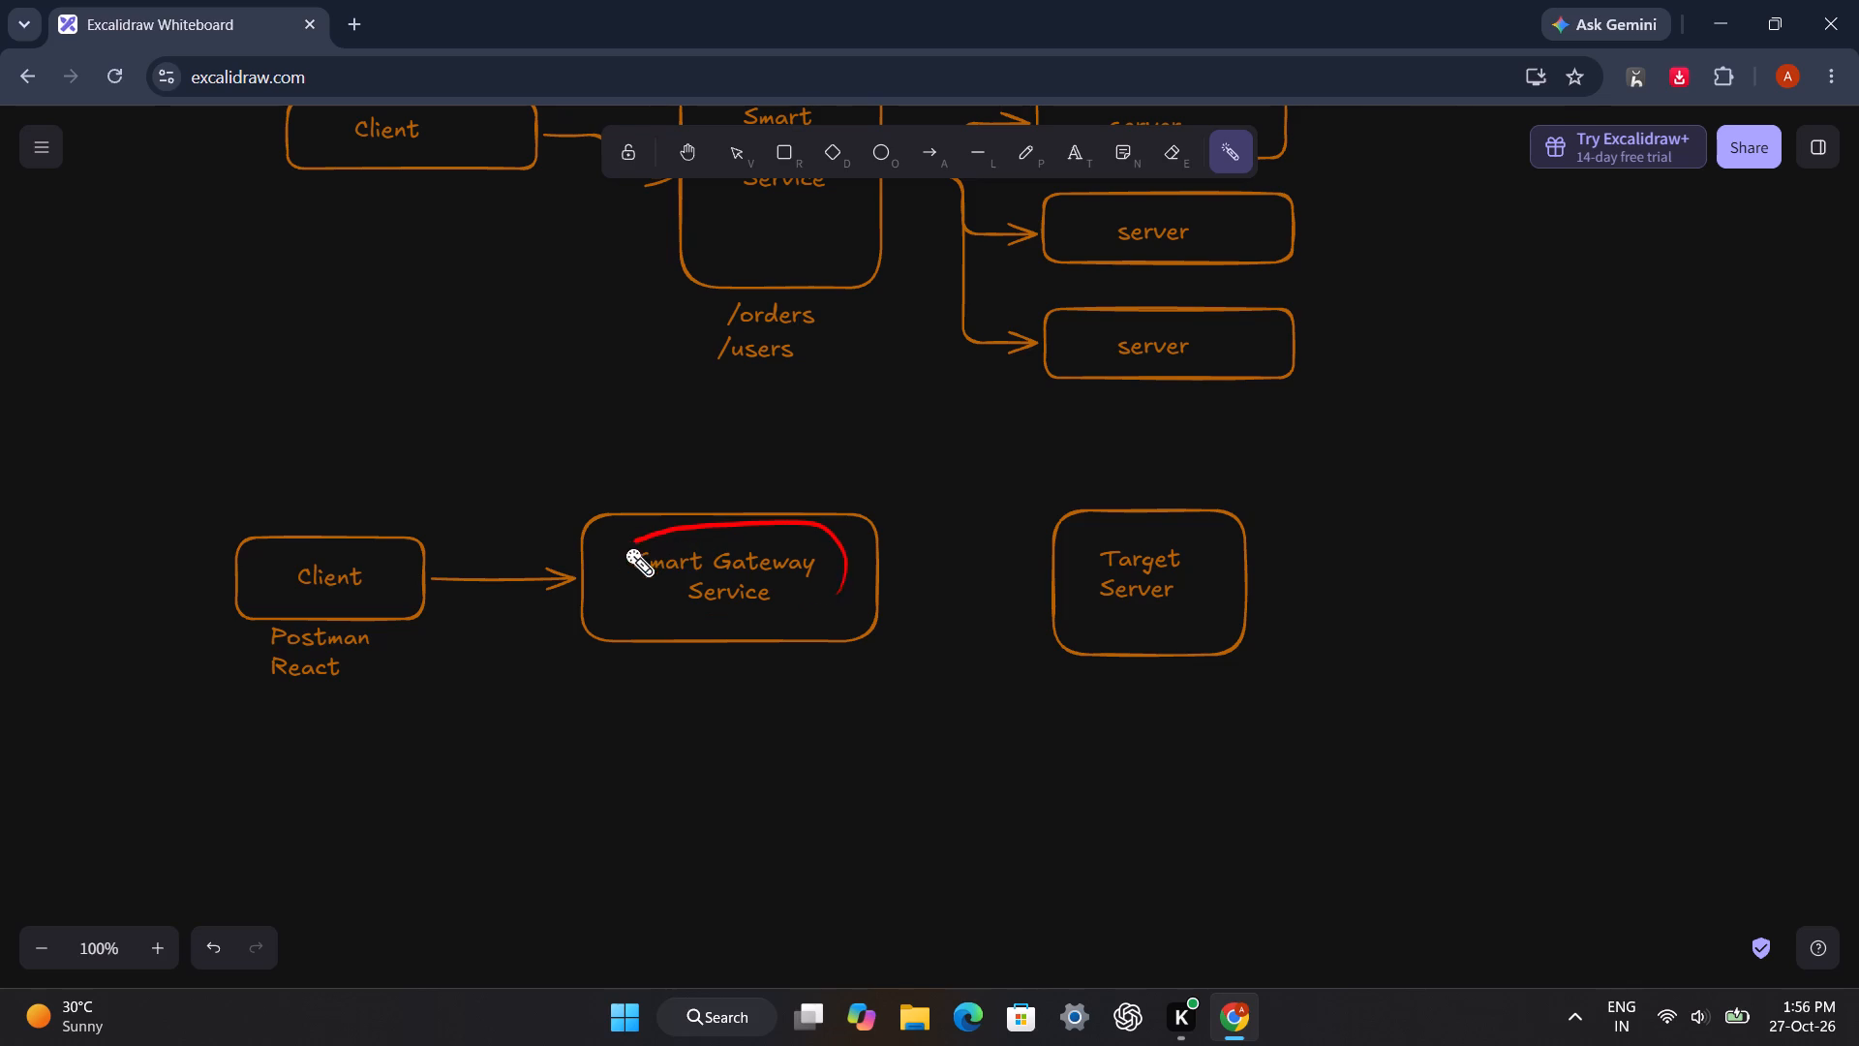
# Circle the Smart Gateway Service label repeatedly with the laser pointer to emphasise it.
pyautogui.moveTo(625, 547); pyautogui.dragTo(841, 548)
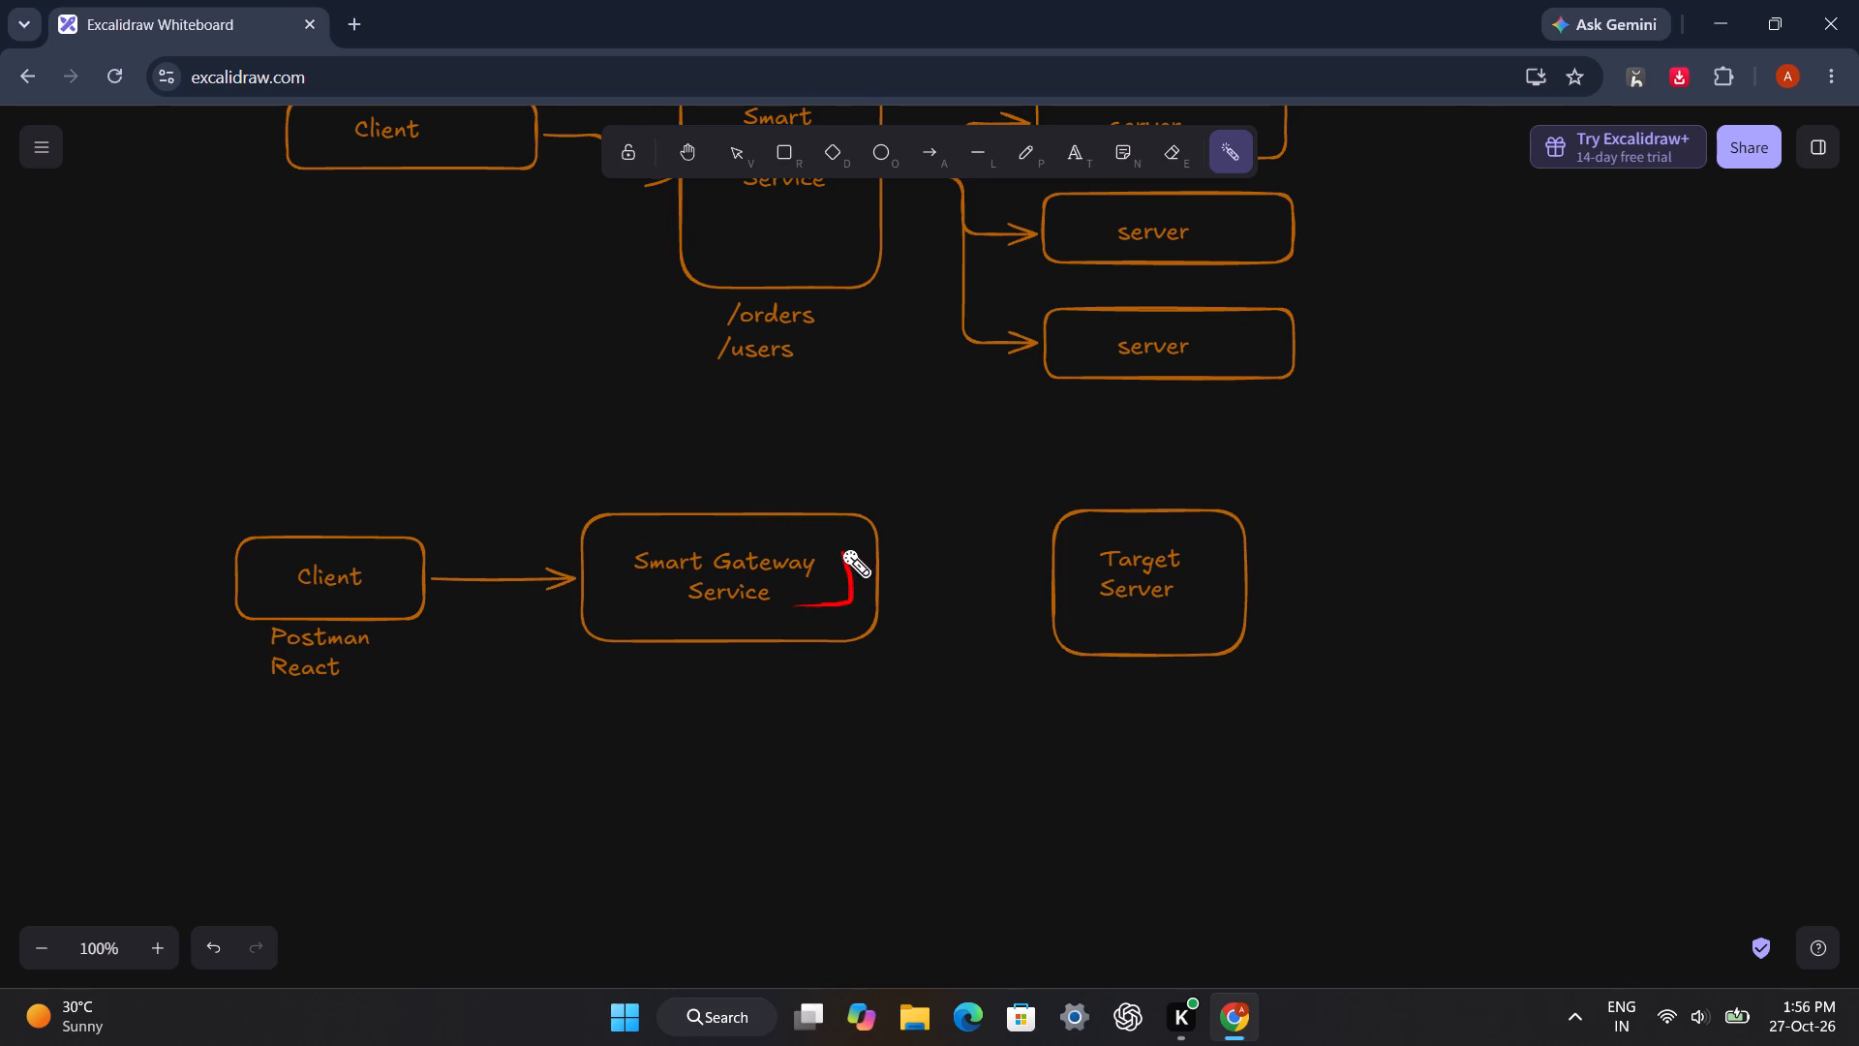
pyautogui.moveTo(841, 548); pyautogui.dragTo(630, 541)
pyautogui.moveTo(630, 541); pyautogui.dragTo(712, 606)
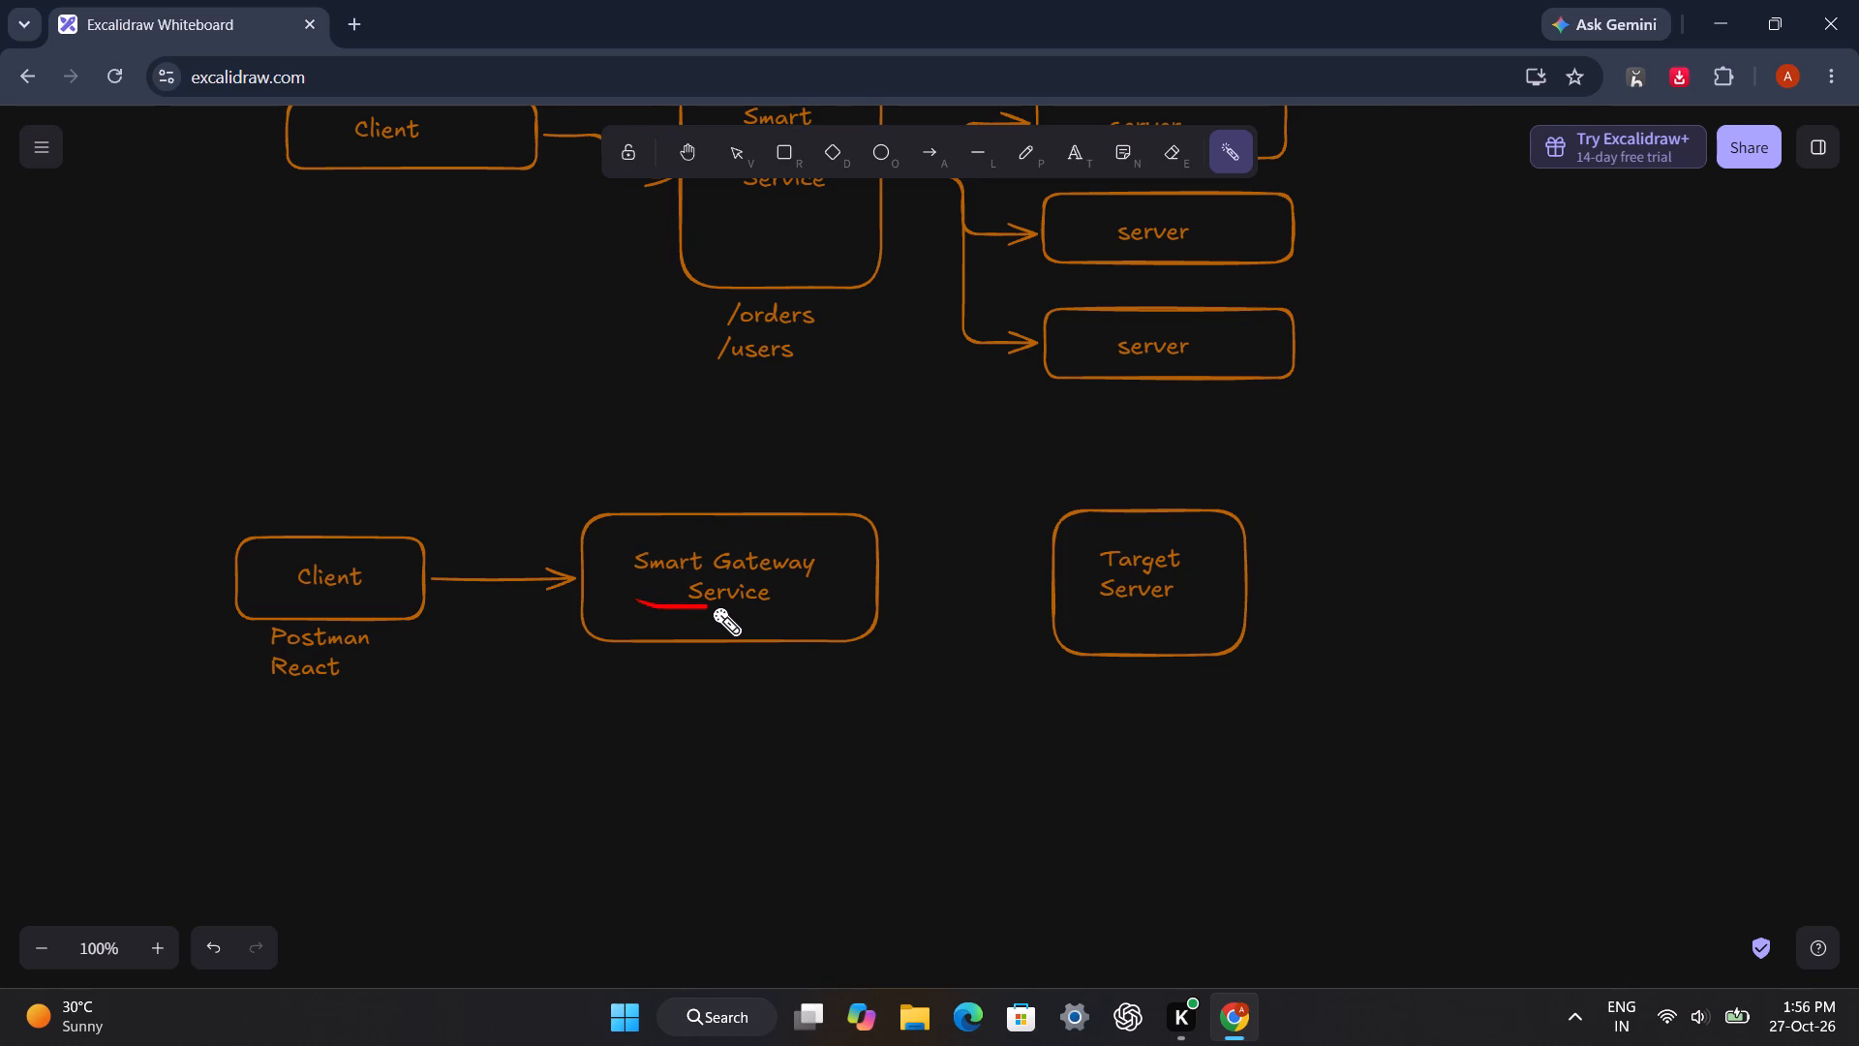
pyautogui.moveTo(712, 606); pyautogui.dragTo(826, 572)
pyautogui.moveTo(826, 572); pyautogui.dragTo(710, 541)
pyautogui.moveTo(710, 541); pyautogui.dragTo(630, 579)
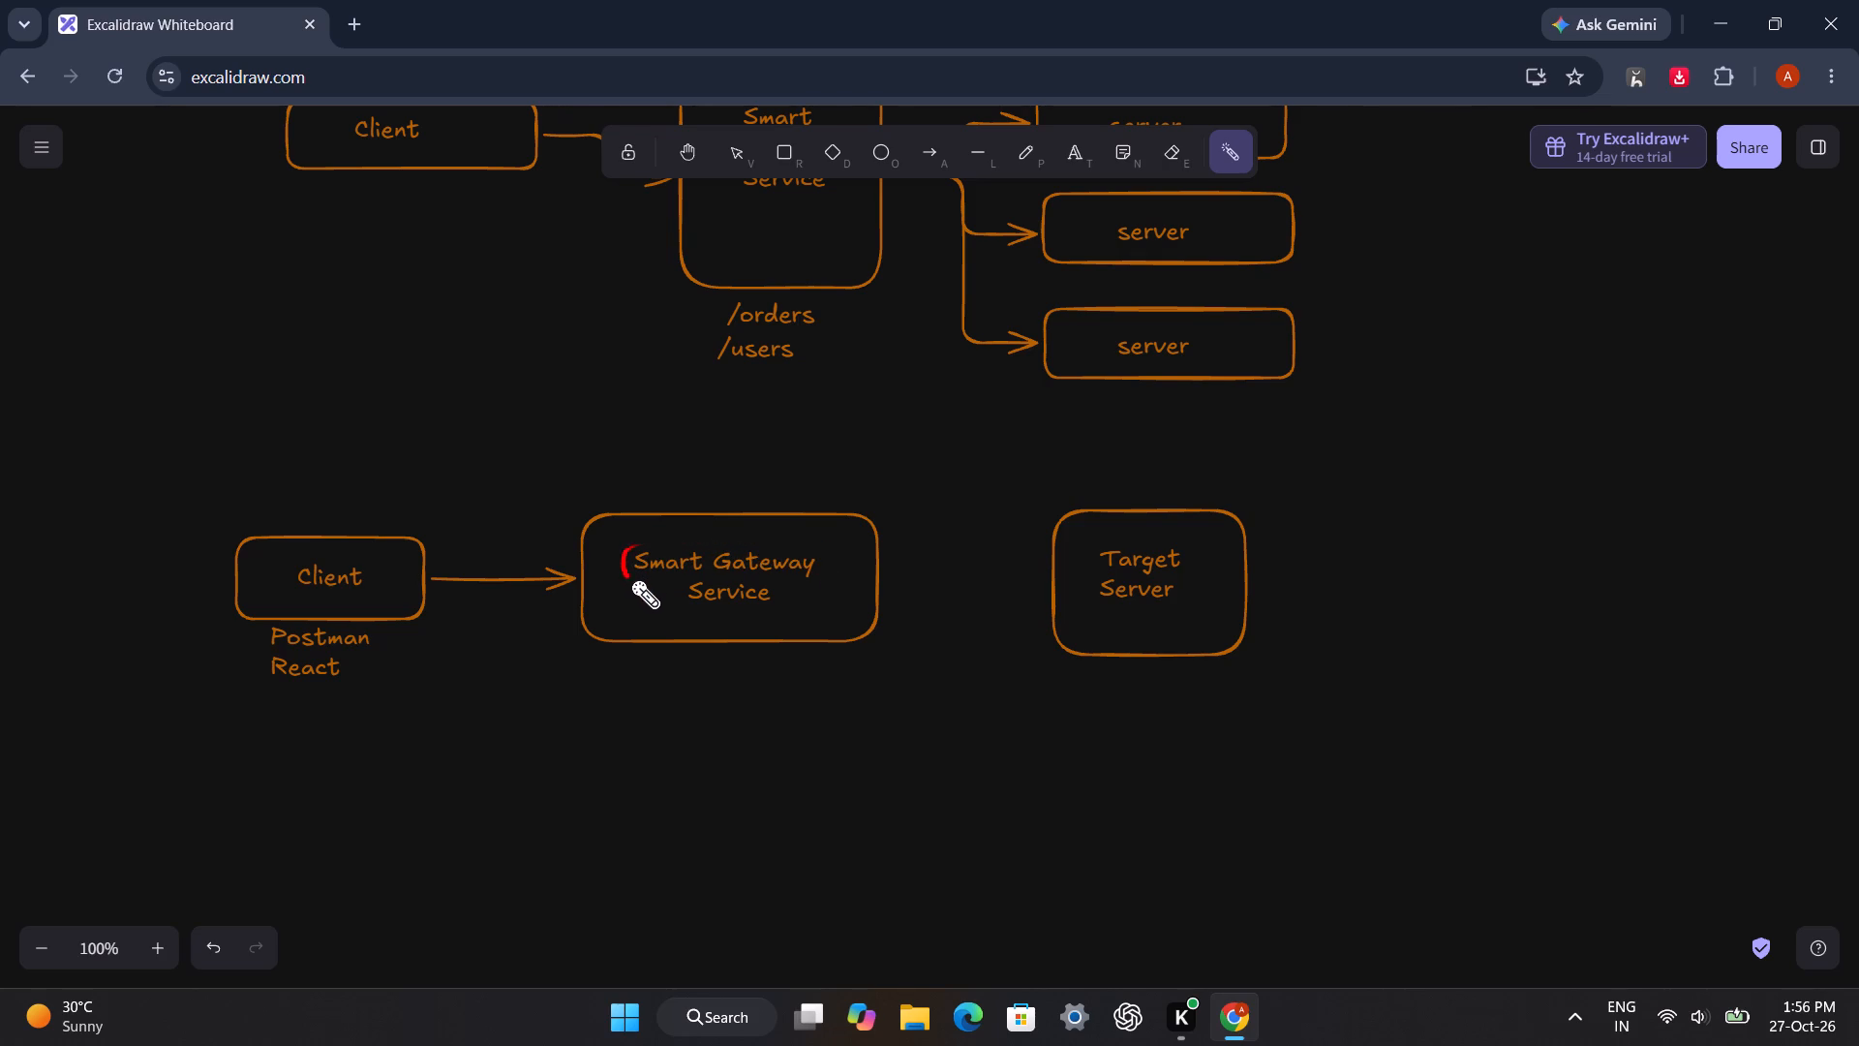
pyautogui.moveTo(630, 579); pyautogui.dragTo(730, 602)
pyautogui.moveTo(730, 602); pyautogui.dragTo(816, 568)
pyautogui.moveTo(816, 568); pyautogui.dragTo(816, 538)
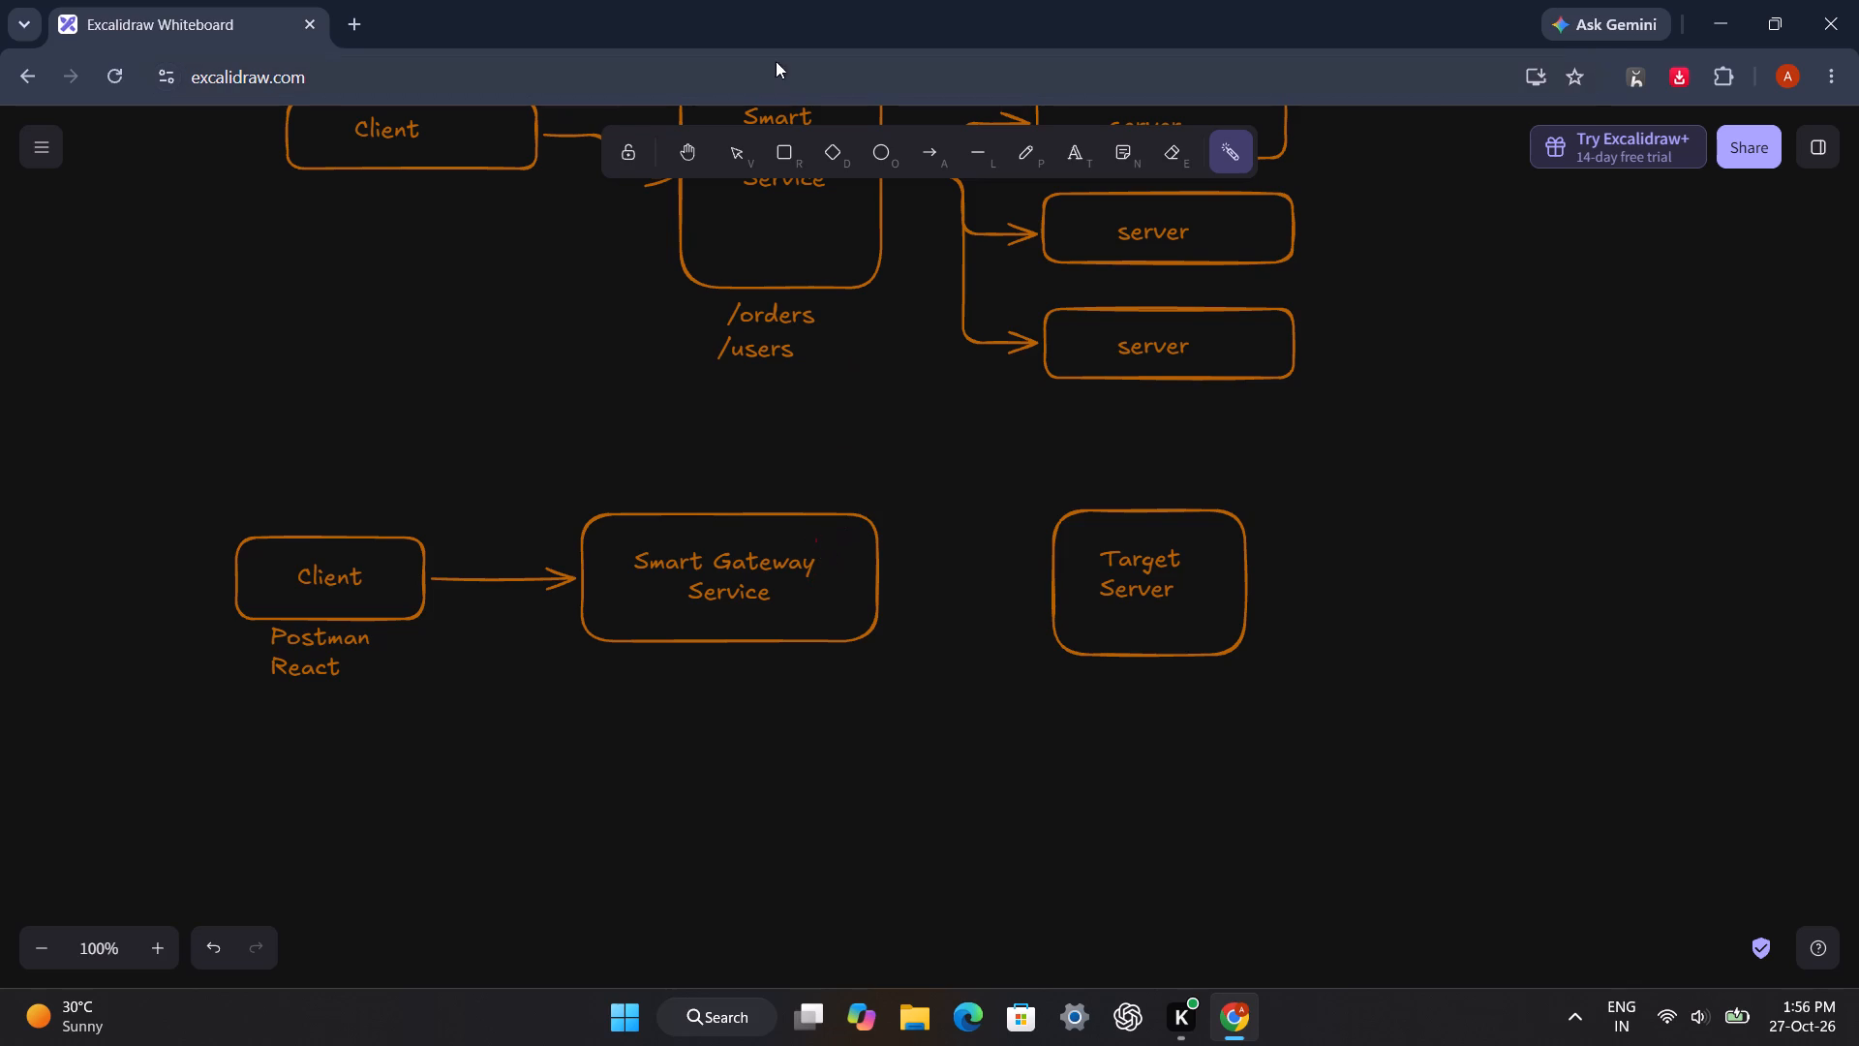
# Add a rounded rectangle below the Smart Gateway Service box and label it REDIS, with the text centred inside.
pyautogui.click(777, 163)
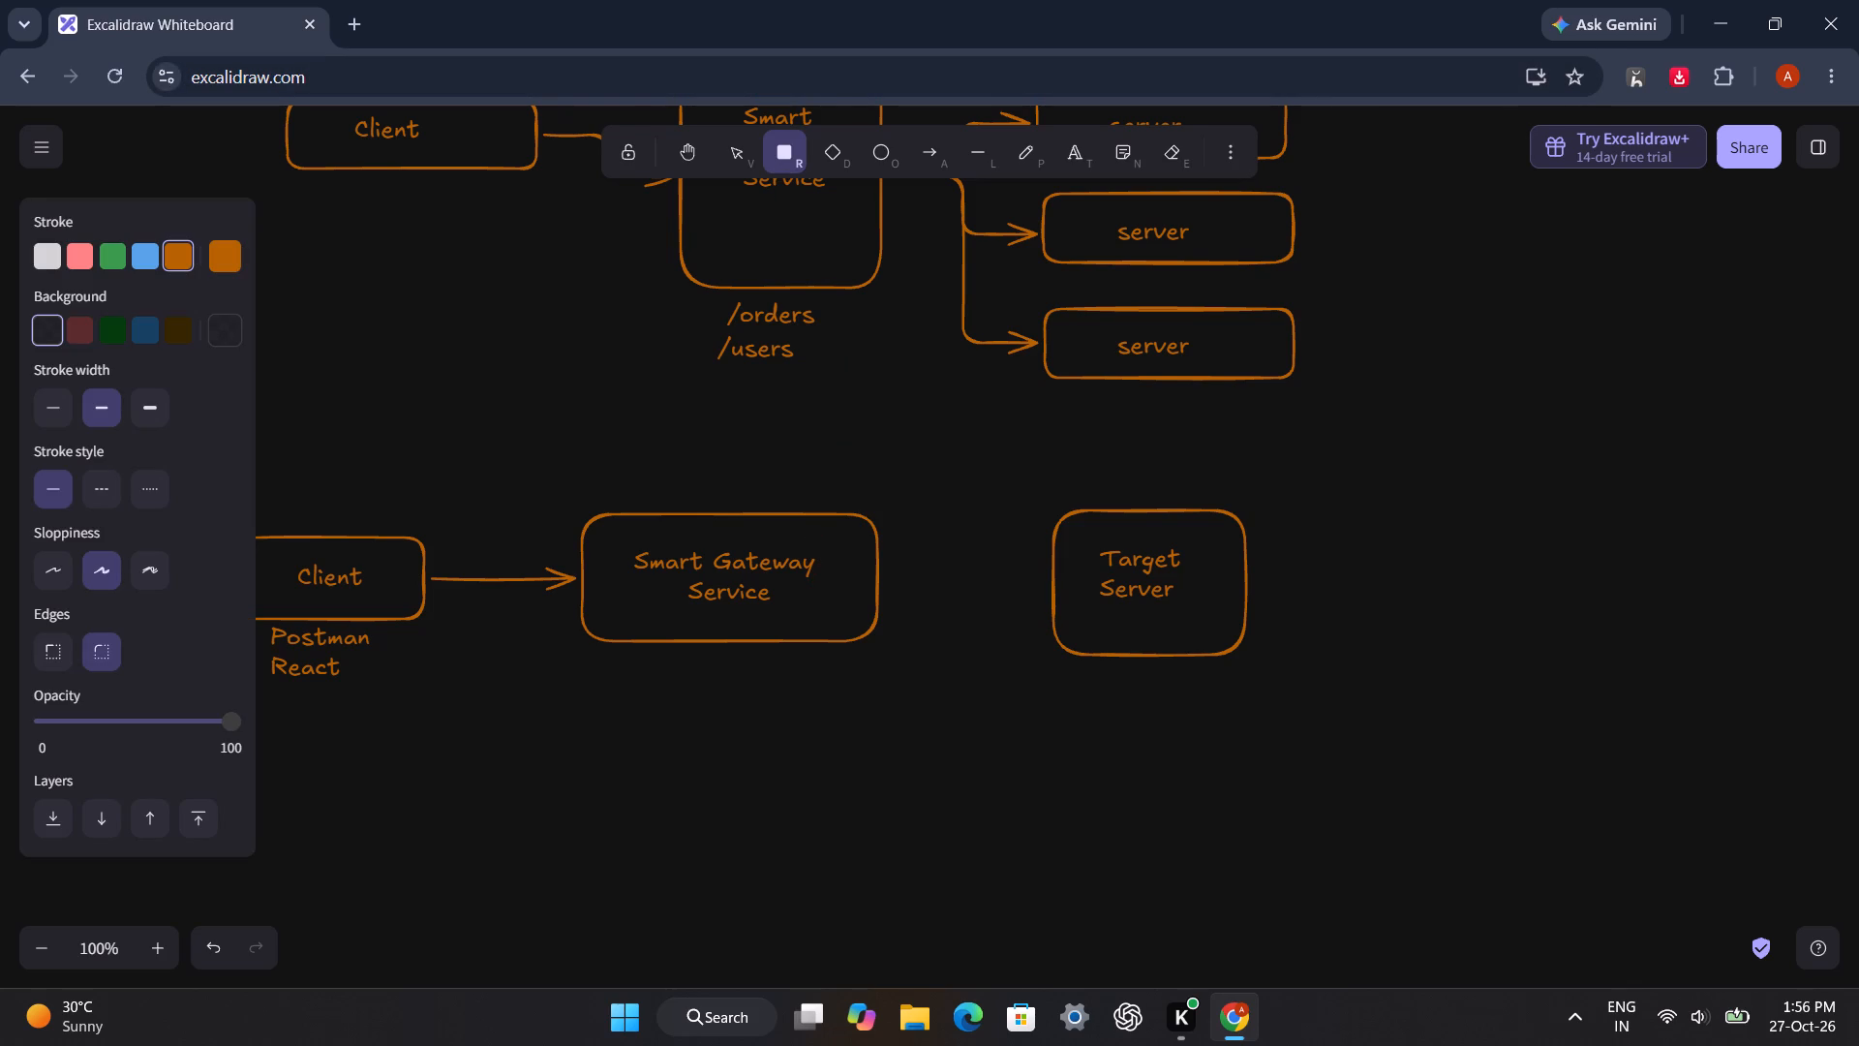
pyautogui.moveTo(639, 699); pyautogui.dragTo(810, 795)
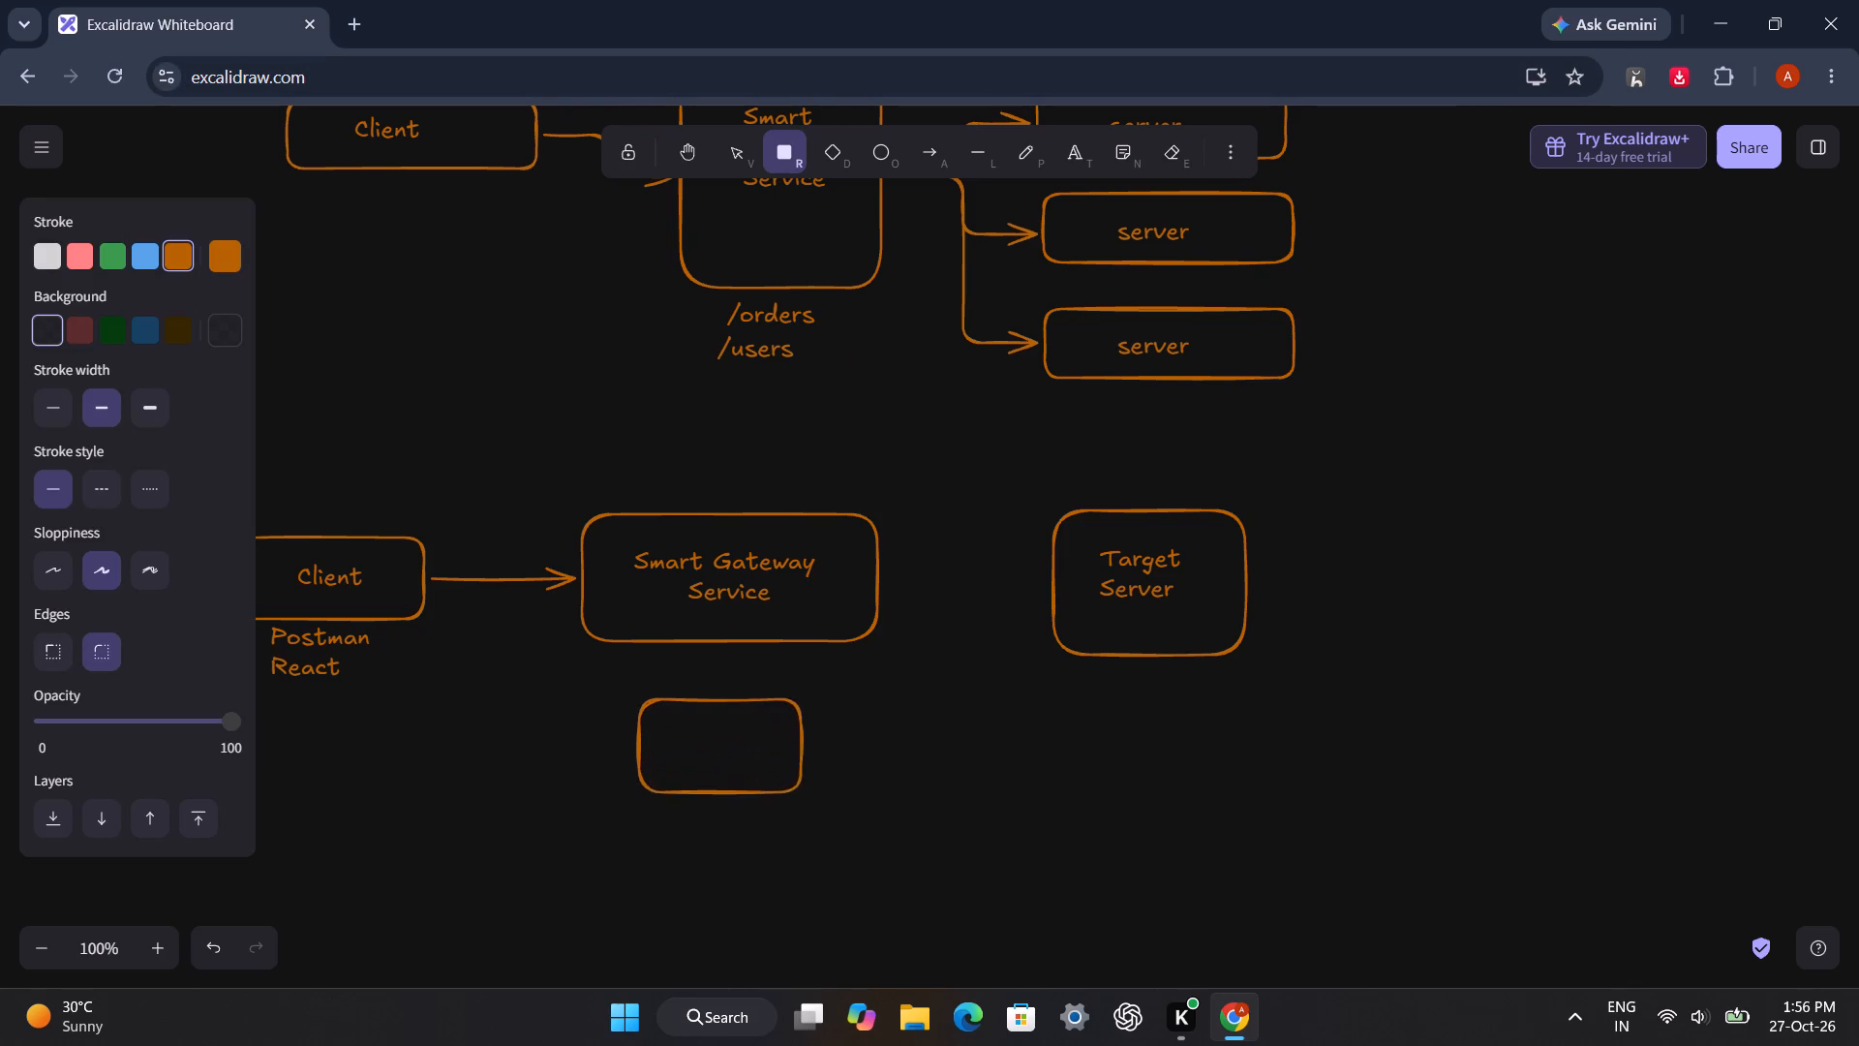
pyautogui.moveTo(810, 795); pyautogui.dragTo(890, 811)
pyautogui.moveTo(761, 757); pyautogui.dragTo(757, 900)
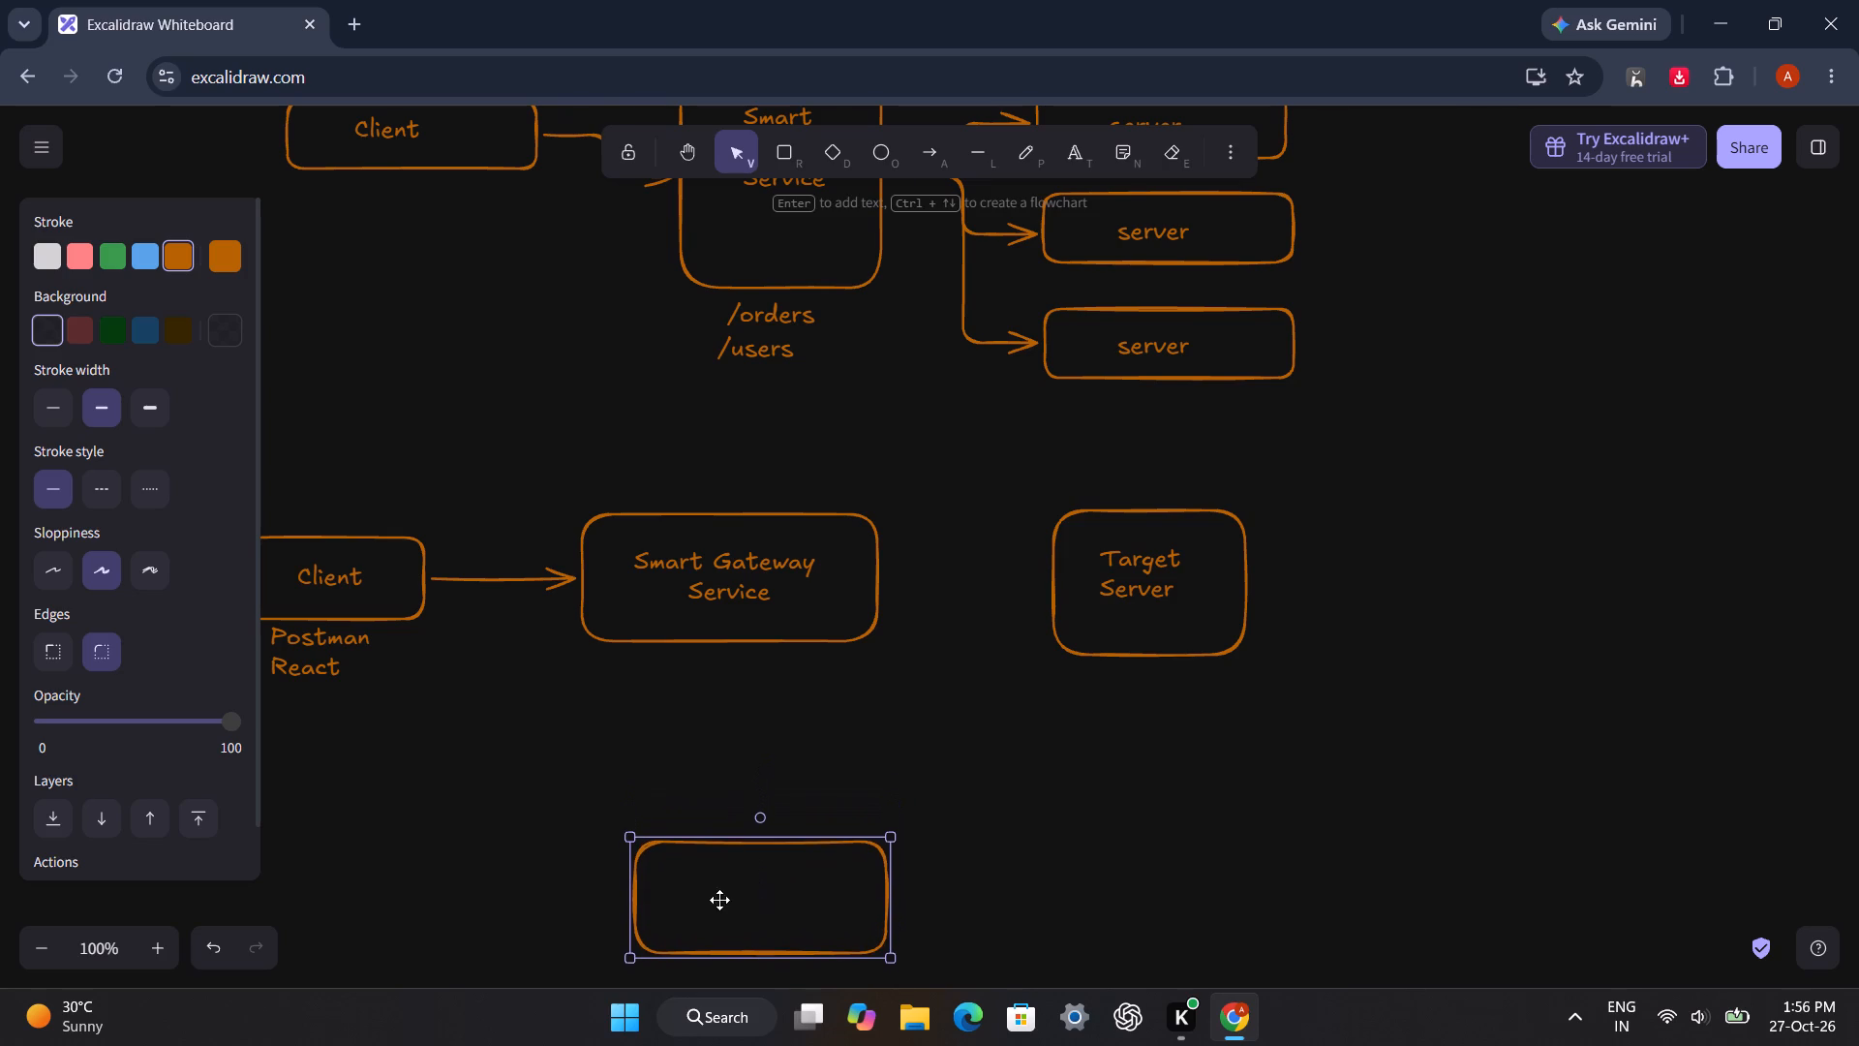
pyautogui.doubleClick(684, 898)
pyautogui.write('REDIS')
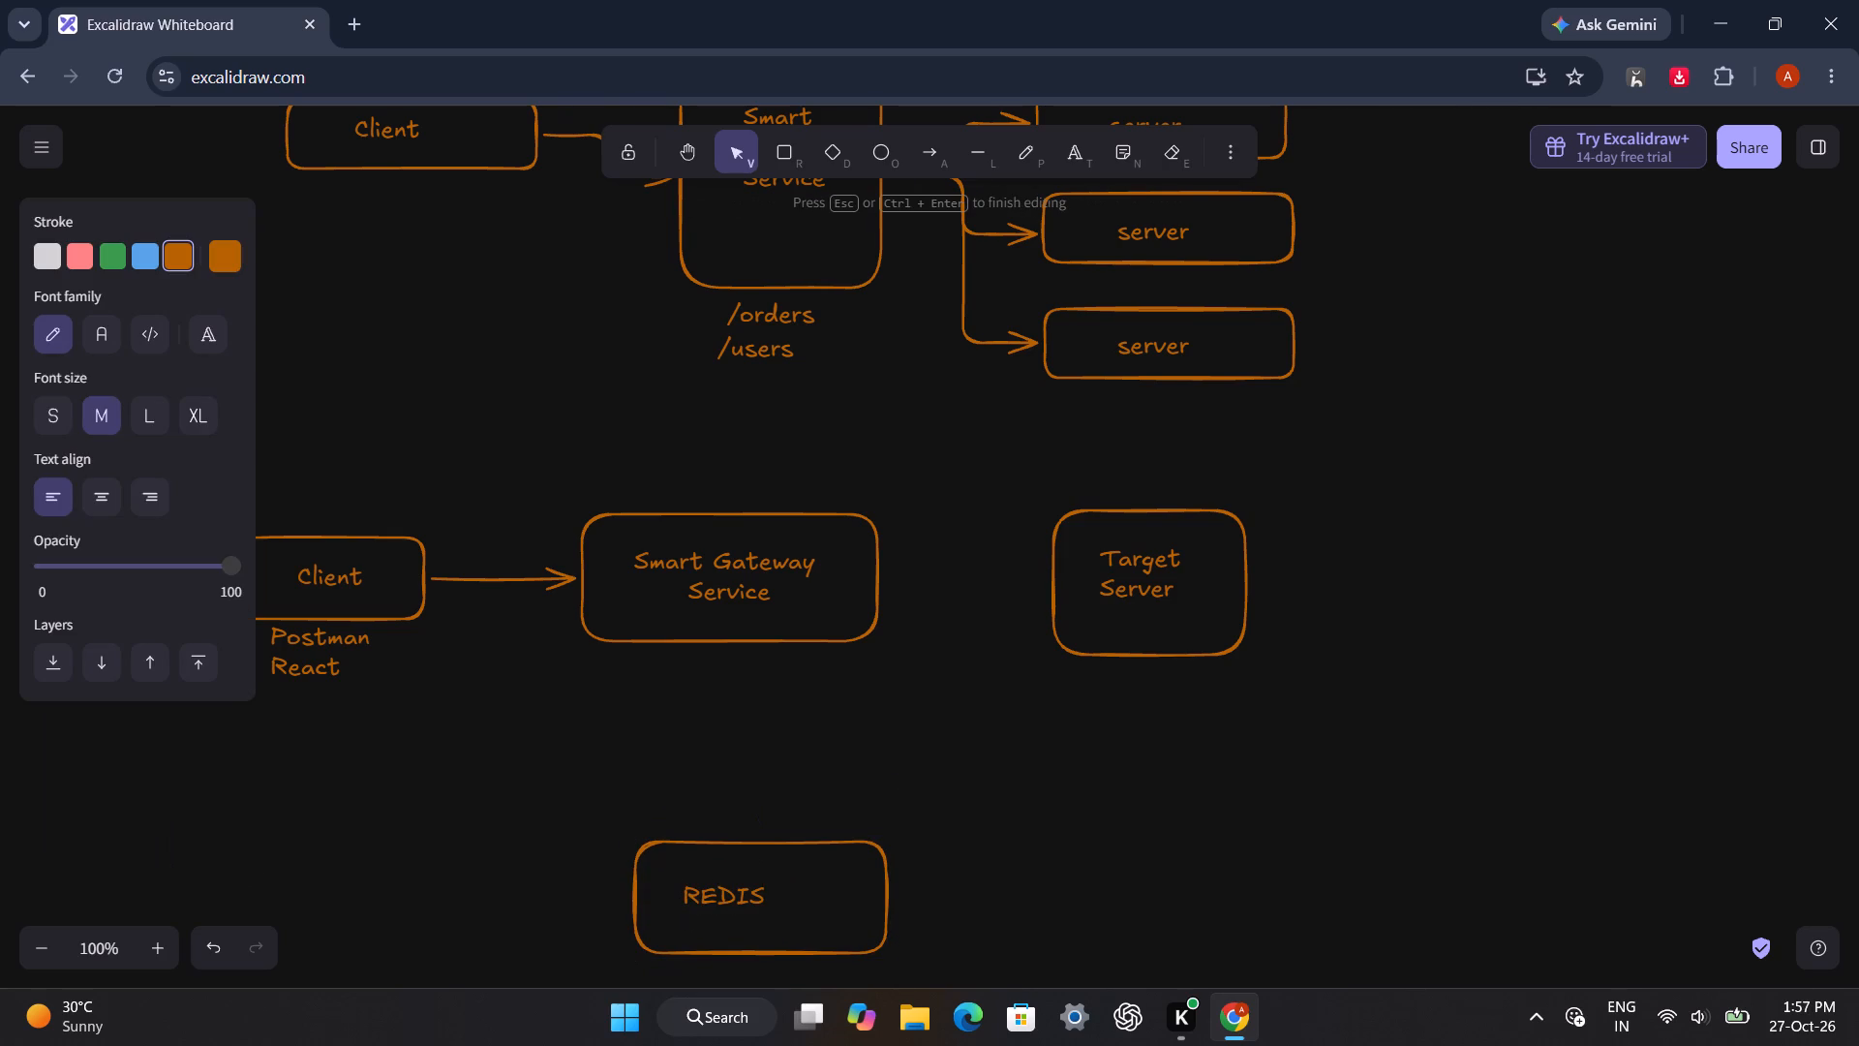
pyautogui.click(845, 915)
pyautogui.moveTo(724, 901); pyautogui.dragTo(766, 905)
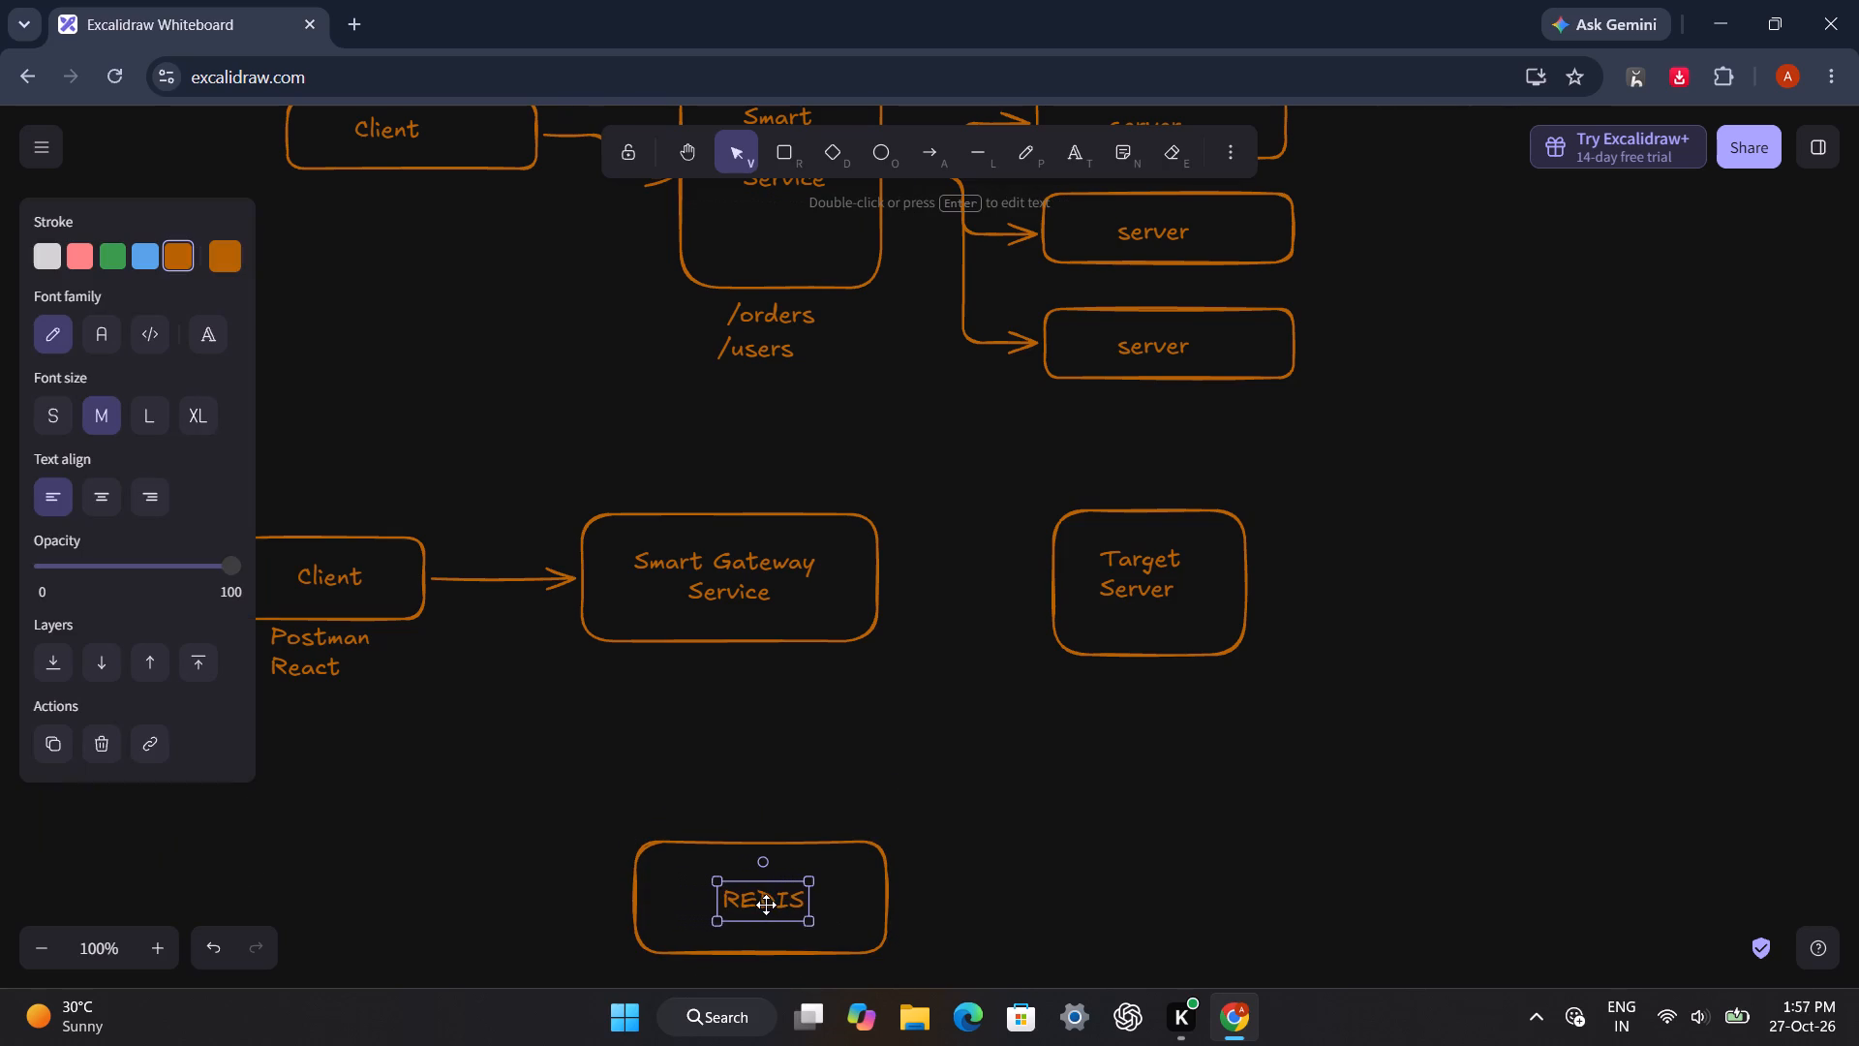
pyautogui.moveTo(766, 905); pyautogui.dragTo(757, 901)
pyautogui.click(1003, 822)
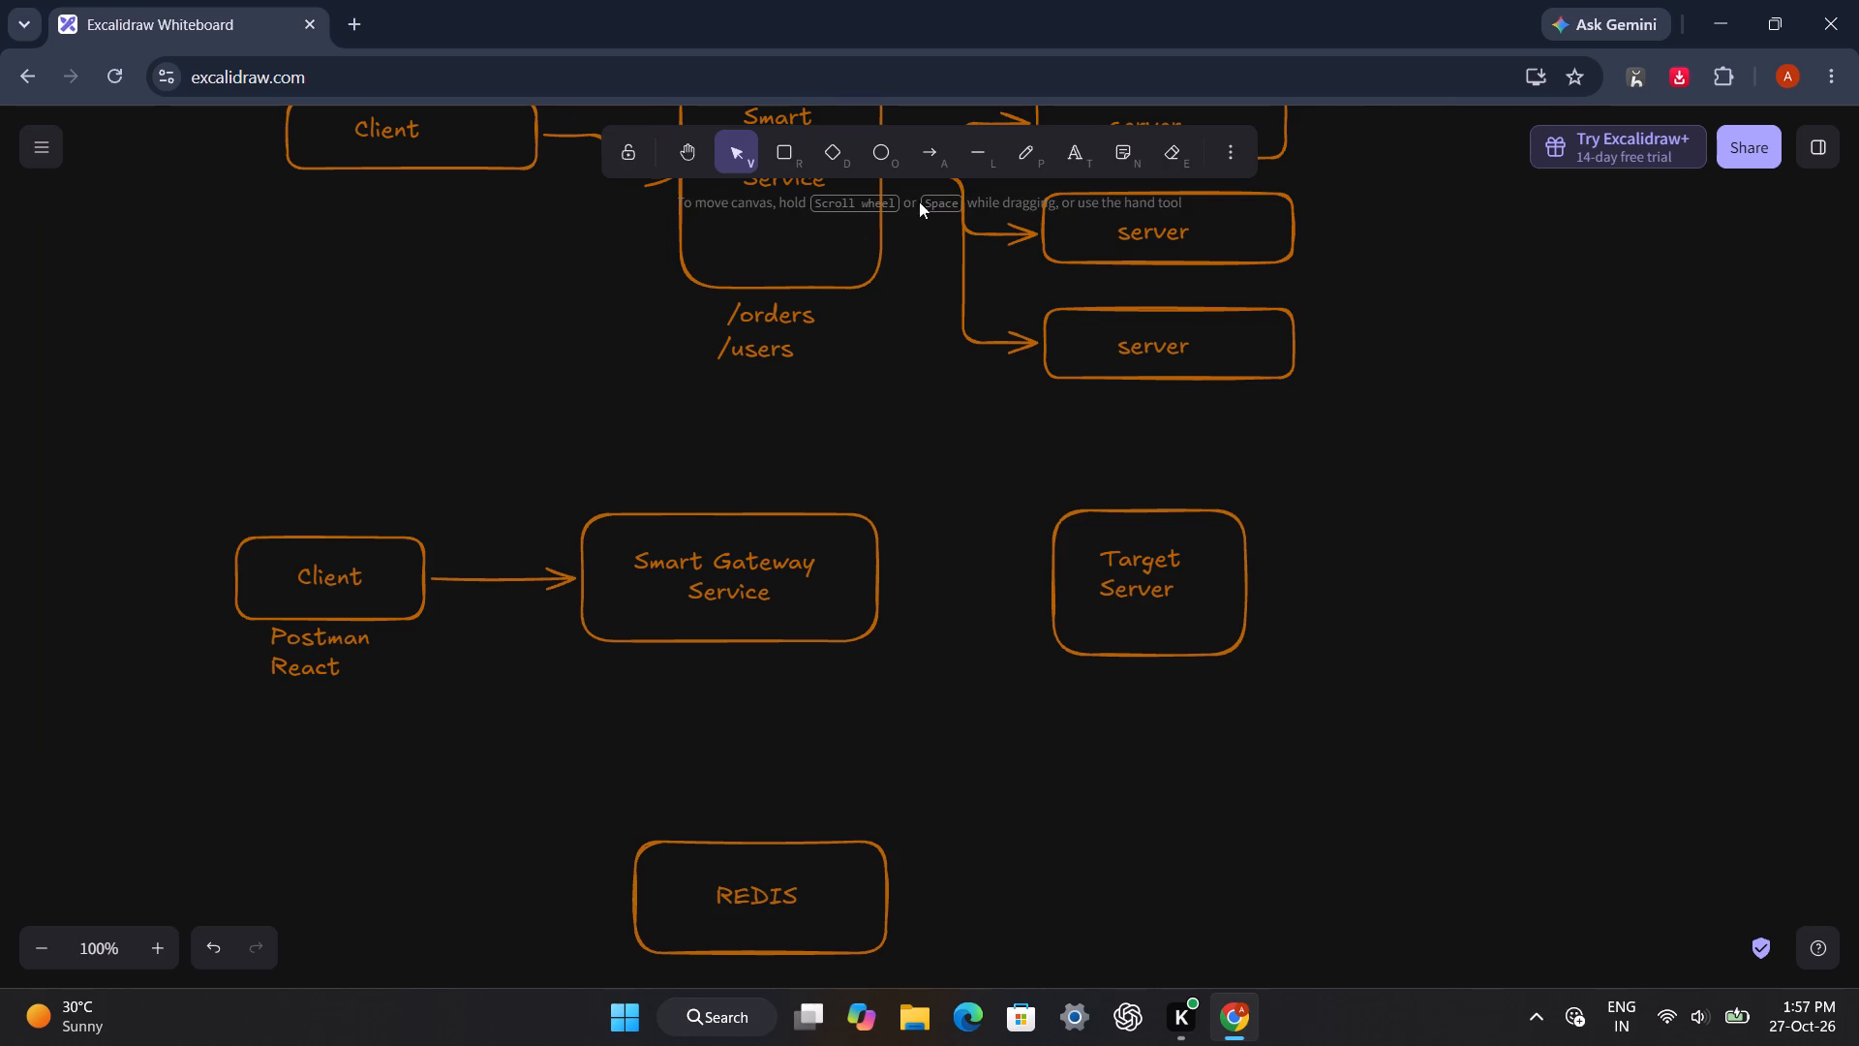
# Connect Smart Gateway Service and REDIS with two parallel vertical arrows, one pointing down to REDIS and one pointing back up.
pyautogui.click(930, 157)
pyautogui.moveTo(731, 644); pyautogui.dragTo(730, 827)
pyautogui.click(908, 727)
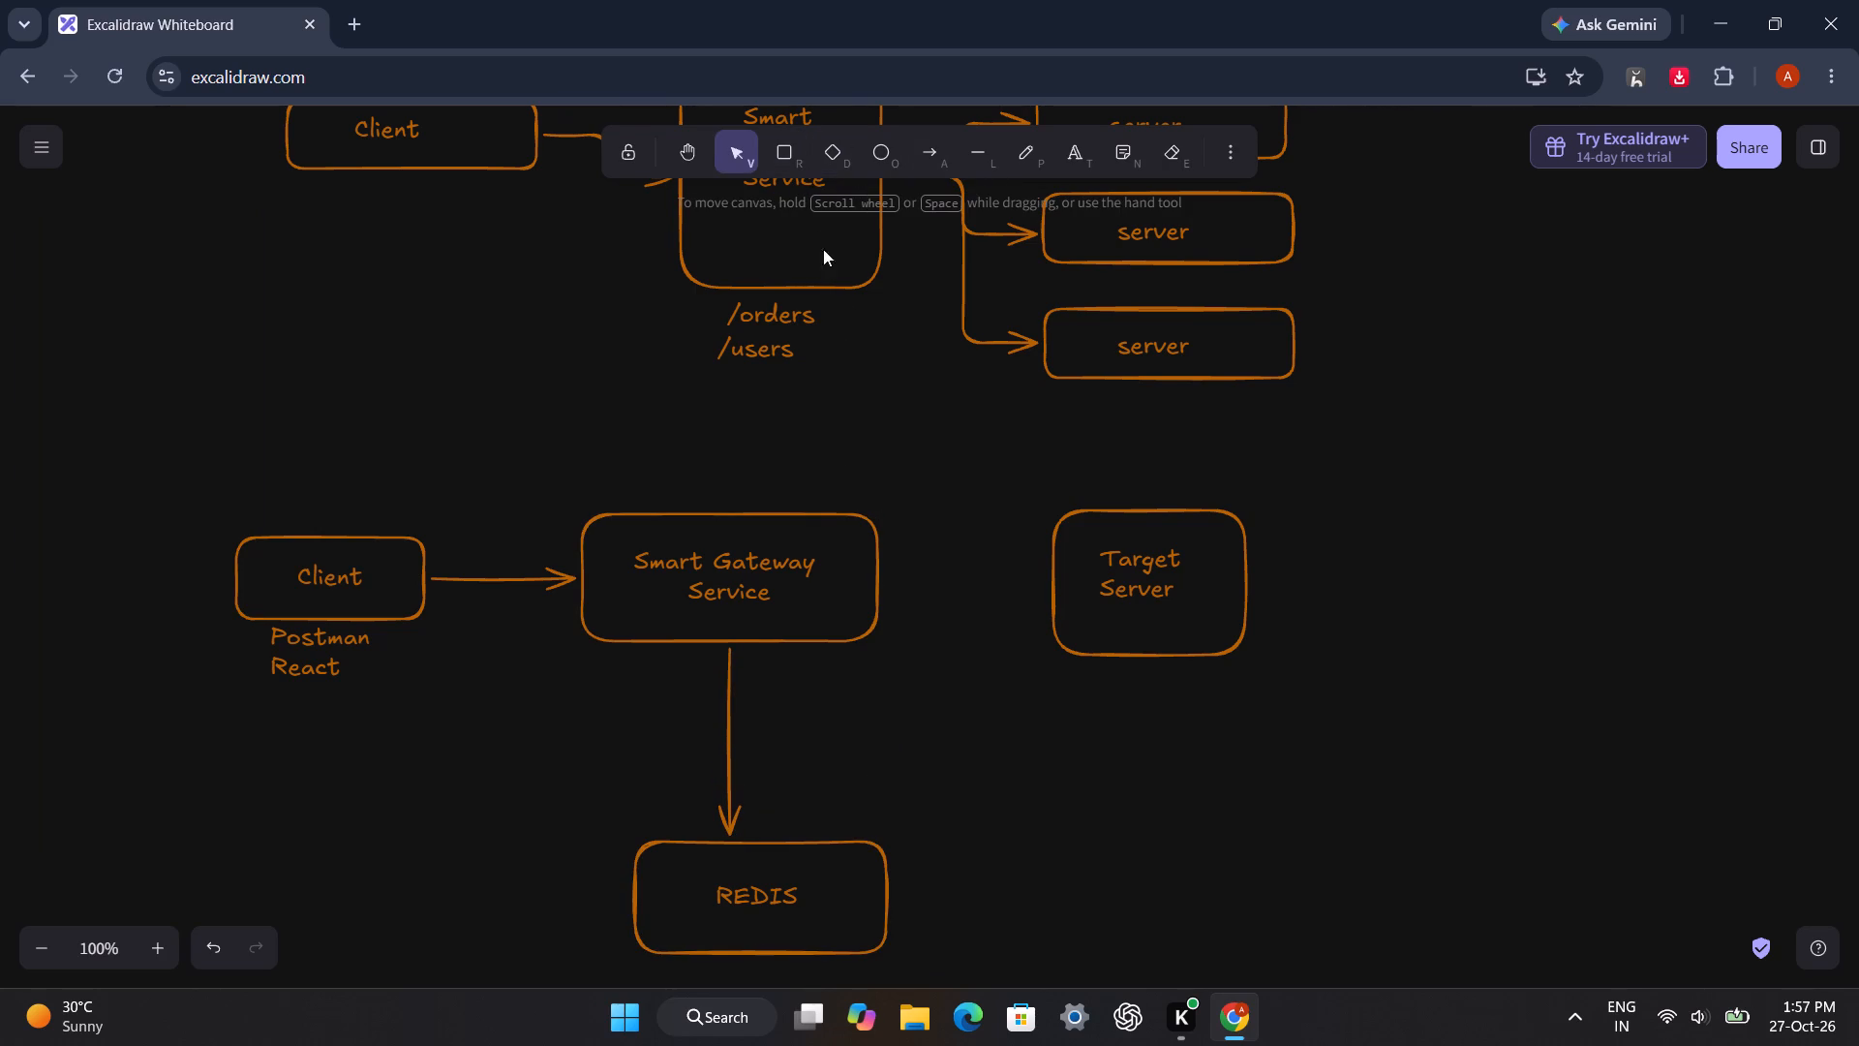
pyautogui.click(932, 154)
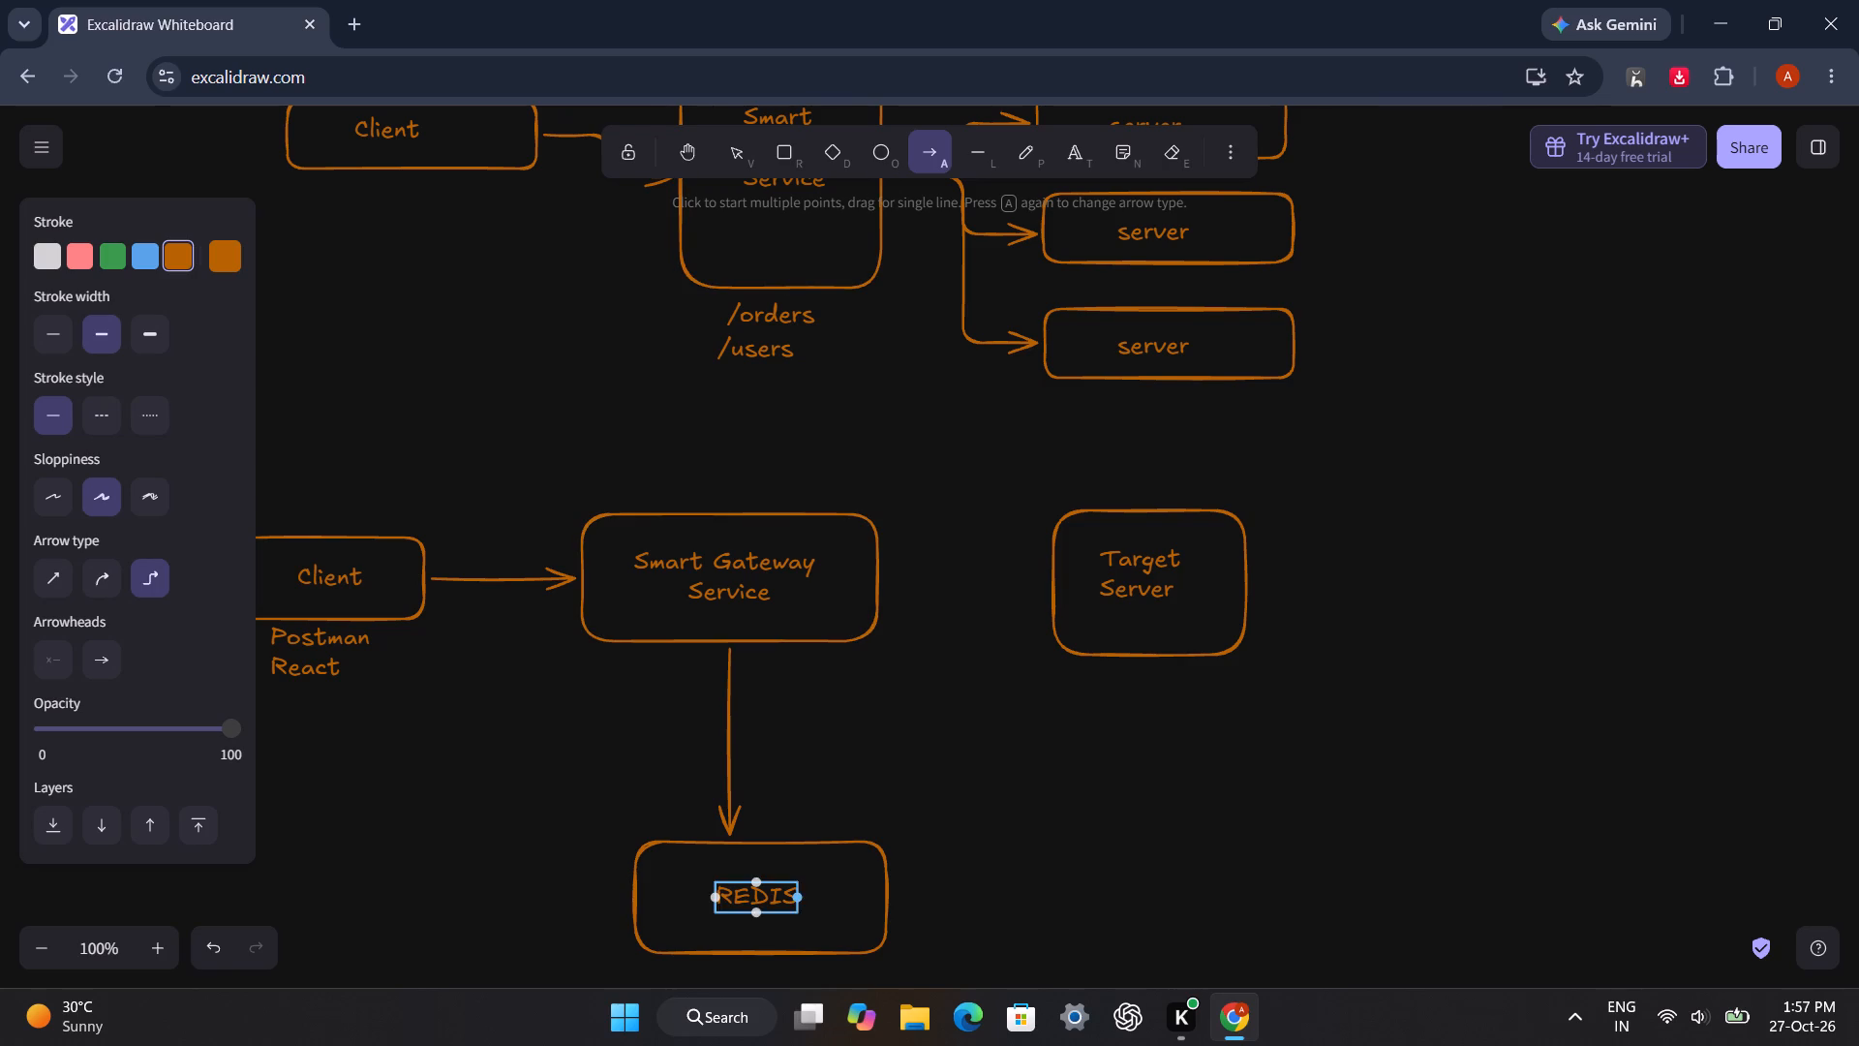
pyautogui.moveTo(787, 843); pyautogui.dragTo(794, 735)
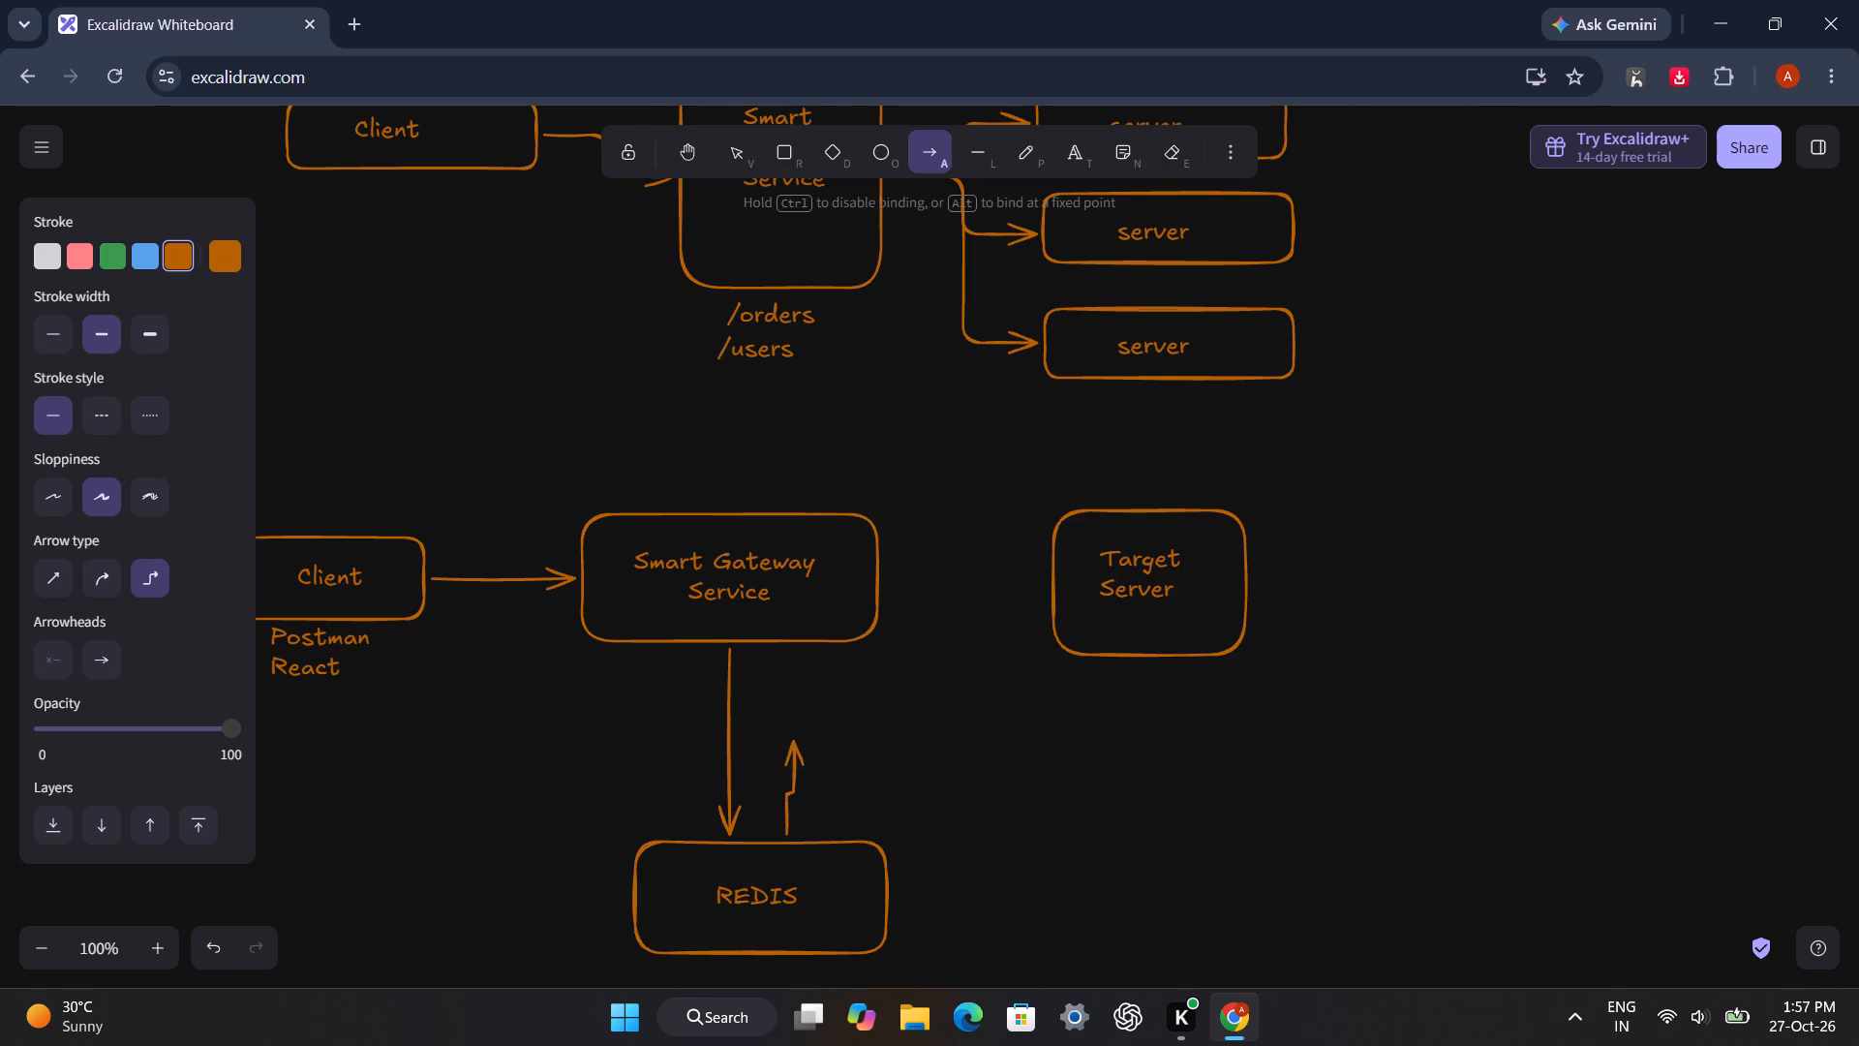
pyautogui.moveTo(794, 735); pyautogui.dragTo(789, 645)
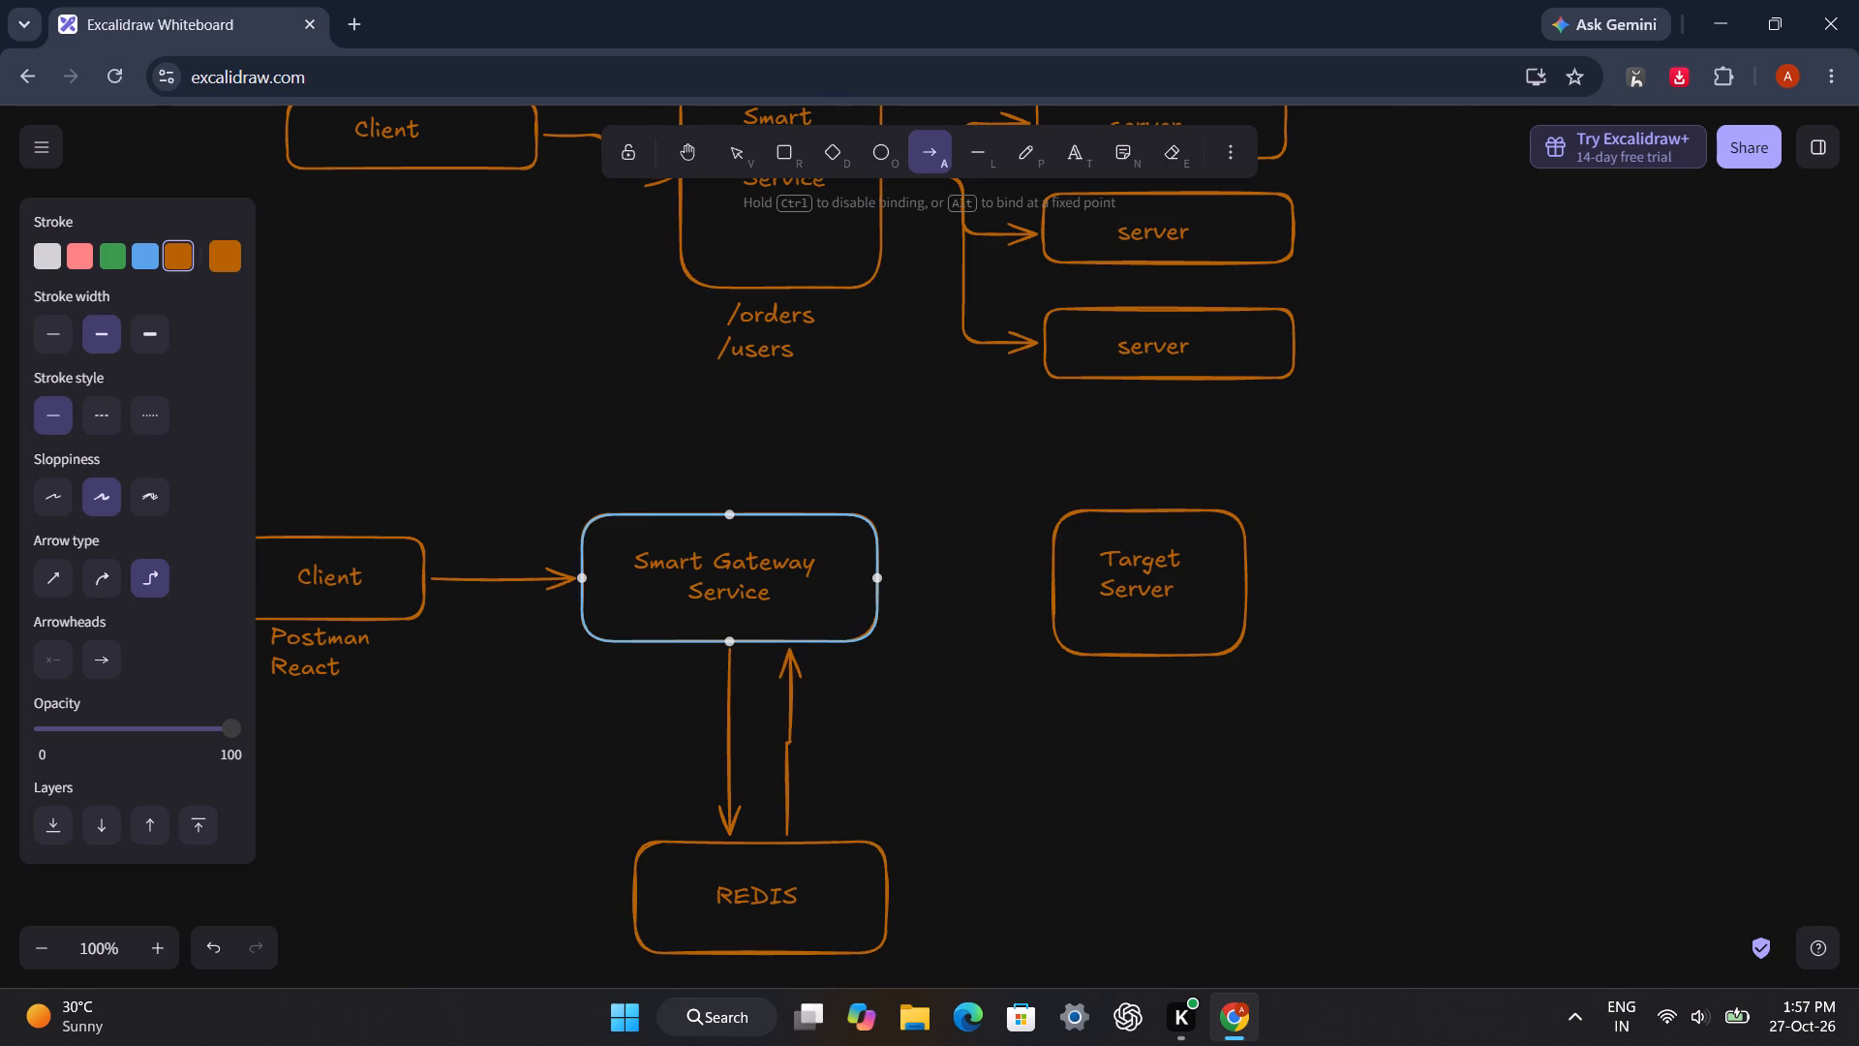
pyautogui.moveTo(789, 645); pyautogui.dragTo(788, 645)
pyautogui.click(954, 697)
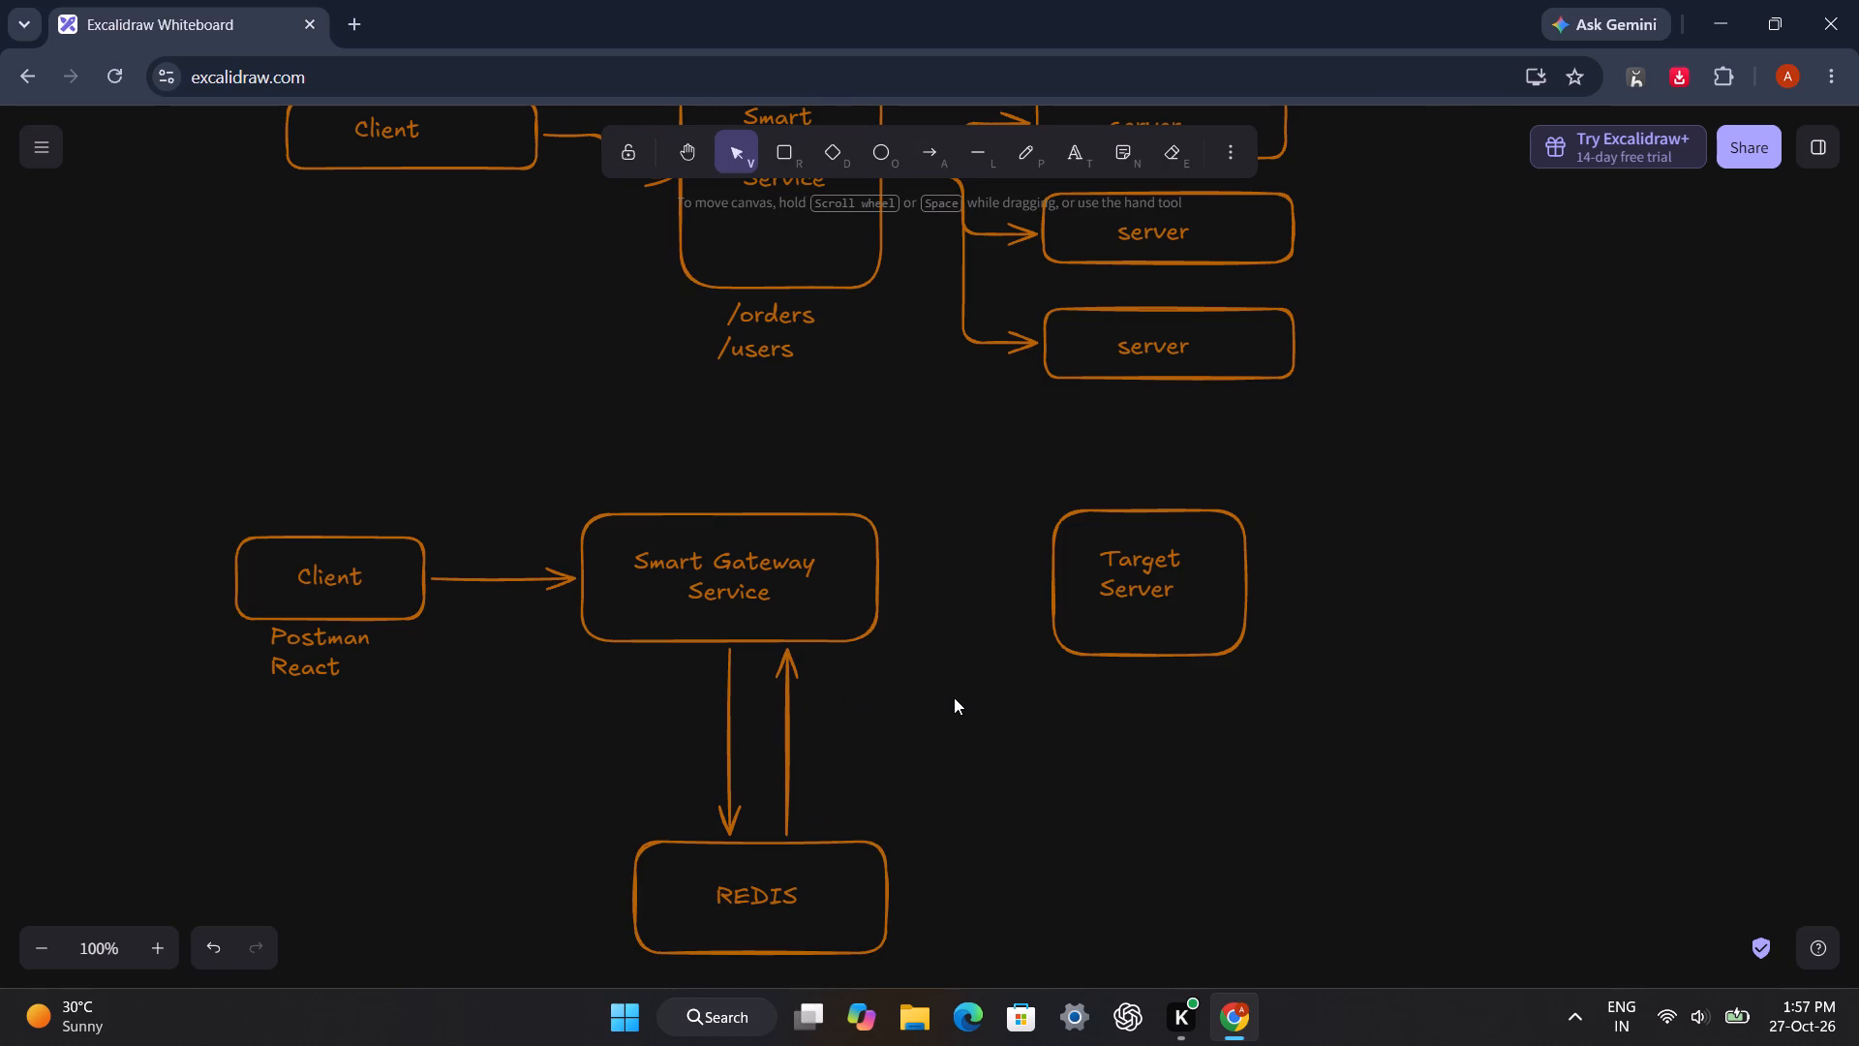
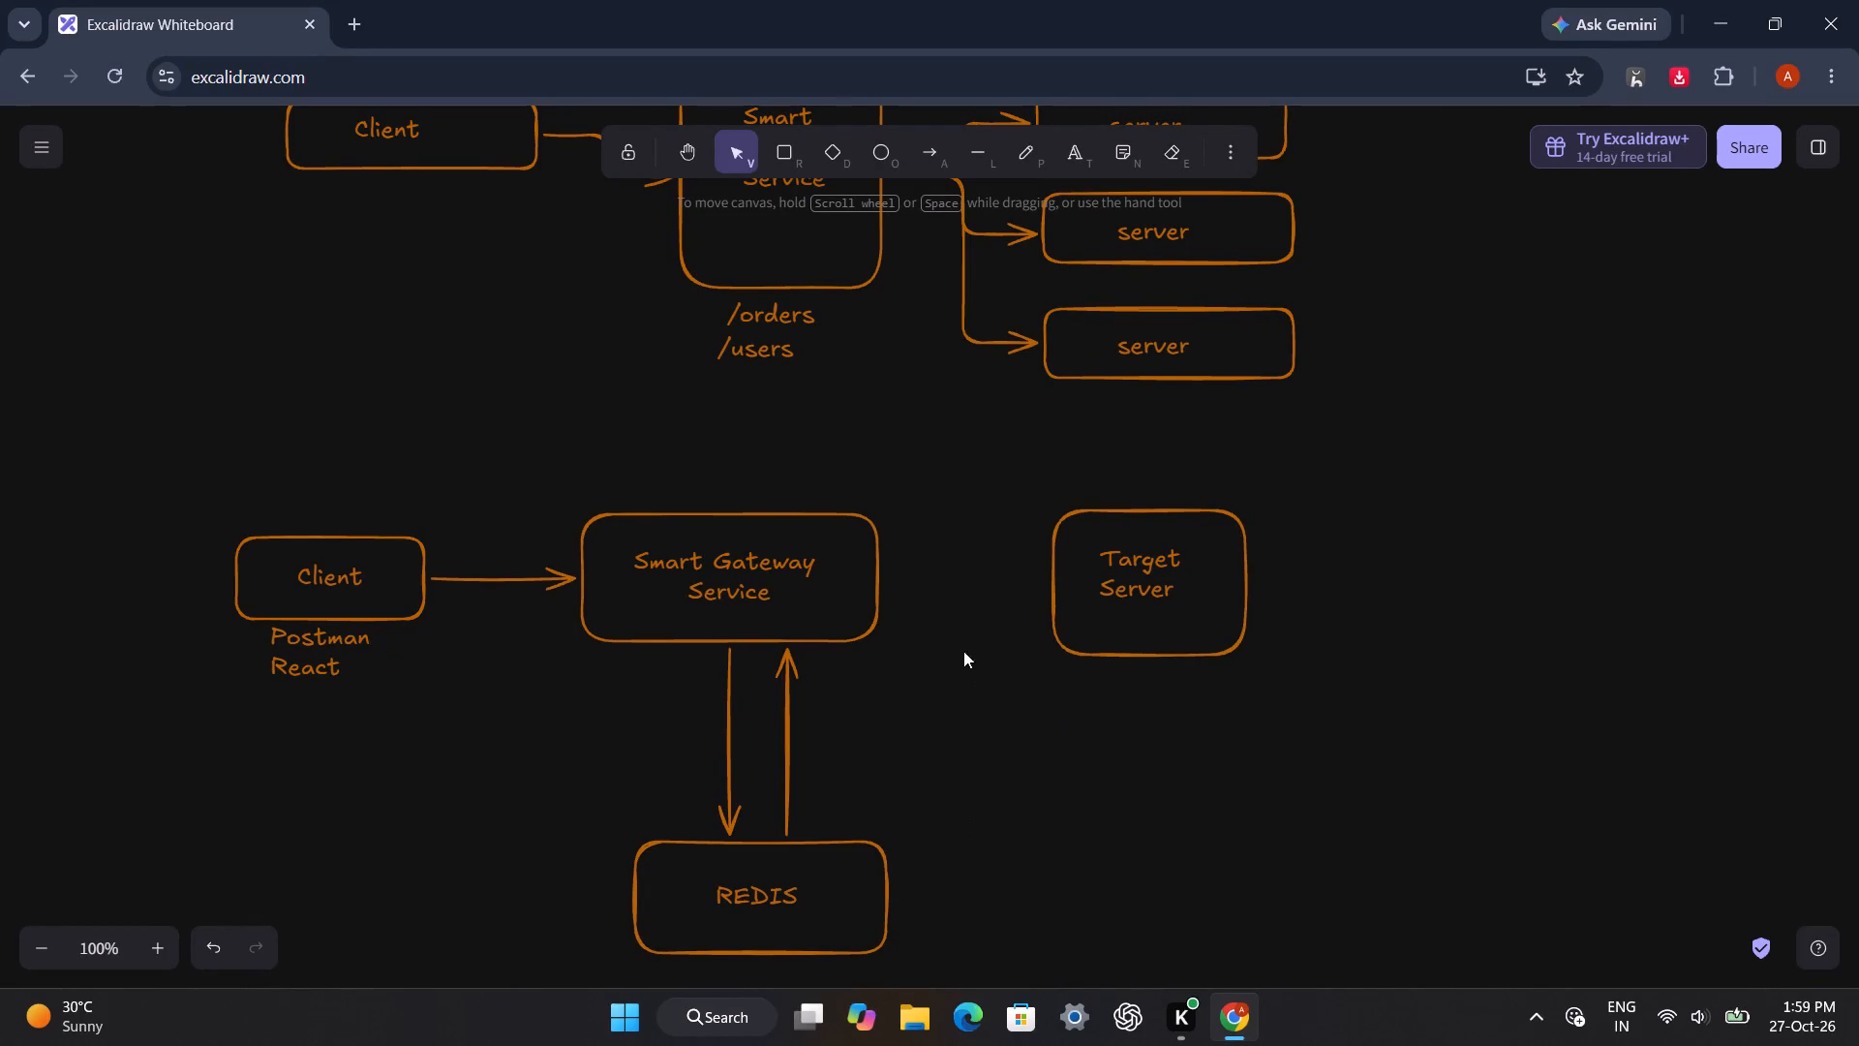
# Connect Smart Gateway Service to Target Server with a horizontal arrow pointing at Target Server.
pyautogui.click(927, 156)
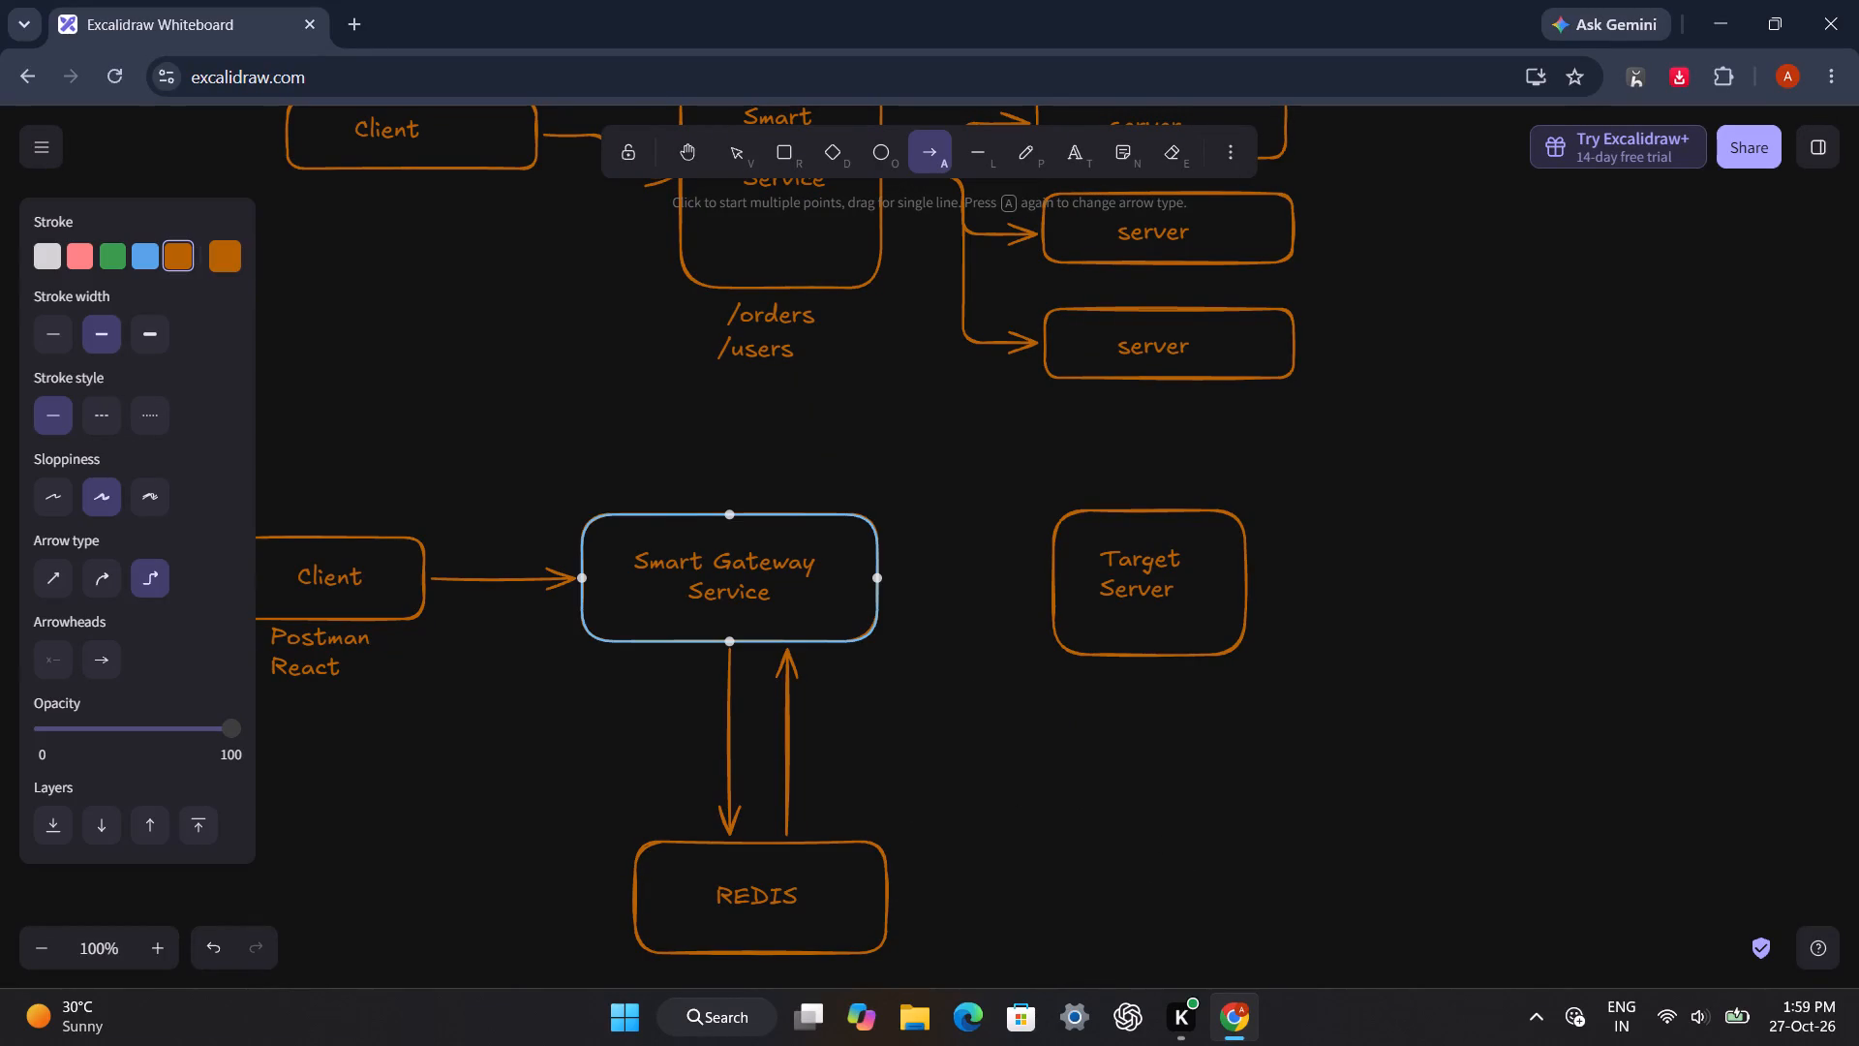
pyautogui.moveTo(878, 565); pyautogui.dragTo(1052, 564)
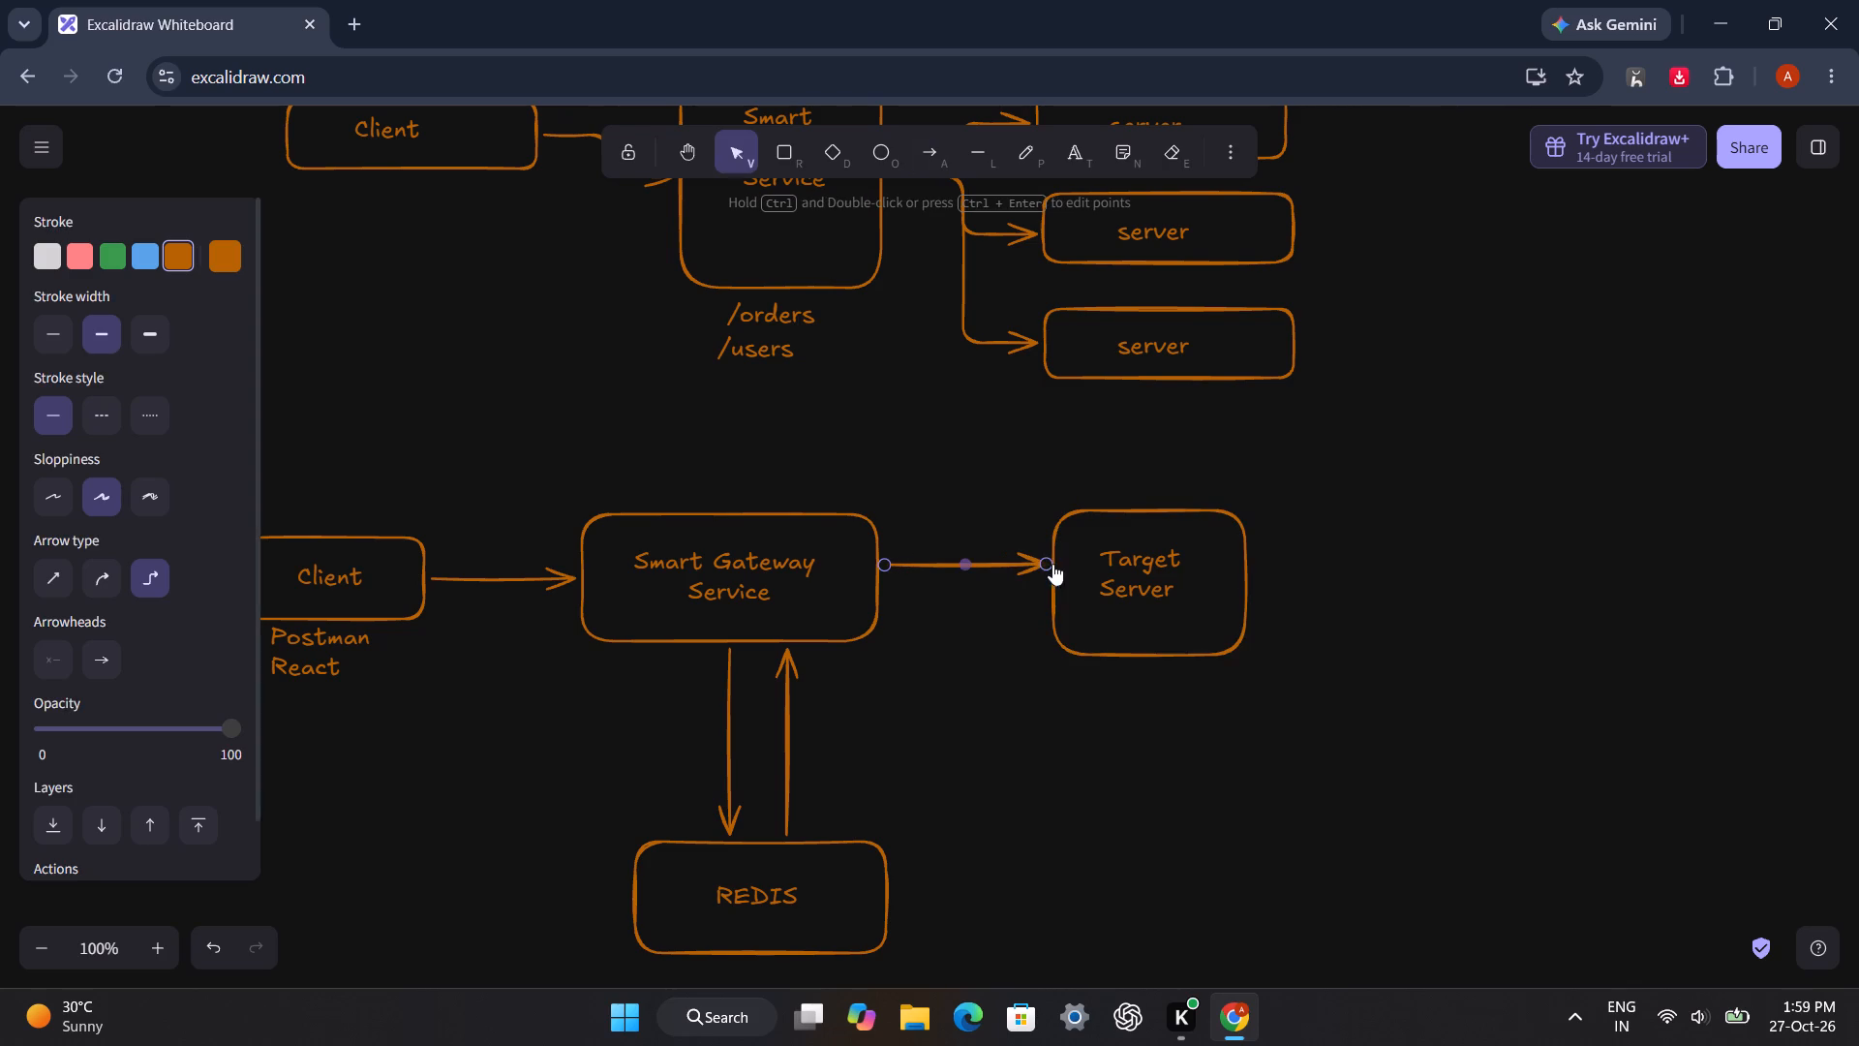
pyautogui.click(999, 665)
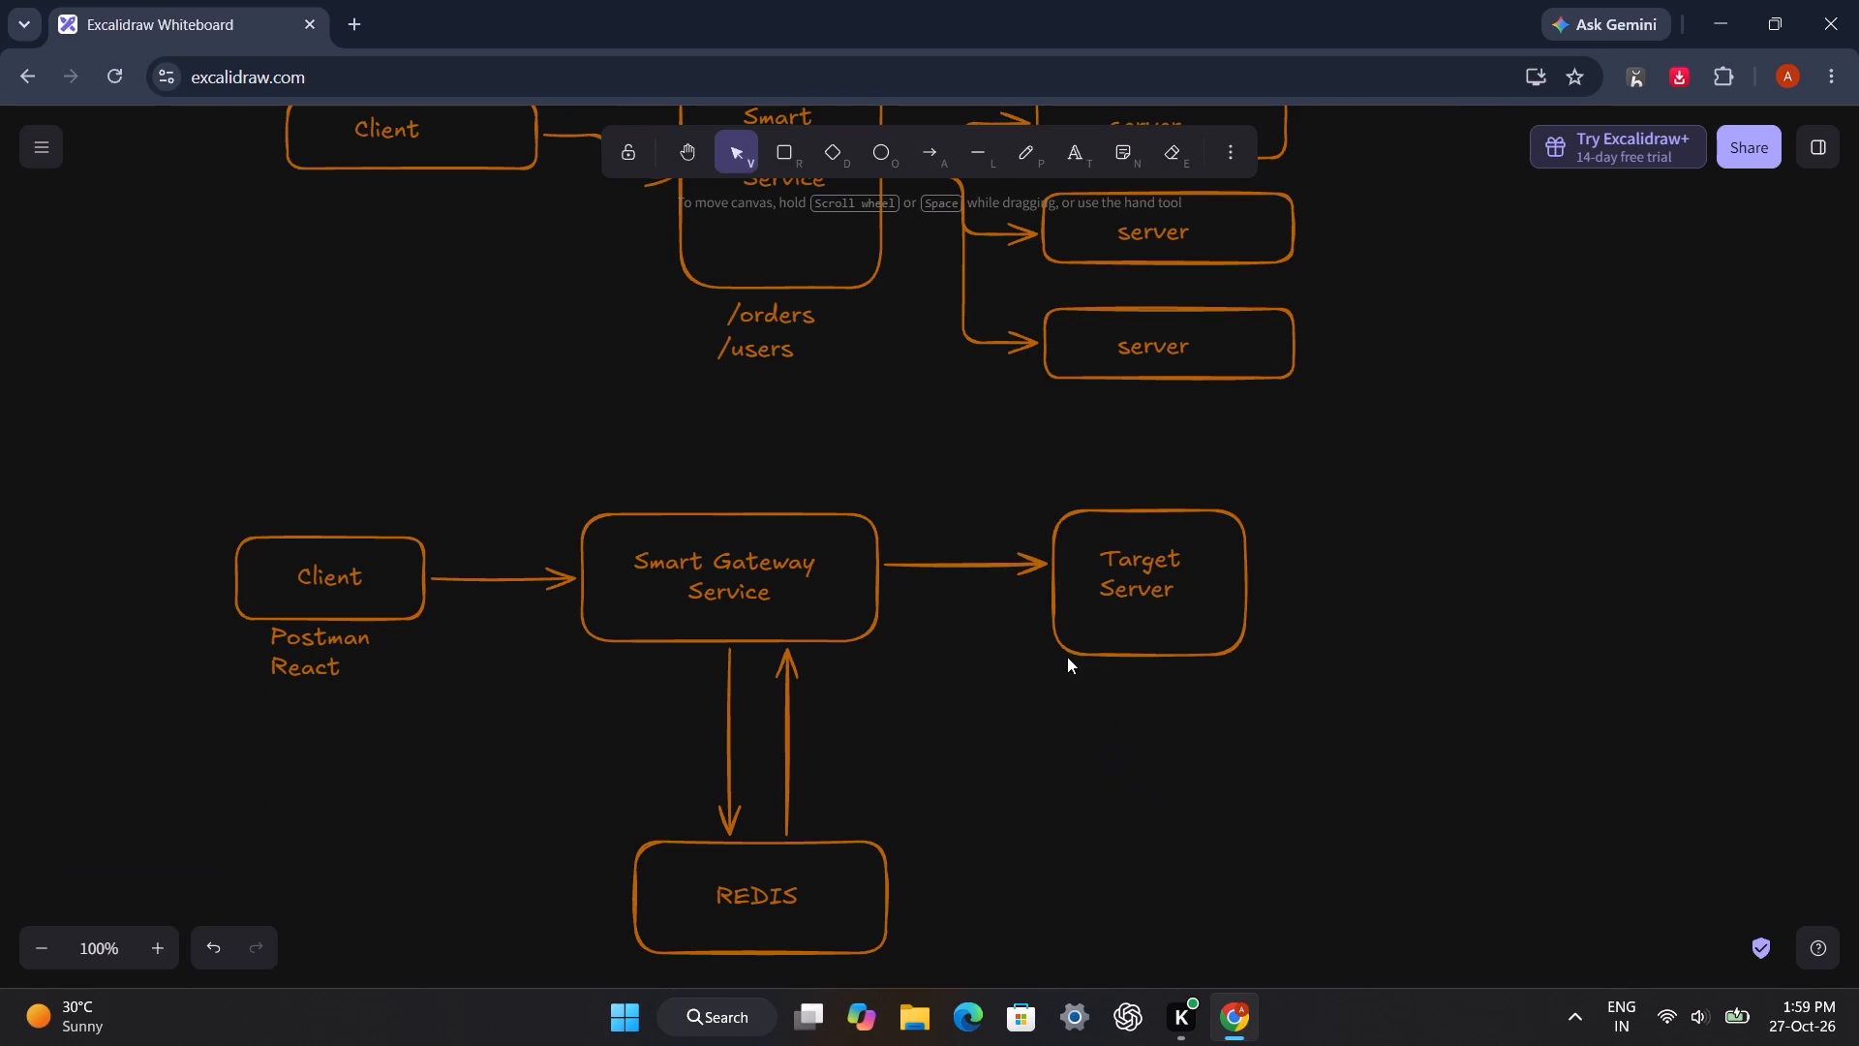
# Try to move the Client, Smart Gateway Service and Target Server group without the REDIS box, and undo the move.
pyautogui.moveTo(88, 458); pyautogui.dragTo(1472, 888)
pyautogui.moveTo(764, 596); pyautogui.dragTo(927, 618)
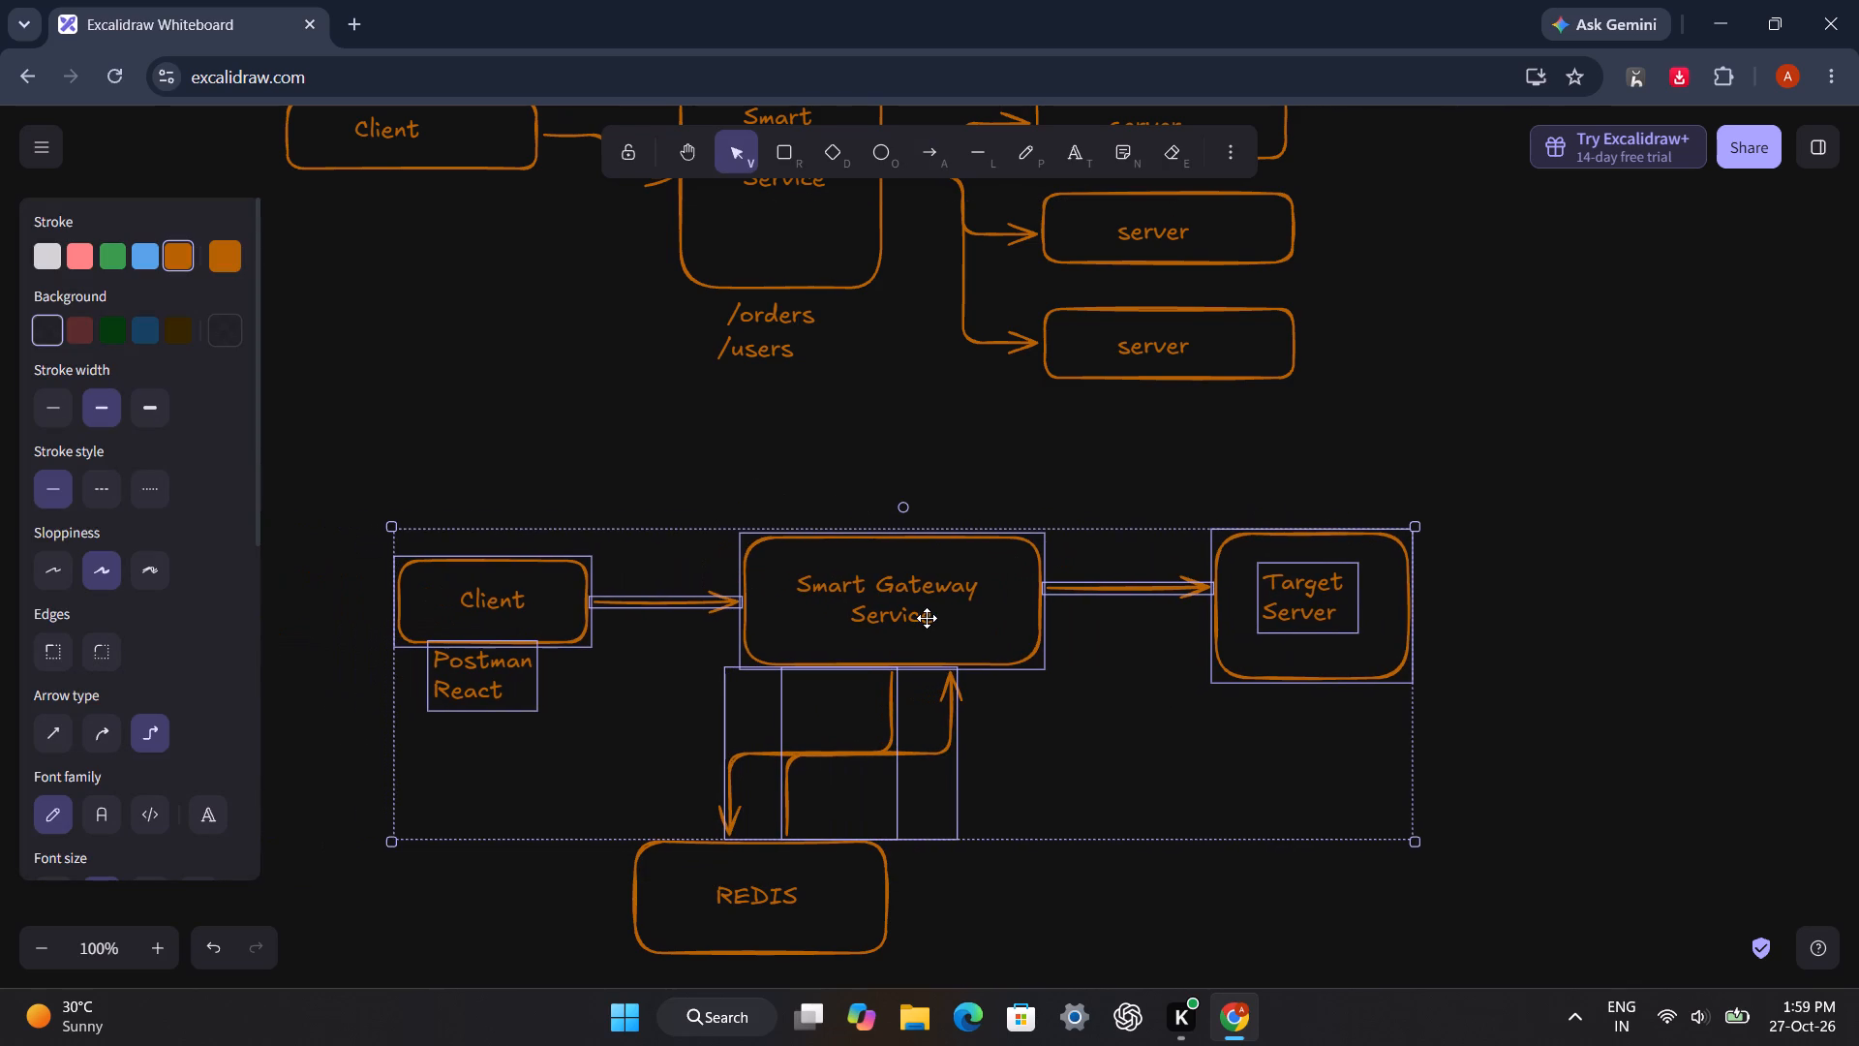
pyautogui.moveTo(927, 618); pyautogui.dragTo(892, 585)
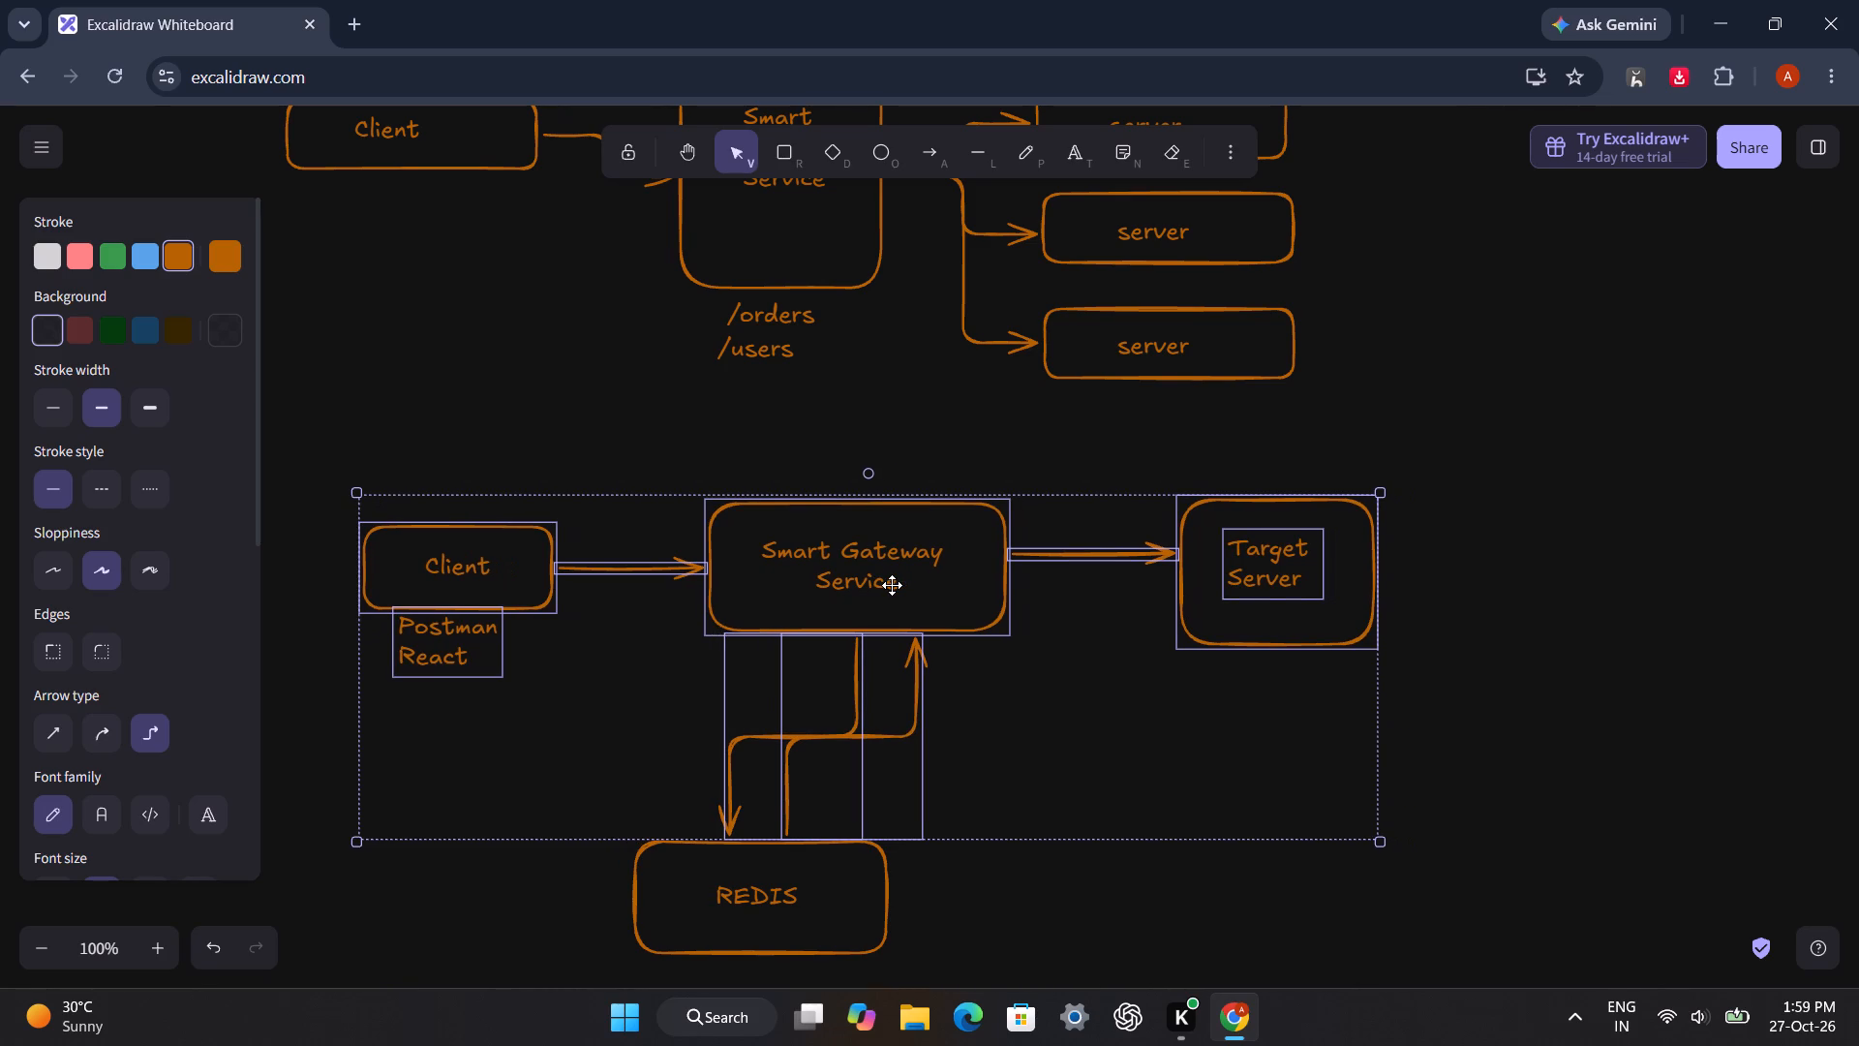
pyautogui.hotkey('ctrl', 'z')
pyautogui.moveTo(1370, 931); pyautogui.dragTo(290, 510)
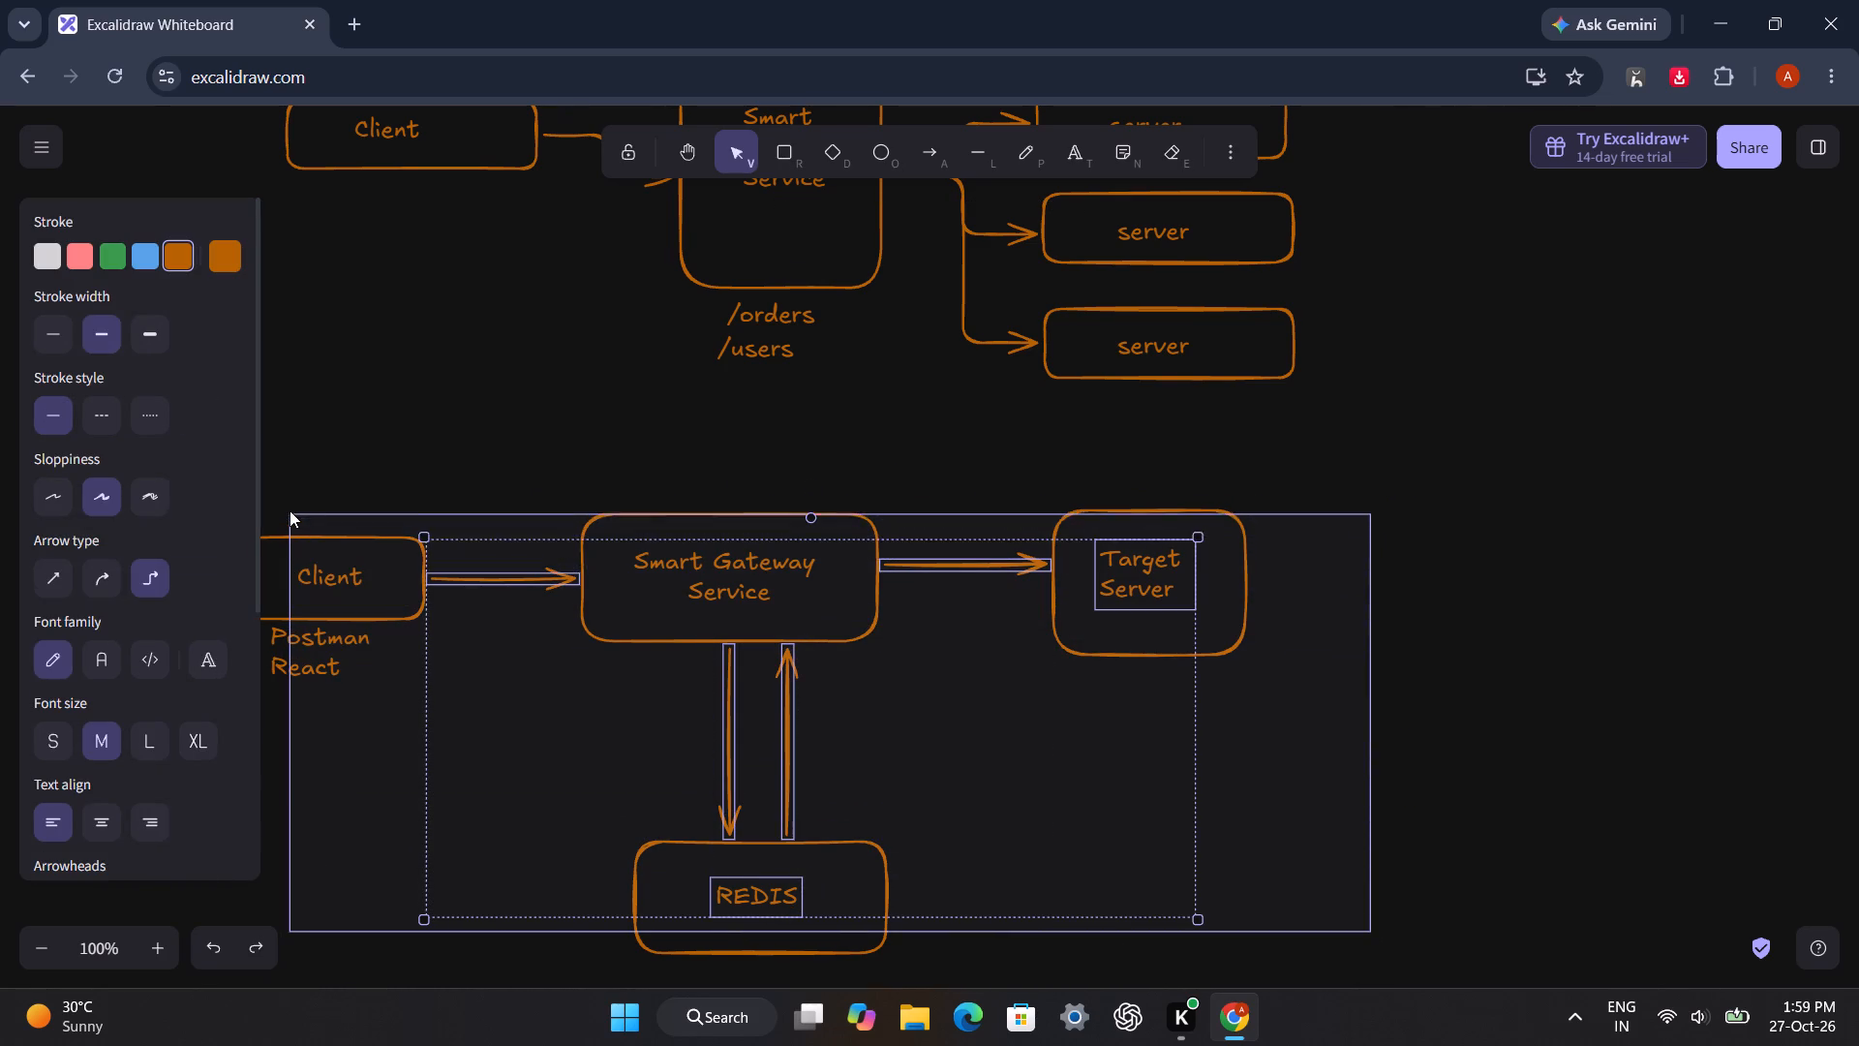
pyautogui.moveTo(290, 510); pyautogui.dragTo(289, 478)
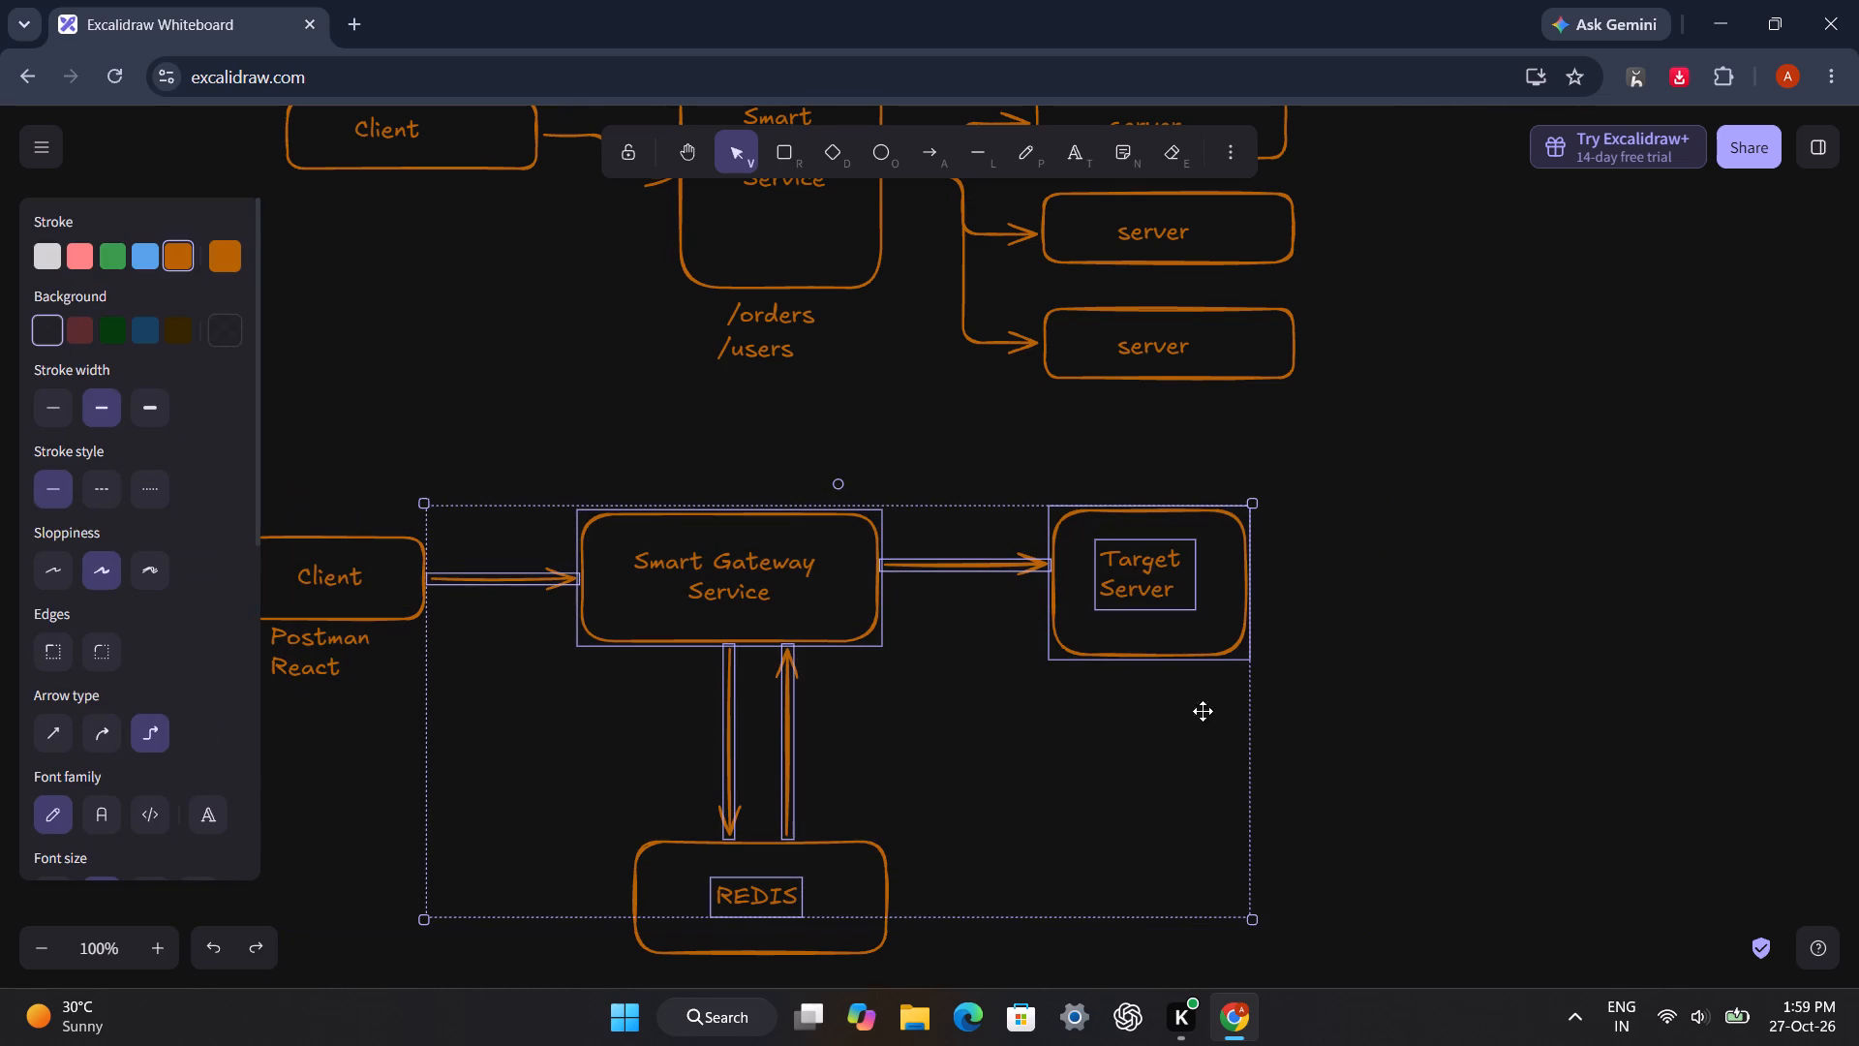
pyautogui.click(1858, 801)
# Move the whole request-flow diagram, including the REDIS box, further down the canvas, away from the upper server diagram.
pyautogui.scroll(1, 1466, 825)
pyautogui.scroll(-2, 1466, 825)
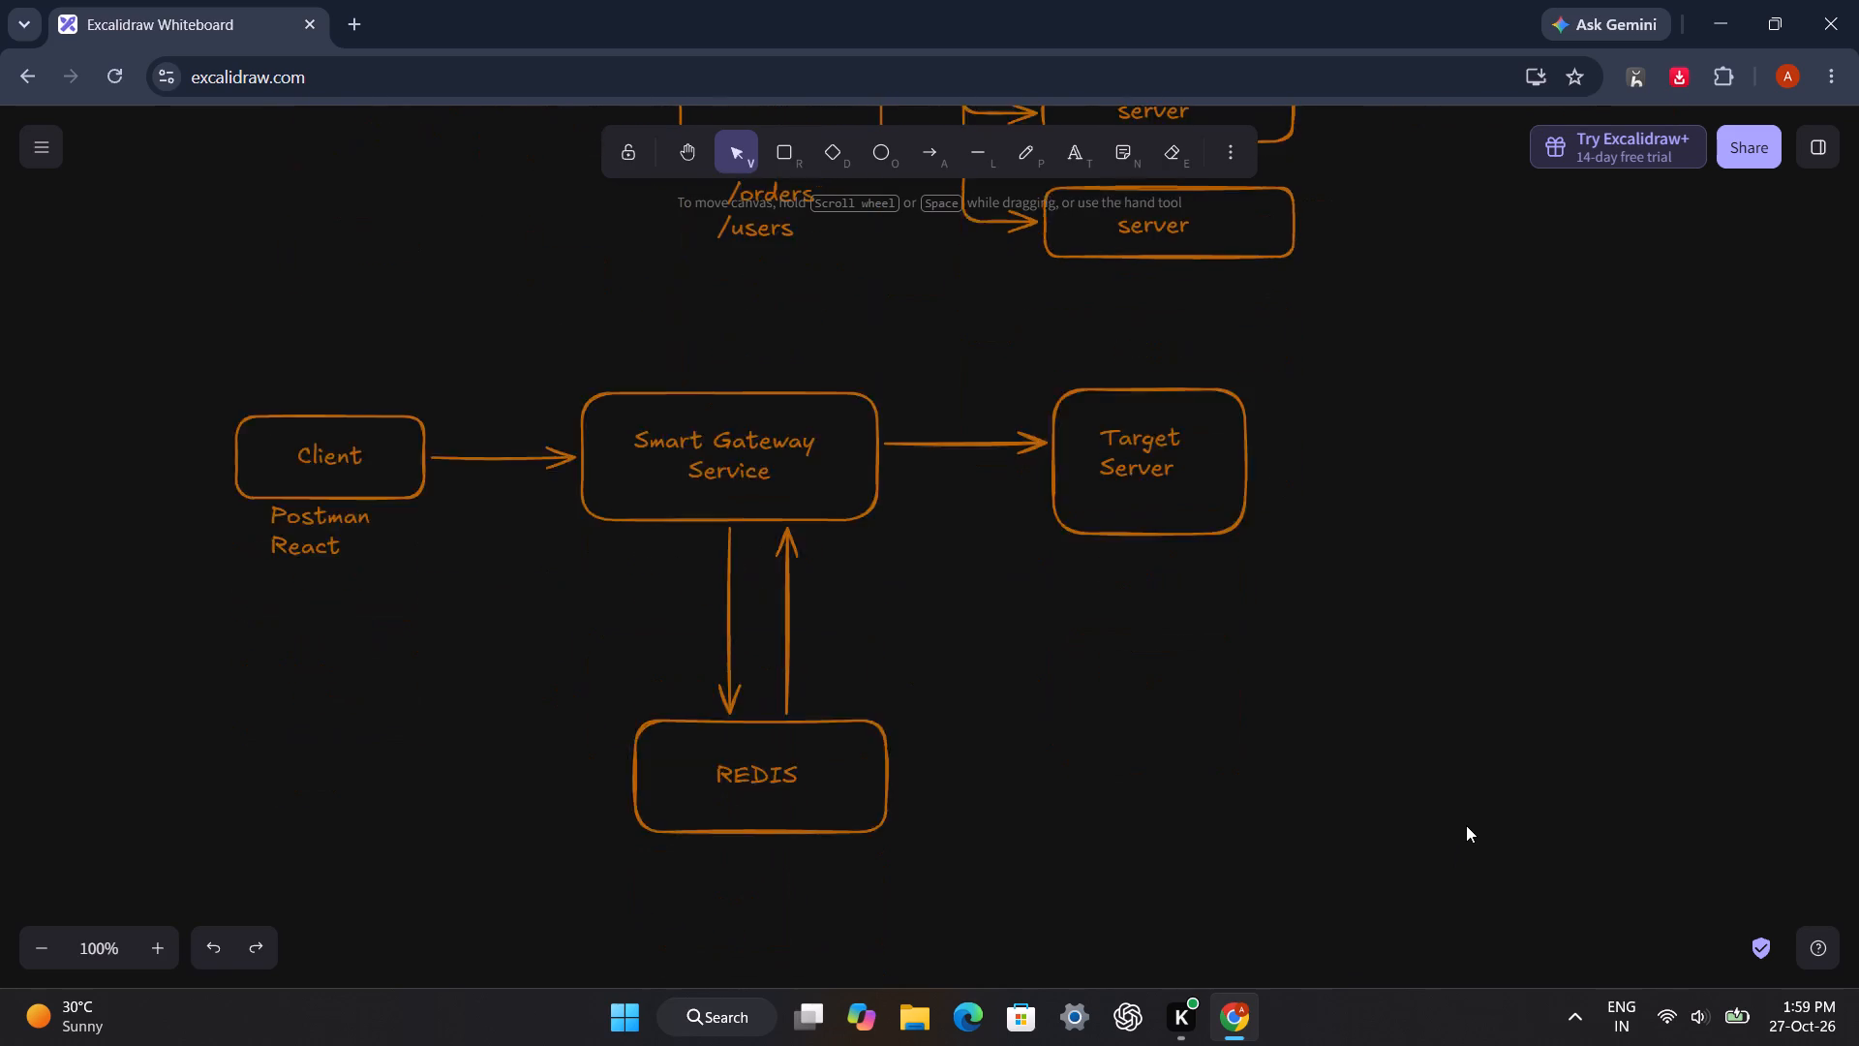
pyautogui.scroll(-1, 1466, 825)
pyautogui.scroll(4, 1476, 825)
pyautogui.scroll(-2, 1470, 831)
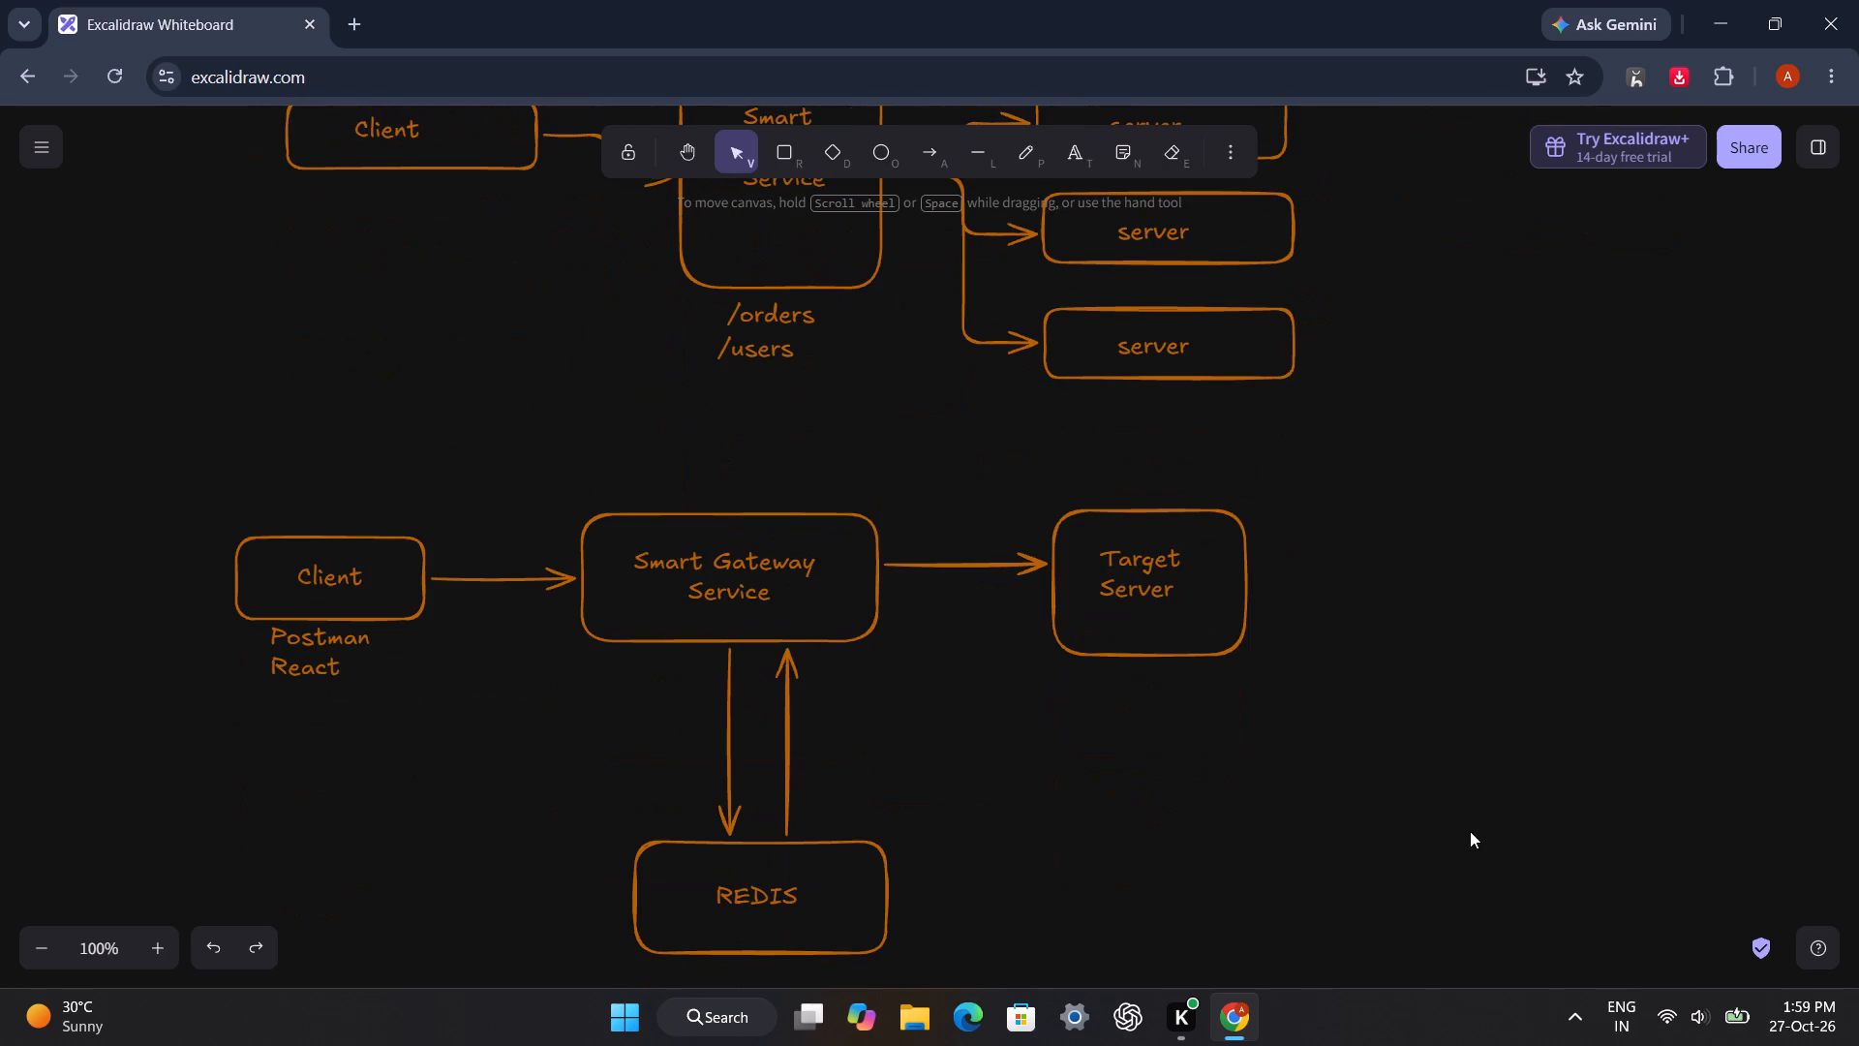
pyautogui.scroll(-1, 1448, 877)
pyautogui.moveTo(1453, 883); pyautogui.dragTo(718, 836)
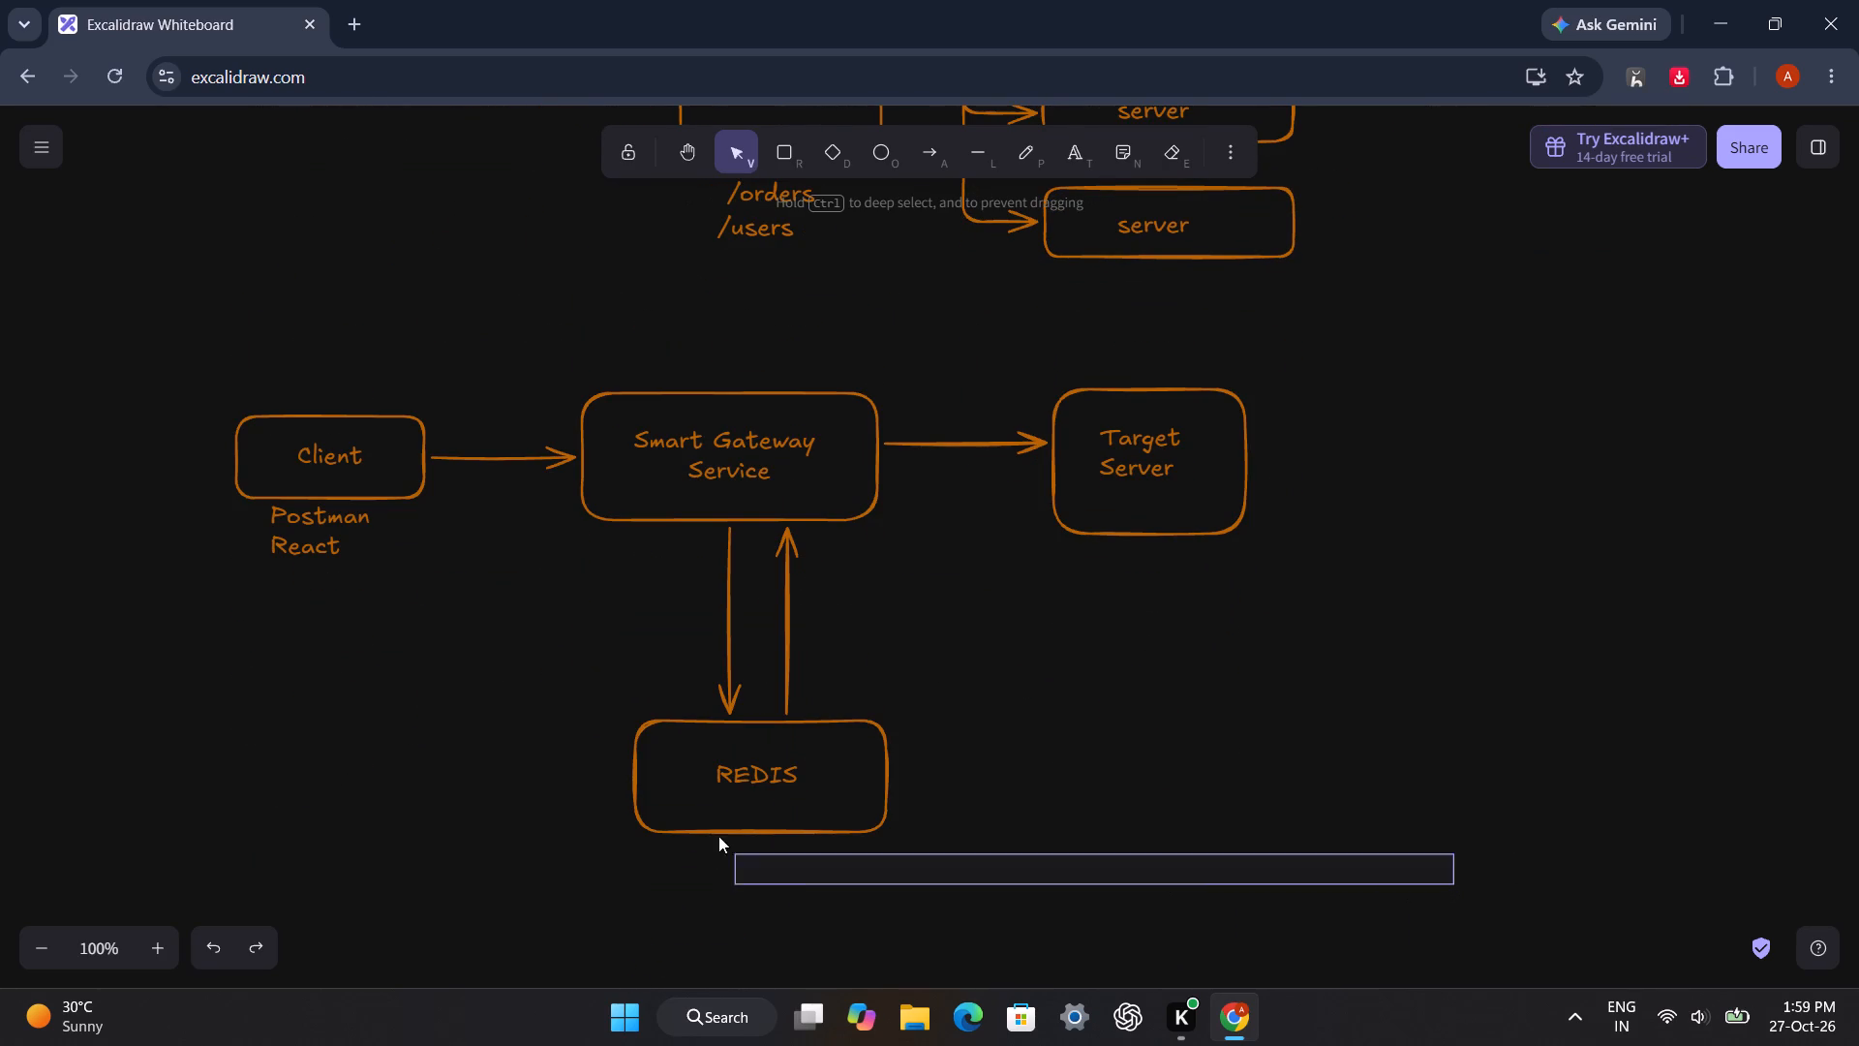
pyautogui.moveTo(718, 836); pyautogui.dragTo(223, 251)
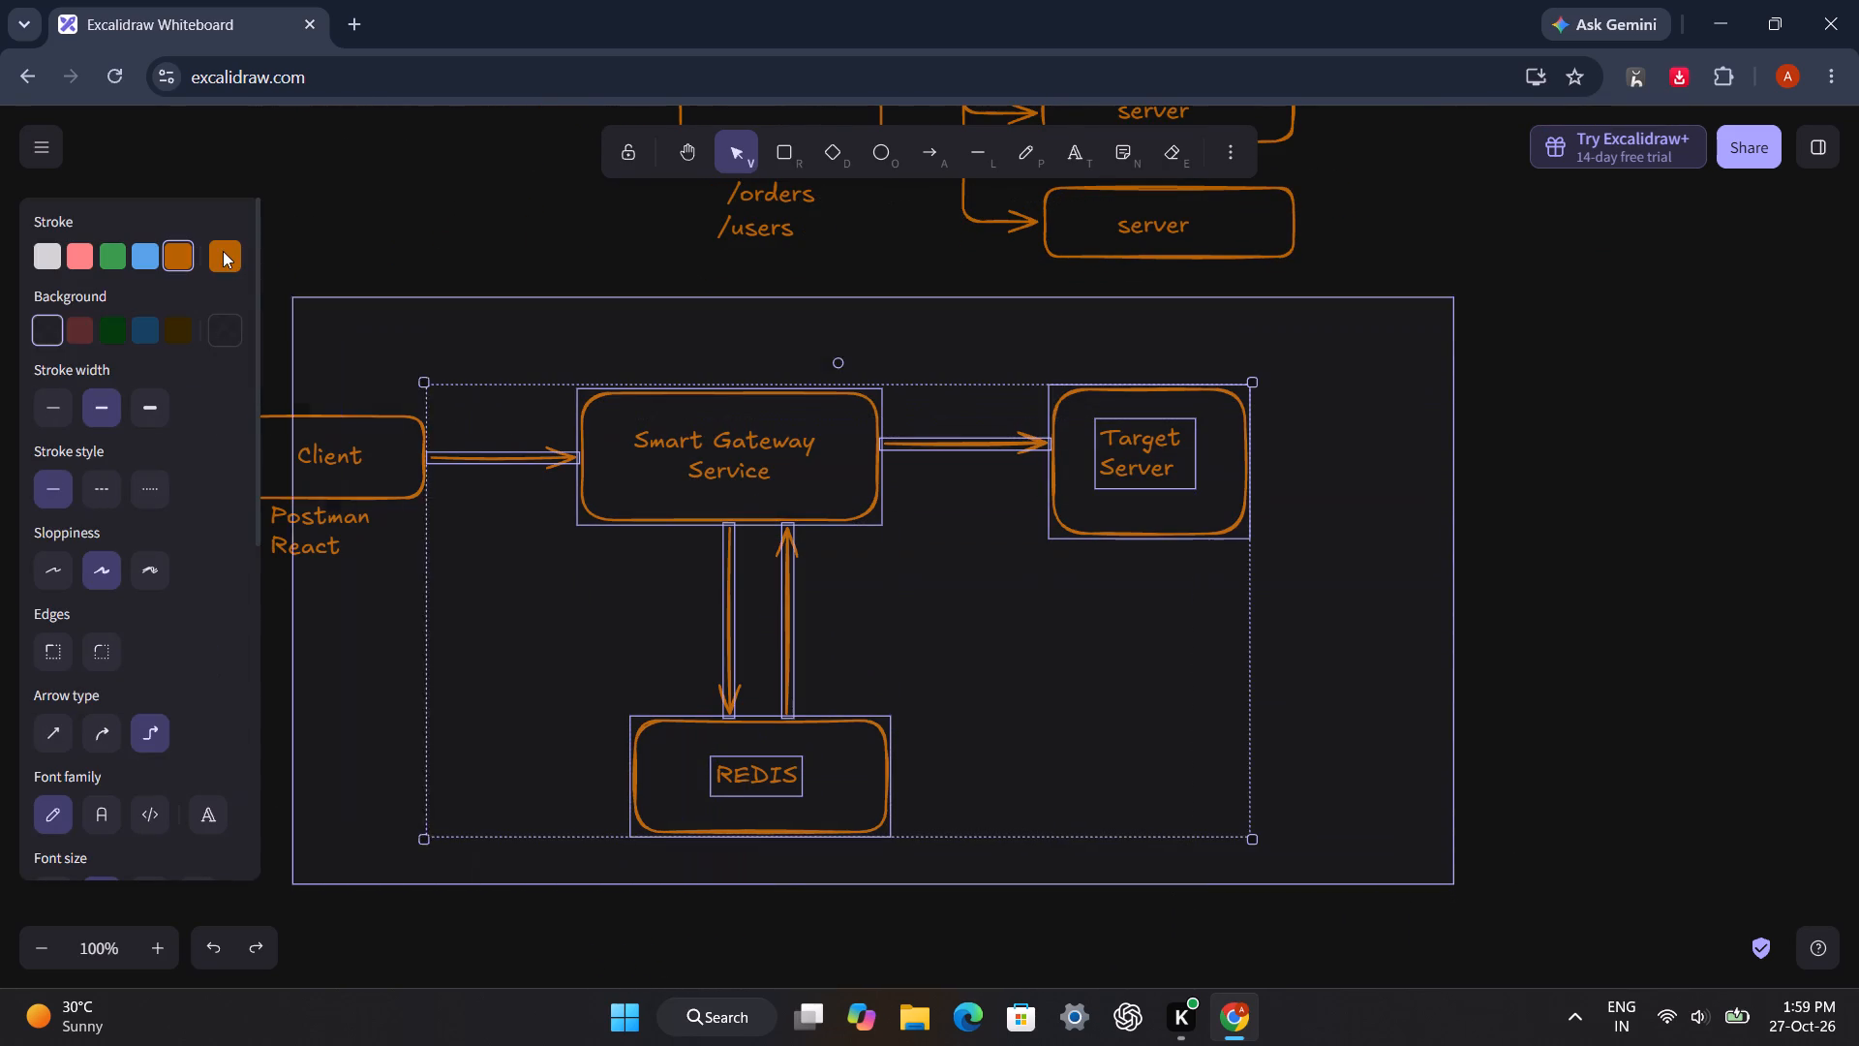
pyautogui.moveTo(223, 251); pyautogui.dragTo(207, 251)
pyautogui.moveTo(764, 618); pyautogui.dragTo(960, 731)
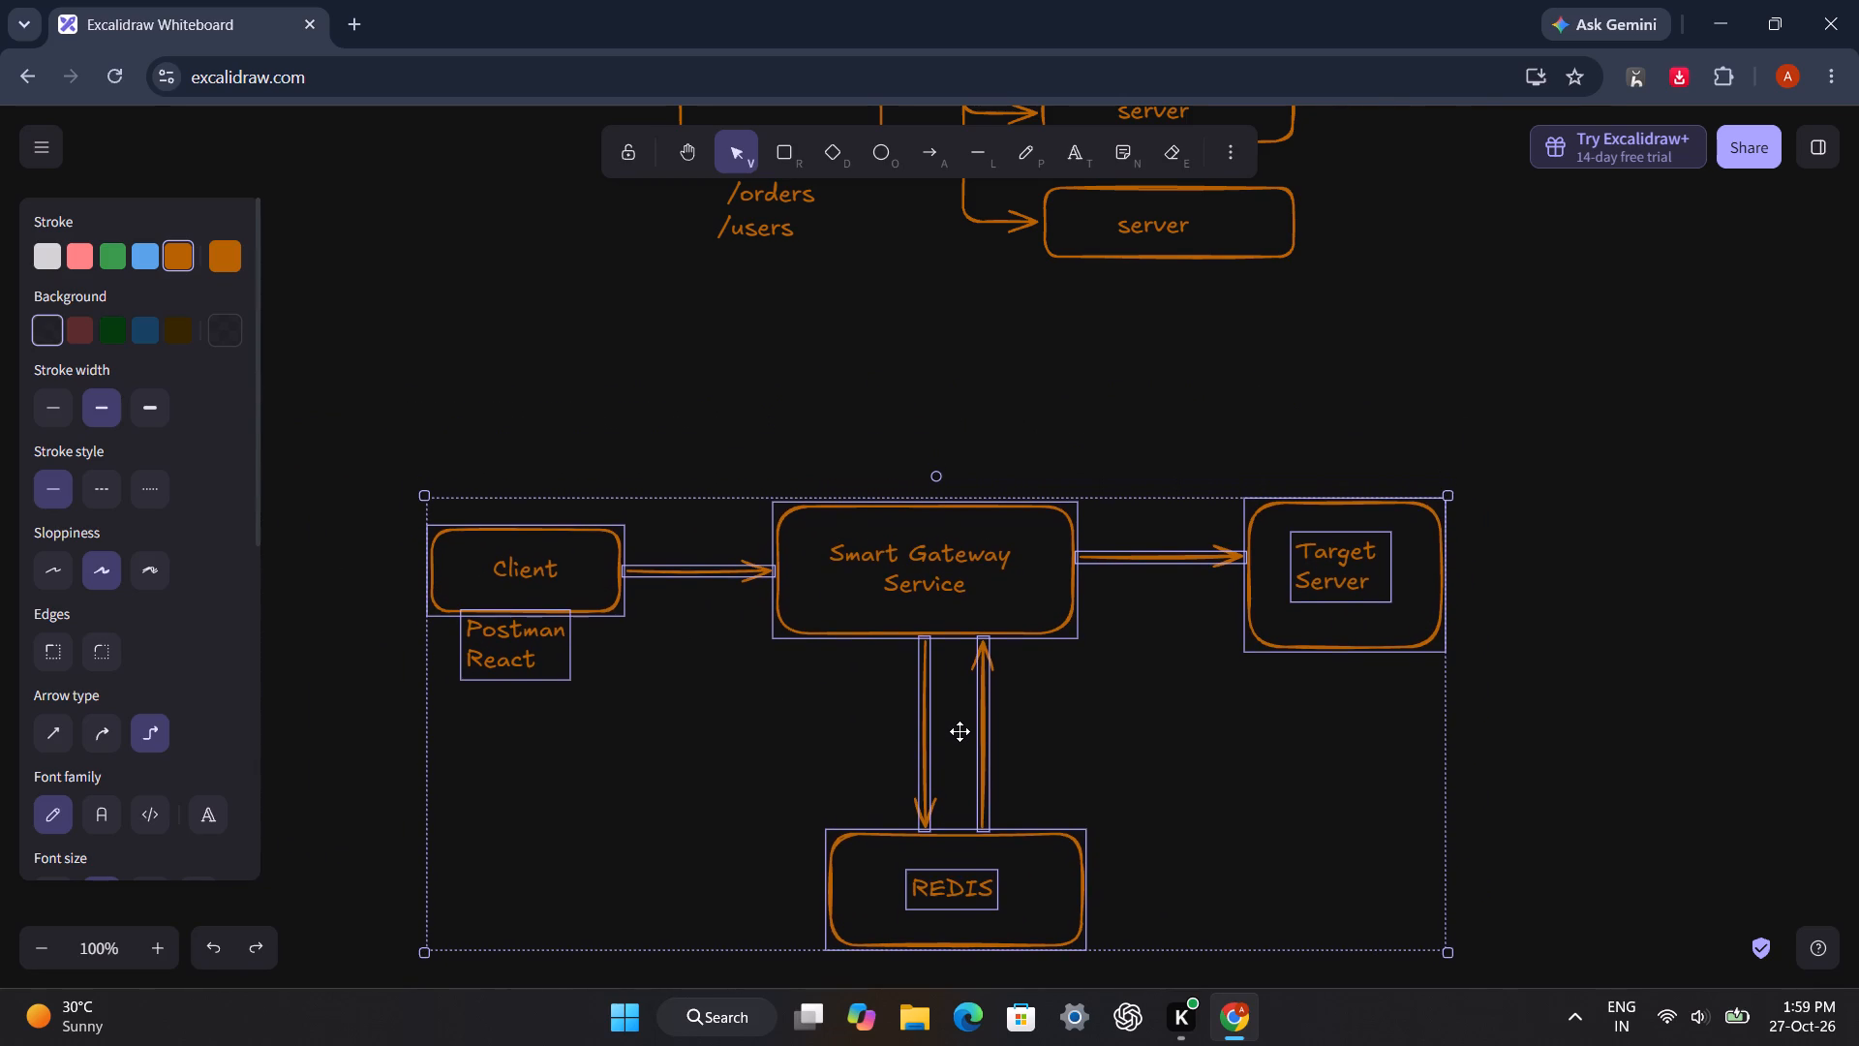
pyautogui.moveTo(960, 731); pyautogui.dragTo(960, 746)
pyautogui.scroll(-4, 1108, 625)
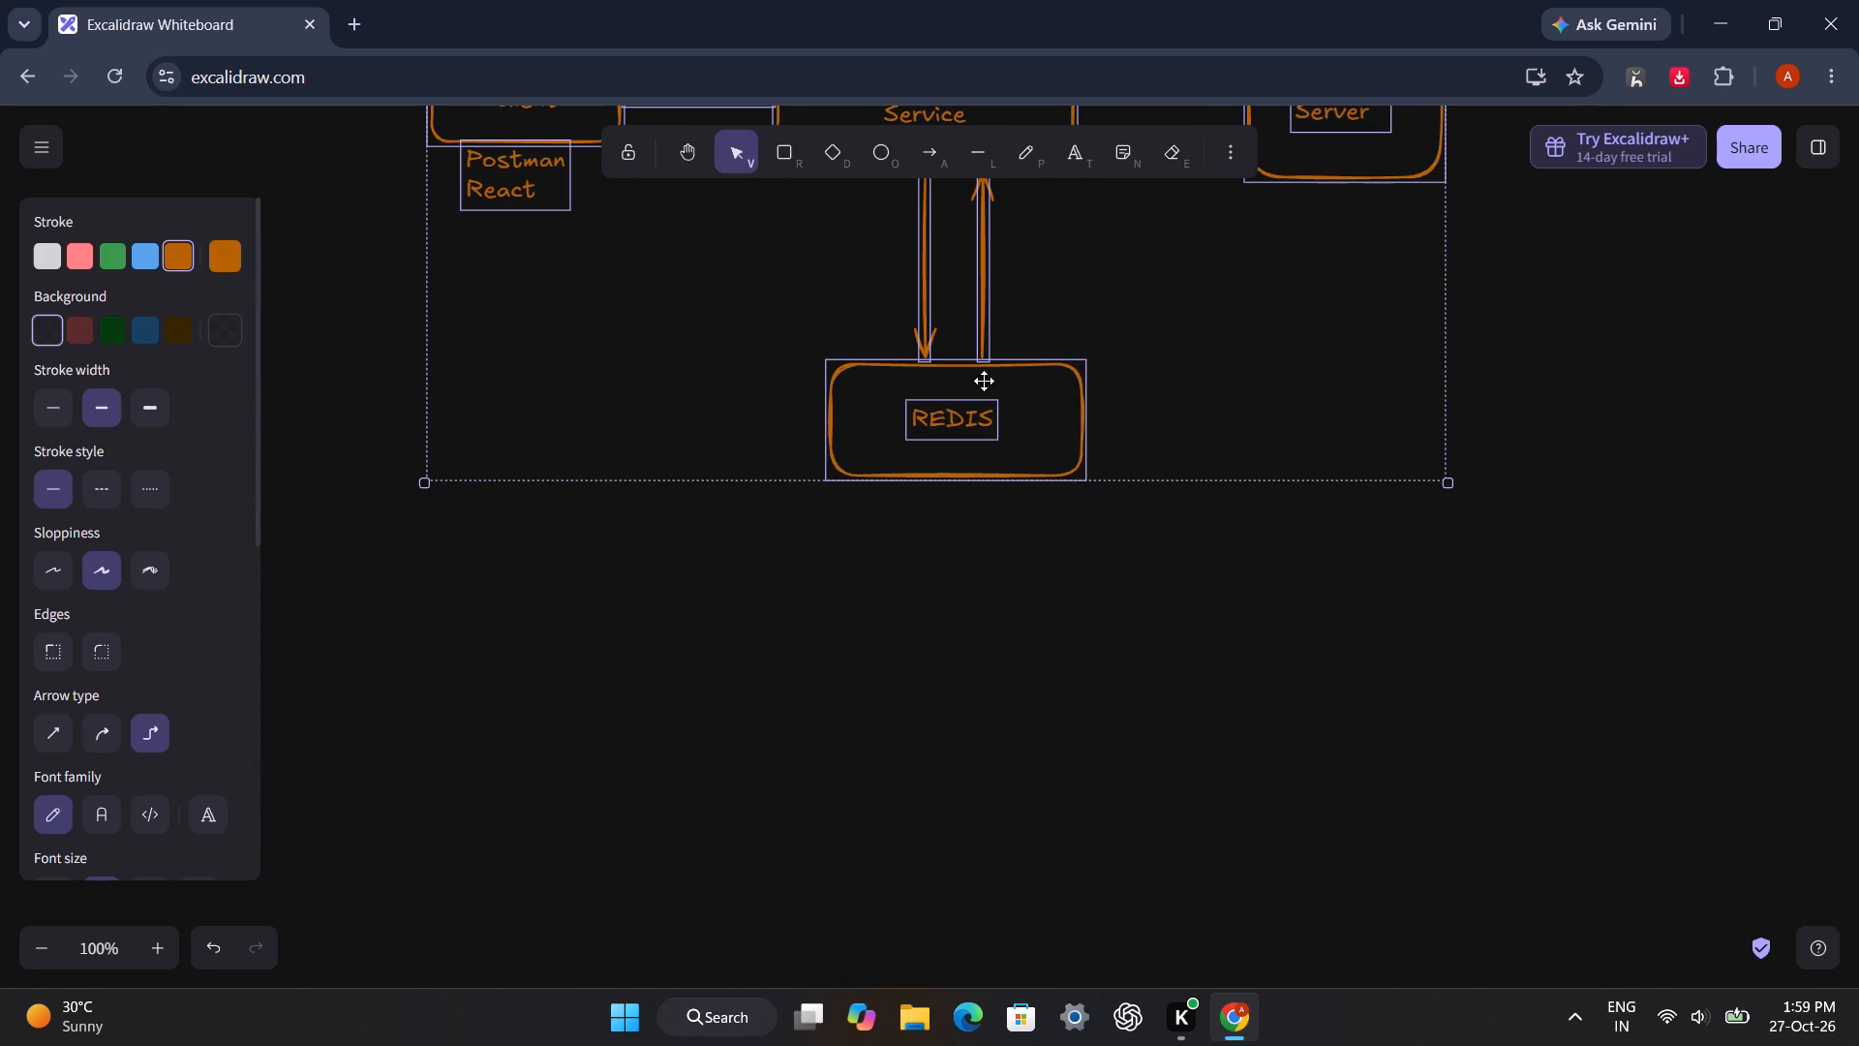
pyautogui.moveTo(946, 285); pyautogui.dragTo(770, 450)
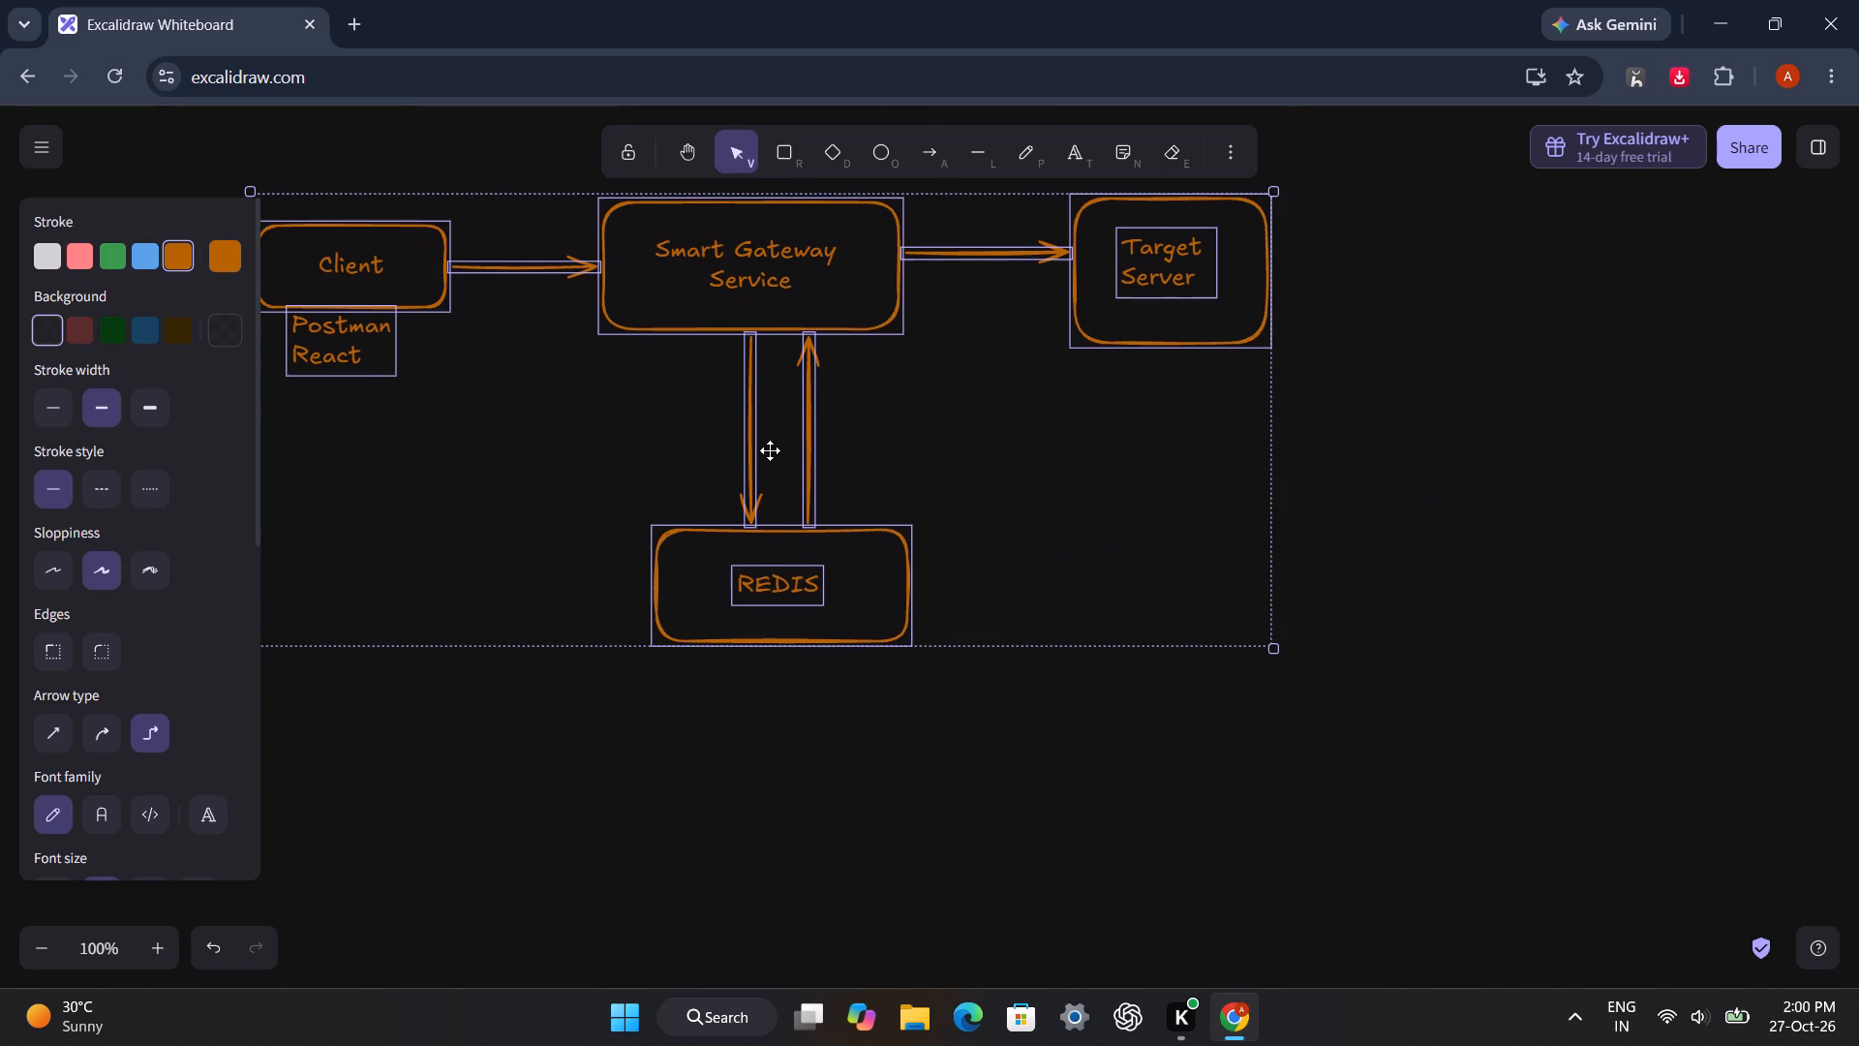
pyautogui.moveTo(770, 450); pyautogui.dragTo(792, 475)
pyautogui.click(1616, 554)
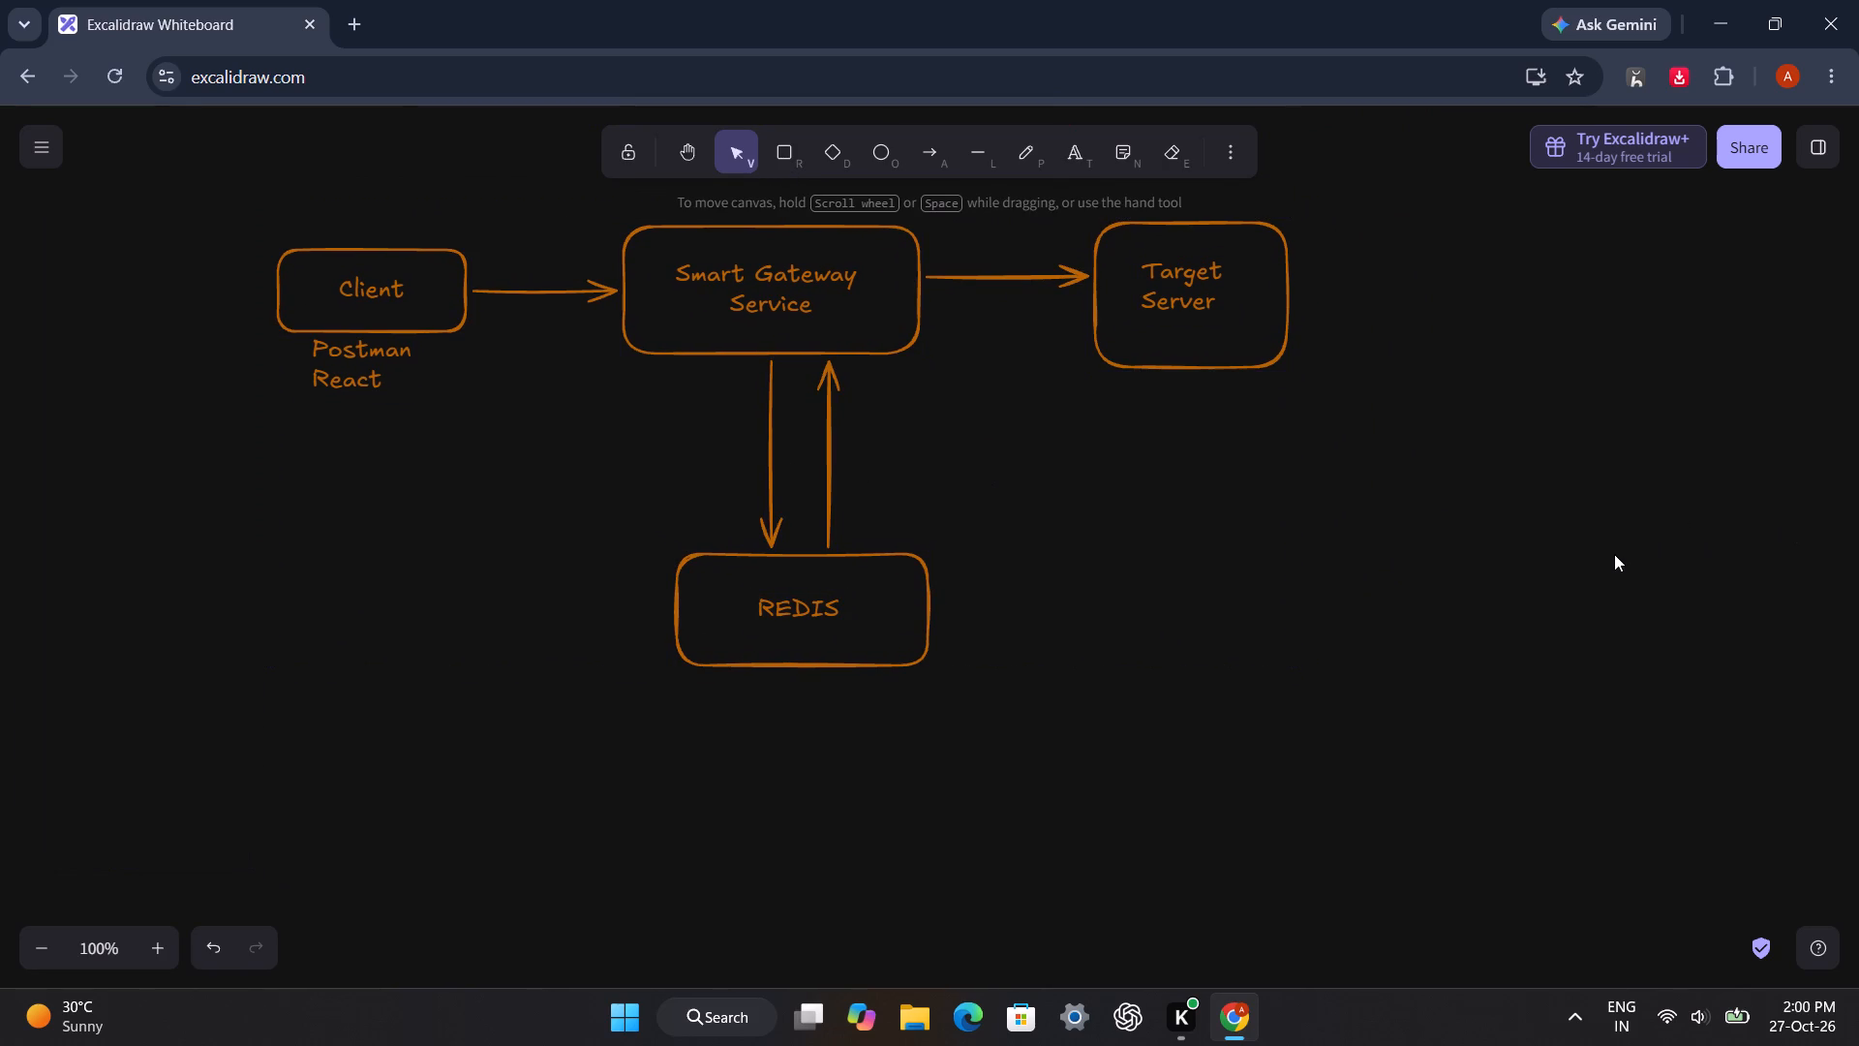
# Draw a wide rounded rectangle in the empty space above and to the right of the Target Server box.
pyautogui.scroll(2, 1709, 593)
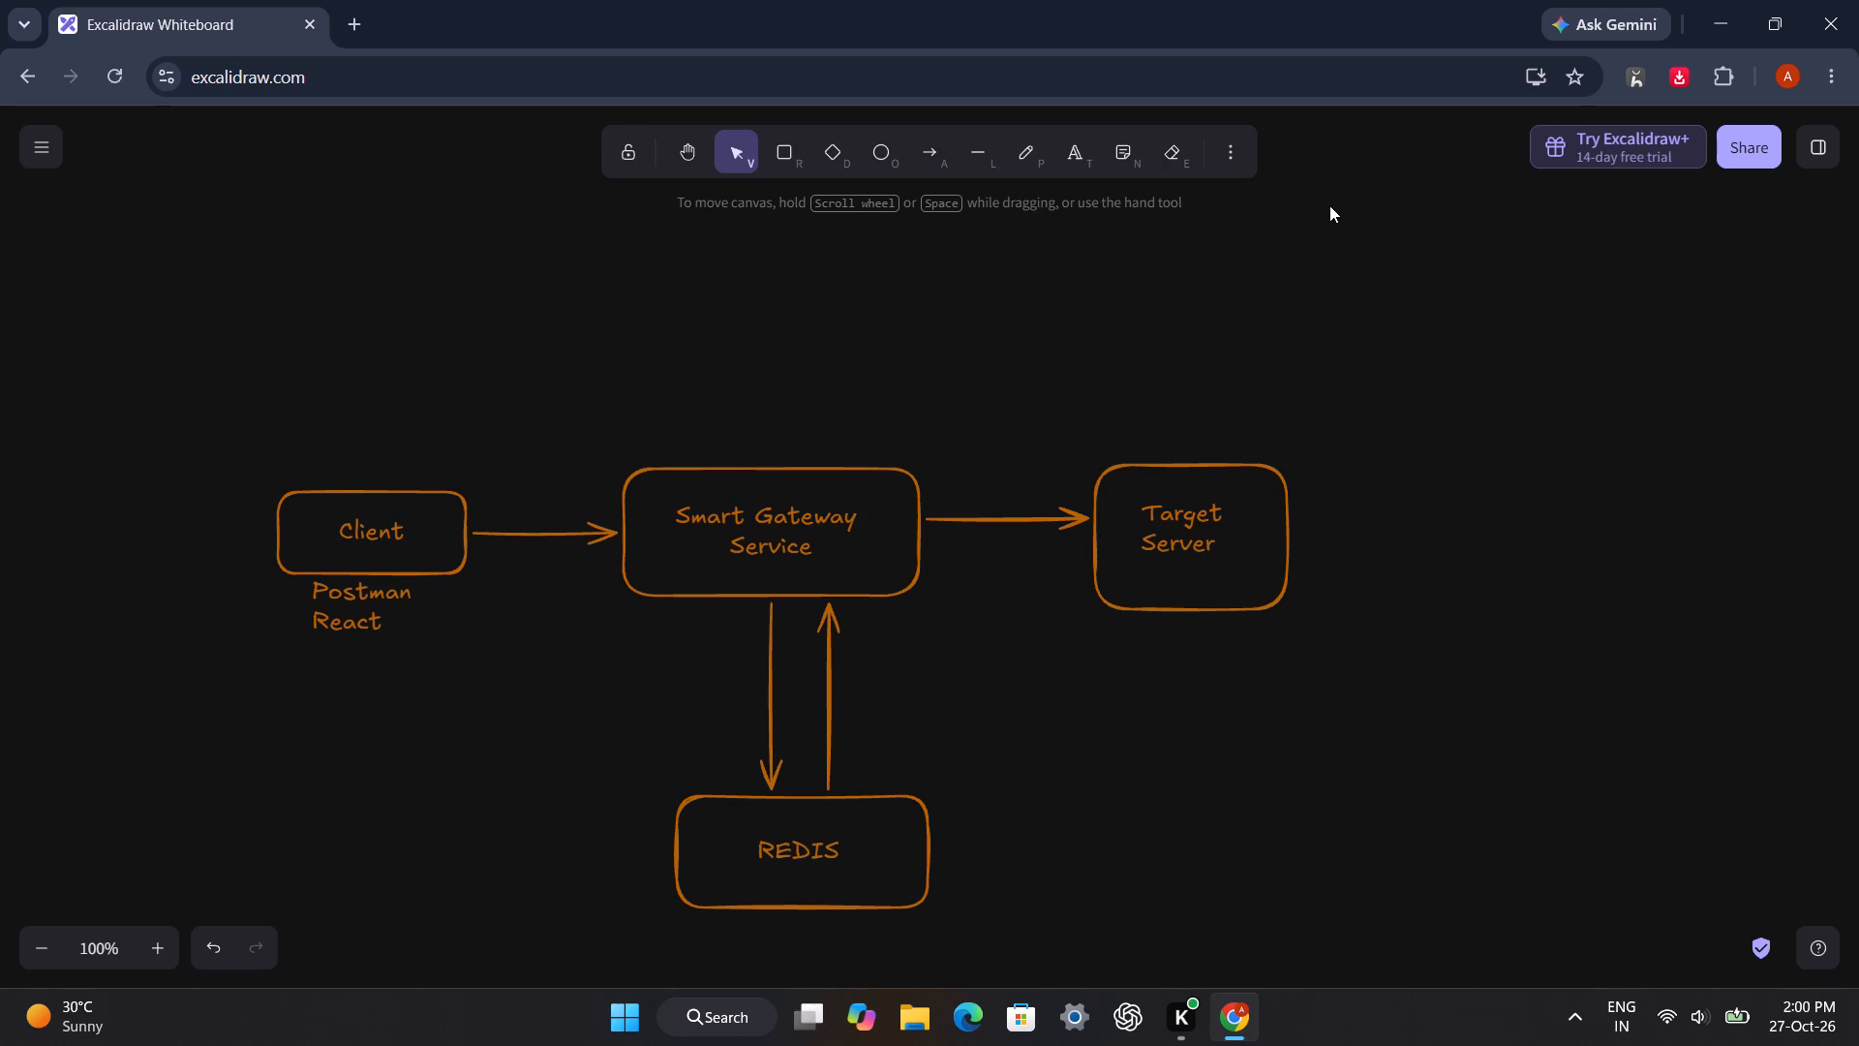
pyautogui.scroll(1, 1145, 381)
pyautogui.scroll(-1, 1145, 381)
pyautogui.scroll(1, 1145, 381)
pyautogui.scroll(-1, 1145, 381)
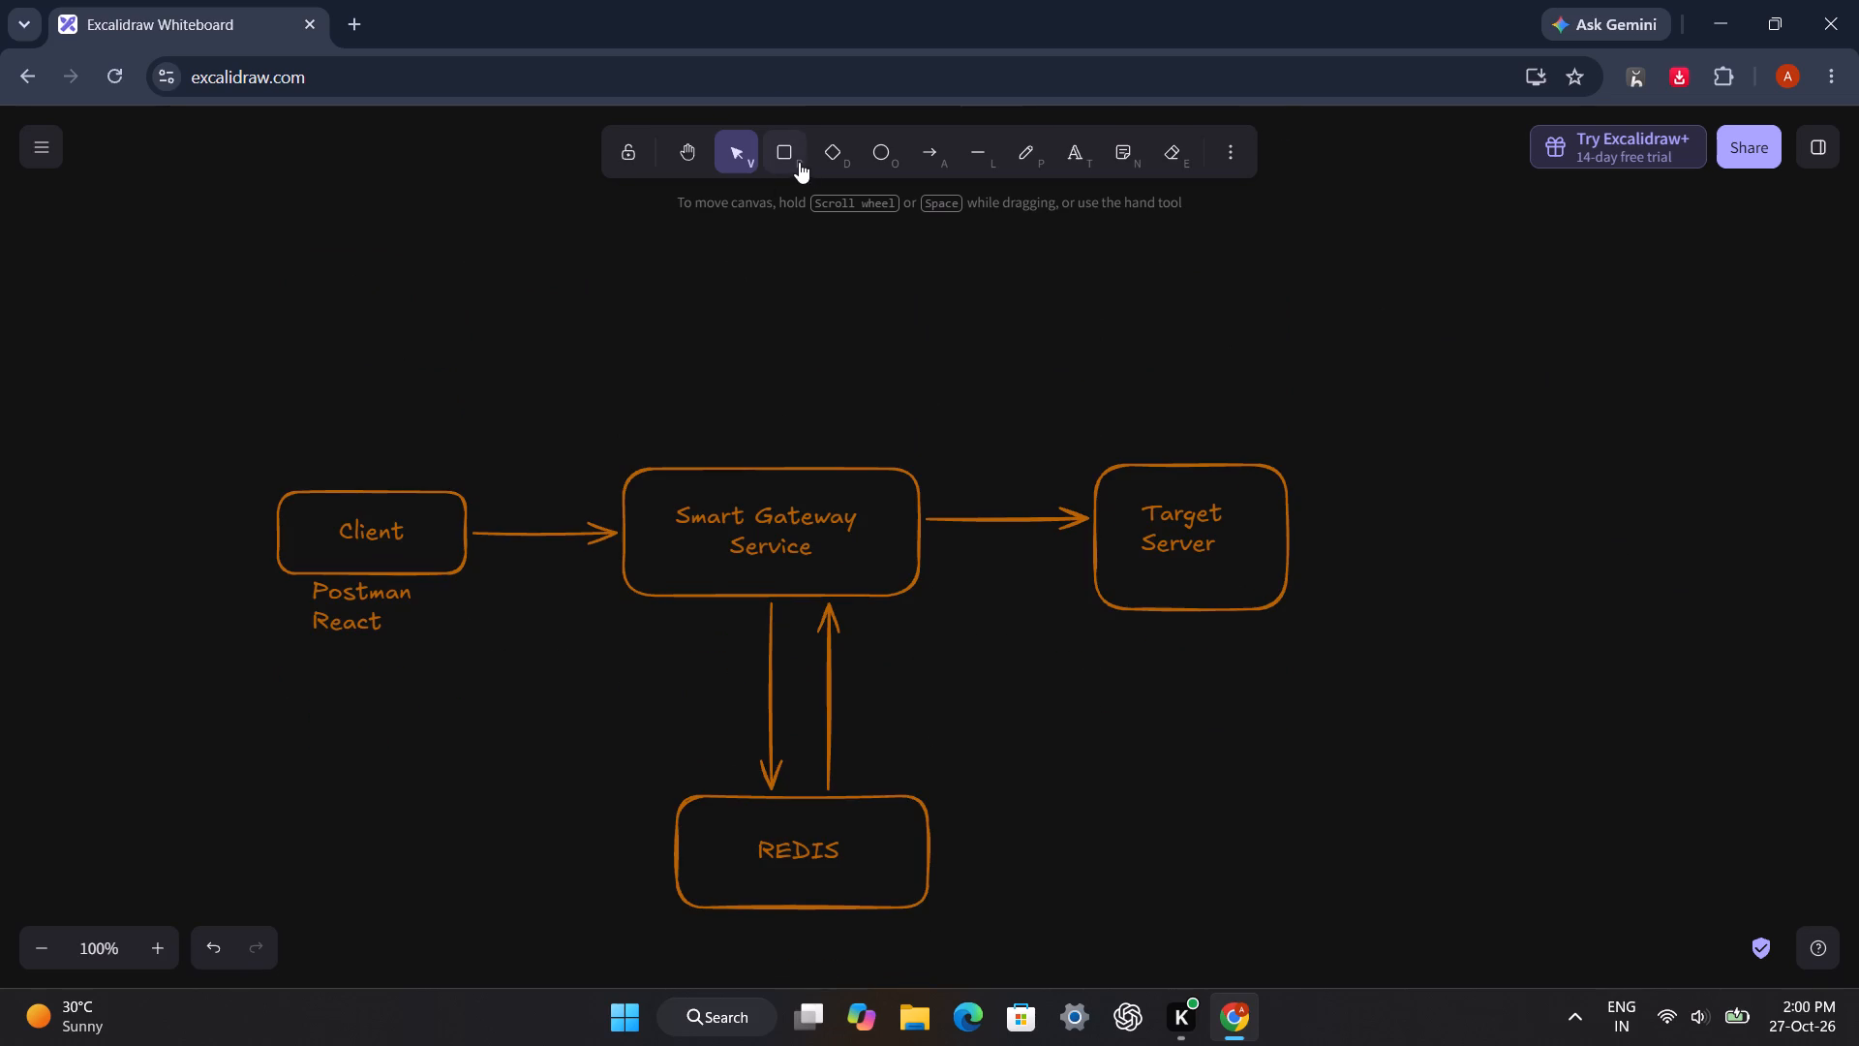
pyautogui.click(780, 162)
pyautogui.moveTo(1273, 225); pyautogui.dragTo(1291, 243)
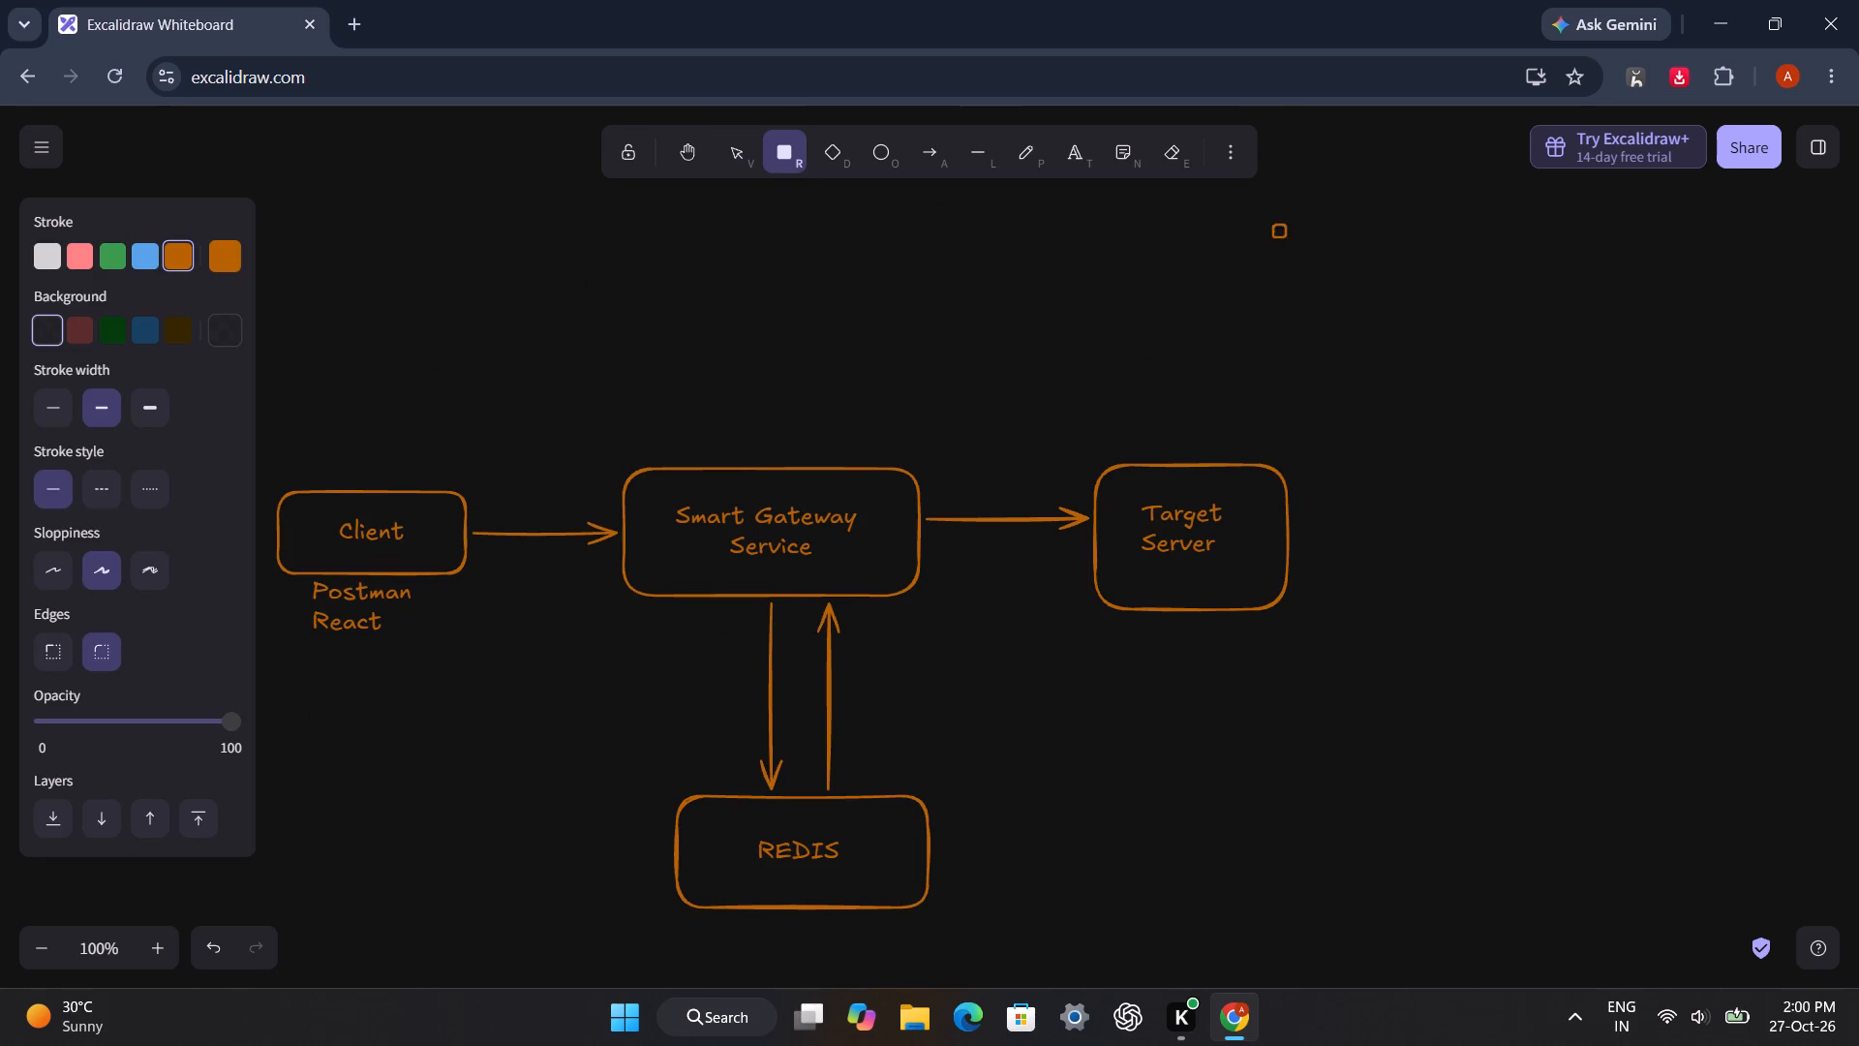
pyautogui.moveTo(1291, 243); pyautogui.dragTo(1656, 354)
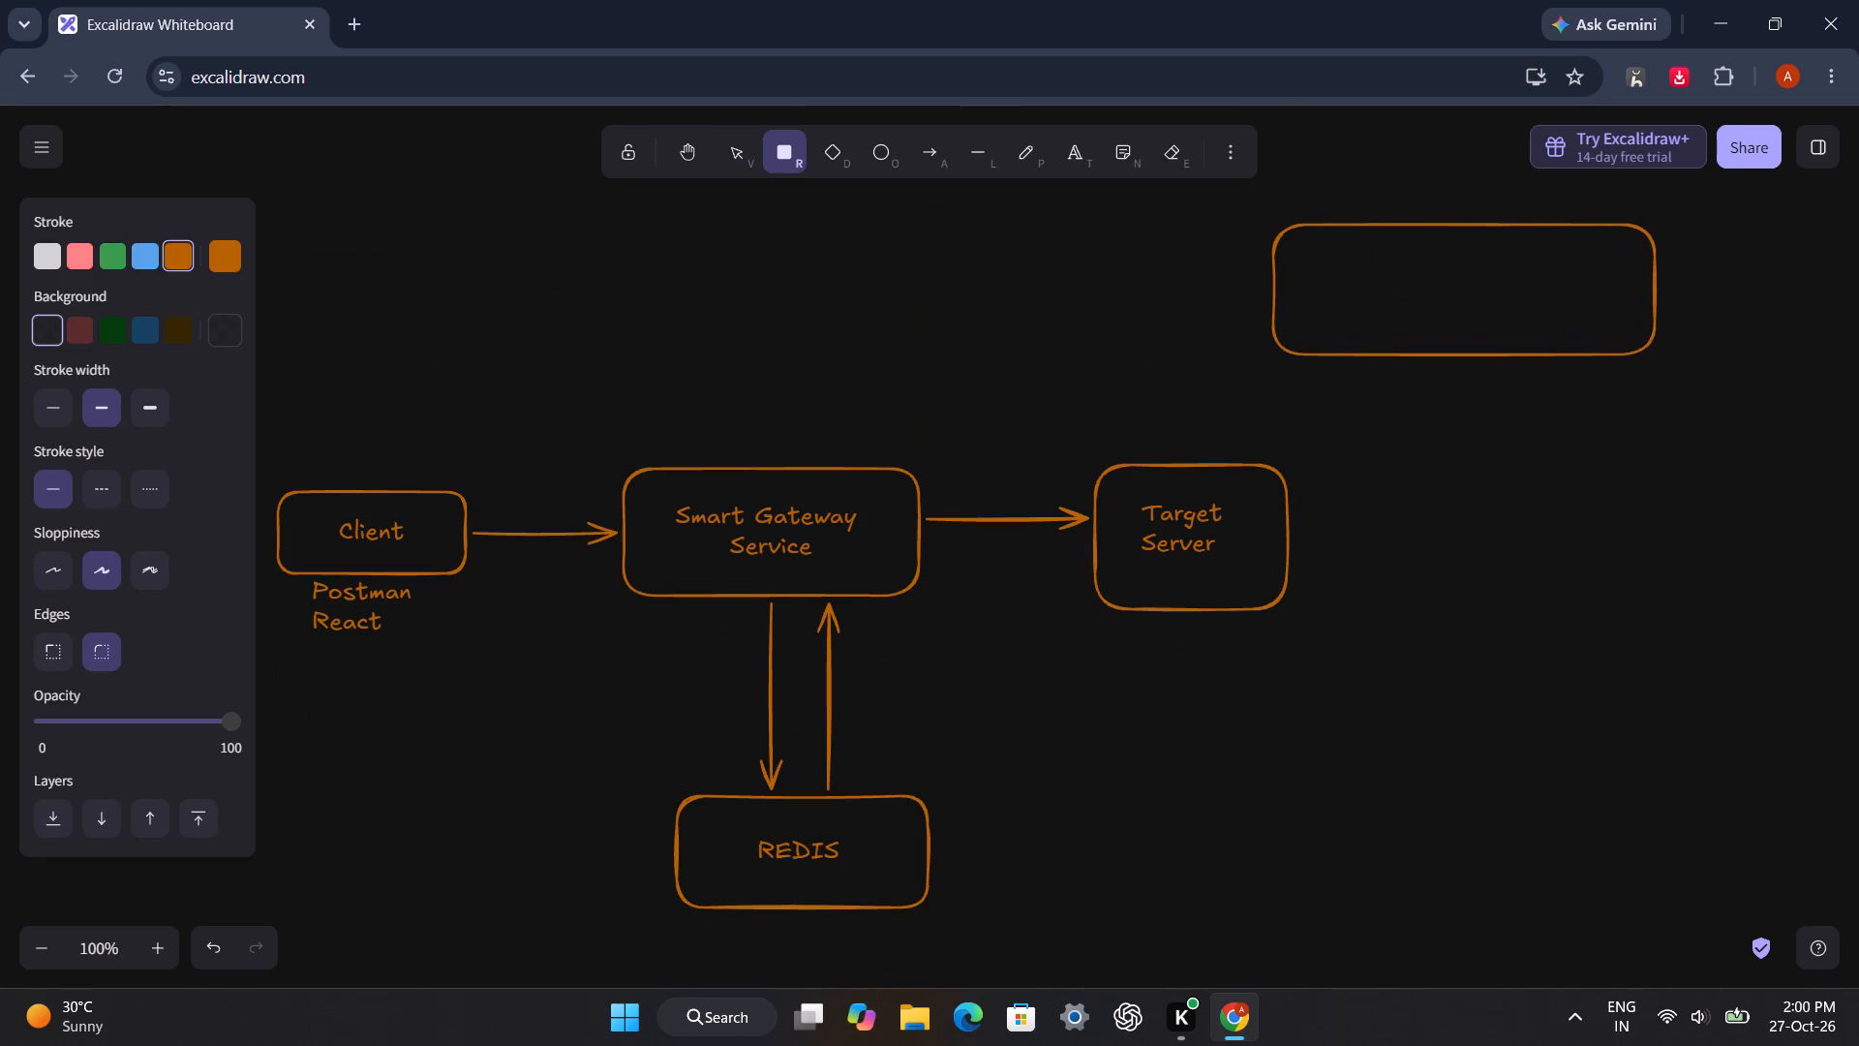
pyautogui.moveTo(1656, 354); pyautogui.dragTo(1657, 349)
# Label the new wide rectangle above Target Server as API Management Service.
pyautogui.doubleClick(1317, 280)
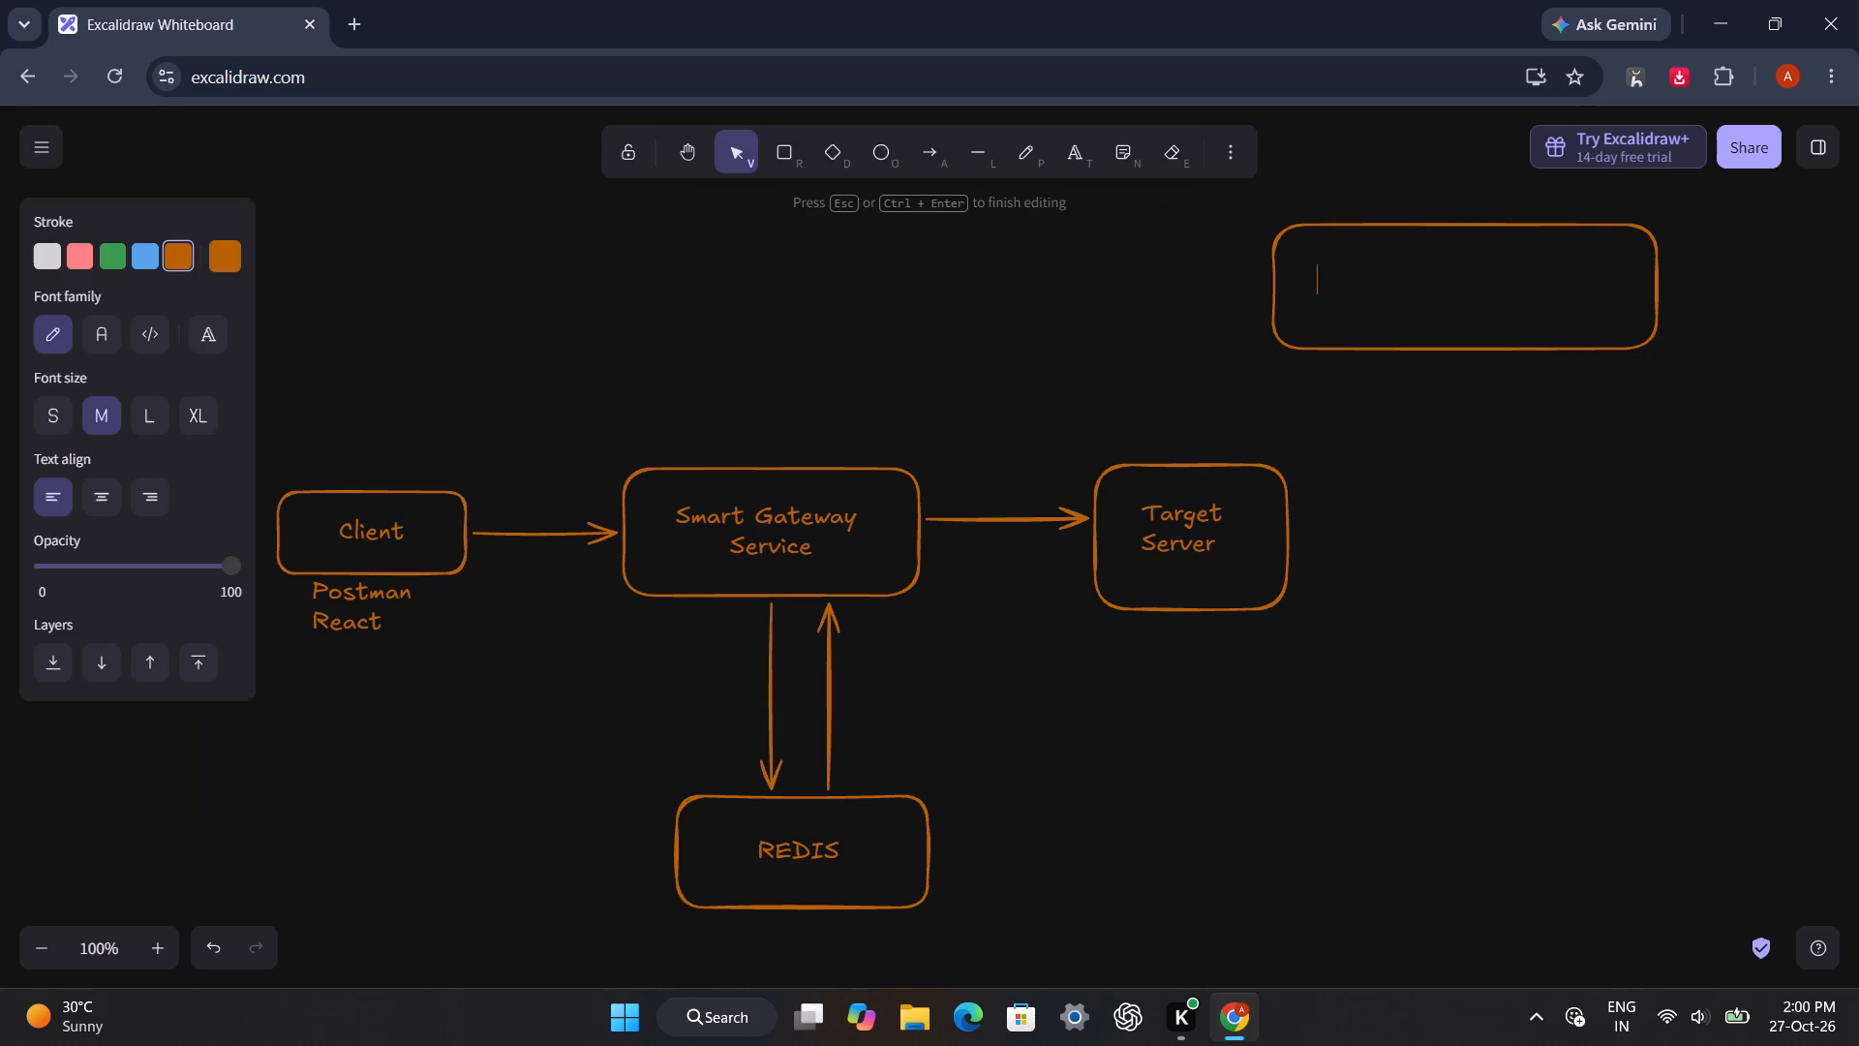
pyautogui.click(1317, 267)
pyautogui.write('Api M')
pyautogui.press('BackSpace')
pyautogui.press('BackSpace')
pyautogui.press('BackSpace')
pyautogui.press('BackSpace')
pyautogui.write('PI Management Service')
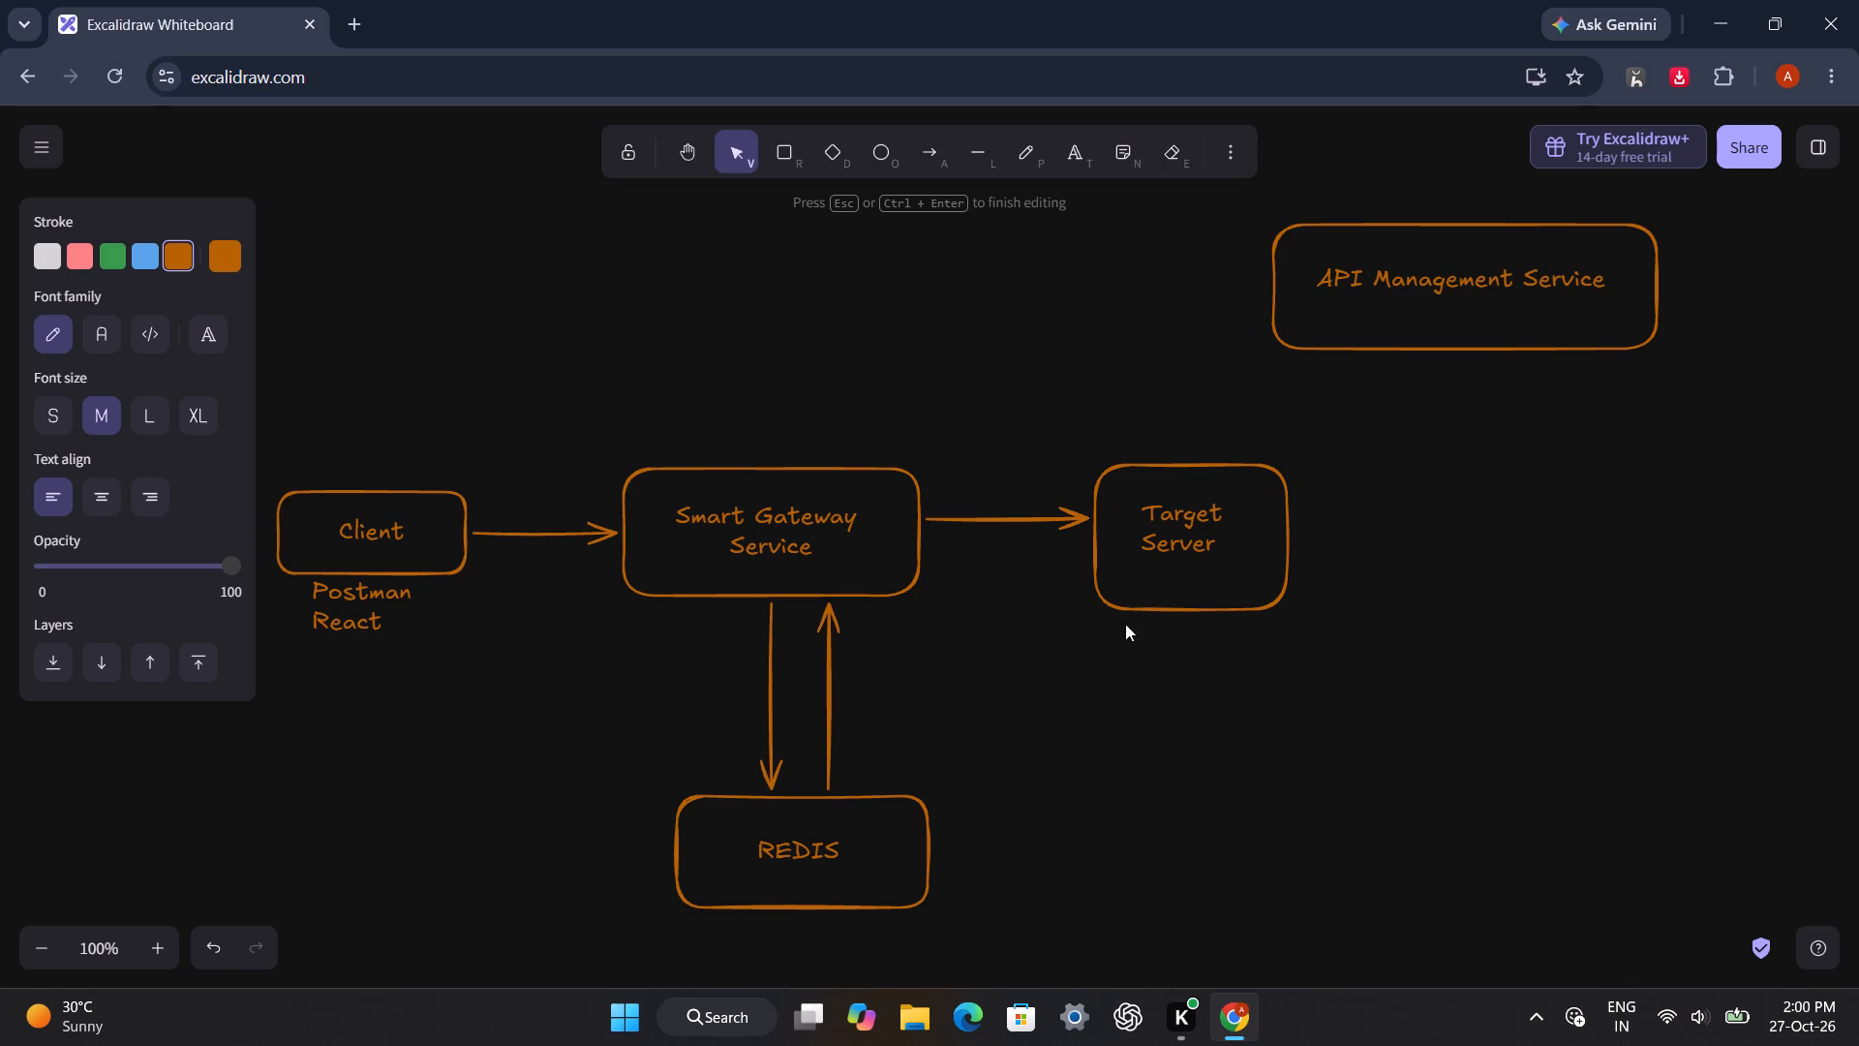
pyautogui.click(1380, 635)
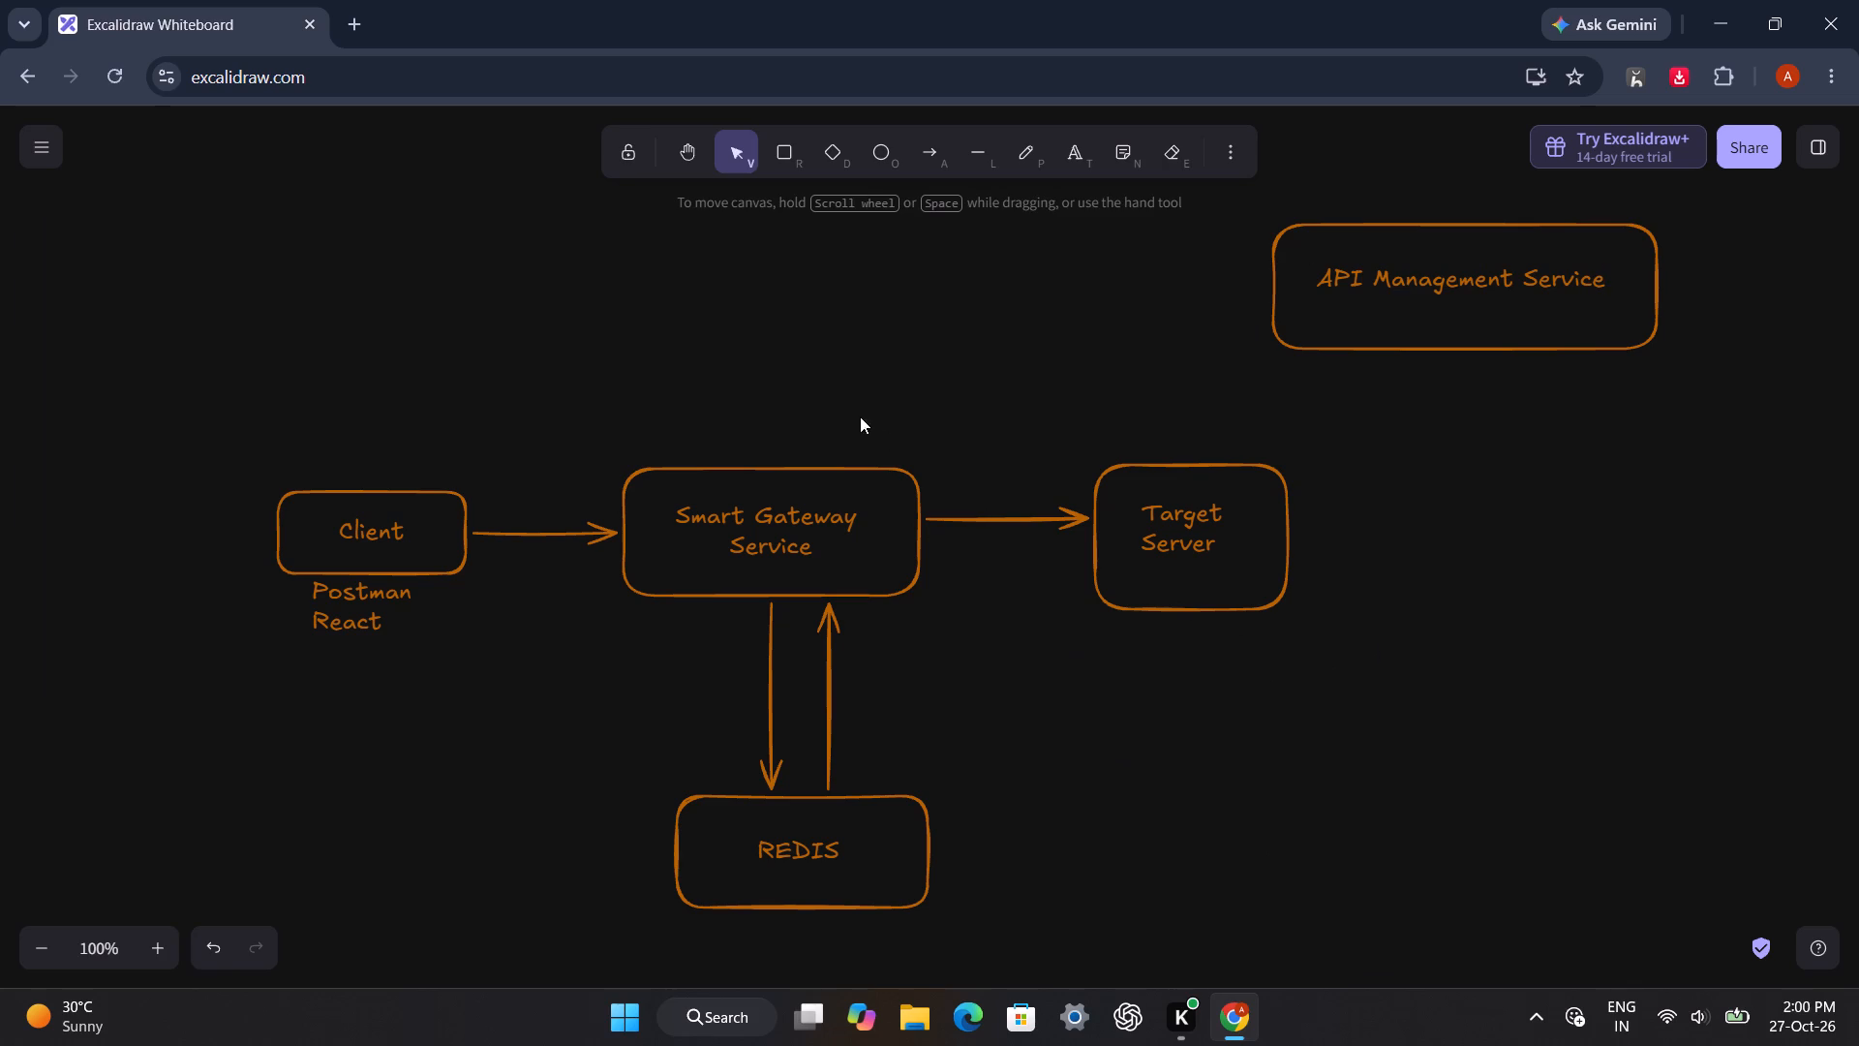
# Draw an elbow arrow from the top of Smart Gateway Service to the bottom edge of API Management Service.
pyautogui.click(936, 164)
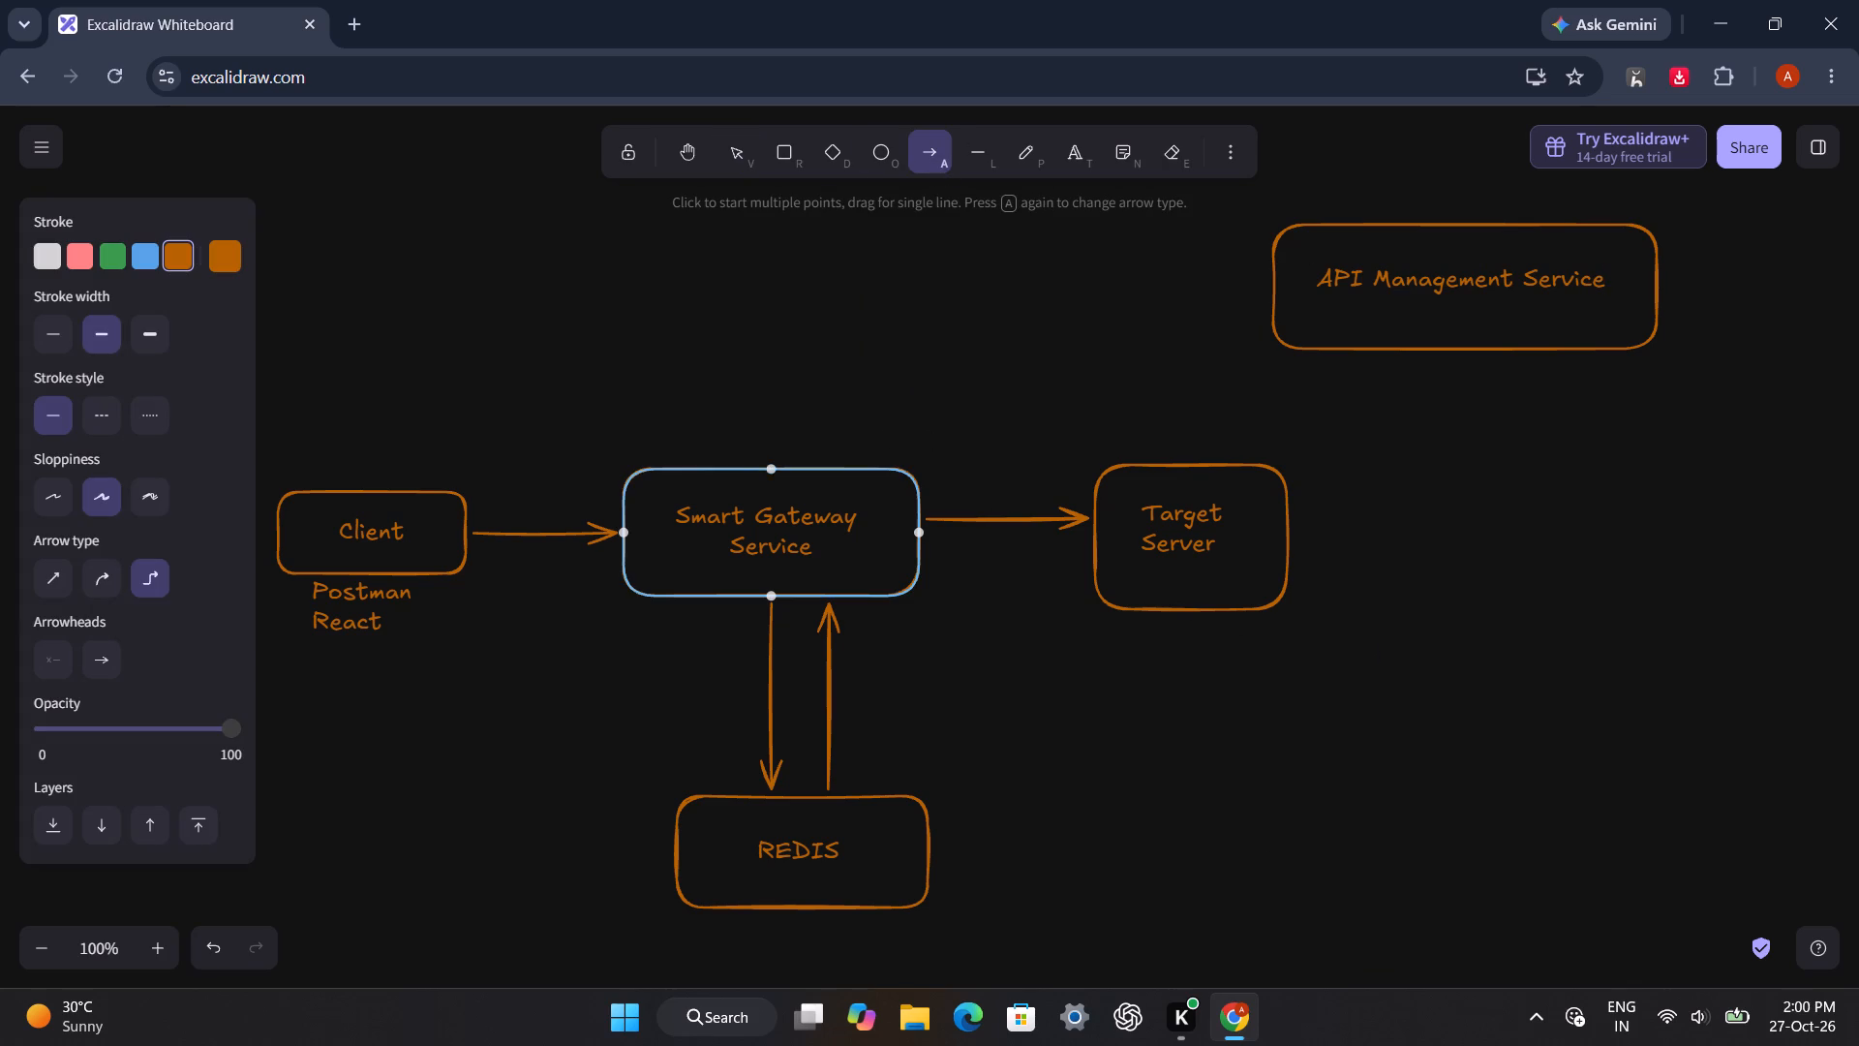
pyautogui.moveTo(773, 467); pyautogui.dragTo(1272, 290)
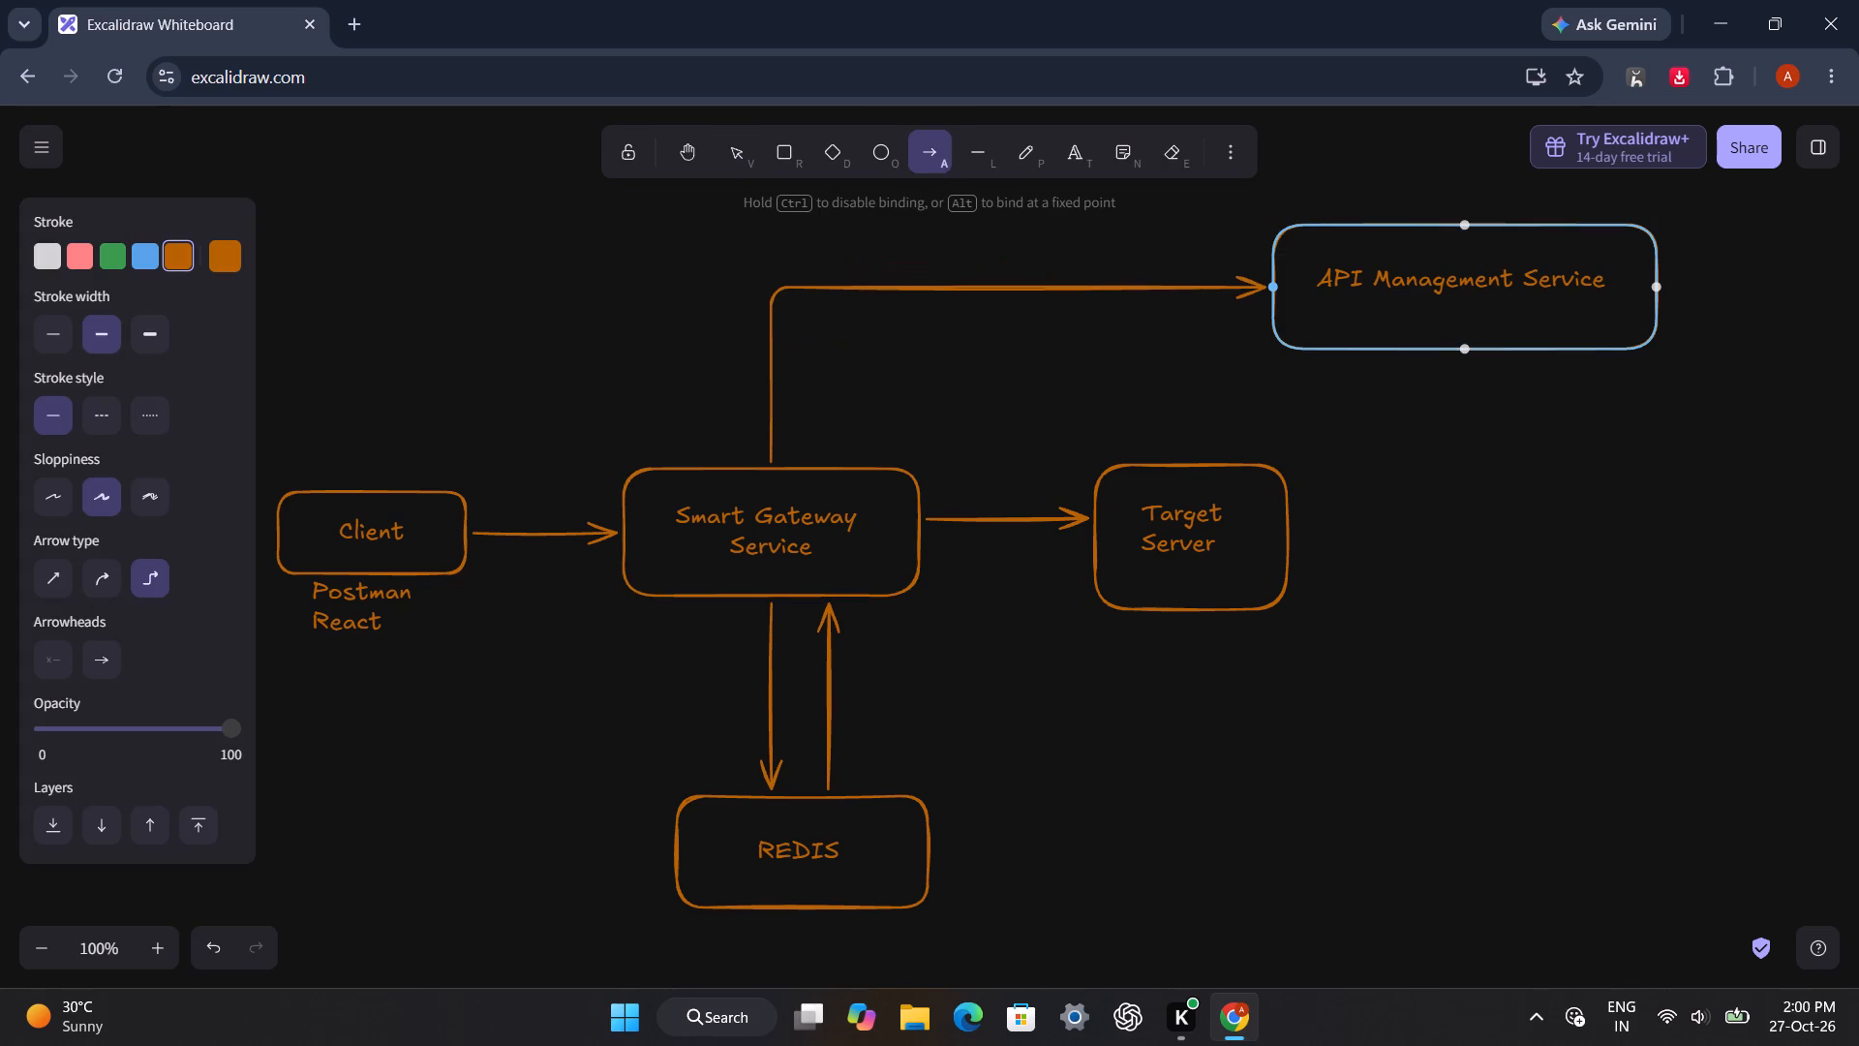
pyautogui.moveTo(1272, 290); pyautogui.dragTo(1458, 378)
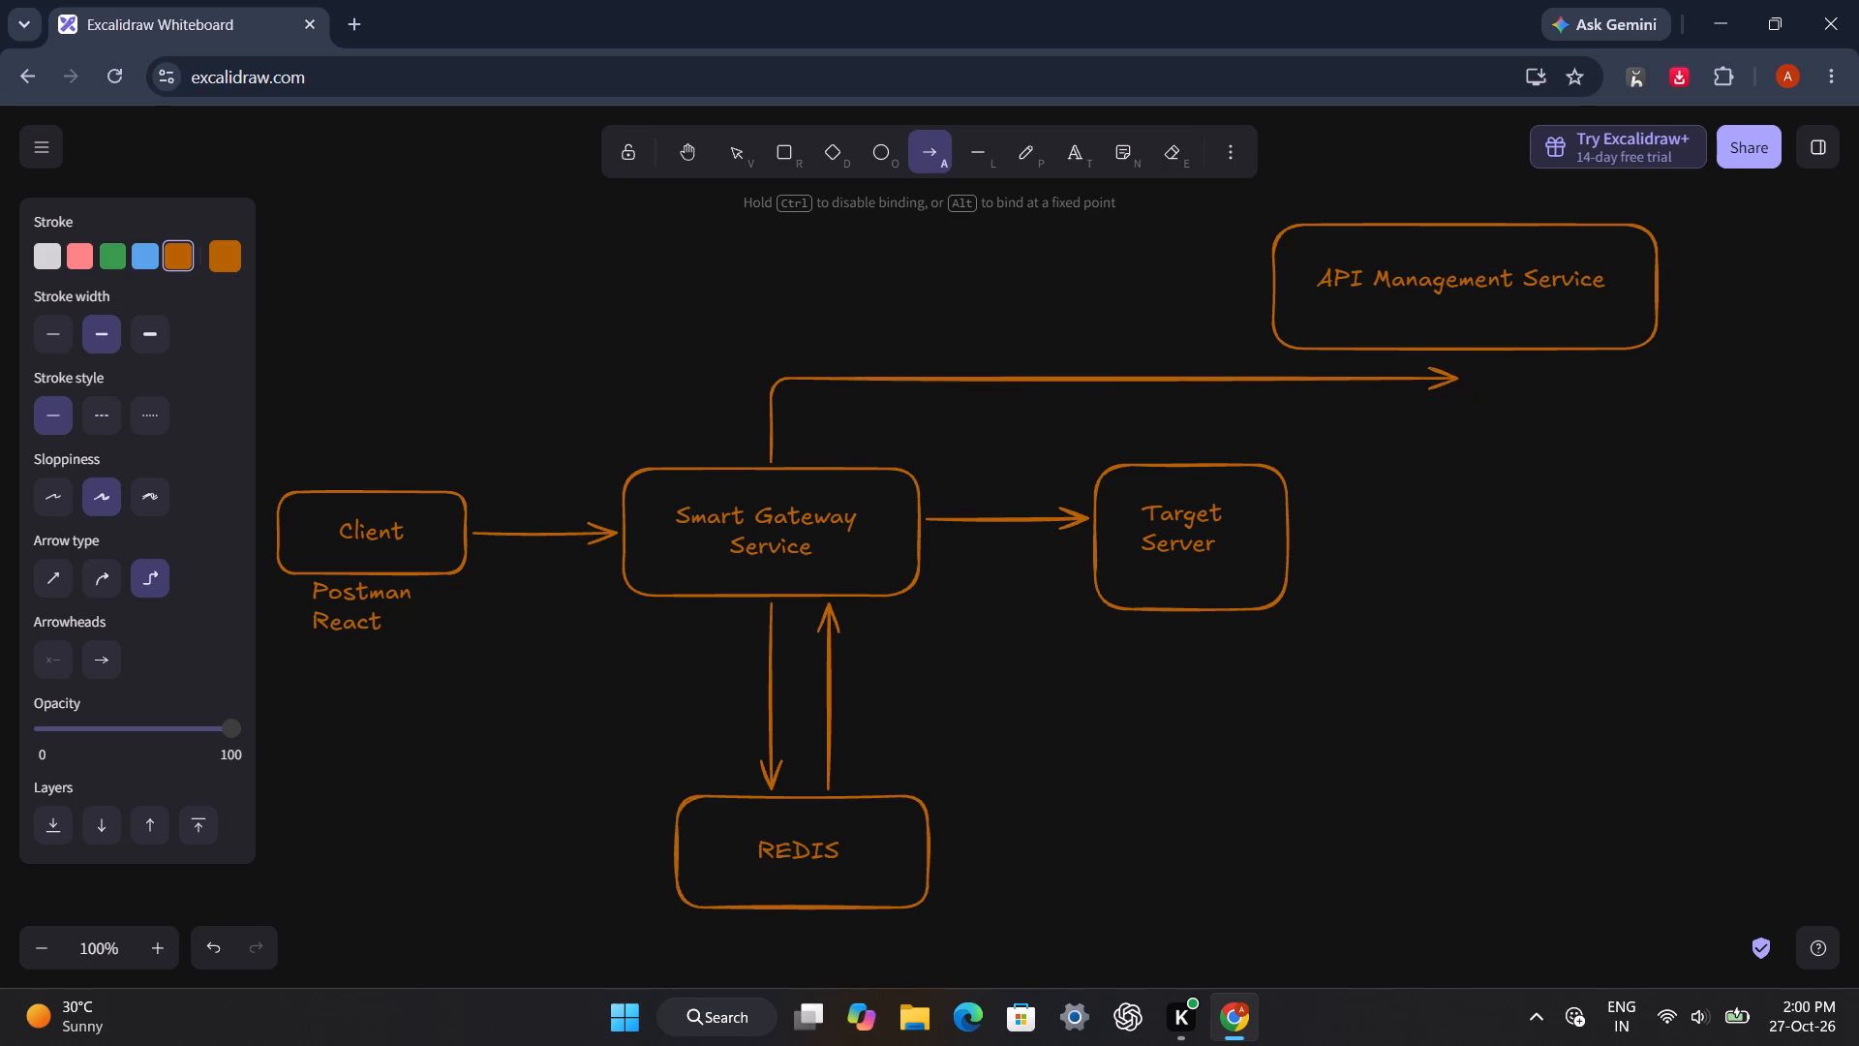
pyautogui.moveTo(1458, 378); pyautogui.dragTo(1039, 884)
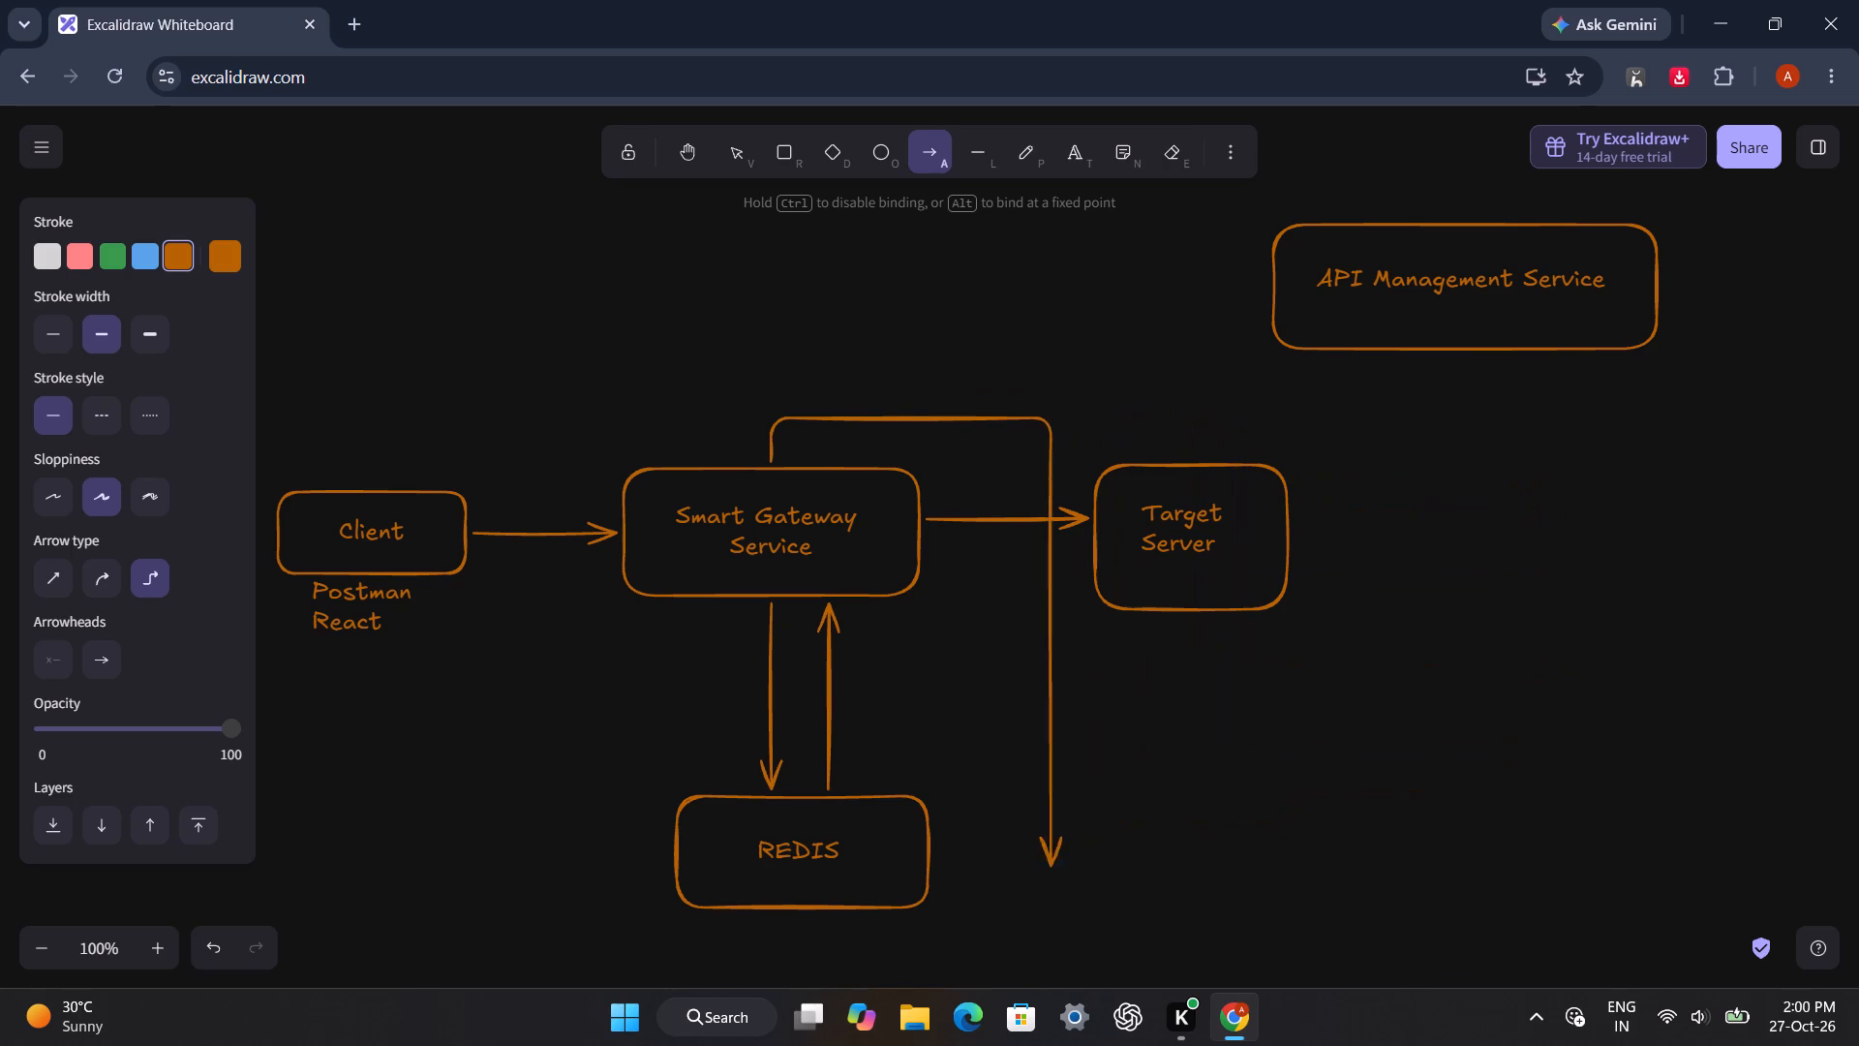
pyautogui.moveTo(1039, 884); pyautogui.dragTo(1544, 911)
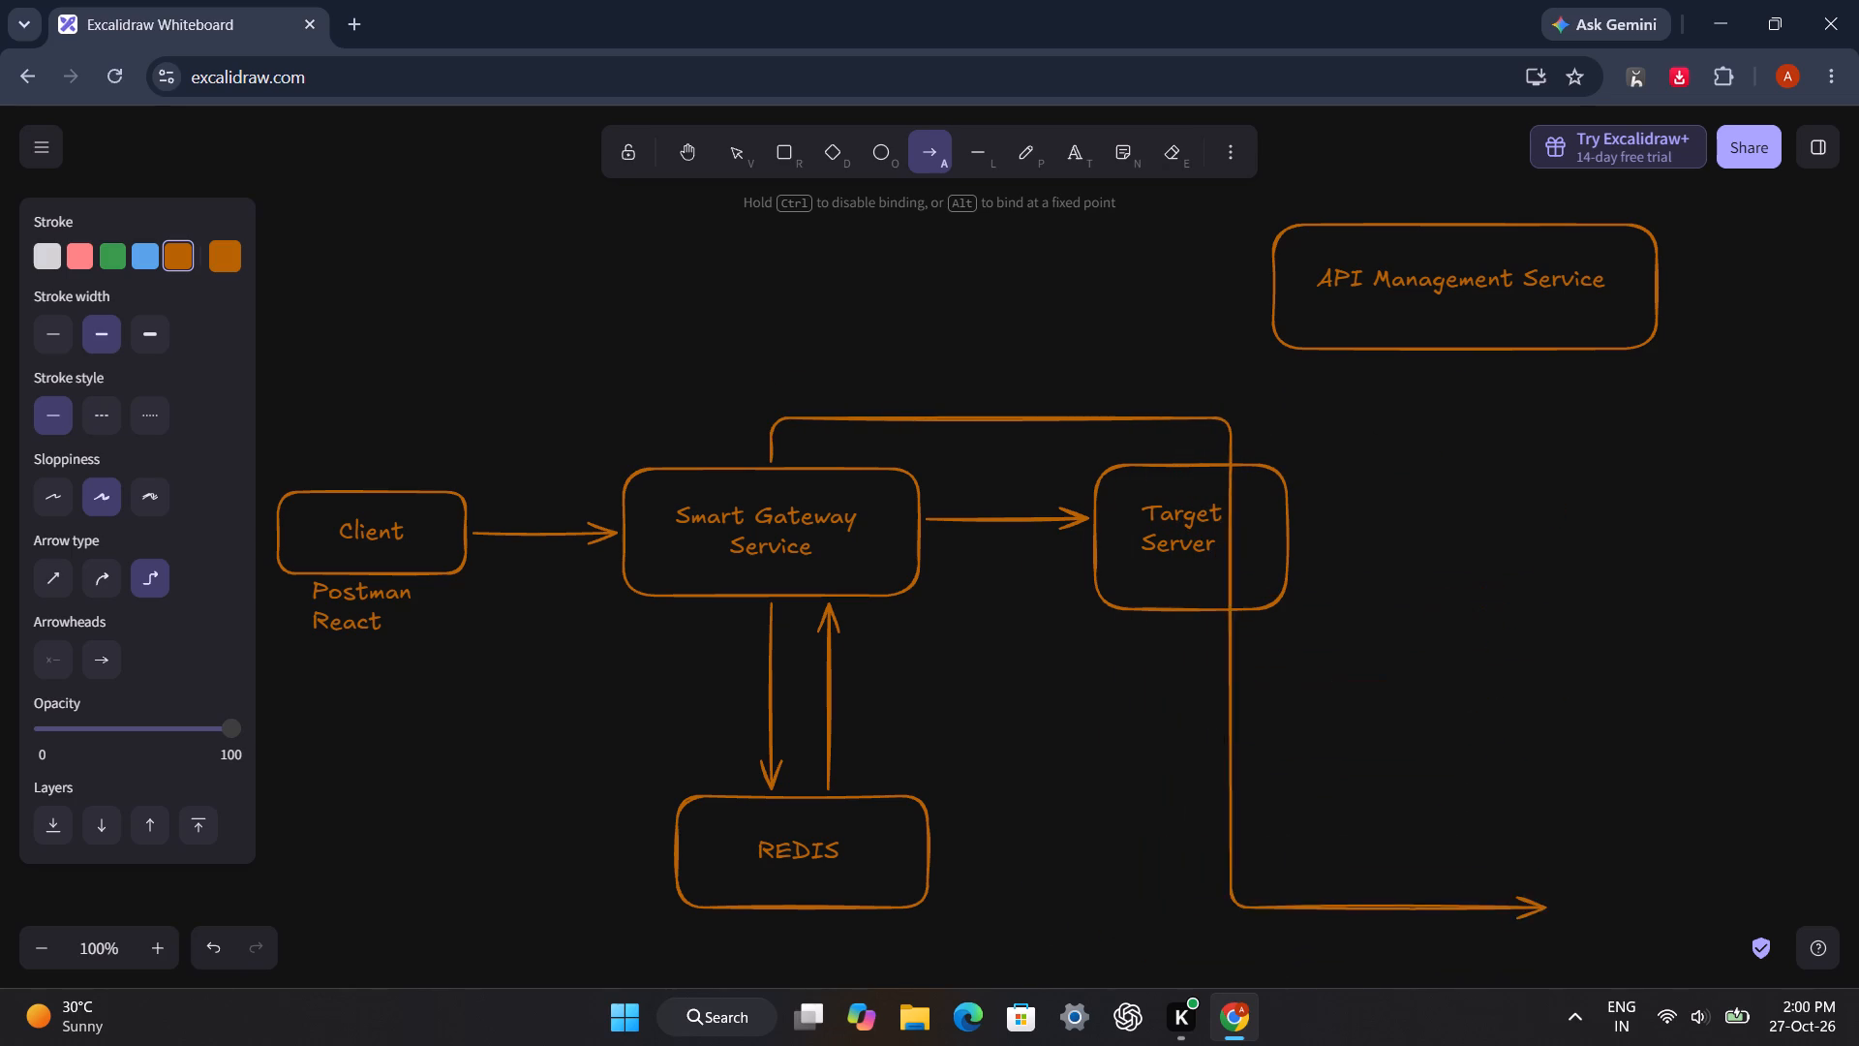
pyautogui.moveTo(1544, 911); pyautogui.dragTo(1495, 363)
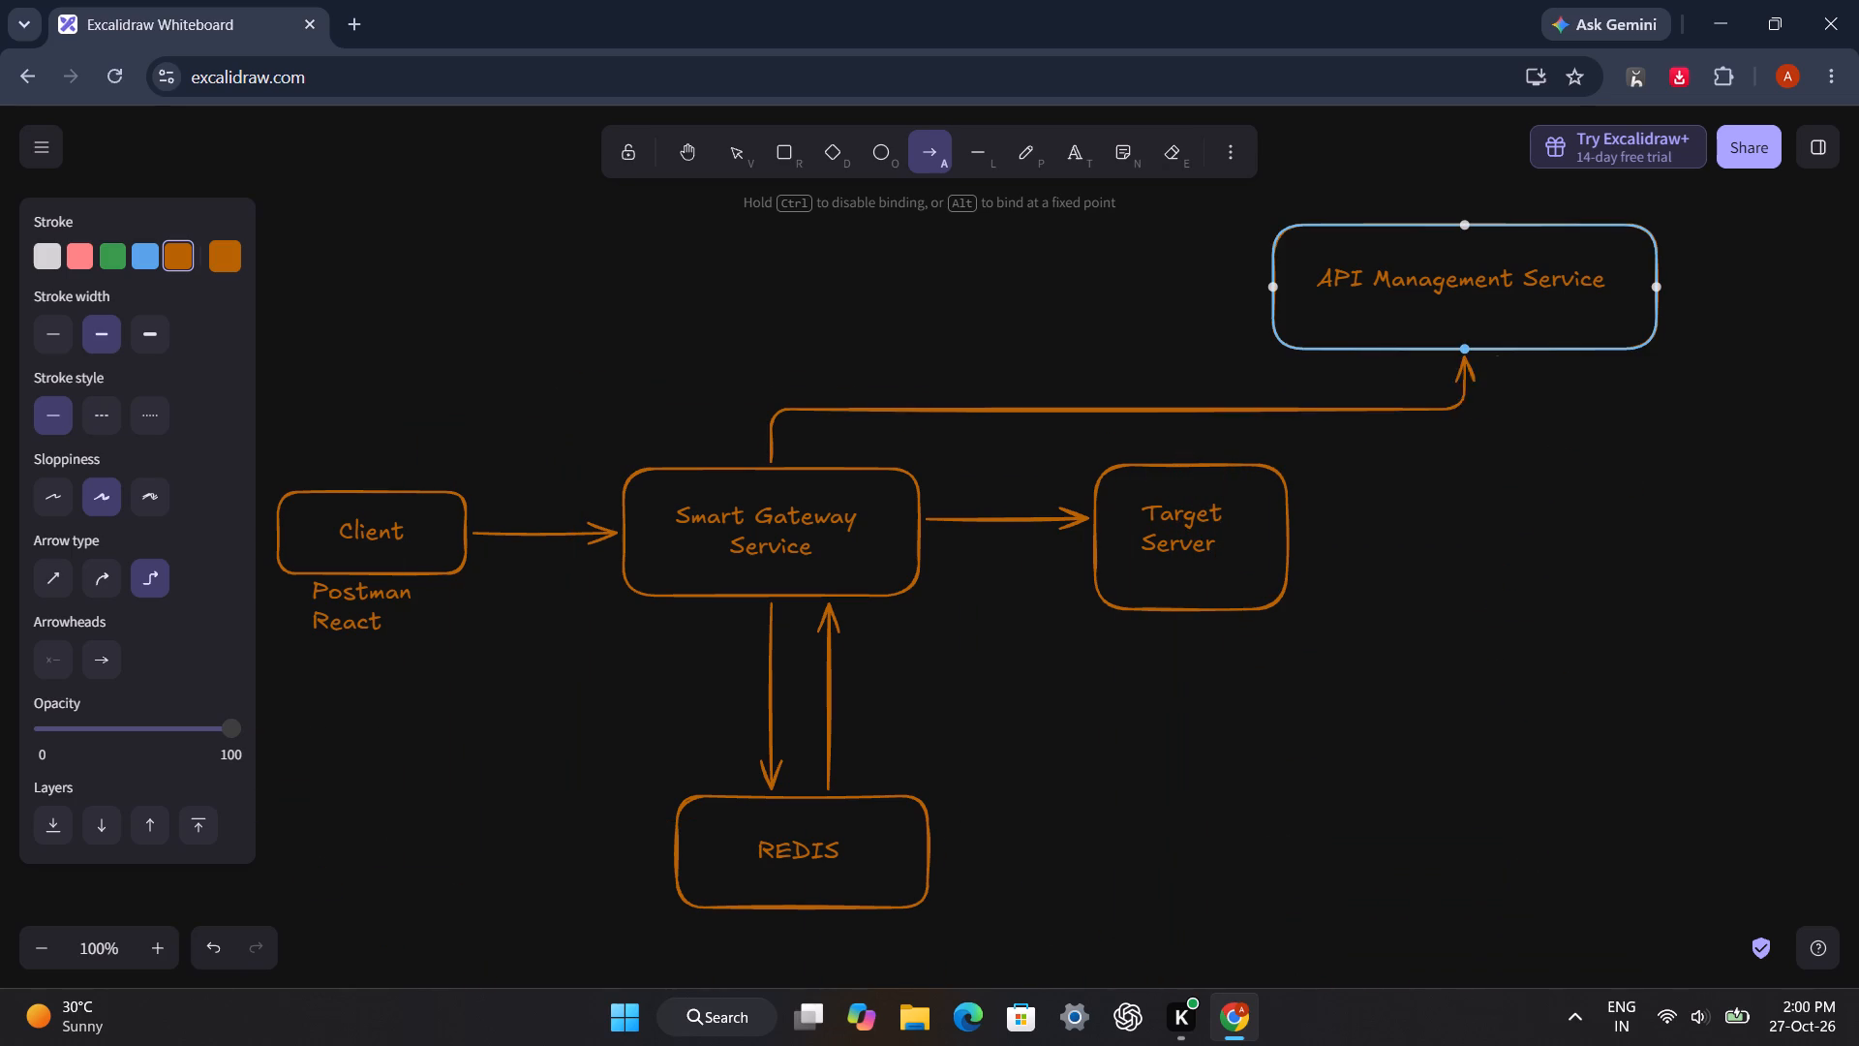
pyautogui.moveTo(1495, 363); pyautogui.dragTo(1464, 357)
pyautogui.click(1475, 569)
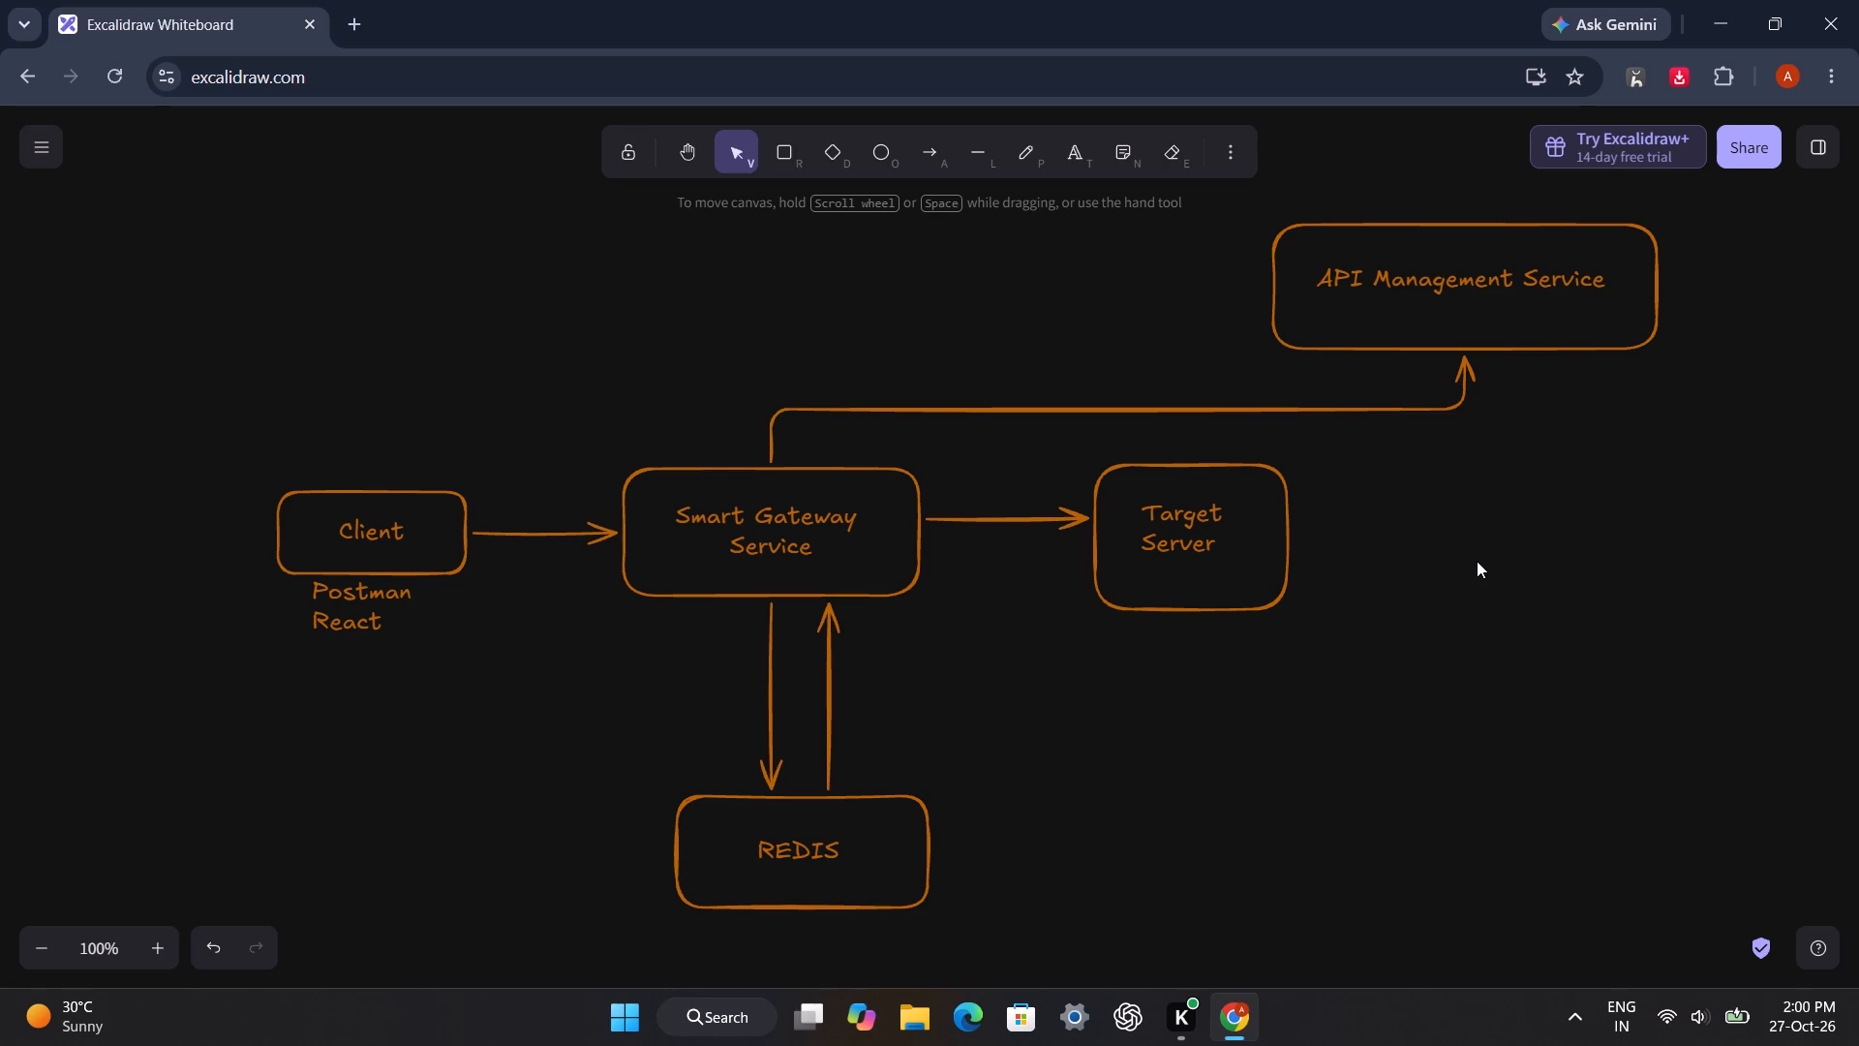
# Sweep the laser pointer around Smart Gateway Service and Target Server, and along the connector to API Management Service.
pyautogui.press('k')
pyautogui.moveTo(960, 618); pyautogui.dragTo(810, 554)
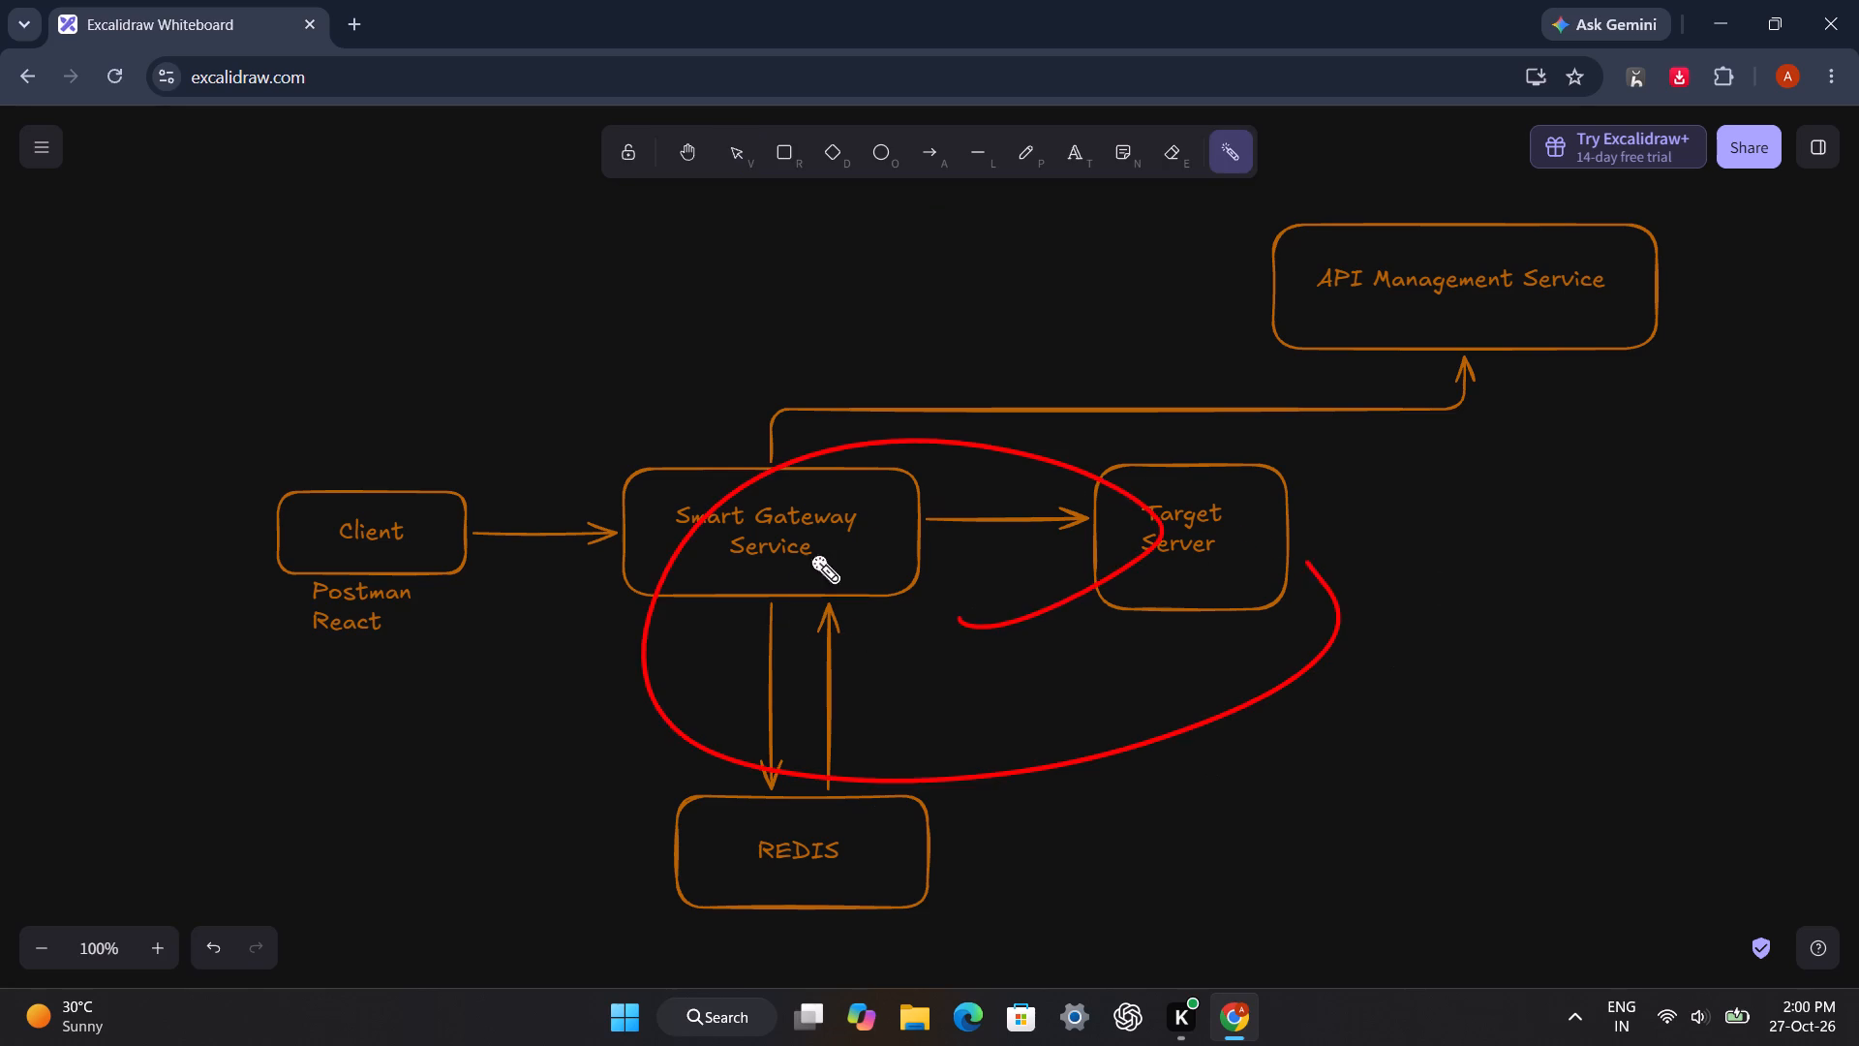
pyautogui.moveTo(810, 554); pyautogui.dragTo(1220, 526)
pyautogui.moveTo(619, 288); pyautogui.dragTo(1417, 423)
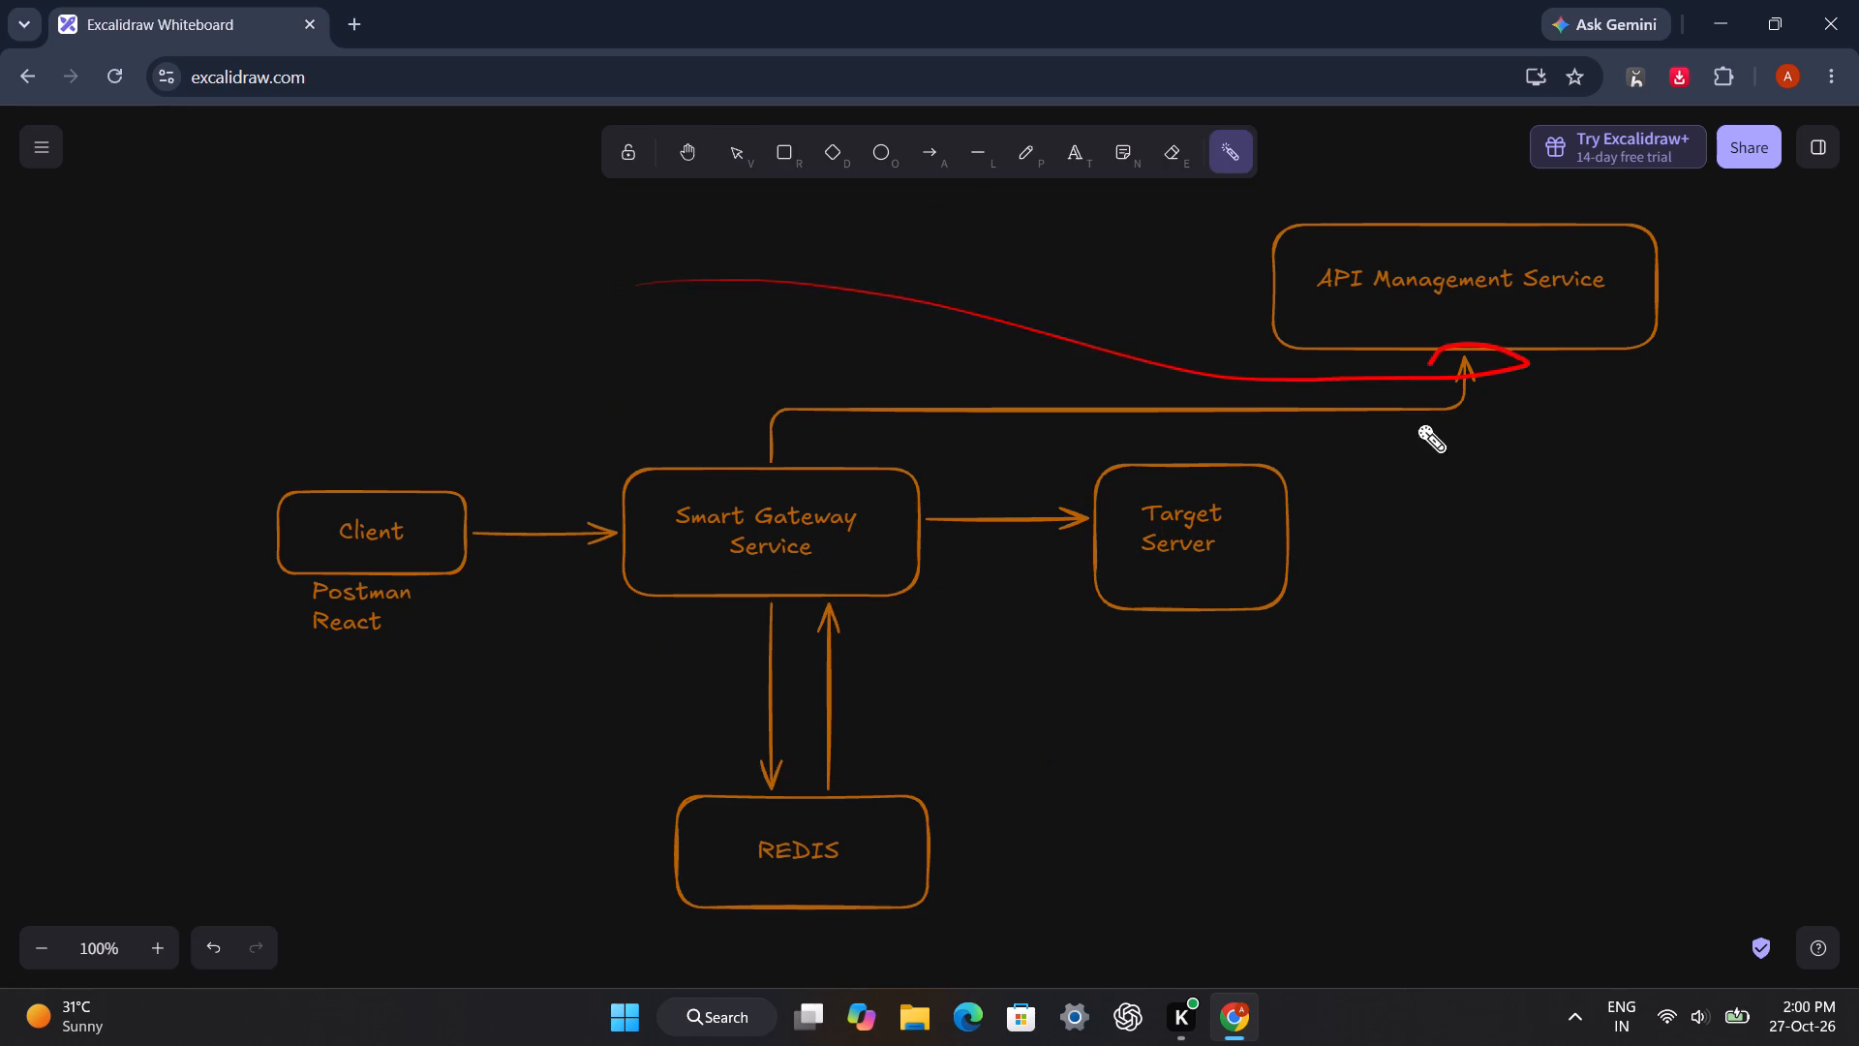
pyautogui.moveTo(1417, 423); pyautogui.dragTo(1471, 595)
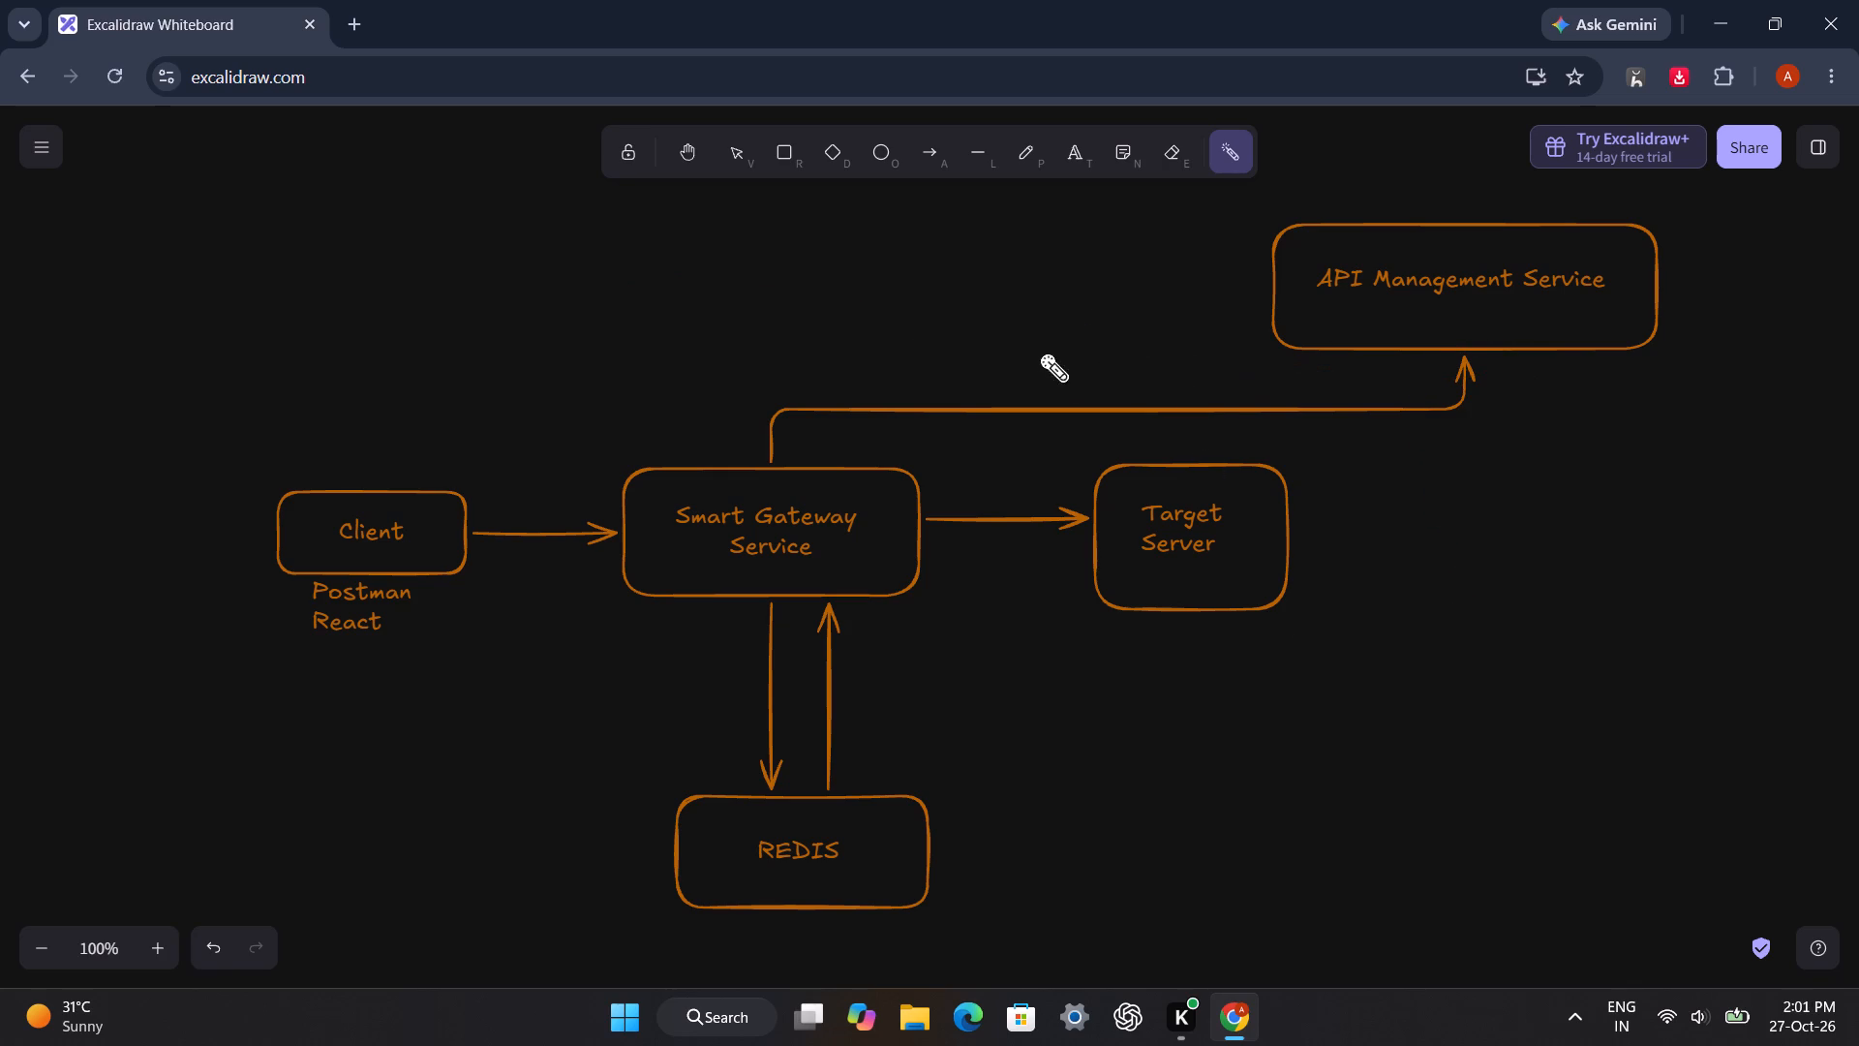
# Erase the elbow connector running from Smart Gateway Service to API Management Service.
pyautogui.moveTo(1174, 153); pyautogui.dragTo(1173, 163)
pyautogui.moveTo(1127, 322); pyautogui.dragTo(1151, 408)
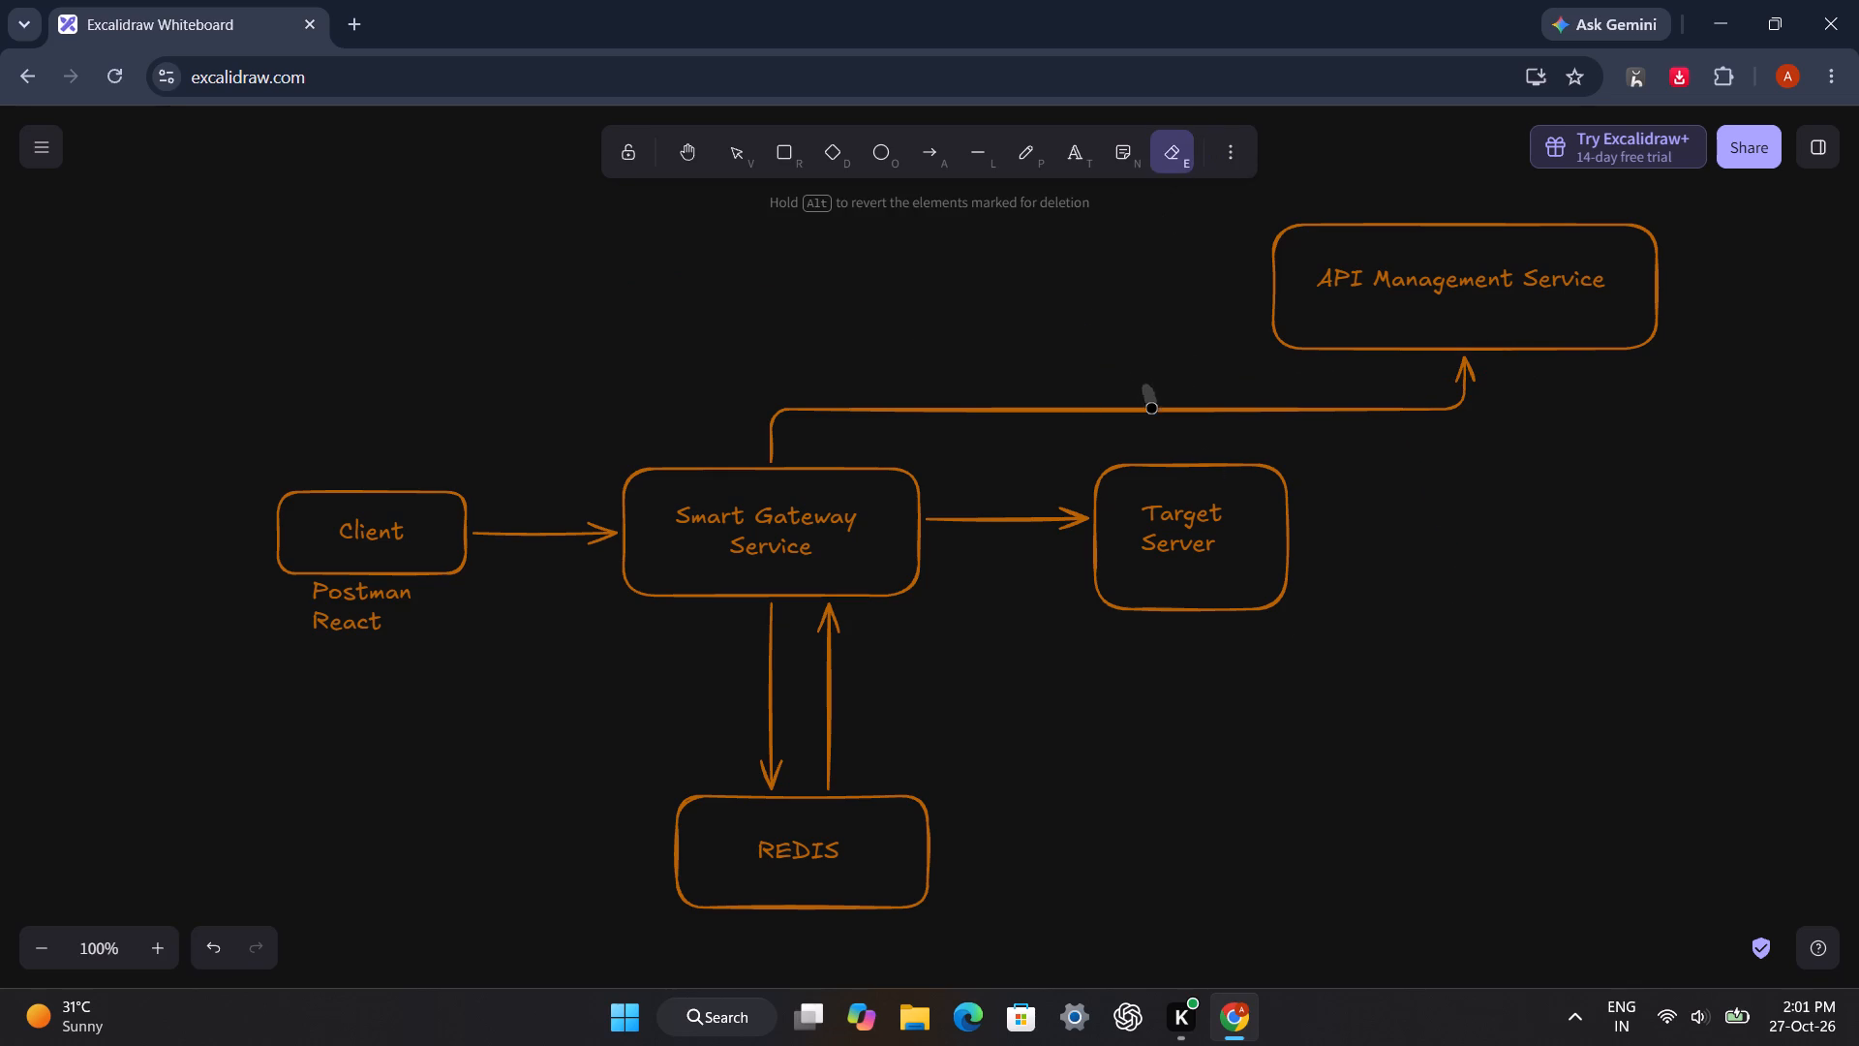
pyautogui.moveTo(1151, 408); pyautogui.dragTo(1153, 411)
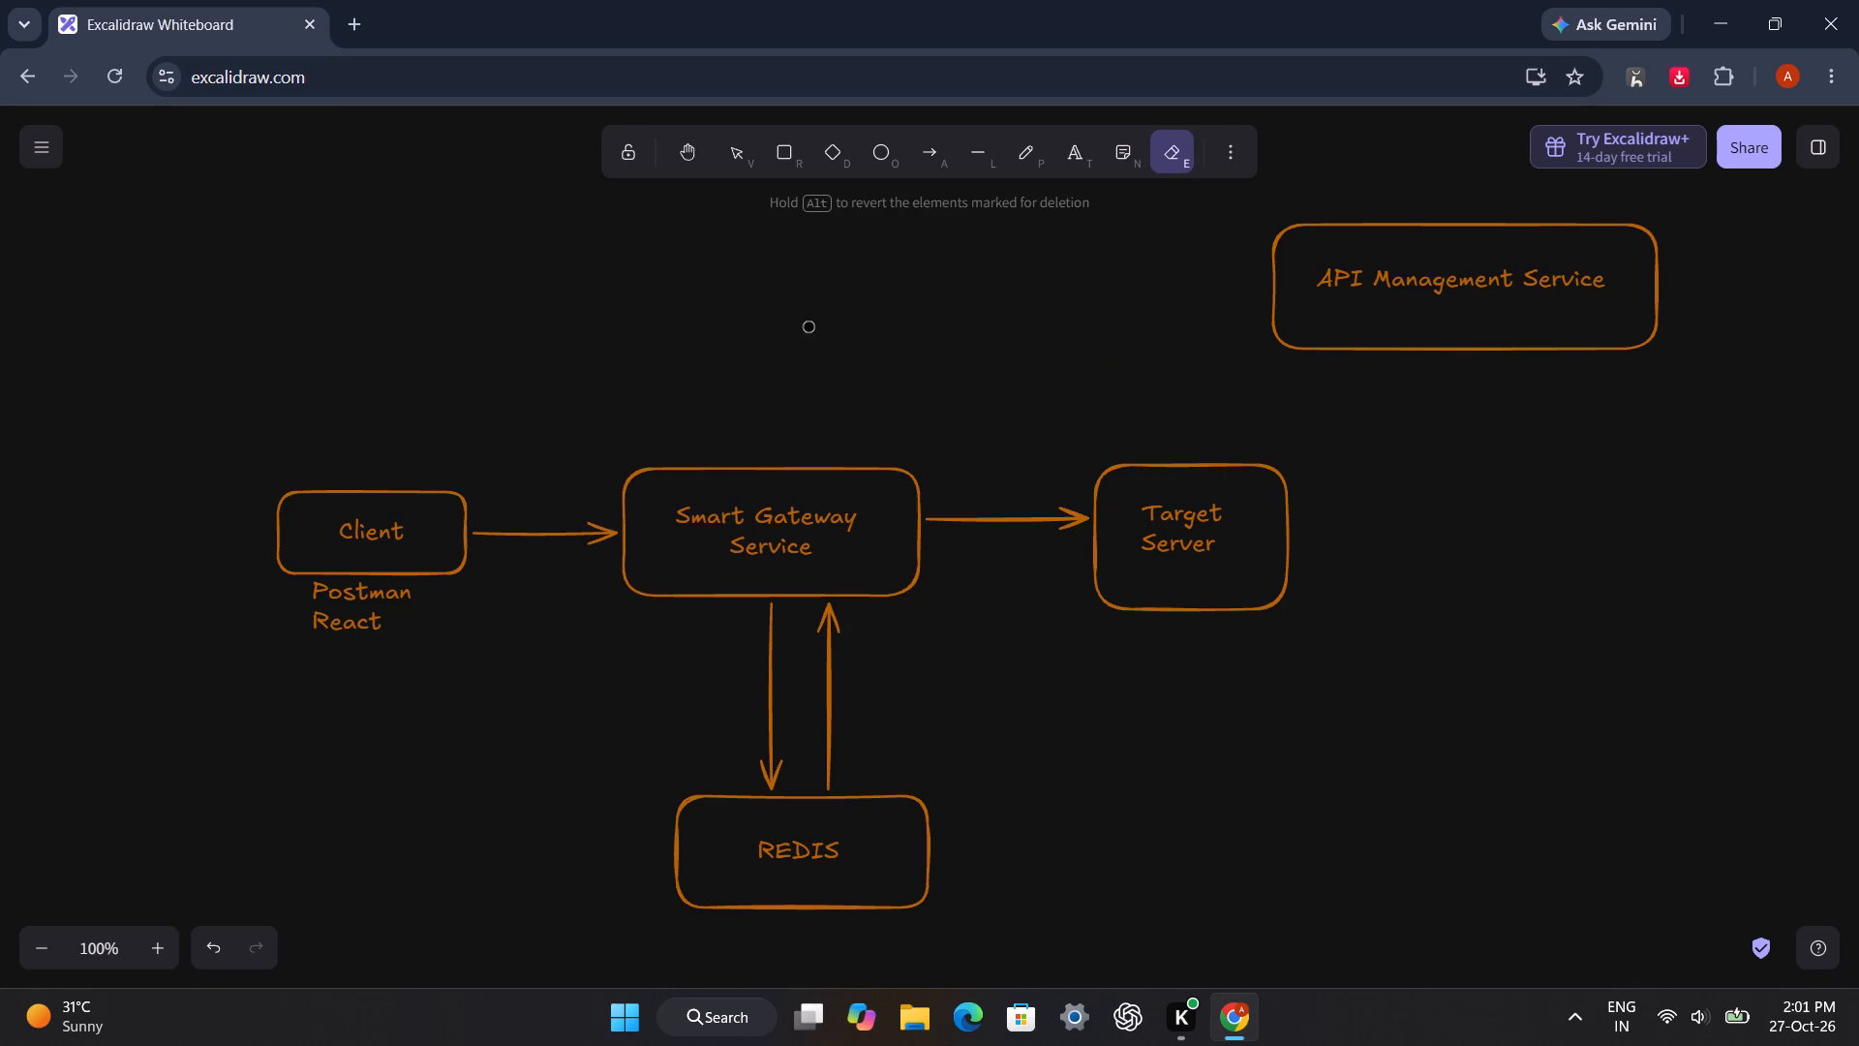
# Draw a rounded rectangle in the empty space above Smart Gateway Service, beside API Management Service.
pyautogui.scroll(1, 887, 300)
pyautogui.click(782, 163)
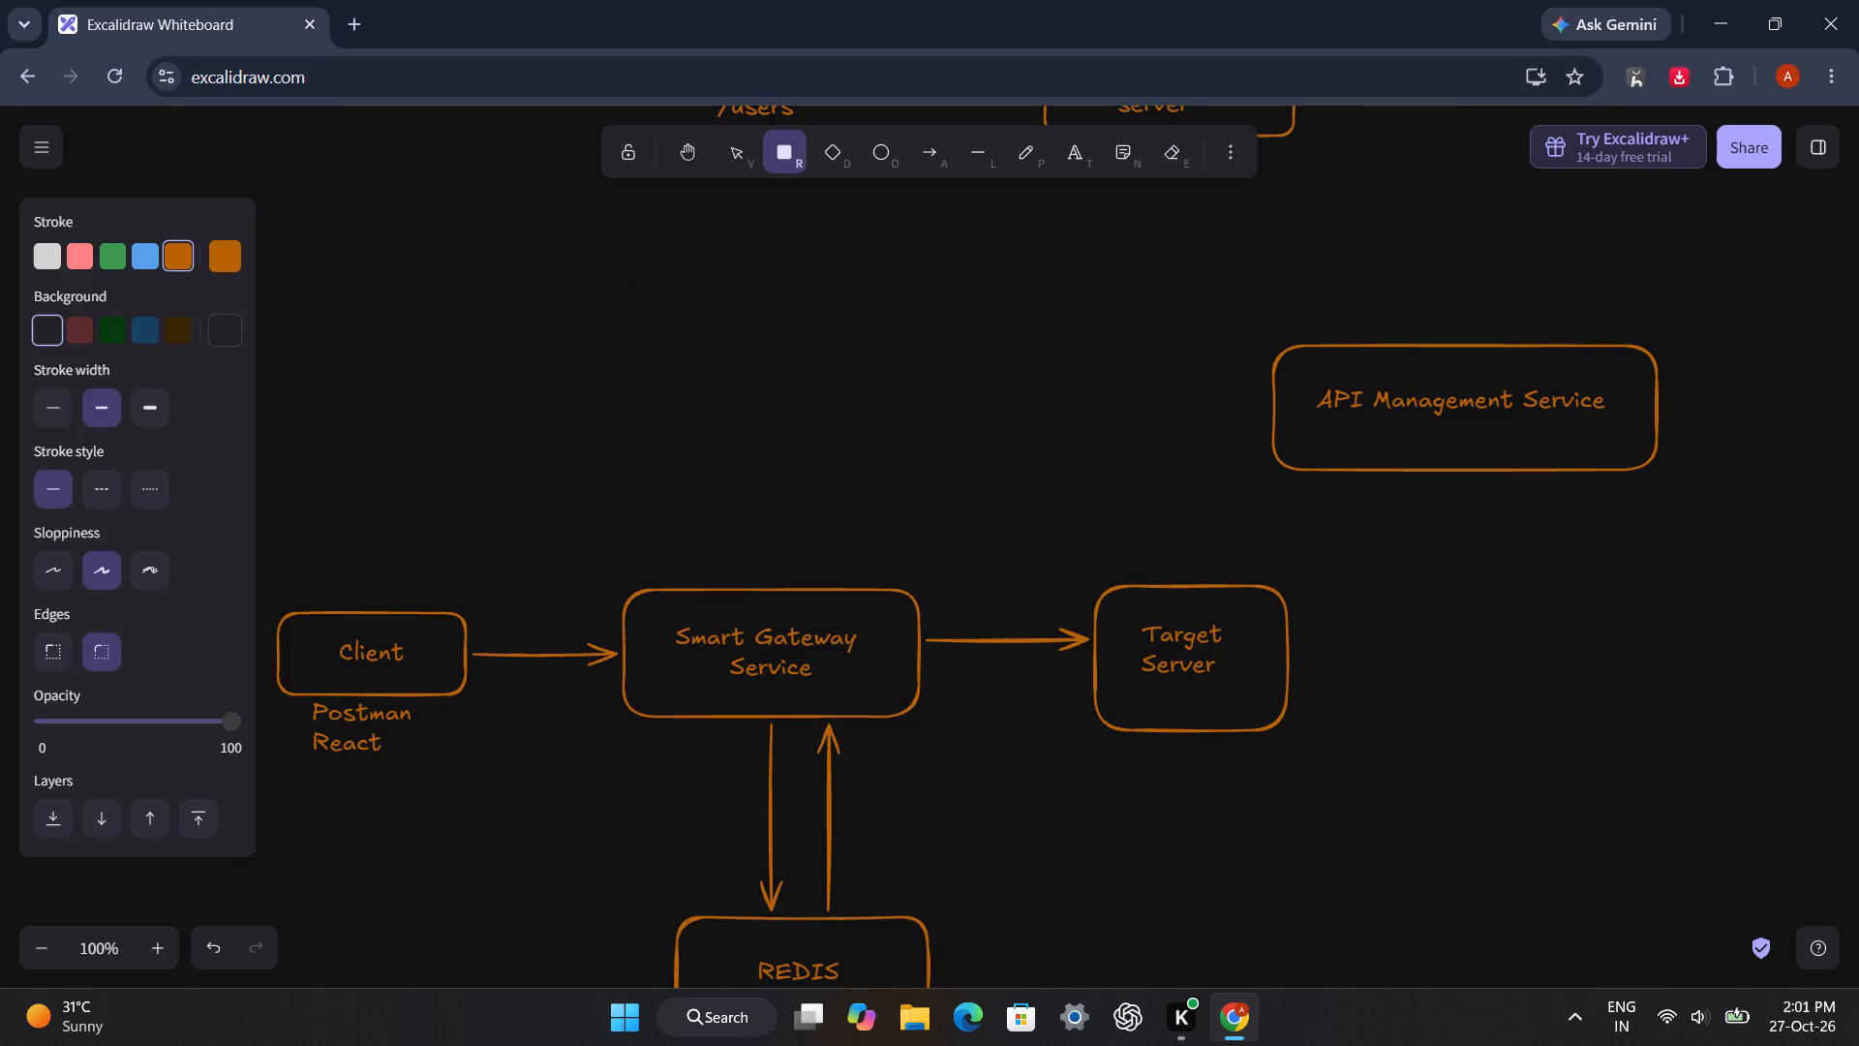
pyautogui.moveTo(762, 307); pyautogui.dragTo(1023, 387)
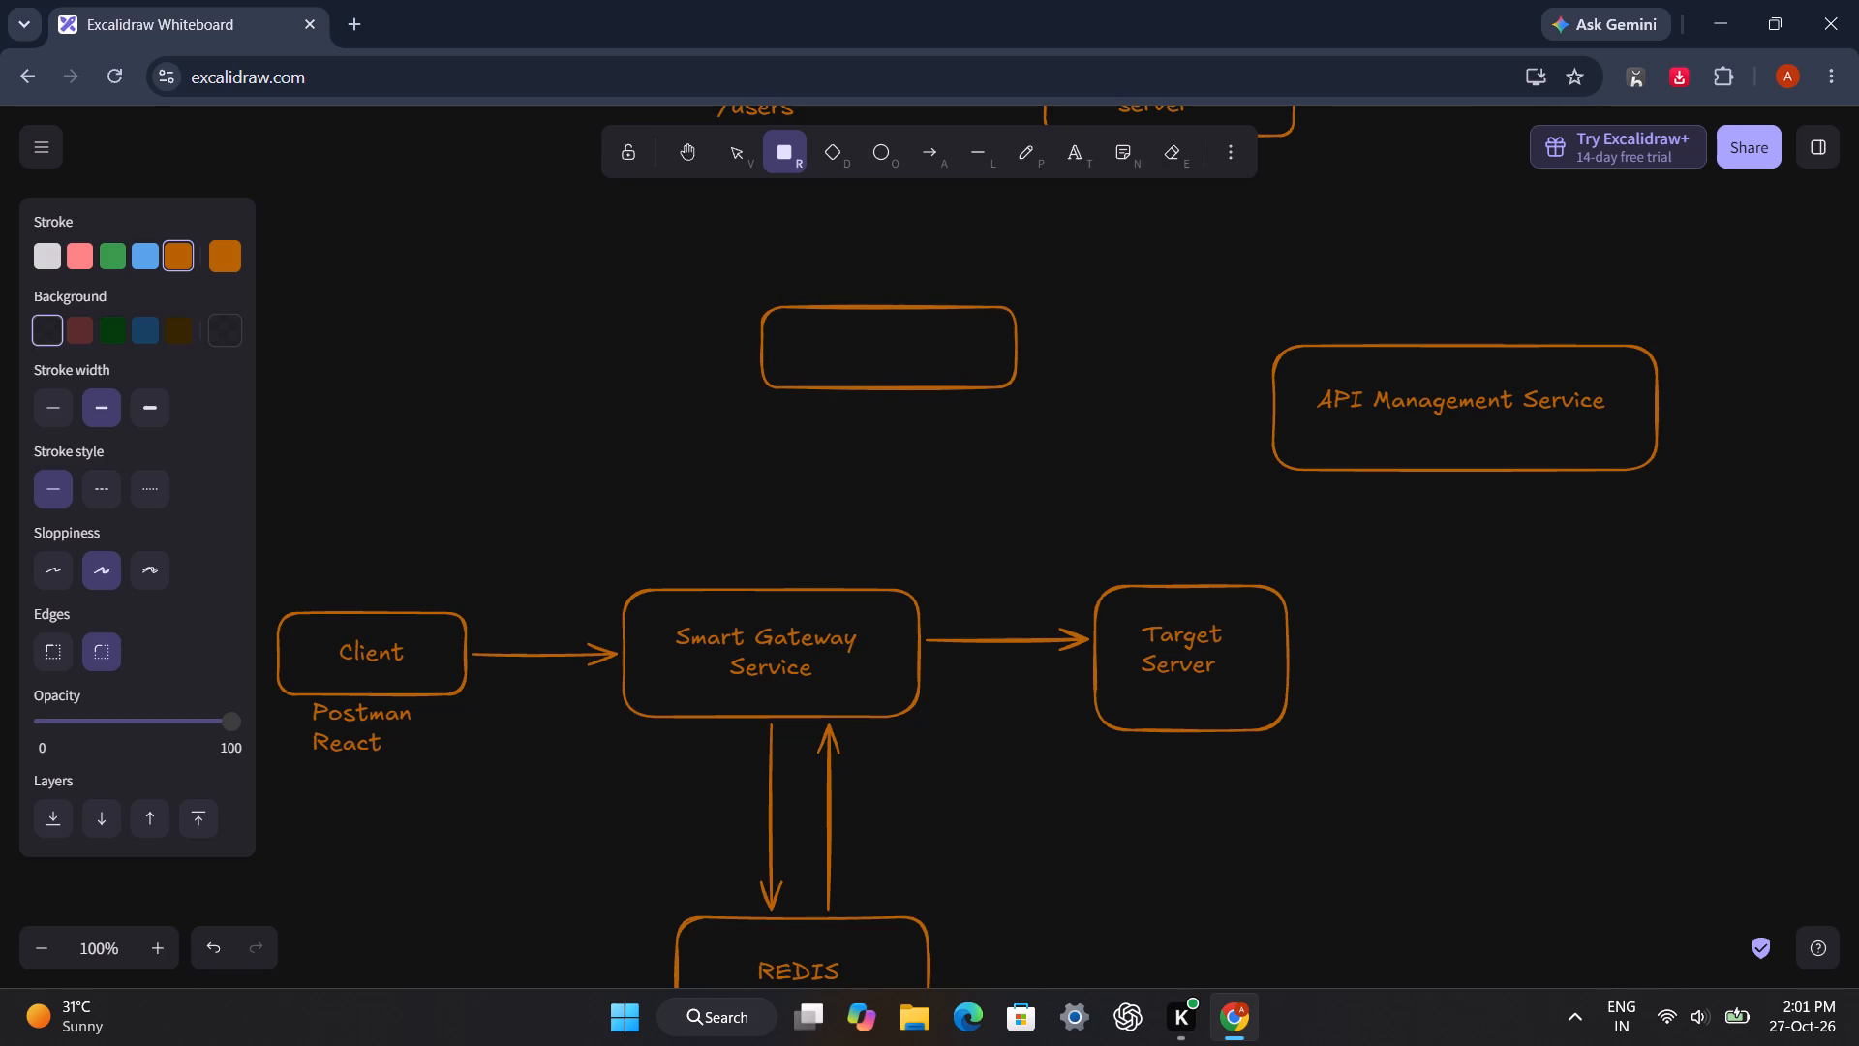
pyautogui.moveTo(1023, 387); pyautogui.dragTo(1025, 420)
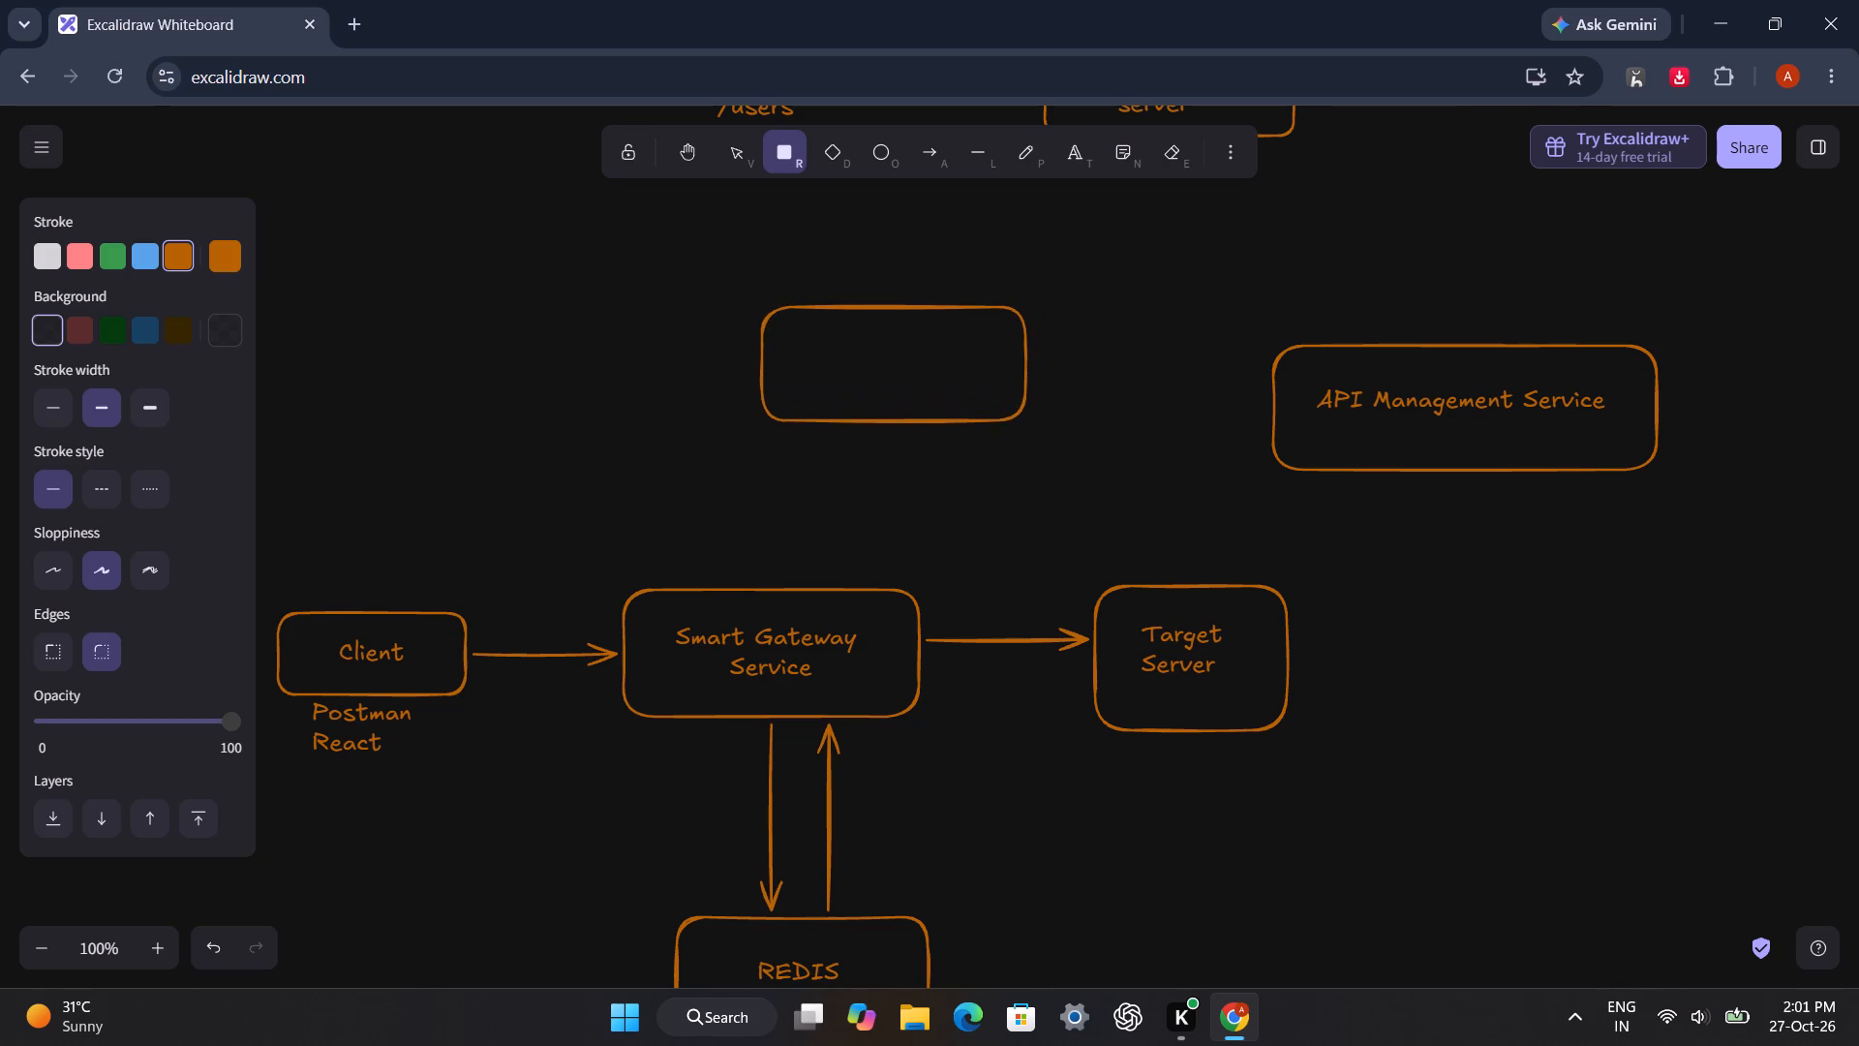
pyautogui.moveTo(1025, 420); pyautogui.dragTo(1024, 420)
# Label the new rectangle above Smart Gateway Service with React and FE on two lines.
pyautogui.doubleClick(826, 343)
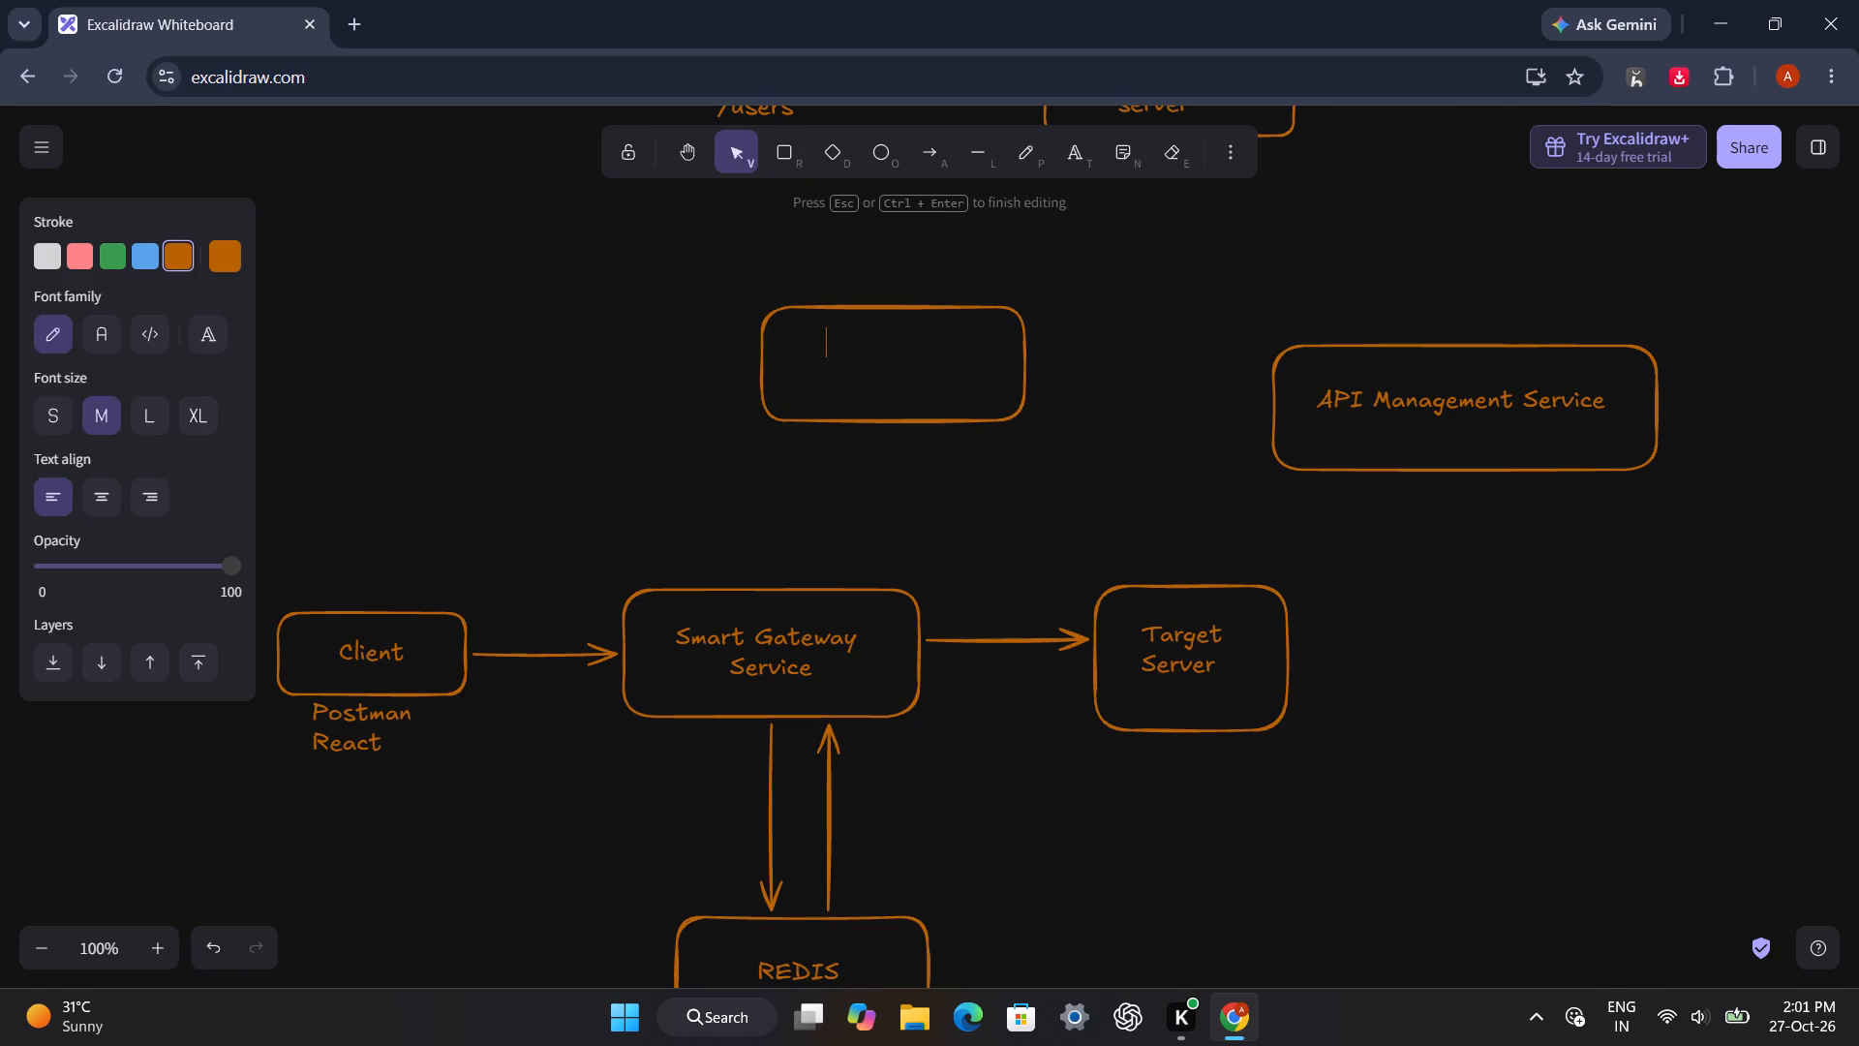
pyautogui.write('React')
pyautogui.press('Return')
pyautogui.press('f')
pyautogui.press('BackSpace')
pyautogui.hotkey('shift', 'f')
pyautogui.hotkey('shift', 'e')
pyautogui.click(1054, 444)
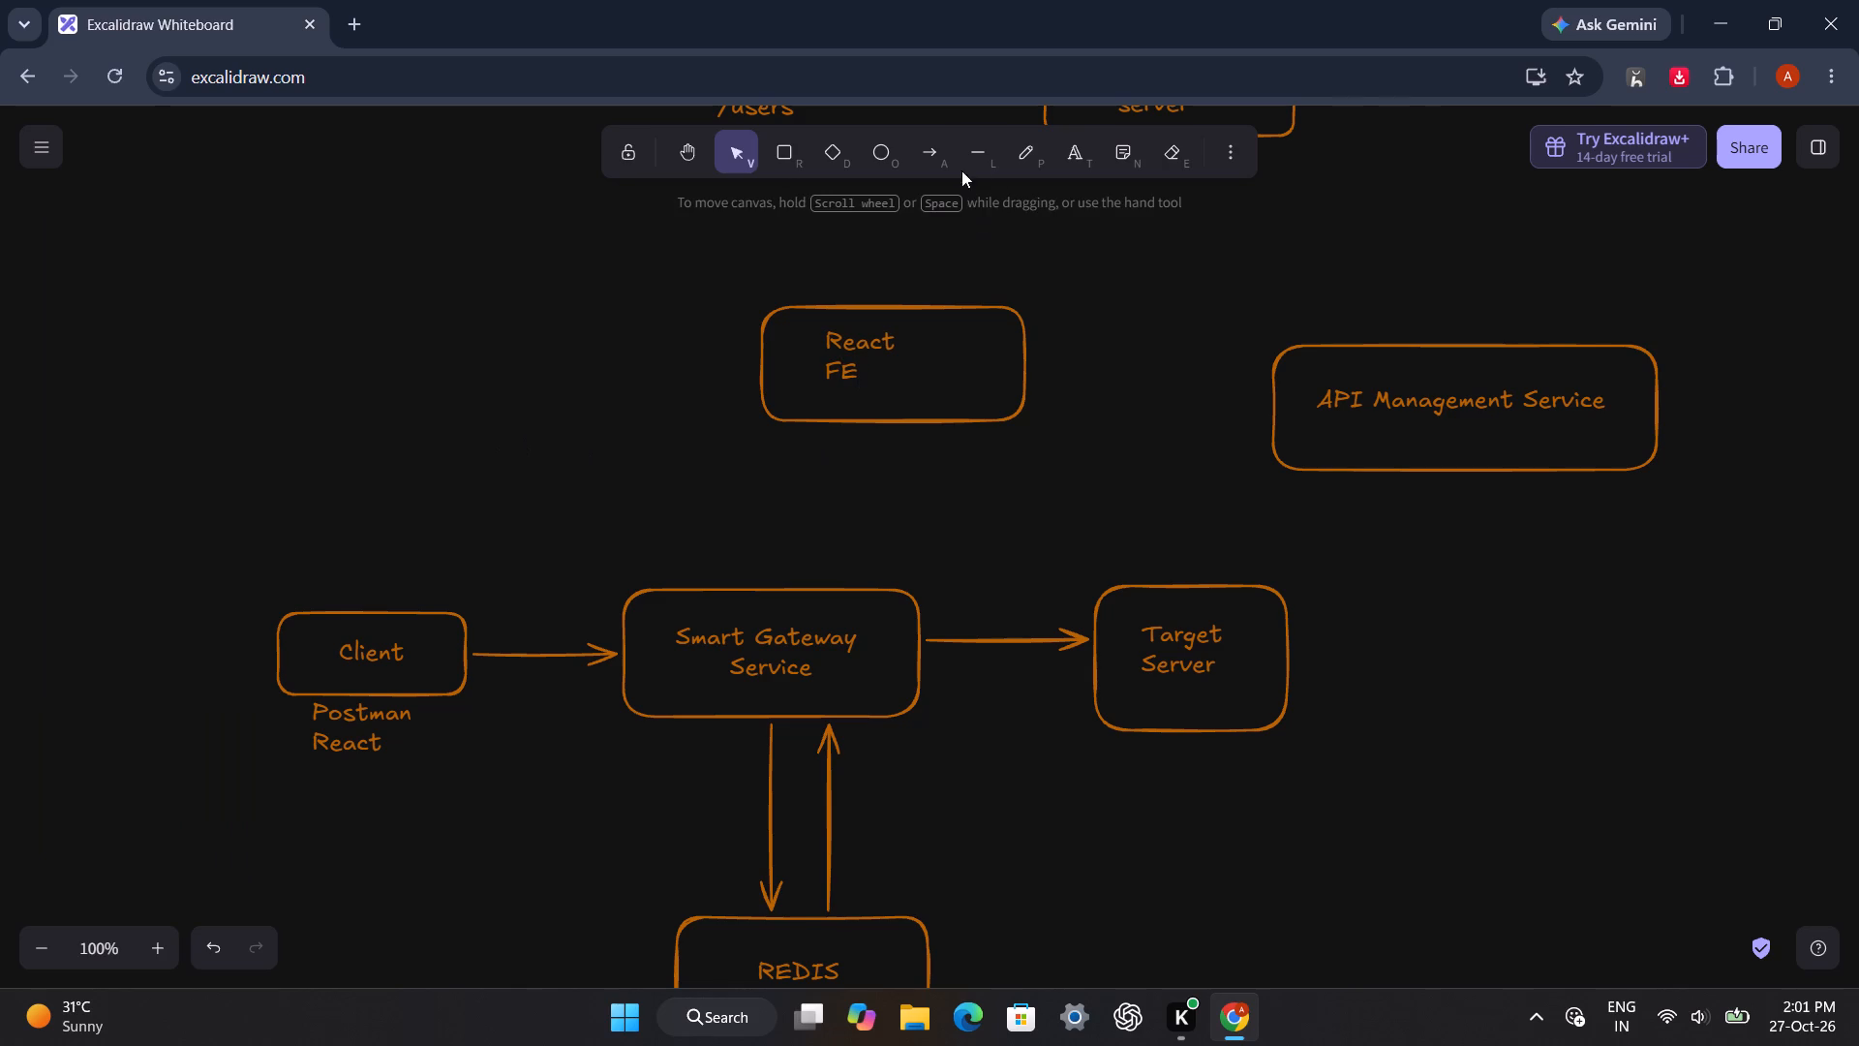
# Draw a short horizontal incoming arrow from the empty canvas to the left edge of the React FE box.
pyautogui.click(939, 157)
pyautogui.moveTo(605, 329); pyautogui.dragTo(763, 341)
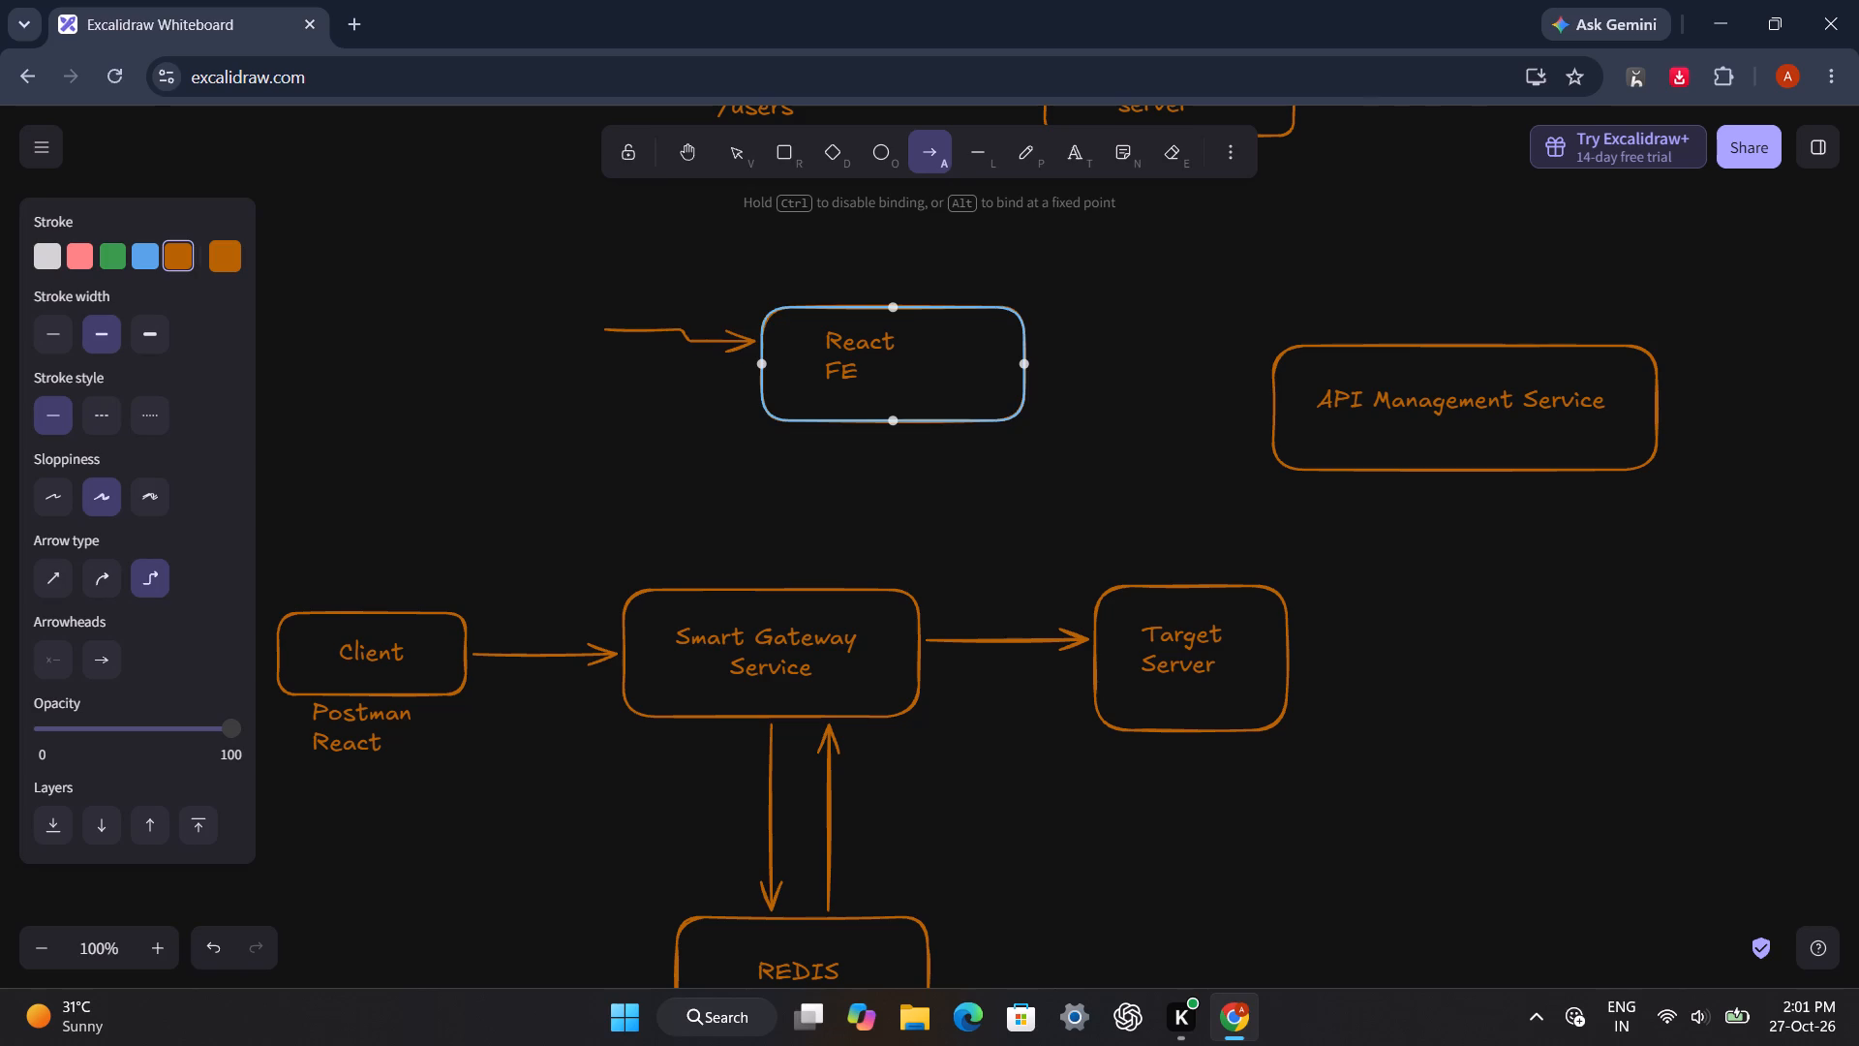
pyautogui.moveTo(763, 341); pyautogui.dragTo(767, 328)
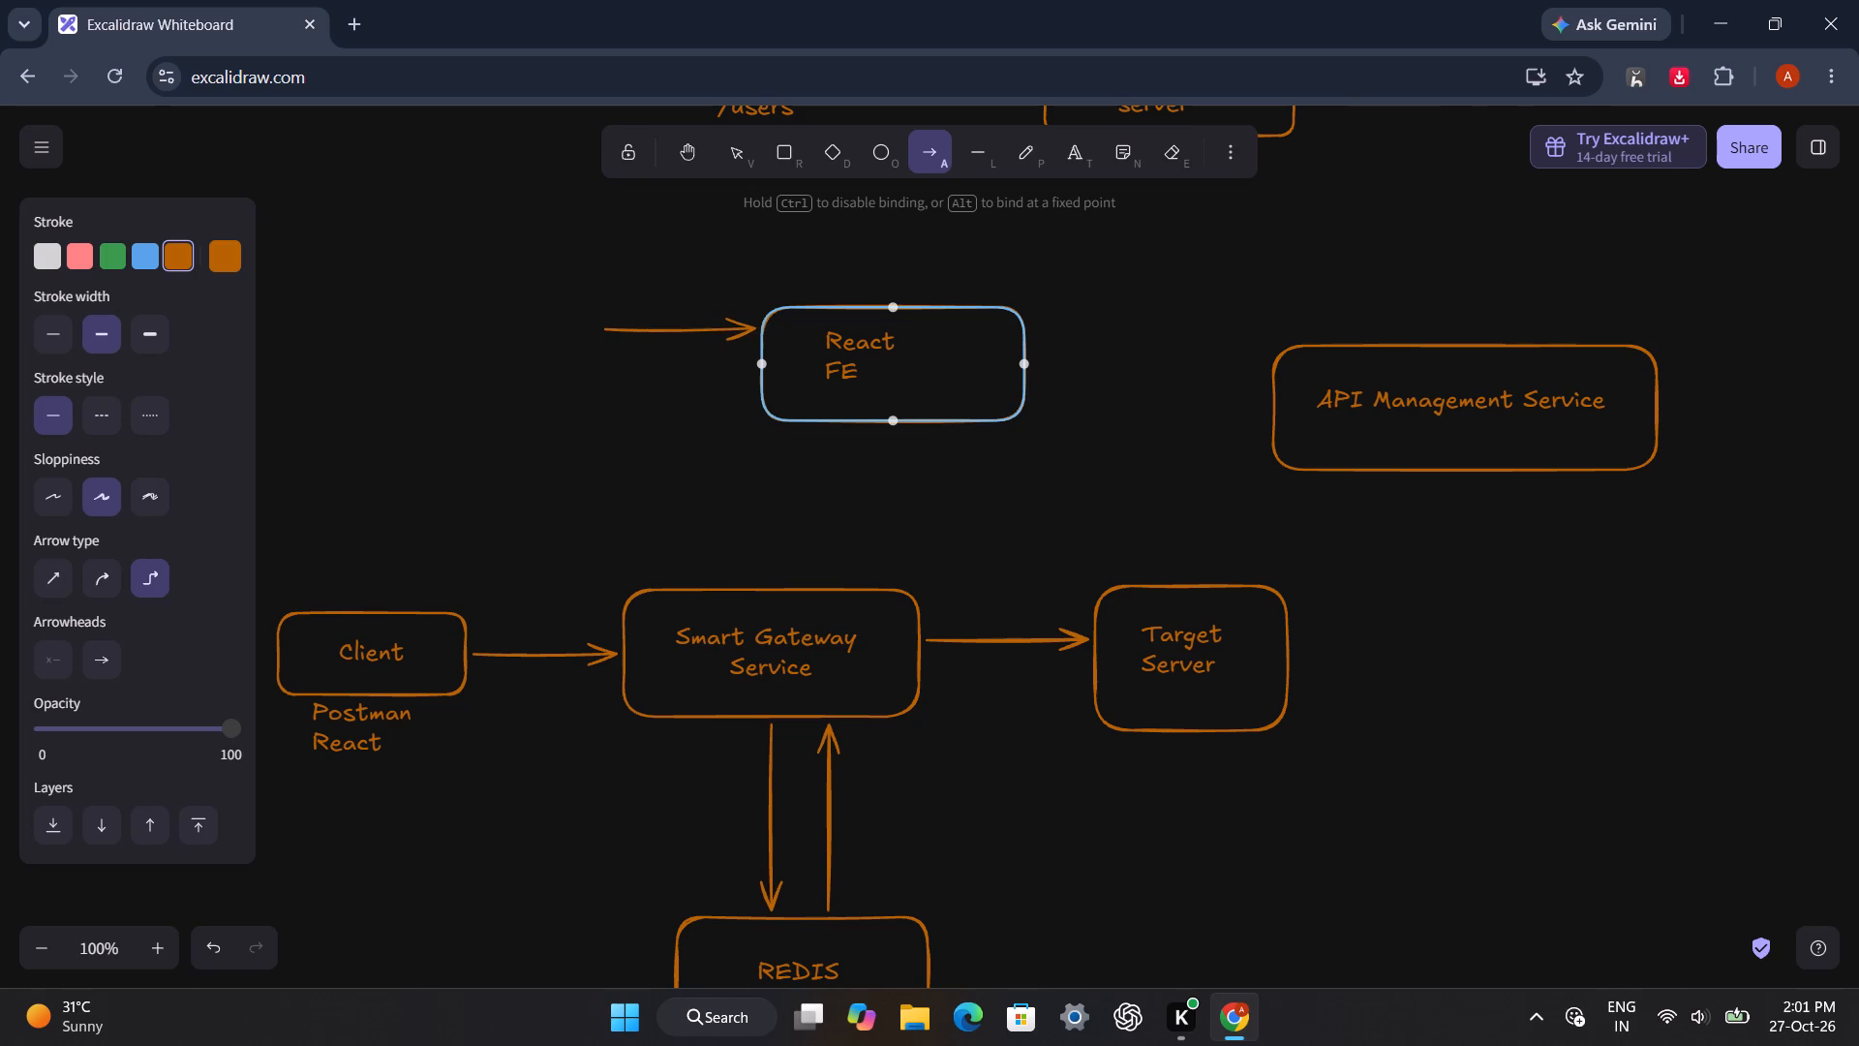
pyautogui.moveTo(767, 328); pyautogui.dragTo(770, 330)
# Shift the React FE rectangle slightly left around its text, keeping the incoming arrow straight.
pyautogui.moveTo(1028, 329); pyautogui.dragTo(986, 323)
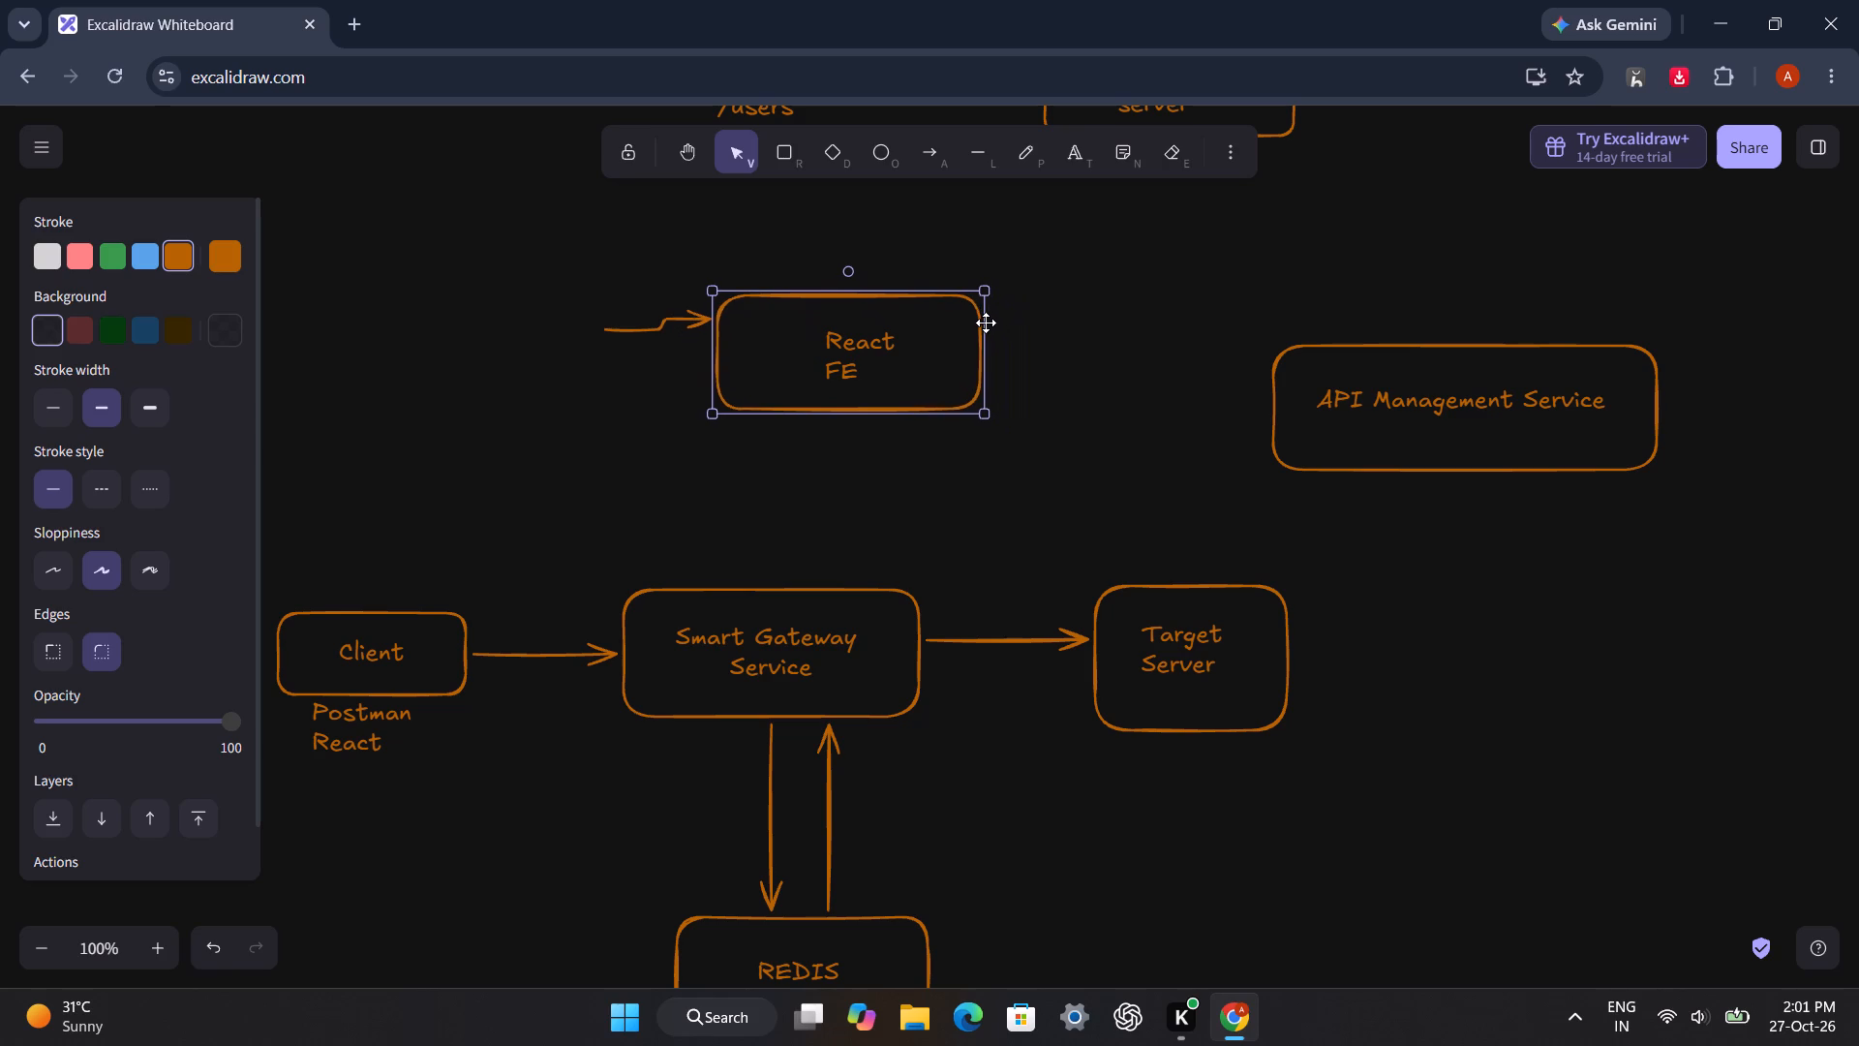
pyautogui.moveTo(986, 323); pyautogui.dragTo(990, 328)
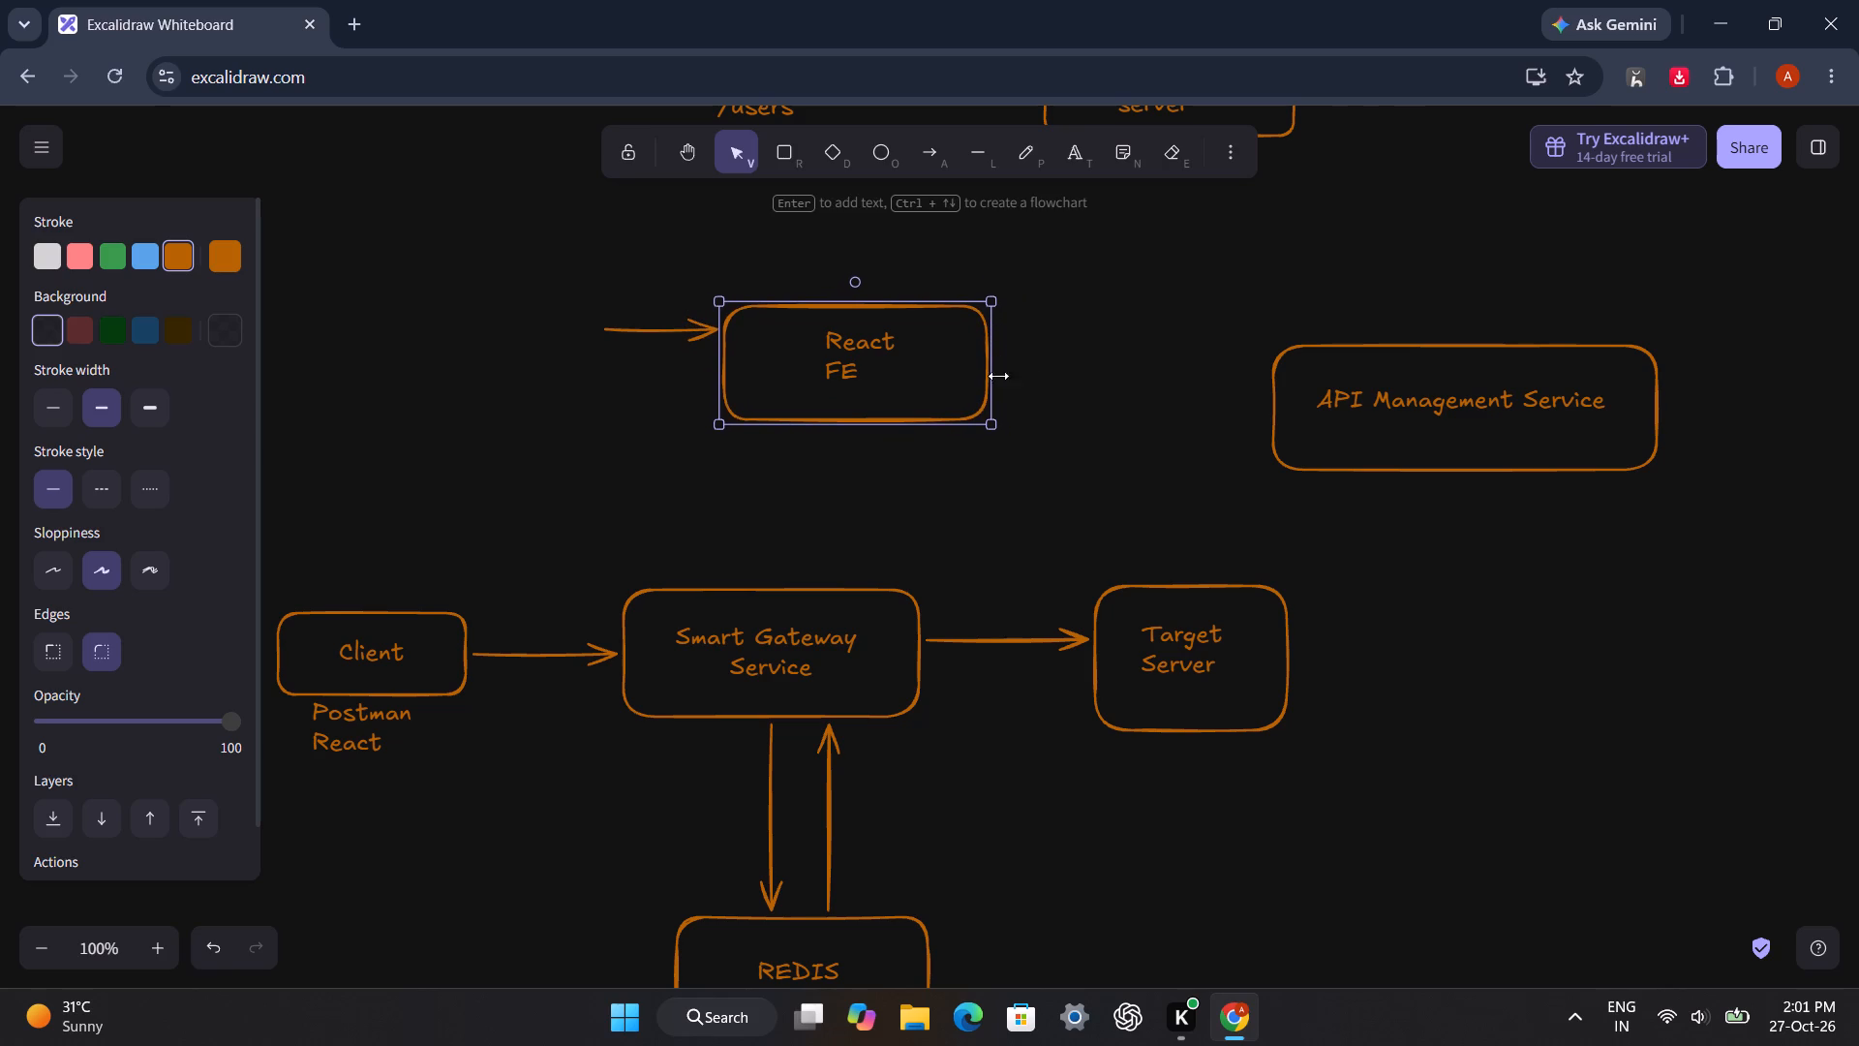
pyautogui.click(1048, 347)
# Connect React FE to API Management Service with an elbow arrow, and add a return elbow arrow below it.
pyautogui.click(938, 159)
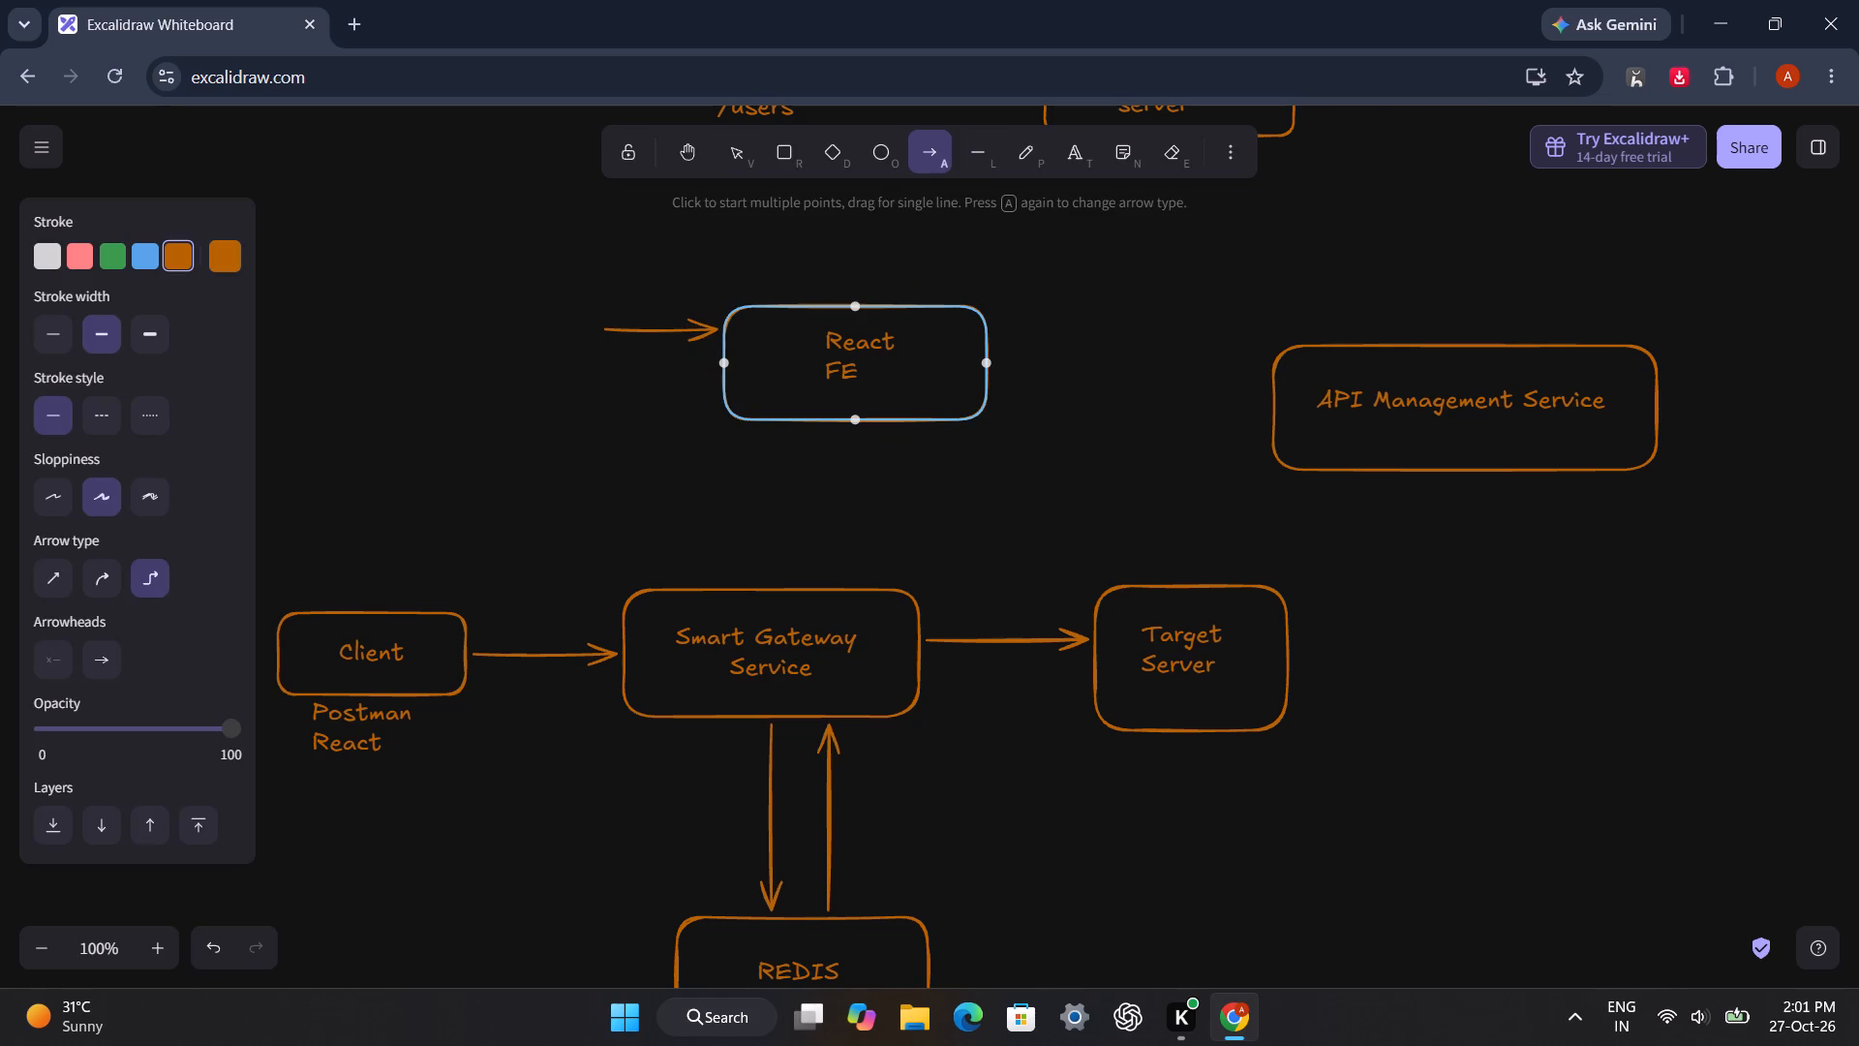
pyautogui.moveTo(990, 333); pyautogui.dragTo(1264, 362)
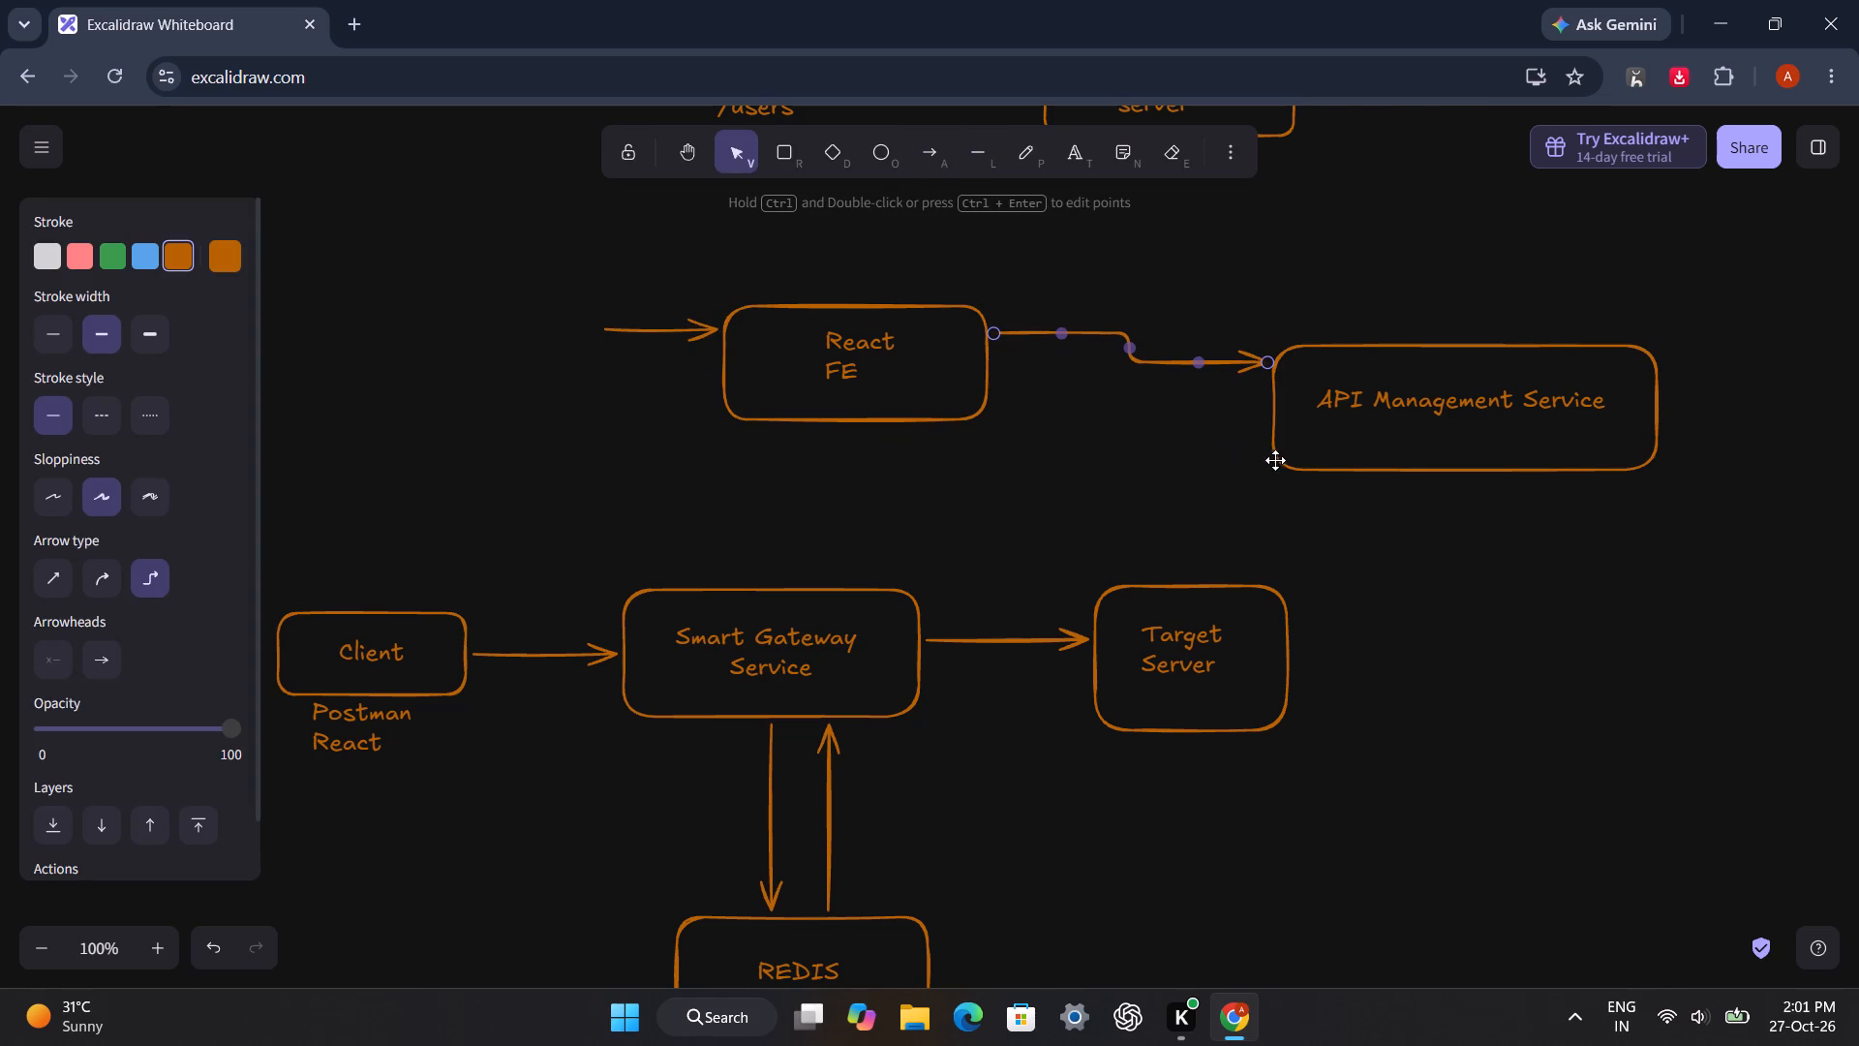
pyautogui.click(957, 156)
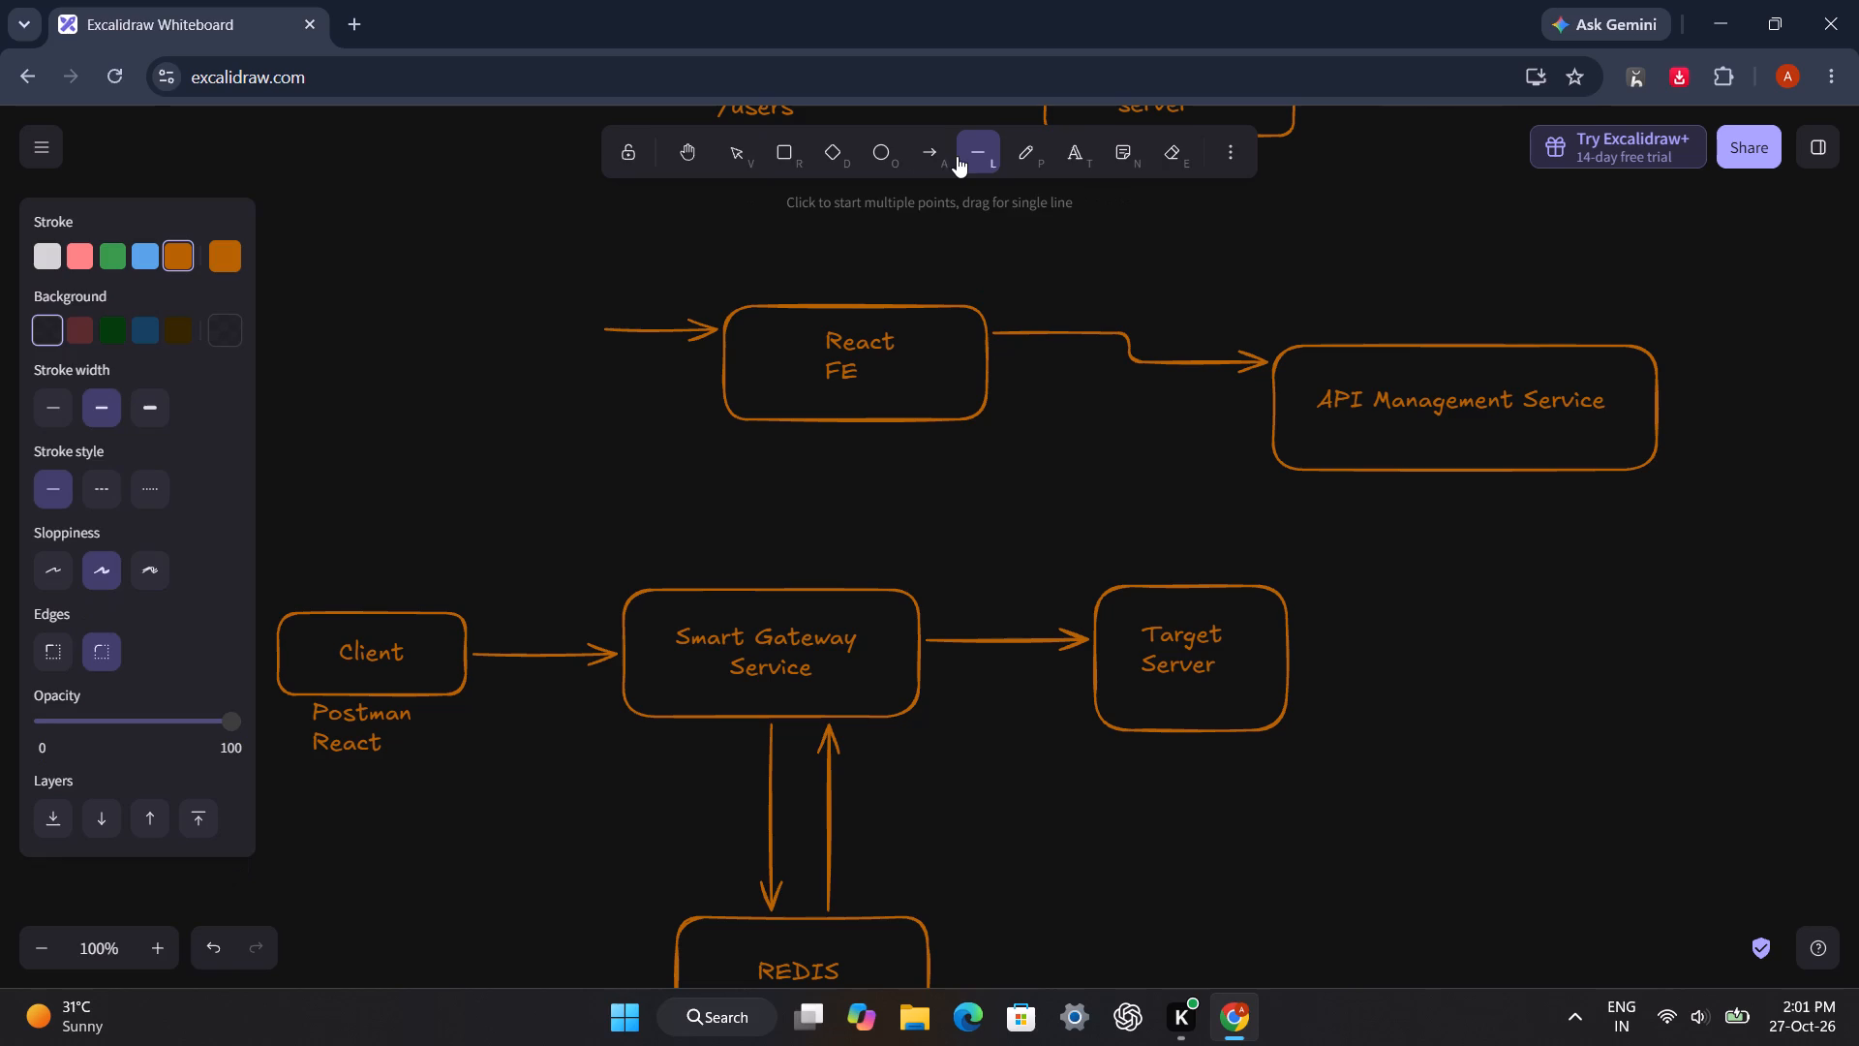
pyautogui.click(946, 156)
pyautogui.moveTo(1273, 446); pyautogui.dragTo(1241, 444)
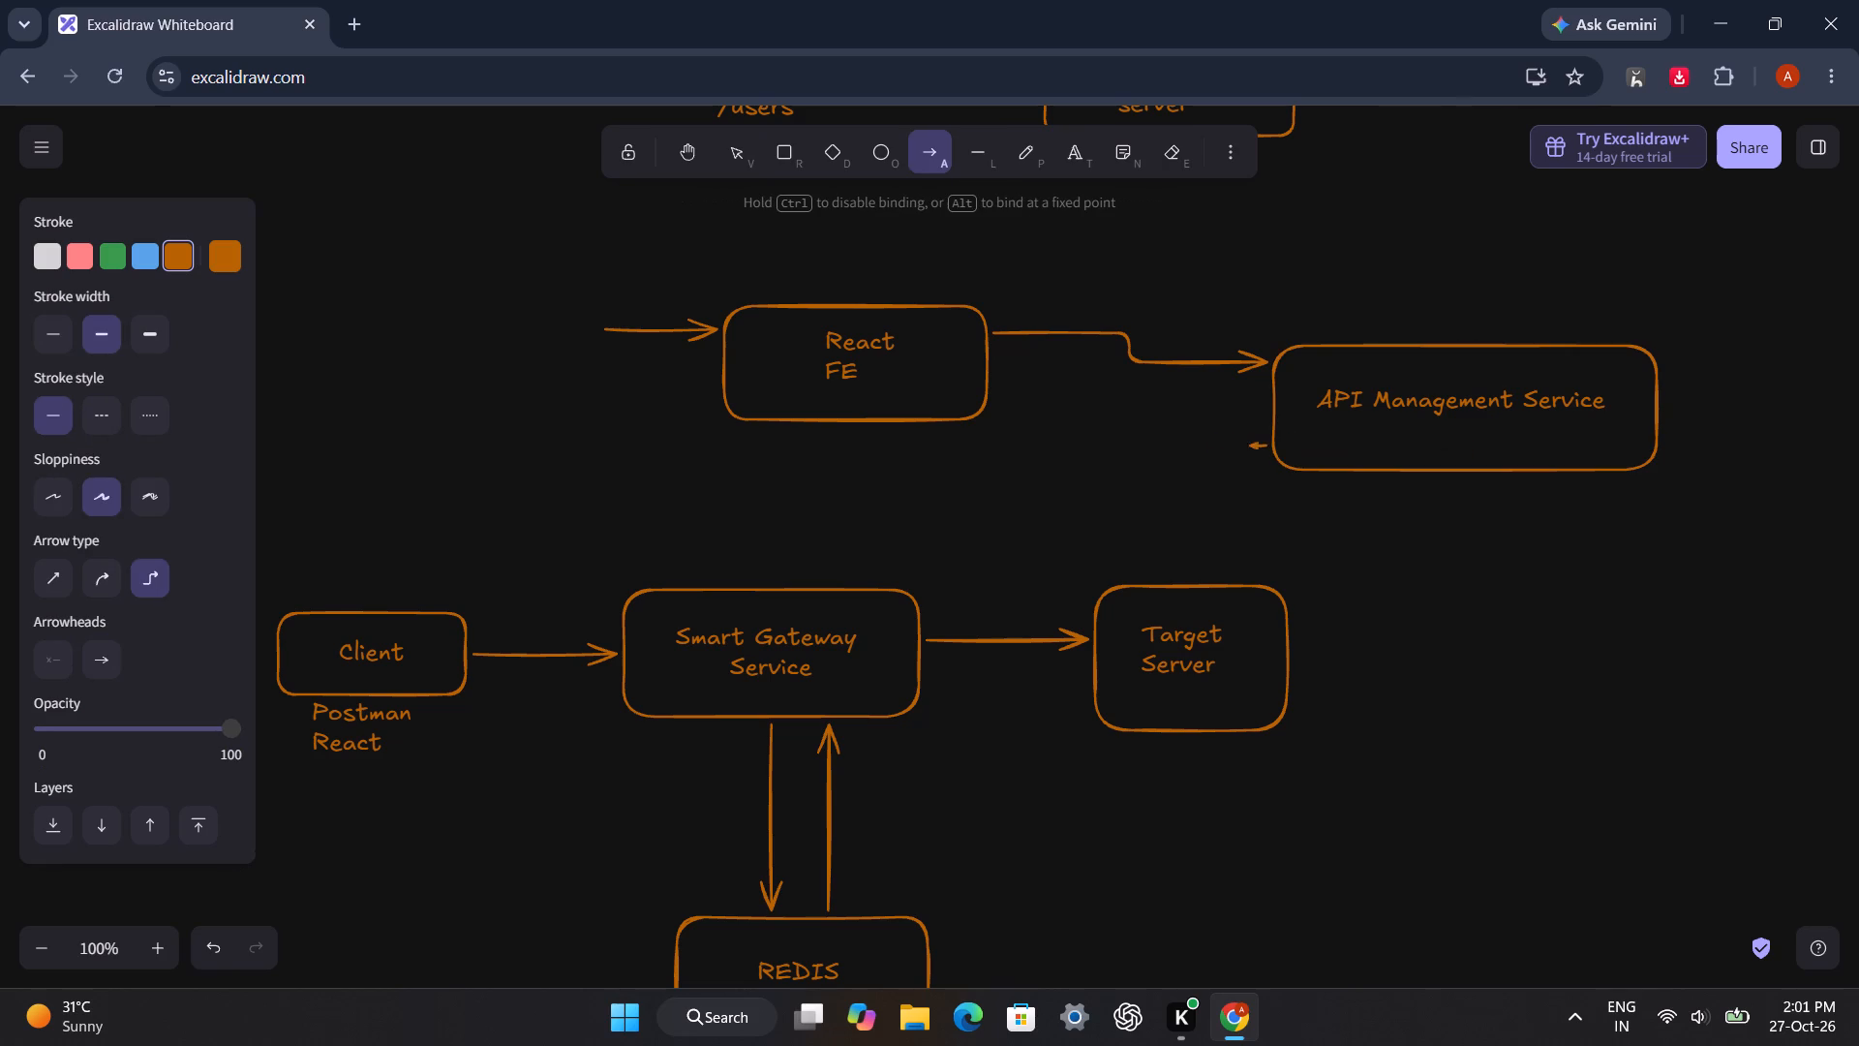
pyautogui.moveTo(1241, 444); pyautogui.dragTo(997, 400)
pyautogui.click(1044, 483)
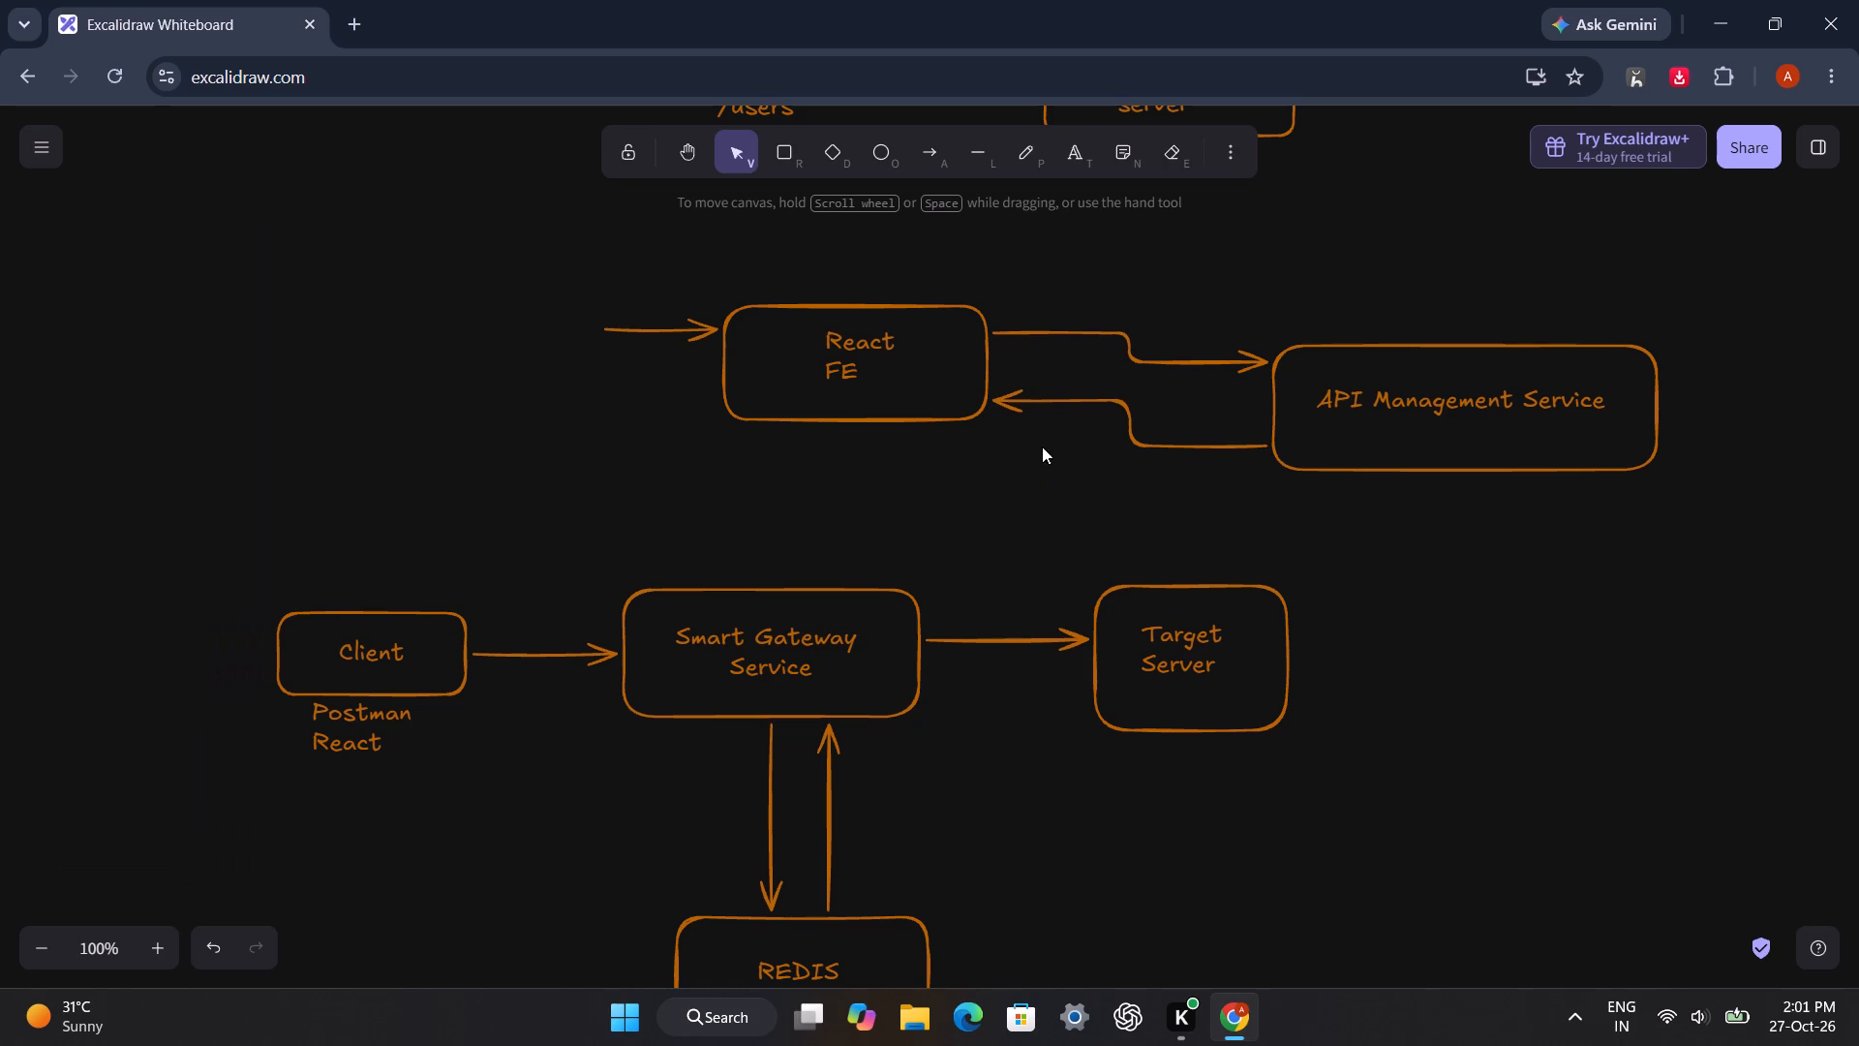
# Sweep the laser pointer around API Management Service and React FE to highlight the exchange between them.
pyautogui.click(1228, 306)
pyautogui.press('k')
pyautogui.moveTo(1400, 276); pyautogui.dragTo(1280, 552)
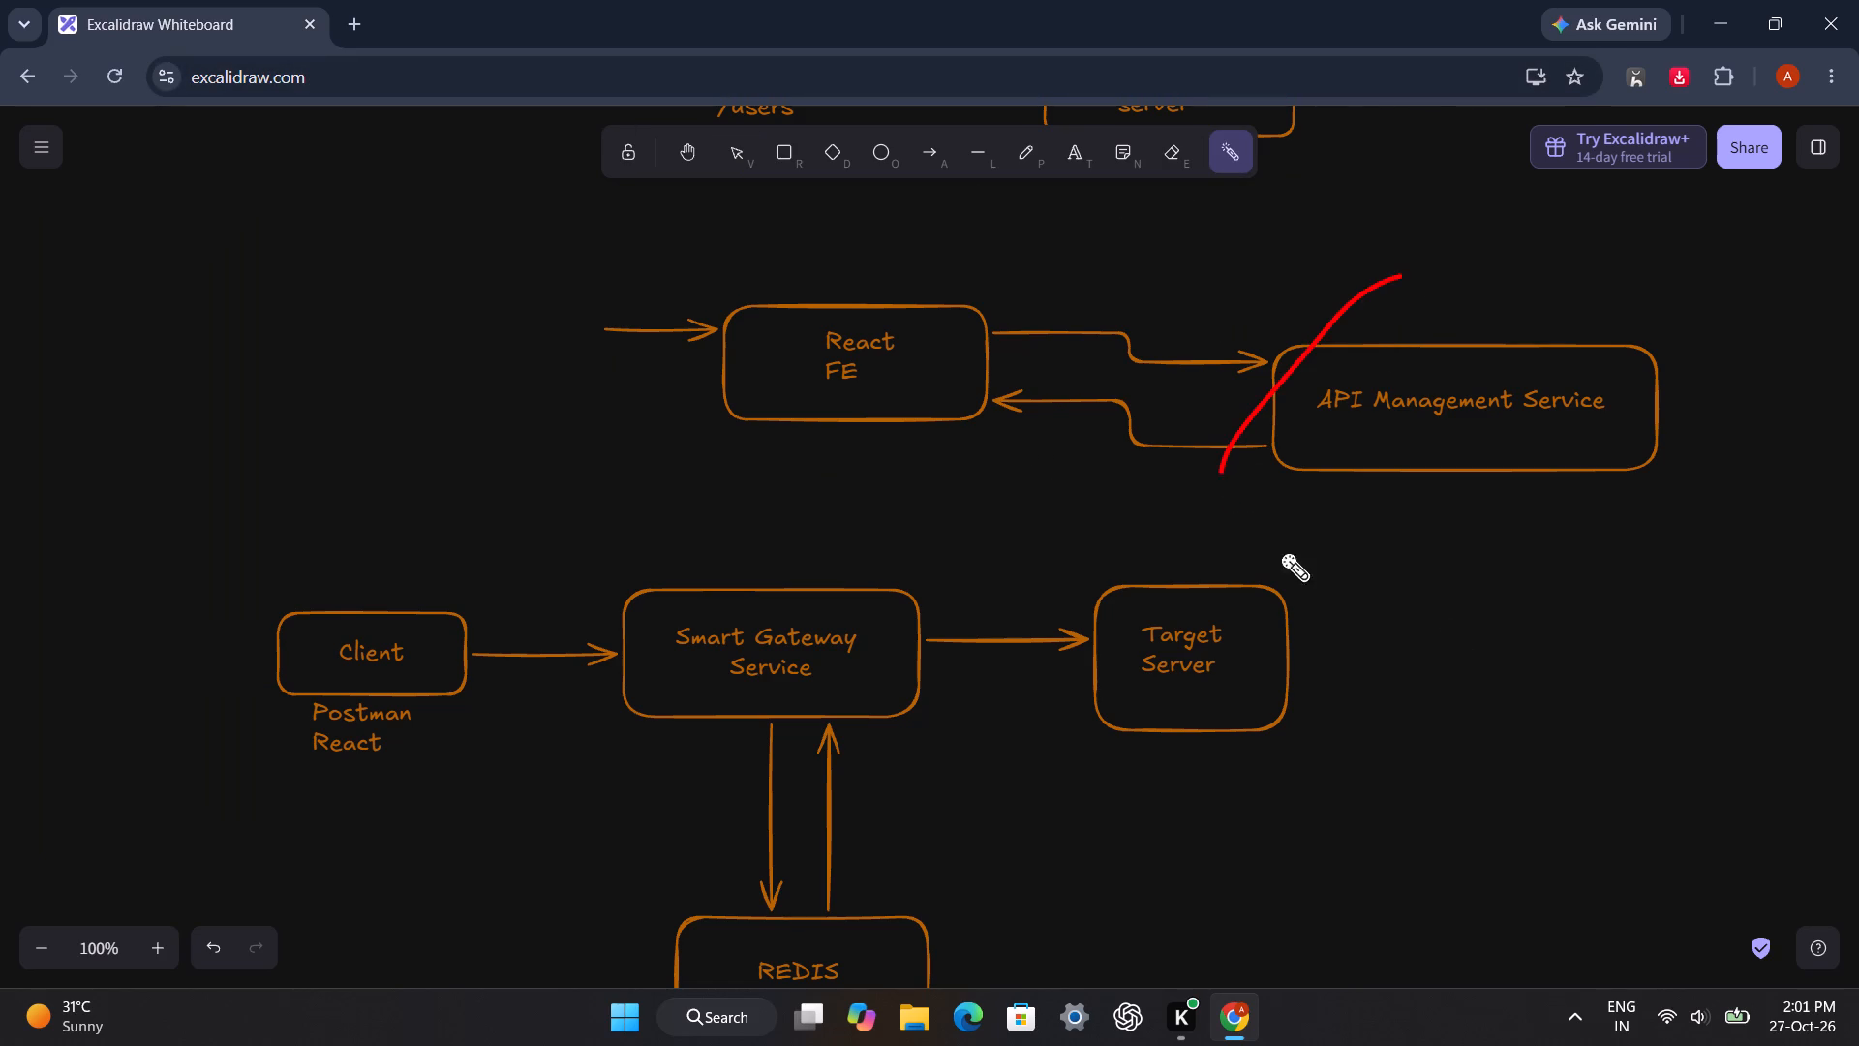
pyautogui.moveTo(1280, 552); pyautogui.dragTo(1327, 382)
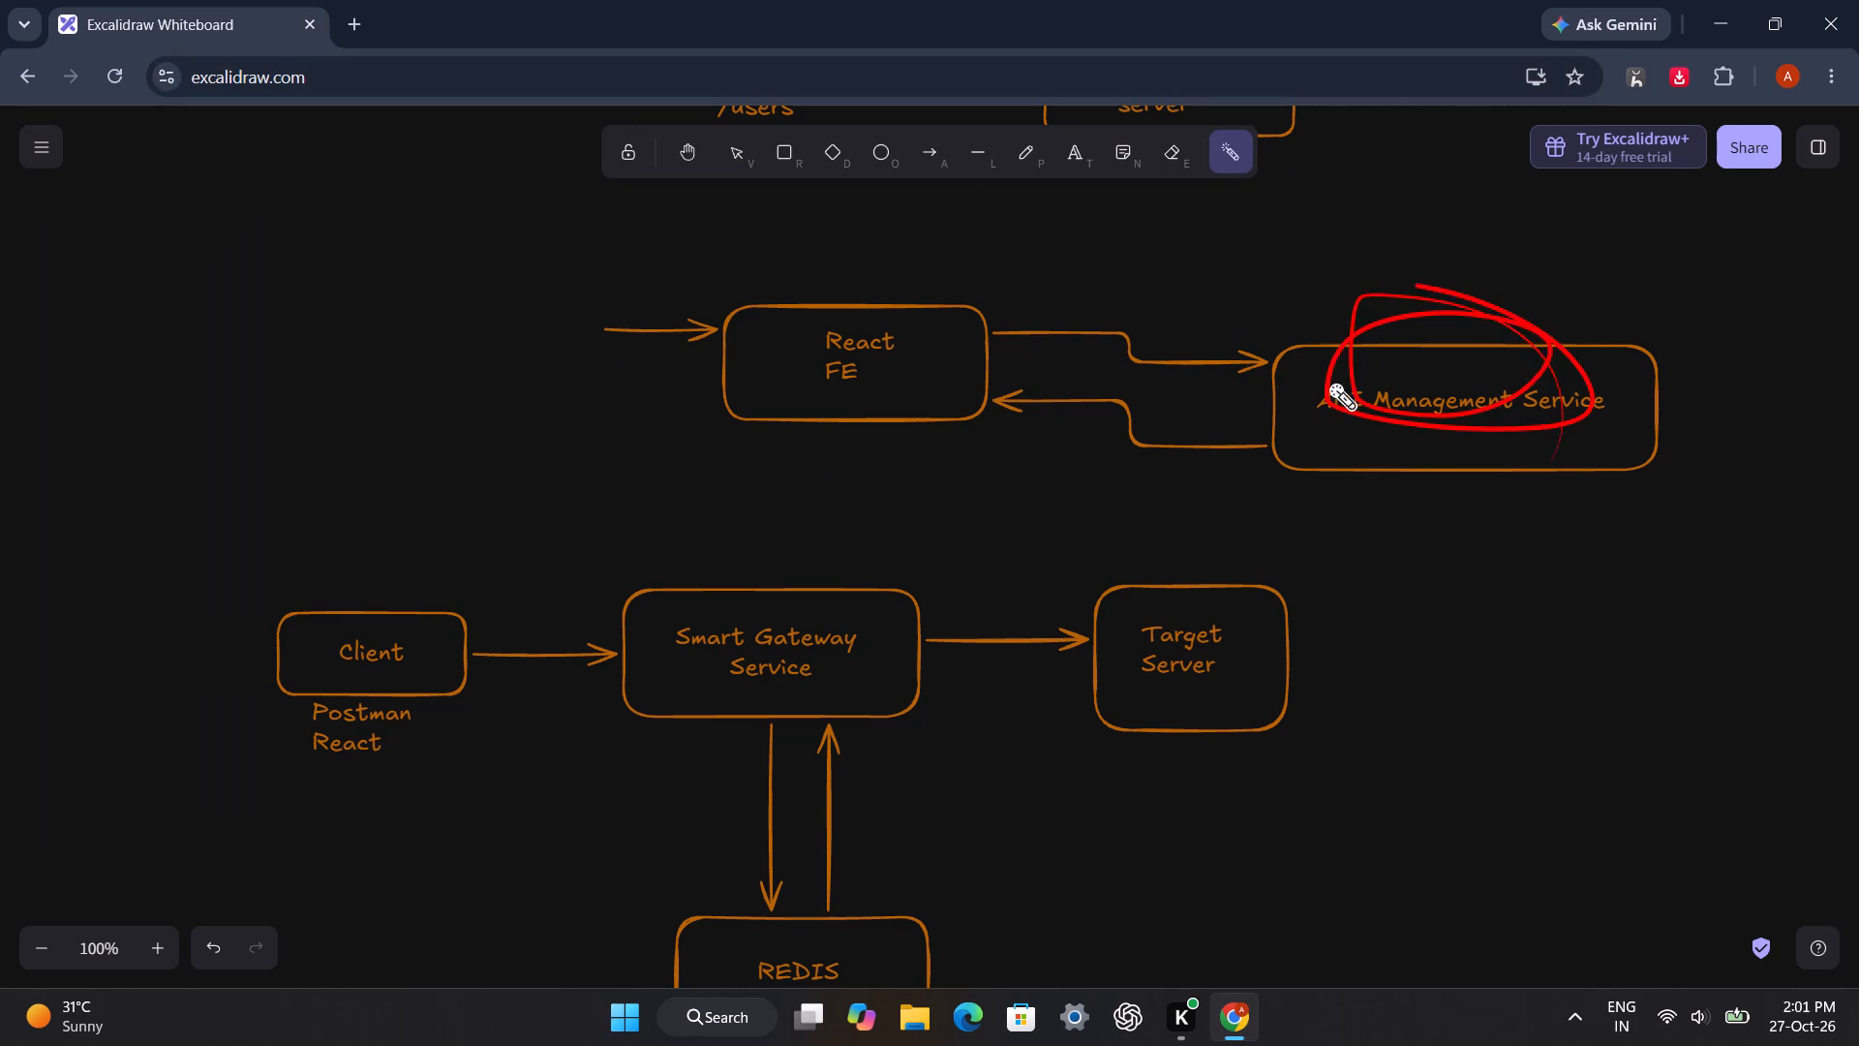
pyautogui.moveTo(1327, 382); pyautogui.dragTo(1468, 340)
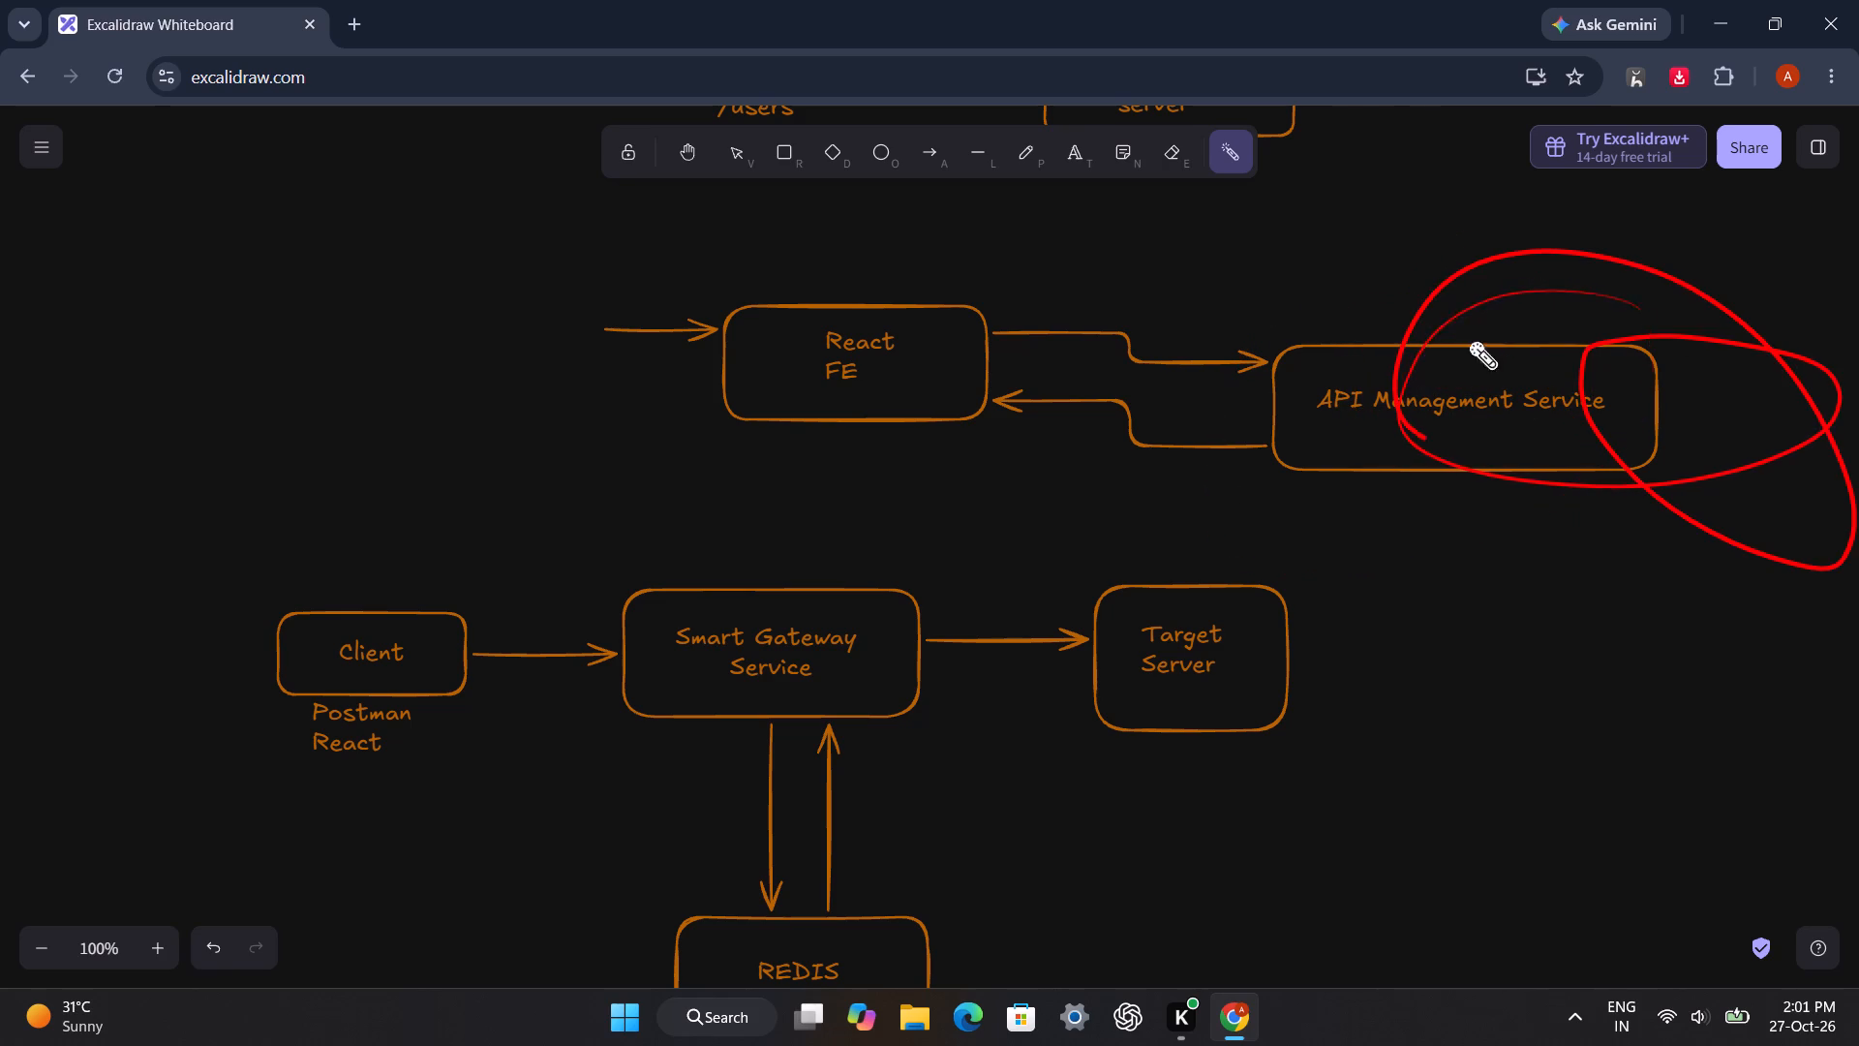
pyautogui.moveTo(1468, 340); pyautogui.dragTo(1497, 364)
pyautogui.moveTo(936, 327); pyautogui.dragTo(856, 290)
pyautogui.moveTo(849, 389); pyautogui.dragTo(1606, 347)
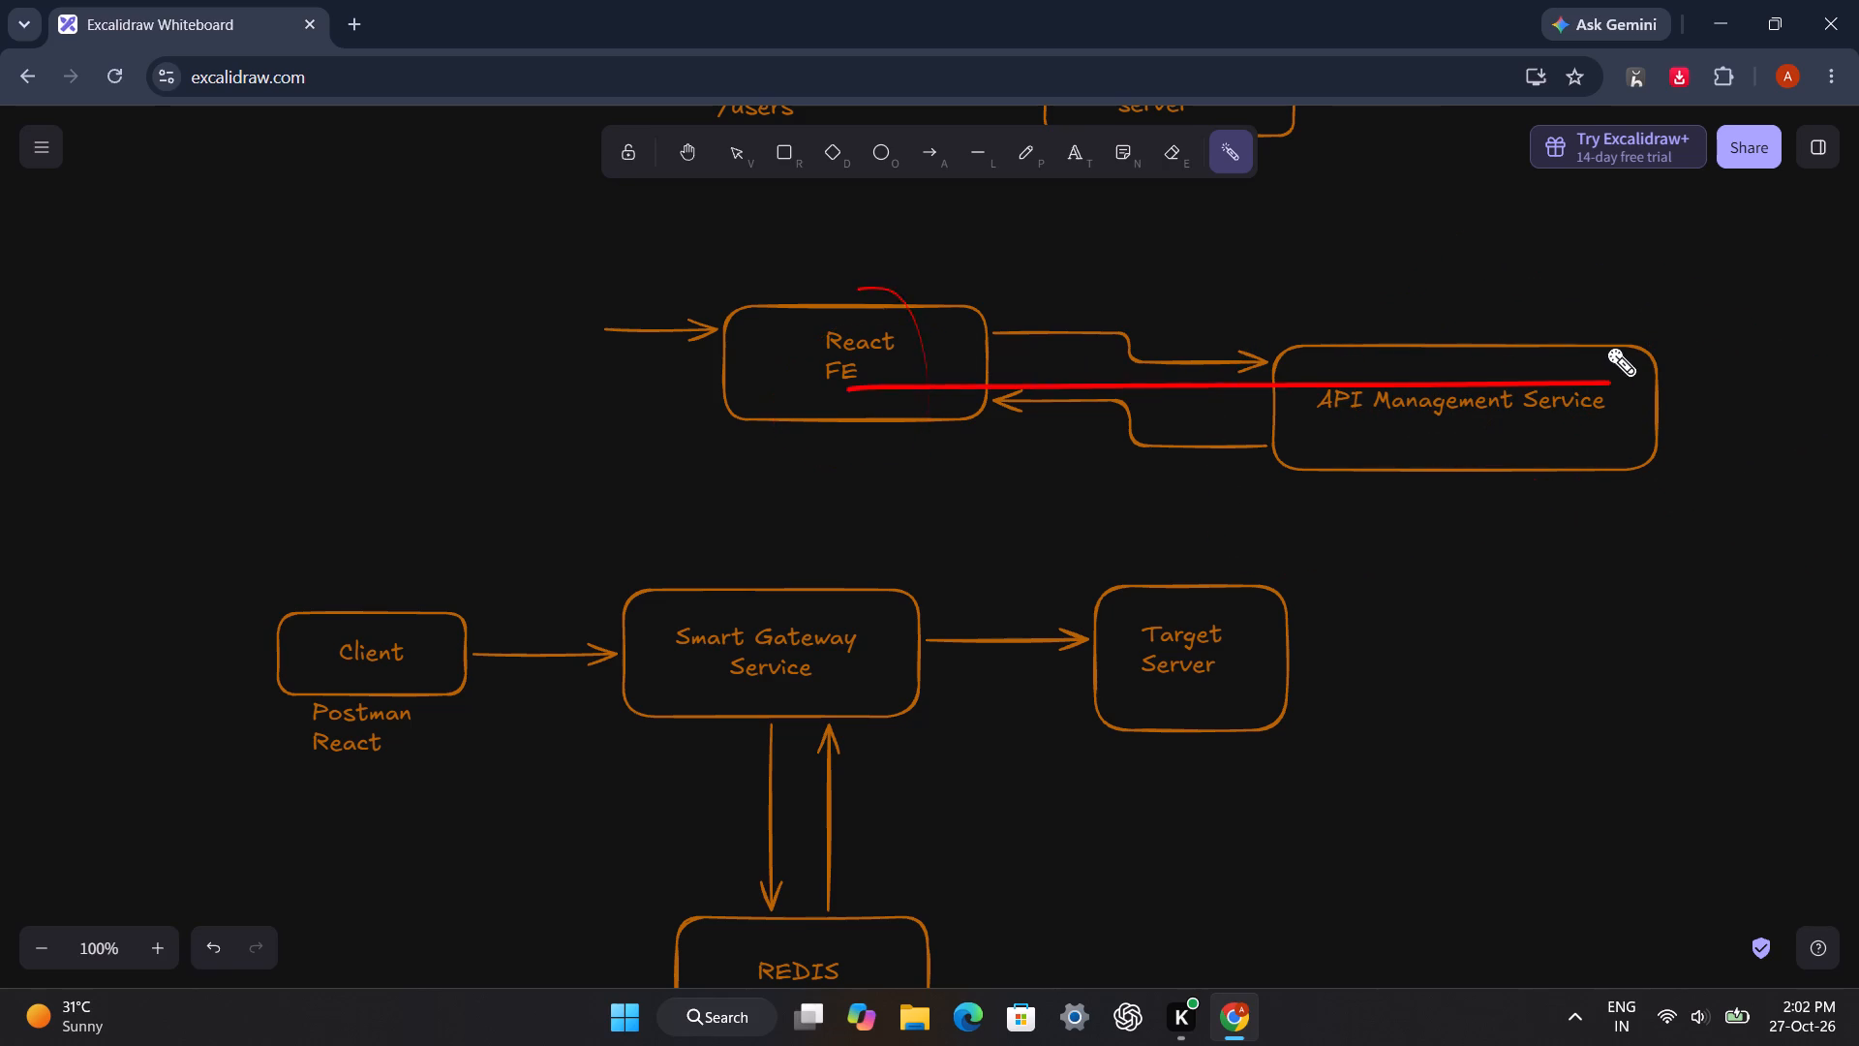
pyautogui.moveTo(1606, 347); pyautogui.dragTo(1383, 426)
pyautogui.moveTo(1422, 301); pyautogui.dragTo(1679, 310)
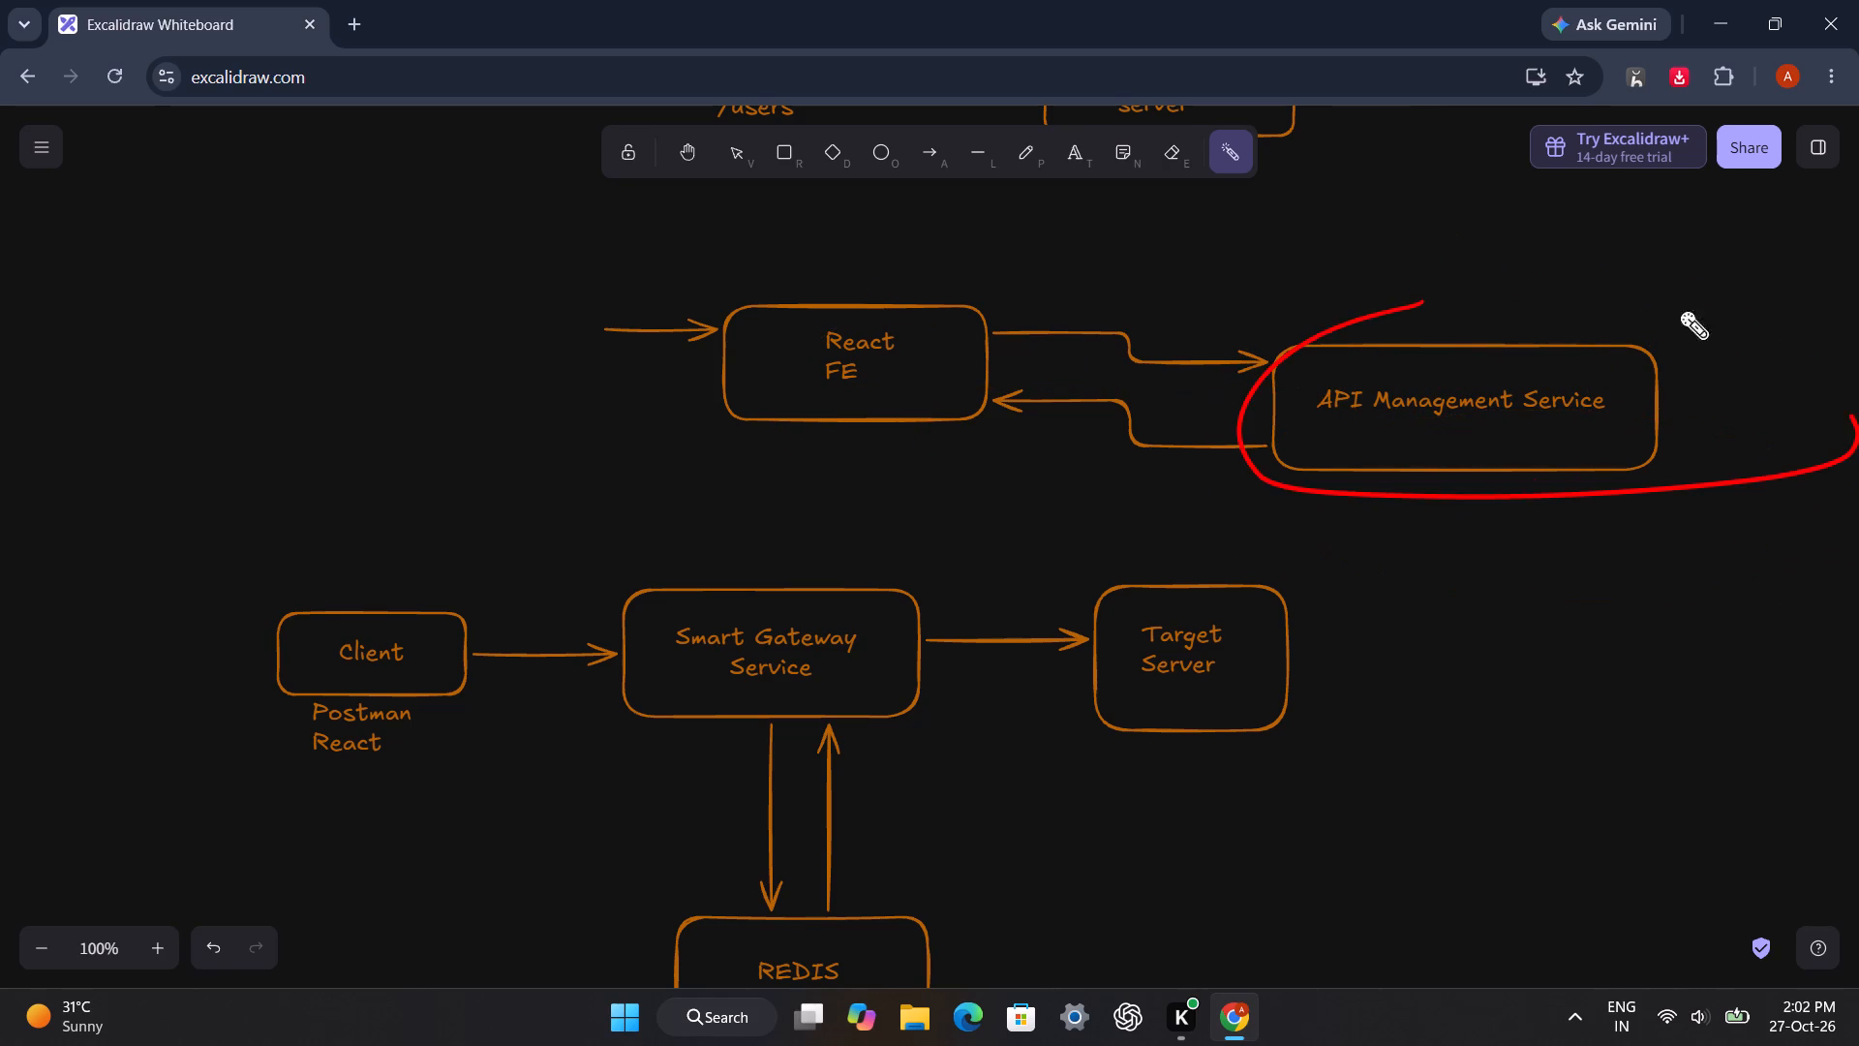
pyautogui.moveTo(1679, 310); pyautogui.dragTo(1390, 354)
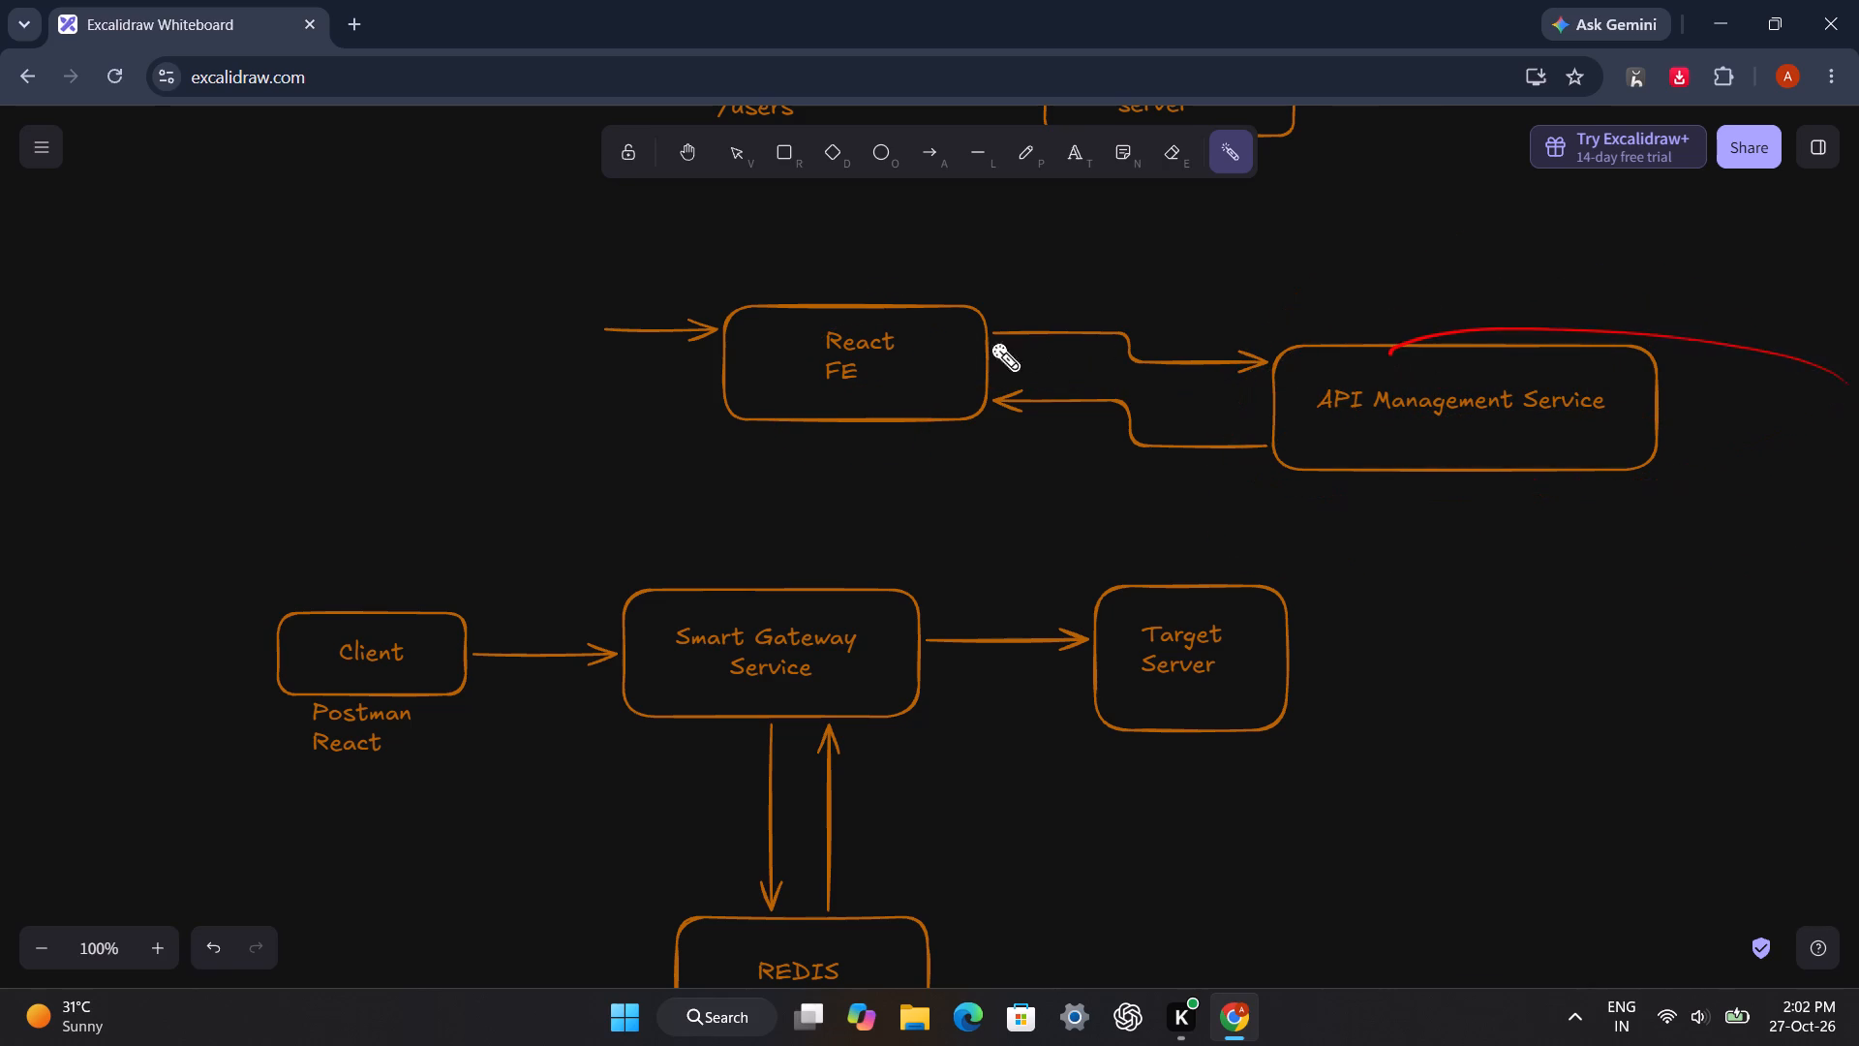
pyautogui.moveTo(919, 316); pyautogui.dragTo(995, 337)
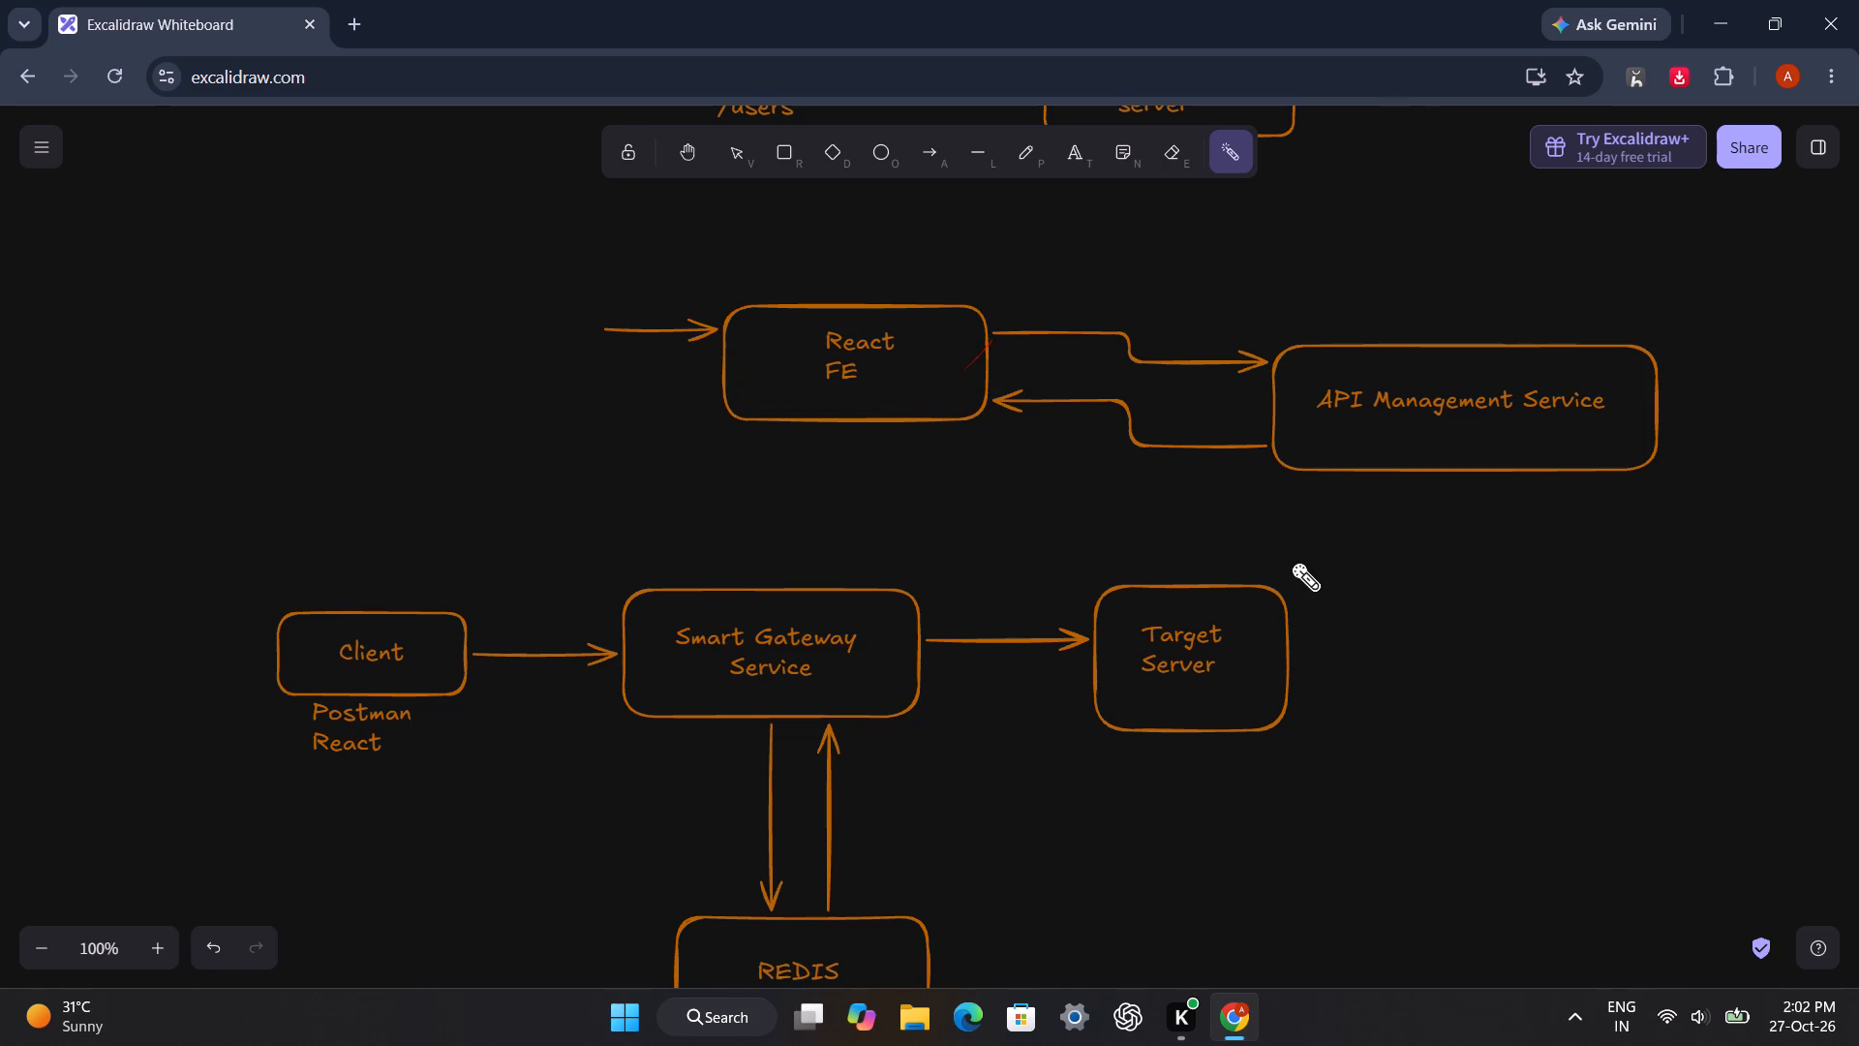
# Trace laser pointer strokes in the empty areas beside Target Server and above Client while explaining the diagram.
pyautogui.moveTo(1308, 618); pyautogui.dragTo(1598, 654)
pyautogui.moveTo(1311, 562); pyautogui.dragTo(1517, 562)
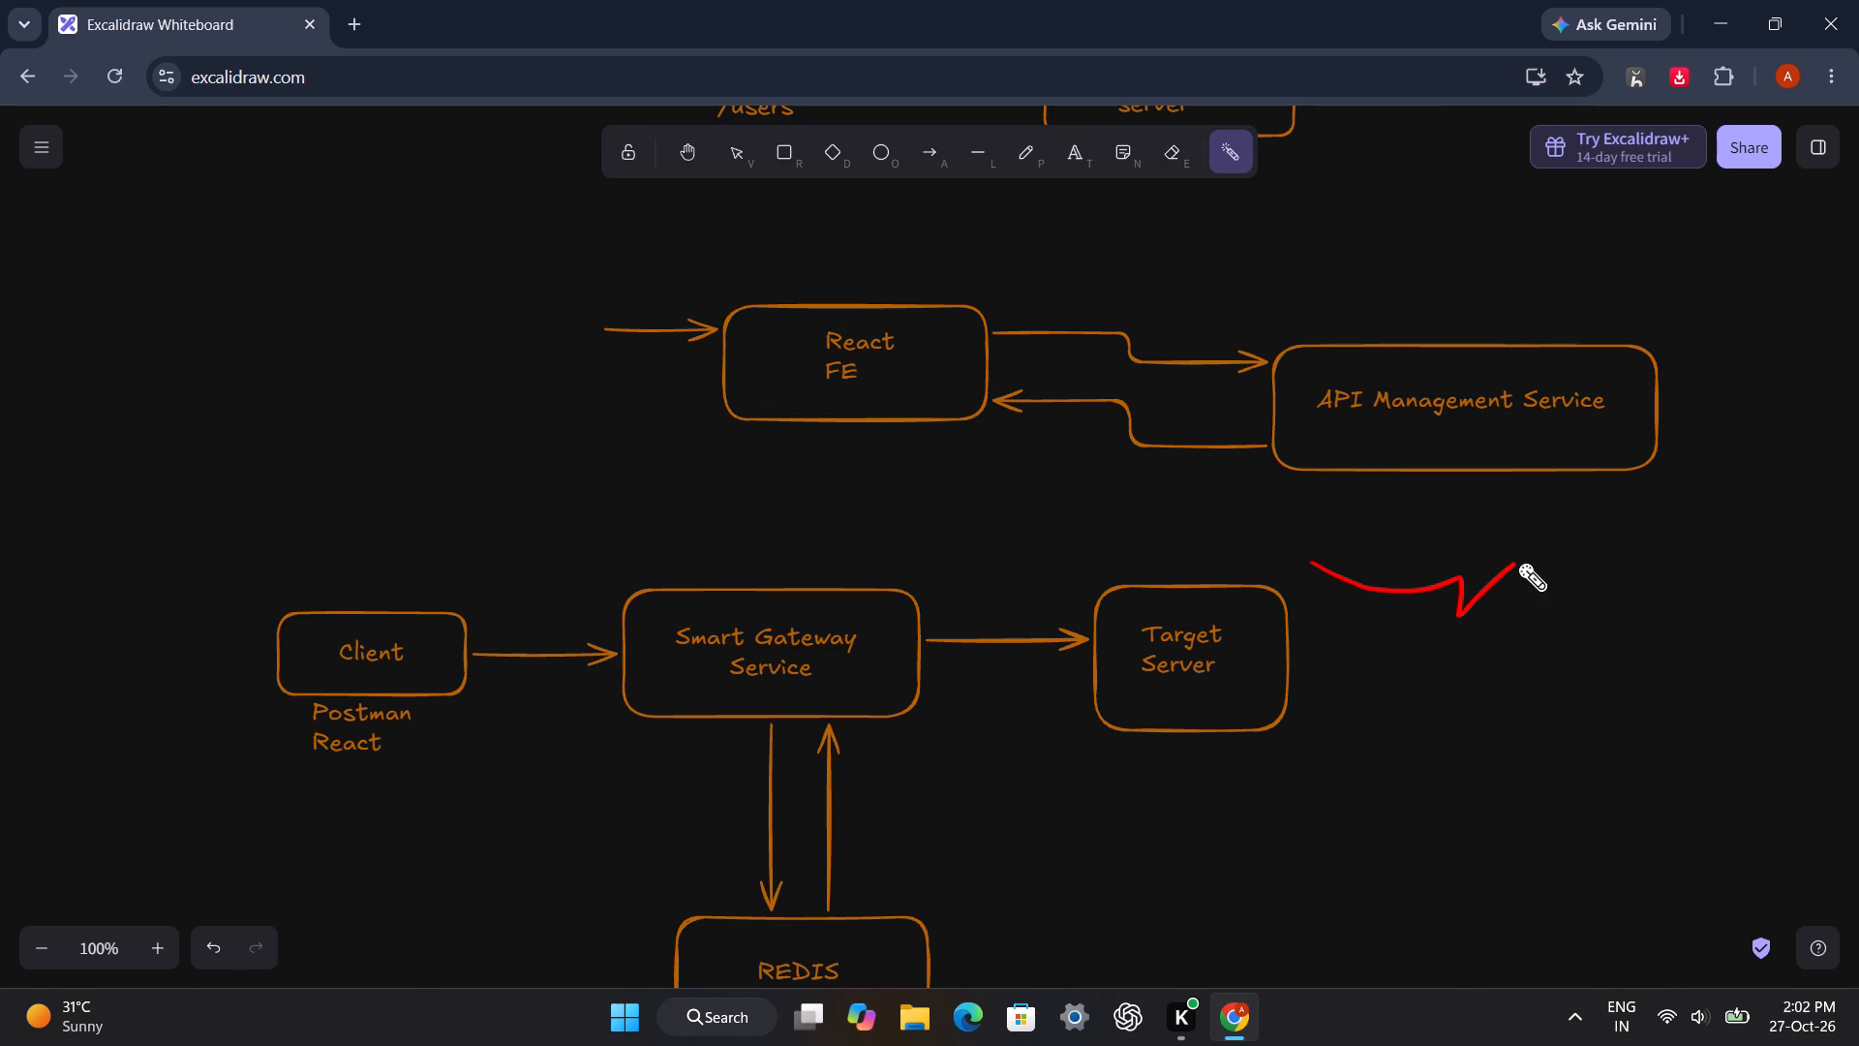
pyautogui.moveTo(1517, 562); pyautogui.dragTo(1683, 577)
pyautogui.moveTo(1291, 560); pyautogui.dragTo(1610, 546)
pyautogui.moveTo(0, 484); pyautogui.dragTo(73, 485)
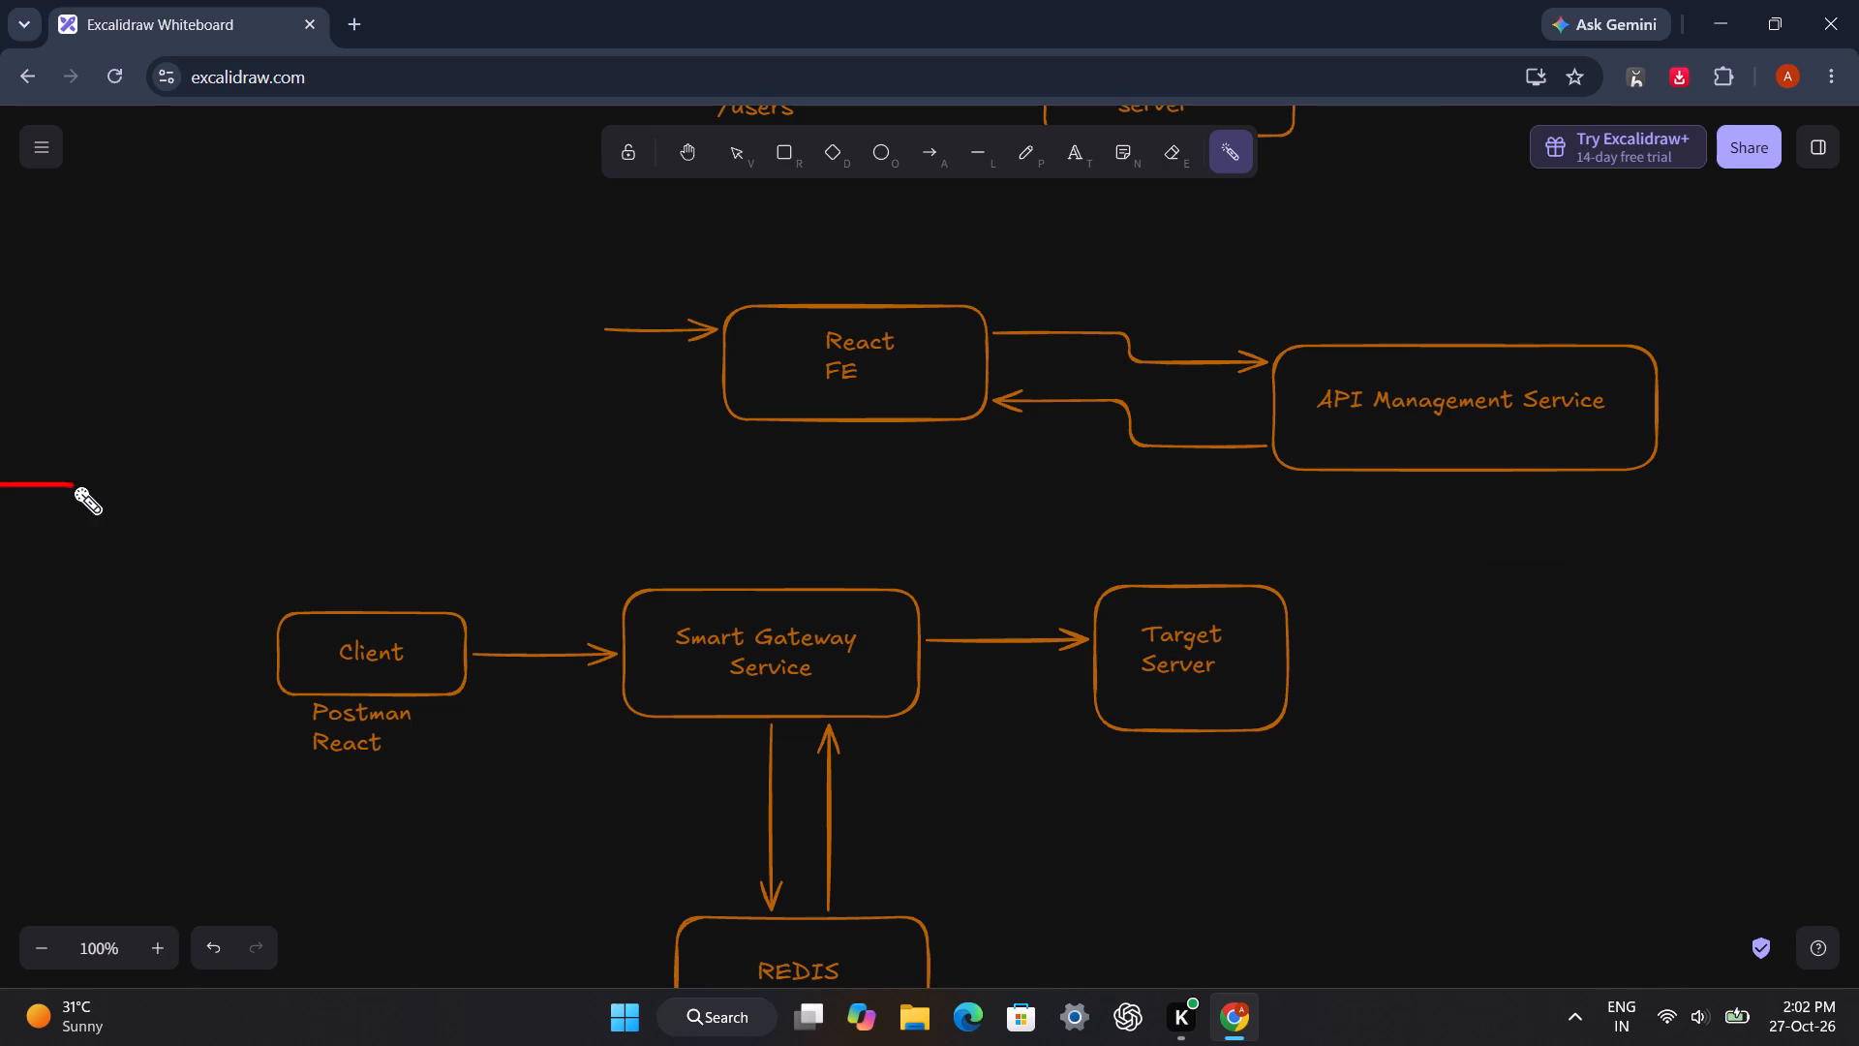
pyautogui.moveTo(73, 485); pyautogui.dragTo(161, 485)
pyautogui.moveTo(161, 485); pyautogui.dragTo(346, 422)
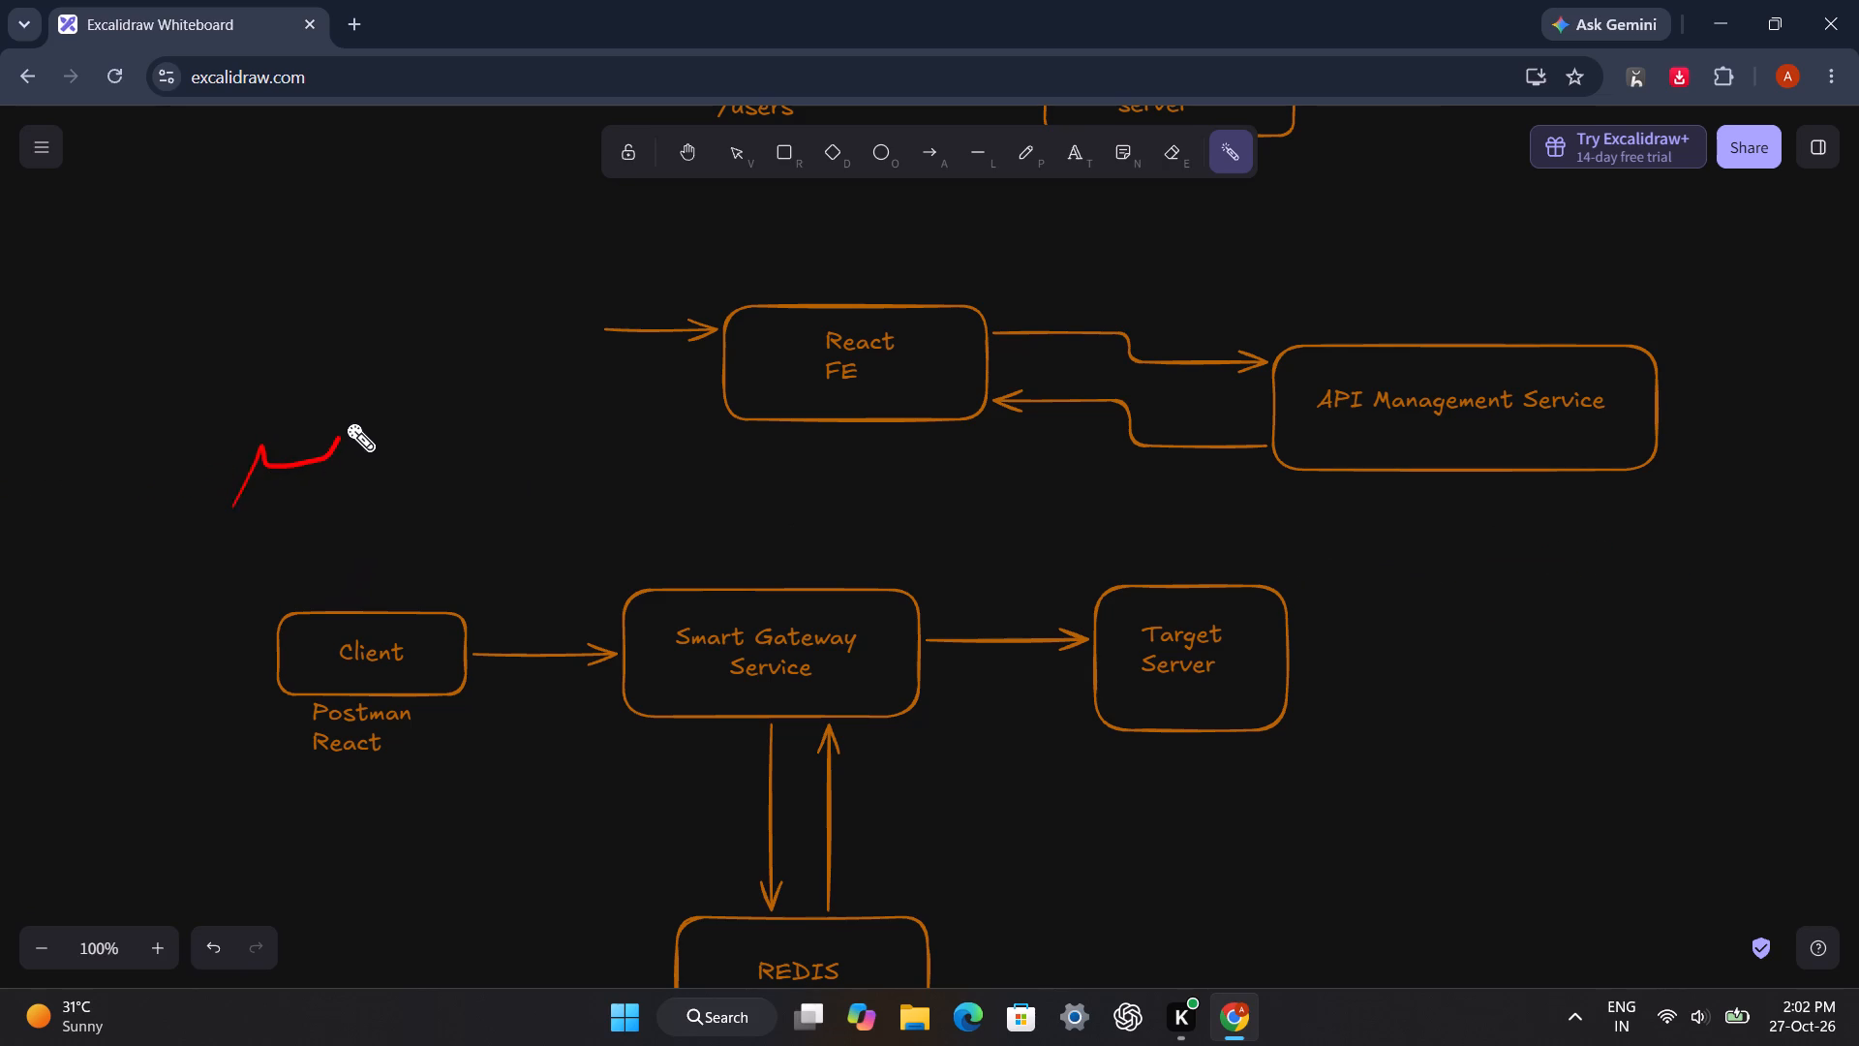
pyautogui.moveTo(346, 422); pyautogui.dragTo(517, 440)
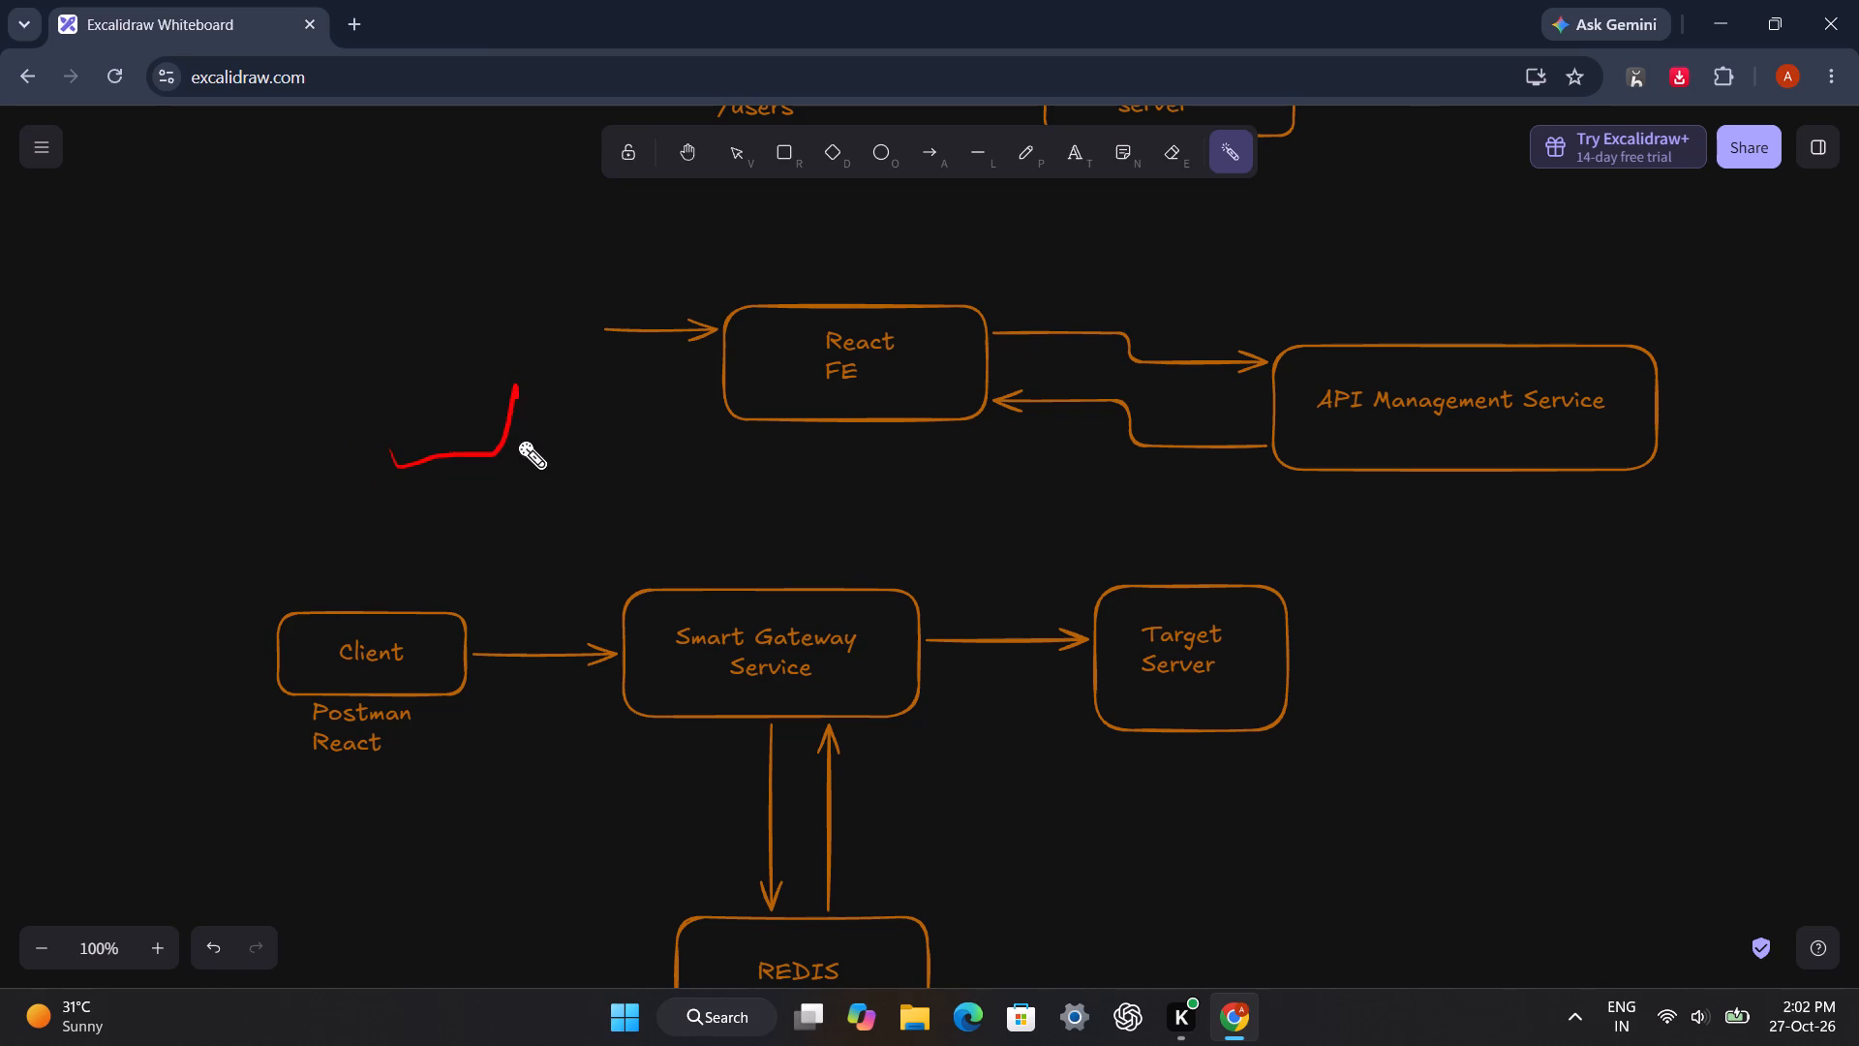
pyautogui.moveTo(517, 440); pyautogui.dragTo(567, 441)
pyautogui.scroll(-1, 1465, 593)
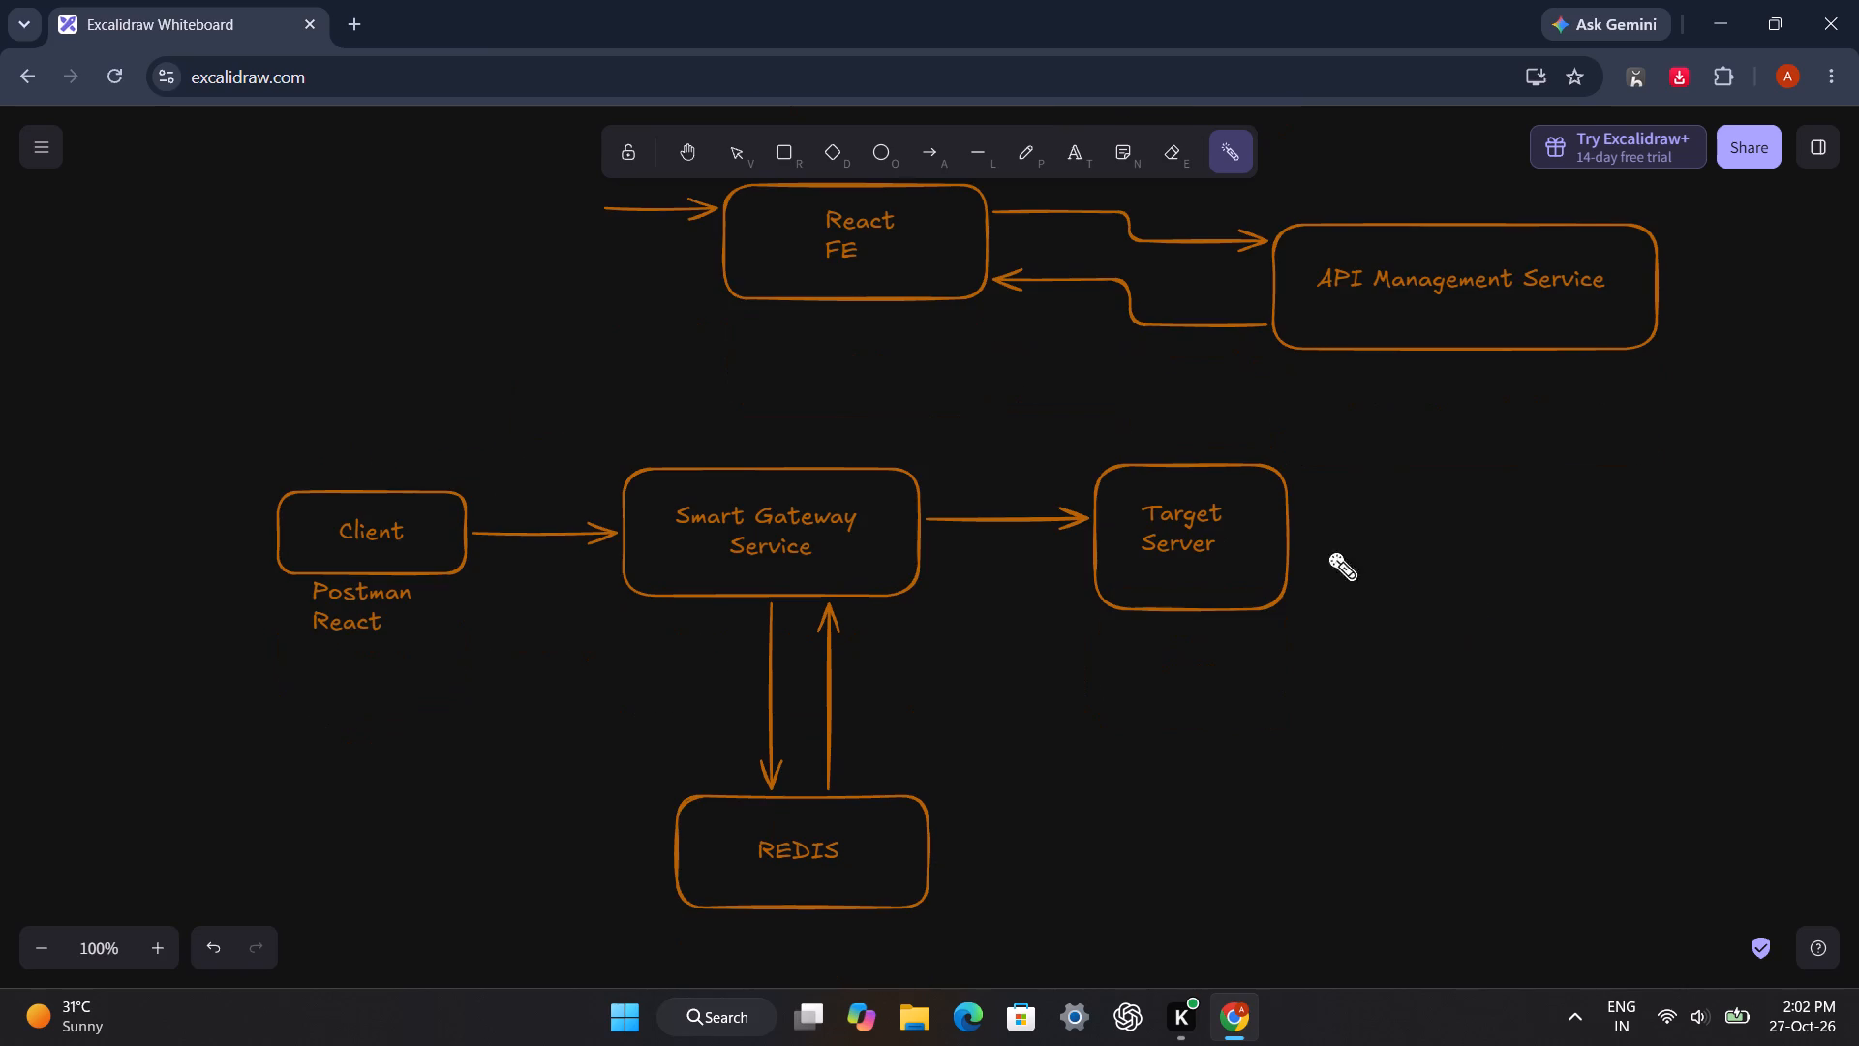
pyautogui.moveTo(1559, 500); pyautogui.dragTo(1514, 500)
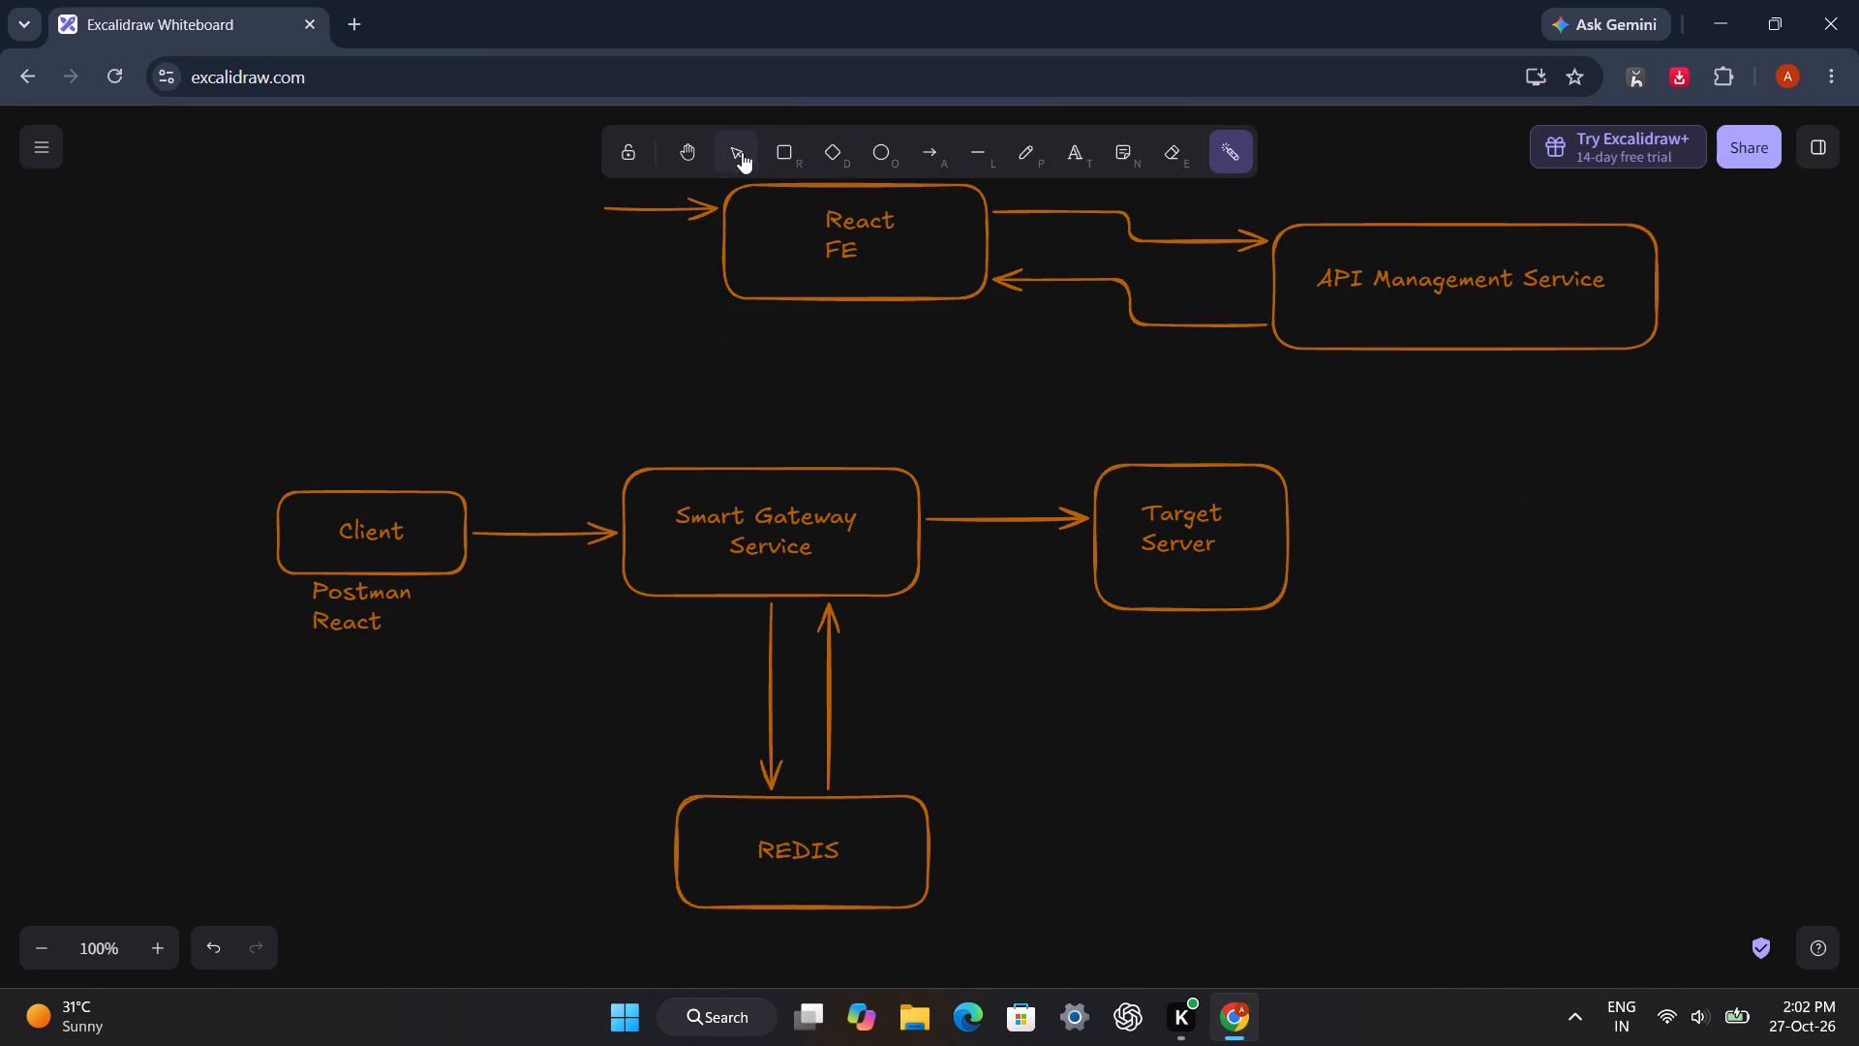
# Draw a rounded rectangle in the empty space beyond API Management Service, on the side away from React FE.
pyautogui.click(727, 152)
pyautogui.press('space')
pyautogui.press('space')
pyautogui.press('space')
pyautogui.press('space')
pyautogui.press('space')
pyautogui.press('space')
pyautogui.press('space')
pyautogui.press('space')
pyautogui.press('space')
pyautogui.press('space')
pyautogui.press('space')
pyautogui.press('space')
pyautogui.press('space')
pyautogui.press('space')
pyautogui.press('space')
pyautogui.press('space')
pyautogui.press('space')
pyautogui.press('space')
pyautogui.press('space')
pyautogui.press('space')
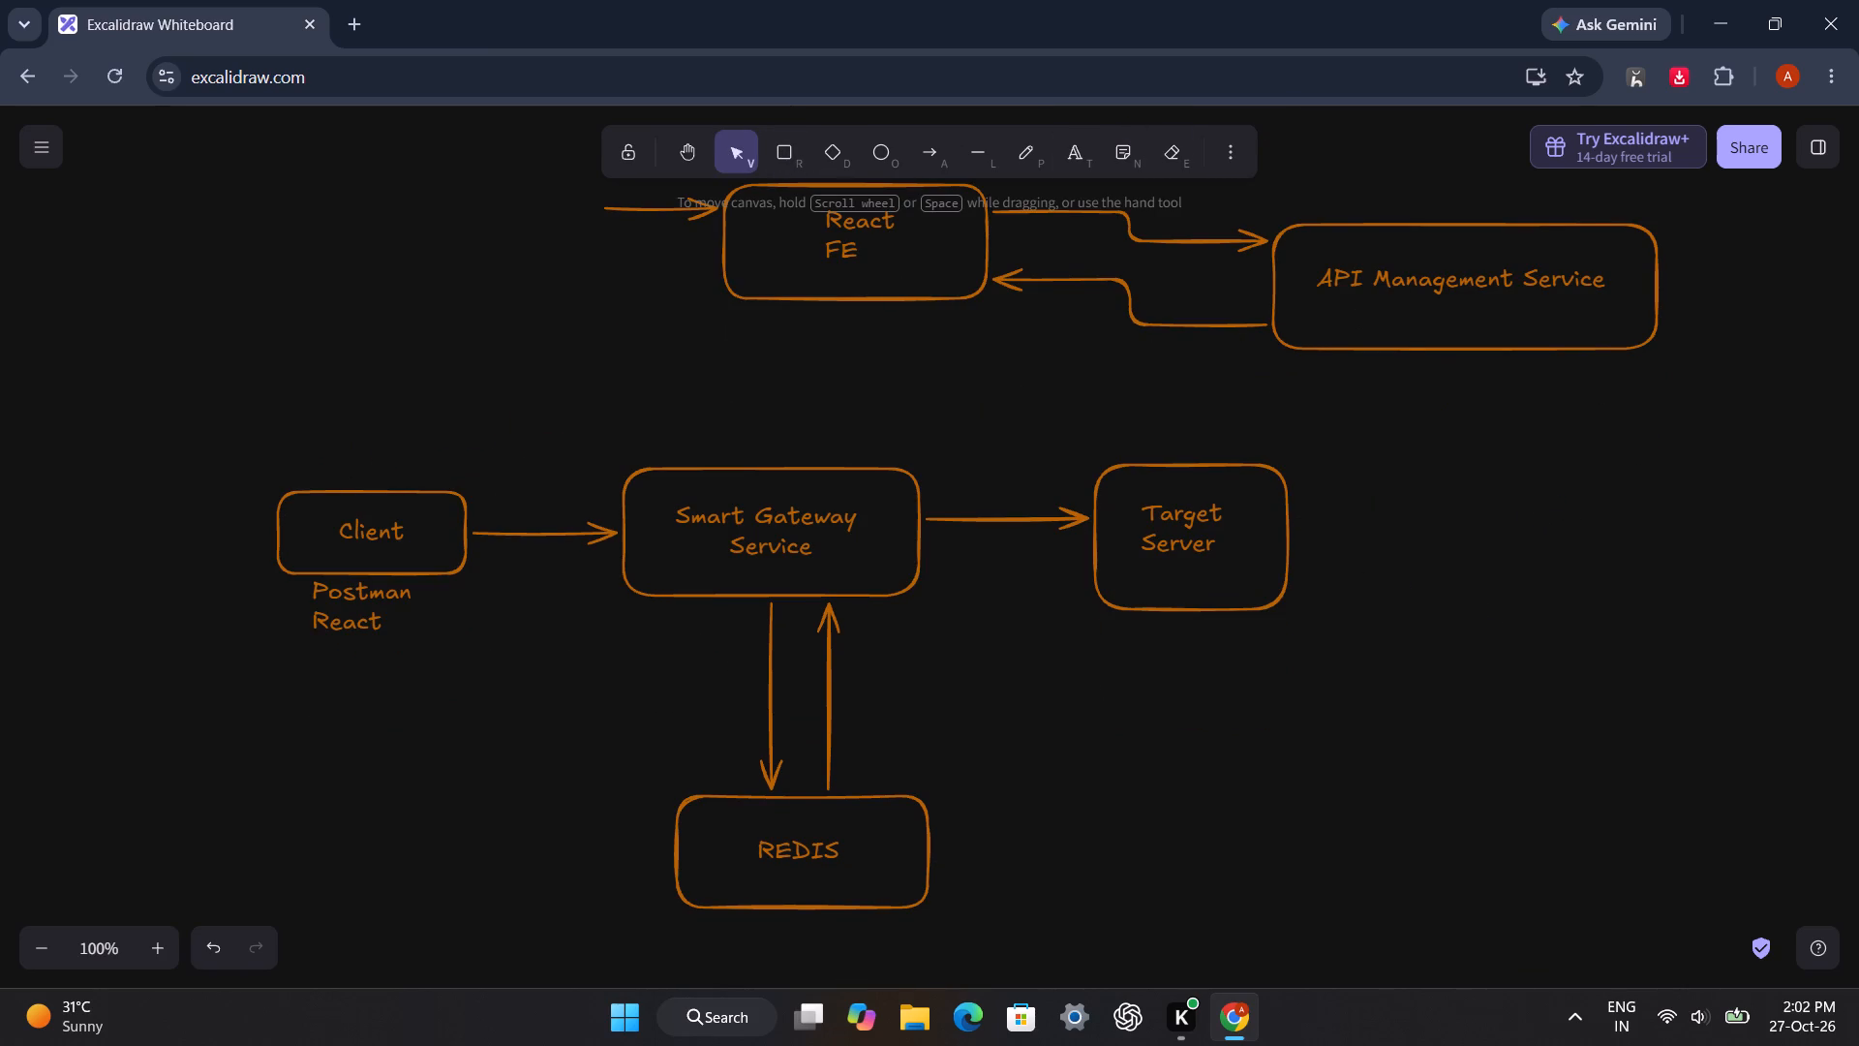
pyautogui.moveTo(1564, 530); pyautogui.dragTo(1179, 581)
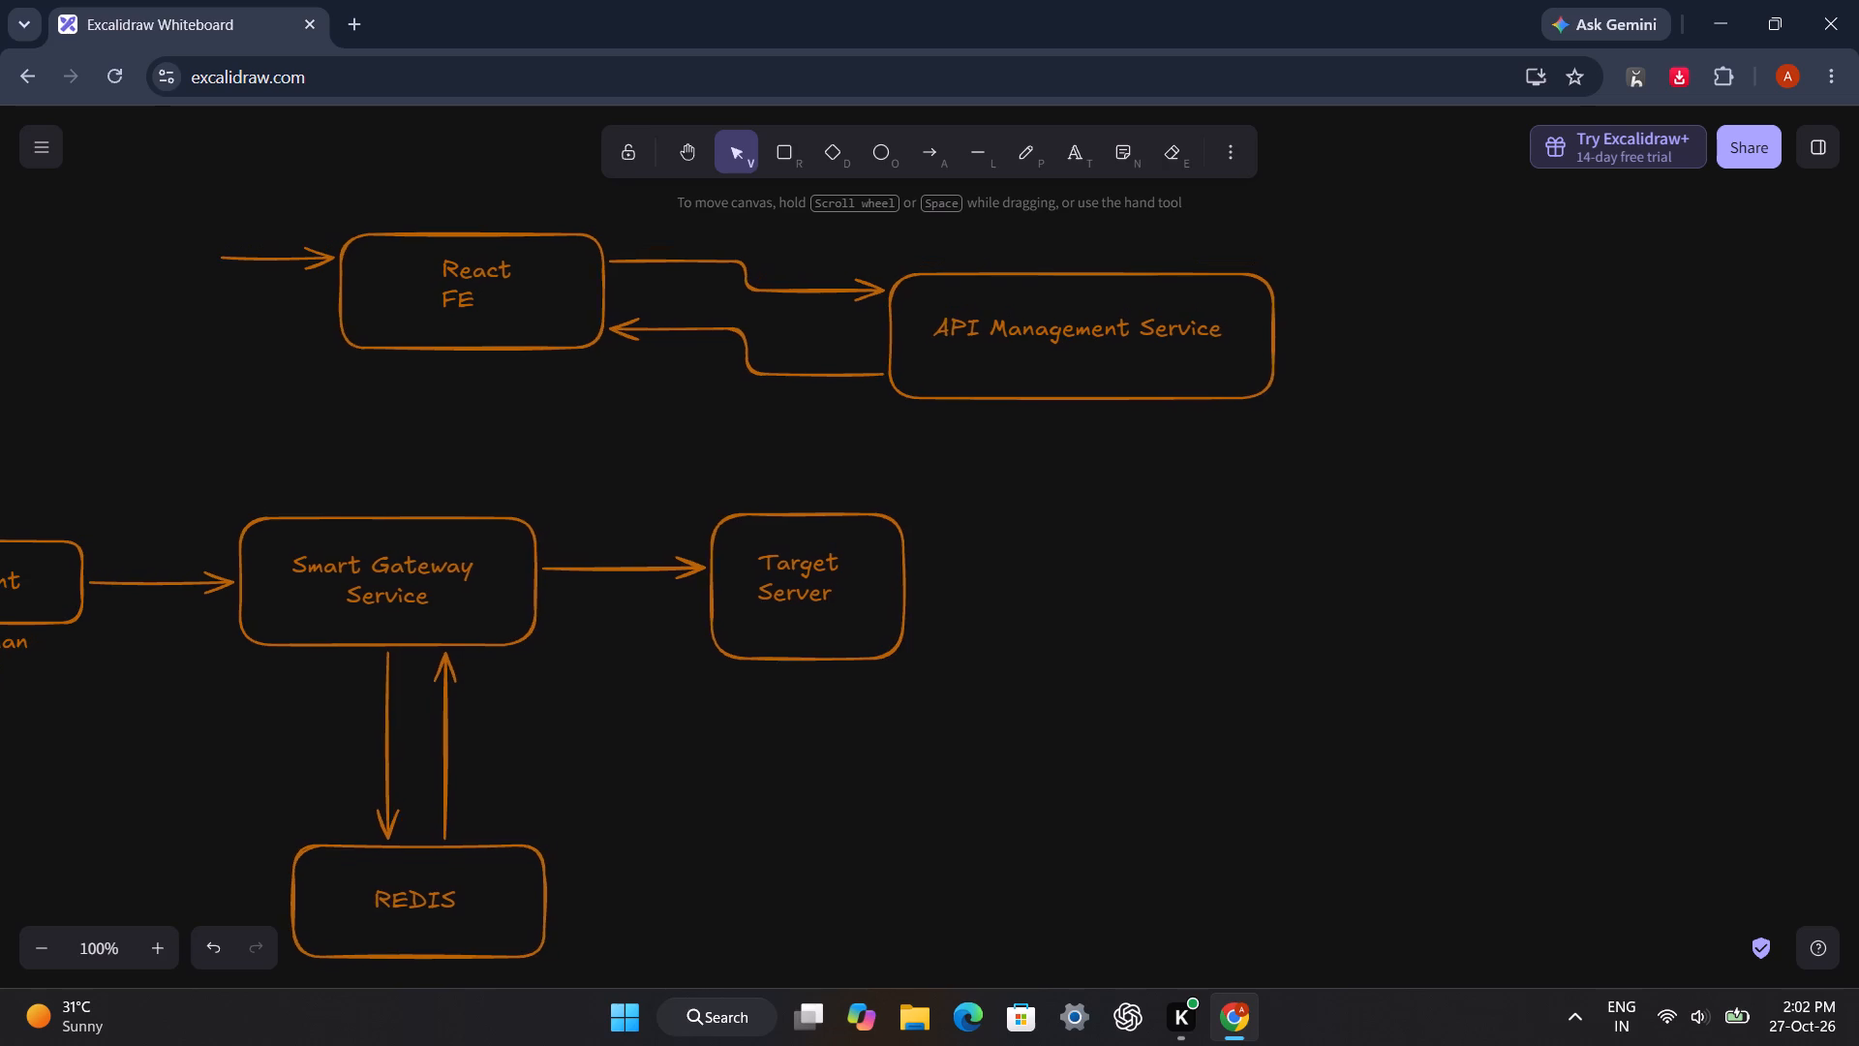
pyautogui.moveTo(1179, 581); pyautogui.dragTo(1237, 585)
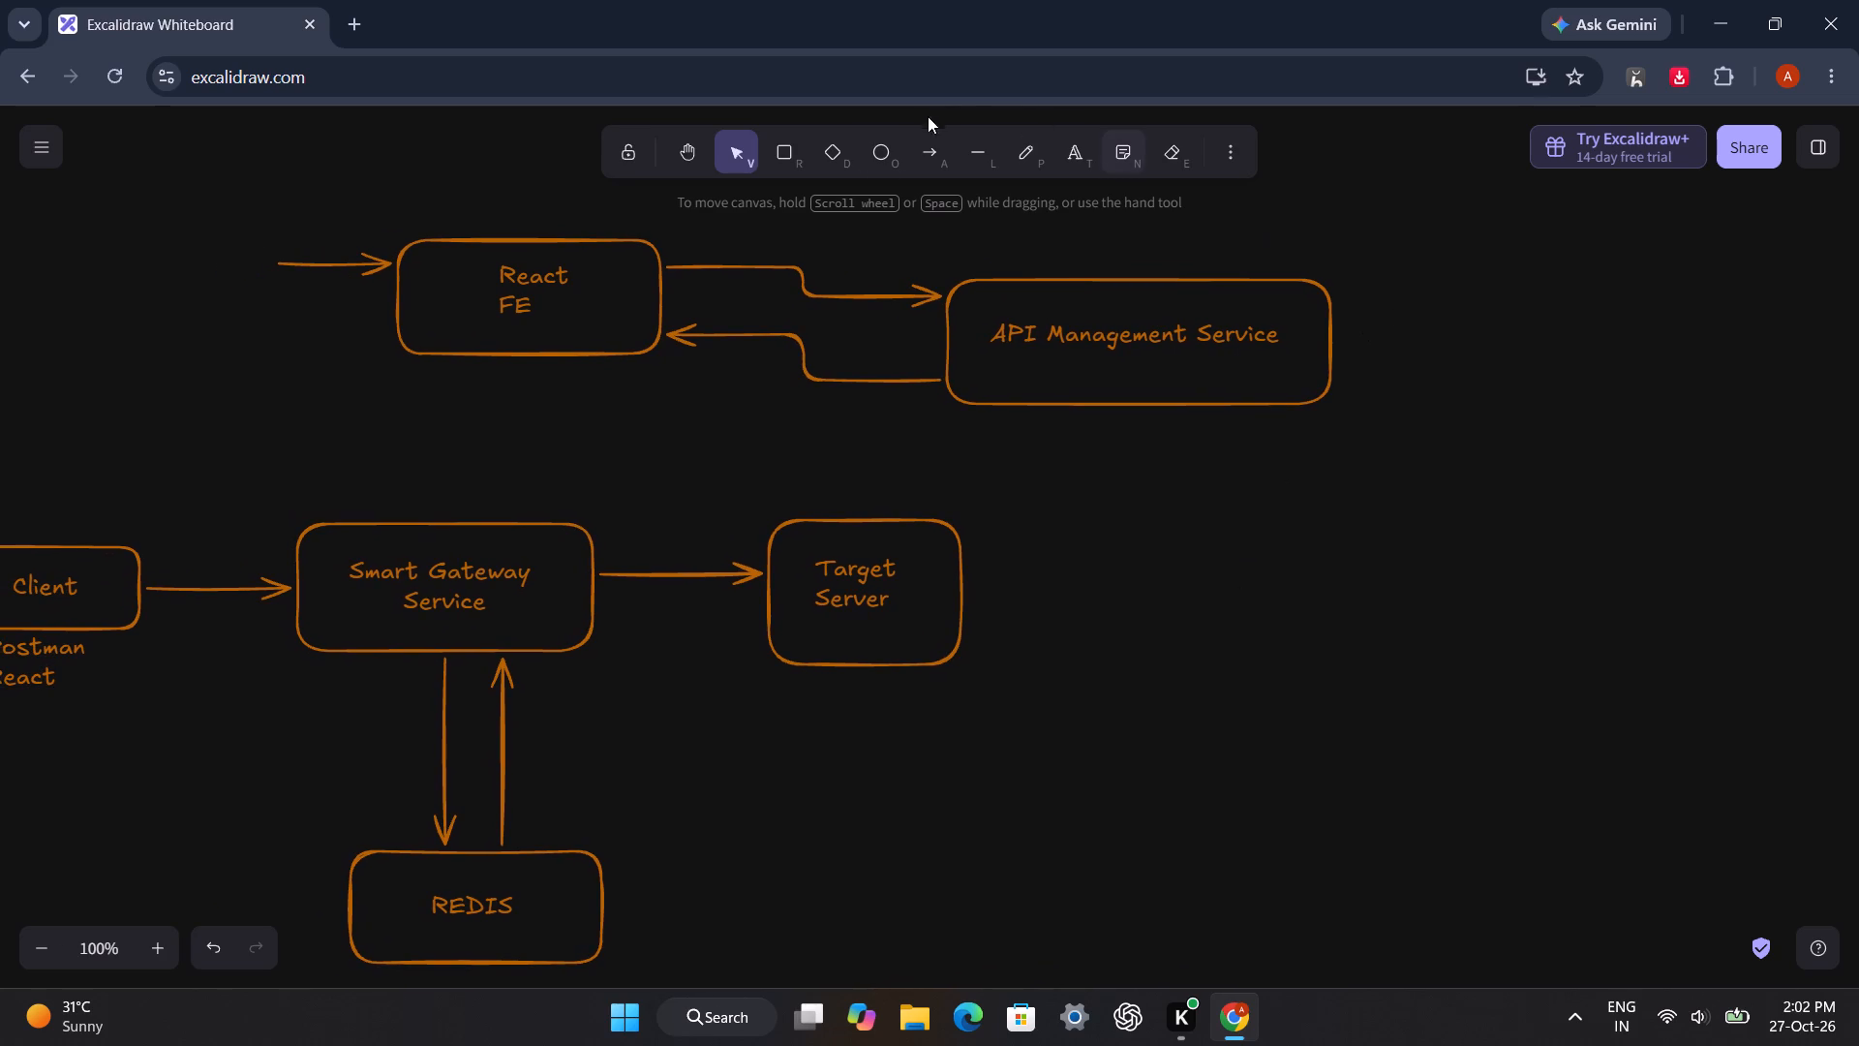
pyautogui.click(777, 158)
pyautogui.moveTo(1535, 267); pyautogui.dragTo(1564, 281)
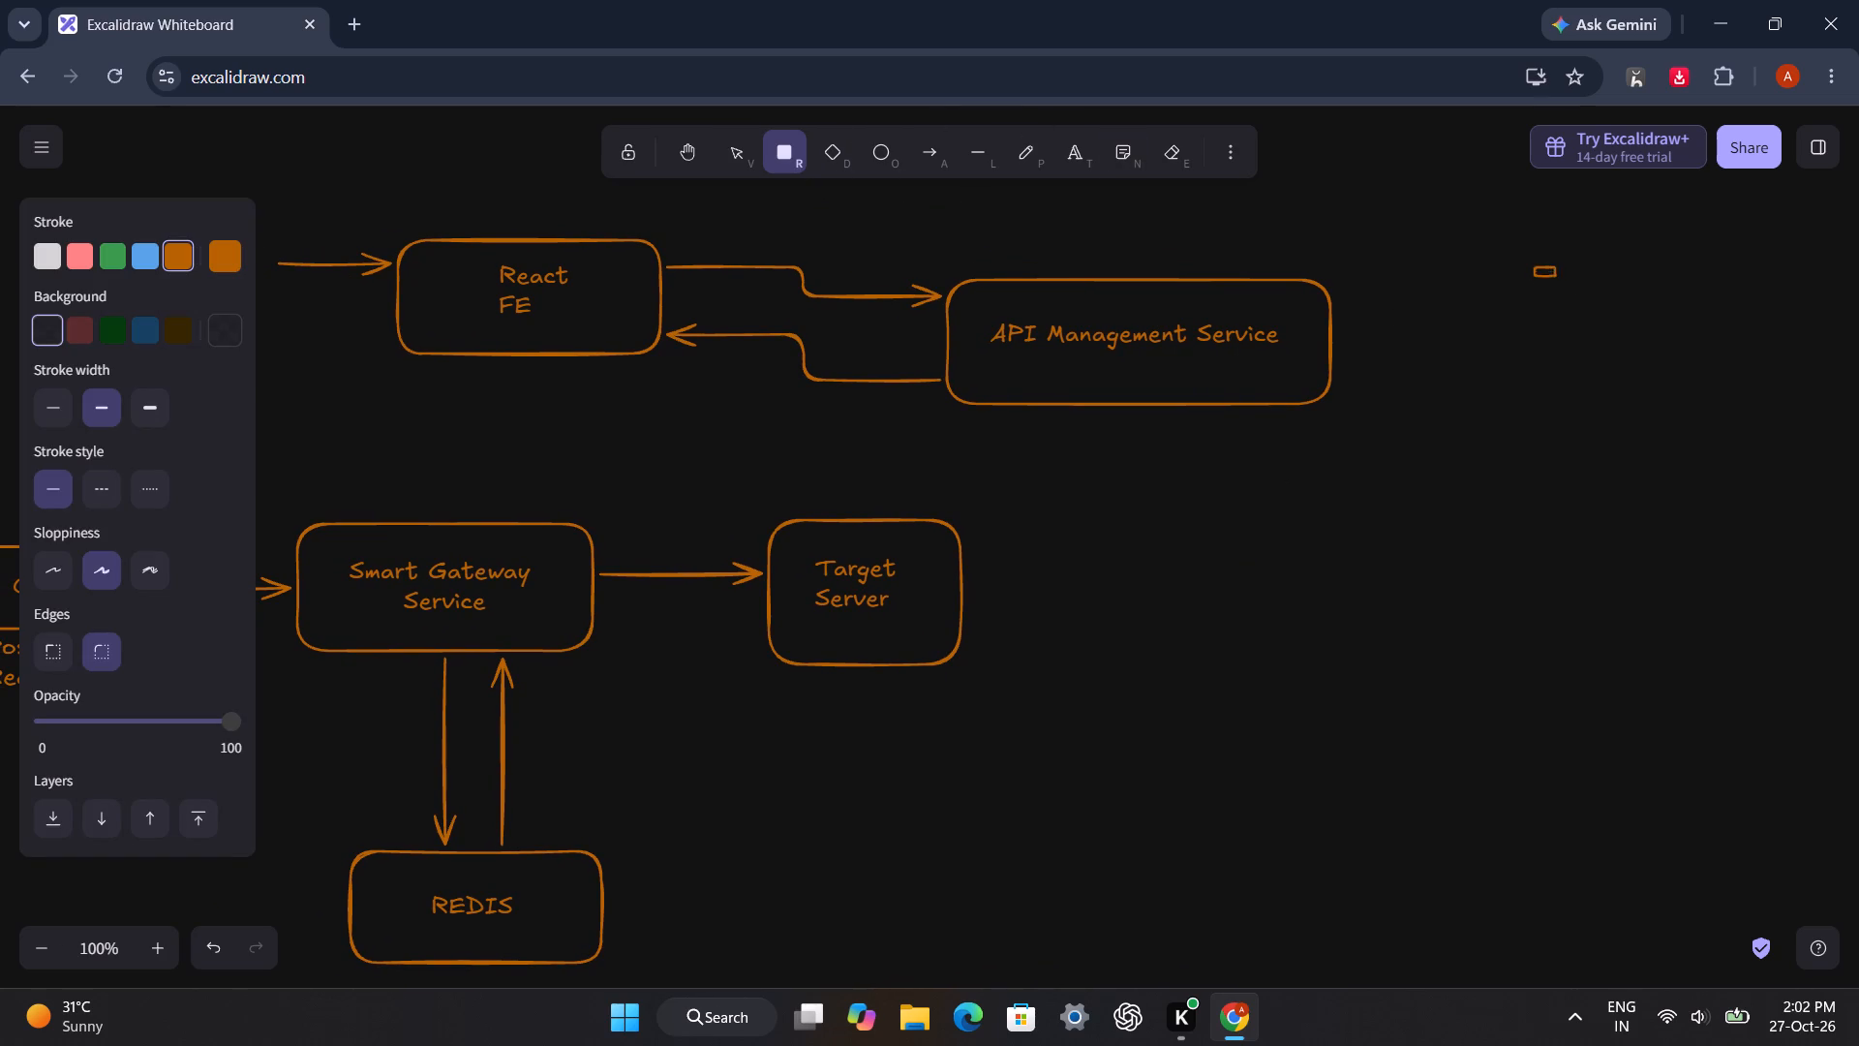
pyautogui.moveTo(1564, 281); pyautogui.dragTo(1774, 437)
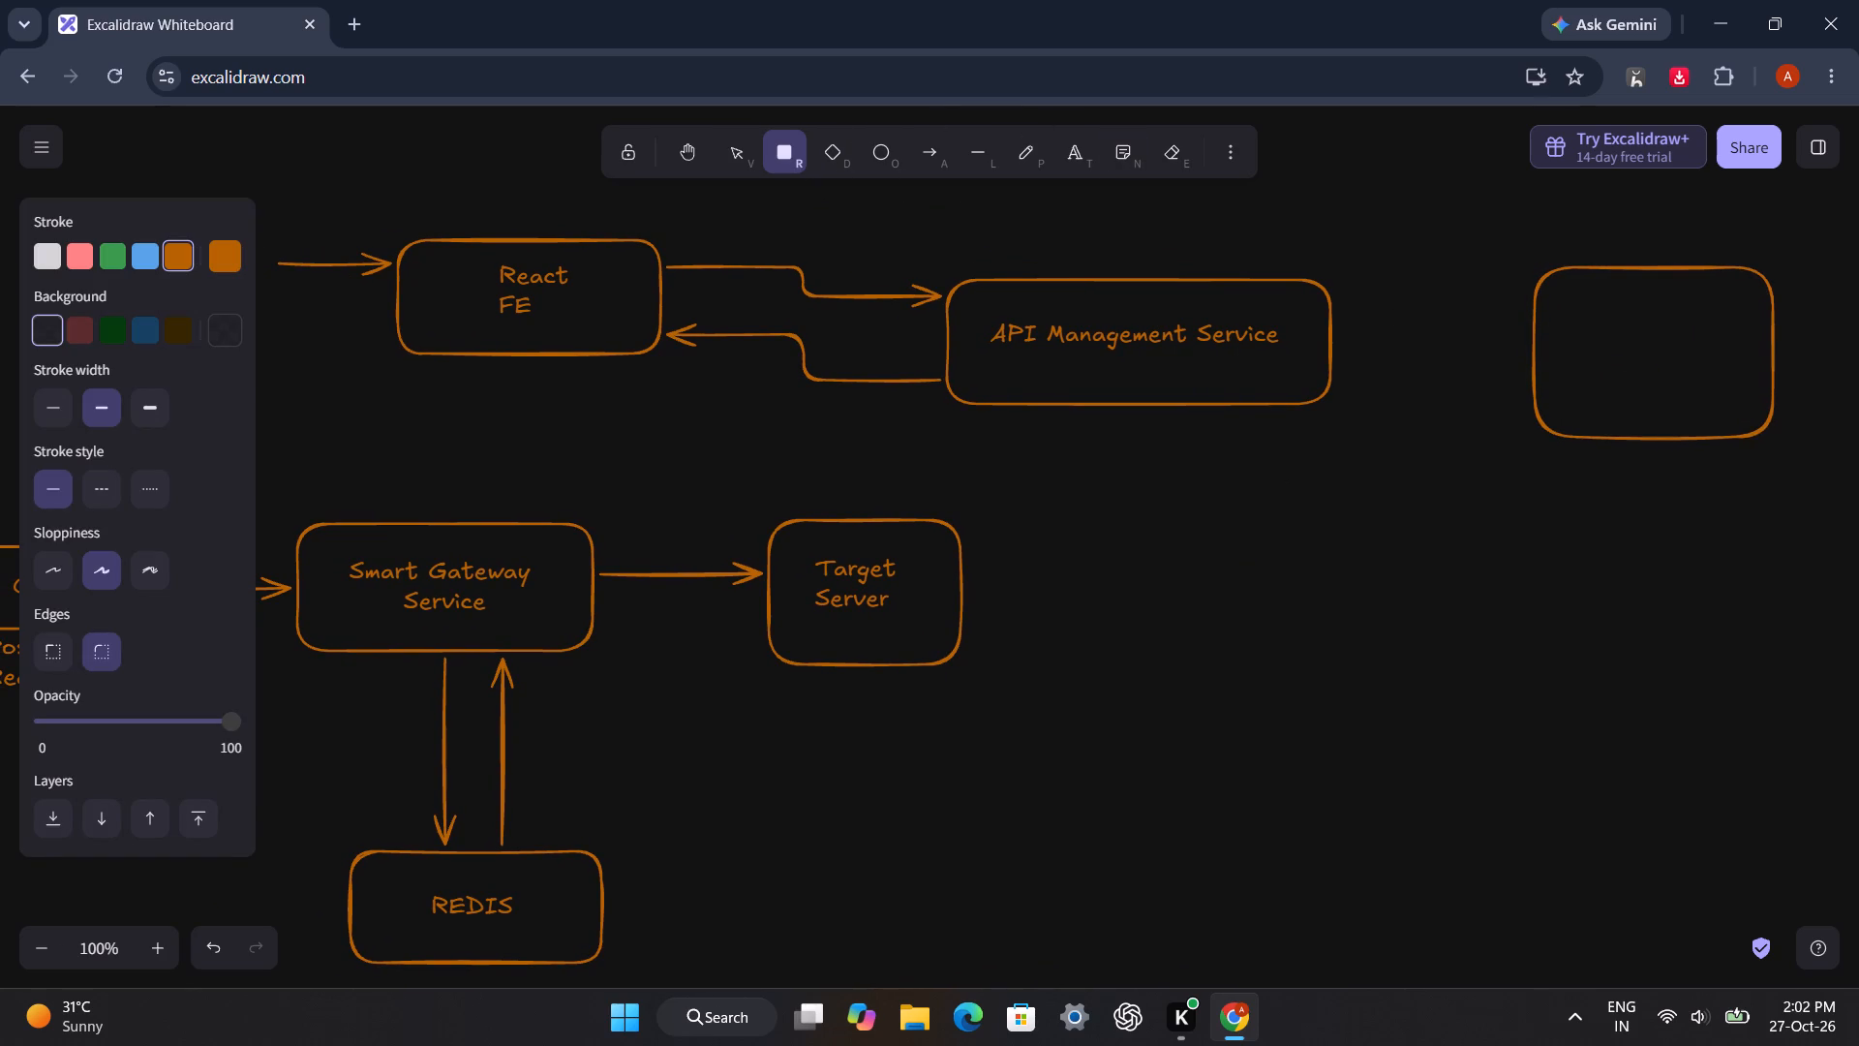
pyautogui.moveTo(1774, 437); pyautogui.dragTo(1783, 438)
# Add the text "MySQL DB" inside the new rectangle and shift it down toward the rectangle's middle.
pyautogui.click(1591, 323)
pyautogui.click(1588, 304)
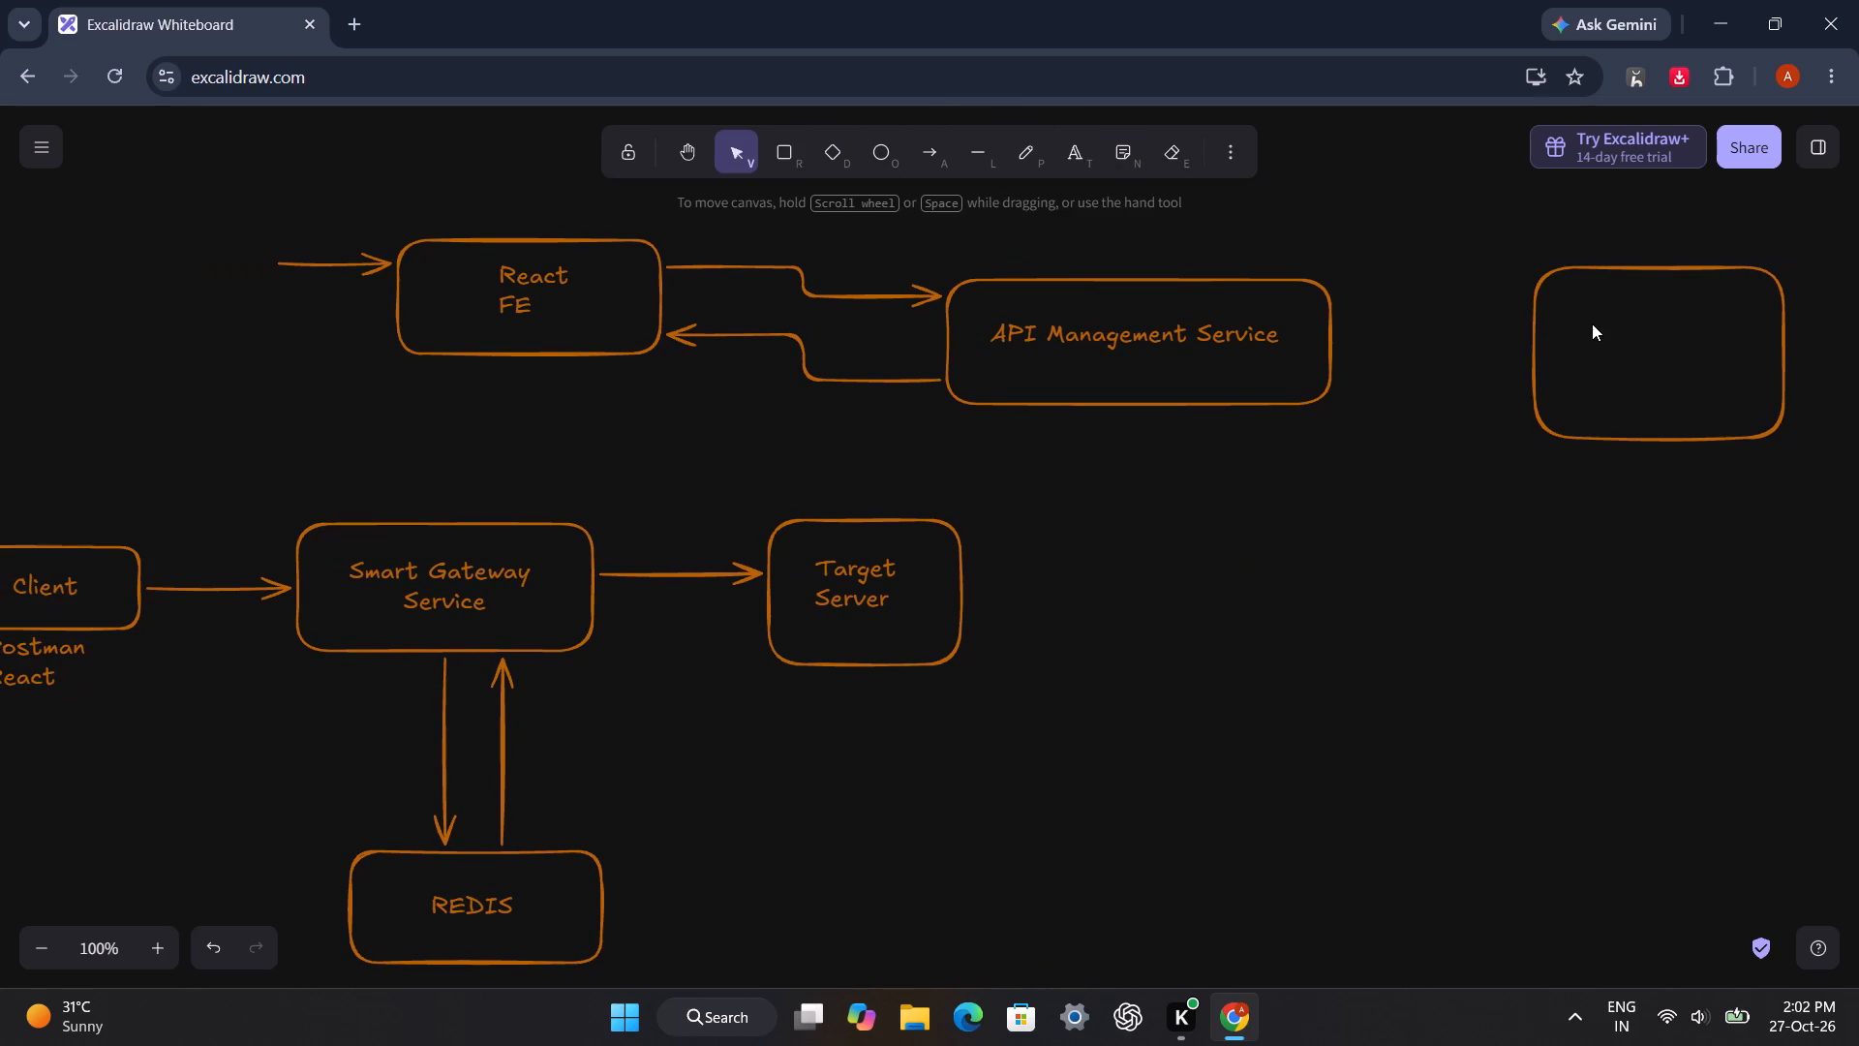
pyautogui.click(1592, 323)
pyautogui.doubleClick(1589, 308)
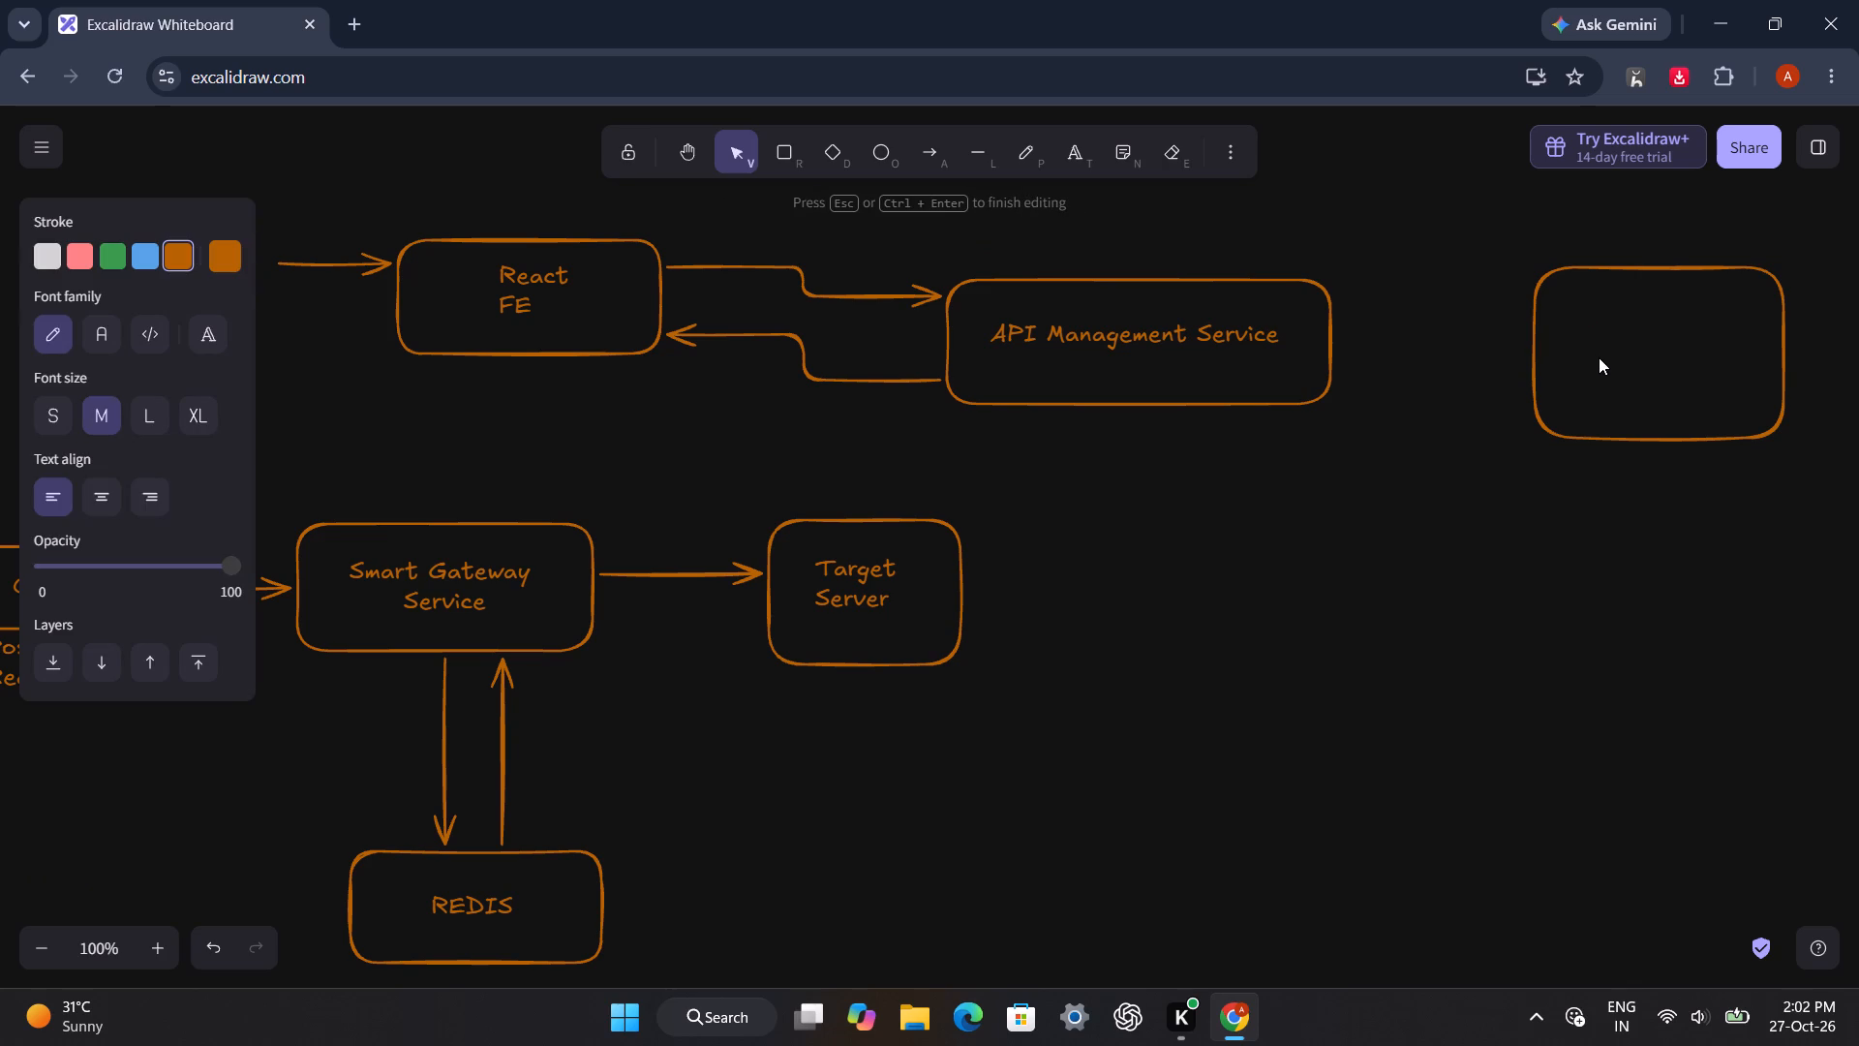
pyautogui.write('My')
pyautogui.write('SQL')
pyautogui.press('space')
pyautogui.write('DB')
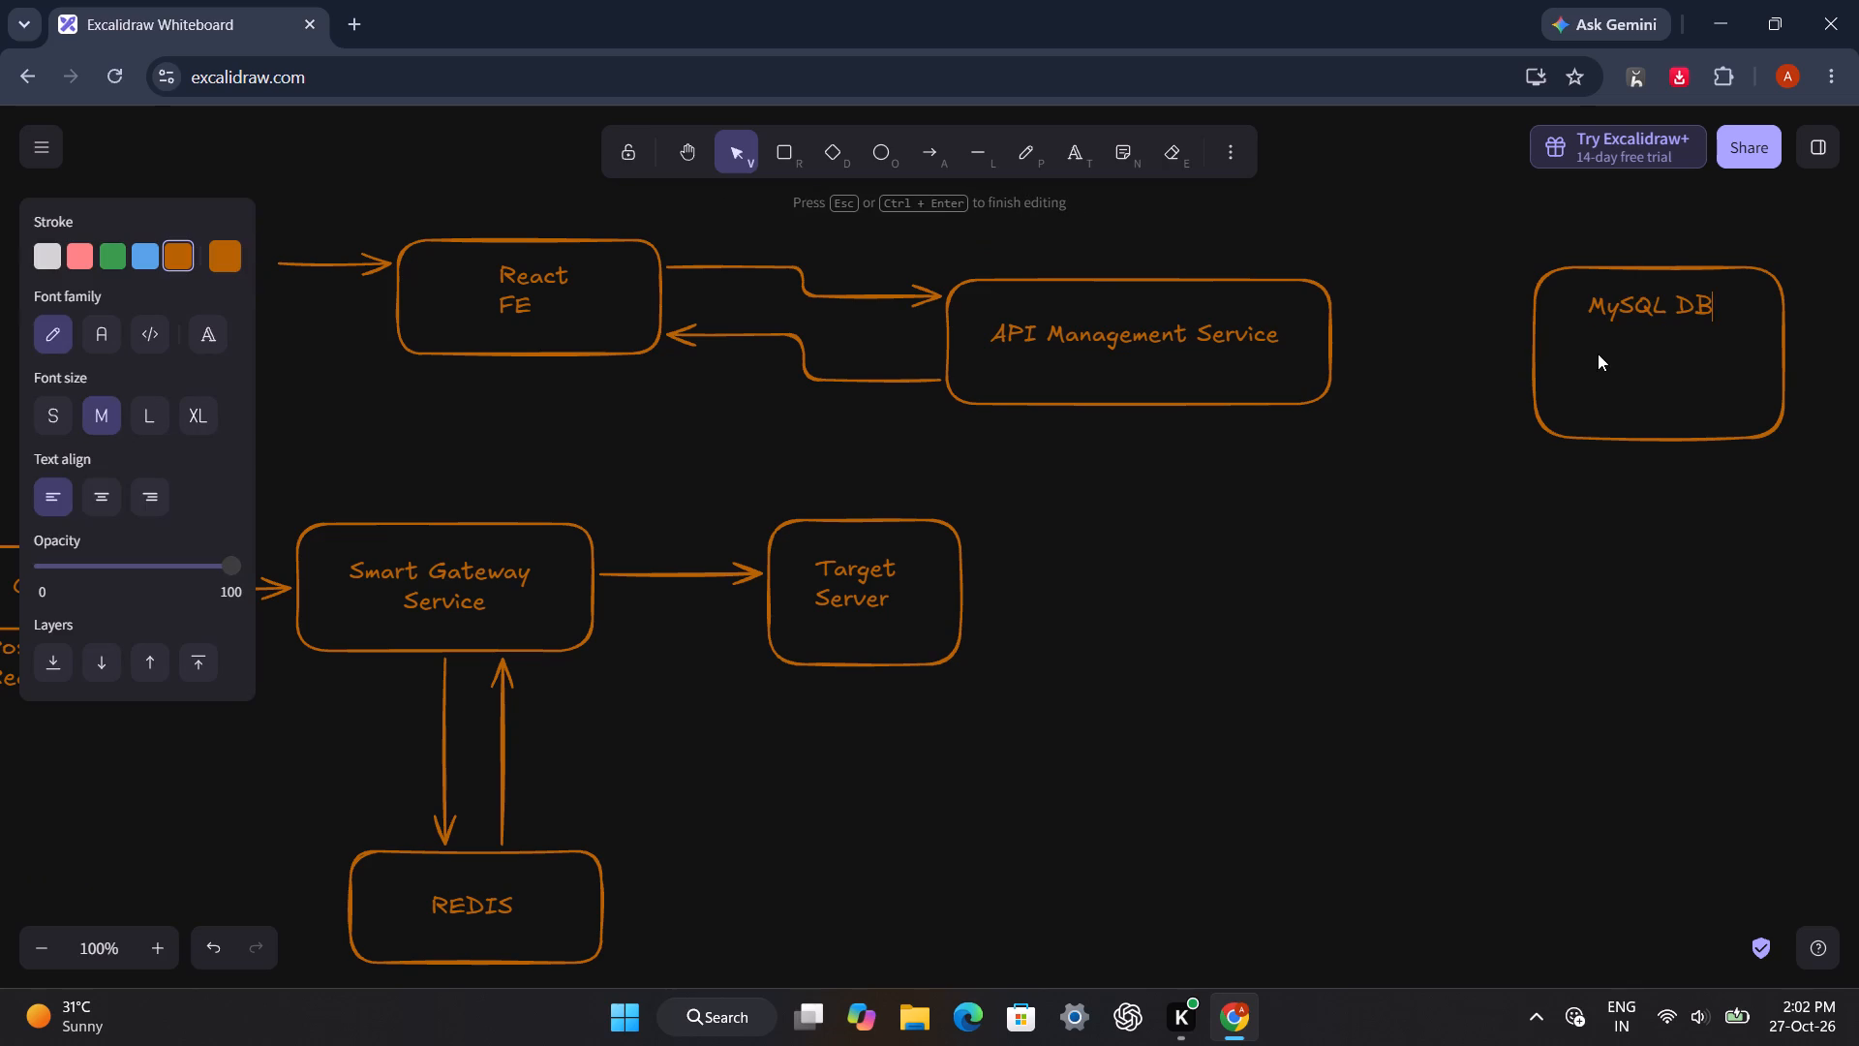
pyautogui.click(1631, 330)
pyautogui.moveTo(1630, 309); pyautogui.dragTo(1630, 343)
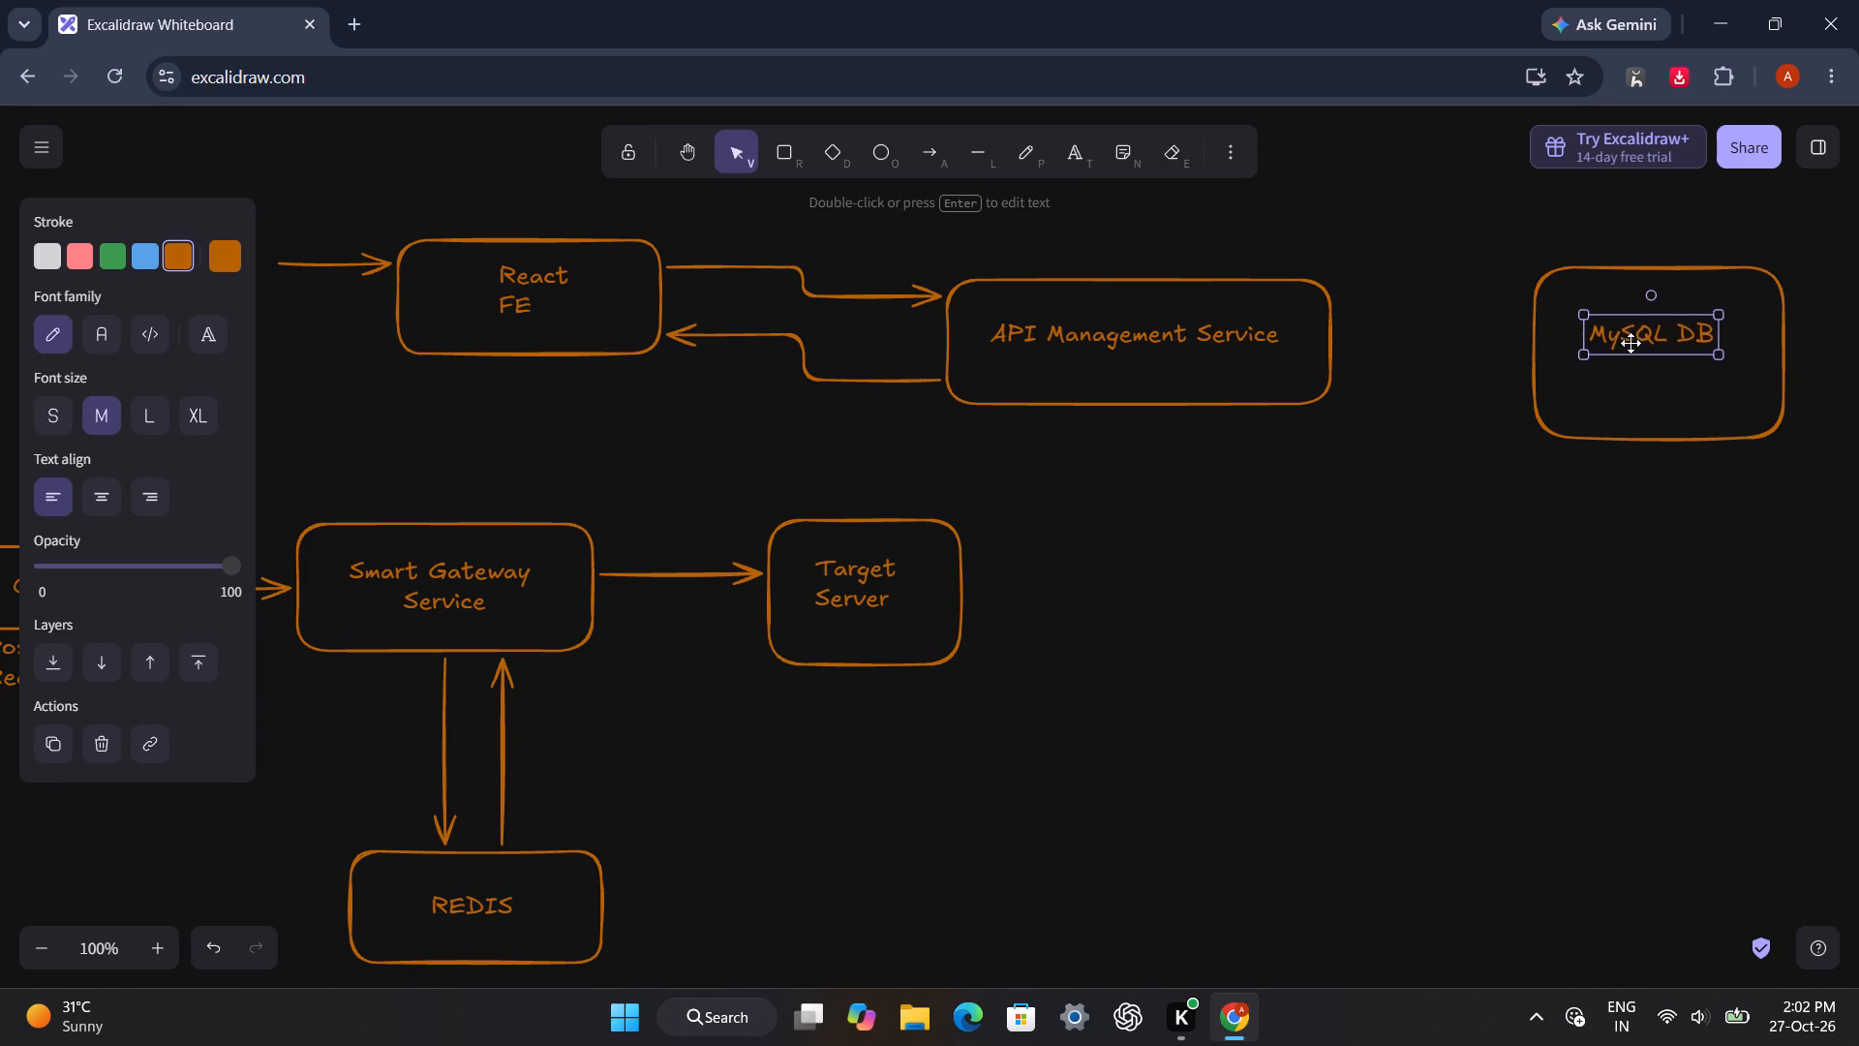
pyautogui.moveTo(1630, 343); pyautogui.dragTo(1632, 348)
pyautogui.click(1442, 413)
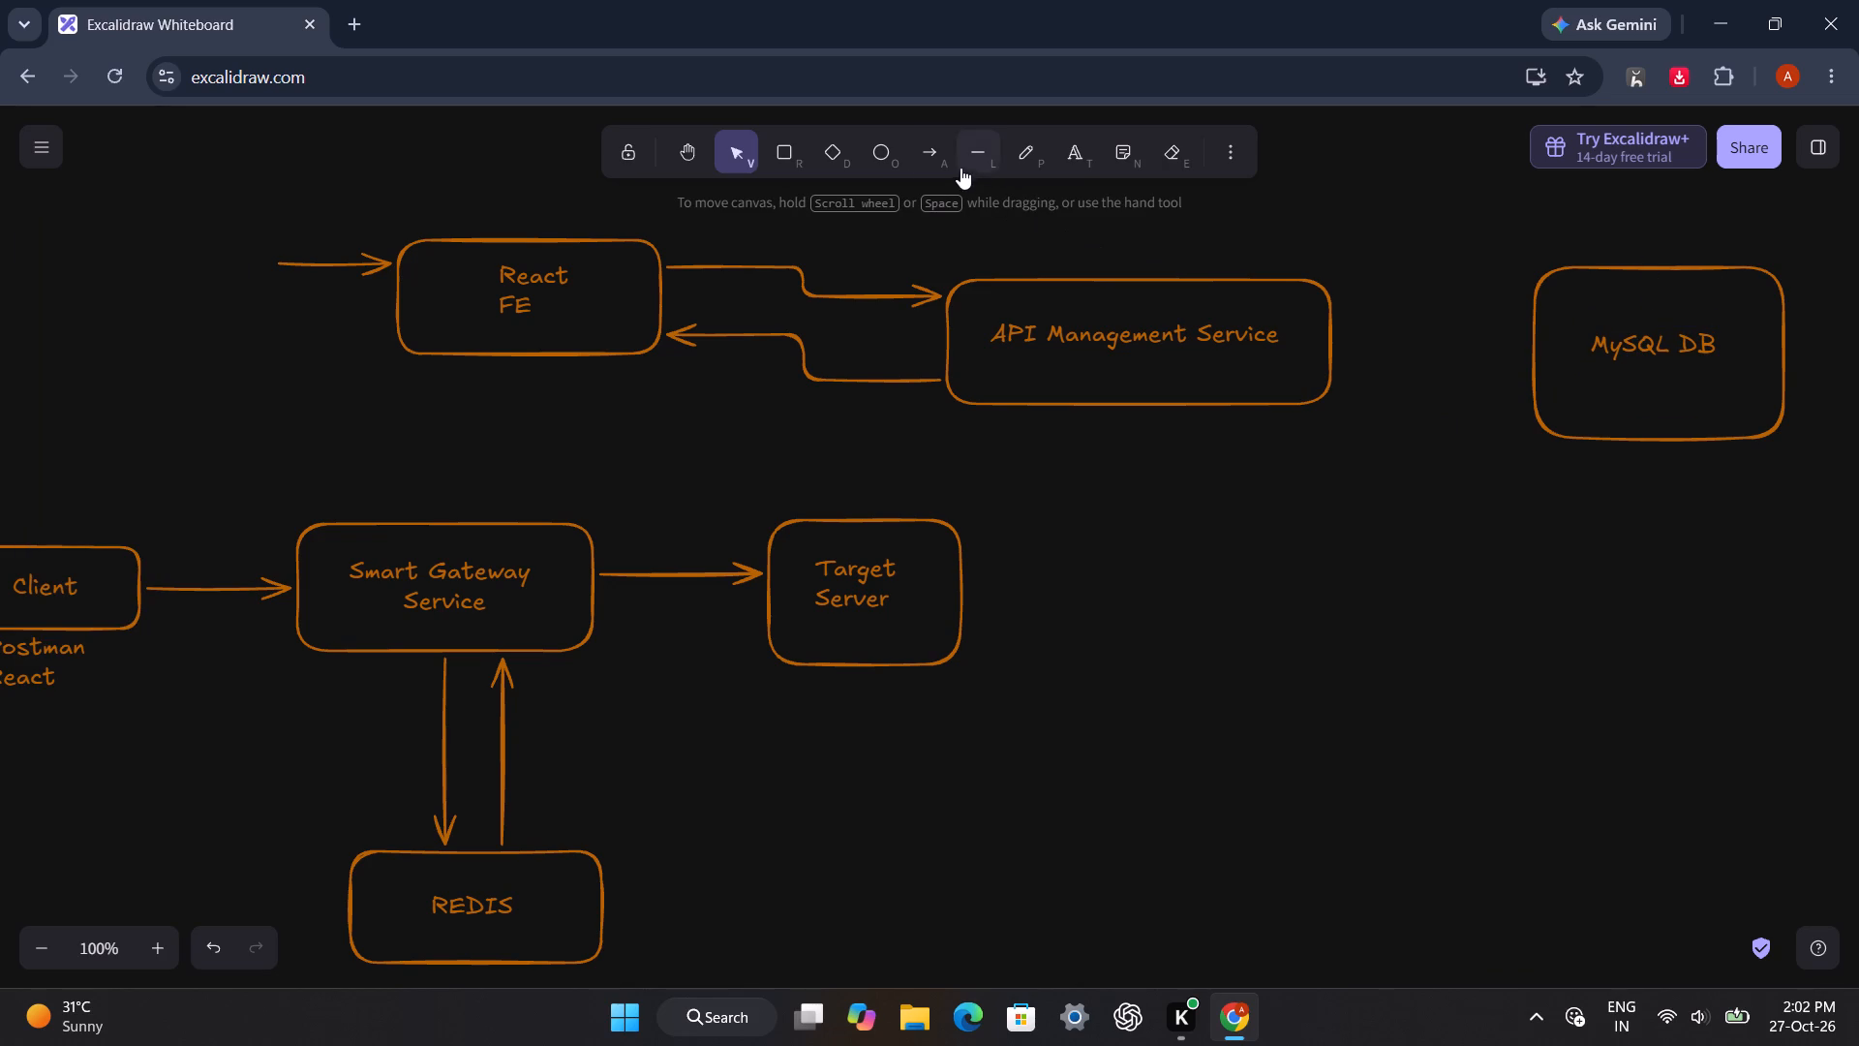
# Connect API Management Service to MySQL DB with an elbow arrow, and add a return elbow arrow below it.
pyautogui.click(933, 159)
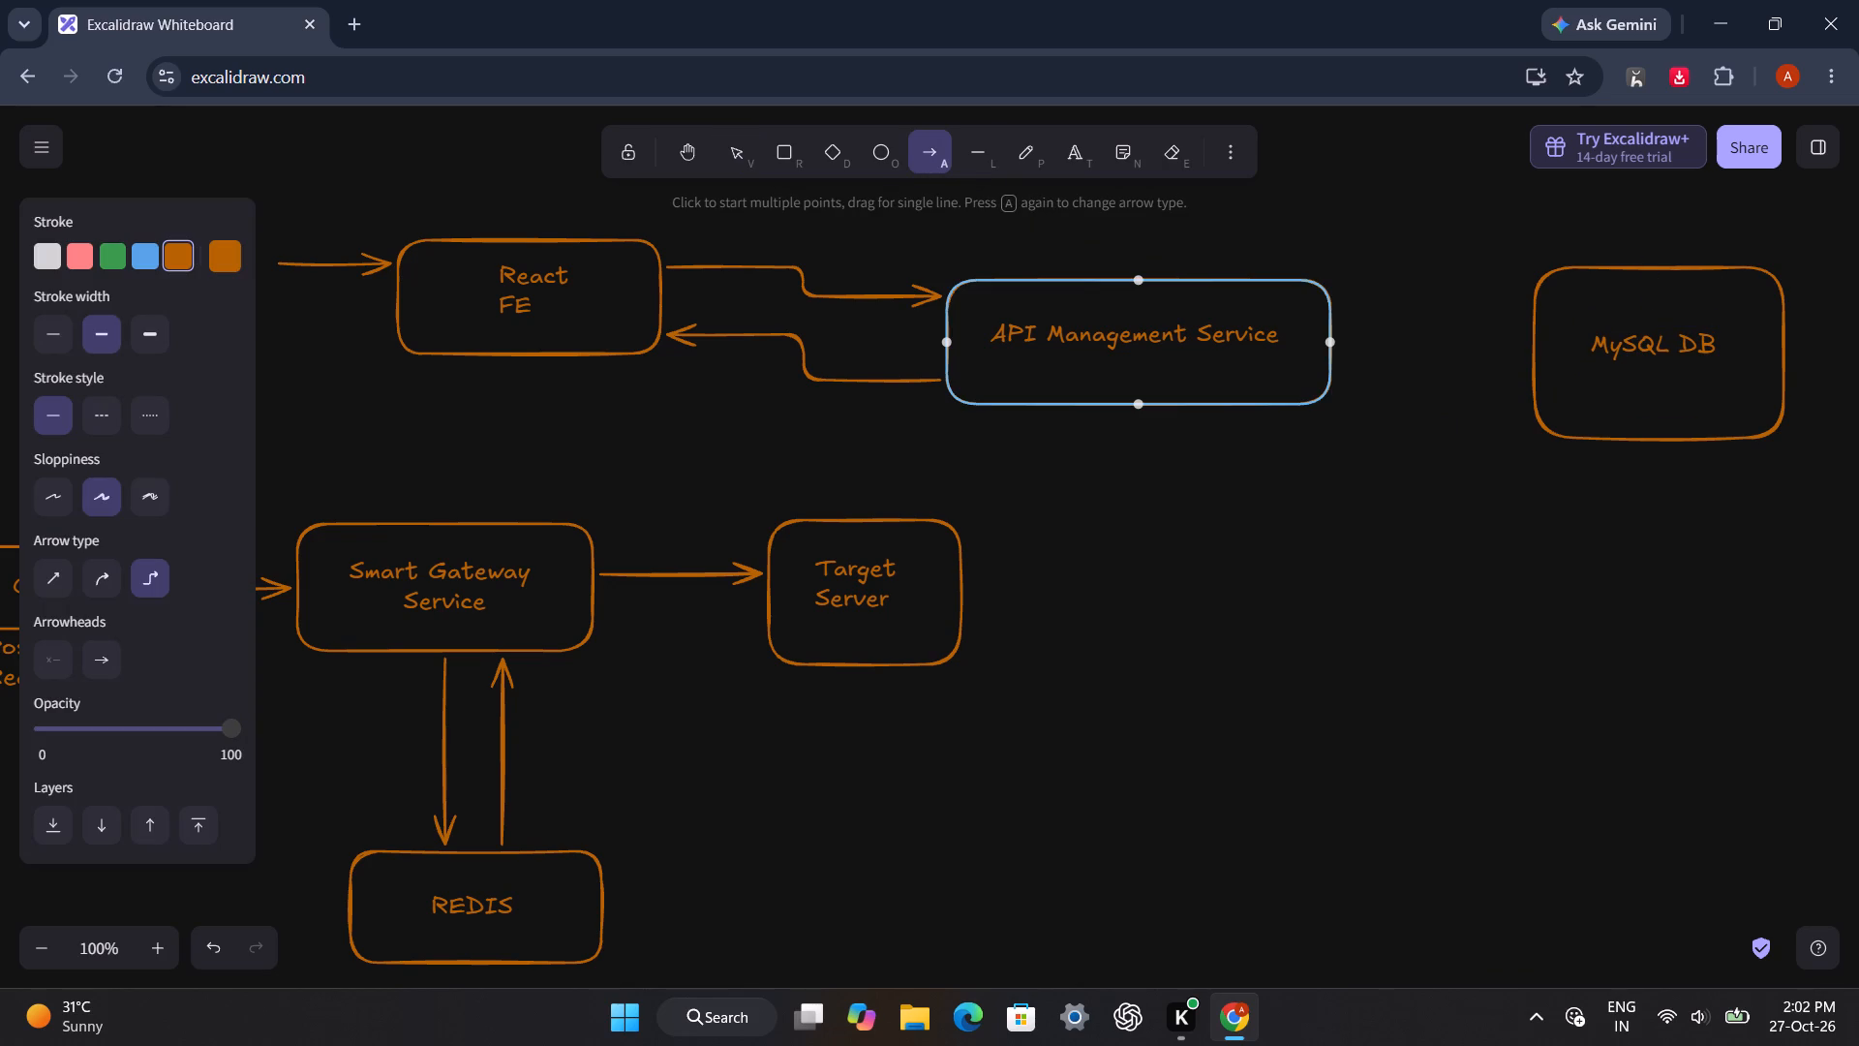
pyautogui.moveTo(1330, 299); pyautogui.dragTo(1535, 310)
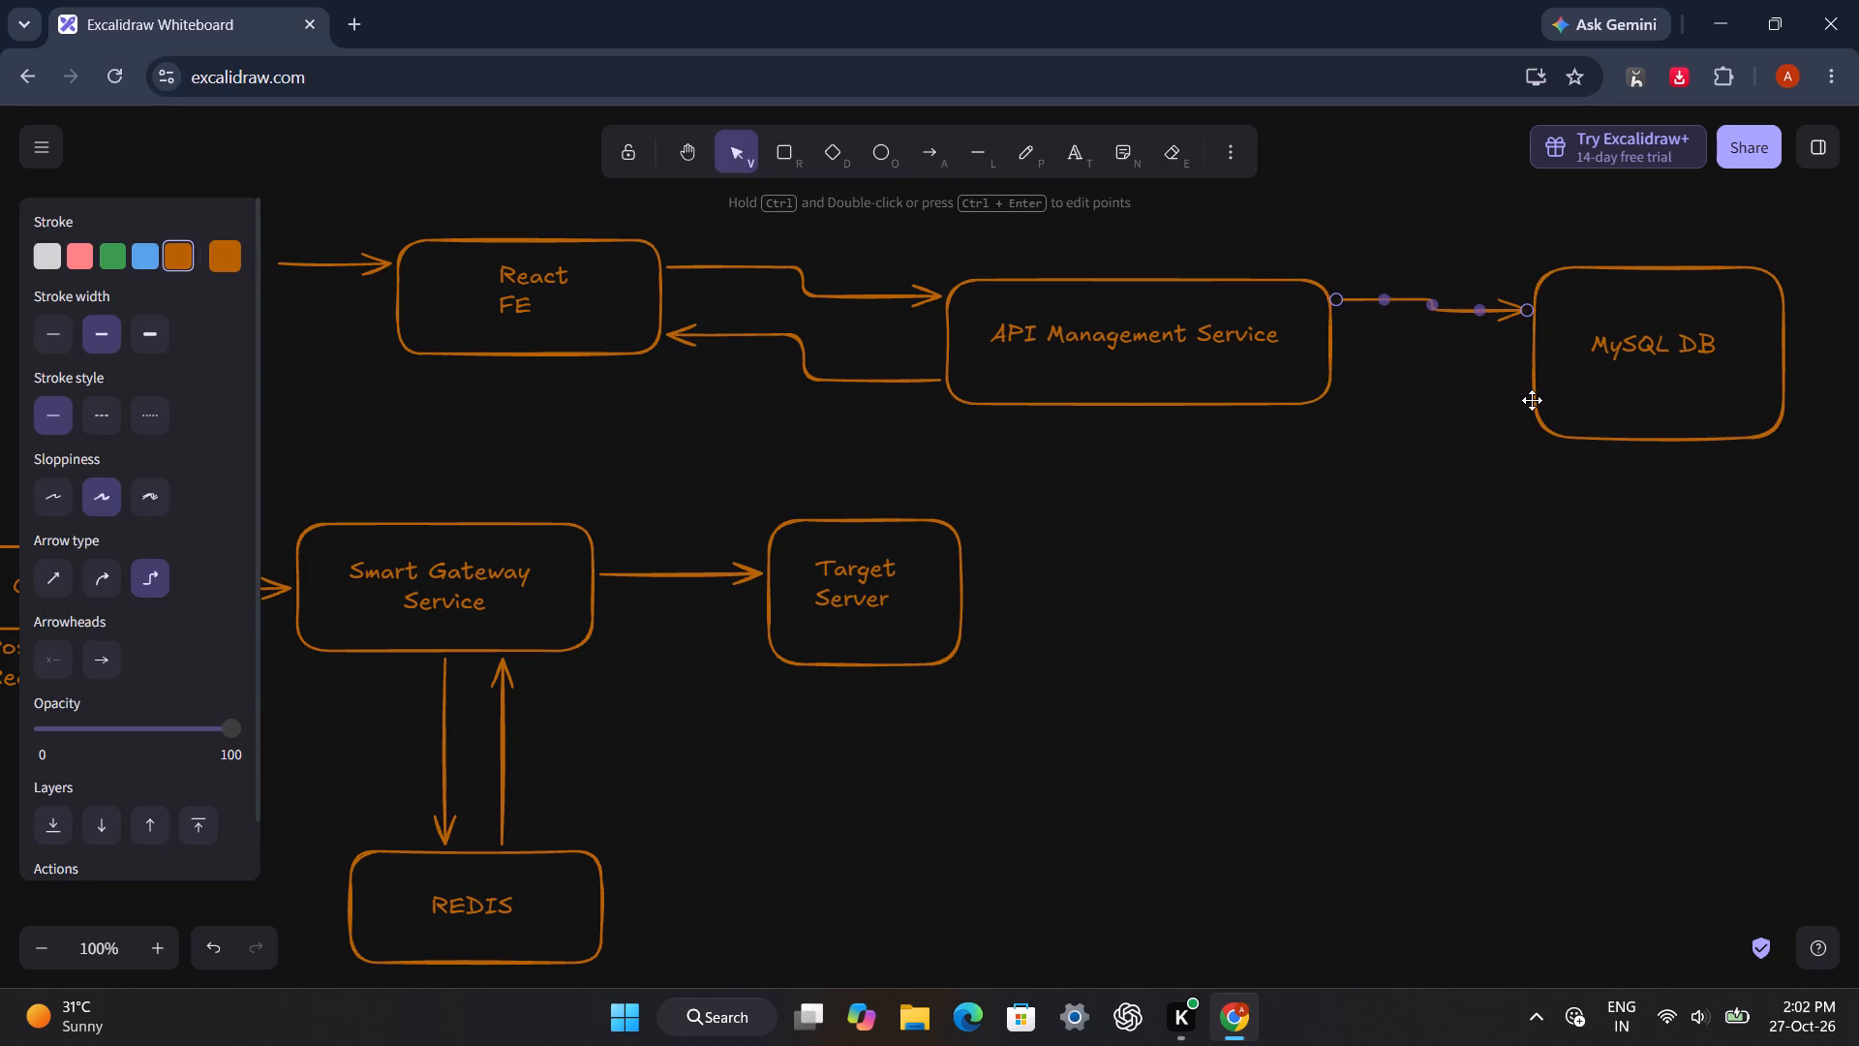
pyautogui.click(1532, 398)
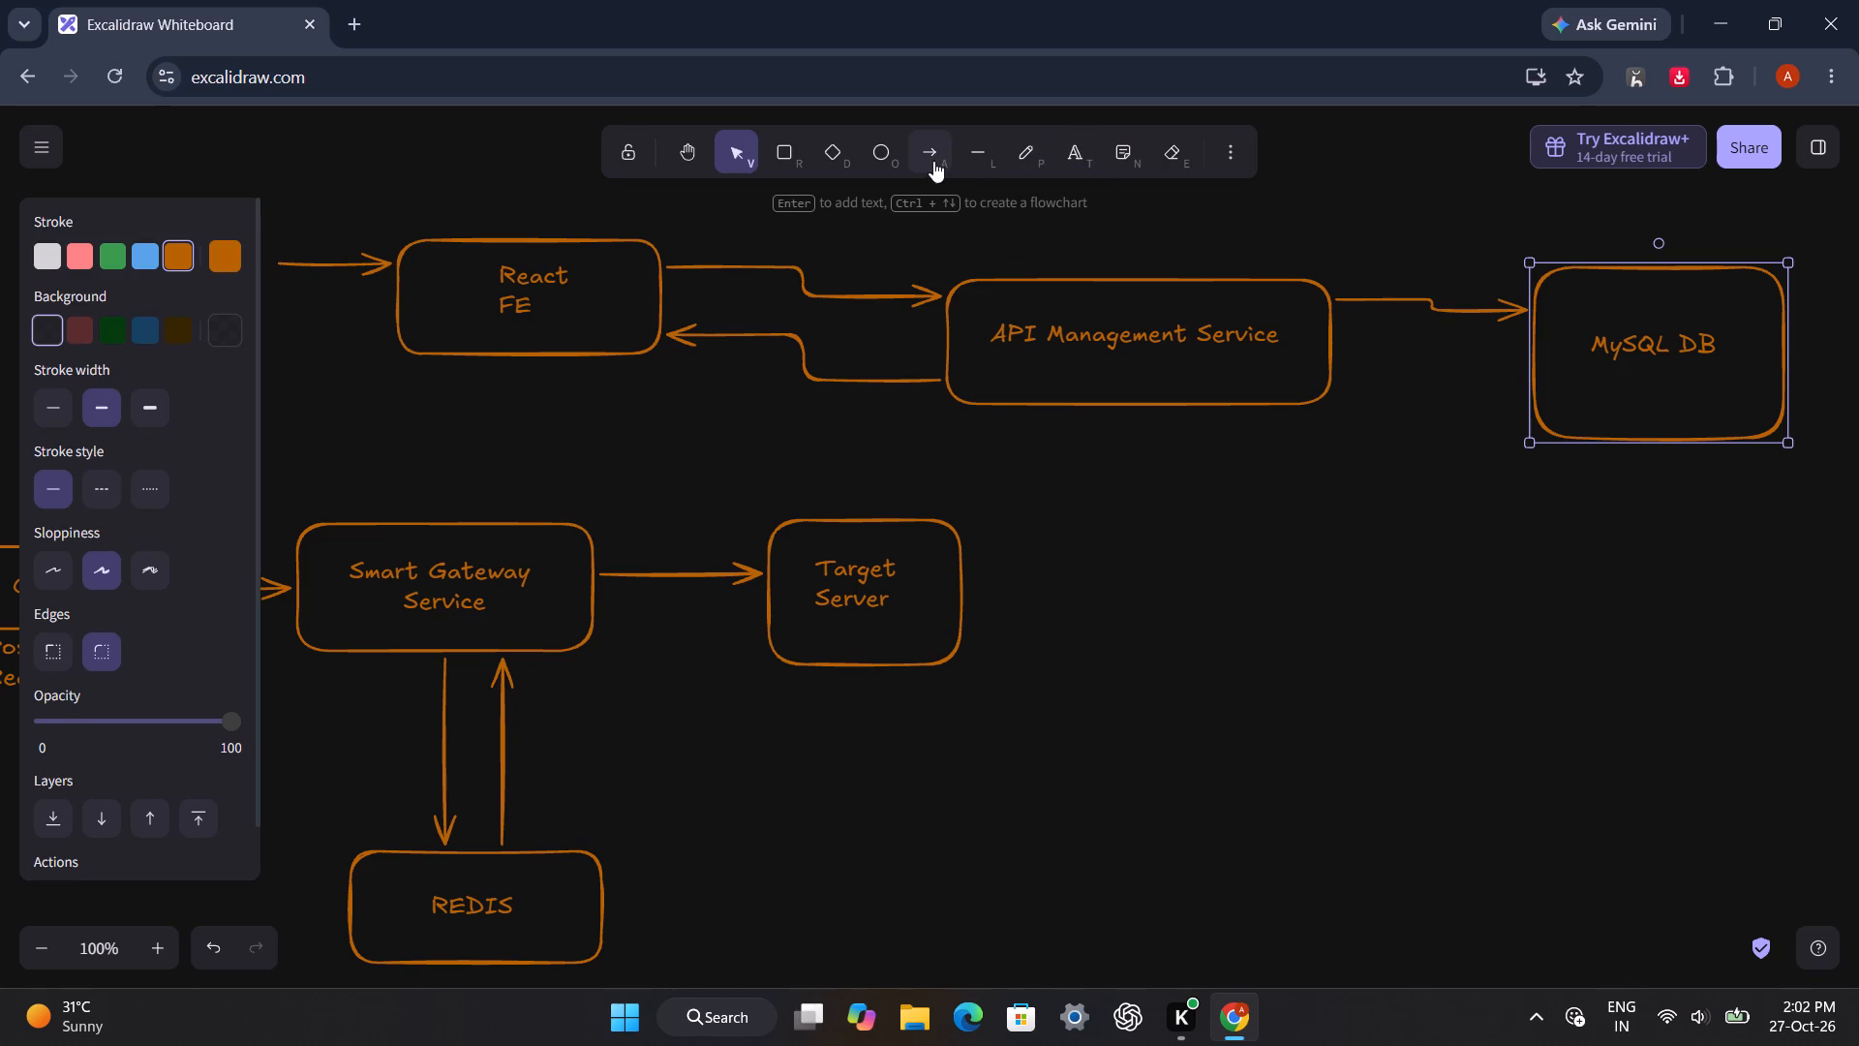
pyautogui.click(929, 161)
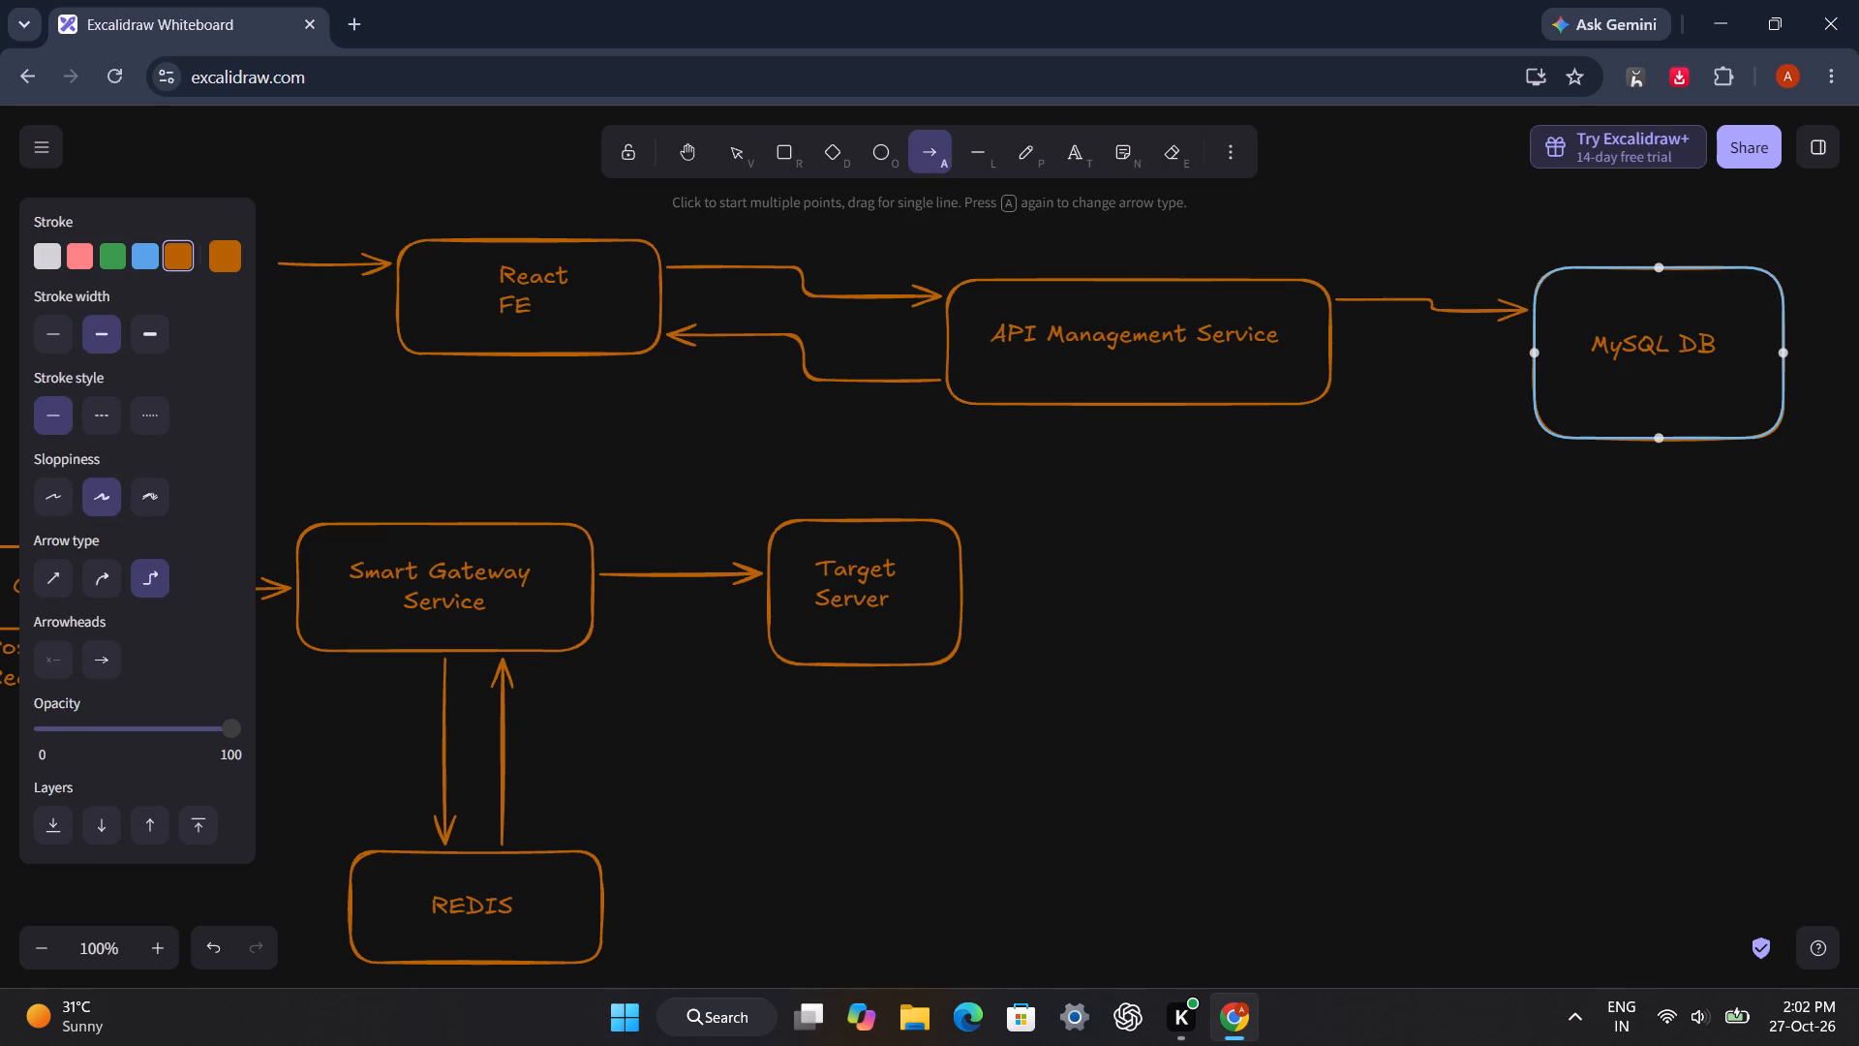
pyautogui.moveTo(1531, 392); pyautogui.dragTo(1325, 368)
pyautogui.click(1334, 508)
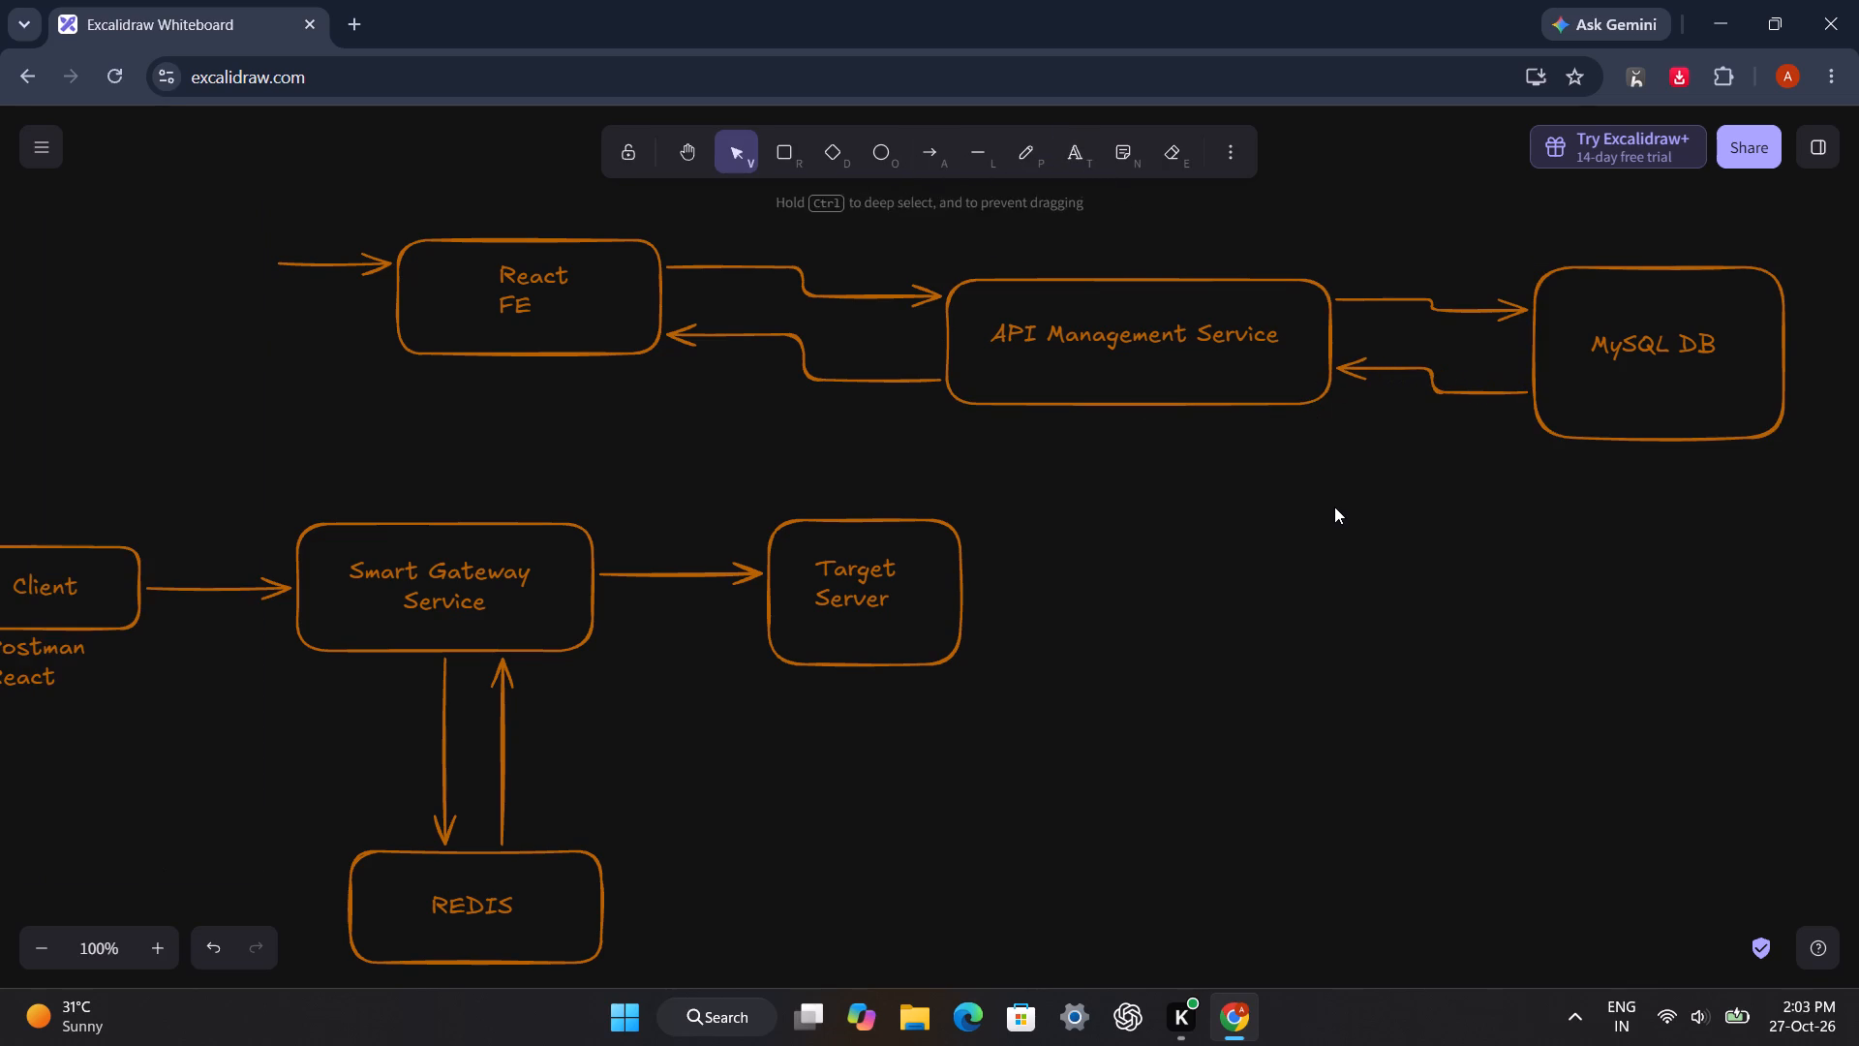
pyautogui.click(1220, 691)
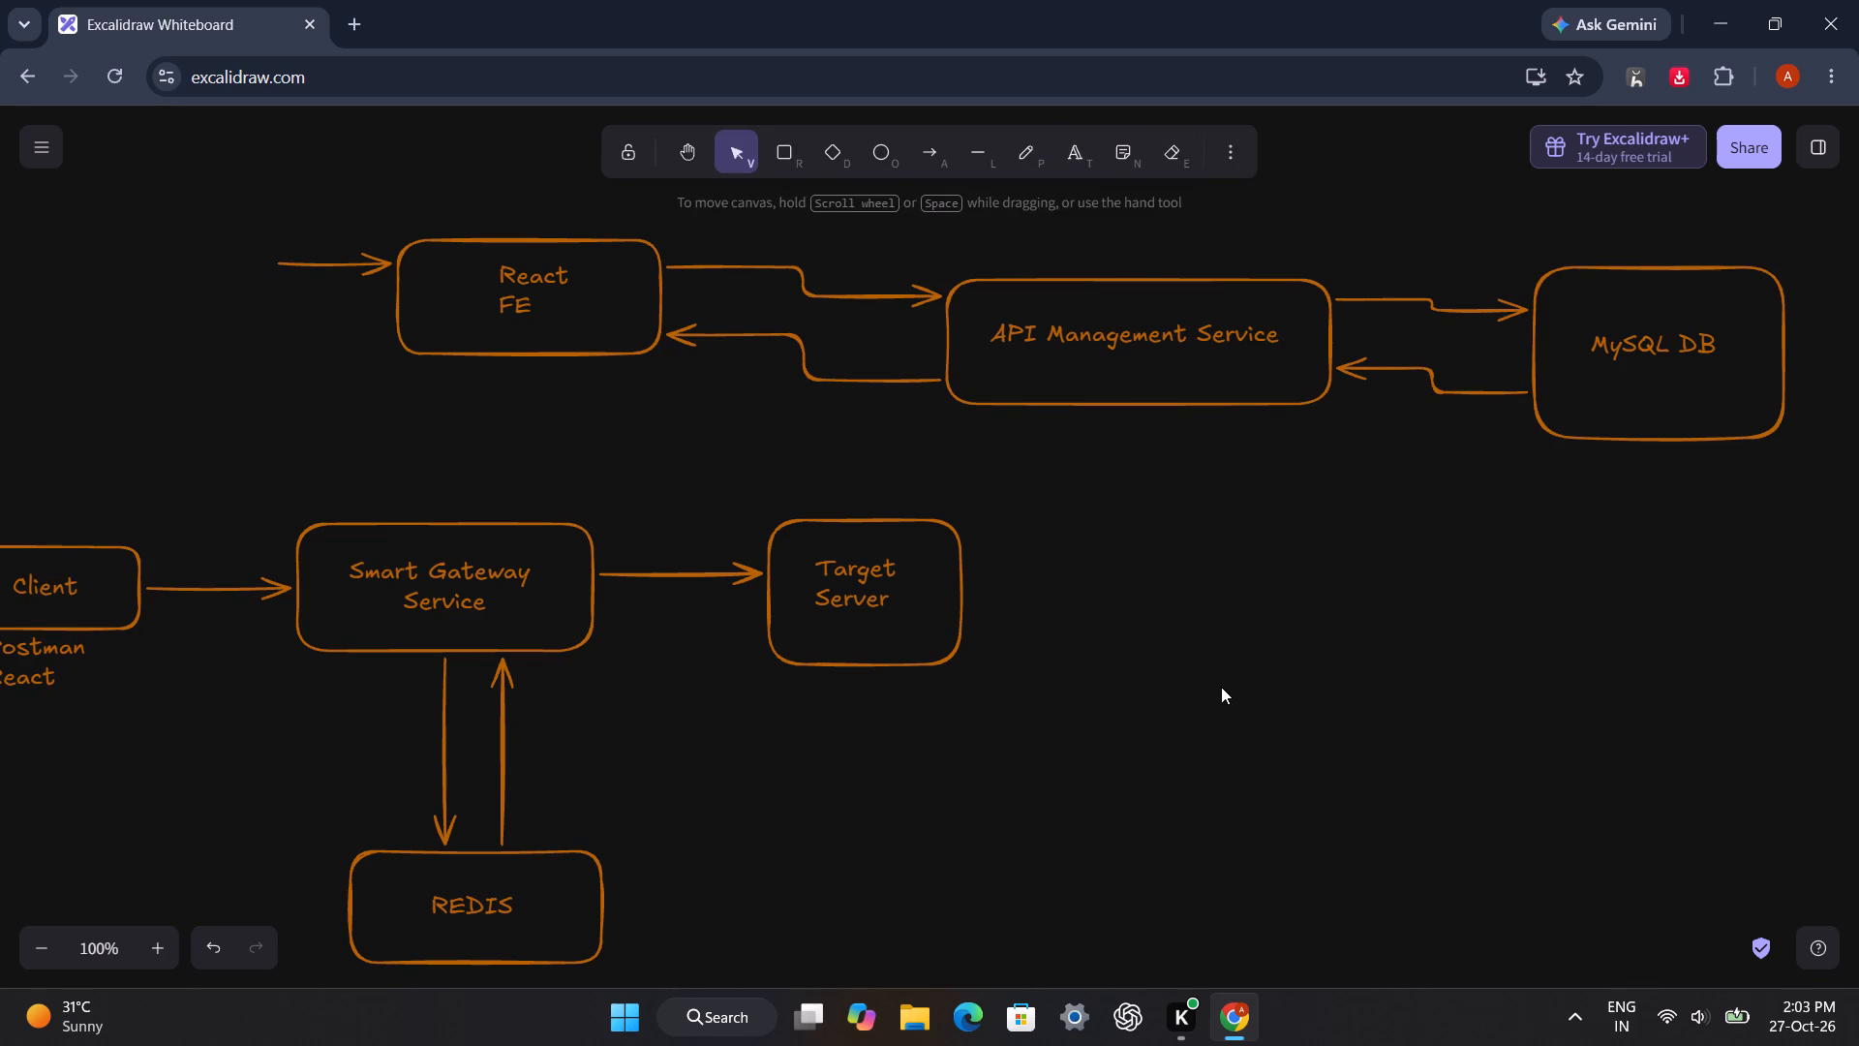
# Sweep the laser pointer around React FE, API Management Service and MySQL DB to highlight the management flow.
pyautogui.press('k')
pyautogui.moveTo(1356, 610); pyautogui.dragTo(1487, 387)
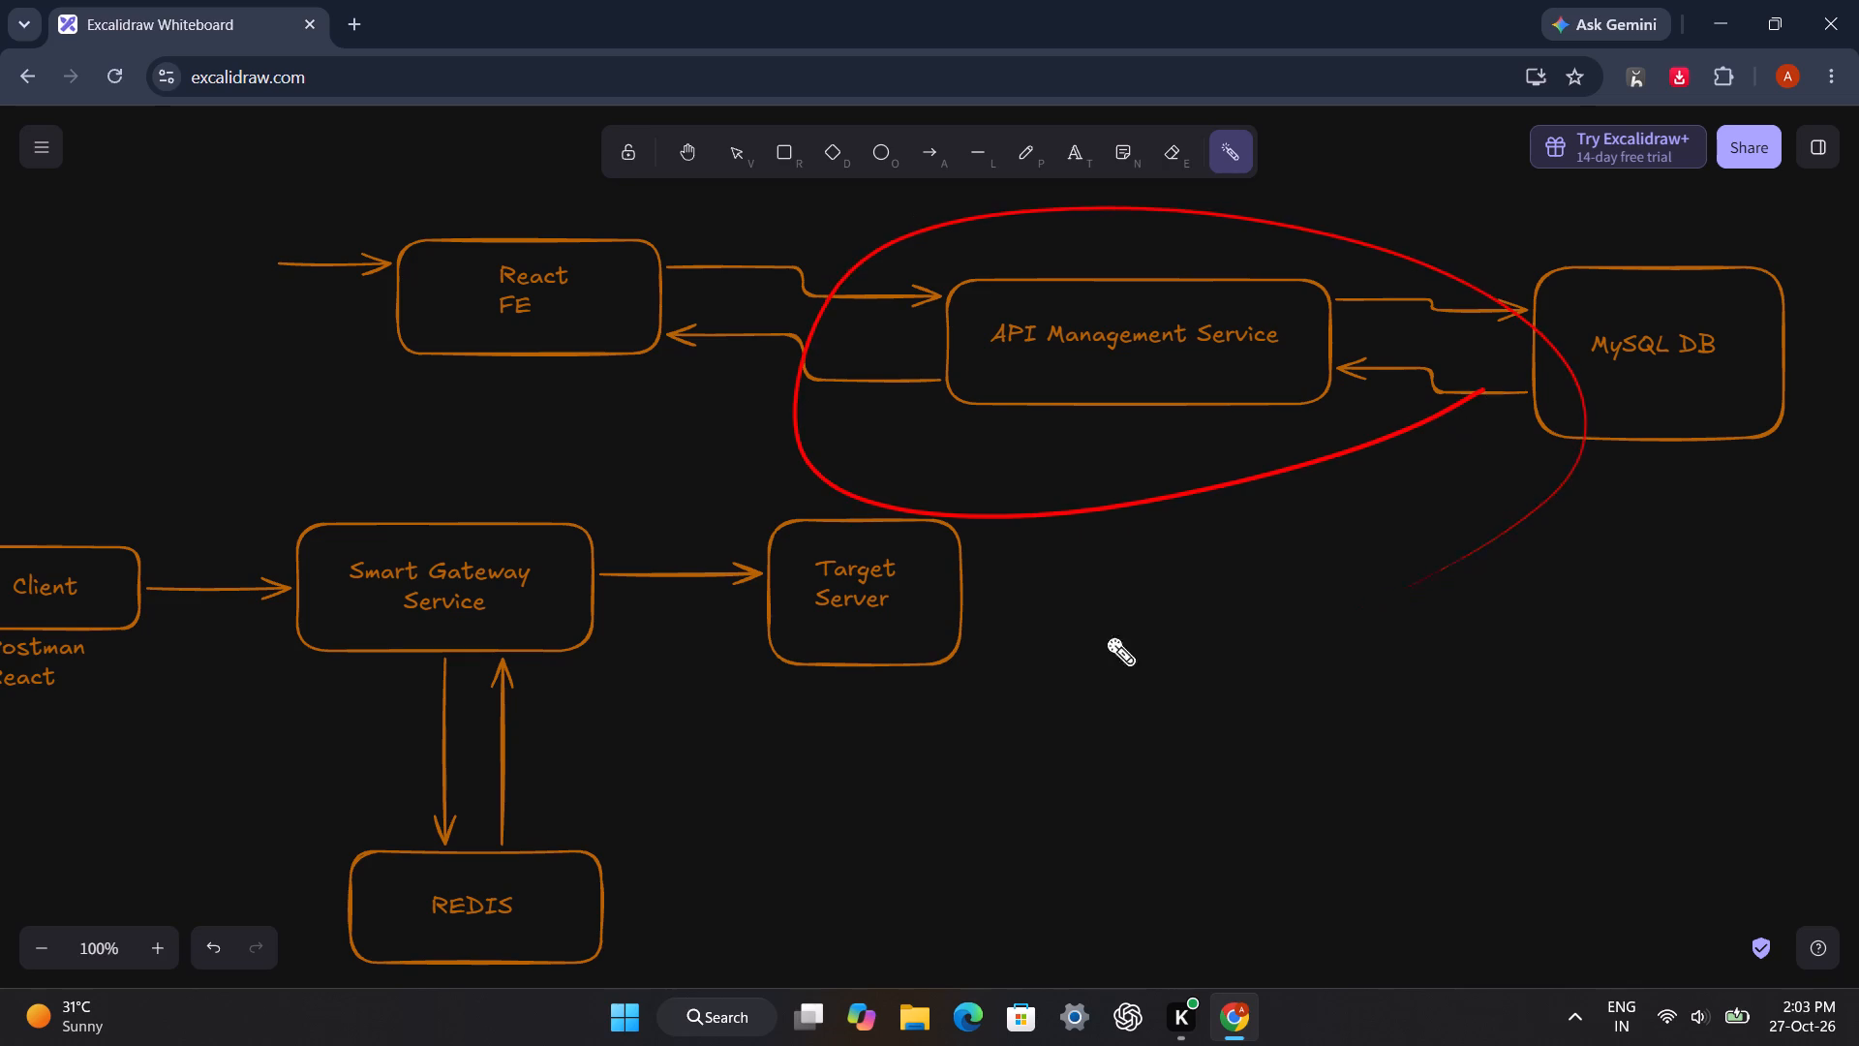
pyautogui.moveTo(825, 603); pyautogui.dragTo(1434, 529)
pyautogui.moveTo(1130, 724); pyautogui.dragTo(860, 279)
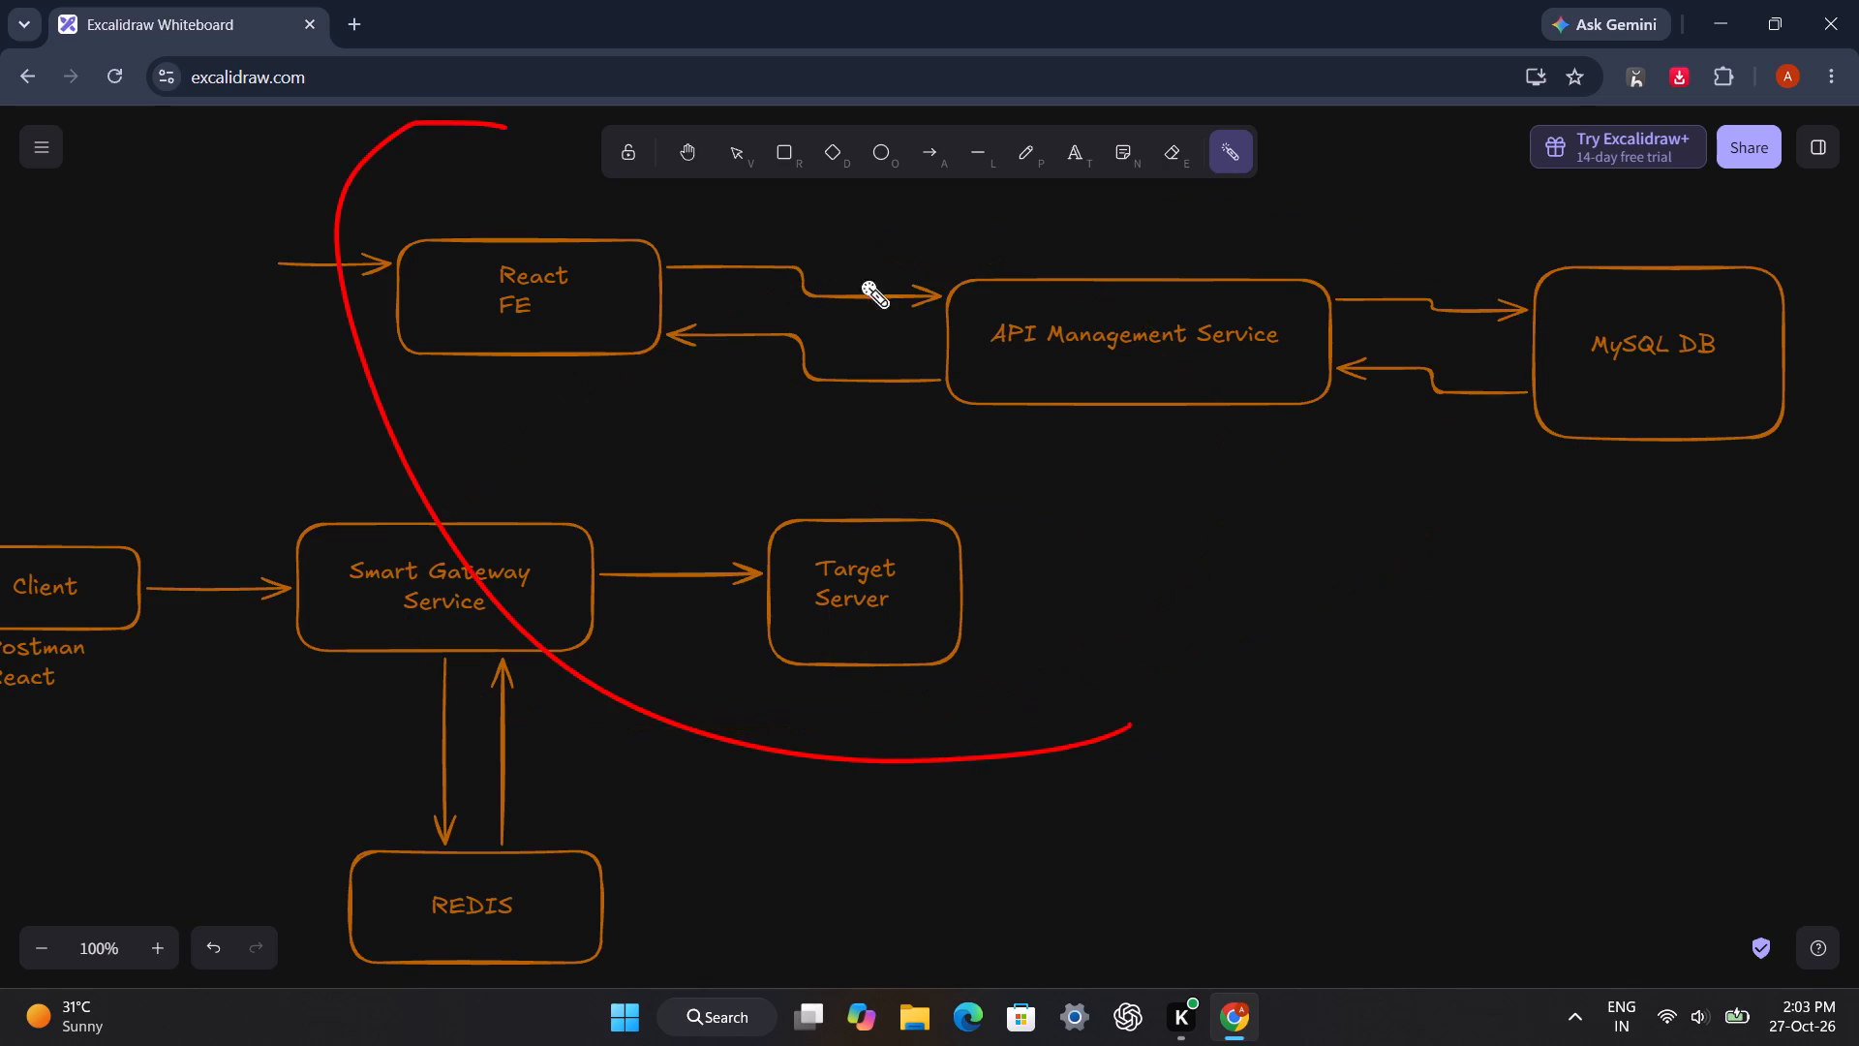
pyautogui.moveTo(860, 279); pyautogui.dragTo(921, 748)
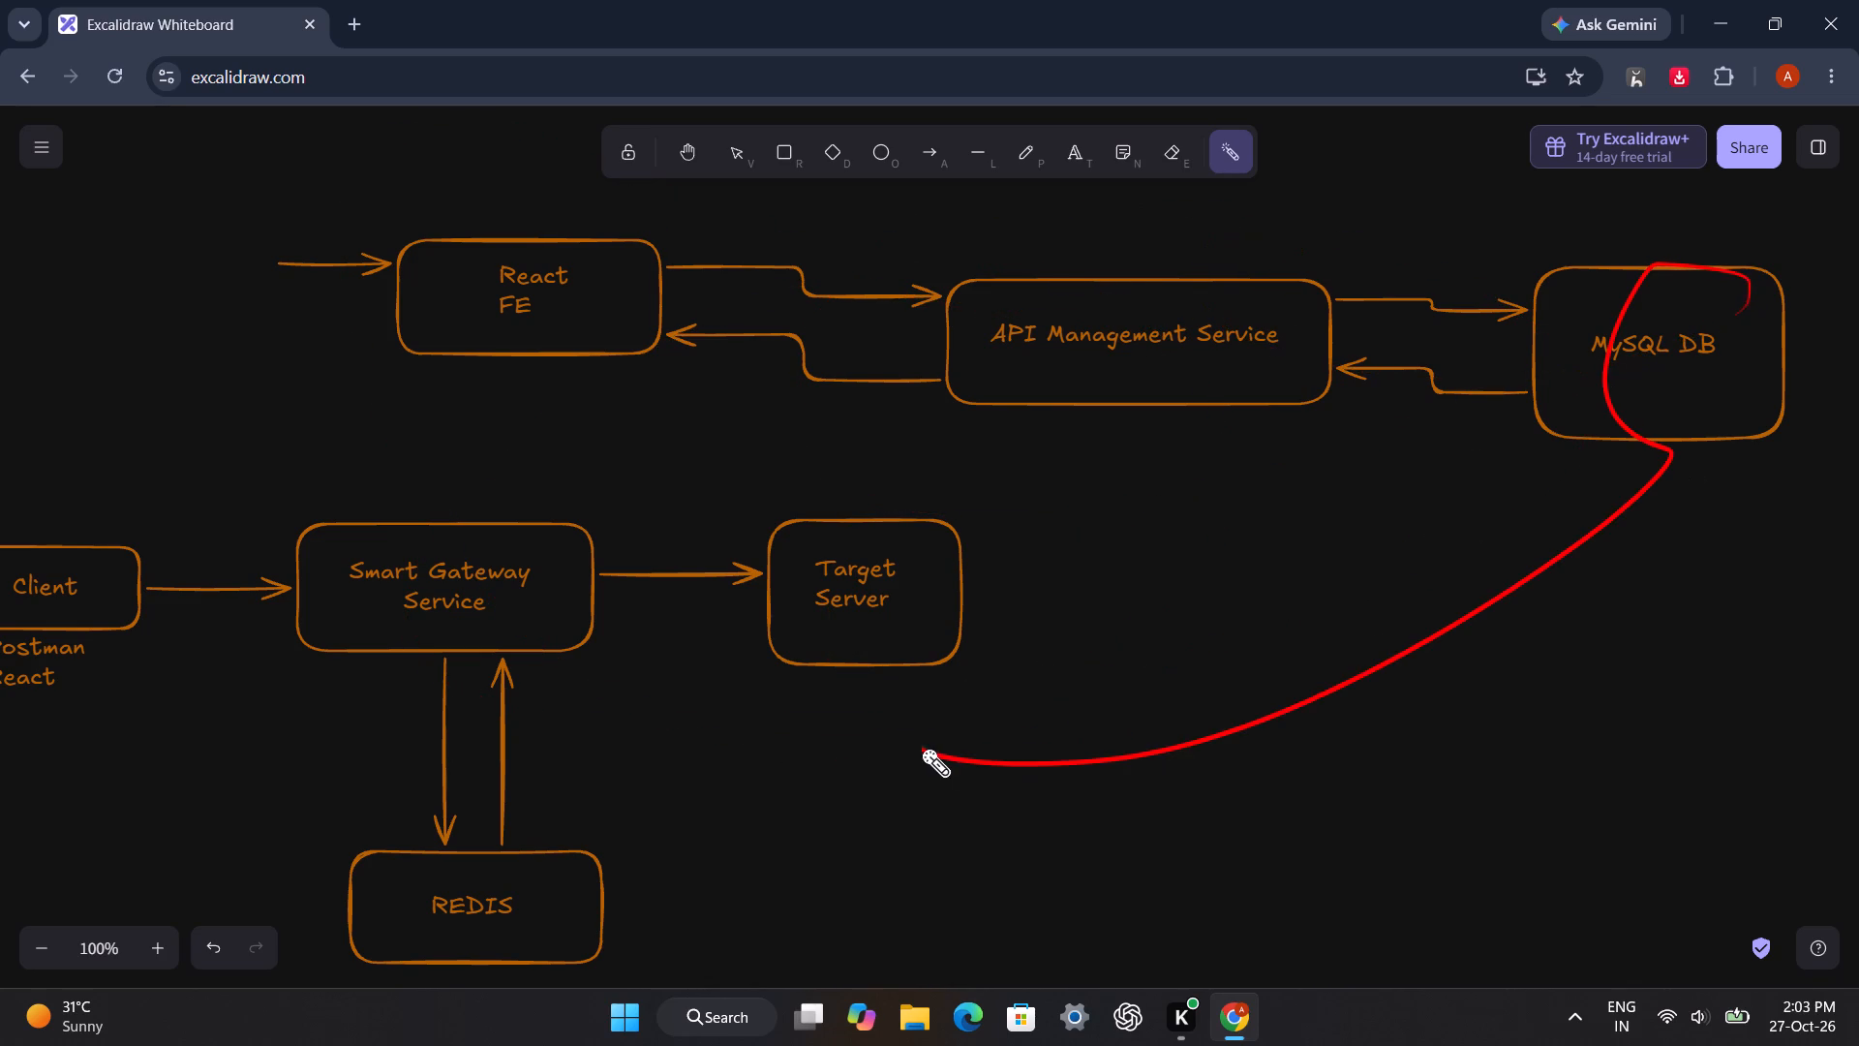
pyautogui.moveTo(921, 748); pyautogui.dragTo(1496, 409)
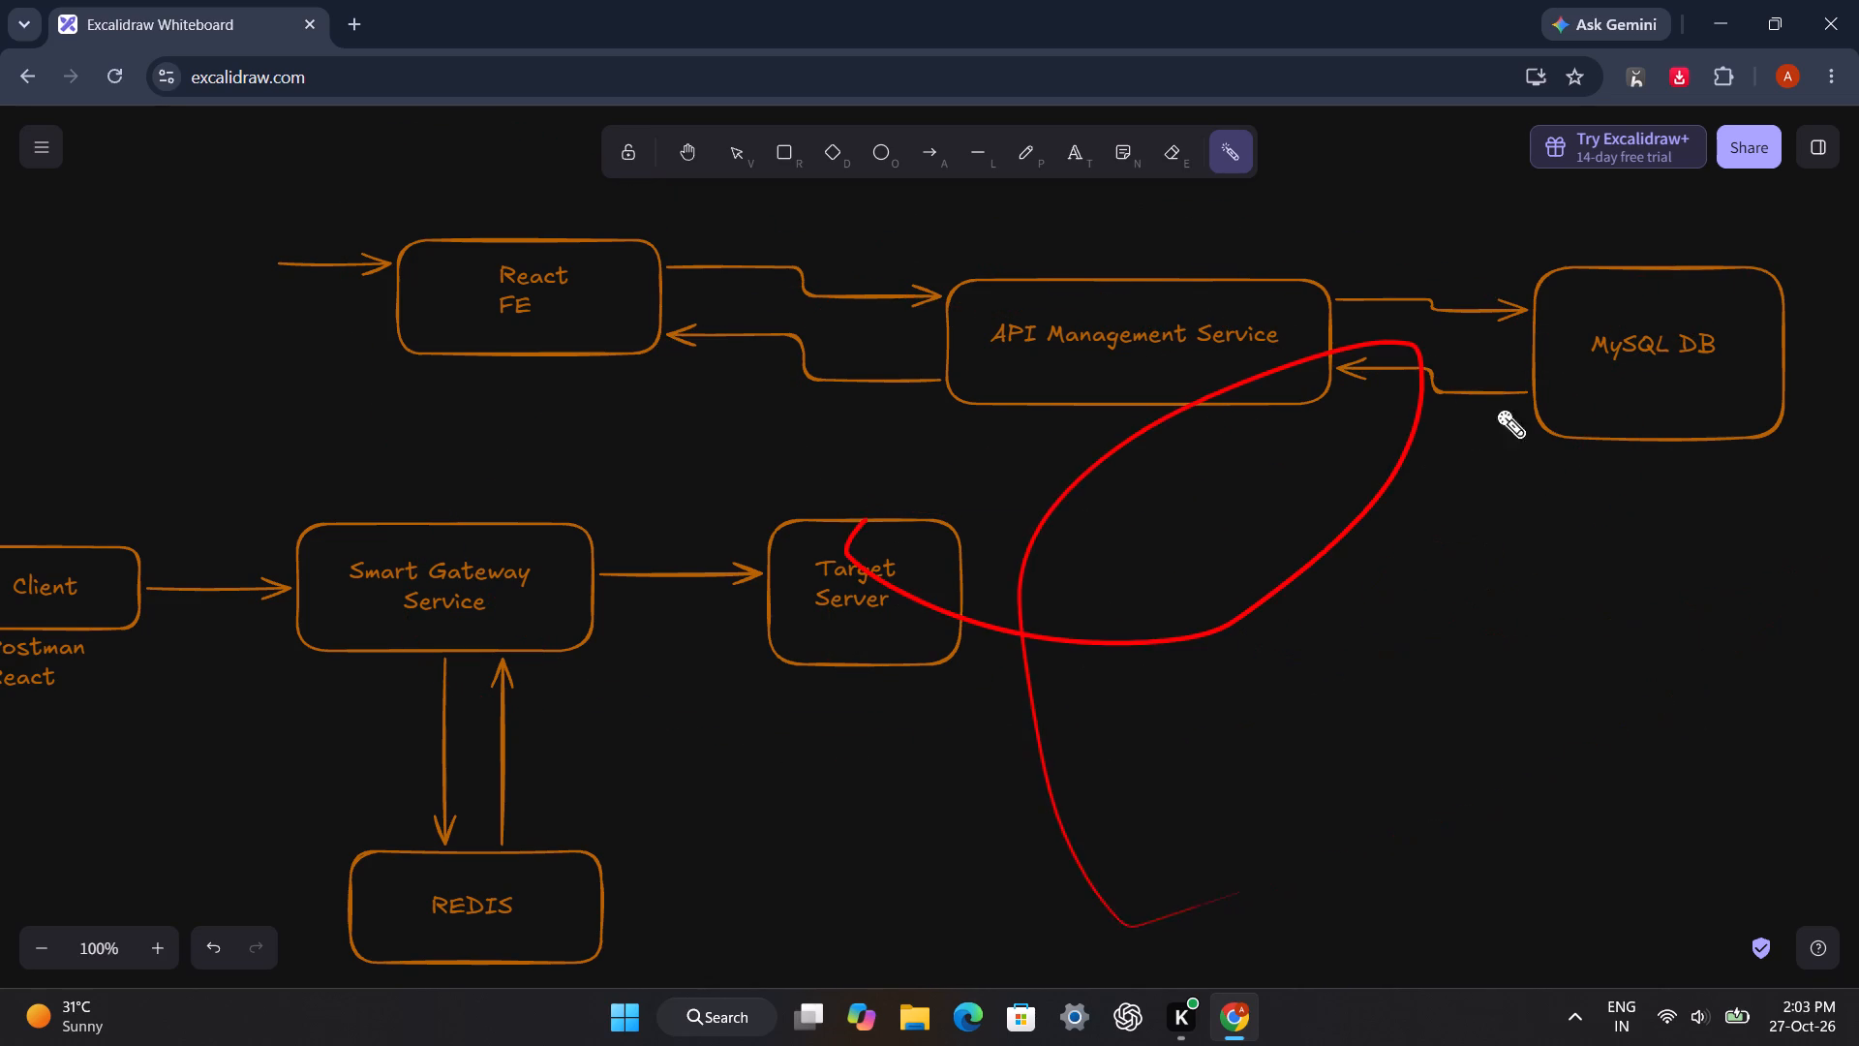
pyautogui.moveTo(1496, 409); pyautogui.dragTo(1113, 290)
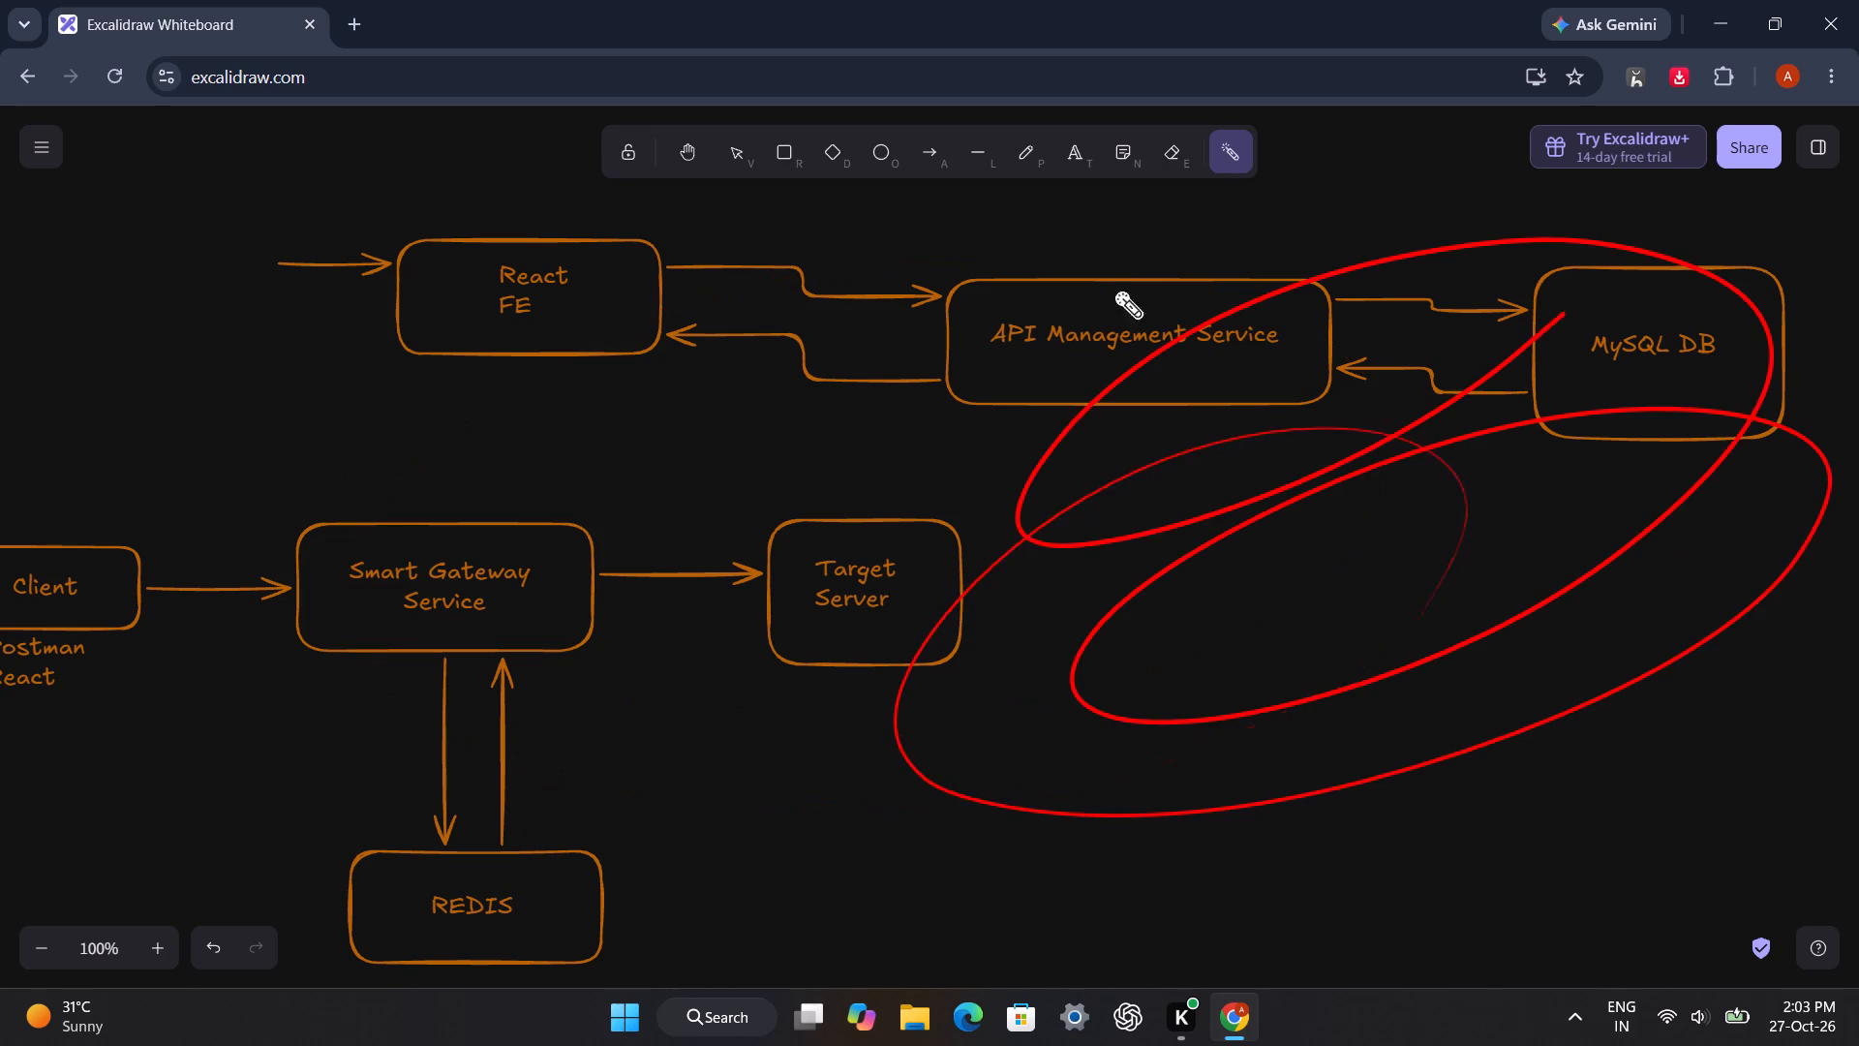
# Sweep the laser pointer between the two flows and across Smart Gateway Service, Target Server and REDIS.
pyautogui.moveTo(1113, 290); pyautogui.dragTo(374, 631)
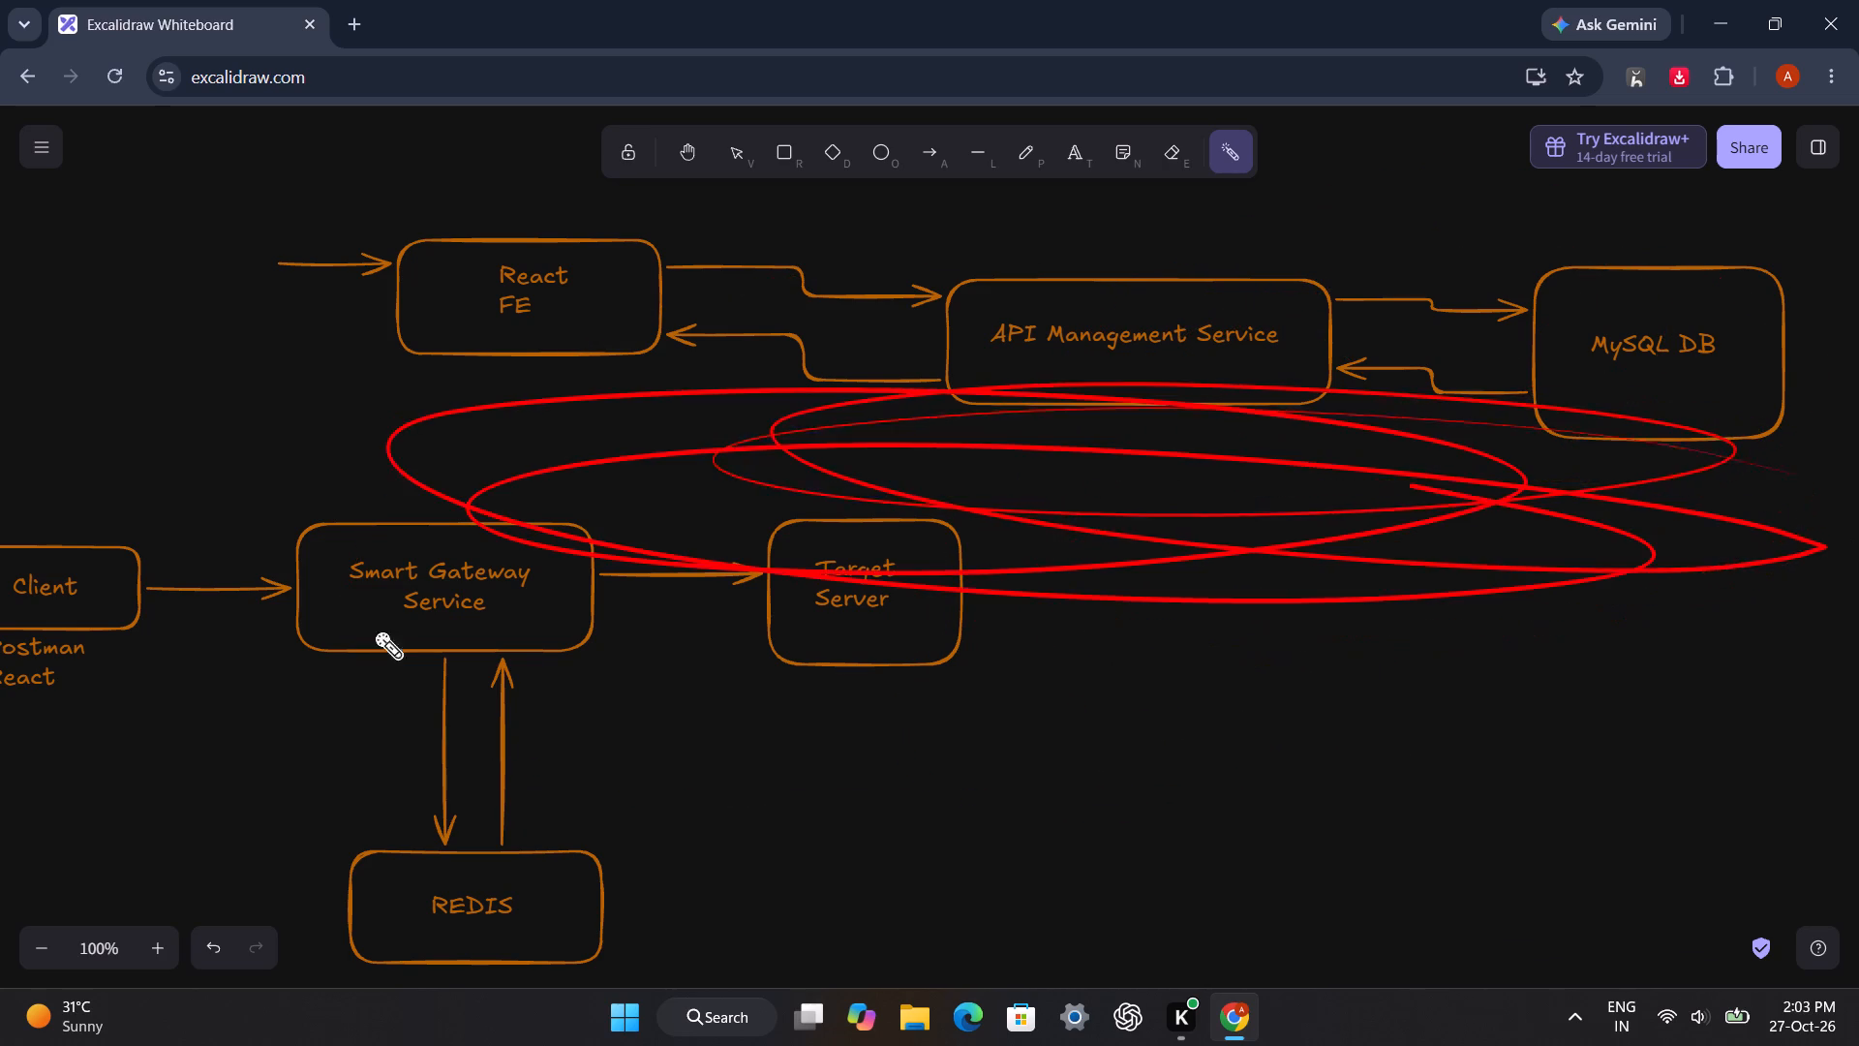
pyautogui.moveTo(374, 631); pyautogui.dragTo(1229, 665)
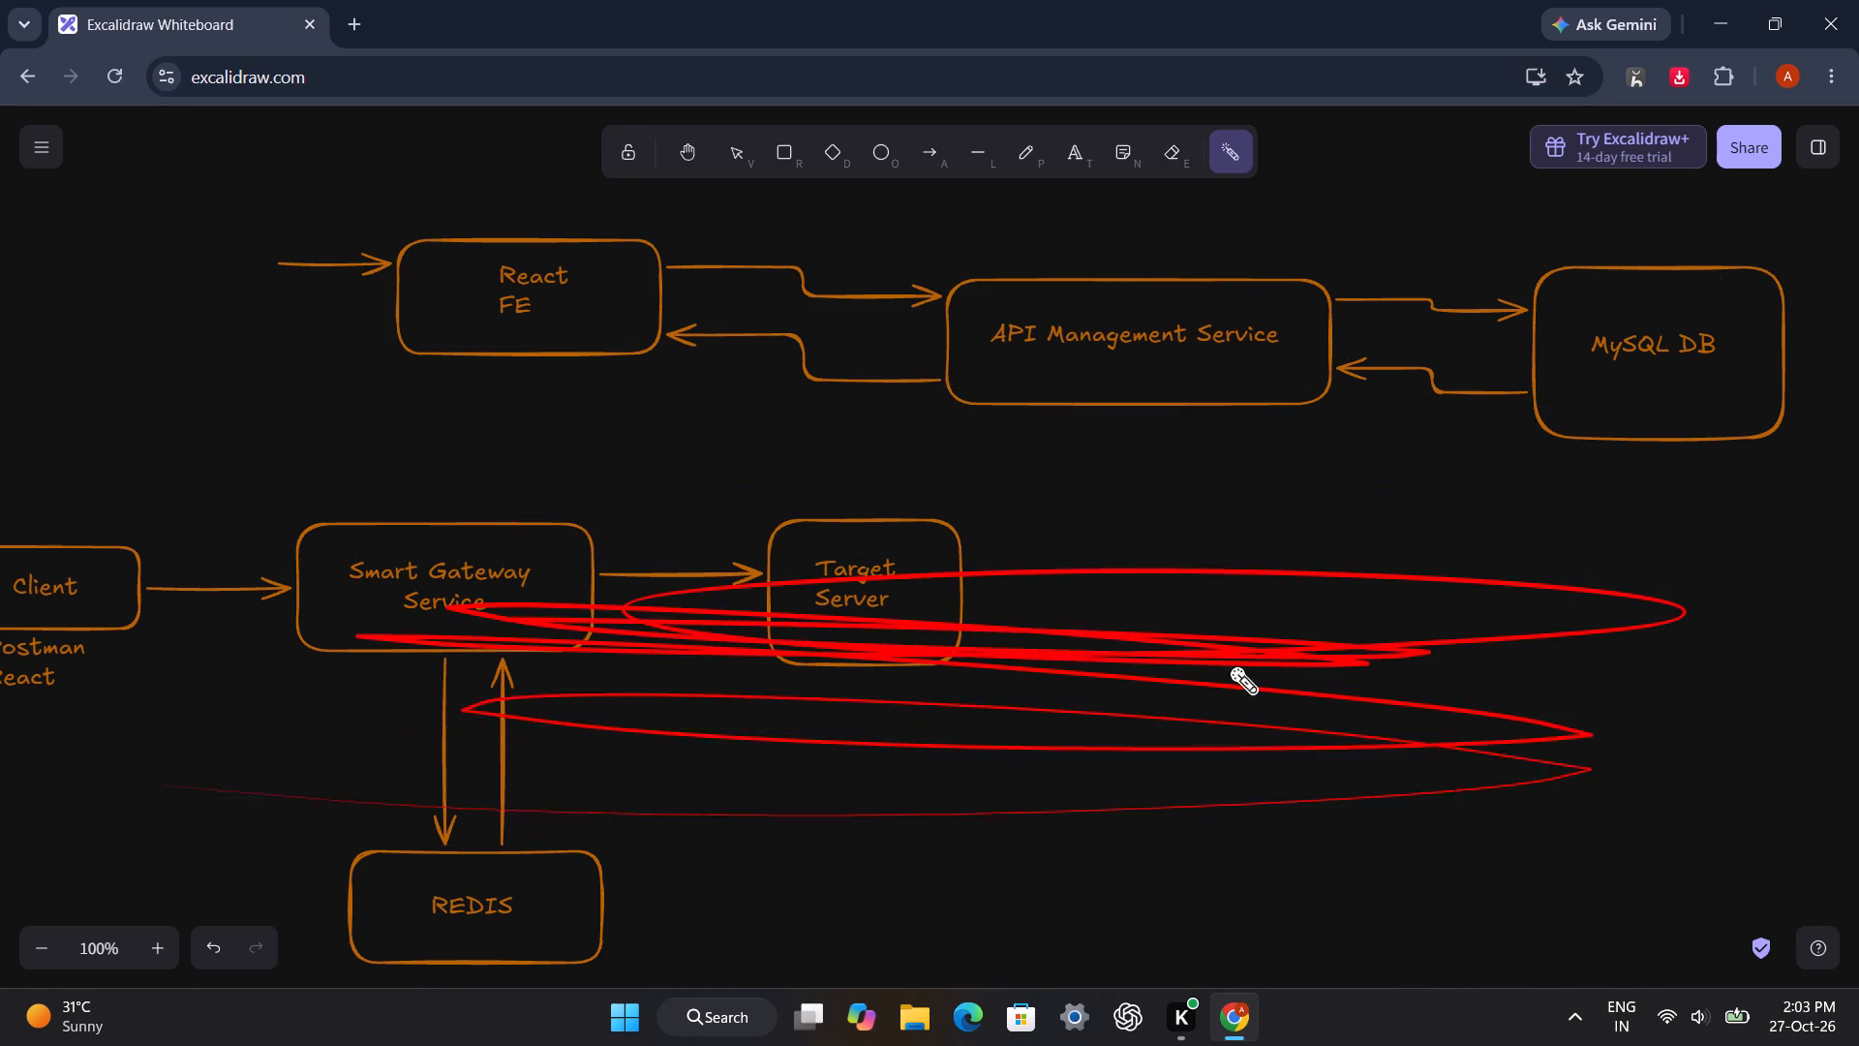
pyautogui.moveTo(1229, 665); pyautogui.dragTo(383, 738)
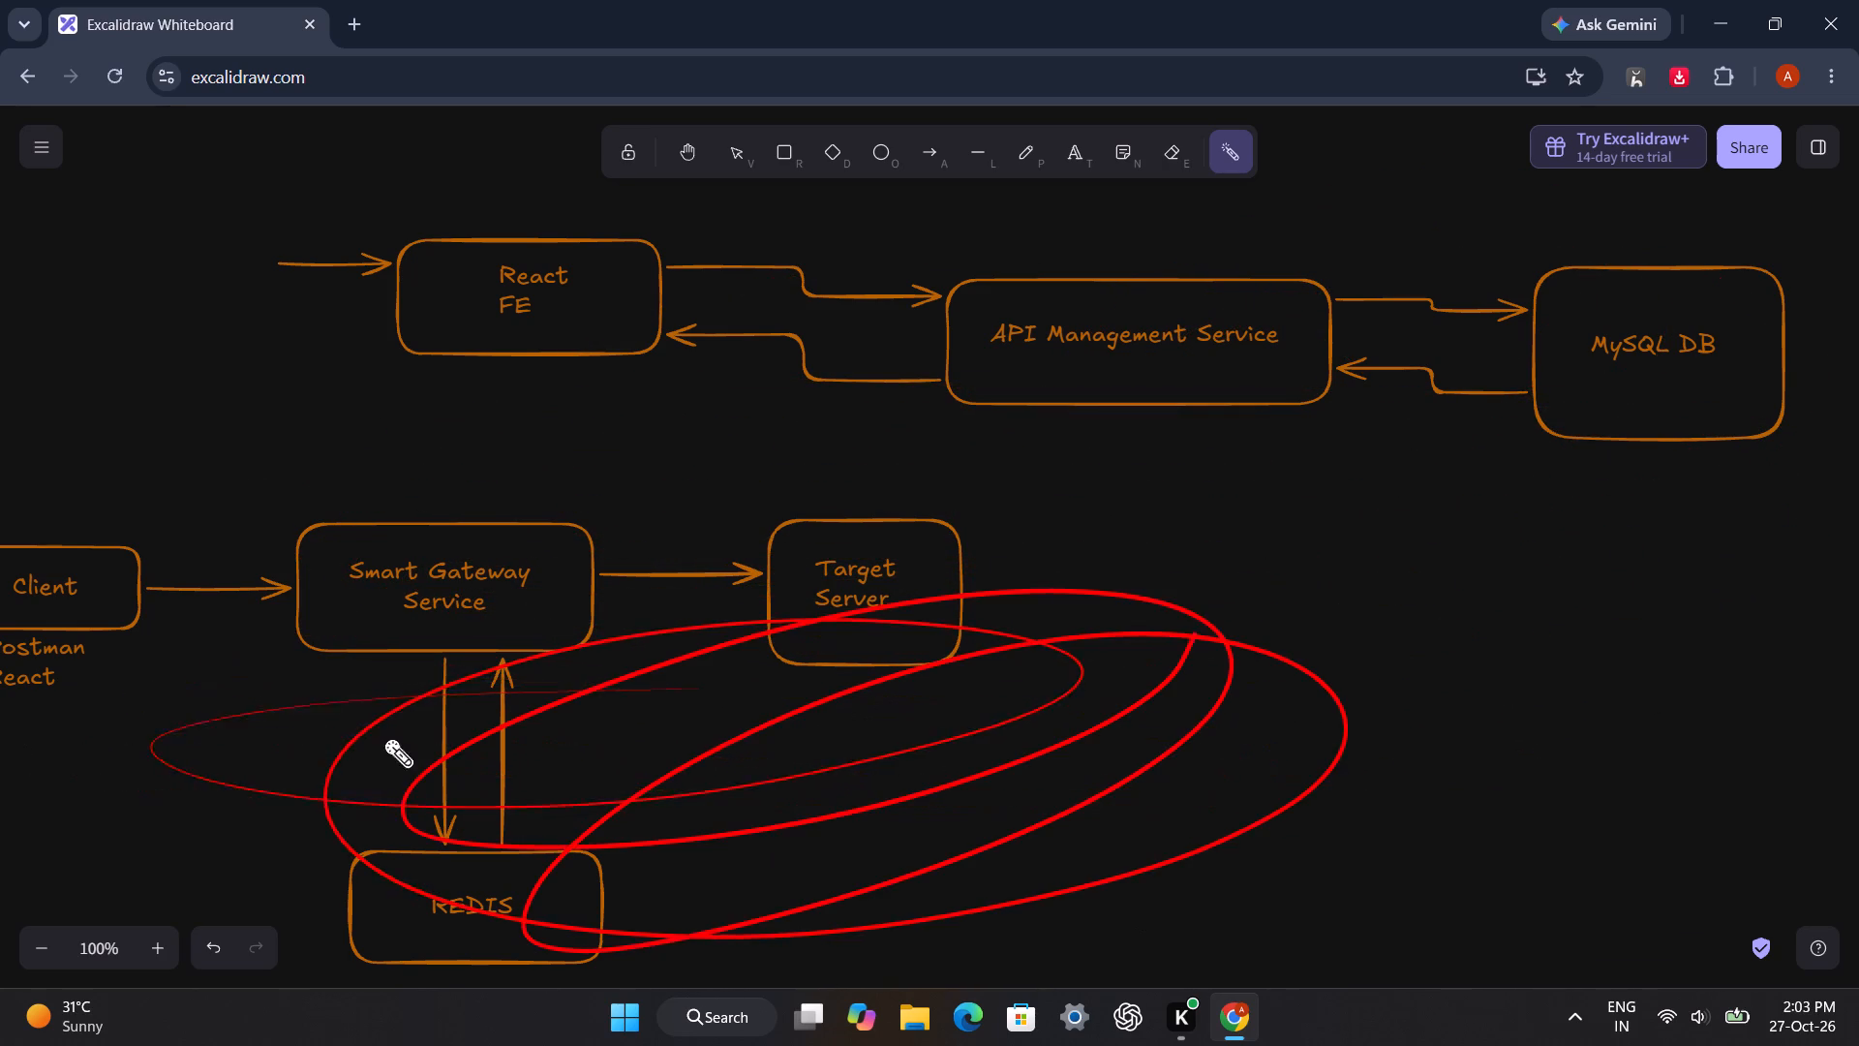
pyautogui.moveTo(383, 738); pyautogui.dragTo(527, 1045)
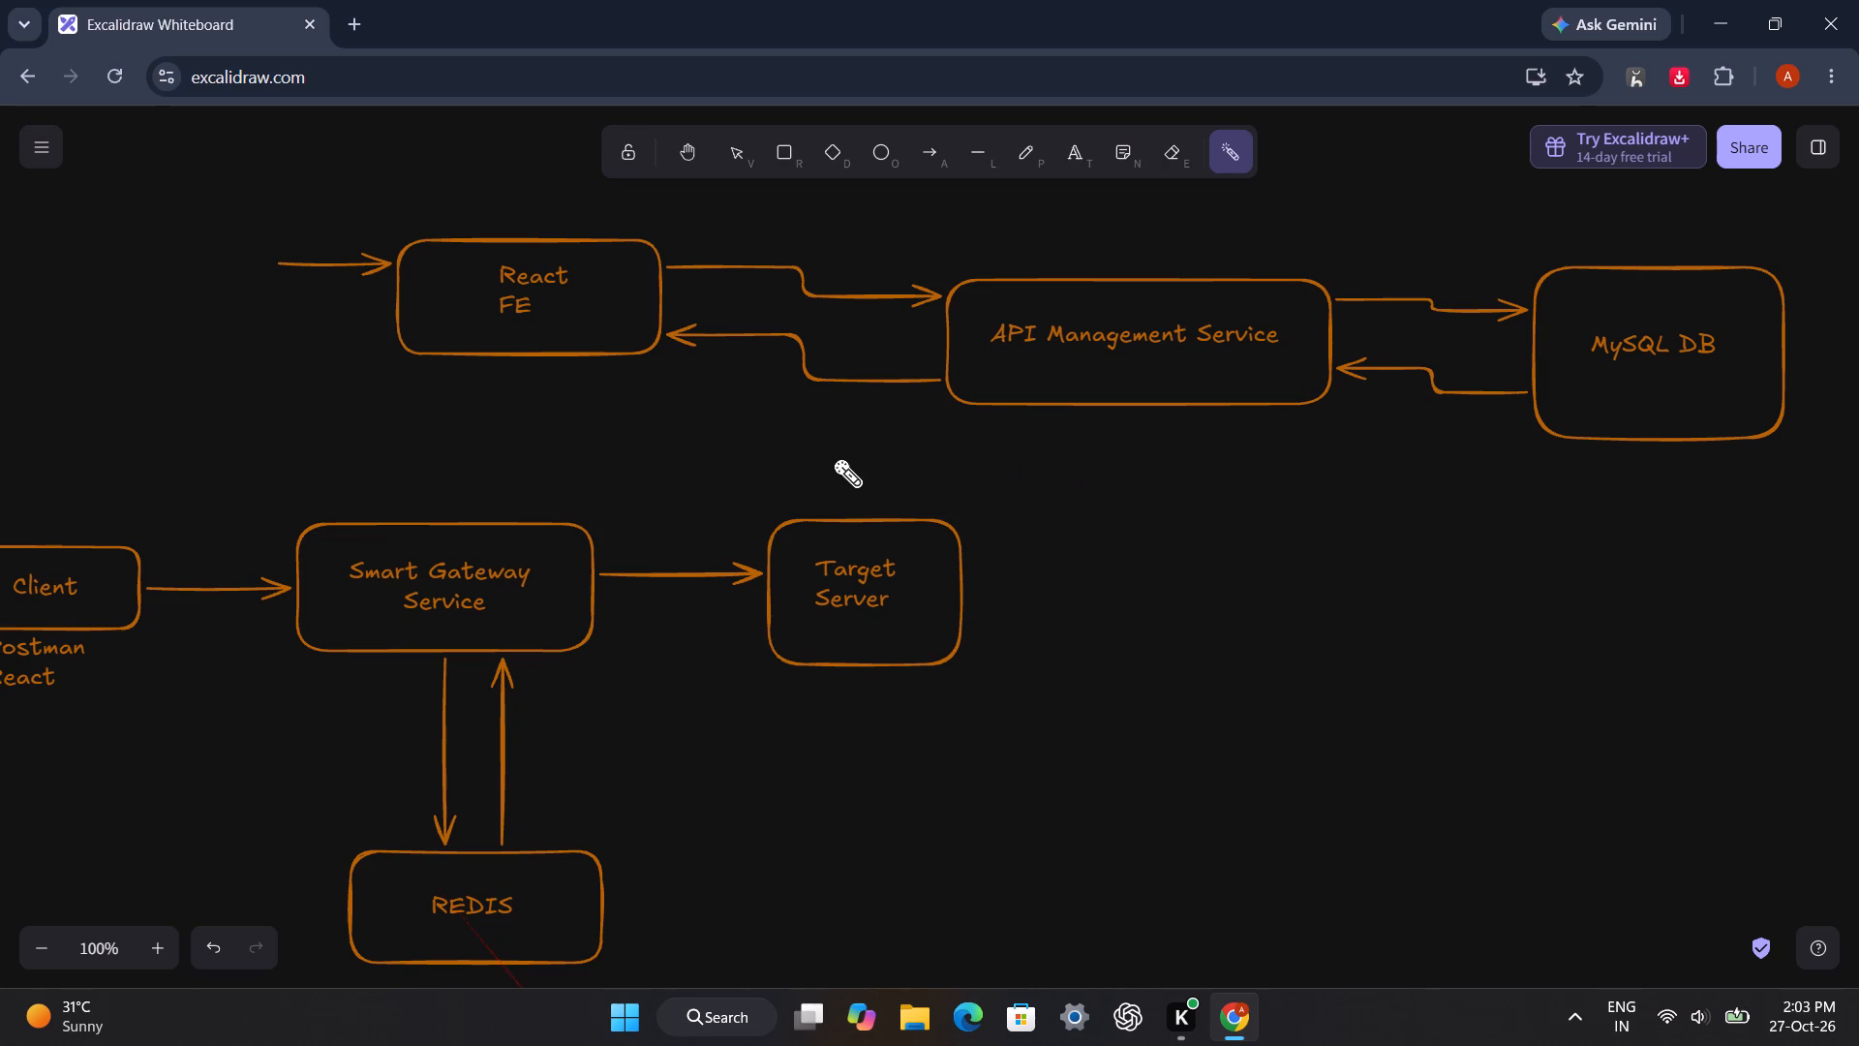
# Circle Target Server with the laser pointer and trace strokes toward API Management Service and MySQL DB.
pyautogui.moveTo(833, 458); pyautogui.dragTo(1113, 529)
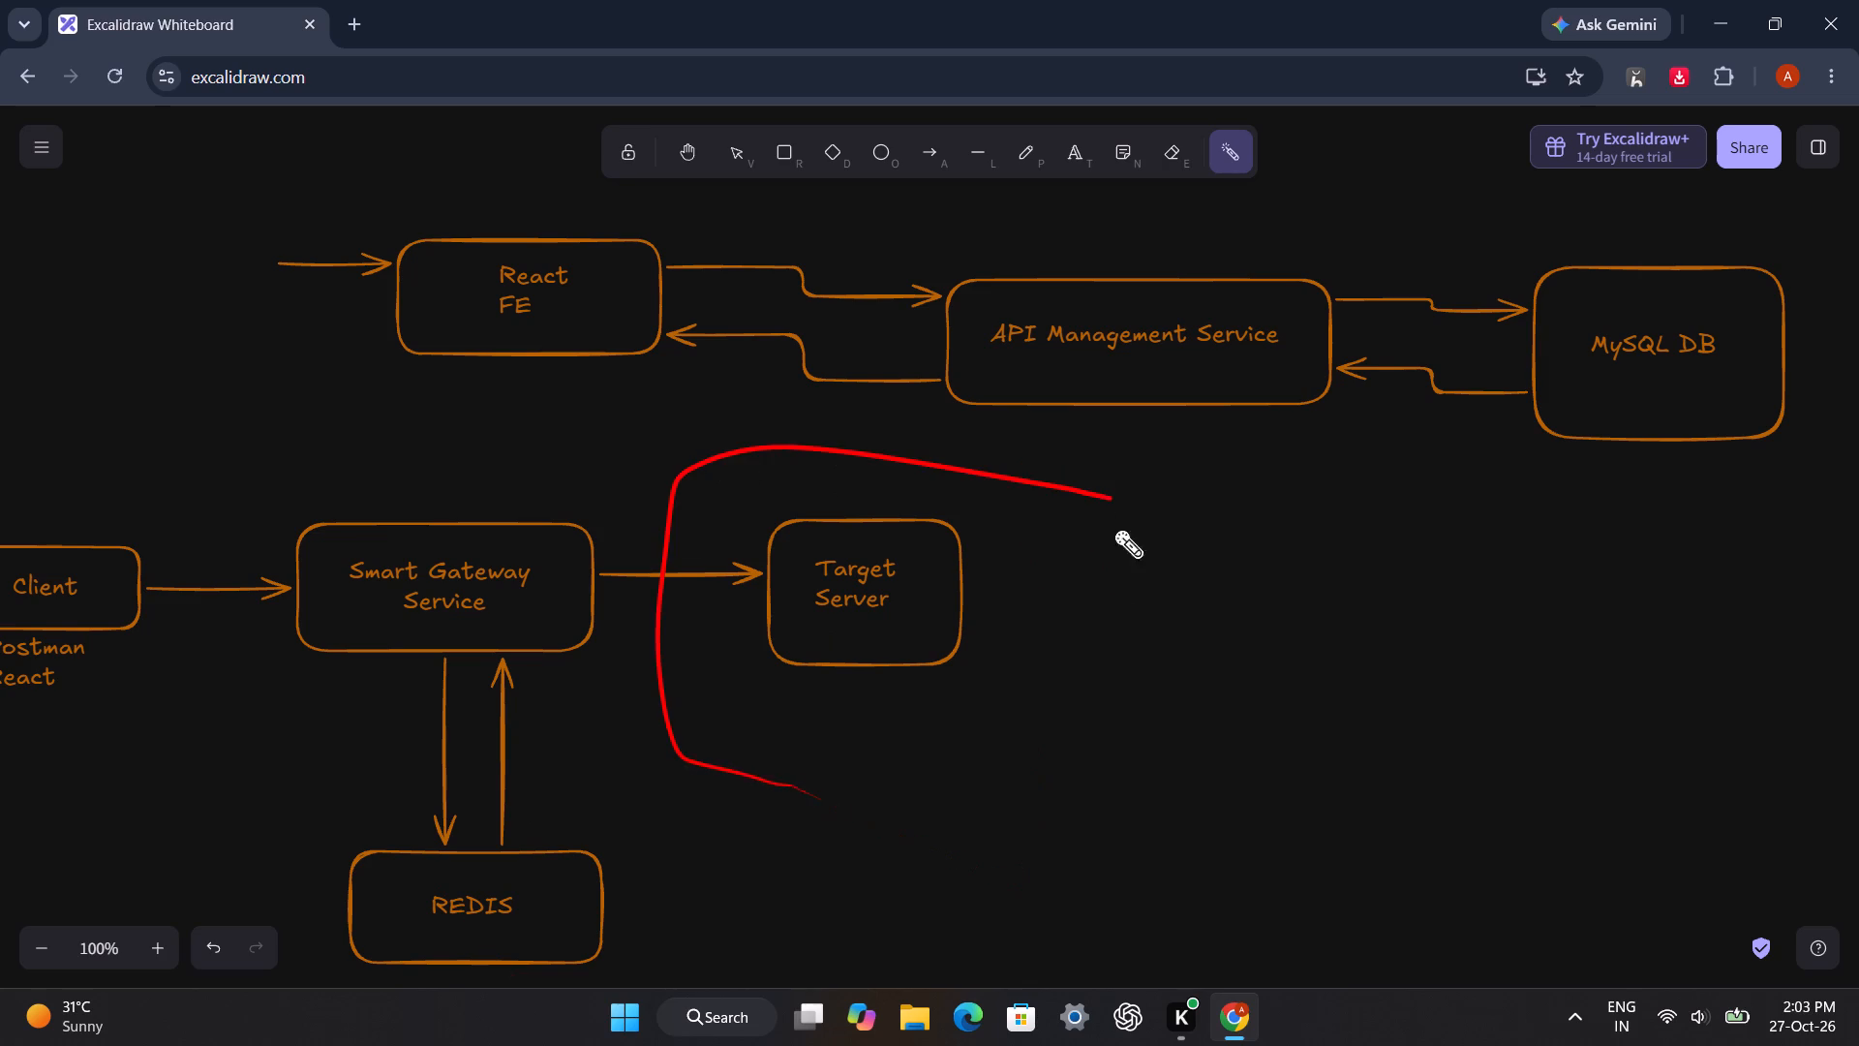
pyautogui.moveTo(1113, 529); pyautogui.dragTo(719, 773)
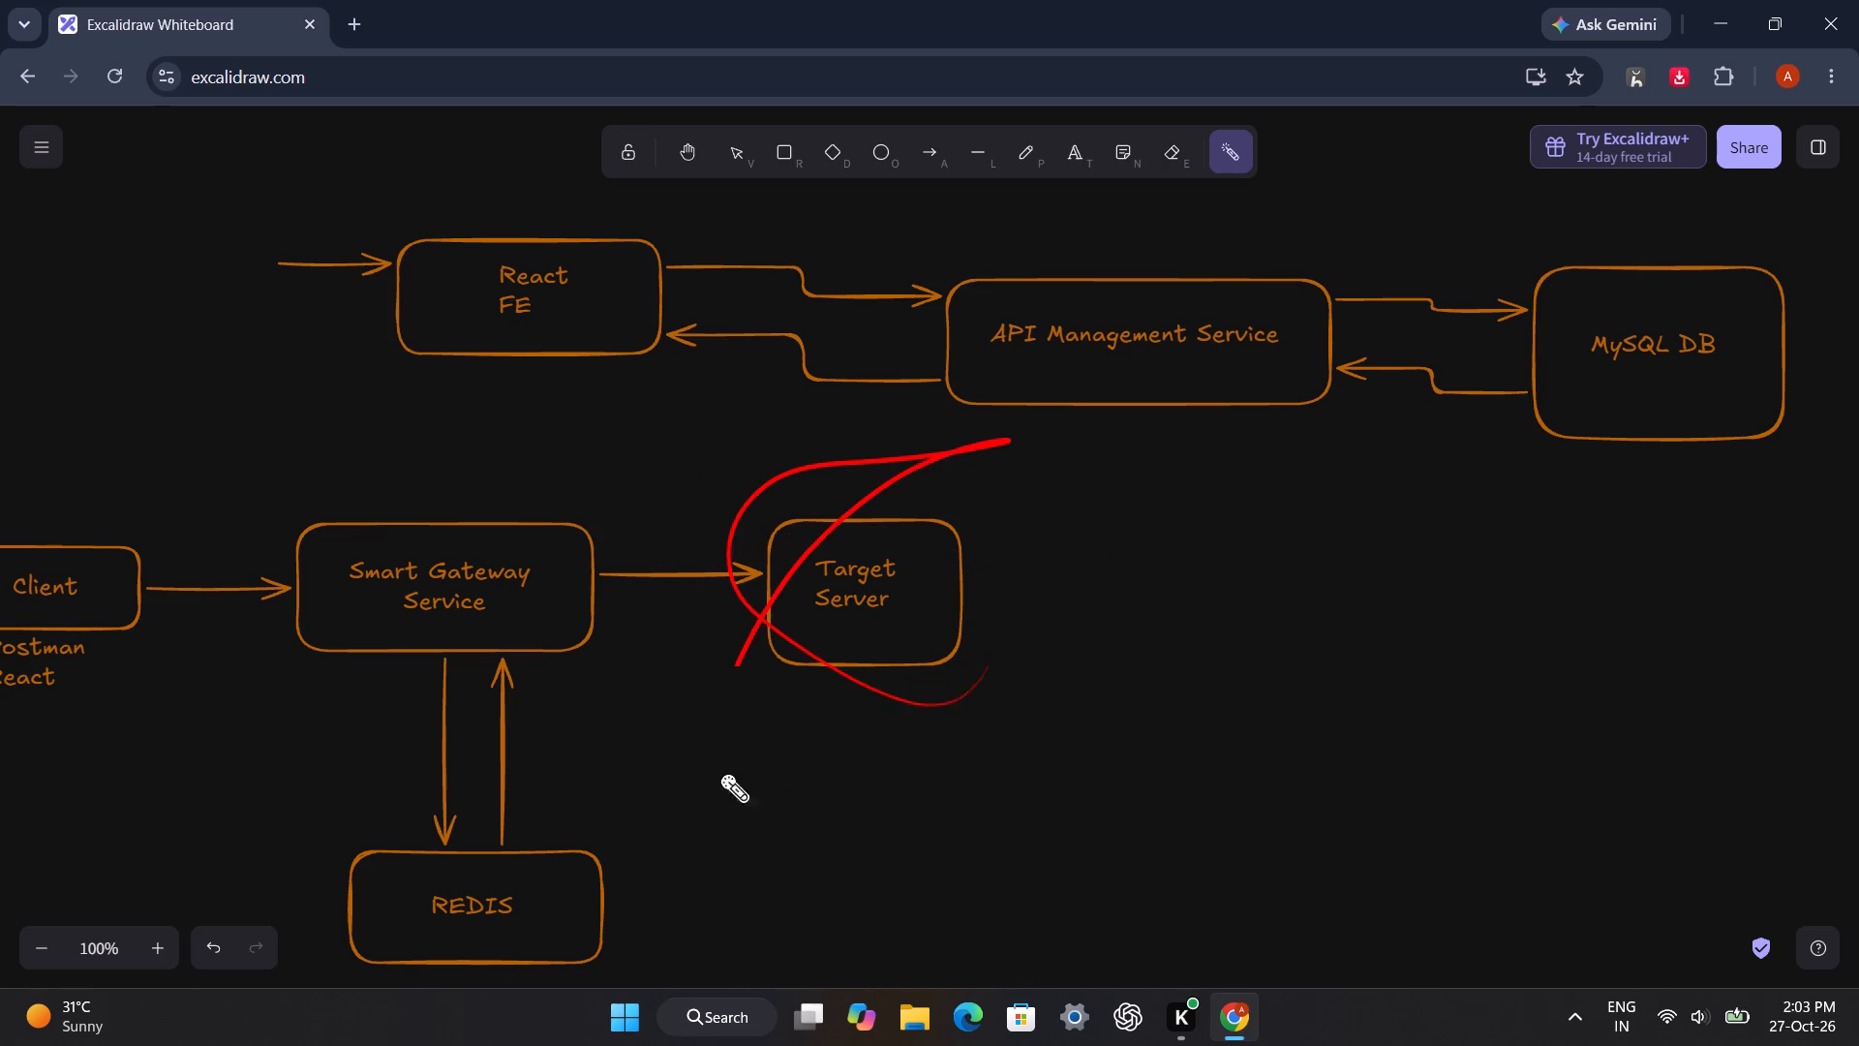
pyautogui.moveTo(719, 773); pyautogui.dragTo(986, 554)
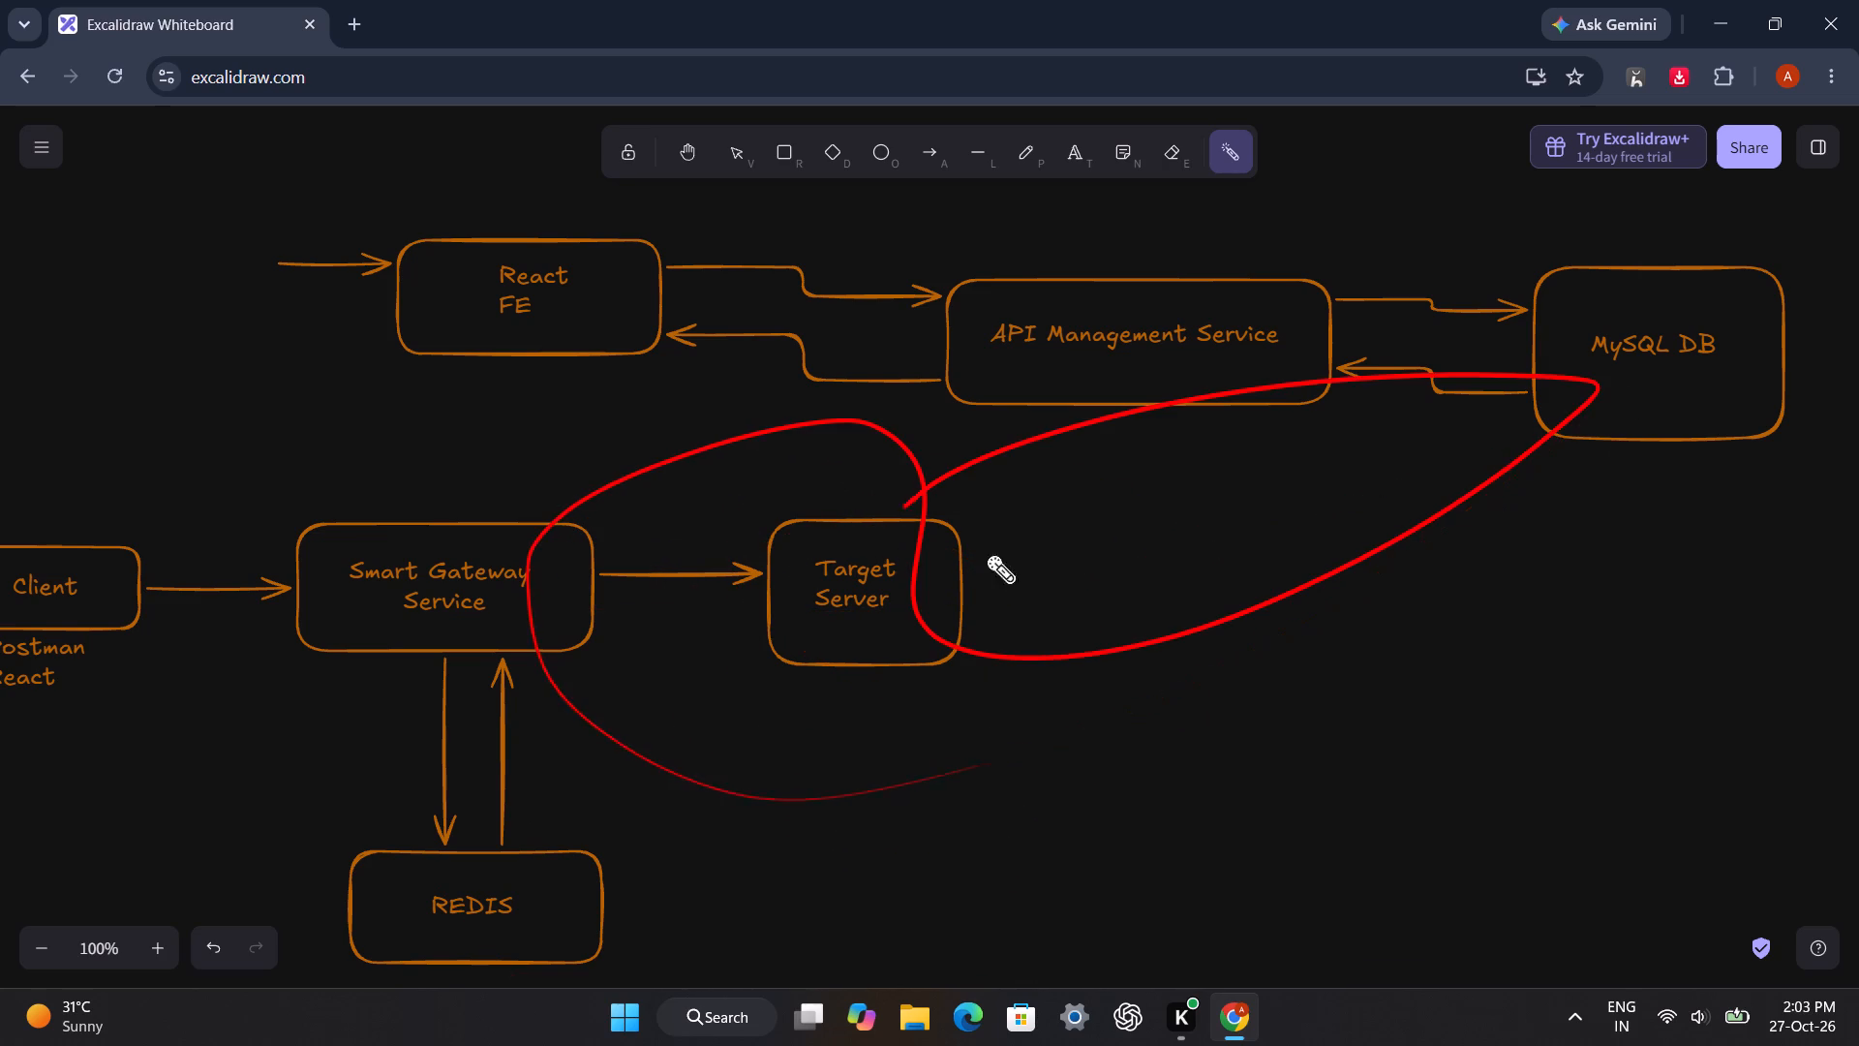
pyautogui.moveTo(986, 554); pyautogui.dragTo(1550, 405)
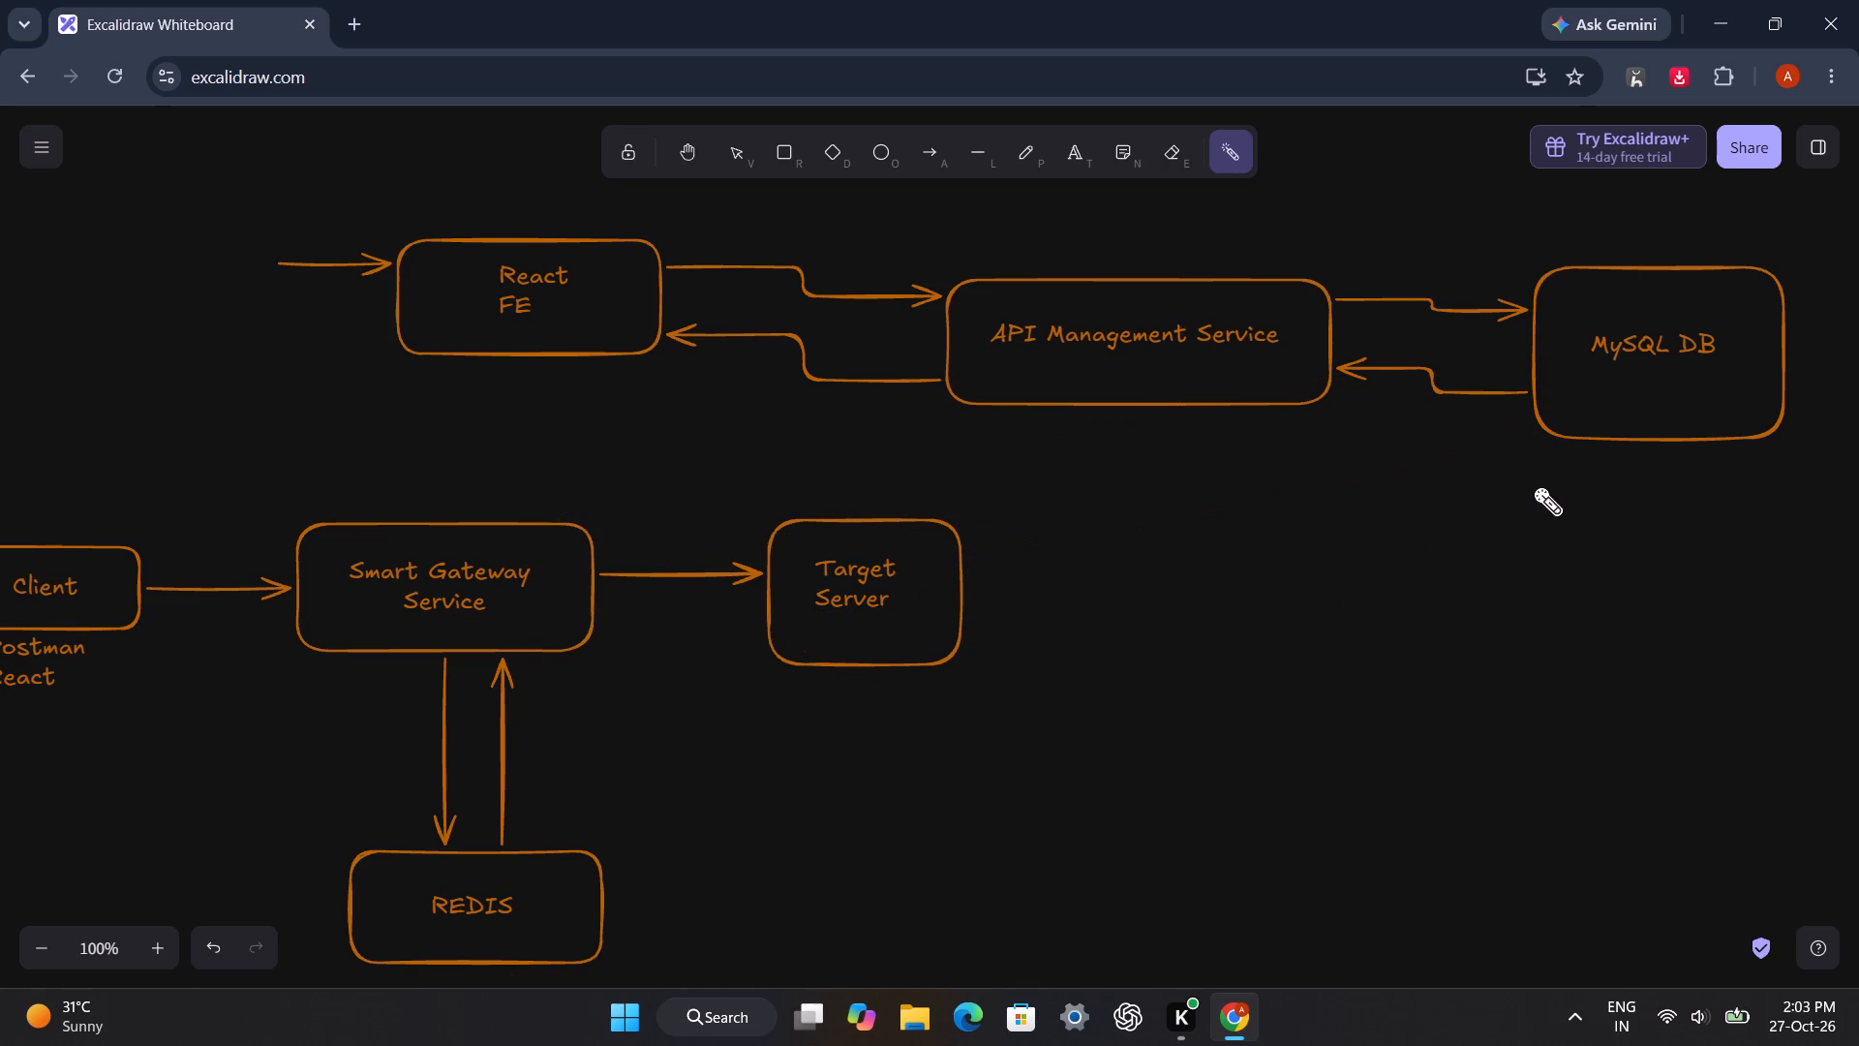
pyautogui.moveTo(1532, 488); pyautogui.dragTo(1482, 388)
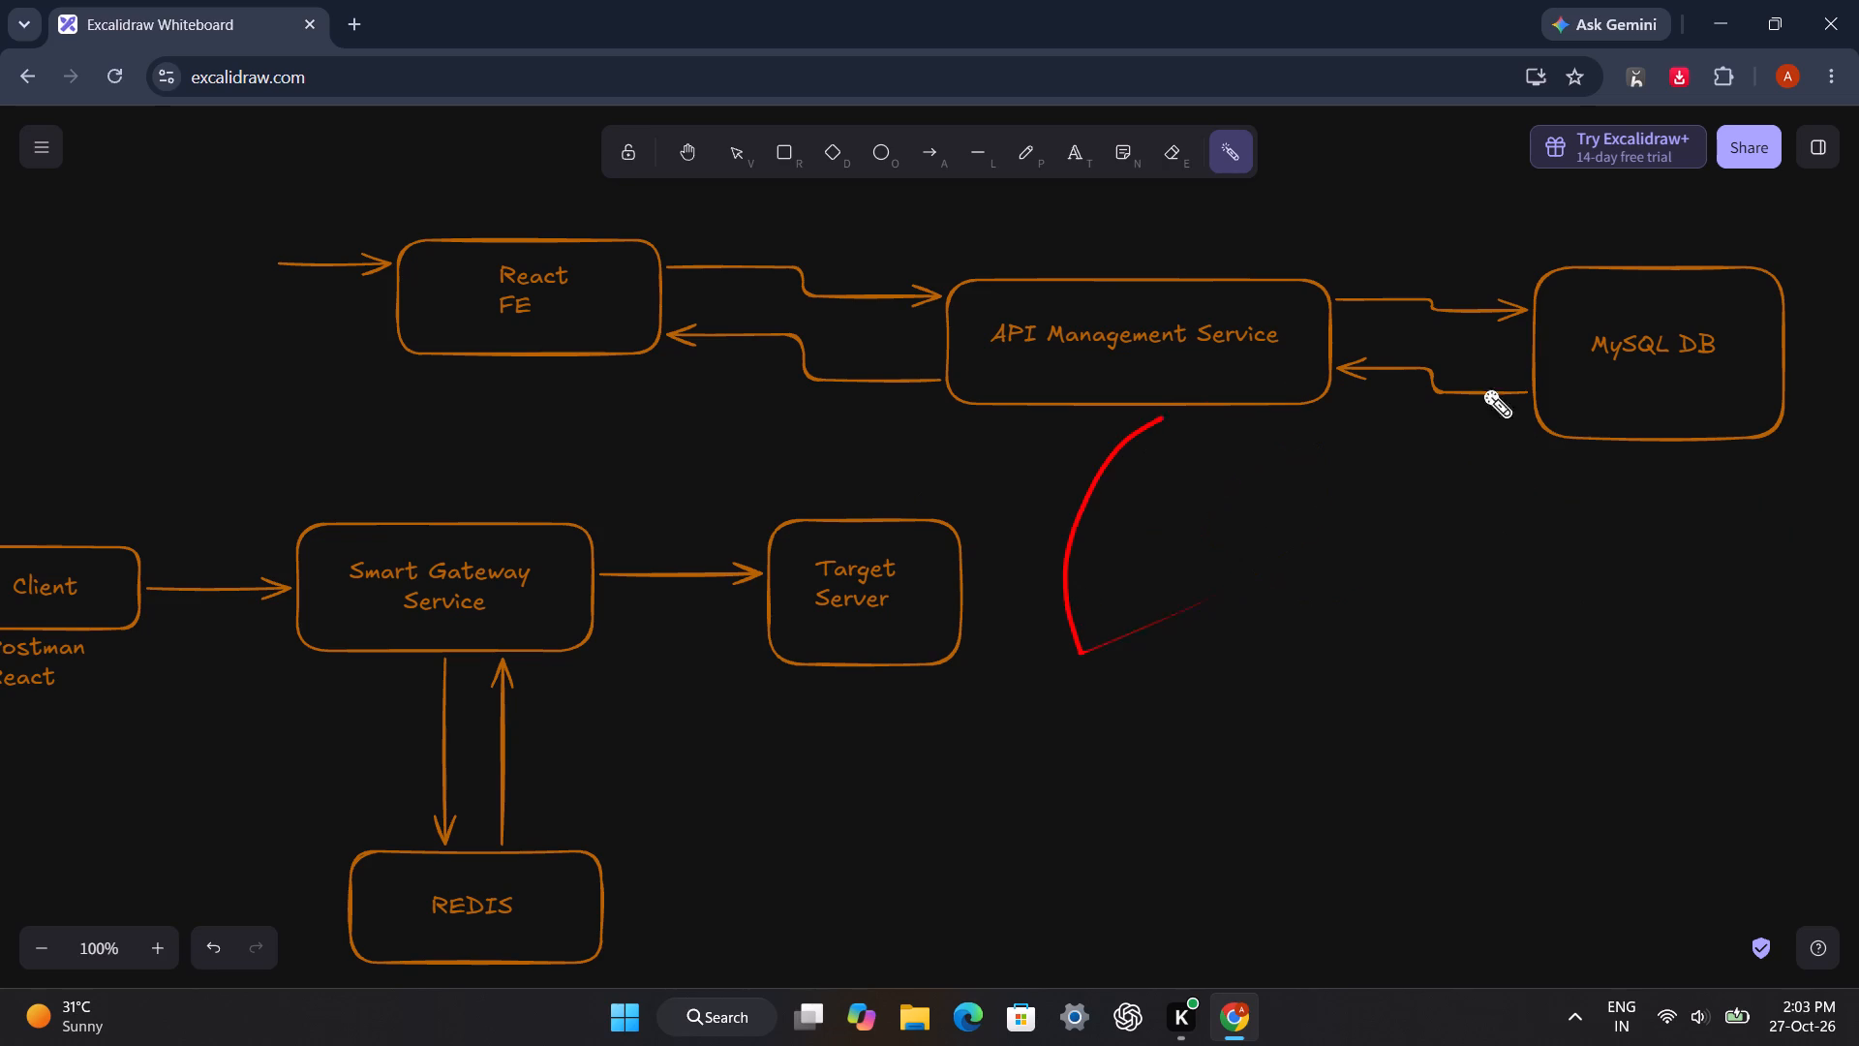
pyautogui.moveTo(1482, 388); pyautogui.dragTo(1836, 375)
pyautogui.moveTo(1492, 671); pyautogui.dragTo(1461, 419)
# Trace laser pointer strokes over and around Smart Gateway Service to highlight it.
pyautogui.moveTo(428, 482); pyautogui.dragTo(402, 569)
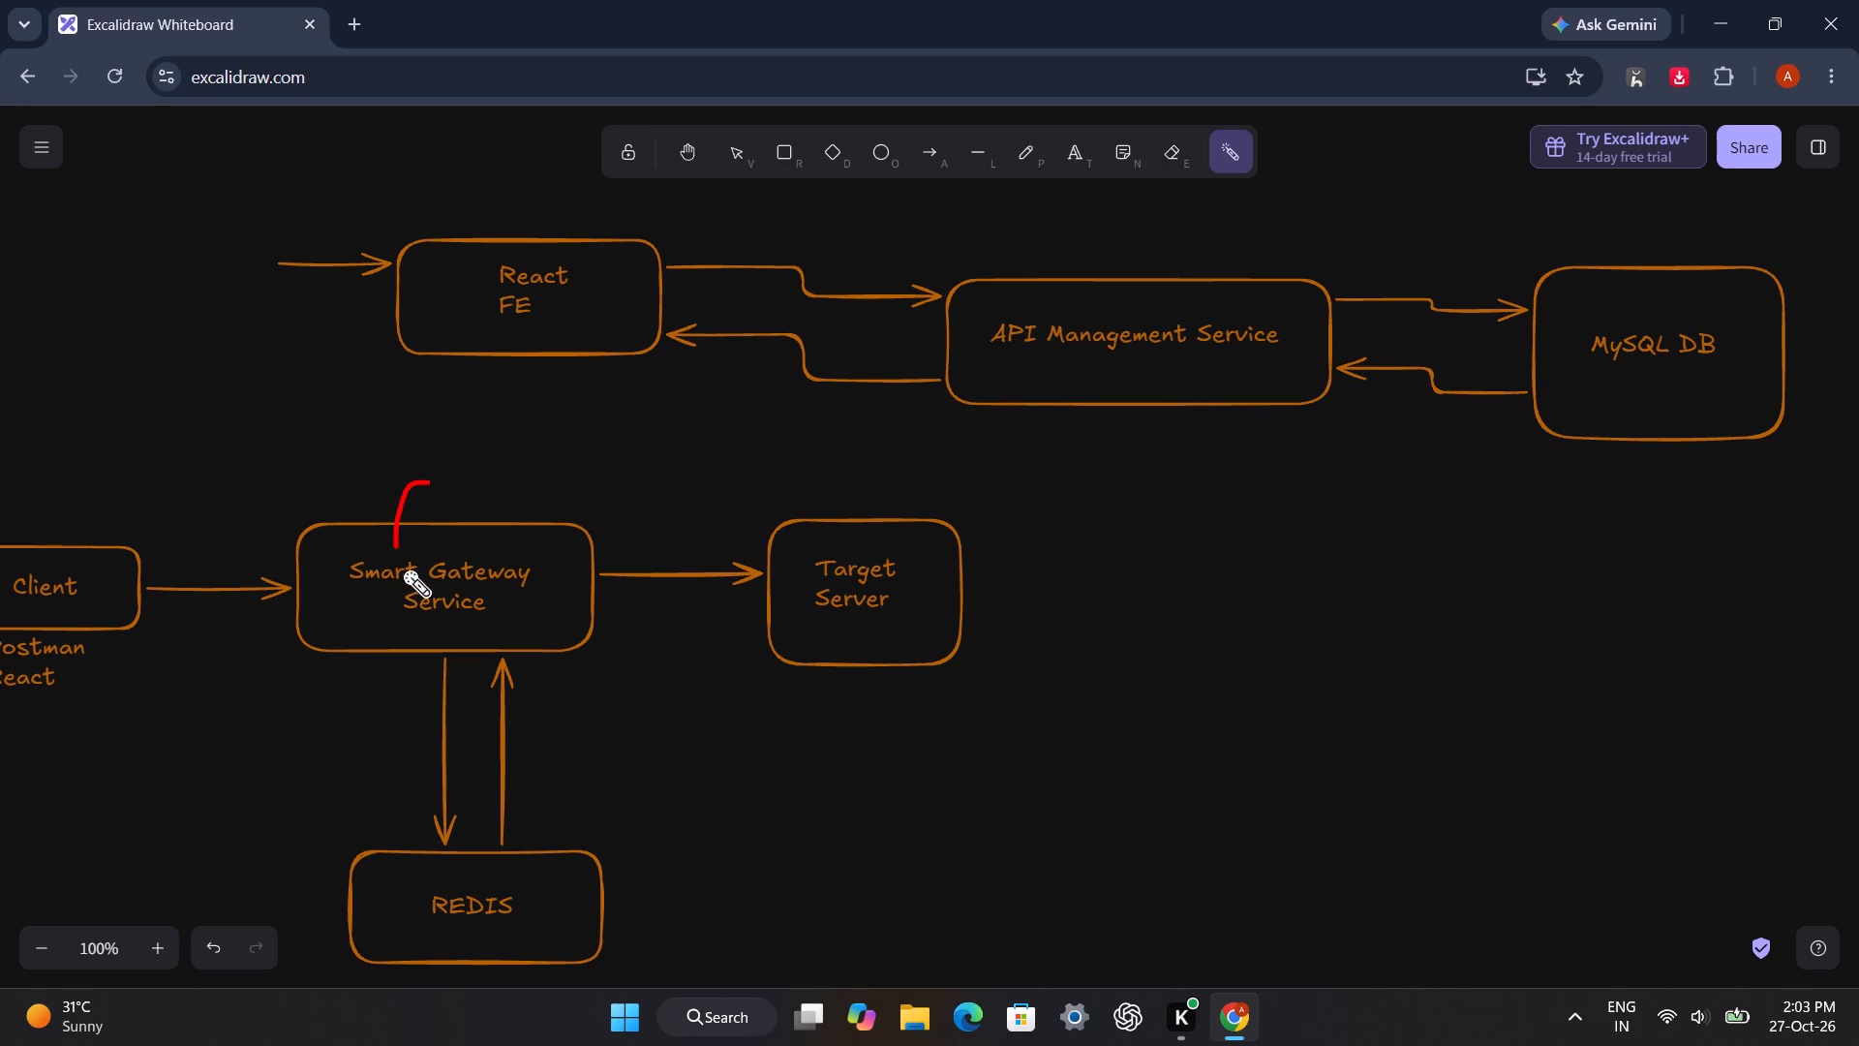
pyautogui.moveTo(402, 569); pyautogui.dragTo(457, 640)
pyautogui.moveTo(428, 512); pyautogui.dragTo(361, 536)
pyautogui.moveTo(361, 536); pyautogui.dragTo(635, 538)
pyautogui.moveTo(564, 546); pyautogui.dragTo(649, 638)
# Trace the laser pointer around Target Server and along its incoming arrow from Smart Gateway Service.
pyautogui.press('space')
pyautogui.press('space')
pyautogui.press('space')
pyautogui.press('space')
pyautogui.press('space')
pyautogui.press('space')
pyautogui.press('space')
pyautogui.press('space')
pyautogui.press('space')
pyautogui.press('space')
pyautogui.press('space')
pyautogui.press('space')
pyautogui.press('space')
pyautogui.press('space')
pyautogui.press('space')
pyautogui.press('space')
pyautogui.press('space')
pyautogui.press('space')
pyautogui.press('space')
pyautogui.press('space')
pyautogui.moveTo(996, 857); pyautogui.dragTo(1213, 804)
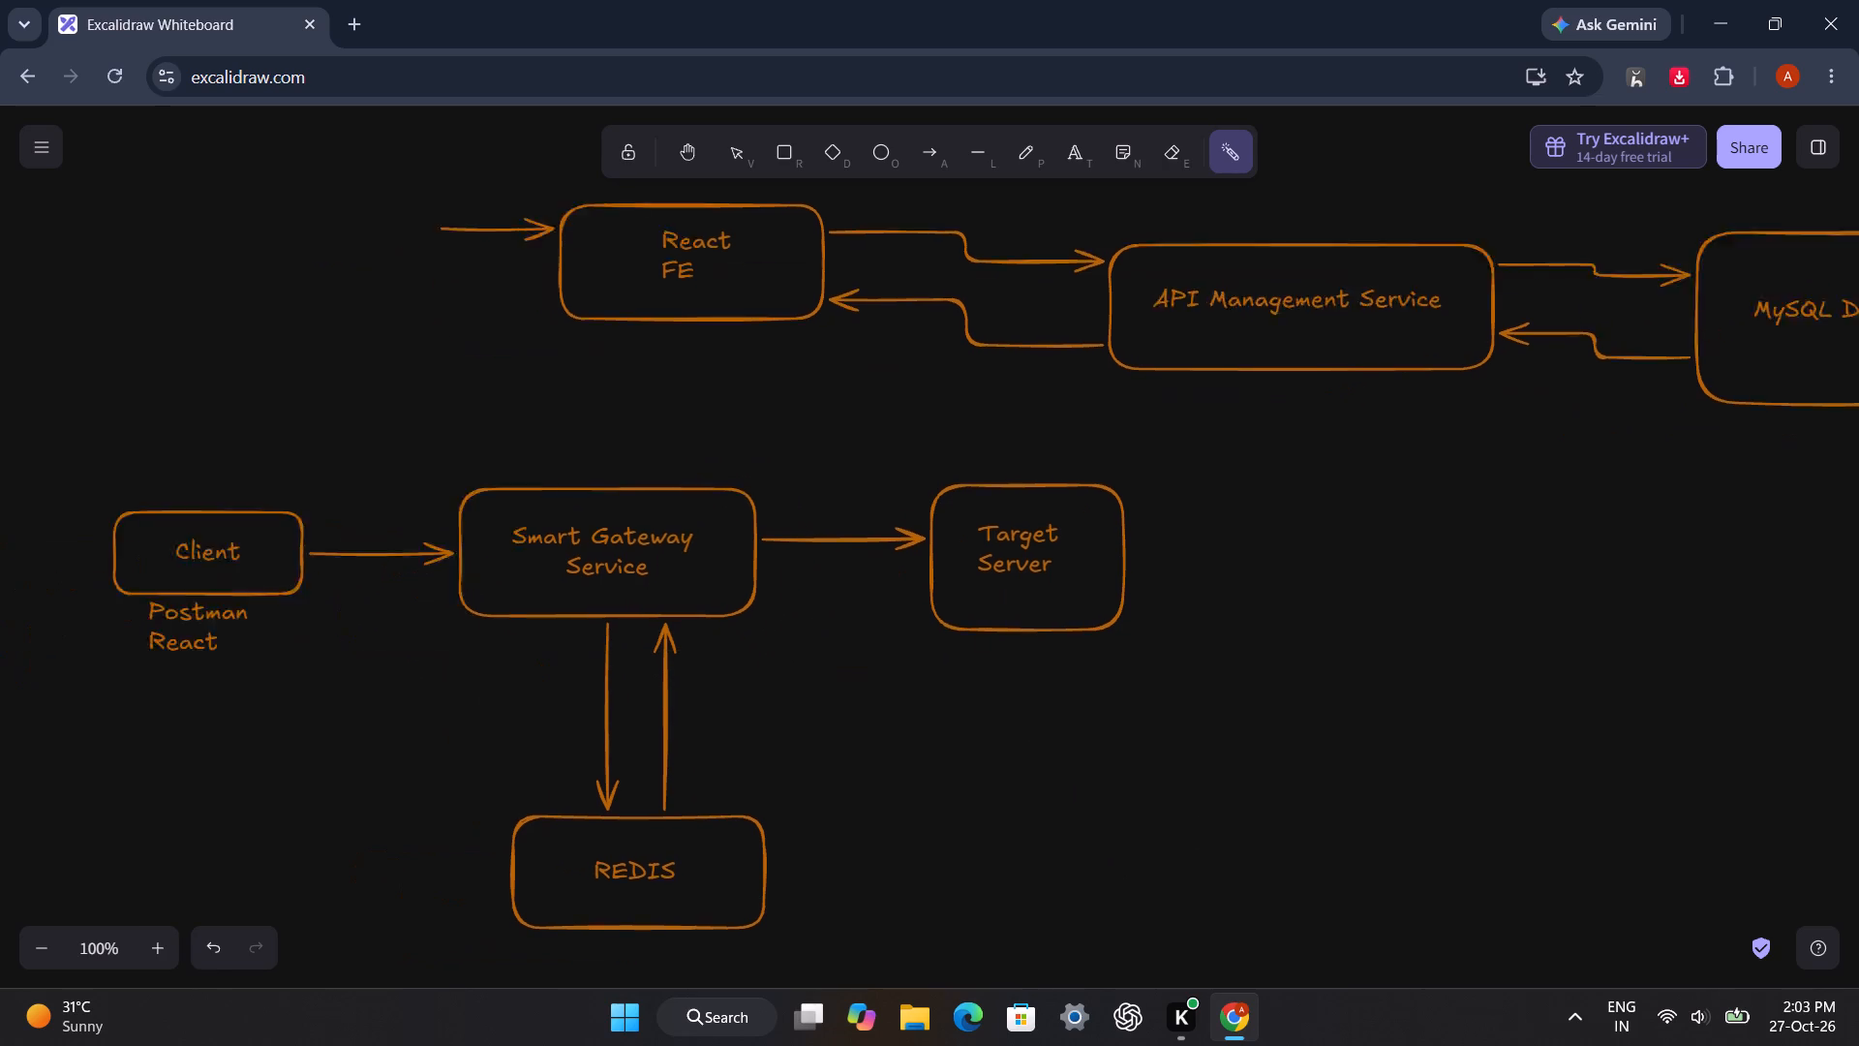
pyautogui.moveTo(1213, 804); pyautogui.dragTo(1156, 777)
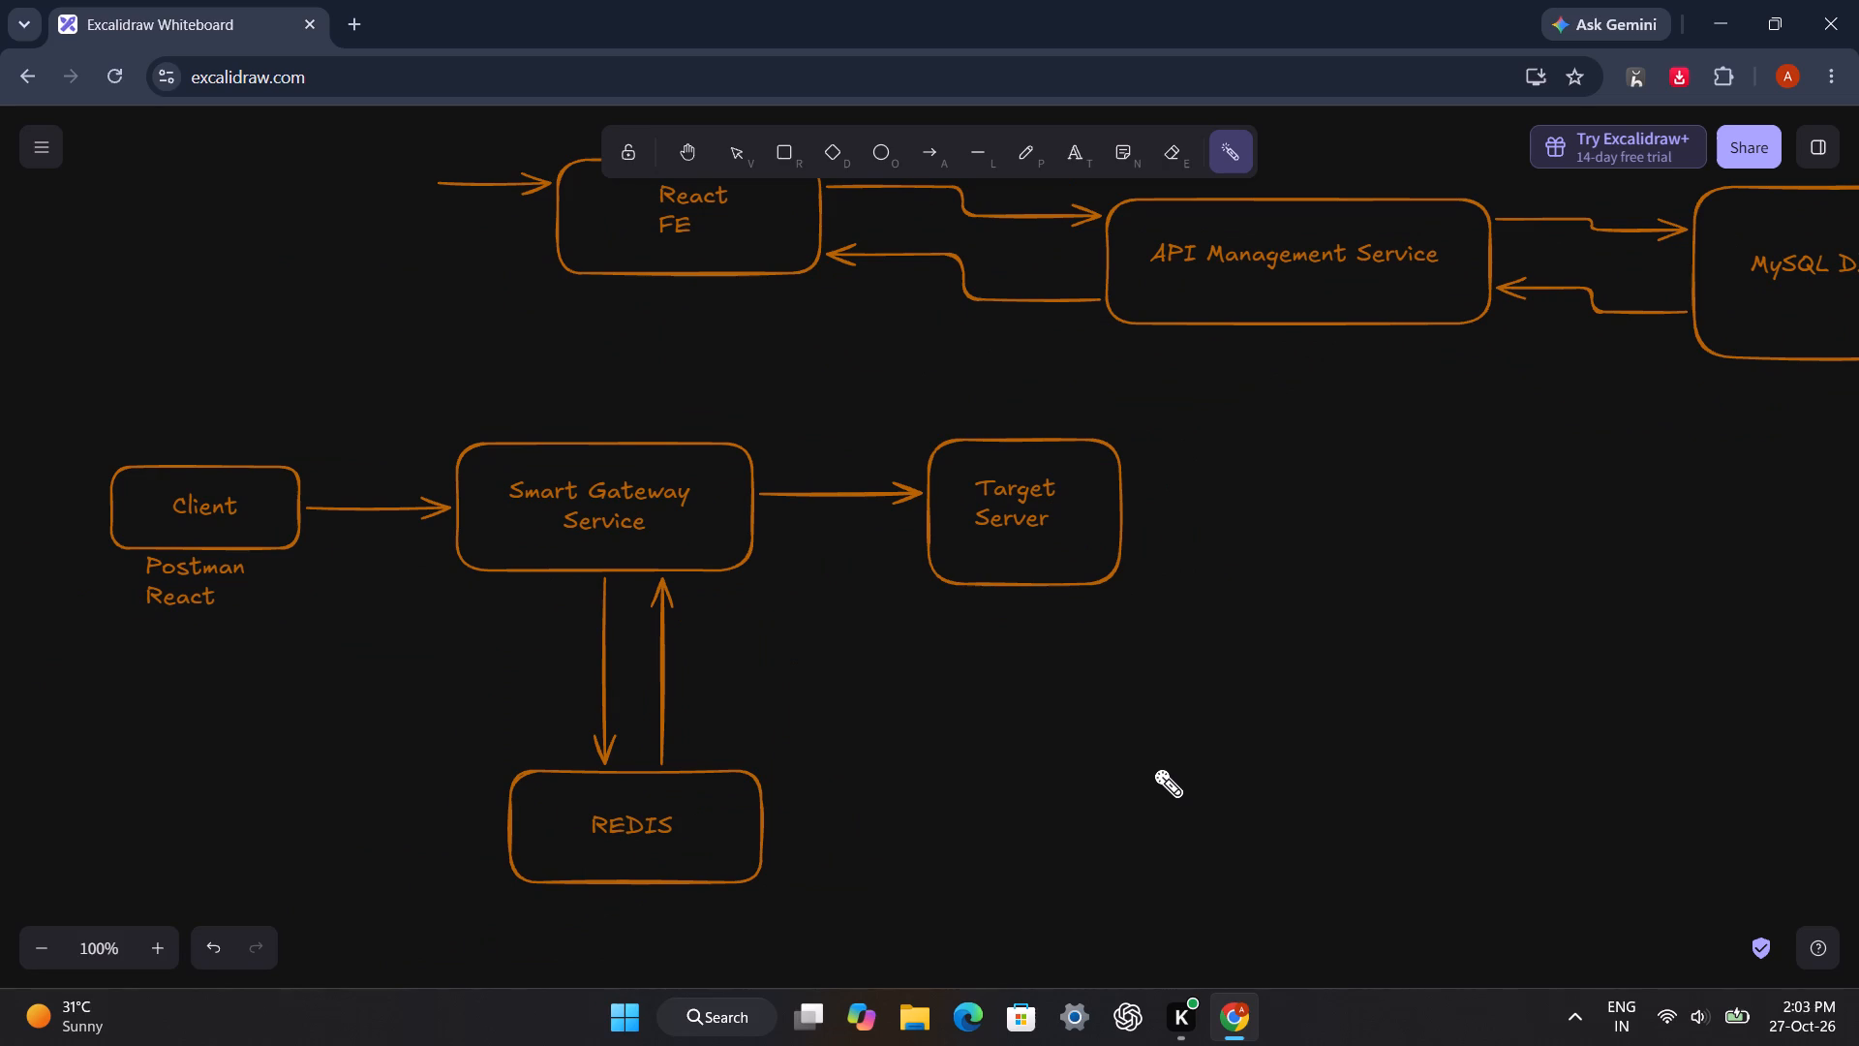
pyautogui.moveTo(1112, 723); pyautogui.dragTo(1392, 476)
pyautogui.moveTo(1092, 387); pyautogui.dragTo(1004, 403)
pyautogui.moveTo(877, 390); pyautogui.dragTo(1327, 660)
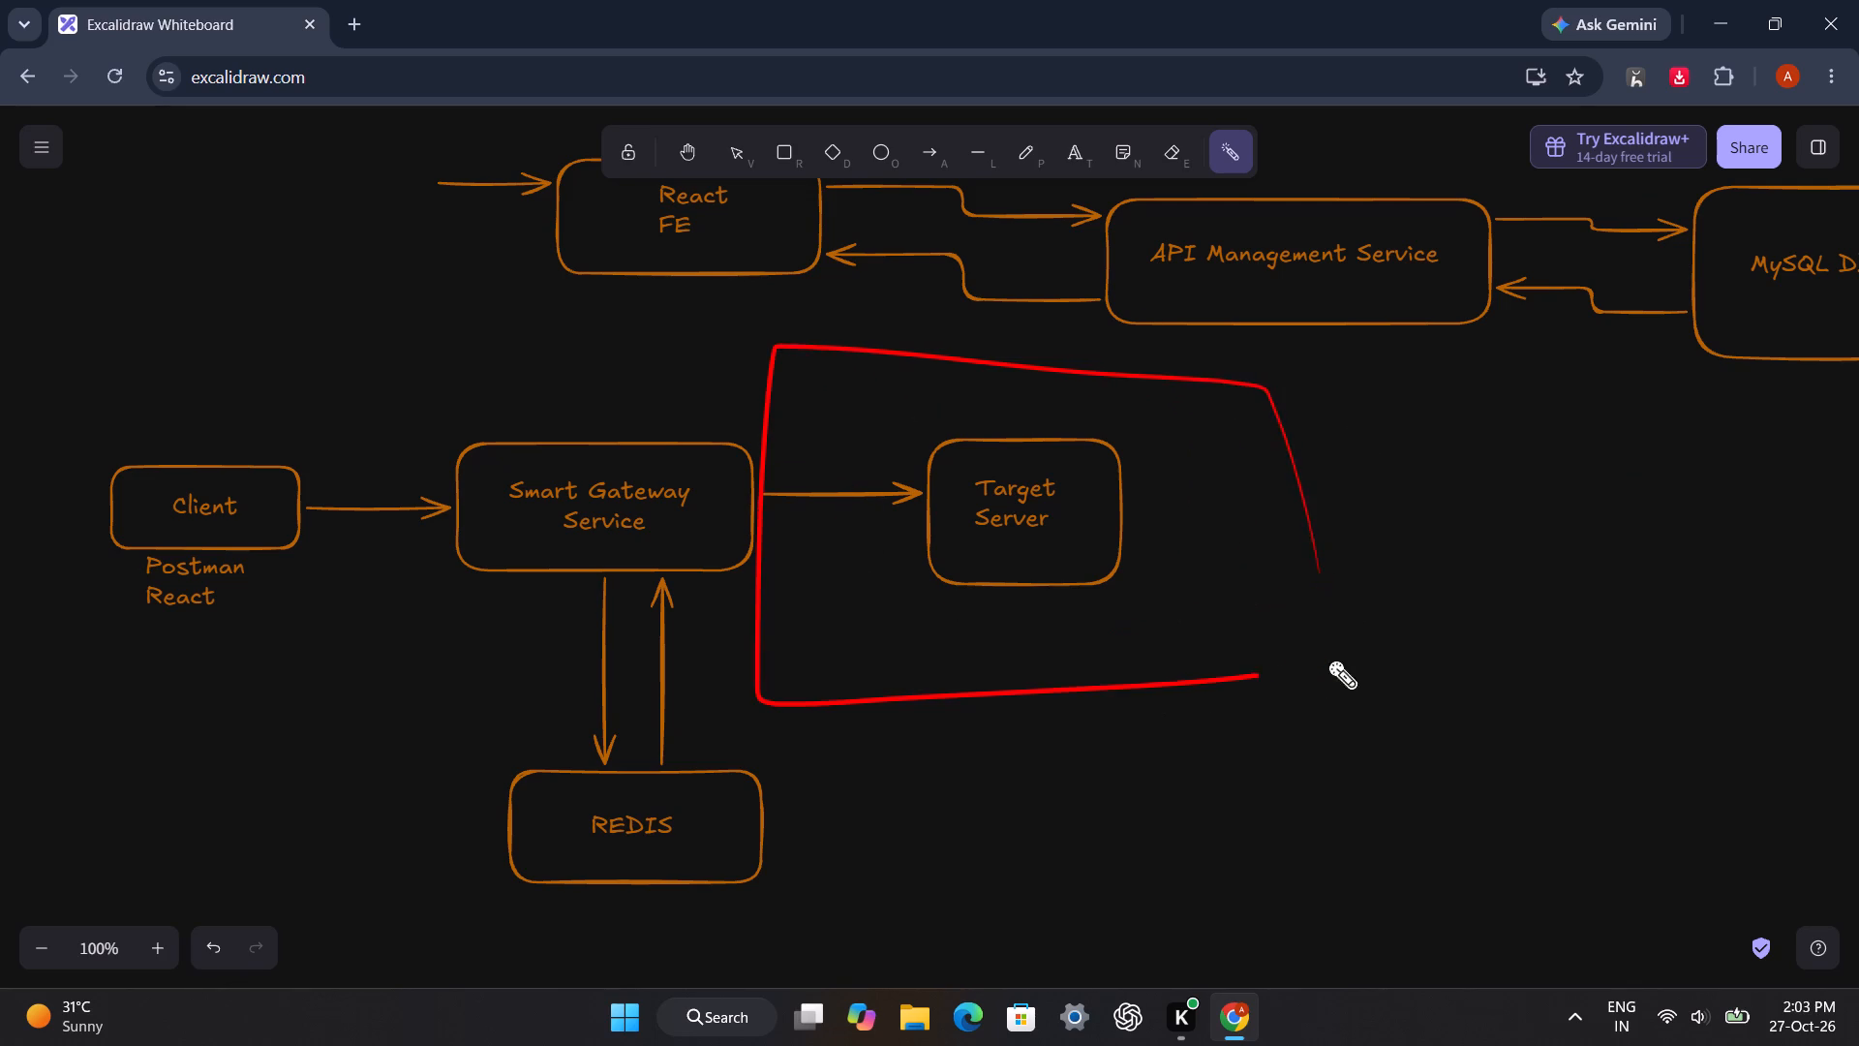
pyautogui.moveTo(1327, 660); pyautogui.dragTo(1143, 422)
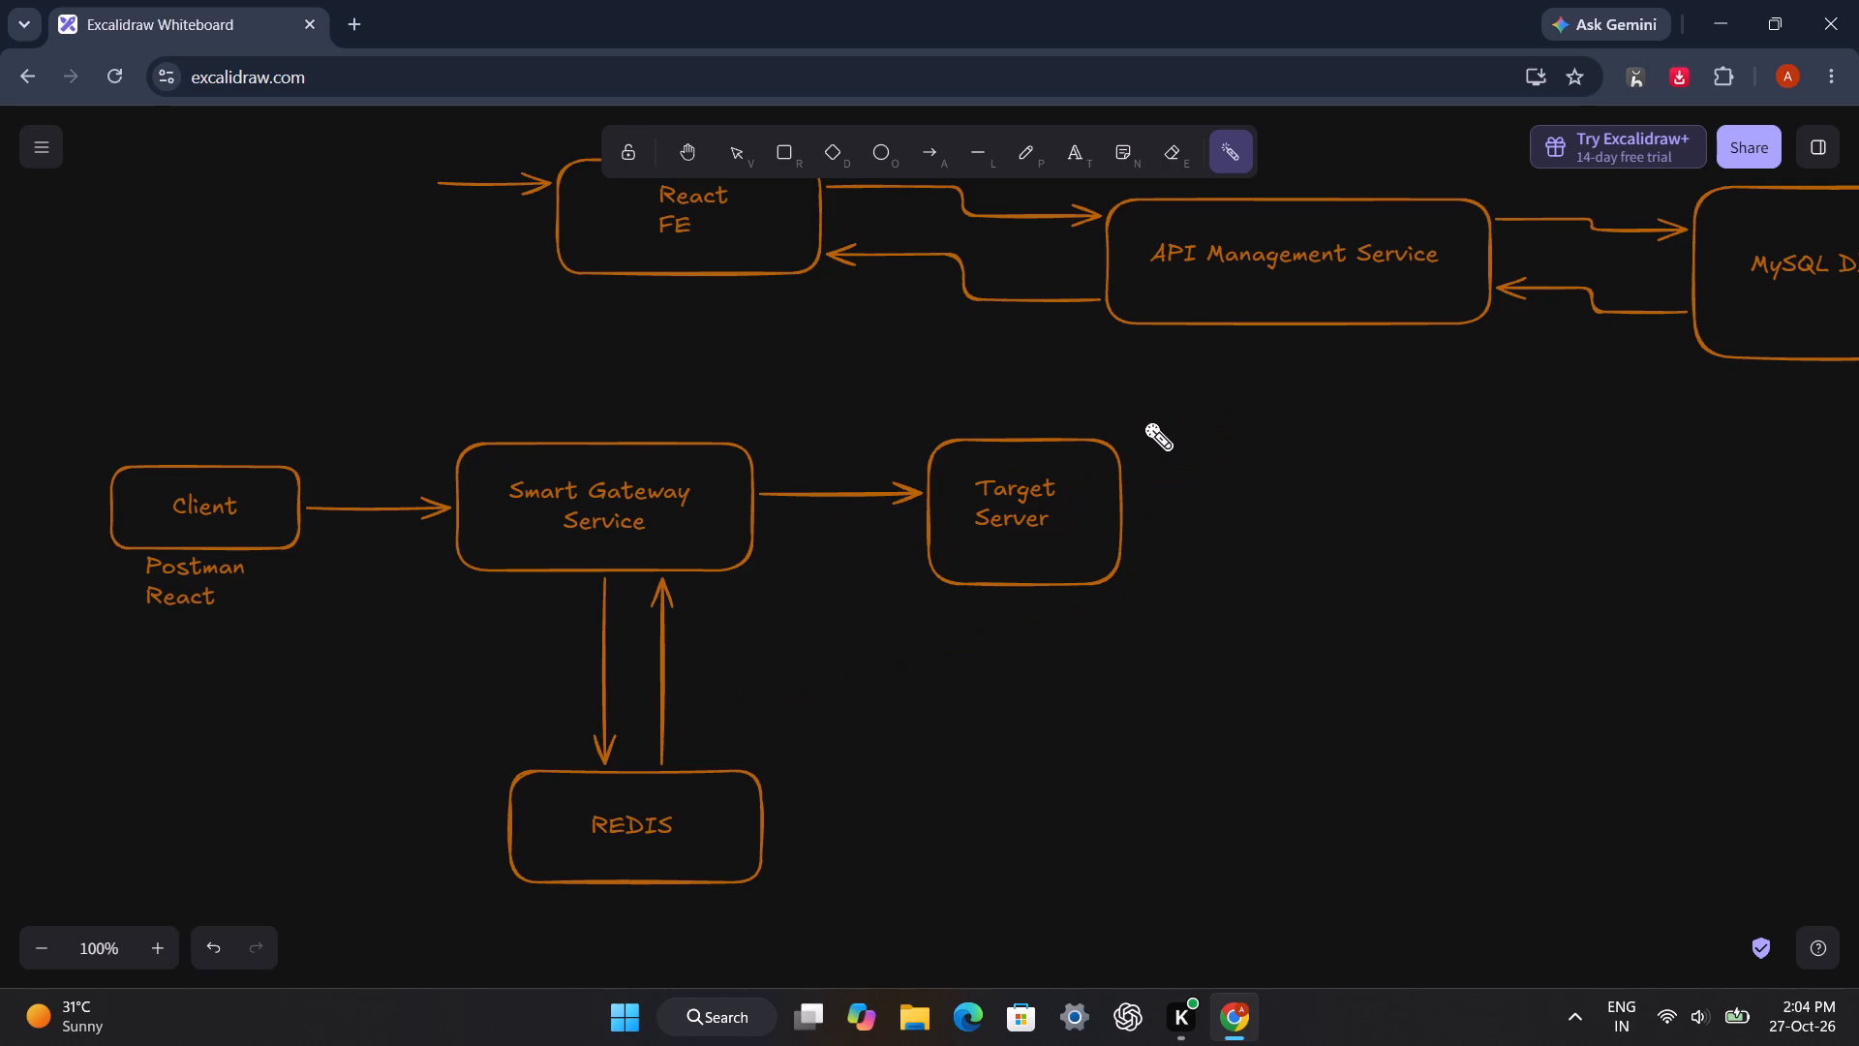
pyautogui.moveTo(887, 536); pyautogui.dragTo(782, 595)
pyautogui.moveTo(782, 595); pyautogui.dragTo(925, 437)
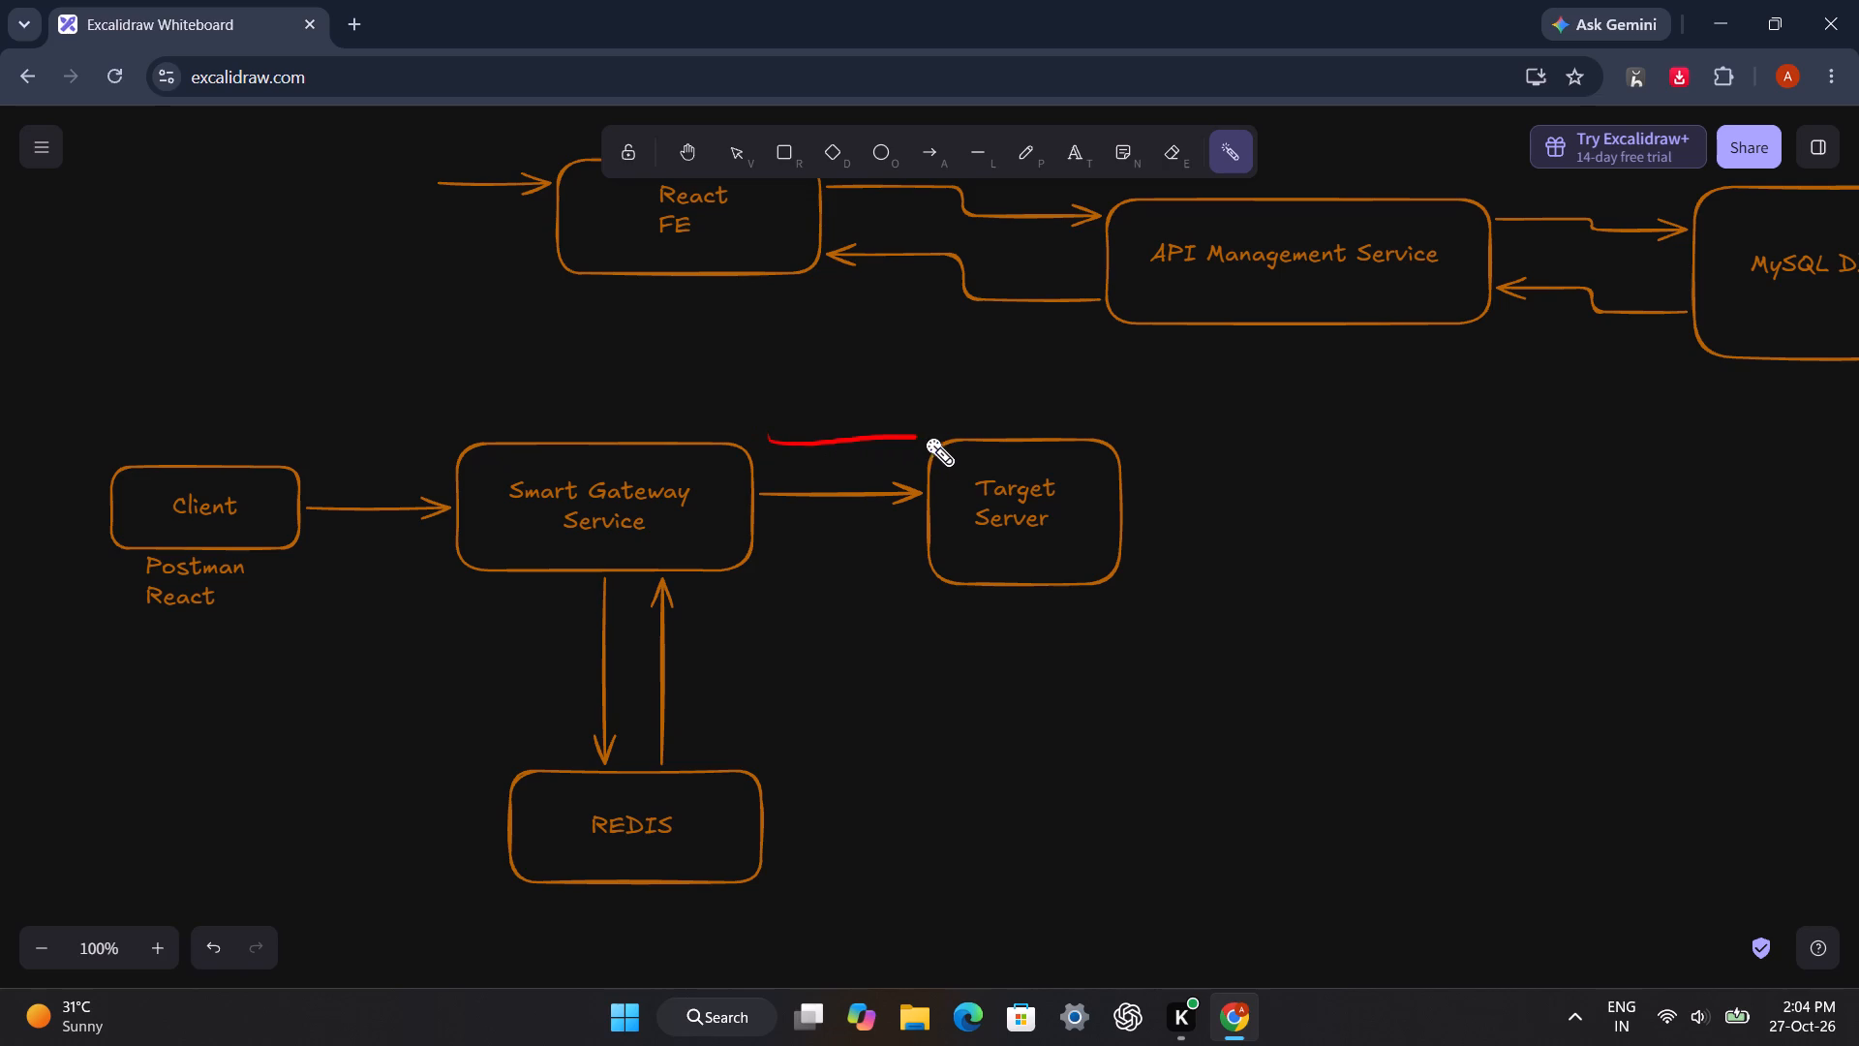
pyautogui.moveTo(925, 437); pyautogui.dragTo(956, 556)
# Sweep the laser pointer over and around Smart Gateway Service and the arrow coming up from REDIS.
pyautogui.moveTo(728, 412); pyautogui.dragTo(472, 531)
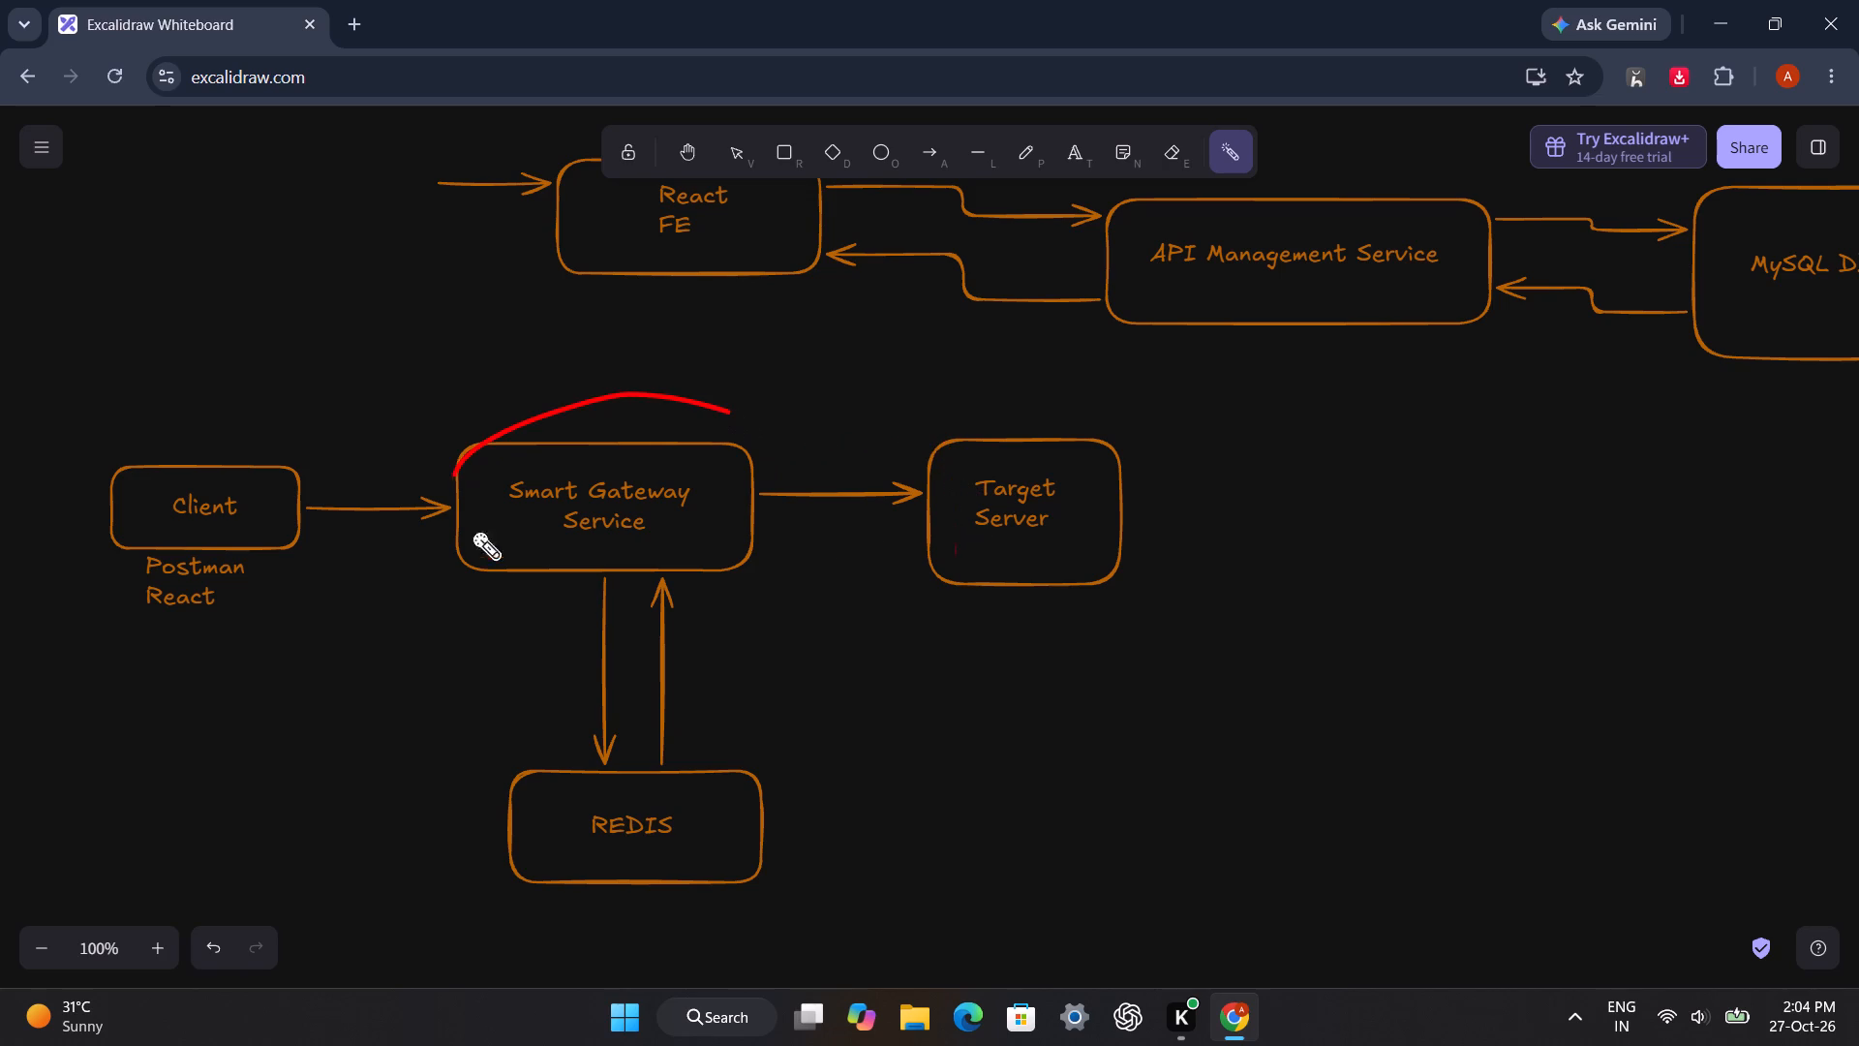
pyautogui.moveTo(472, 531); pyautogui.dragTo(659, 426)
pyautogui.moveTo(659, 657); pyautogui.dragTo(648, 480)
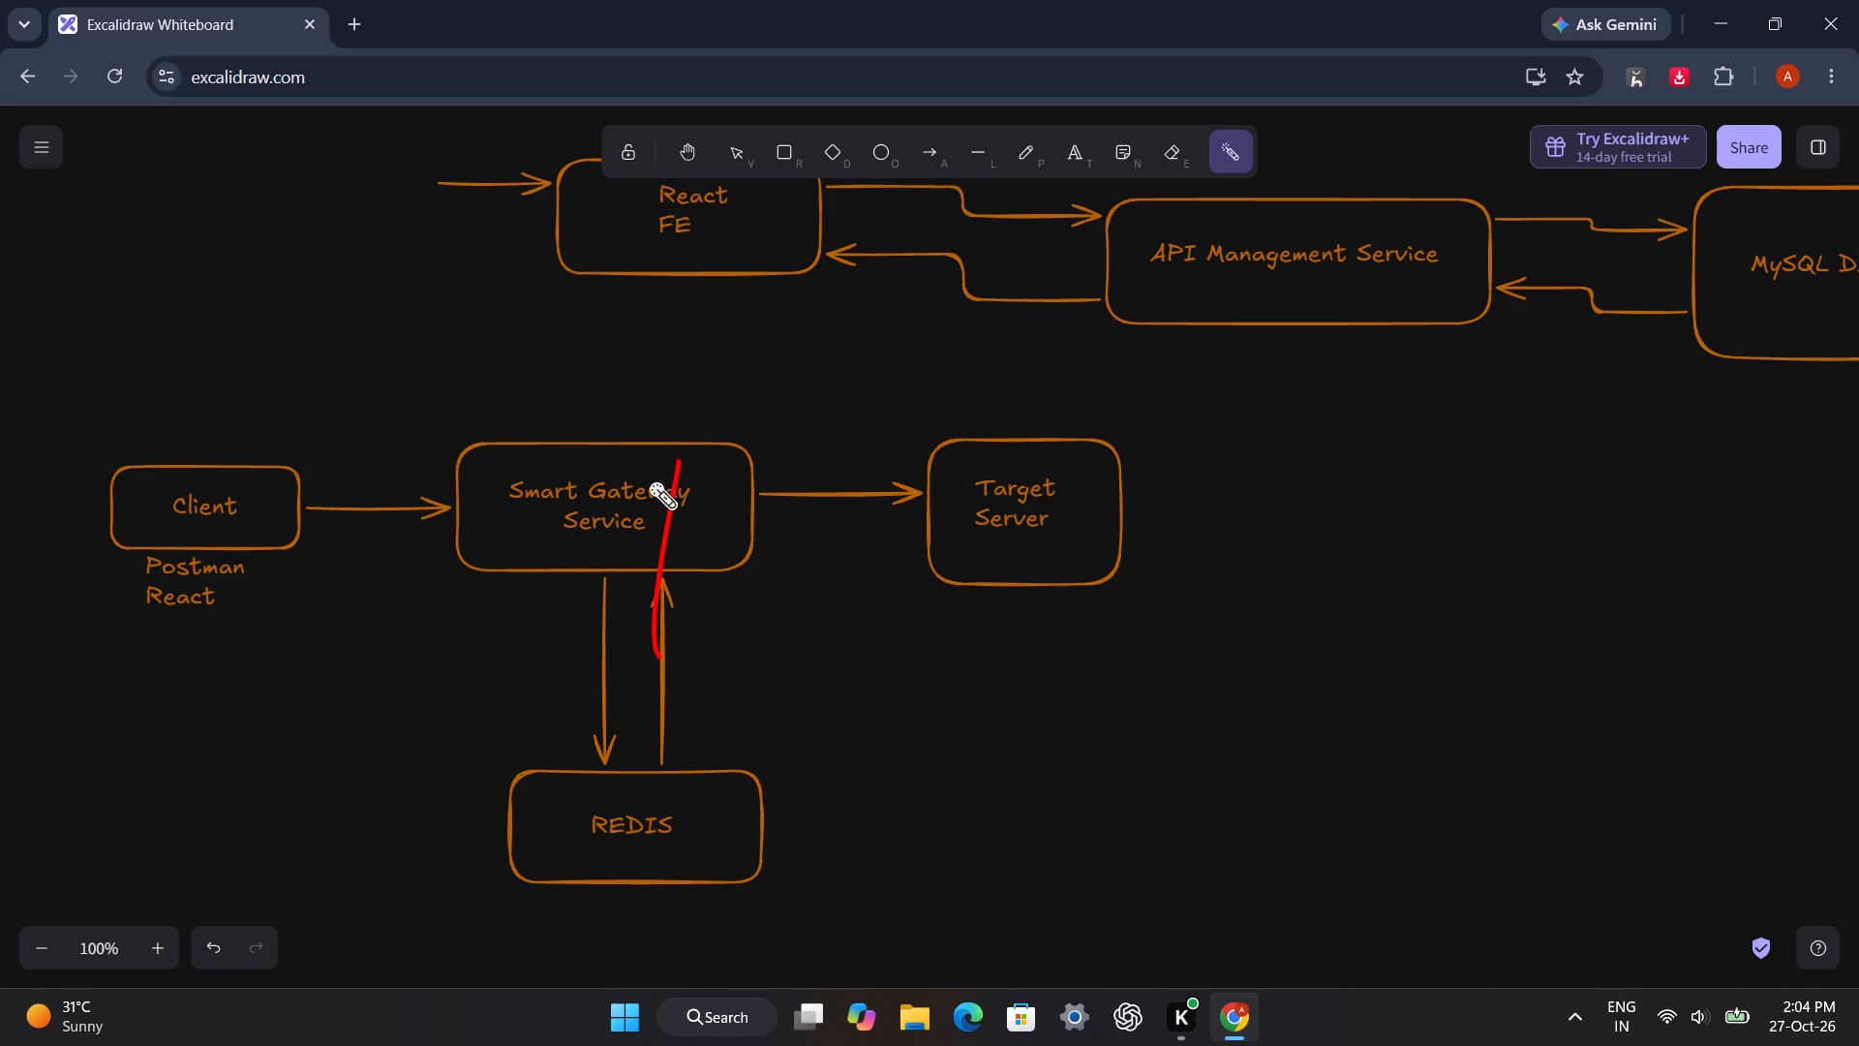
pyautogui.moveTo(648, 480); pyautogui.dragTo(698, 483)
pyautogui.moveTo(672, 480); pyautogui.dragTo(783, 554)
pyautogui.moveTo(577, 455); pyautogui.dragTo(595, 462)
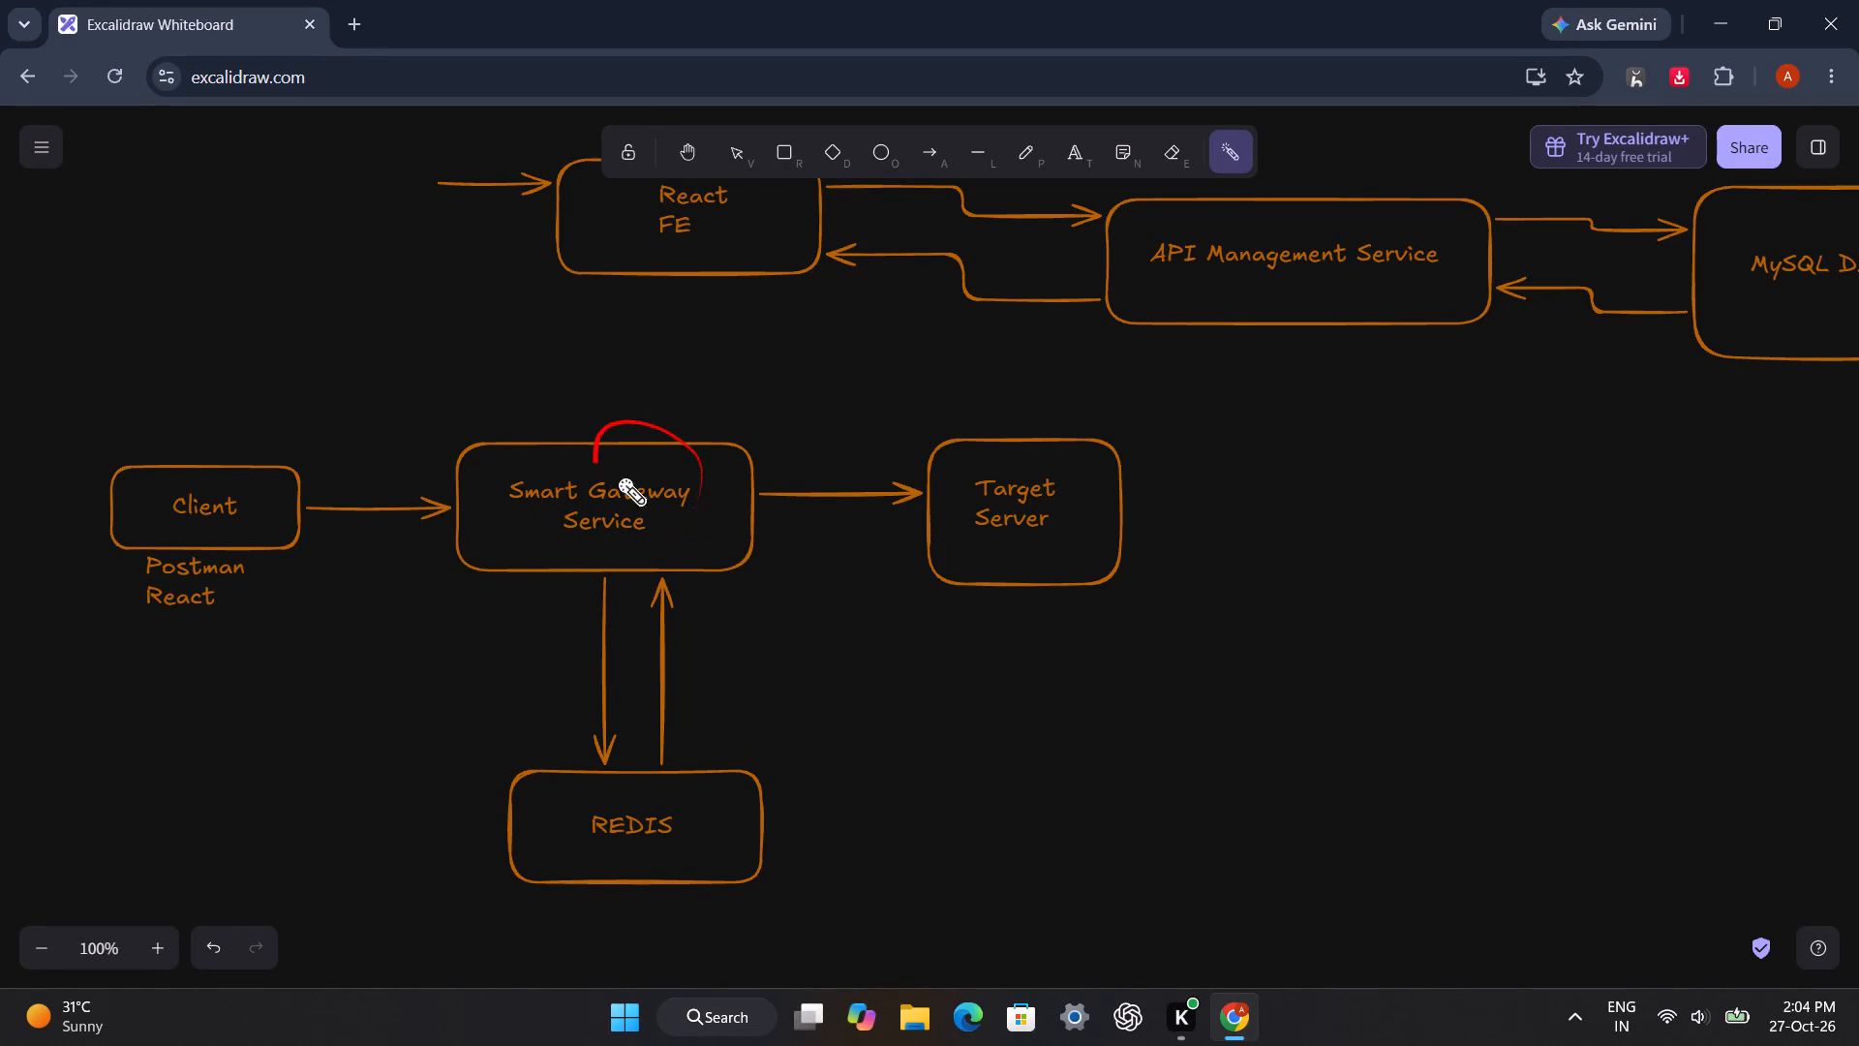
# Draw an elbow arrow from the middle of Smart Gateway Service's top edge to API Management Service's bottom edge.
pyautogui.click(932, 157)
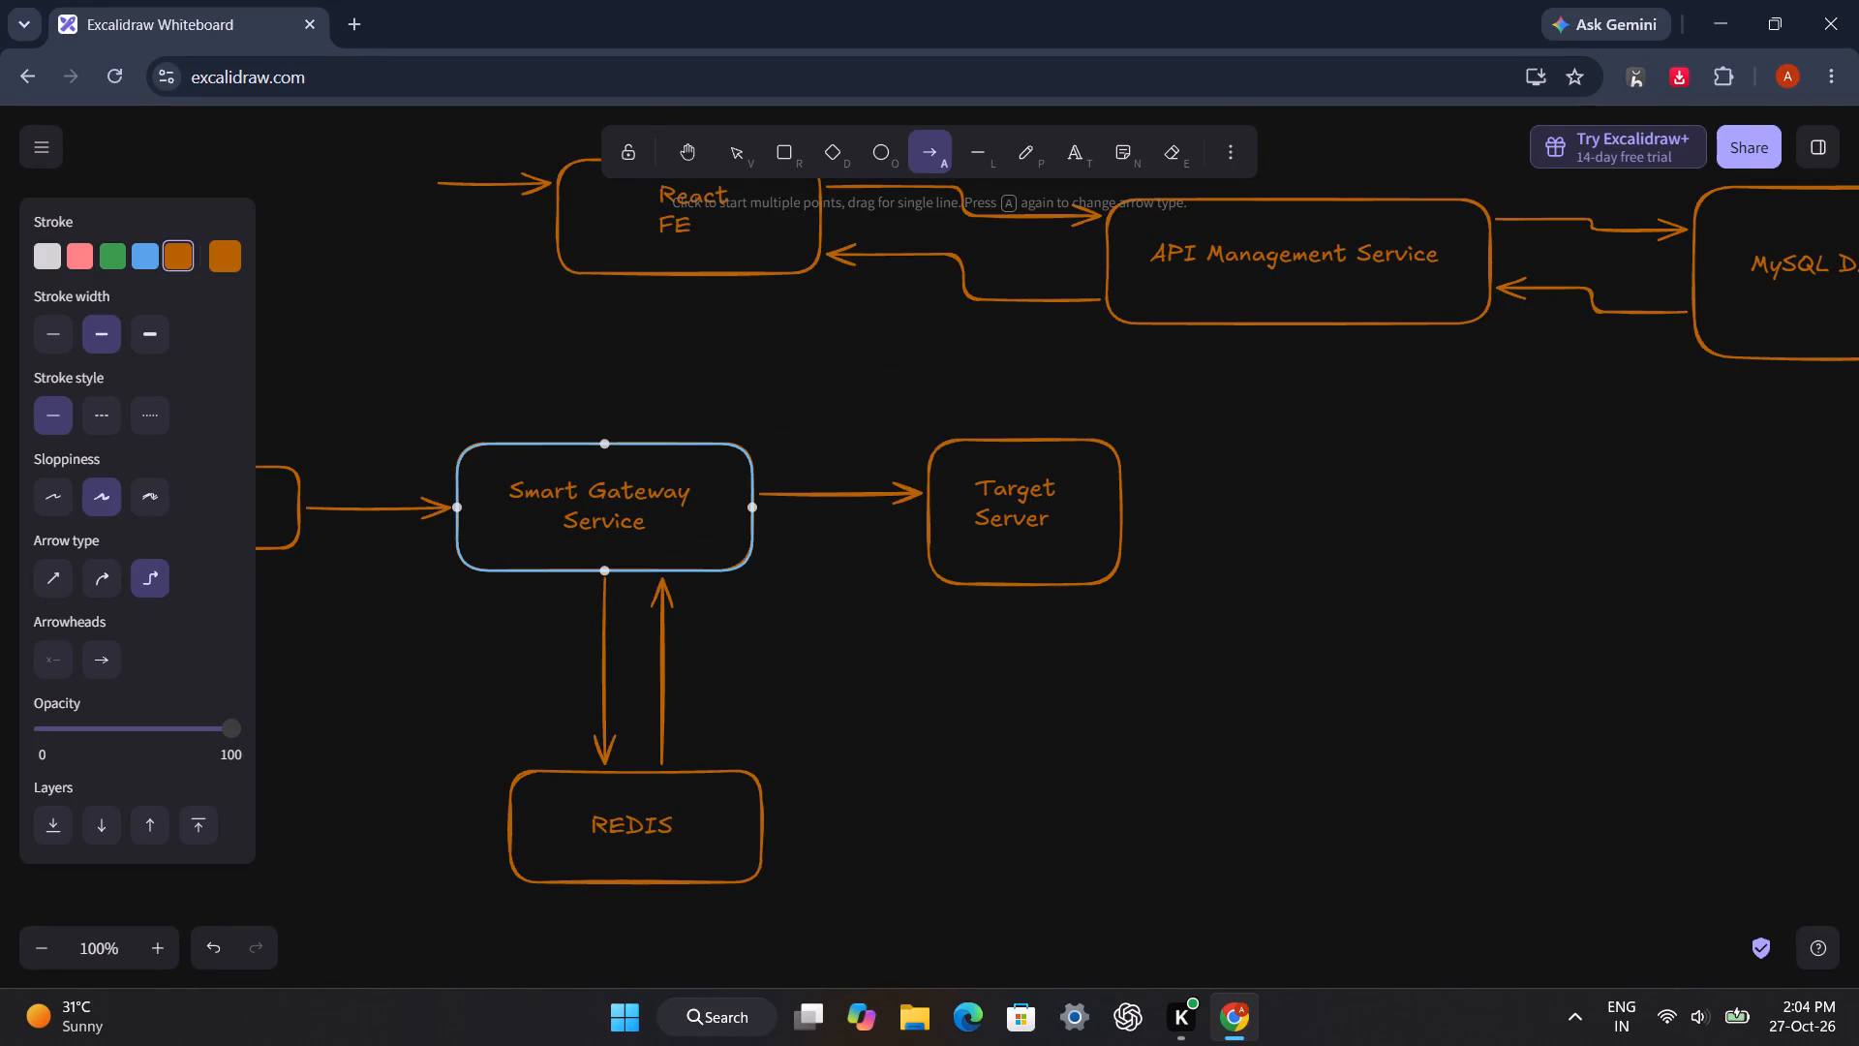
pyautogui.moveTo(742, 446); pyautogui.dragTo(828, 424)
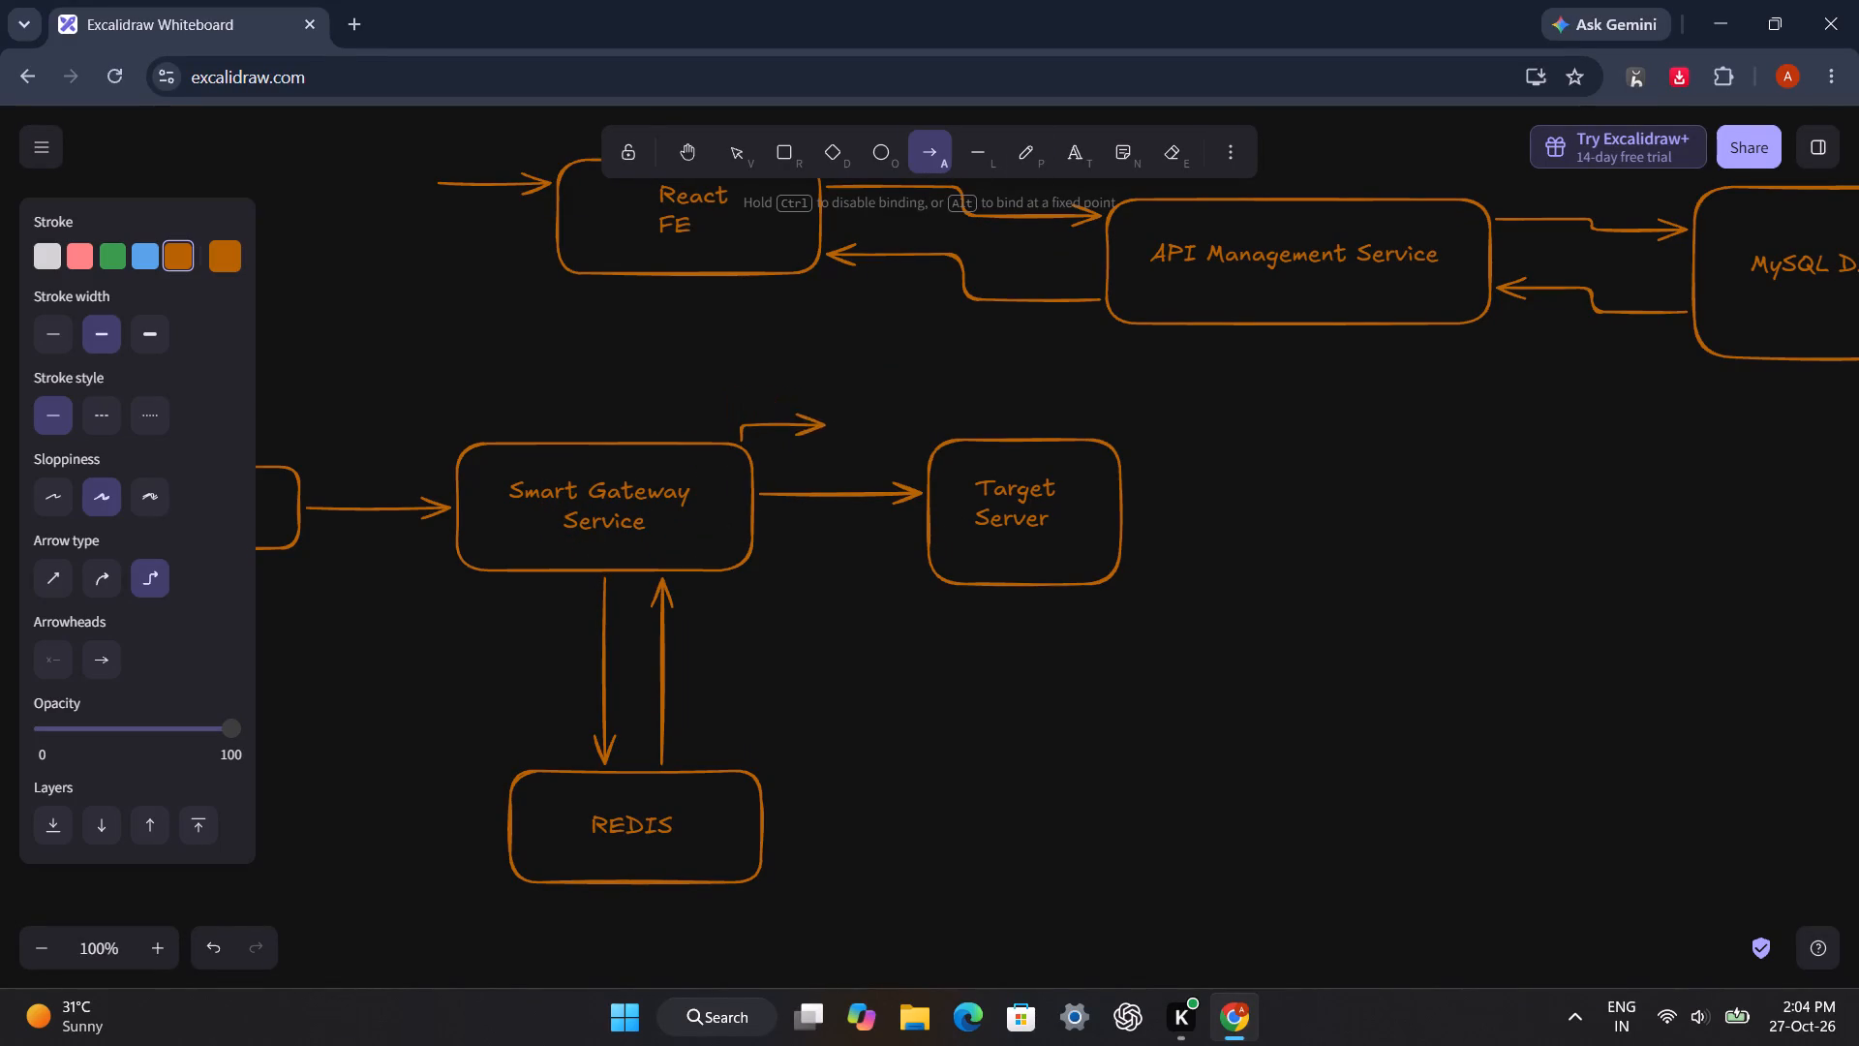
pyautogui.moveTo(828, 424); pyautogui.dragTo(1212, 339)
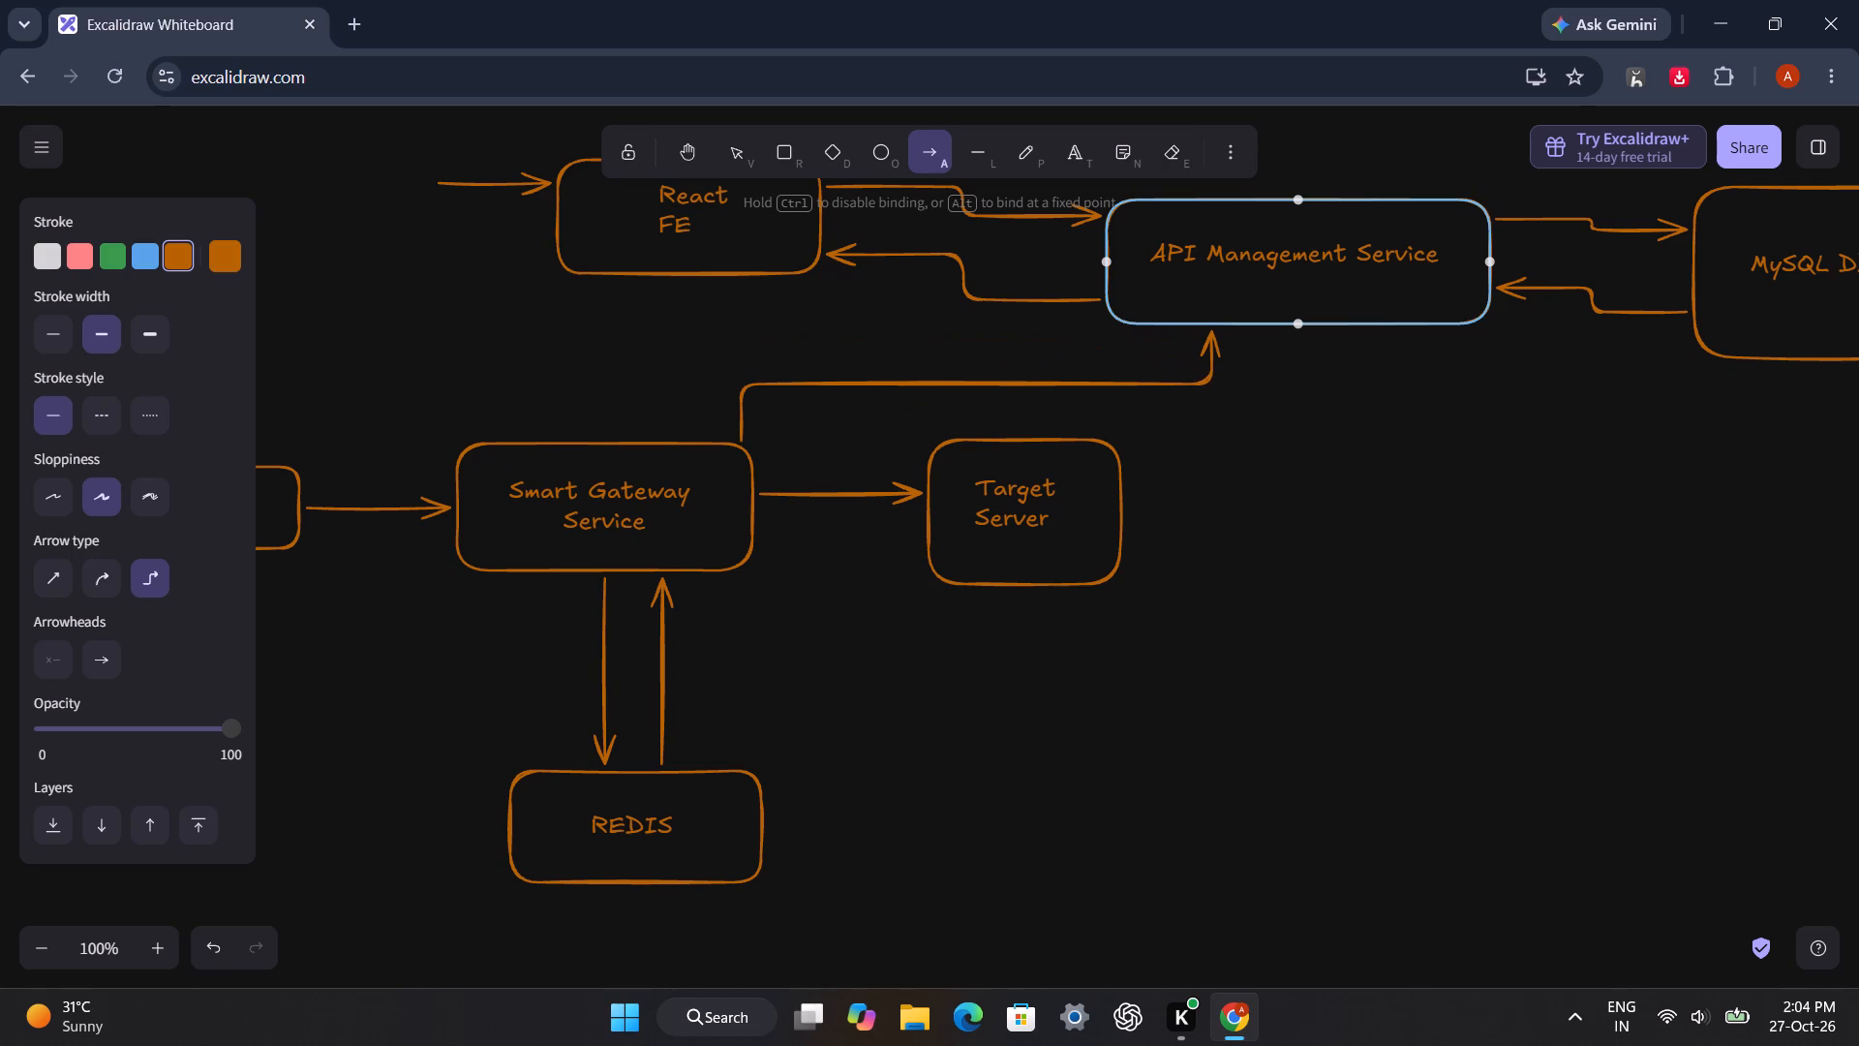
pyautogui.moveTo(1212, 339); pyautogui.dragTo(1299, 338)
pyautogui.click(1421, 457)
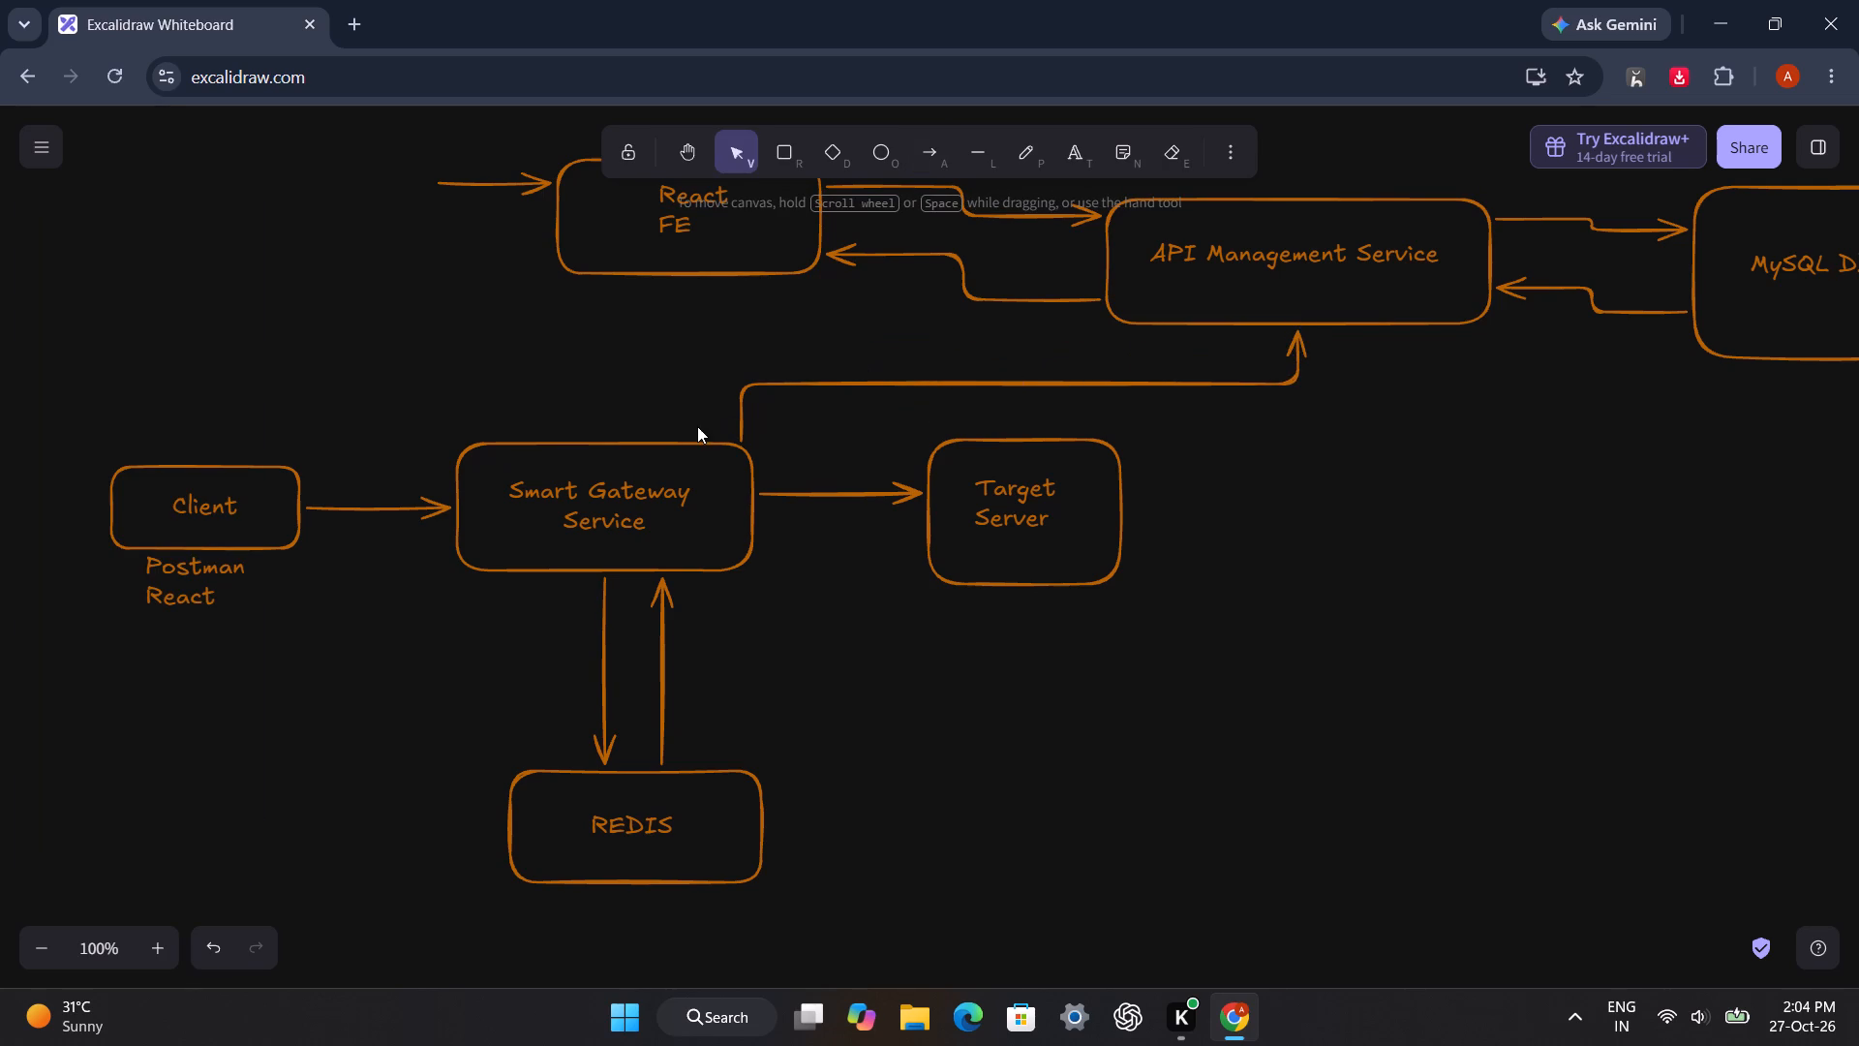
pyautogui.click(741, 435)
pyautogui.moveTo(741, 435); pyautogui.dragTo(708, 435)
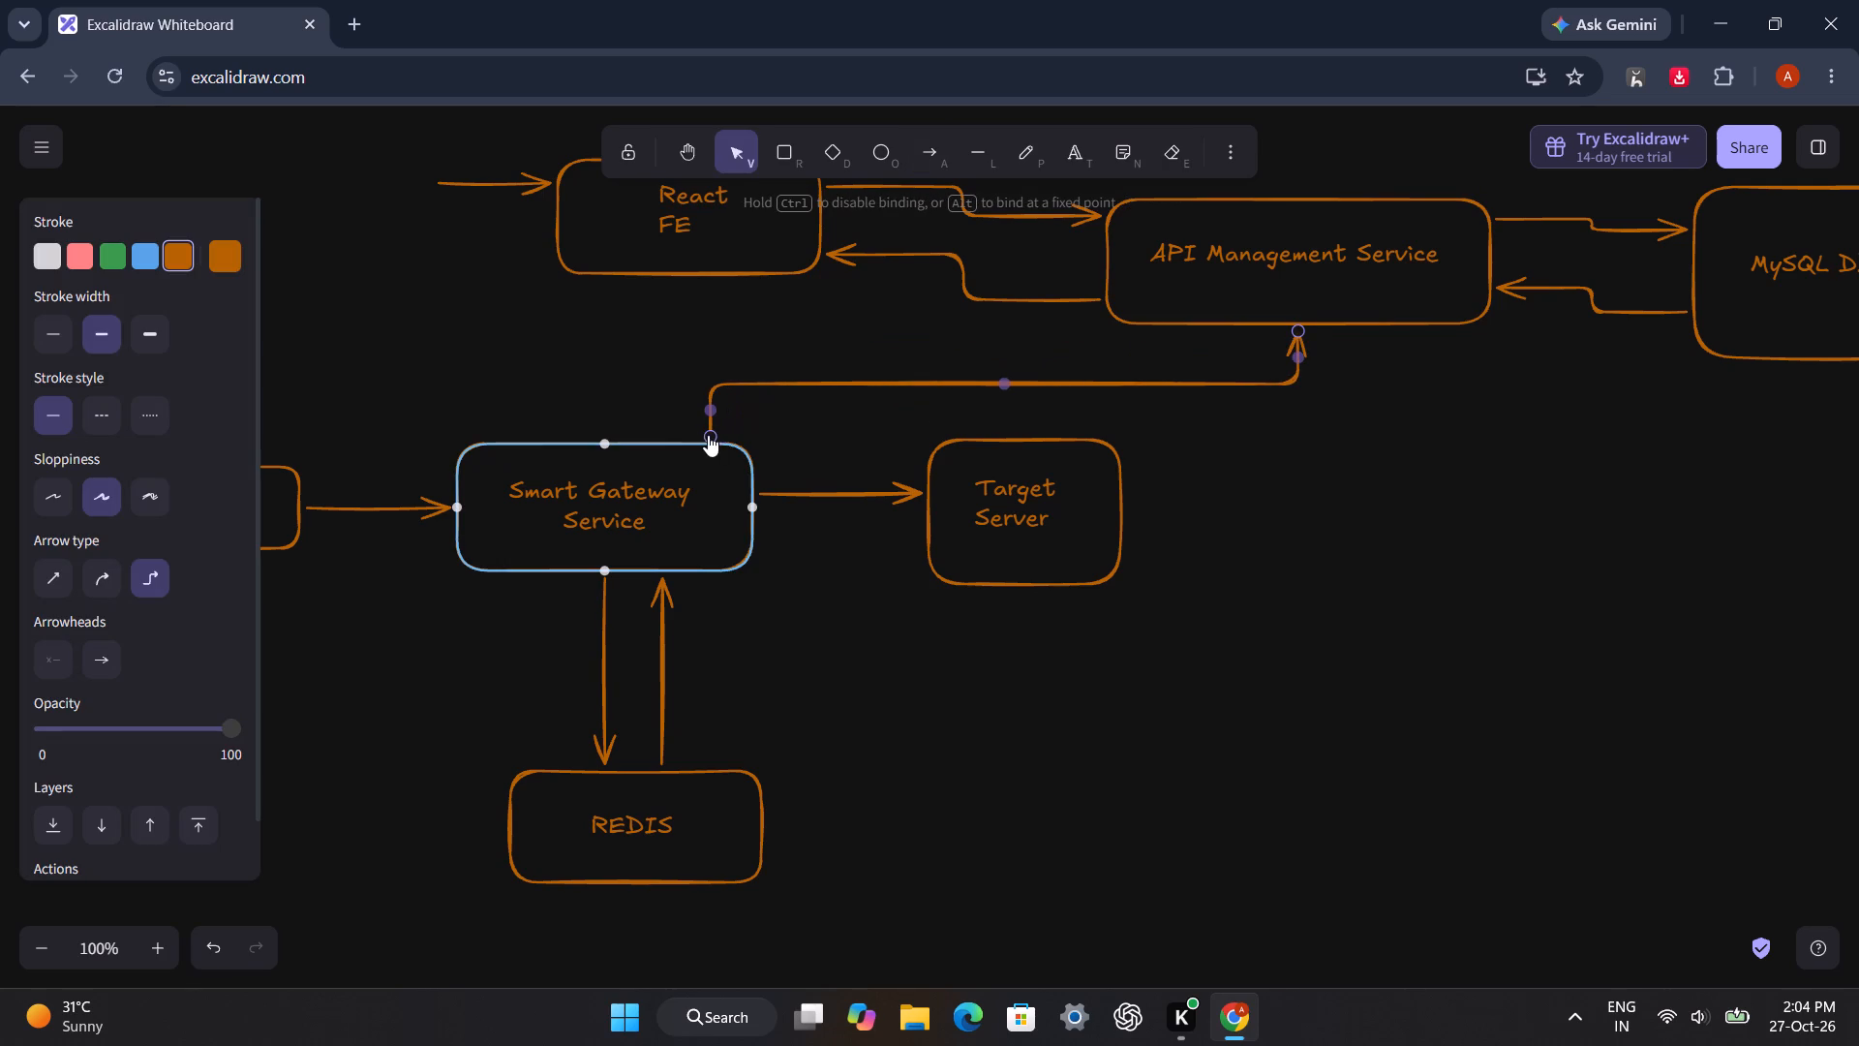
pyautogui.moveTo(708, 435); pyautogui.dragTo(597, 427)
pyautogui.click(1432, 501)
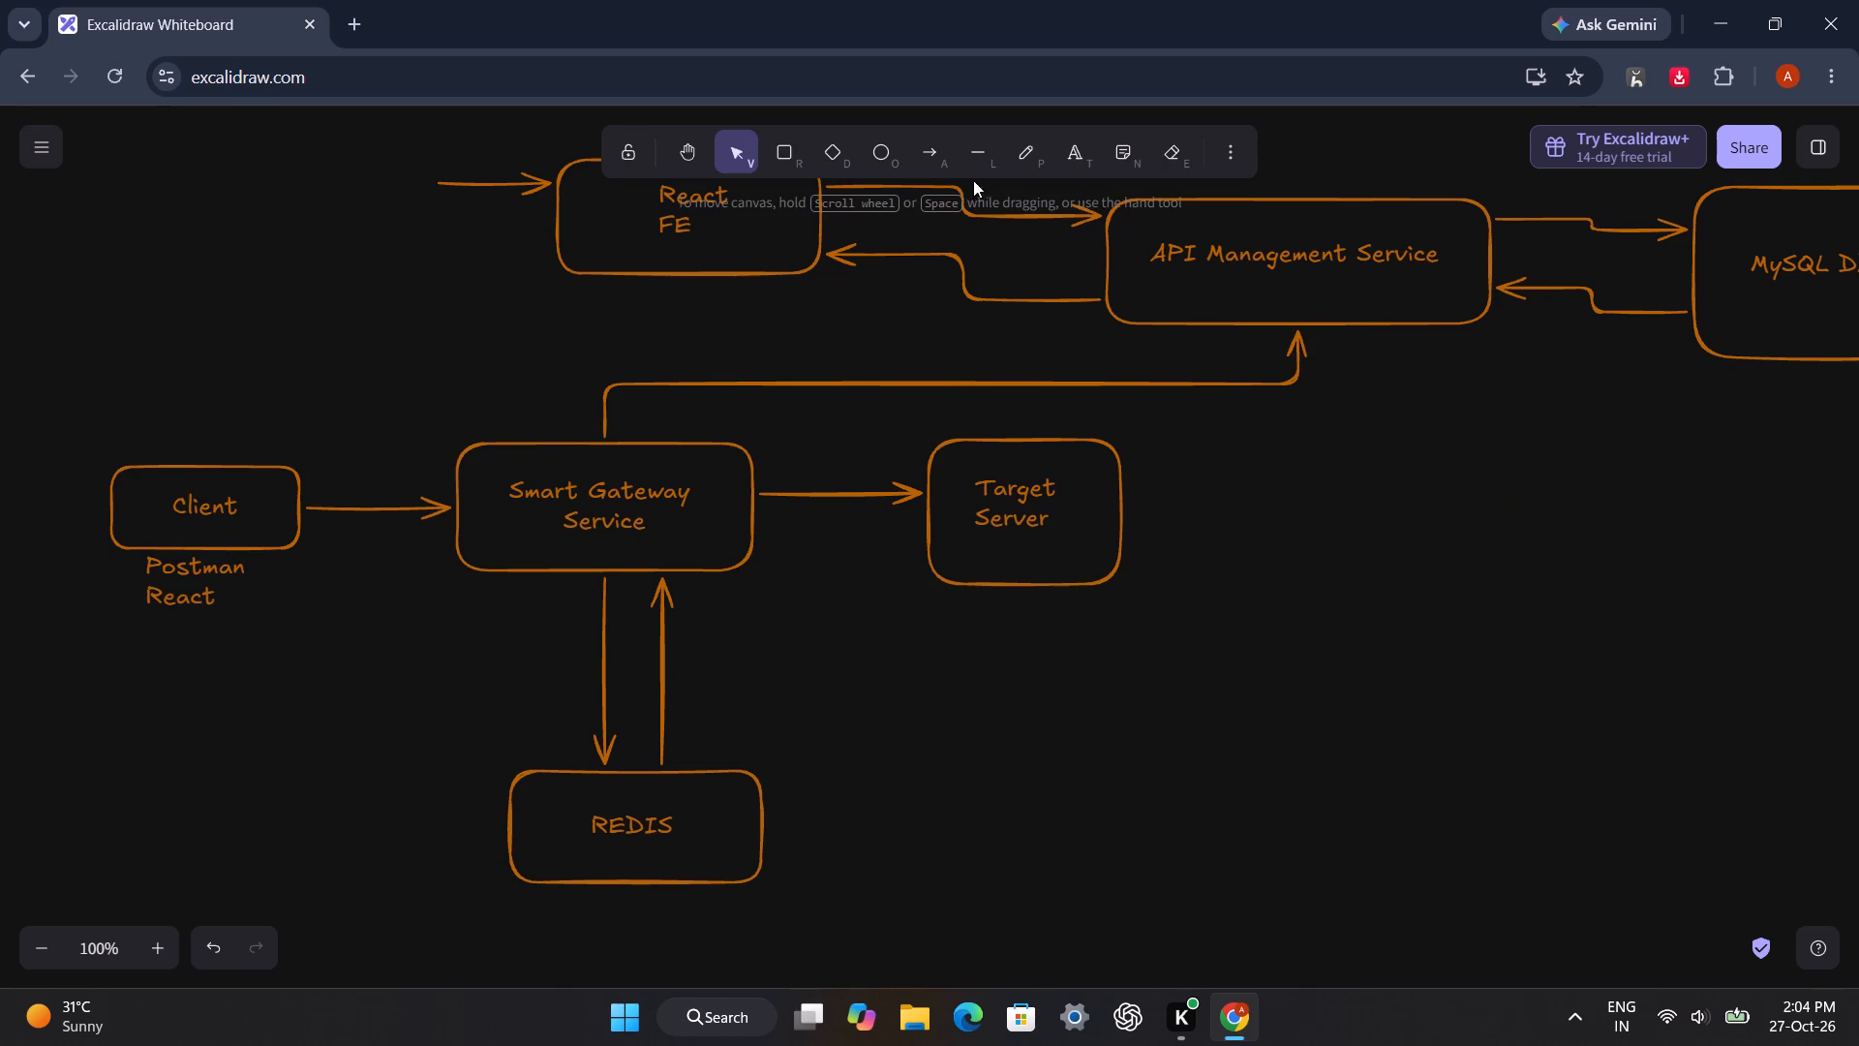
# Draw a return elbow arrow from API Management Service's bottom edge to Smart Gateway Service's top edge.
pyautogui.click(928, 157)
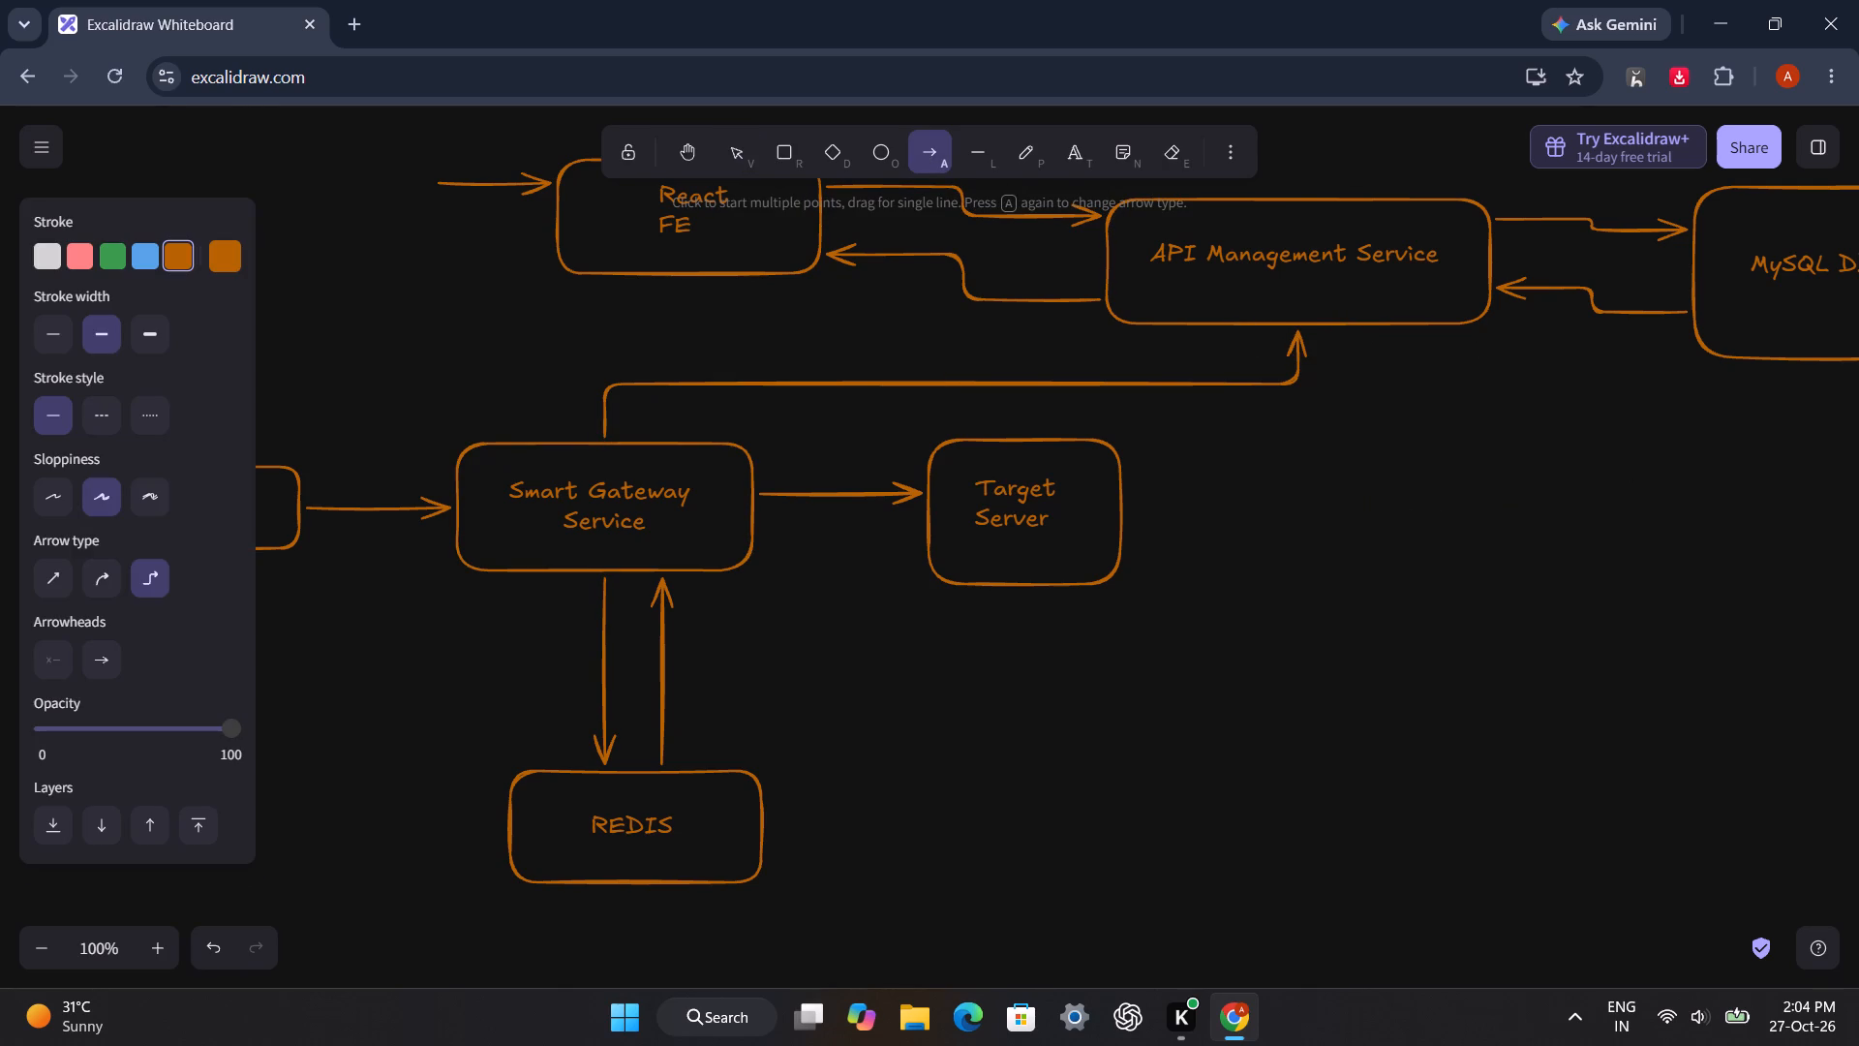
pyautogui.moveTo(1355, 329); pyautogui.dragTo(1355, 388)
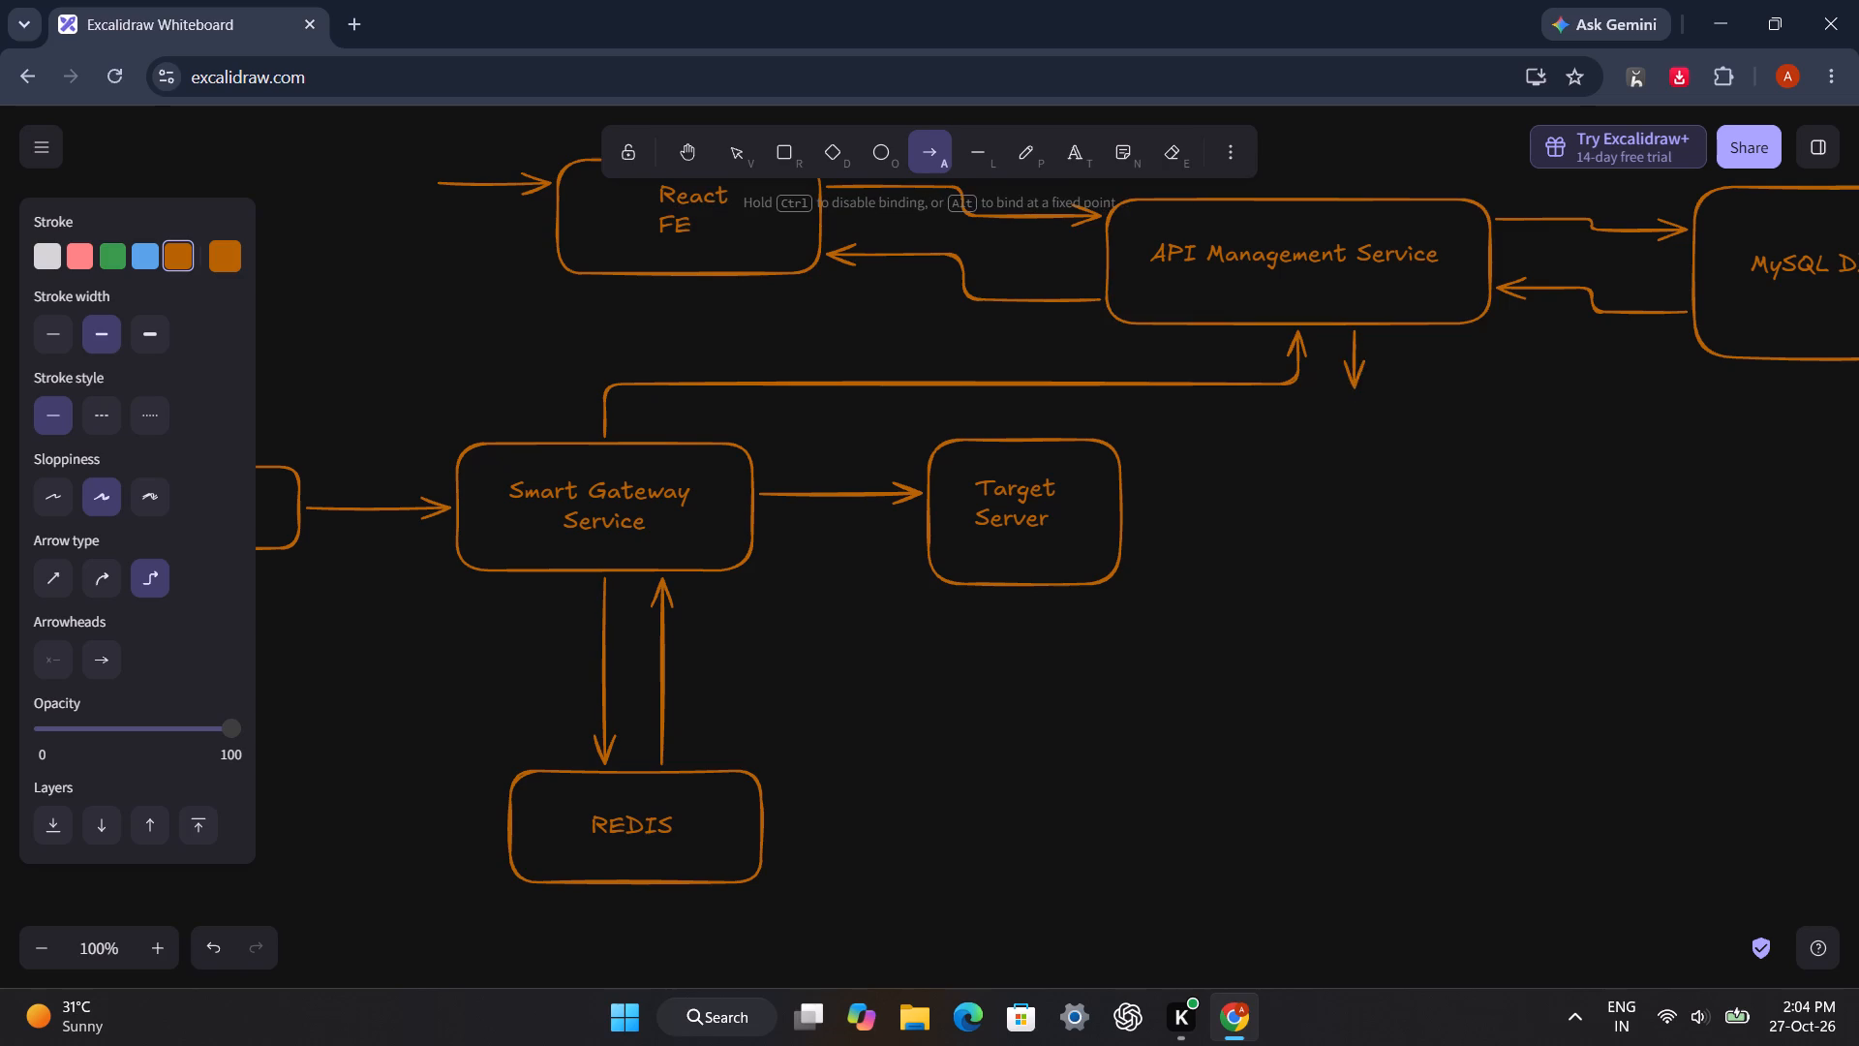
pyautogui.moveTo(1355, 388); pyautogui.dragTo(642, 427)
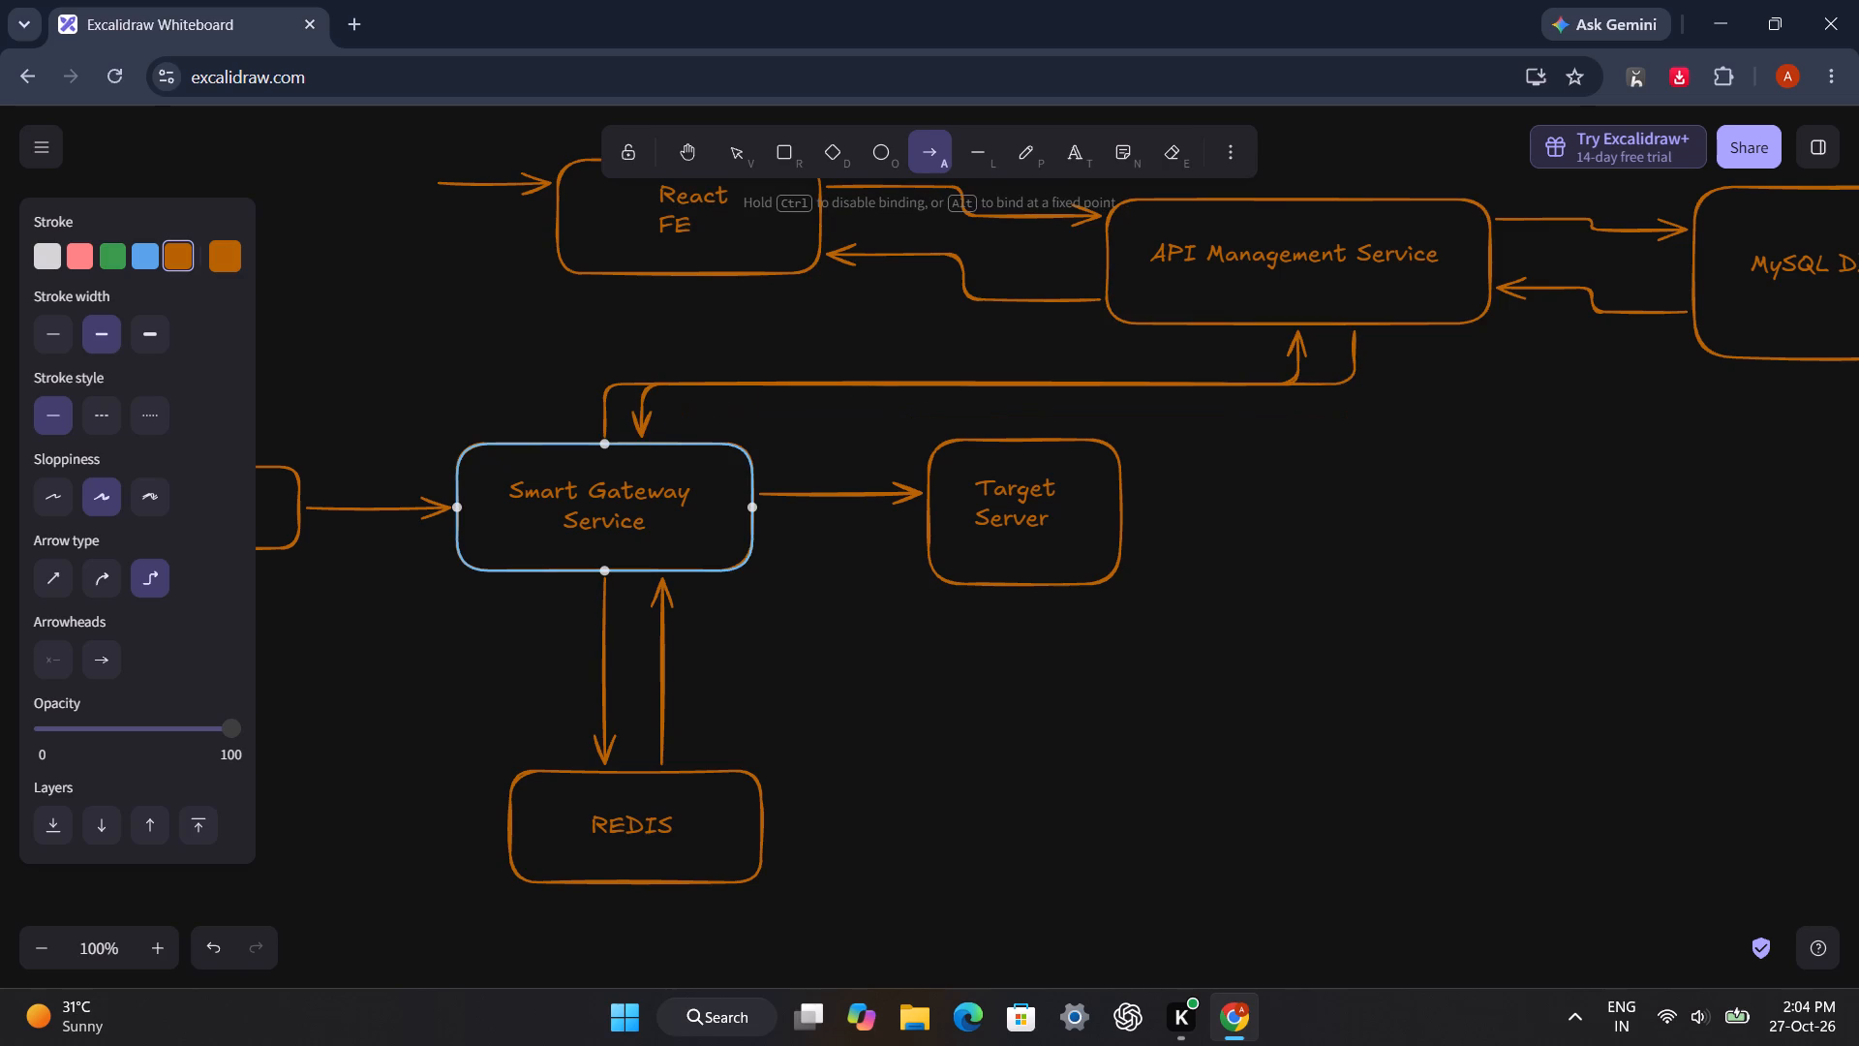
pyautogui.moveTo(642, 427); pyautogui.dragTo(667, 432)
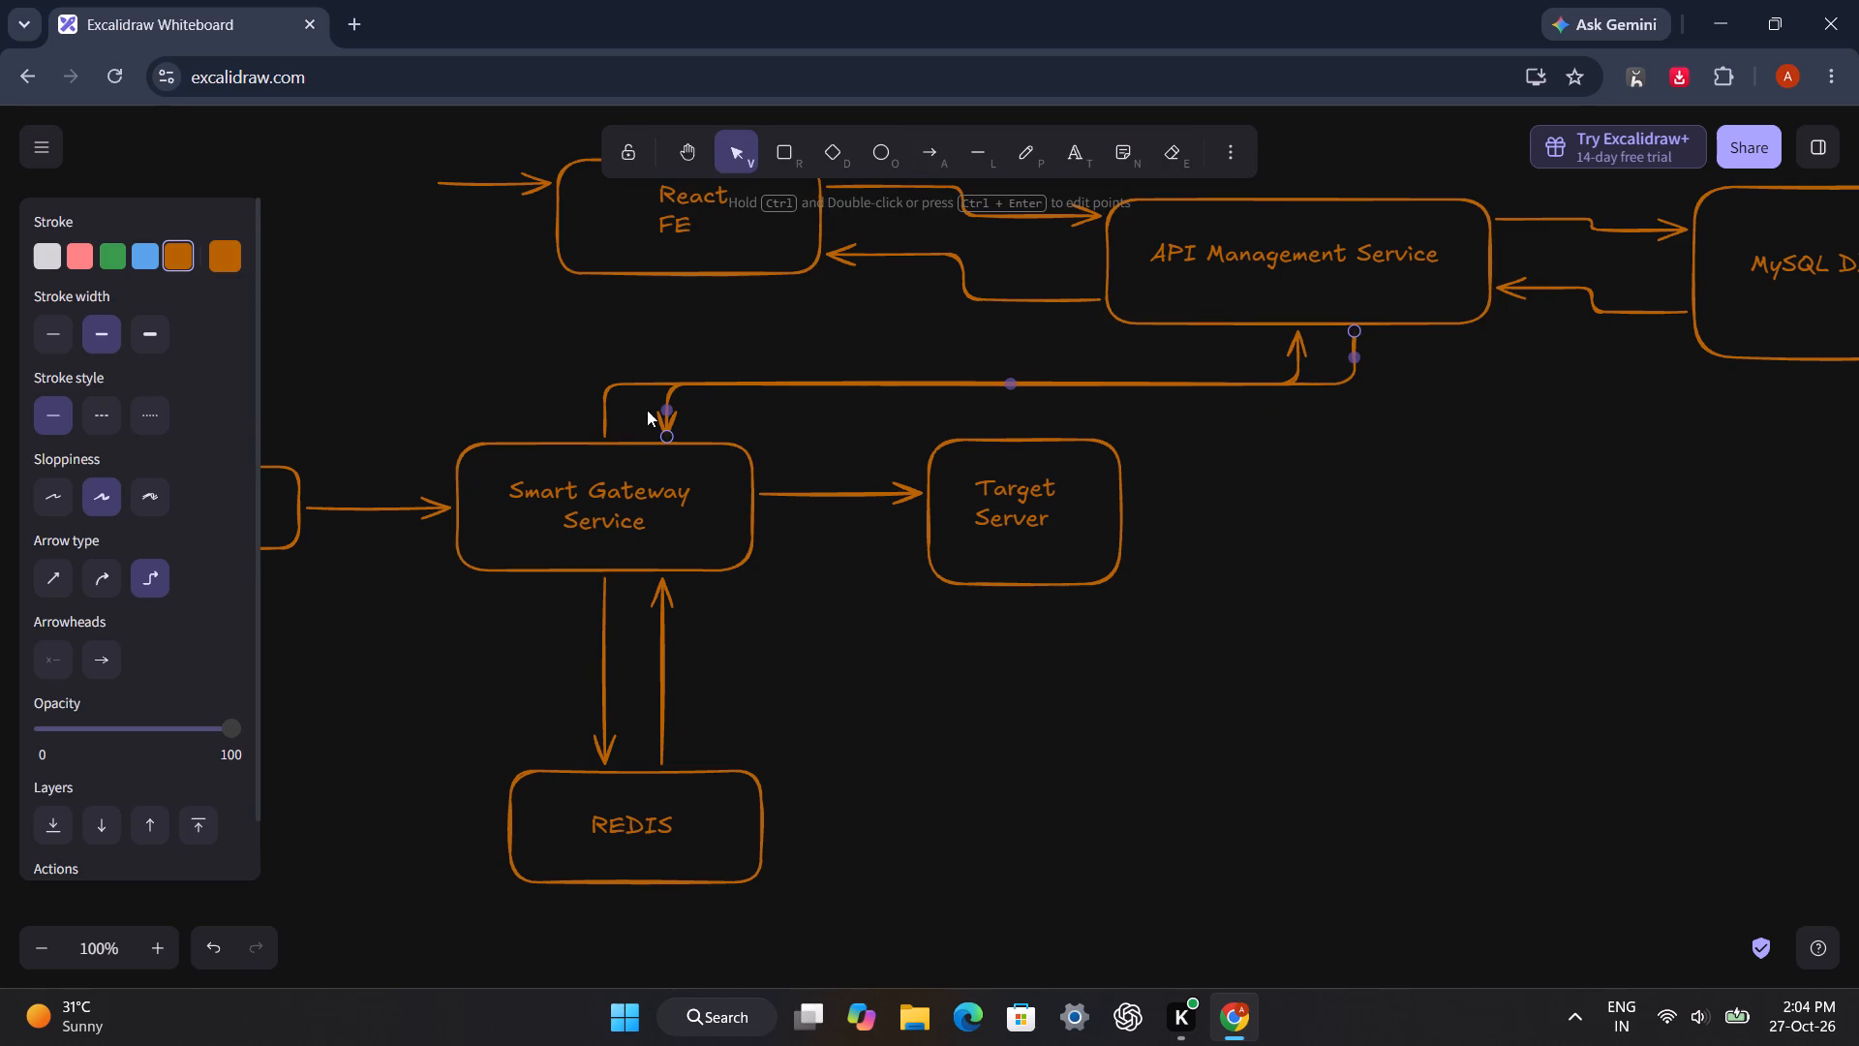
# Move the outgoing arrow's head toward the left end of API Management Service's bottom edge and raise its horizontal segment above the return arrow.
pyautogui.click(622, 372)
pyautogui.click(1300, 345)
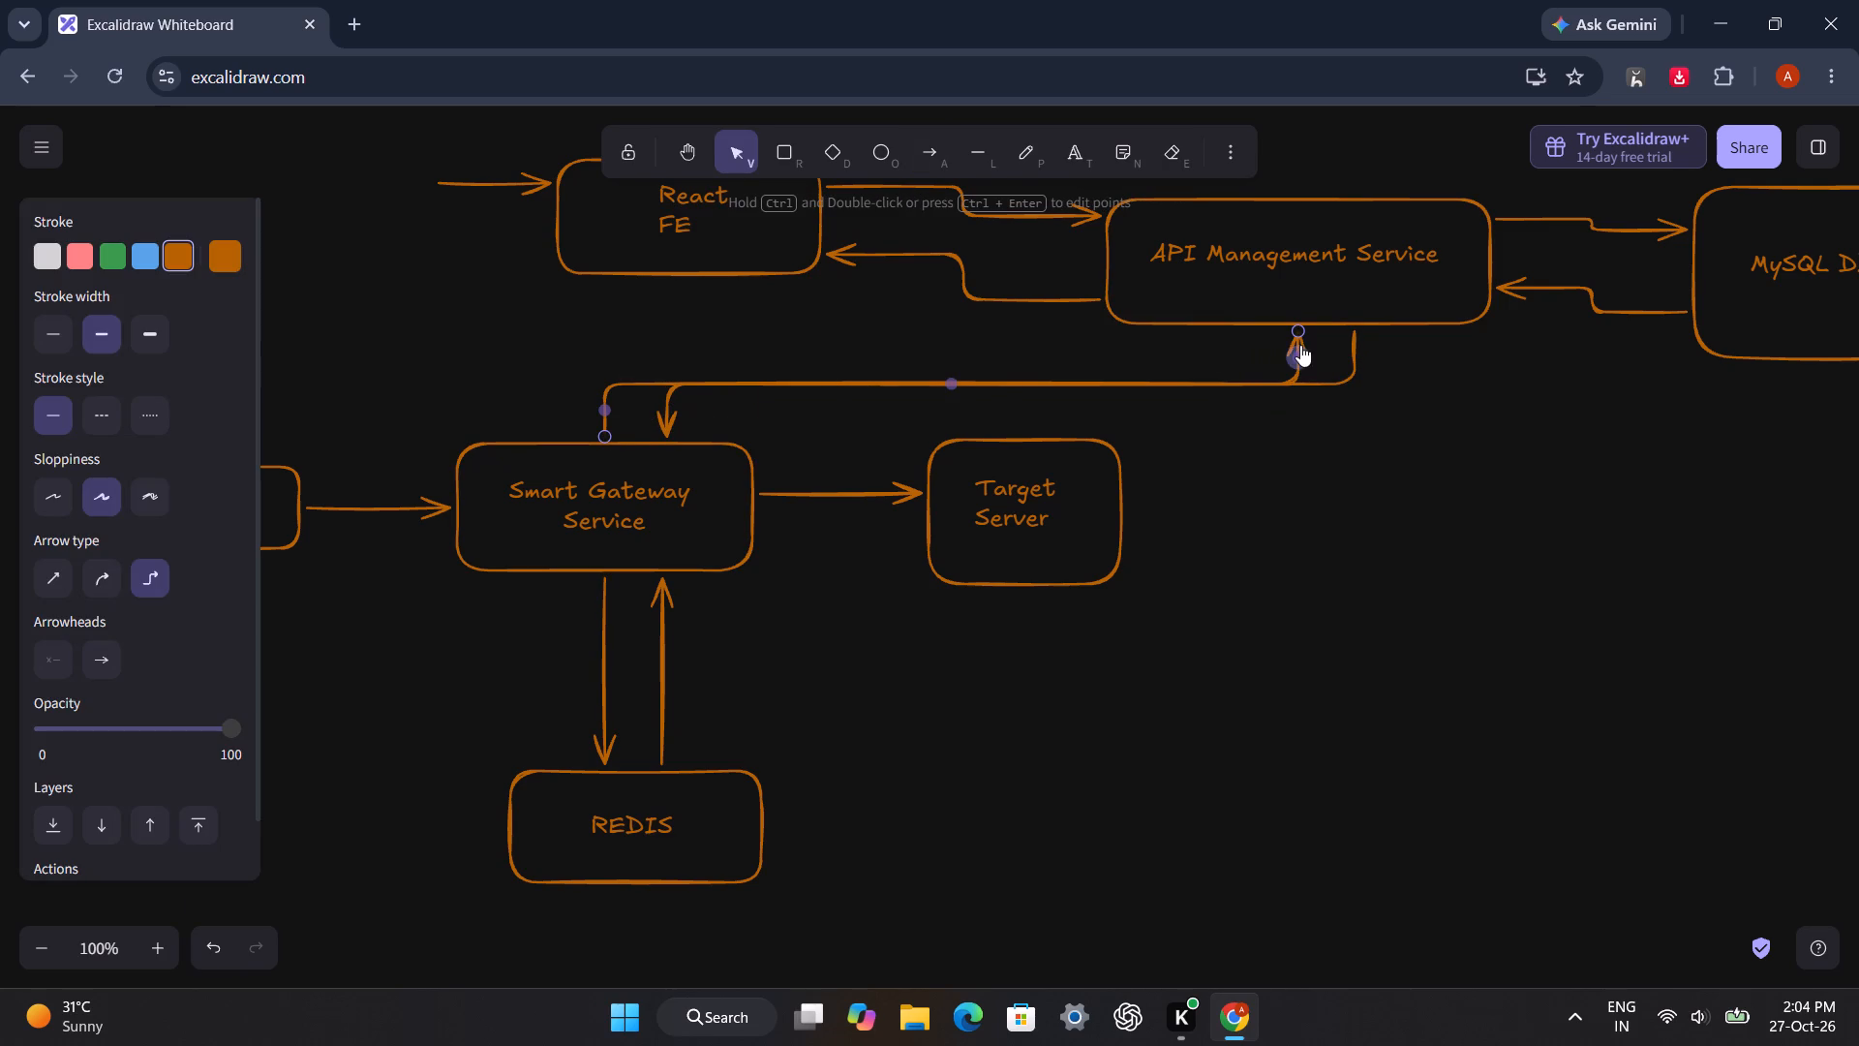
pyautogui.moveTo(1295, 329); pyautogui.dragTo(1153, 318)
pyautogui.moveTo(876, 387); pyautogui.dragTo(880, 364)
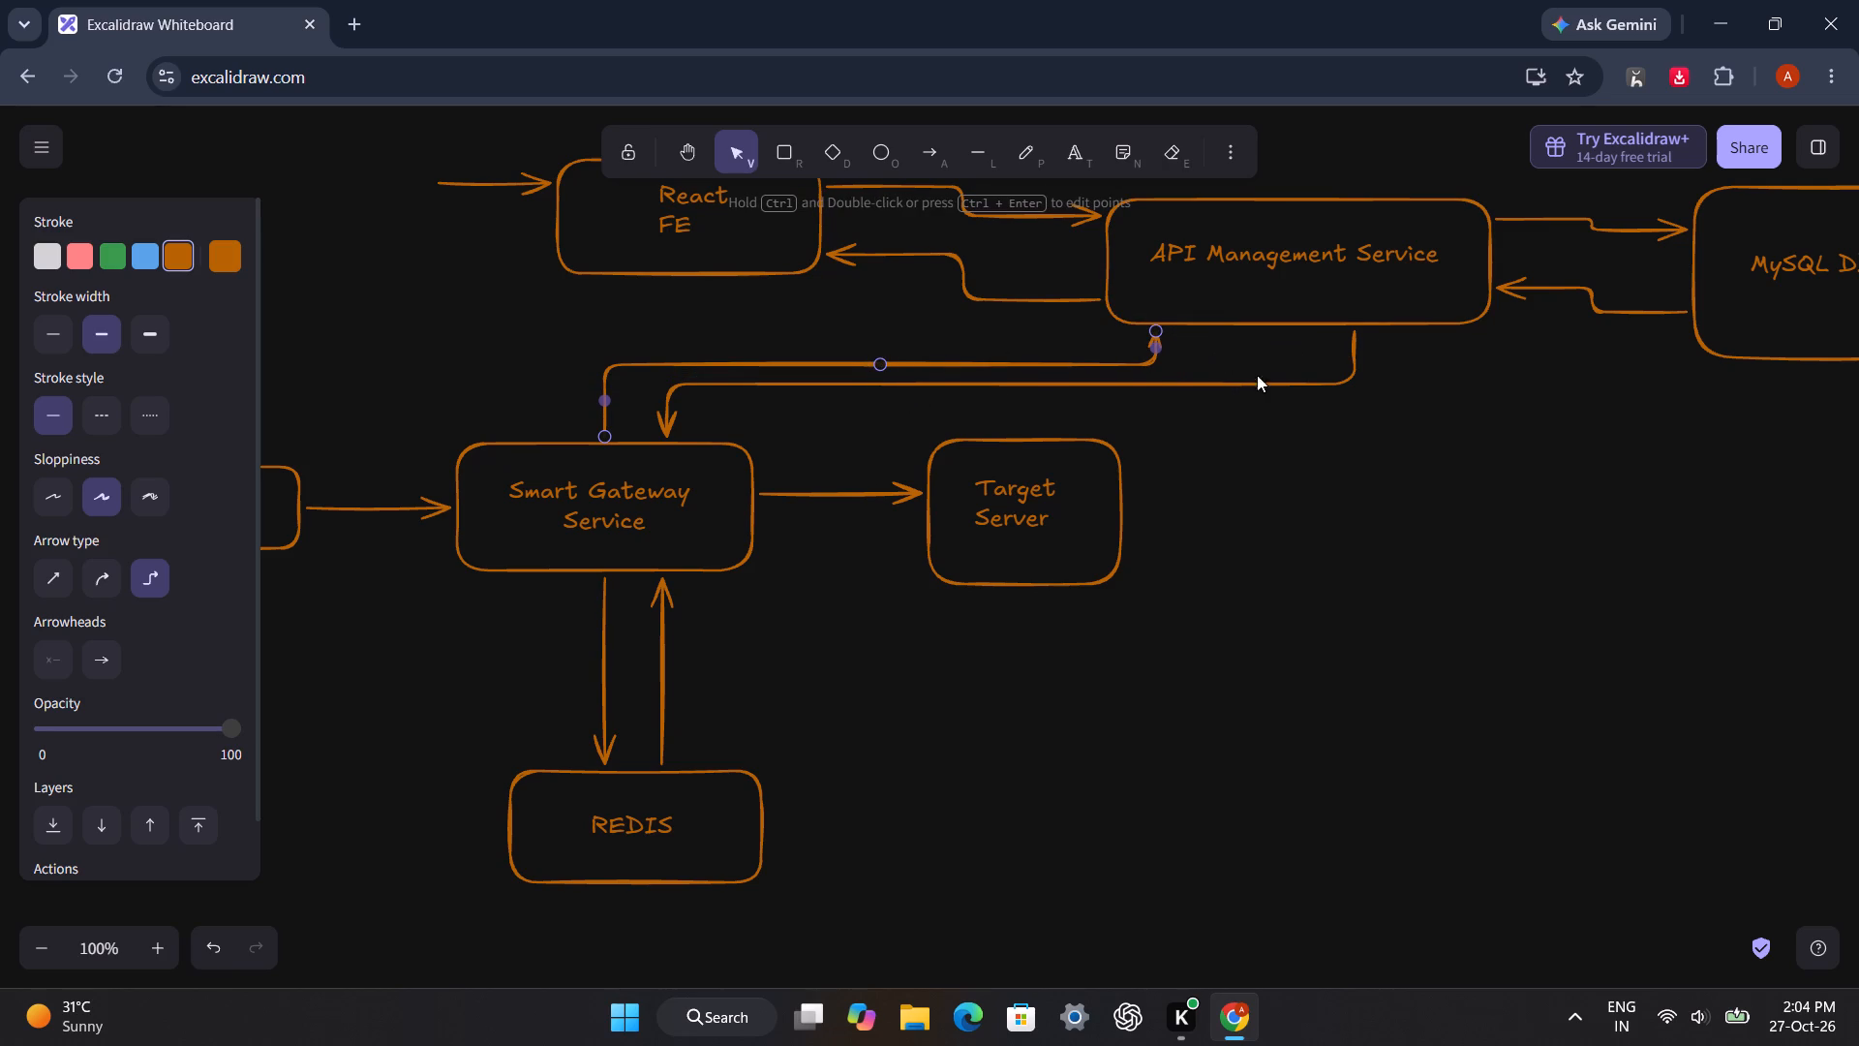
# Lower the return arrow's horizontal segment and shift its head toward the right end of Smart Gateway Service's top edge.
pyautogui.click(940, 383)
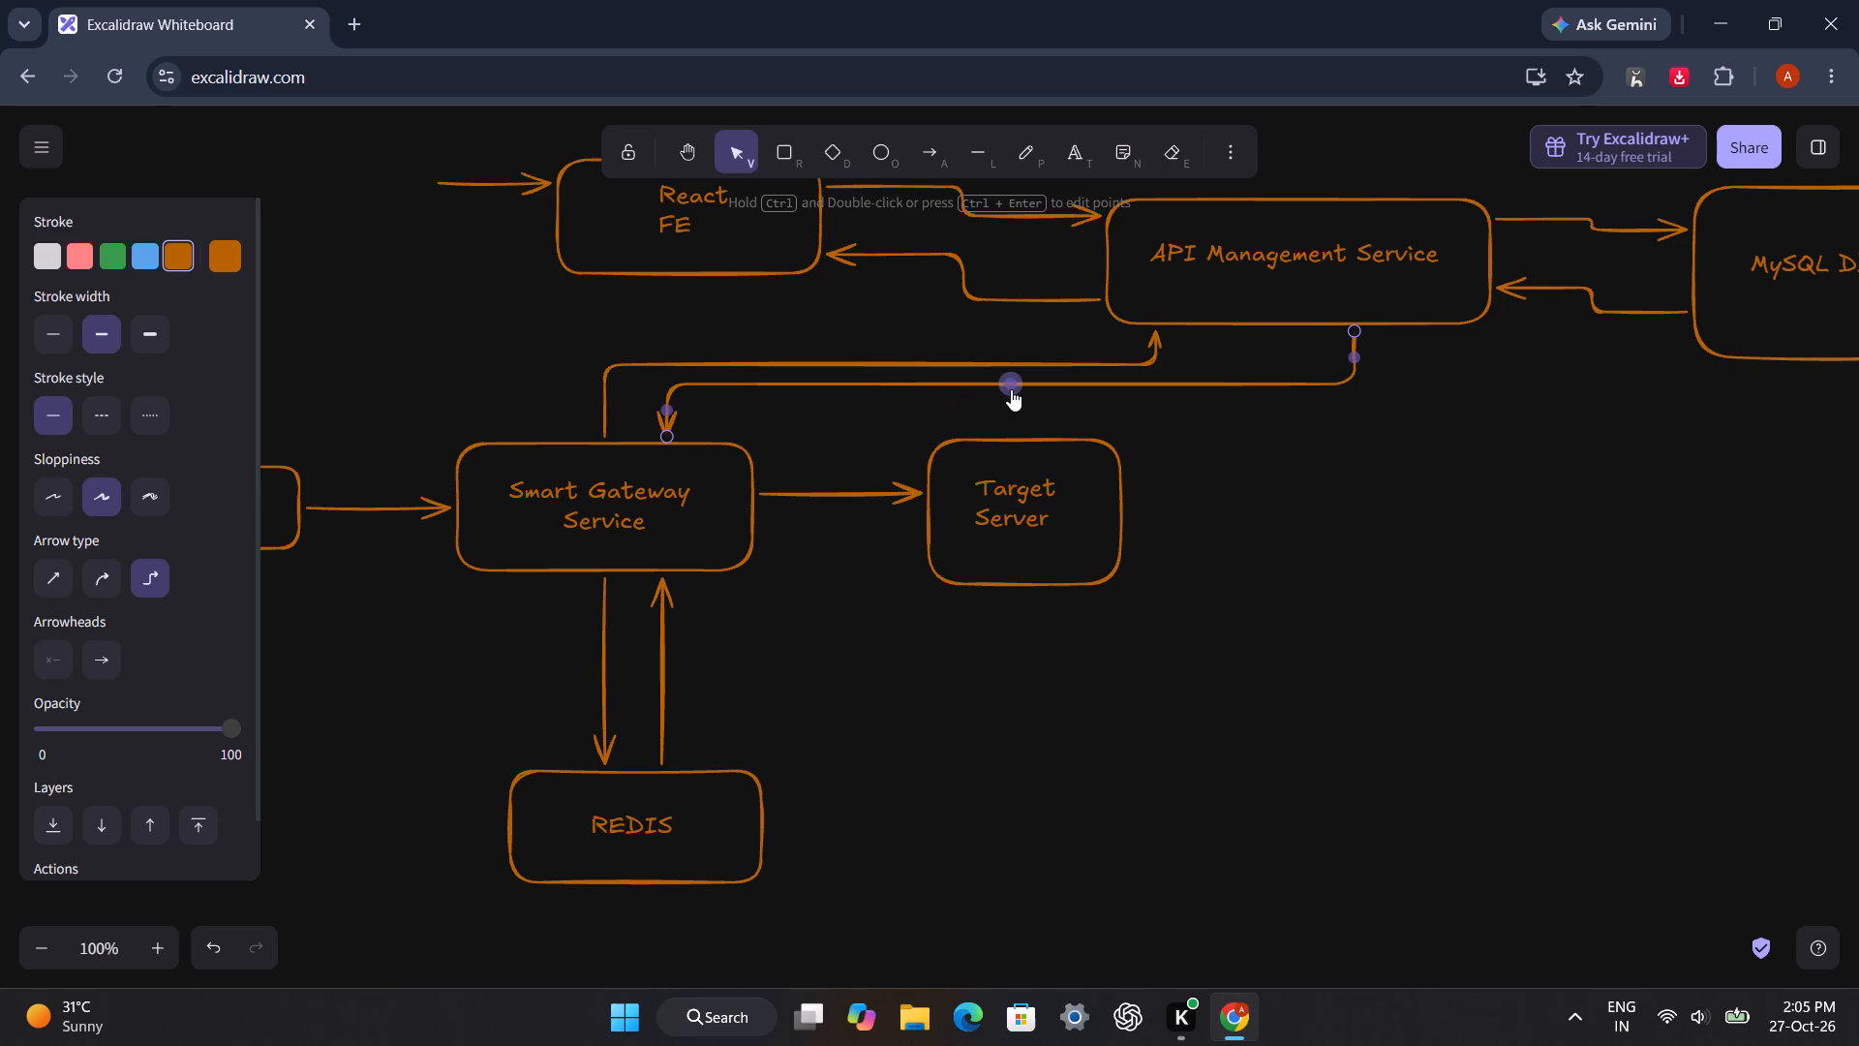
pyautogui.moveTo(1011, 389); pyautogui.dragTo(1011, 405)
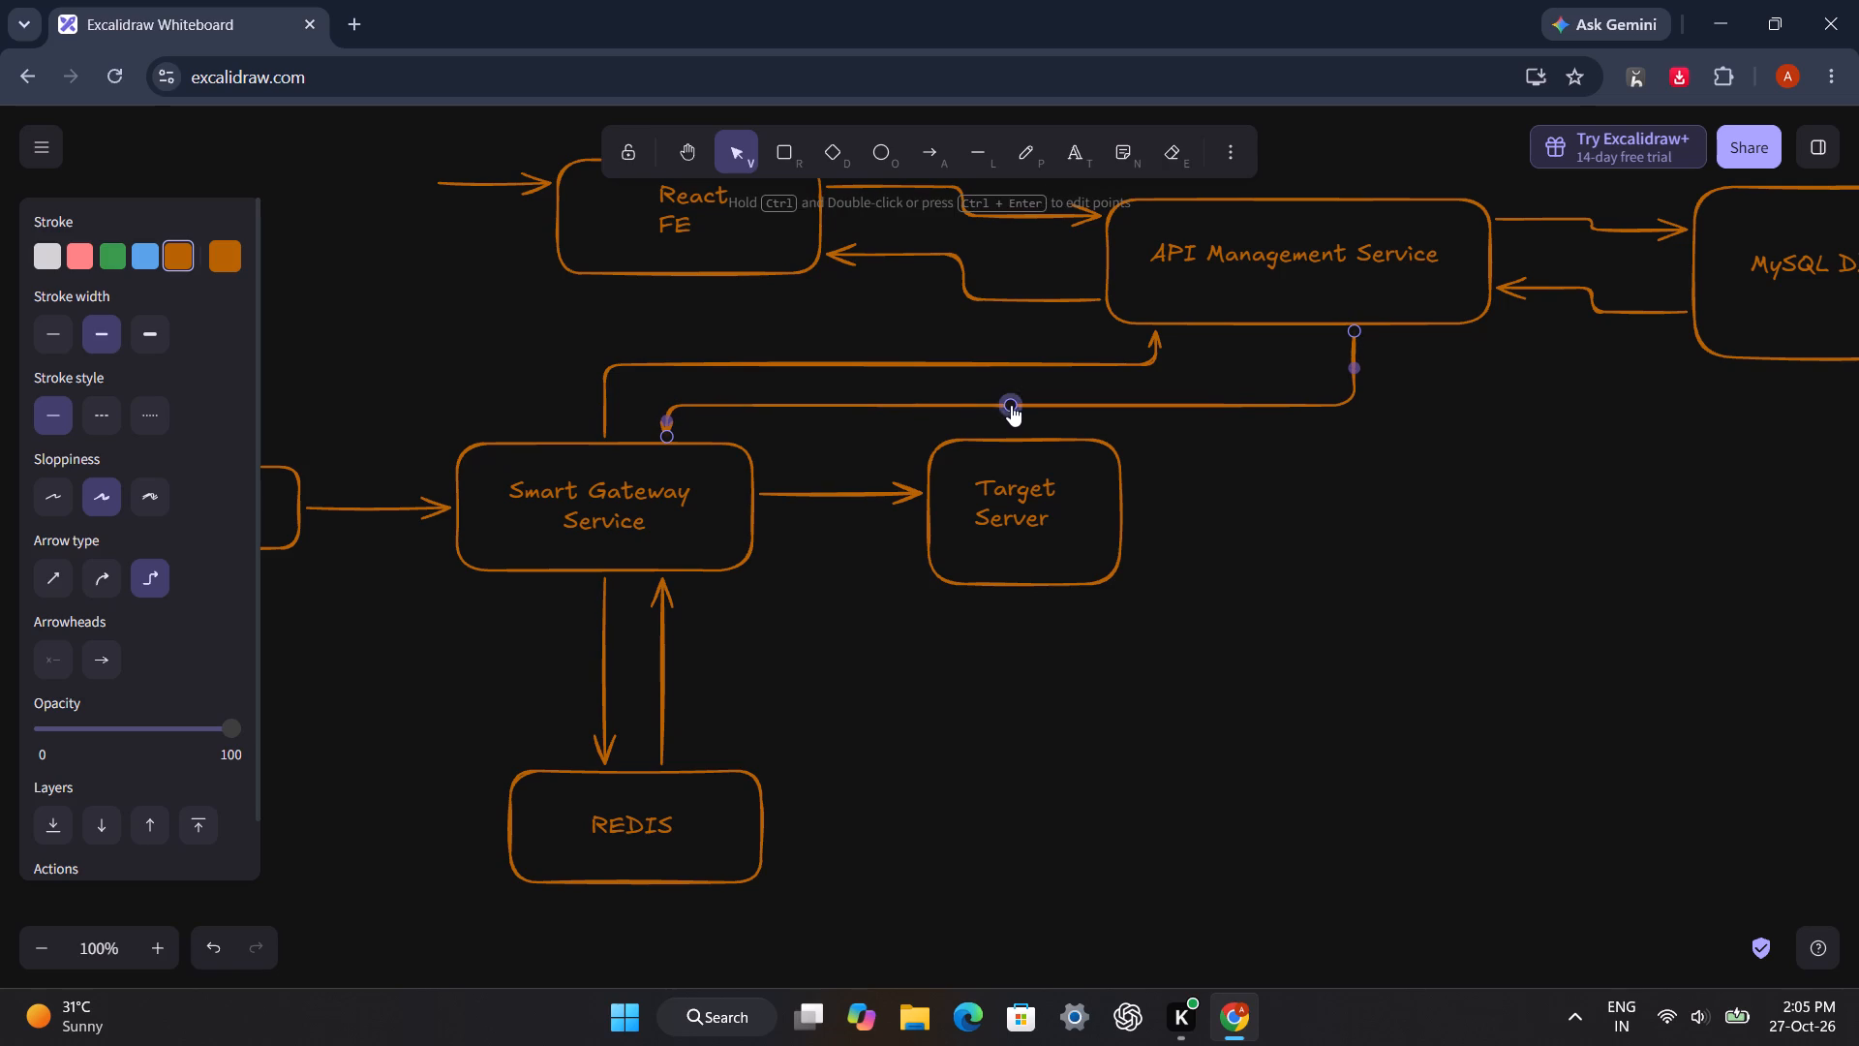
pyautogui.moveTo(672, 440); pyautogui.dragTo(729, 444)
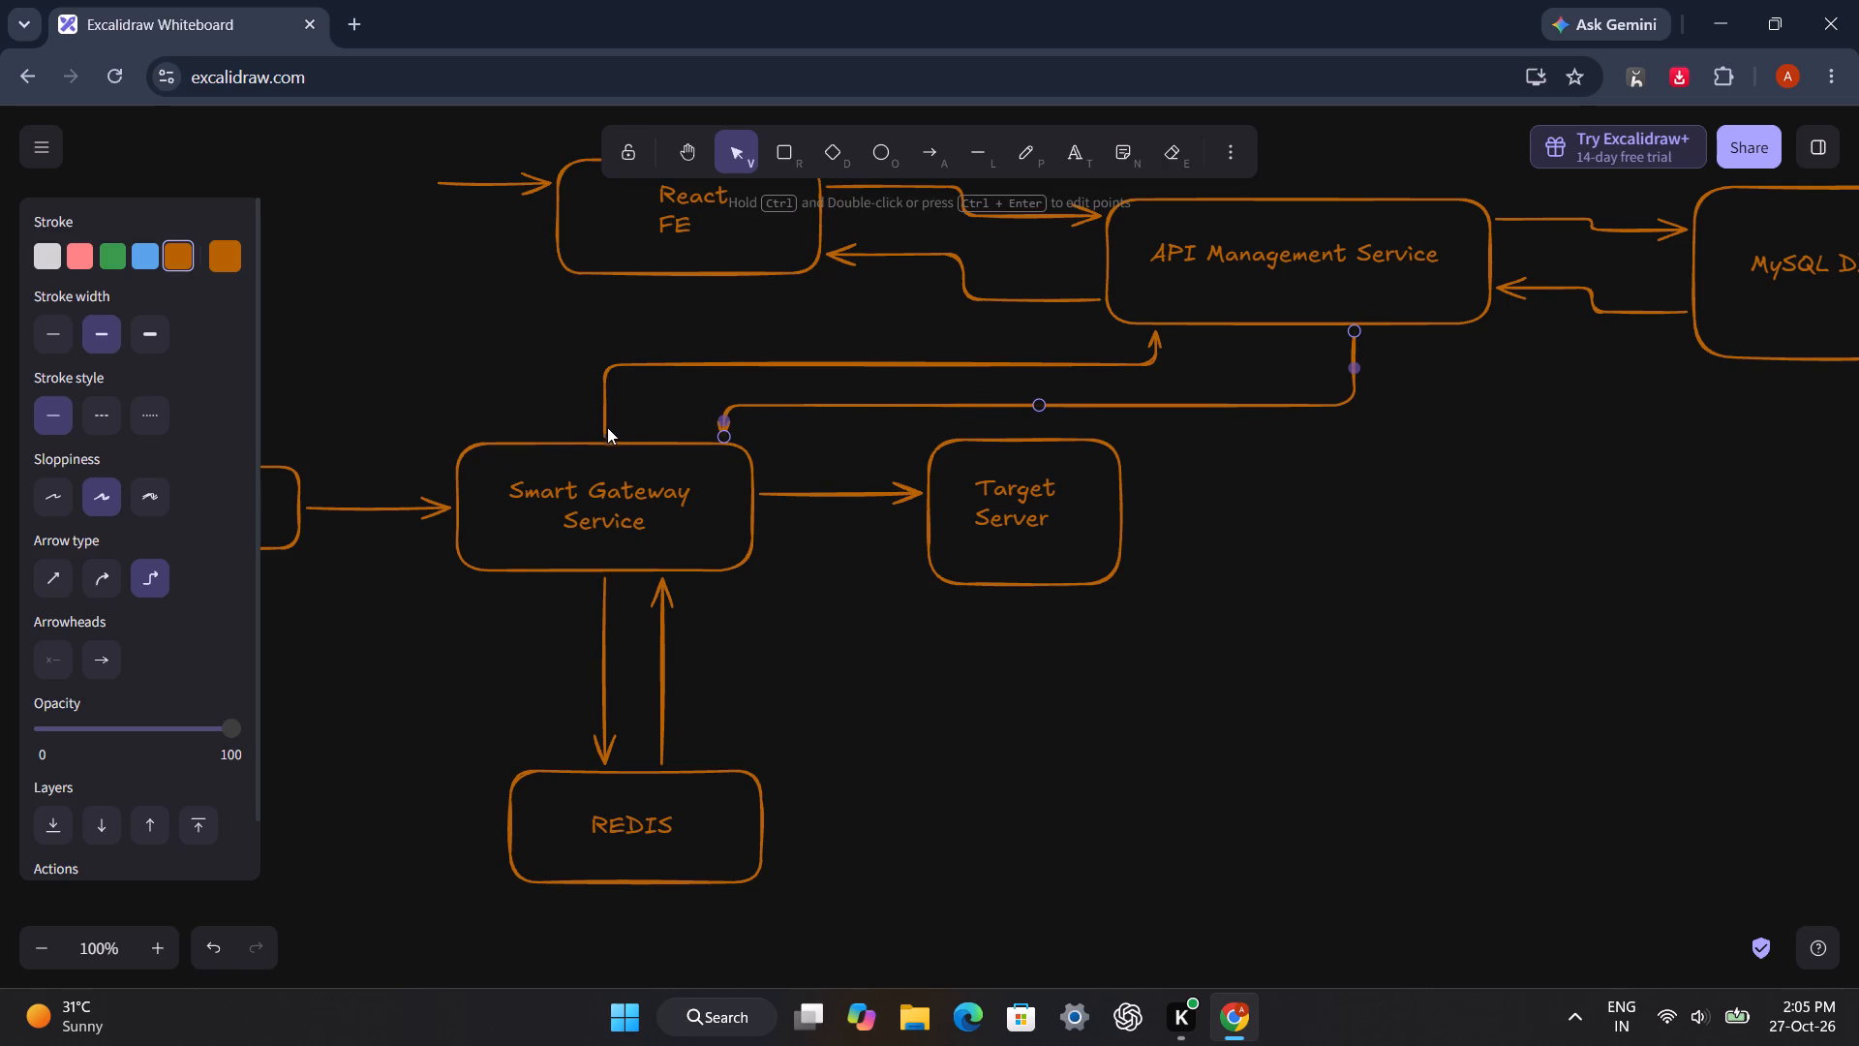
# Move the outgoing arrow's start to the left end of Smart Gateway Service's top edge and fine-tune its horizontal segment's height.
pyautogui.click(603, 425)
pyautogui.moveTo(603, 435); pyautogui.dragTo(480, 441)
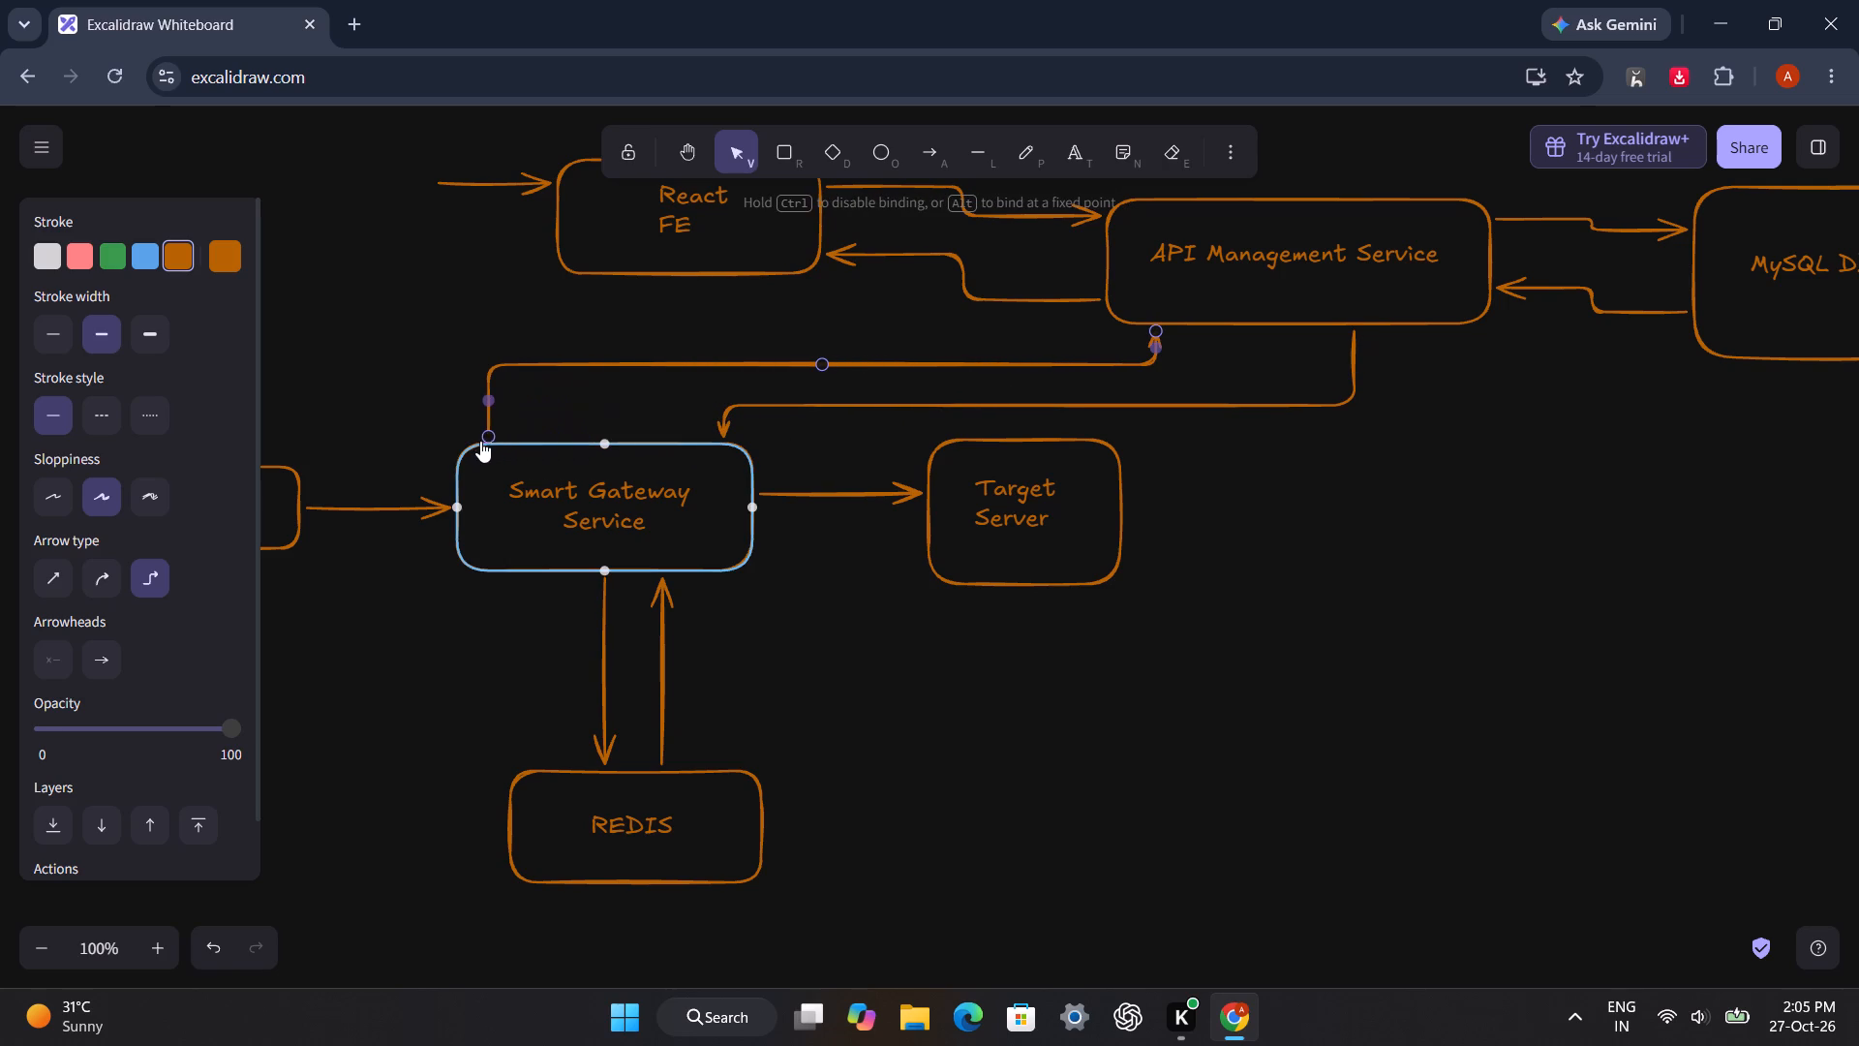
pyautogui.moveTo(480, 441); pyautogui.dragTo(480, 442)
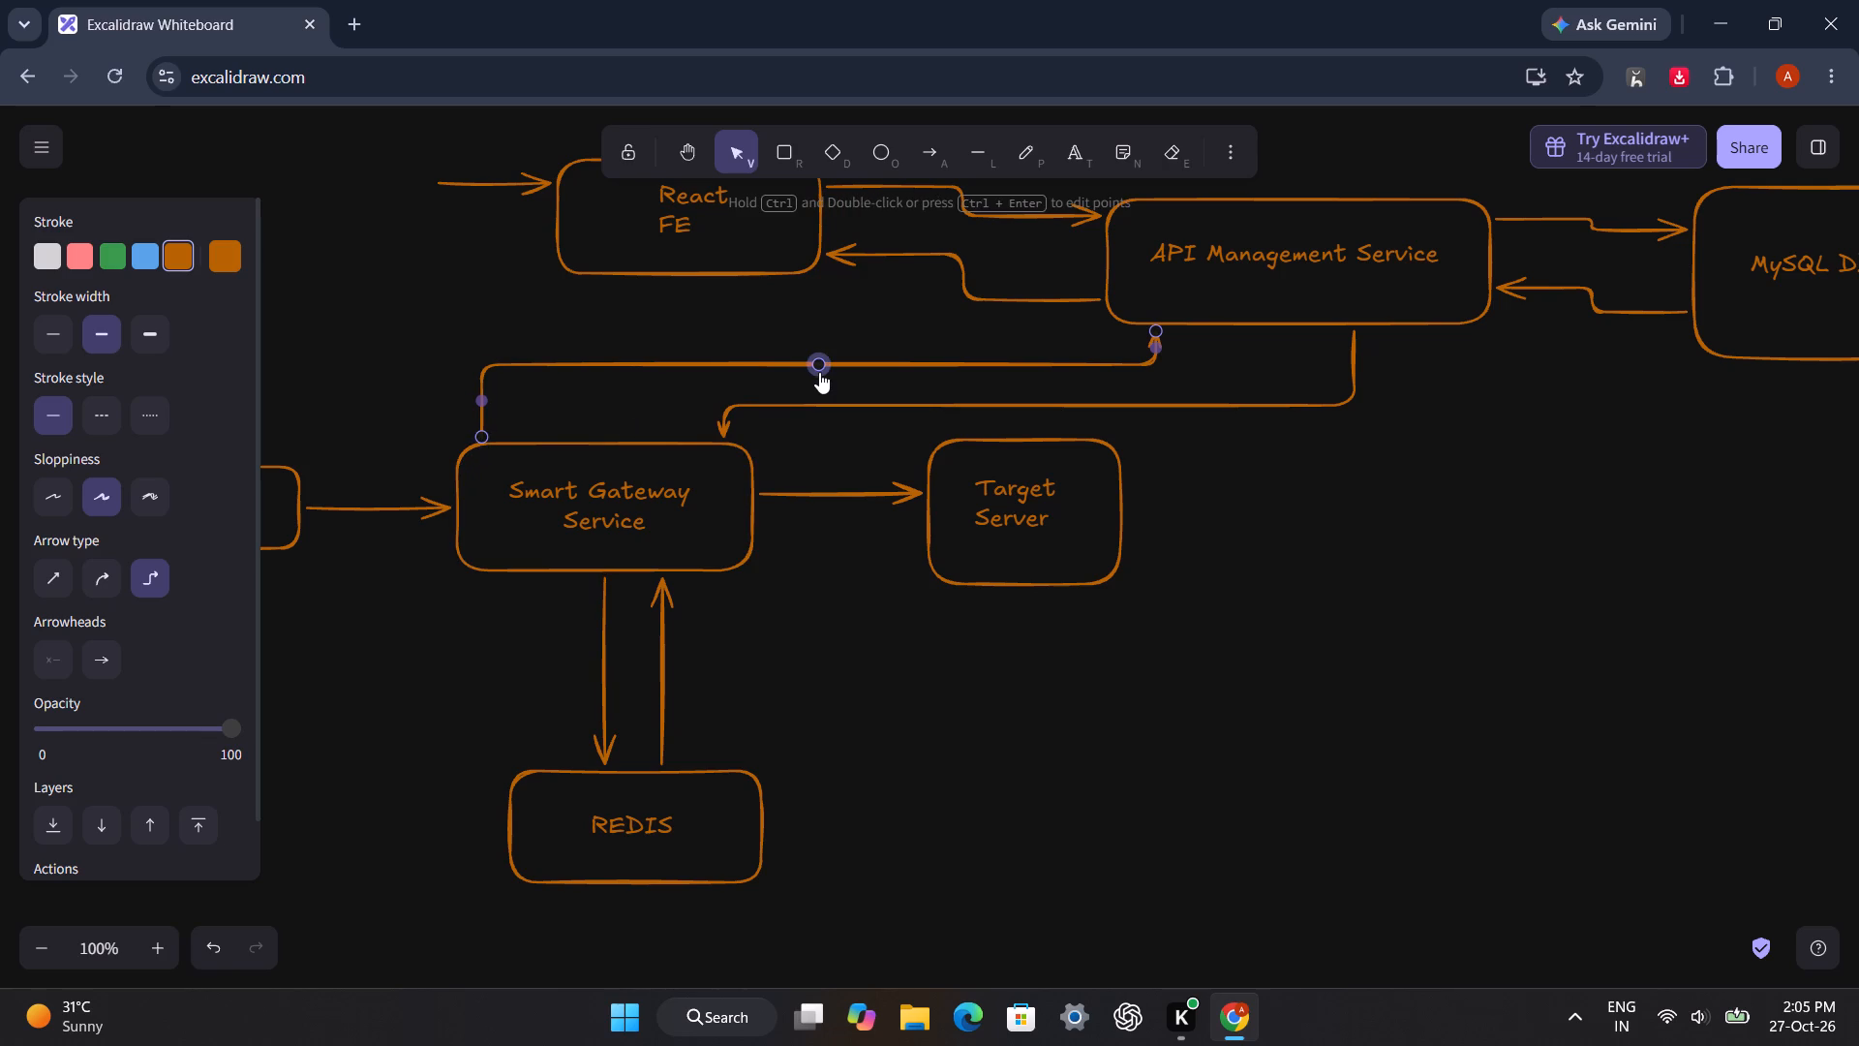
pyautogui.moveTo(819, 372); pyautogui.dragTo(823, 368)
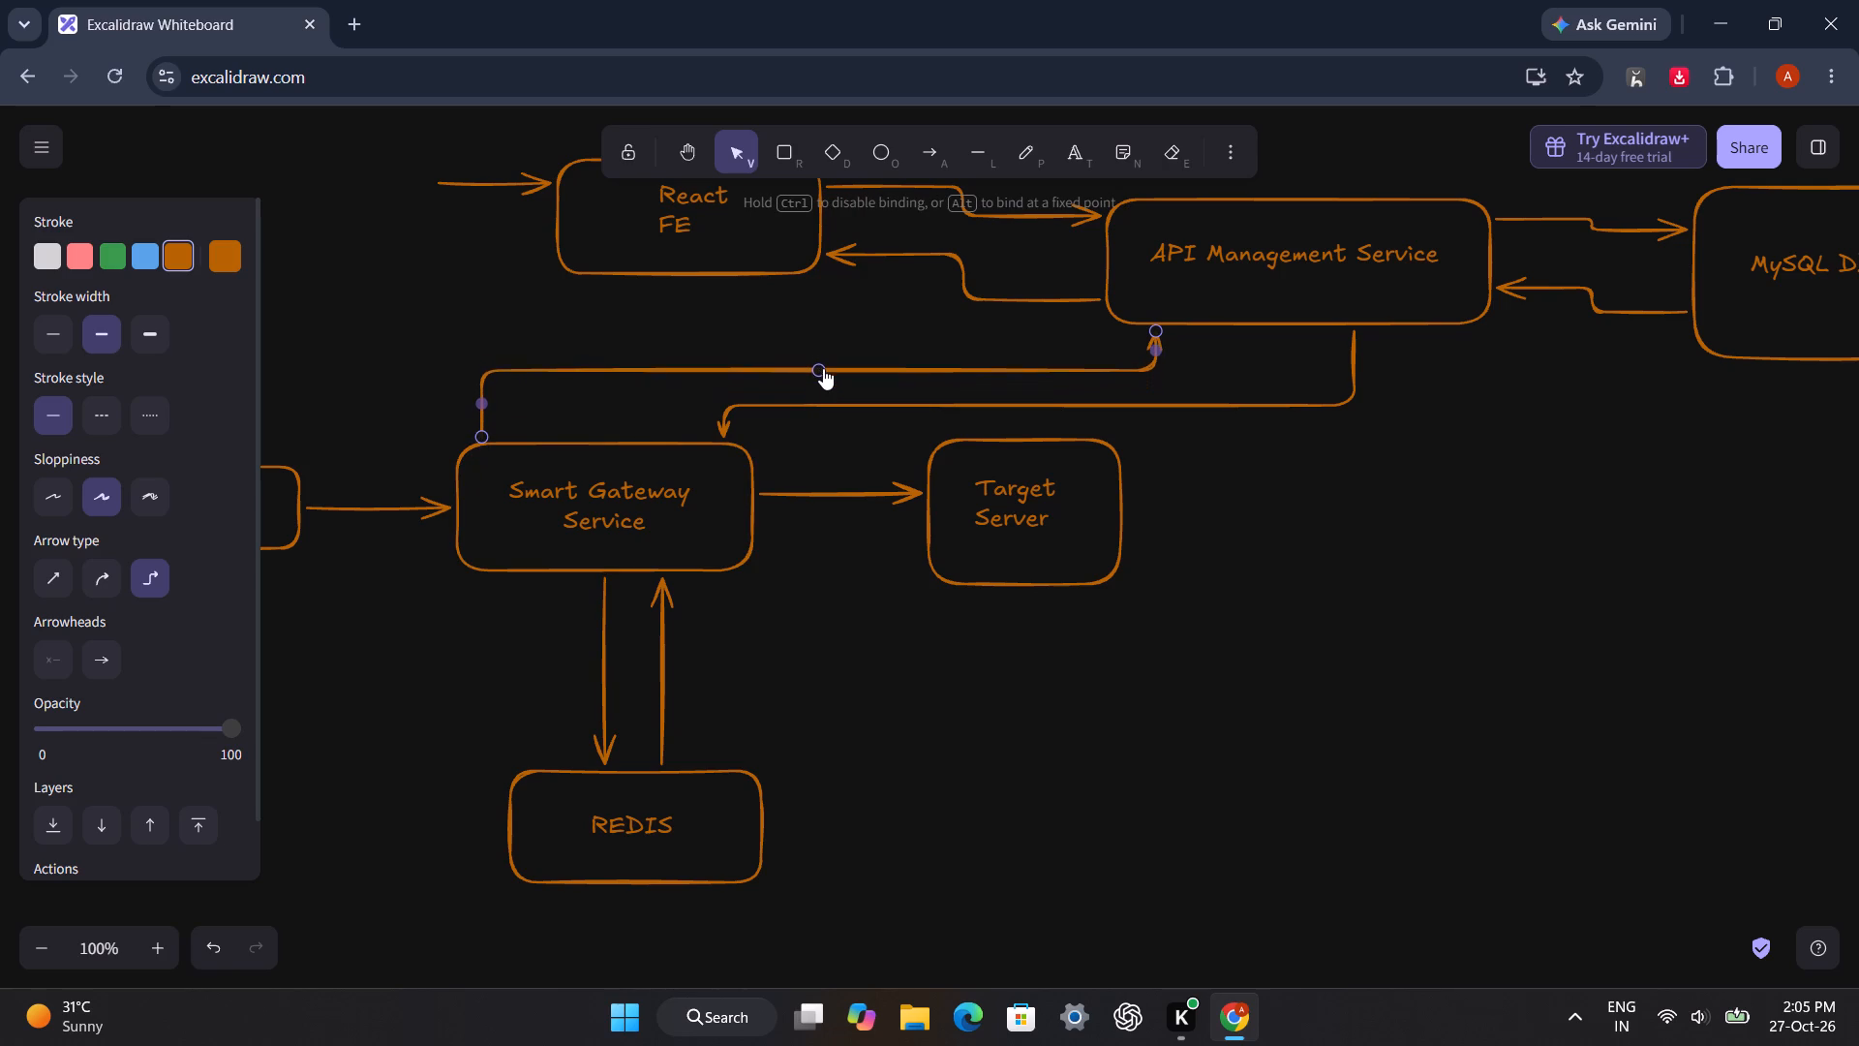
pyautogui.moveTo(823, 368); pyautogui.dragTo(823, 362)
pyautogui.click(1587, 568)
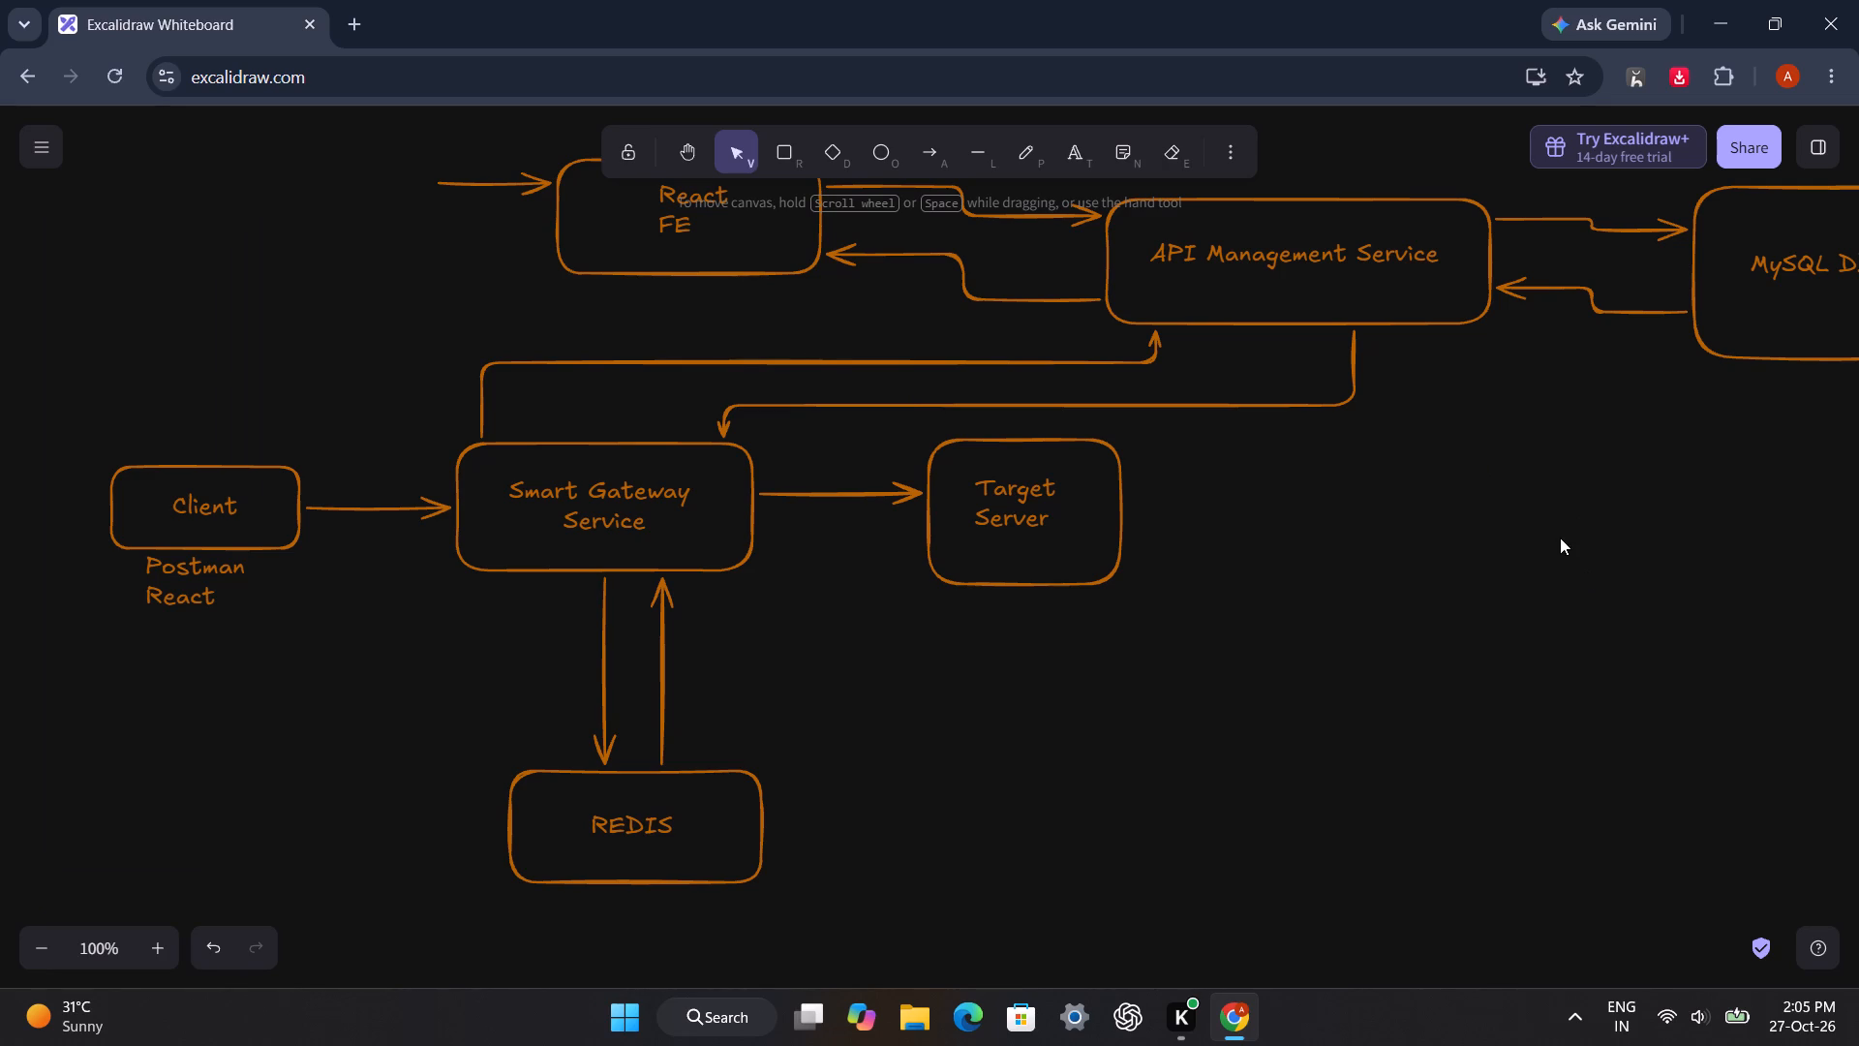
# Circle Smart Gateway Service with the laser pointer, followed by repeated loops around Target Server.
pyautogui.click(1173, 625)
pyautogui.press('k')
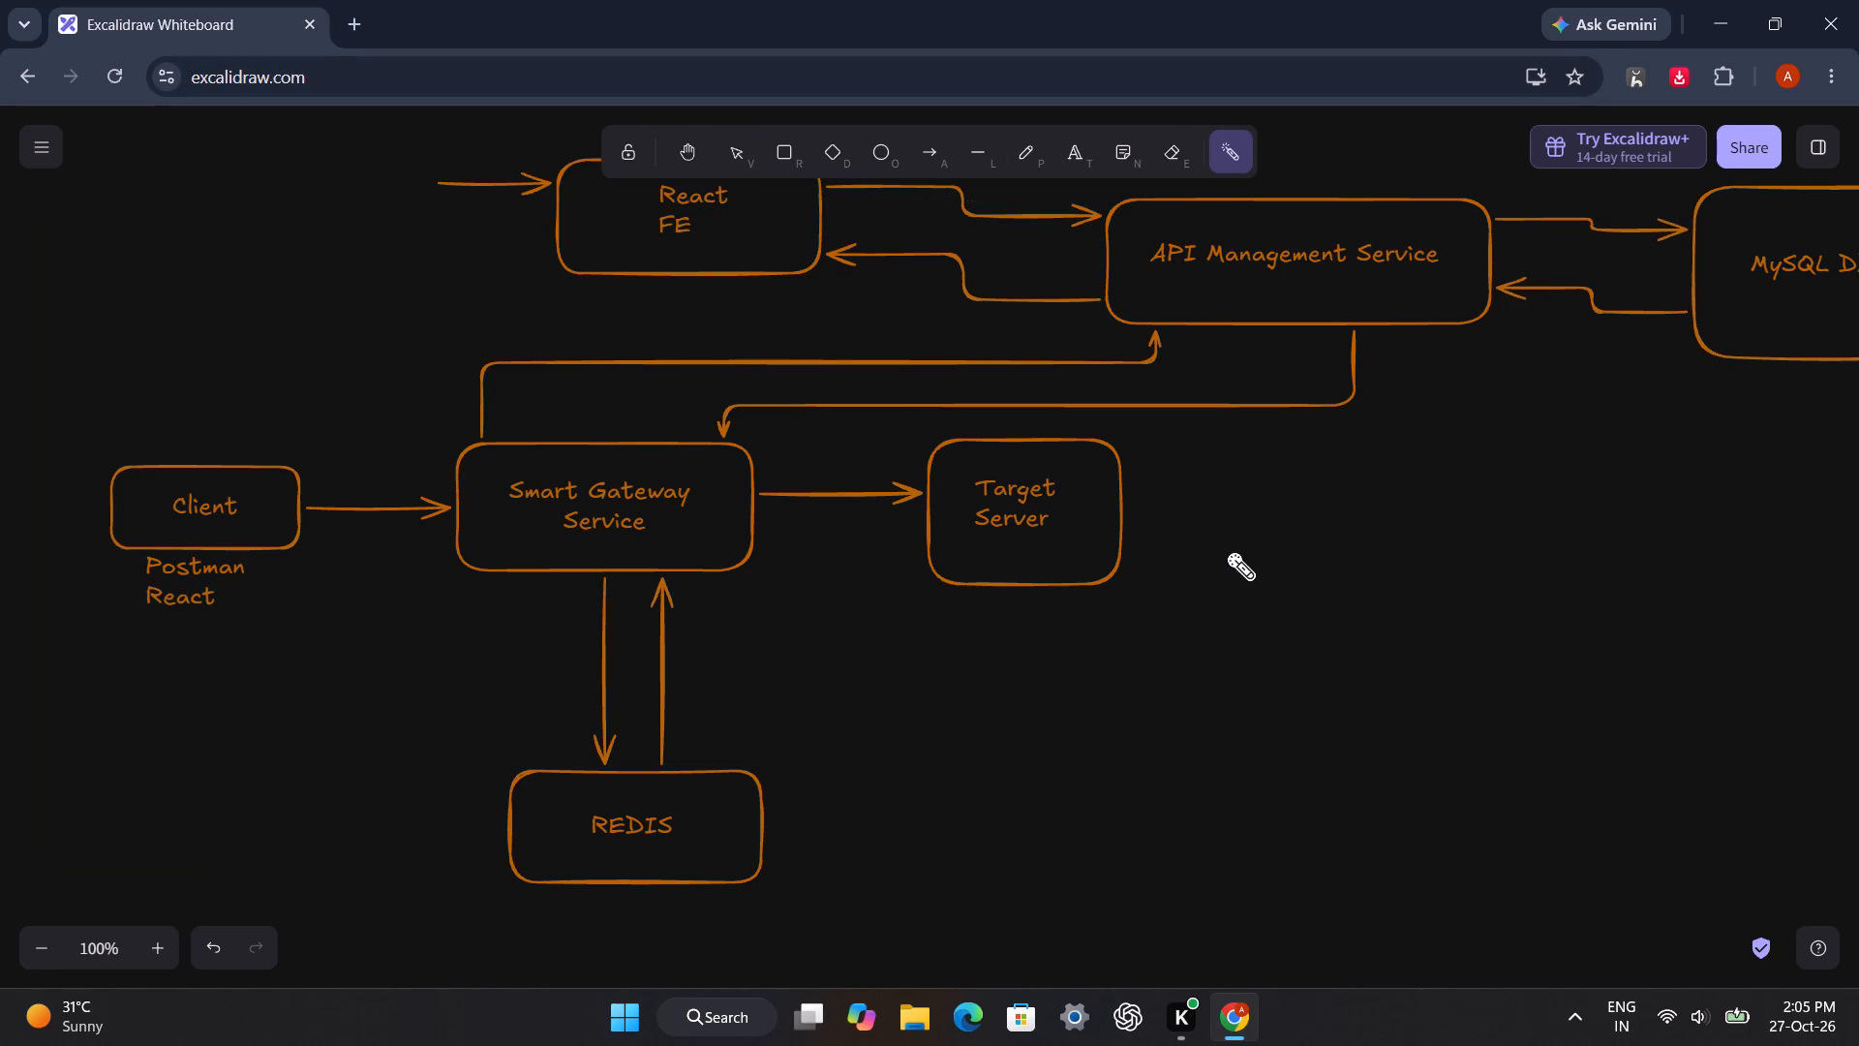
pyautogui.moveTo(618, 517); pyautogui.dragTo(655, 431)
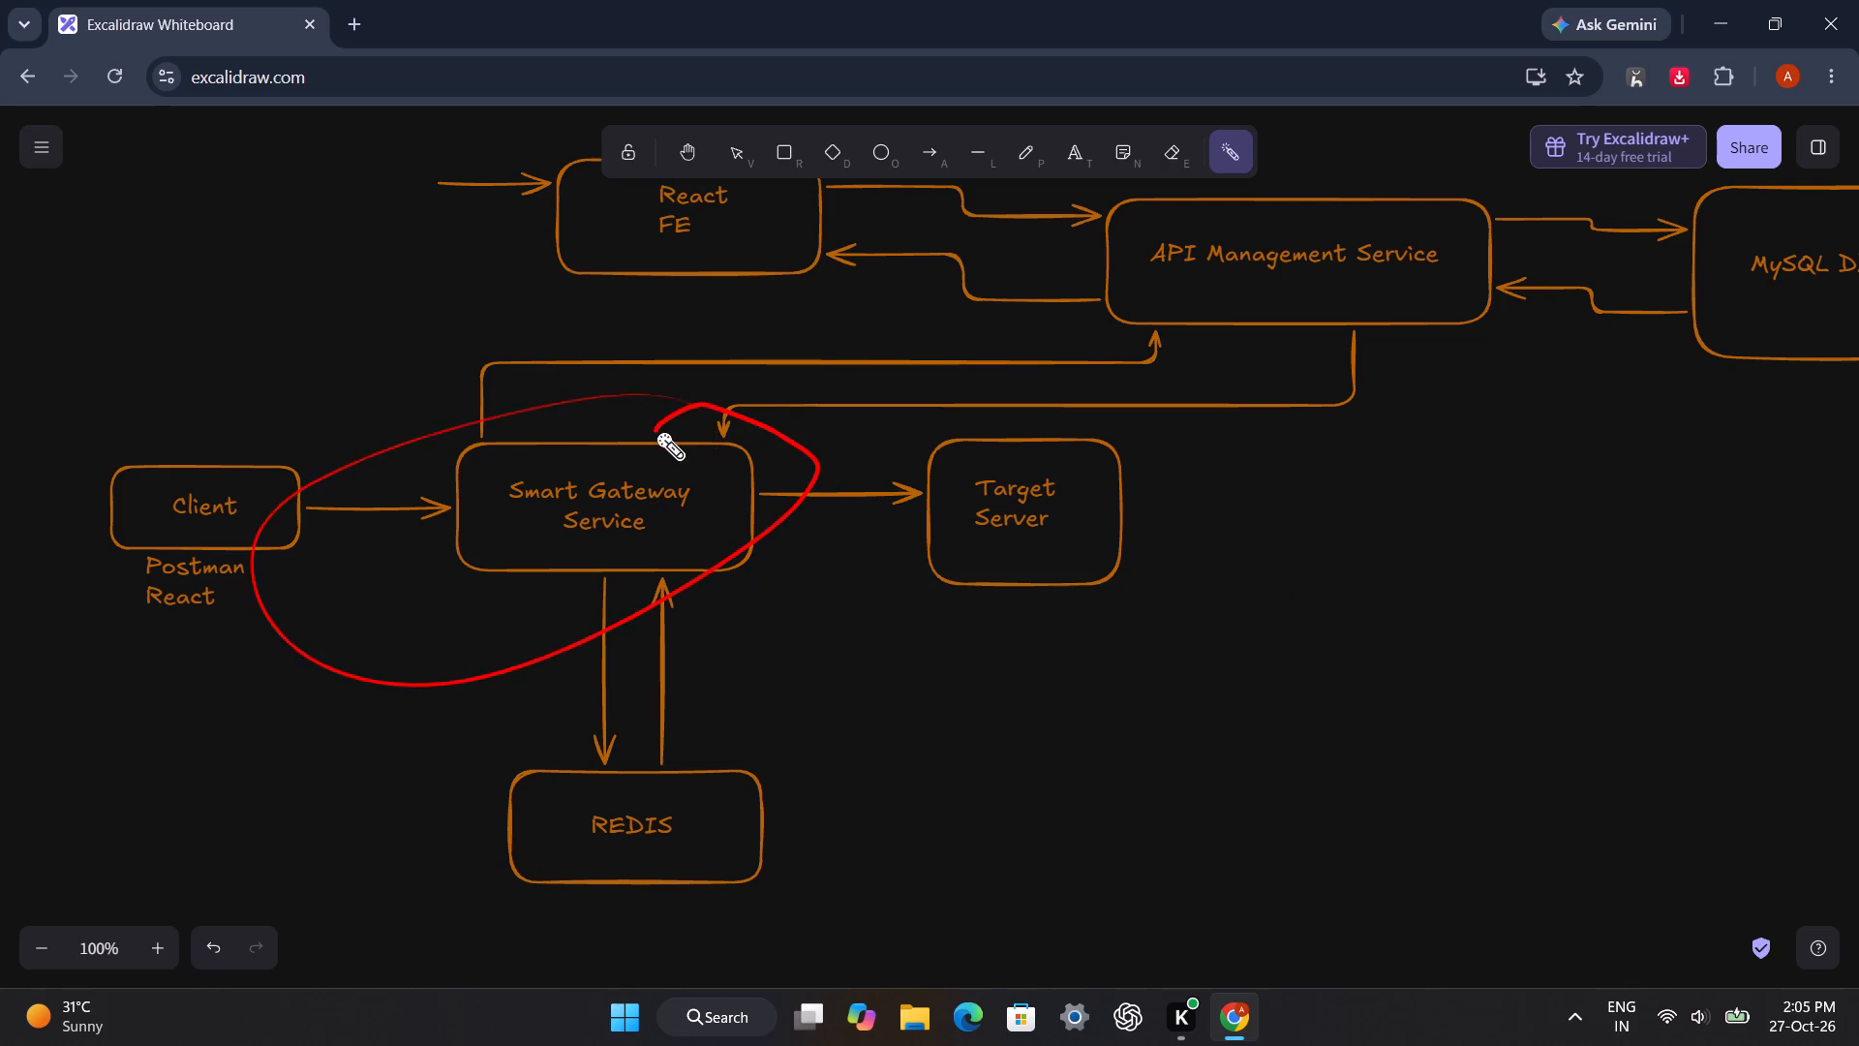
pyautogui.moveTo(679, 370); pyautogui.dragTo(1085, 433)
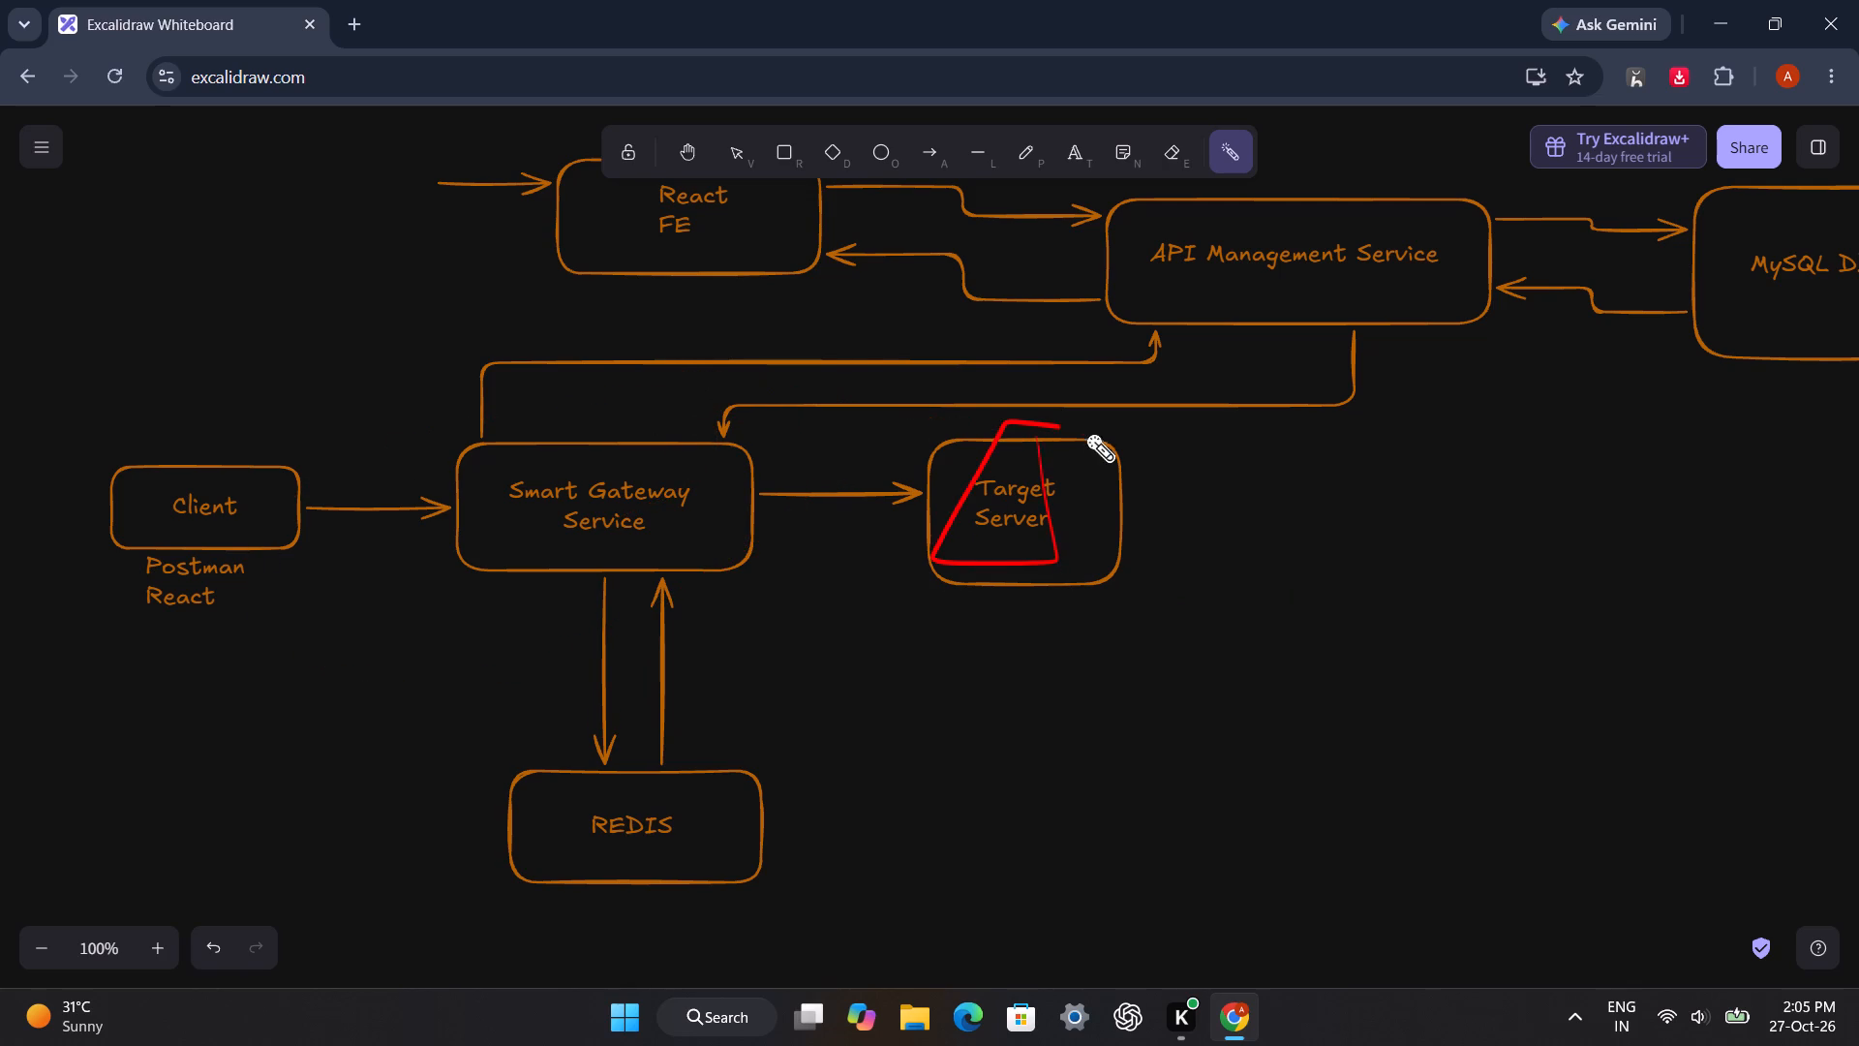
pyautogui.moveTo(1085, 433); pyautogui.dragTo(913, 511)
pyautogui.click(1112, 446)
pyautogui.moveTo(1059, 429); pyautogui.dragTo(1105, 586)
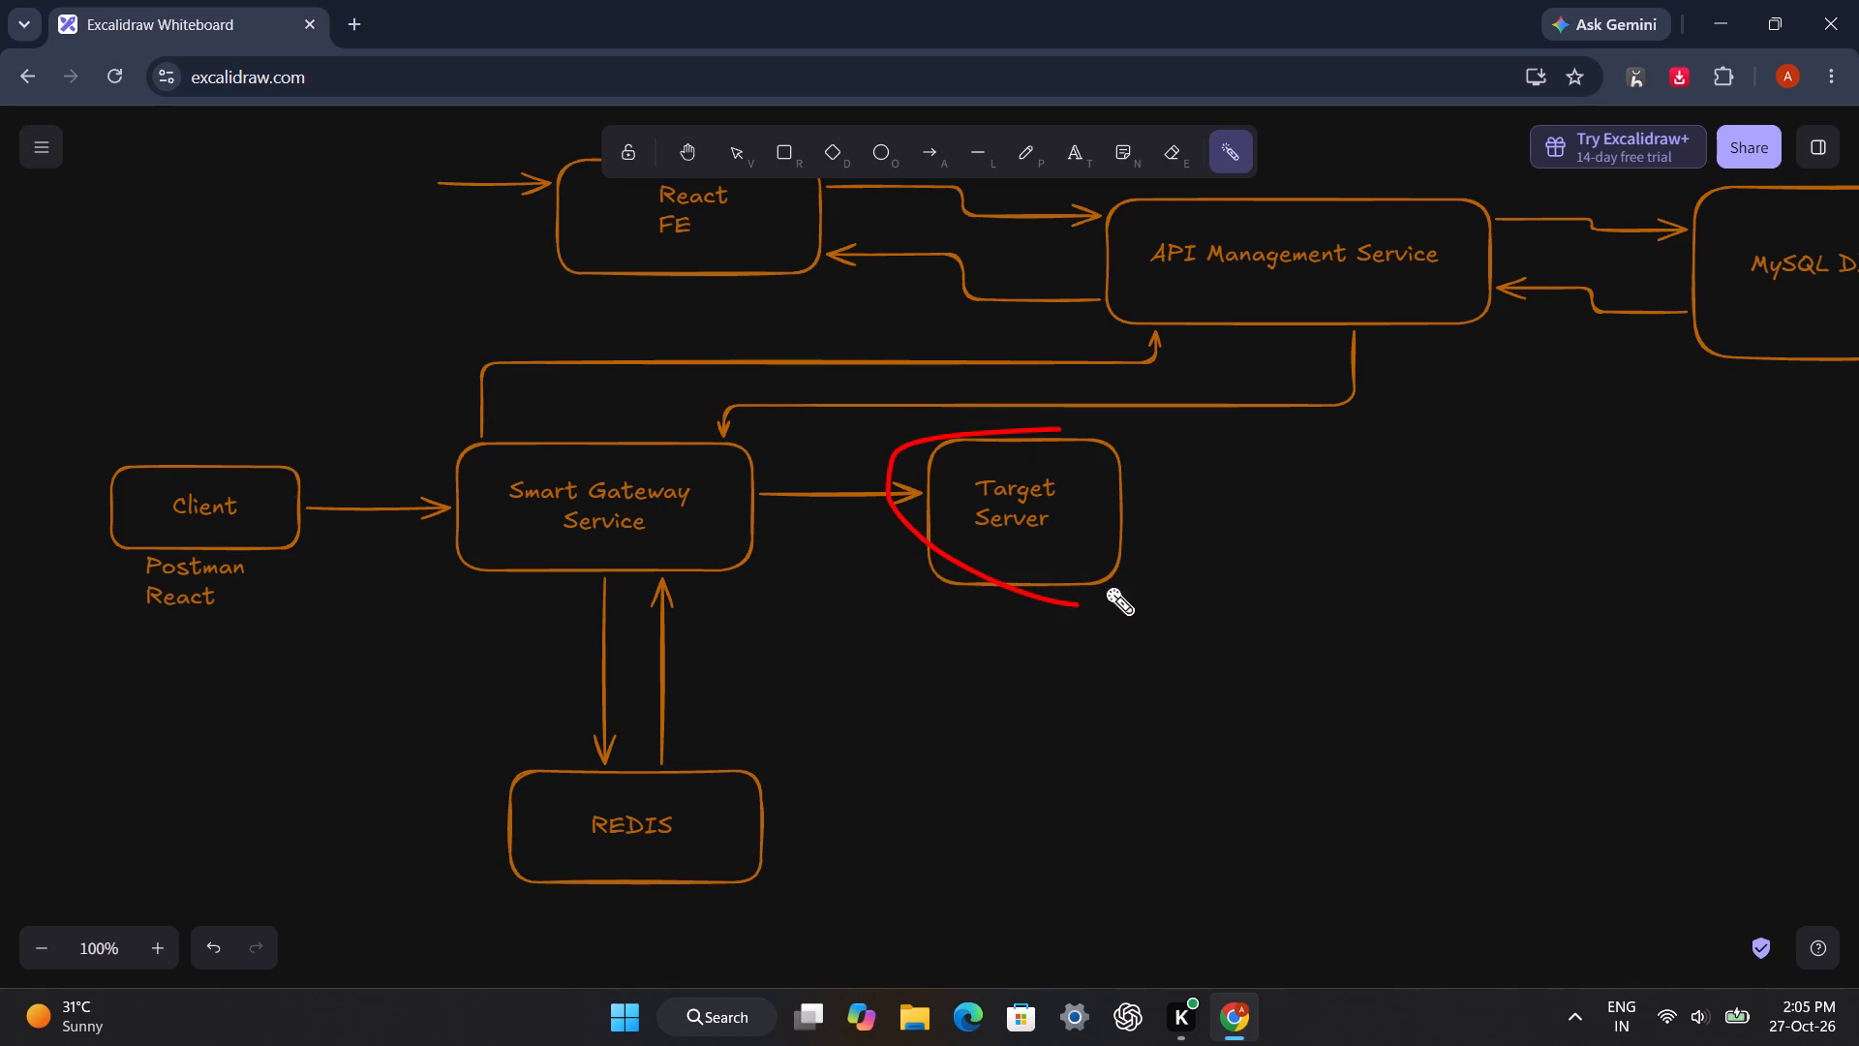
pyautogui.moveTo(1105, 586); pyautogui.dragTo(950, 482)
pyautogui.moveTo(1018, 422); pyautogui.dragTo(1008, 412)
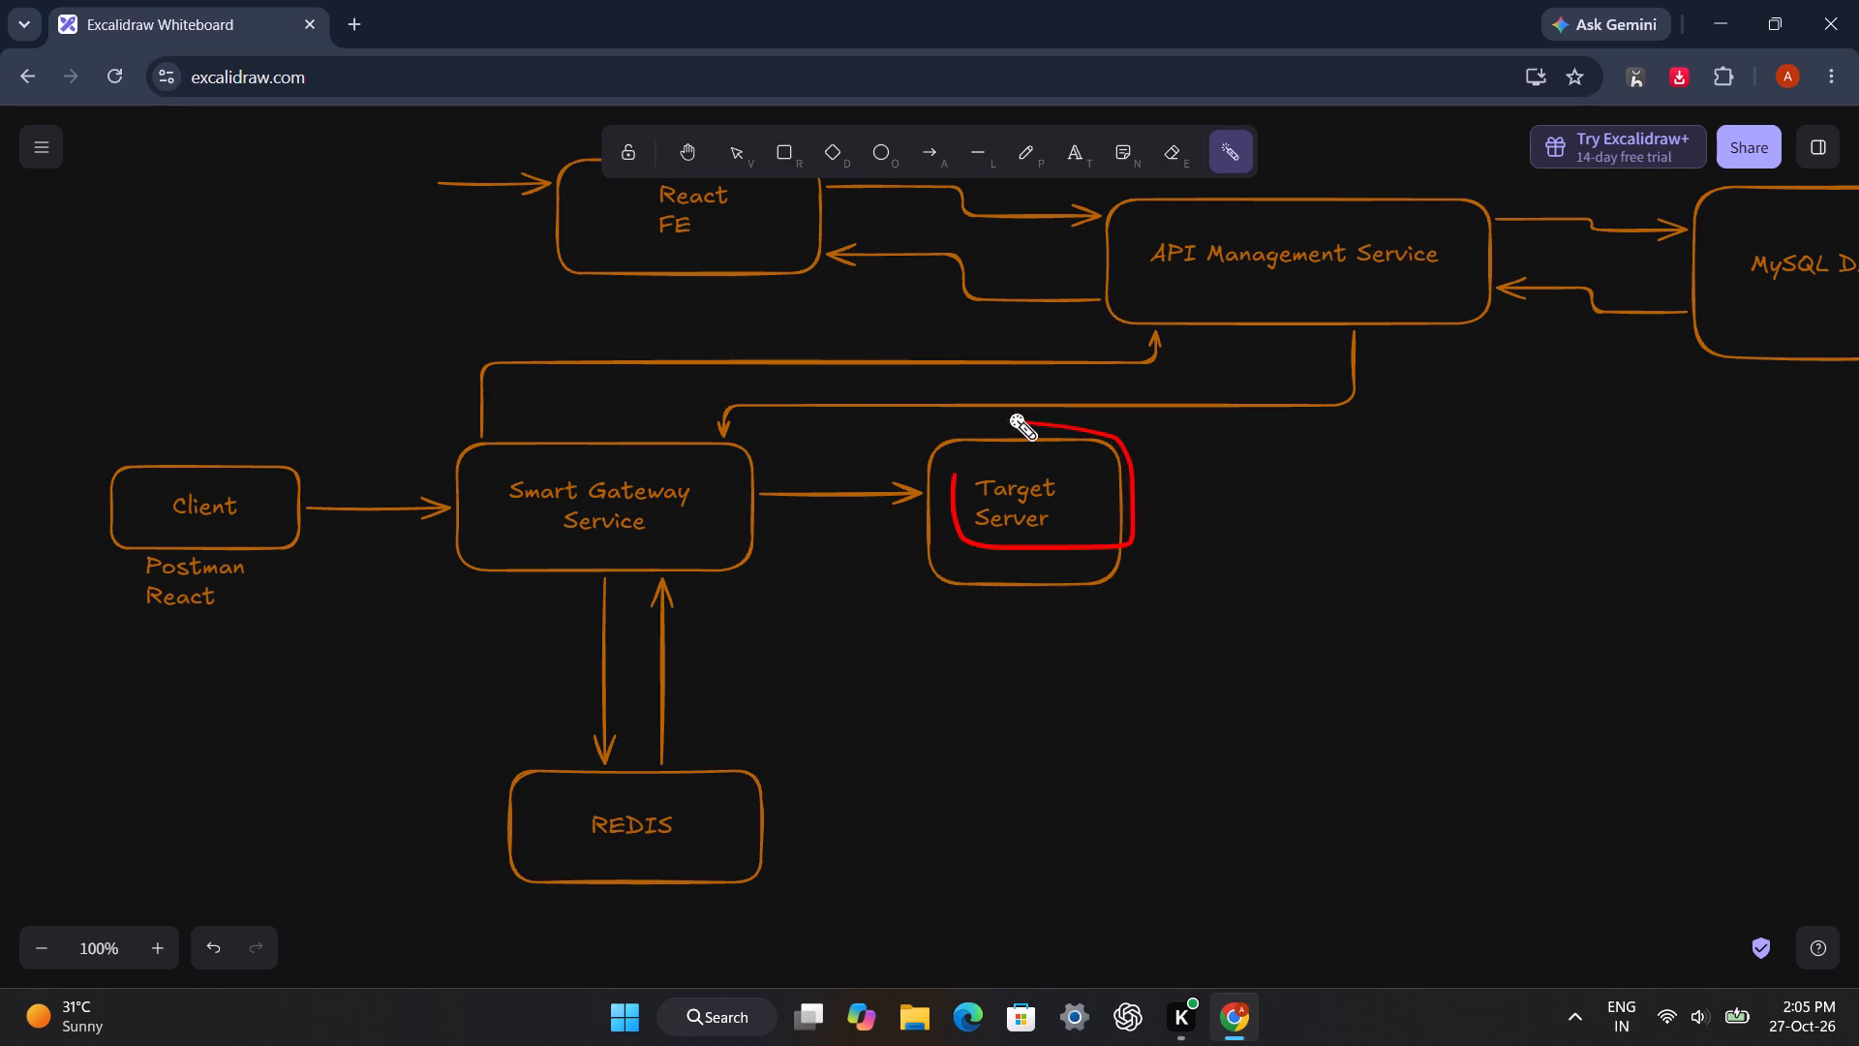
# Circle the Target Server label repeatedly with the laser pointer.
pyautogui.moveTo(1008, 412); pyautogui.dragTo(938, 491)
pyautogui.moveTo(1053, 432); pyautogui.dragTo(1075, 552)
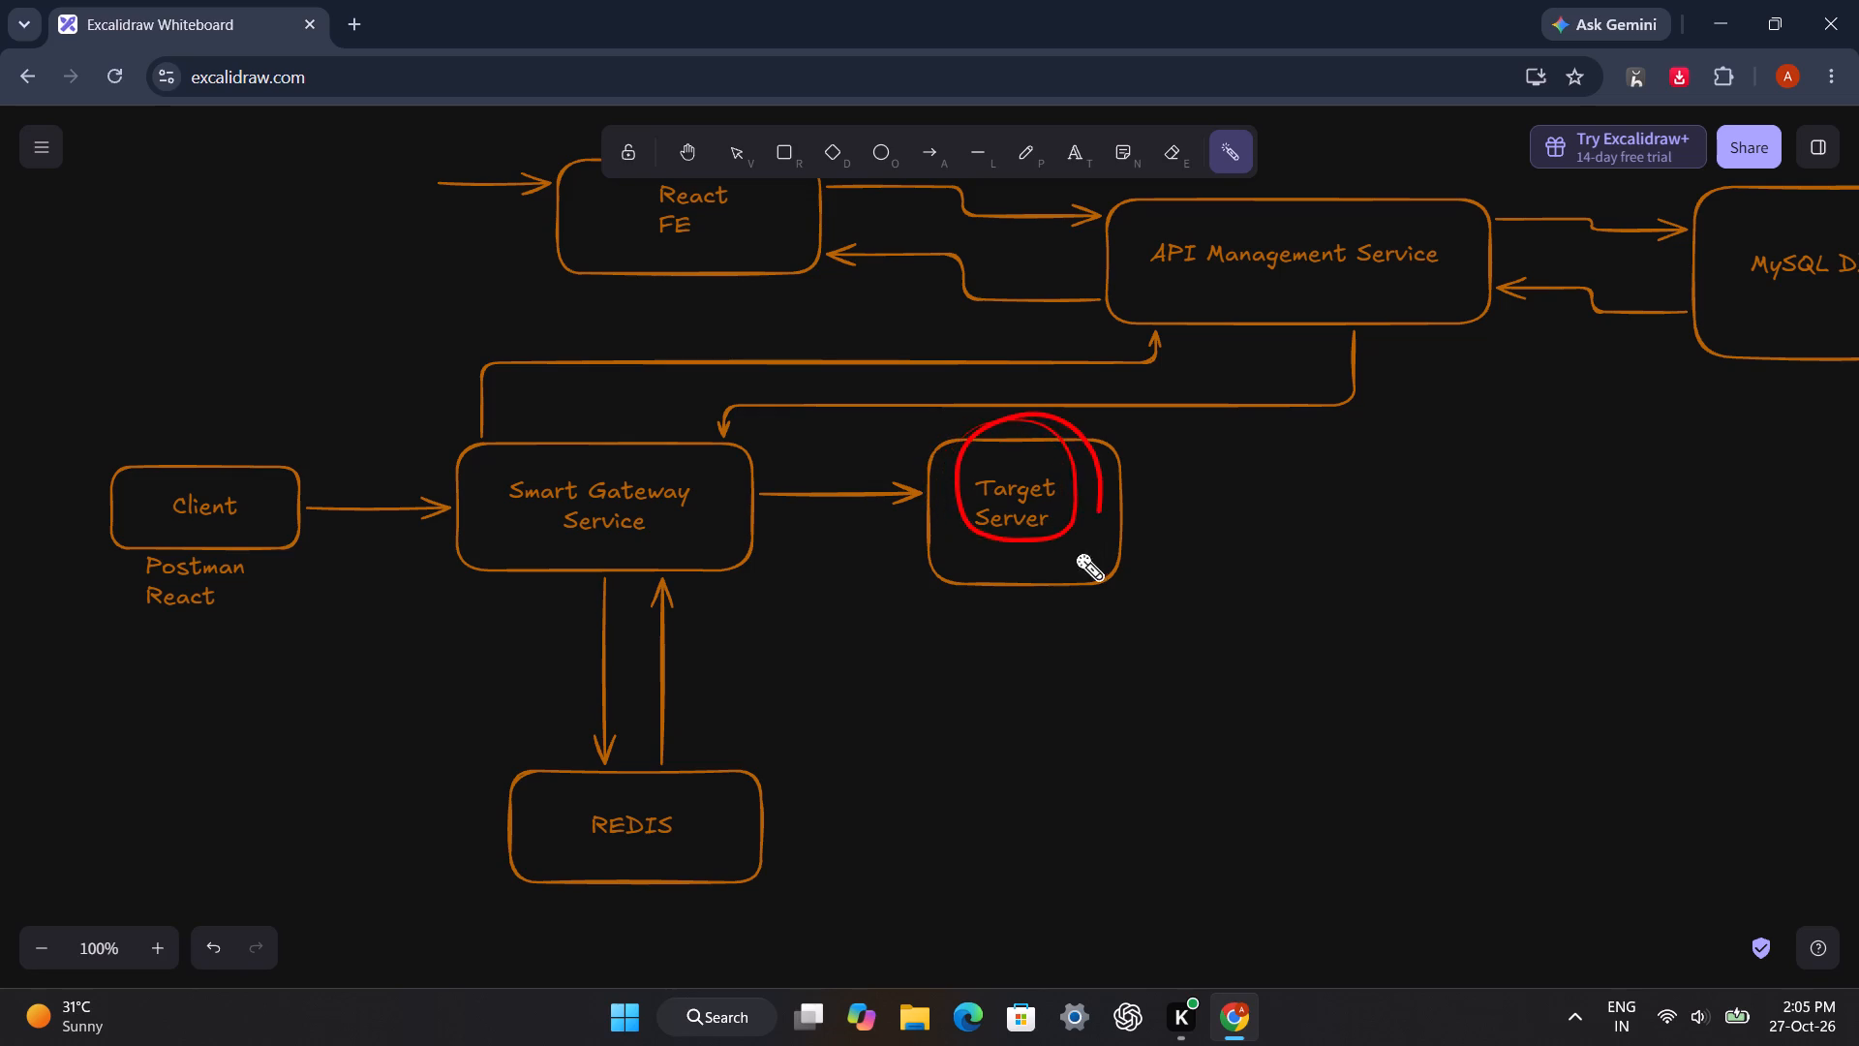
pyautogui.moveTo(1075, 552); pyautogui.dragTo(931, 526)
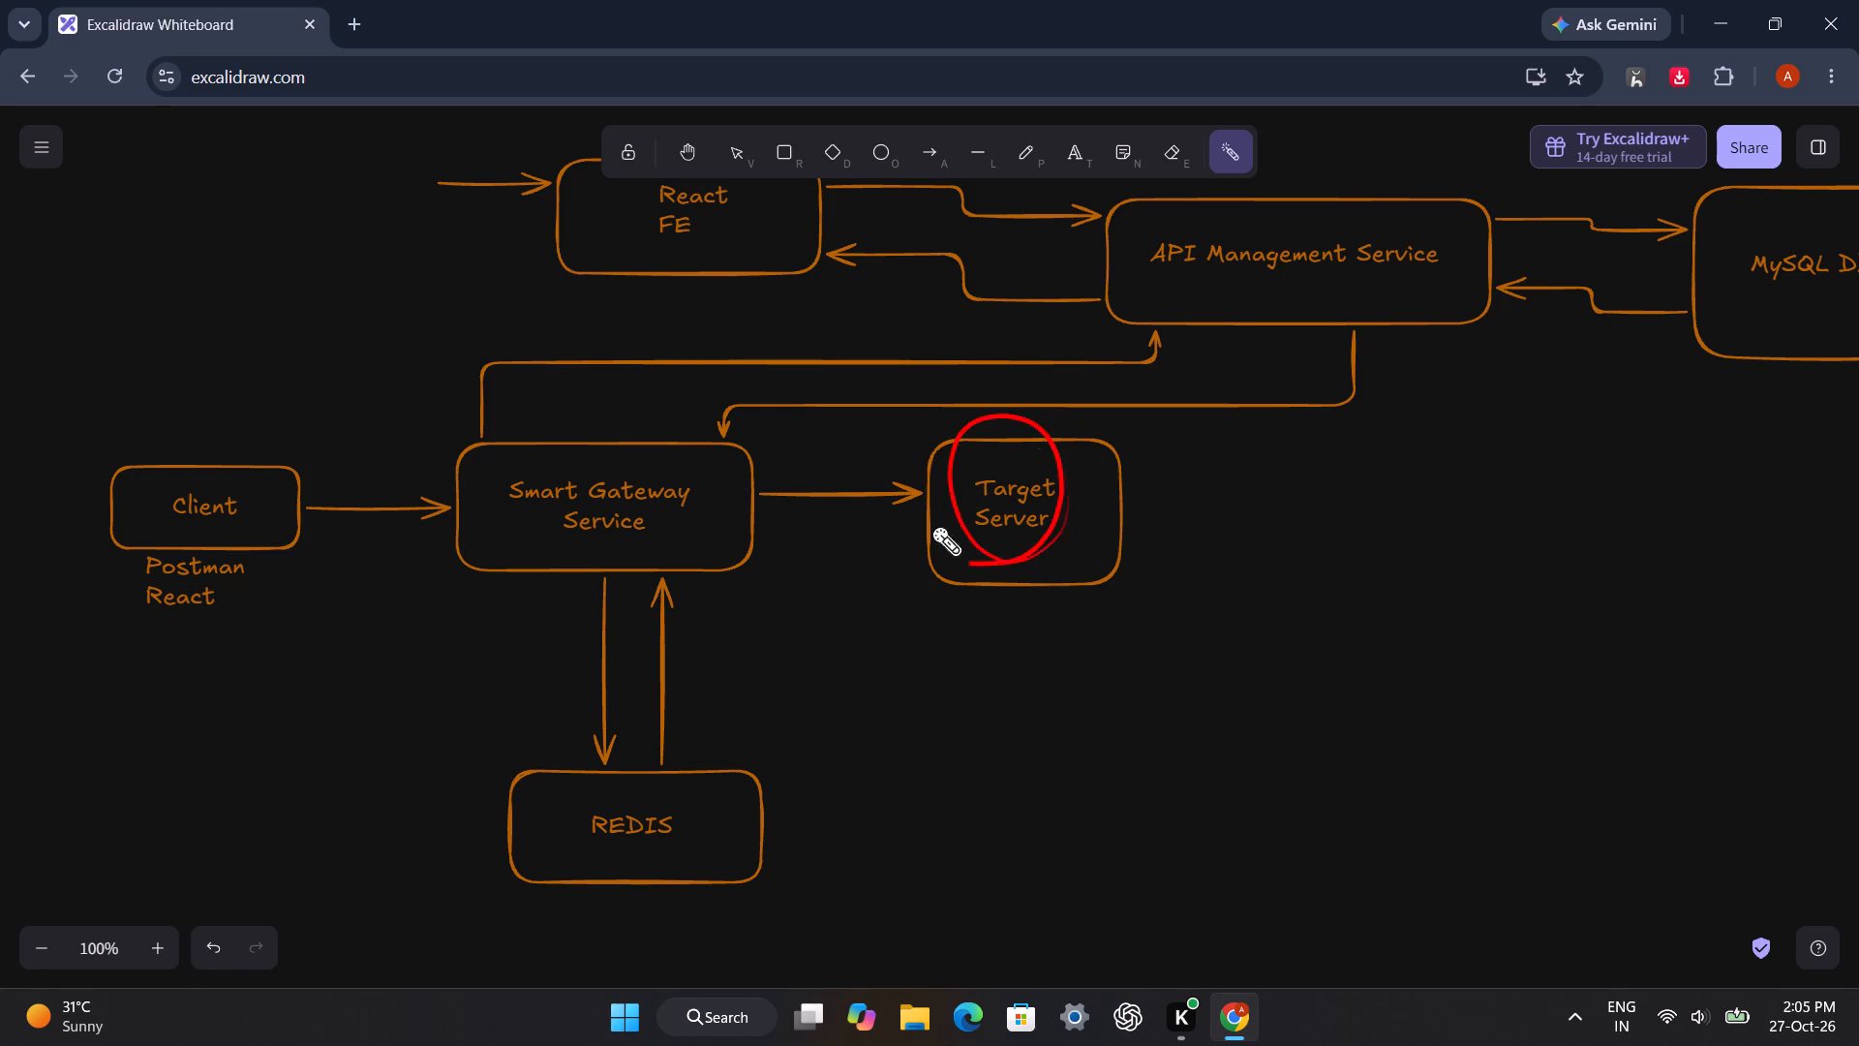
pyautogui.moveTo(931, 526); pyautogui.dragTo(997, 451)
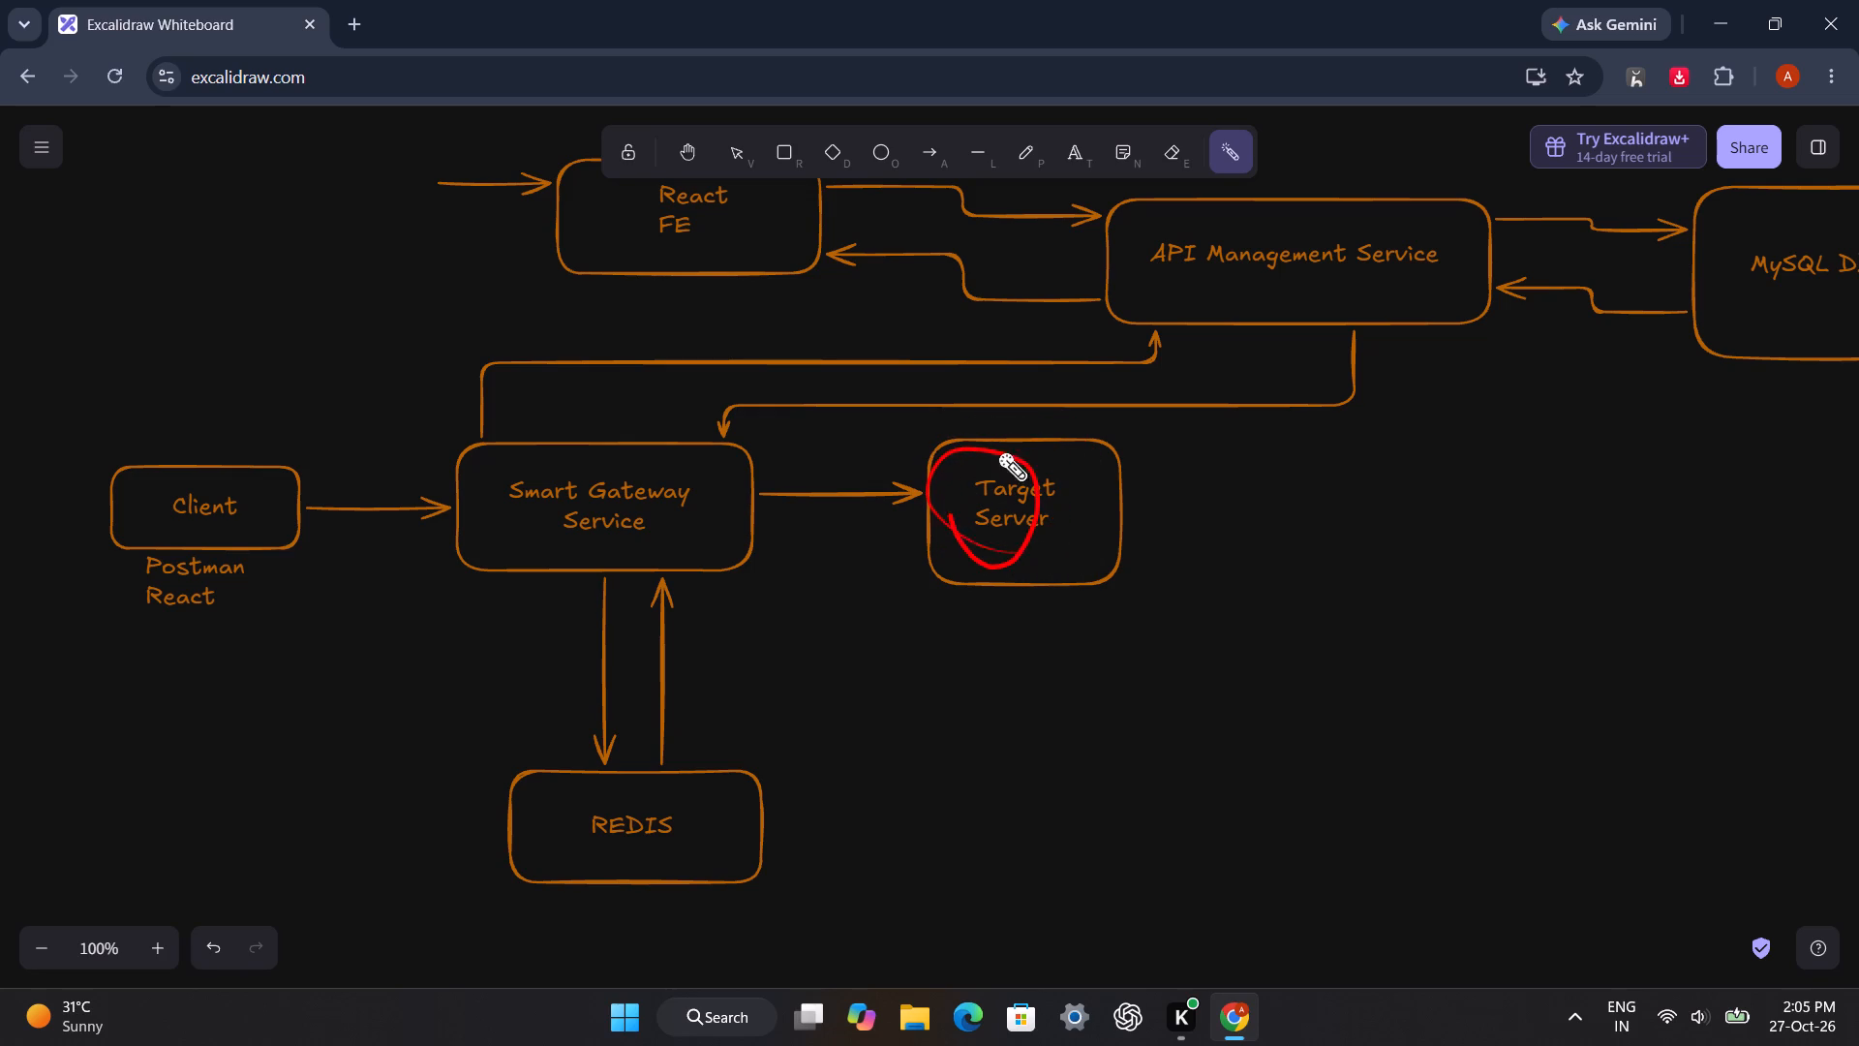
pyautogui.moveTo(997, 451); pyautogui.dragTo(1043, 450)
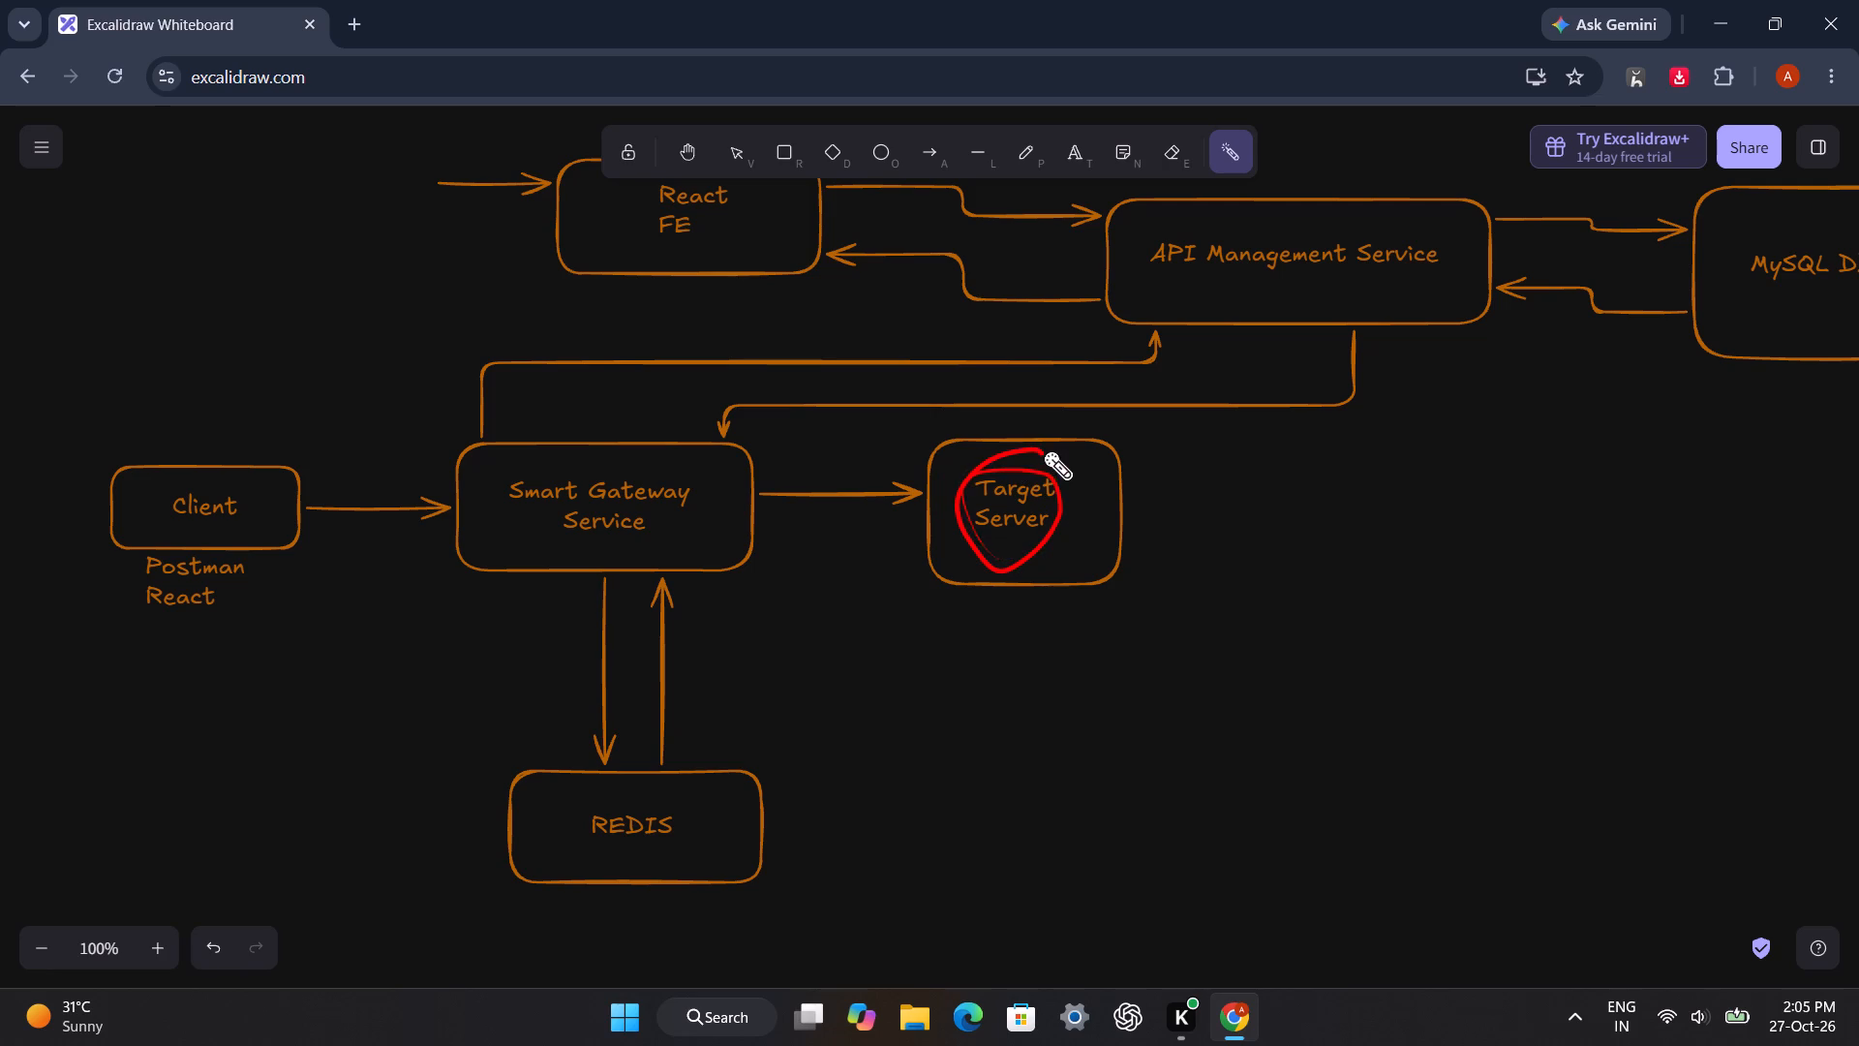
pyautogui.moveTo(1043, 450); pyautogui.dragTo(1390, 485)
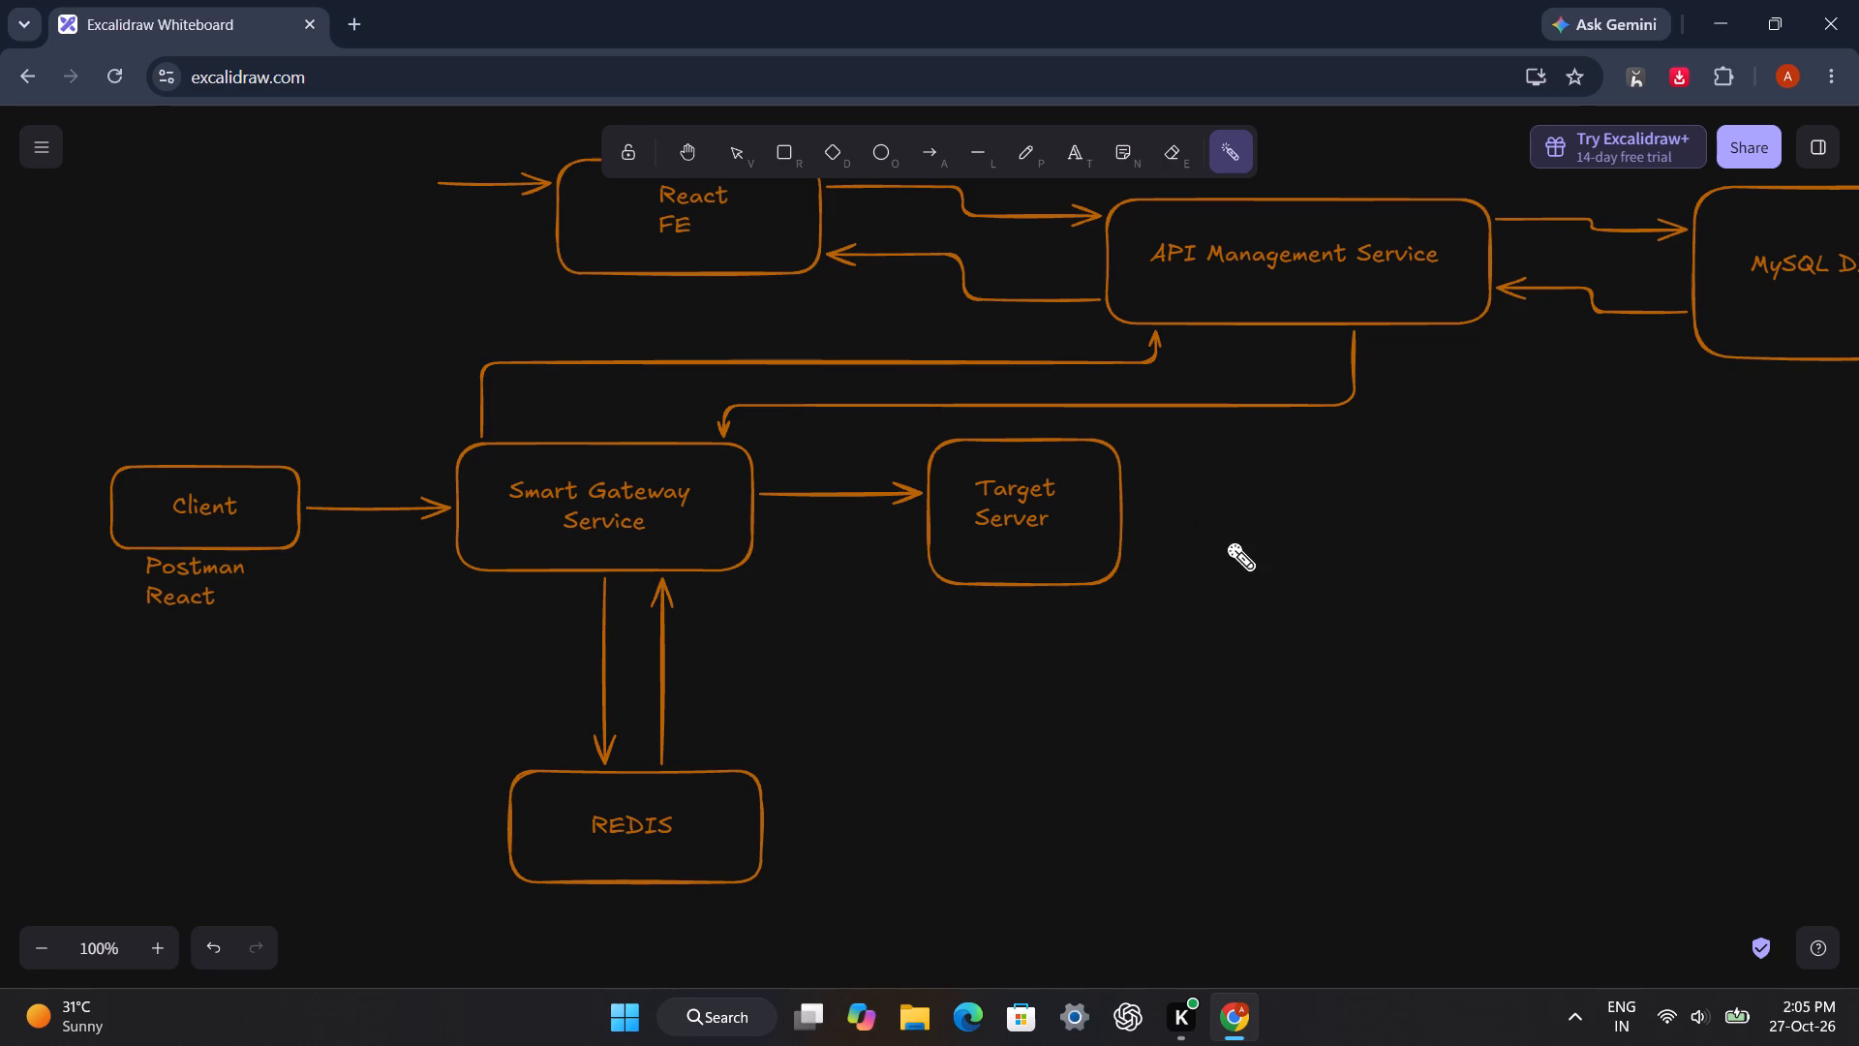
# Sweep the laser pointer across Target Server, its link from Smart Gateway Service, and the empty canvas beyond it.
pyautogui.moveTo(1226, 541); pyautogui.dragTo(1464, 656)
pyautogui.moveTo(1169, 687); pyautogui.dragTo(1451, 511)
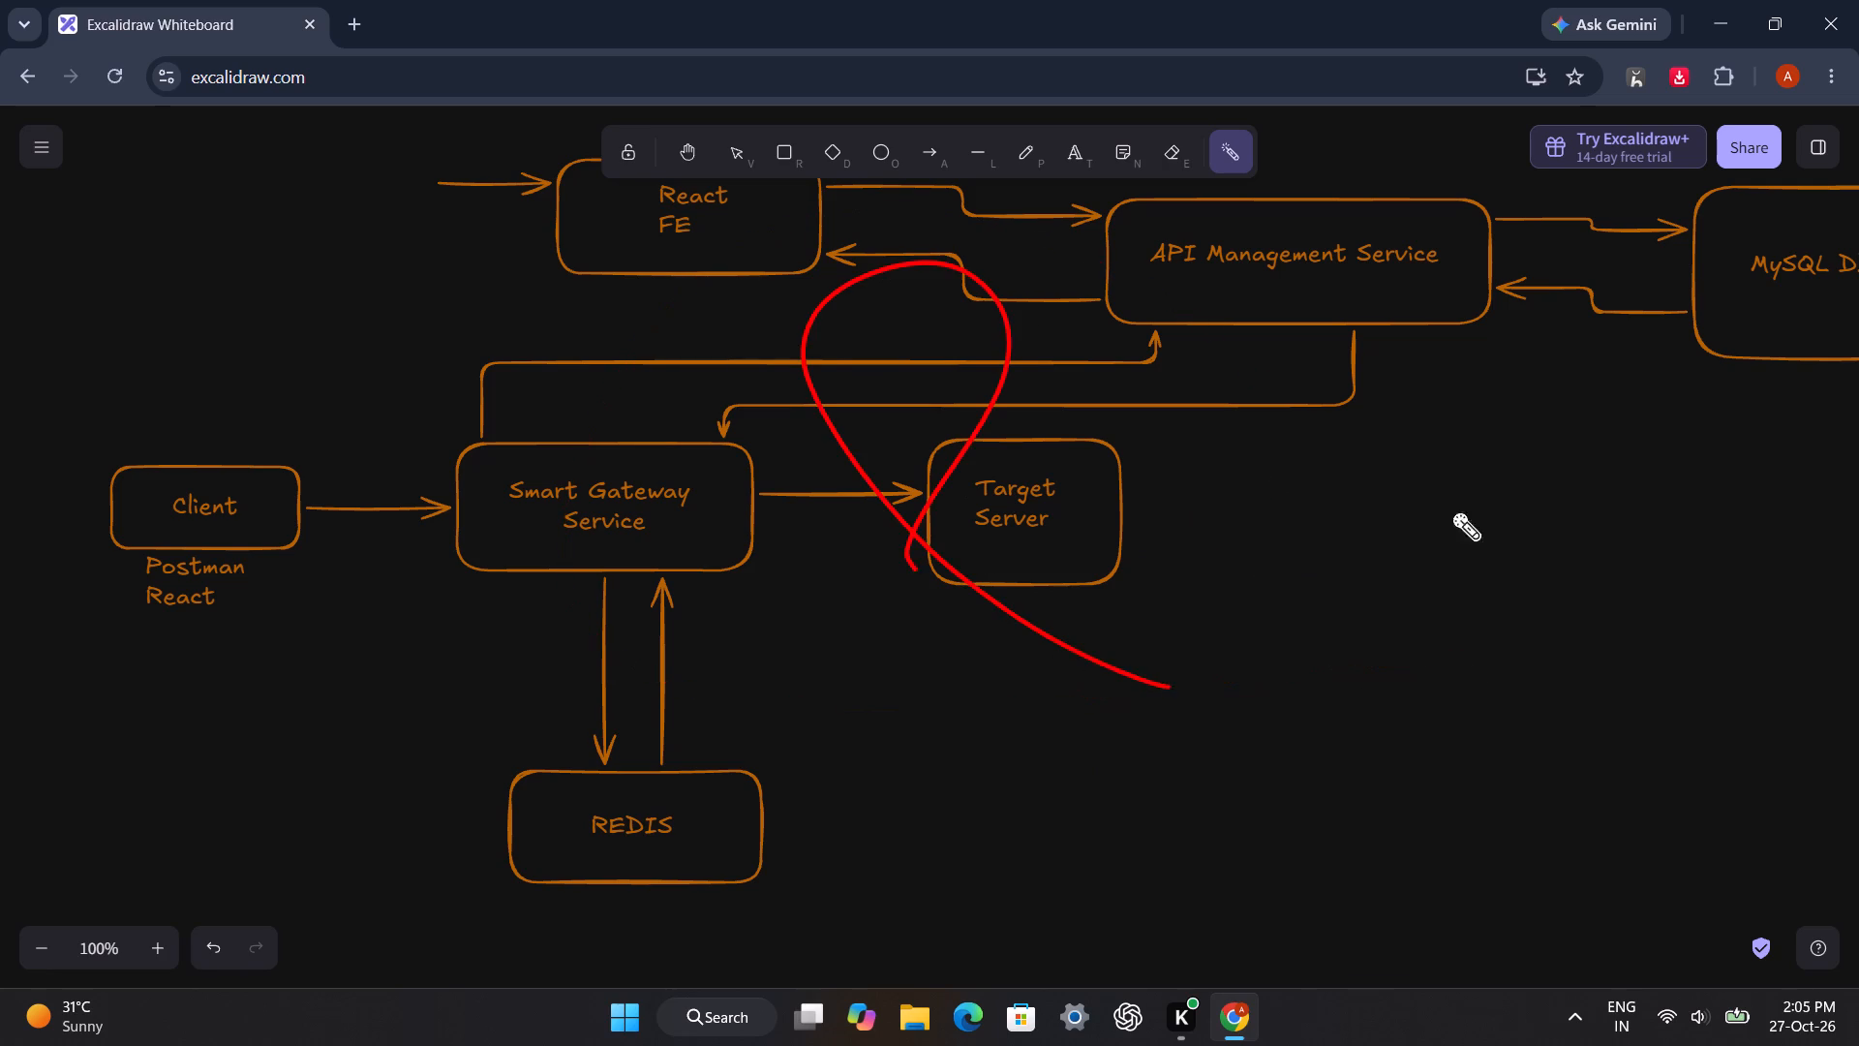
pyautogui.moveTo(1451, 511); pyautogui.dragTo(1469, 508)
pyautogui.moveTo(1139, 606); pyautogui.dragTo(1080, 474)
pyautogui.moveTo(1481, 619); pyautogui.dragTo(1004, 488)
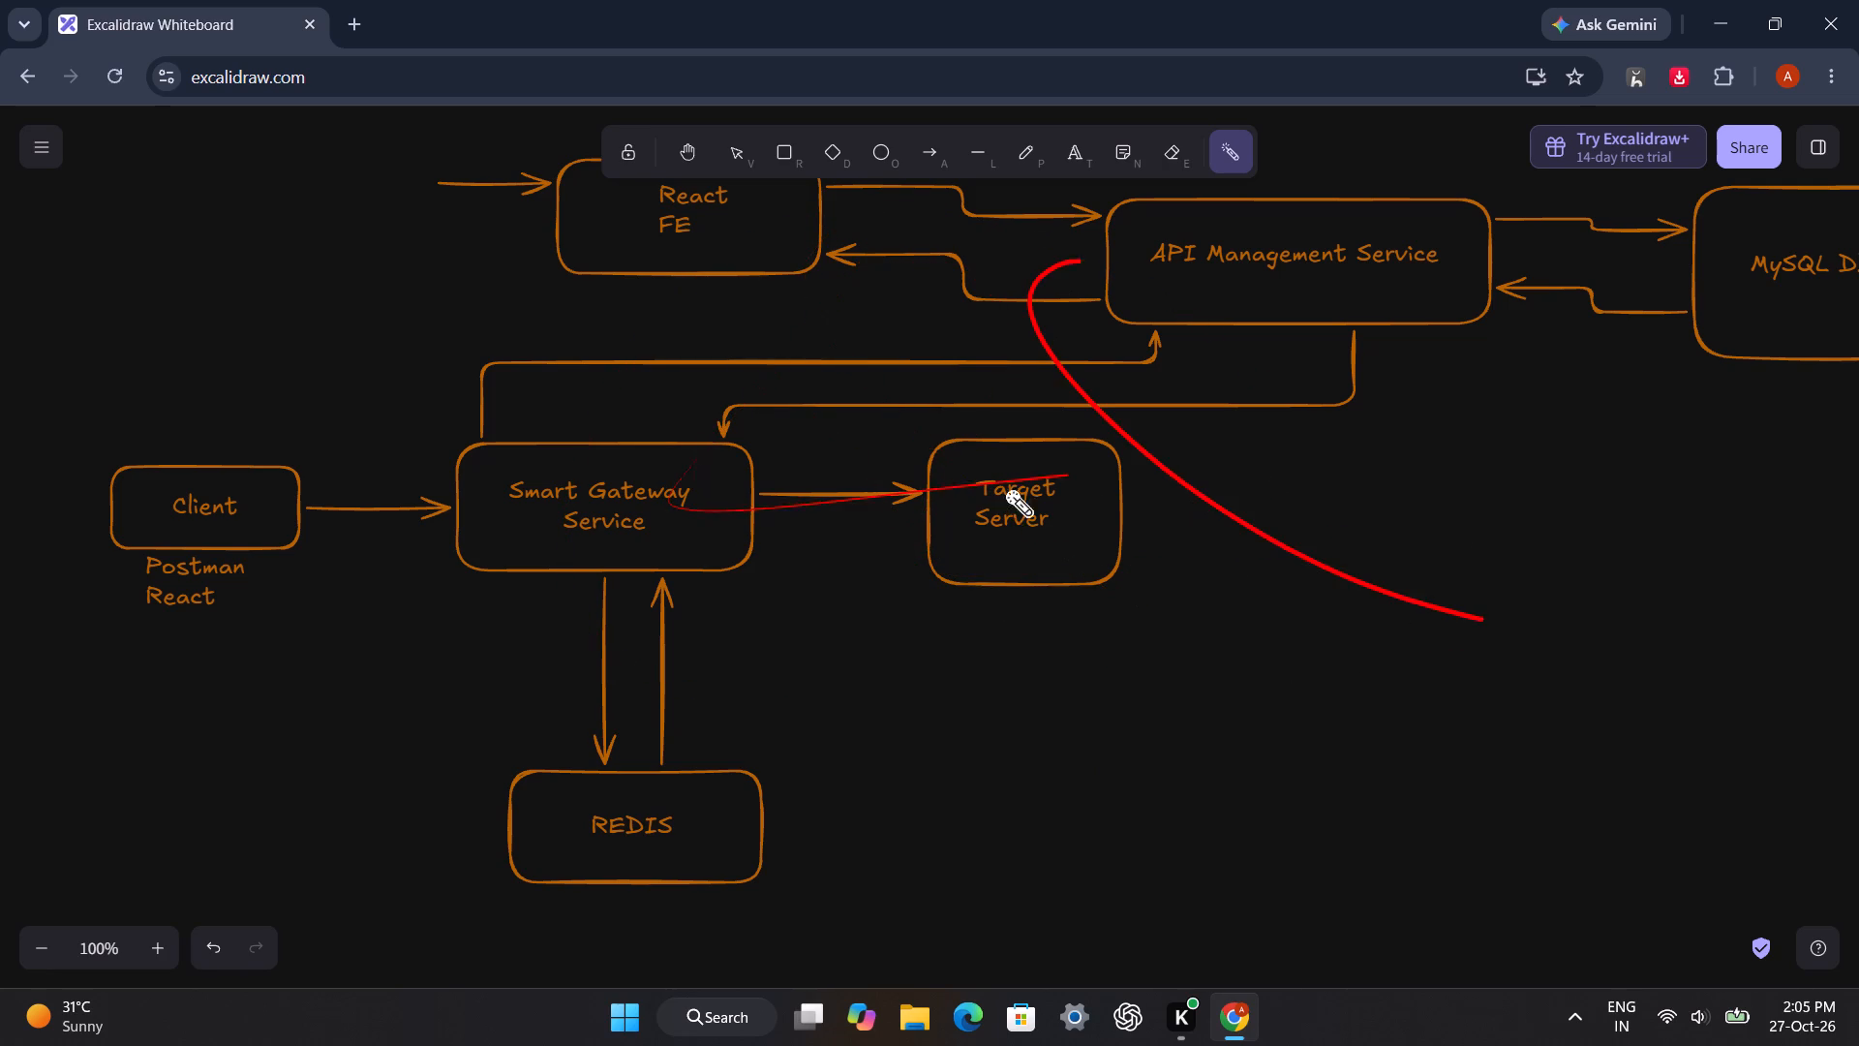
pyautogui.moveTo(1004, 488); pyautogui.dragTo(1265, 473)
pyautogui.moveTo(1175, 702); pyautogui.dragTo(1358, 559)
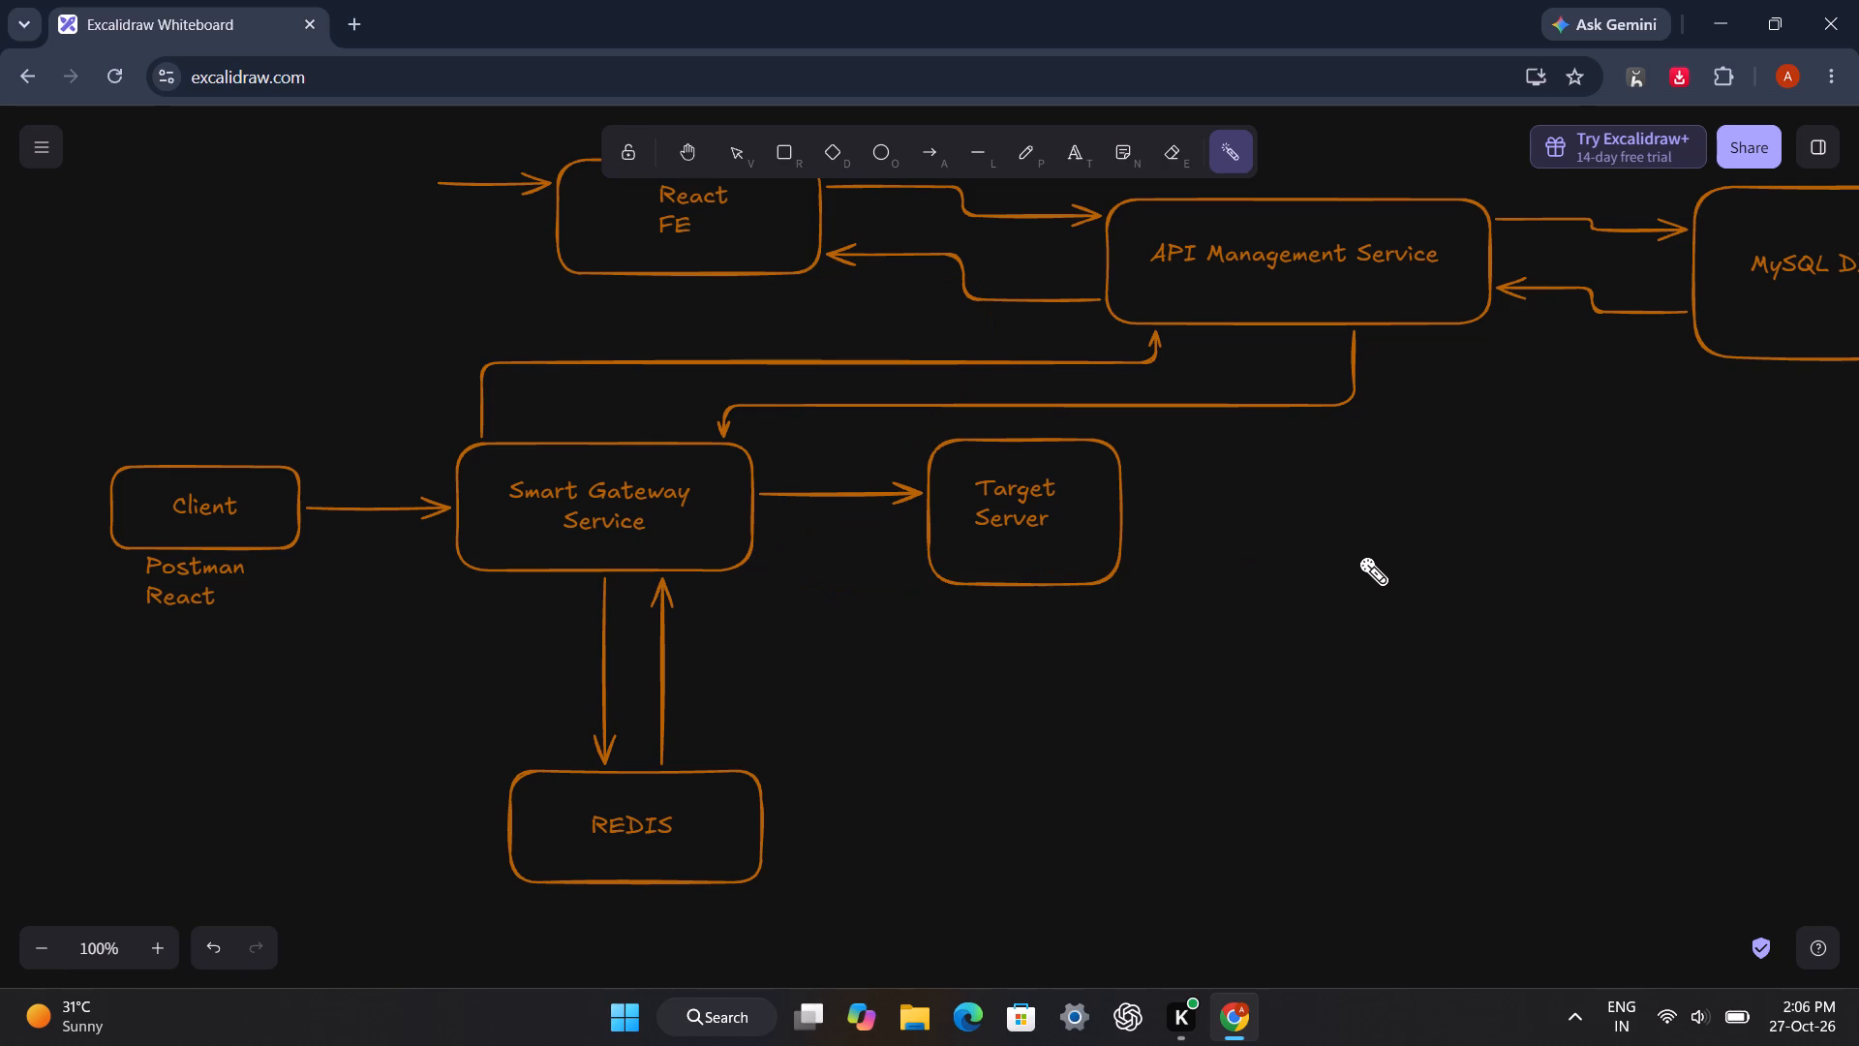
# Highlight the whole Target Server box with wide laser-pointer loops.
pyautogui.moveTo(1247, 516); pyautogui.dragTo(1165, 316)
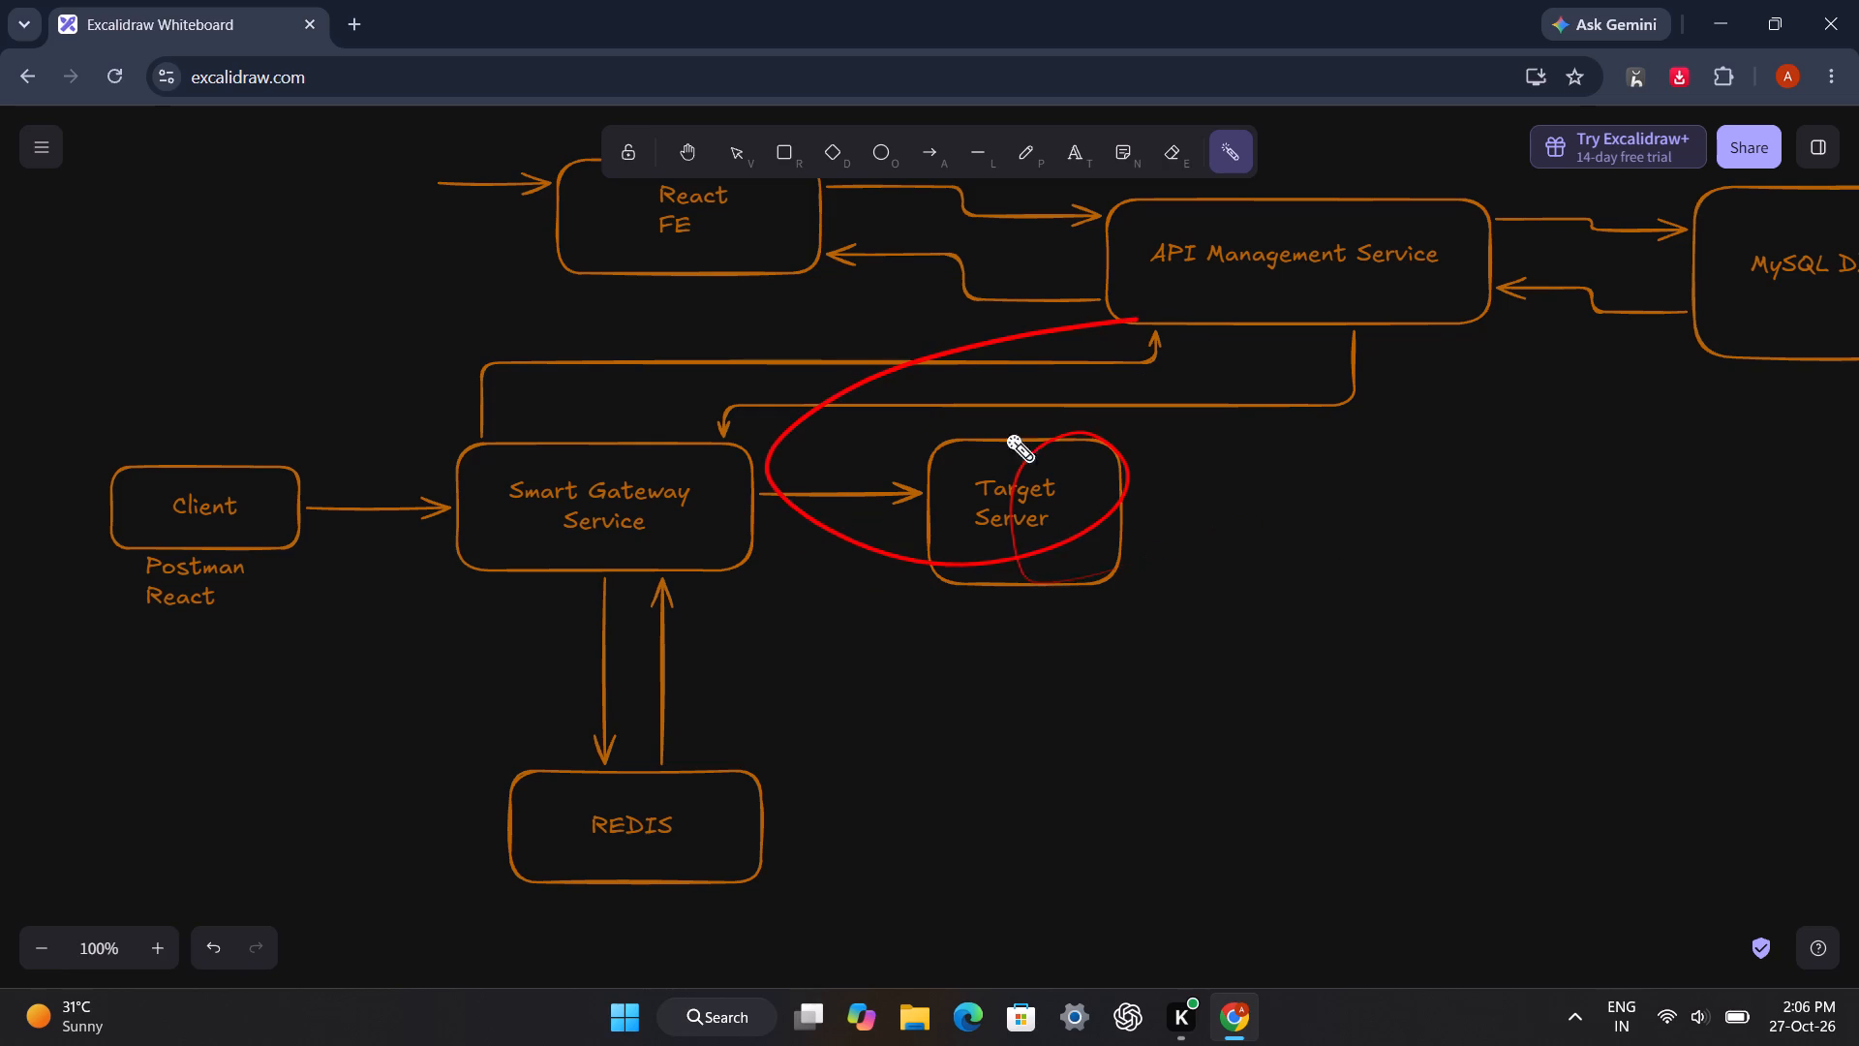
pyautogui.moveTo(819, 801); pyautogui.dragTo(940, 761)
pyautogui.moveTo(921, 680); pyautogui.dragTo(905, 489)
pyautogui.moveTo(923, 410); pyautogui.dragTo(887, 466)
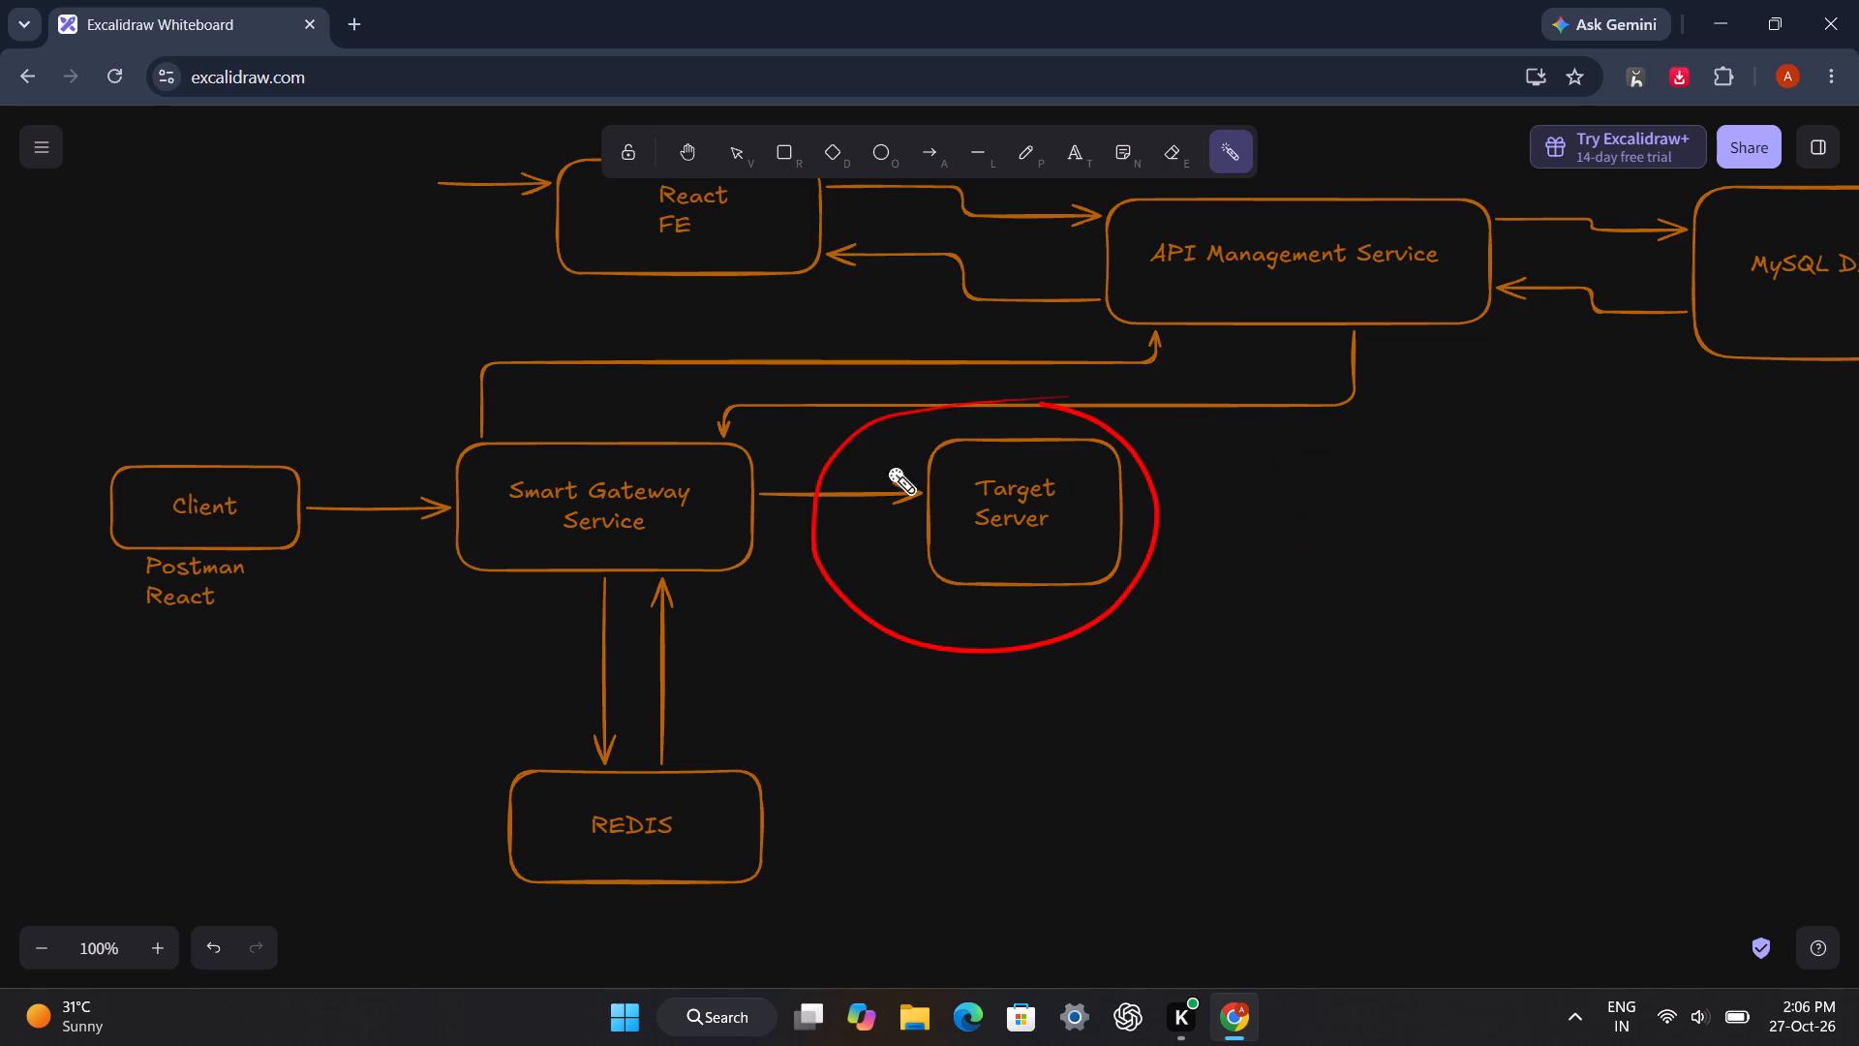
pyautogui.moveTo(887, 466); pyautogui.dragTo(1092, 538)
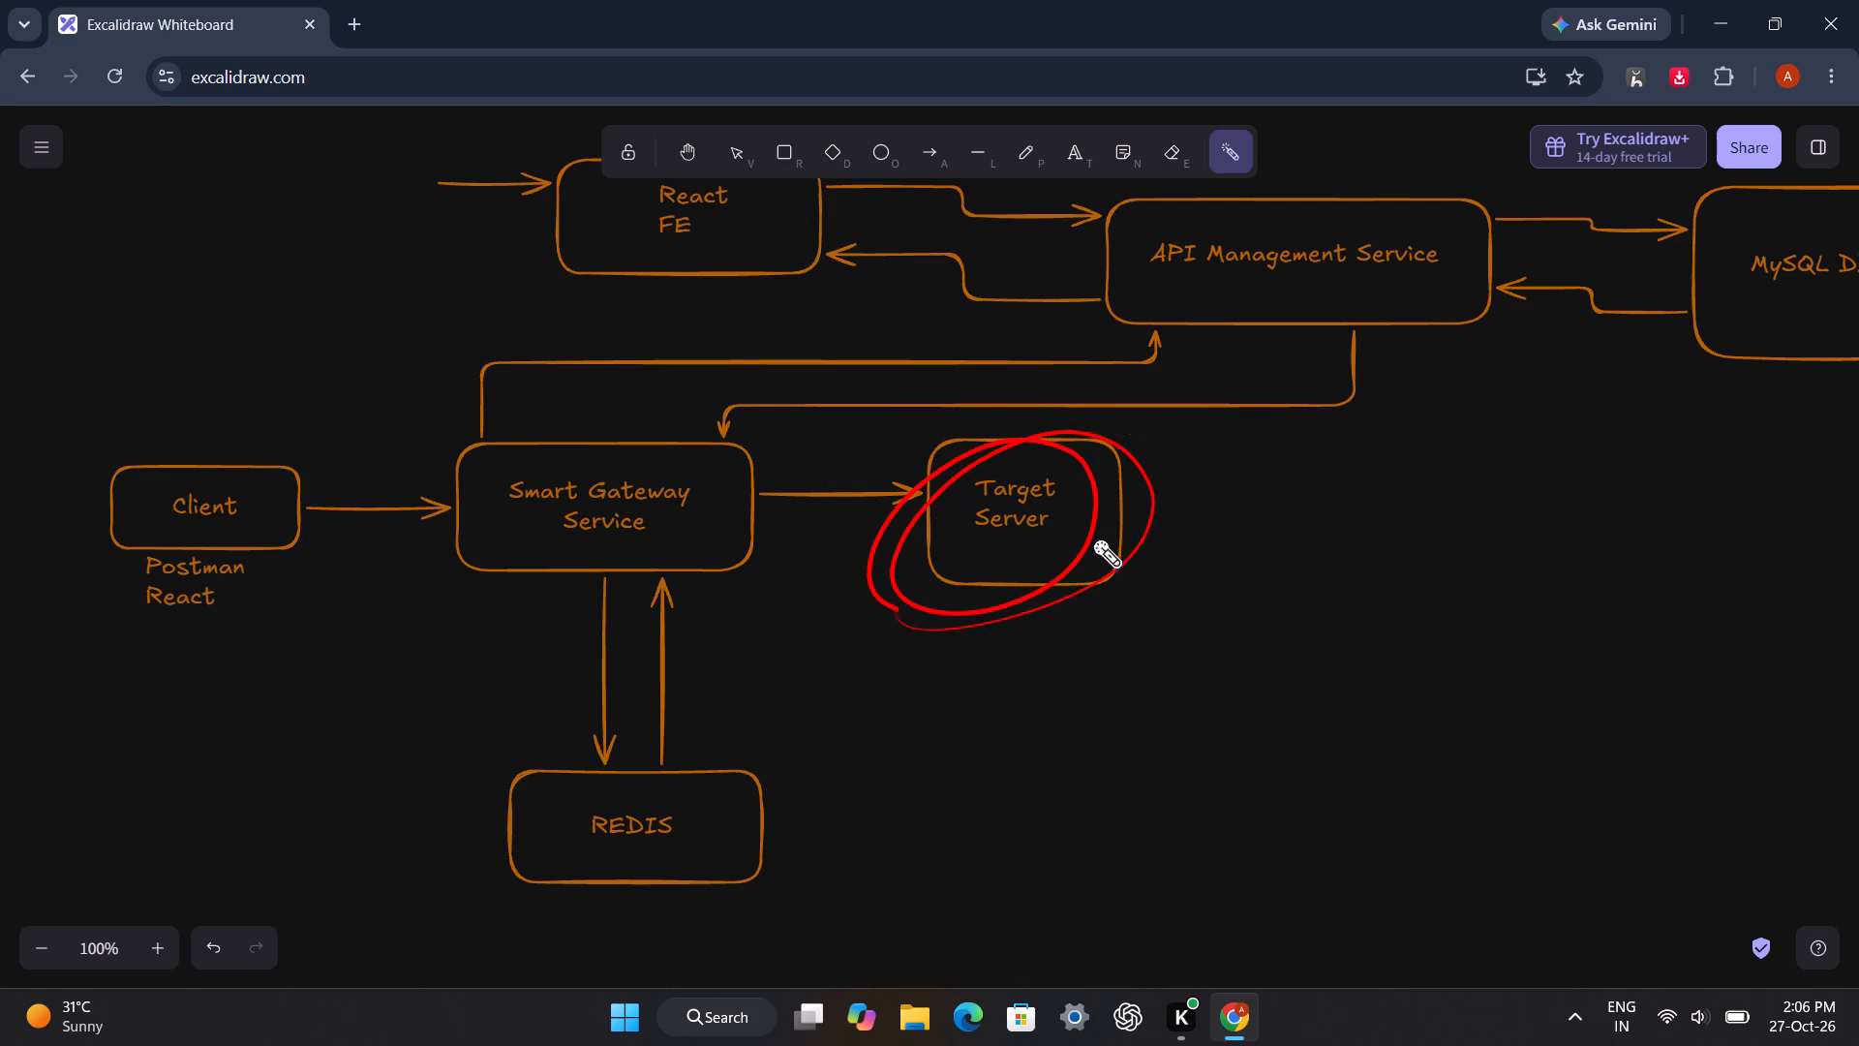
pyautogui.moveTo(1092, 538); pyautogui.dragTo(835, 724)
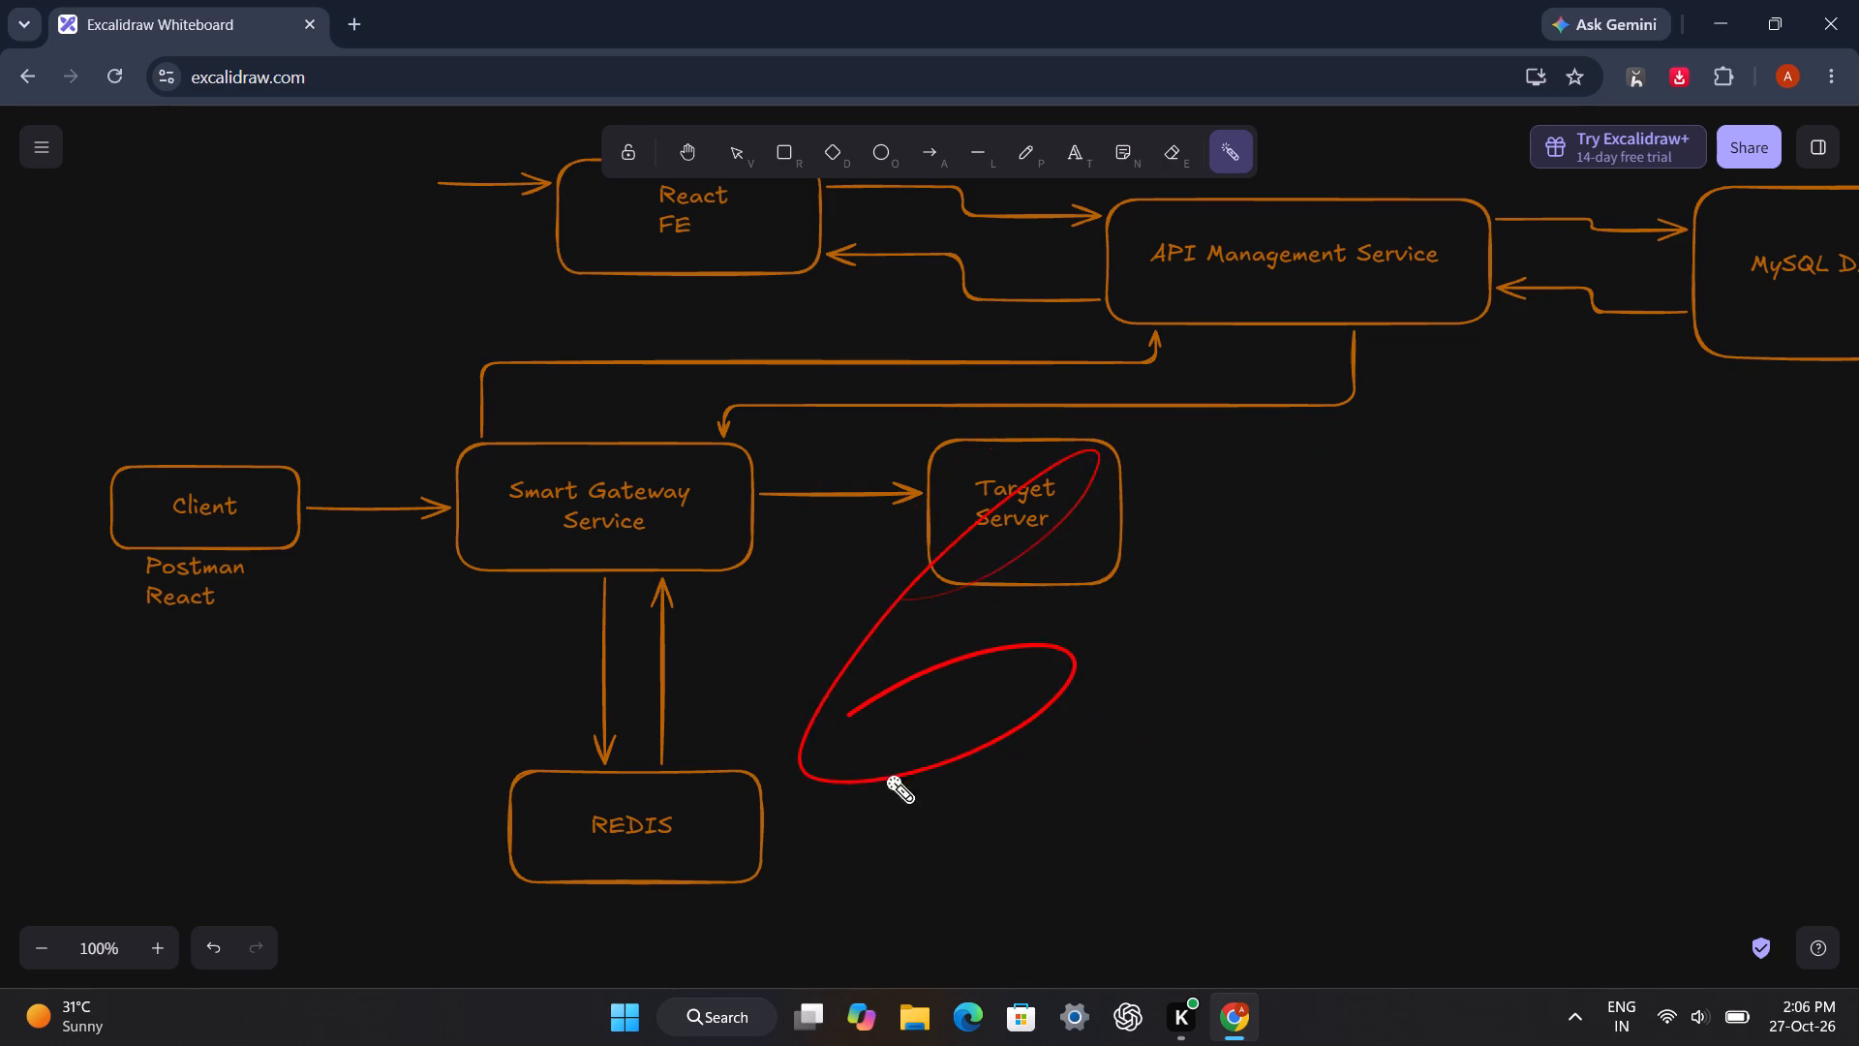
# Trace long laser-pointer strokes from Smart Gateway Service and Target Server toward API Management Service and MySQL DB.
pyautogui.moveTo(1314, 580); pyautogui.dragTo(1600, 501)
pyautogui.moveTo(1250, 573); pyautogui.dragTo(1858, 458)
pyautogui.moveTo(1301, 475); pyautogui.dragTo(1349, 461)
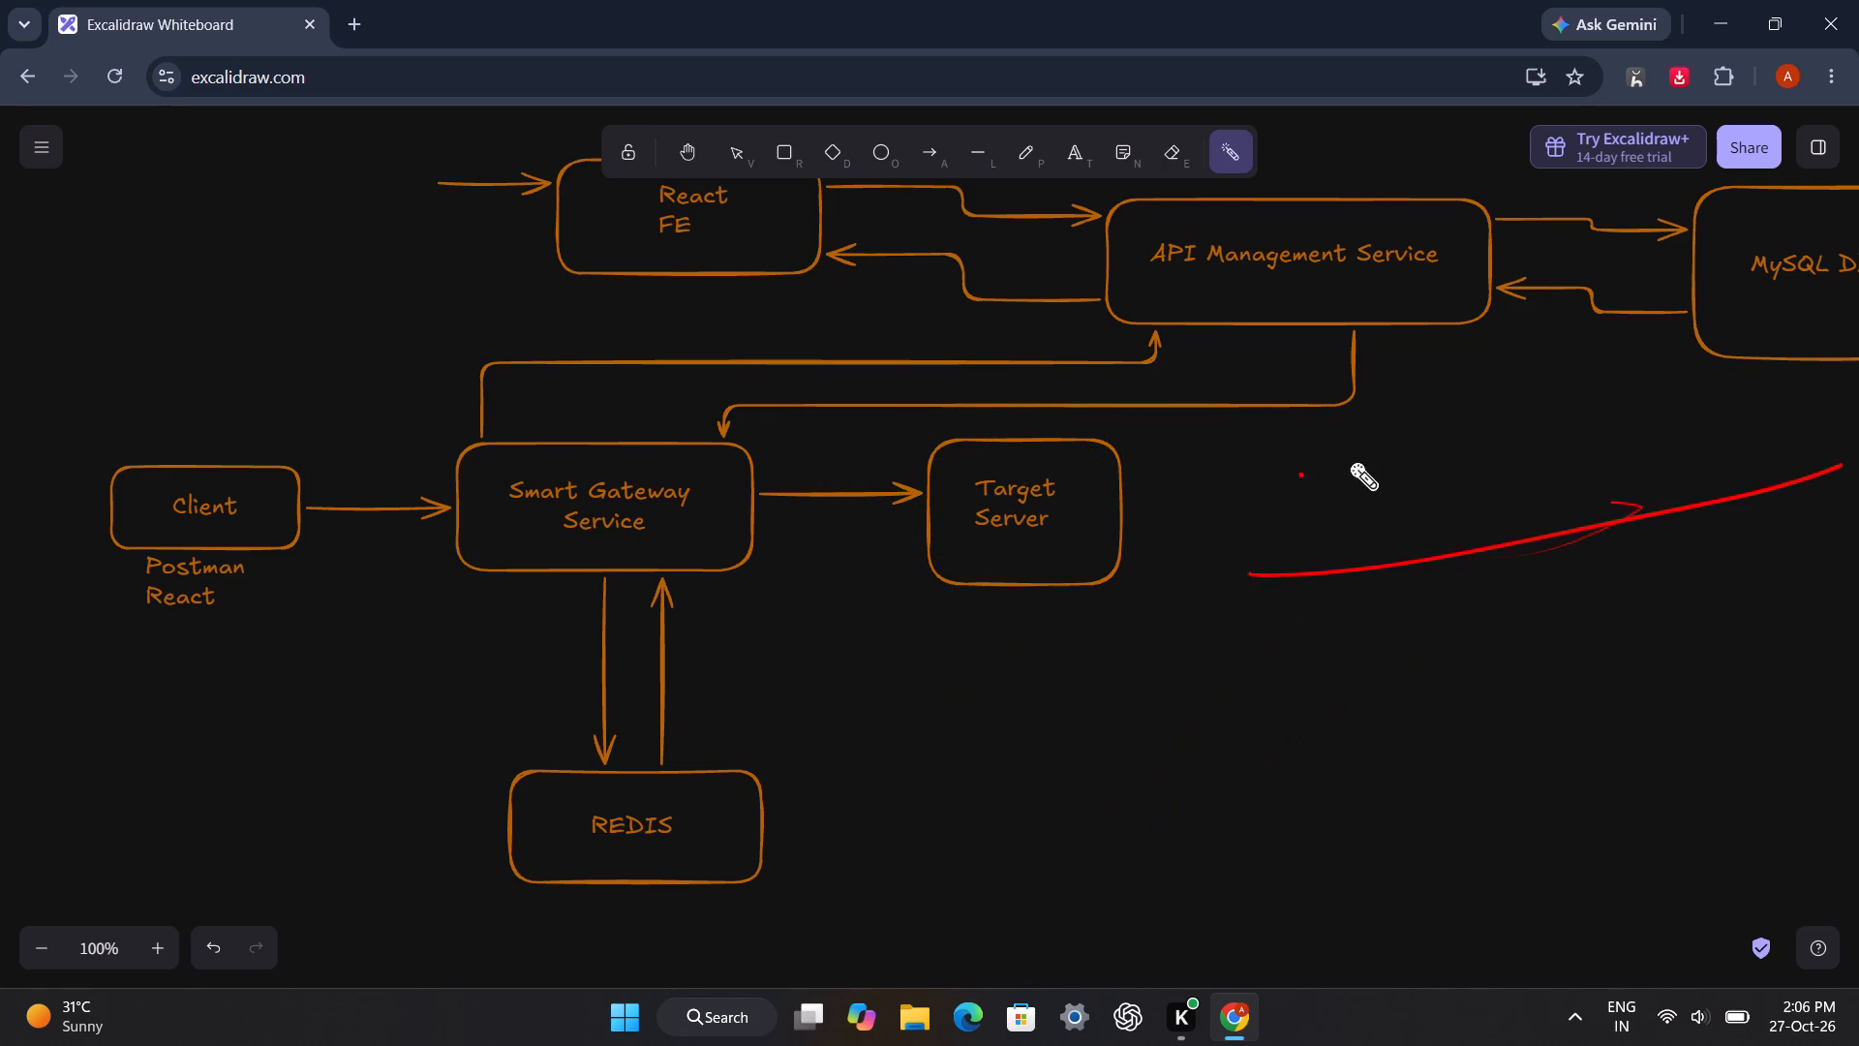
pyautogui.moveTo(1349, 461); pyautogui.dragTo(1858, 486)
pyautogui.moveTo(1126, 496); pyautogui.dragTo(1852, 353)
pyautogui.moveTo(814, 571); pyautogui.dragTo(816, 571)
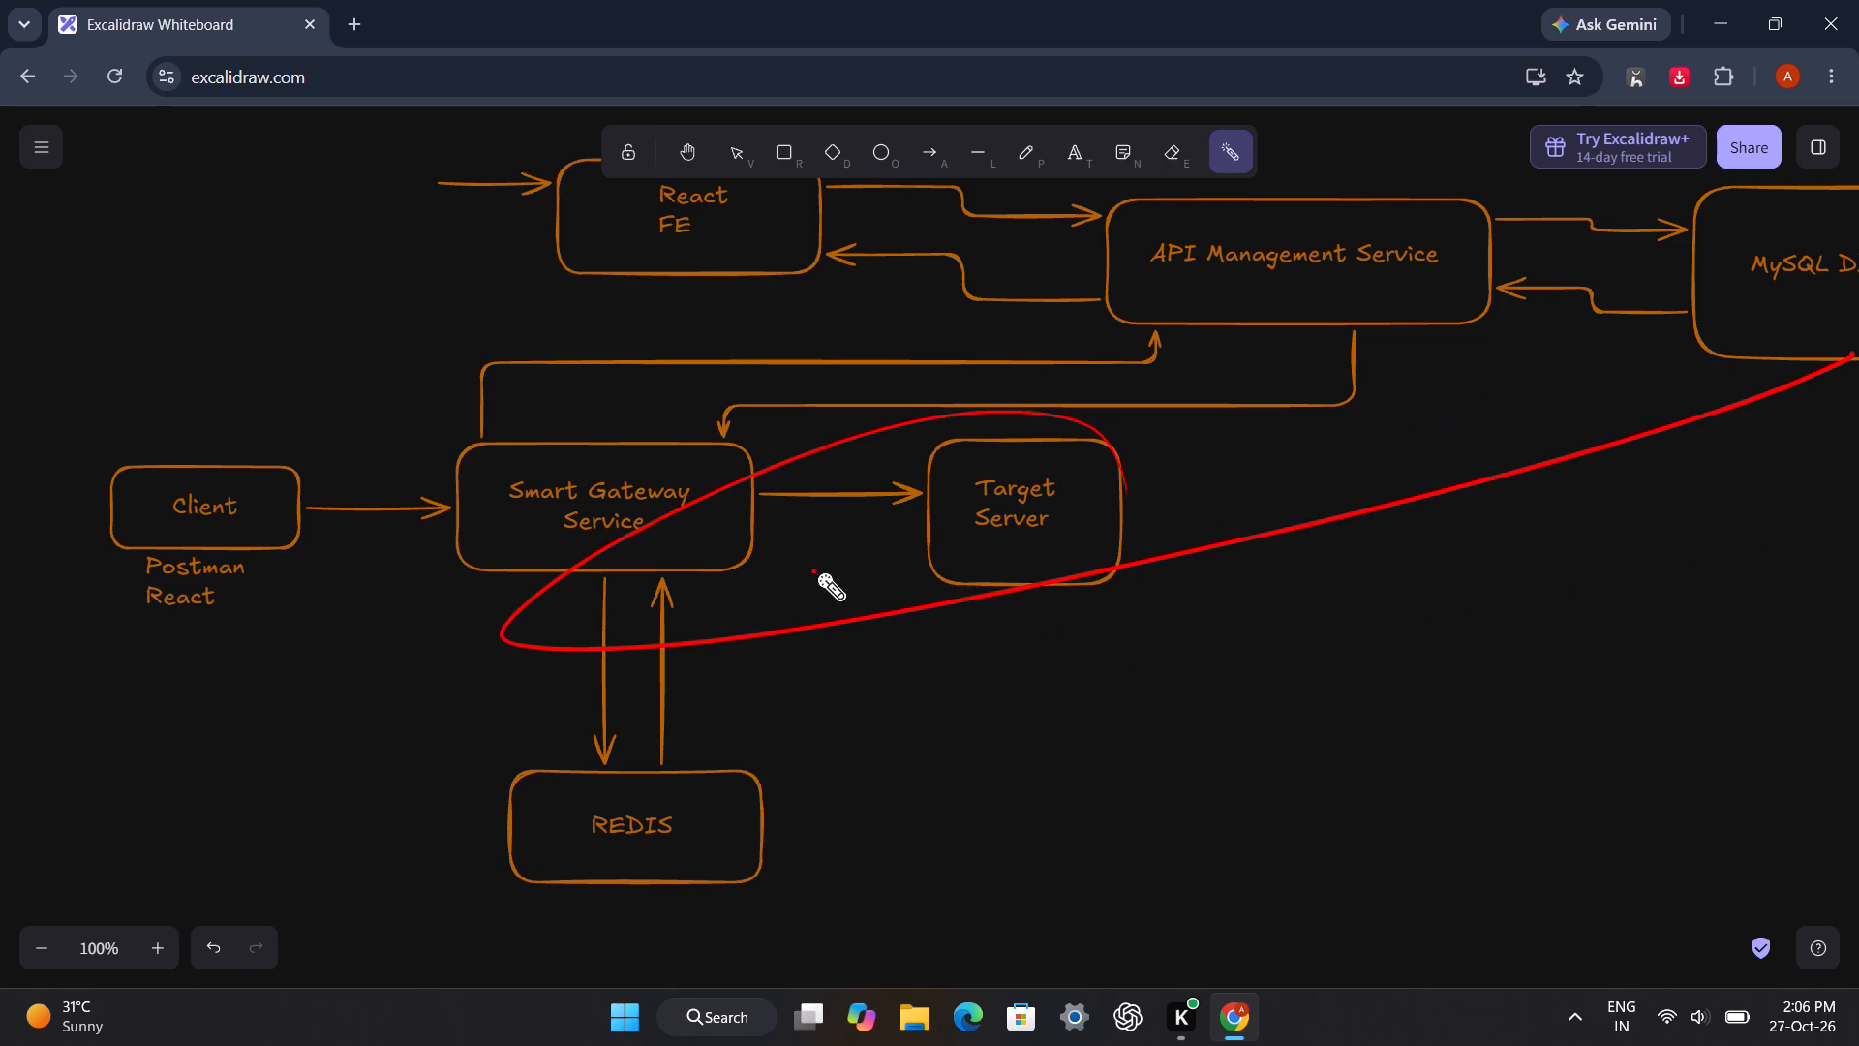
pyautogui.moveTo(816, 571); pyautogui.dragTo(1790, 328)
pyautogui.moveTo(1062, 534); pyautogui.dragTo(1854, 192)
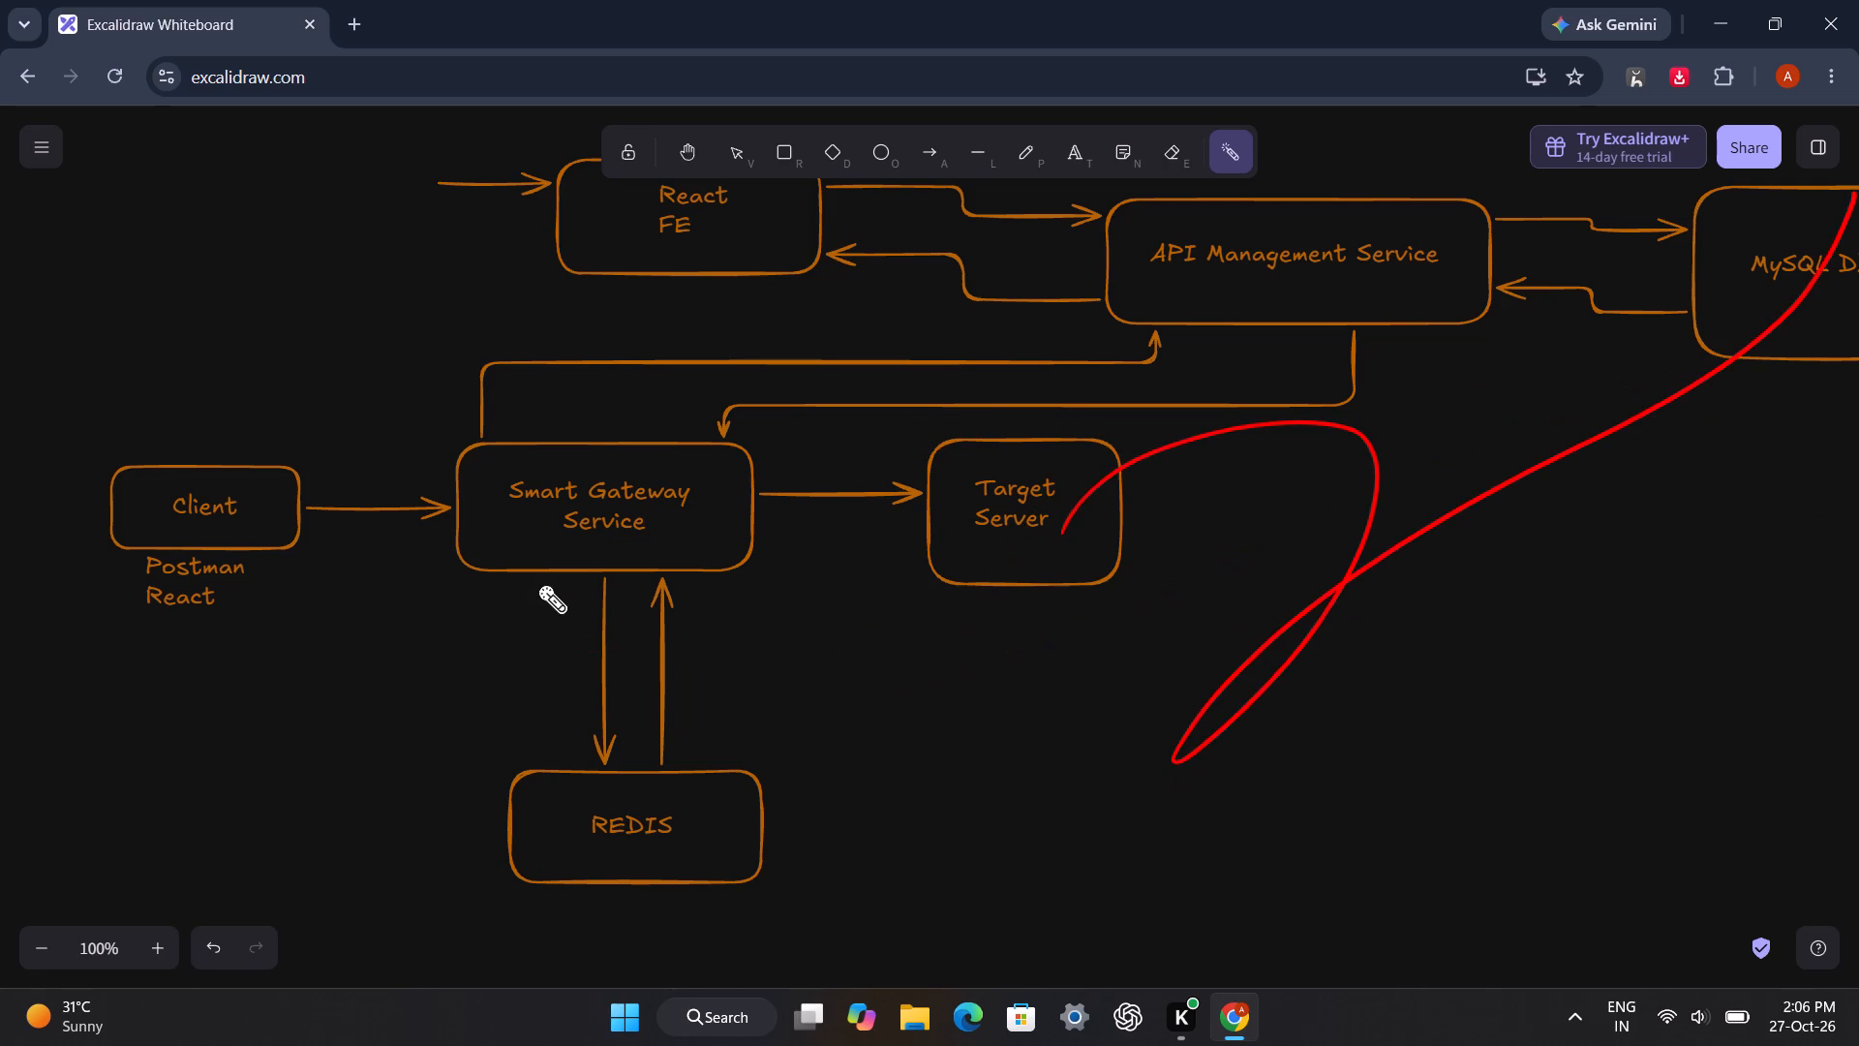
pyautogui.moveTo(537, 568); pyautogui.dragTo(1393, 191)
pyautogui.moveTo(825, 480); pyautogui.dragTo(1522, 190)
pyautogui.moveTo(925, 421); pyautogui.dragTo(928, 420)
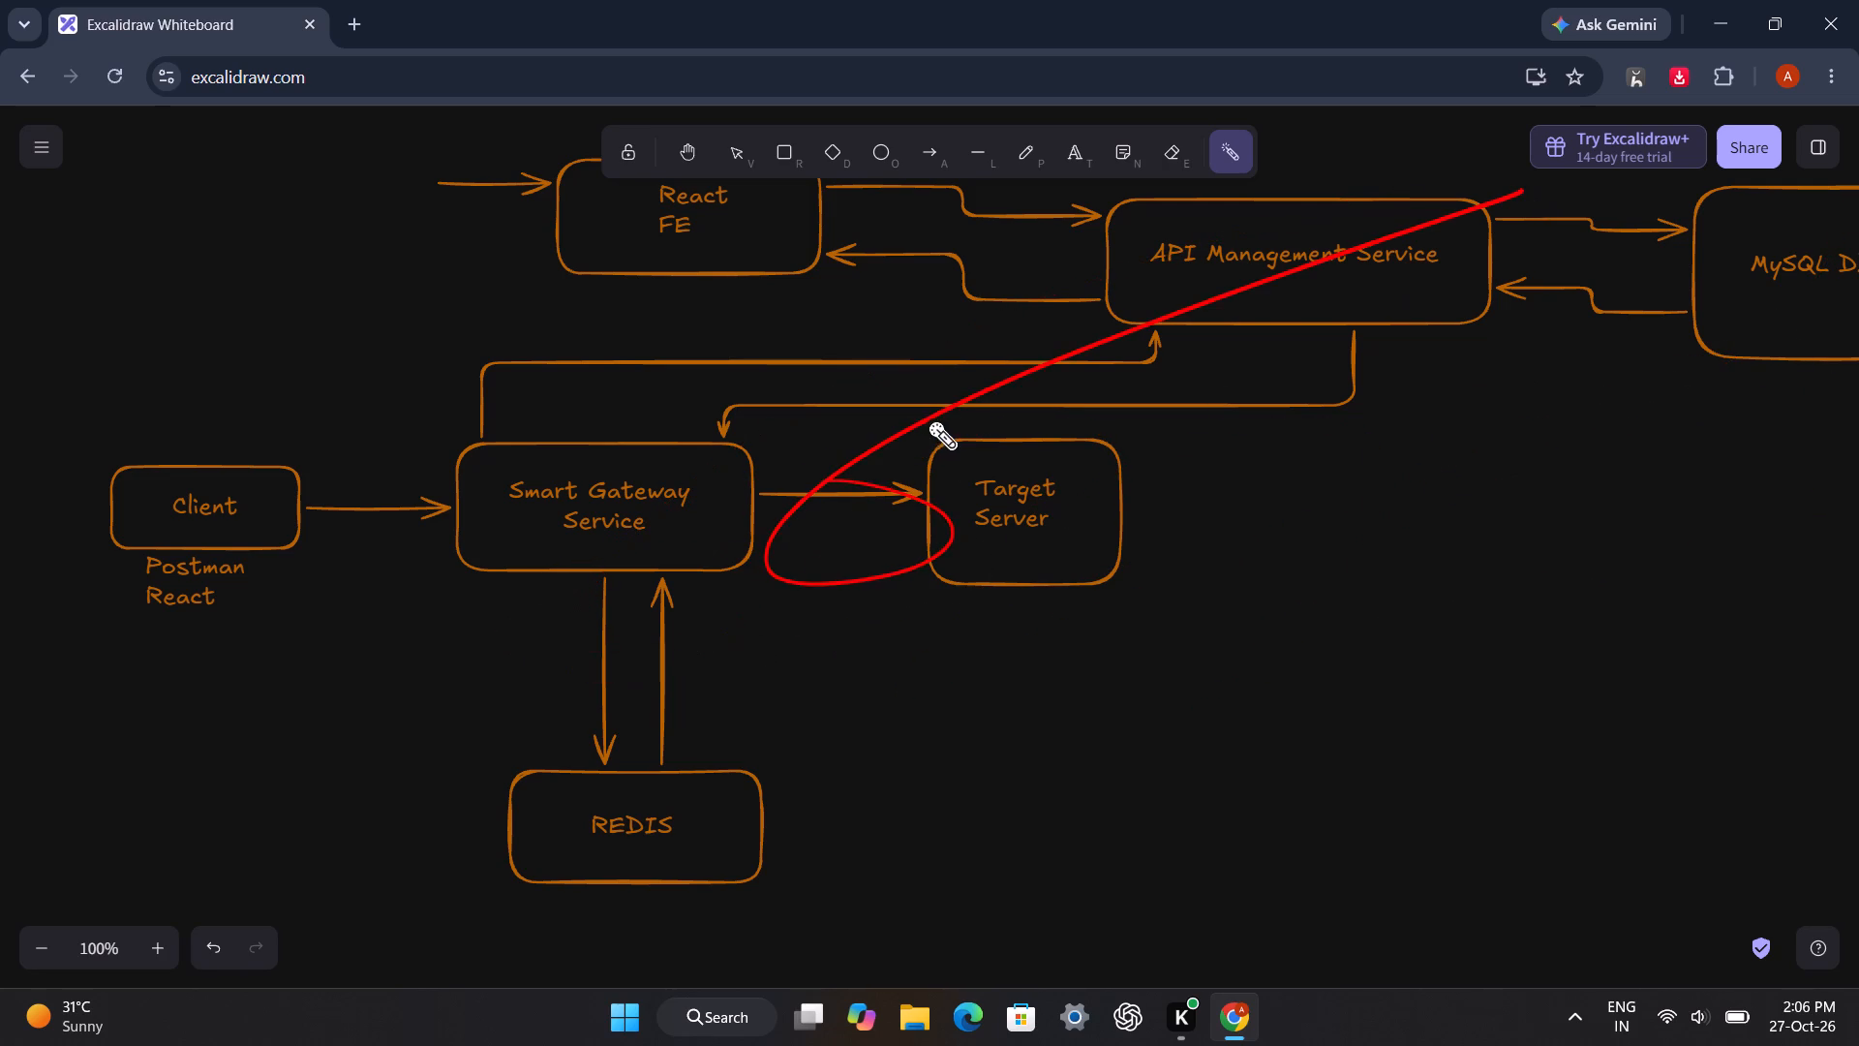
pyautogui.moveTo(928, 420); pyautogui.dragTo(1711, 186)
pyautogui.moveTo(1088, 359); pyautogui.dragTo(709, 602)
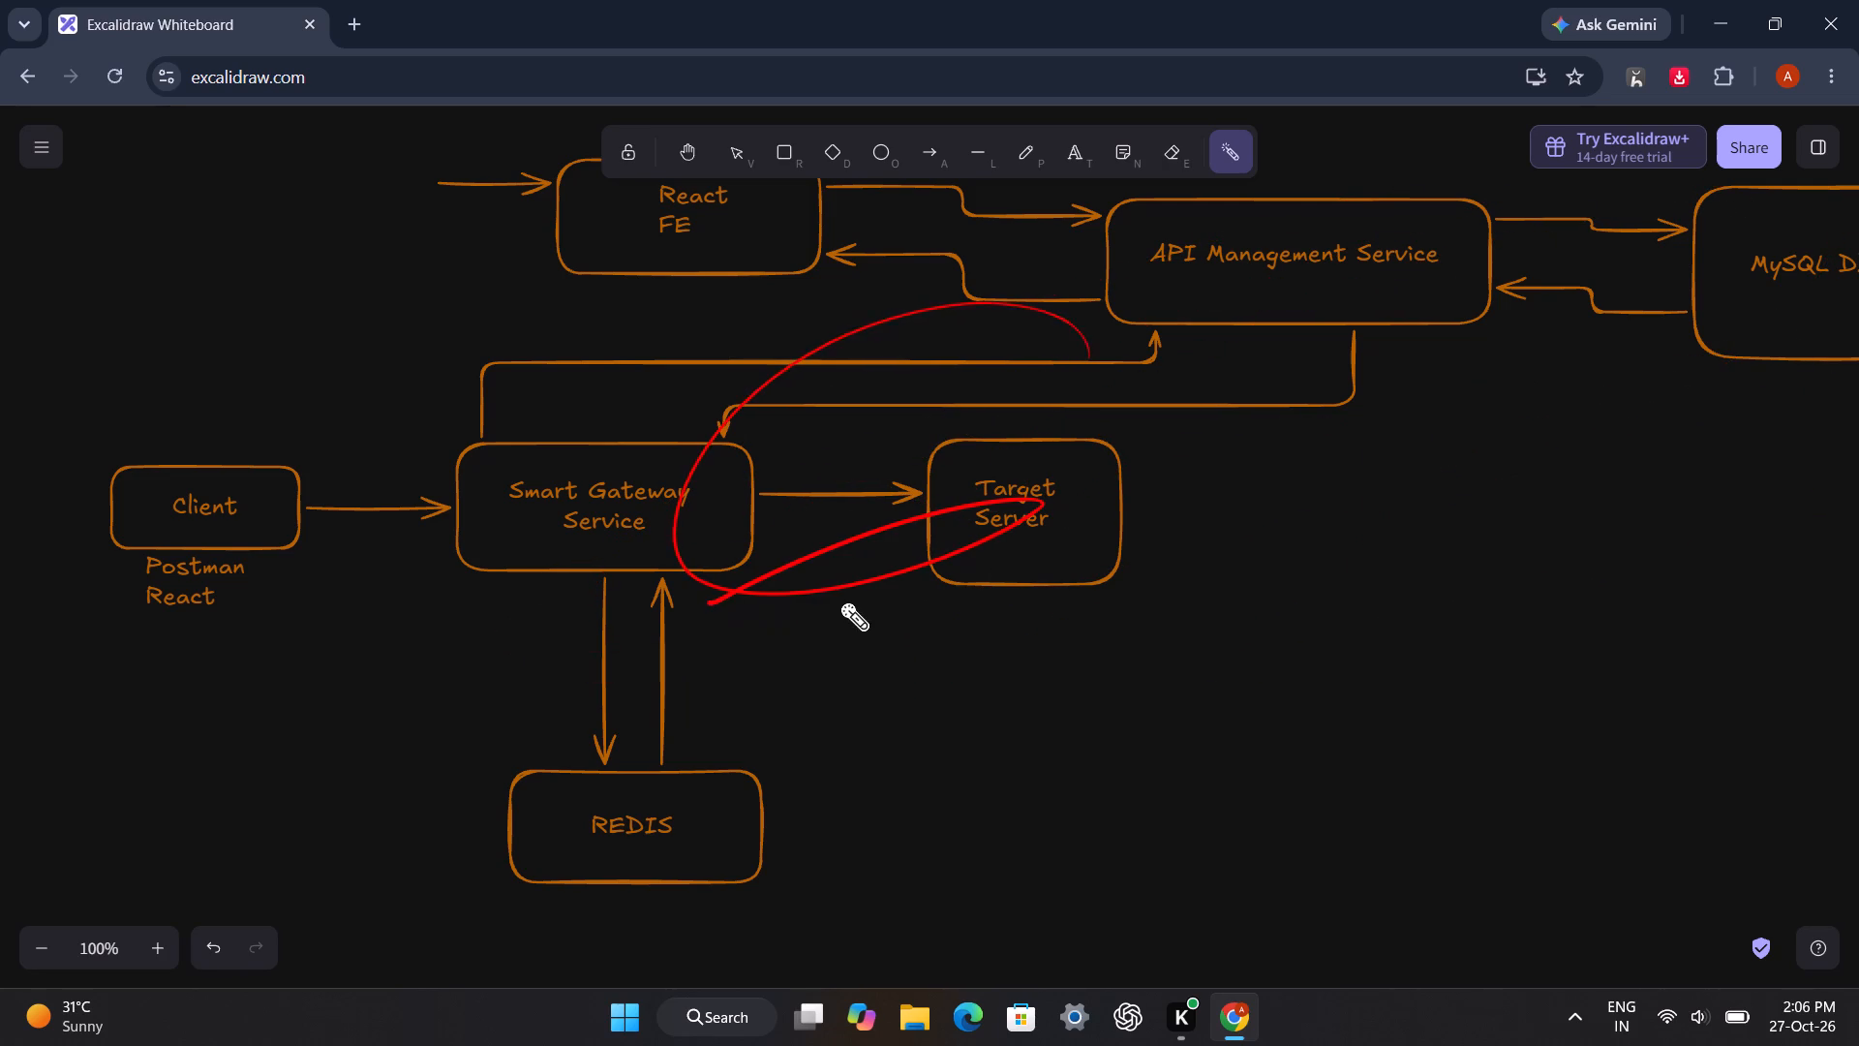
# Sweep laser-pointer loops over the empty canvas between Target Server and MySQL DB.
pyautogui.moveTo(838, 601); pyautogui.dragTo(1630, 635)
pyautogui.moveTo(1158, 751); pyautogui.dragTo(1469, 423)
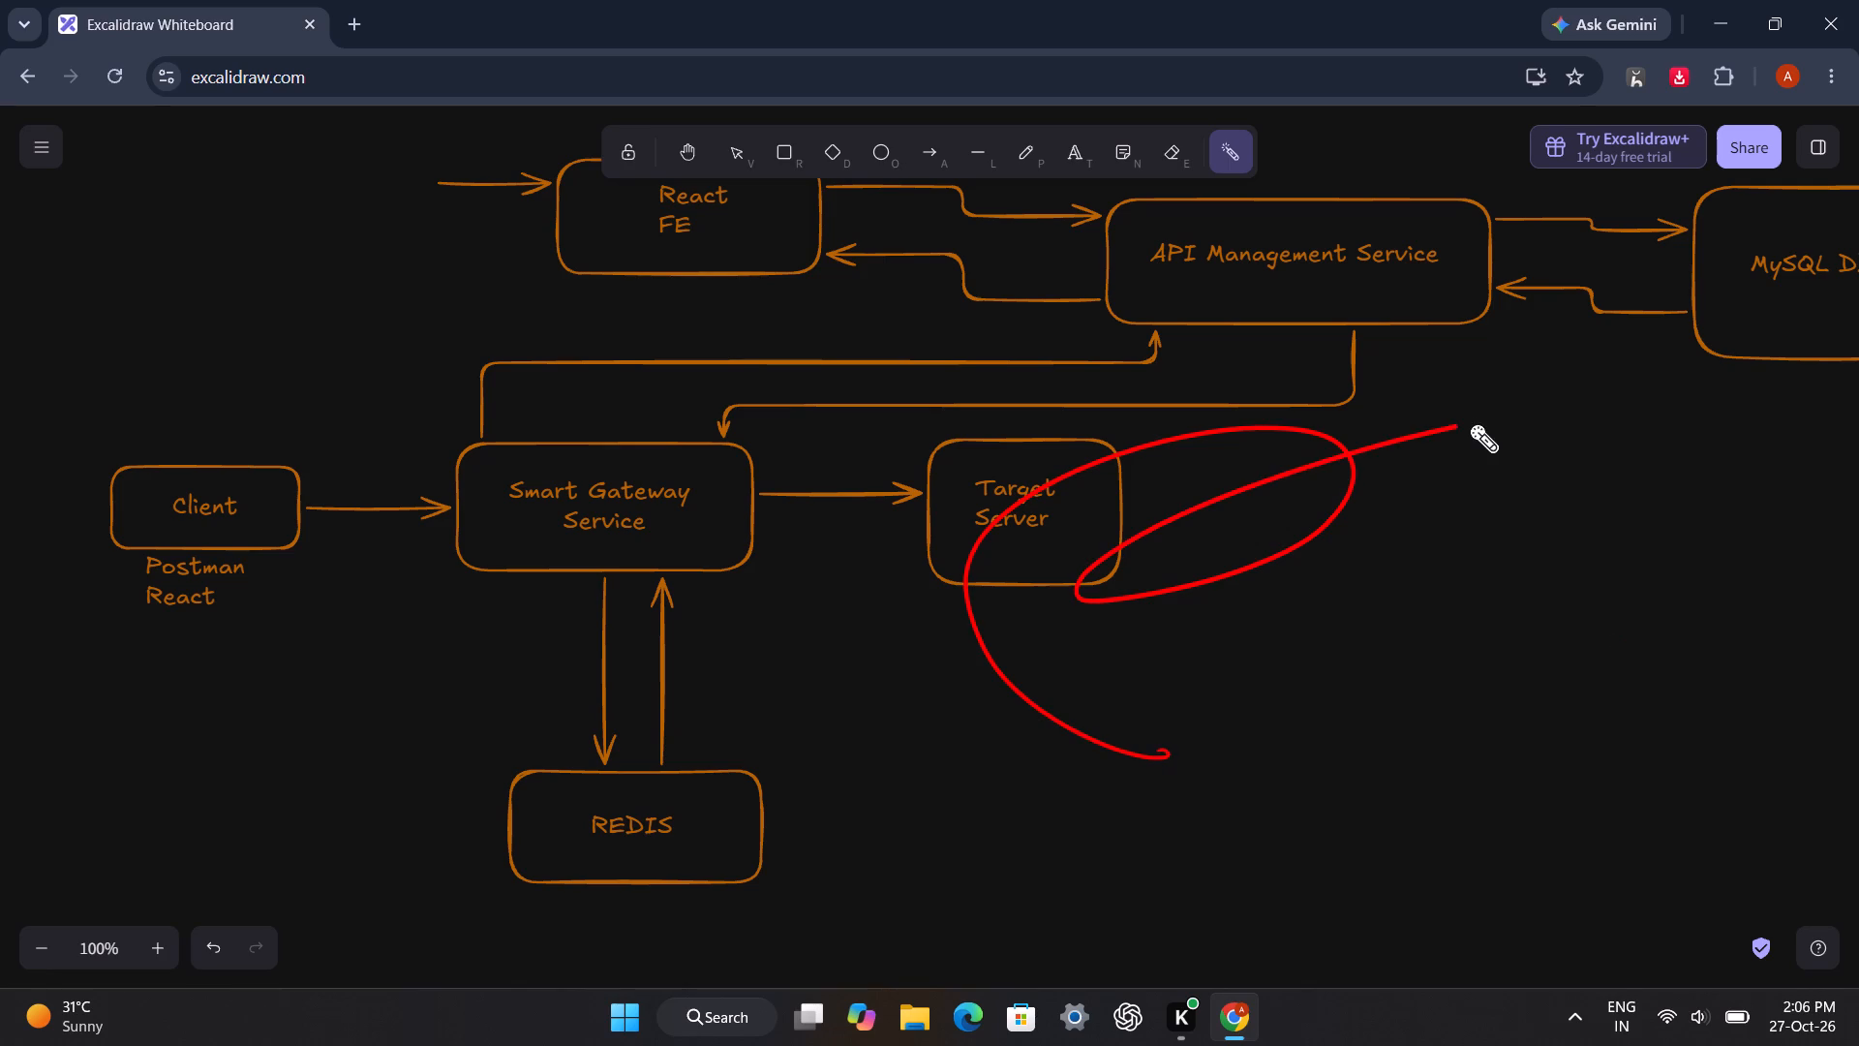
pyautogui.moveTo(1301, 631); pyautogui.dragTo(1844, 438)
pyautogui.moveTo(1458, 444); pyautogui.dragTo(1730, 608)
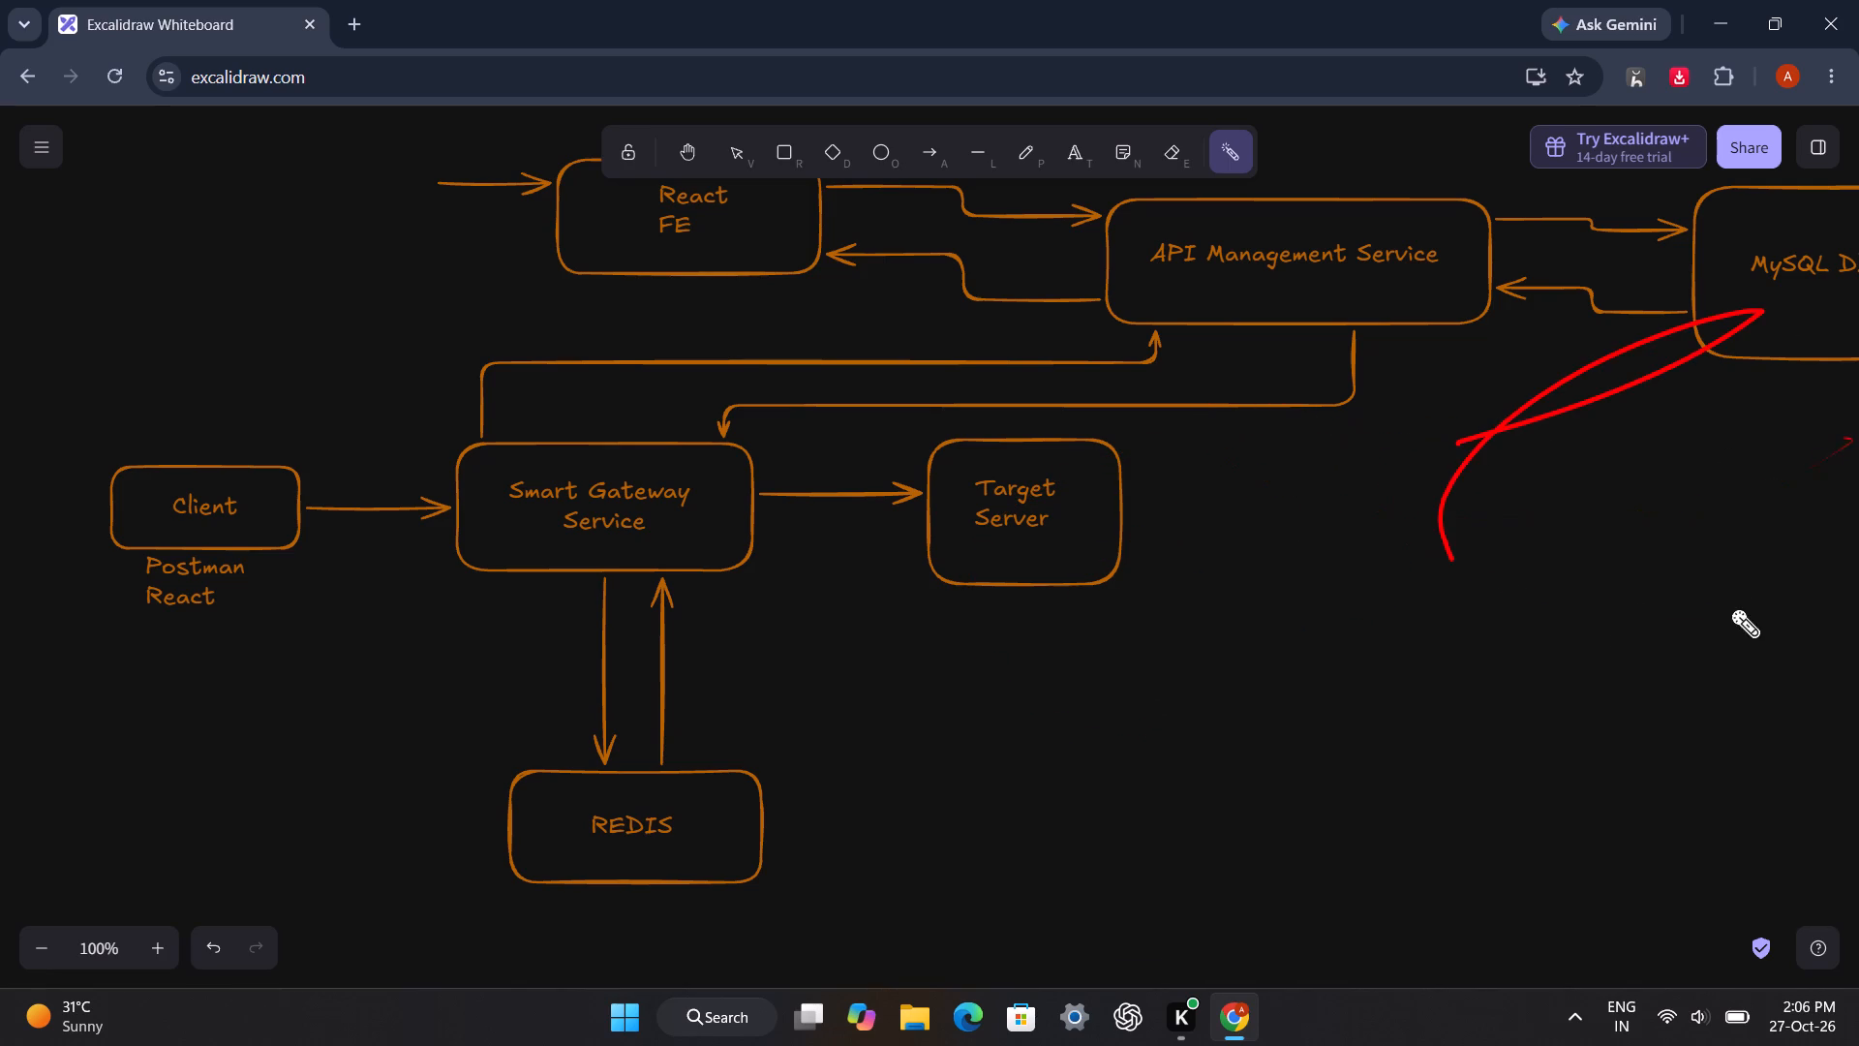
pyautogui.moveTo(1730, 608); pyautogui.dragTo(1701, 603)
pyautogui.moveTo(1326, 616); pyautogui.dragTo(1489, 459)
pyautogui.moveTo(1356, 489); pyautogui.dragTo(1613, 332)
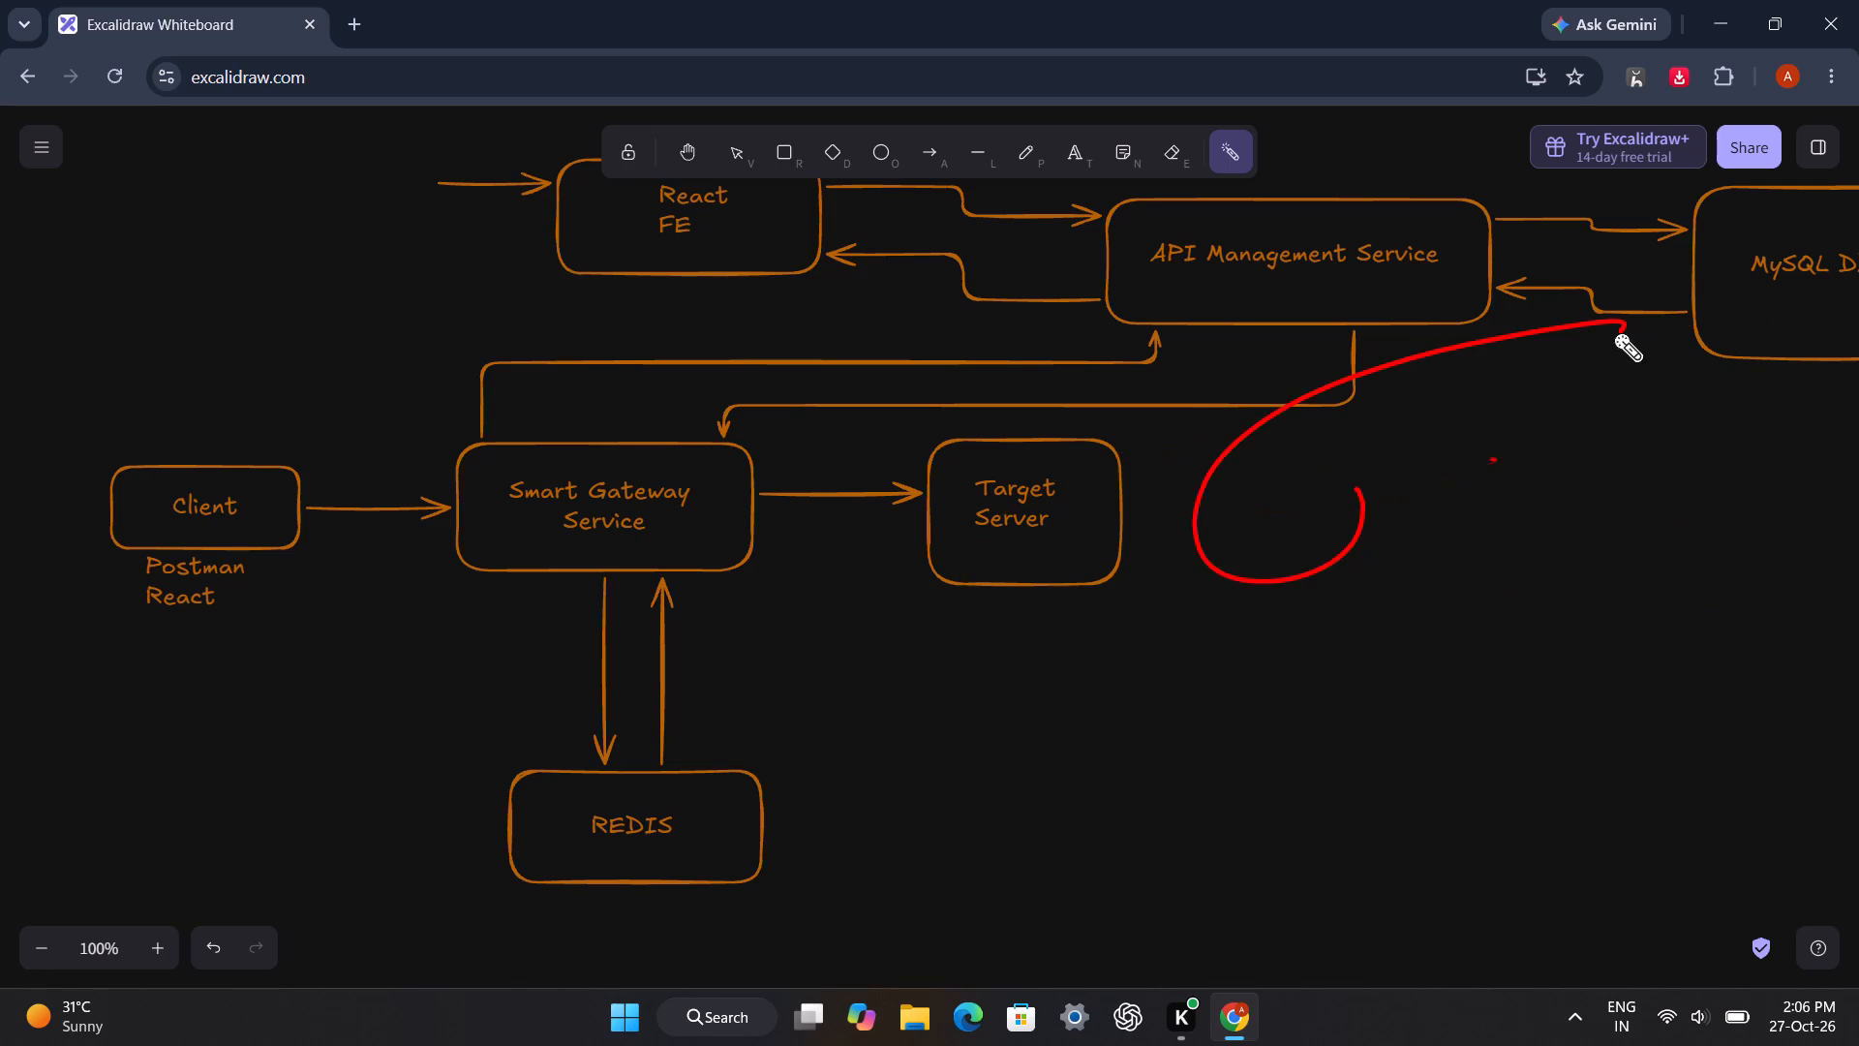
pyautogui.moveTo(1613, 332); pyautogui.dragTo(1607, 333)
# Trace laser-pointer loops back and forth around Smart Gateway Service and Target Server.
pyautogui.moveTo(1514, 339); pyautogui.dragTo(333, 542)
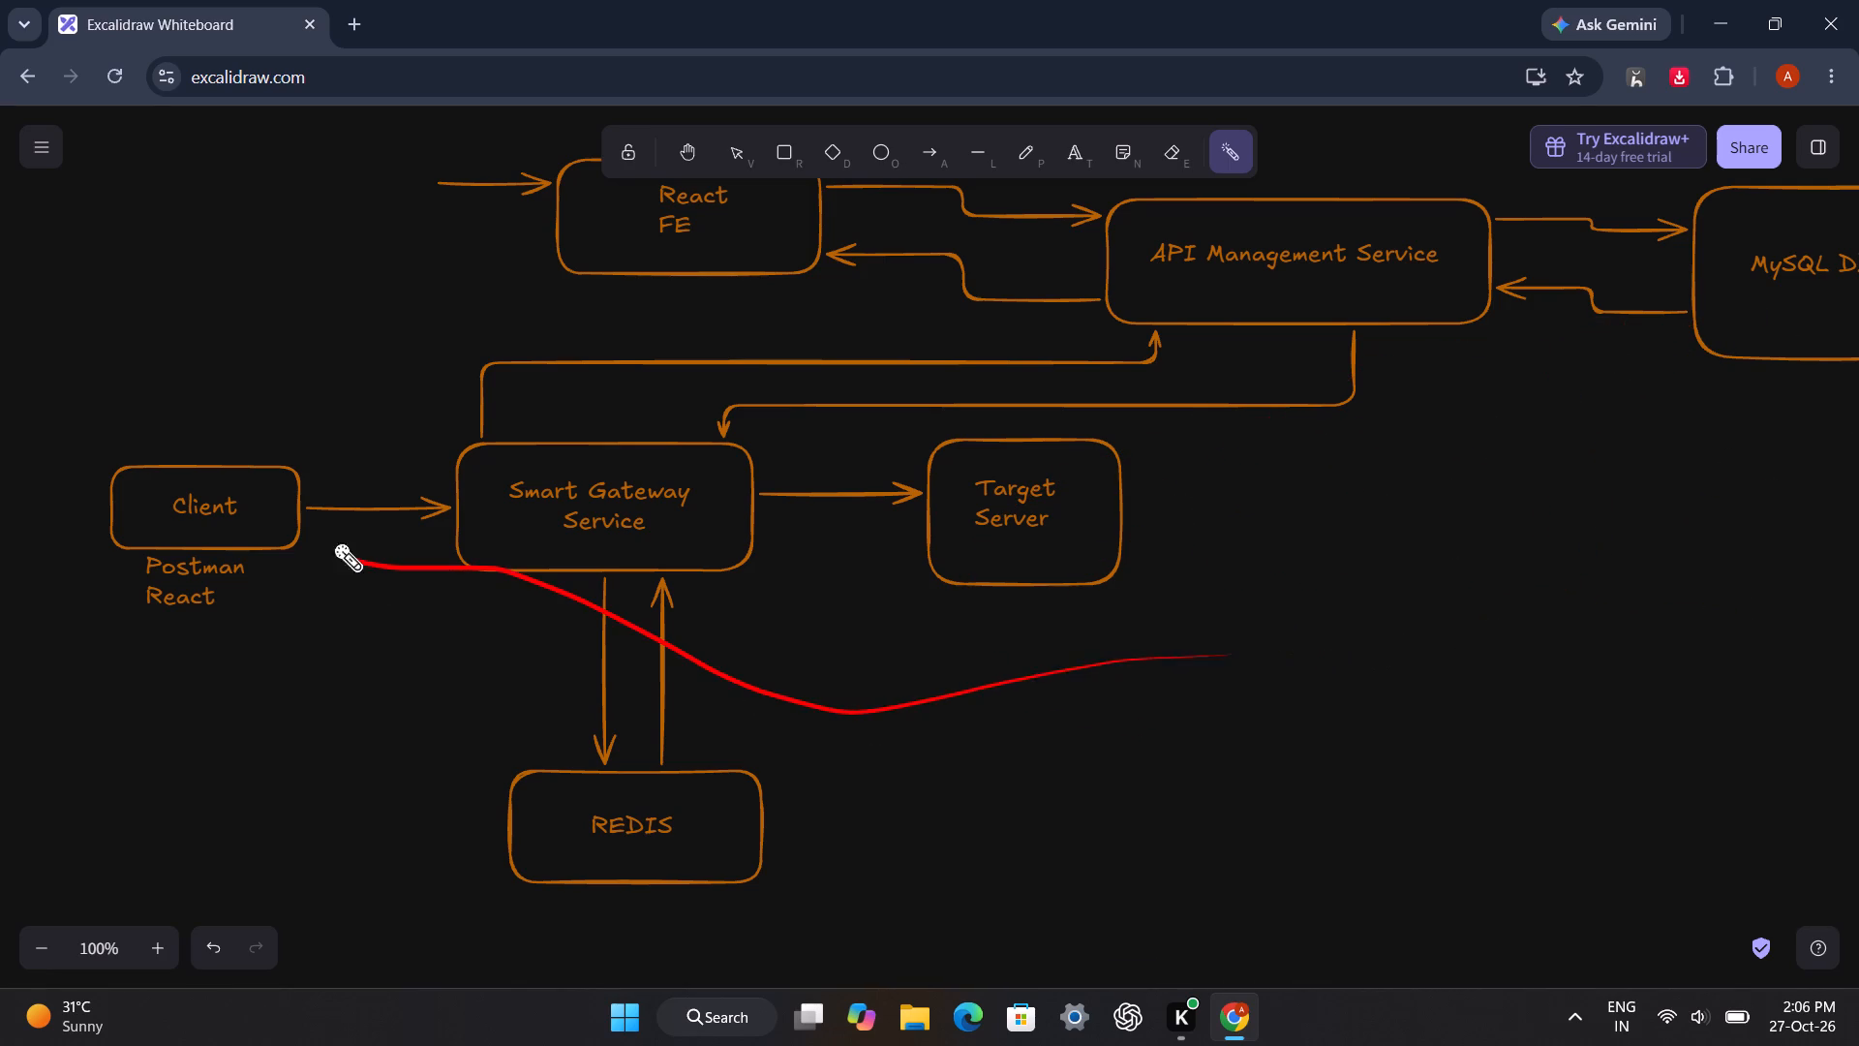
pyautogui.moveTo(333, 542); pyautogui.dragTo(1134, 568)
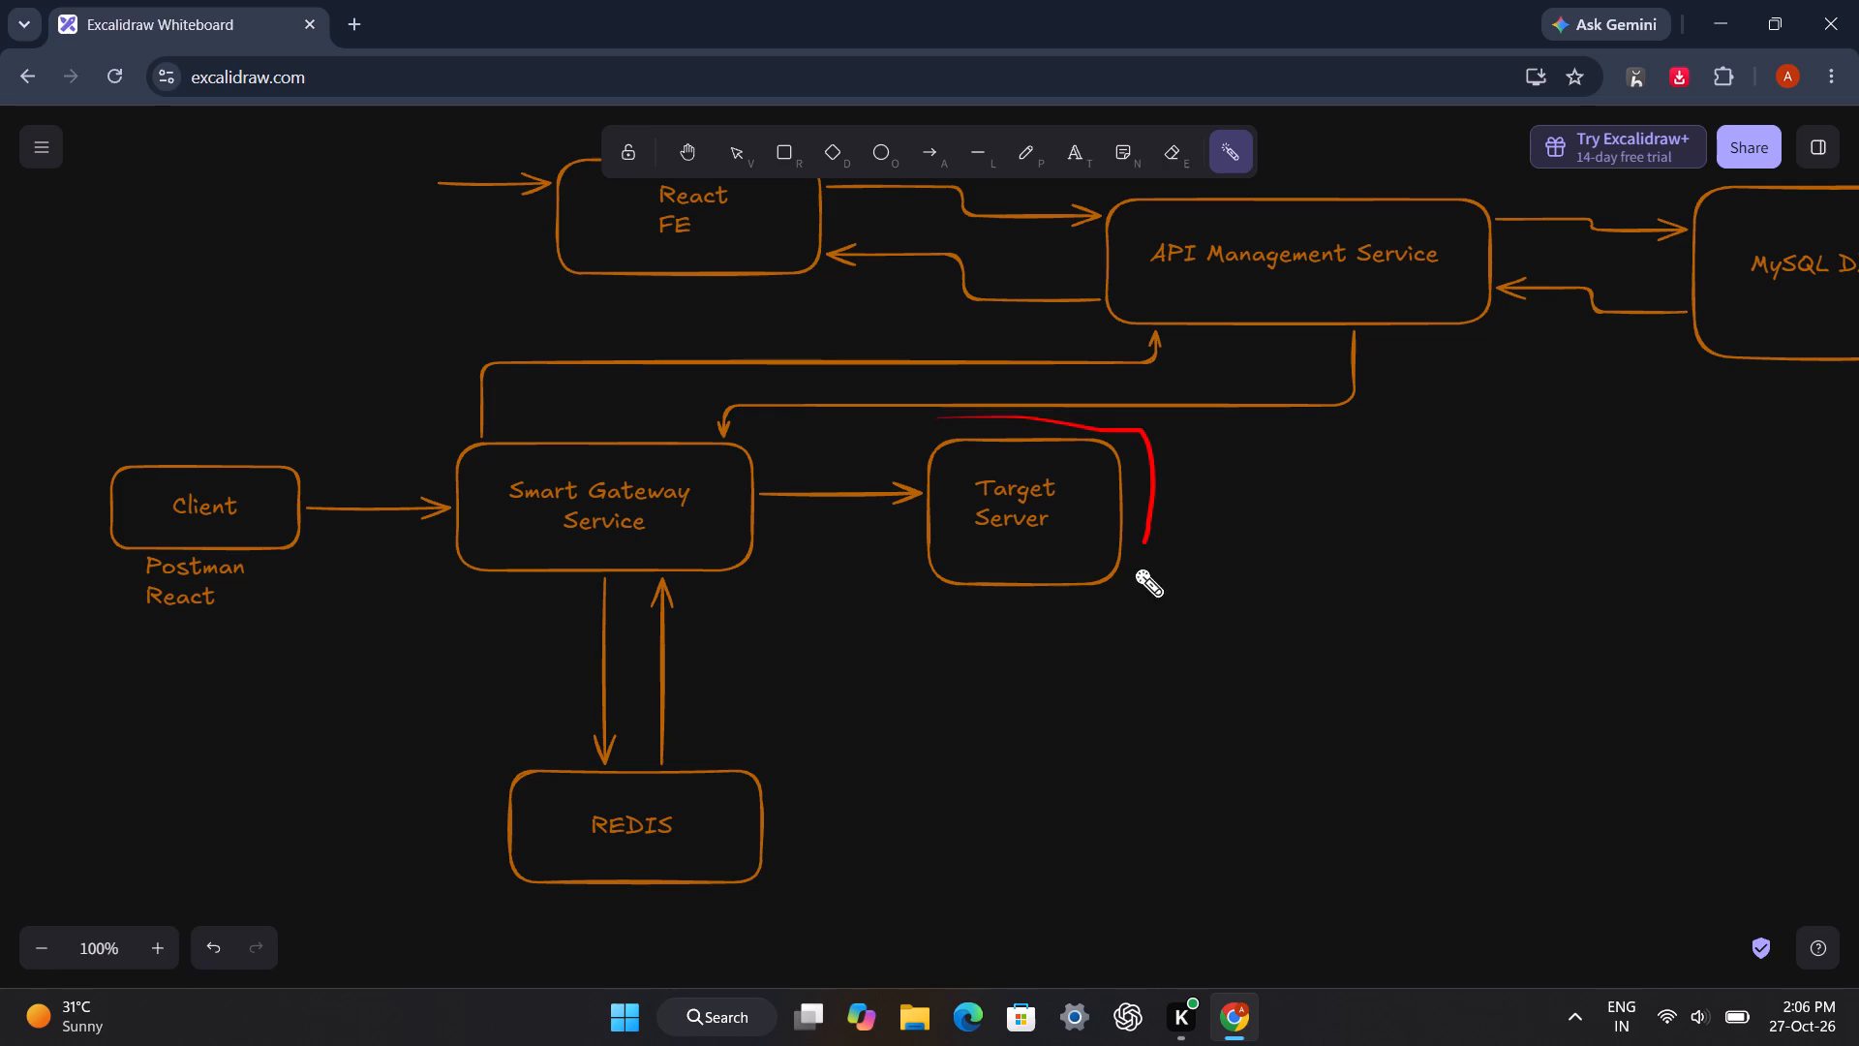
pyautogui.moveTo(1134, 568); pyautogui.dragTo(395, 490)
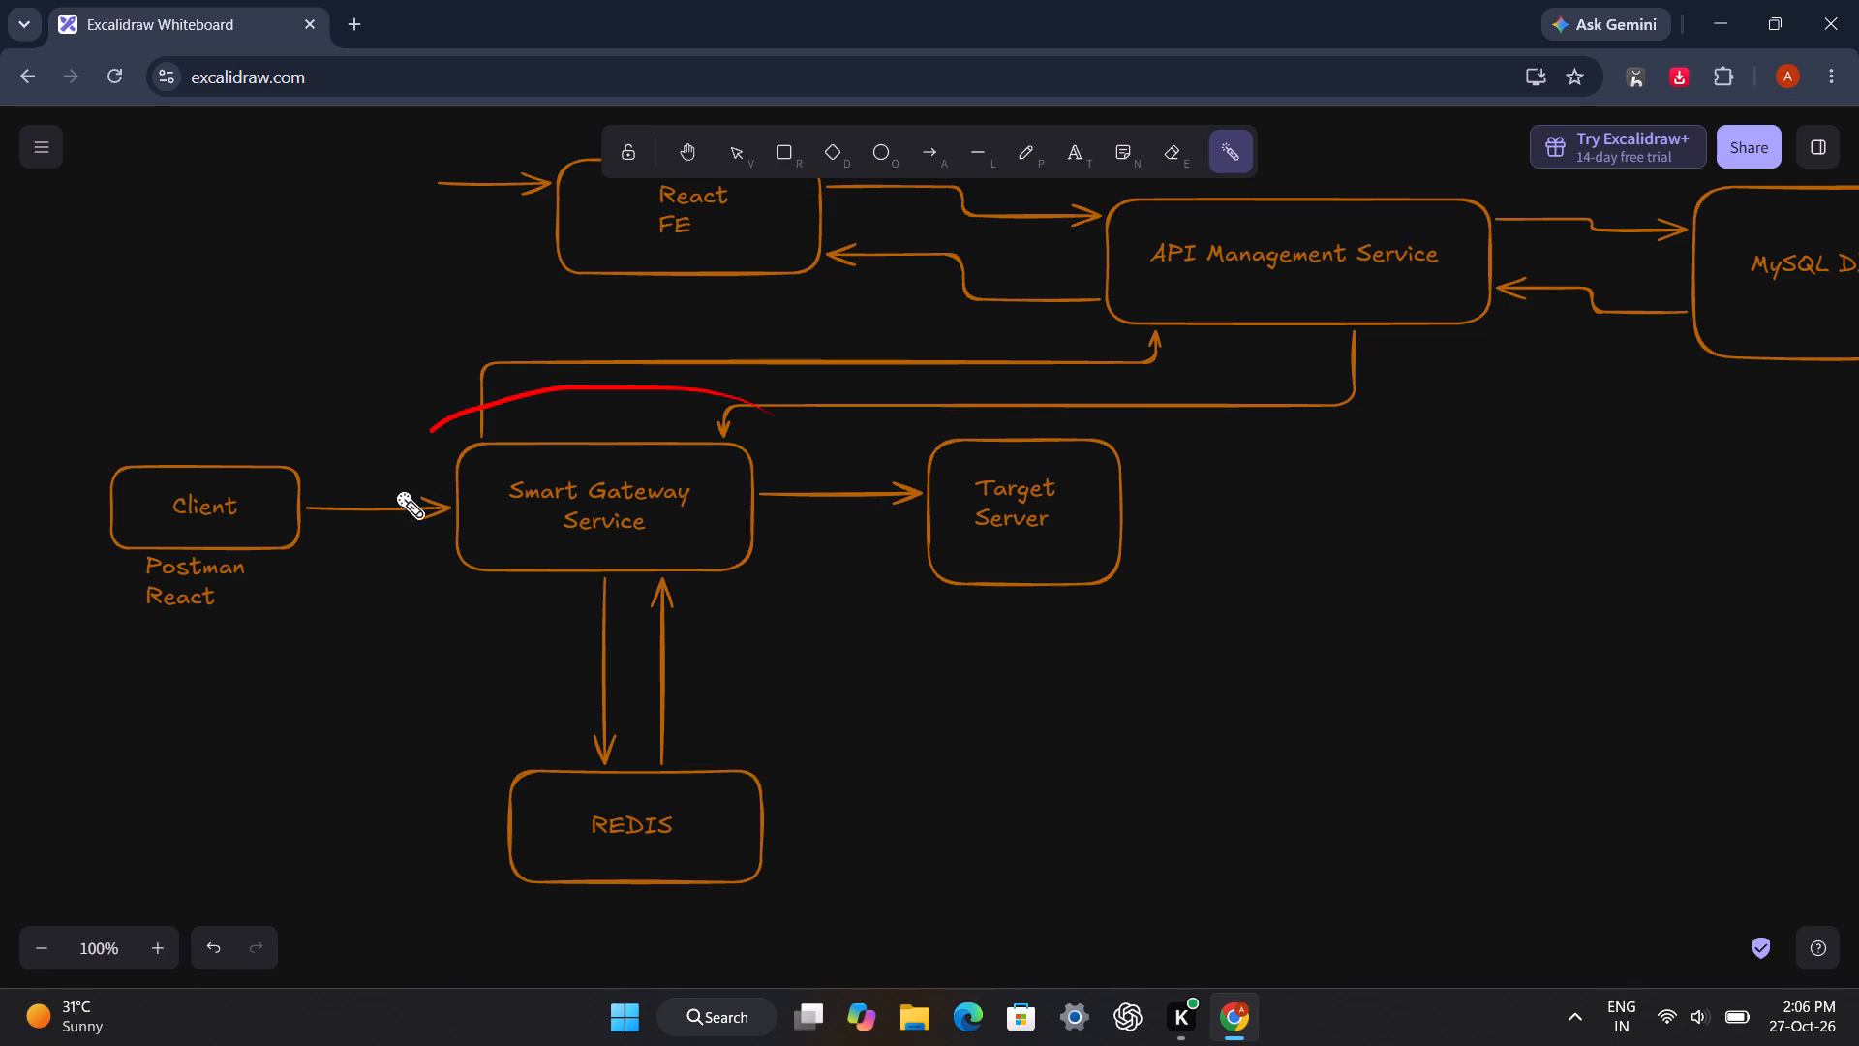
pyautogui.moveTo(395, 490); pyautogui.dragTo(1151, 502)
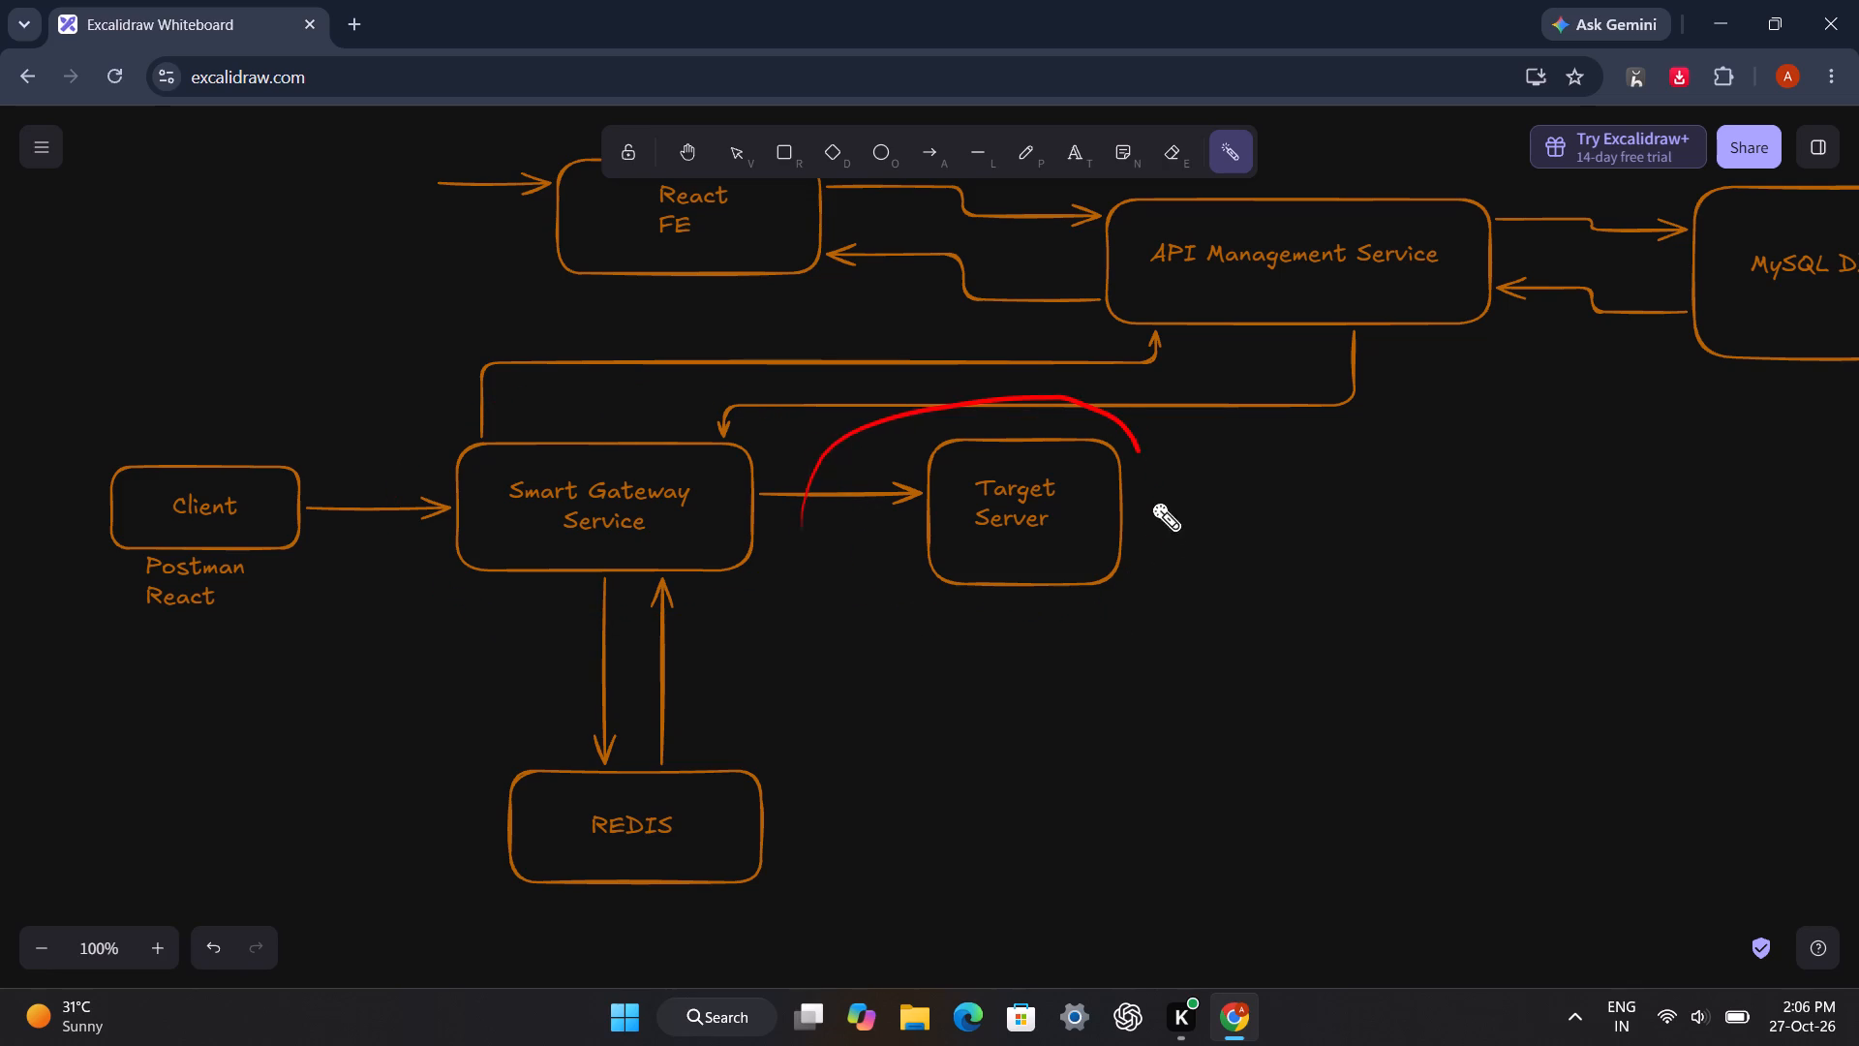
pyautogui.moveTo(1151, 502); pyautogui.dragTo(759, 607)
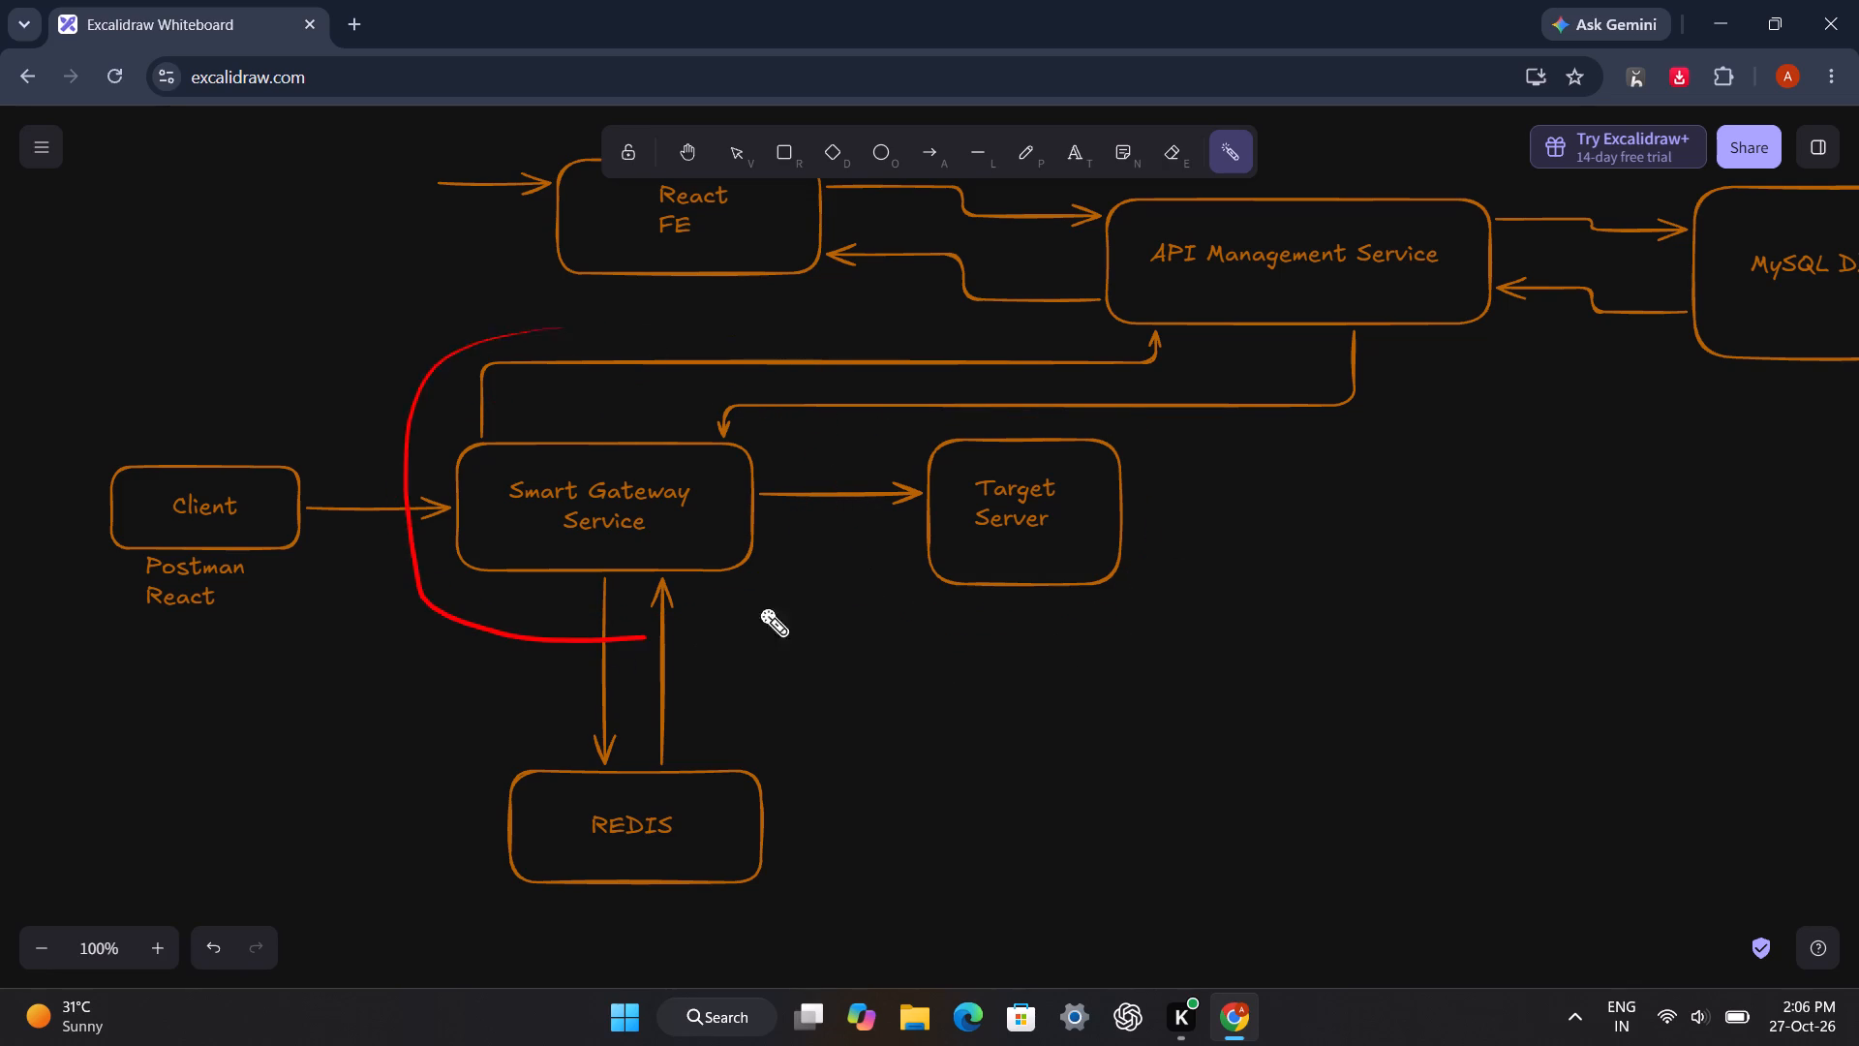
pyautogui.moveTo(759, 607); pyautogui.dragTo(656, 271)
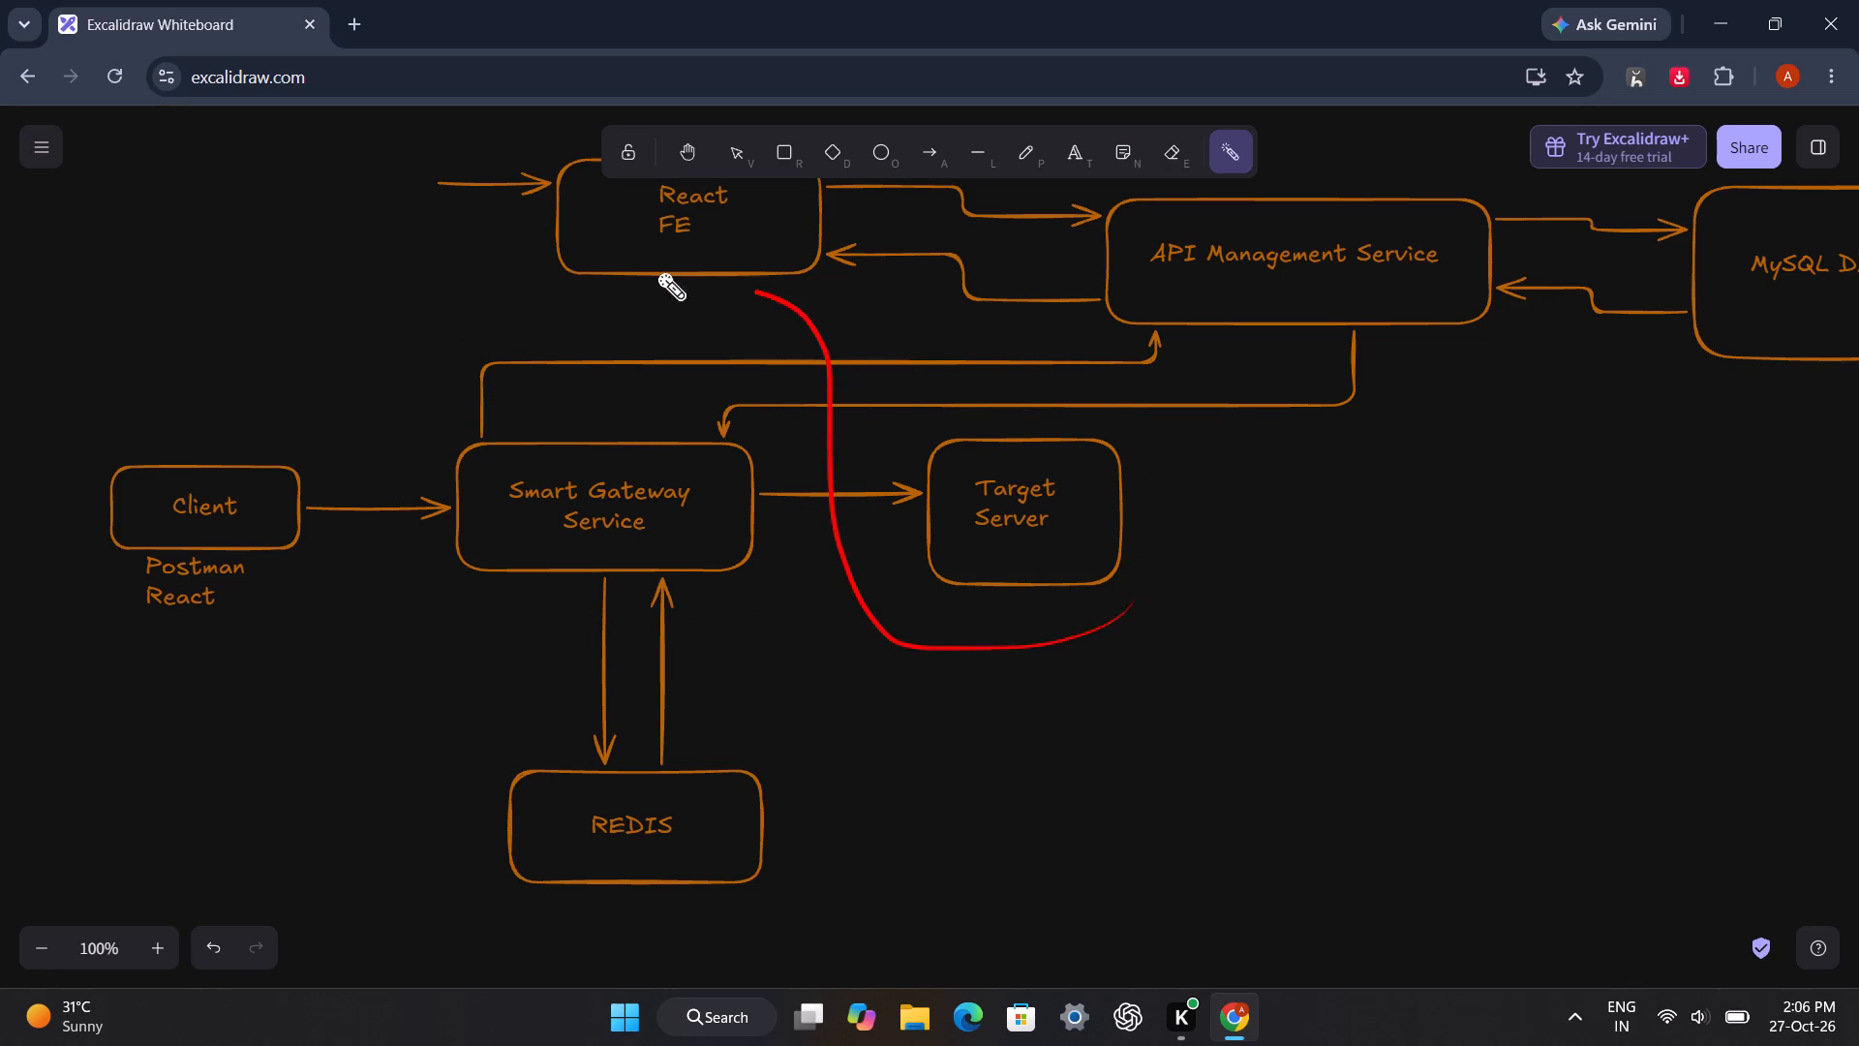
pyautogui.moveTo(656, 271); pyautogui.dragTo(1196, 501)
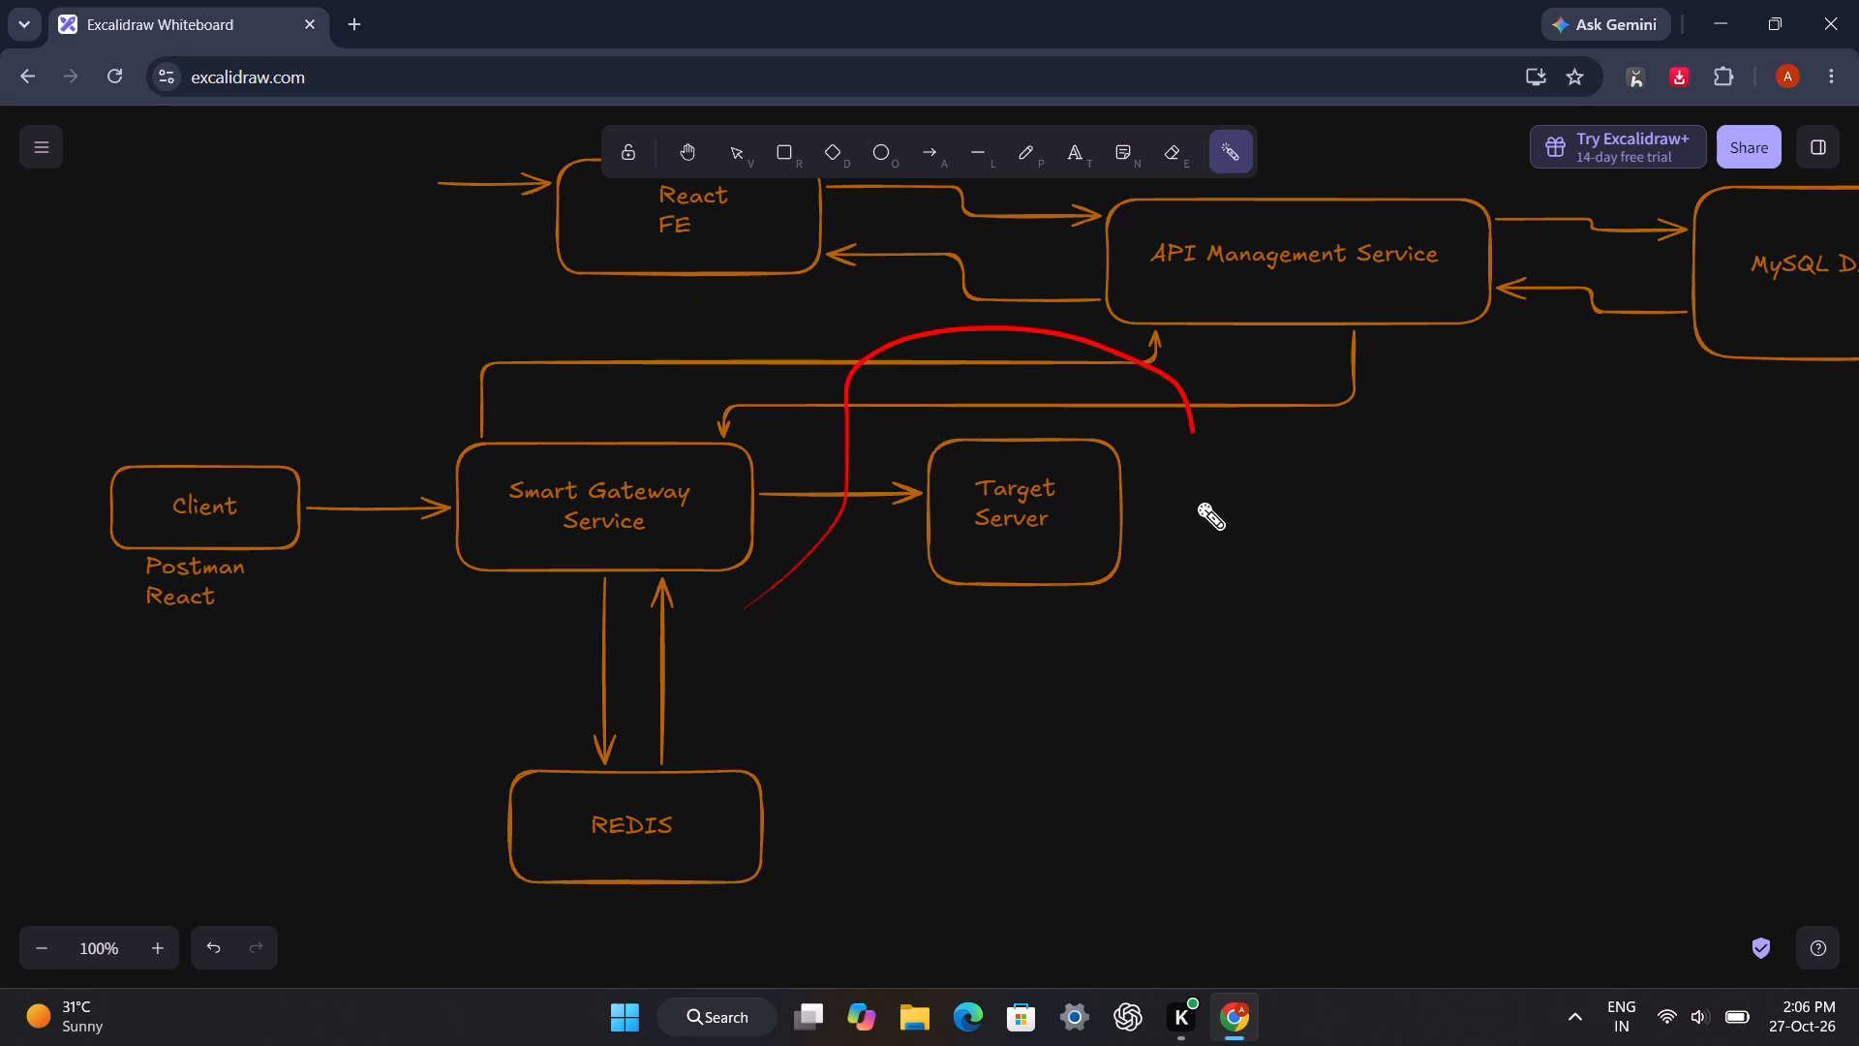
pyautogui.moveTo(1196, 501); pyautogui.dragTo(993, 369)
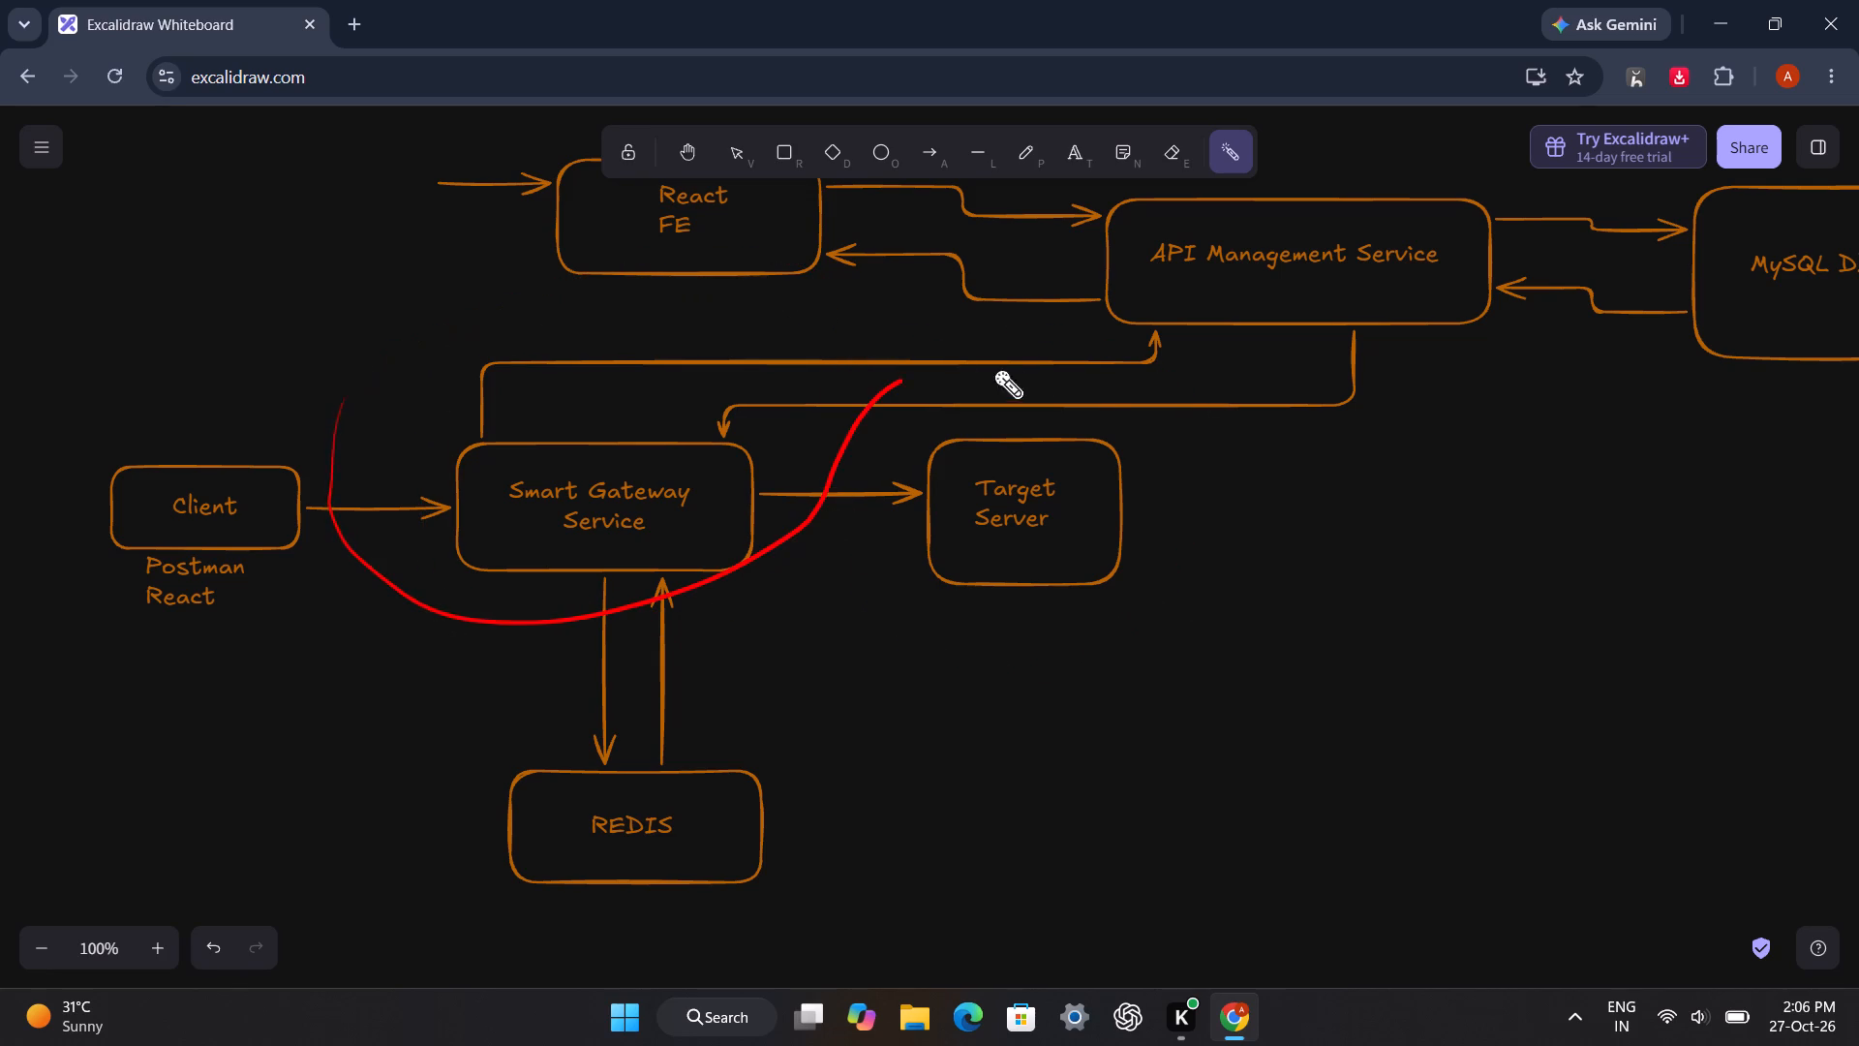
pyautogui.moveTo(993, 369); pyautogui.dragTo(849, 461)
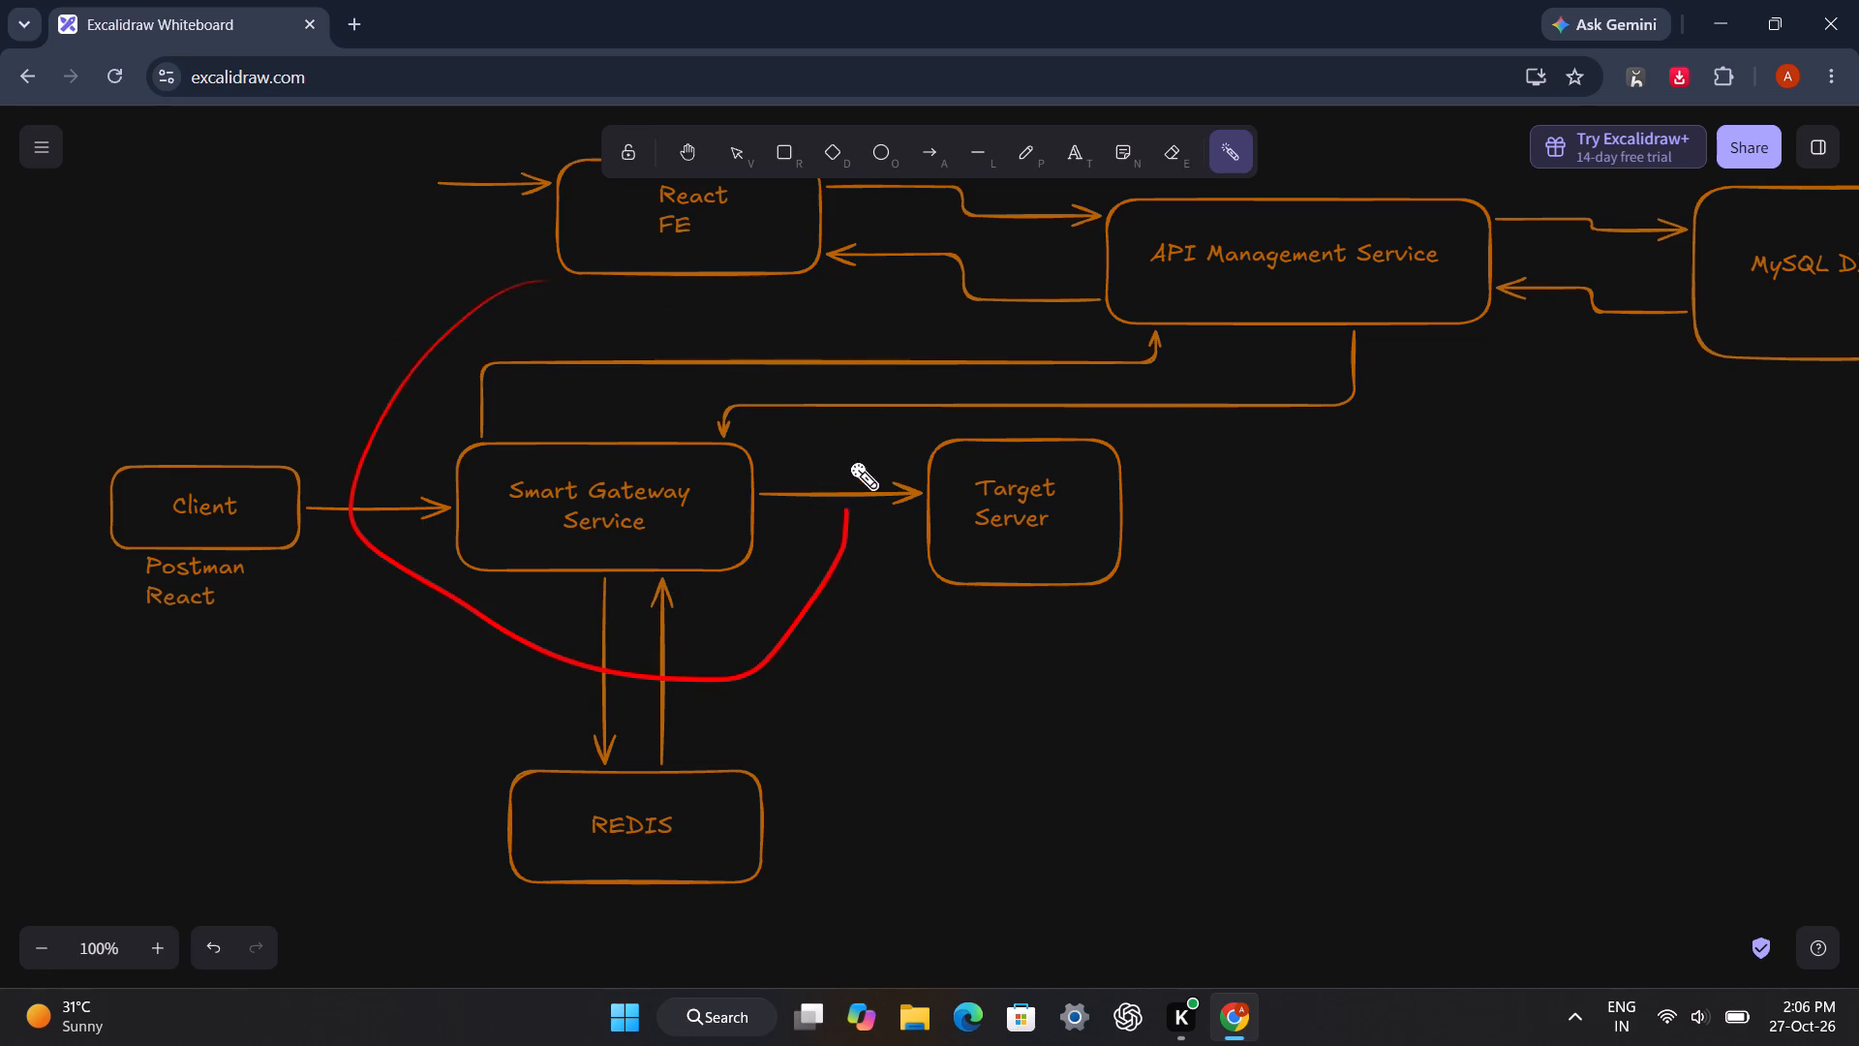
pyautogui.moveTo(849, 461); pyautogui.dragTo(857, 418)
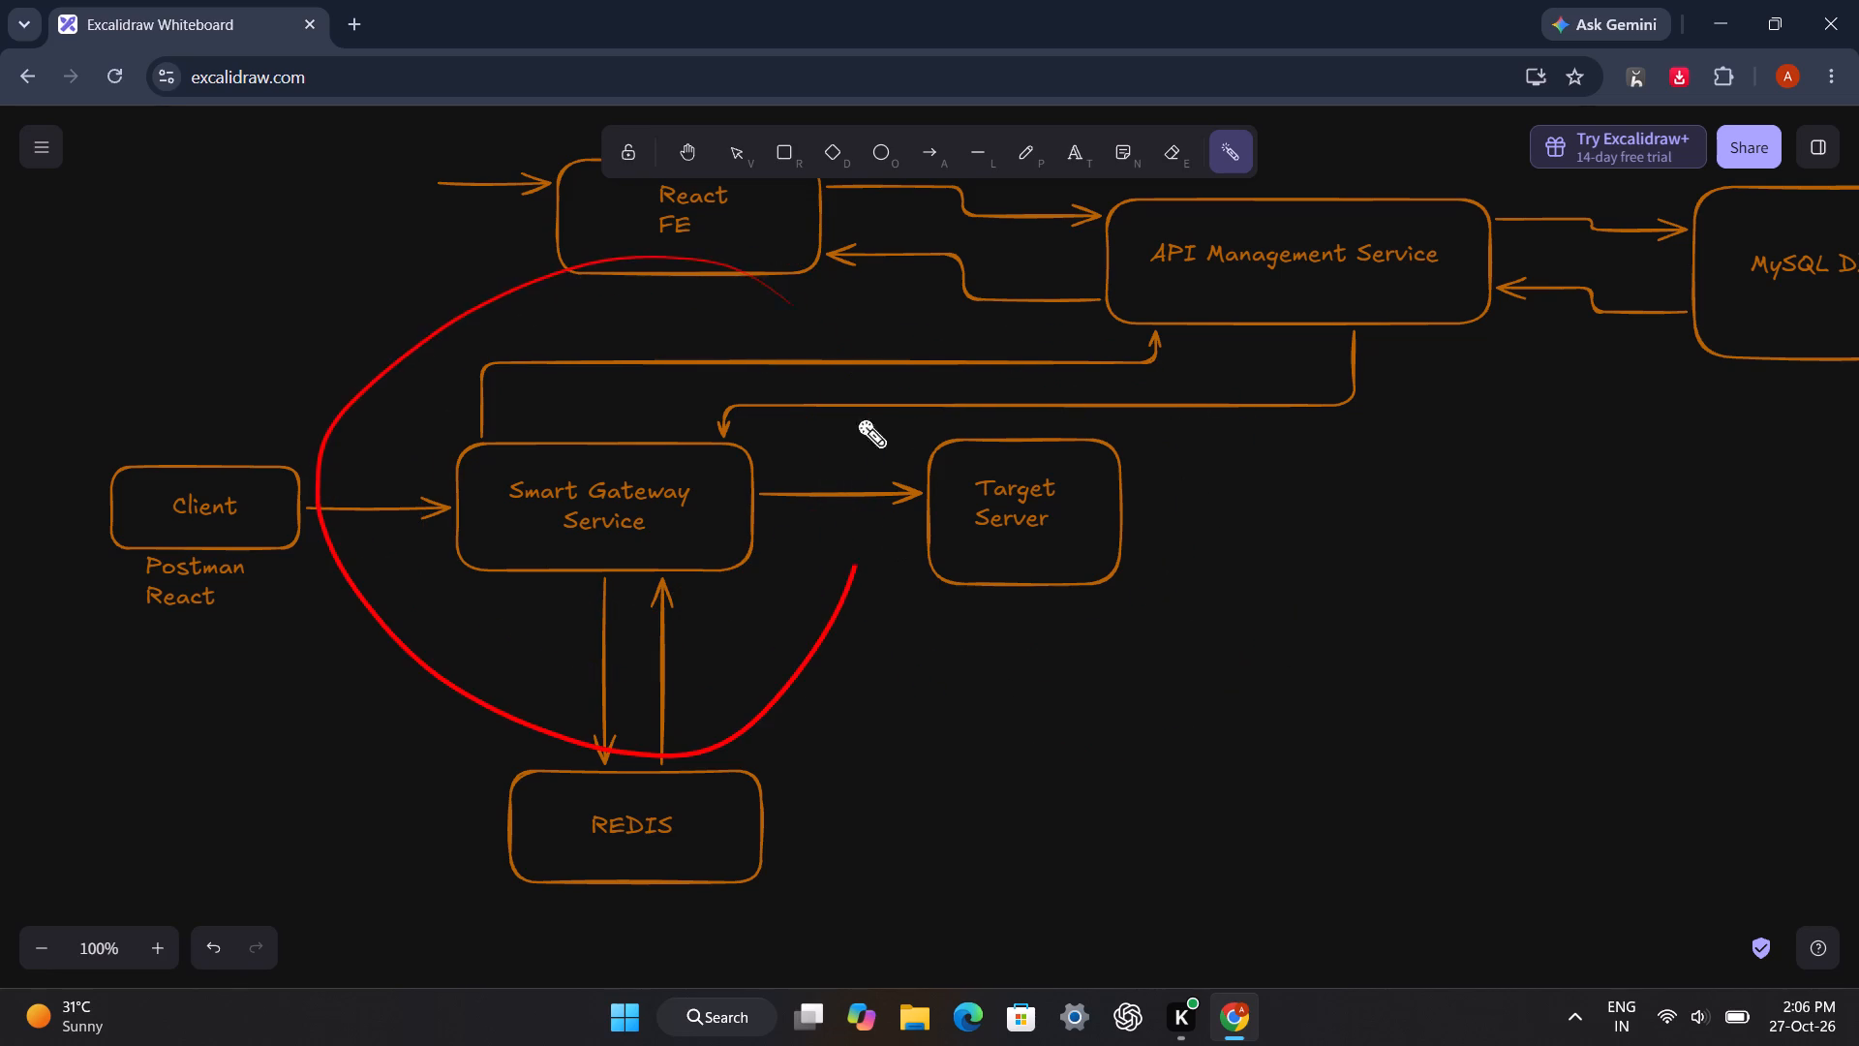
pyautogui.moveTo(857, 418); pyautogui.dragTo(1150, 418)
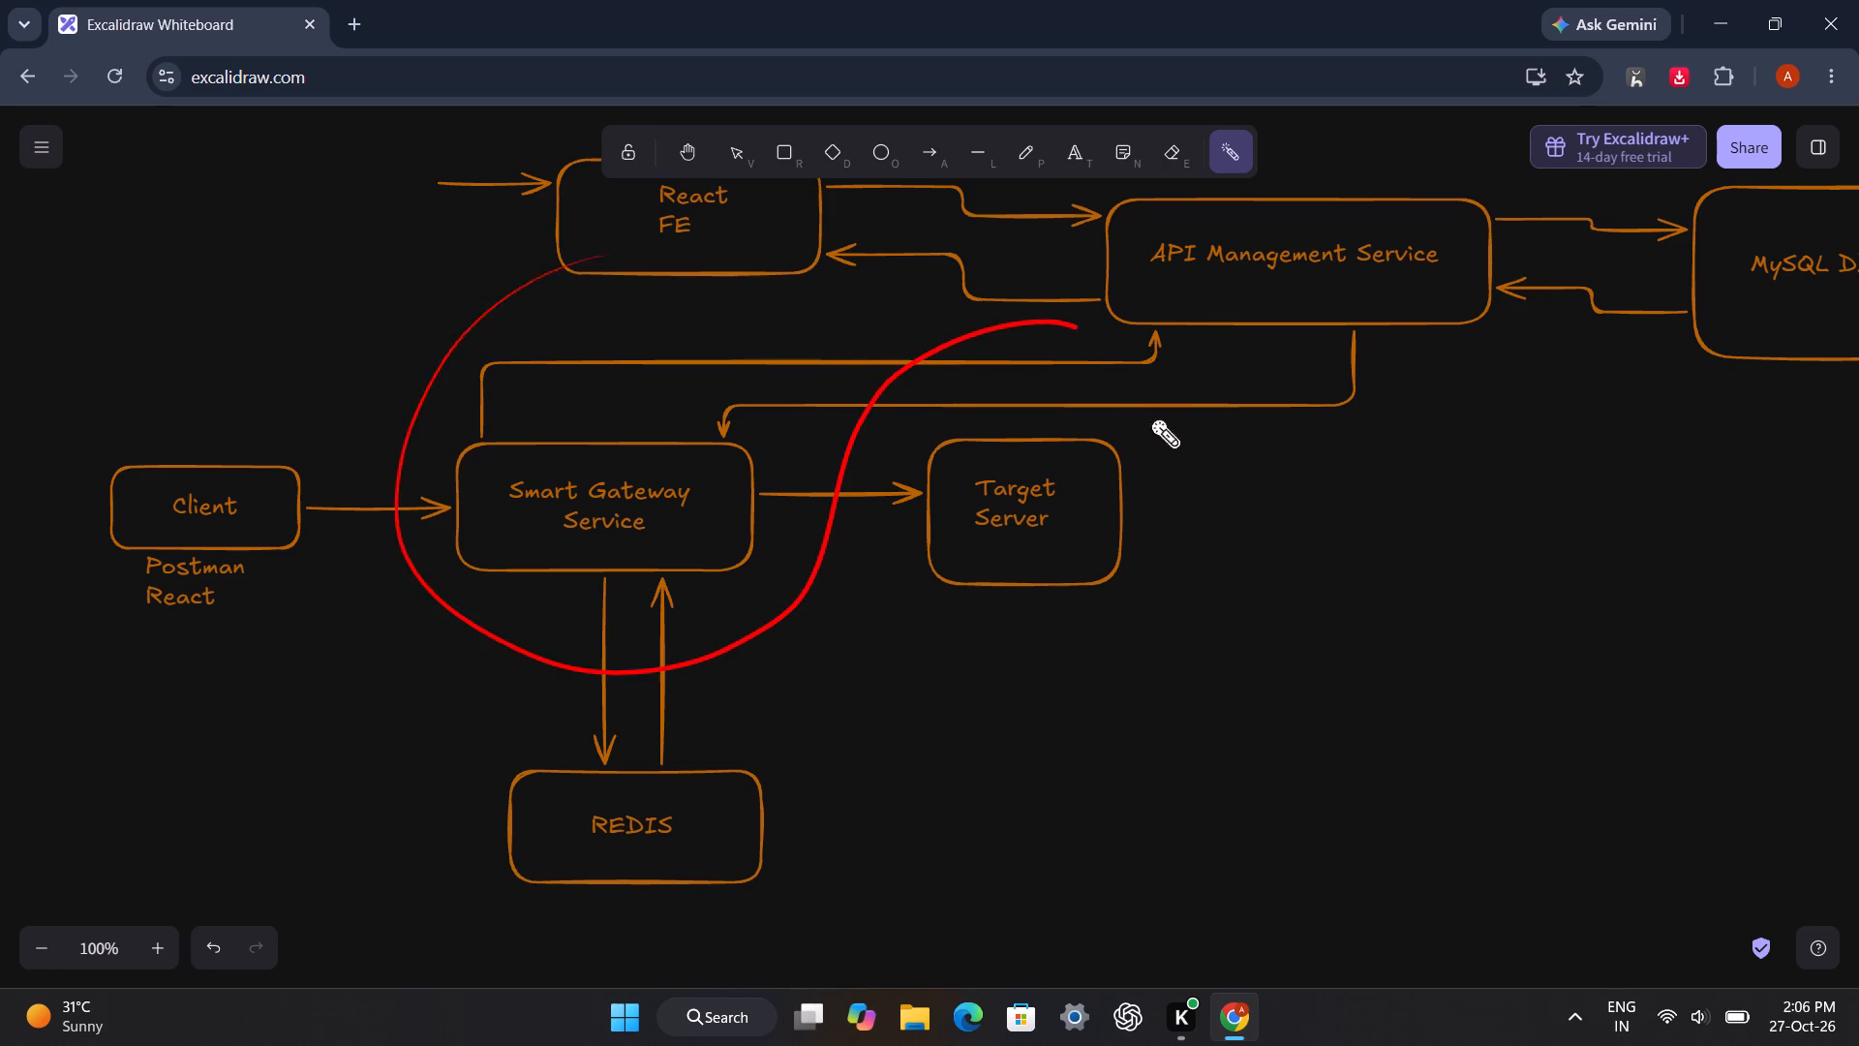
pyautogui.moveTo(1150, 418); pyautogui.dragTo(1009, 466)
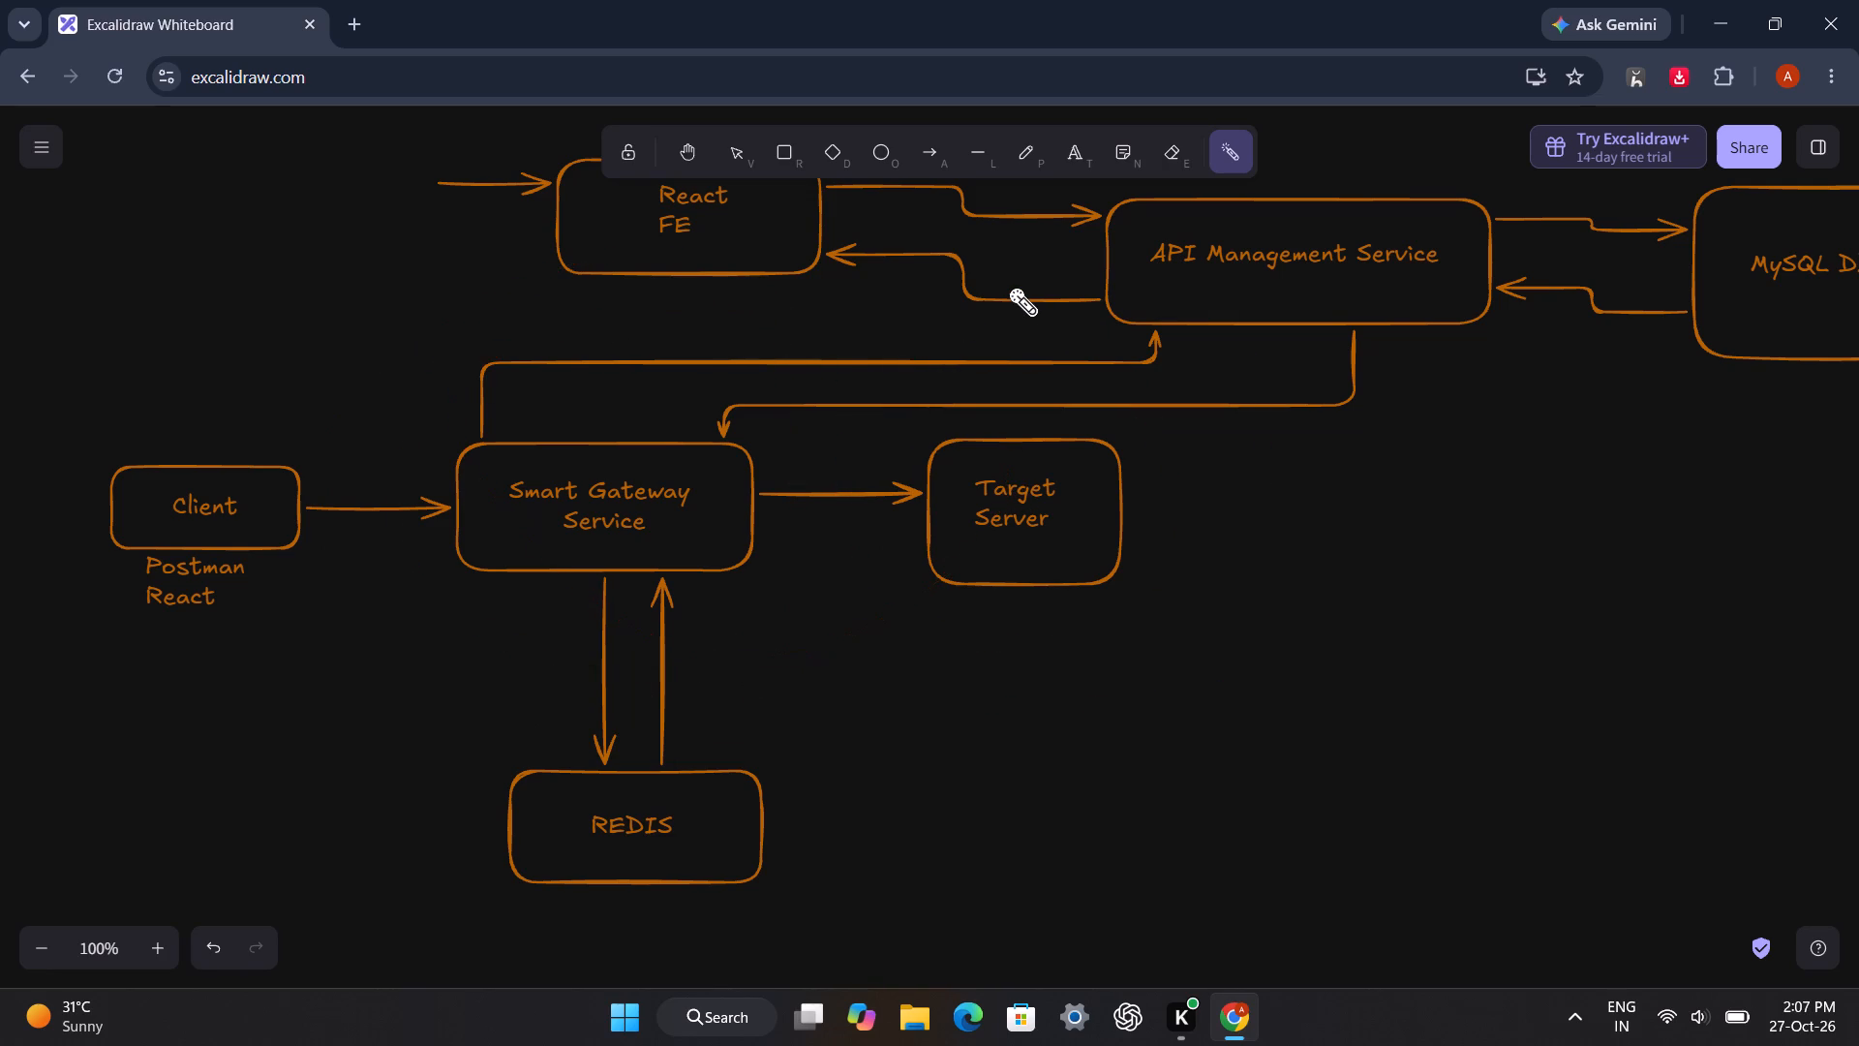
# Sweep the laser pointer over the canvas beside Target Server, then back and forth across Client, Smart Gateway Service and Target Server.
pyautogui.moveTo(1136, 743); pyautogui.dragTo(1539, 711)
pyautogui.moveTo(1315, 588); pyautogui.dragTo(1364, 467)
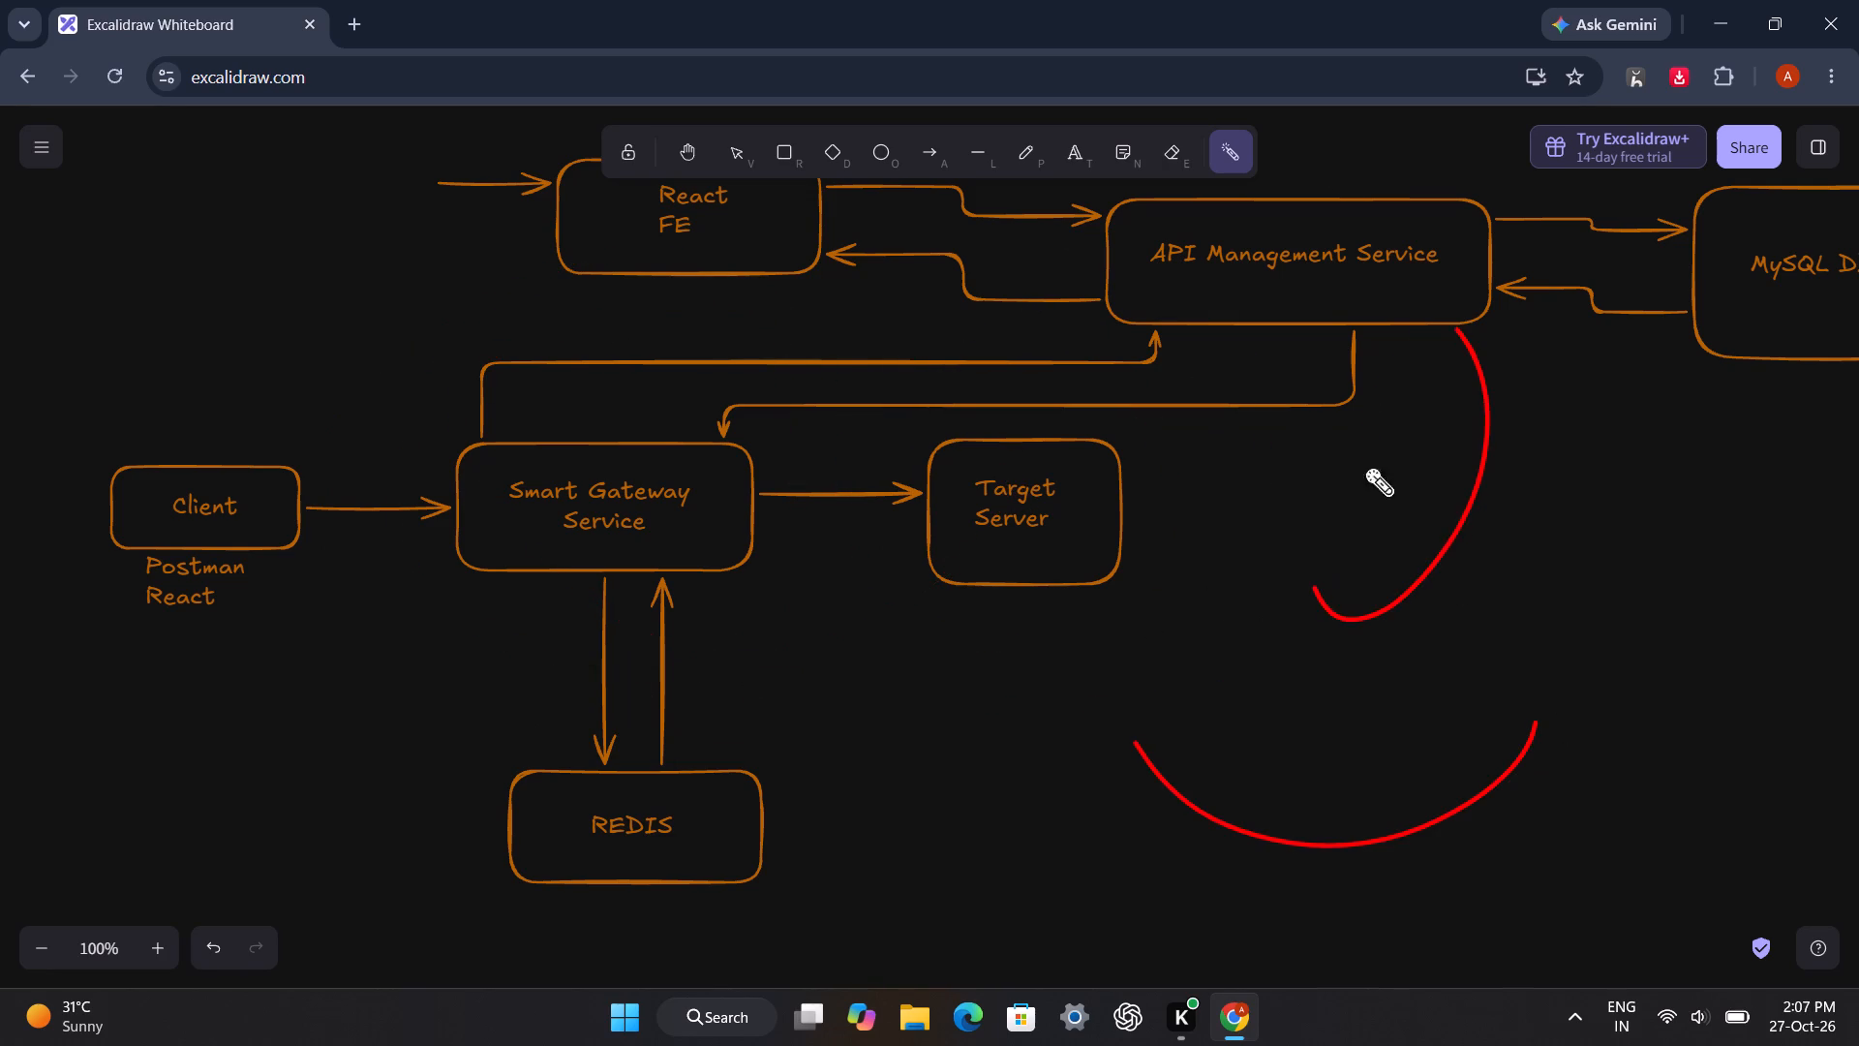
pyautogui.moveTo(1364, 467); pyautogui.dragTo(1560, 452)
pyautogui.moveTo(1362, 645); pyautogui.dragTo(1616, 528)
pyautogui.moveTo(1197, 671); pyautogui.dragTo(901, 394)
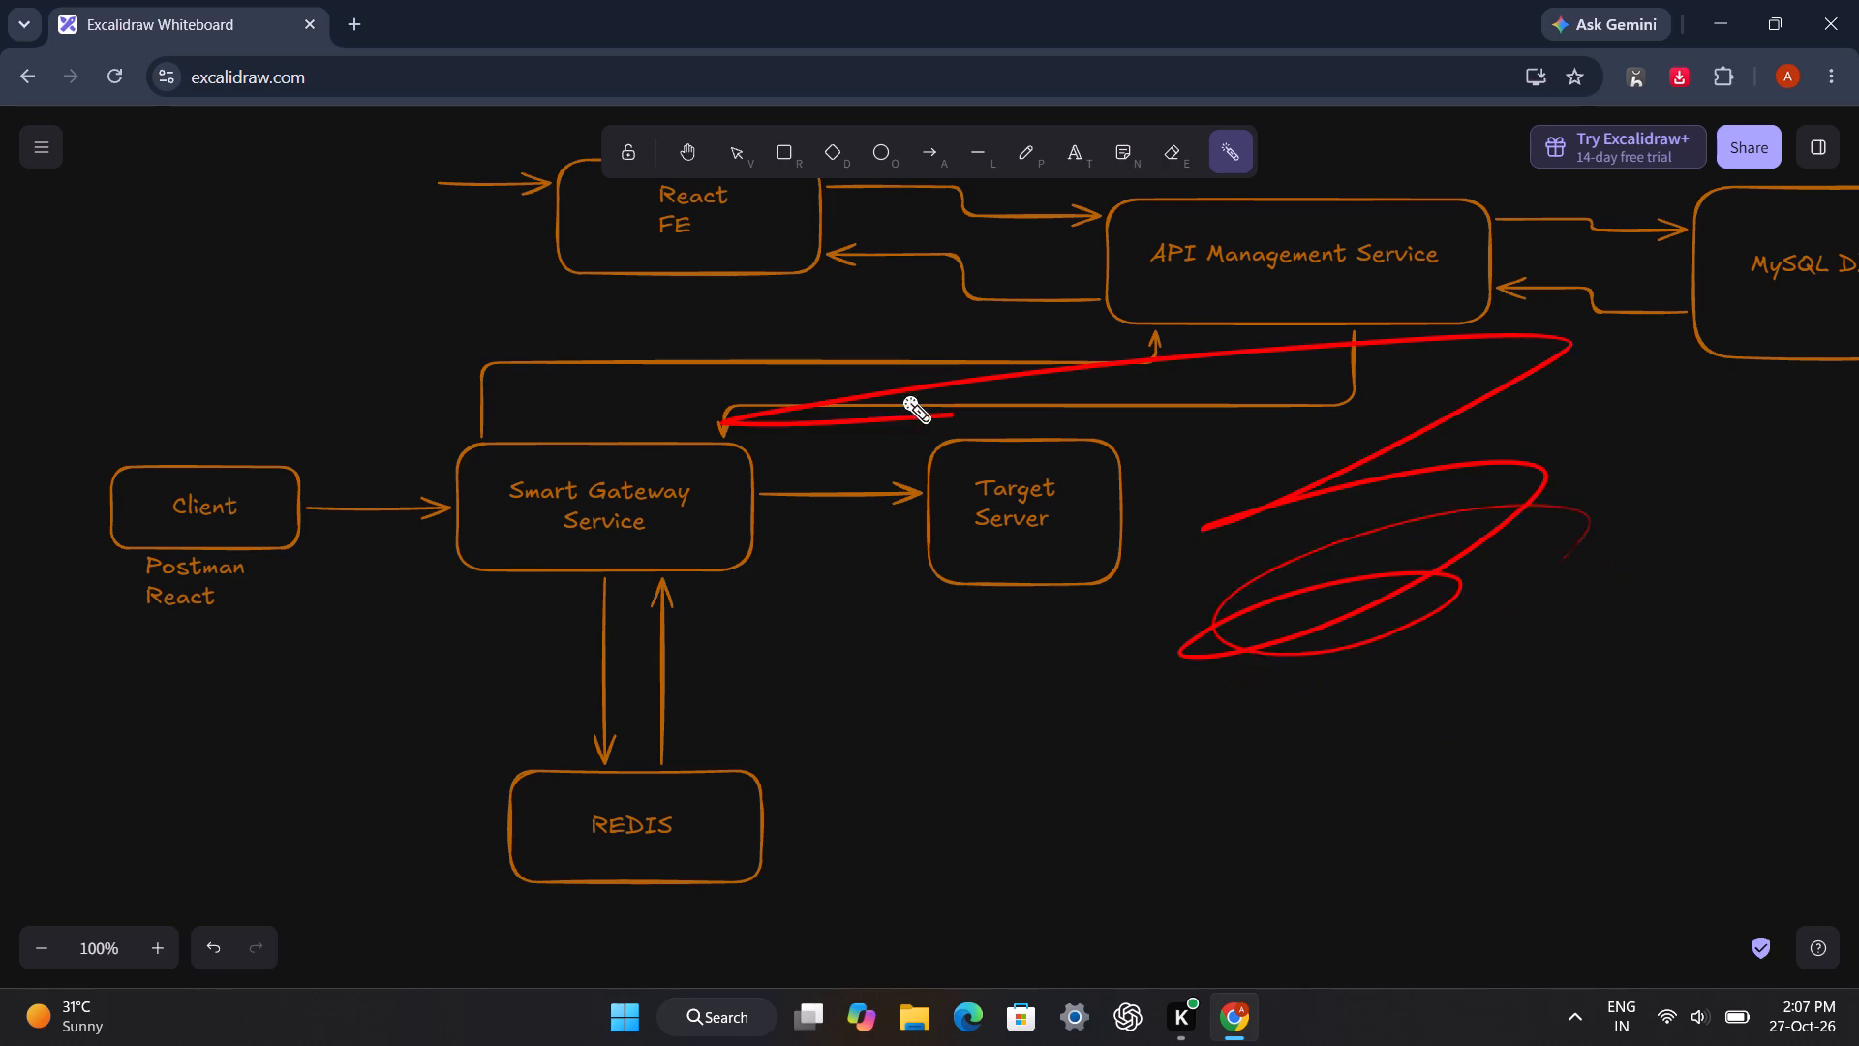
pyautogui.moveTo(901, 394); pyautogui.dragTo(598, 547)
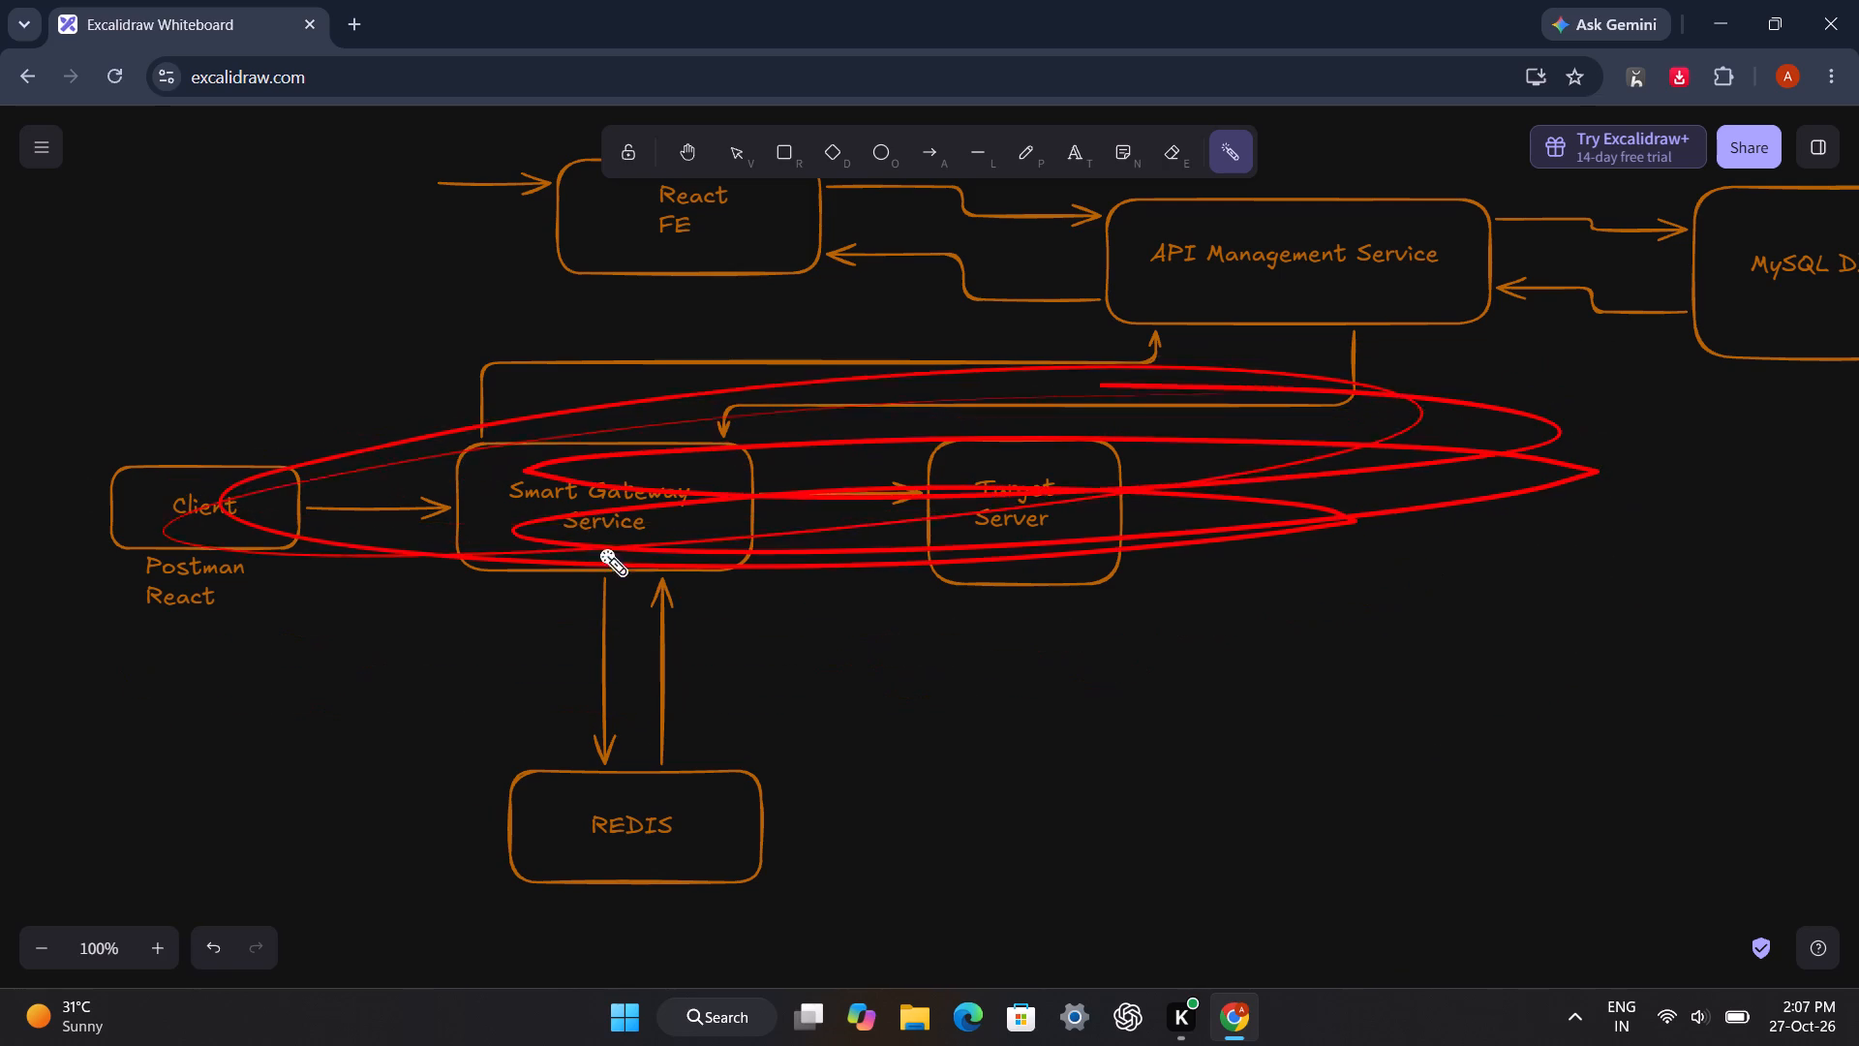
# Trace laser-pointer strokes from Smart Gateway Service up to React FE, API Management Service and MySQL DB.
pyautogui.moveTo(598, 547); pyautogui.dragTo(587, 260)
pyautogui.moveTo(654, 474); pyautogui.dragTo(1201, 398)
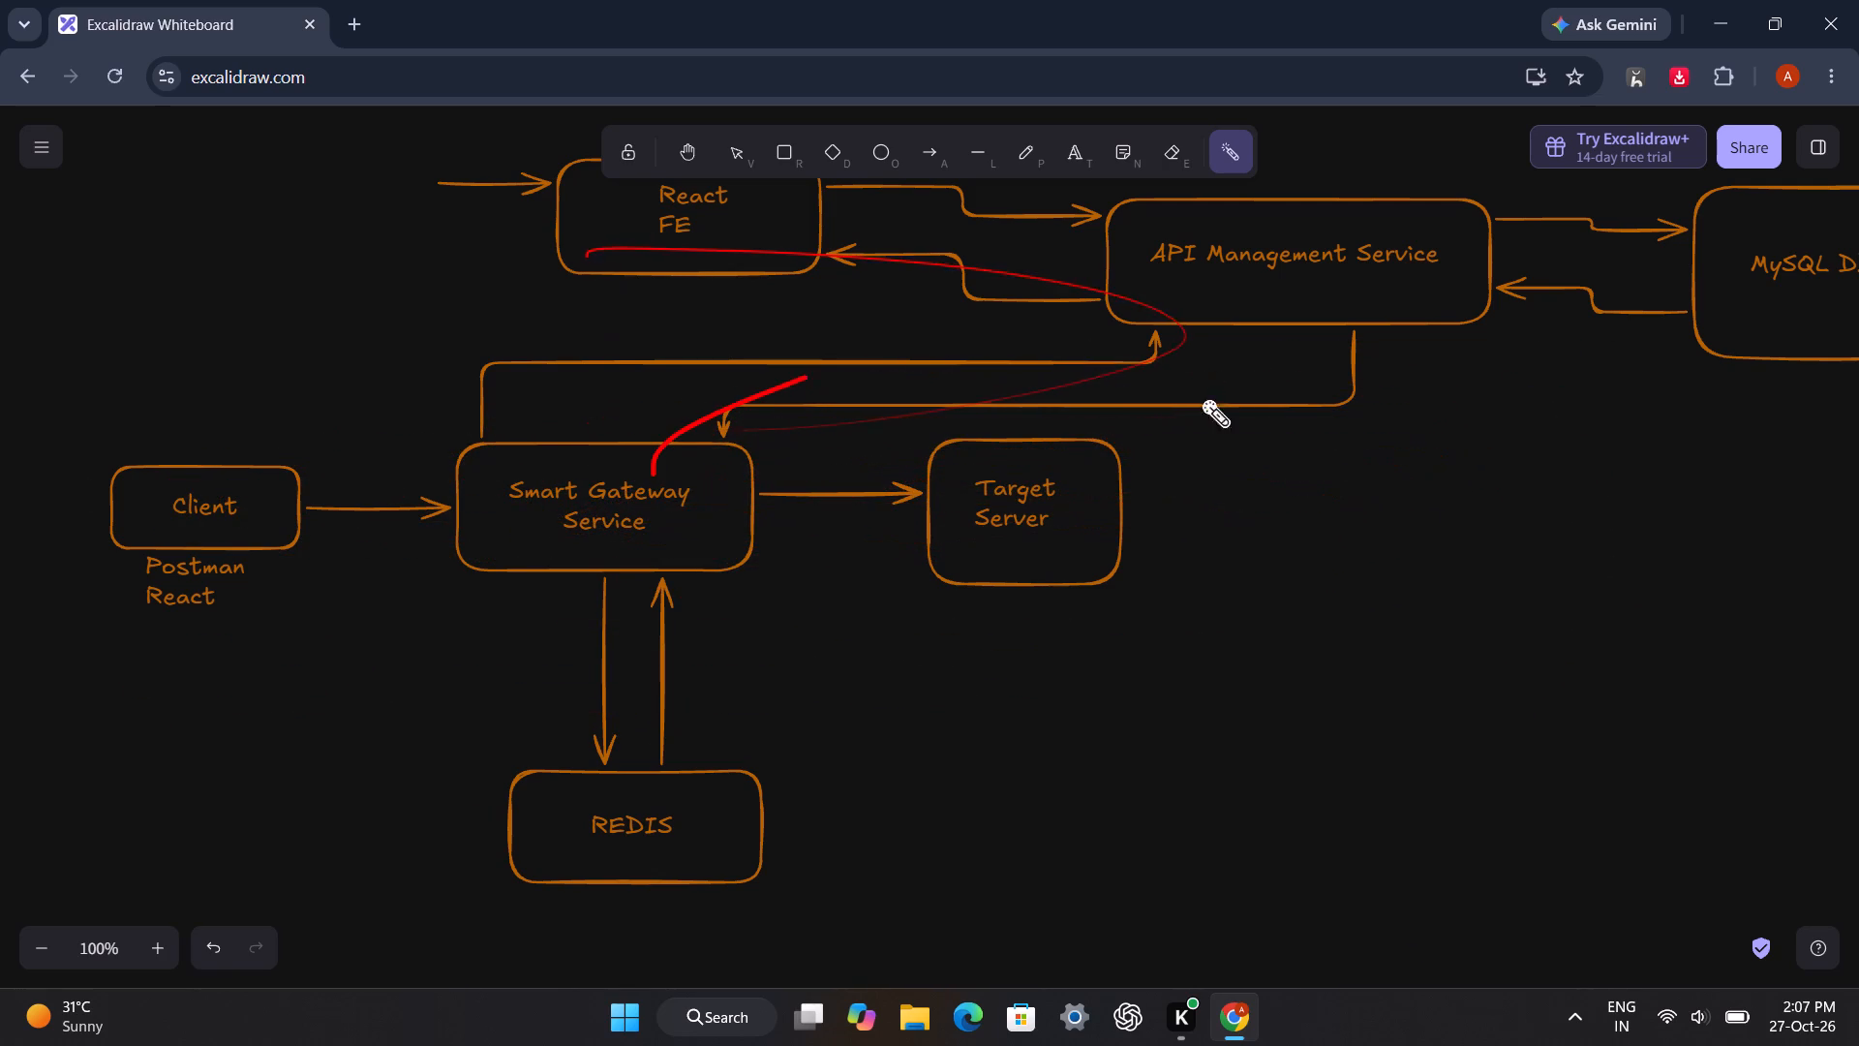
pyautogui.moveTo(1201, 398); pyautogui.dragTo(1484, 345)
pyautogui.moveTo(1066, 470); pyautogui.dragTo(1469, 294)
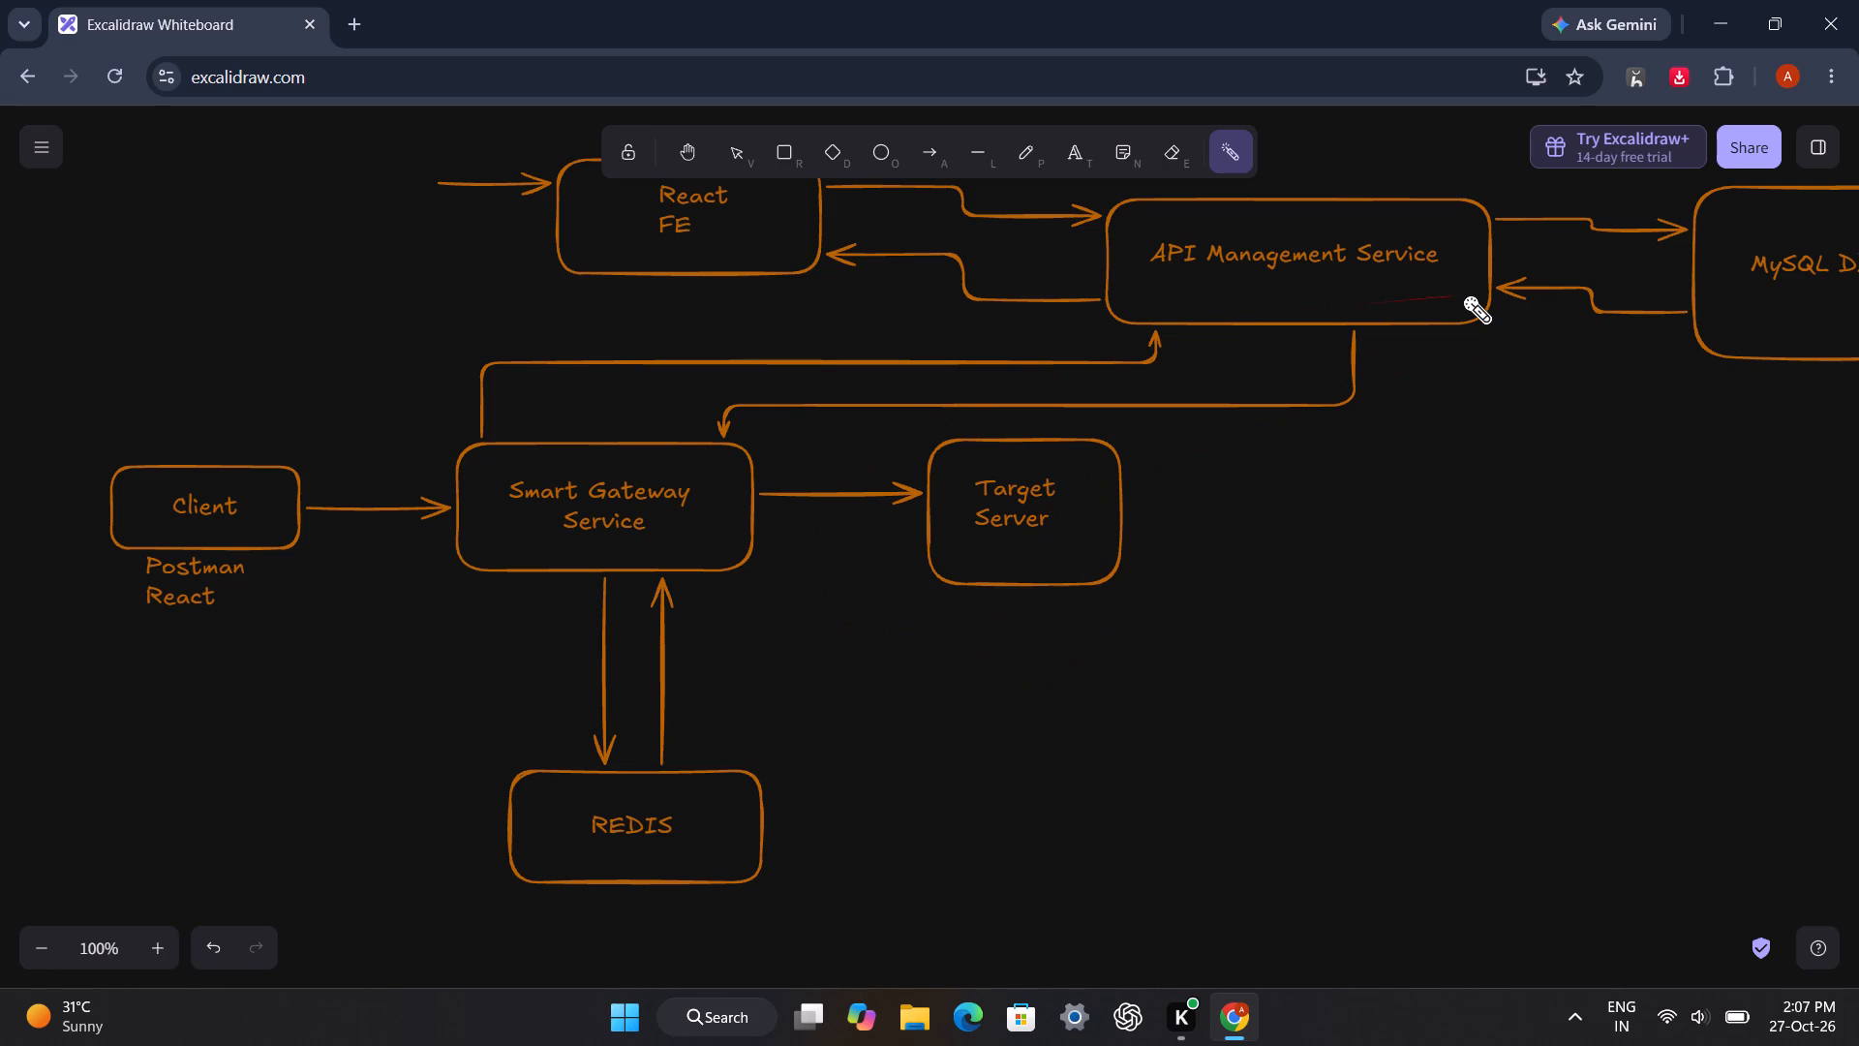
pyautogui.moveTo(1493, 271); pyautogui.dragTo(1340, 58)
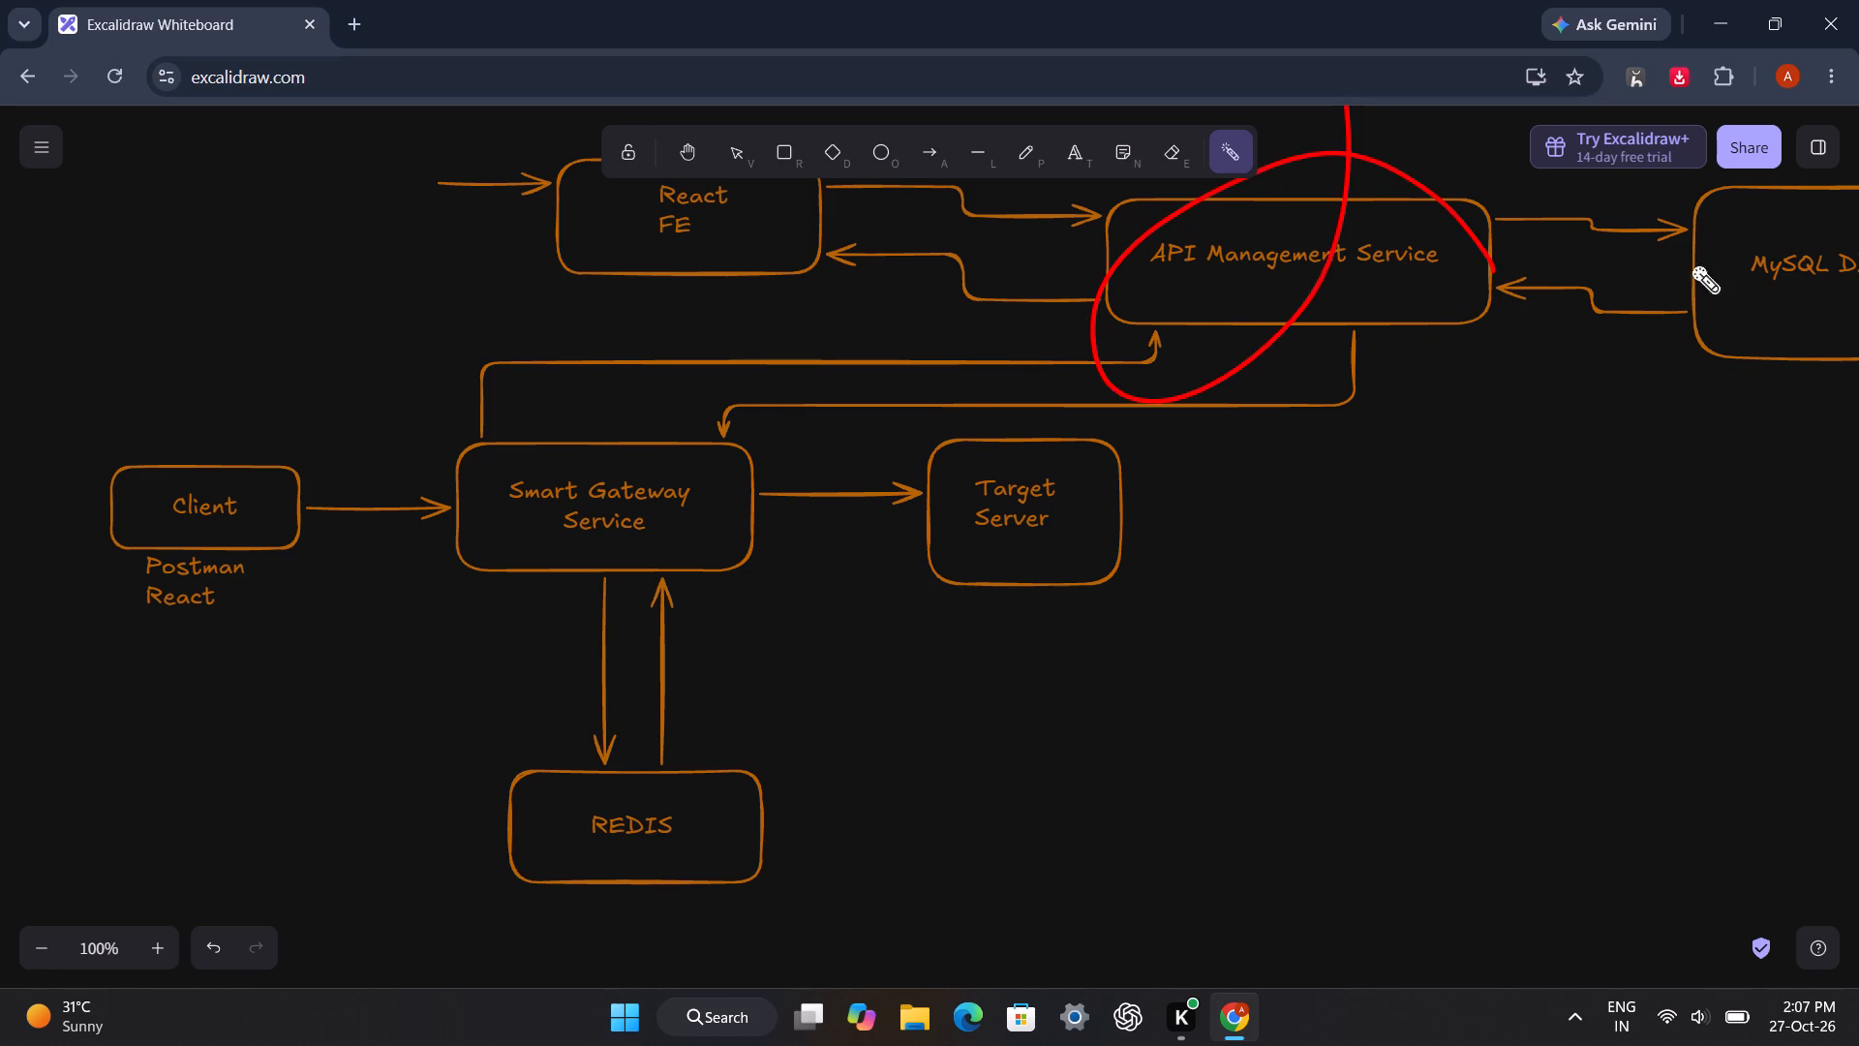
pyautogui.moveTo(1848, 354); pyautogui.dragTo(1825, 215)
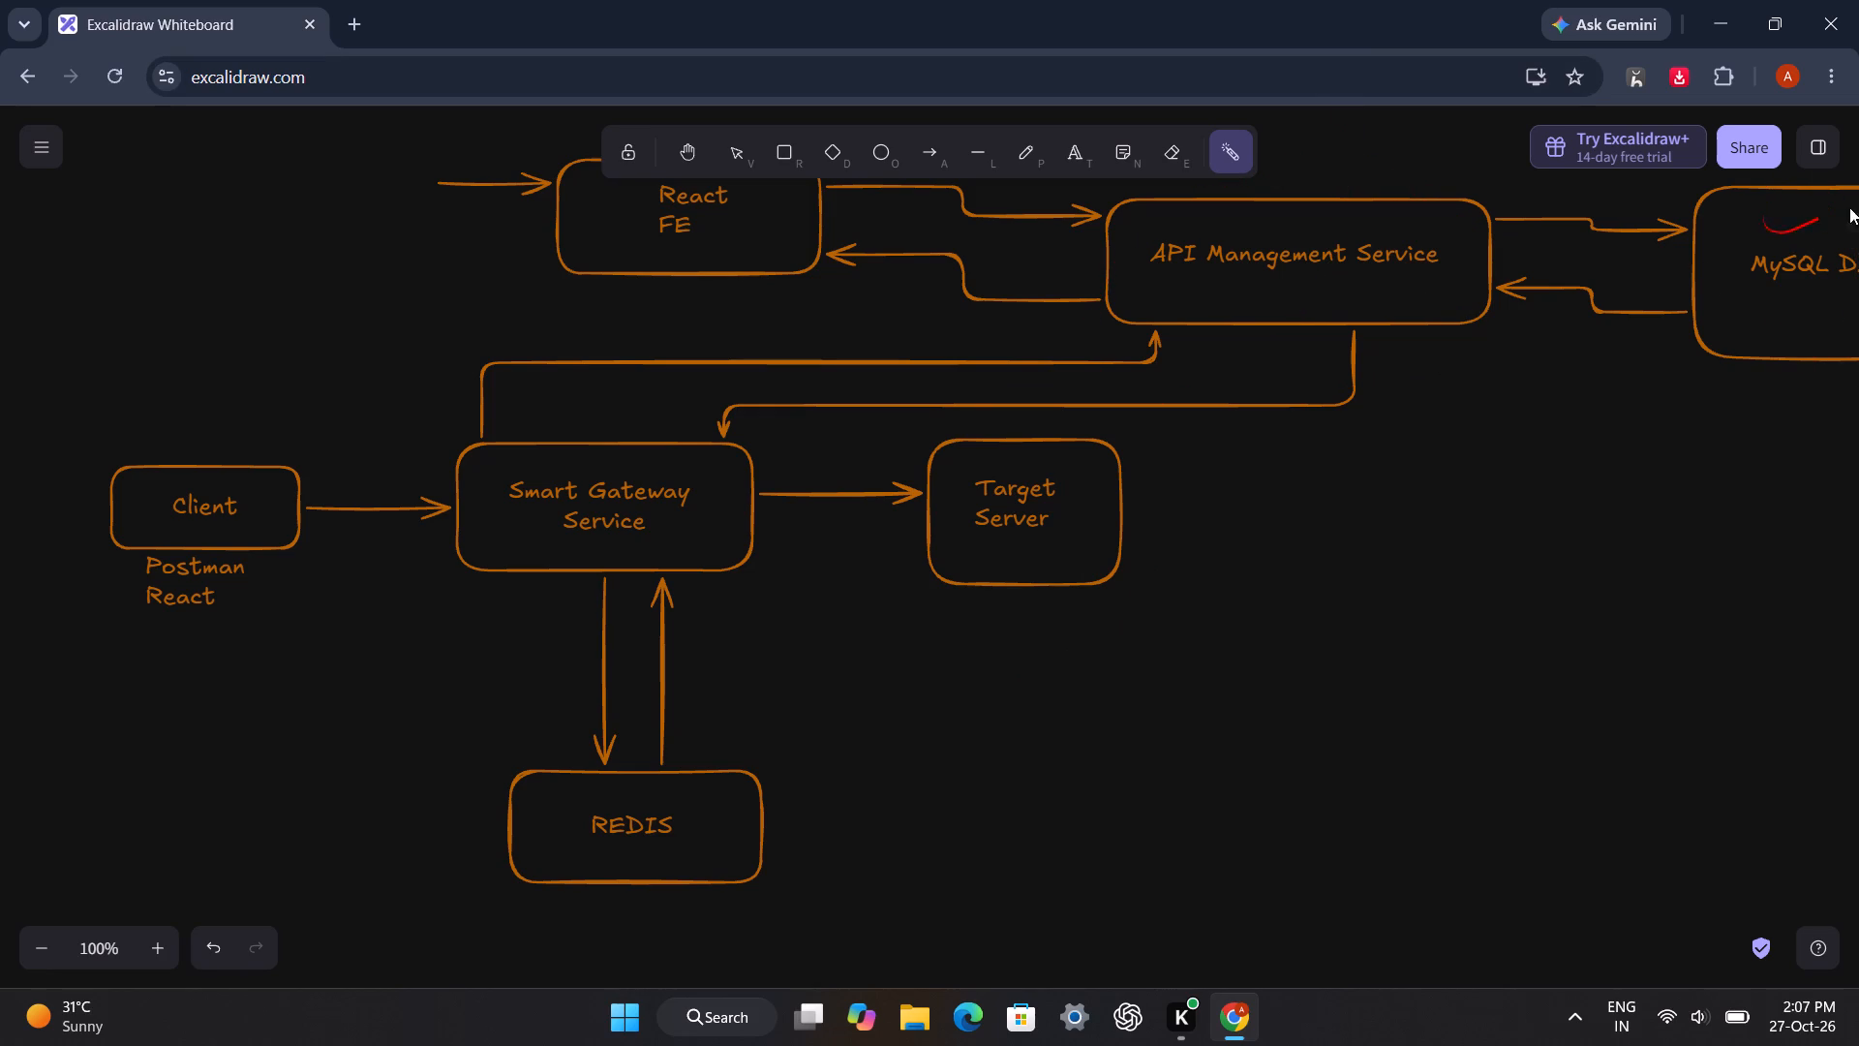
pyautogui.moveTo(1839, 336); pyautogui.dragTo(1341, 354)
pyautogui.moveTo(1352, 323); pyautogui.dragTo(1412, 333)
# Sweep the laser pointer from Smart Gateway Service around REDIS and across Target Server.
pyautogui.moveTo(535, 569); pyautogui.dragTo(650, 470)
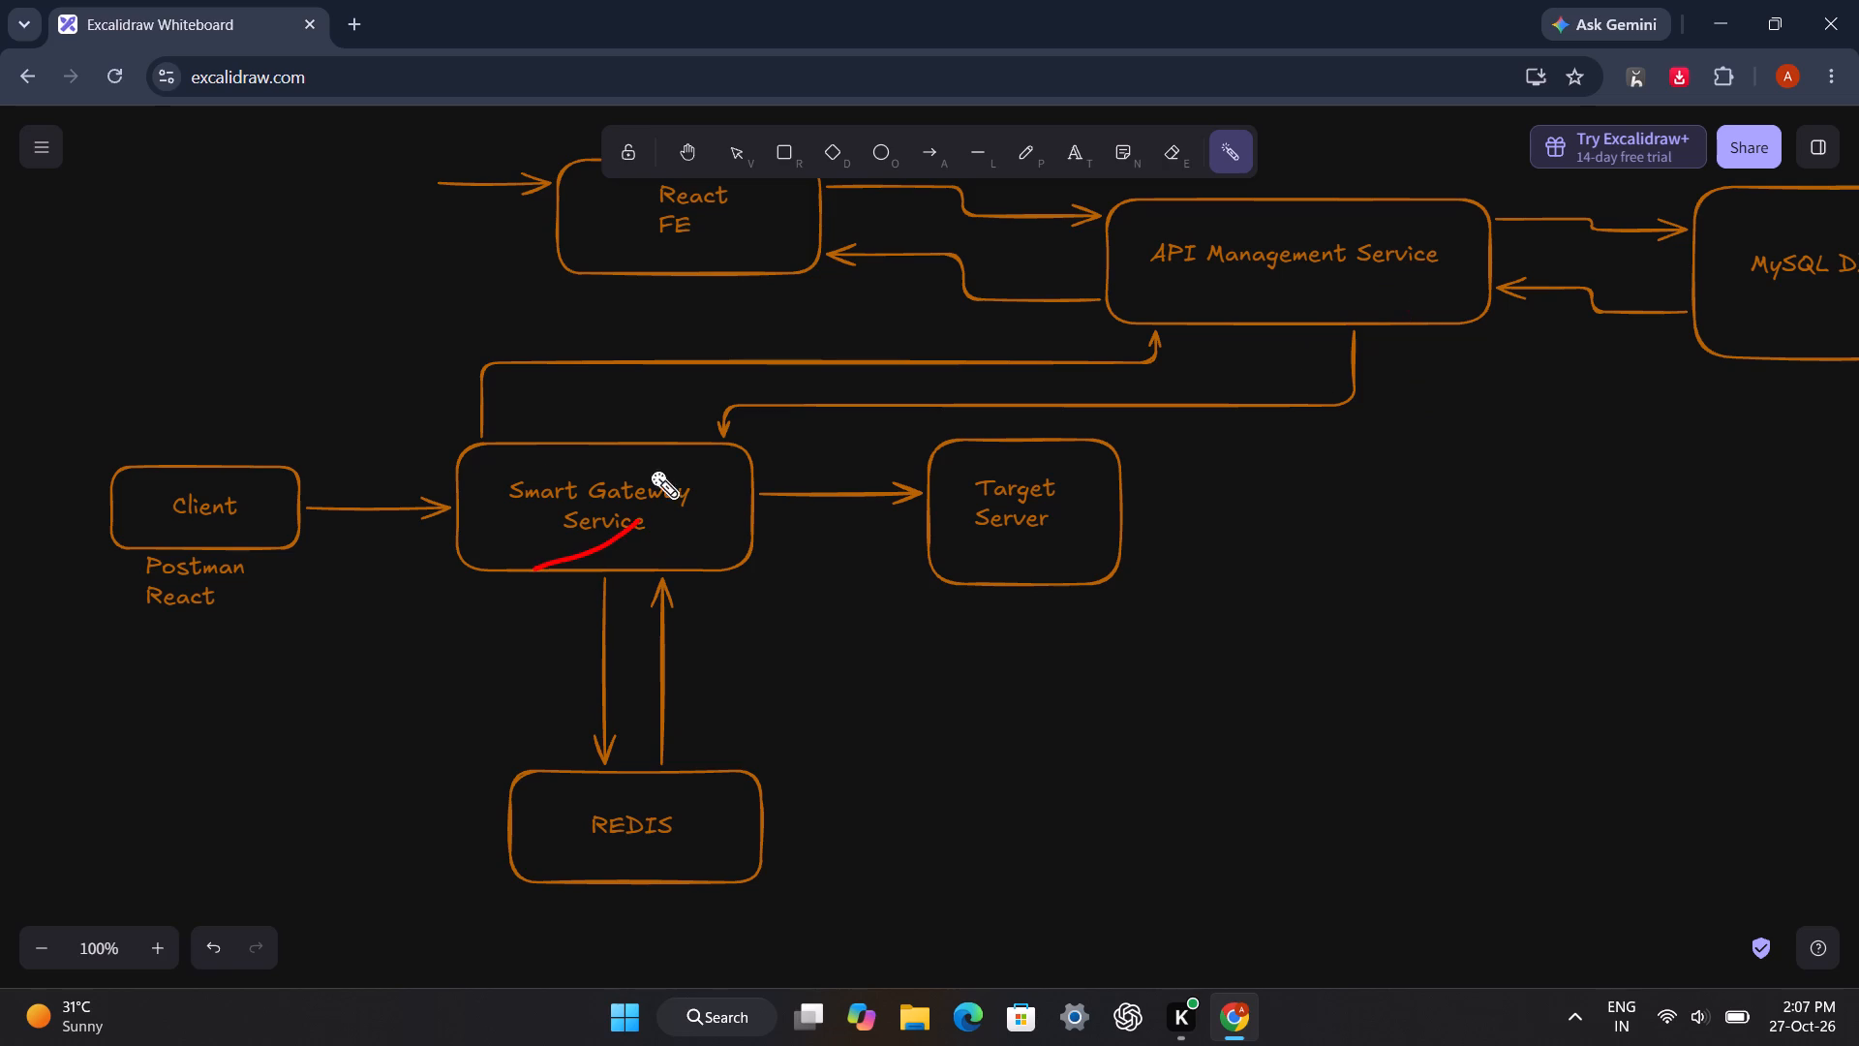
pyautogui.moveTo(650, 470); pyautogui.dragTo(927, 422)
pyautogui.moveTo(730, 733); pyautogui.dragTo(807, 674)
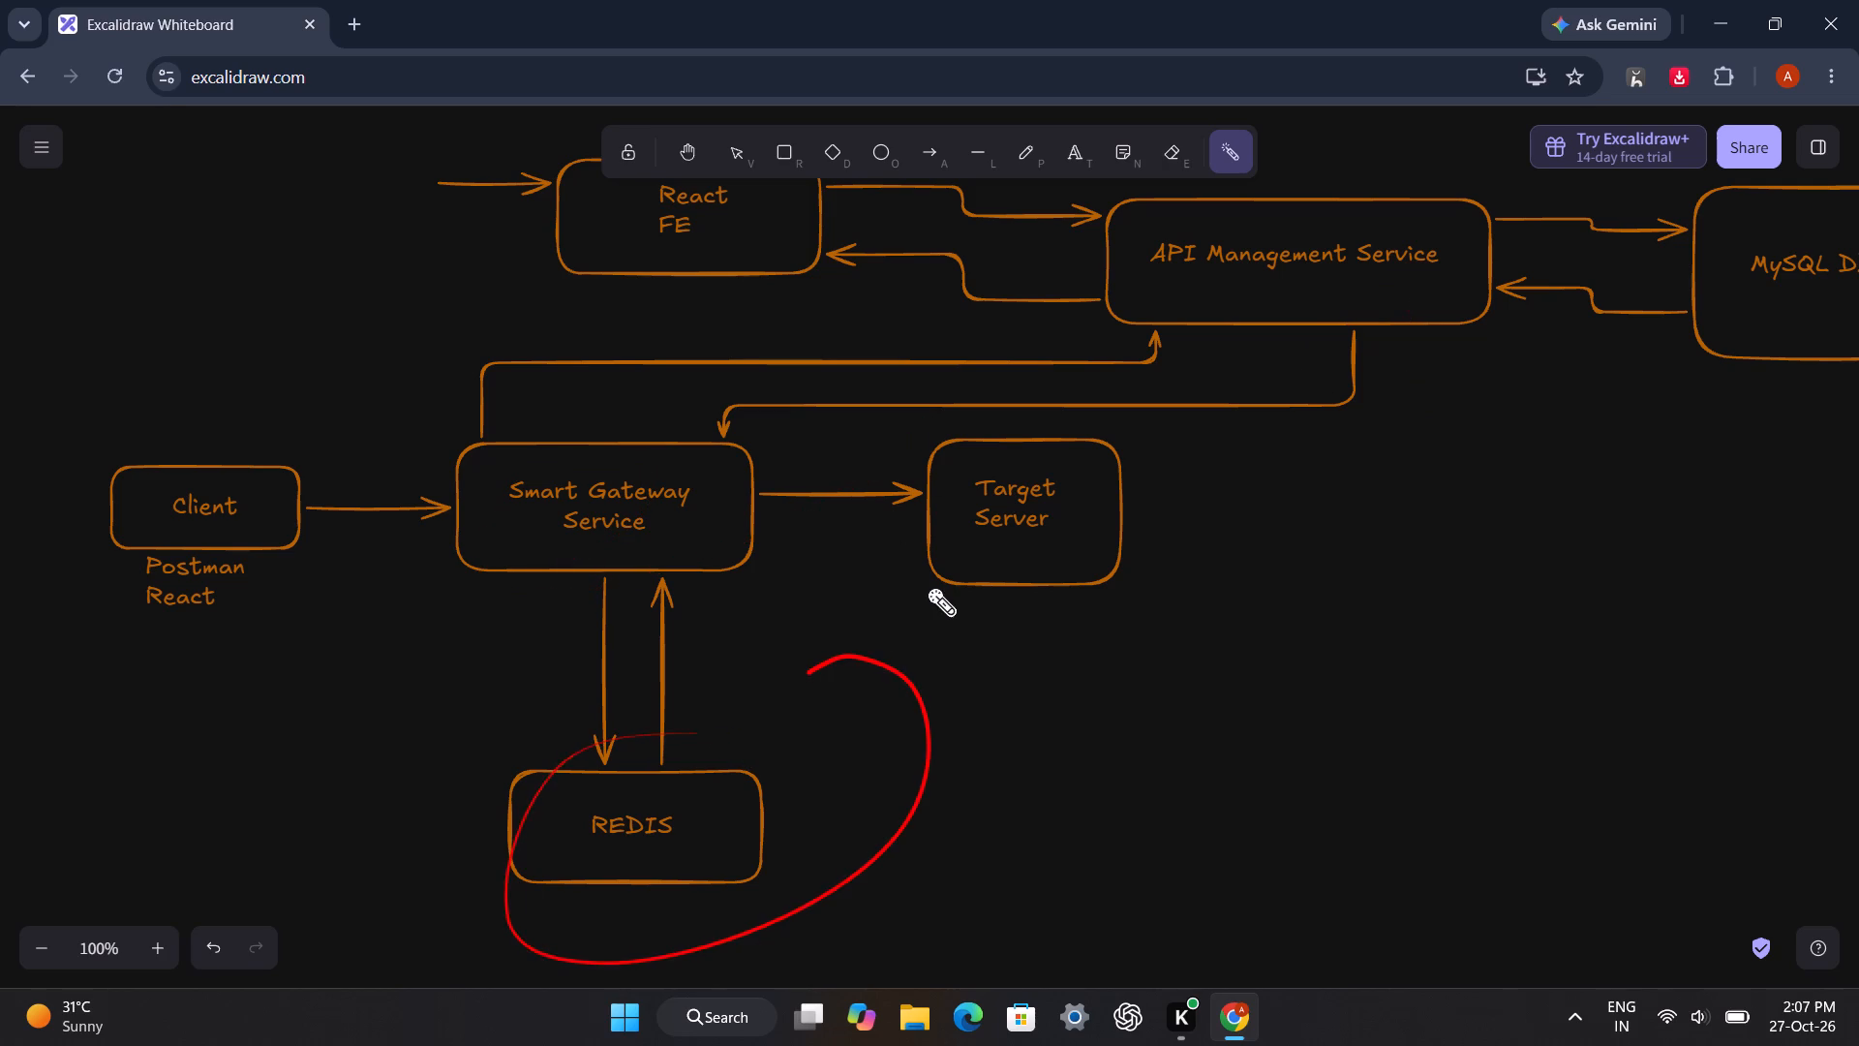
pyautogui.moveTo(927, 582); pyautogui.dragTo(1215, 538)
pyautogui.moveTo(1151, 527); pyautogui.dragTo(1245, 596)
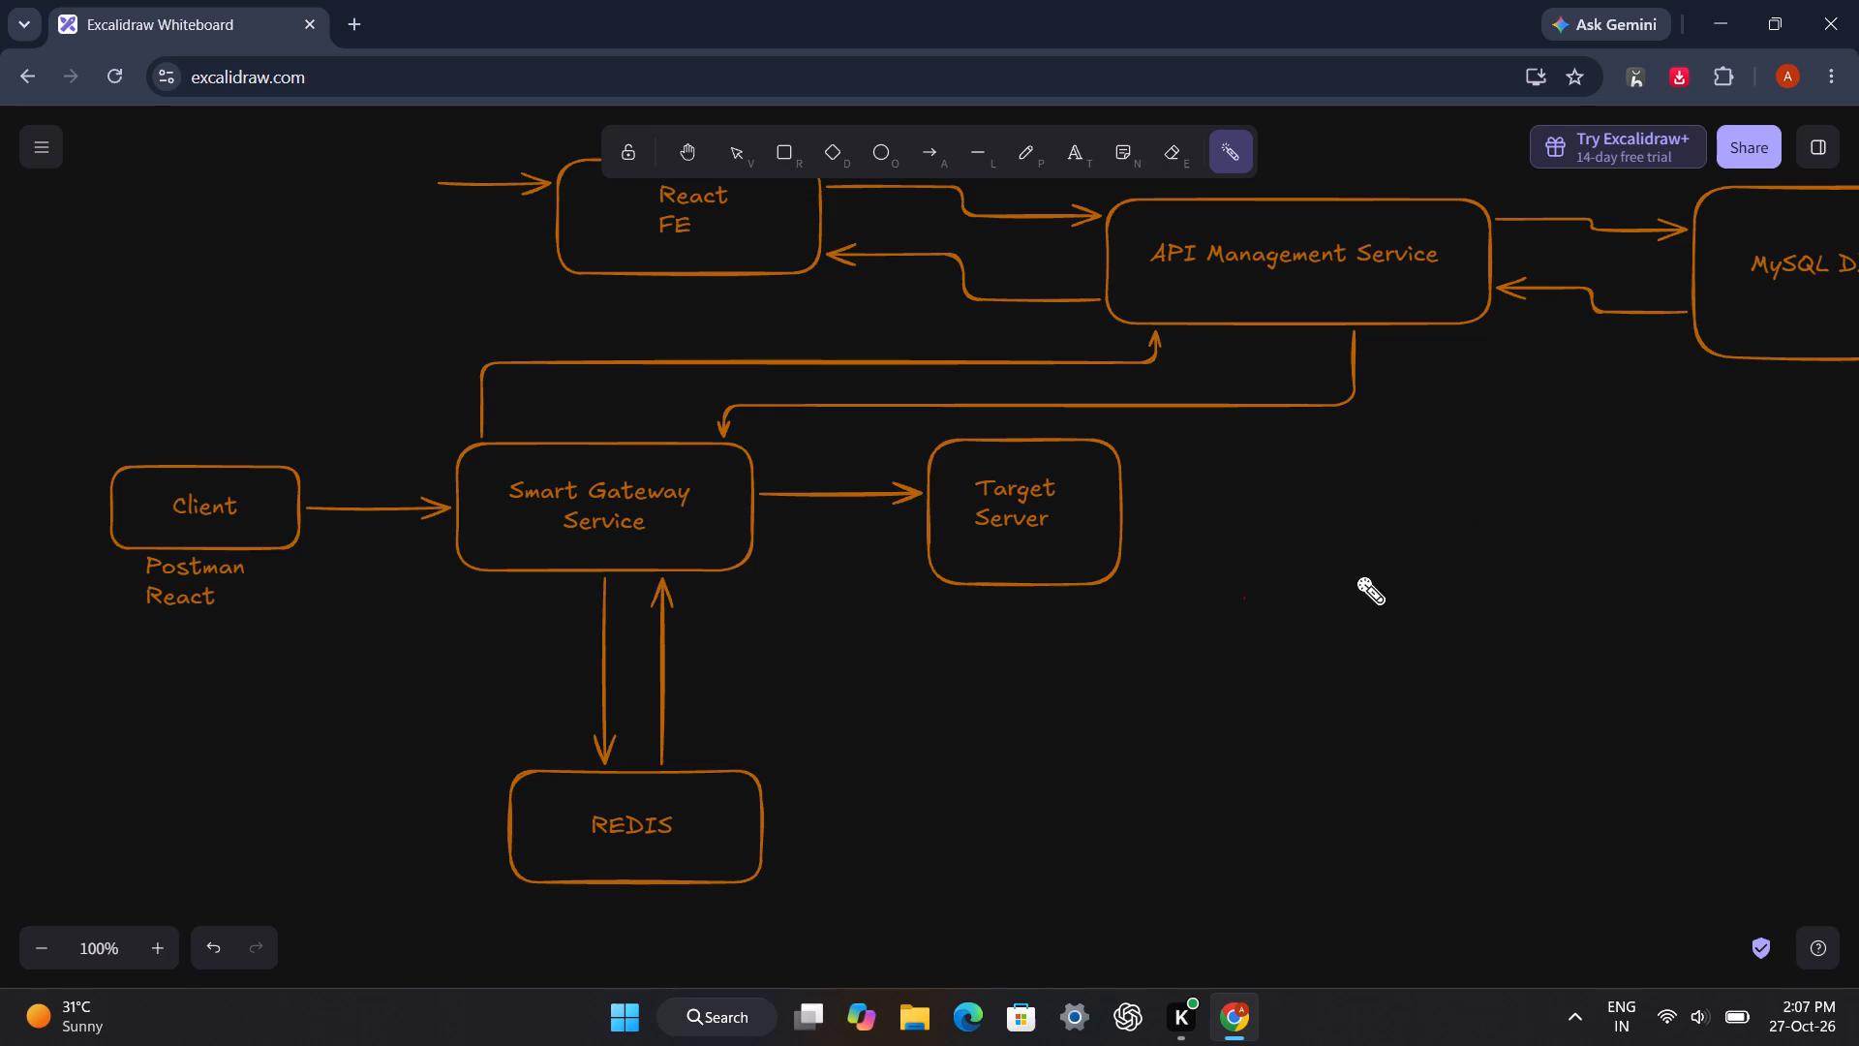
# Circle the REDIS box repeatedly with the laser pointer.
pyautogui.moveTo(806, 804); pyautogui.dragTo(717, 710)
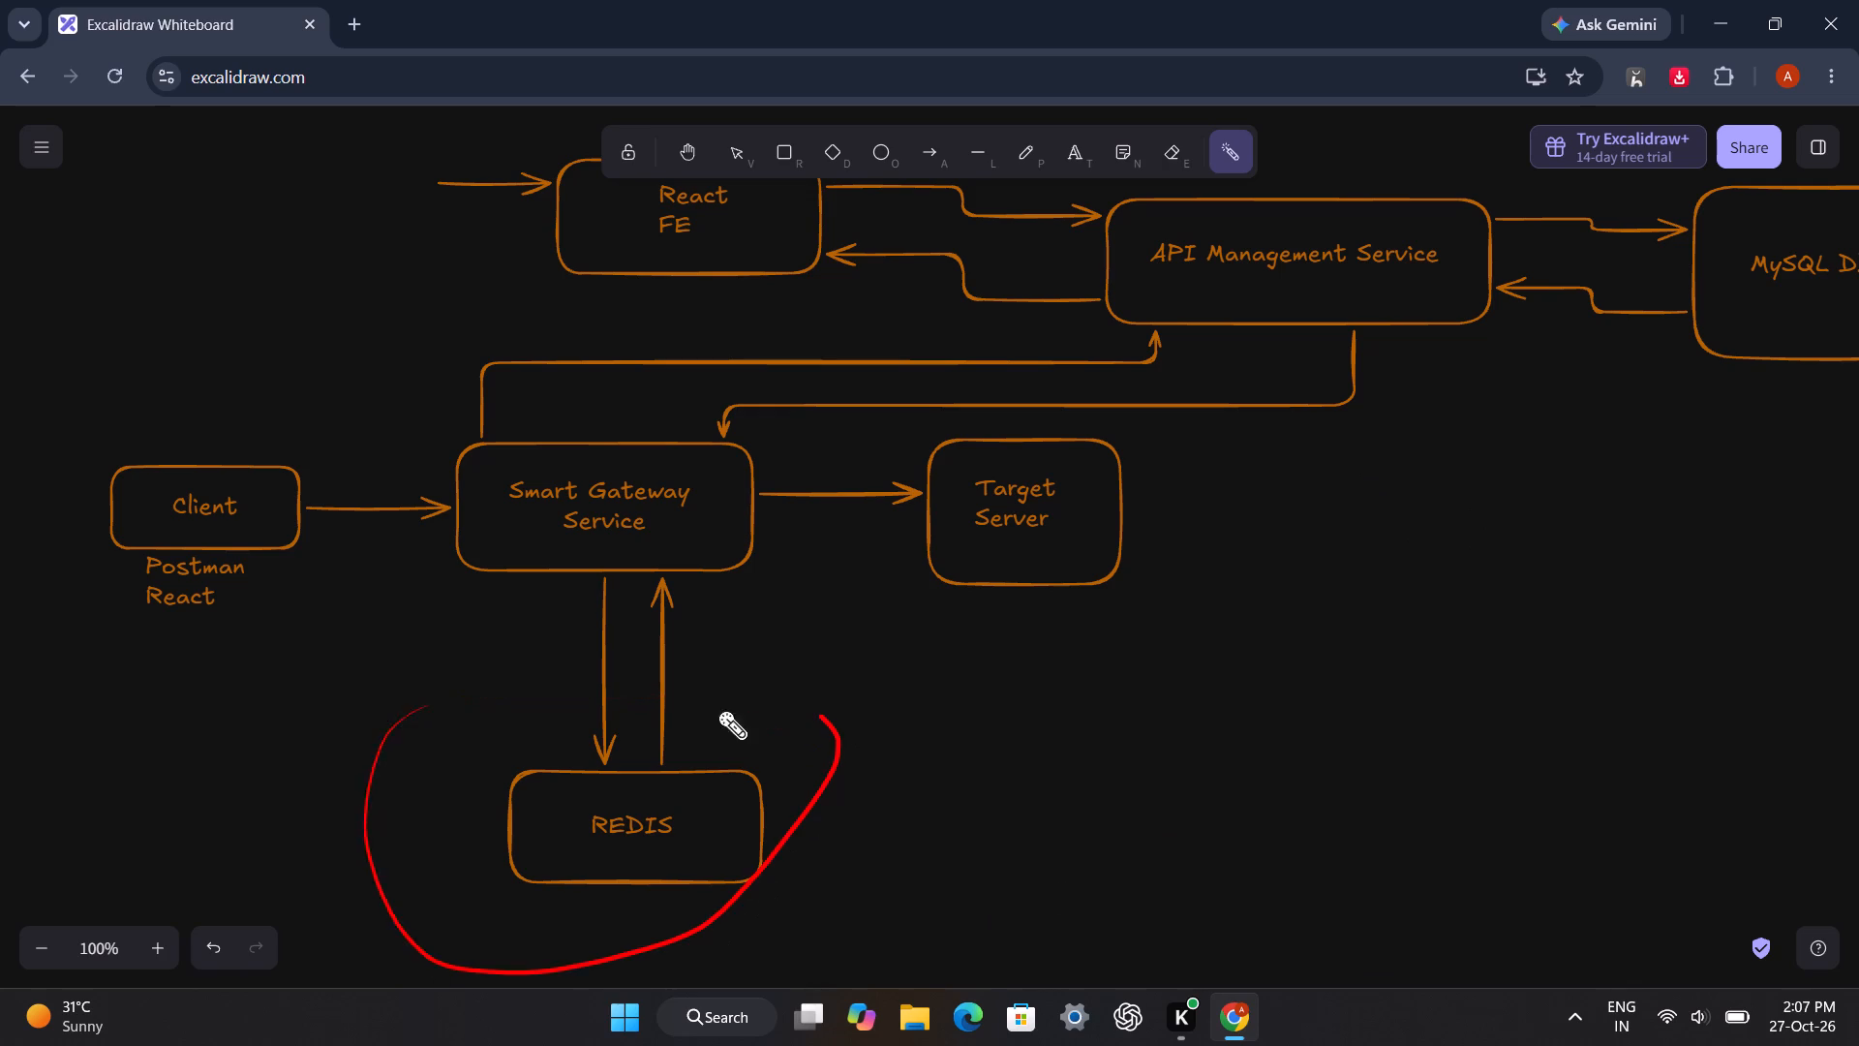
pyautogui.moveTo(717, 710); pyautogui.dragTo(611, 851)
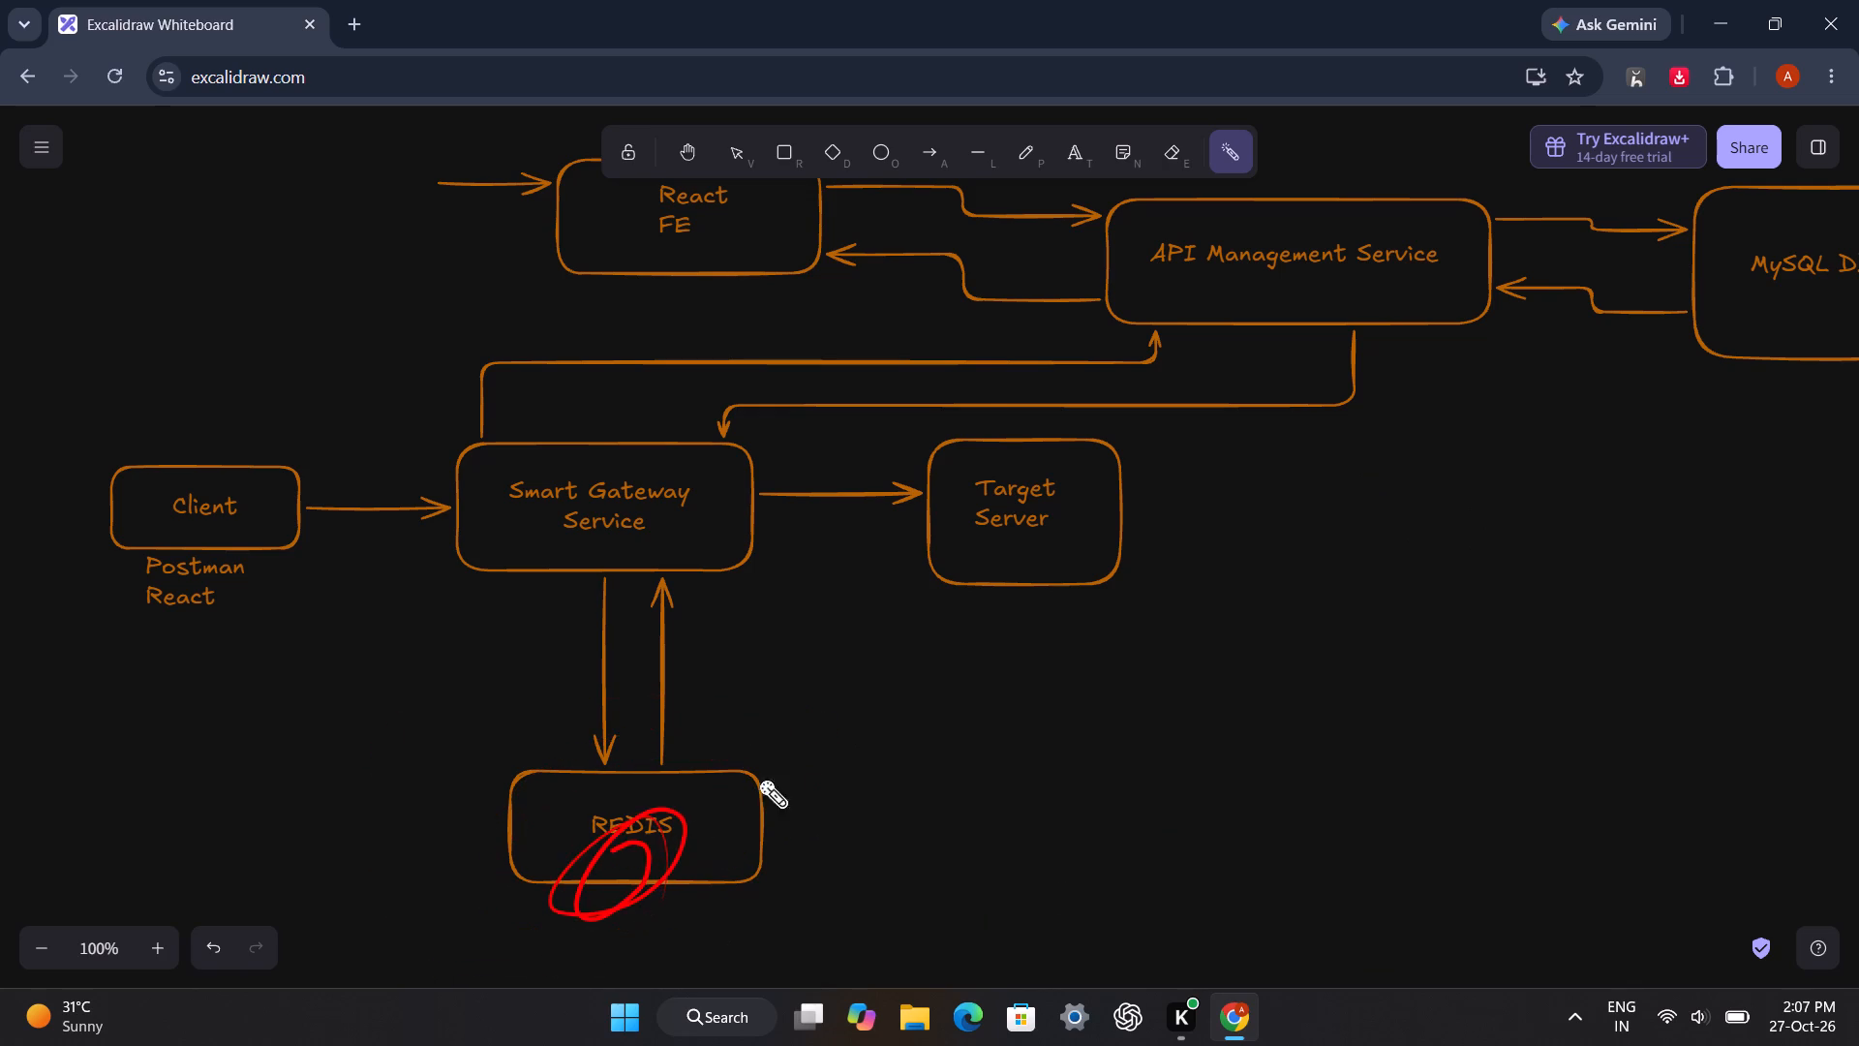
pyautogui.scroll(-1, 810, 754)
pyautogui.moveTo(777, 656); pyautogui.dragTo(792, 612)
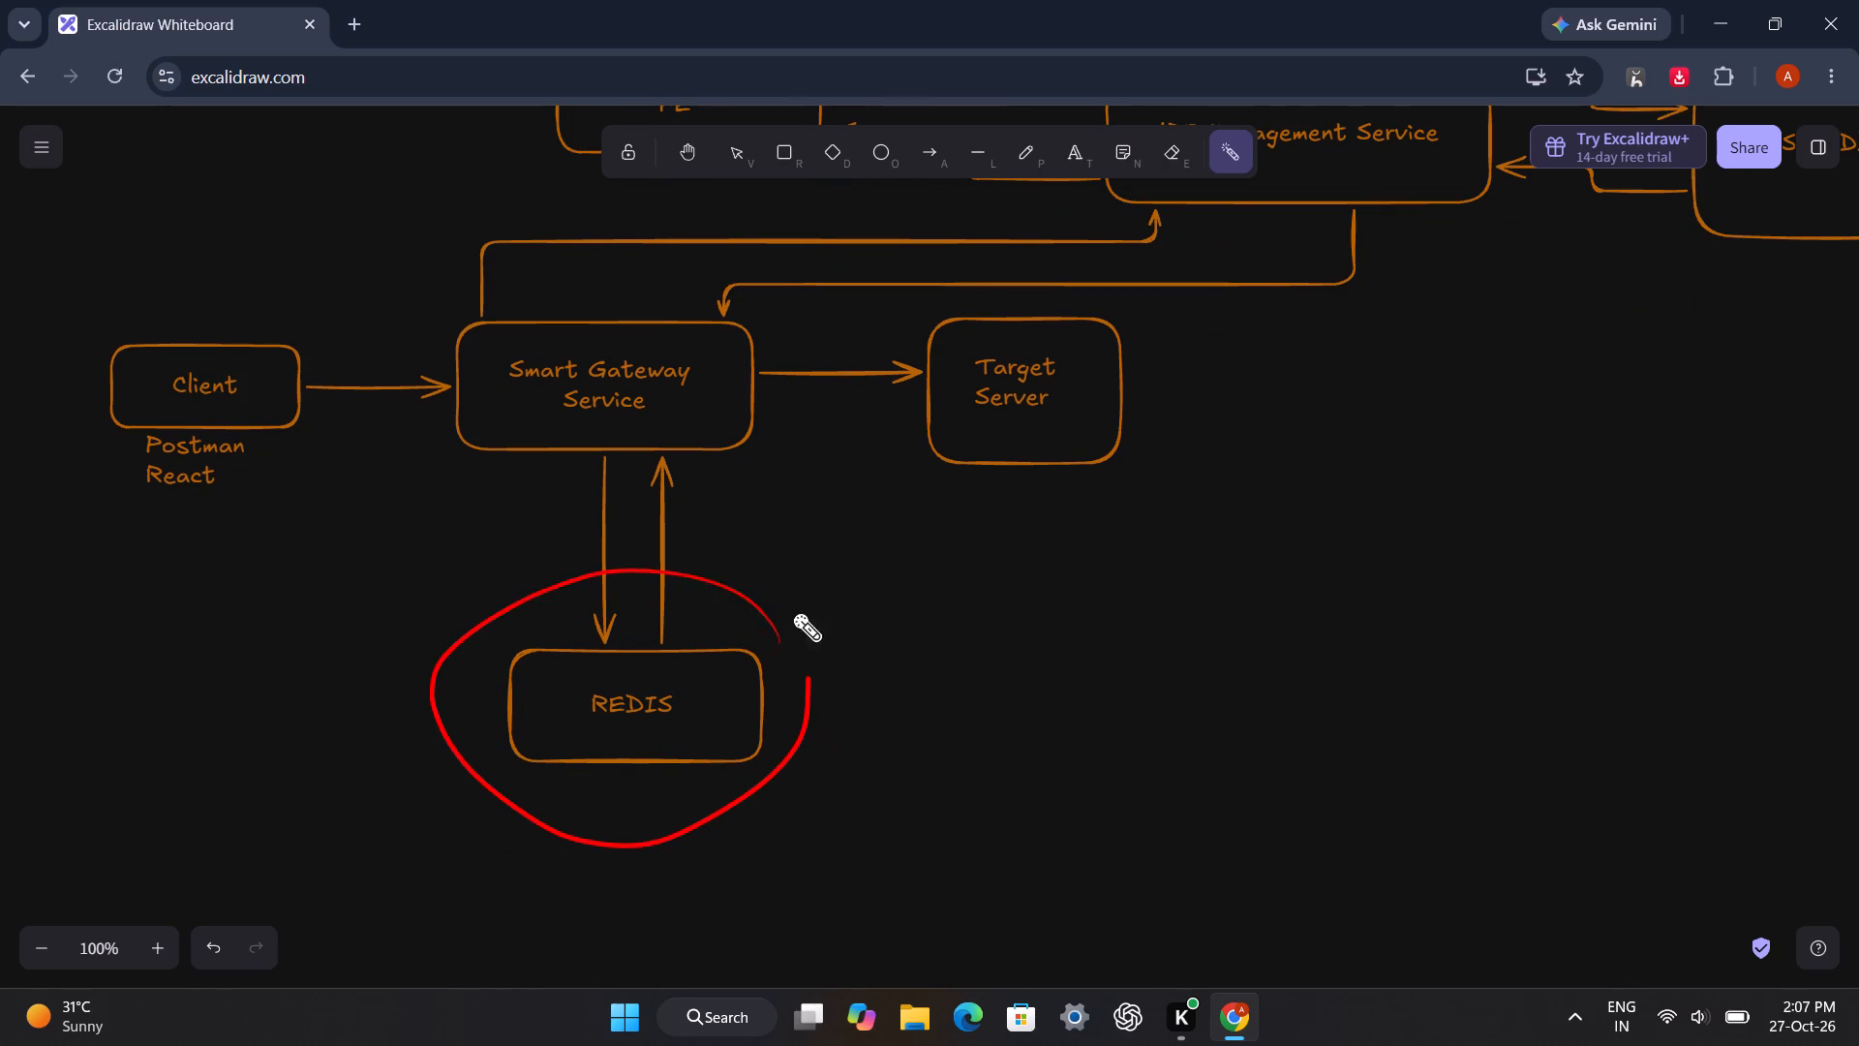
pyautogui.moveTo(792, 612); pyautogui.dragTo(637, 604)
pyautogui.moveTo(639, 591); pyautogui.dragTo(434, 647)
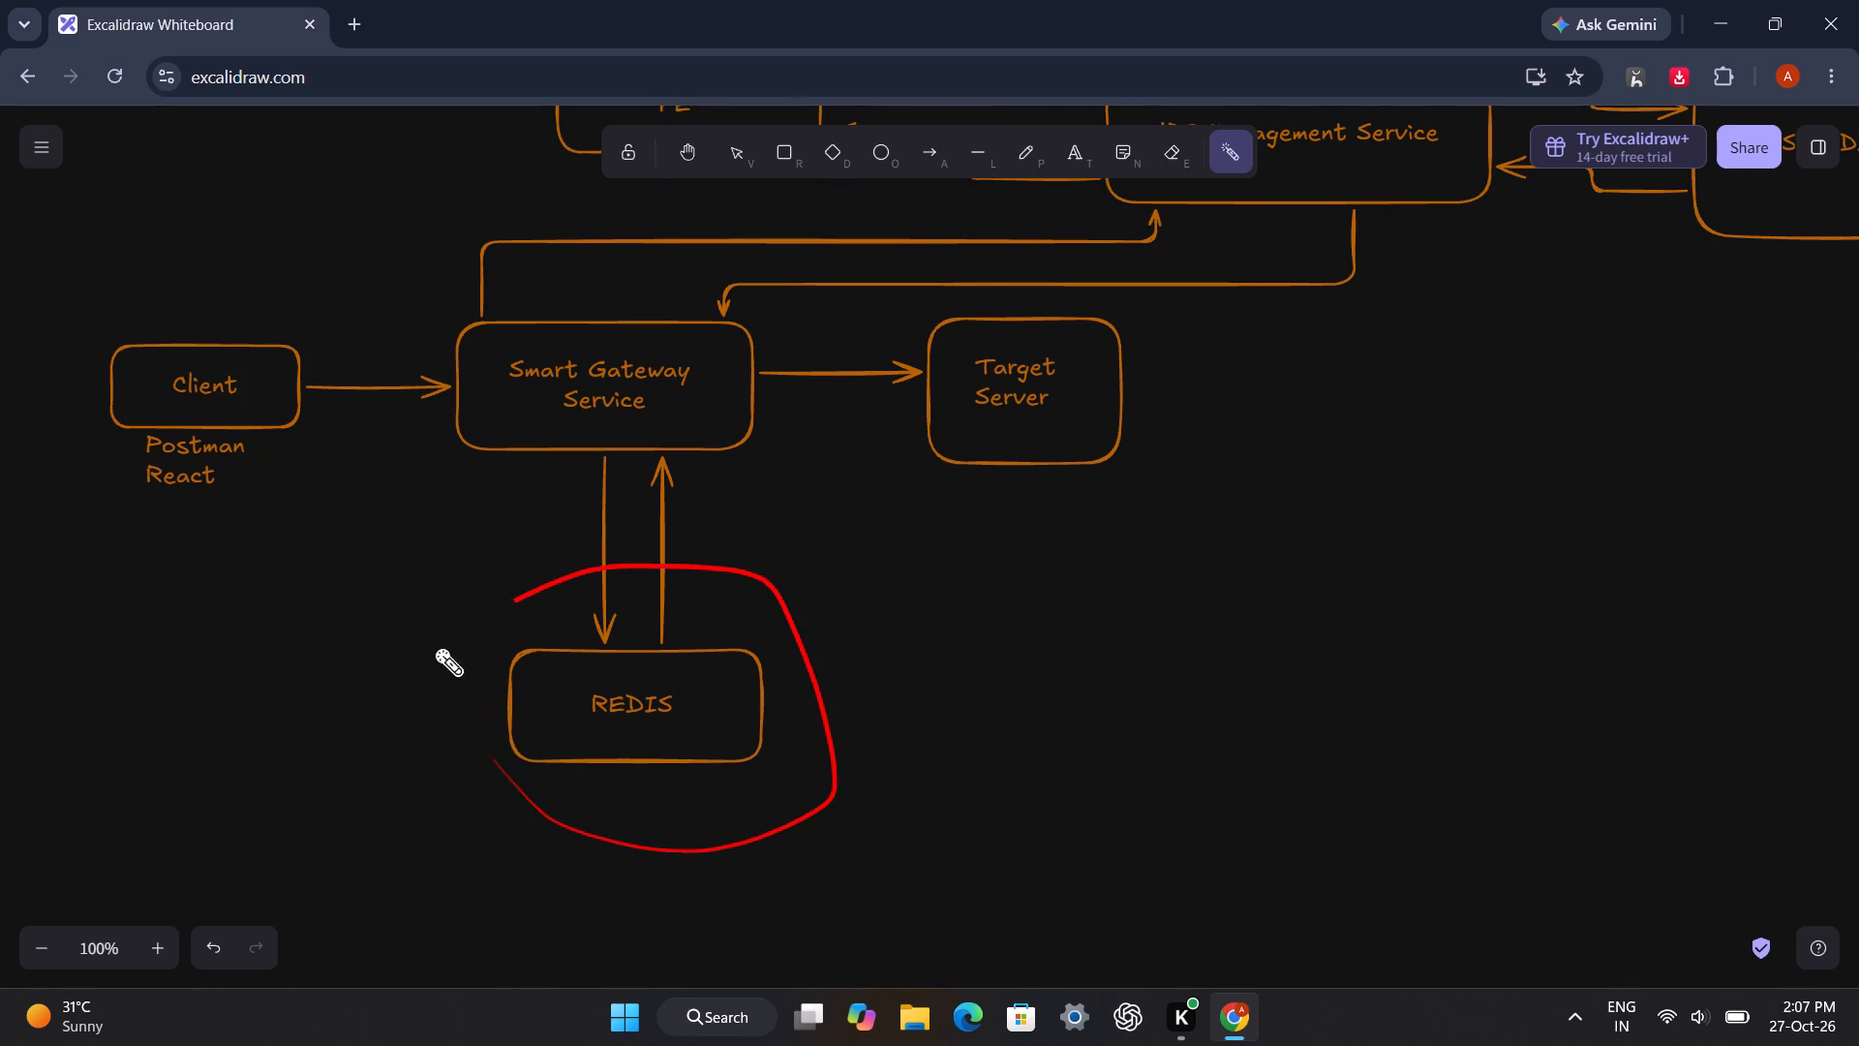
pyautogui.moveTo(434, 647); pyautogui.dragTo(472, 820)
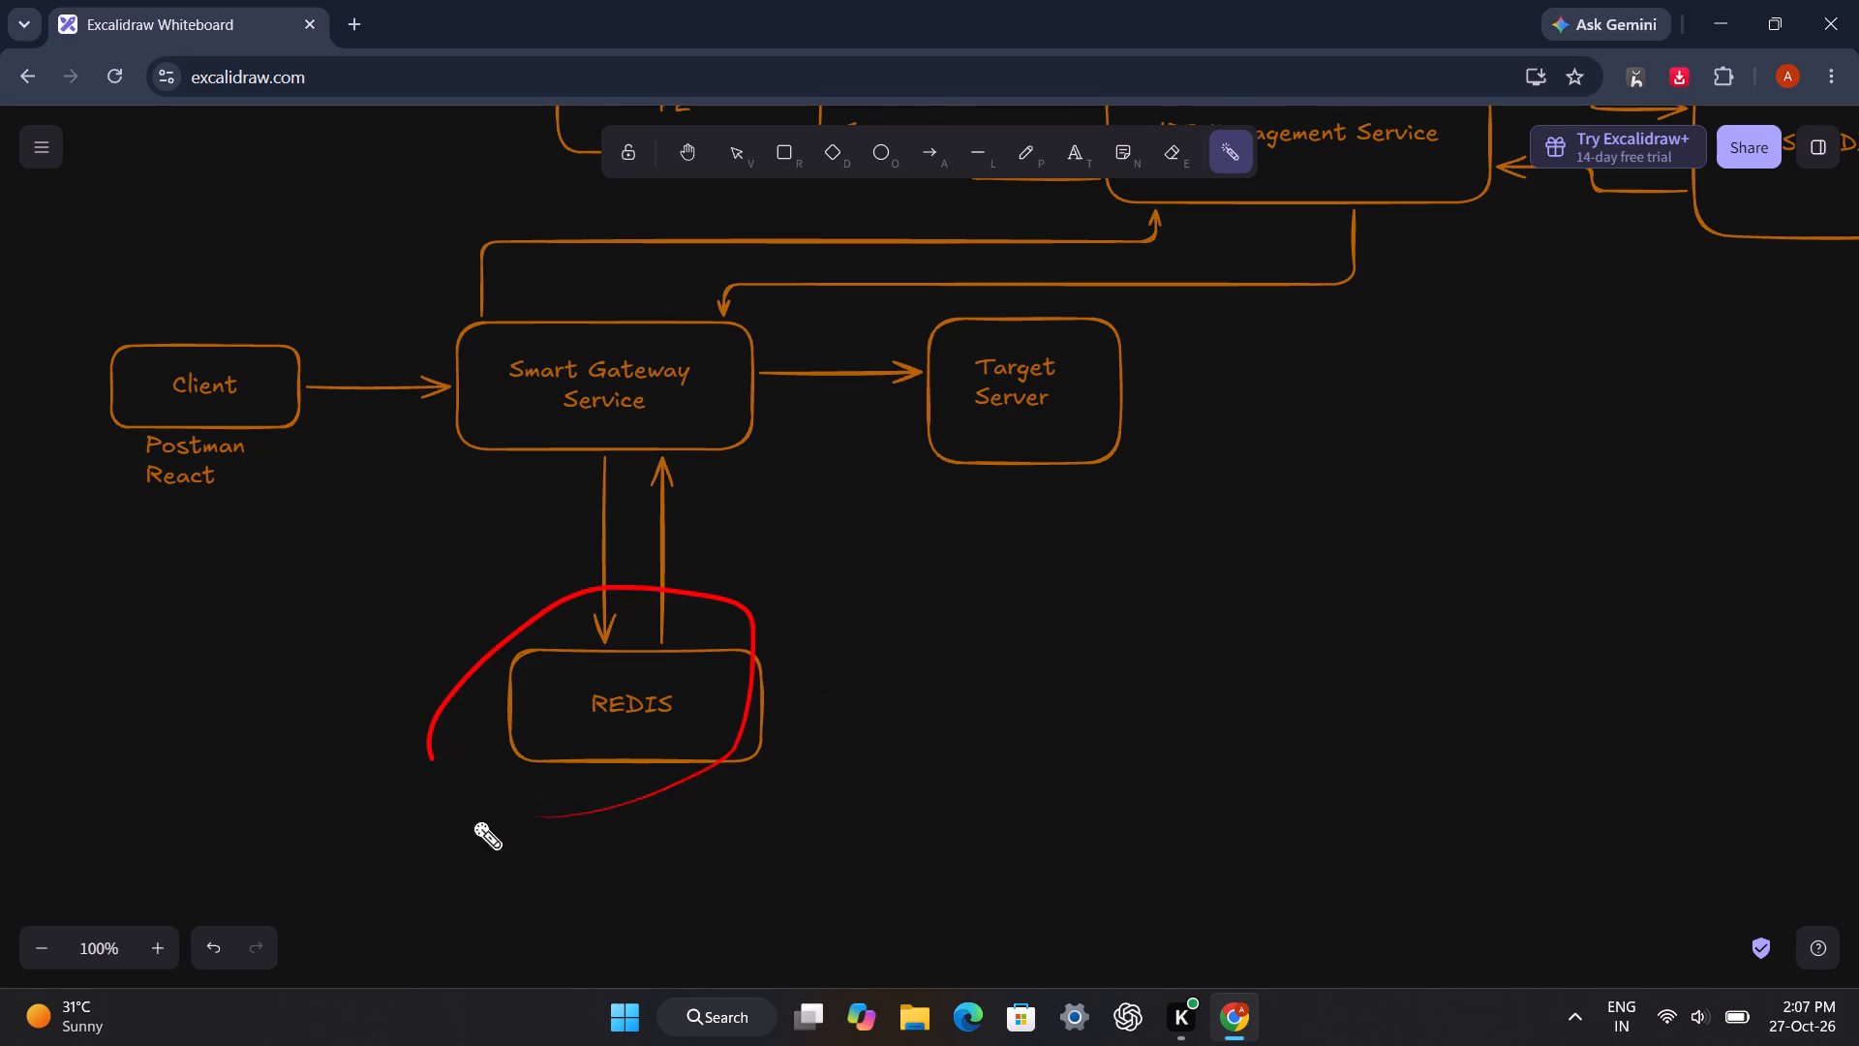
pyautogui.moveTo(472, 820); pyautogui.dragTo(801, 665)
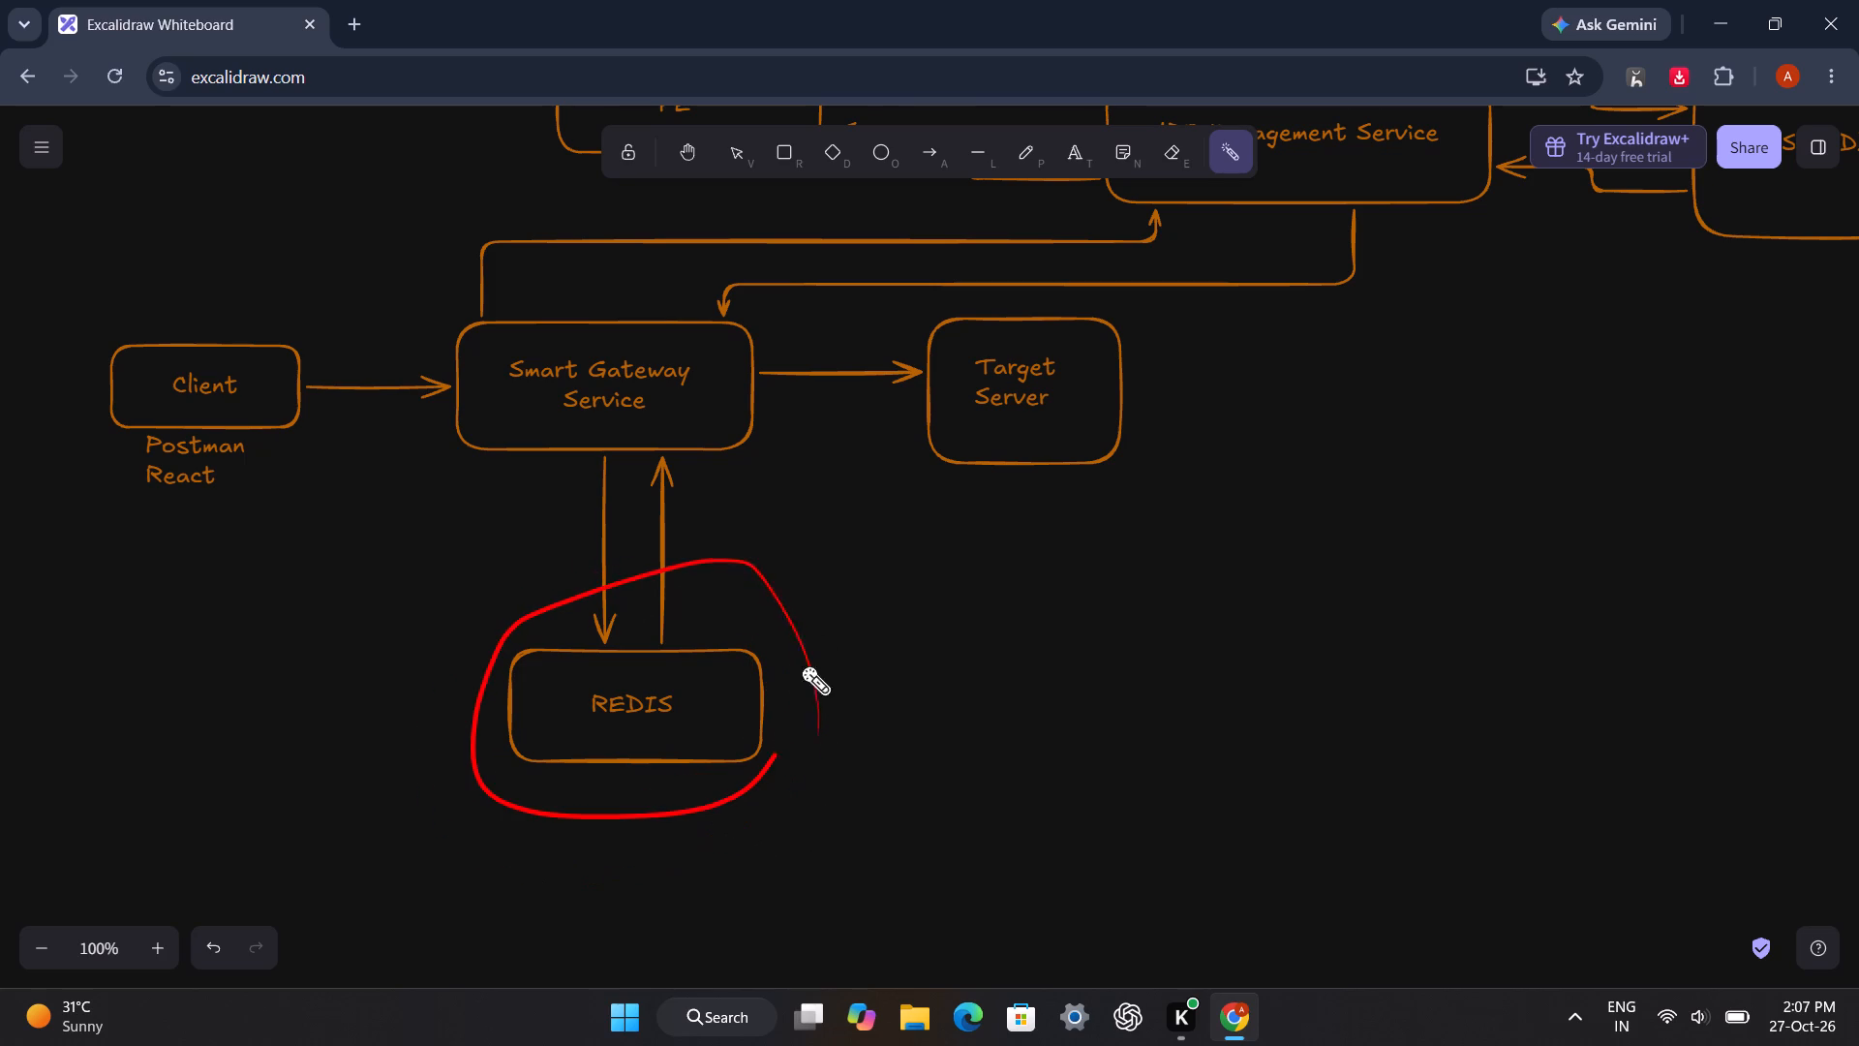
pyautogui.moveTo(801, 665); pyautogui.dragTo(829, 637)
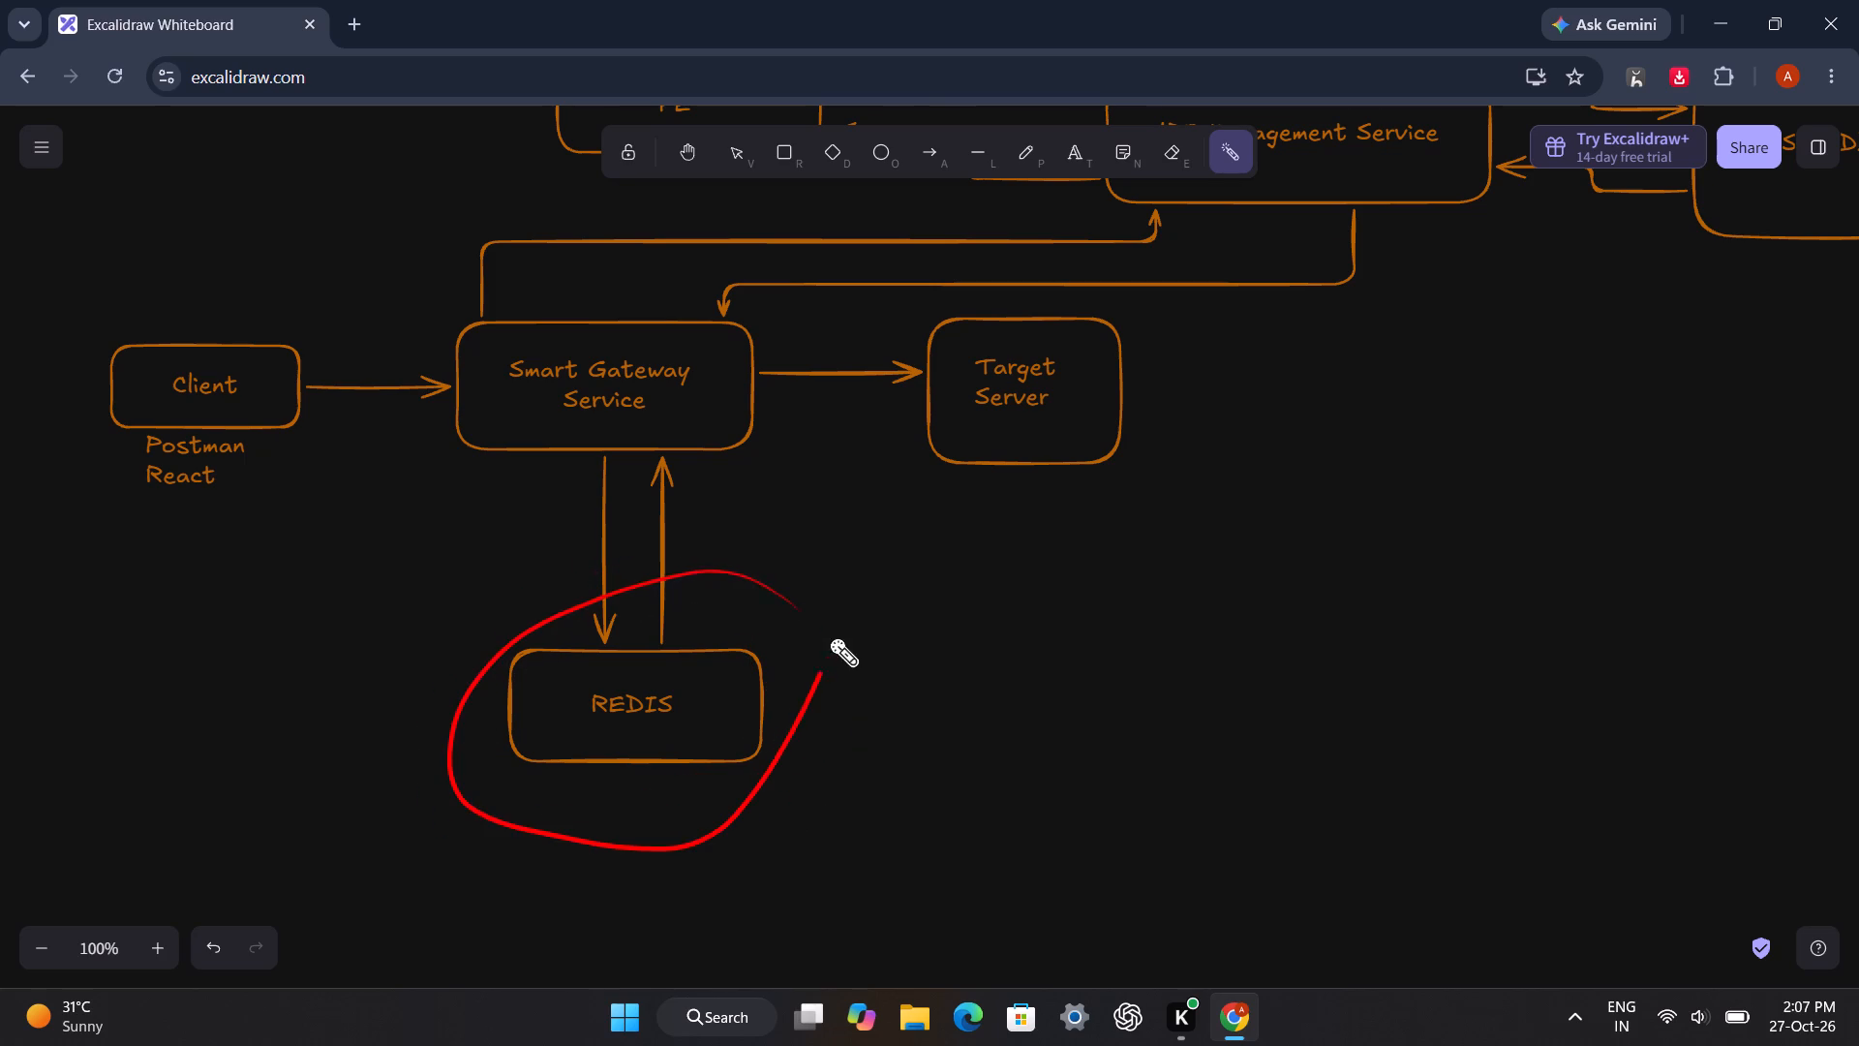
pyautogui.moveTo(829, 637); pyautogui.dragTo(541, 620)
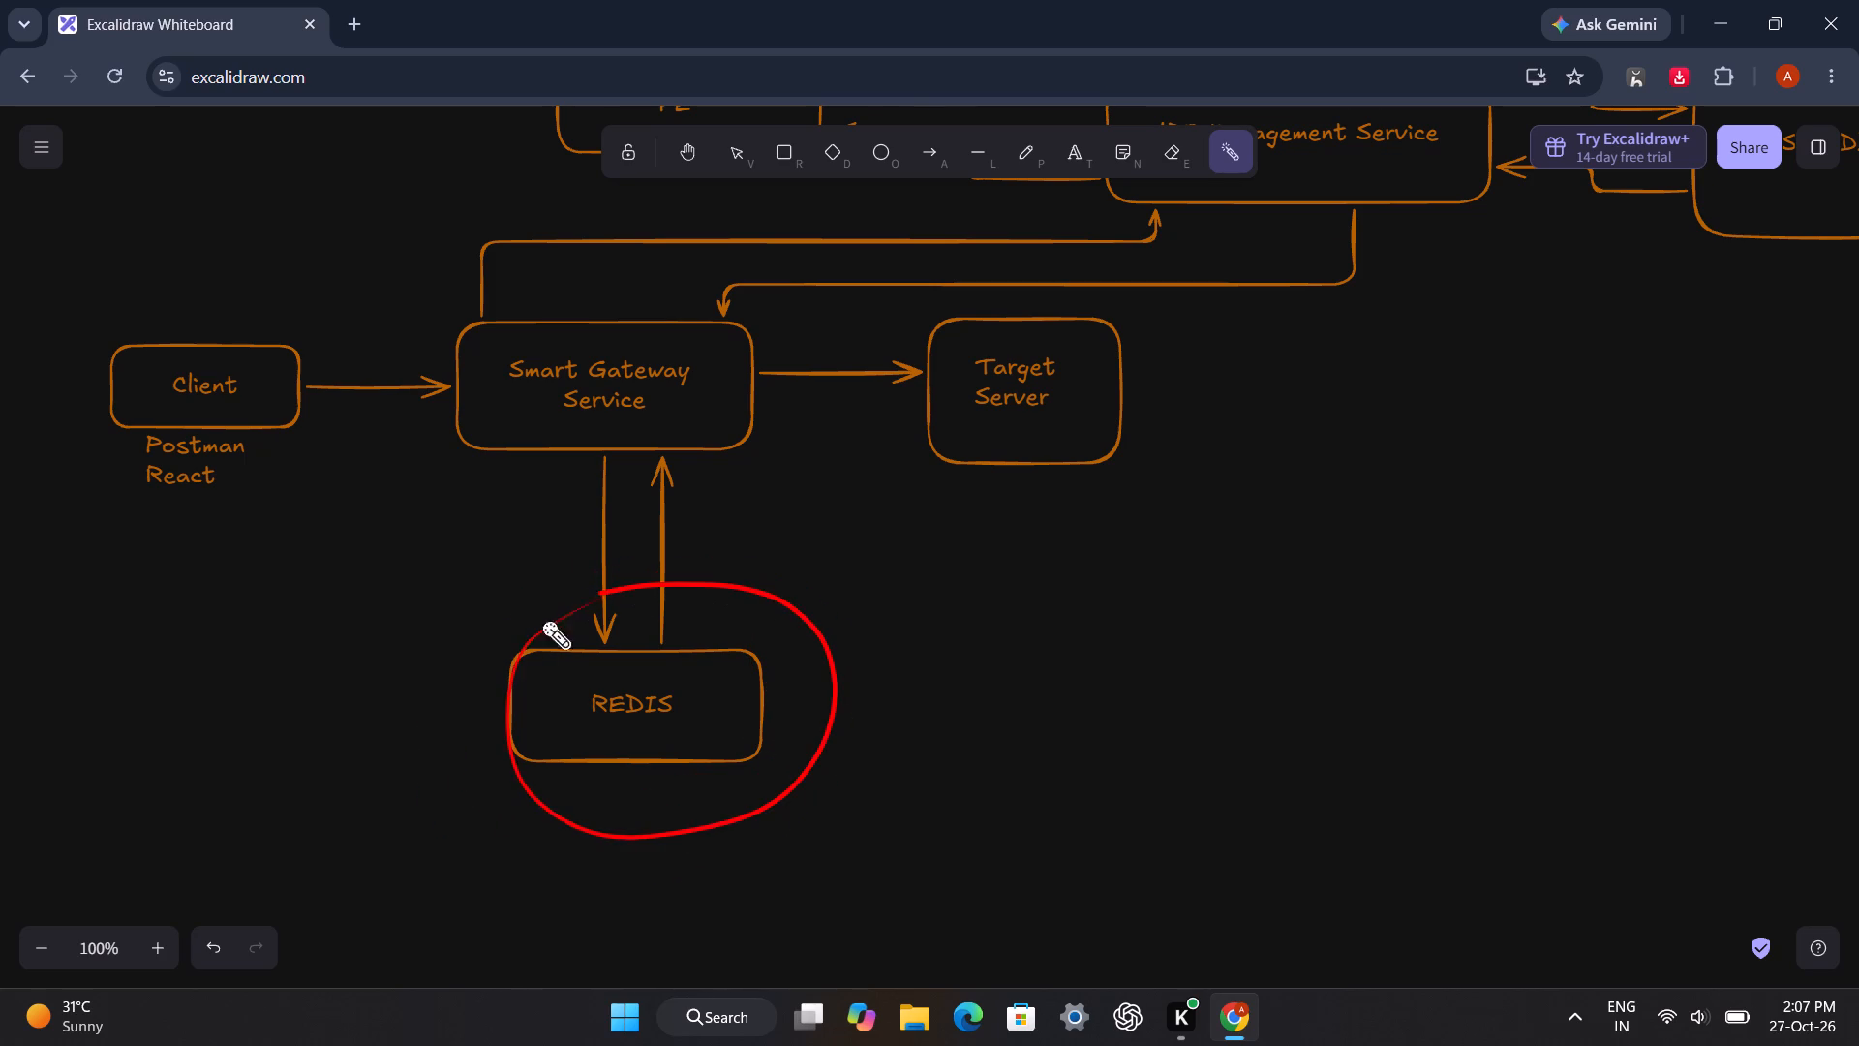
pyautogui.moveTo(541, 620); pyautogui.dragTo(483, 765)
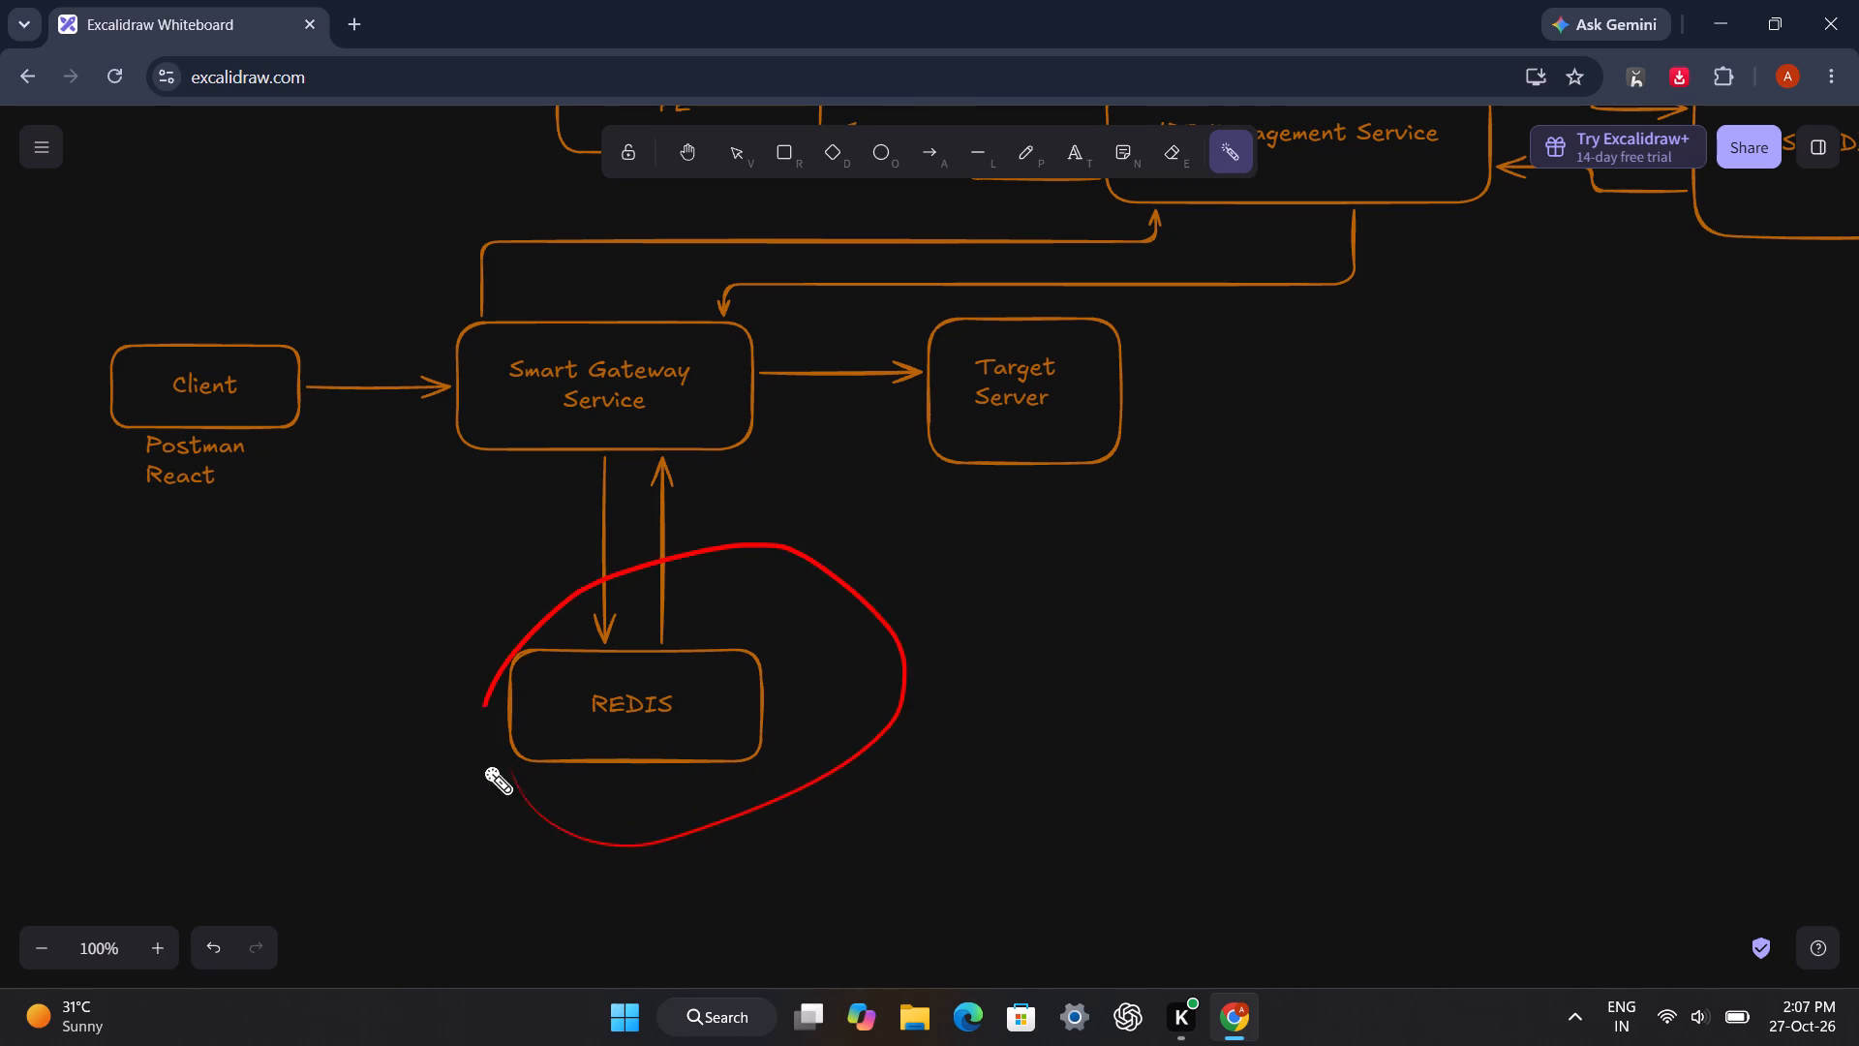
# Circle REDIS together with the two arrows linking it to Smart Gateway Service using wider laser-pointer loops.
pyautogui.moveTo(483, 765); pyautogui.dragTo(689, 509)
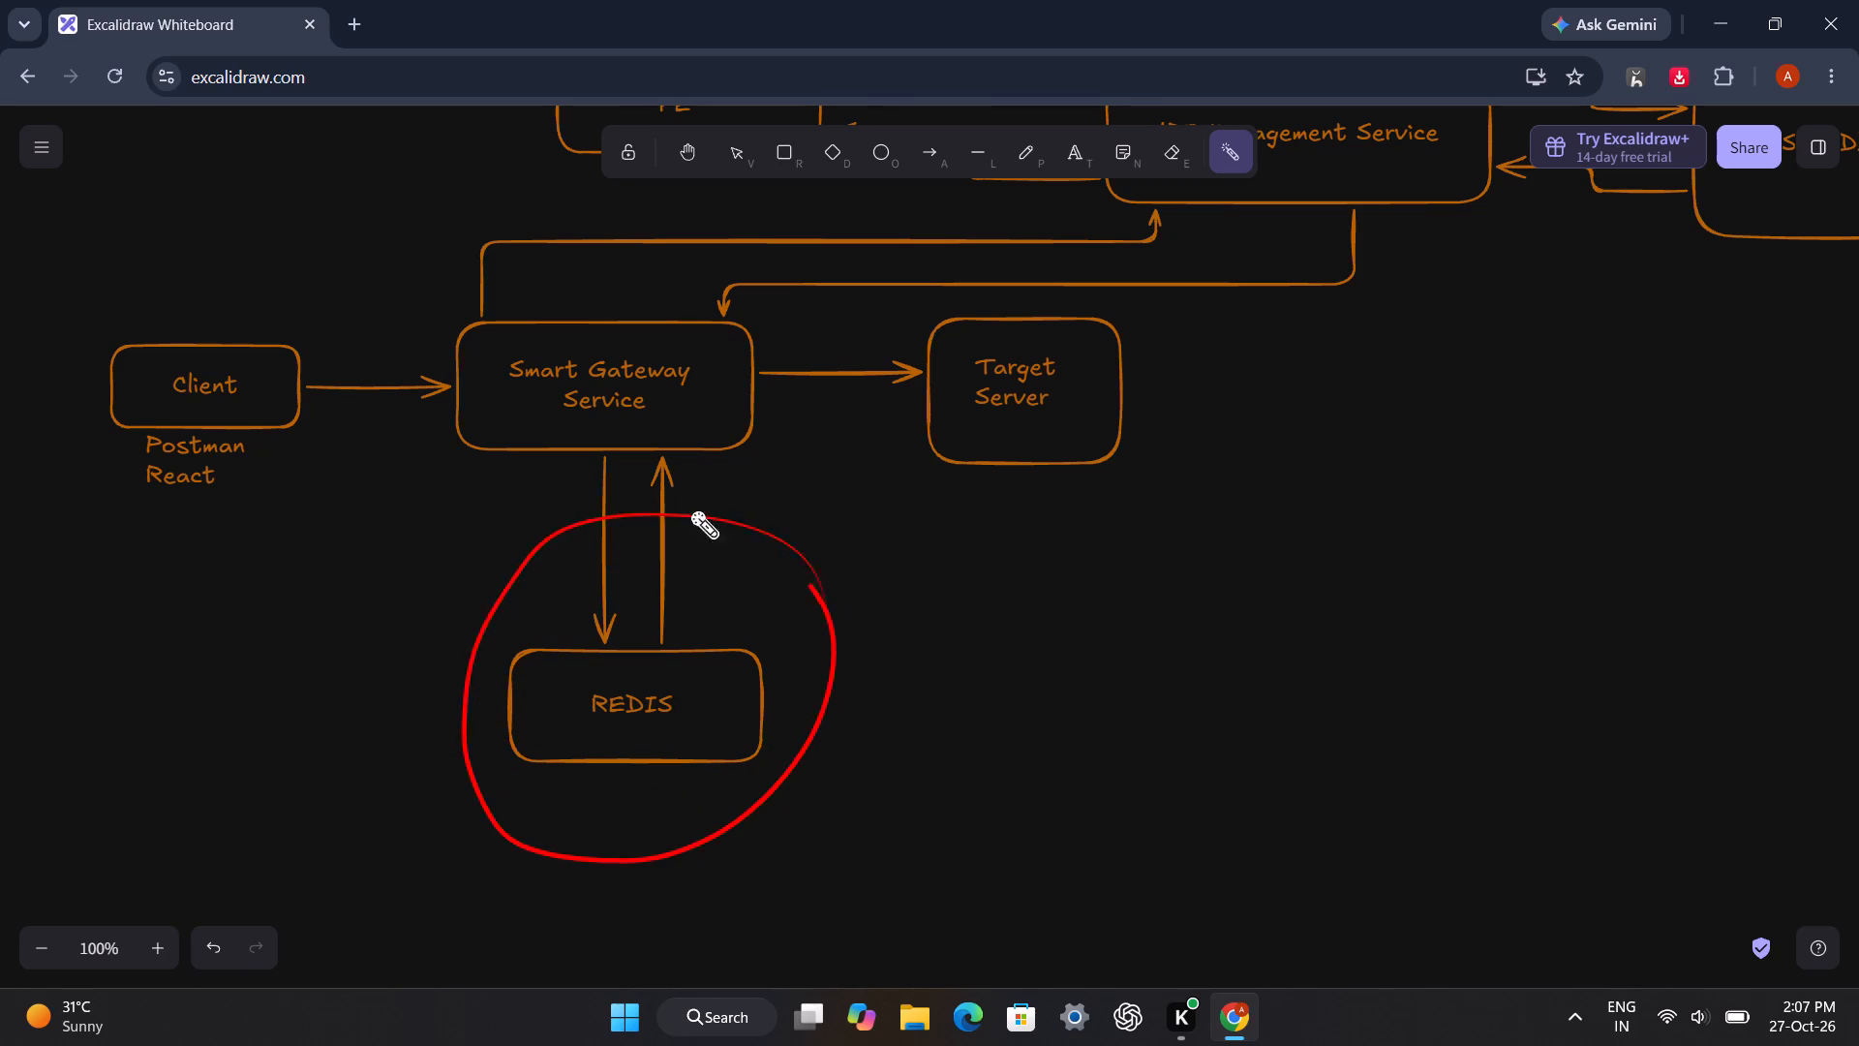
pyautogui.moveTo(689, 509); pyautogui.dragTo(615, 875)
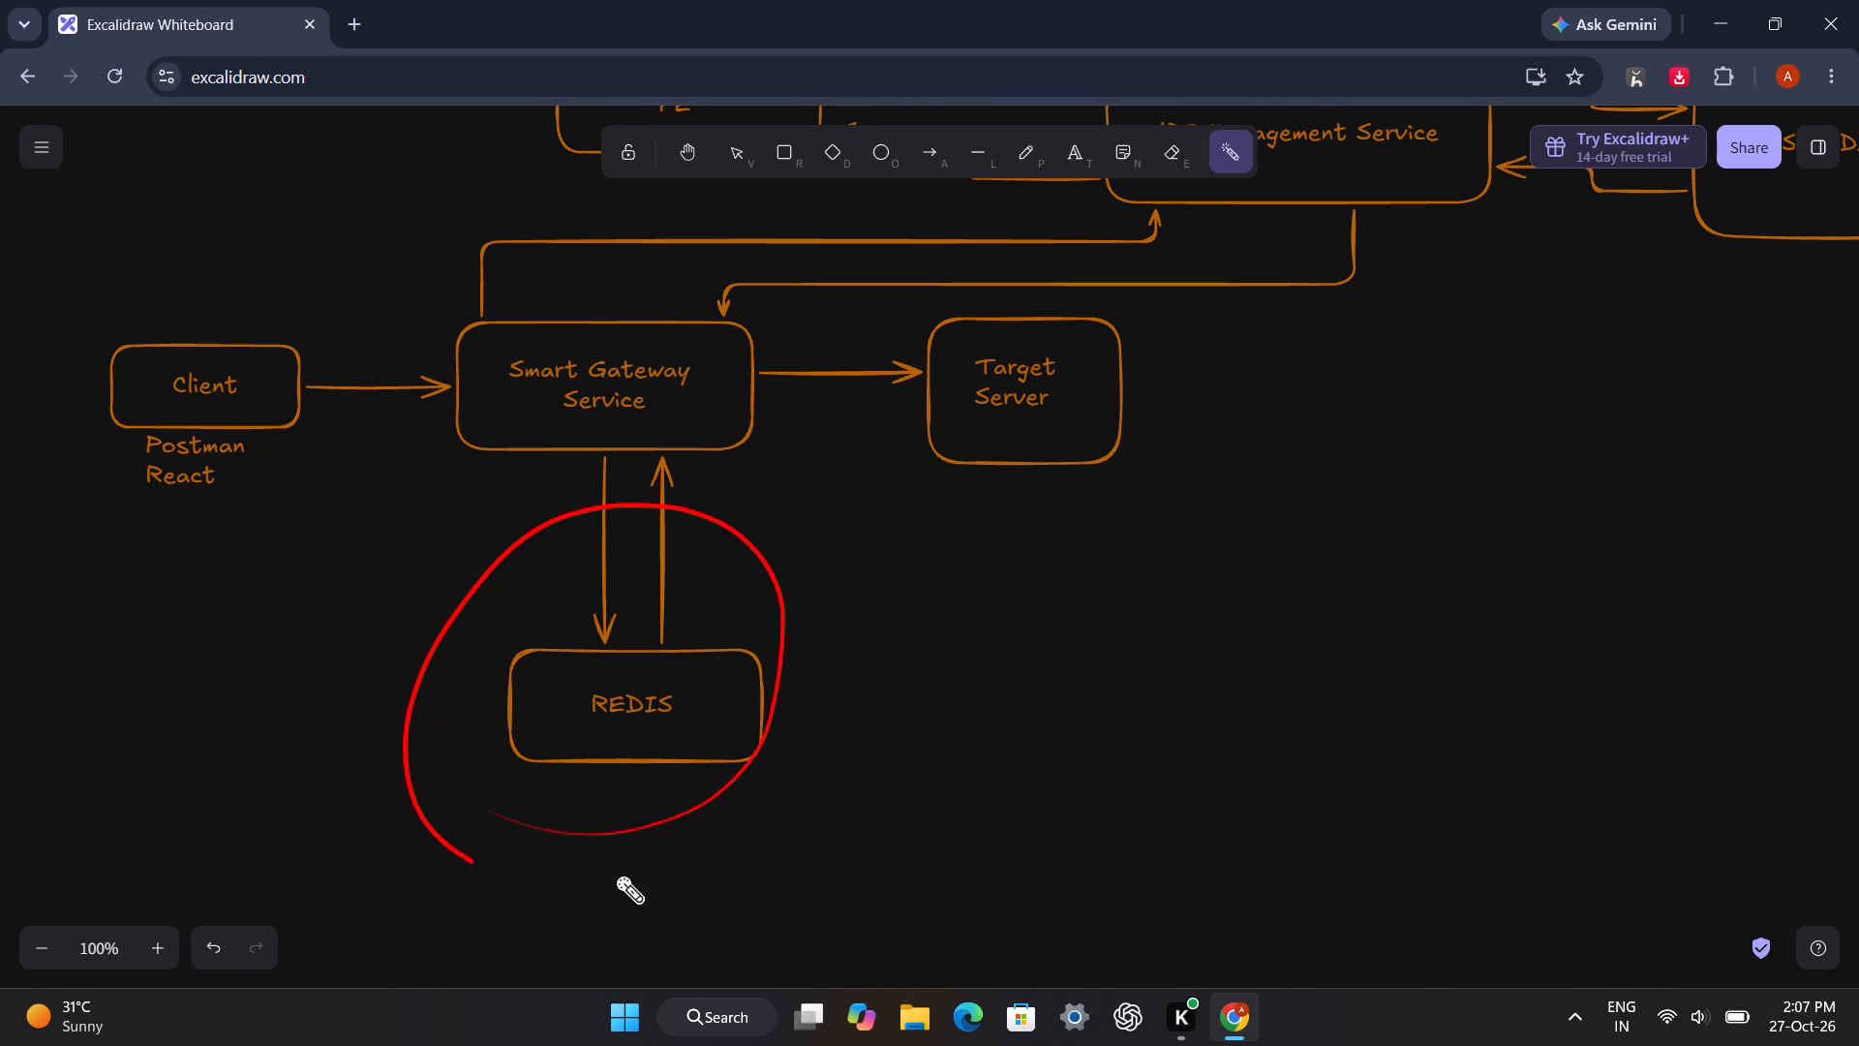
pyautogui.moveTo(615, 875); pyautogui.dragTo(475, 585)
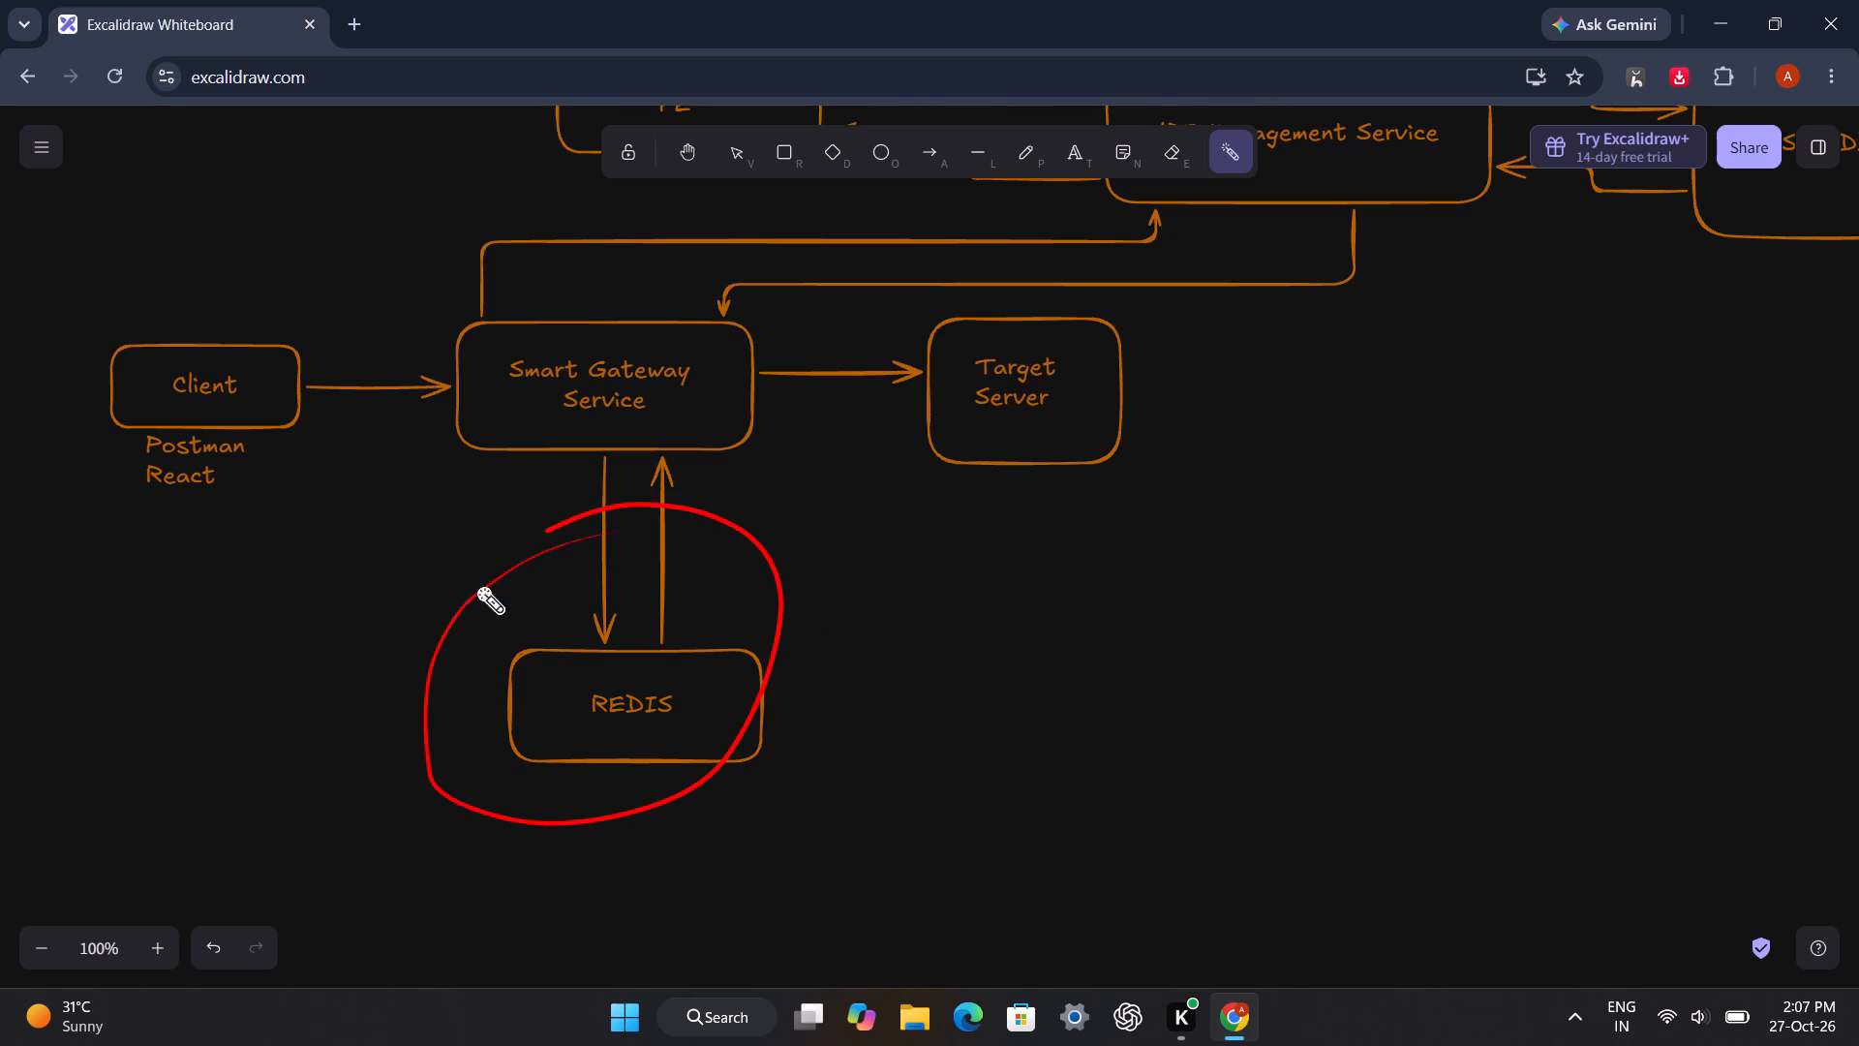
pyautogui.moveTo(475, 585); pyautogui.dragTo(571, 506)
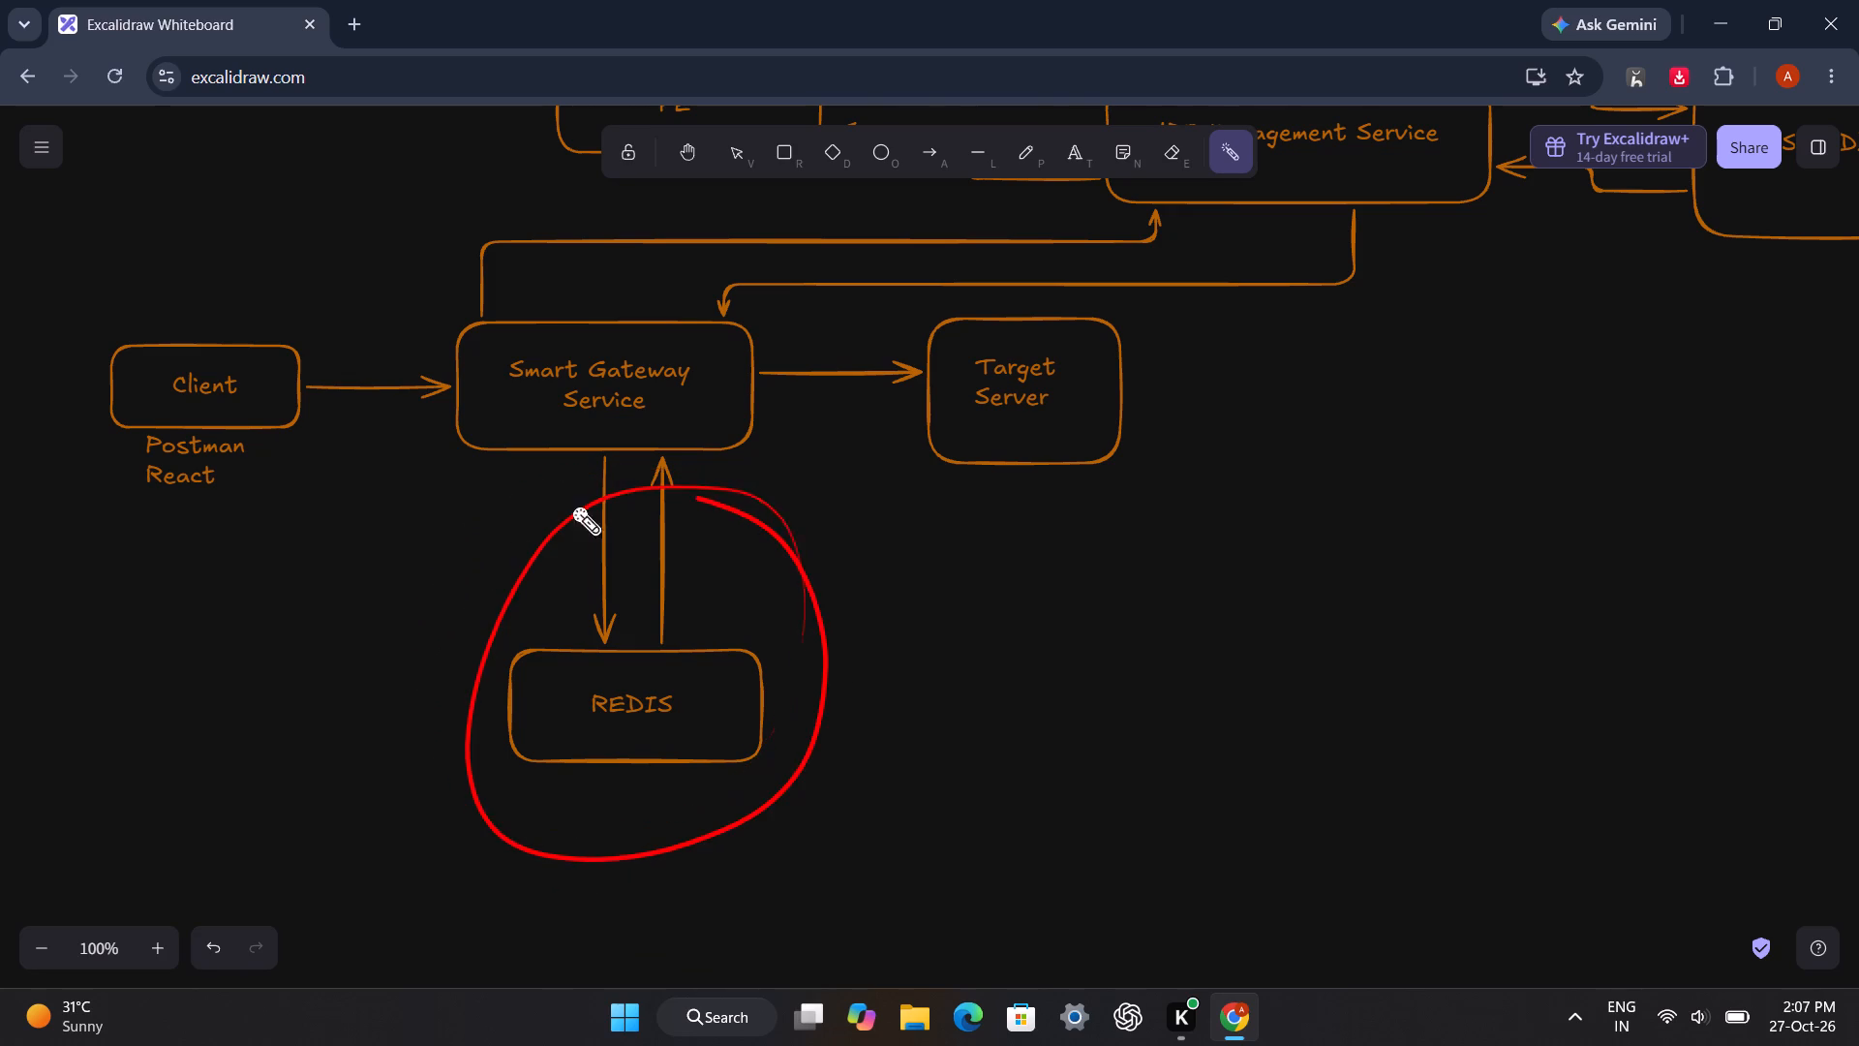
pyautogui.moveTo(571, 506); pyautogui.dragTo(456, 490)
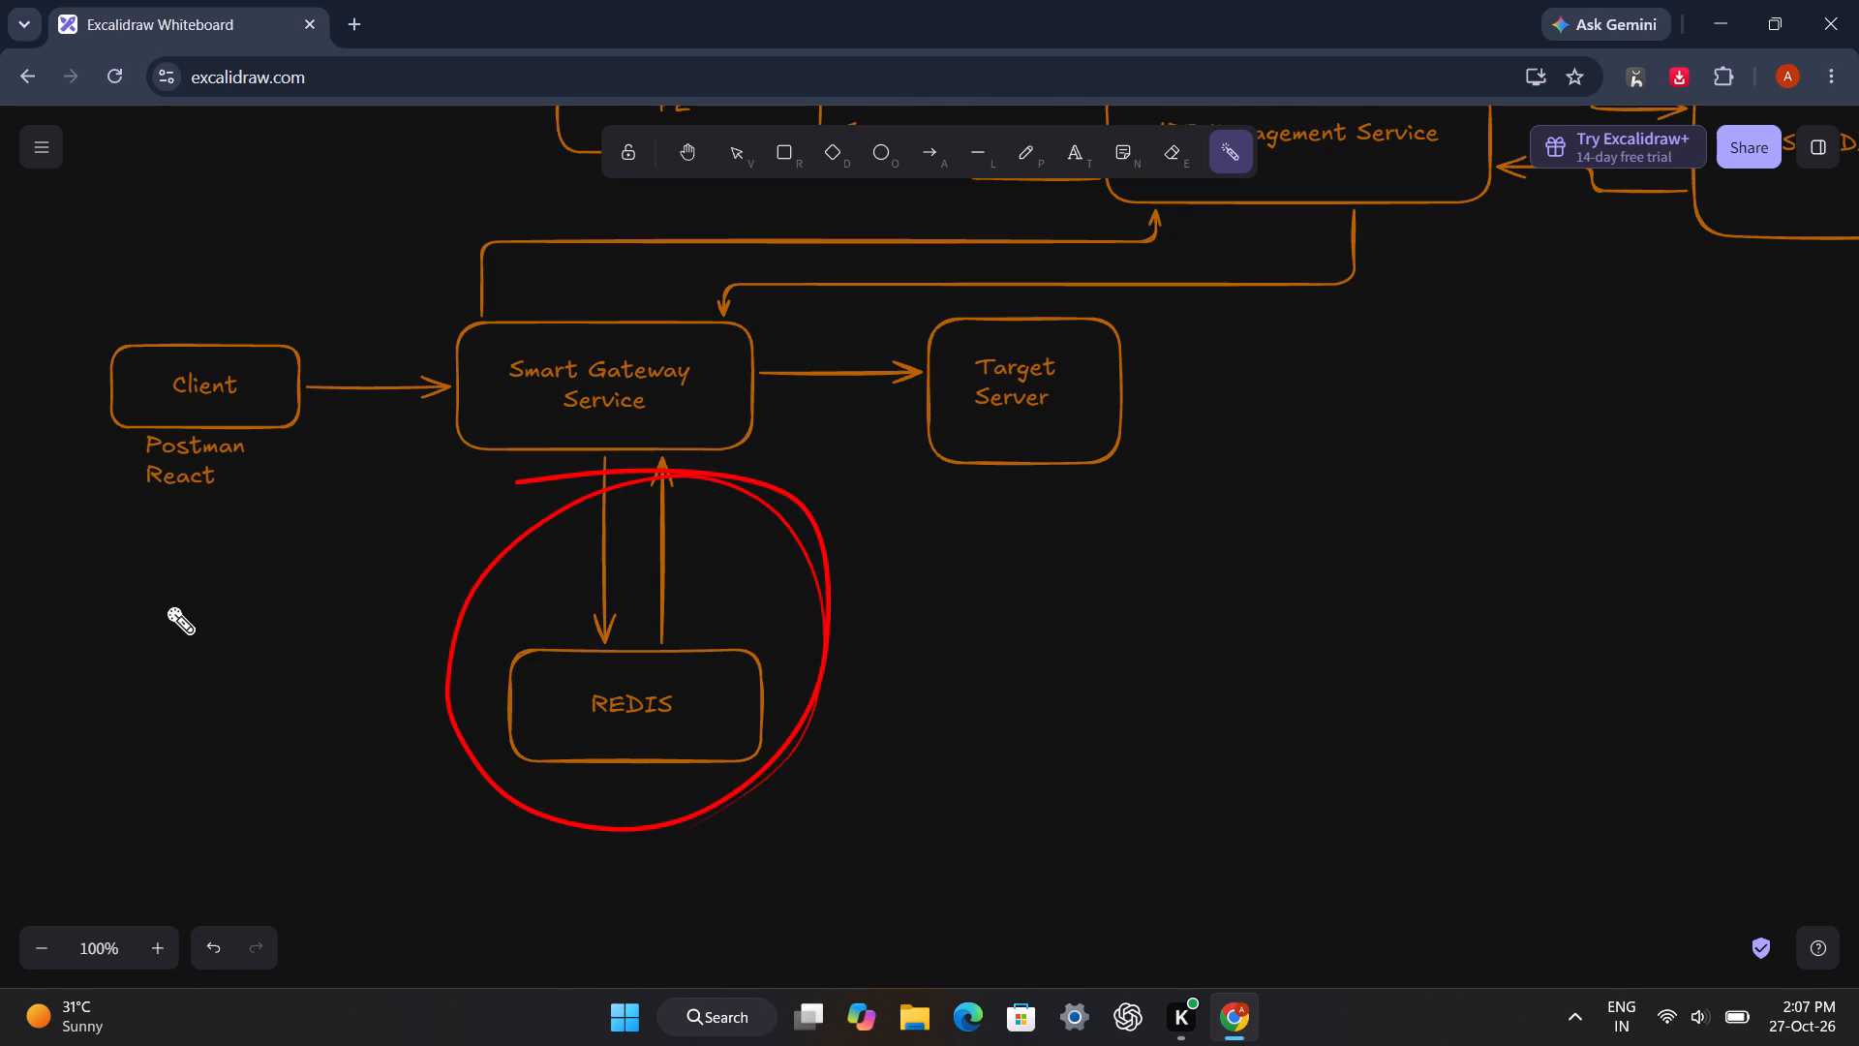
# Trace laser-pointer strokes and loops between Smart Gateway Service and Target Server.
pyautogui.moveTo(651, 396); pyautogui.dragTo(1062, 428)
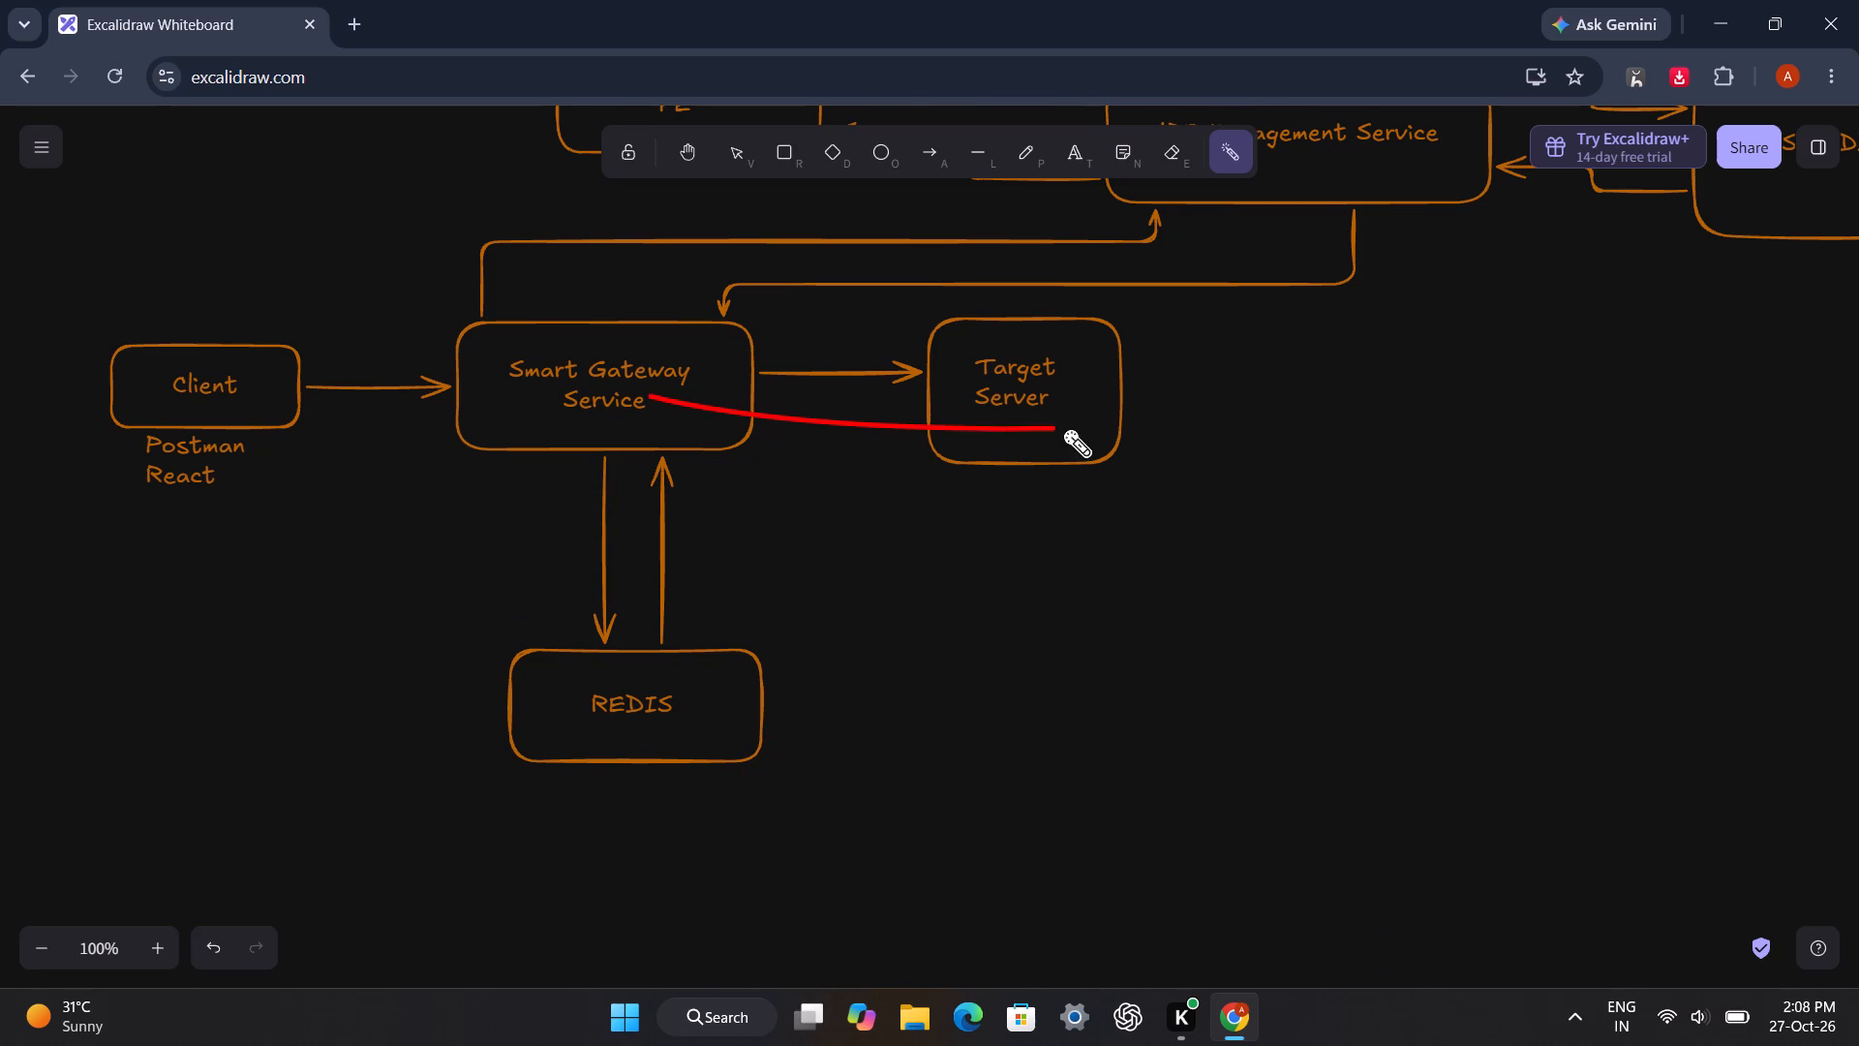
pyautogui.moveTo(1062, 428); pyautogui.dragTo(1051, 424)
pyautogui.moveTo(981, 358); pyautogui.dragTo(960, 379)
pyautogui.moveTo(622, 333); pyautogui.dragTo(596, 396)
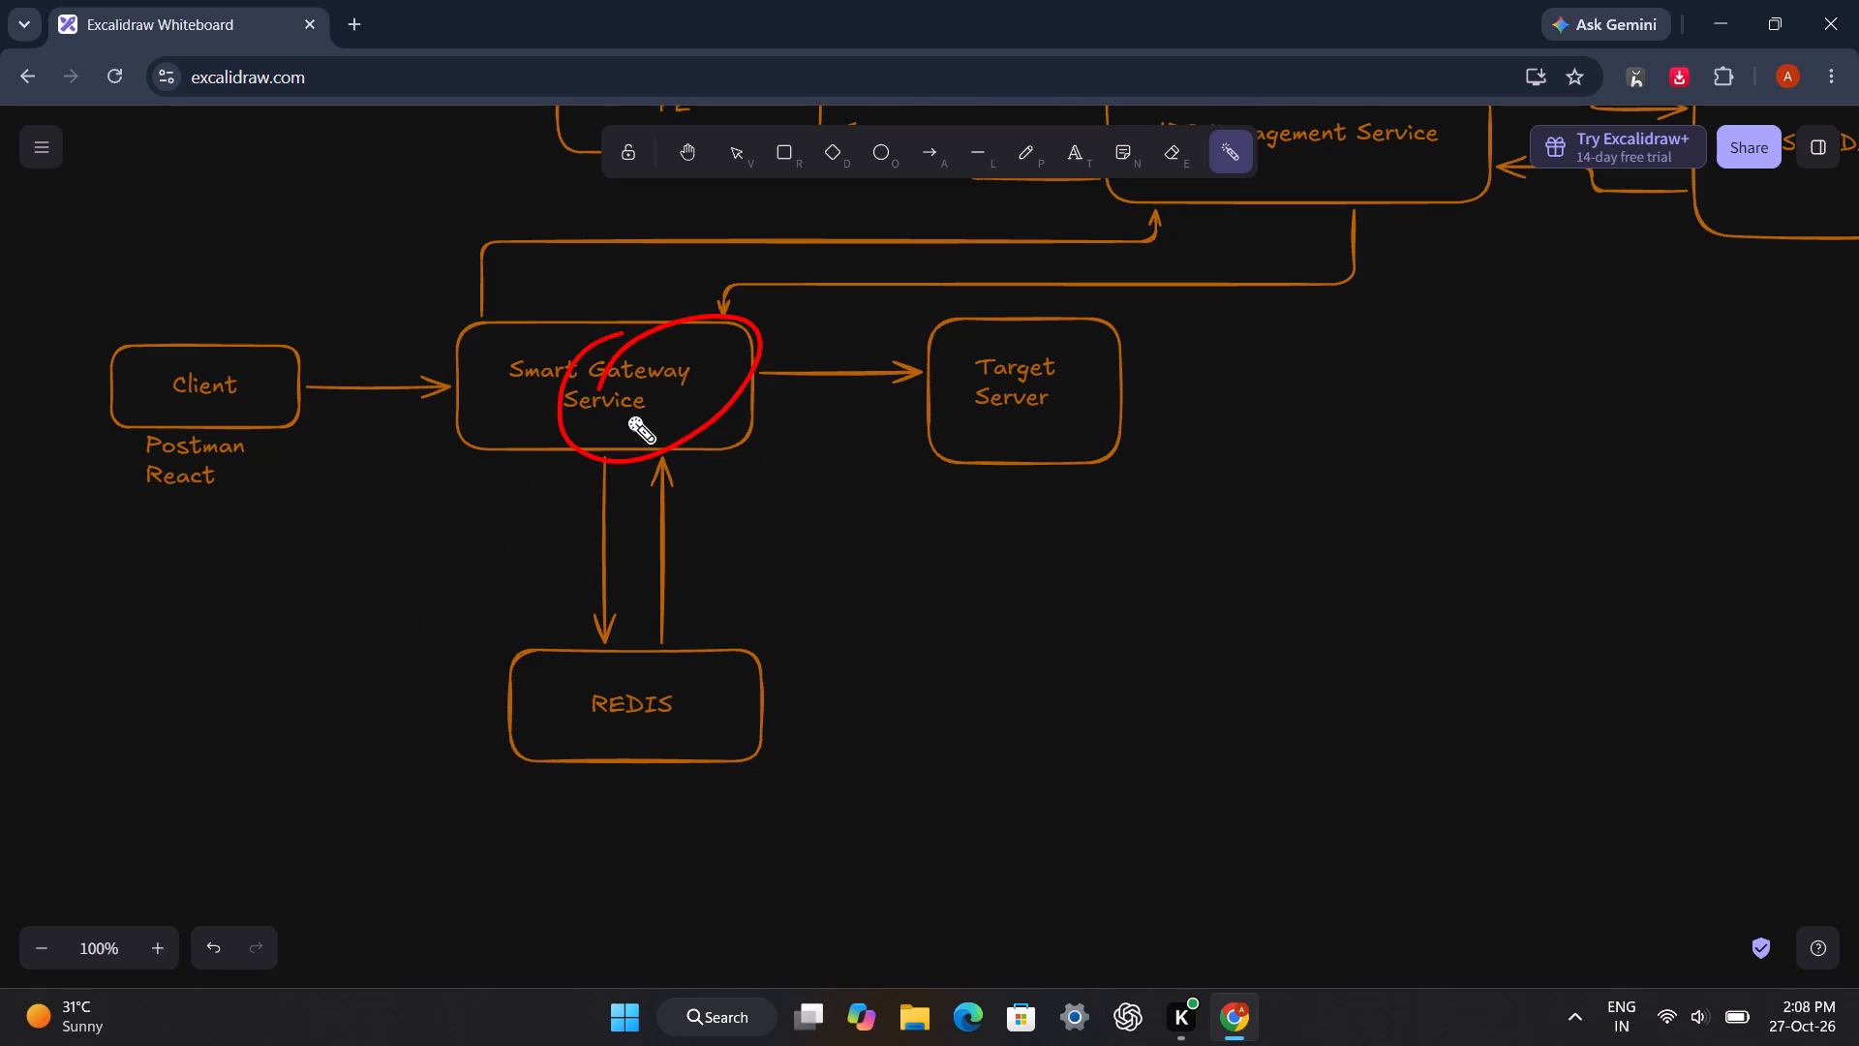
pyautogui.moveTo(589, 391); pyautogui.dragTo(1096, 335)
pyautogui.moveTo(973, 304); pyautogui.dragTo(867, 431)
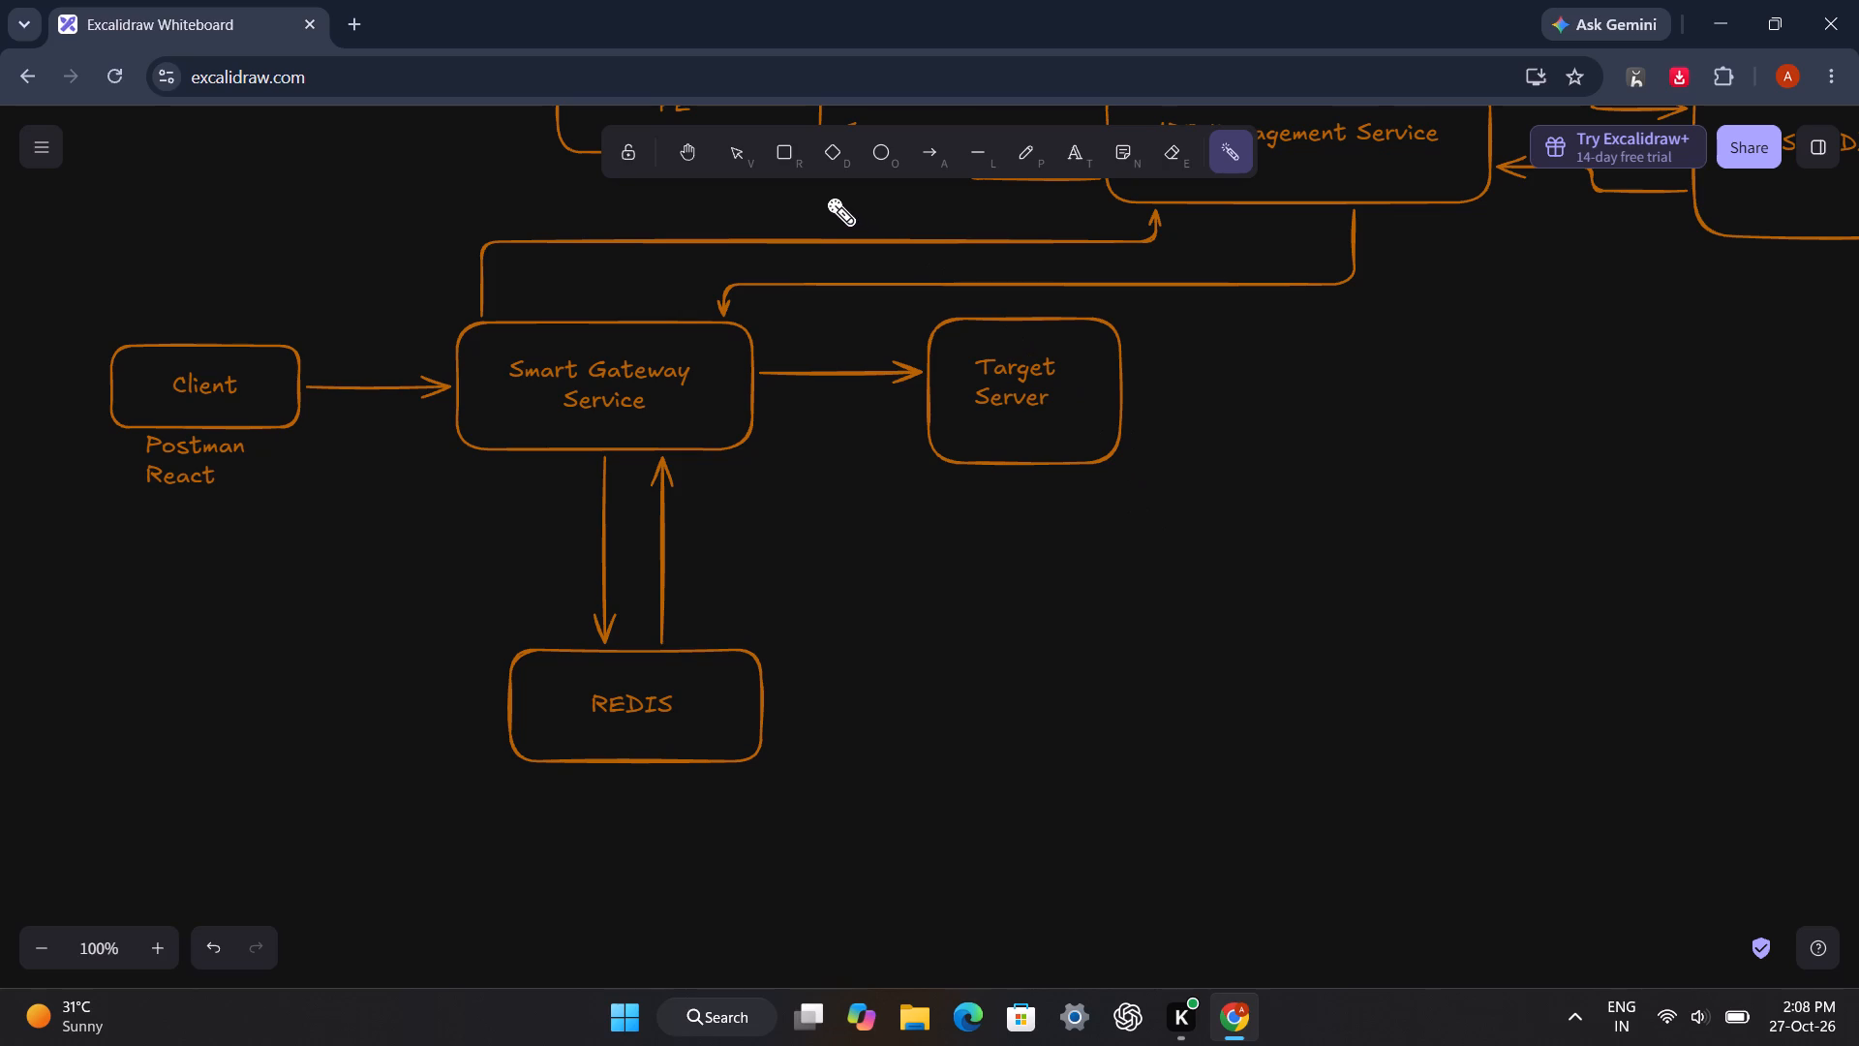
# Draw a rectangle in the empty area below Target Server and add the text "Analytic Service" inside it.
pyautogui.click(796, 142)
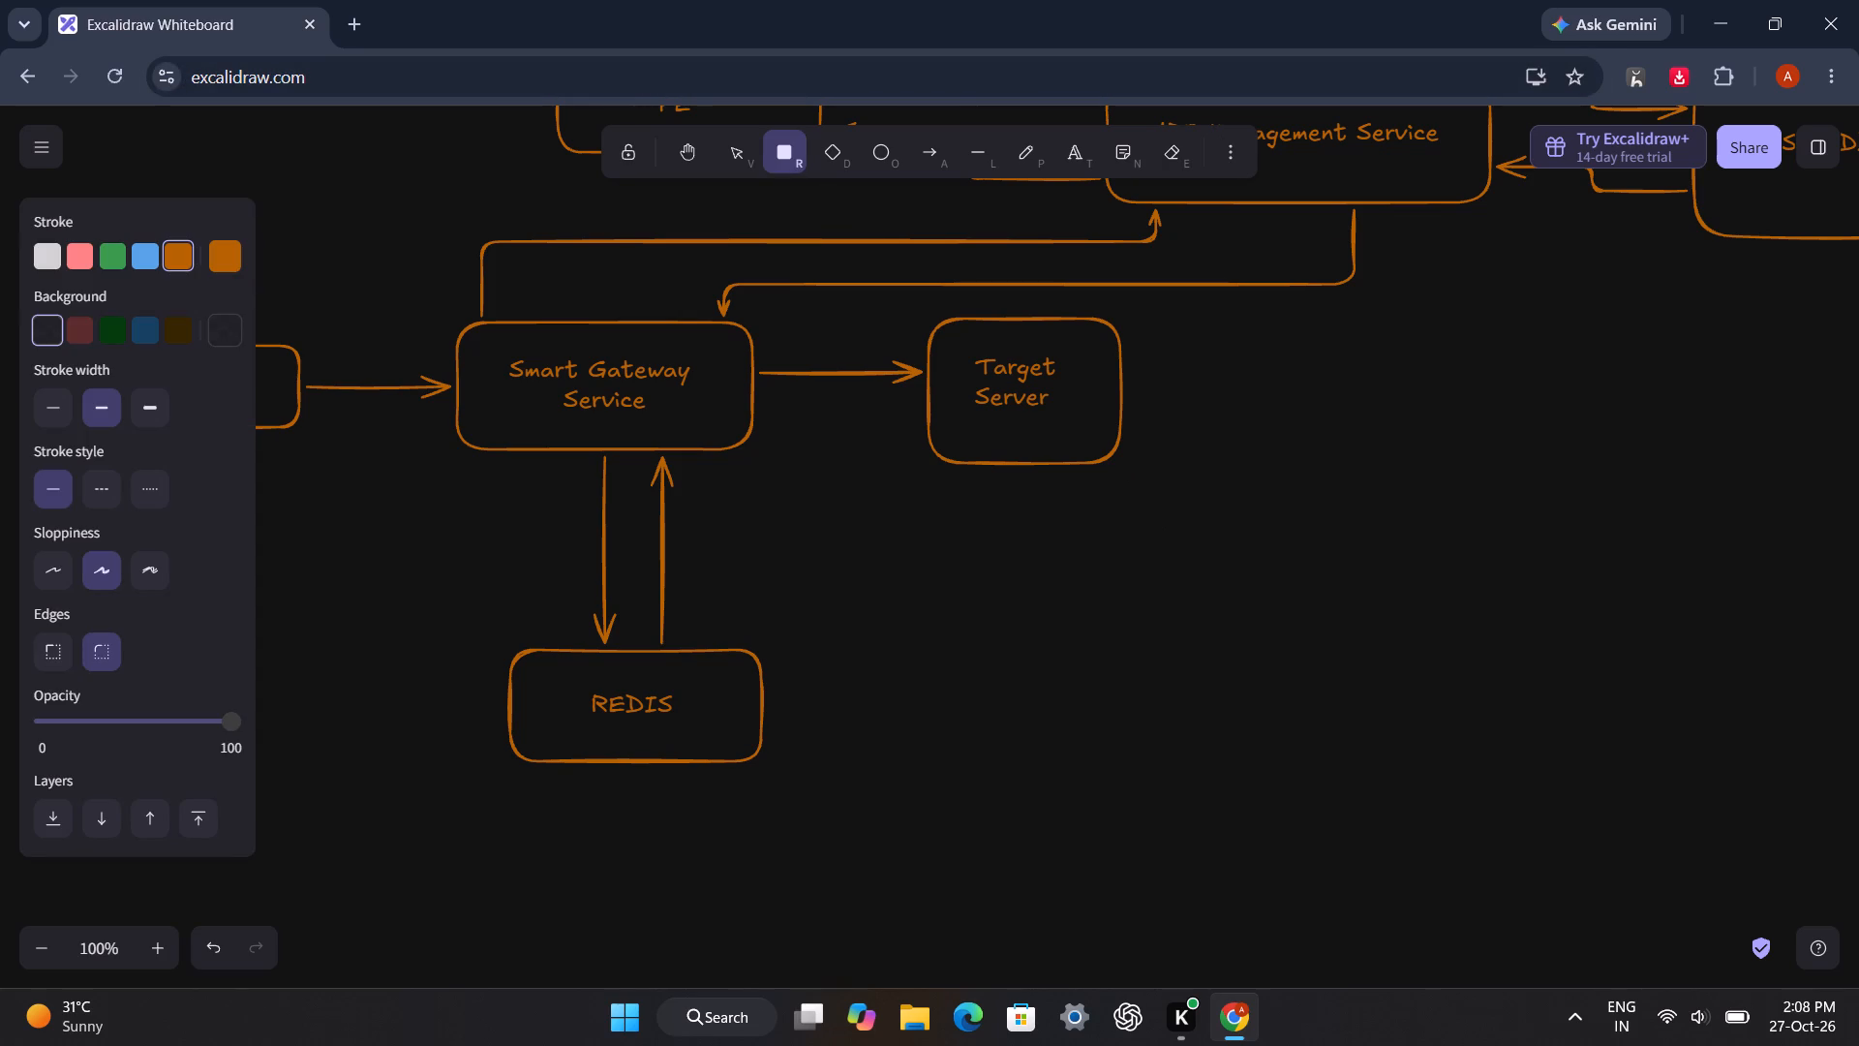
pyautogui.moveTo(1058, 732); pyautogui.dragTo(1434, 879)
pyautogui.click(1126, 768)
pyautogui.doubleClick(1139, 784)
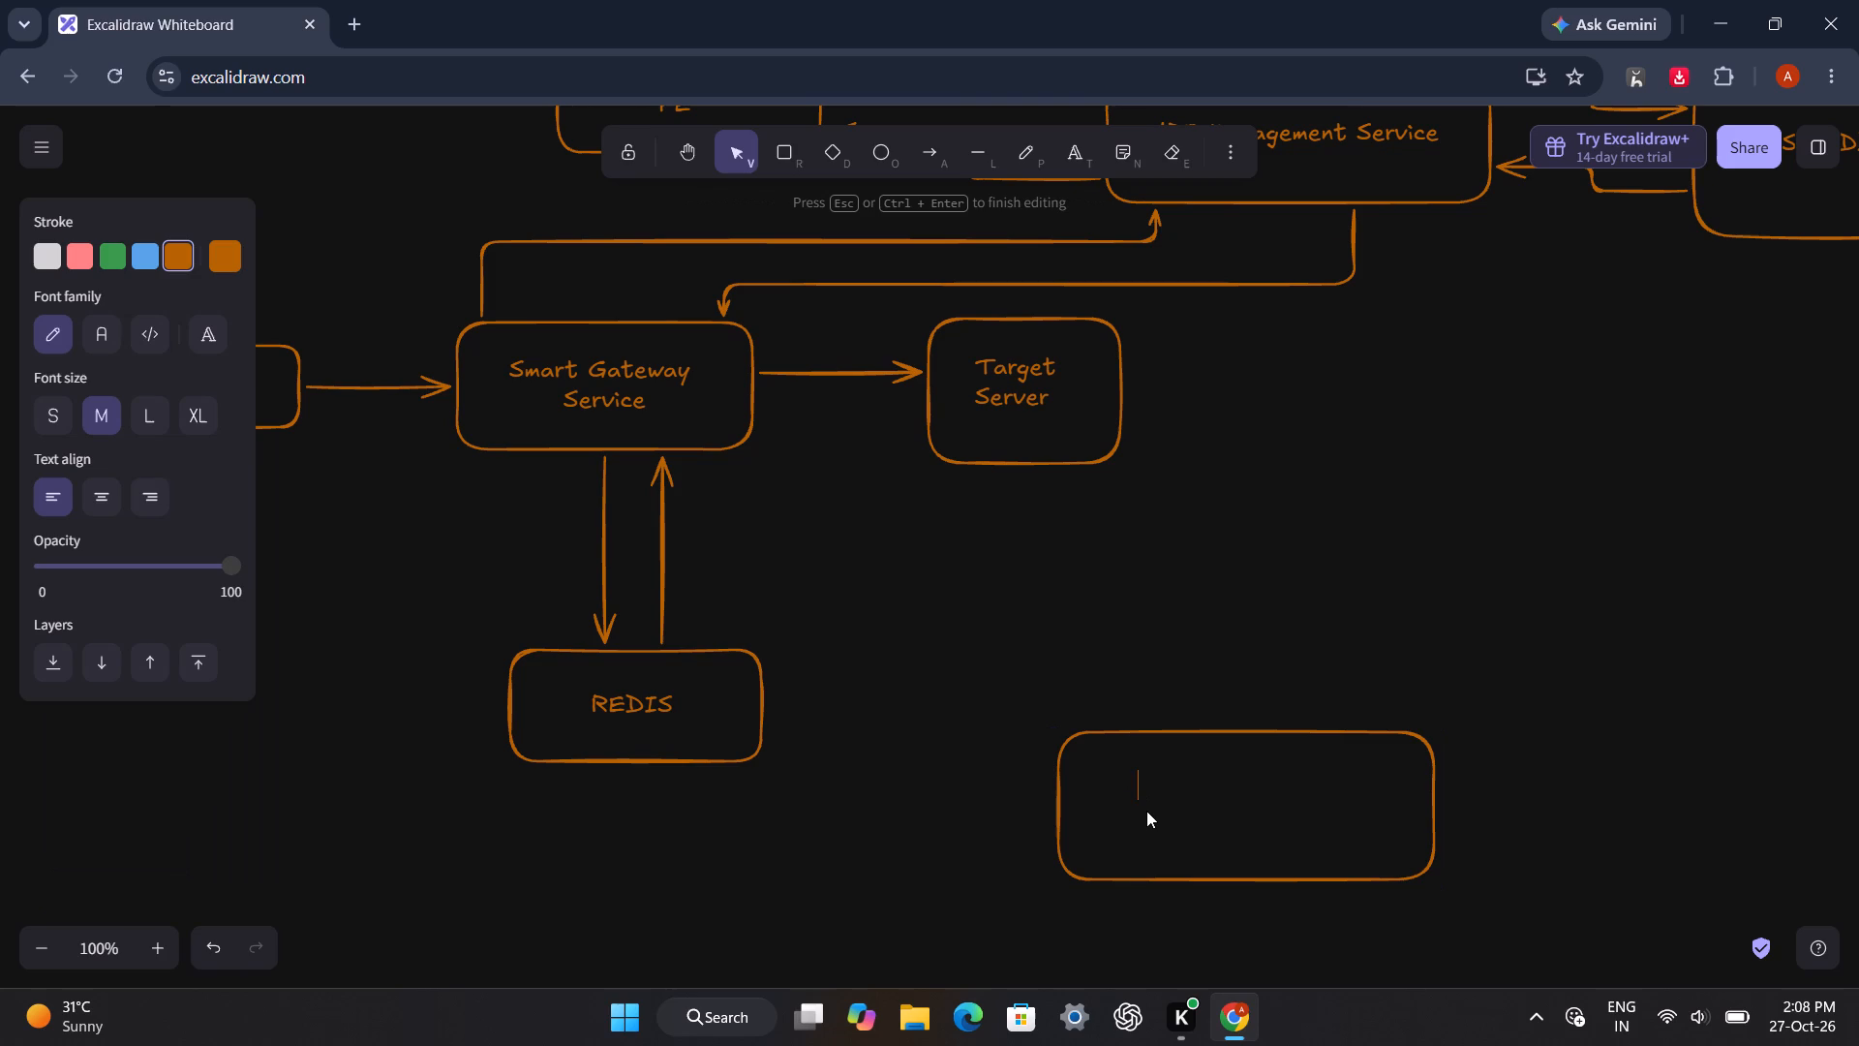
pyautogui.write('Ana')
pyautogui.write('lytic Service')
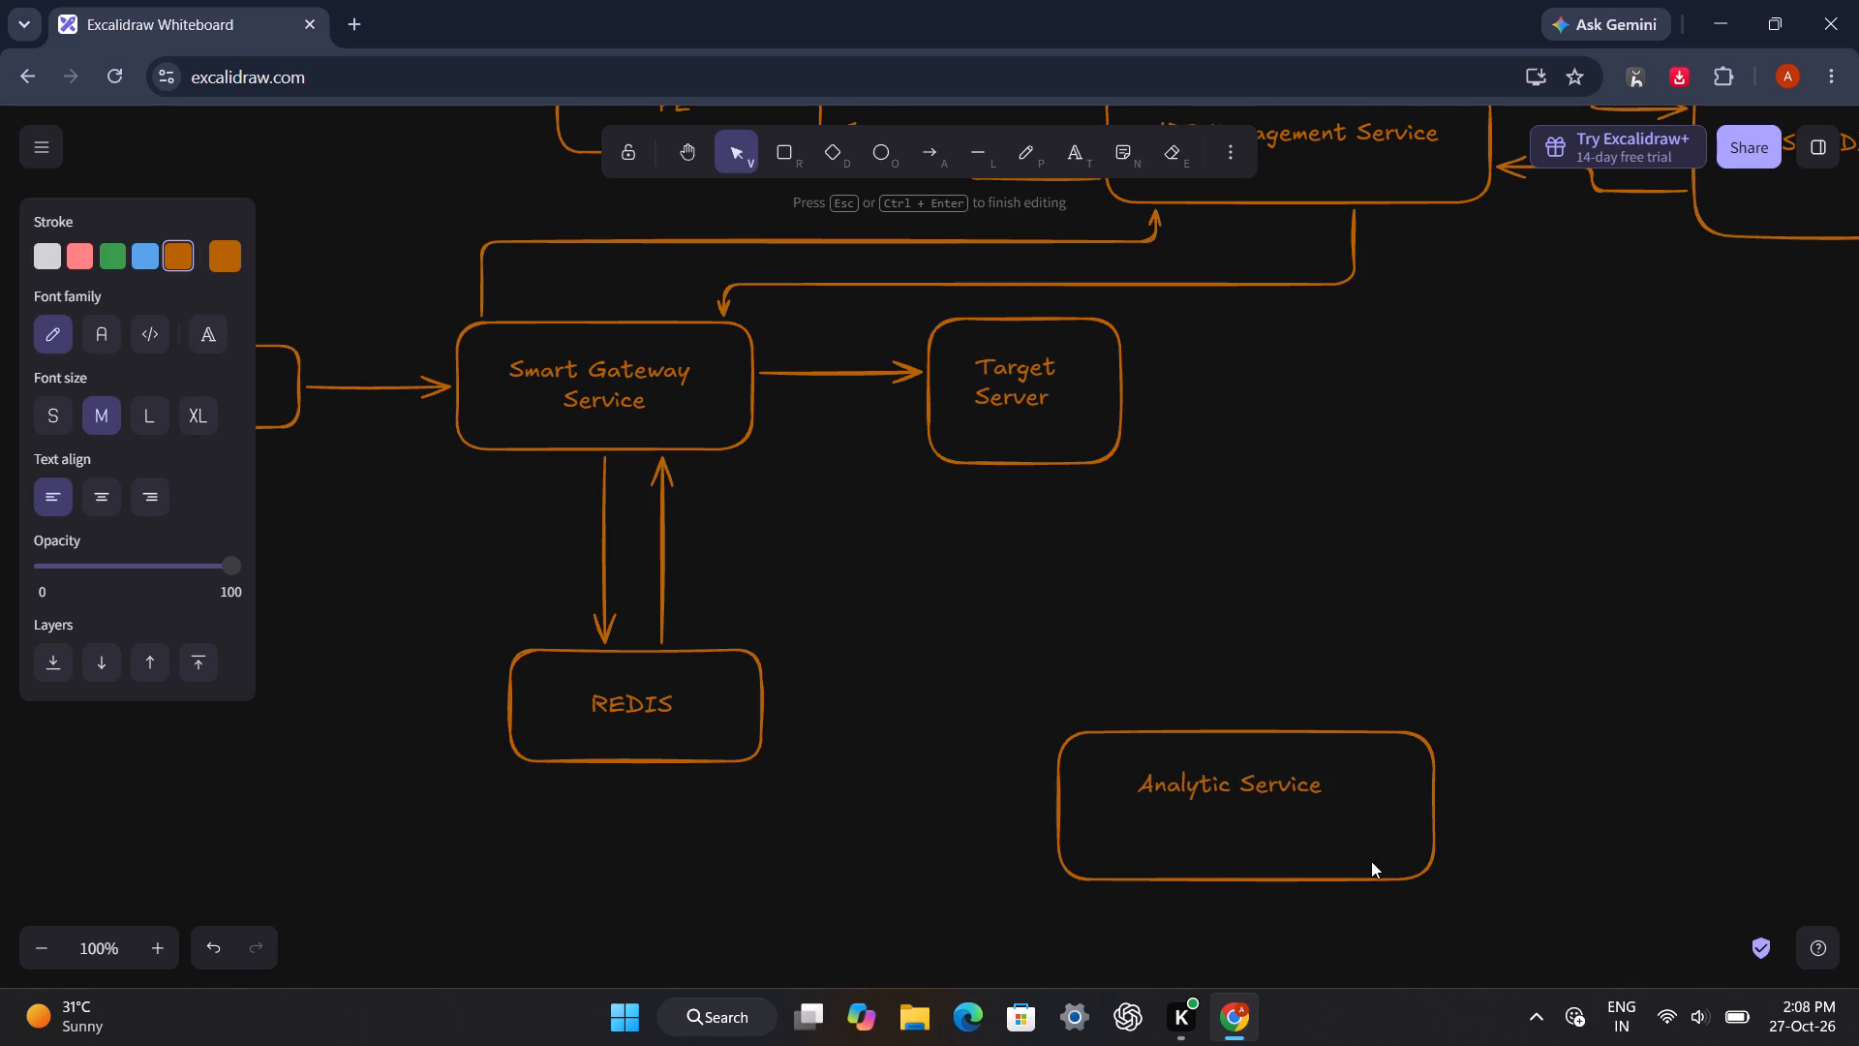
# Shrink the new rectangle to roughly the size of its Analytic Service text and centre the text inside it.
pyautogui.click(1417, 875)
pyautogui.moveTo(1438, 886); pyautogui.dragTo(1350, 817)
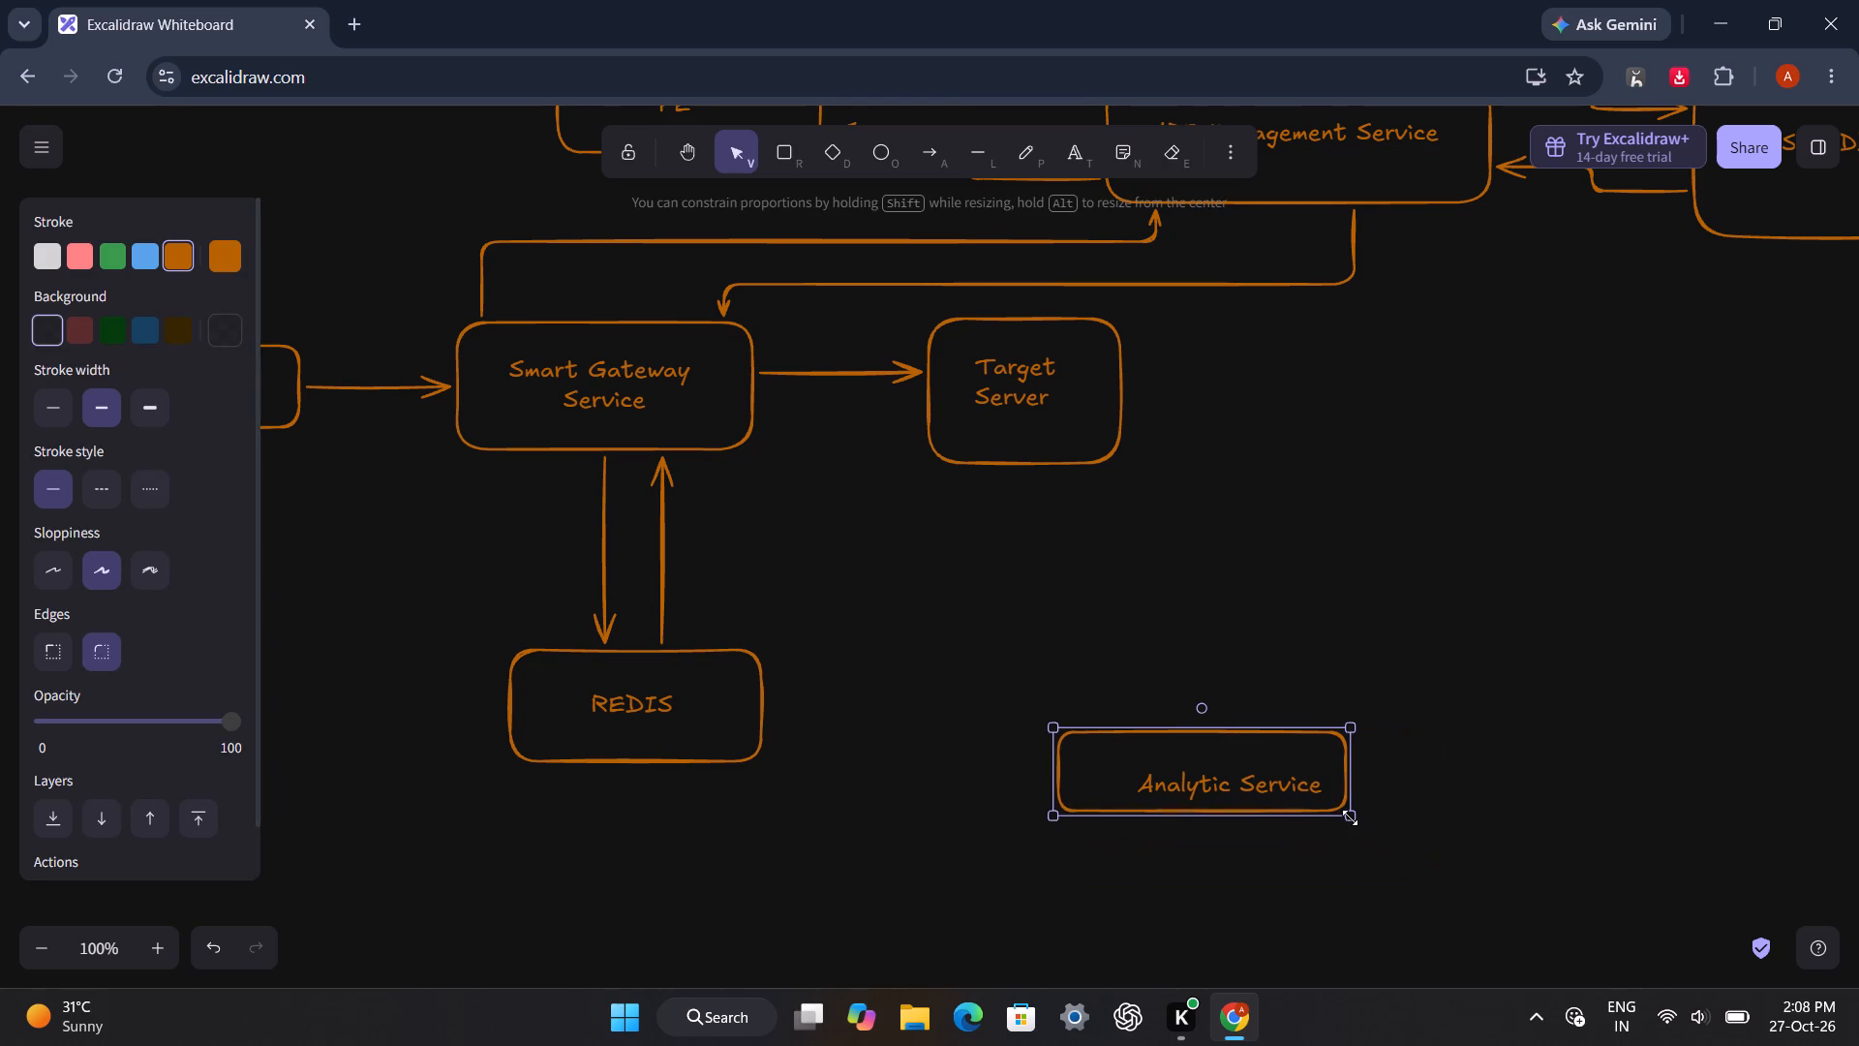
pyautogui.moveTo(1350, 817); pyautogui.dragTo(1334, 795)
pyautogui.click(1256, 784)
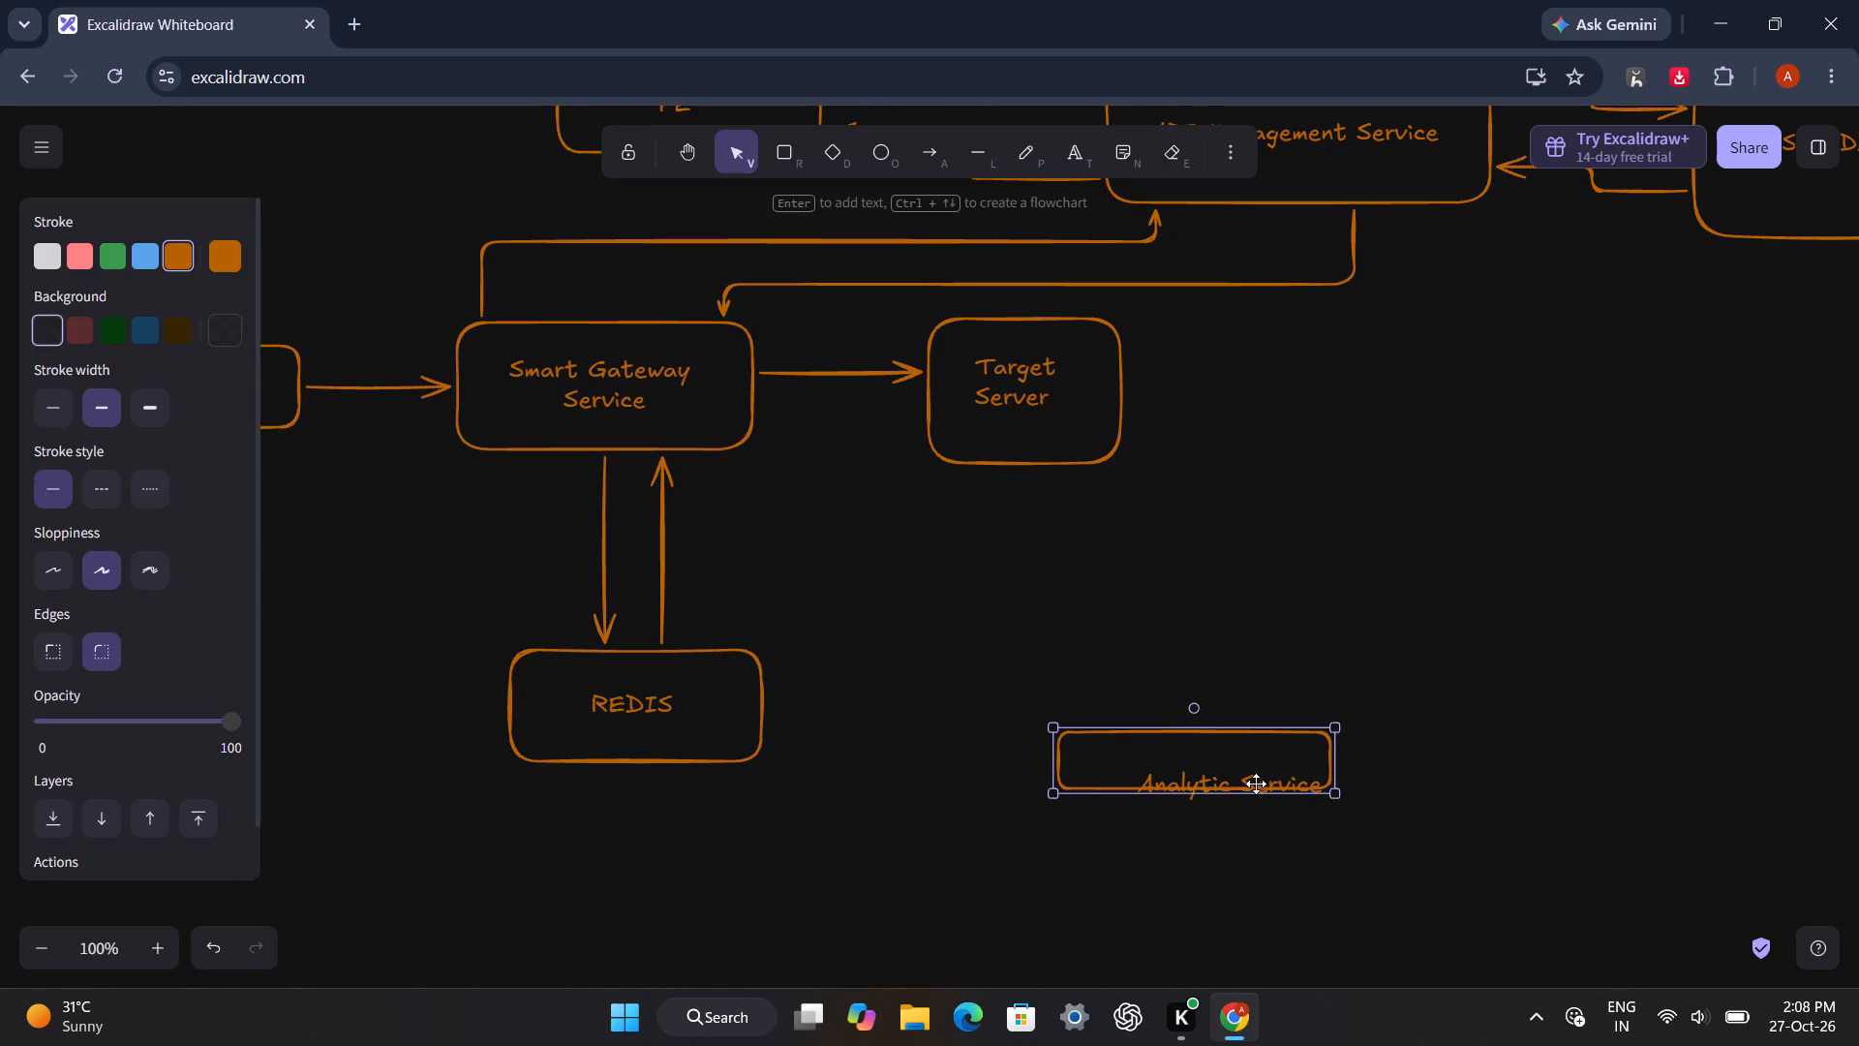
pyautogui.moveTo(1256, 784); pyautogui.dragTo(1214, 761)
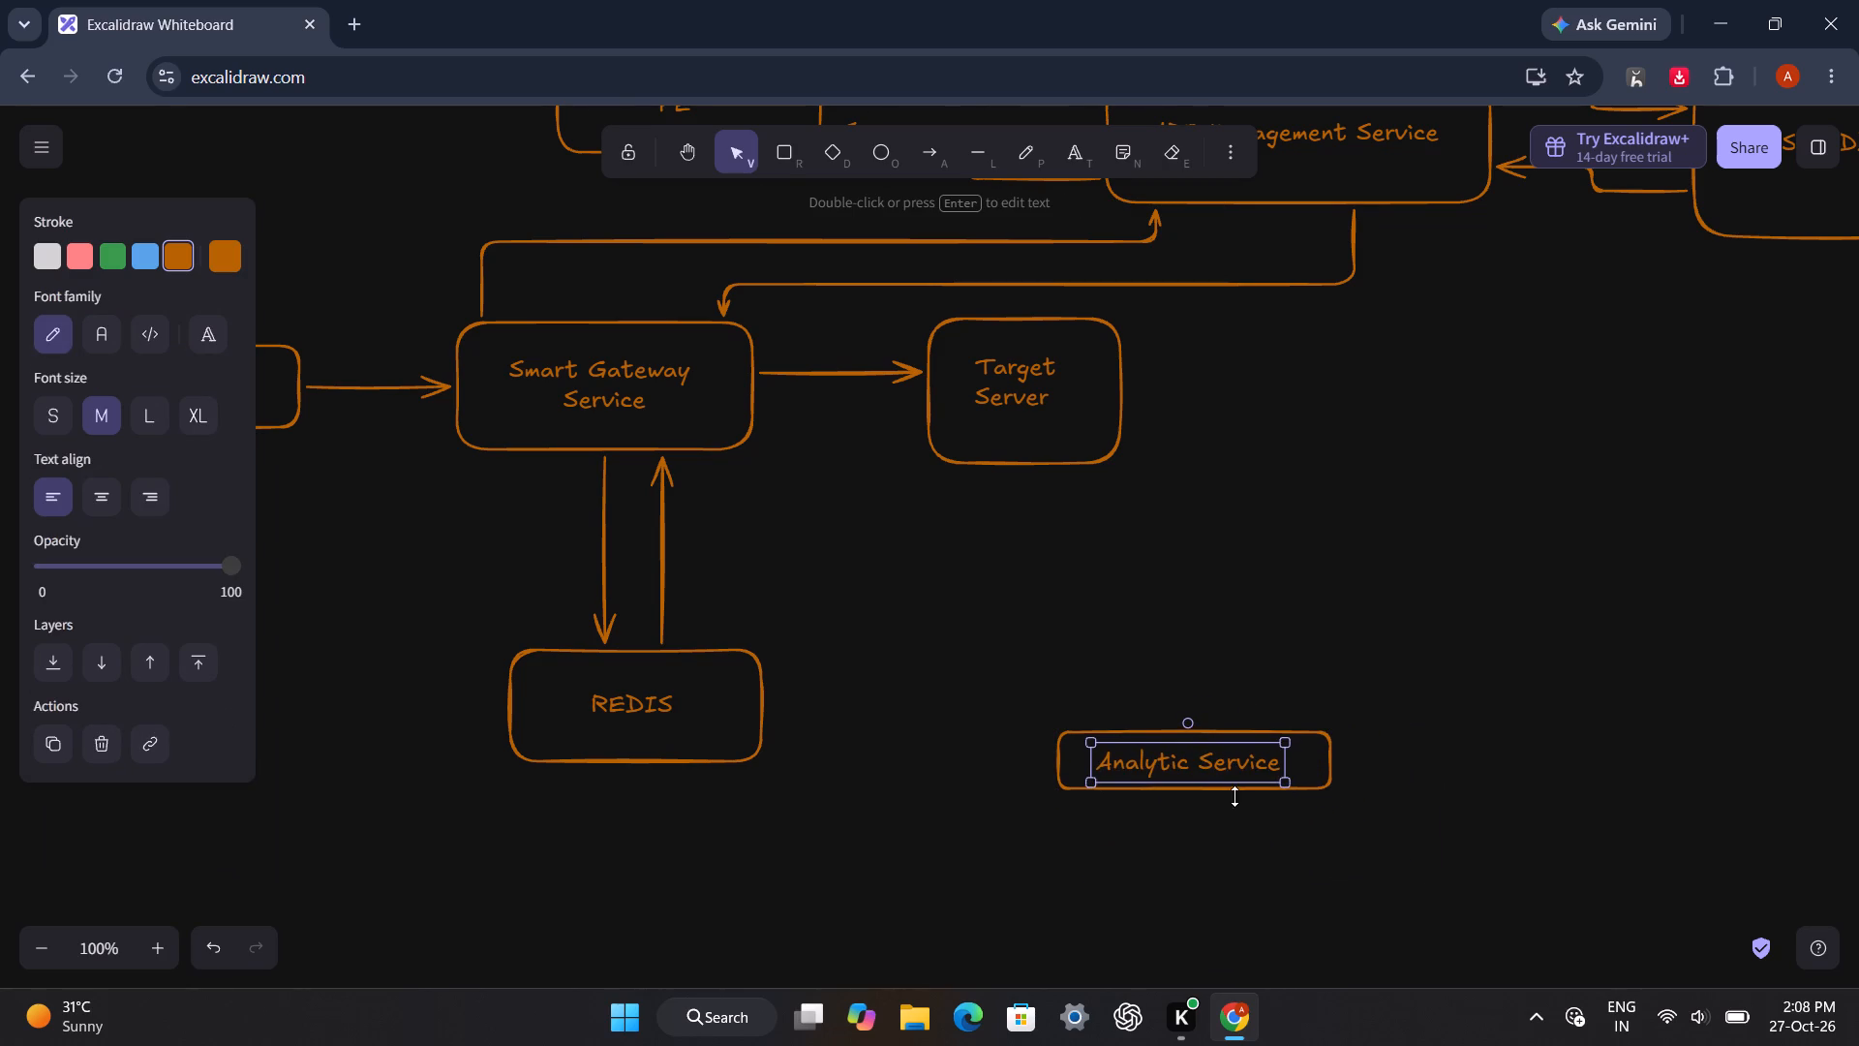
# Select the Analytic Service rectangle with its text and move both to the empty area below and to the right of REDIS.
pyautogui.click(1249, 819)
pyautogui.moveTo(1334, 828); pyautogui.dragTo(1054, 665)
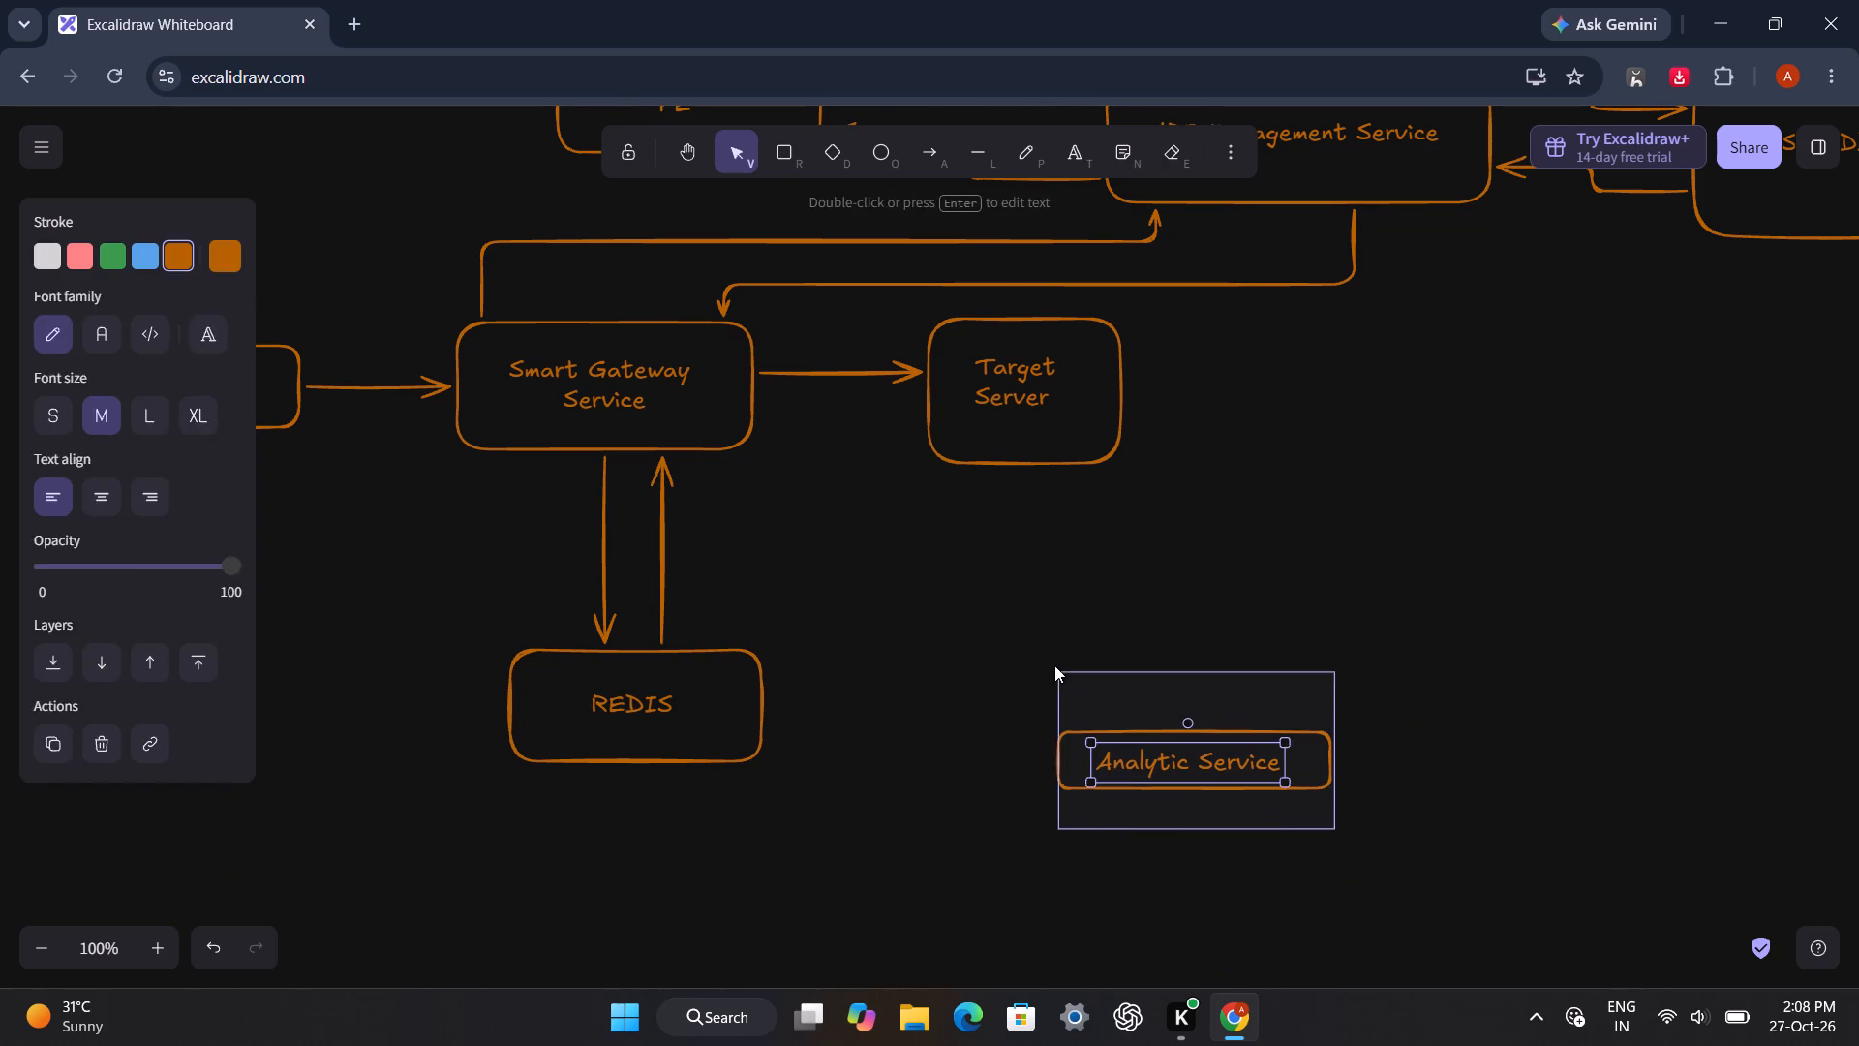
pyautogui.moveTo(1054, 665); pyautogui.dragTo(1052, 663)
pyautogui.moveTo(1190, 759); pyautogui.dragTo(1088, 812)
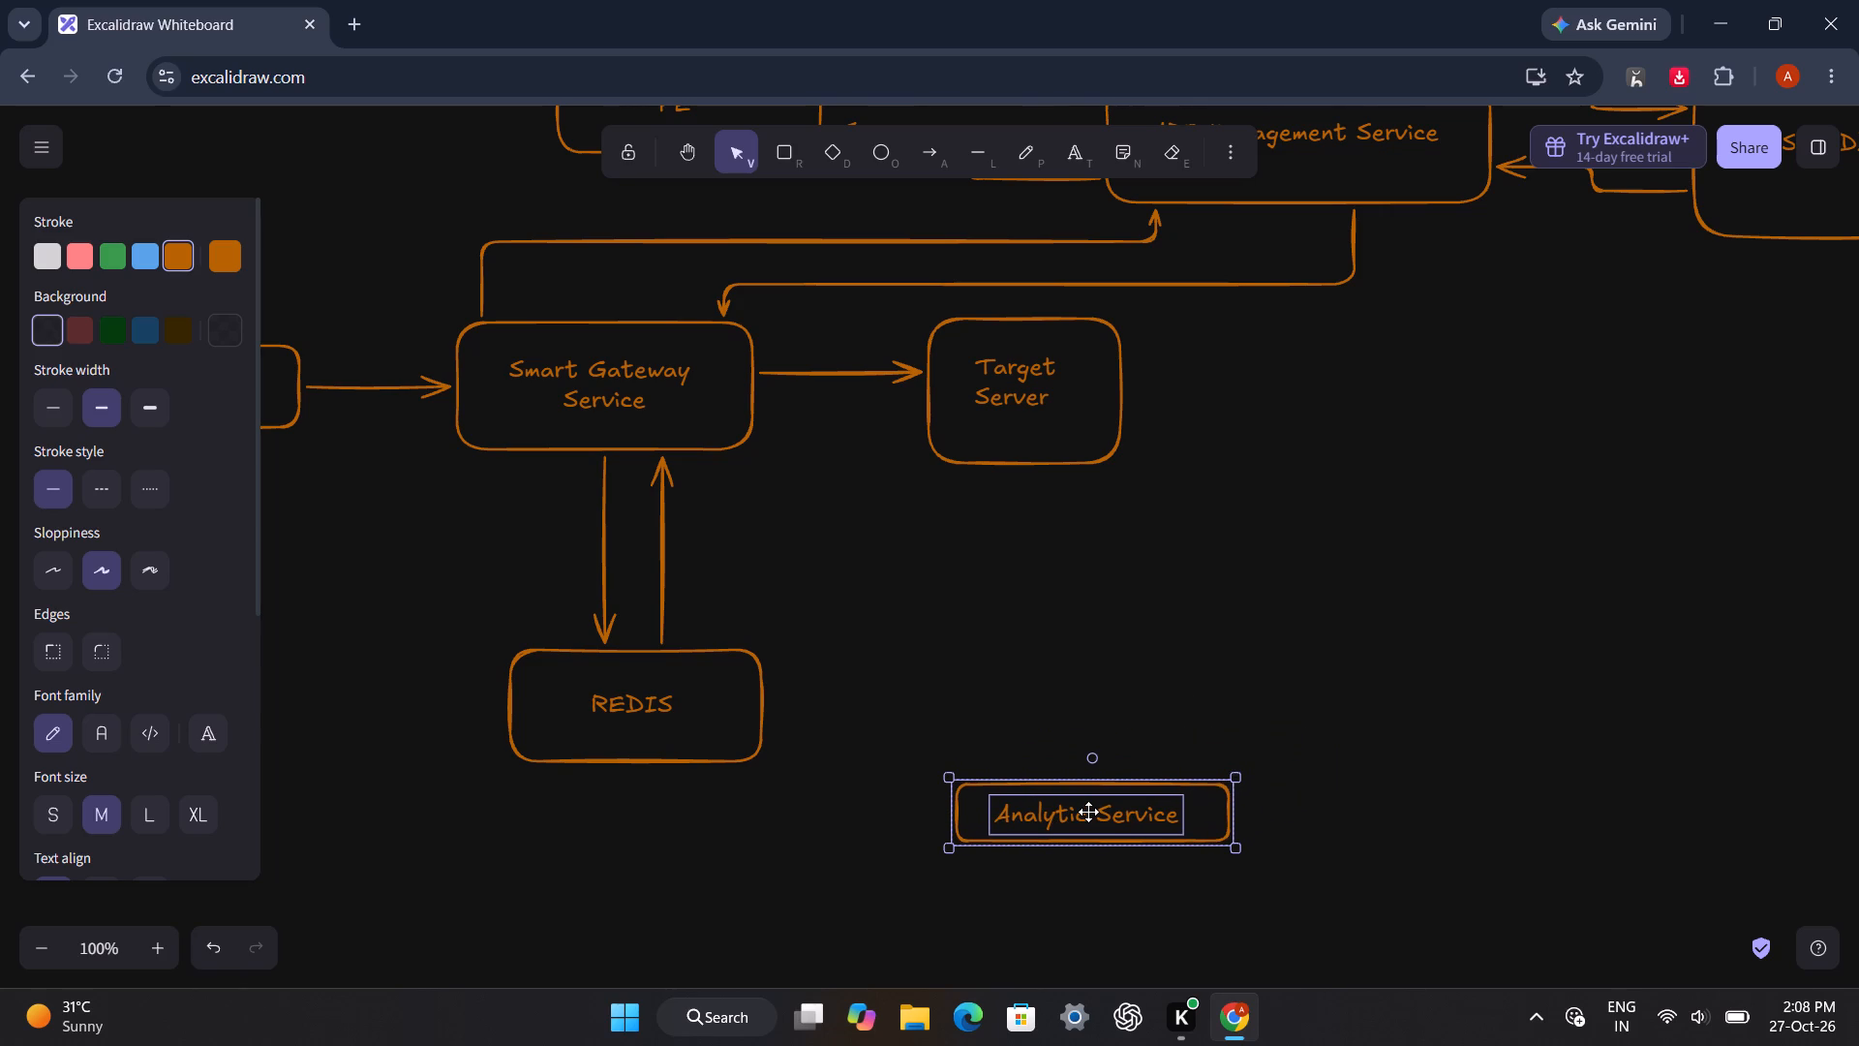
pyautogui.moveTo(1088, 812); pyautogui.dragTo(938, 906)
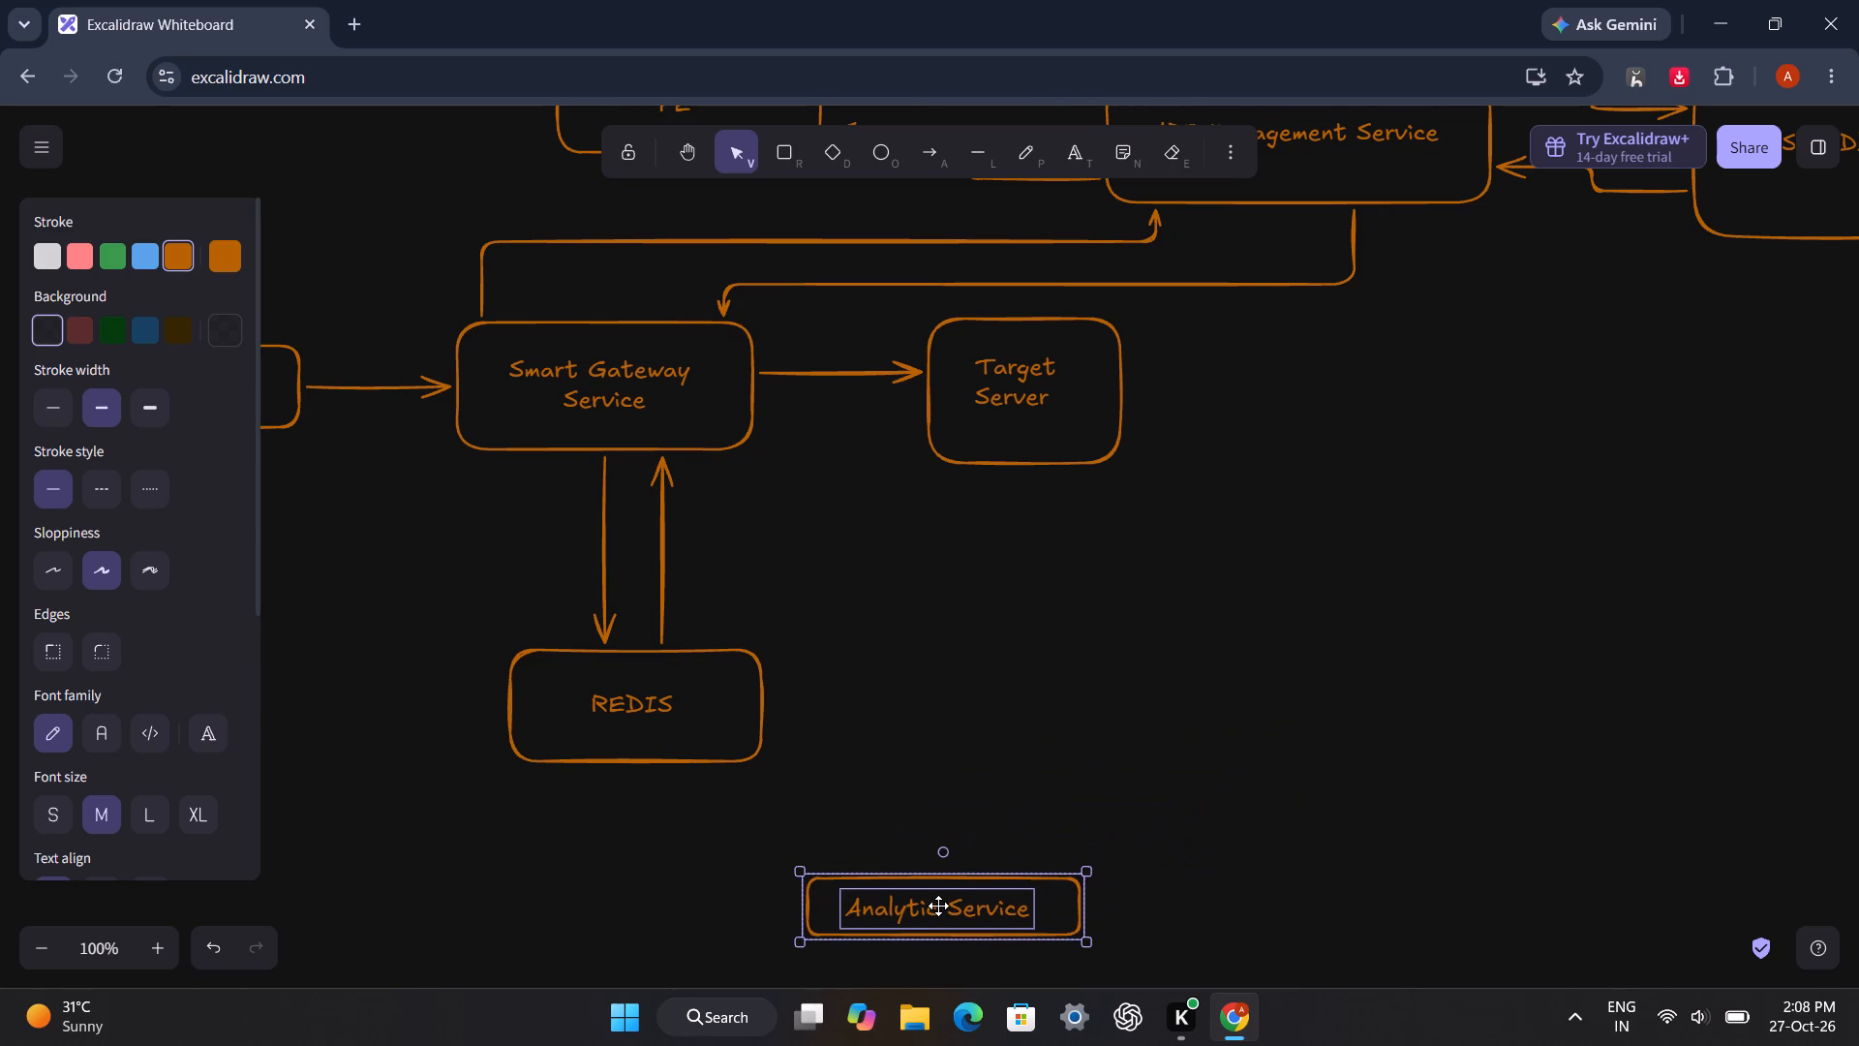
# Move the Analytic Service rectangle with its text slightly farther down below REDIS.
pyautogui.moveTo(938, 906); pyautogui.dragTo(942, 904)
pyautogui.scroll(-1, 1419, 637)
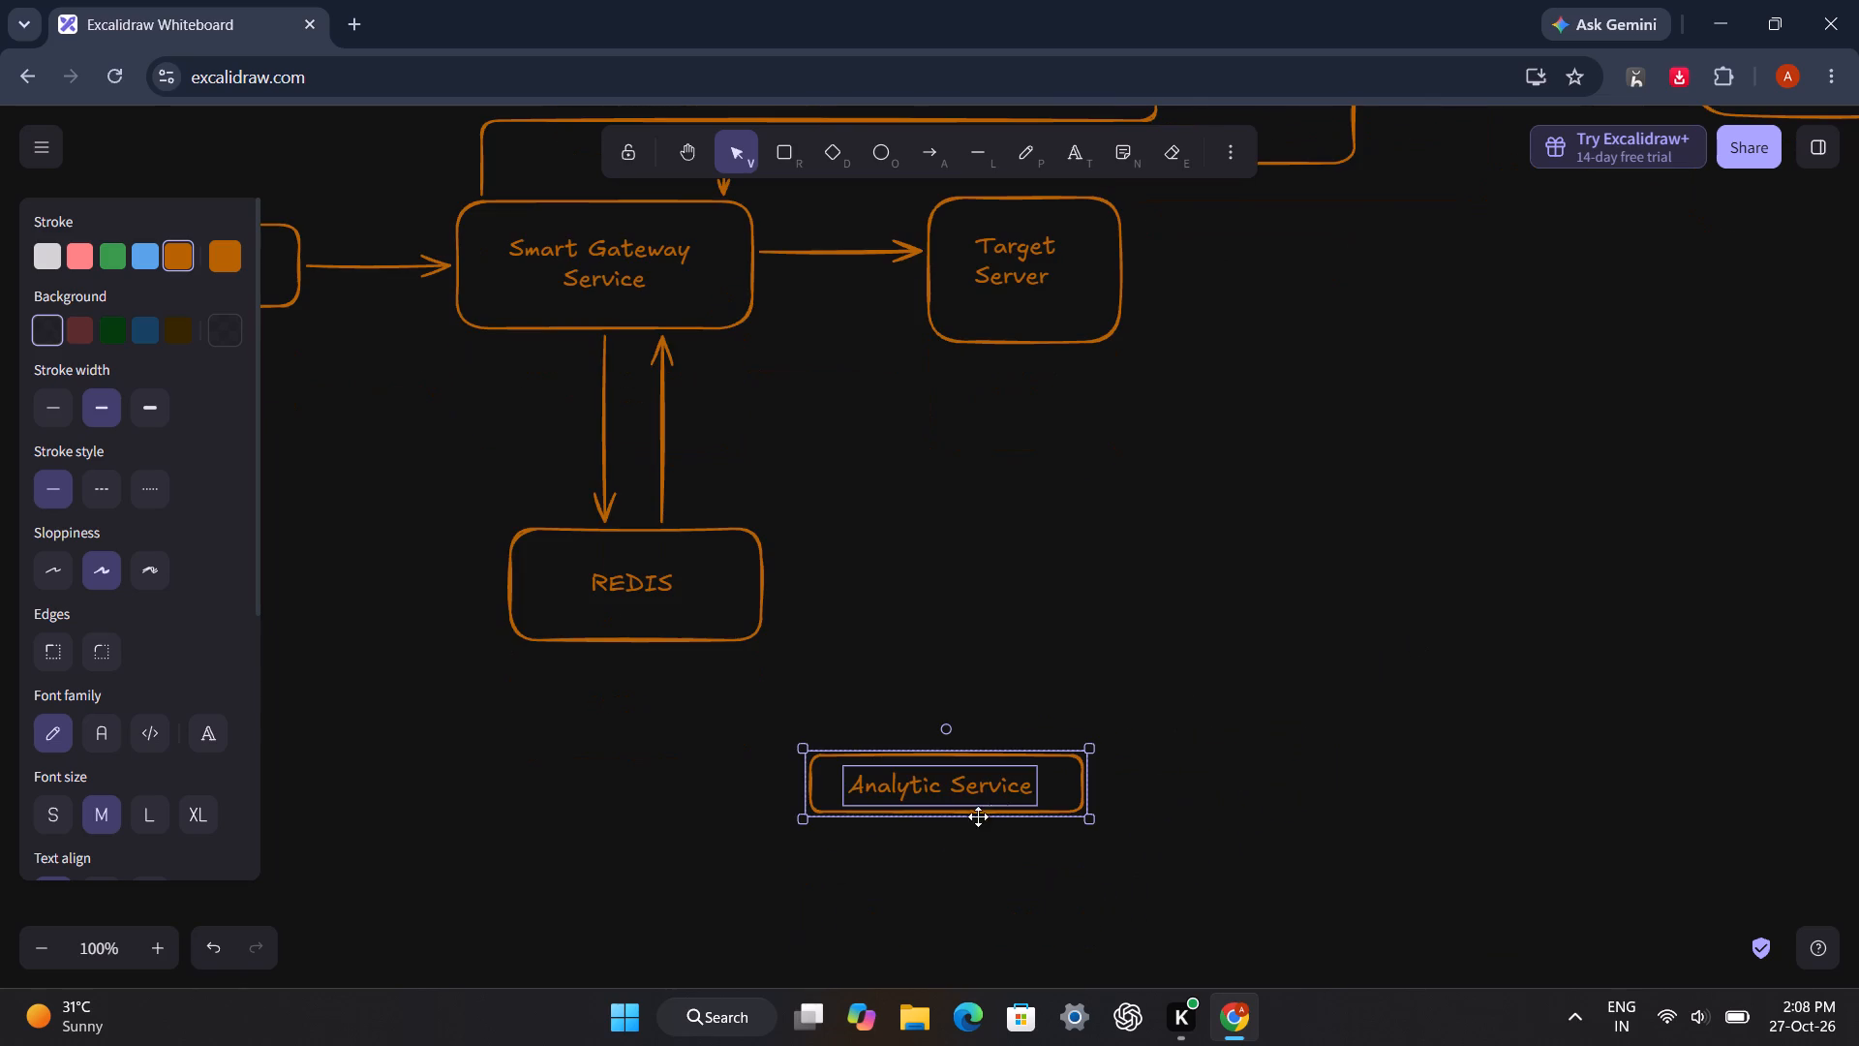
pyautogui.moveTo(945, 793); pyautogui.dragTo(937, 861)
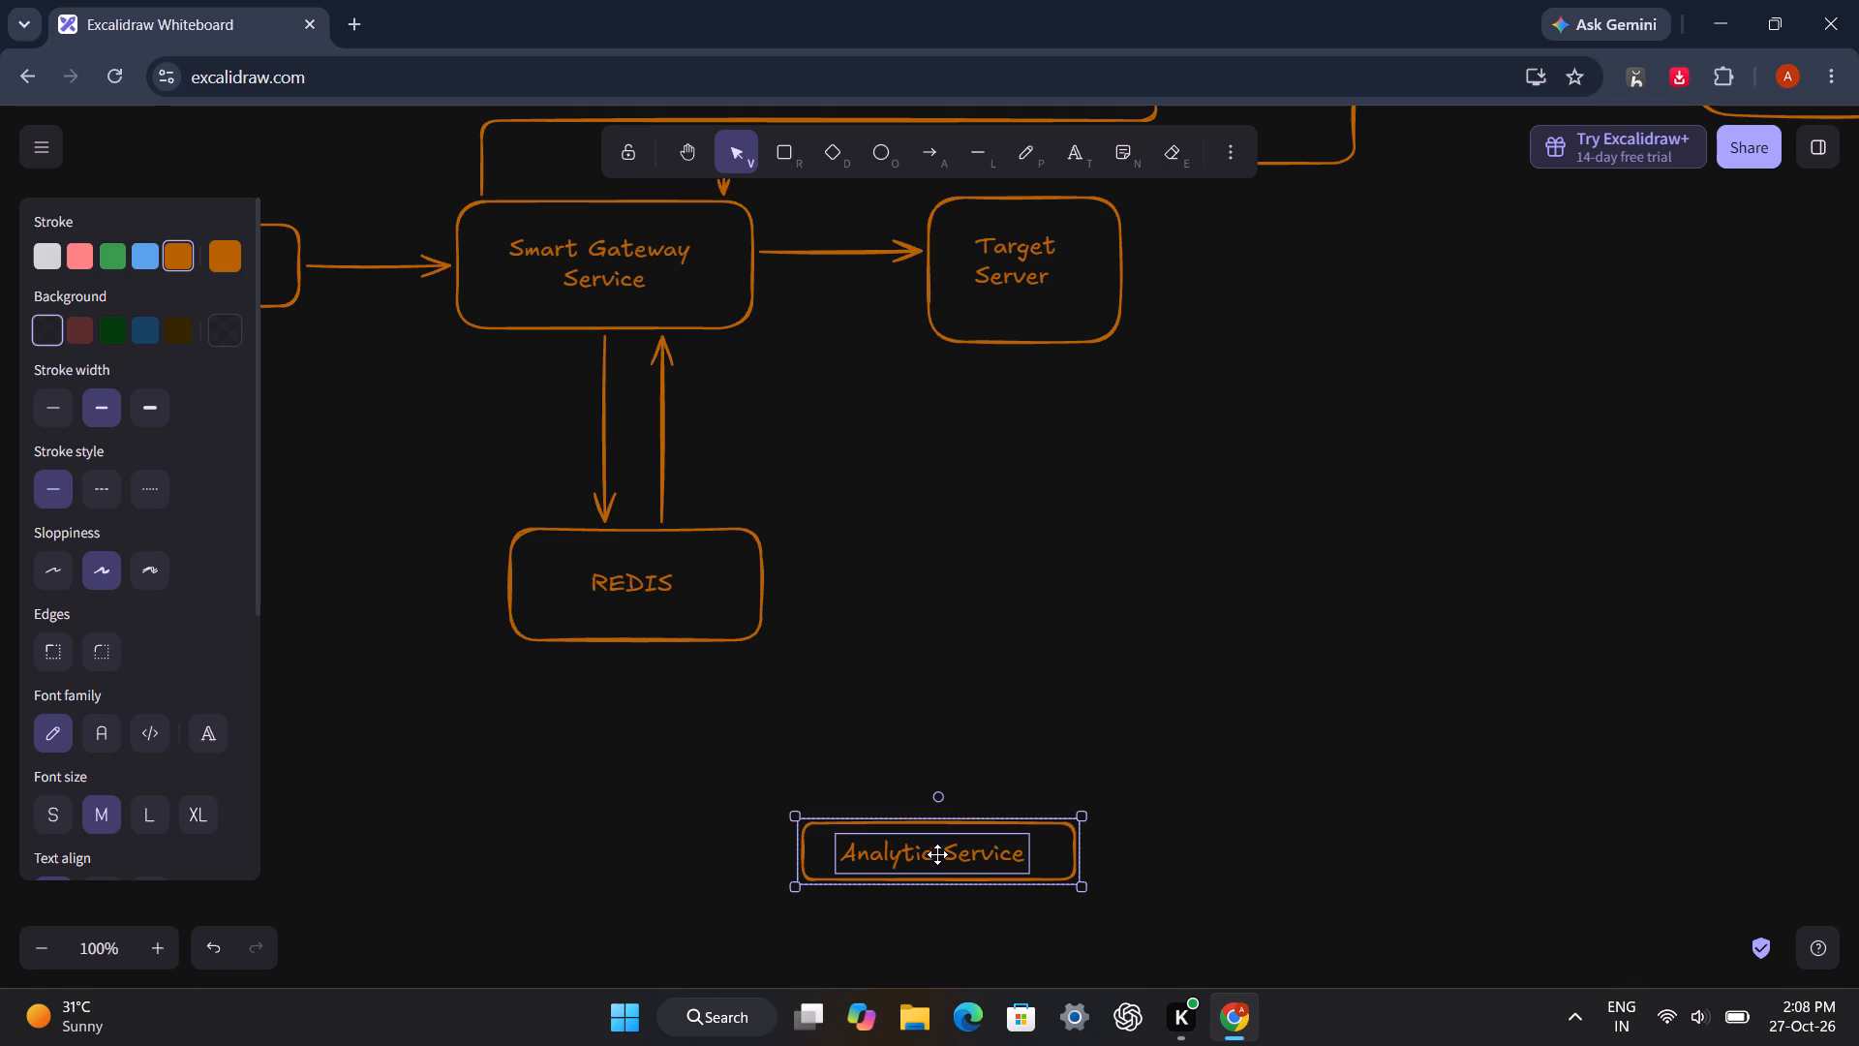
# Draw a rectangle in the empty area to the right of Analytic Service and add the two-line text "Mongo DB" inside it.
pyautogui.click(787, 159)
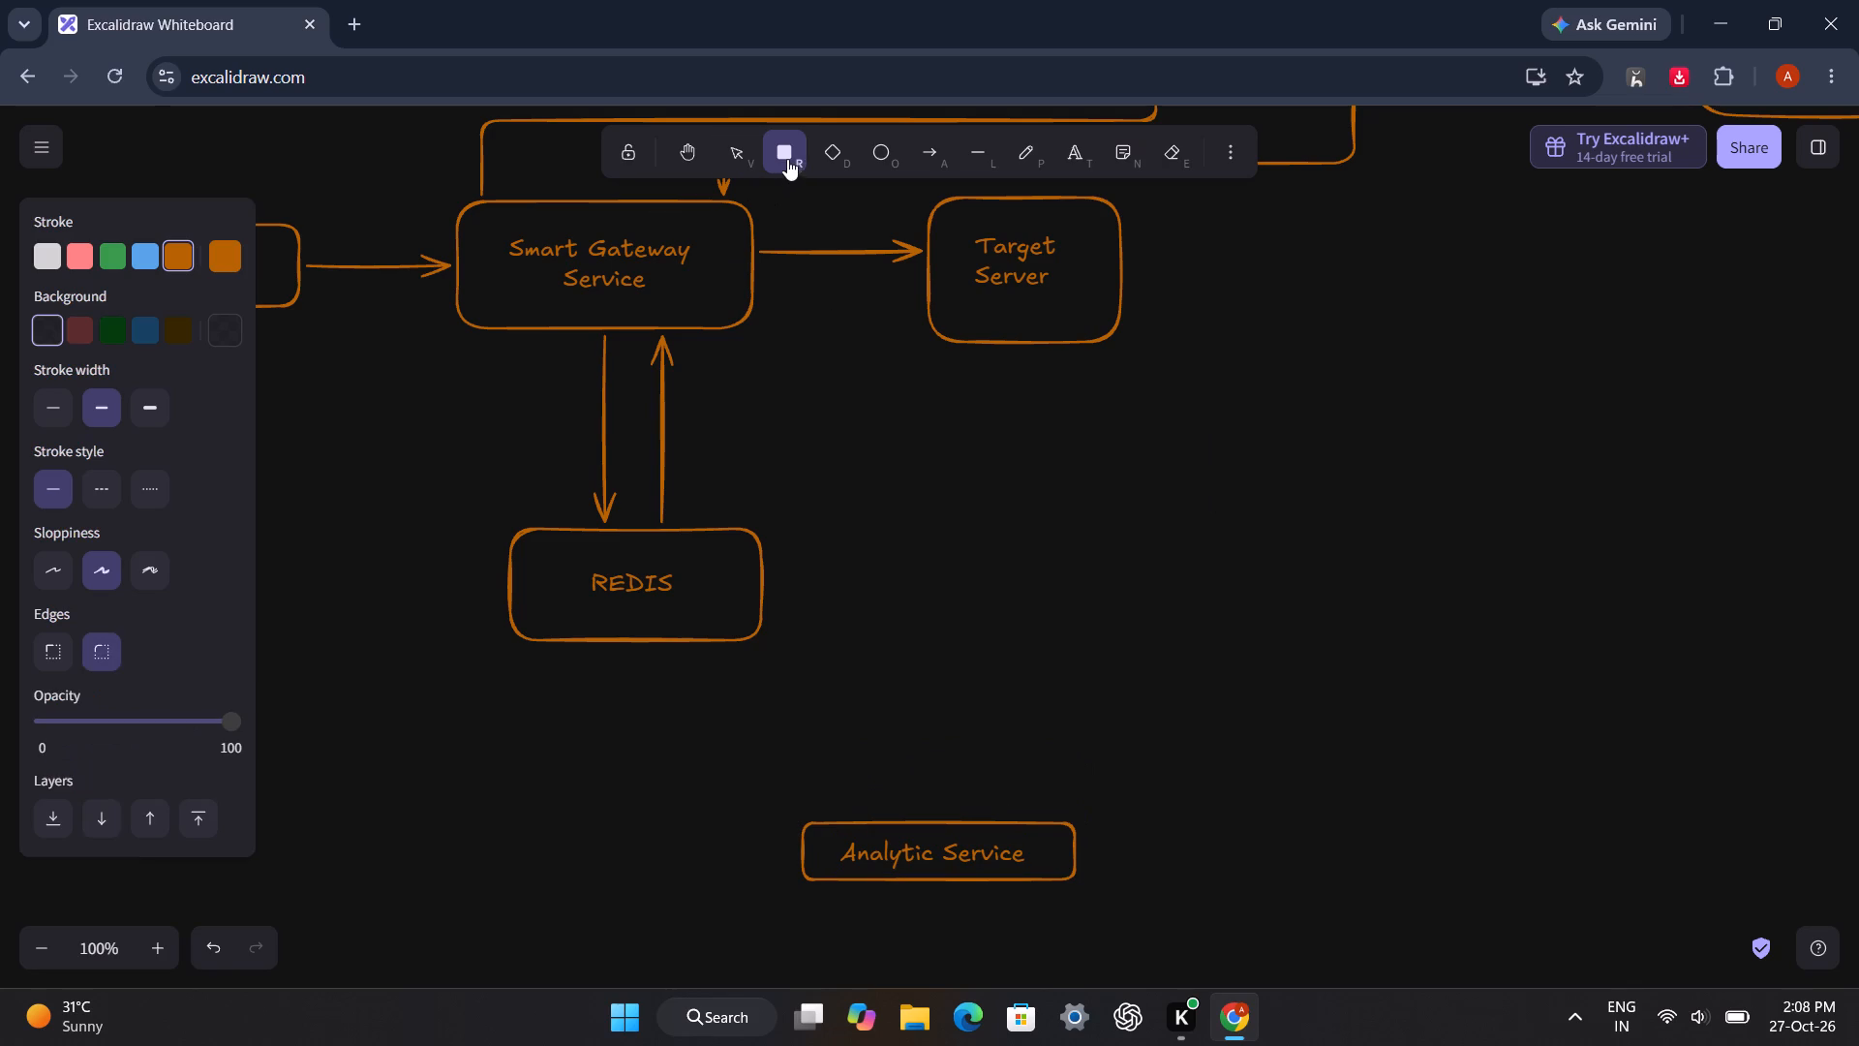
pyautogui.moveTo(1268, 802); pyautogui.dragTo(1549, 907)
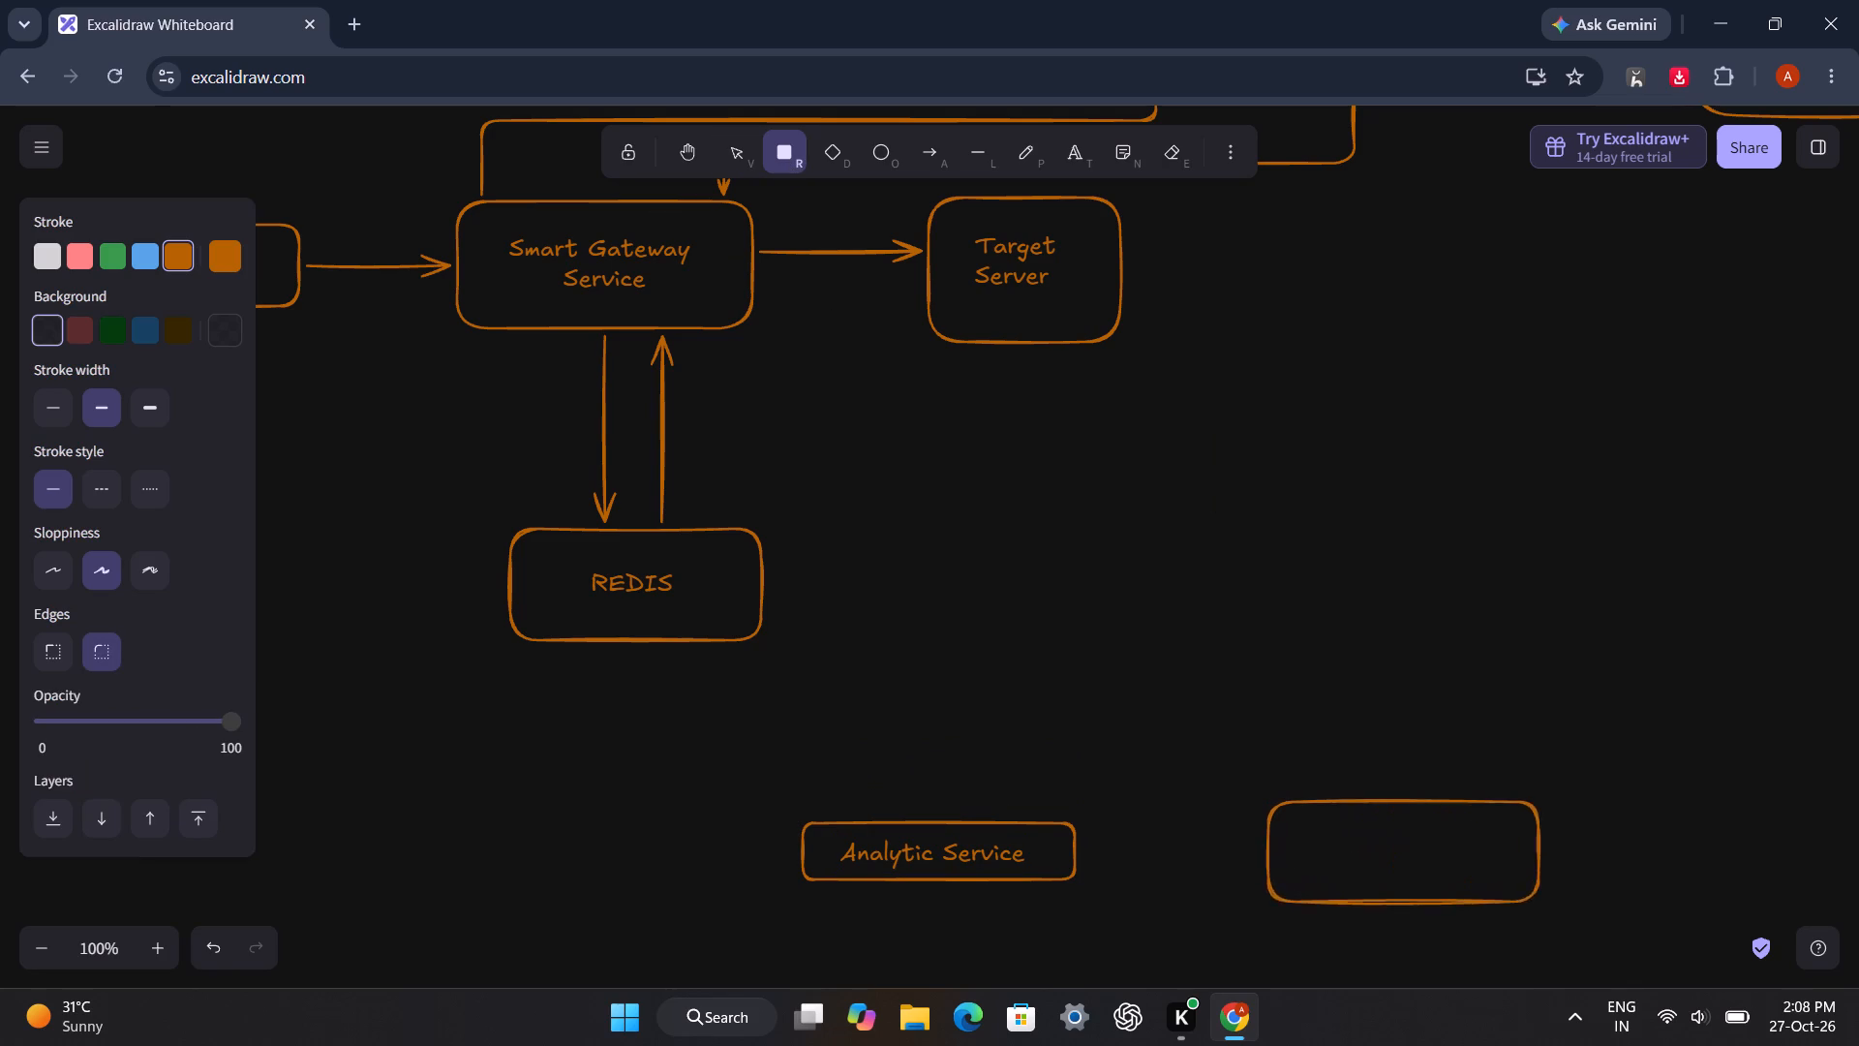
pyautogui.moveTo(1549, 907); pyautogui.dragTo(1569, 972)
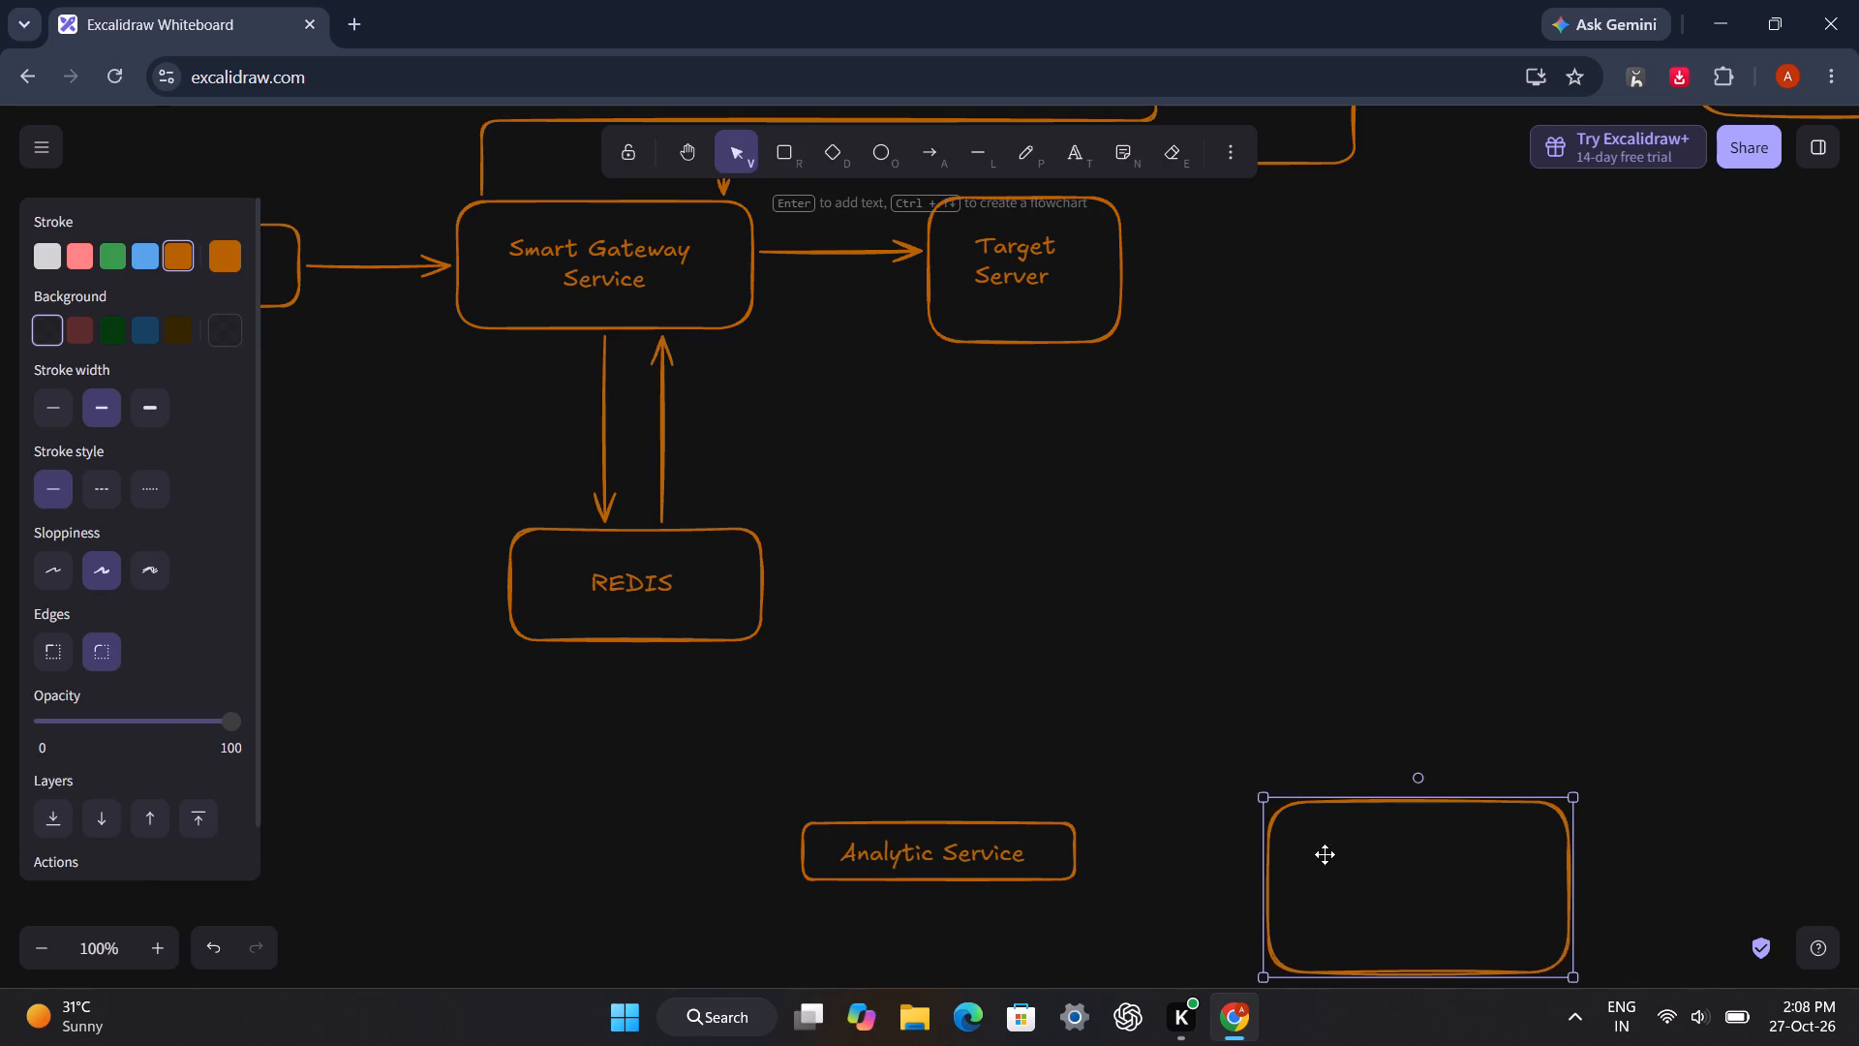
pyautogui.doubleClick(1297, 852)
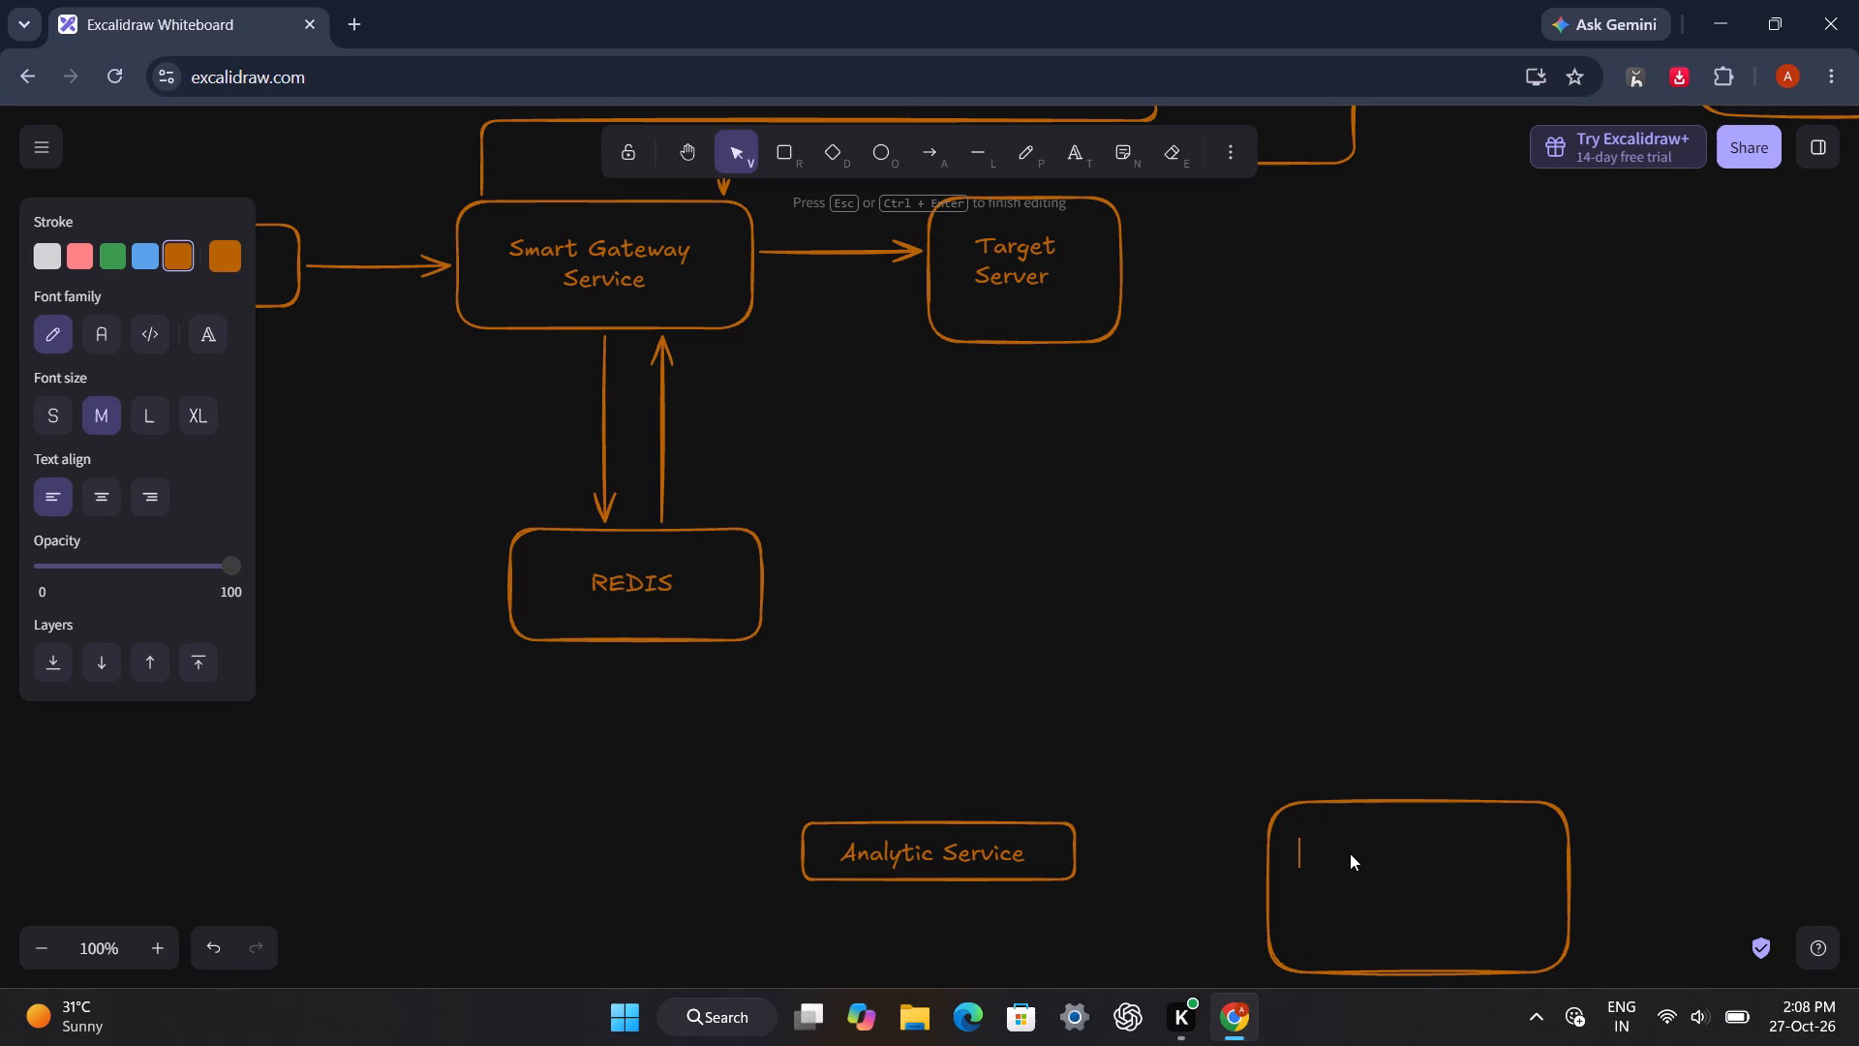
pyautogui.click(1384, 859)
pyautogui.doubleClick(1388, 858)
pyautogui.write('MON')
pyautogui.press('BackSpace')
pyautogui.press('BackSpace')
pyautogui.write('ong')
pyautogui.press('o')
pyautogui.press('Return')
pyautogui.hotkey('shift', 'd')
pyautogui.hotkey('shift', 'b')
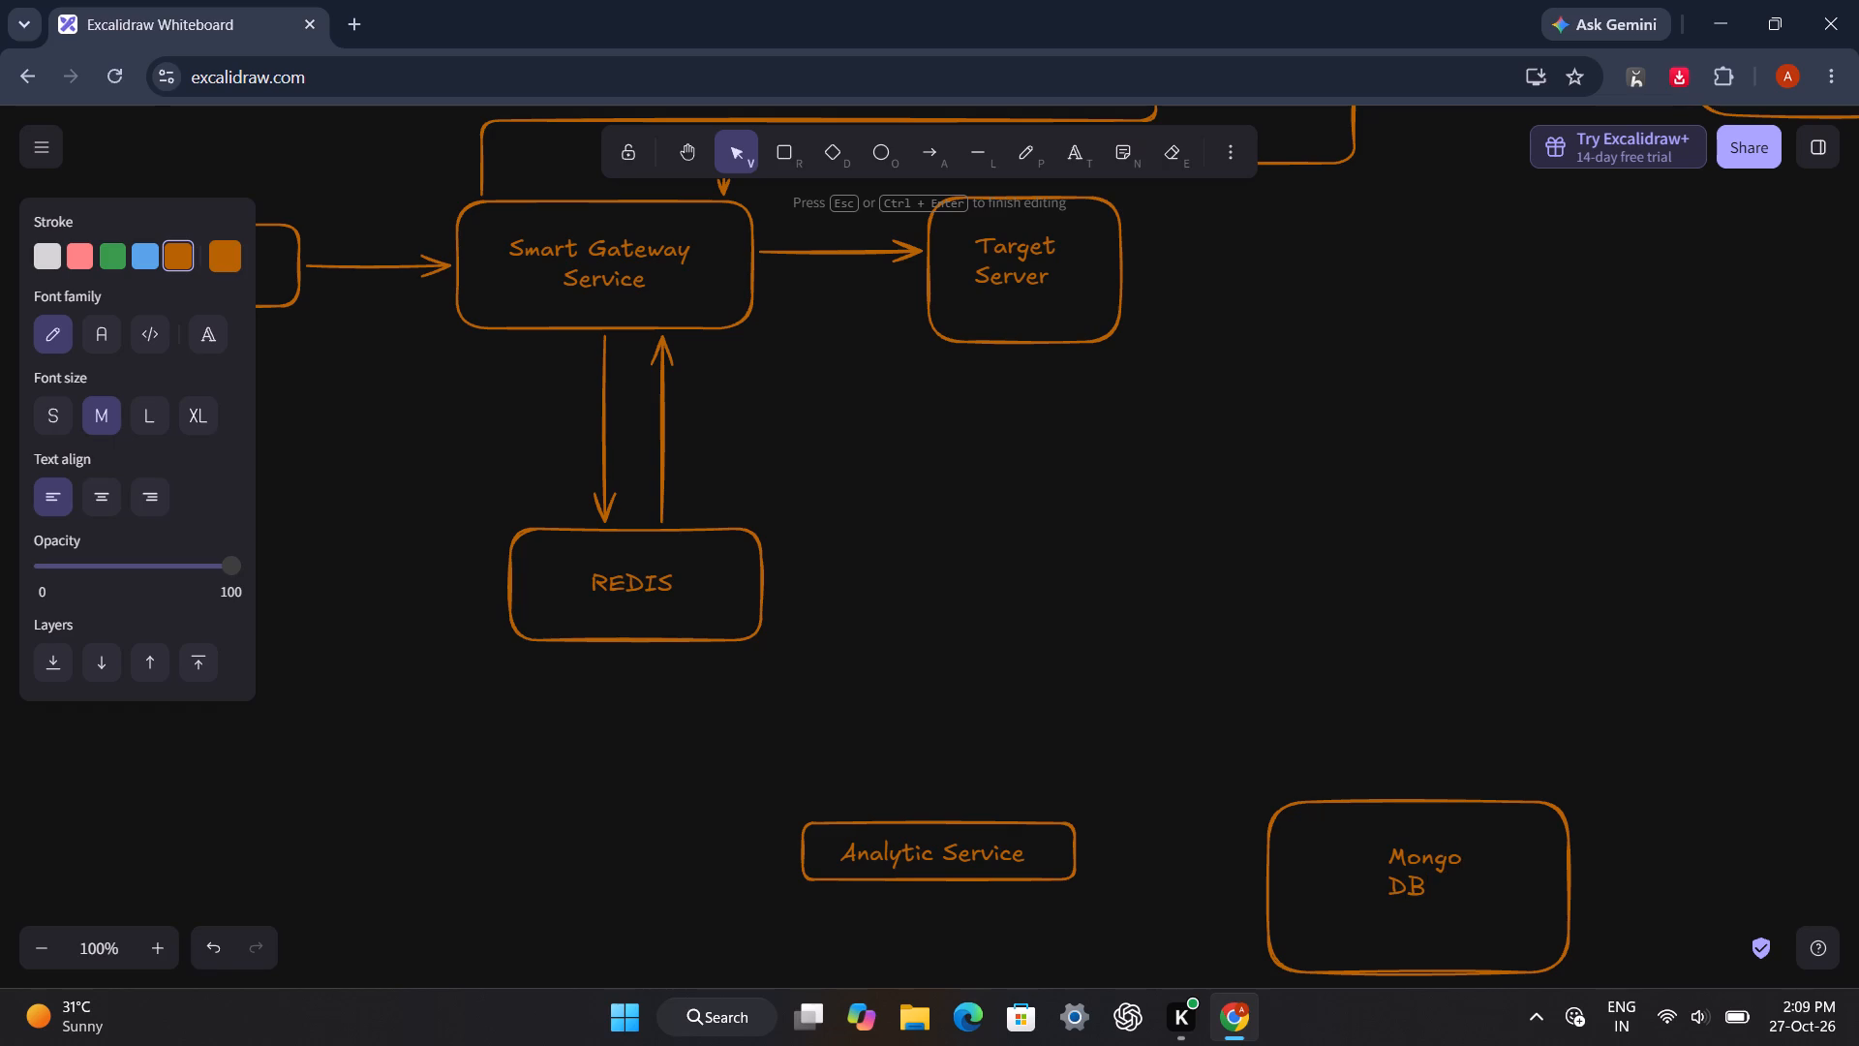
pyautogui.click(1461, 880)
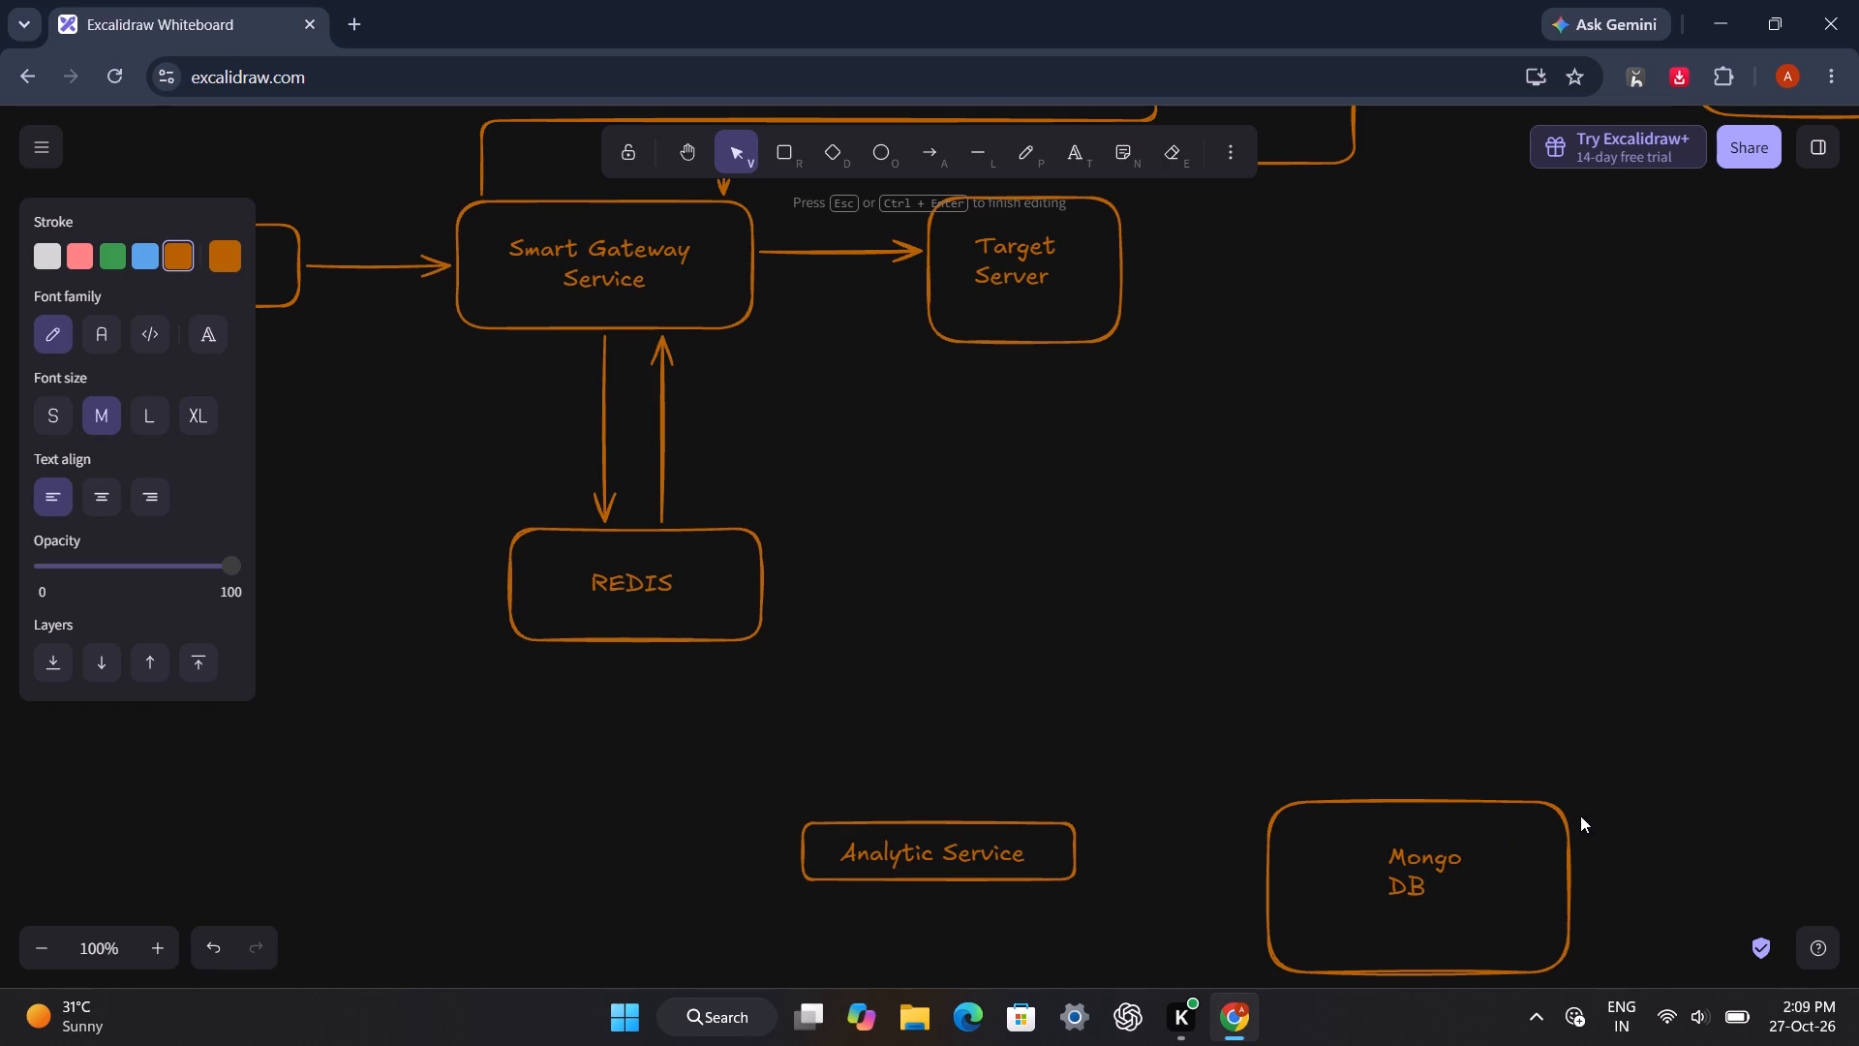
pyautogui.click(1580, 815)
# Indent DB to centre it under Mongo, shrink the rectangle around the Mongo DB text and centre the text inside it.
pyautogui.moveTo(1429, 857); pyautogui.dragTo(1415, 873)
pyautogui.click(1376, 900)
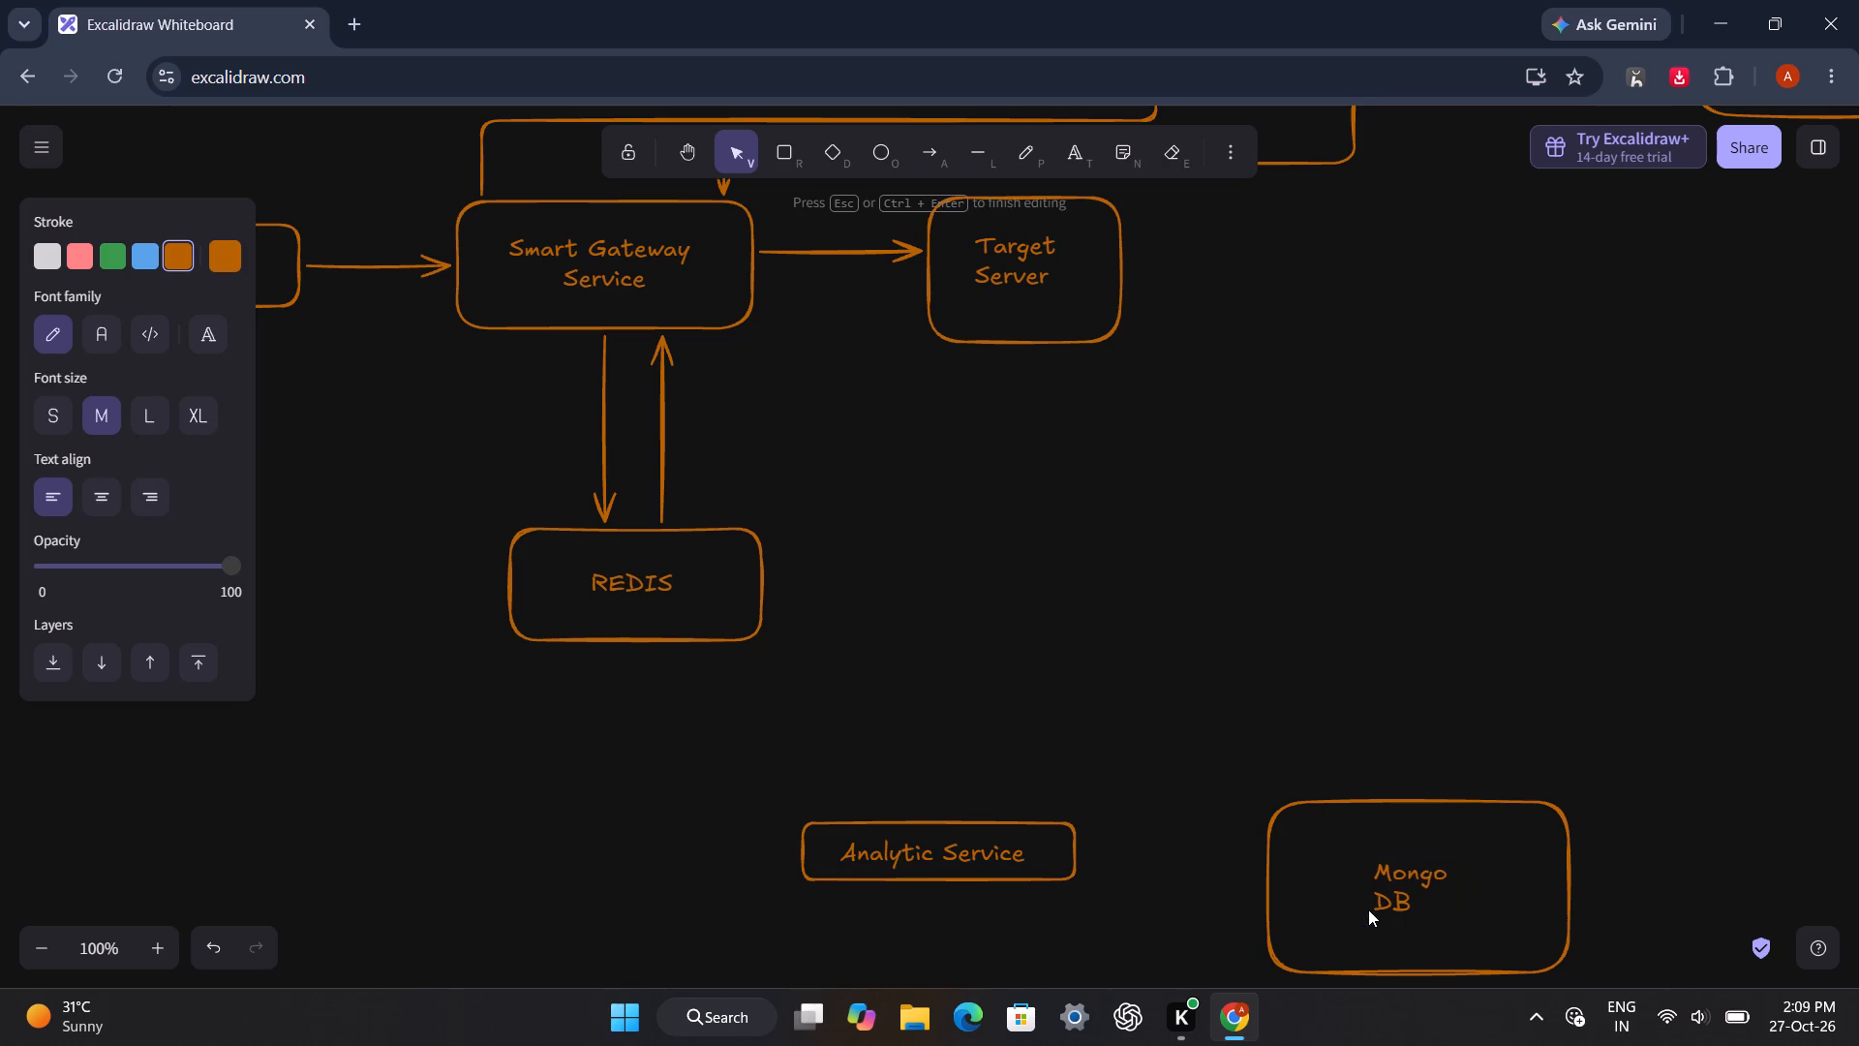
pyautogui.press('space')
pyautogui.press('space')
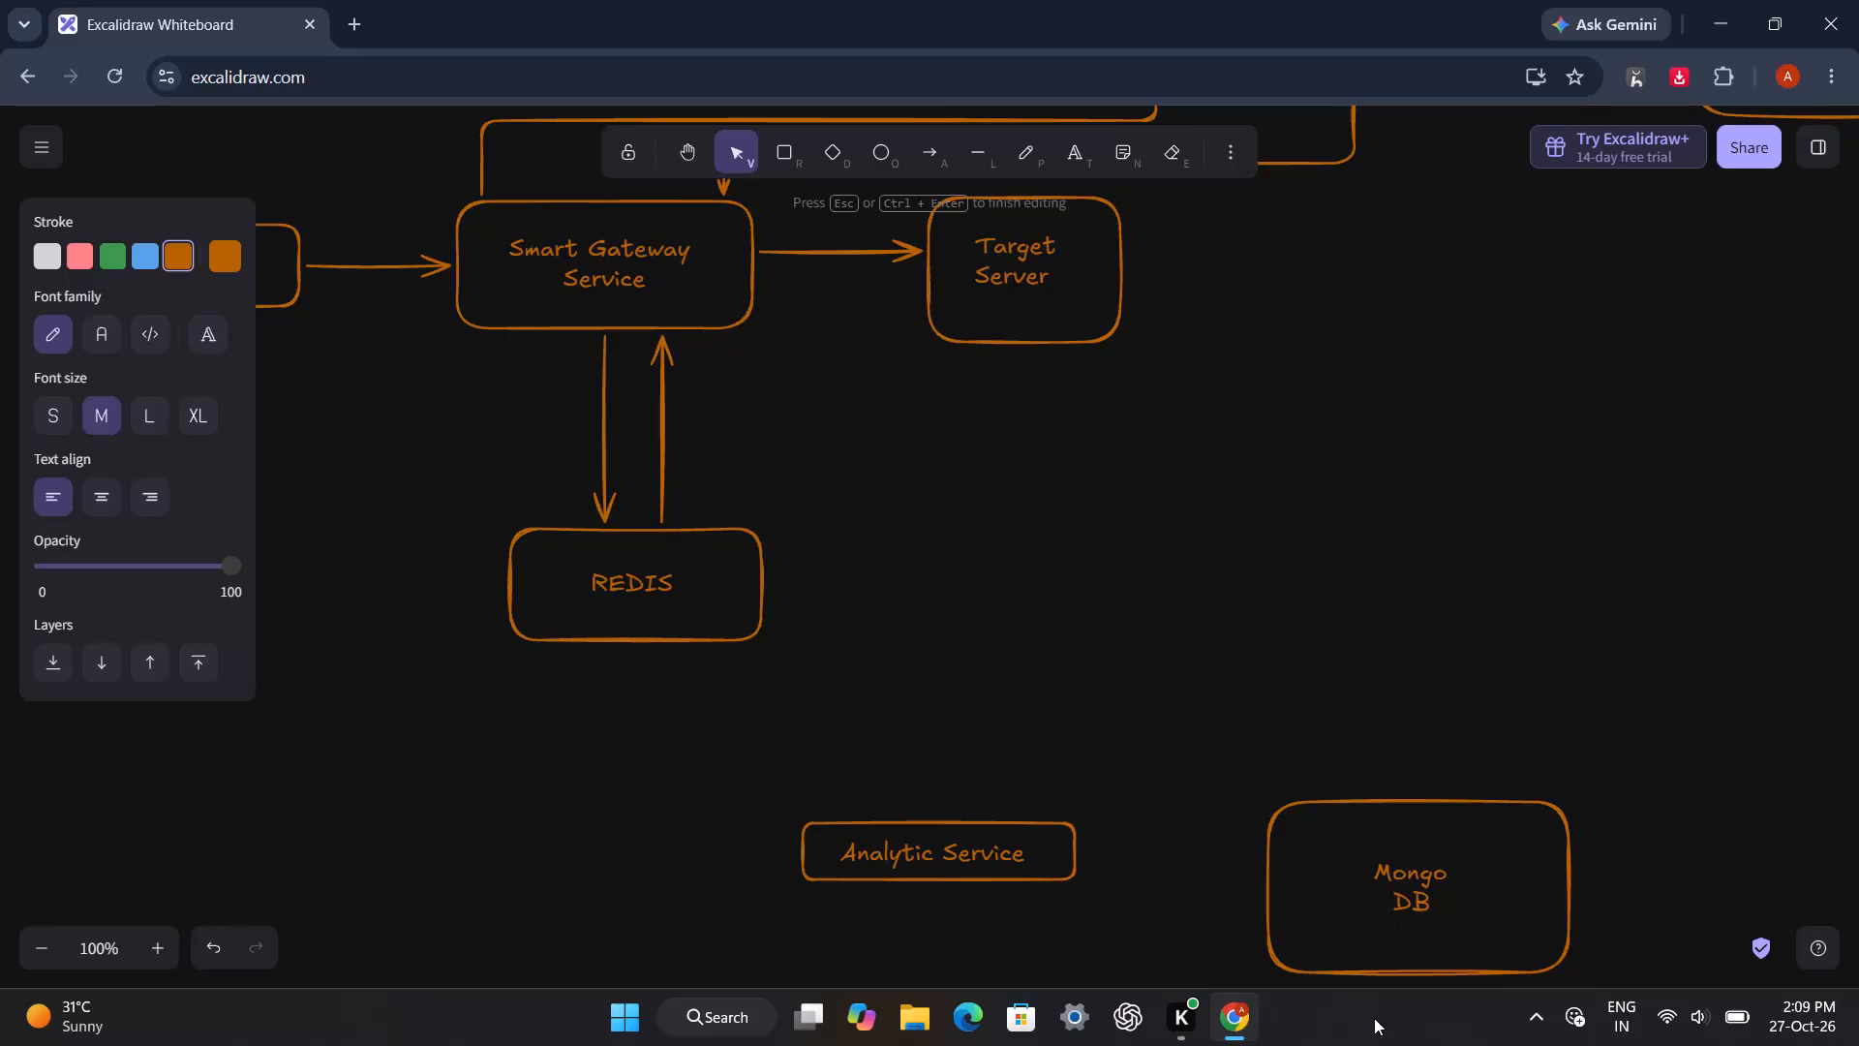
pyautogui.click(1565, 952)
pyautogui.moveTo(1573, 980); pyautogui.dragTo(1453, 932)
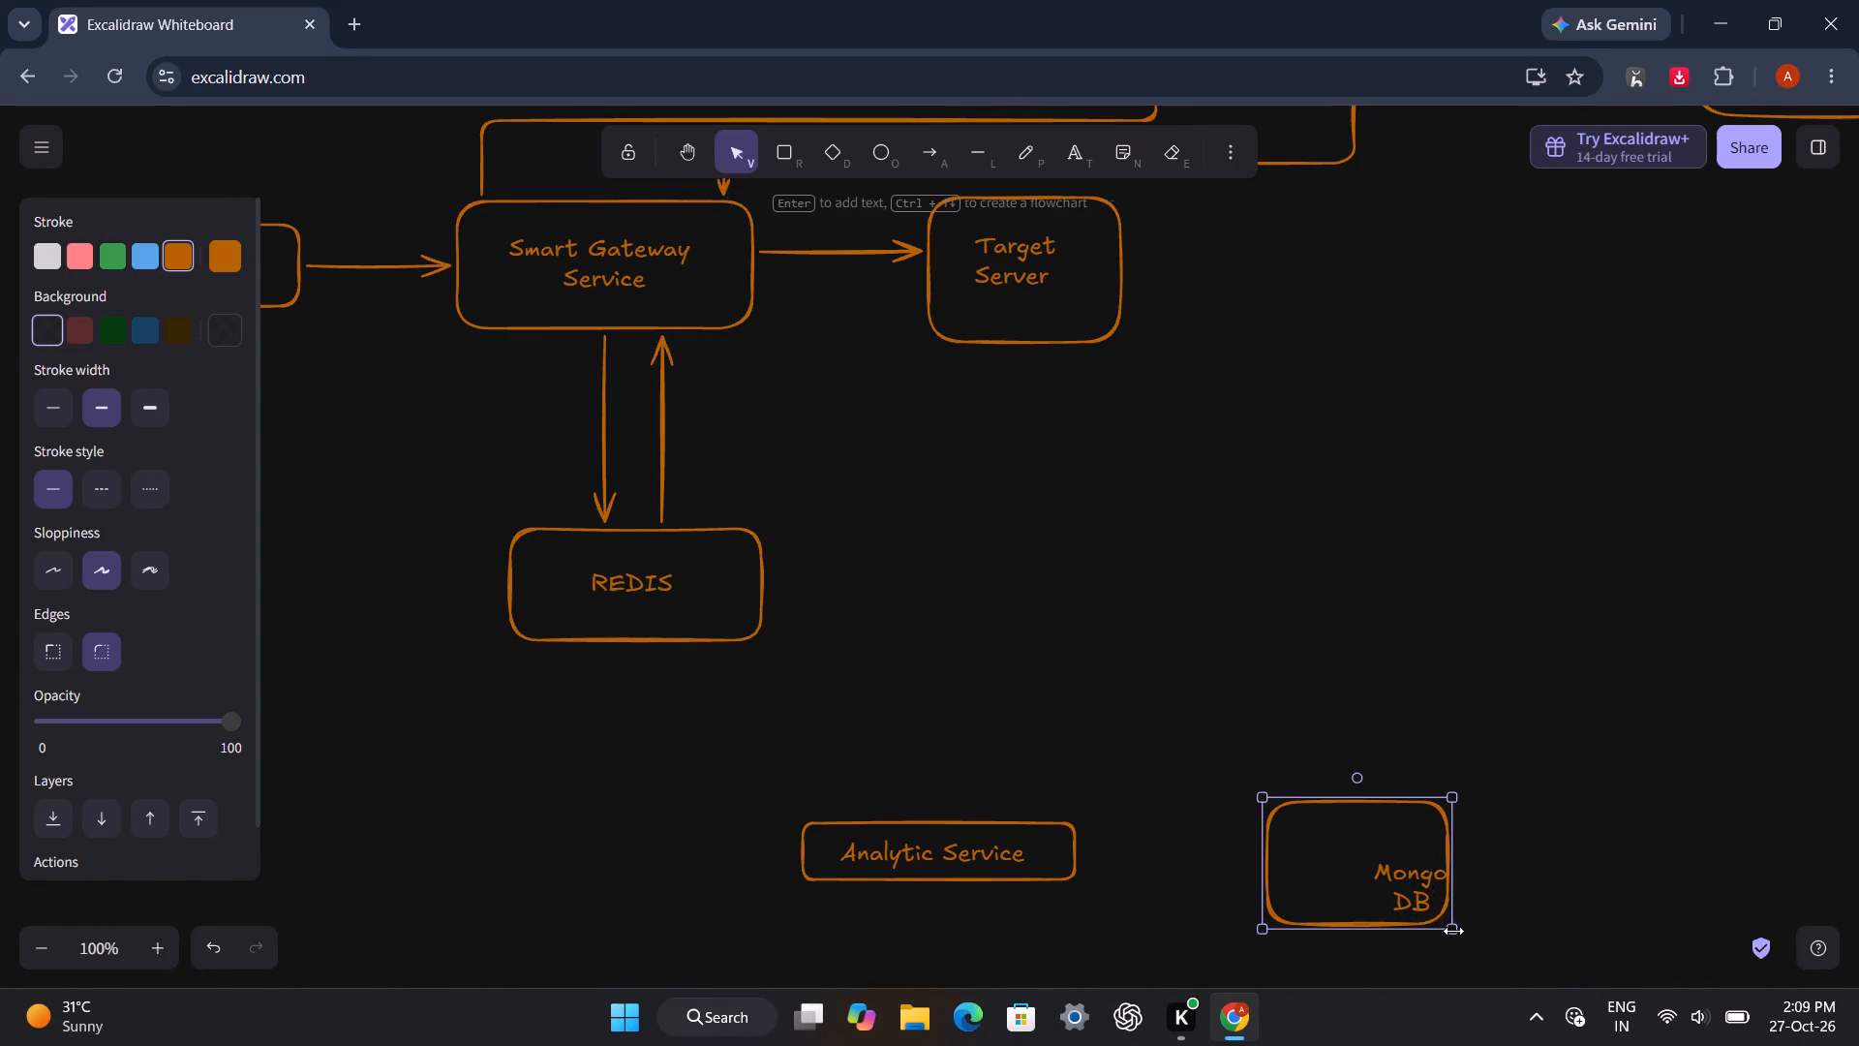
pyautogui.click(1423, 889)
pyautogui.moveTo(1417, 891); pyautogui.dragTo(1359, 865)
pyautogui.click(1511, 860)
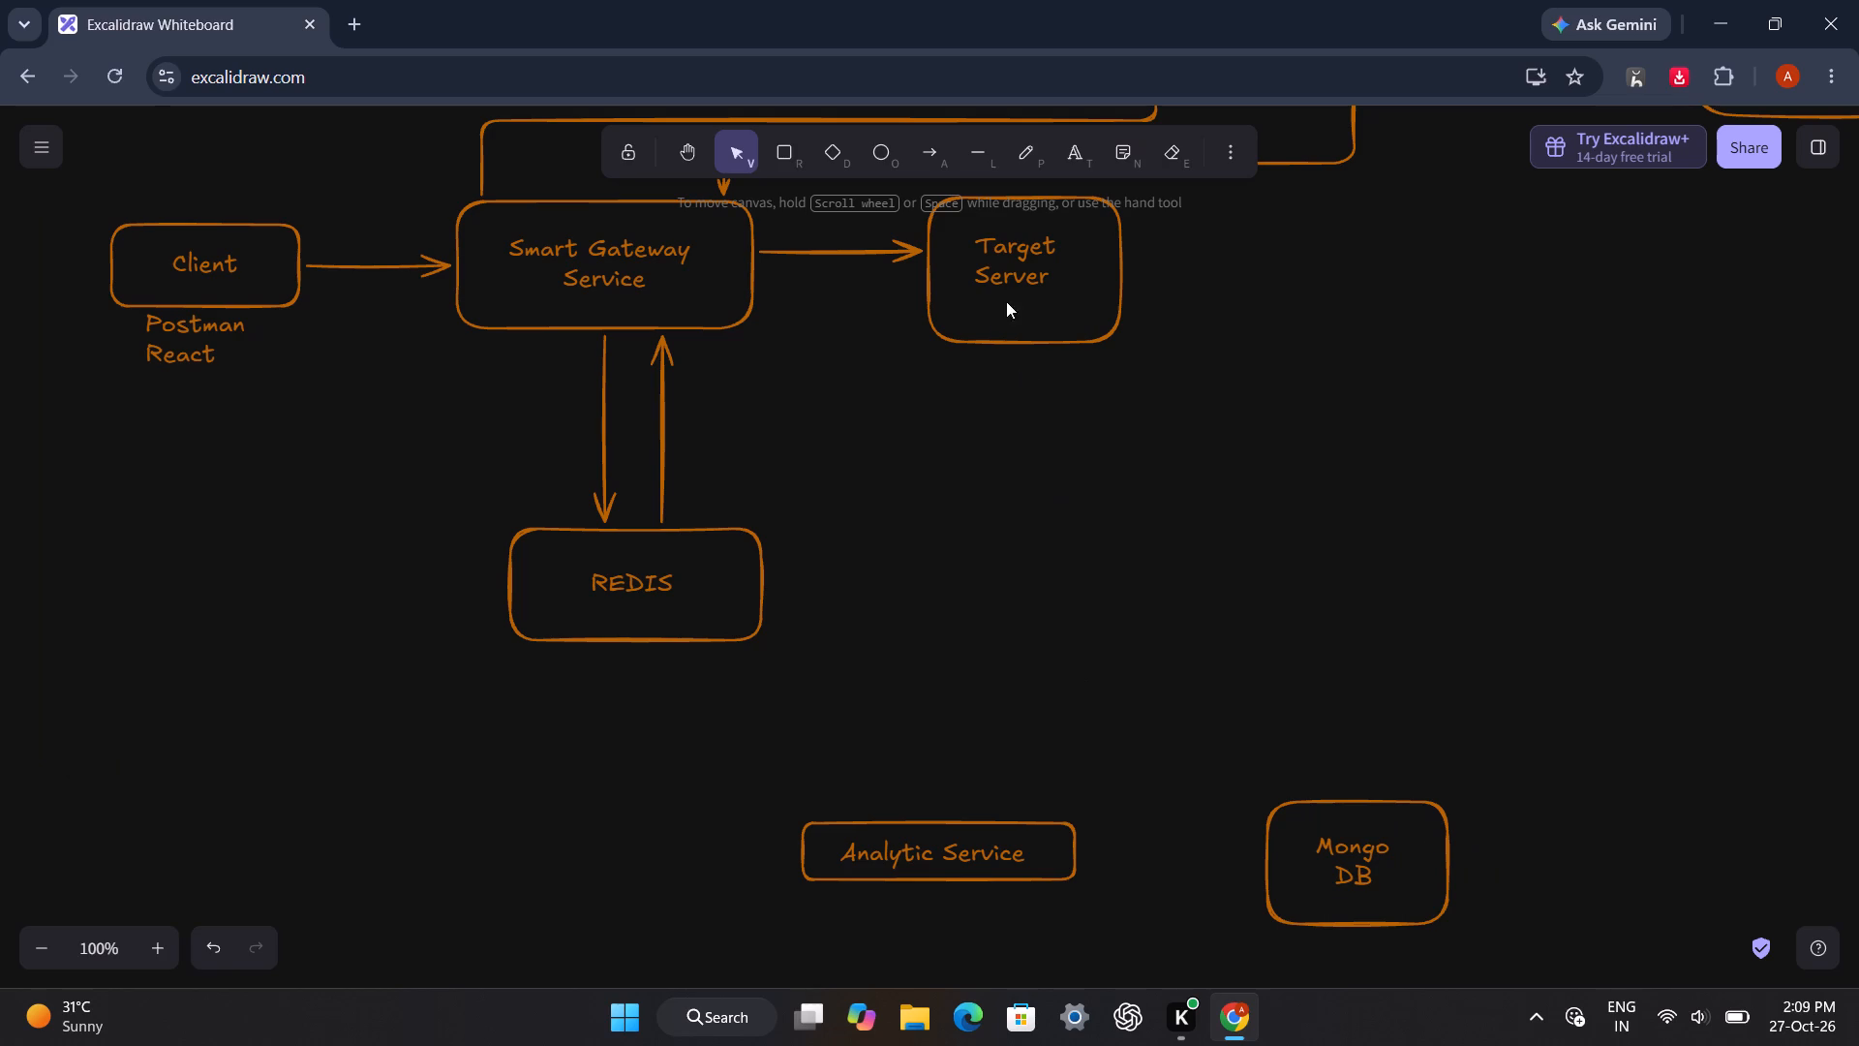
# Connect Analytic Service and Mongo DB with two elbow arrows, one in each direction.
pyautogui.click(933, 159)
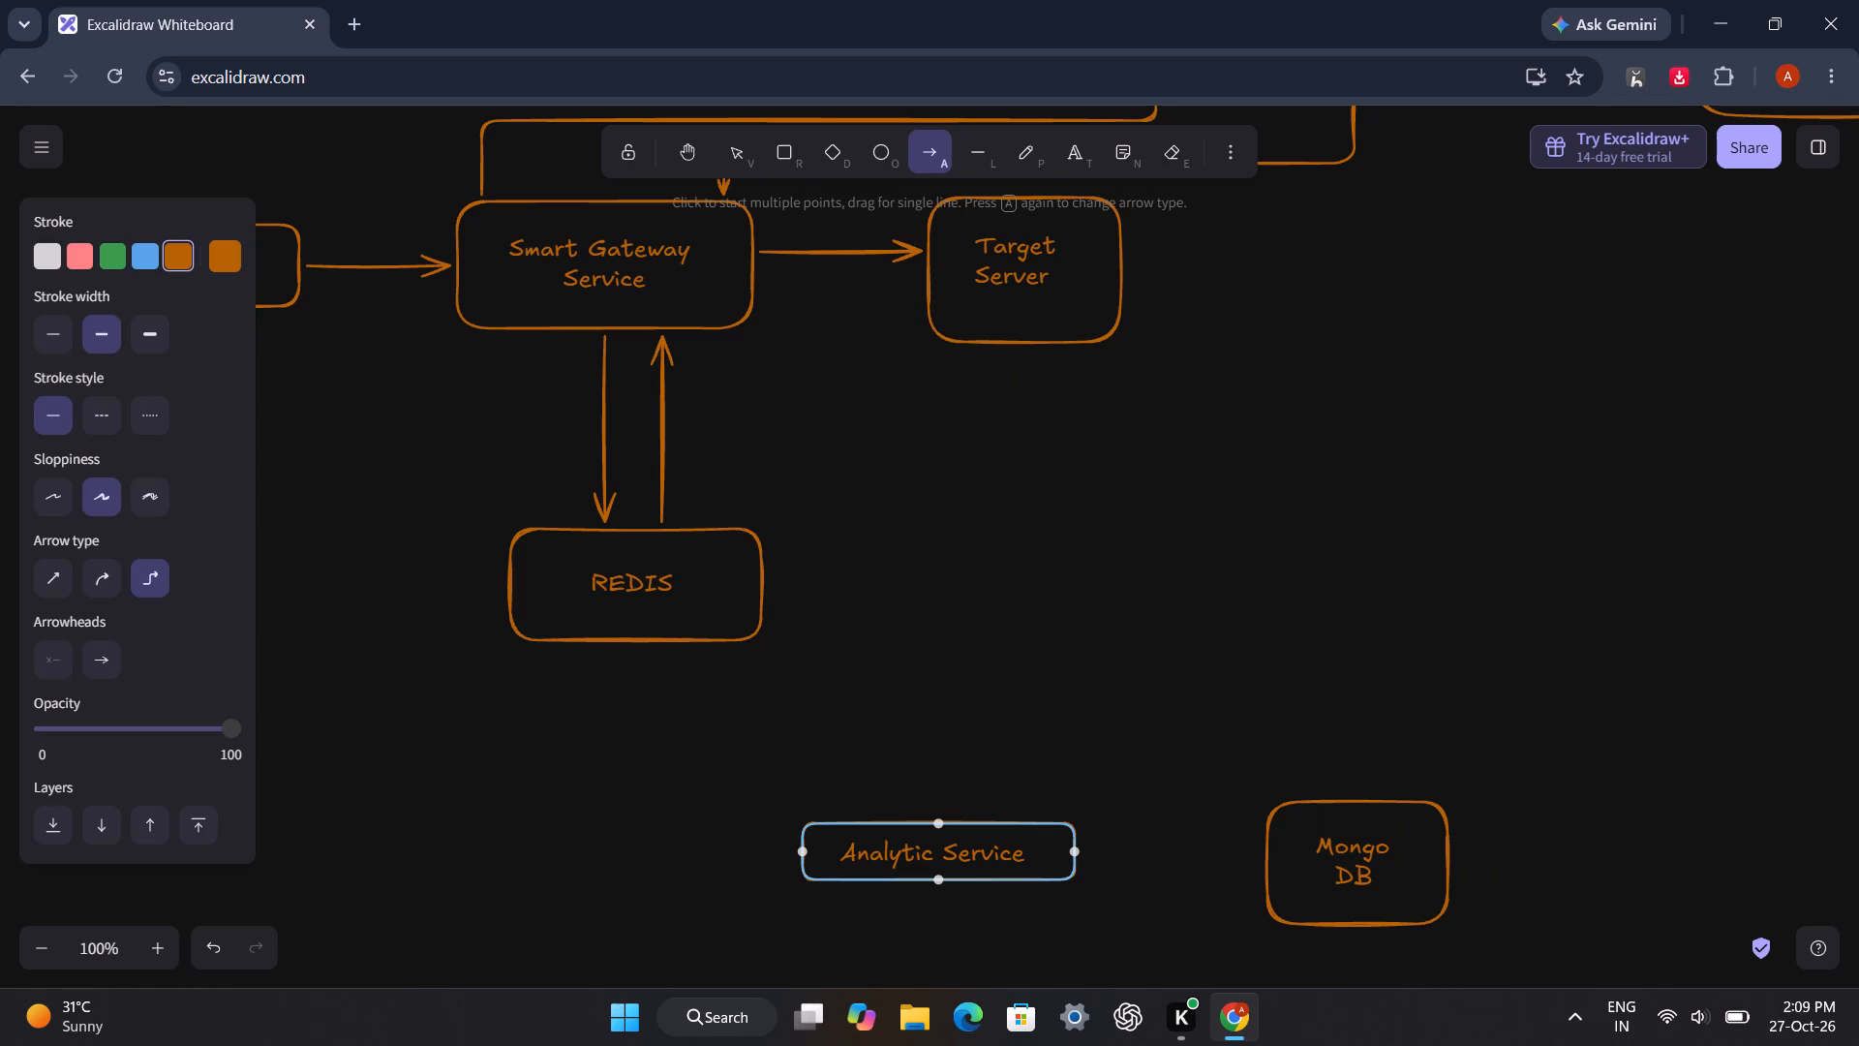
pyautogui.moveTo(1074, 832); pyautogui.dragTo(1246, 846)
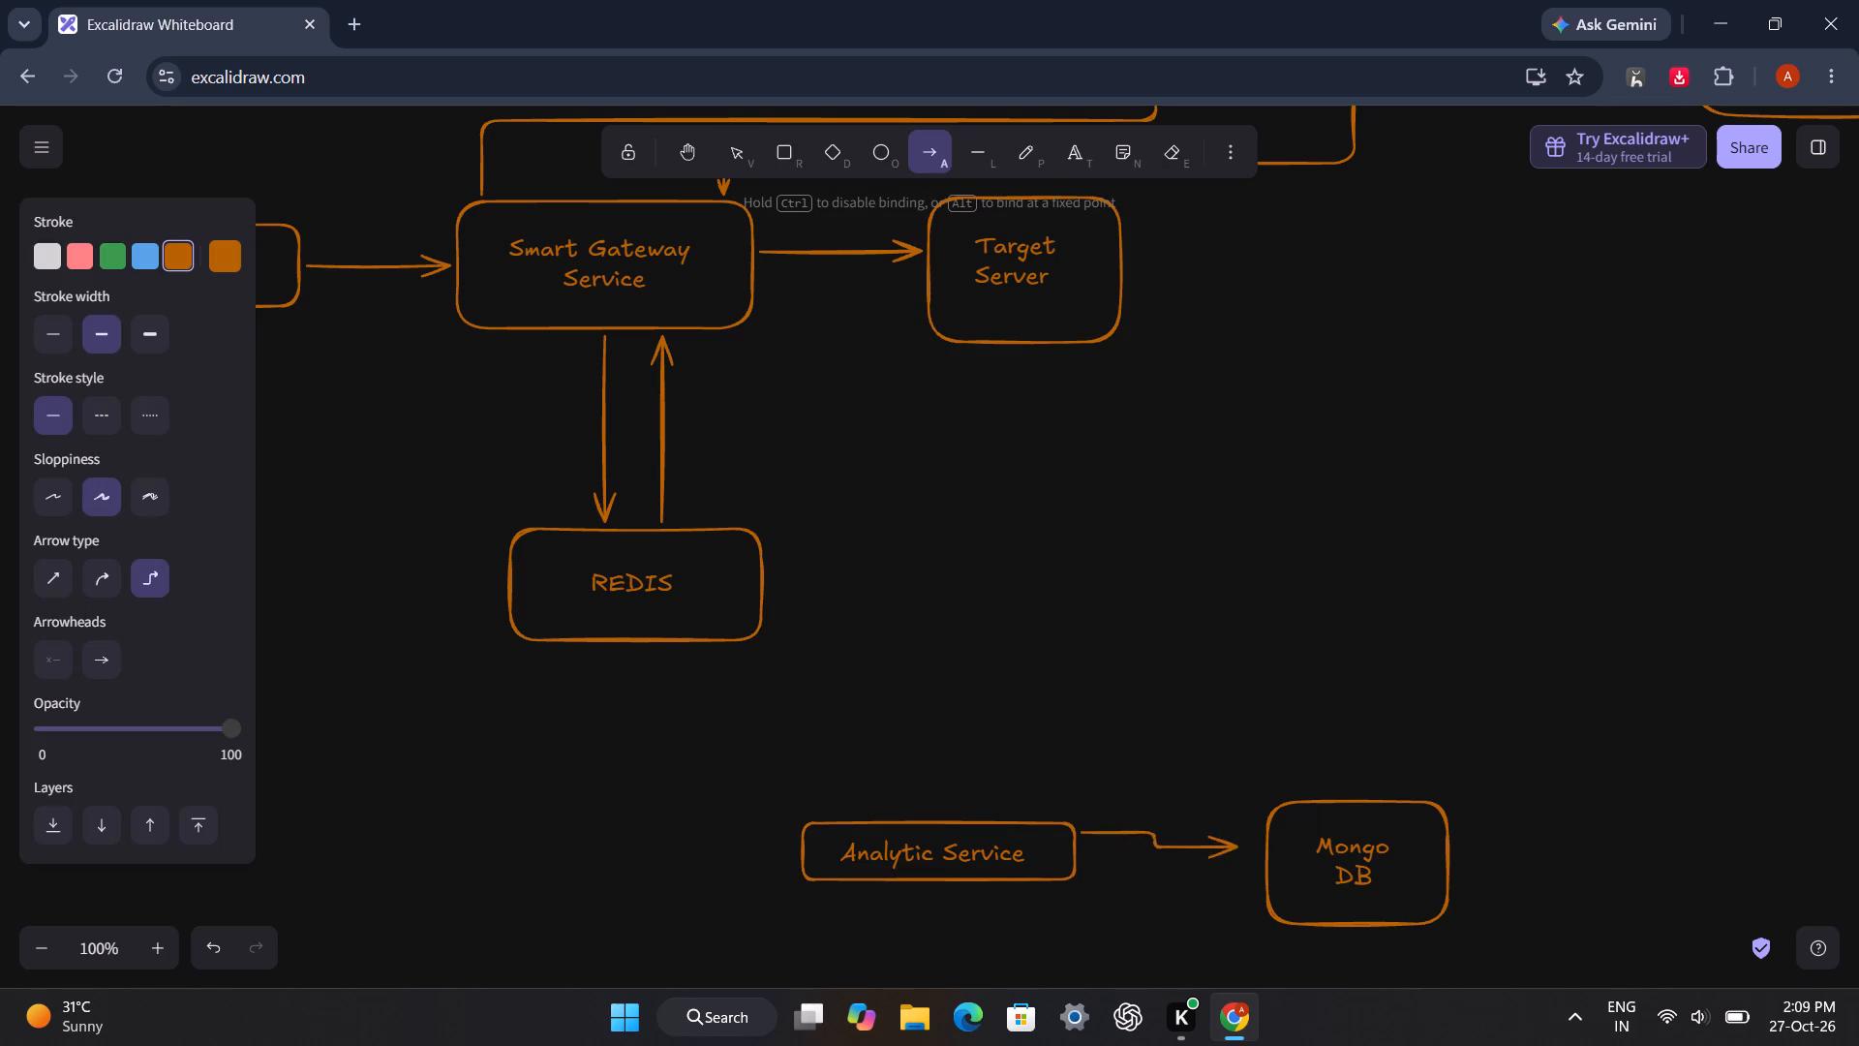
pyautogui.moveTo(1246, 846); pyautogui.dragTo(1272, 842)
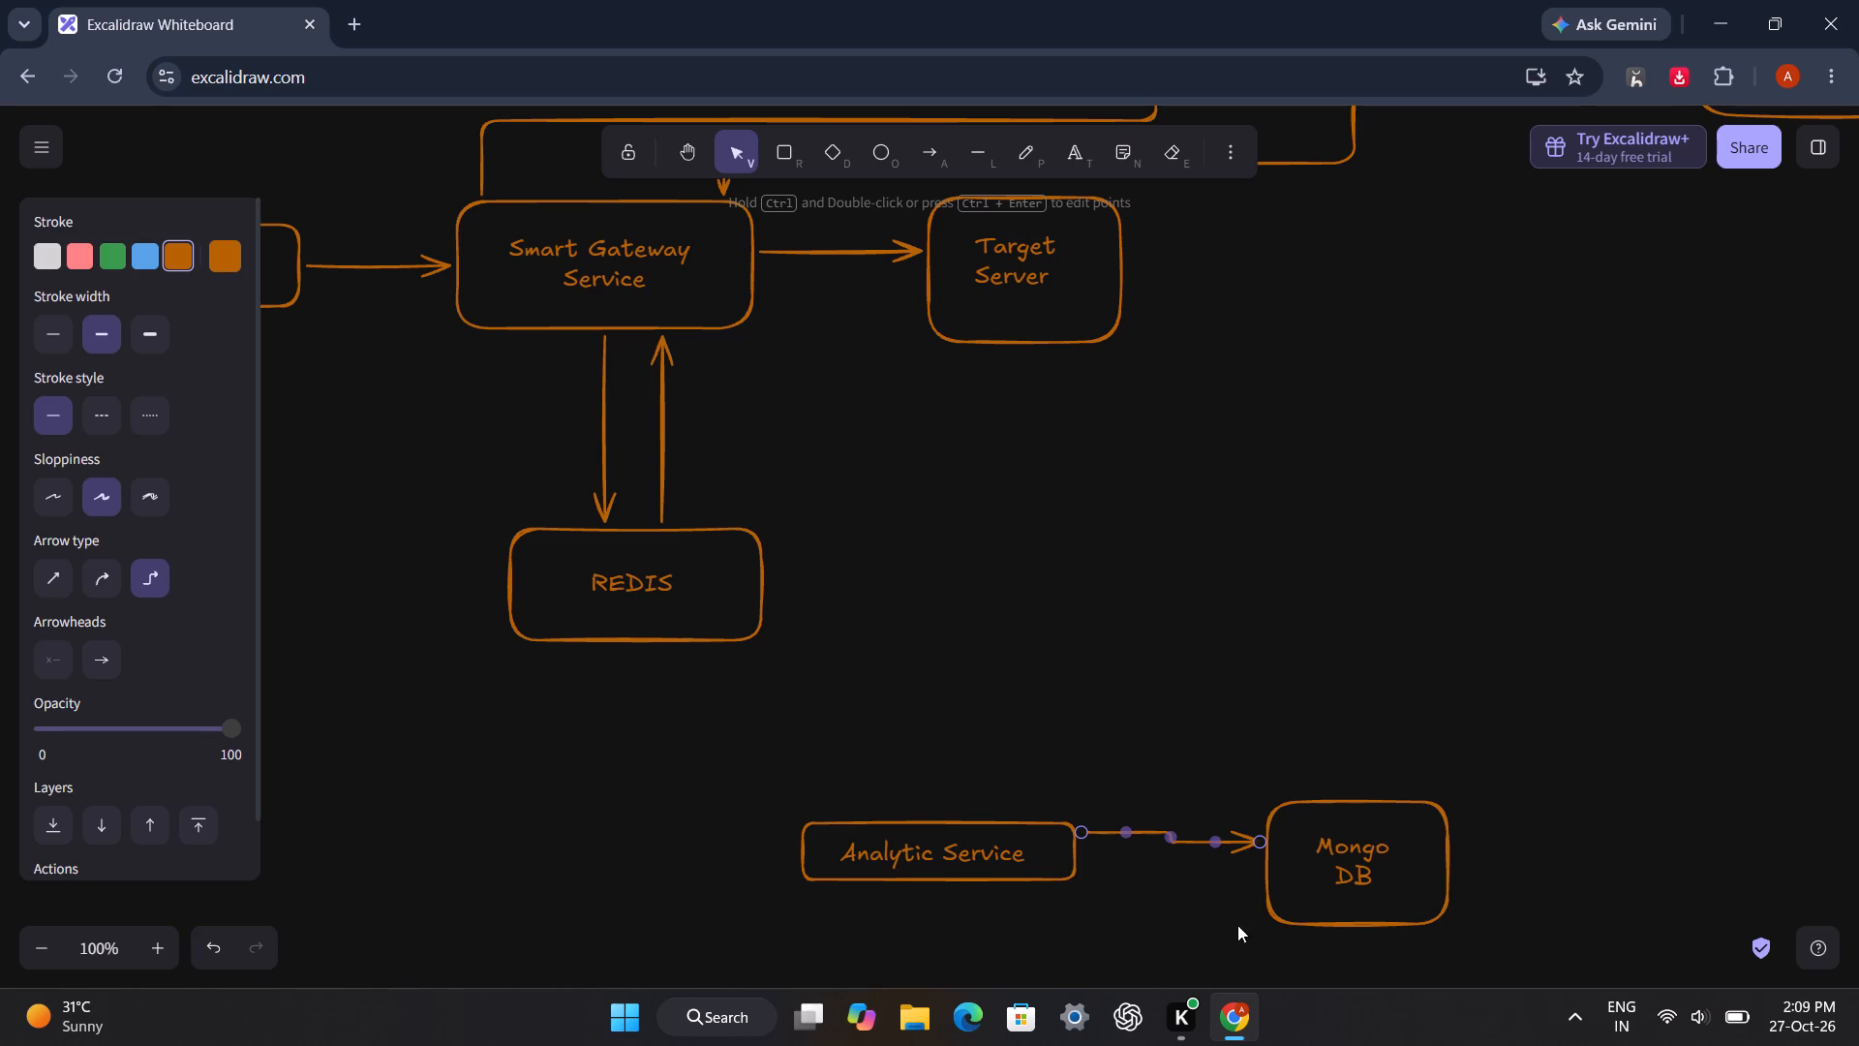
pyautogui.click(1265, 890)
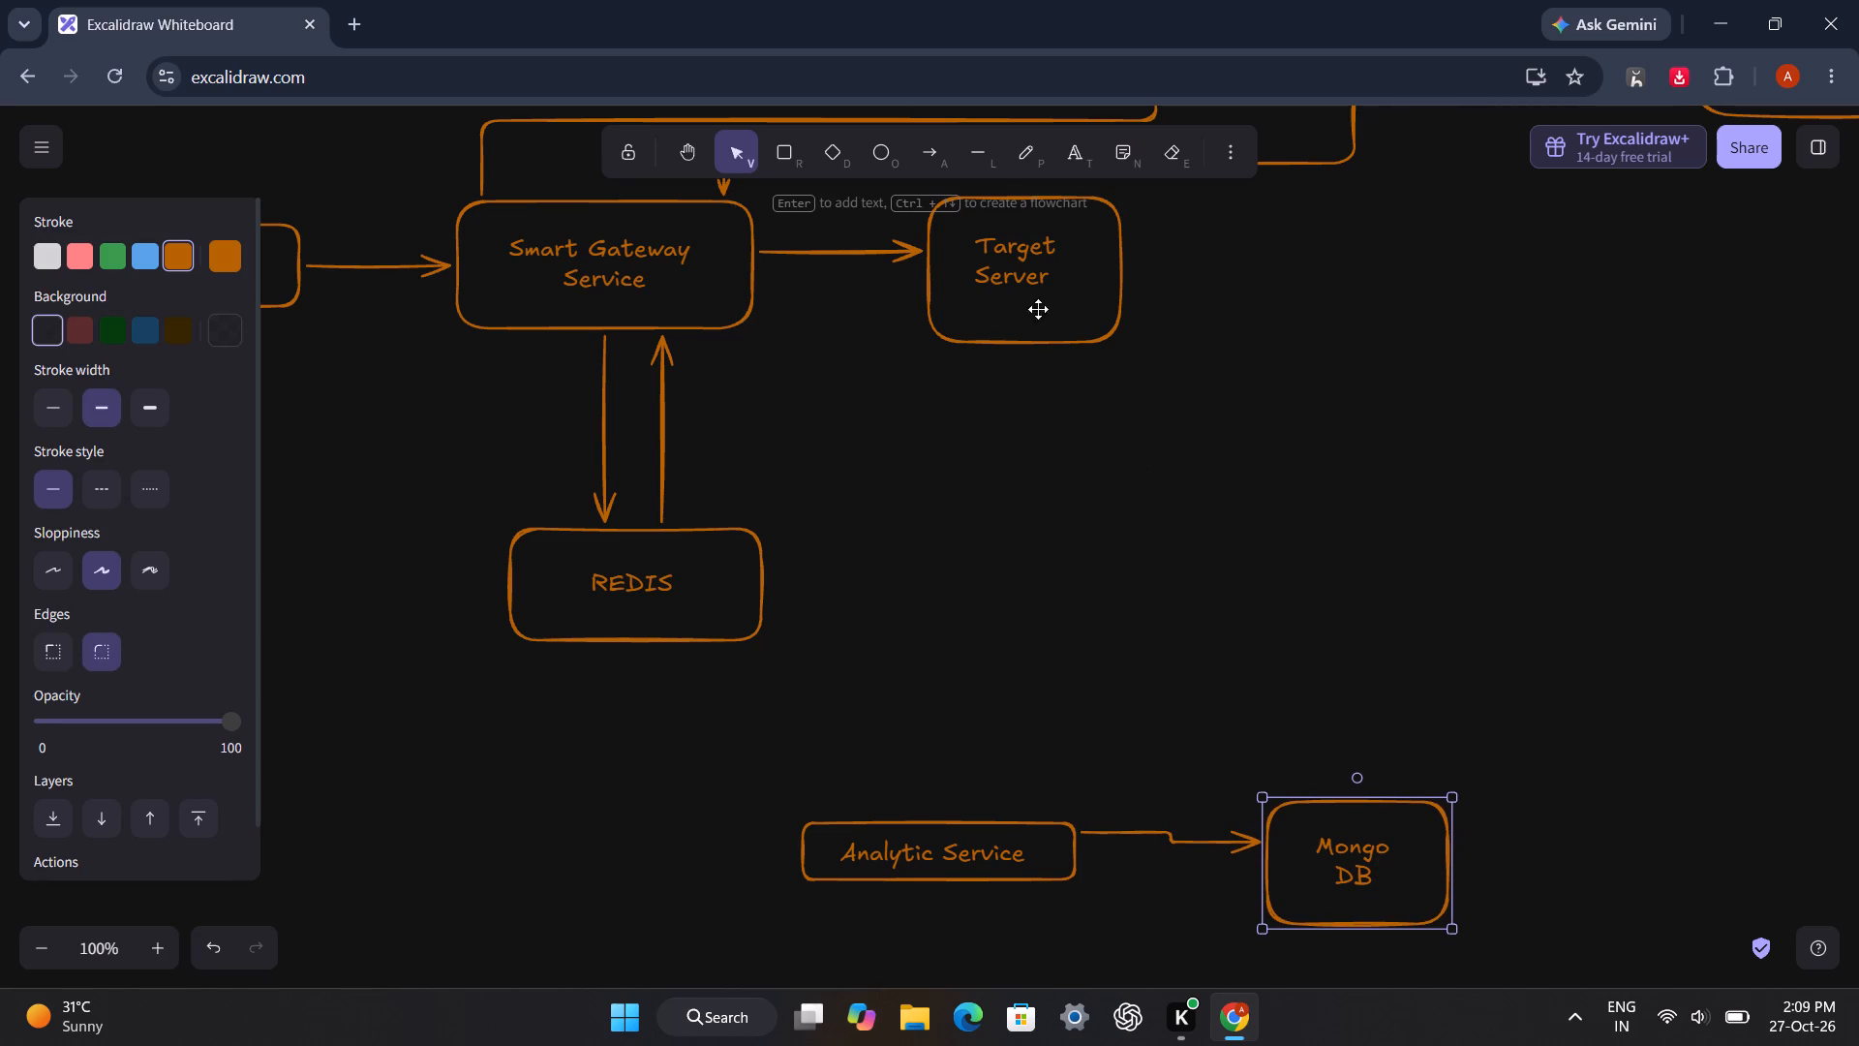
pyautogui.click(933, 159)
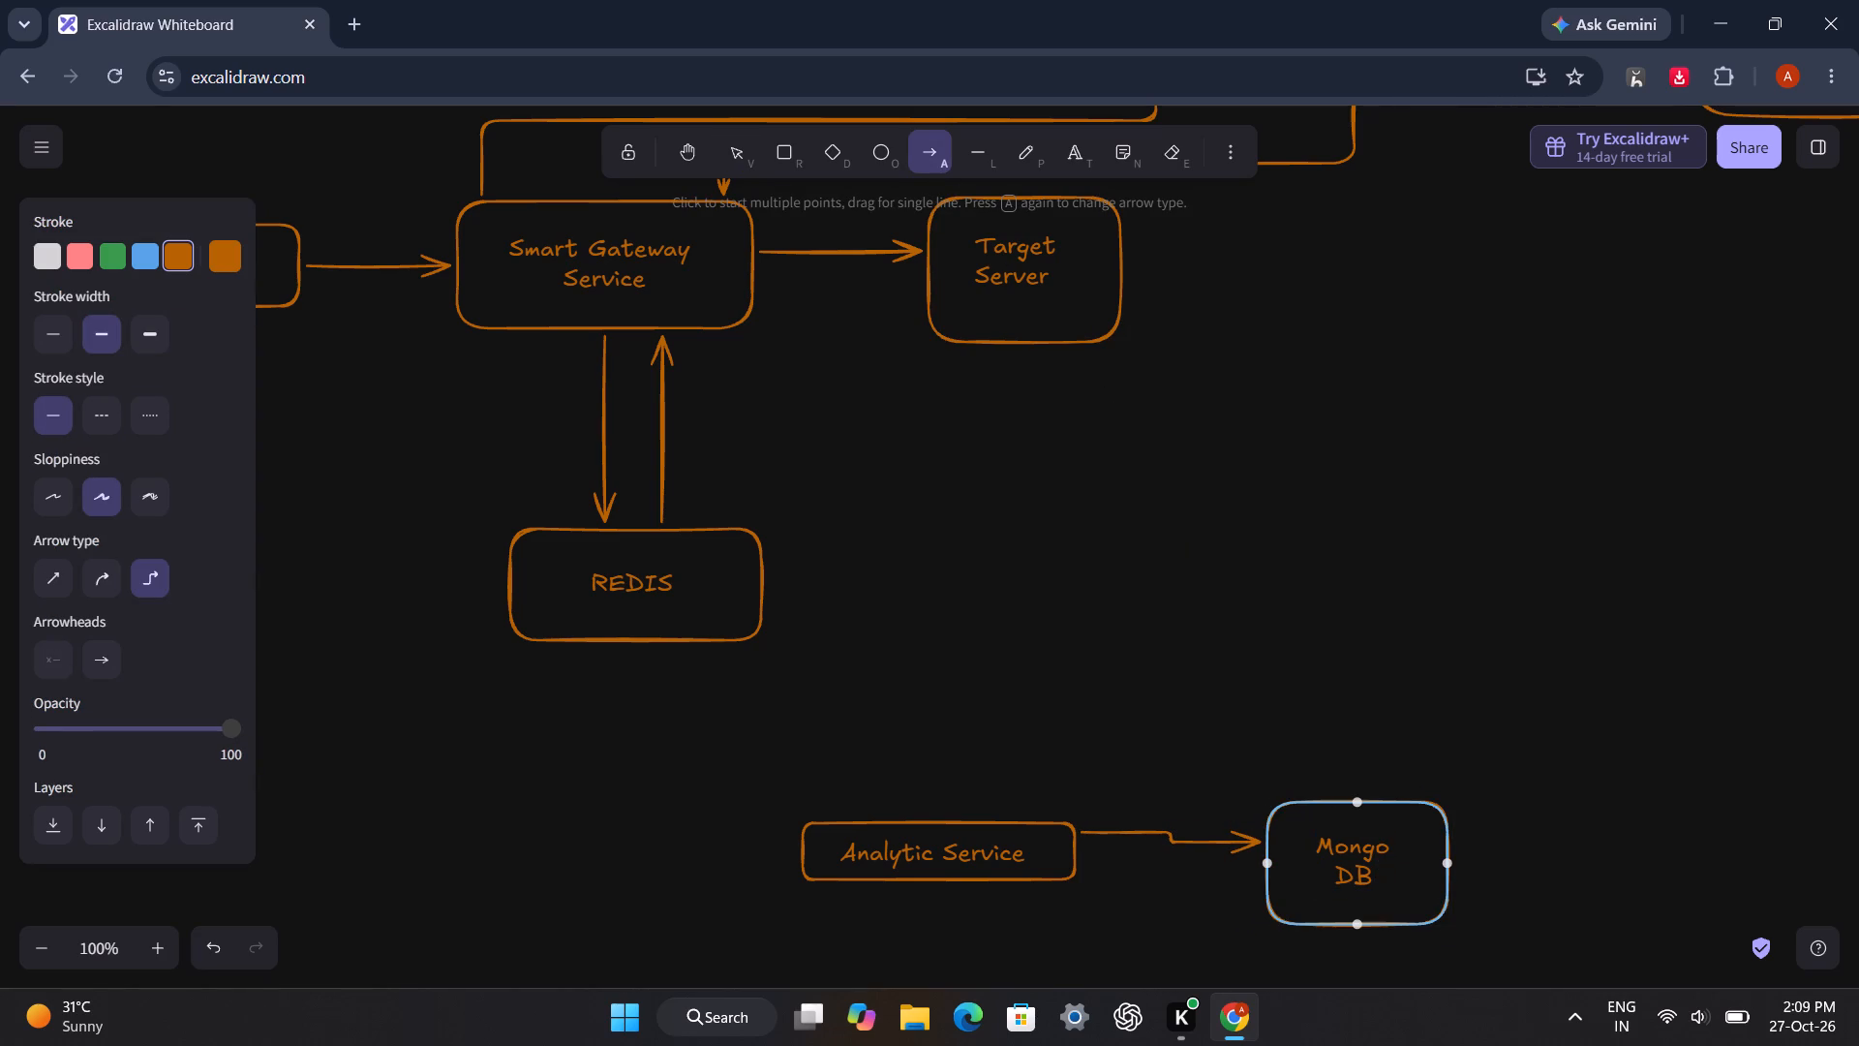
pyautogui.moveTo(1265, 902); pyautogui.dragTo(1076, 872)
pyautogui.click(1174, 688)
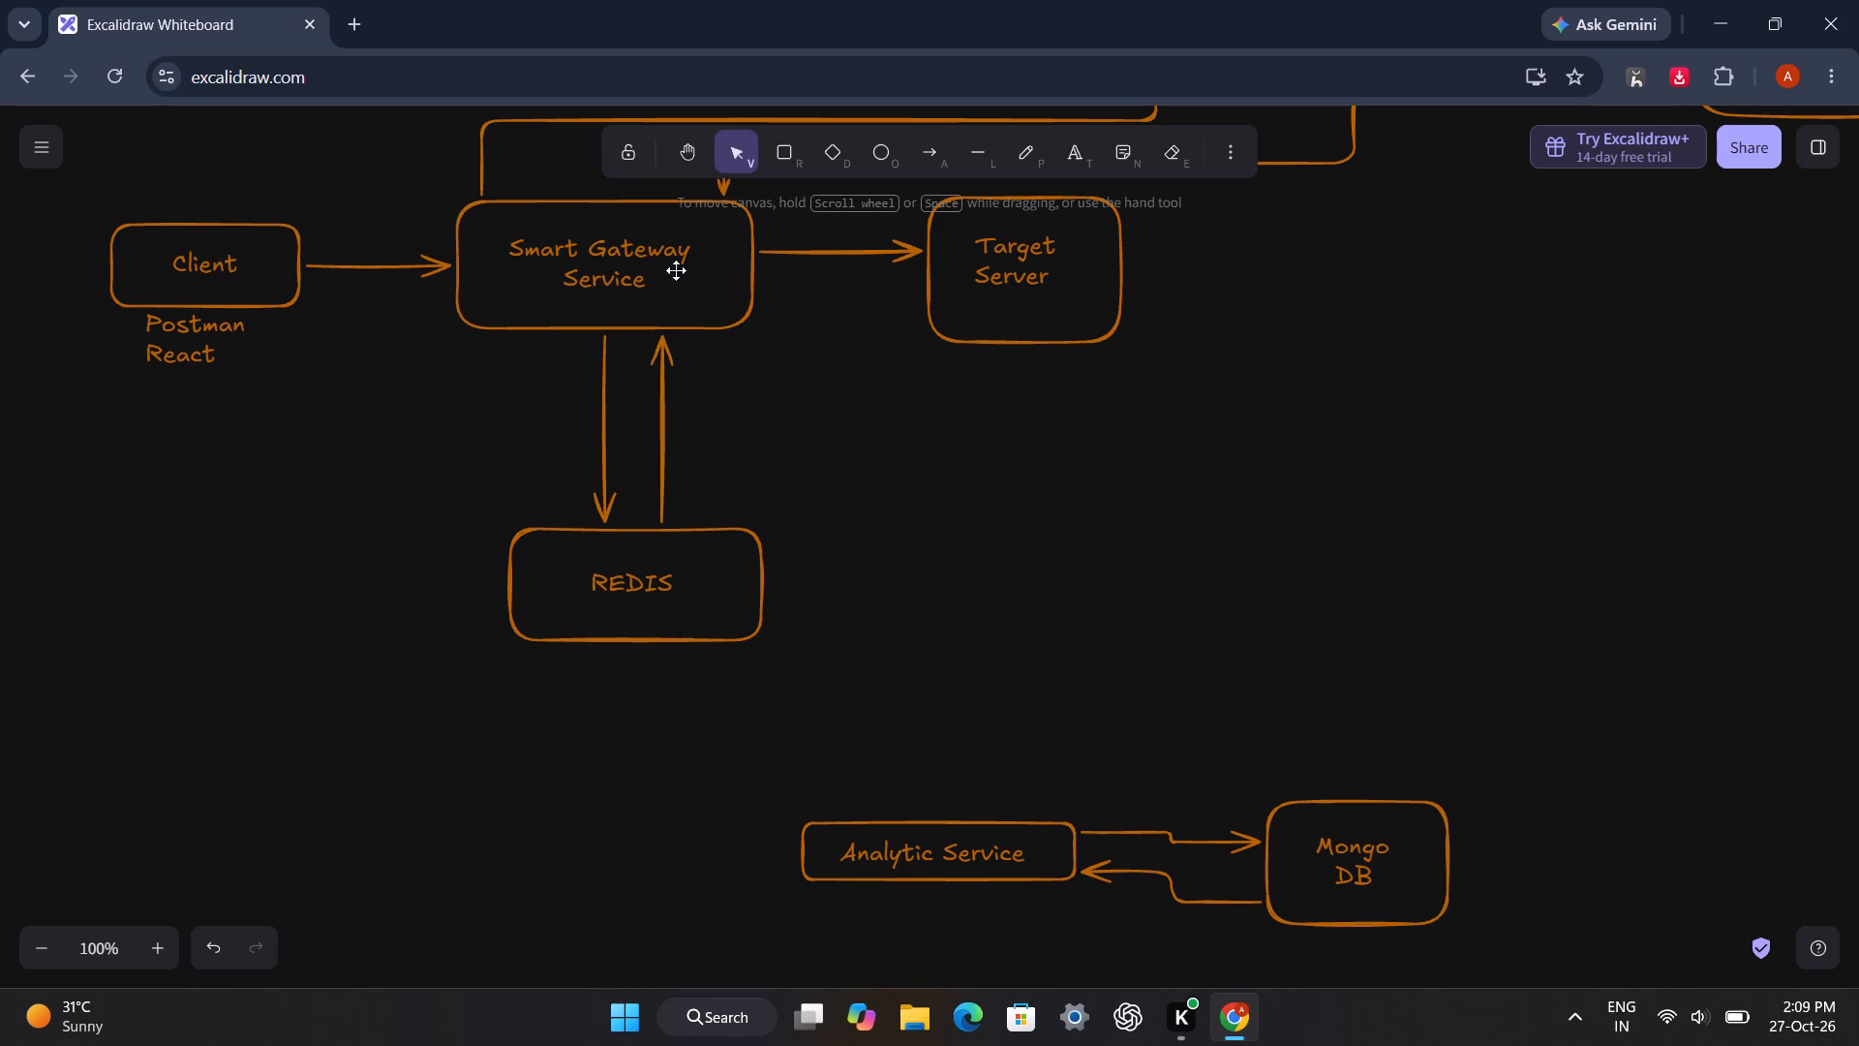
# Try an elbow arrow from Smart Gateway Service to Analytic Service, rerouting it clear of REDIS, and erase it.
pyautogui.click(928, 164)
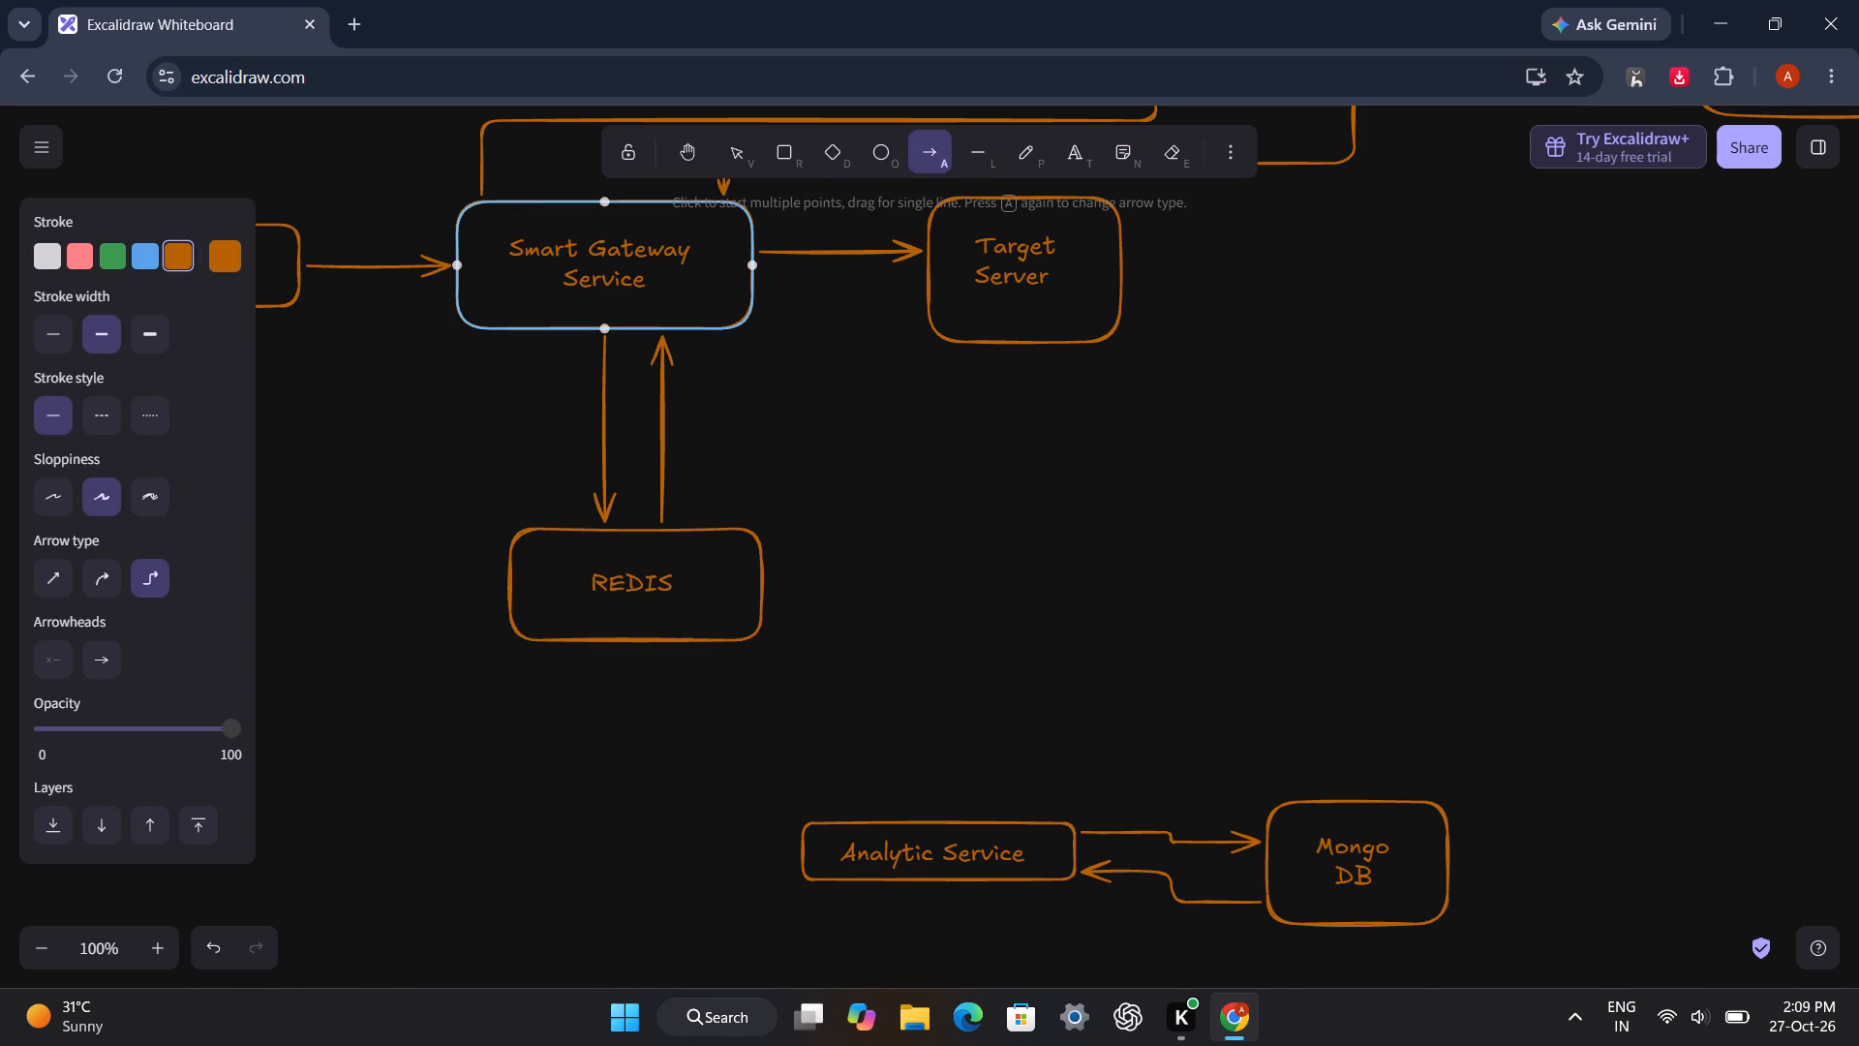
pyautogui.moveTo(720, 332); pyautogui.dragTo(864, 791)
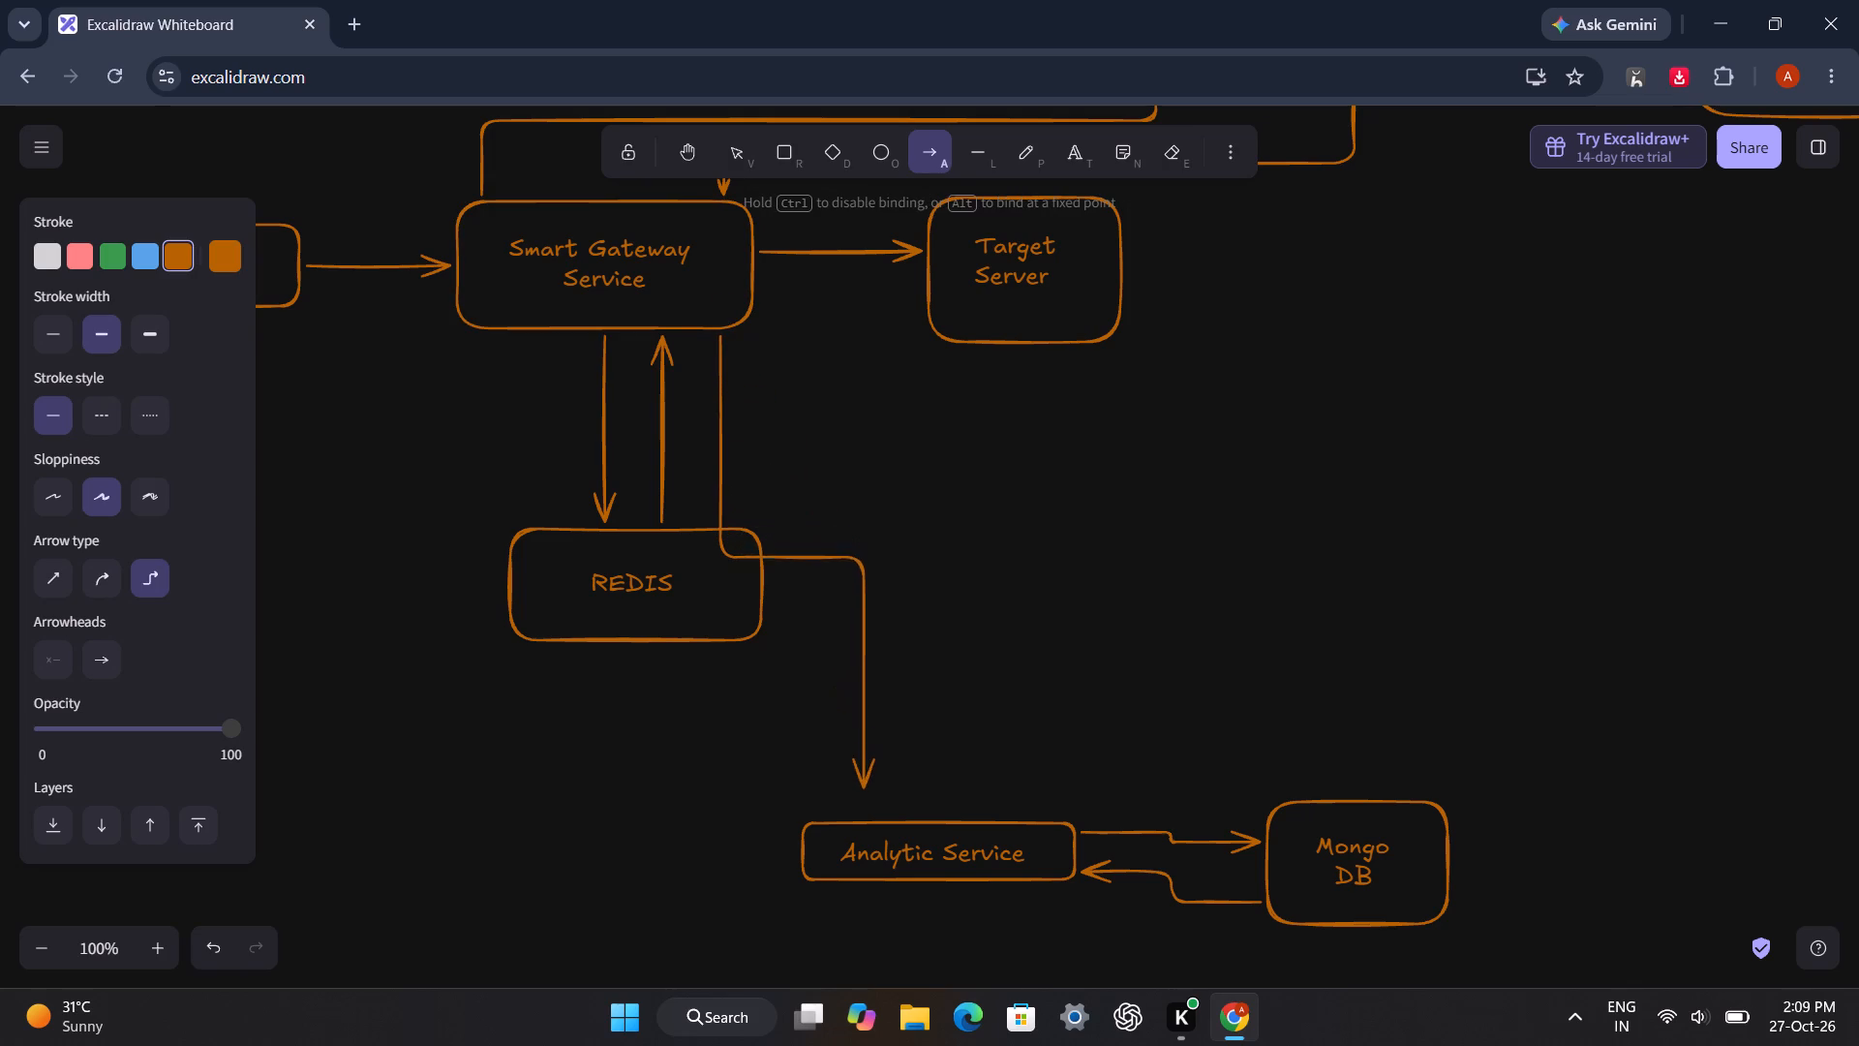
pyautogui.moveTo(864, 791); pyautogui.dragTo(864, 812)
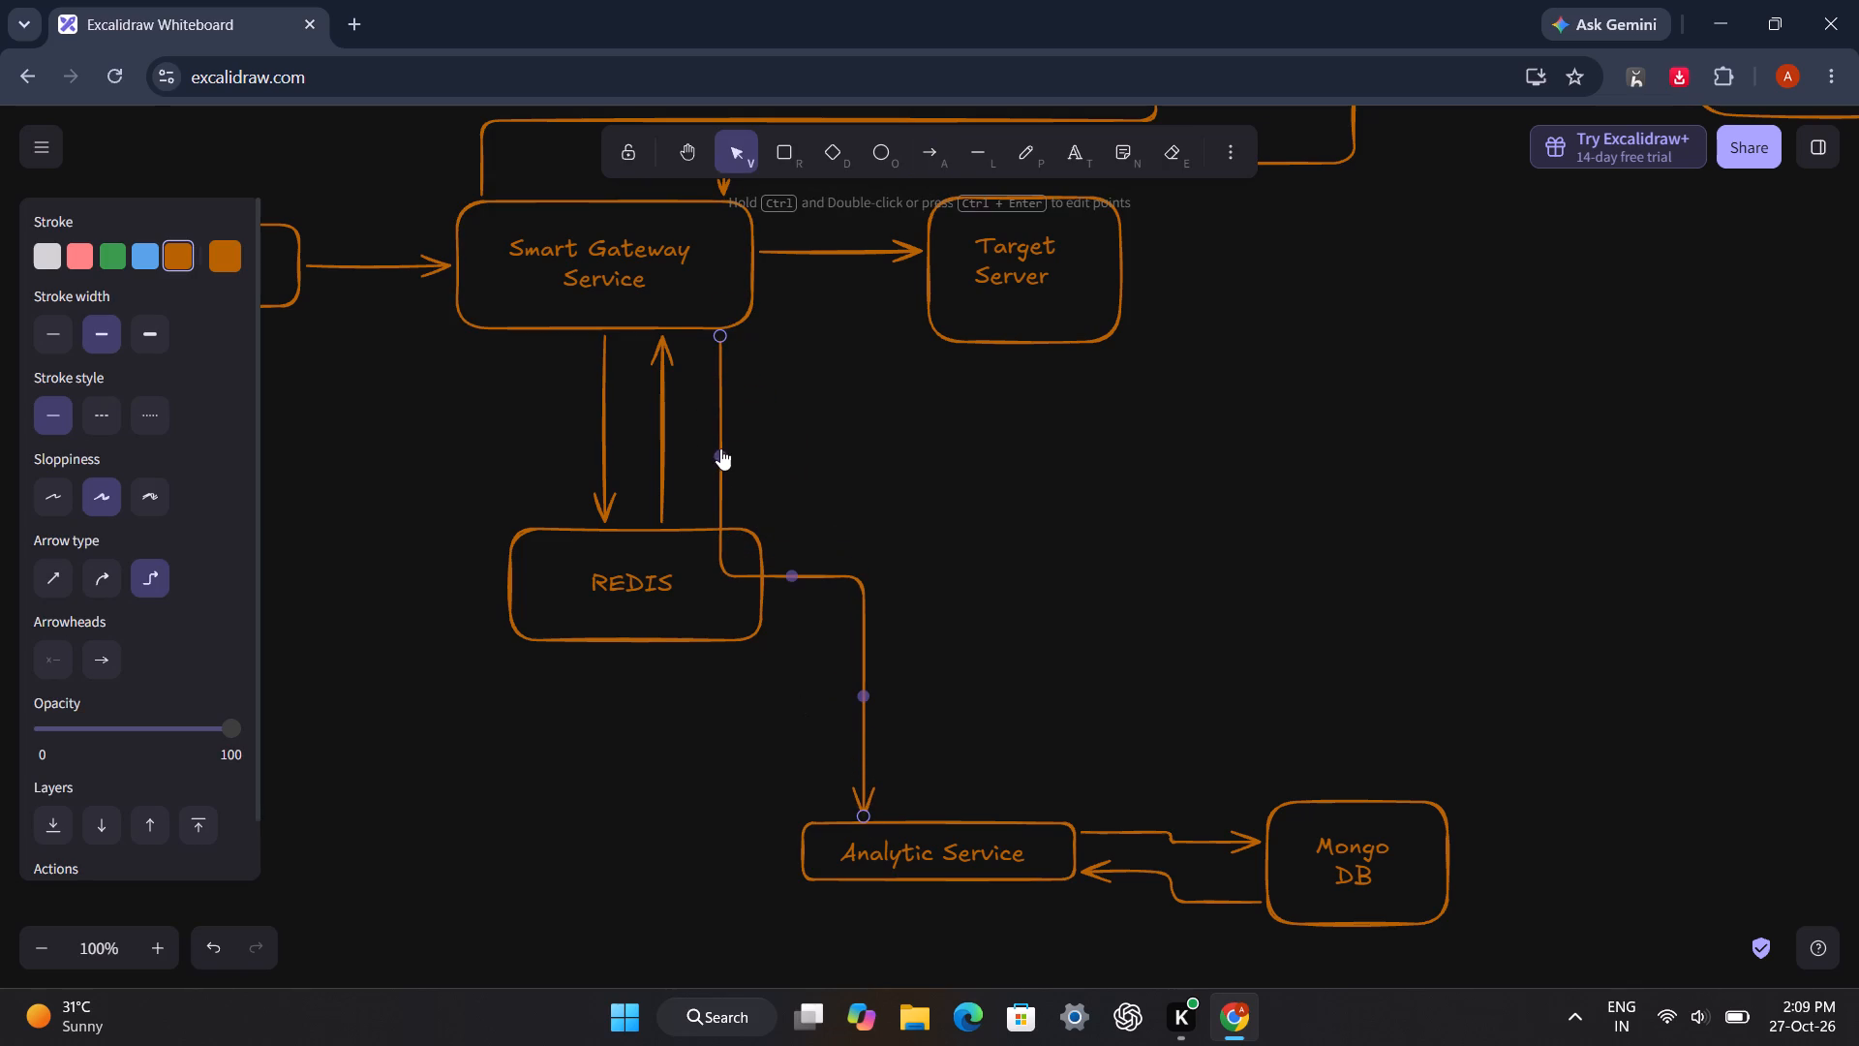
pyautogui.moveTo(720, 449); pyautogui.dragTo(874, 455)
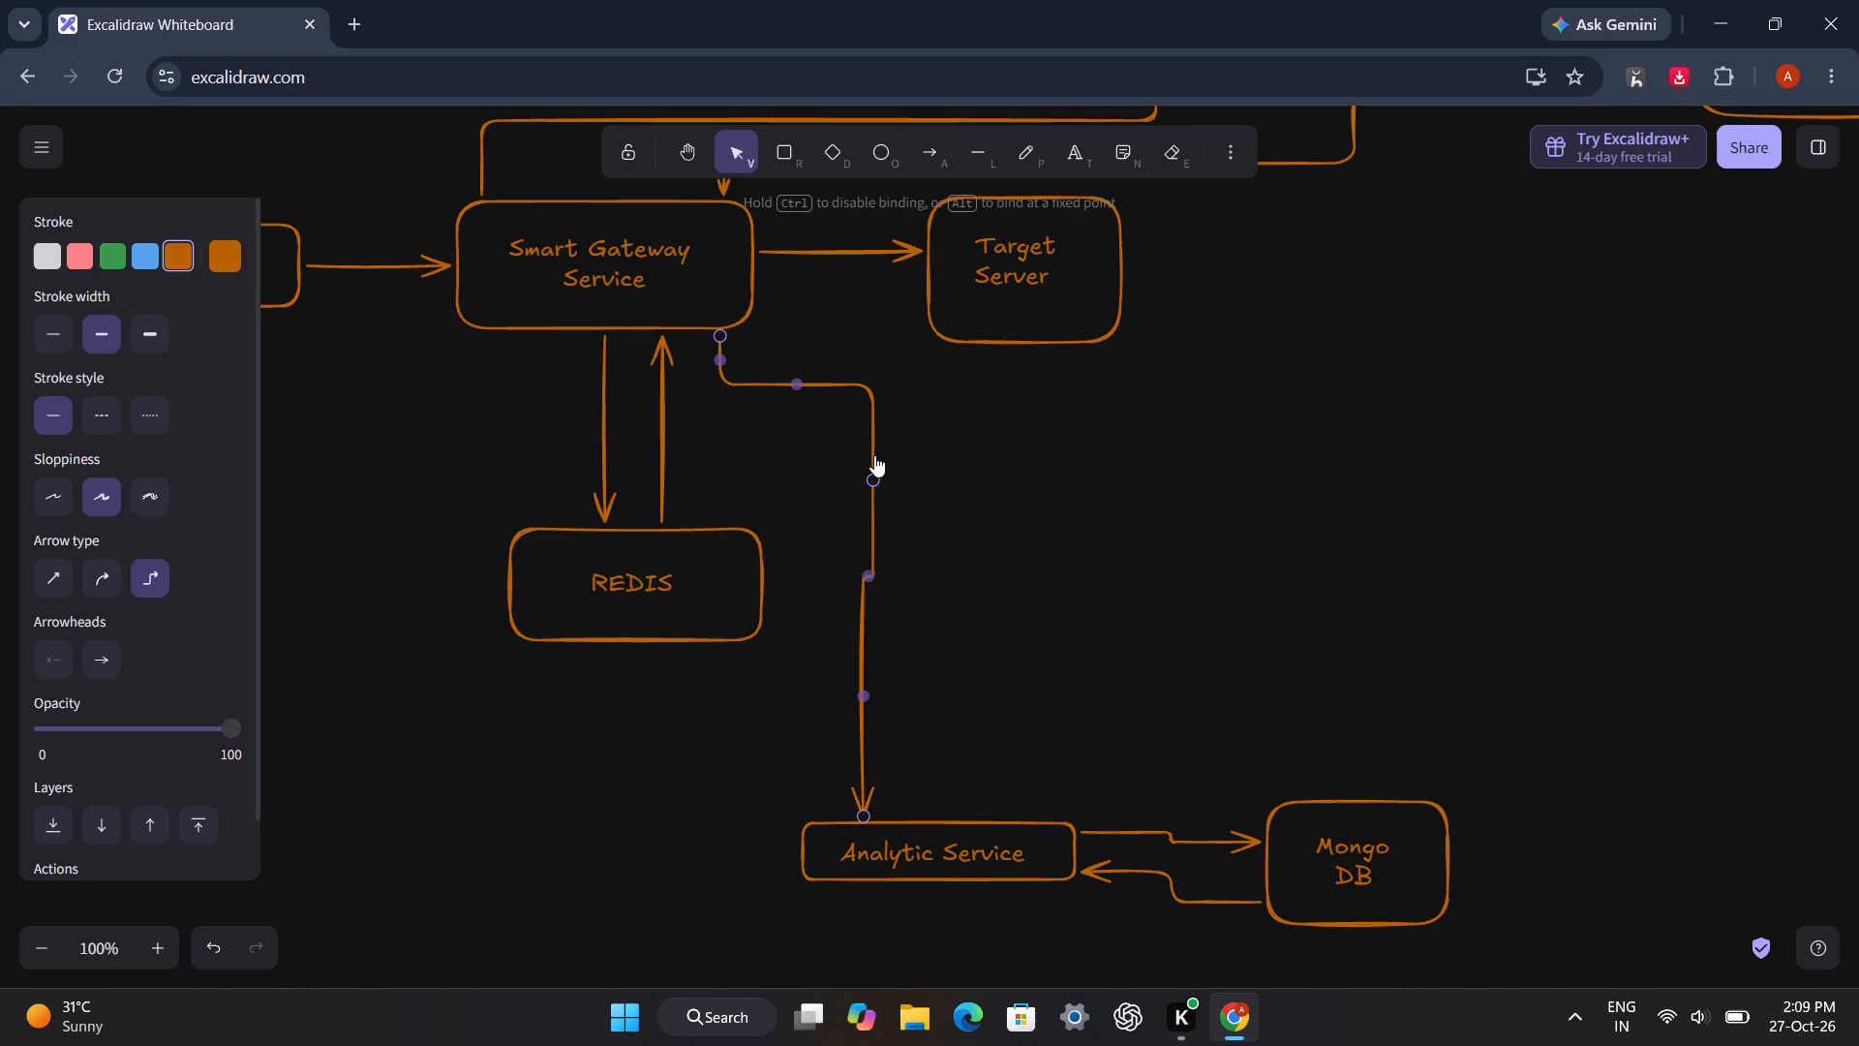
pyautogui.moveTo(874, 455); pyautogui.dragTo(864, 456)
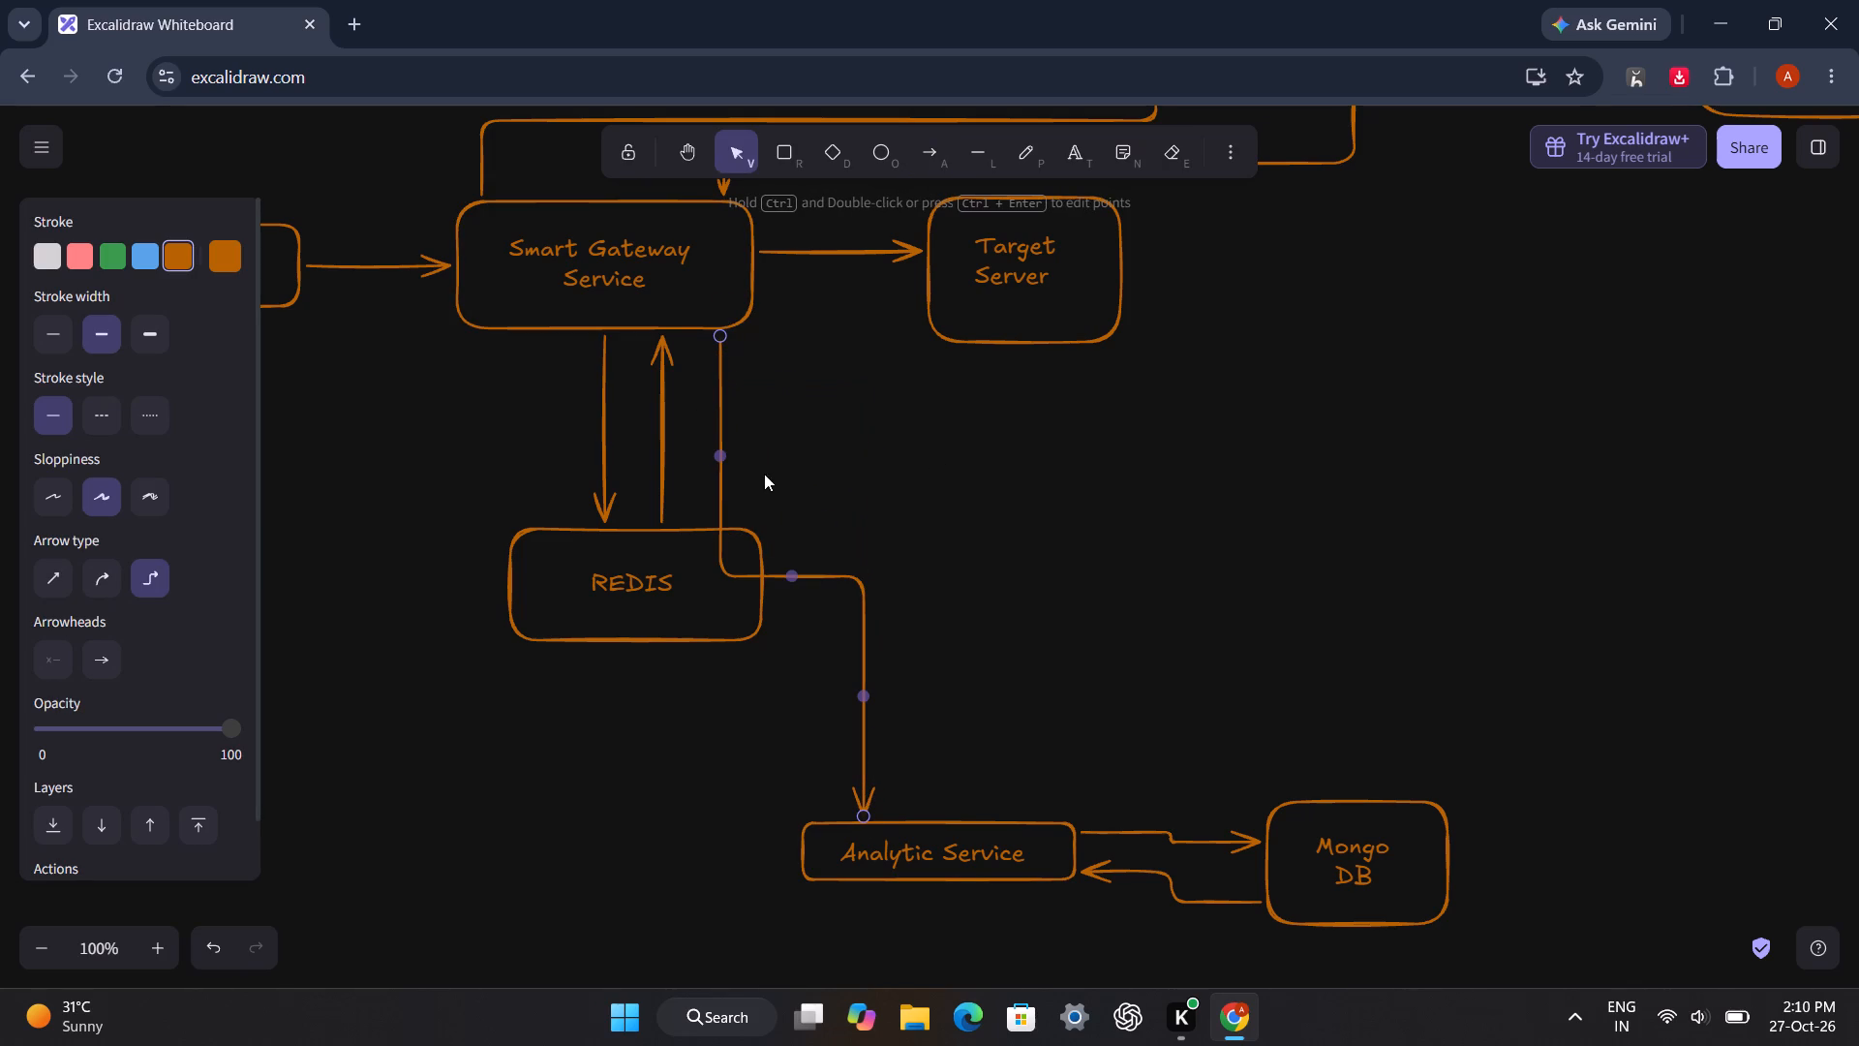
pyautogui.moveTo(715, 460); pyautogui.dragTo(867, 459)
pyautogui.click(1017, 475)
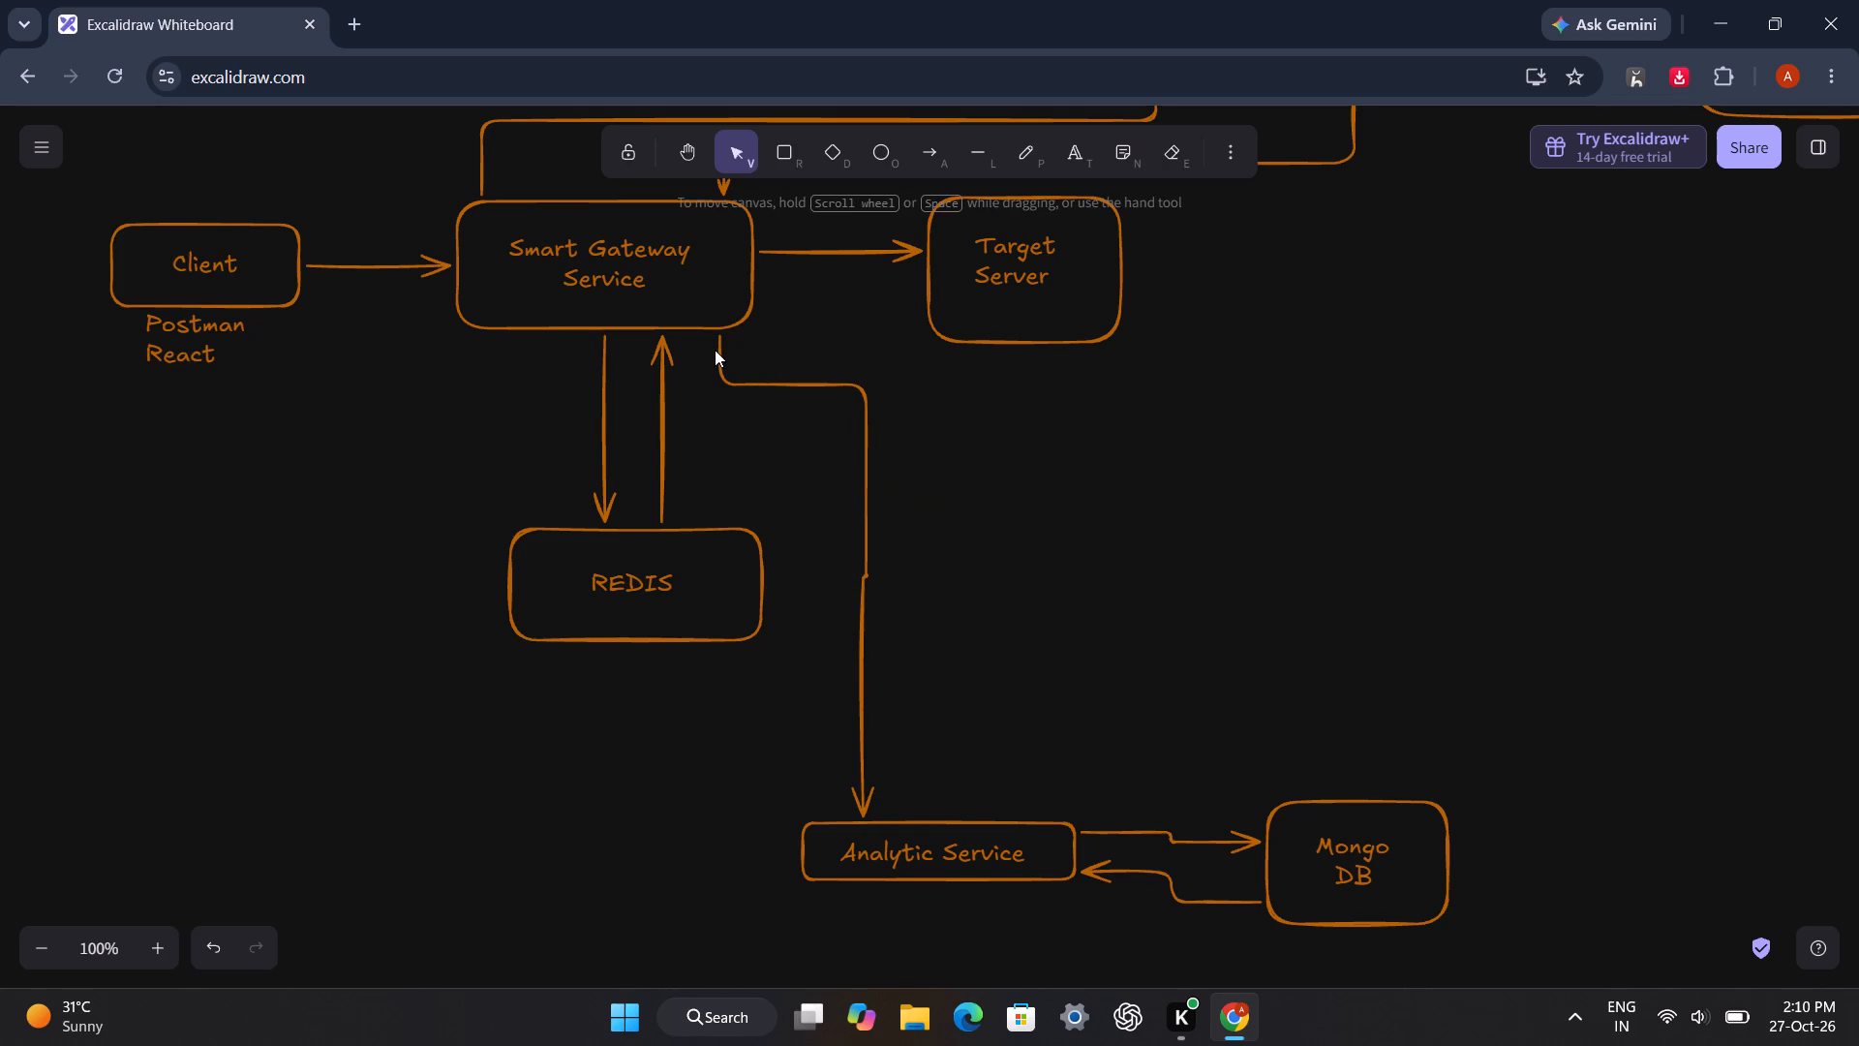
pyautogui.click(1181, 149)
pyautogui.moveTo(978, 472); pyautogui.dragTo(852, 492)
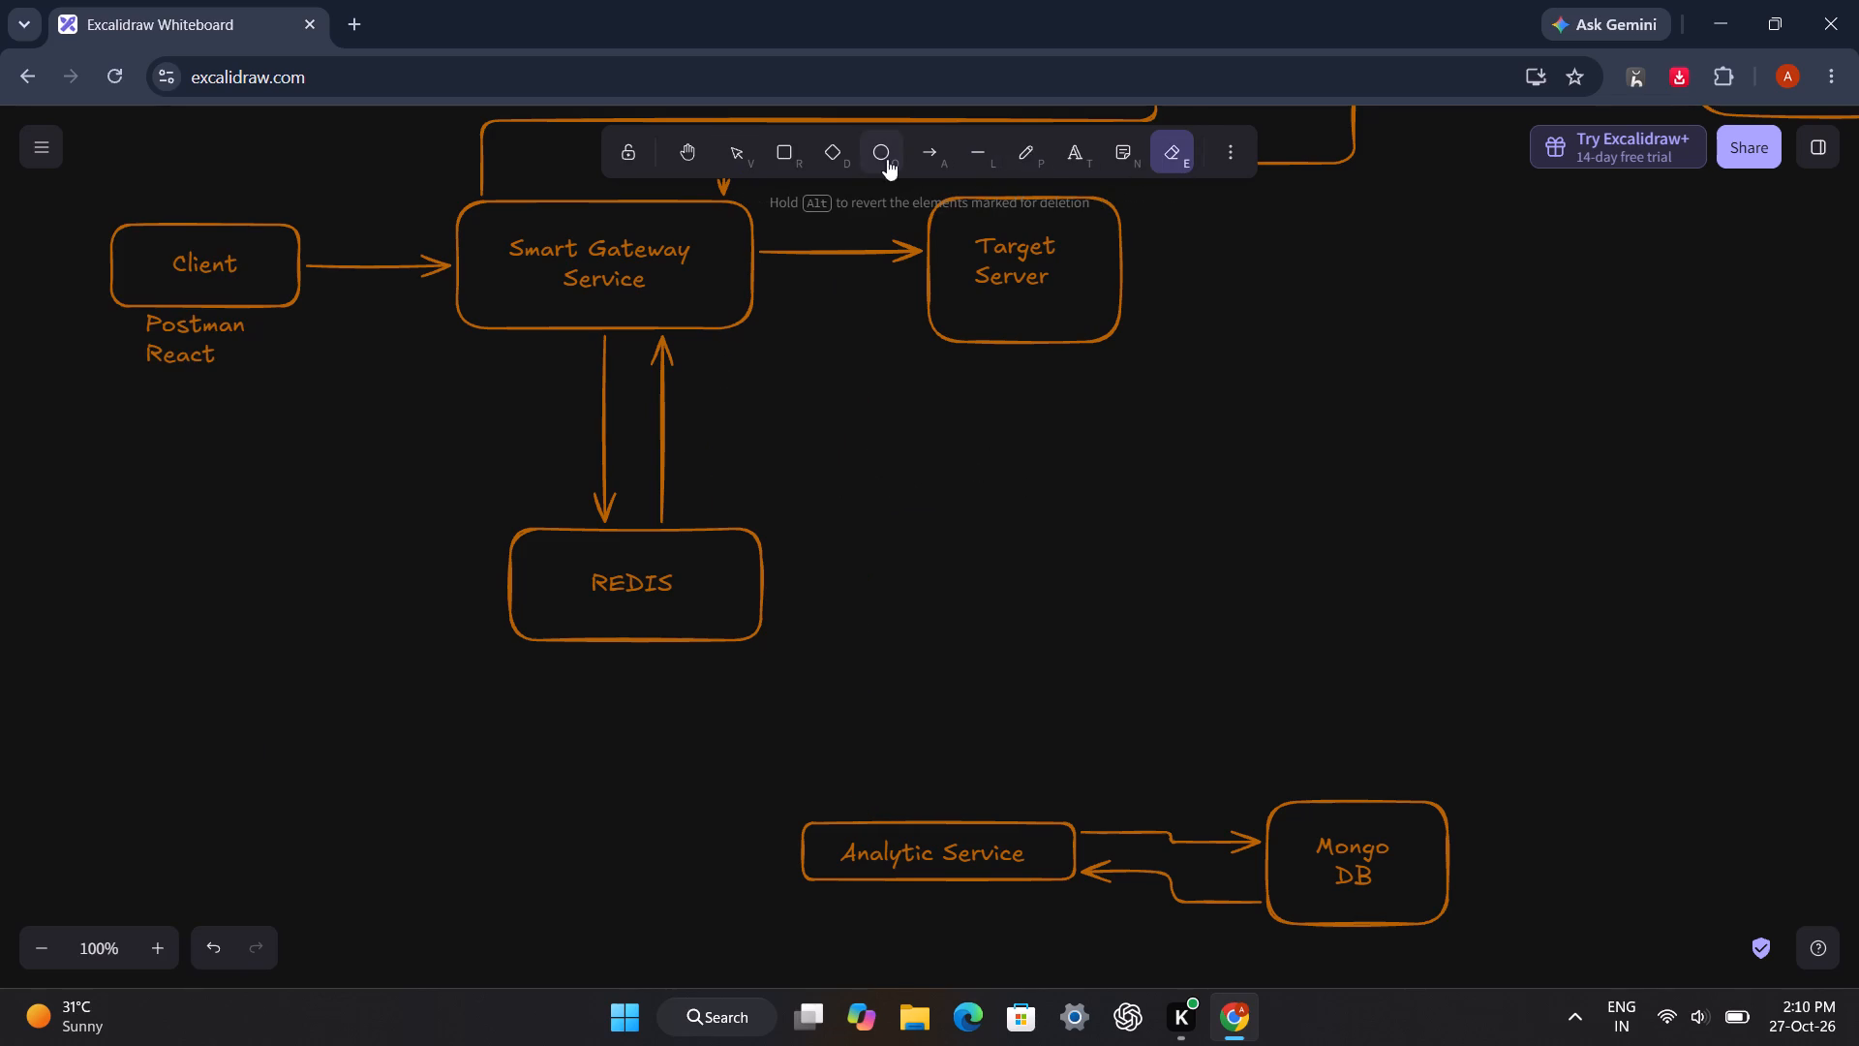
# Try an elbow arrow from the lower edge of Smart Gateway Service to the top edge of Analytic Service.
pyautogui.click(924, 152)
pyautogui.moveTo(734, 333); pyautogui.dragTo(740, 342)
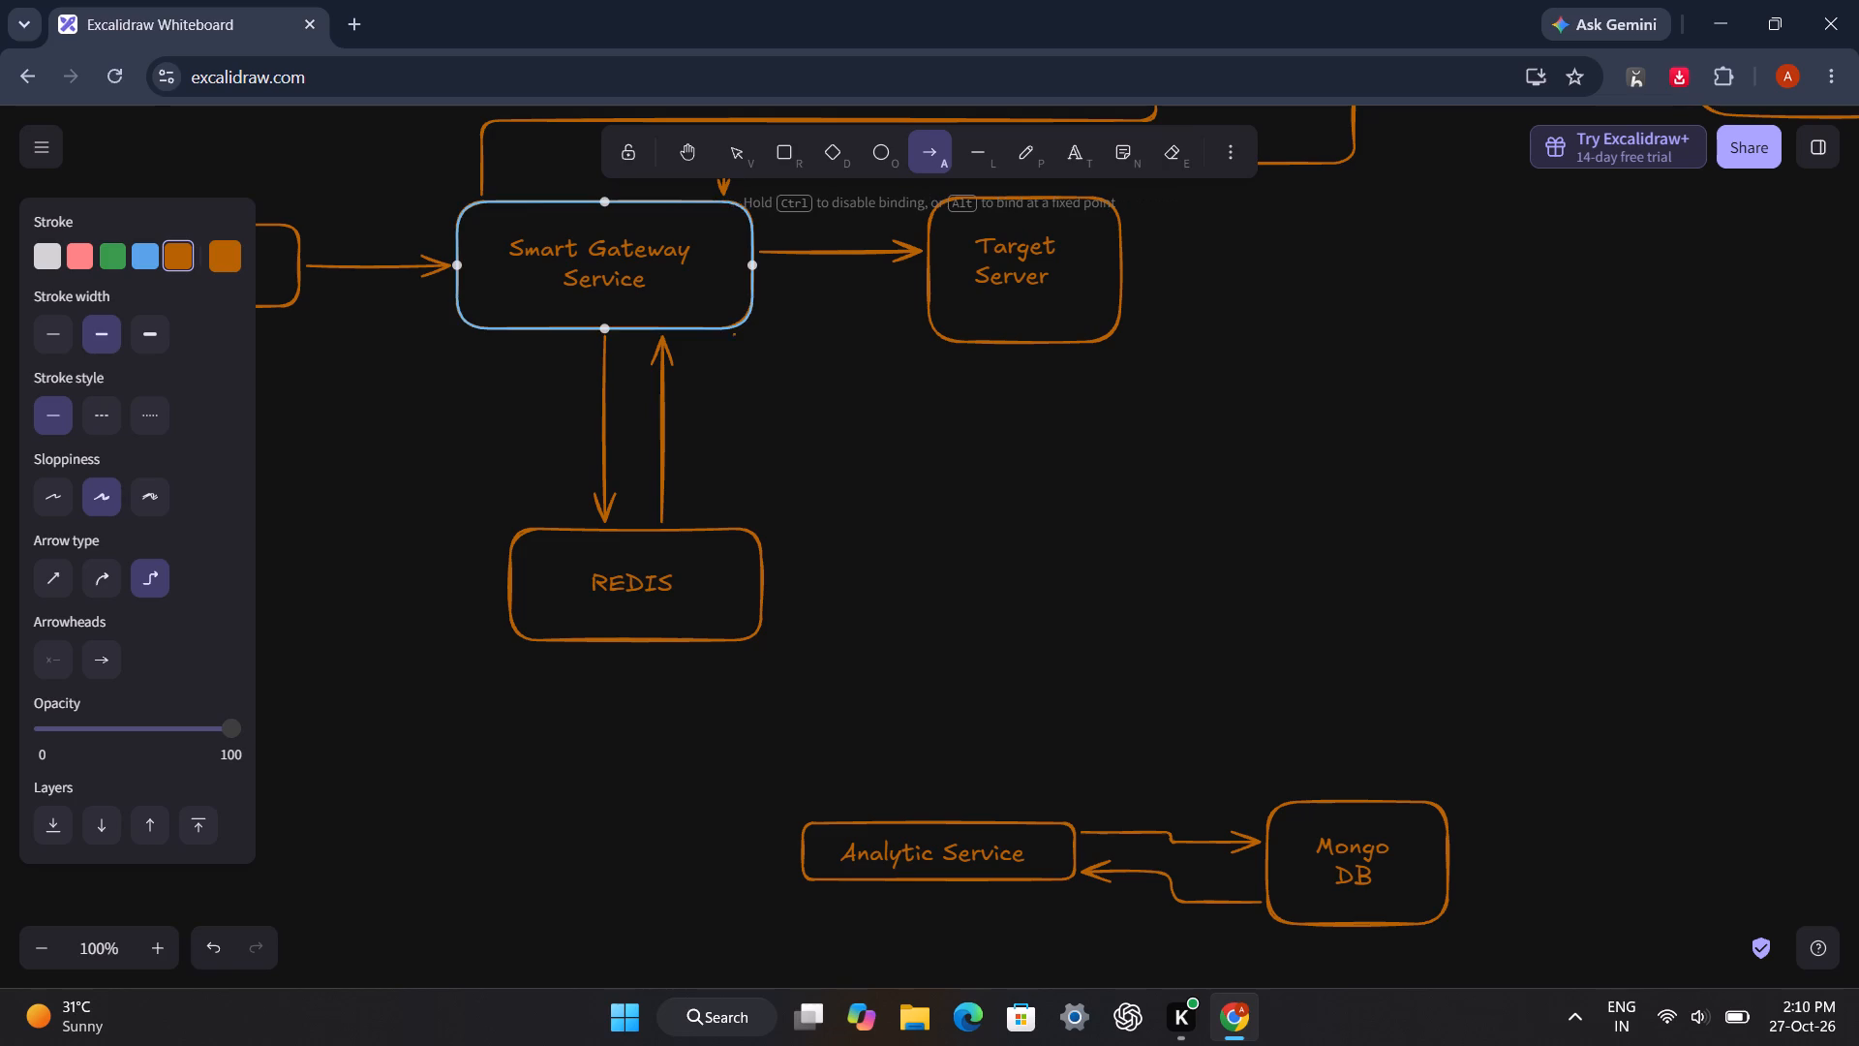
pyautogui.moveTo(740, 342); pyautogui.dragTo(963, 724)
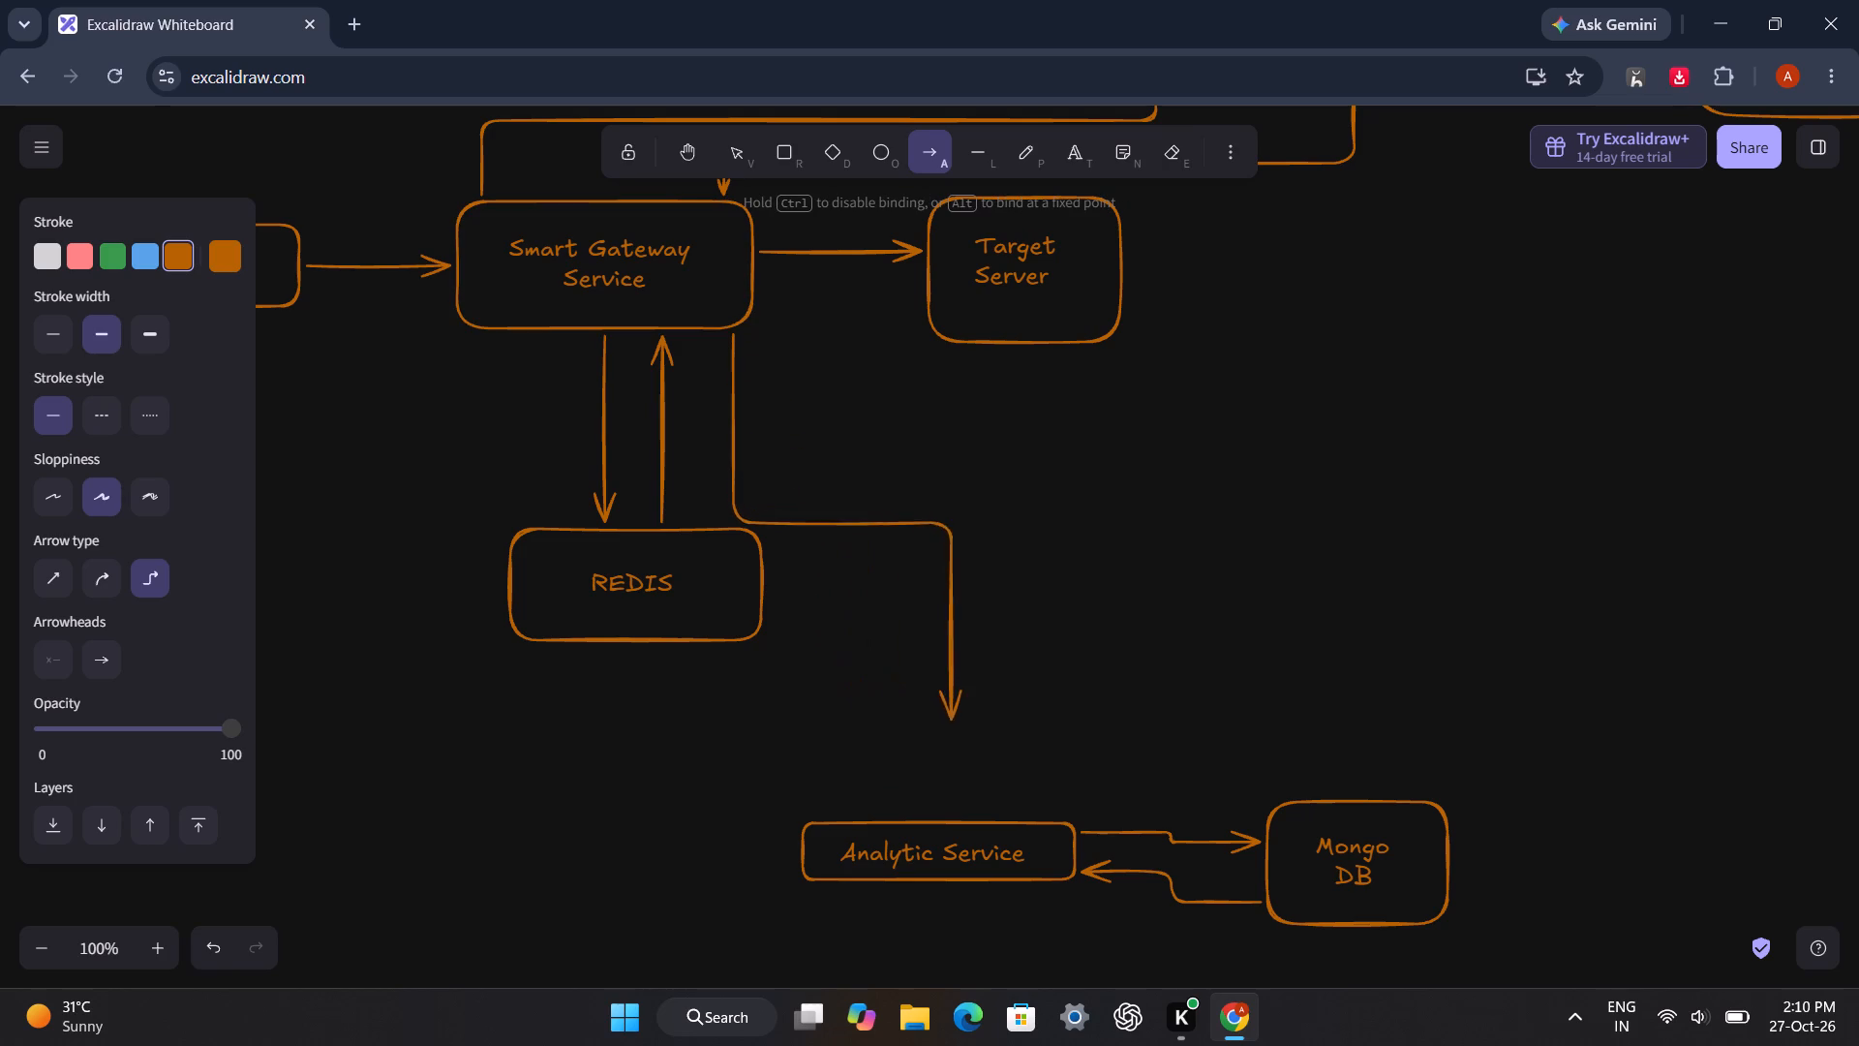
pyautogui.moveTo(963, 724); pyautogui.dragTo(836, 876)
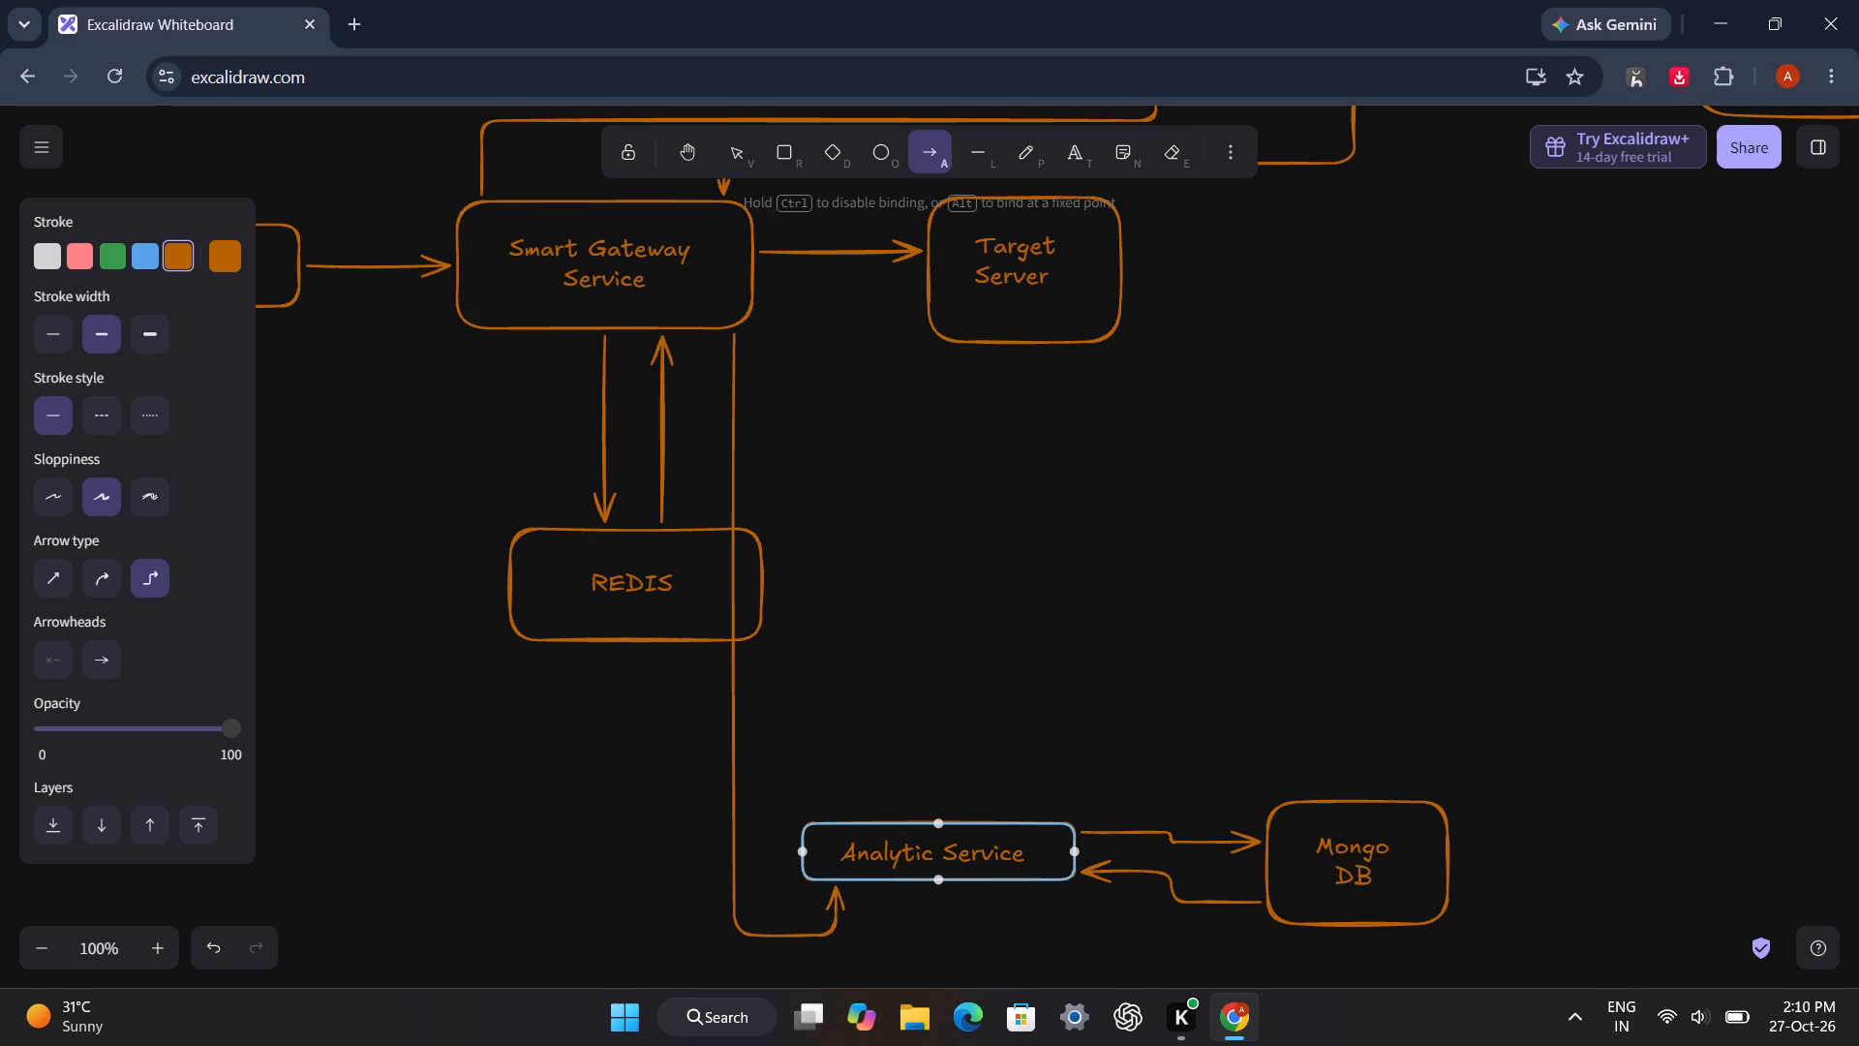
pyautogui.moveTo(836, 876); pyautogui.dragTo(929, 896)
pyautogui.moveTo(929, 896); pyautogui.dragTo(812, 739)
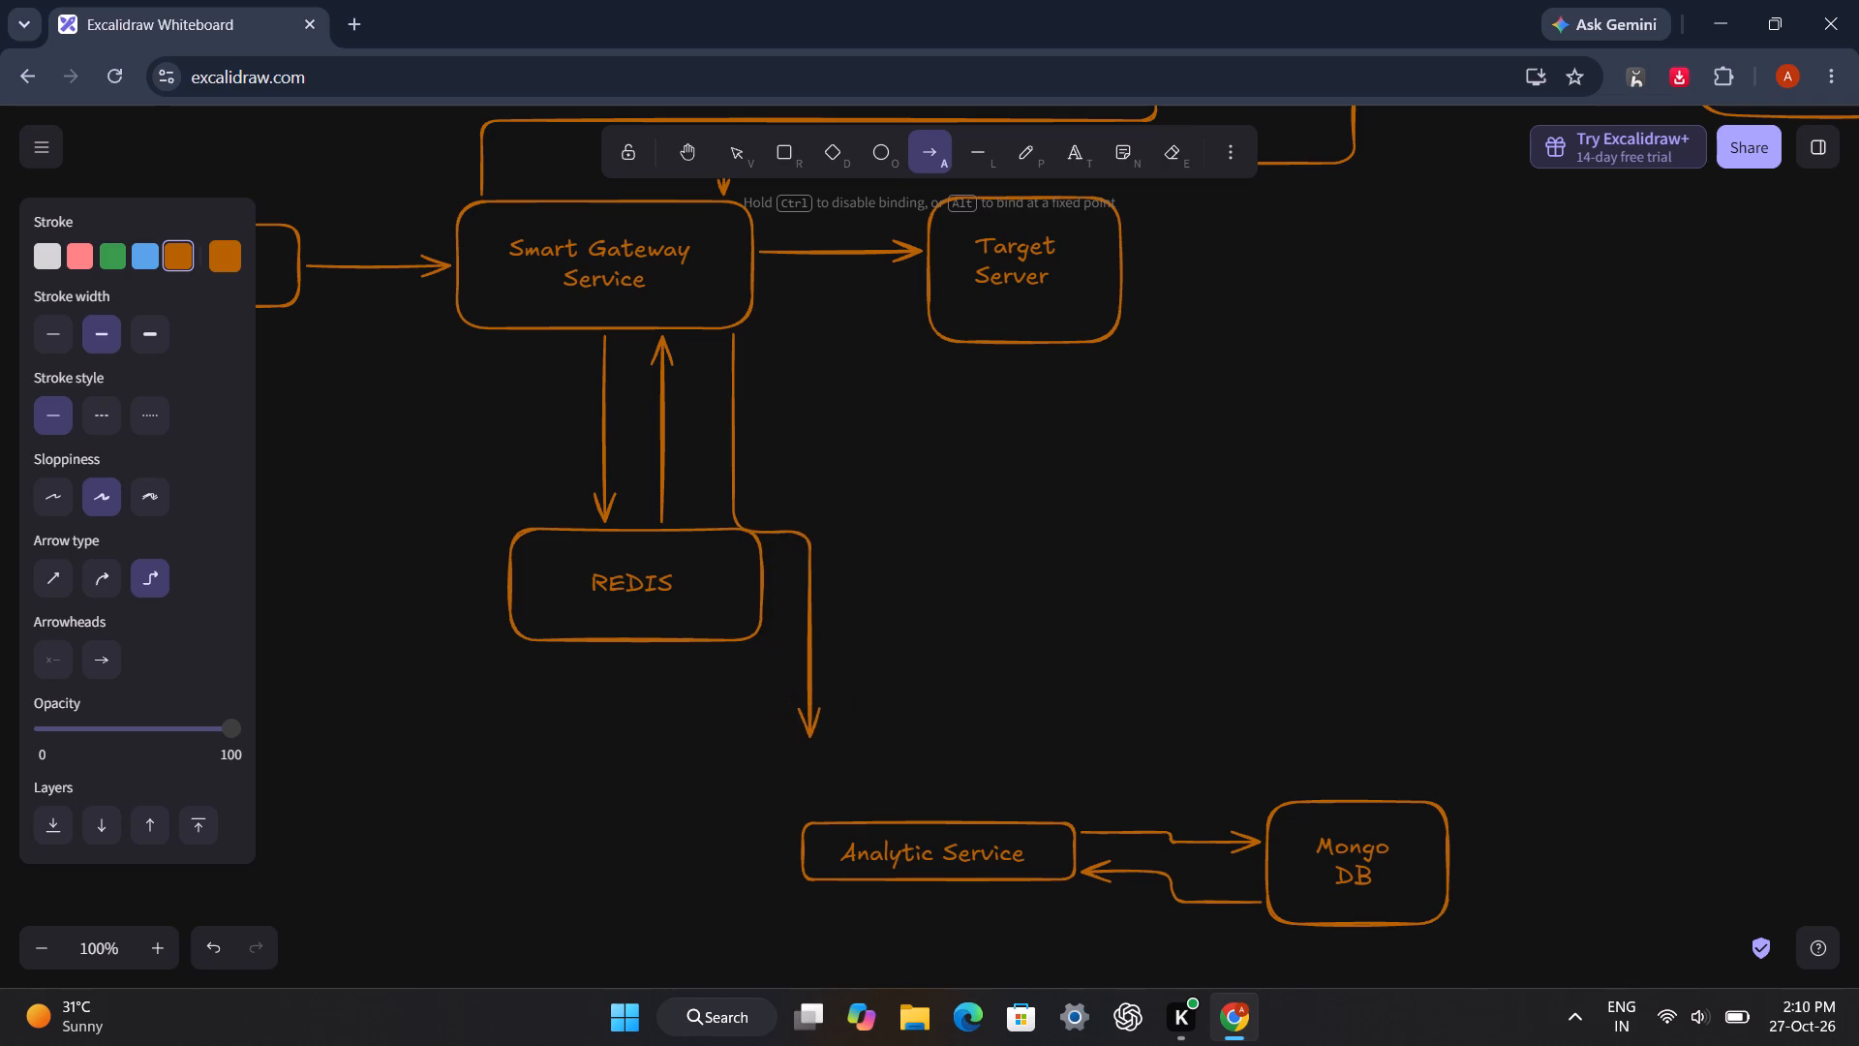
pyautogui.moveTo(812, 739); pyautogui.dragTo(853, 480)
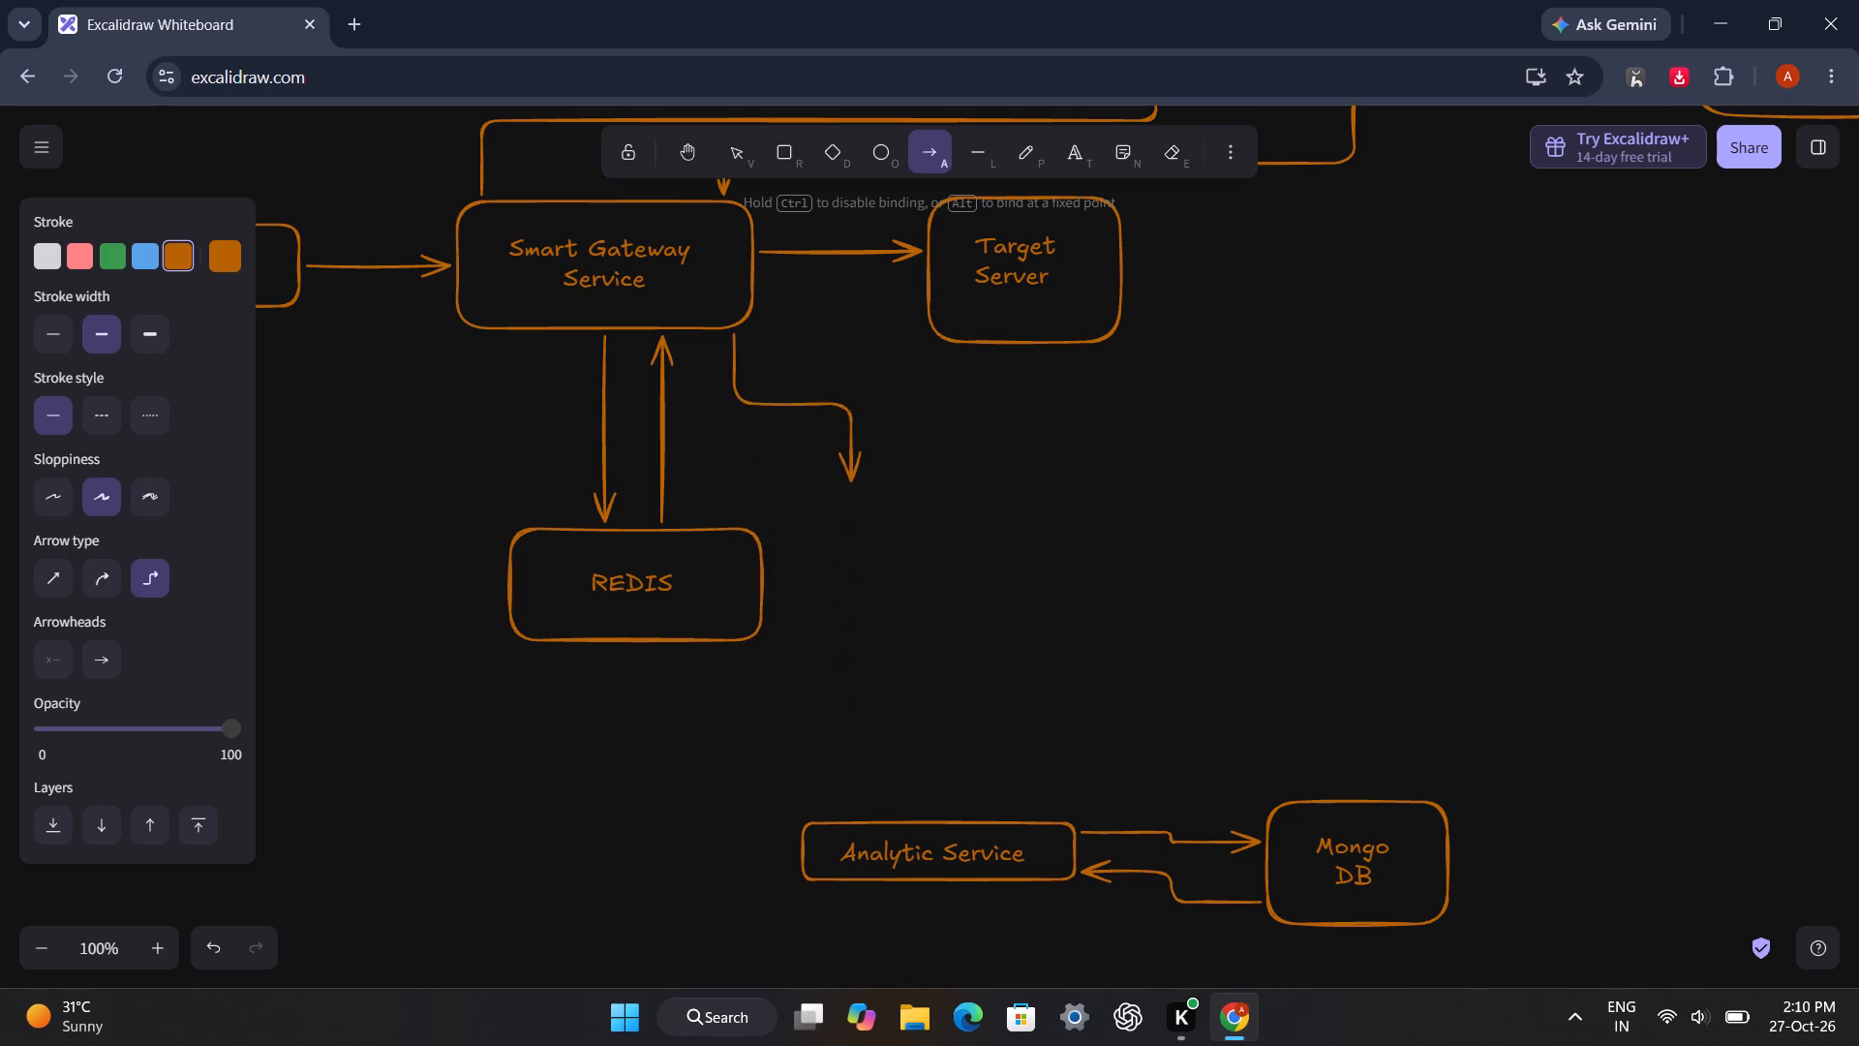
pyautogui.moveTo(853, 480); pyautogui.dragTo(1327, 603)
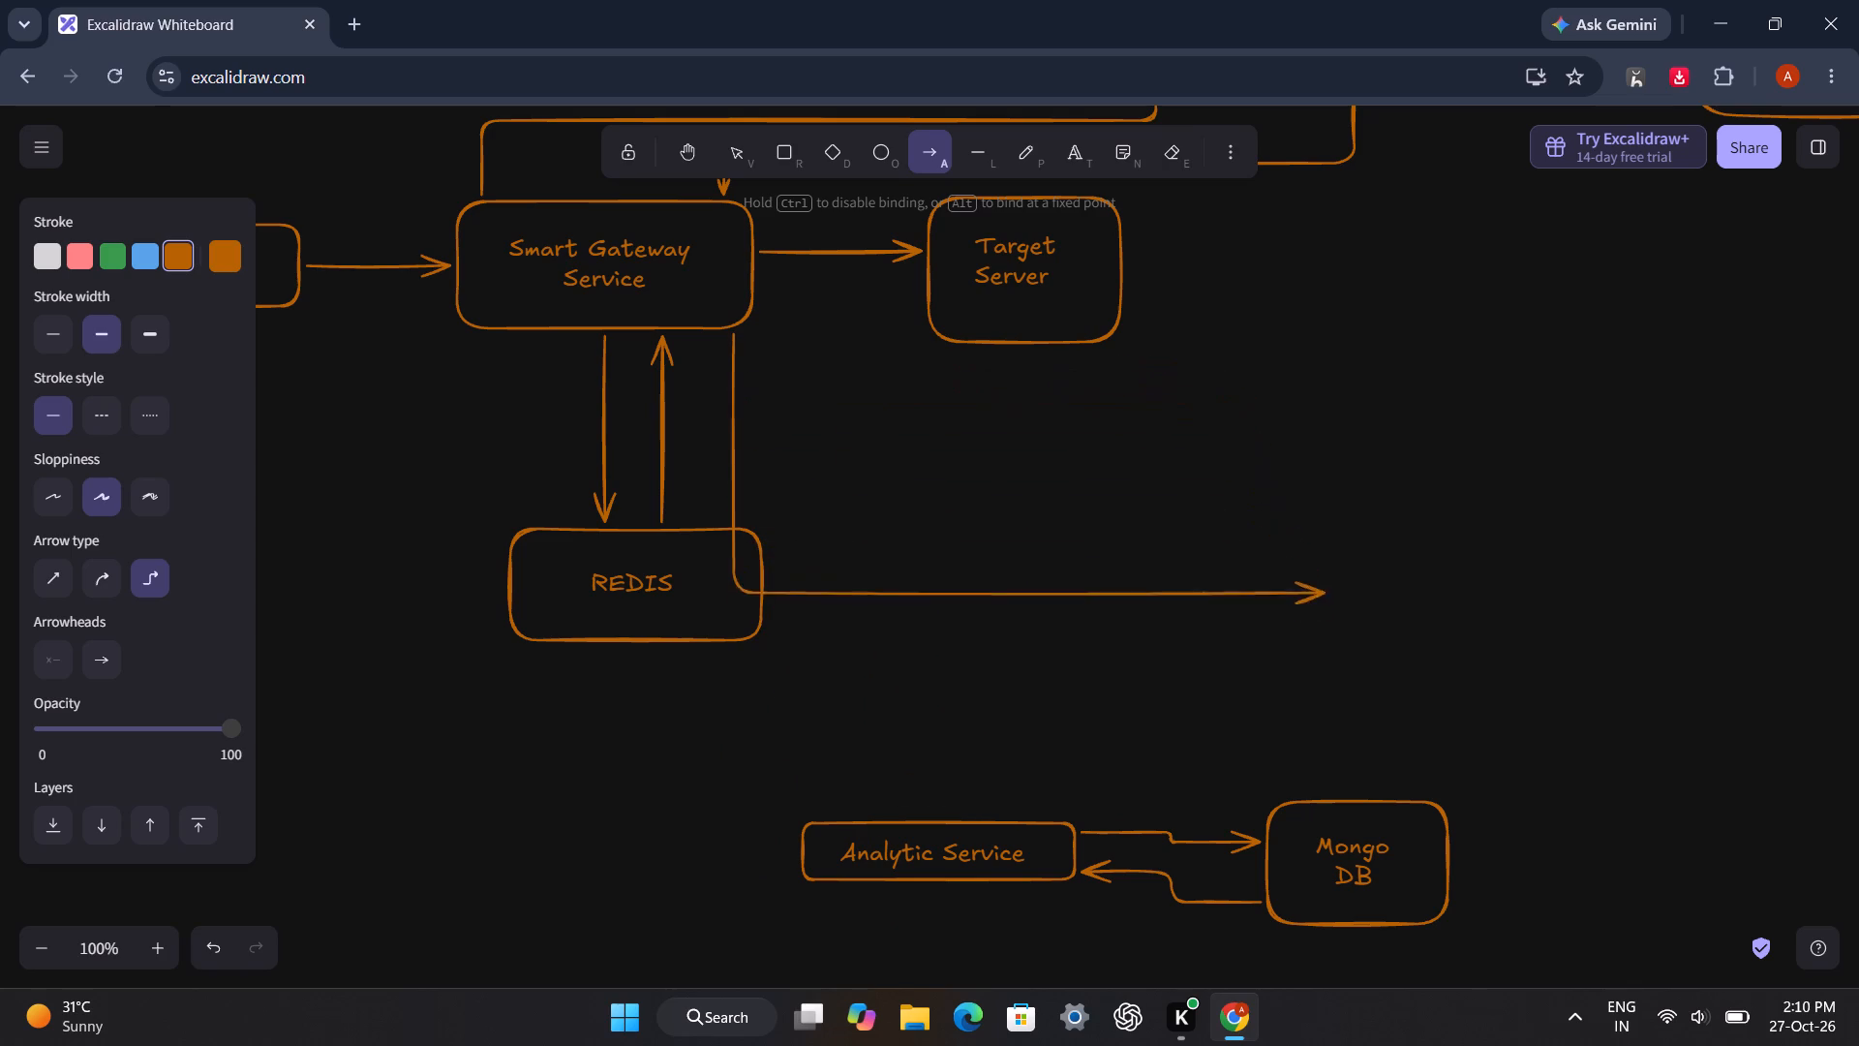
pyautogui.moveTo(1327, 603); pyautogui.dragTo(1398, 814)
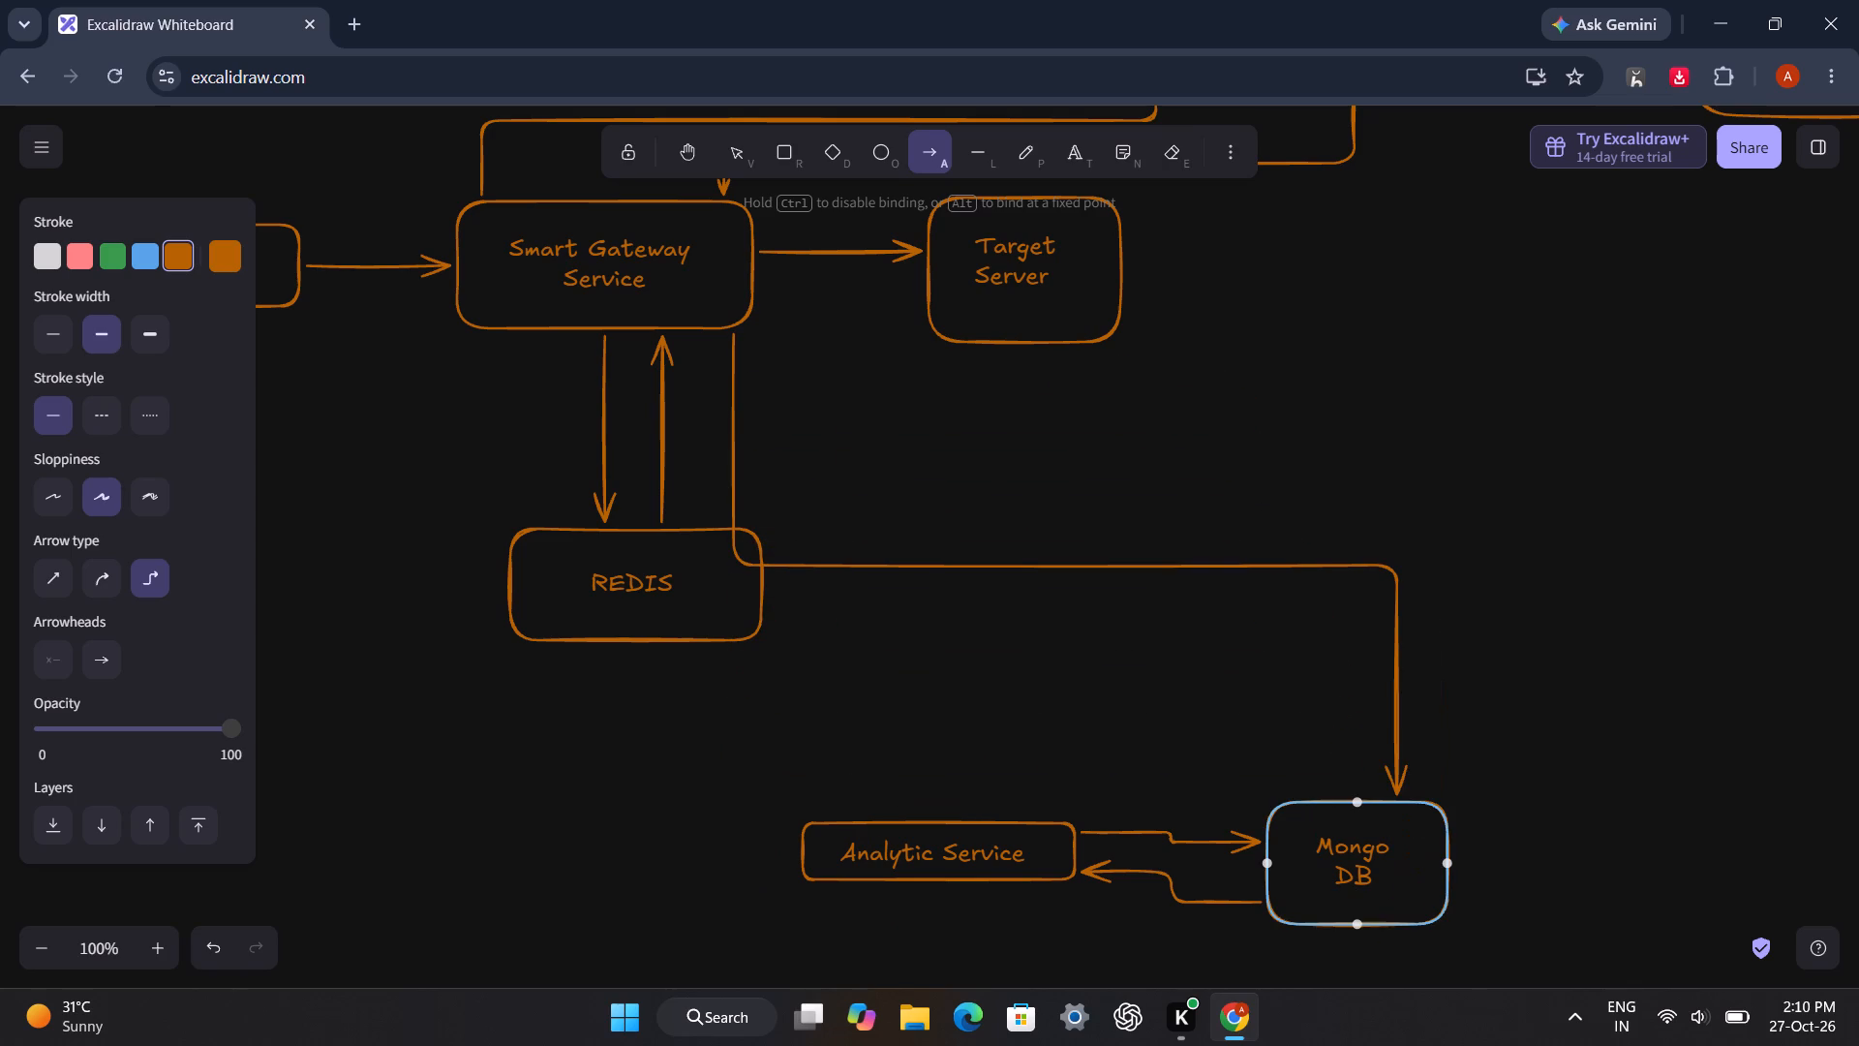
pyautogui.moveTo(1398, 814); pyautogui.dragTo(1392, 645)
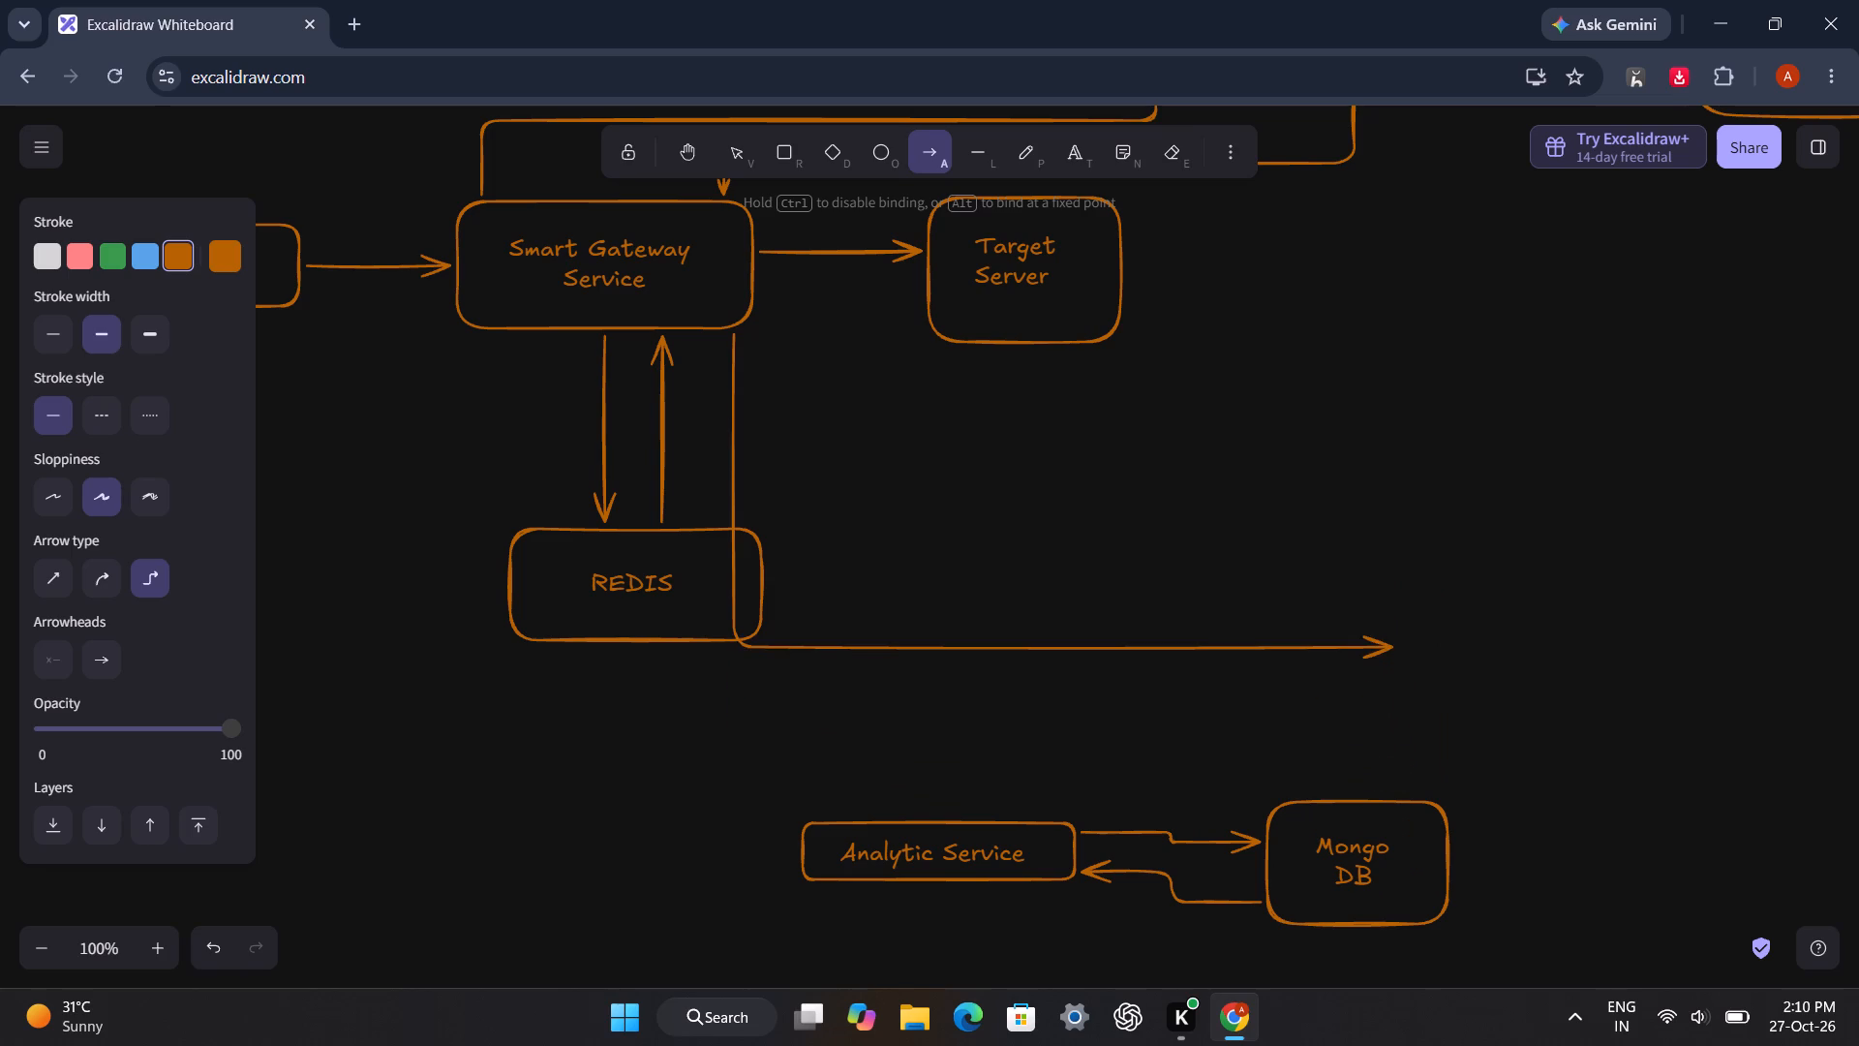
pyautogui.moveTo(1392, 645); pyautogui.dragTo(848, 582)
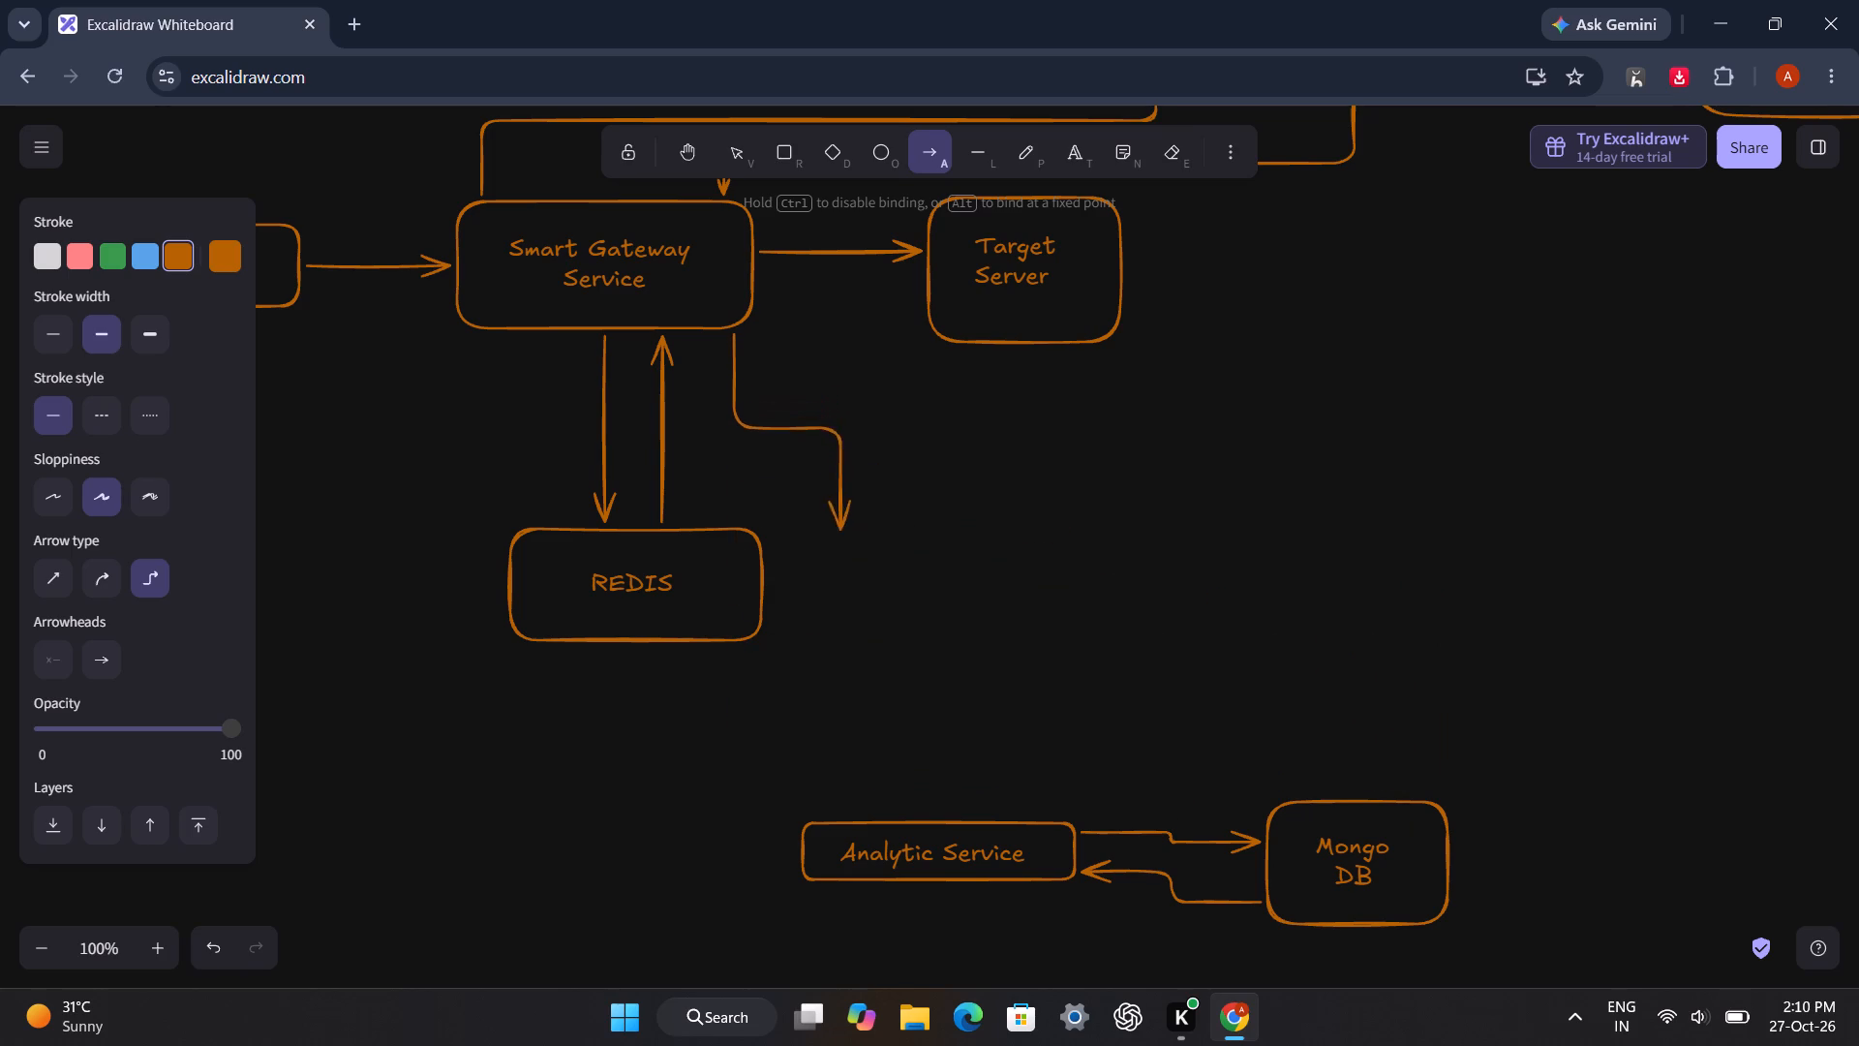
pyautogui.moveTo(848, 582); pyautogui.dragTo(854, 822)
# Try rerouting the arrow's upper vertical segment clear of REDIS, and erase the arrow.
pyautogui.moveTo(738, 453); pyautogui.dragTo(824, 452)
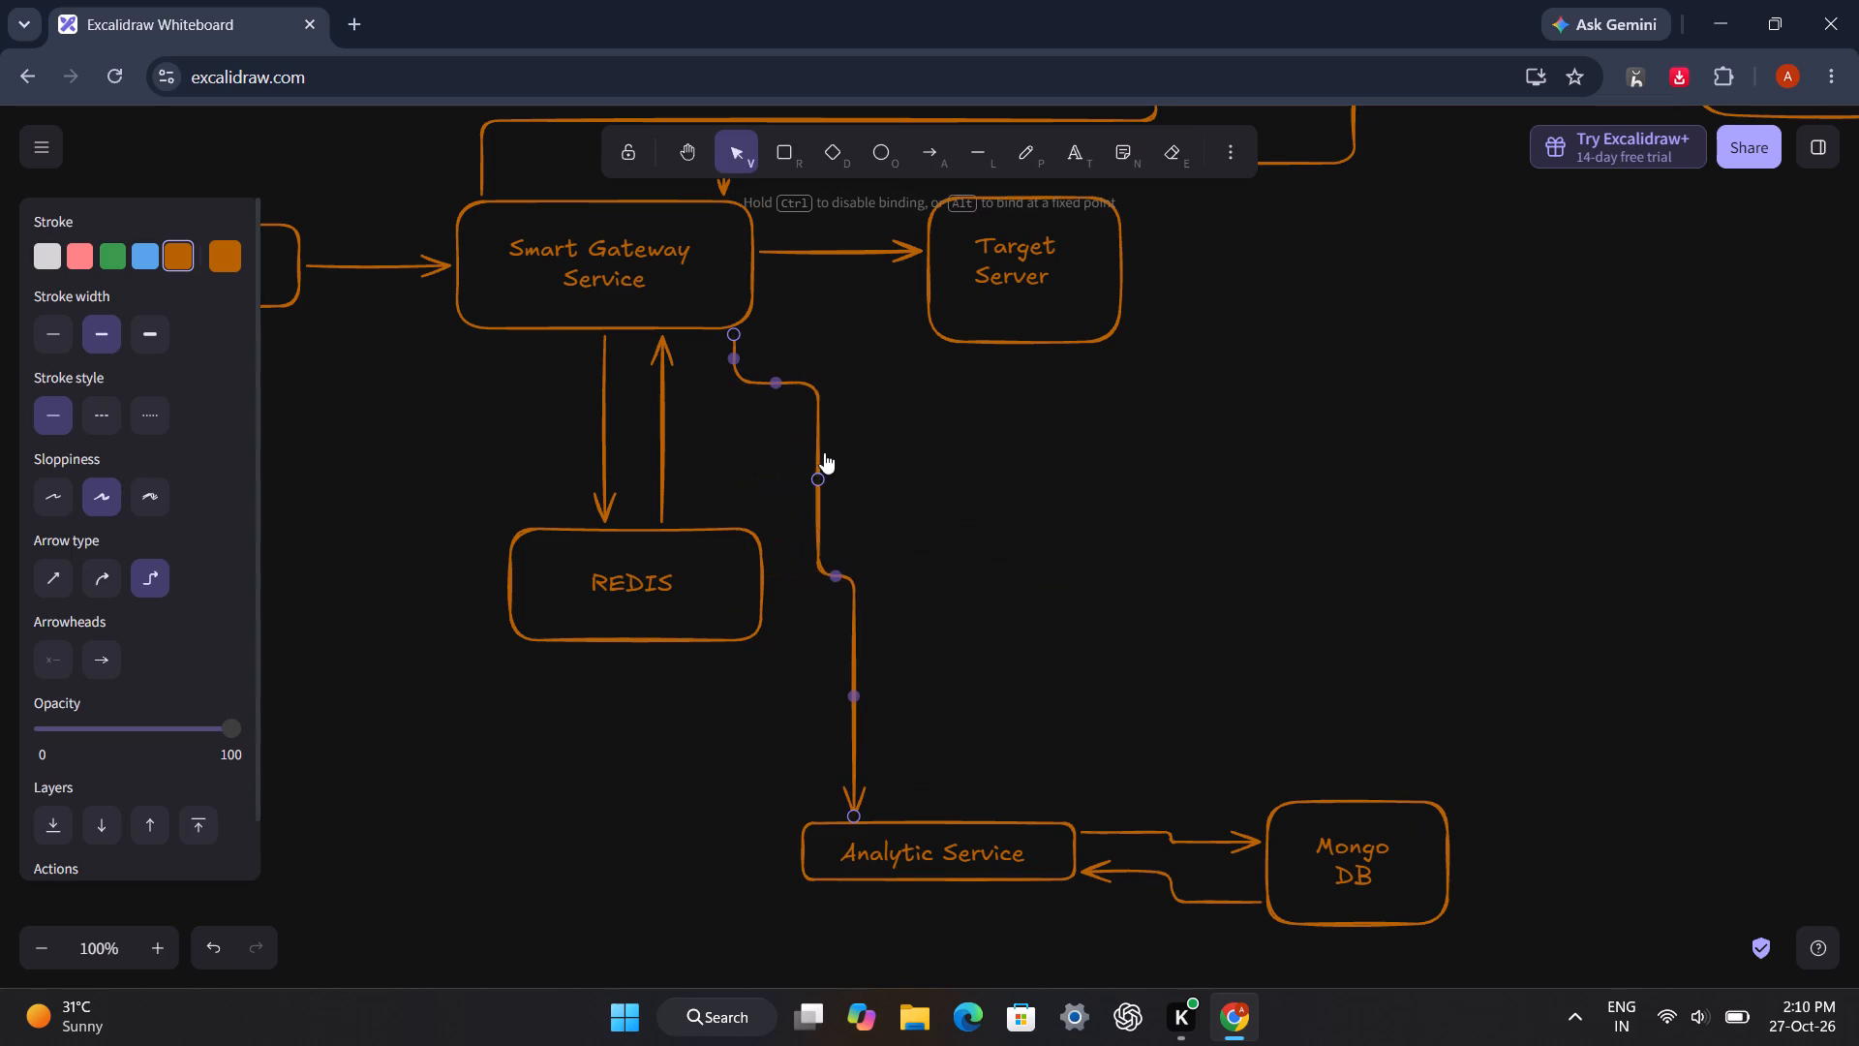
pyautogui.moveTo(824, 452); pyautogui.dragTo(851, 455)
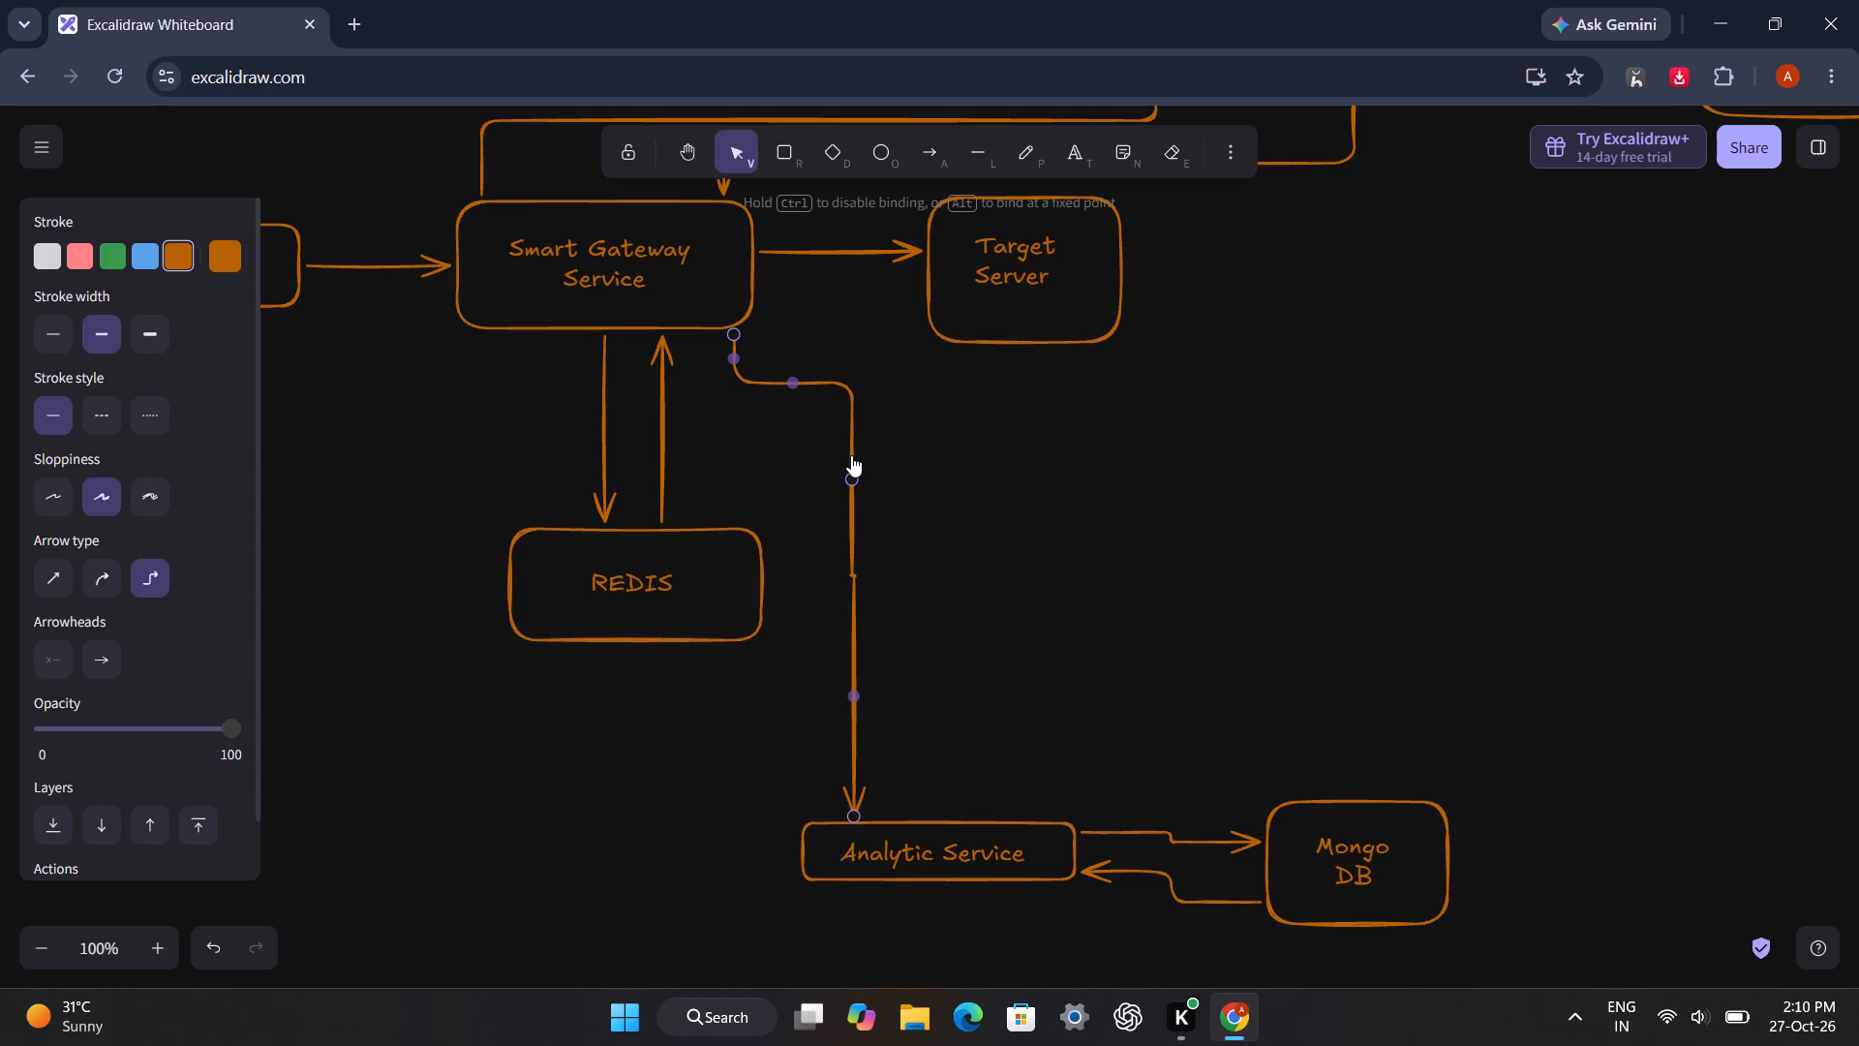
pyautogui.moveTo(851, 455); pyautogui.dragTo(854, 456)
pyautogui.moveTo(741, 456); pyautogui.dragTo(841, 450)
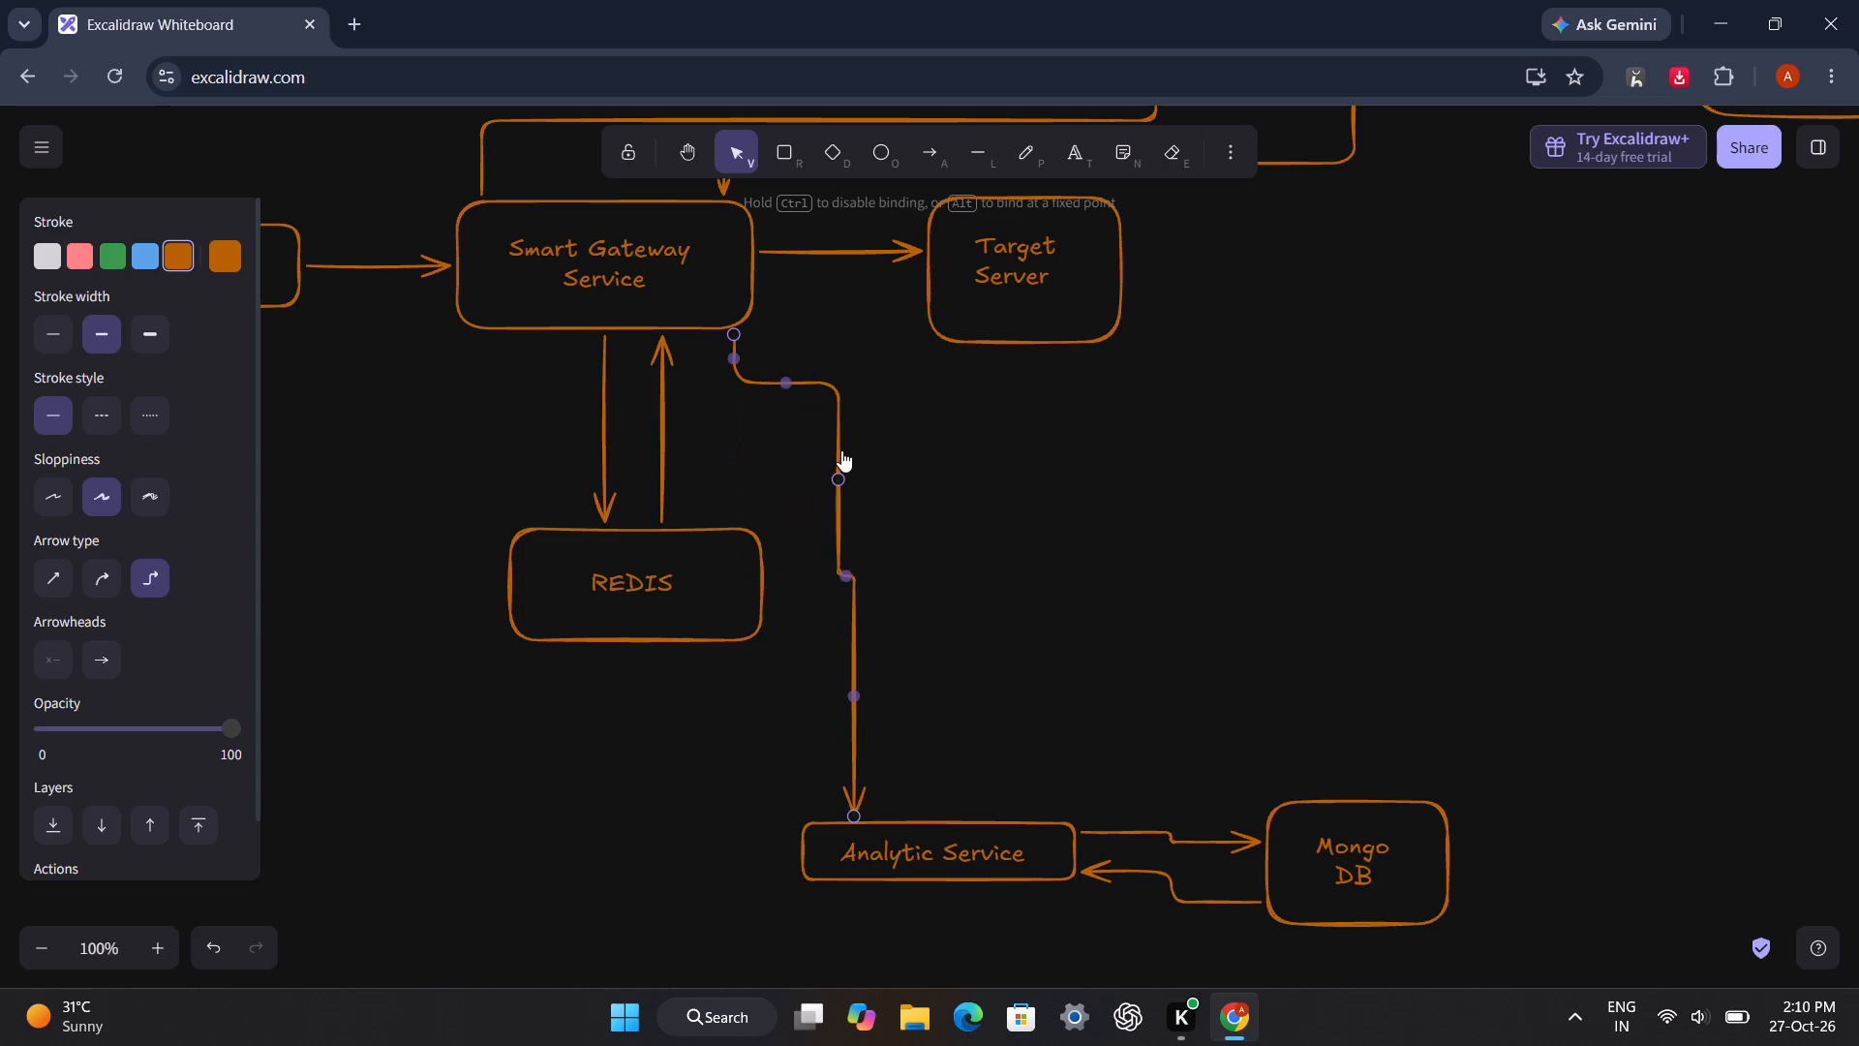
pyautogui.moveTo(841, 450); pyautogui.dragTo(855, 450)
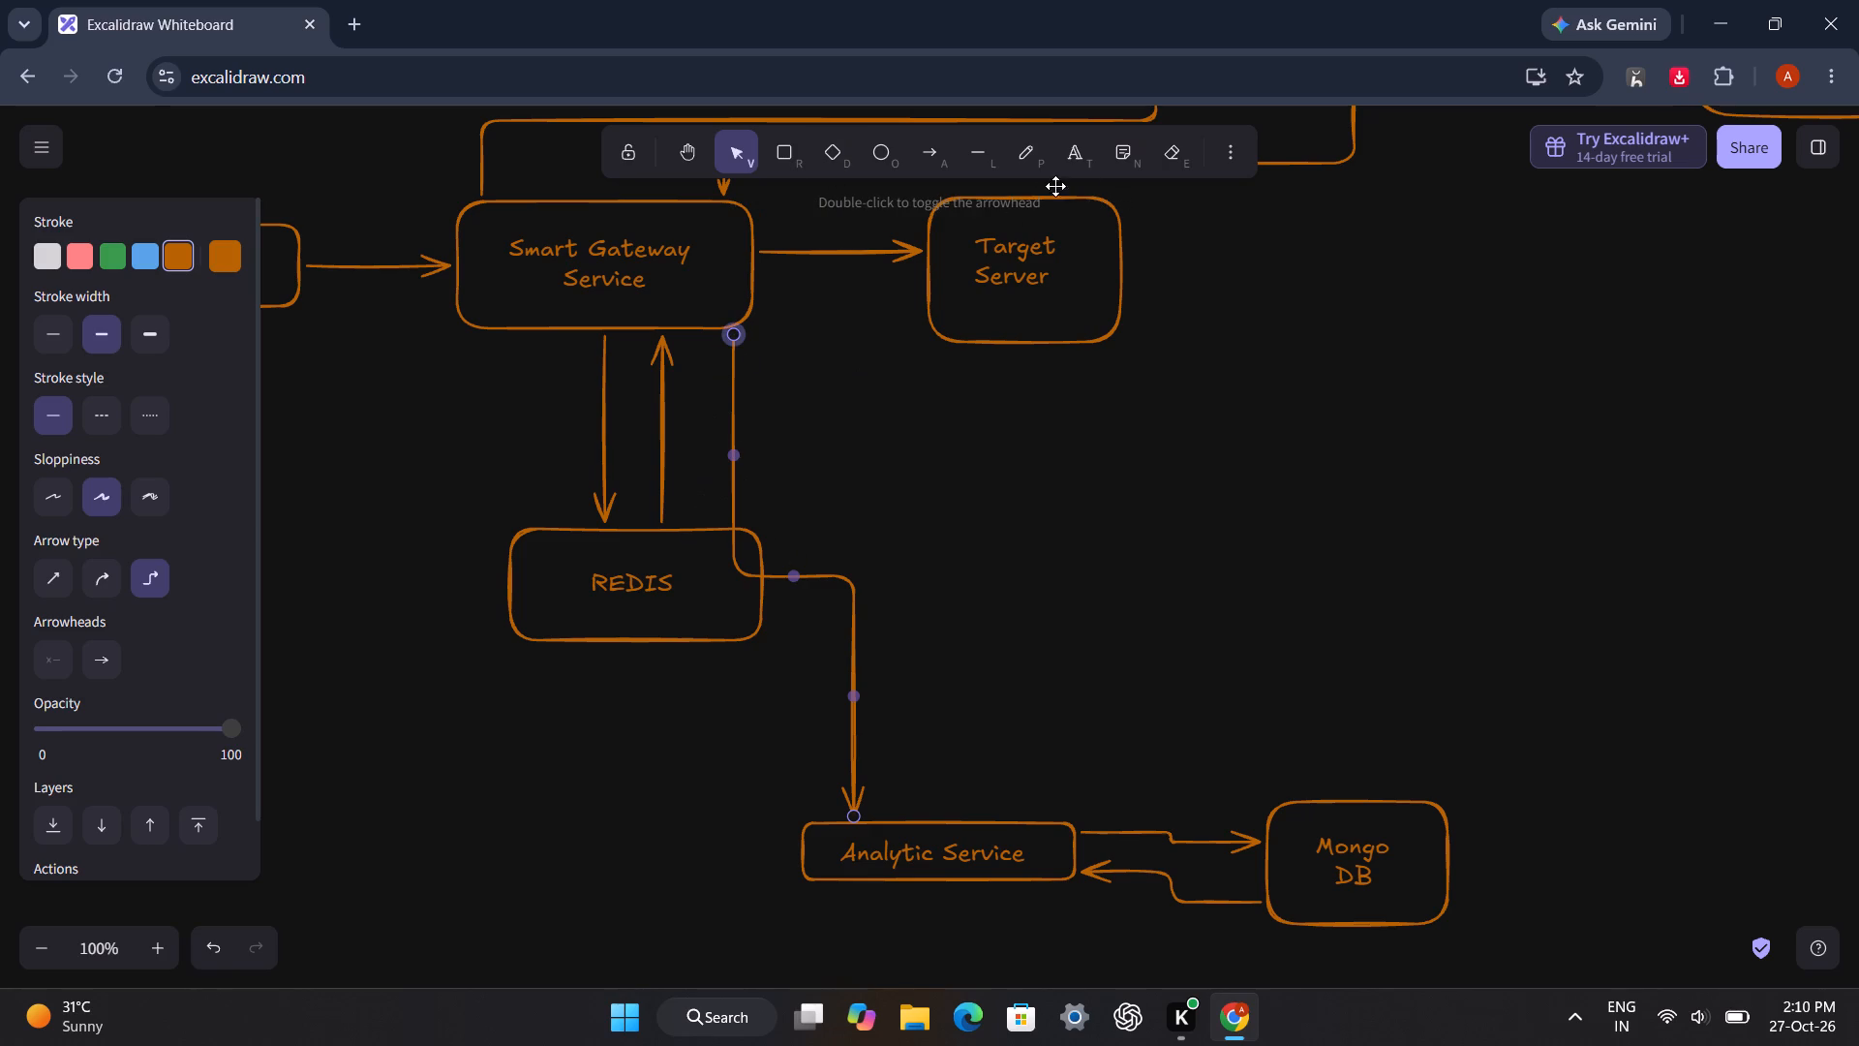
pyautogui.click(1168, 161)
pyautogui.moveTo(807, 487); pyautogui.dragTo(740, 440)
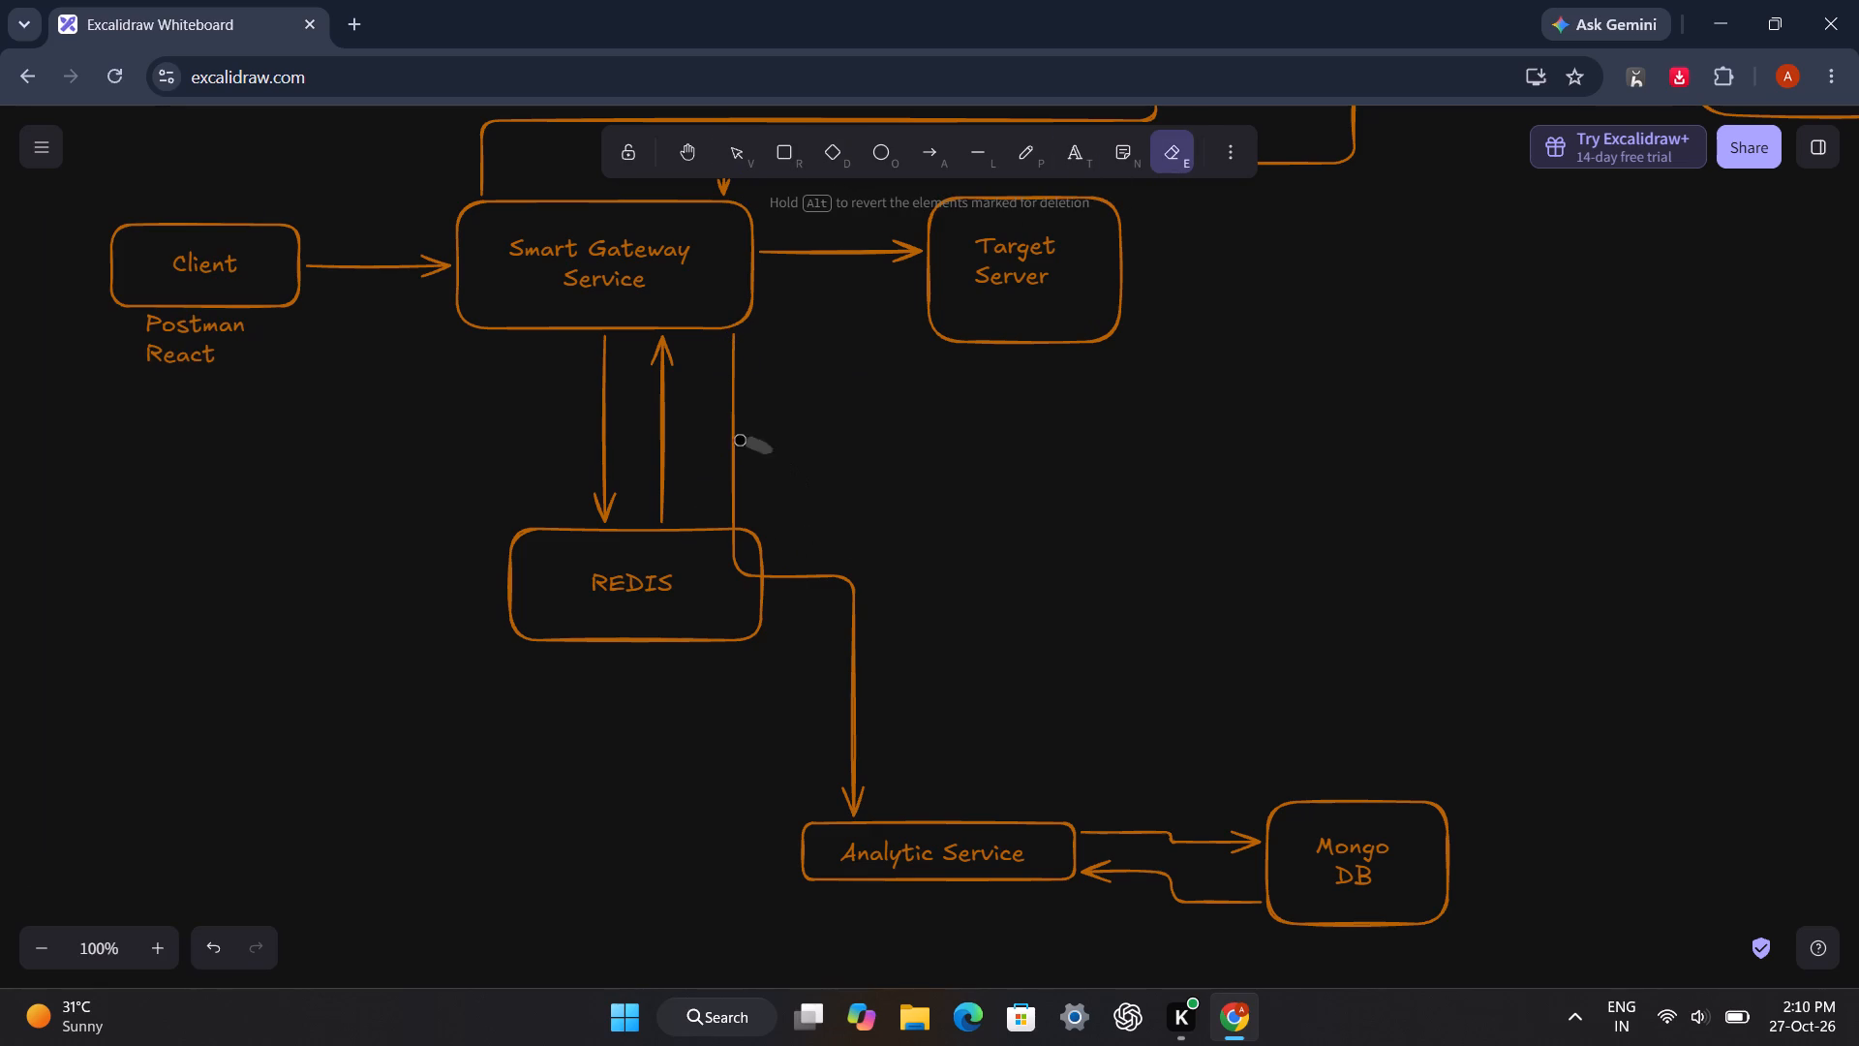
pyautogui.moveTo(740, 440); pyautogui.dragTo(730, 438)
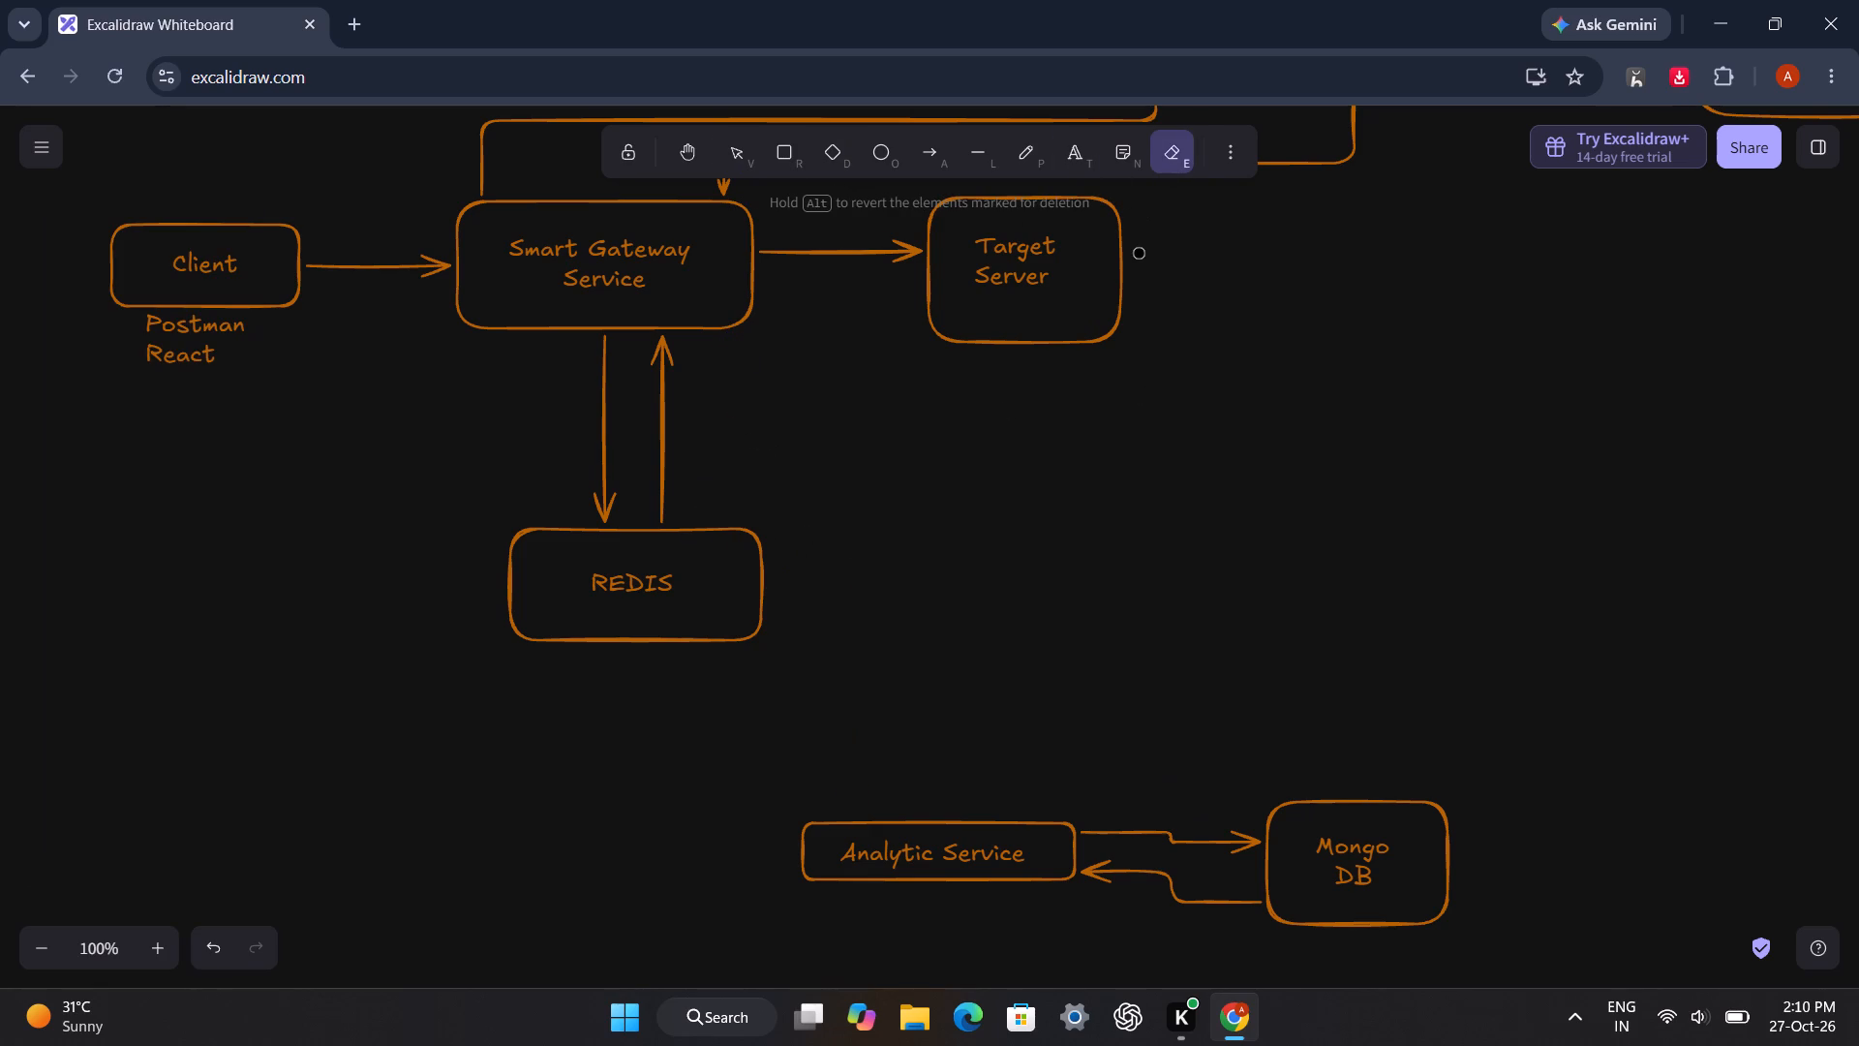
# Draw a rectangle between Target Server and Analytic Service, add the text "Kafka" inside it and centre the text.
pyautogui.click(801, 151)
pyautogui.moveTo(839, 467); pyautogui.dragTo(913, 502)
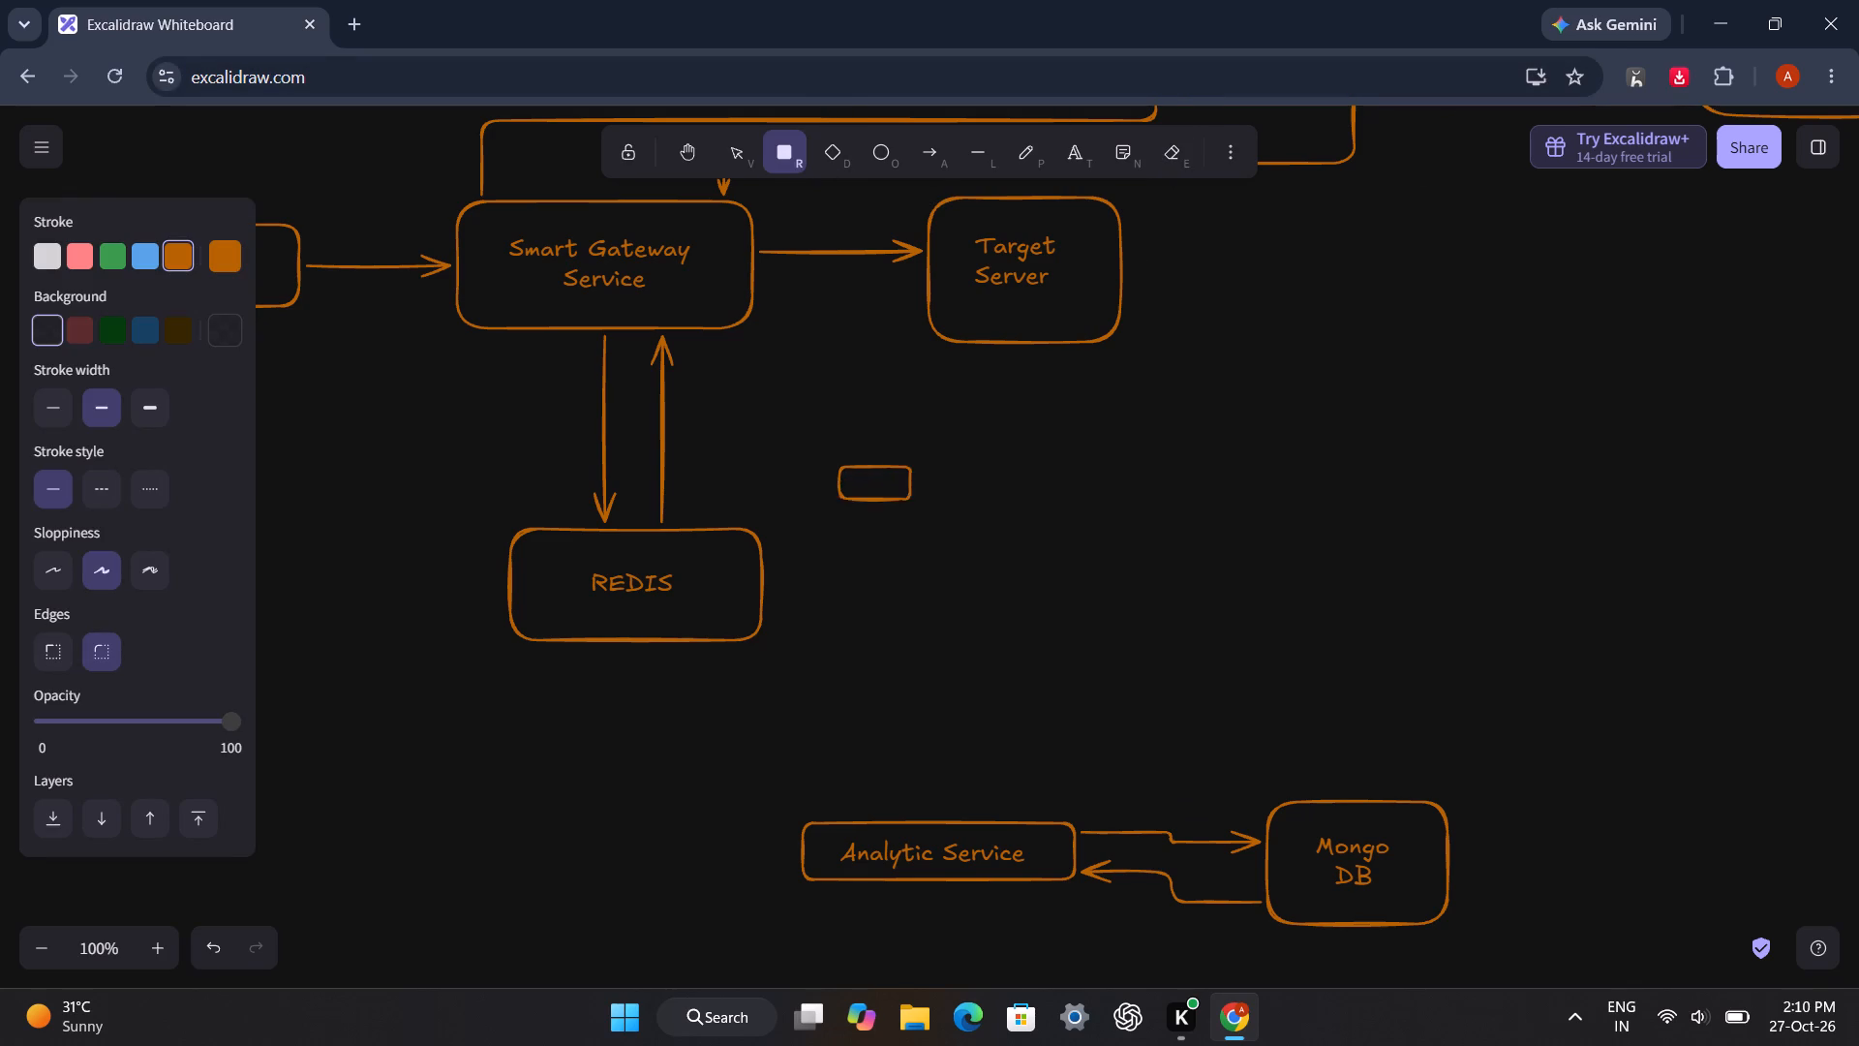
pyautogui.moveTo(913, 502); pyautogui.dragTo(1035, 578)
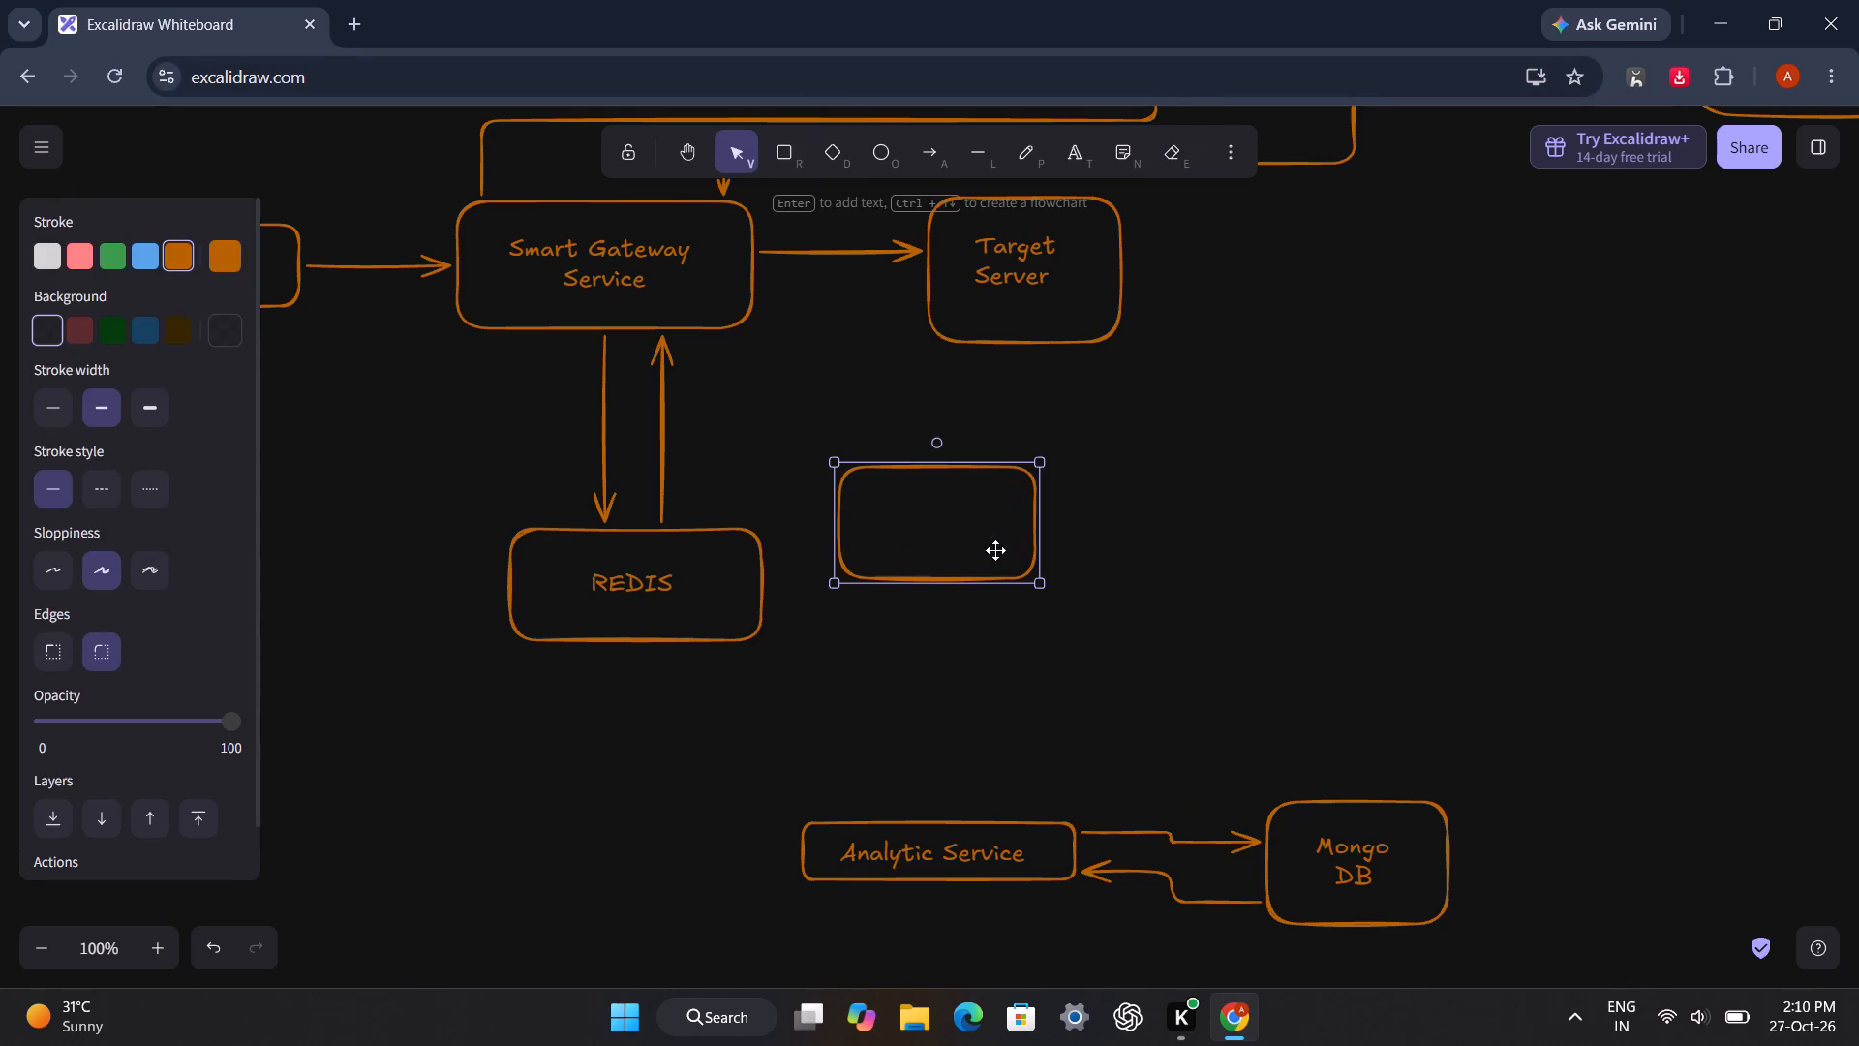
pyautogui.moveTo(942, 522); pyautogui.dragTo(960, 505)
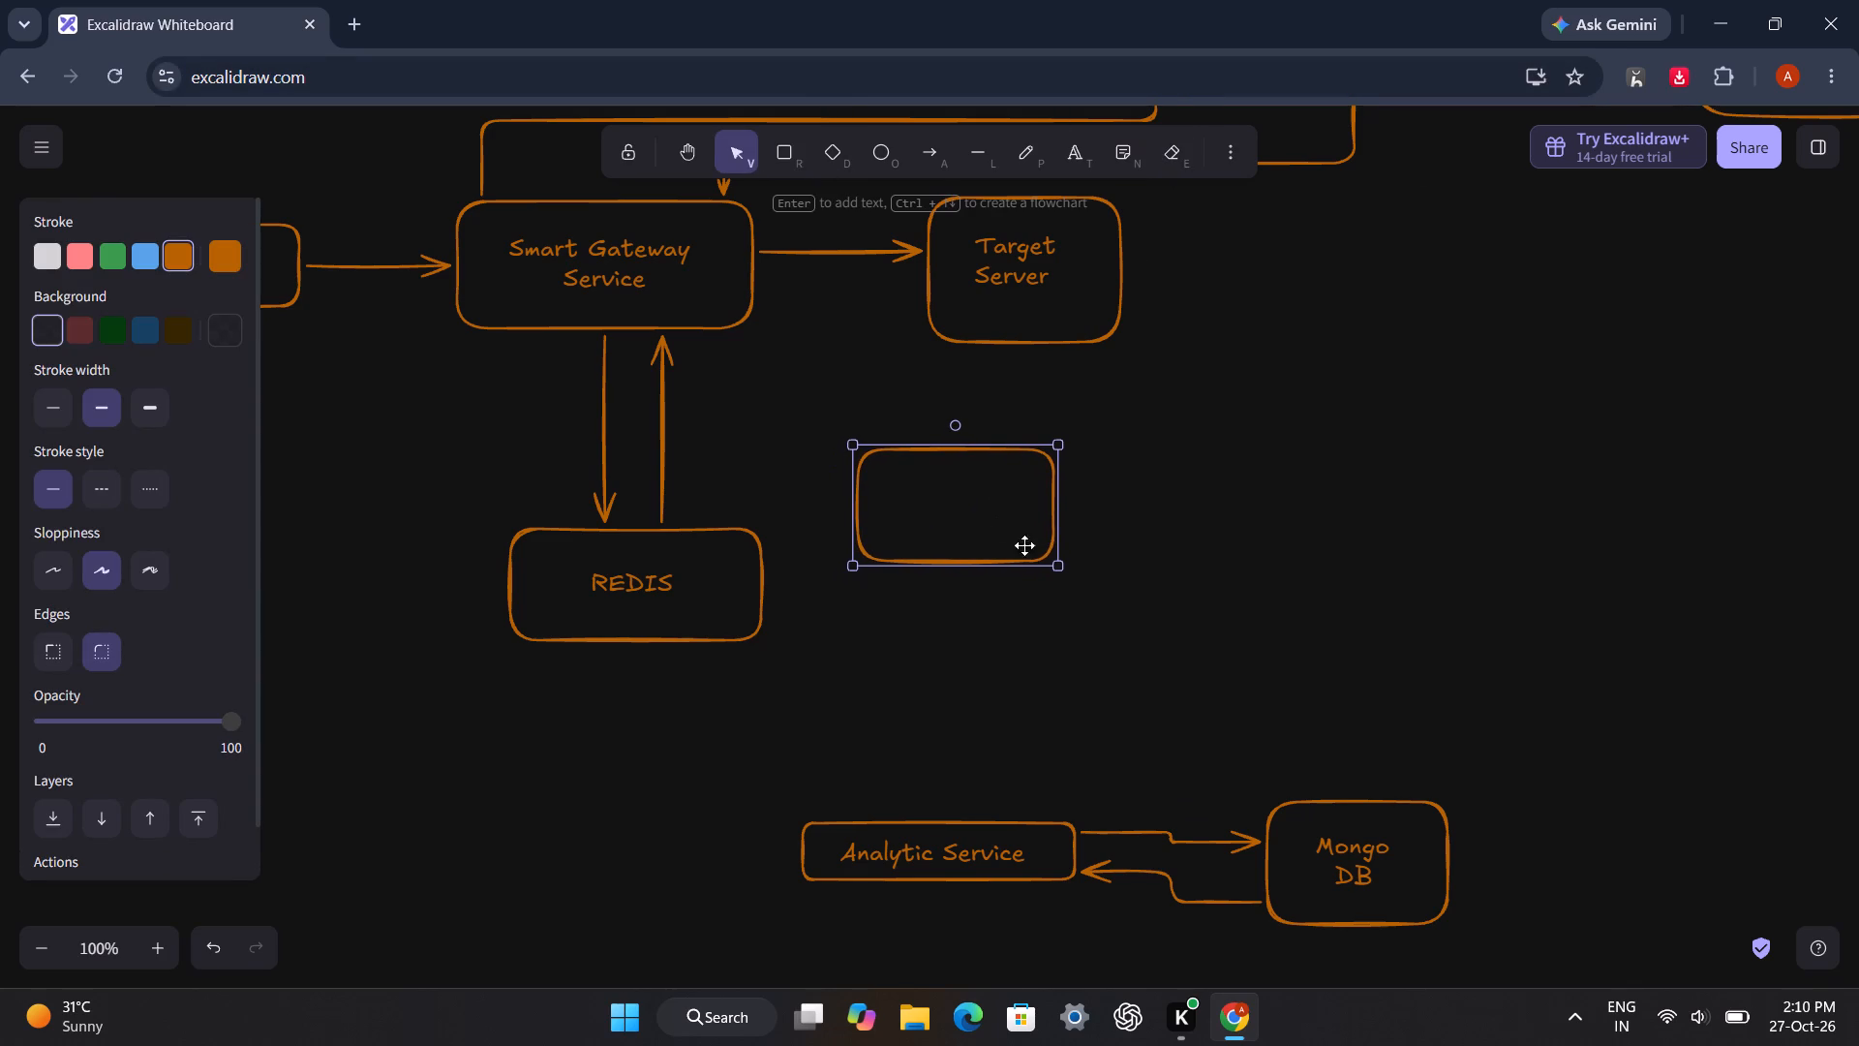
pyautogui.doubleClick(911, 497)
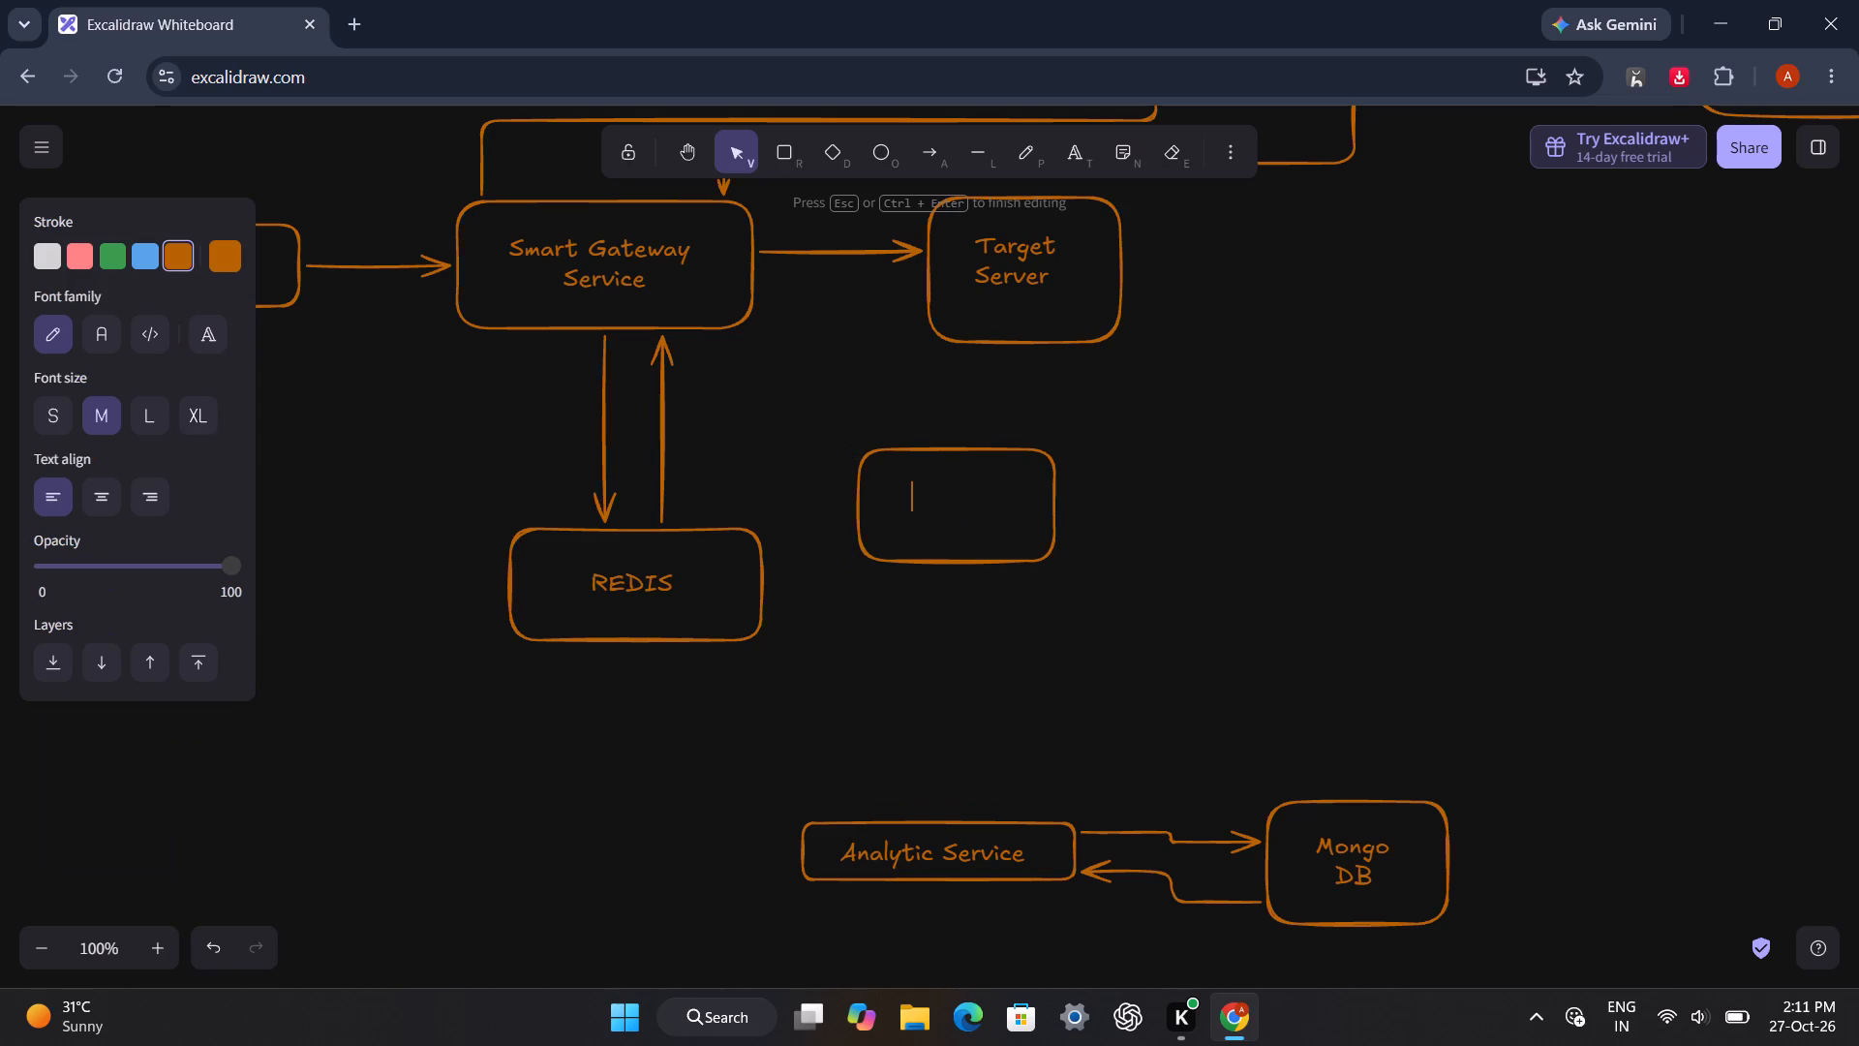
pyautogui.write('Kafka')
pyautogui.click(1125, 526)
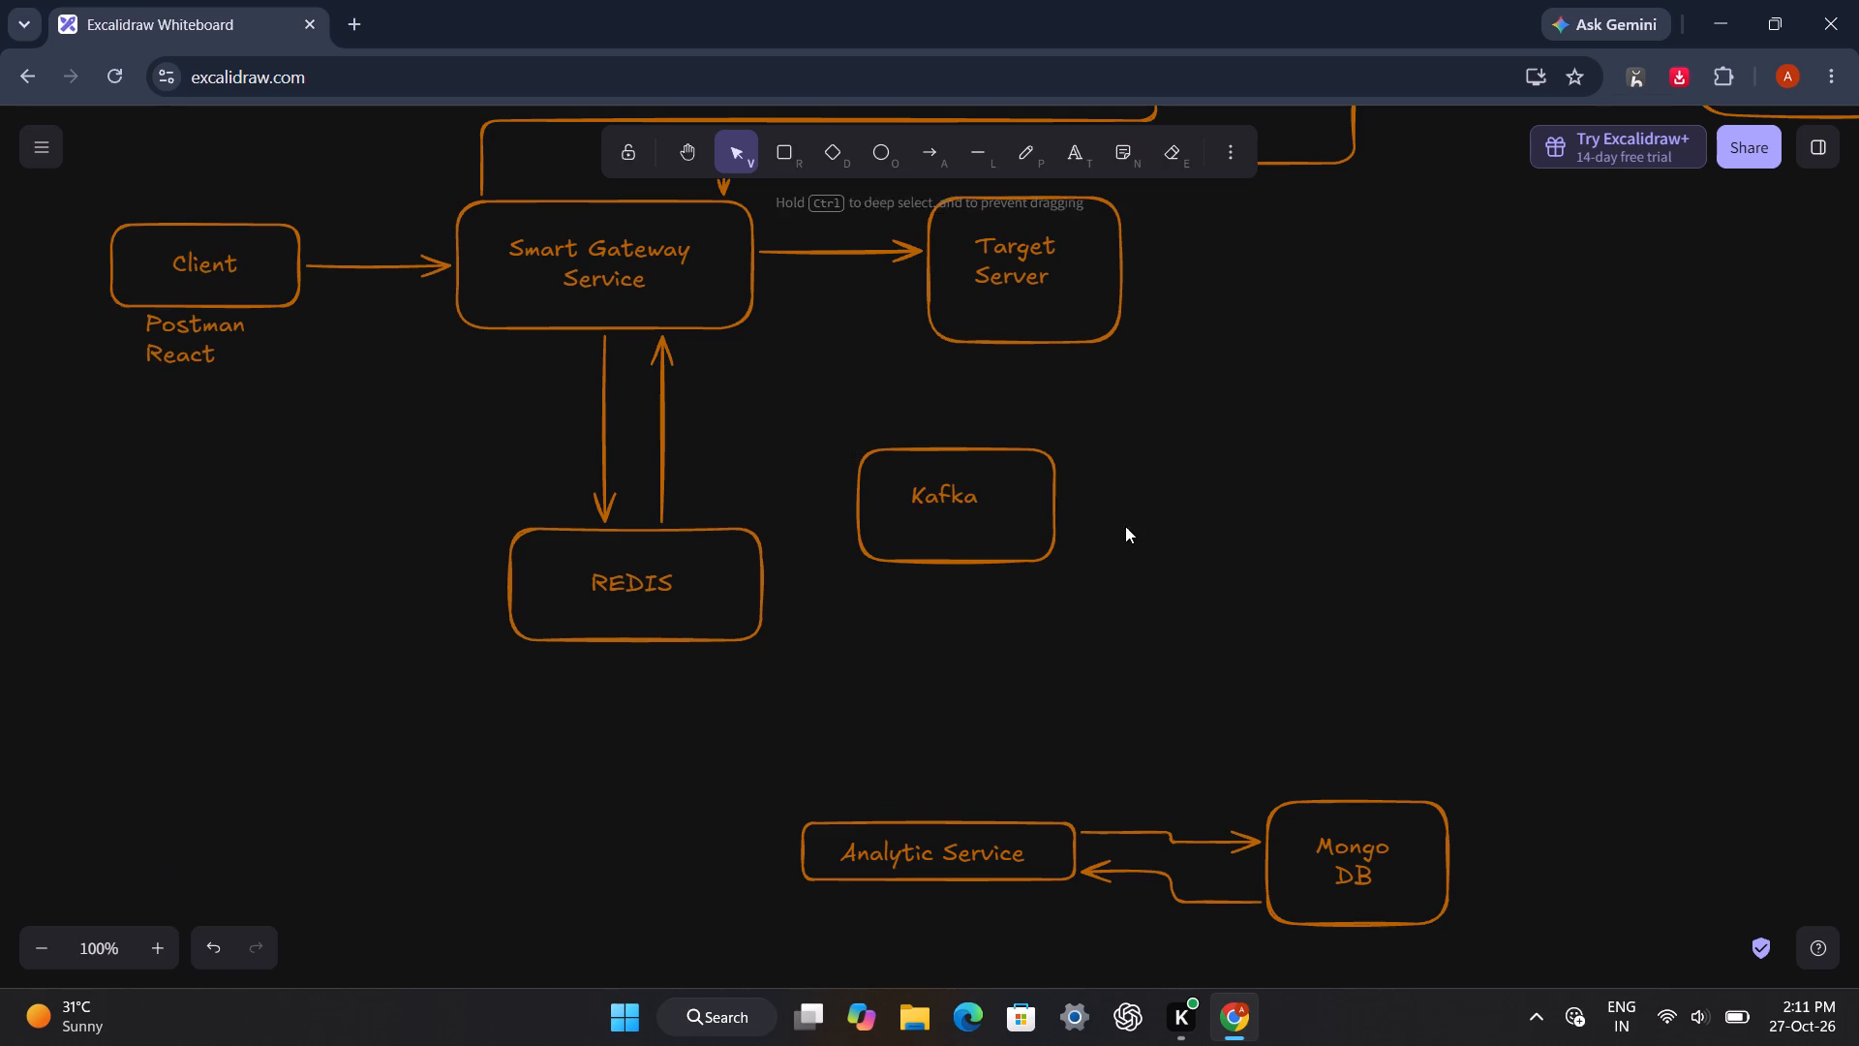
pyautogui.moveTo(948, 503); pyautogui.dragTo(962, 509)
pyautogui.click(1373, 518)
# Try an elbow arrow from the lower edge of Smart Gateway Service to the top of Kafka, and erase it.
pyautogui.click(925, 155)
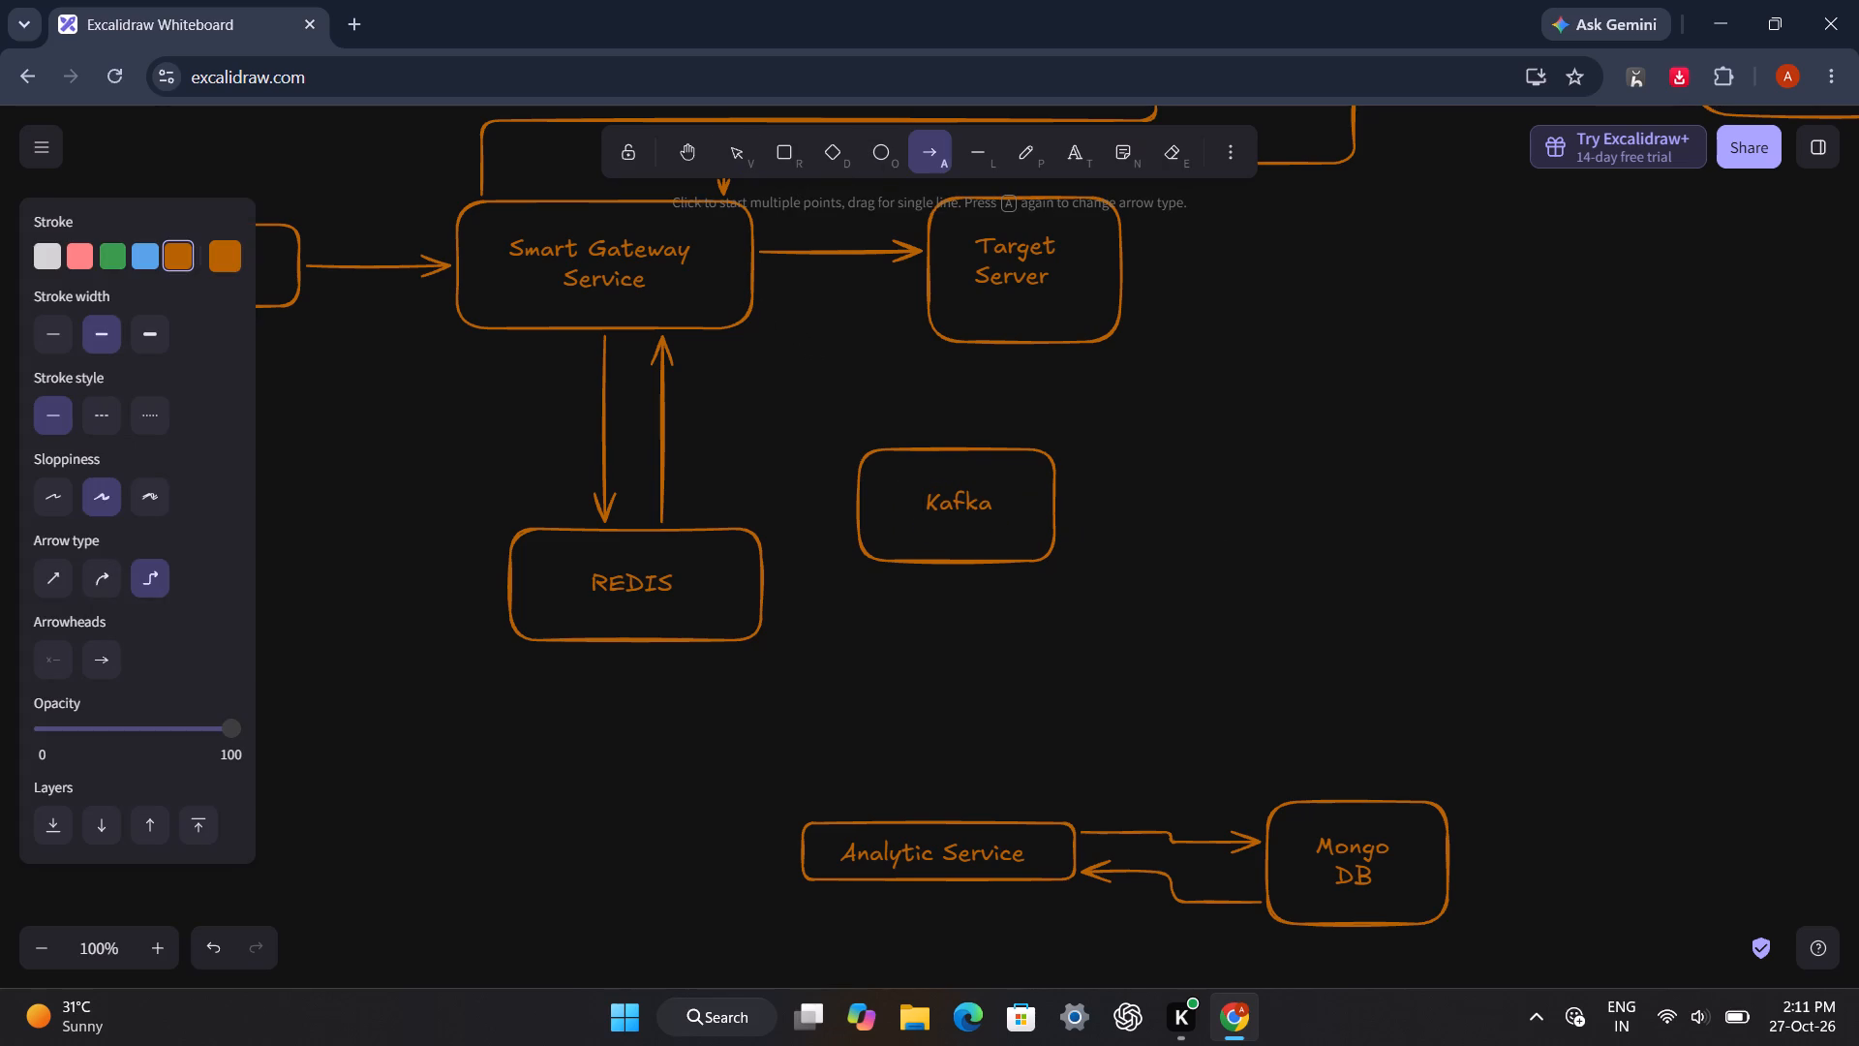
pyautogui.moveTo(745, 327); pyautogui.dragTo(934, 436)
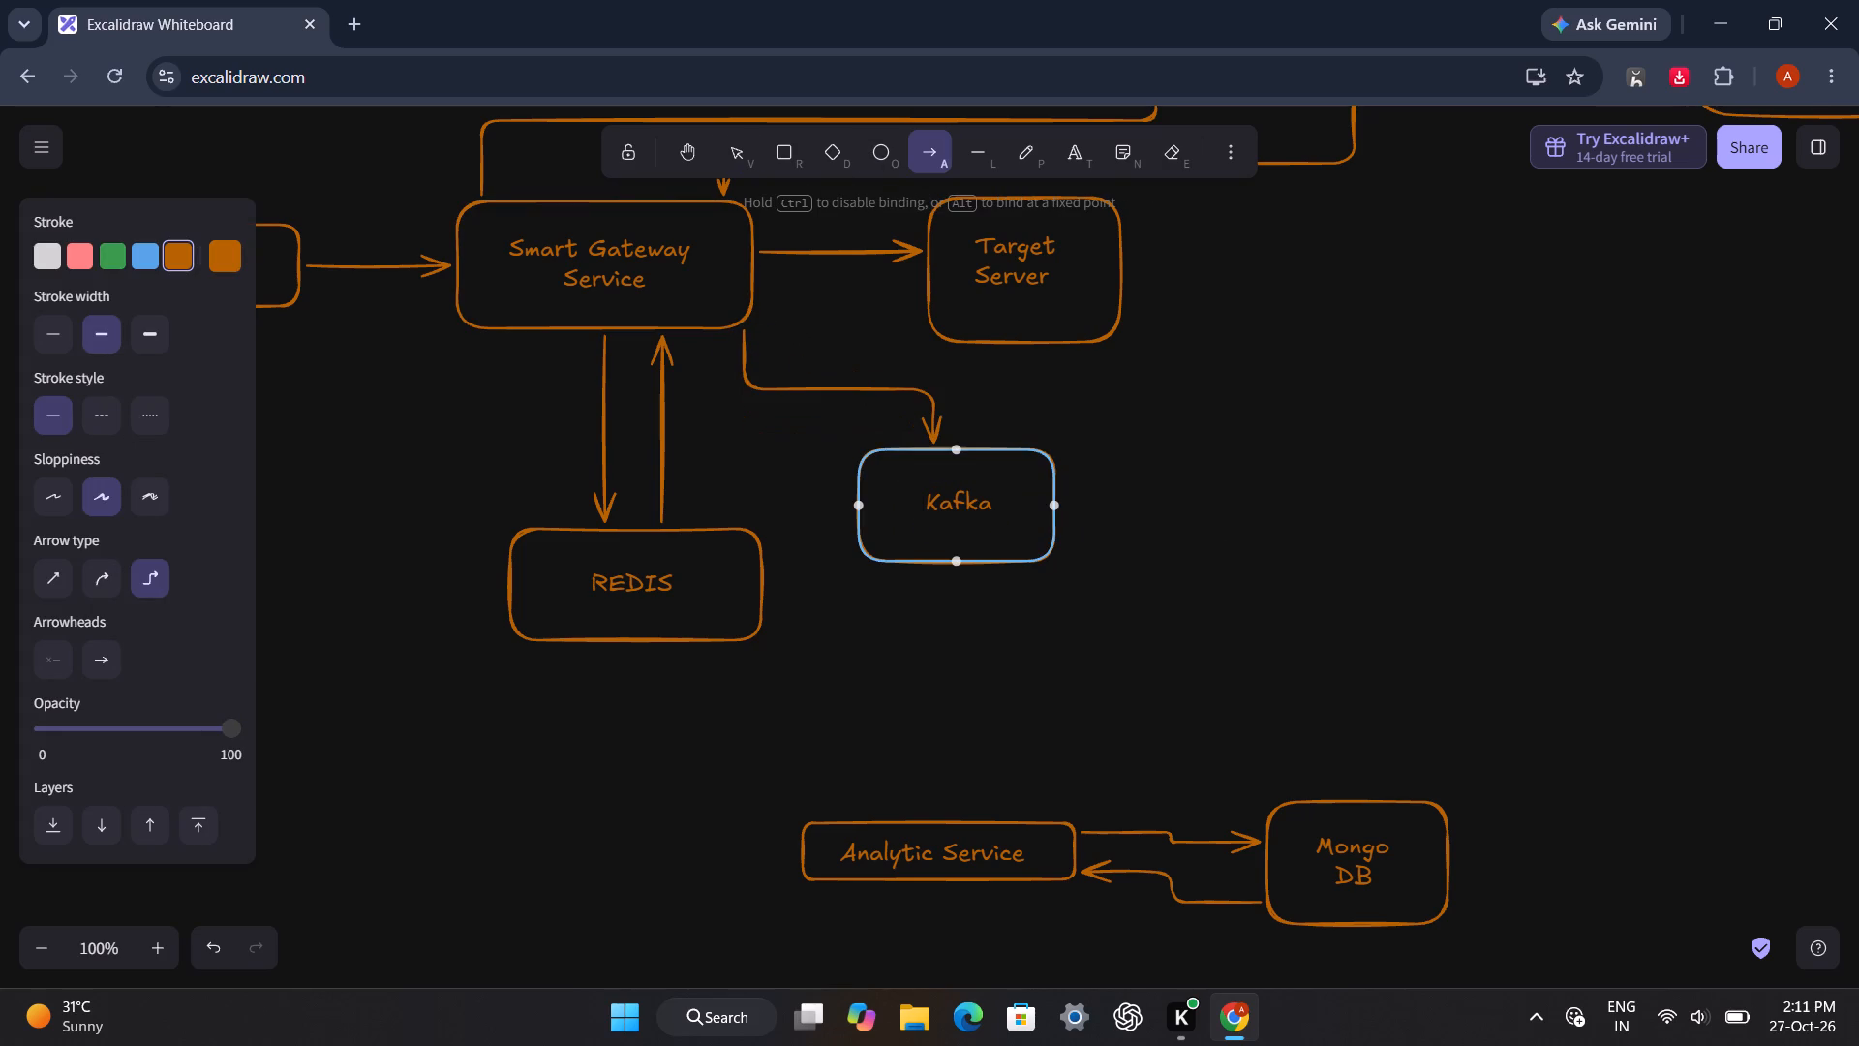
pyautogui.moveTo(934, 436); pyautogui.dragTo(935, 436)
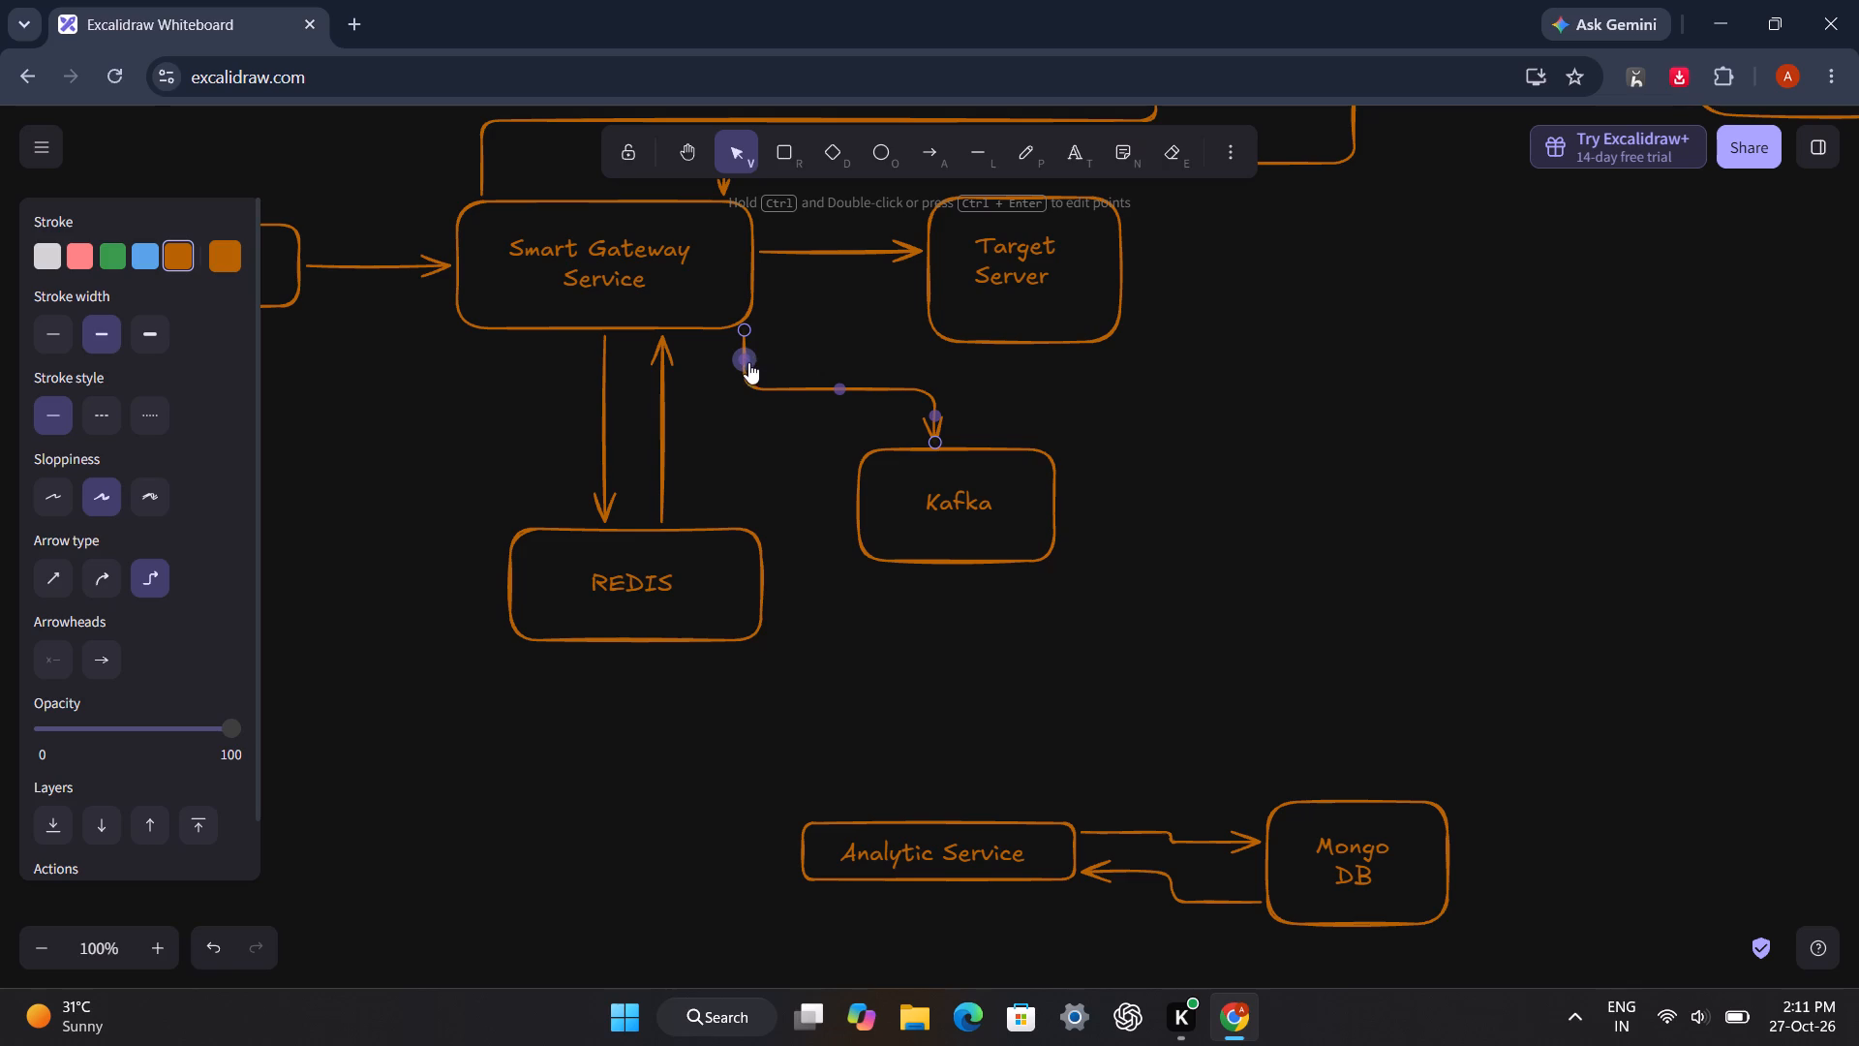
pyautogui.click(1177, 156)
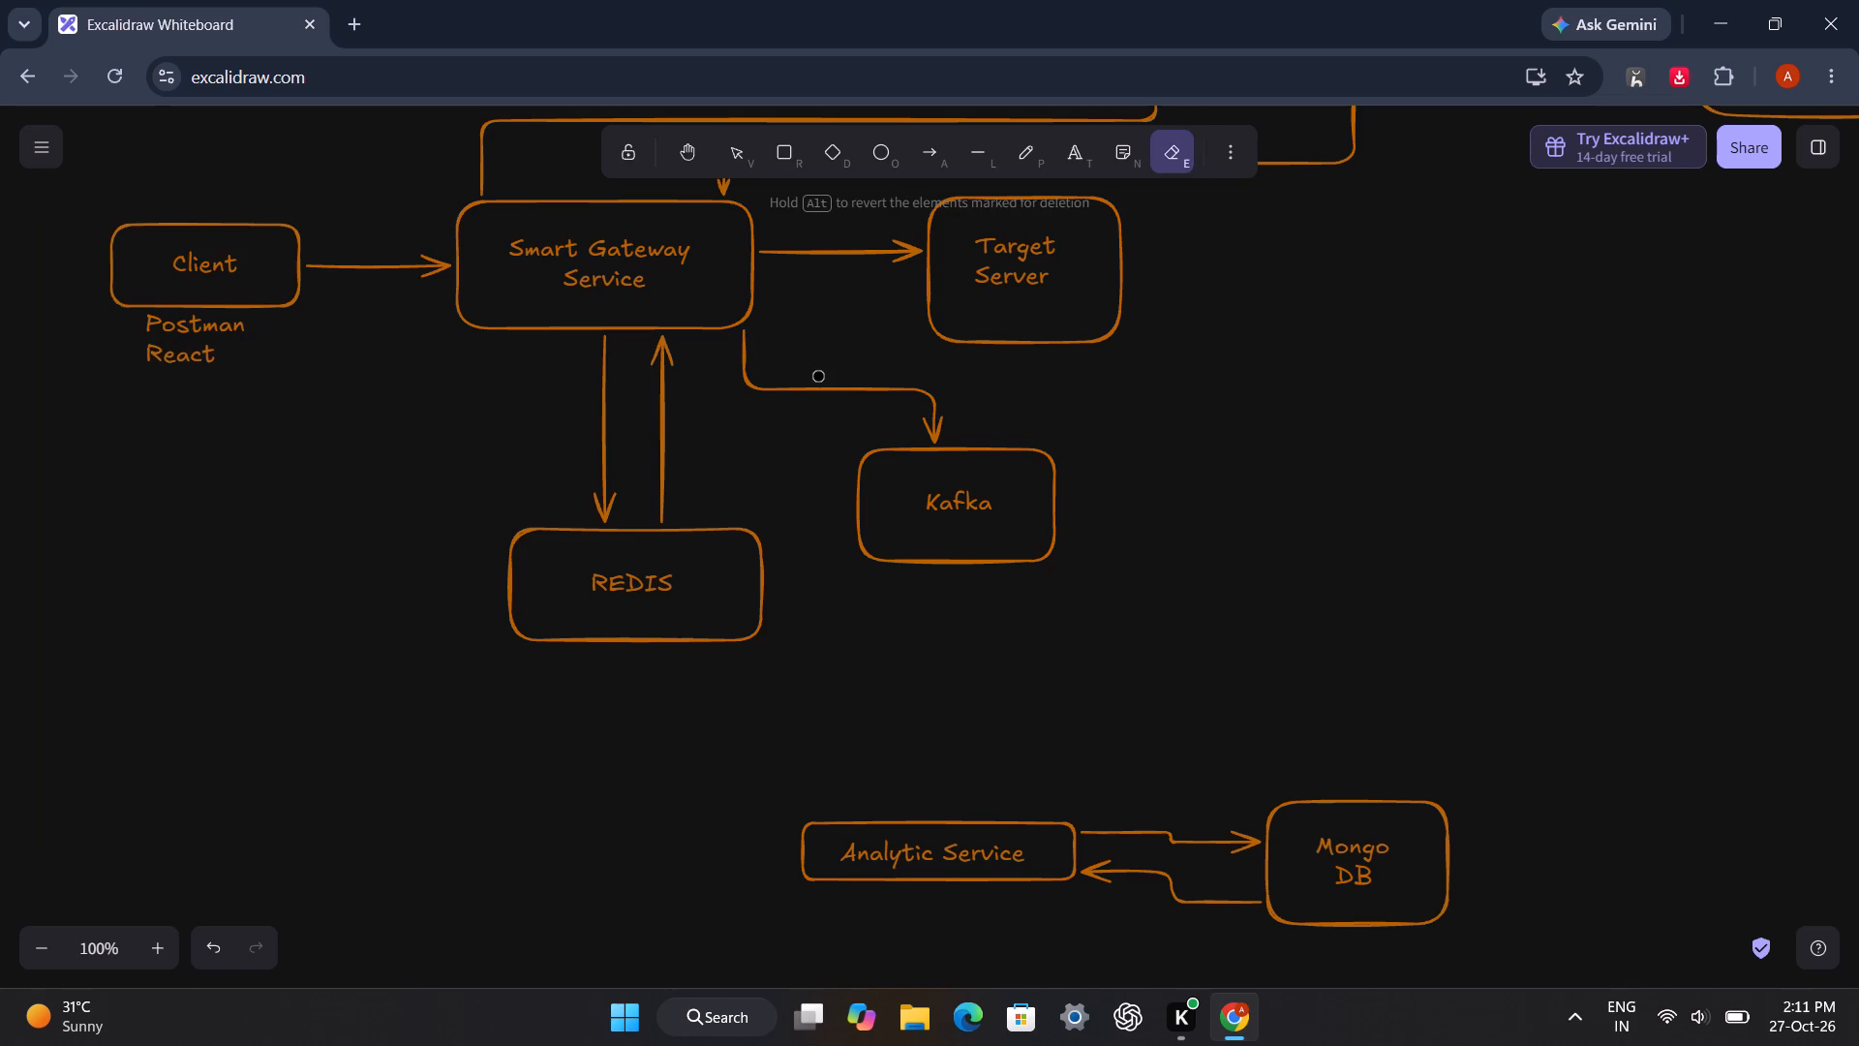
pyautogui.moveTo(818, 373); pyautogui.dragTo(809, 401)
# Draw an elbow arrow from the right edge of Smart Gateway Service, below the Target Server arrow, to the top of Kafka.
pyautogui.click(918, 168)
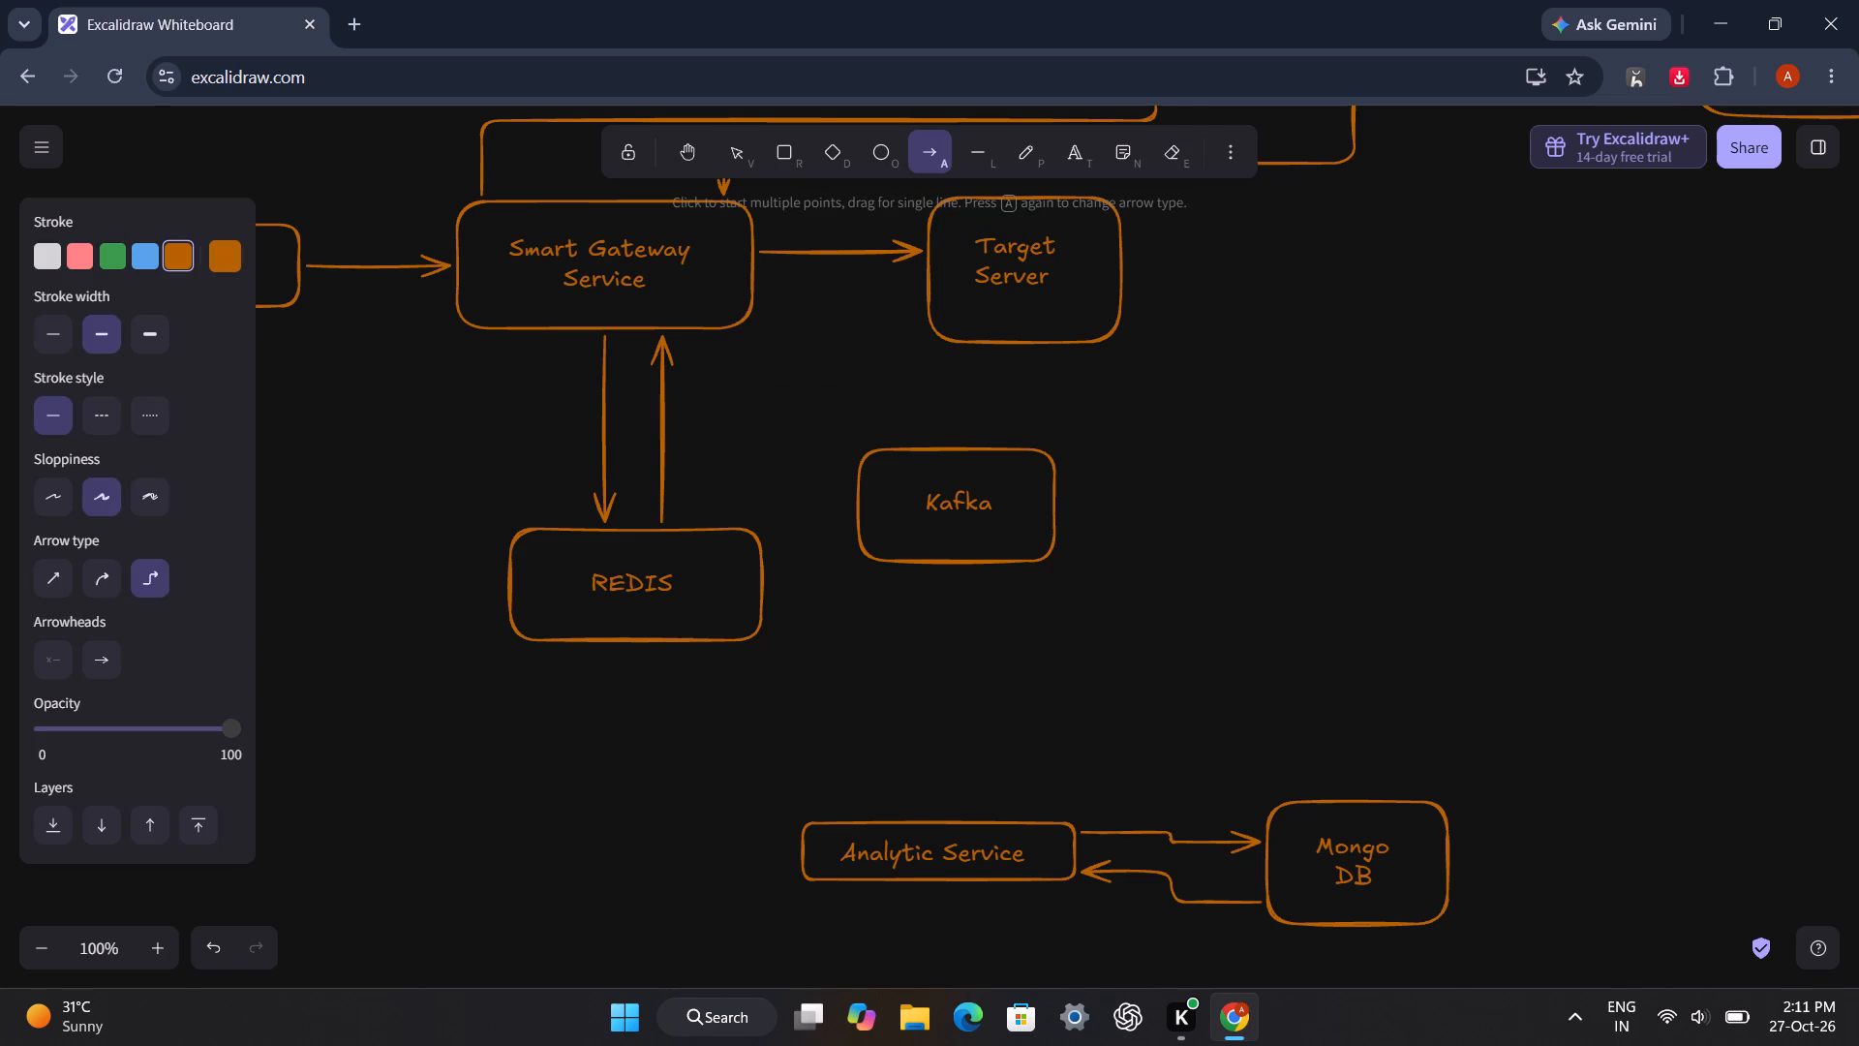
pyautogui.moveTo(756, 288); pyautogui.dragTo(889, 371)
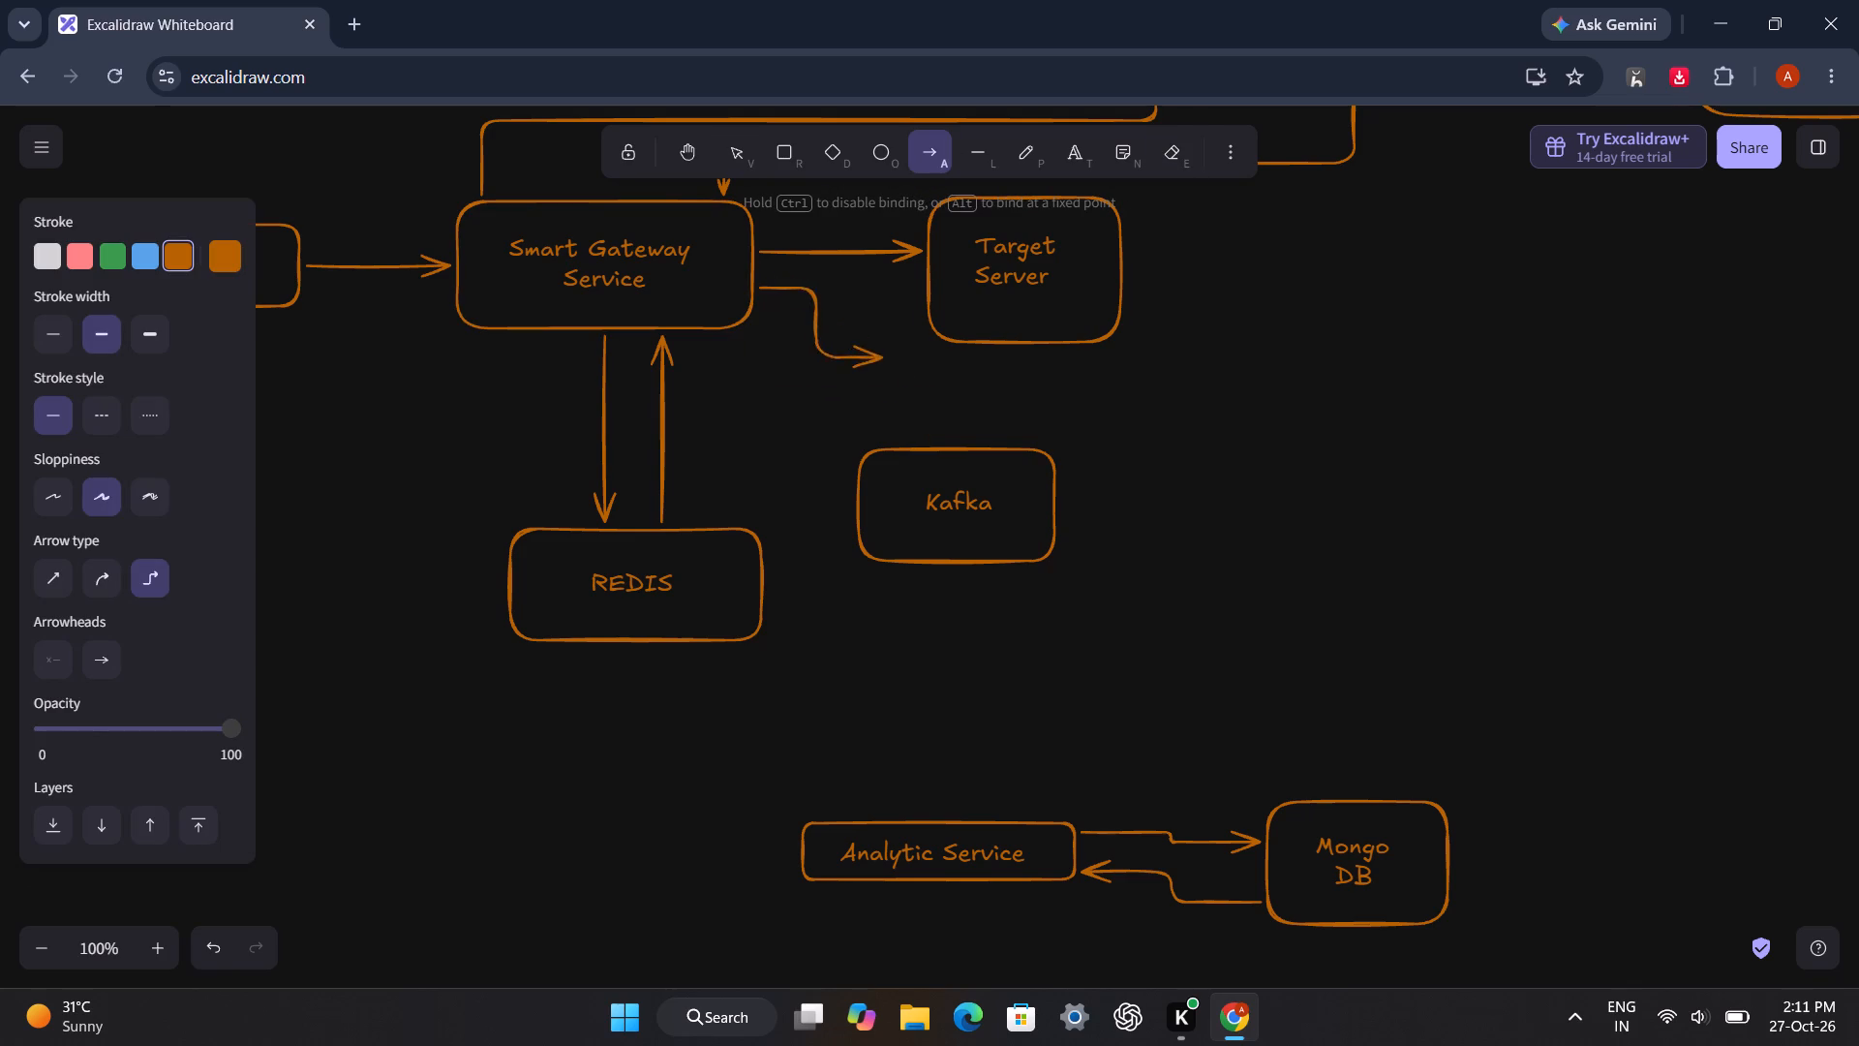
pyautogui.moveTo(889, 371); pyautogui.dragTo(890, 435)
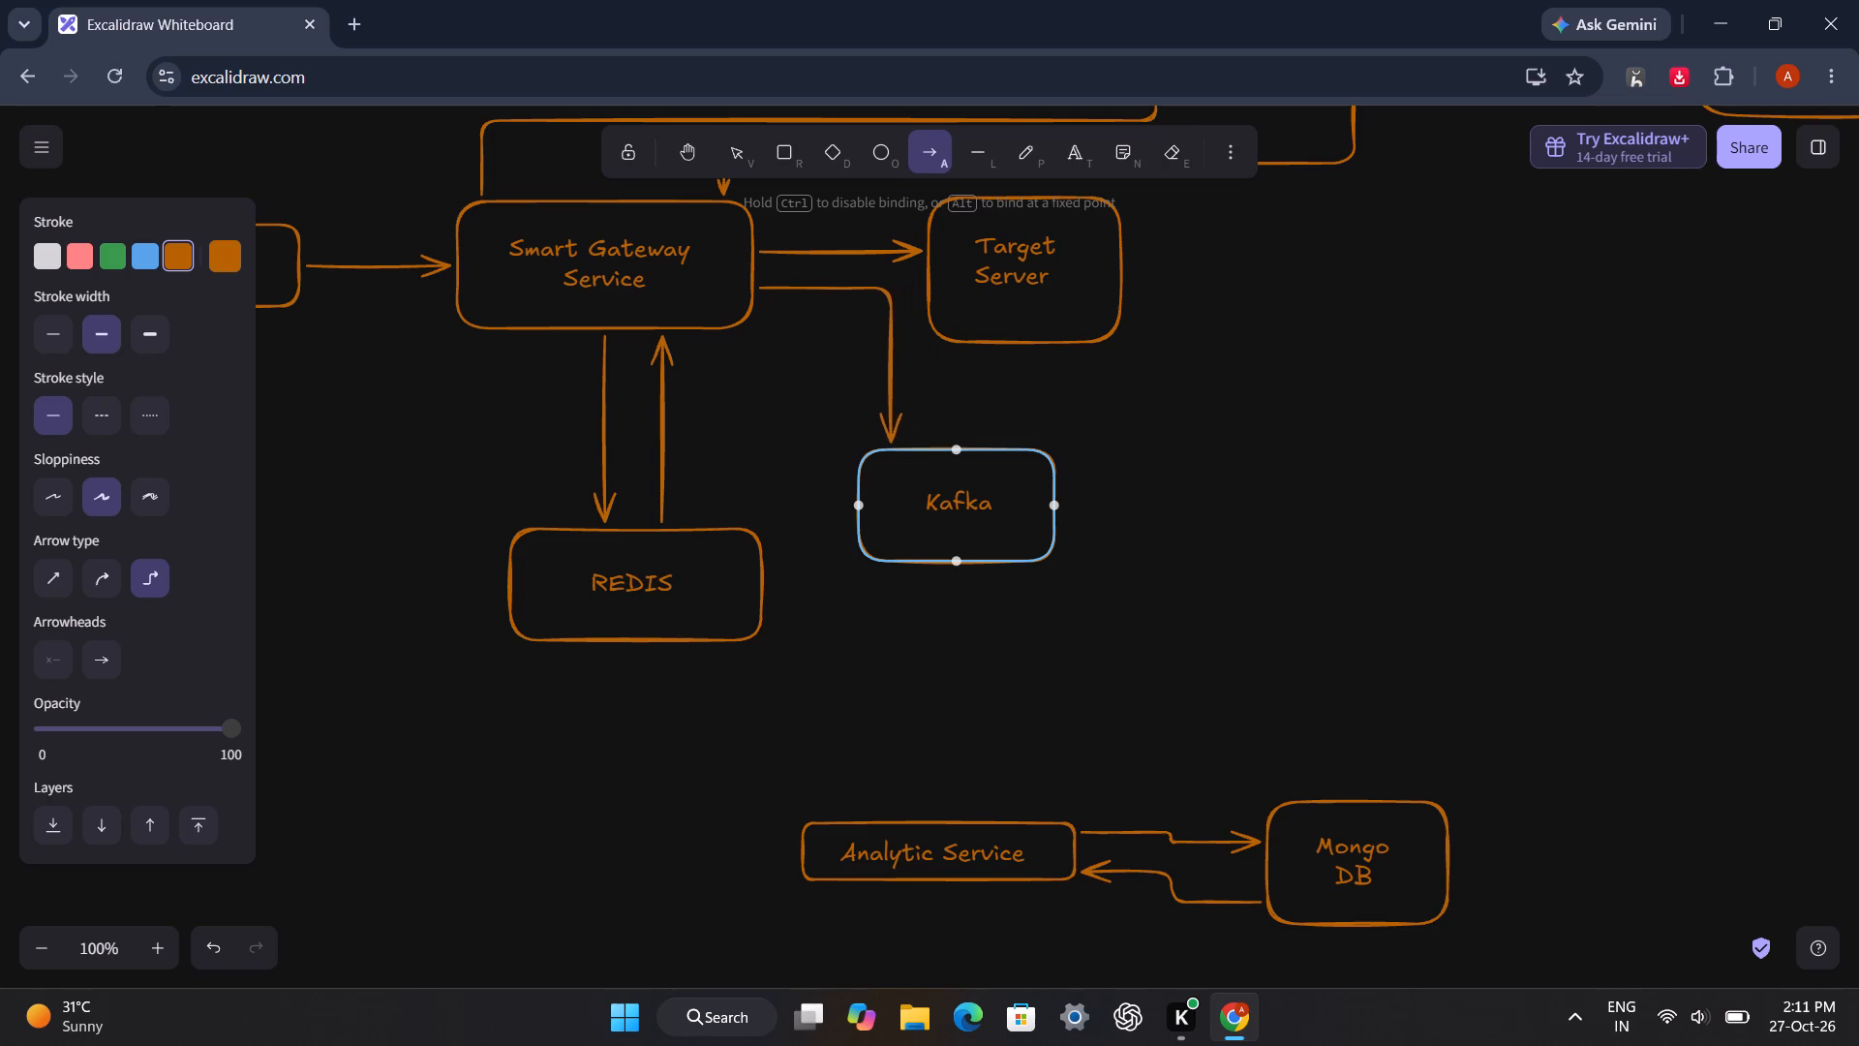
pyautogui.moveTo(890, 435); pyautogui.dragTo(885, 437)
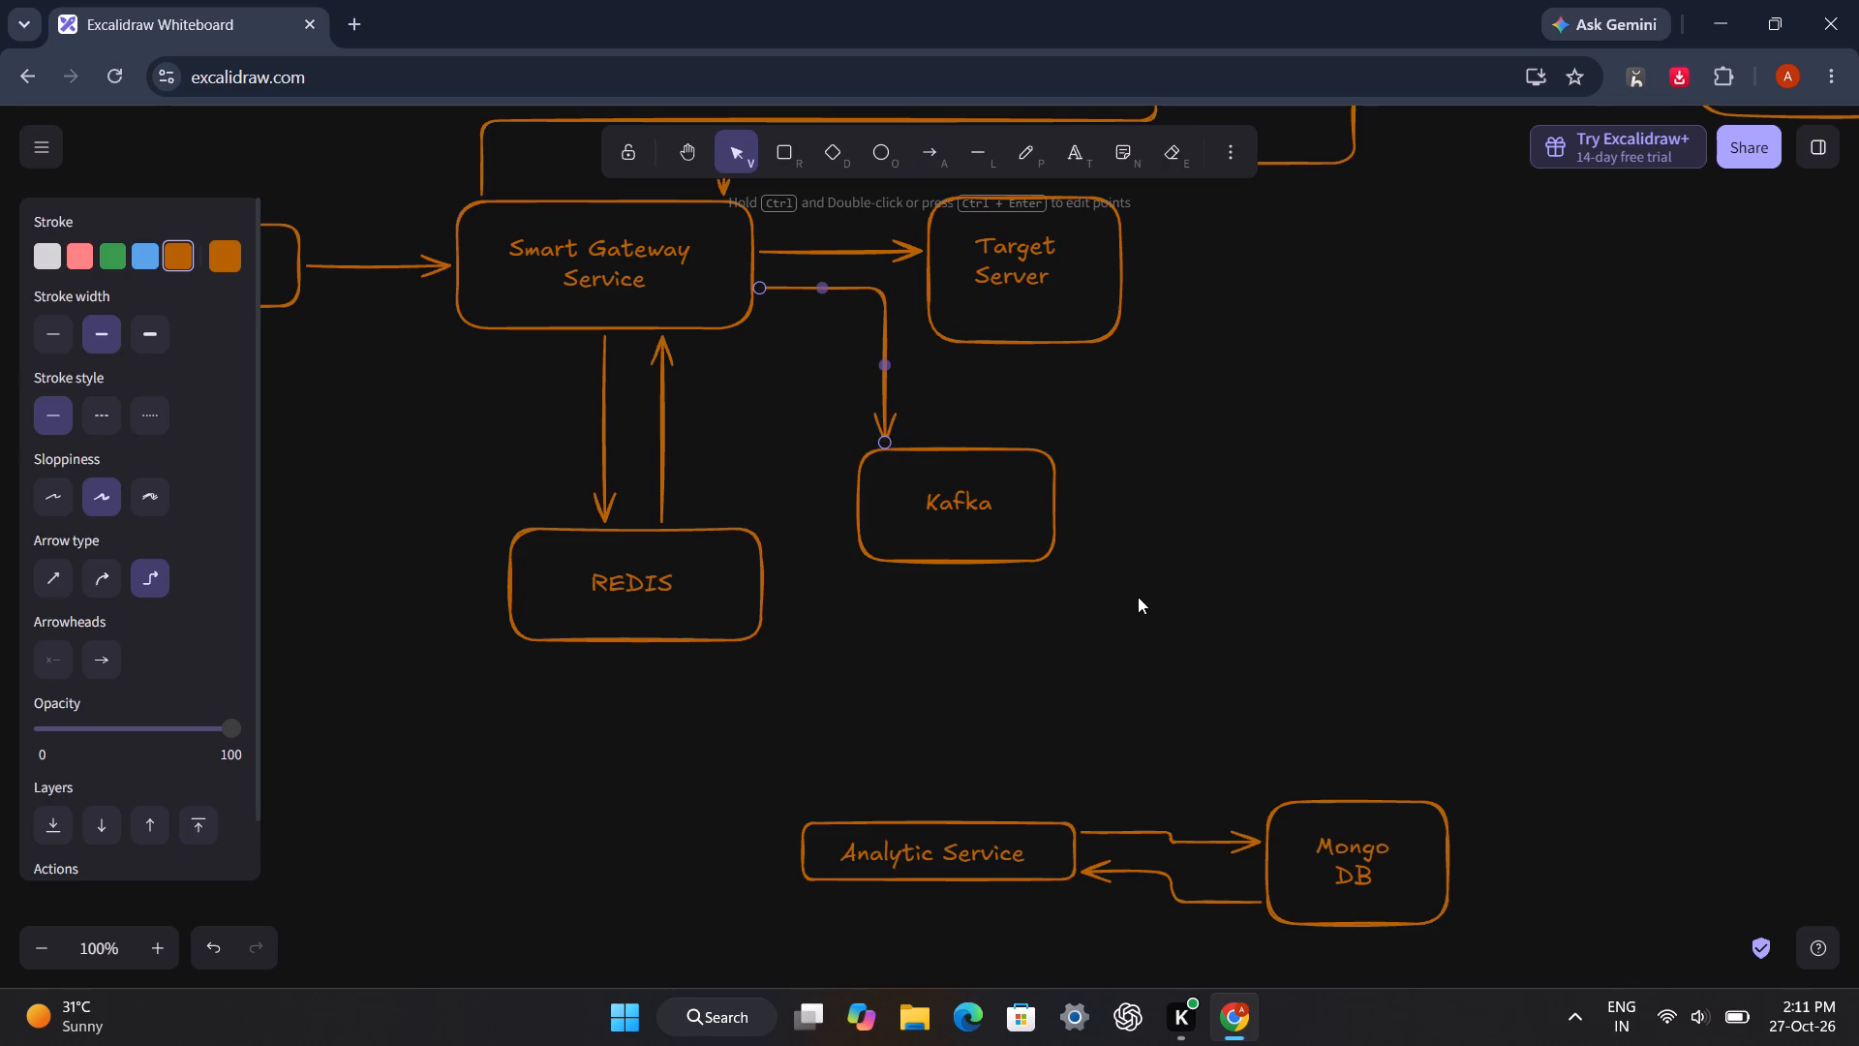
# Move the Kafka rectangle and its text together closer to Smart Gateway Service and scale them down.
pyautogui.moveTo(1140, 597); pyautogui.dragTo(784, 427)
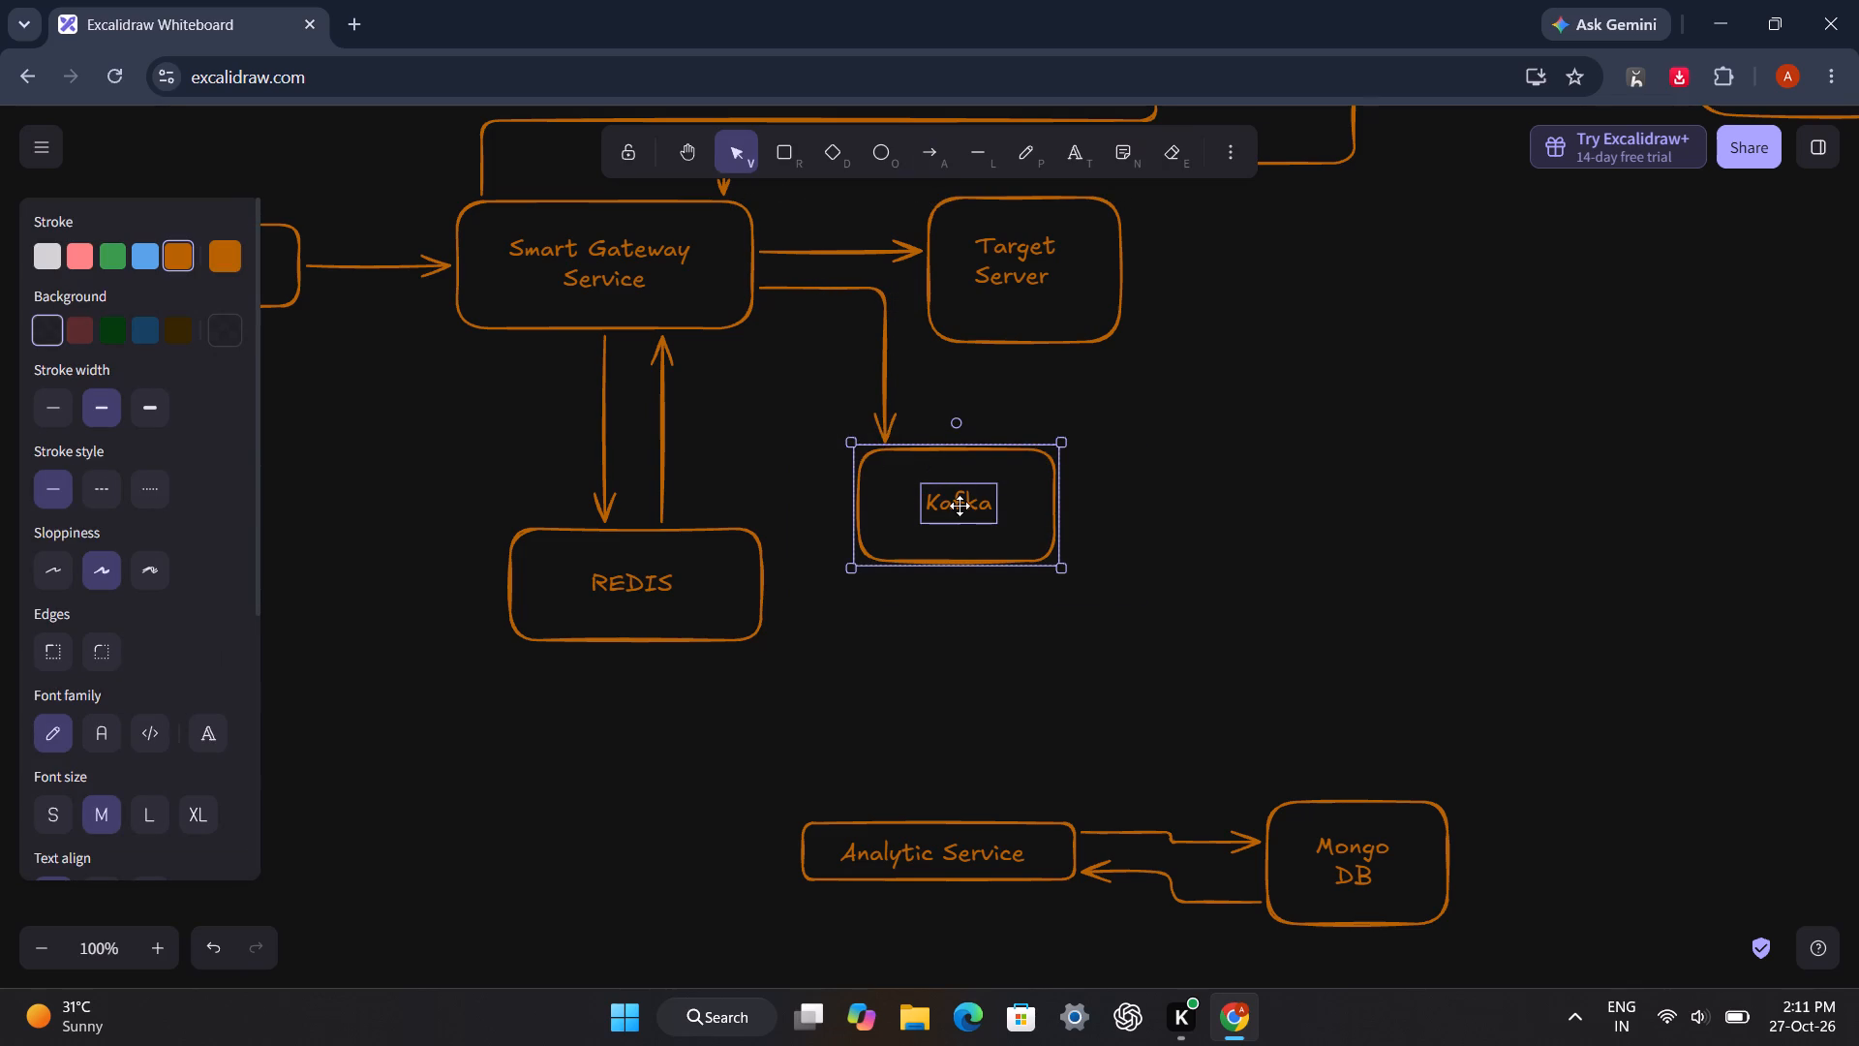
pyautogui.moveTo(960, 506); pyautogui.dragTo(907, 472)
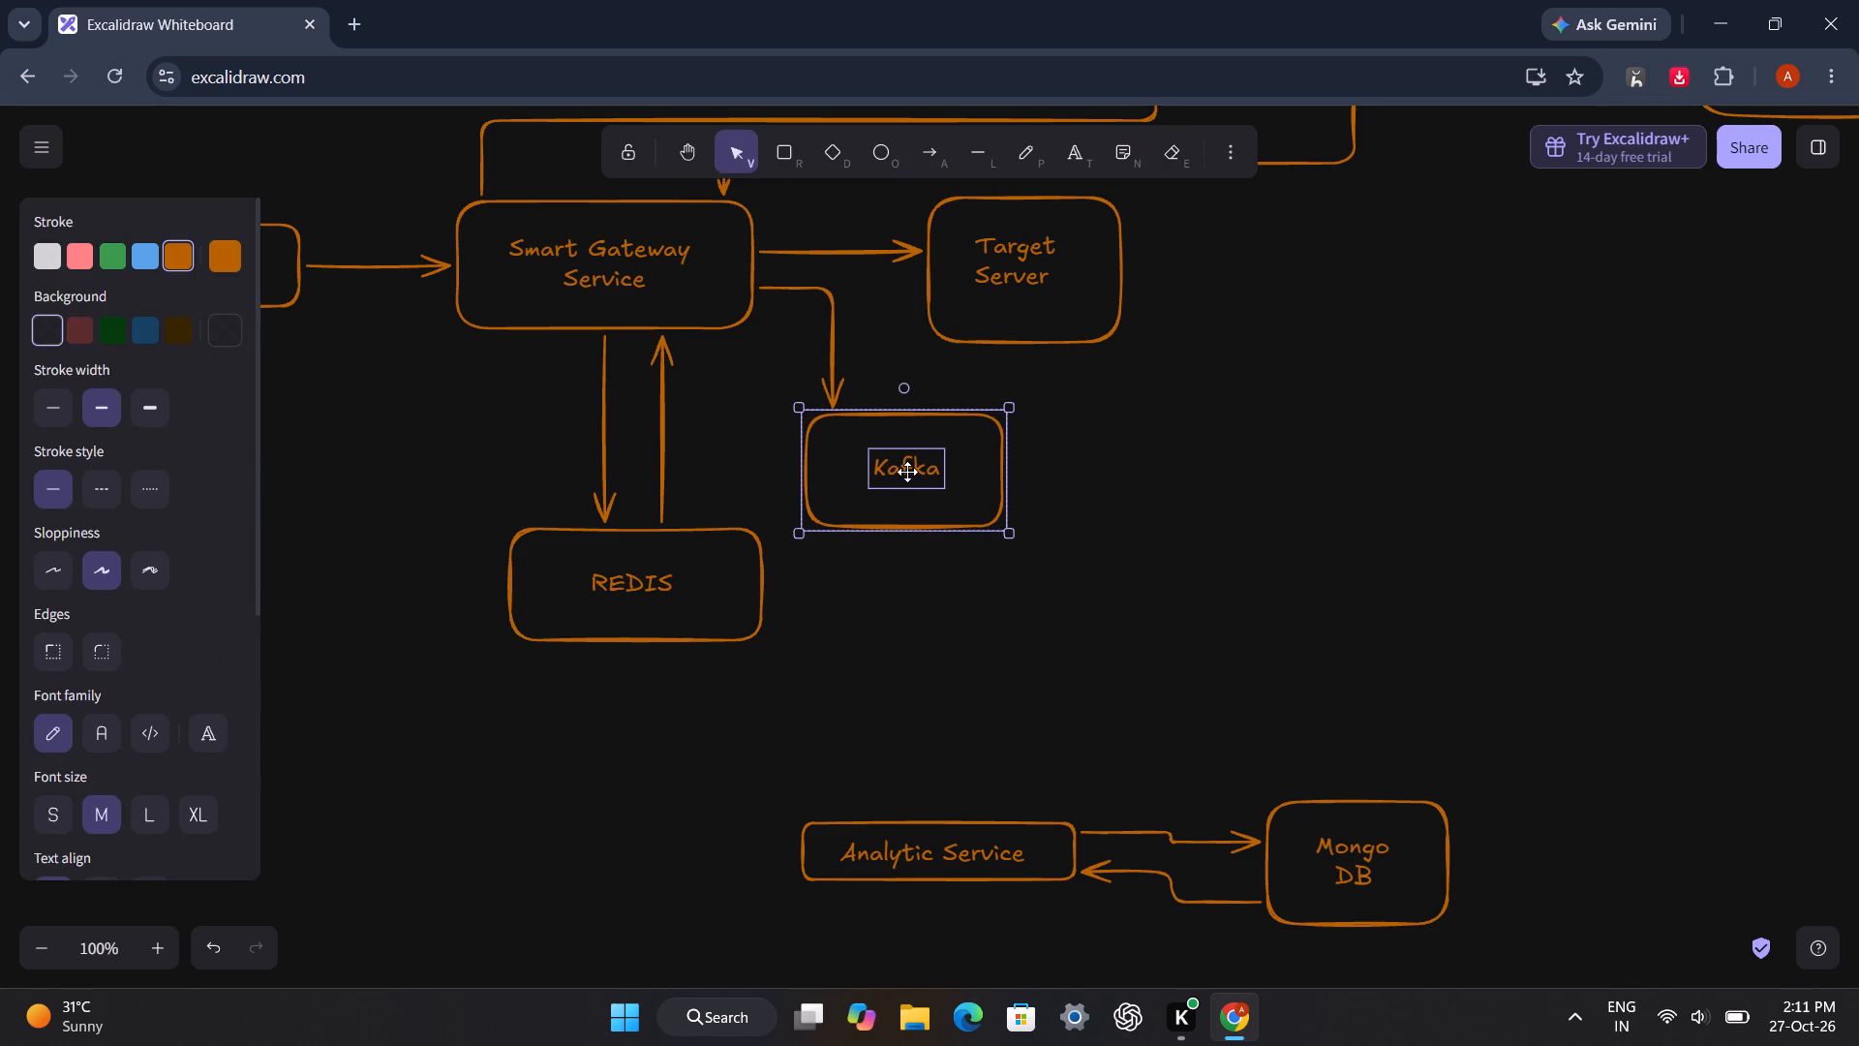
pyautogui.moveTo(907, 472); pyautogui.dragTo(902, 473)
pyautogui.moveTo(1006, 539); pyautogui.dragTo(987, 525)
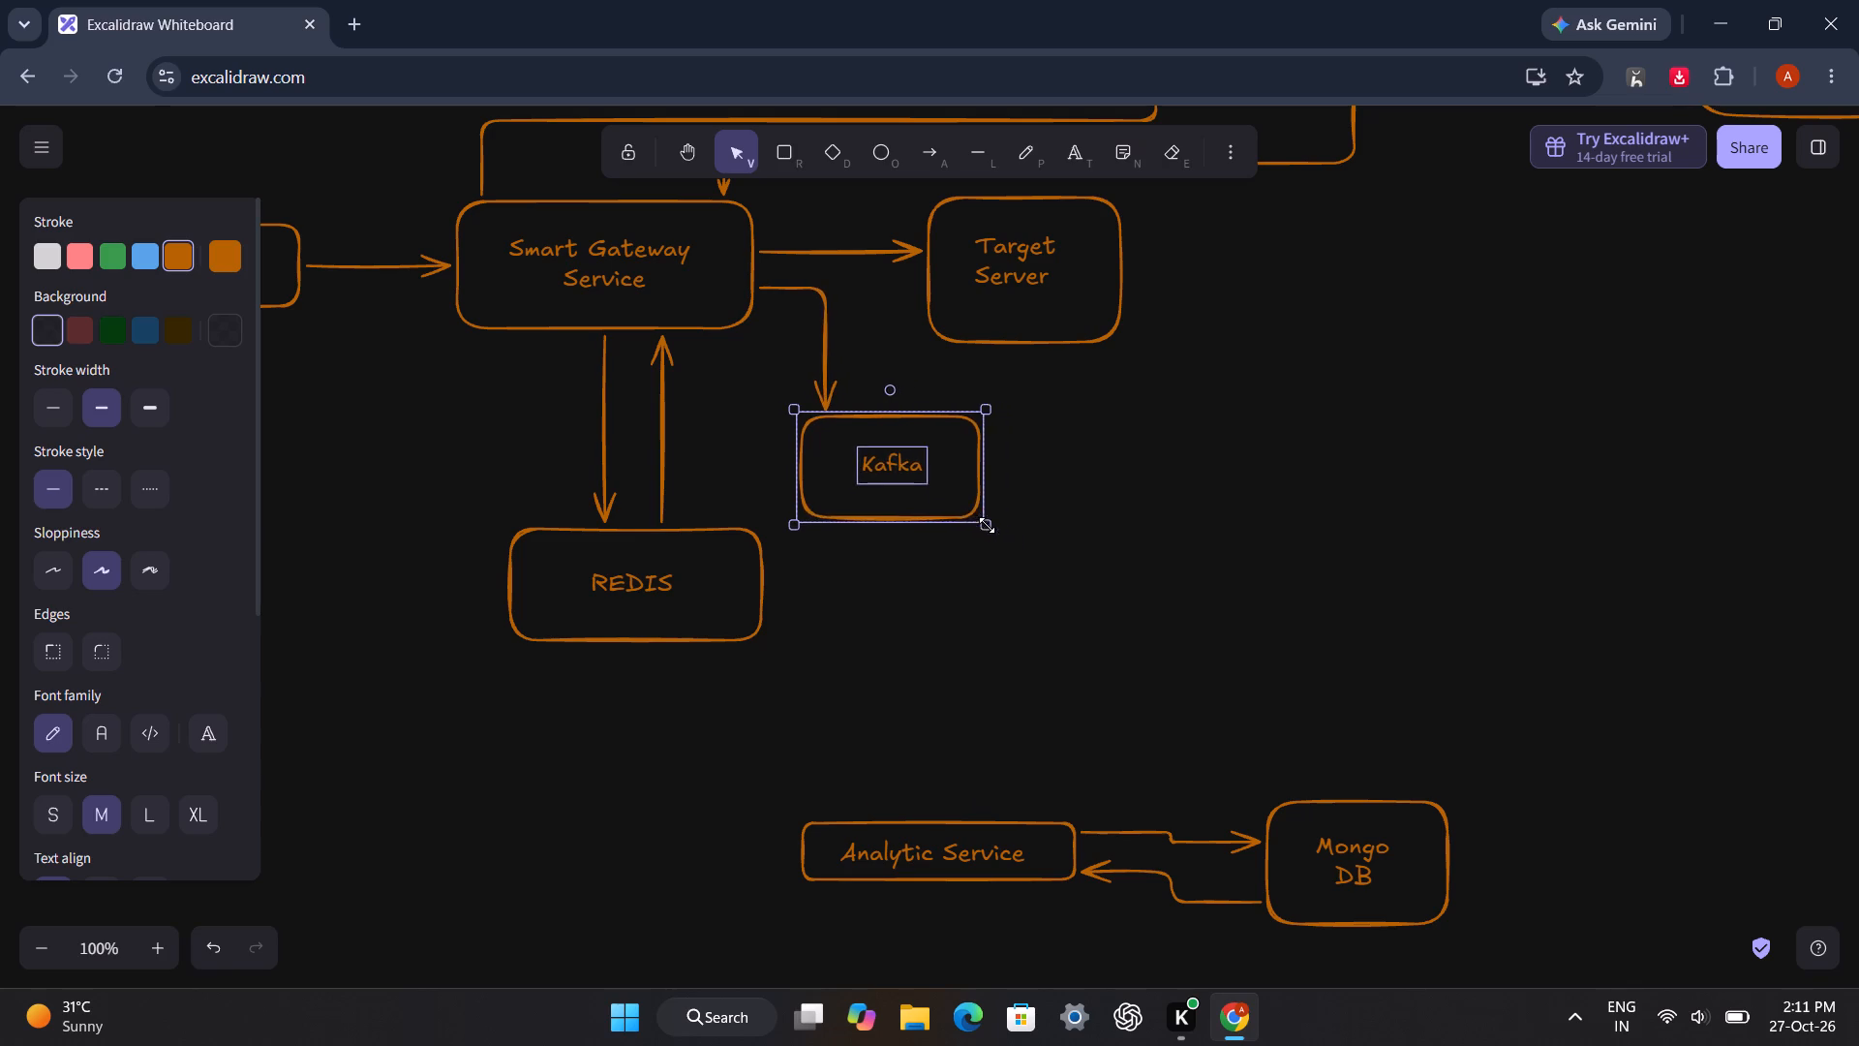
pyautogui.moveTo(987, 525); pyautogui.dragTo(961, 505)
pyautogui.click(1038, 477)
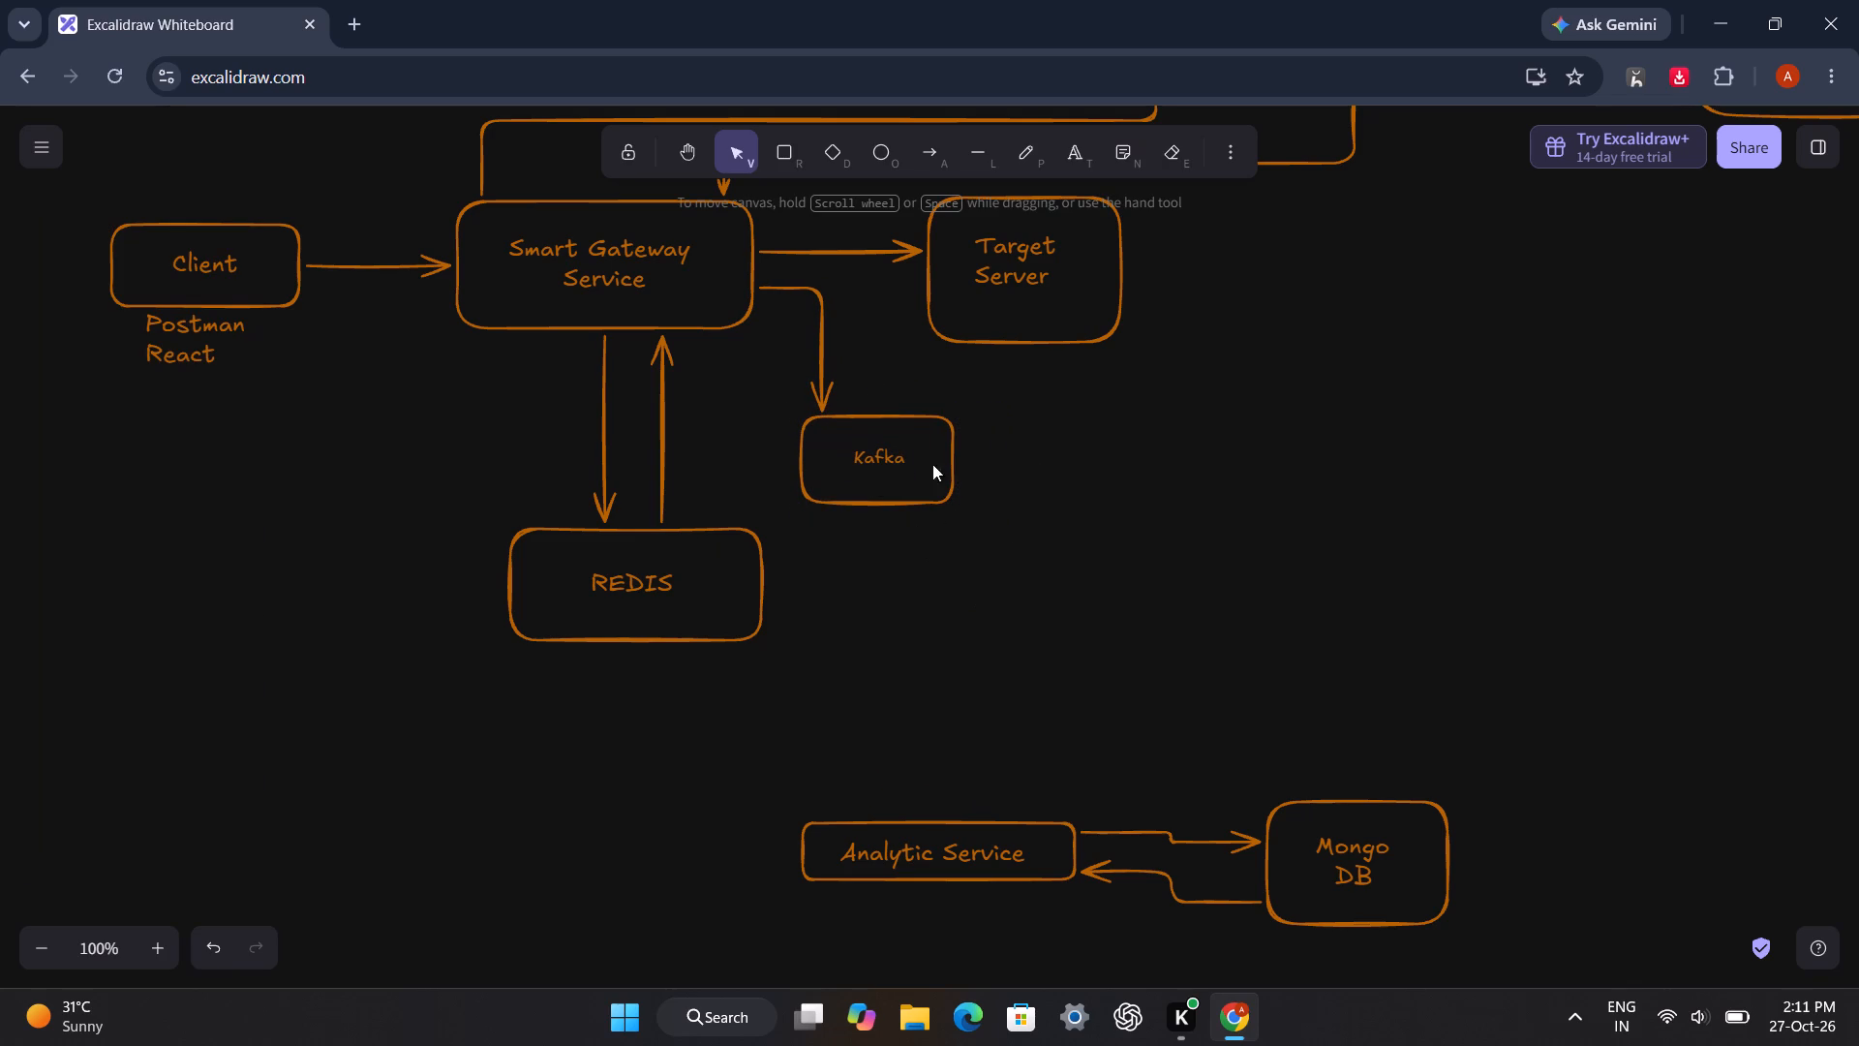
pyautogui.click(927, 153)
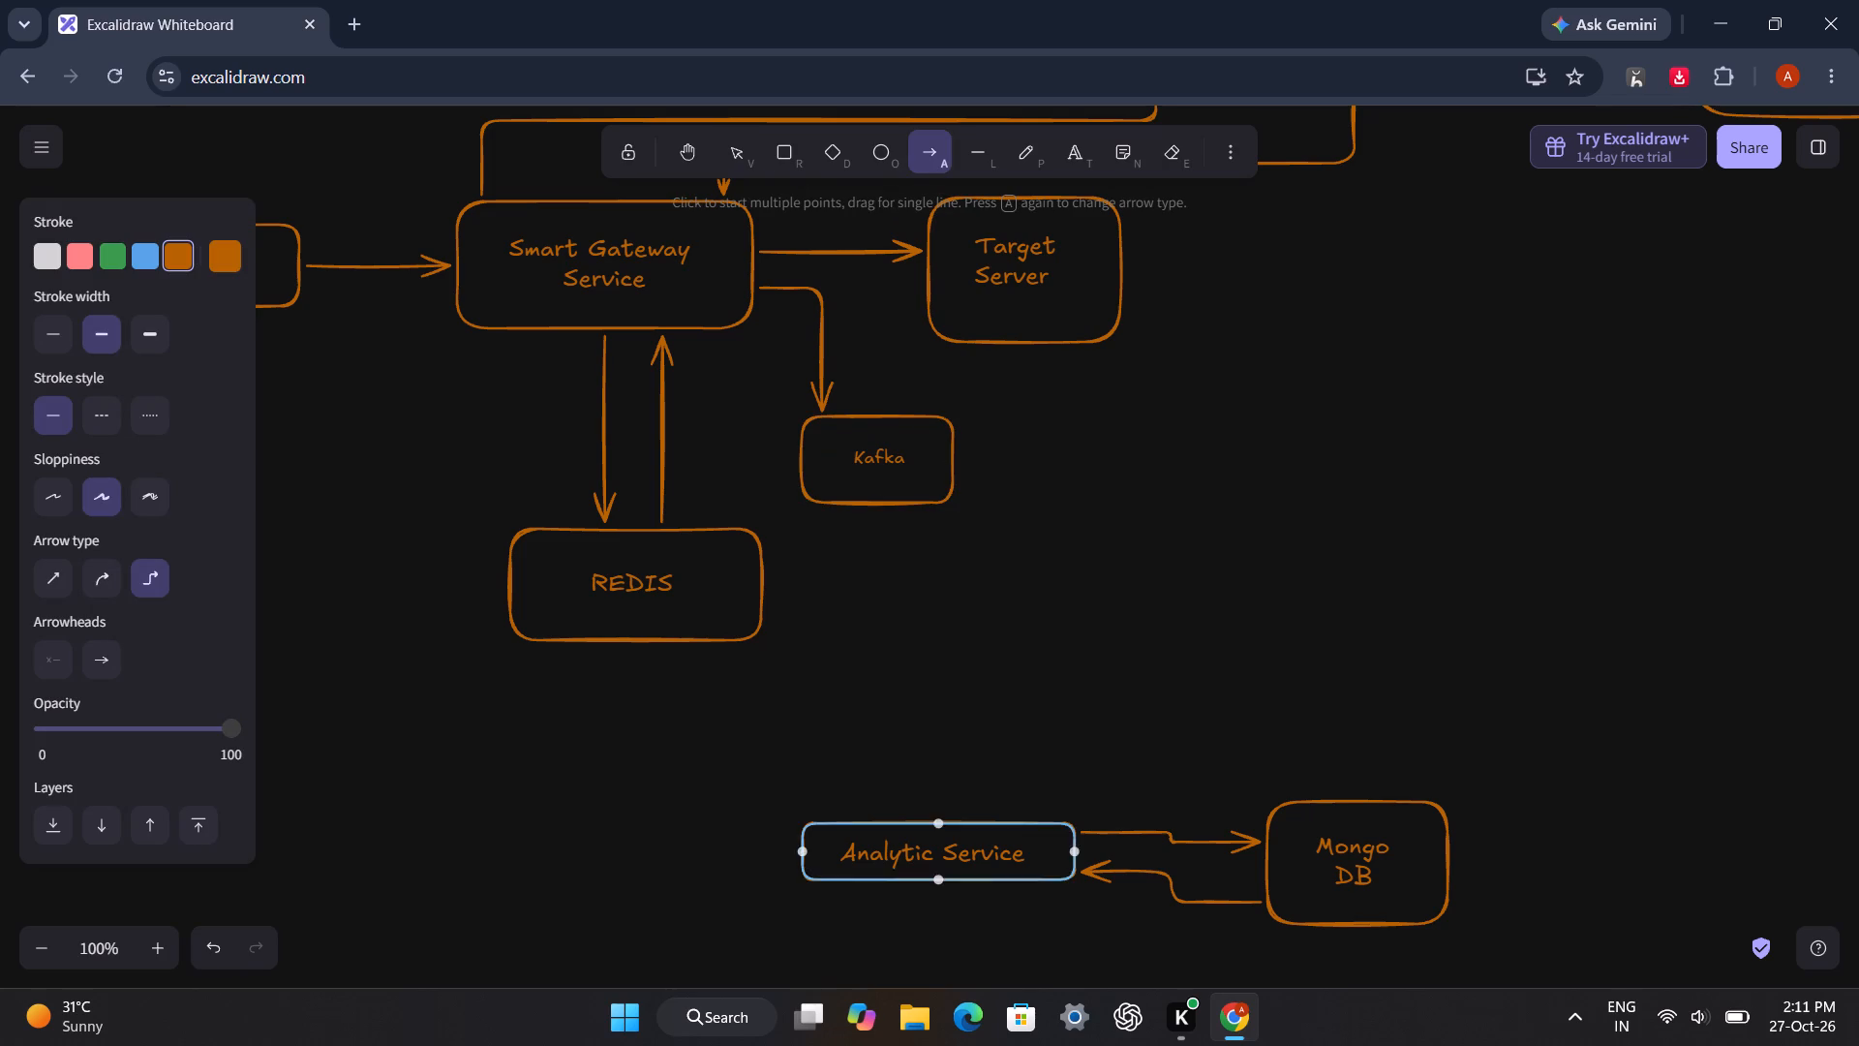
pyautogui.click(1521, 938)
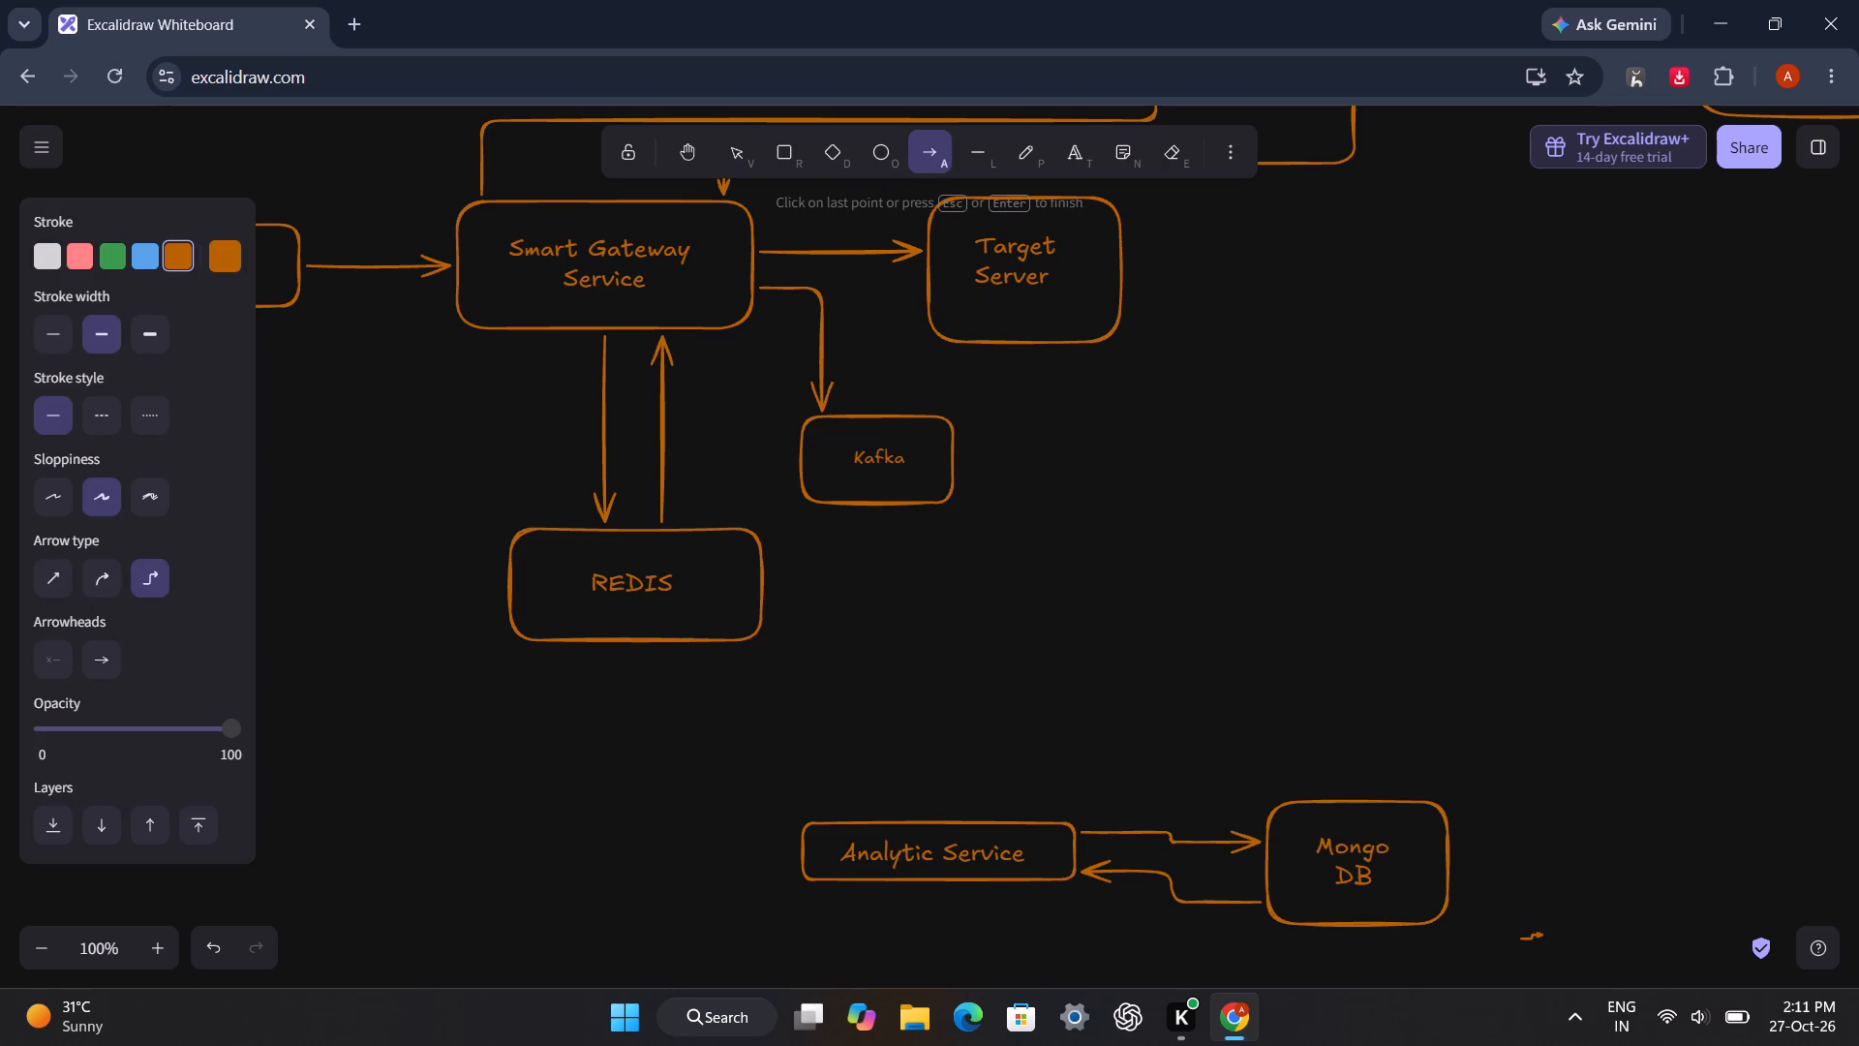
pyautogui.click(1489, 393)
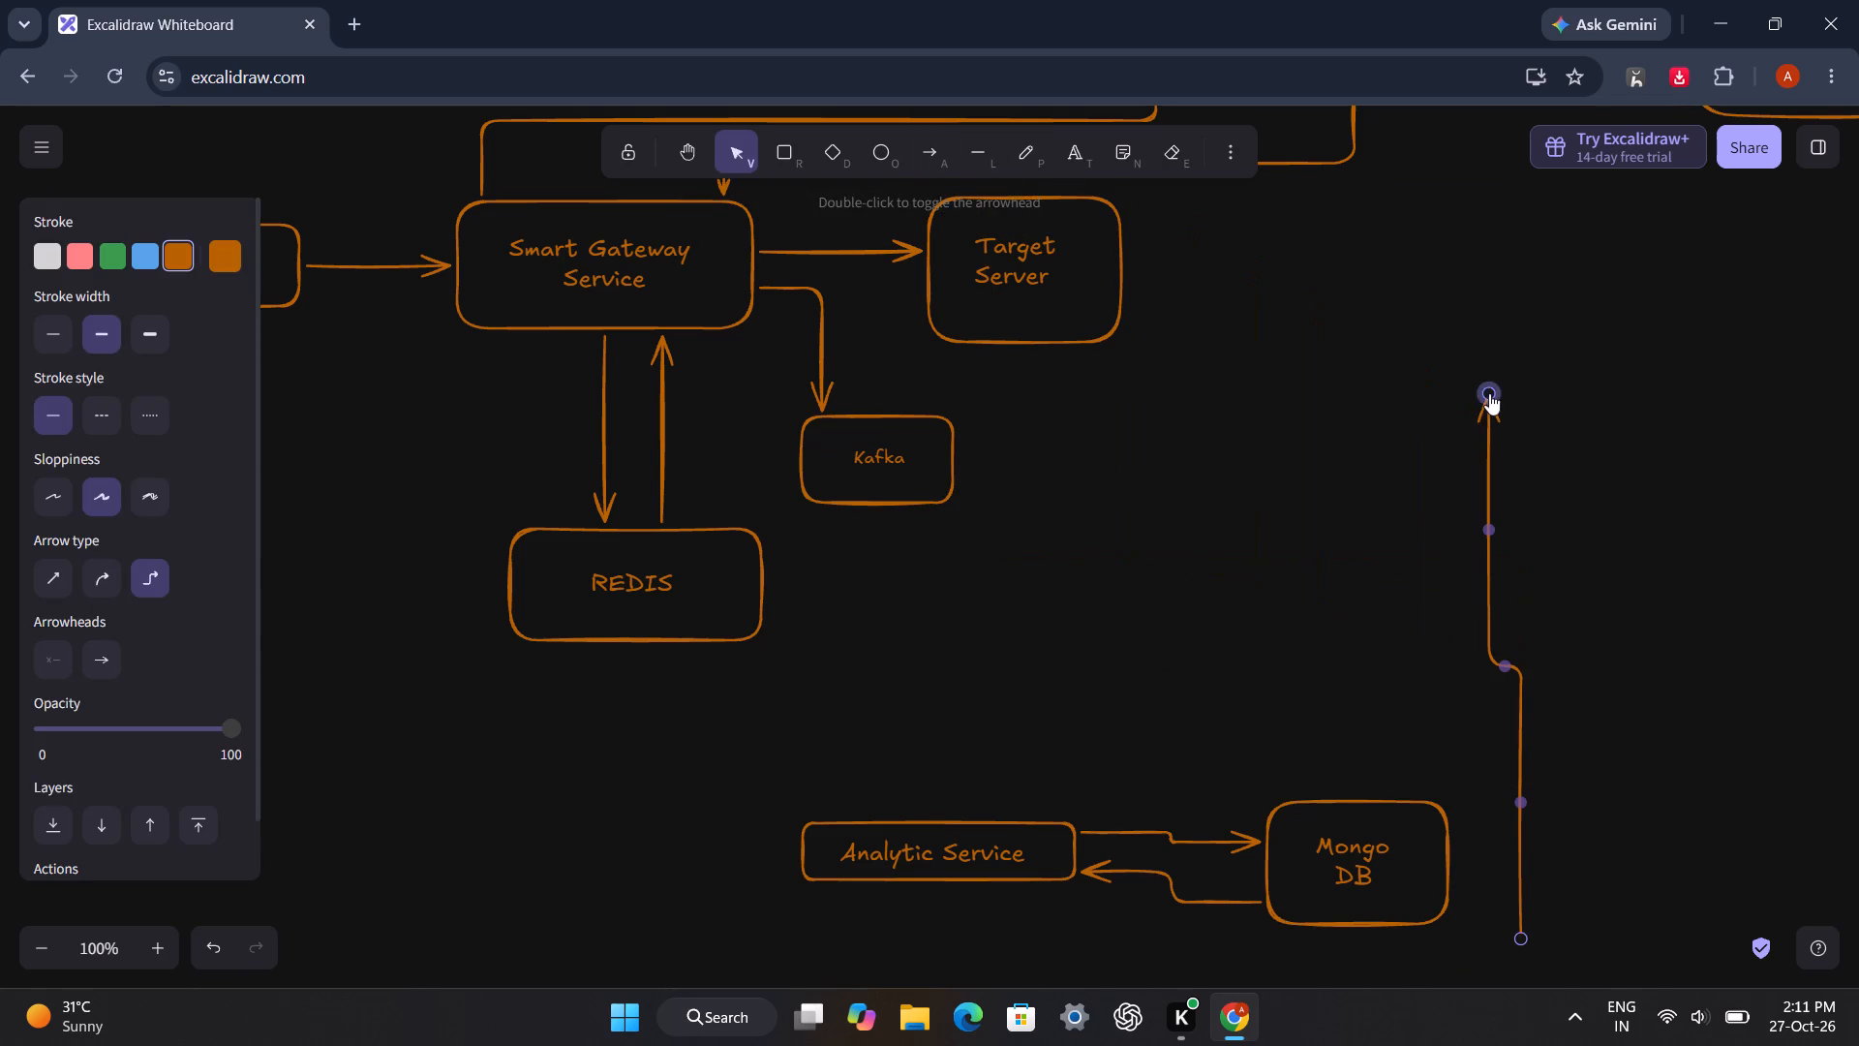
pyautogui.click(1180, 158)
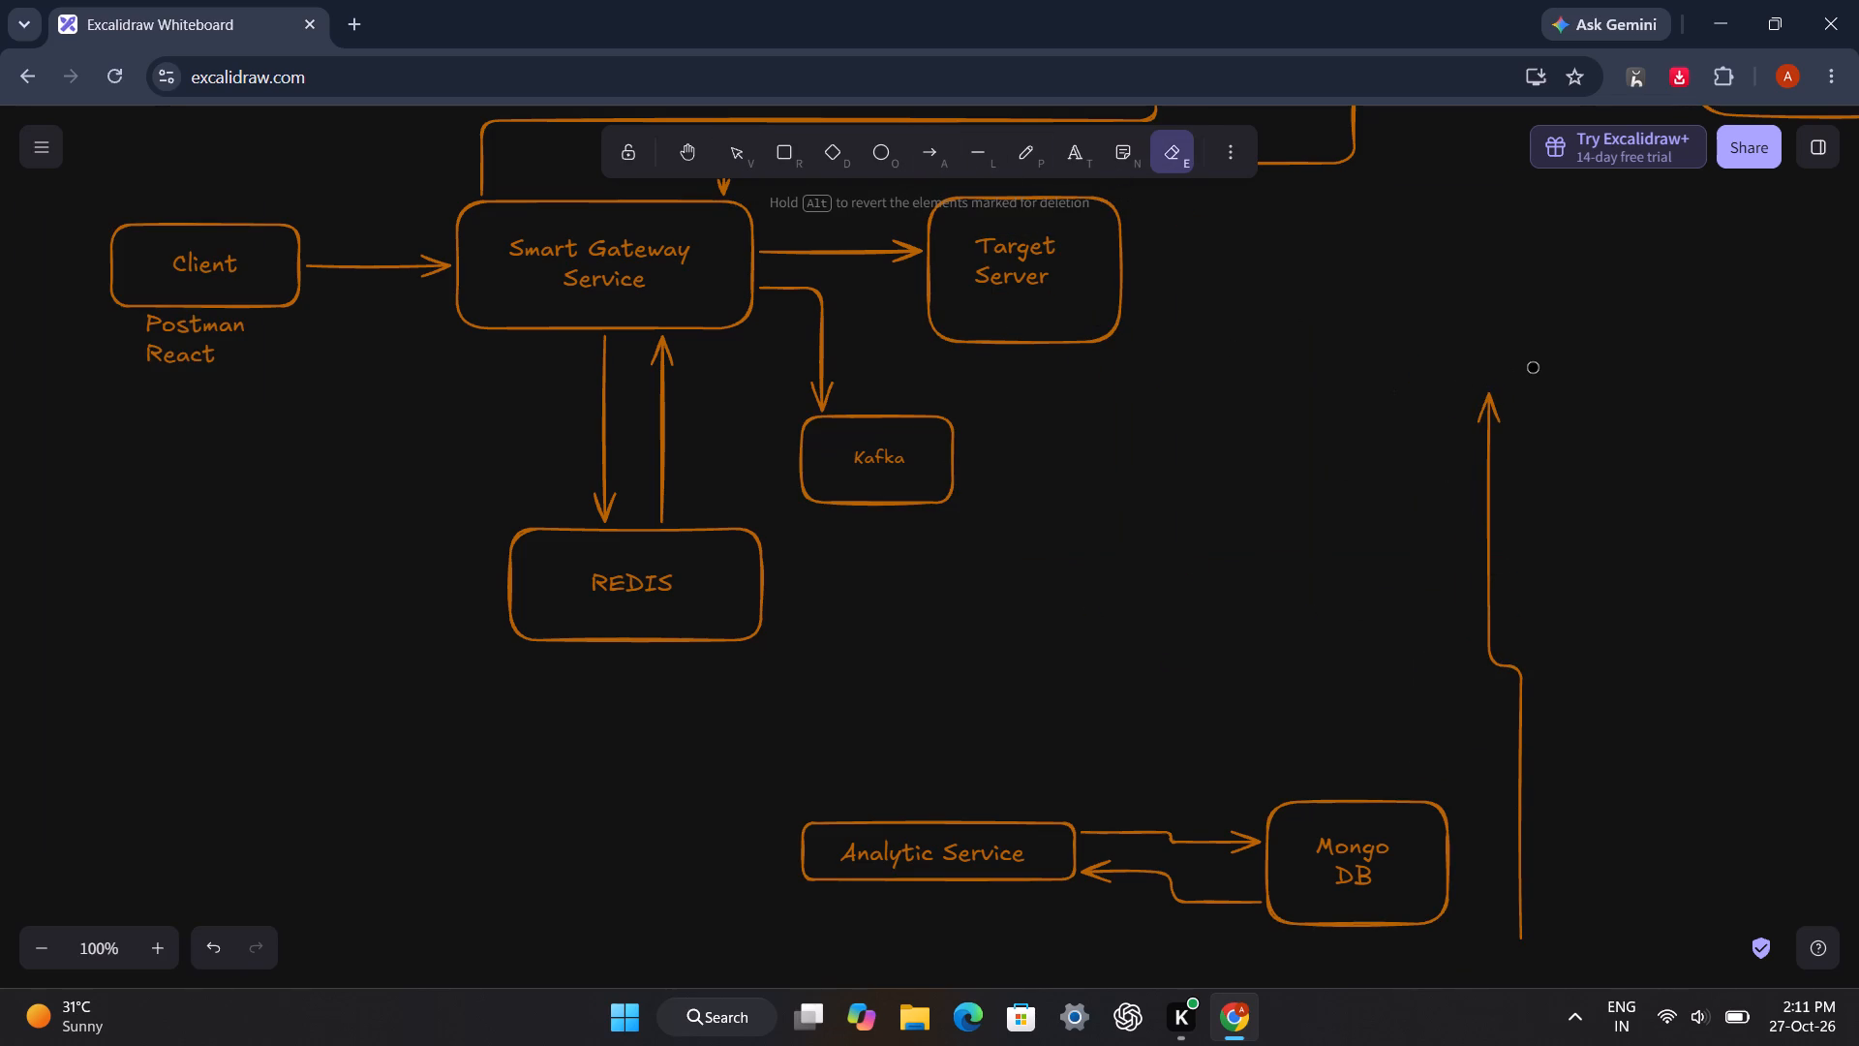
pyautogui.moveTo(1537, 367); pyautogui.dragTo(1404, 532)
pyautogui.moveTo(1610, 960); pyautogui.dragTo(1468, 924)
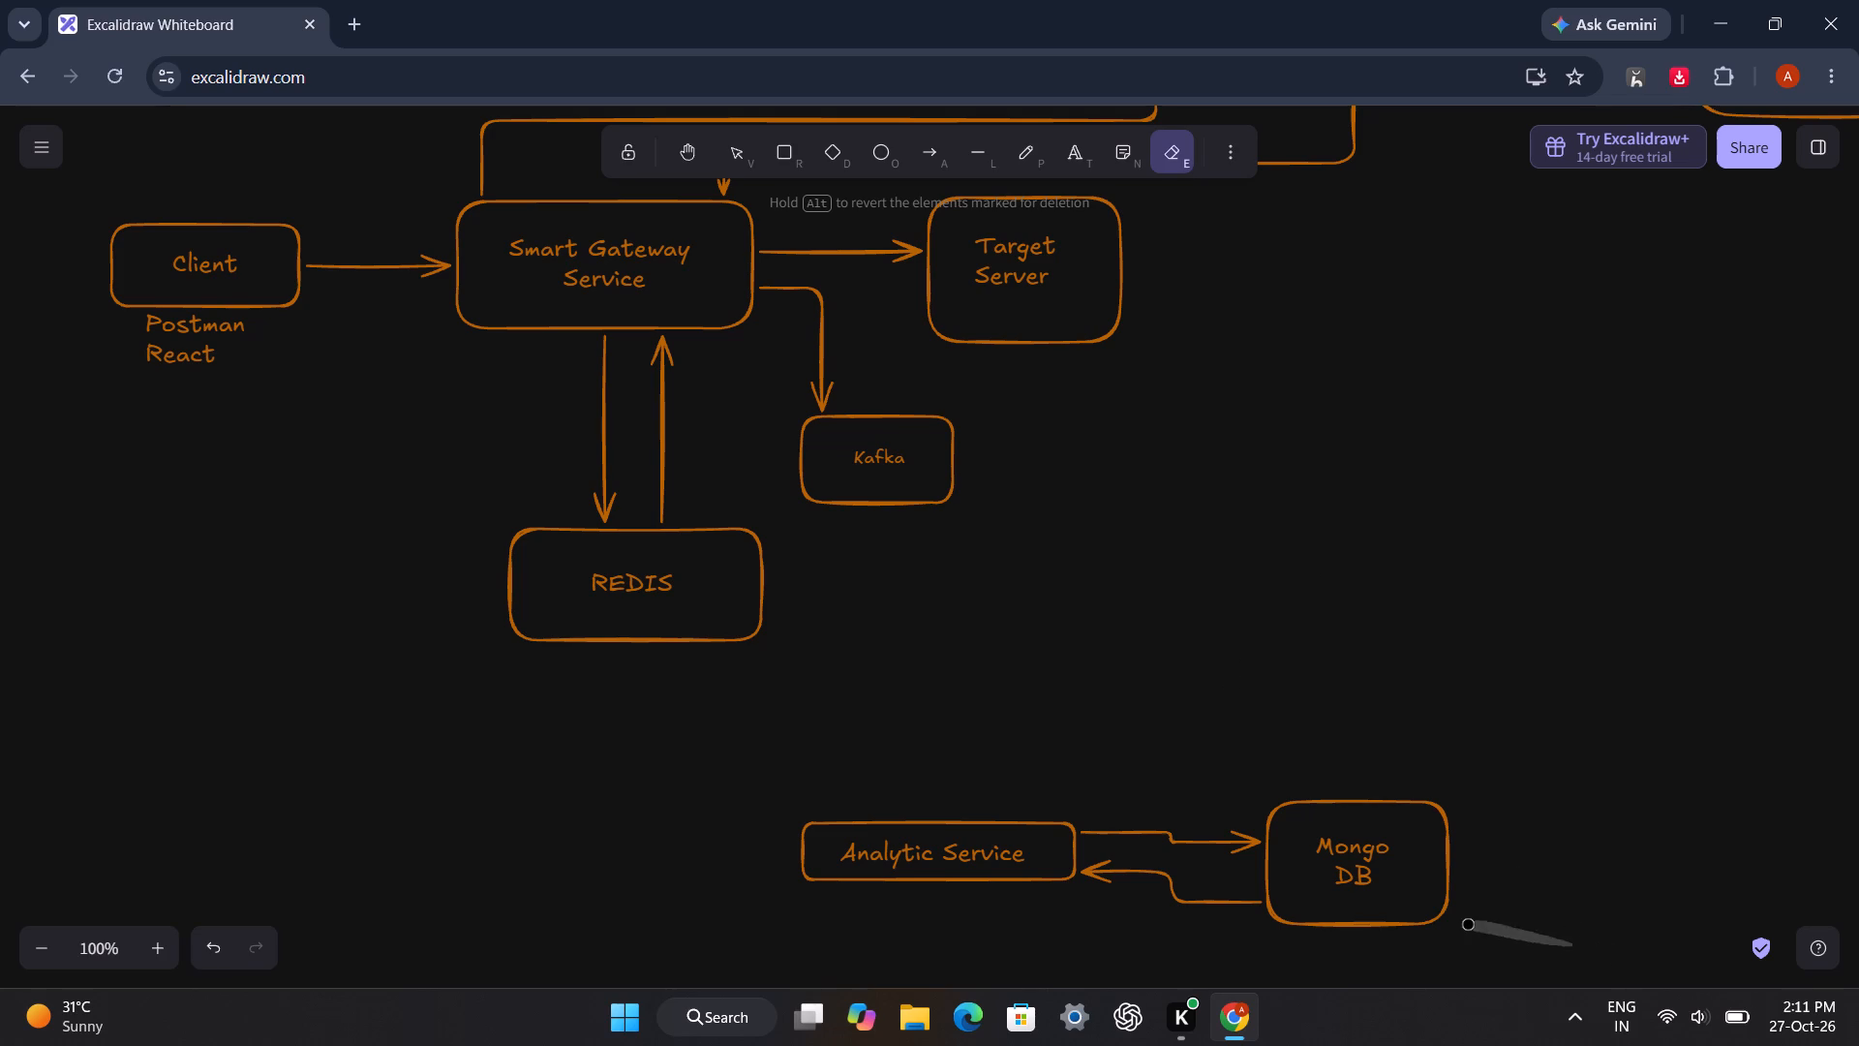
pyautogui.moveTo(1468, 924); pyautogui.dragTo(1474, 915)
# Move Analytic Service, Mongo DB and the two arrows between them up together, closer beneath Kafka.
pyautogui.click(730, 165)
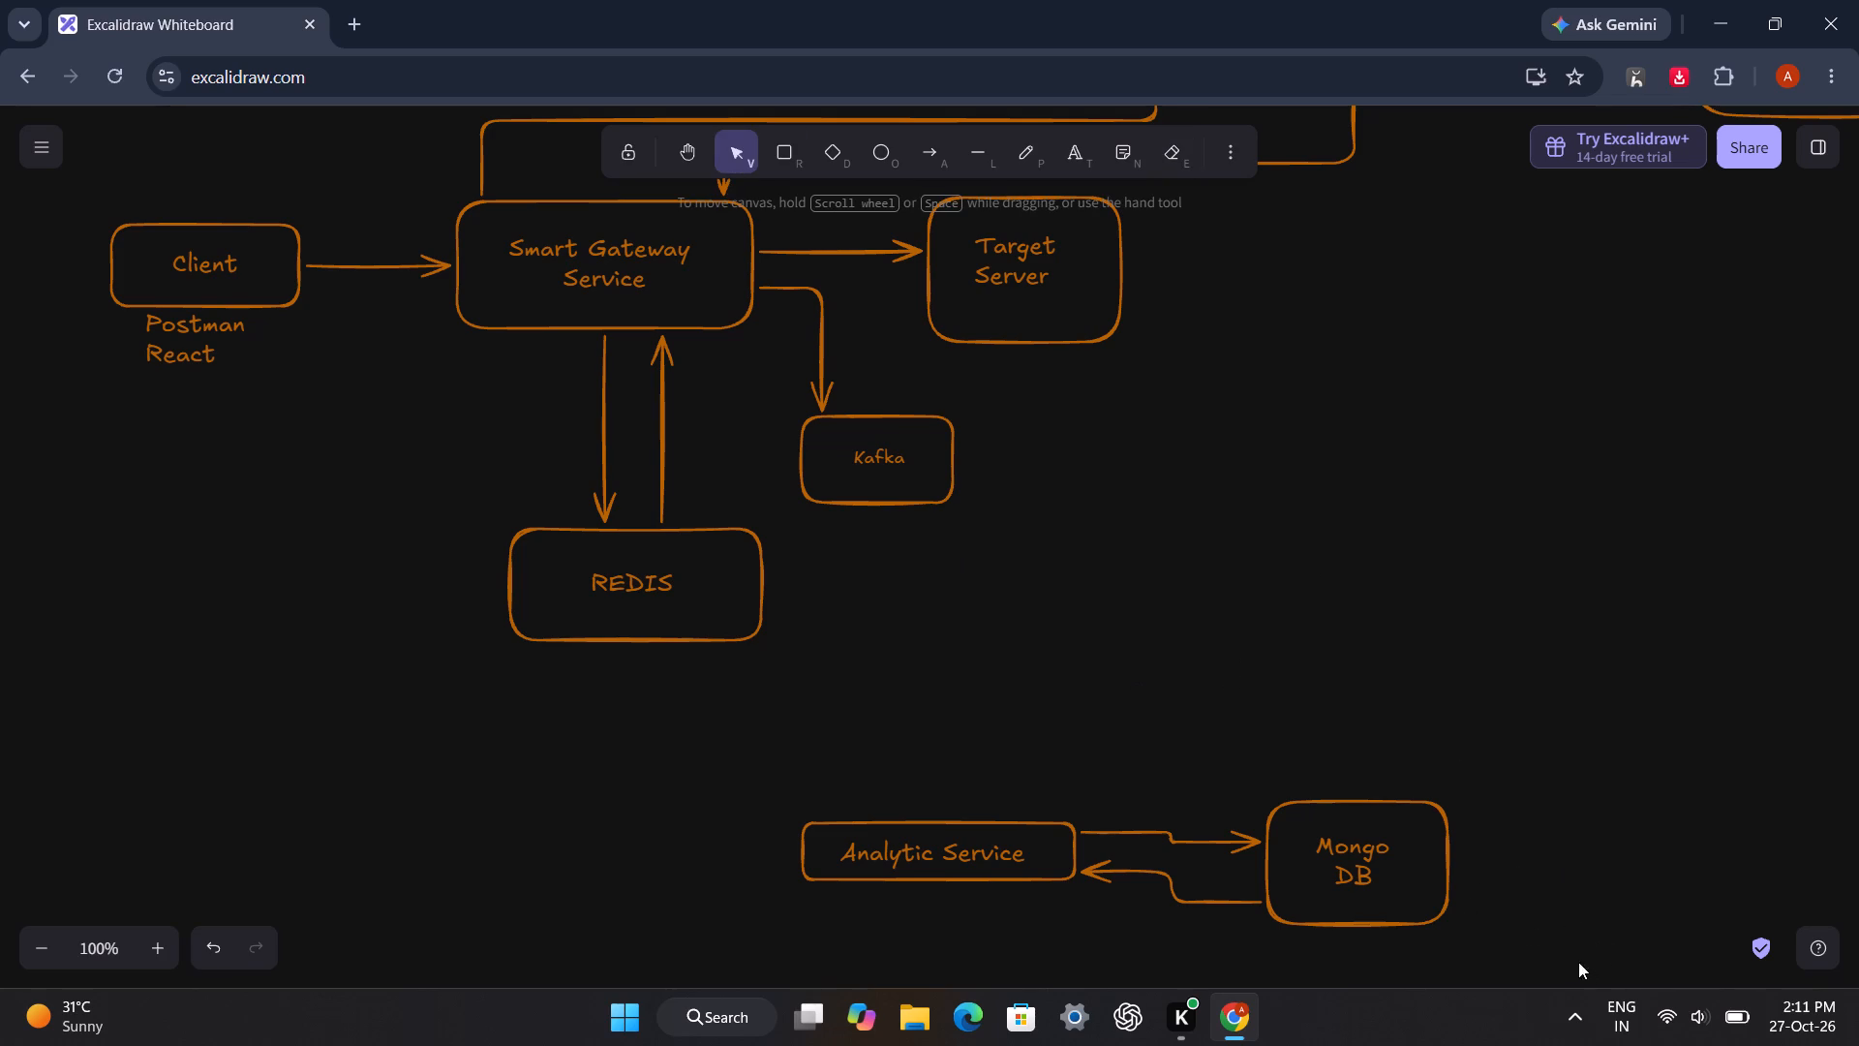
pyautogui.moveTo(1536, 944); pyautogui.dragTo(668, 764)
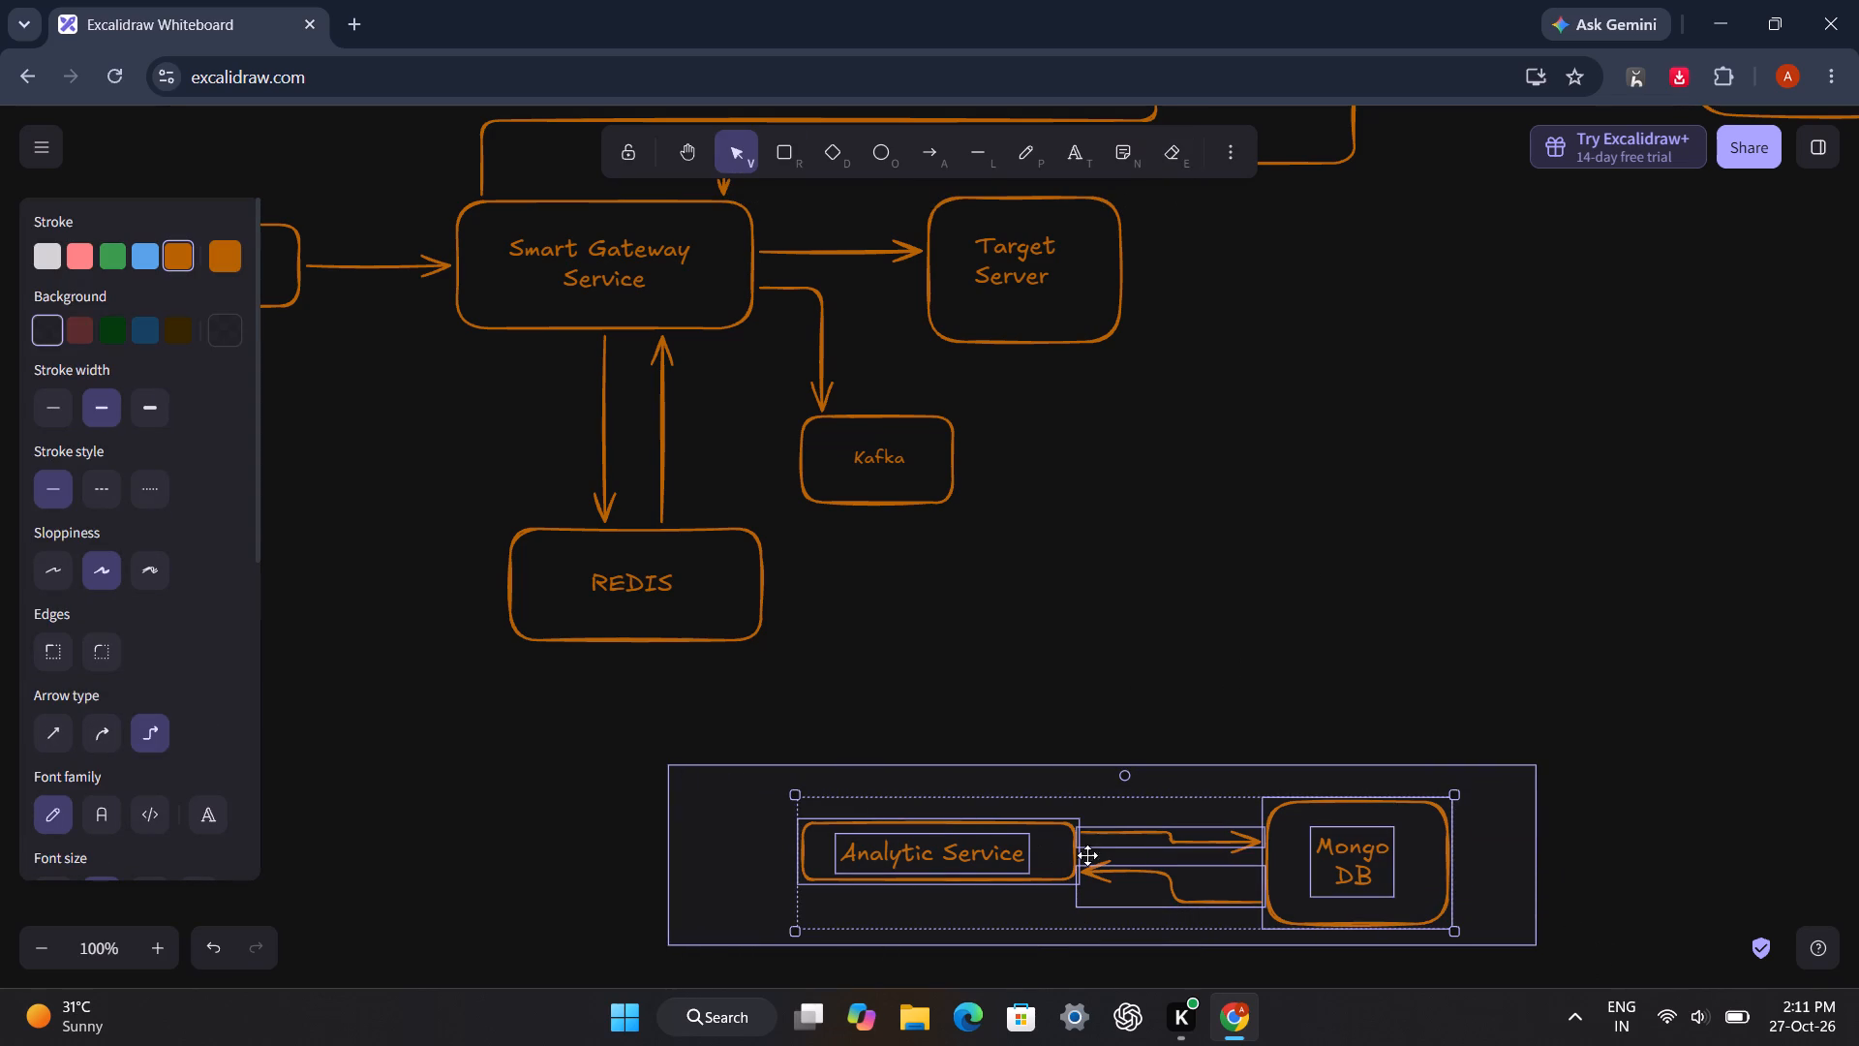
pyautogui.moveTo(1131, 851); pyautogui.dragTo(1143, 684)
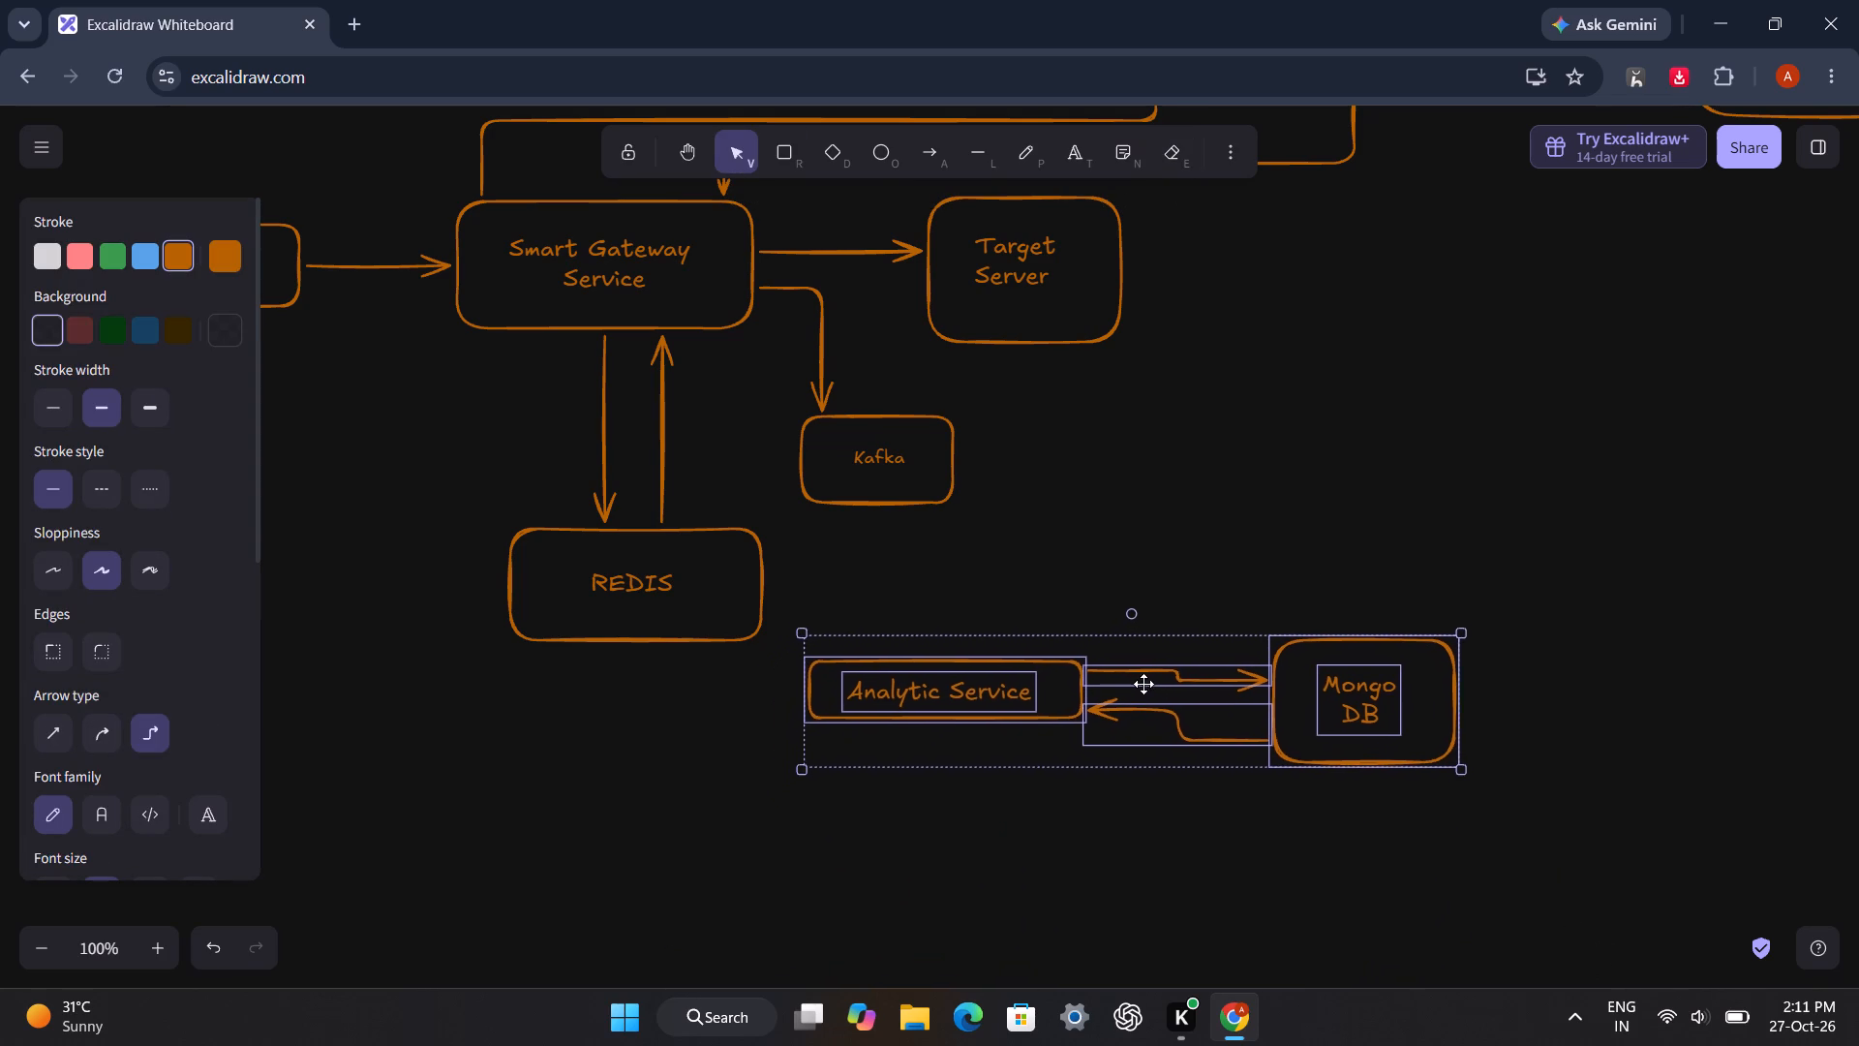
pyautogui.moveTo(1143, 684); pyautogui.dragTo(1154, 679)
pyautogui.click(1364, 447)
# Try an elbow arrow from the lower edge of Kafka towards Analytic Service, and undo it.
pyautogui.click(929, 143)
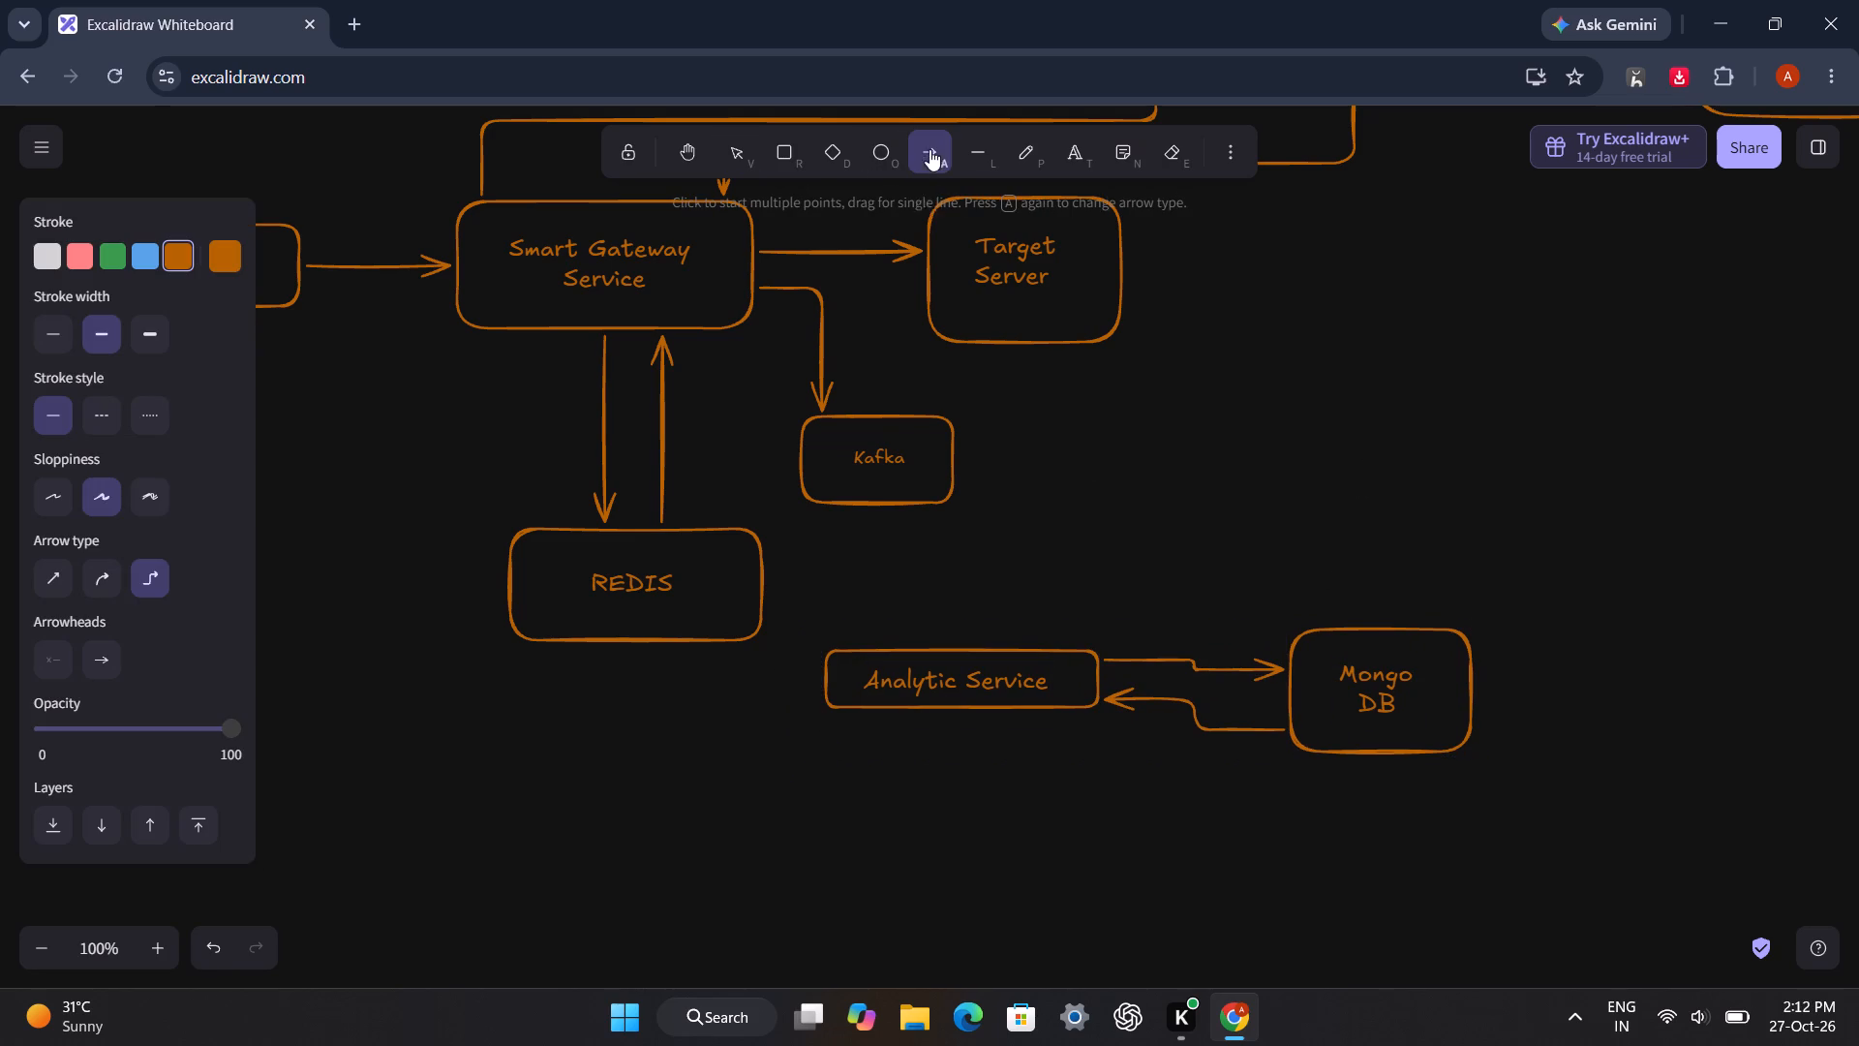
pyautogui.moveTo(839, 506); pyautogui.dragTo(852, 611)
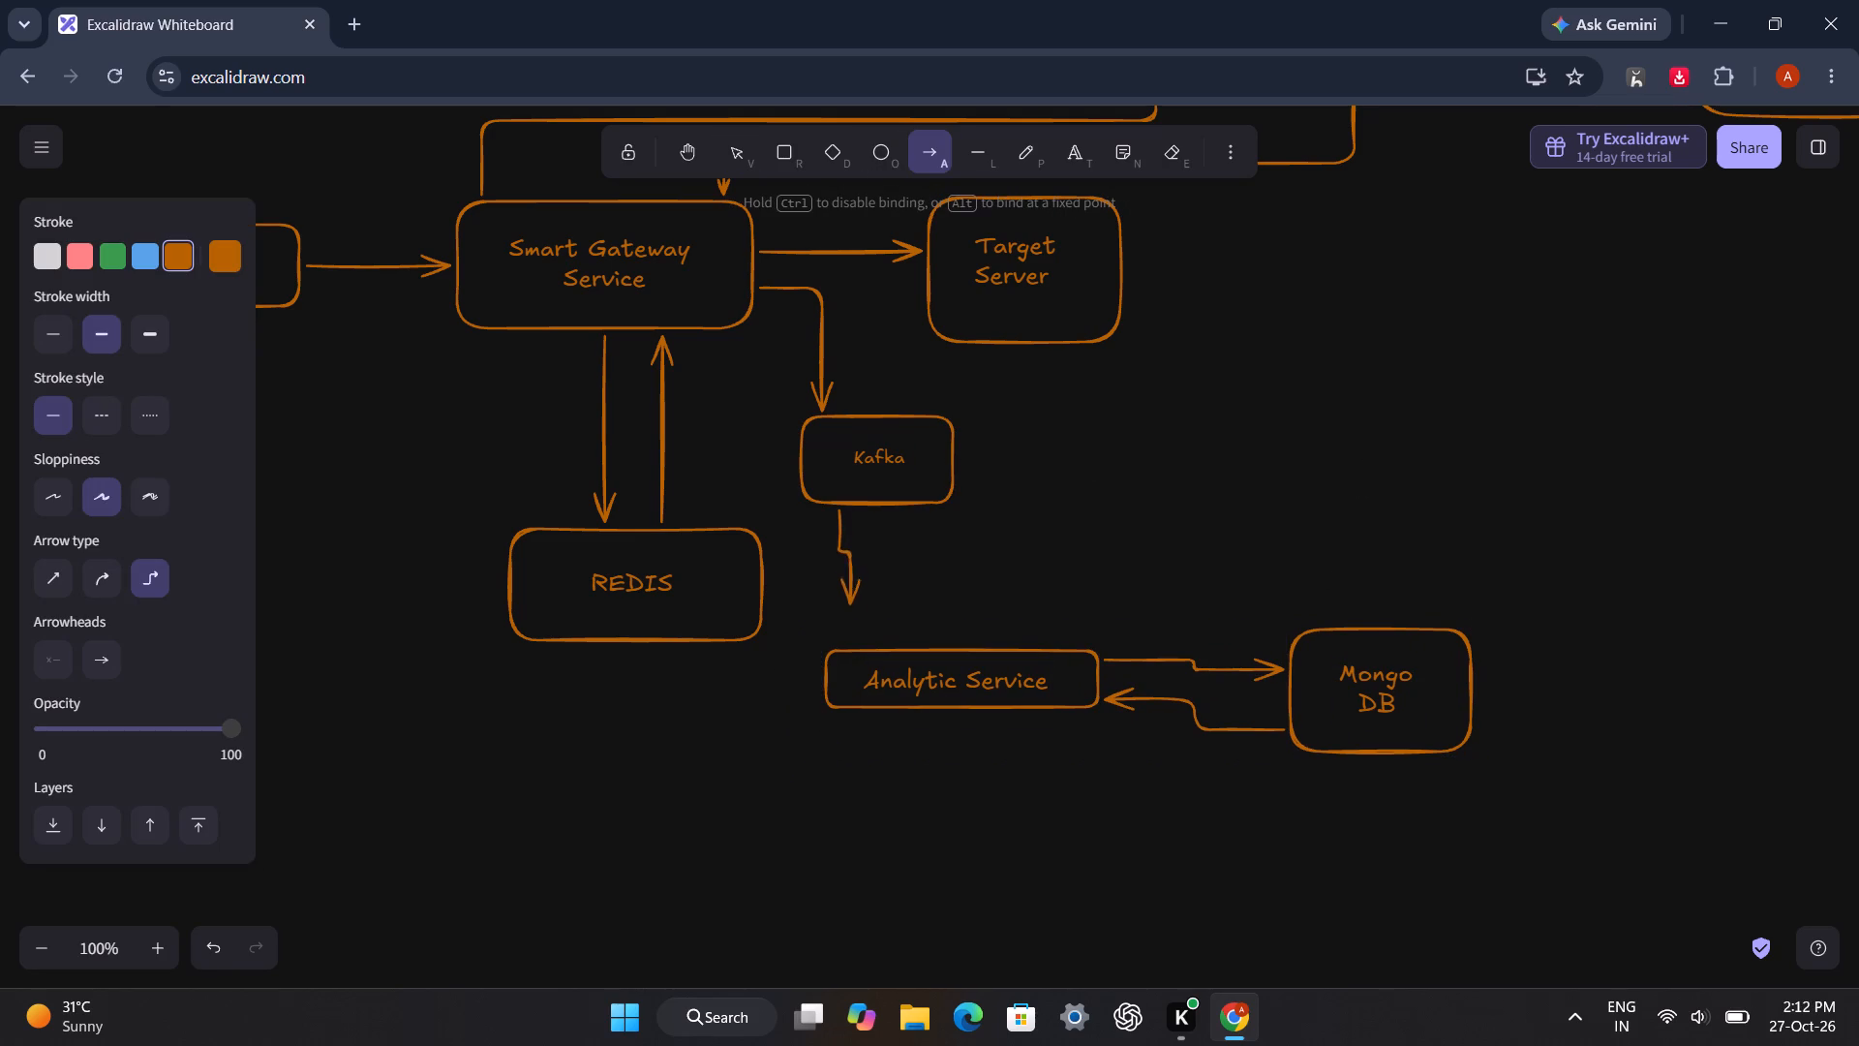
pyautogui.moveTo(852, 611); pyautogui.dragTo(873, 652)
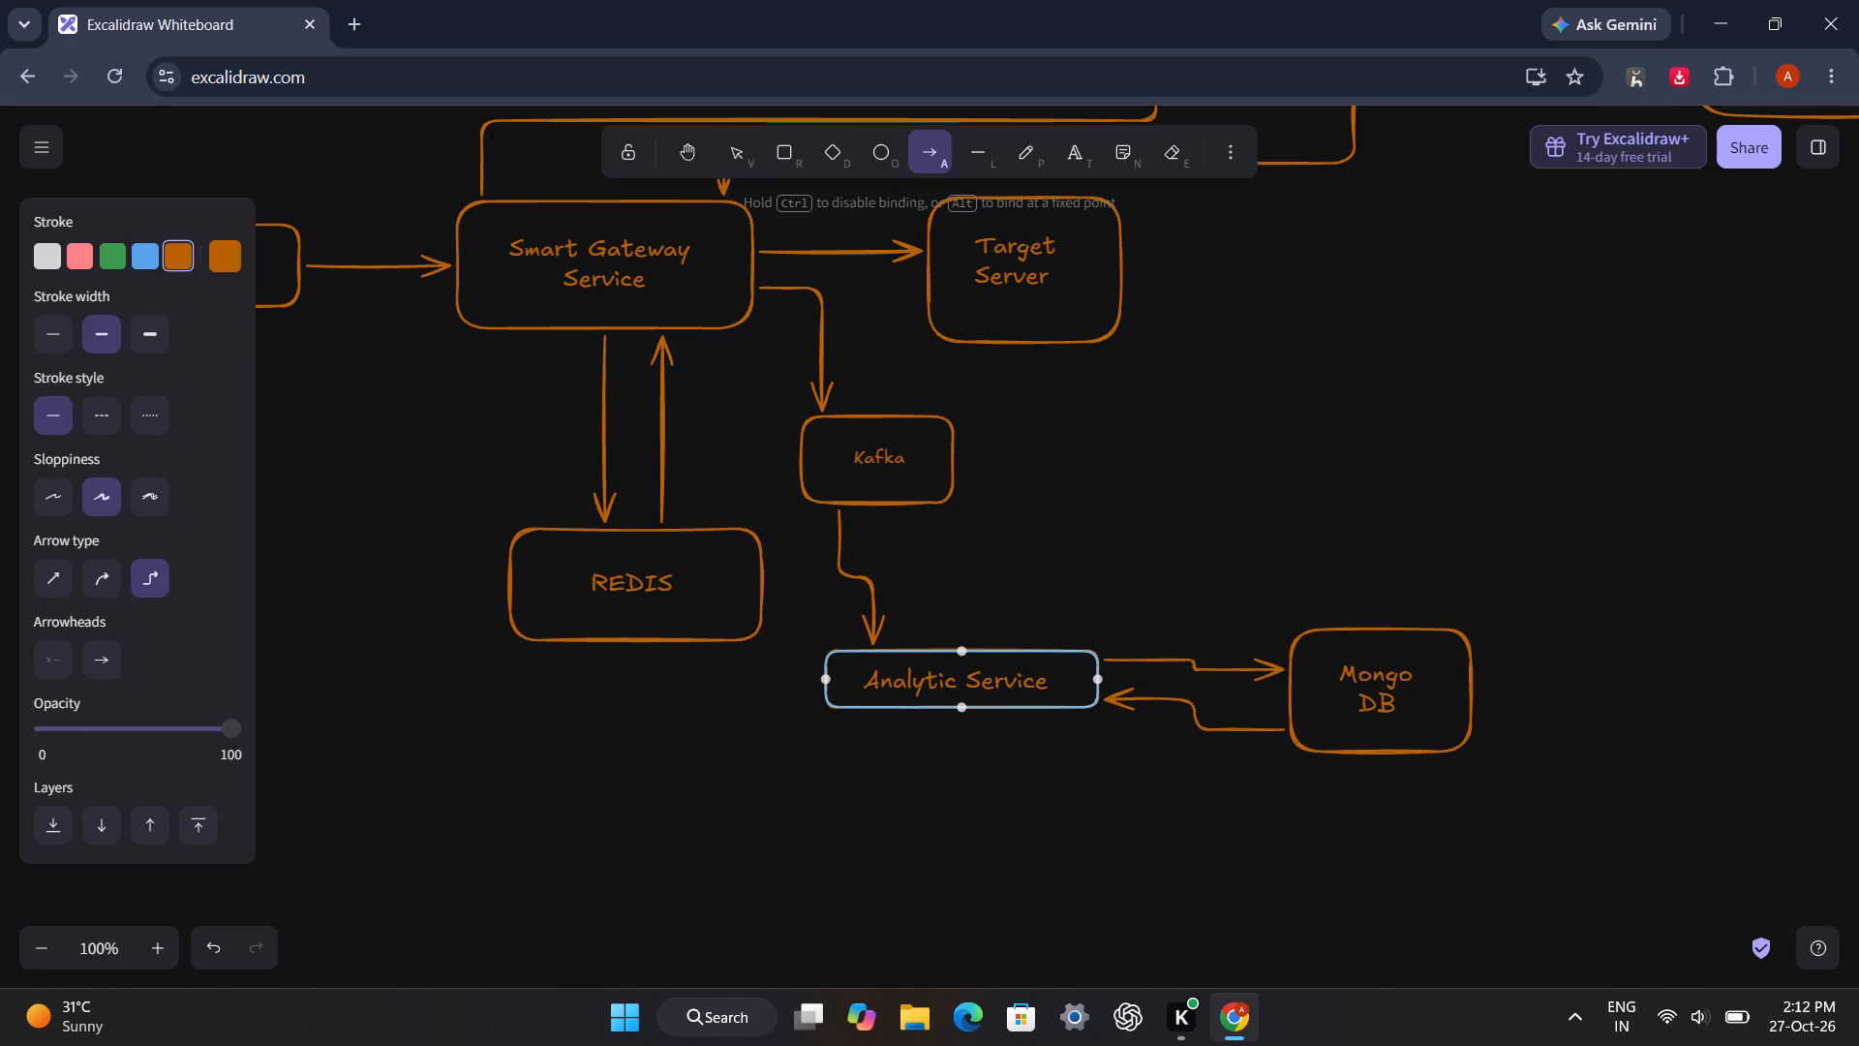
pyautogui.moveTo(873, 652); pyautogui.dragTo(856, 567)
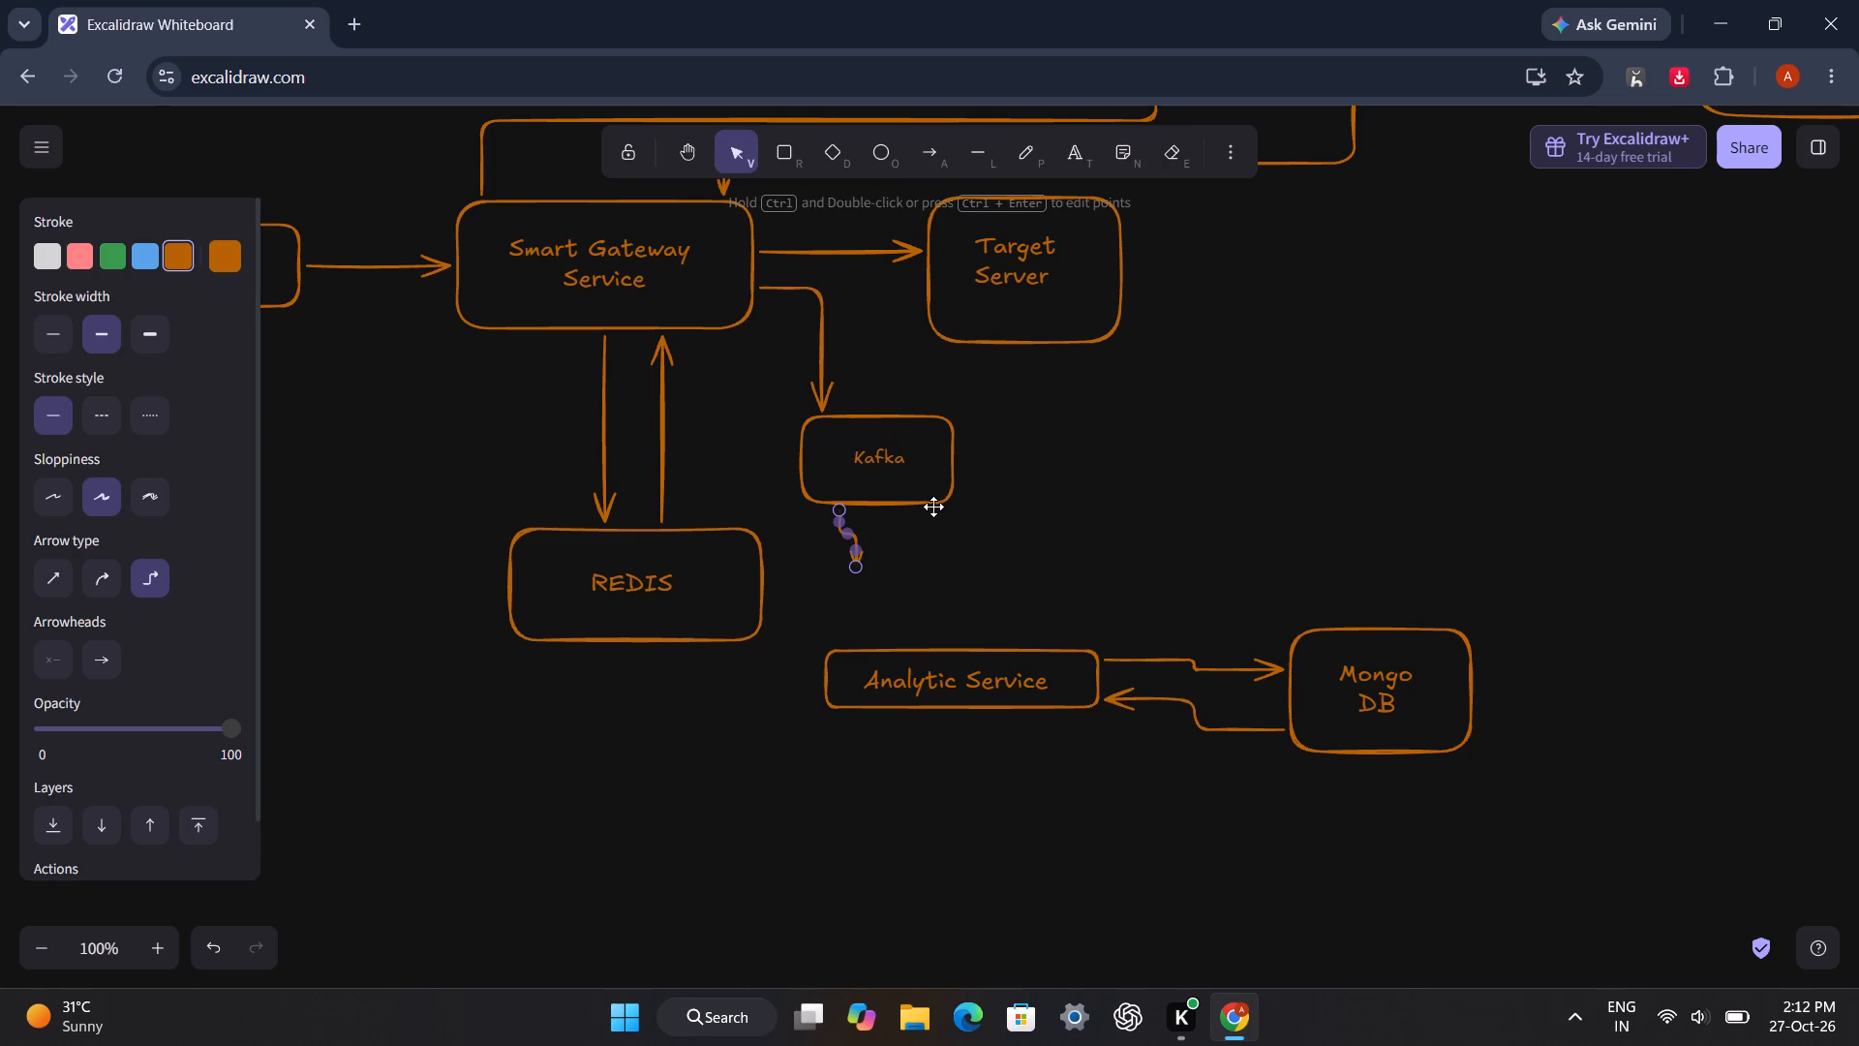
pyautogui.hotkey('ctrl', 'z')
# Draw an elbow arrow from the middle of Kafka's lower edge to the top edge of Analytic Service.
pyautogui.click(946, 173)
pyautogui.click(939, 161)
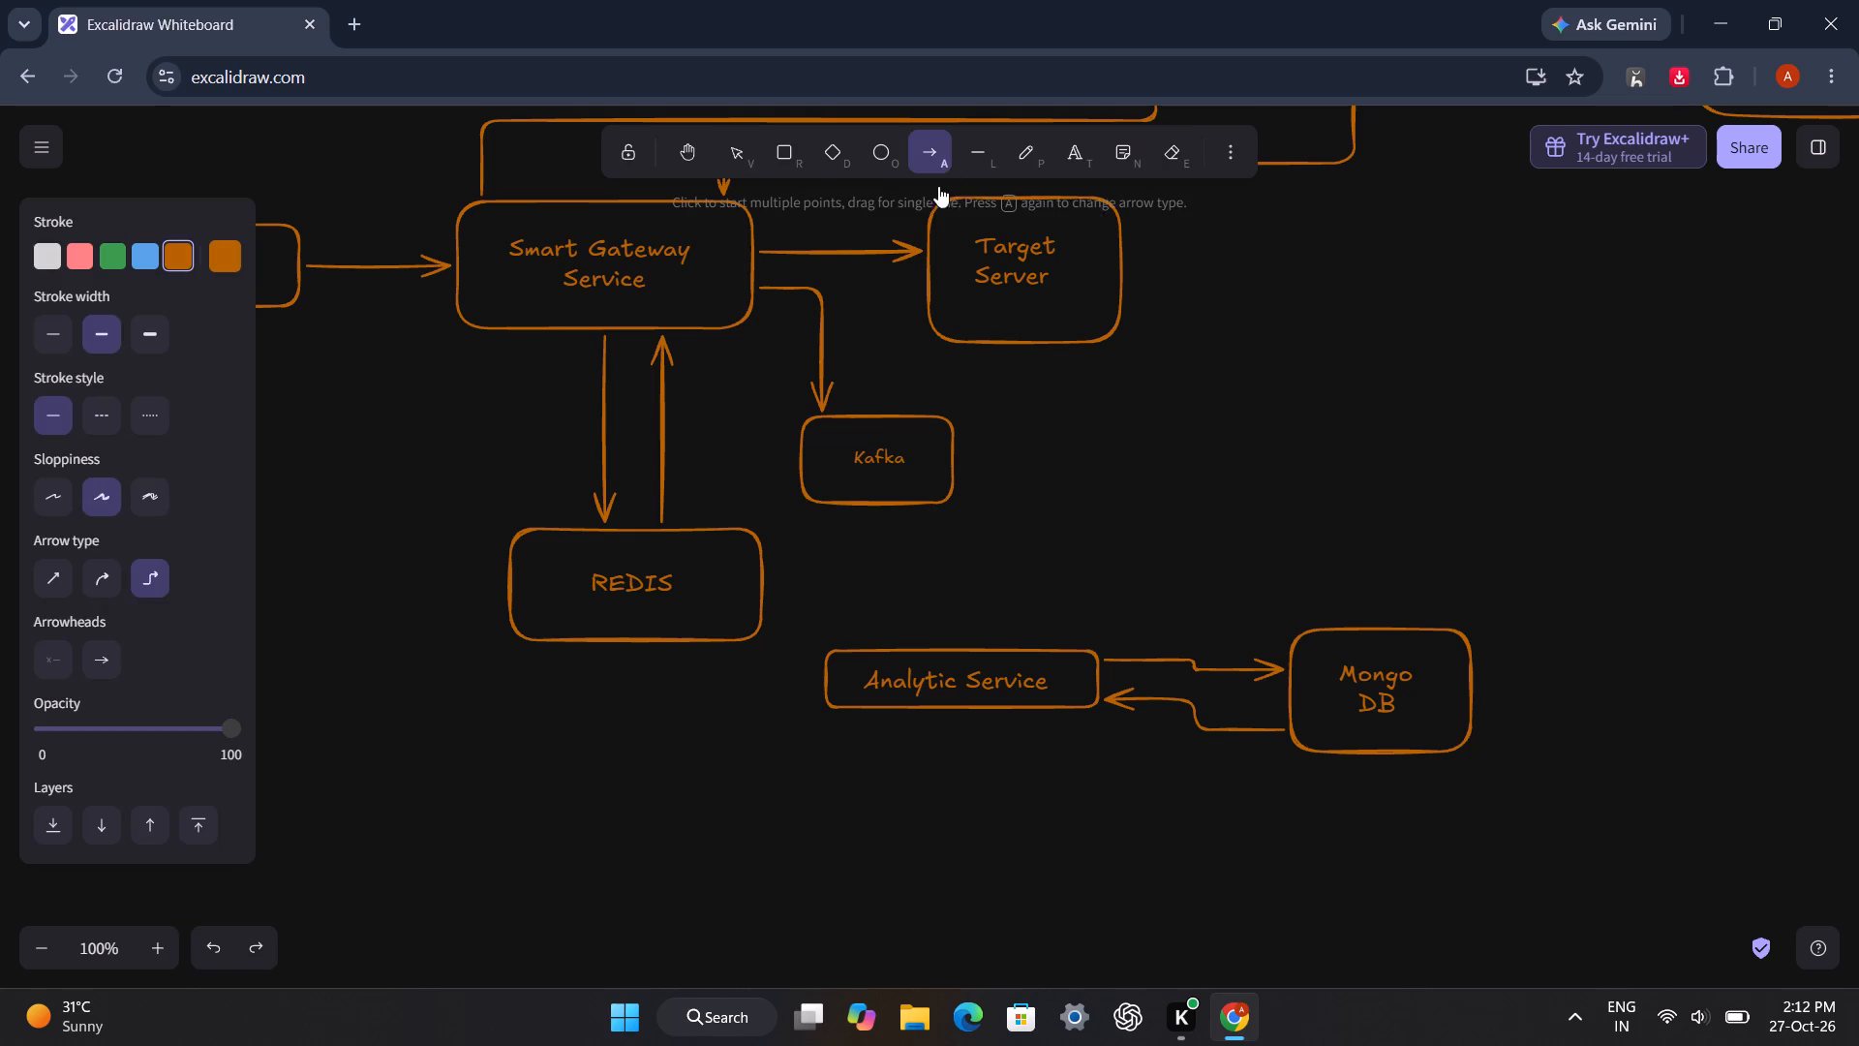
pyautogui.moveTo(876, 508); pyautogui.dragTo(863, 648)
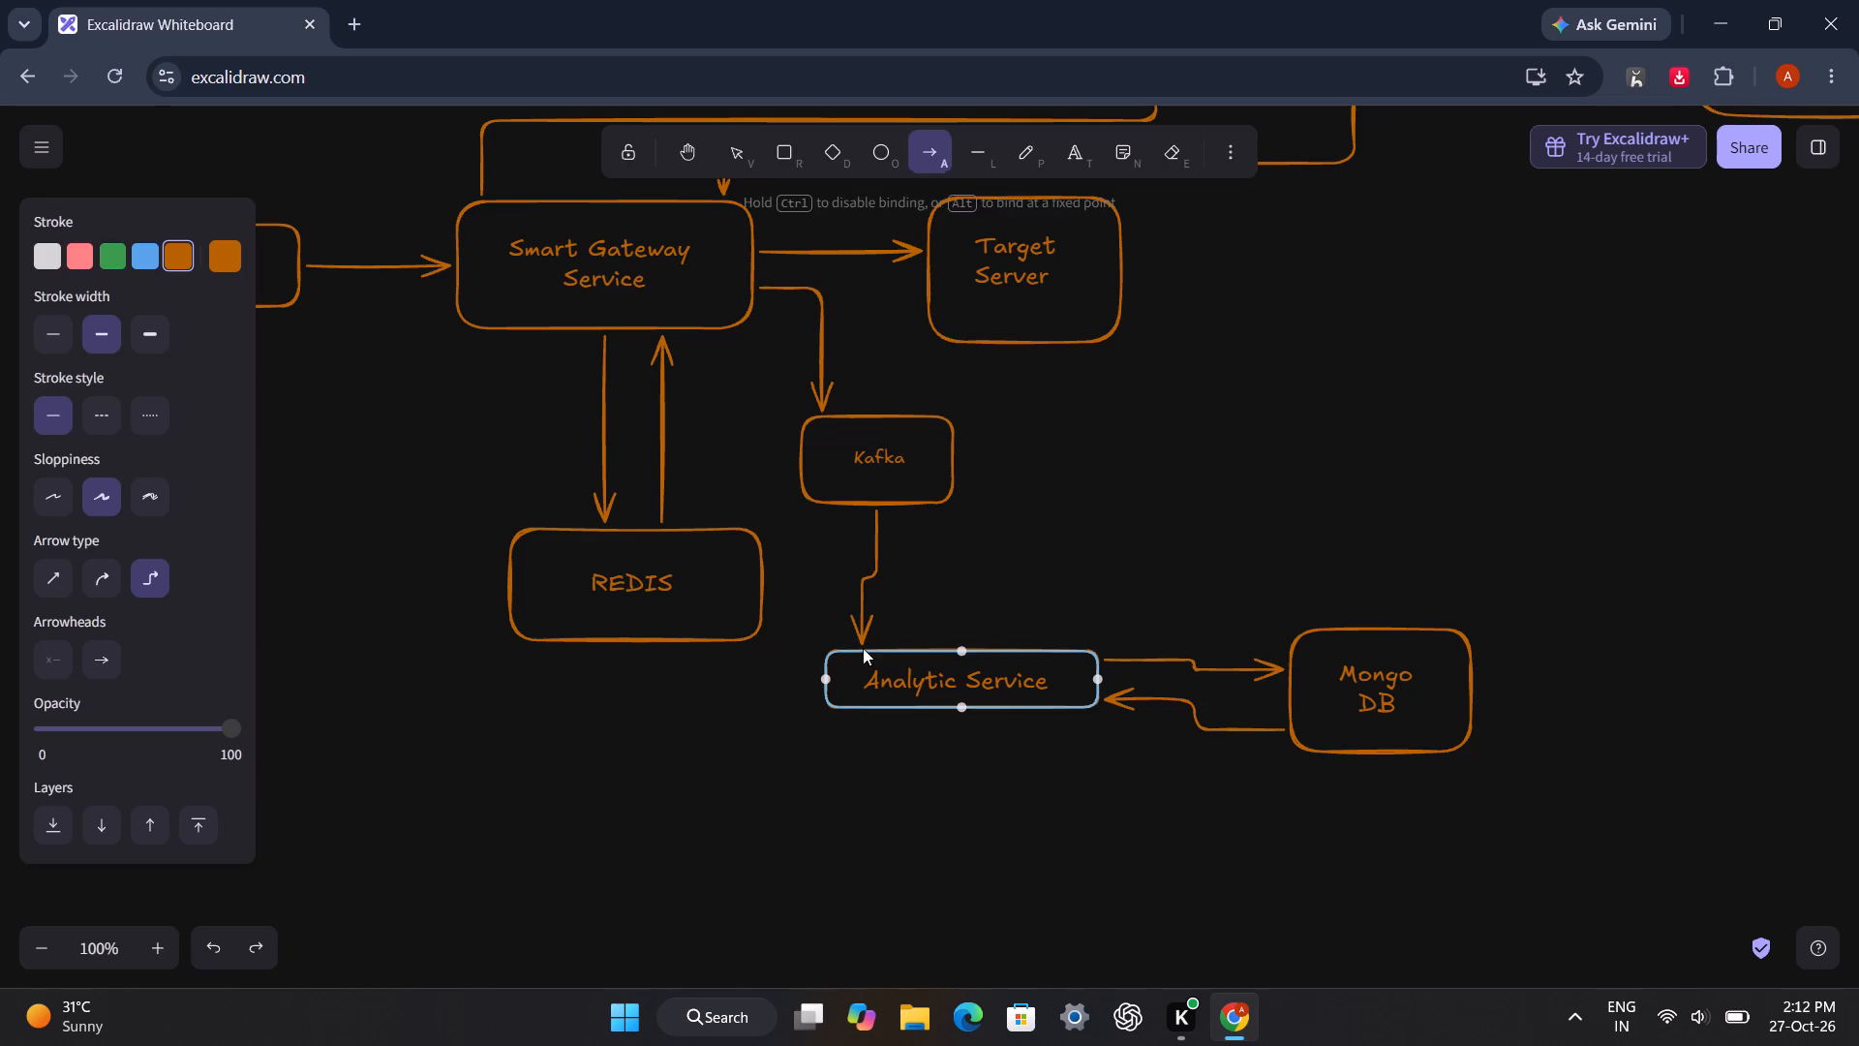
pyautogui.click(1160, 466)
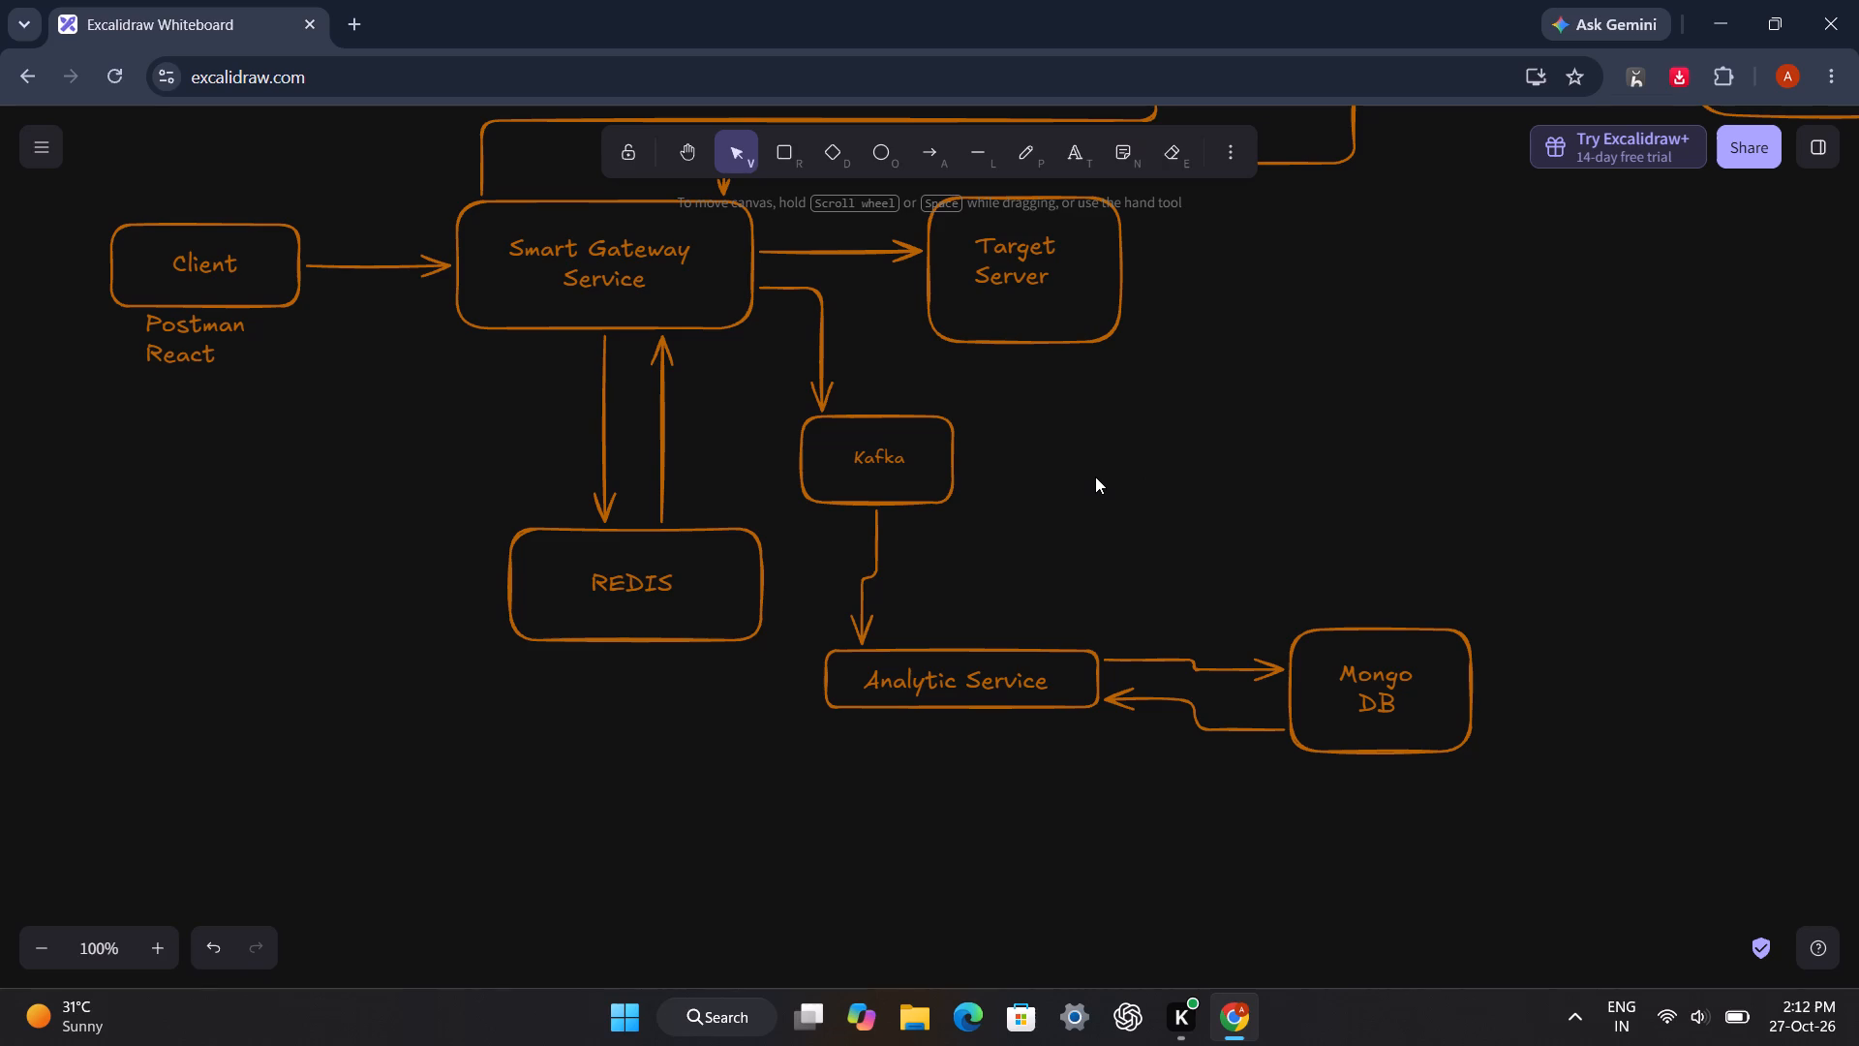
pyautogui.click(1250, 455)
# Point out Kafka and the area around it and Target Server with the laser pointer.
pyautogui.press('k')
pyautogui.moveTo(1115, 494); pyautogui.dragTo(1478, 376)
pyautogui.moveTo(1438, 386); pyautogui.dragTo(1460, 452)
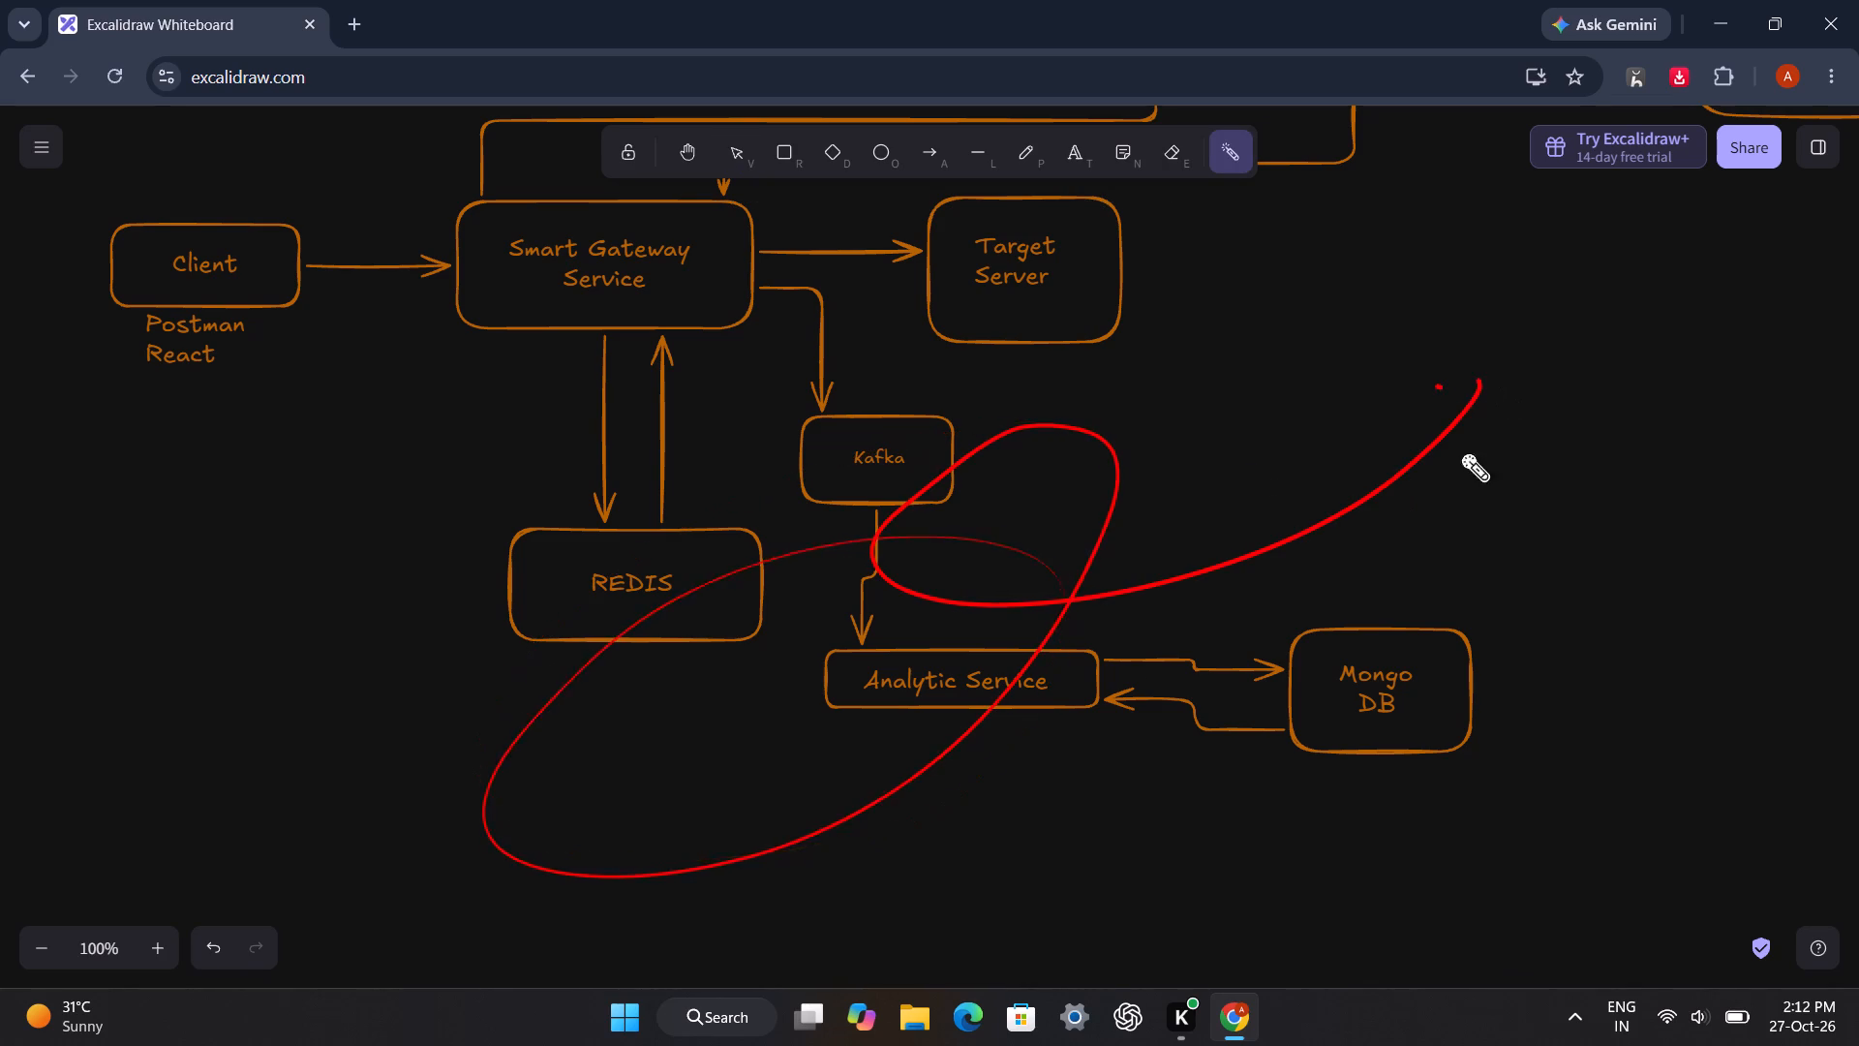
pyautogui.moveTo(1460, 452); pyautogui.dragTo(1376, 128)
pyautogui.moveTo(1215, 370); pyautogui.dragTo(1852, 189)
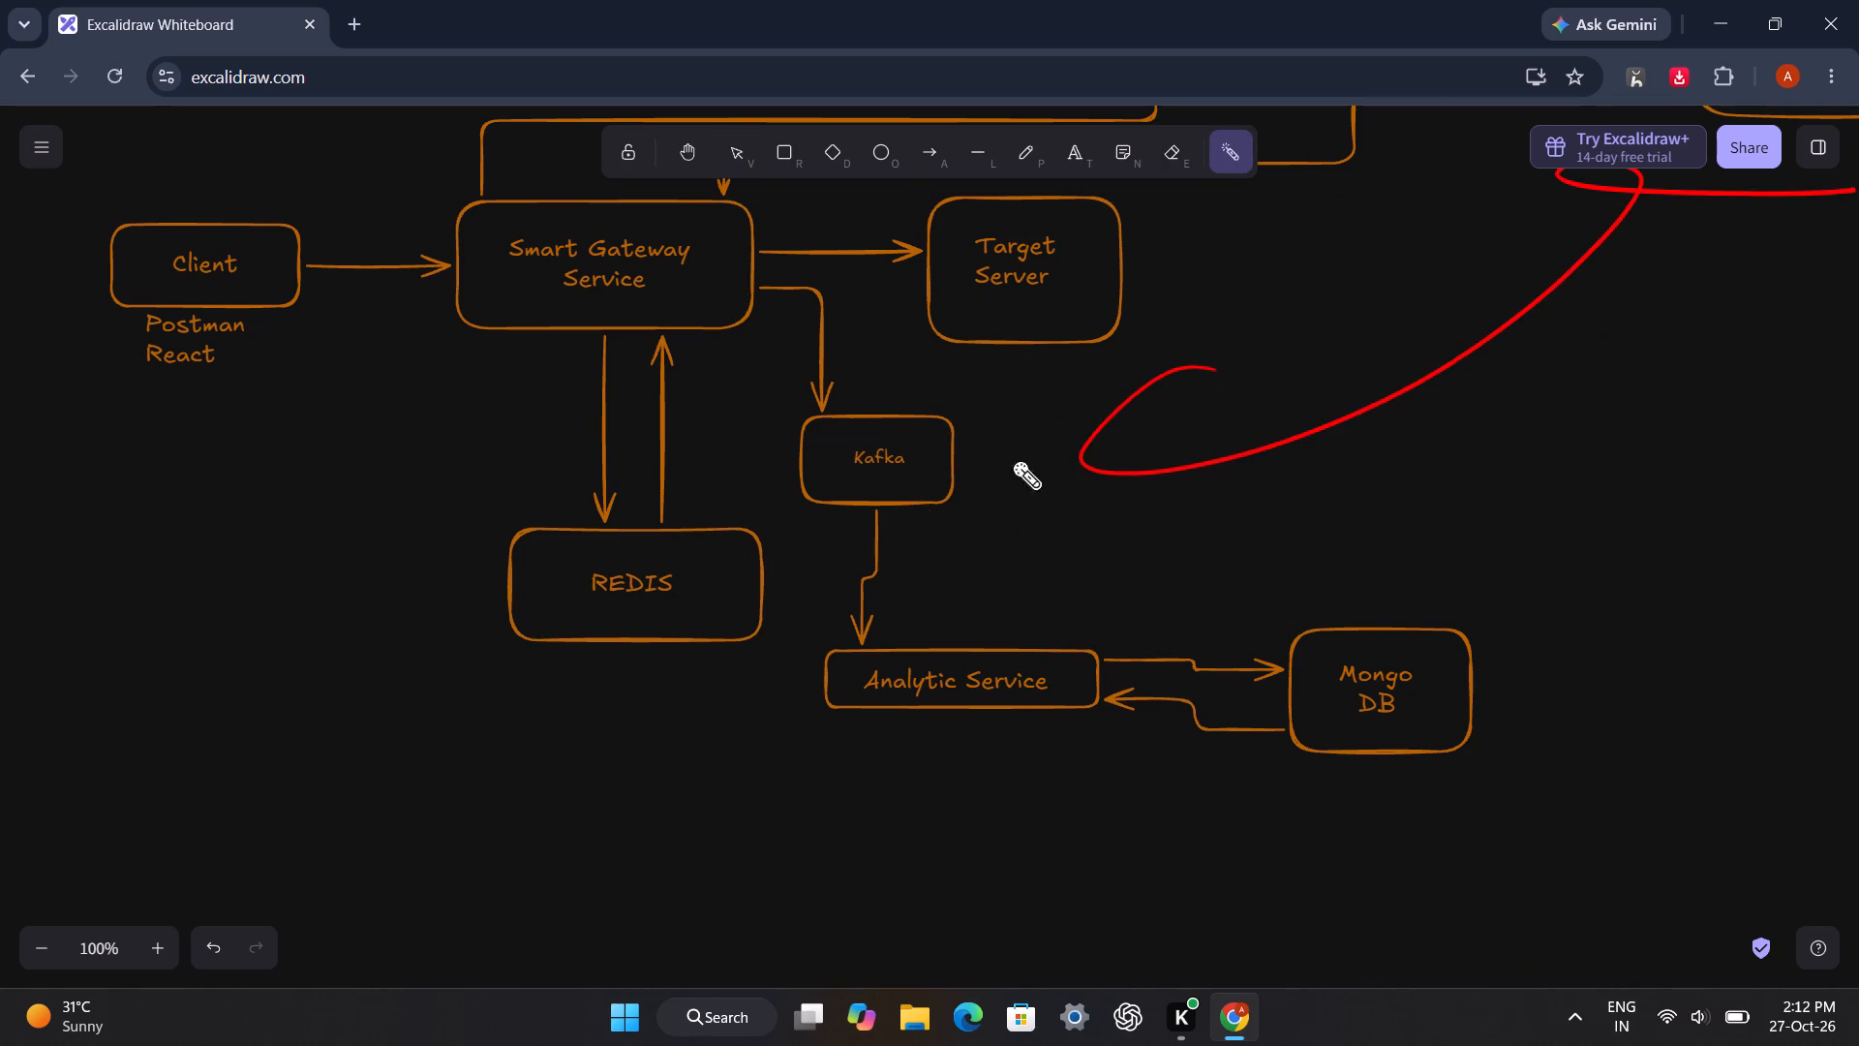
pyautogui.moveTo(953, 481); pyautogui.dragTo(1226, 498)
pyautogui.moveTo(1081, 589); pyautogui.dragTo(1137, 379)
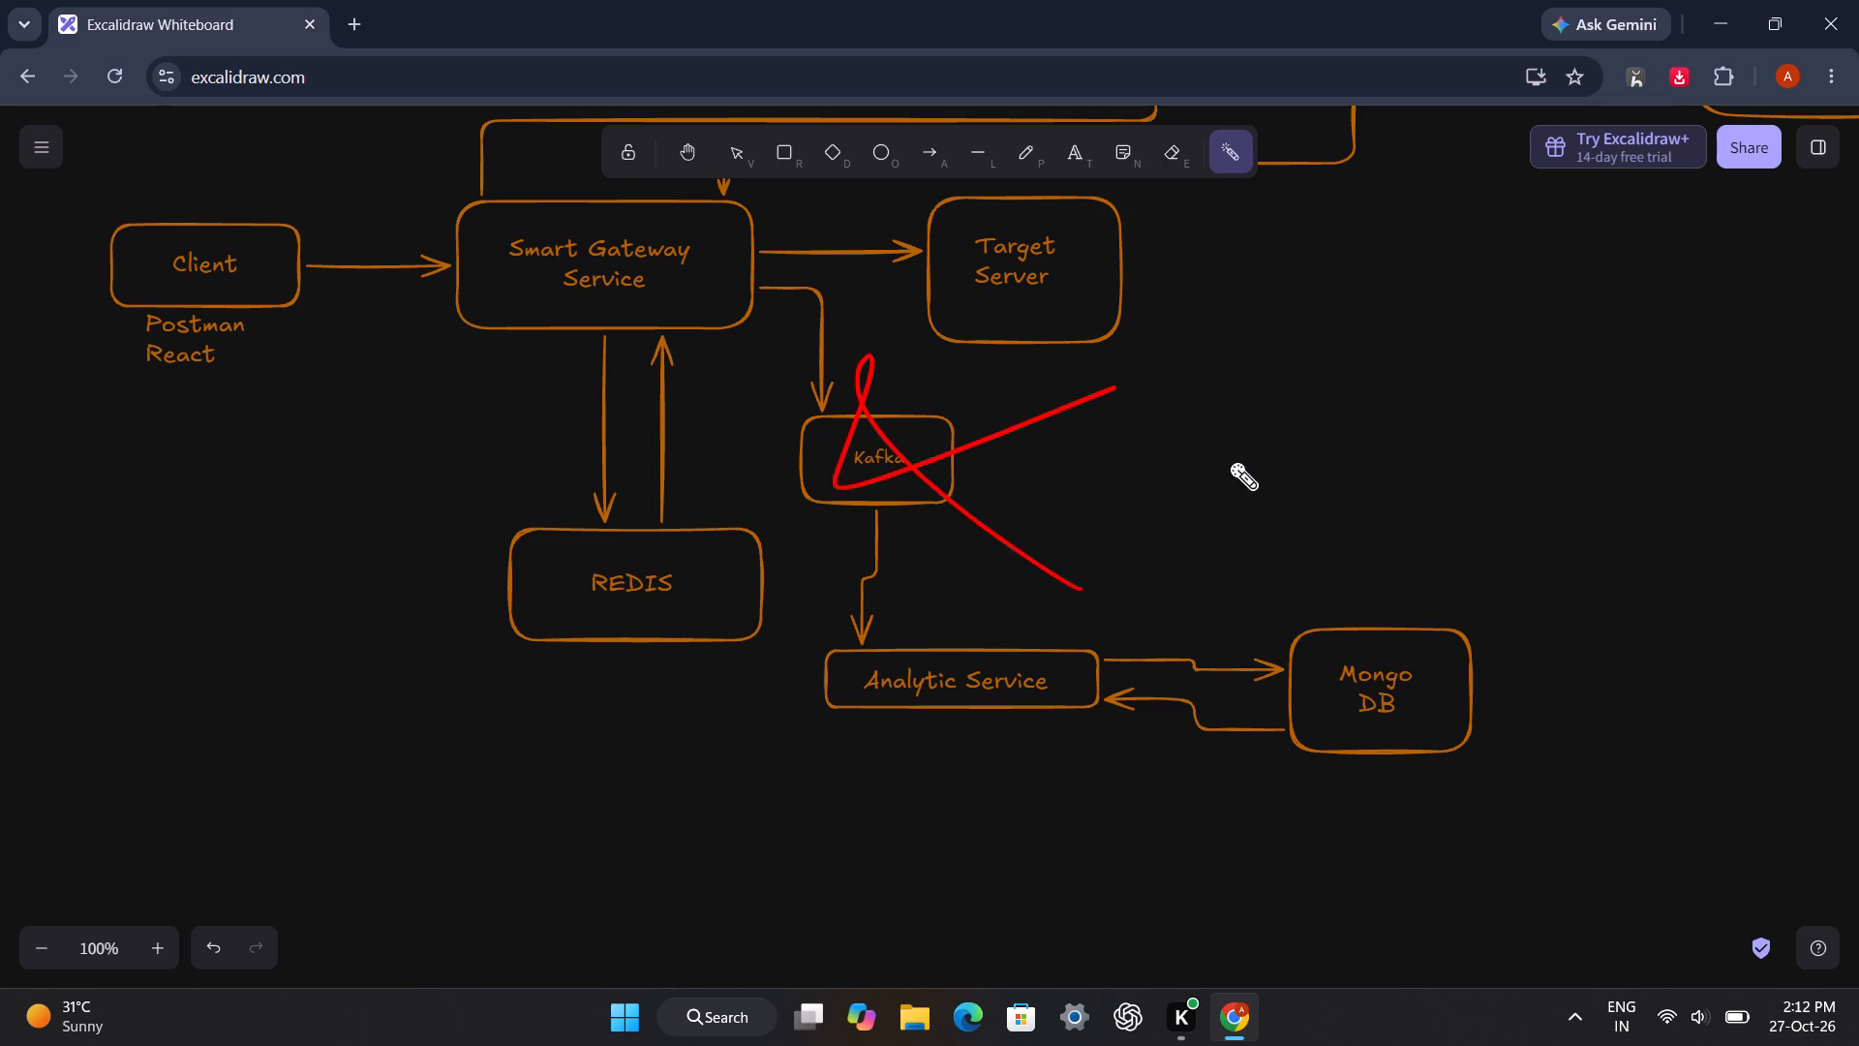
pyautogui.moveTo(1229, 461); pyautogui.dragTo(1242, 459)
pyautogui.moveTo(1076, 661); pyautogui.dragTo(981, 446)
pyautogui.moveTo(1148, 483); pyautogui.dragTo(1125, 476)
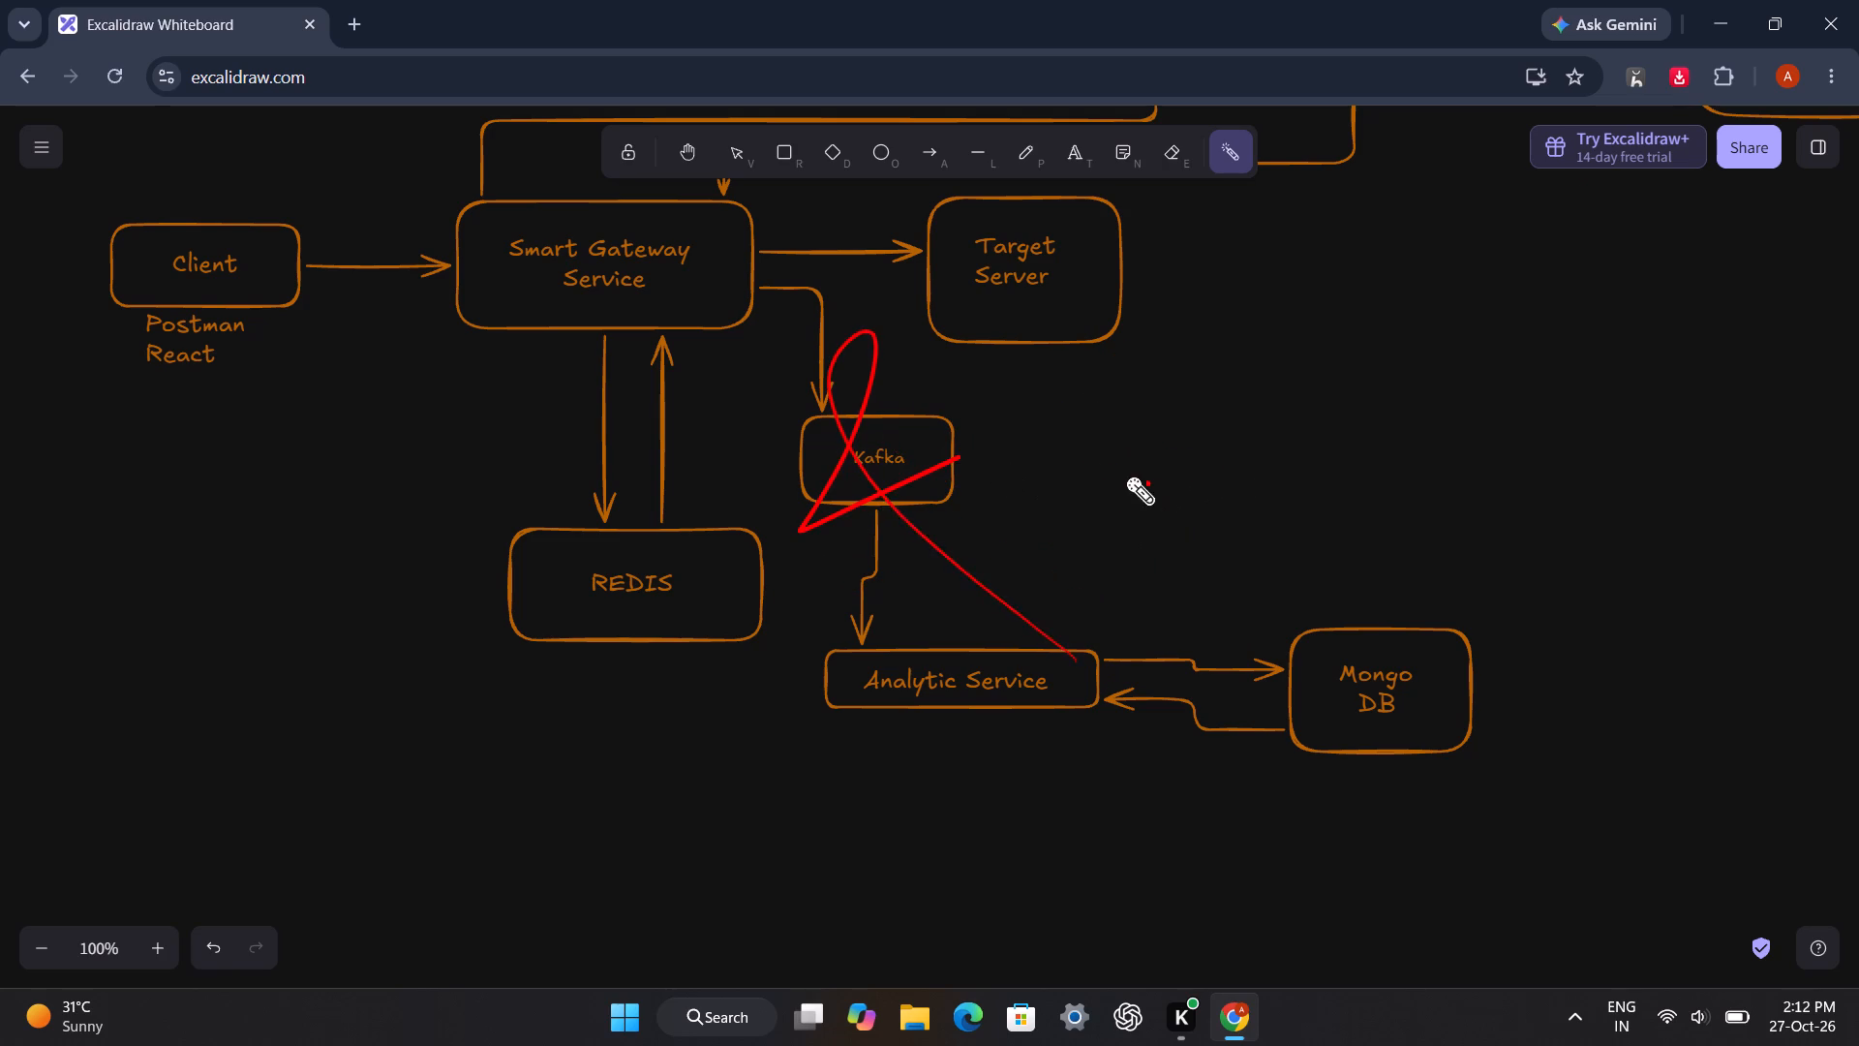
pyautogui.moveTo(1125, 476); pyautogui.dragTo(1074, 404)
pyautogui.moveTo(1272, 359); pyautogui.dragTo(1191, 330)
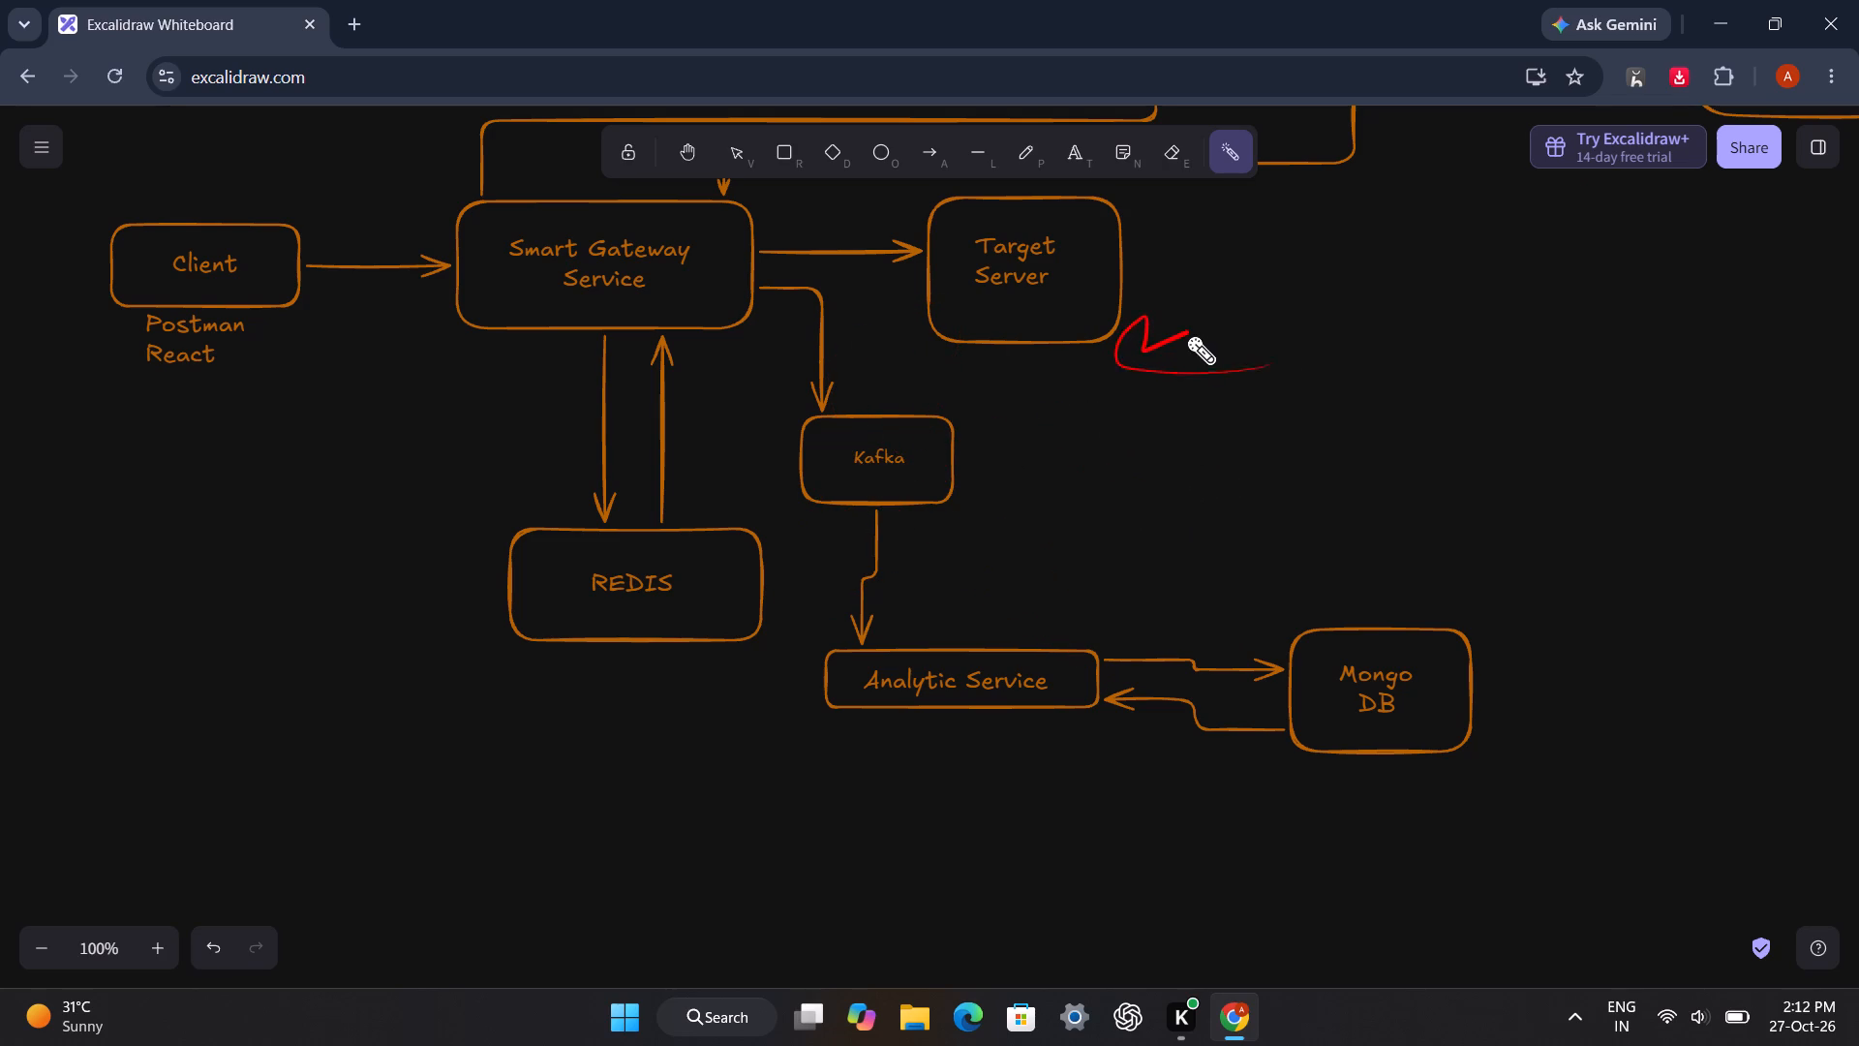
# Trace around Analytic Service, Mongo DB and Kafka with the laser pointer to explain the analytics flow.
pyautogui.moveTo(640, 637); pyautogui.dragTo(1015, 774)
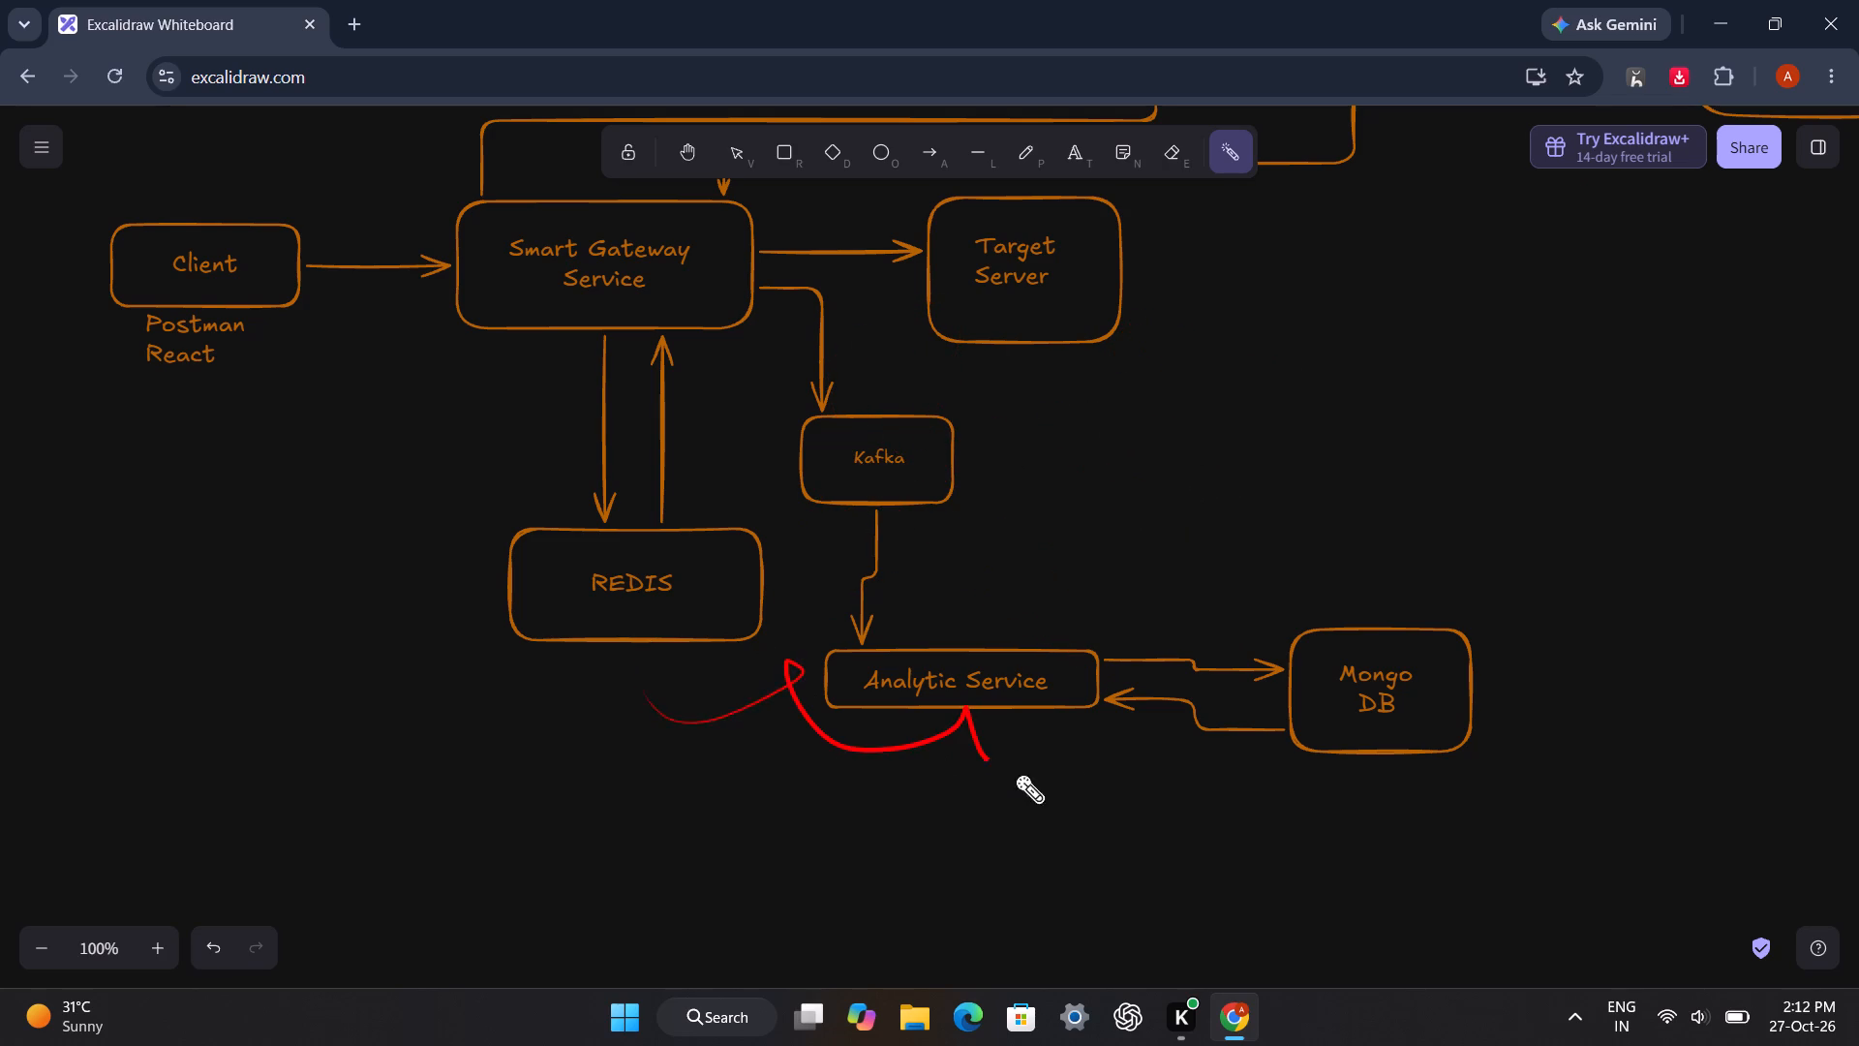
pyautogui.moveTo(1015, 774); pyautogui.dragTo(1443, 426)
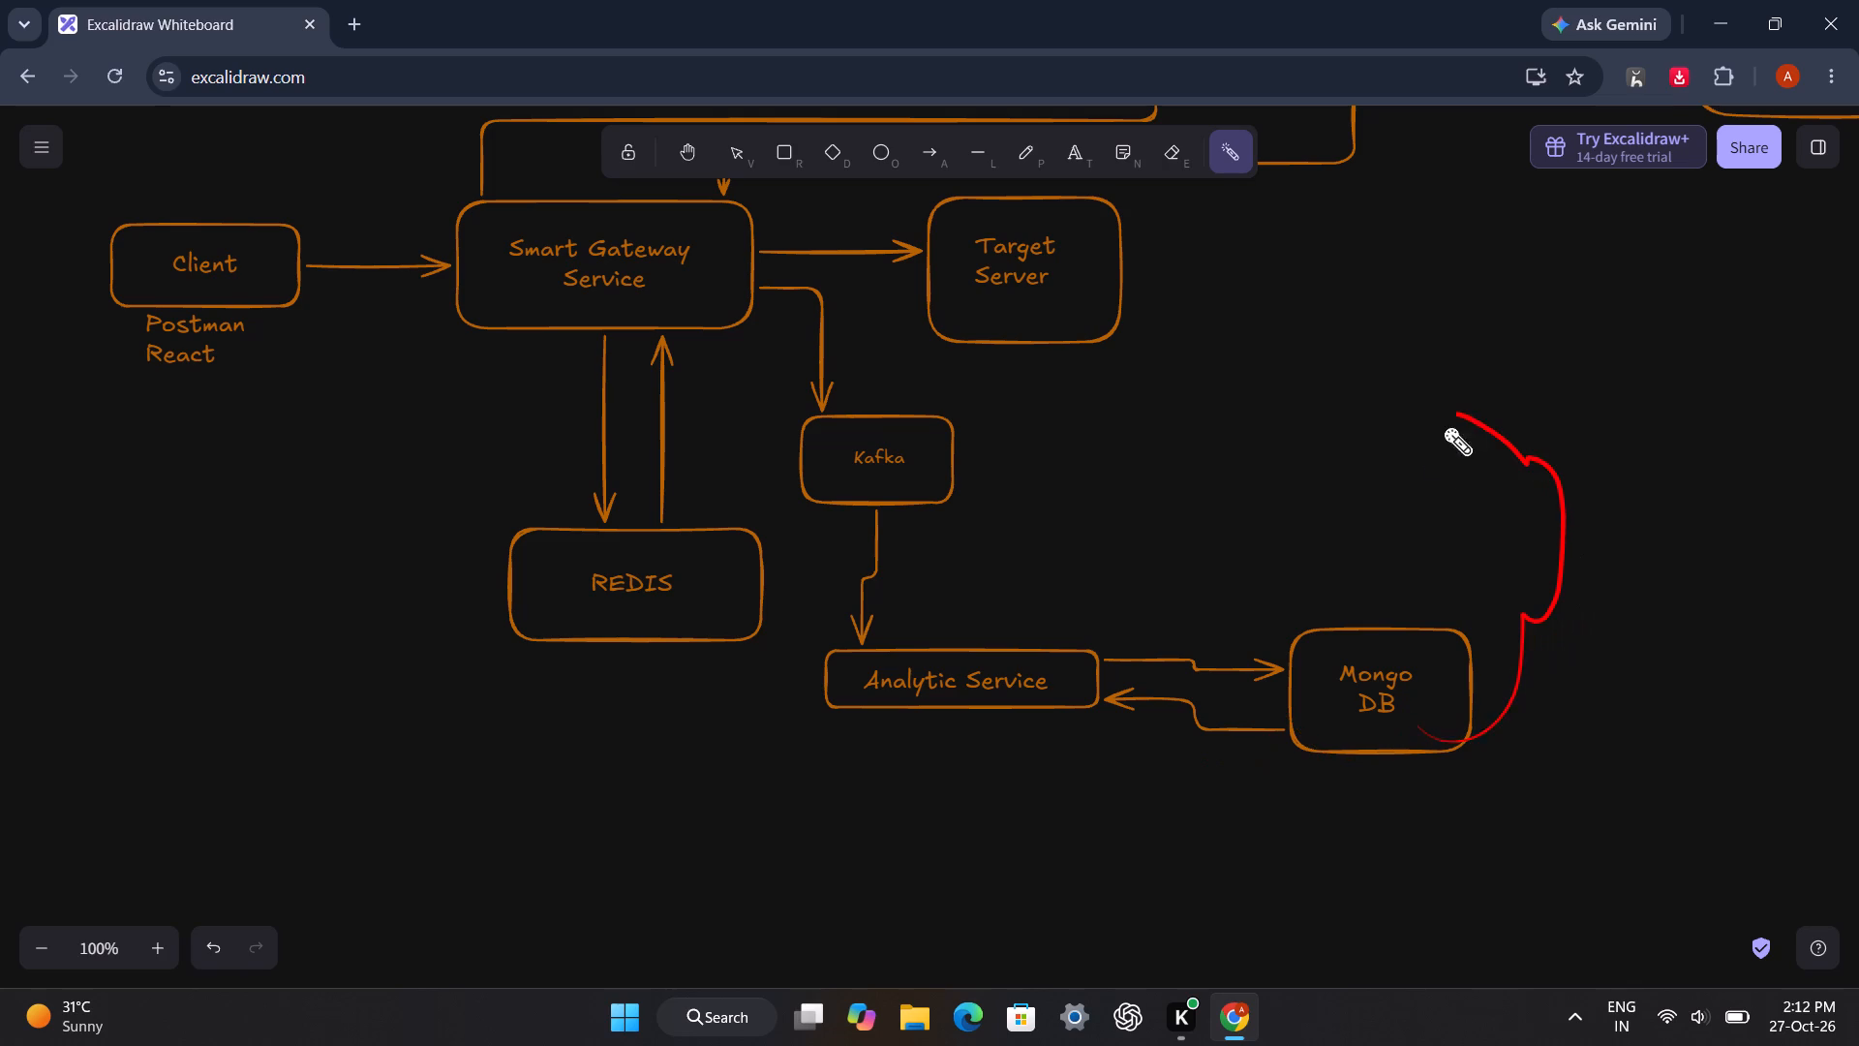
pyautogui.moveTo(1443, 426); pyautogui.dragTo(1428, 760)
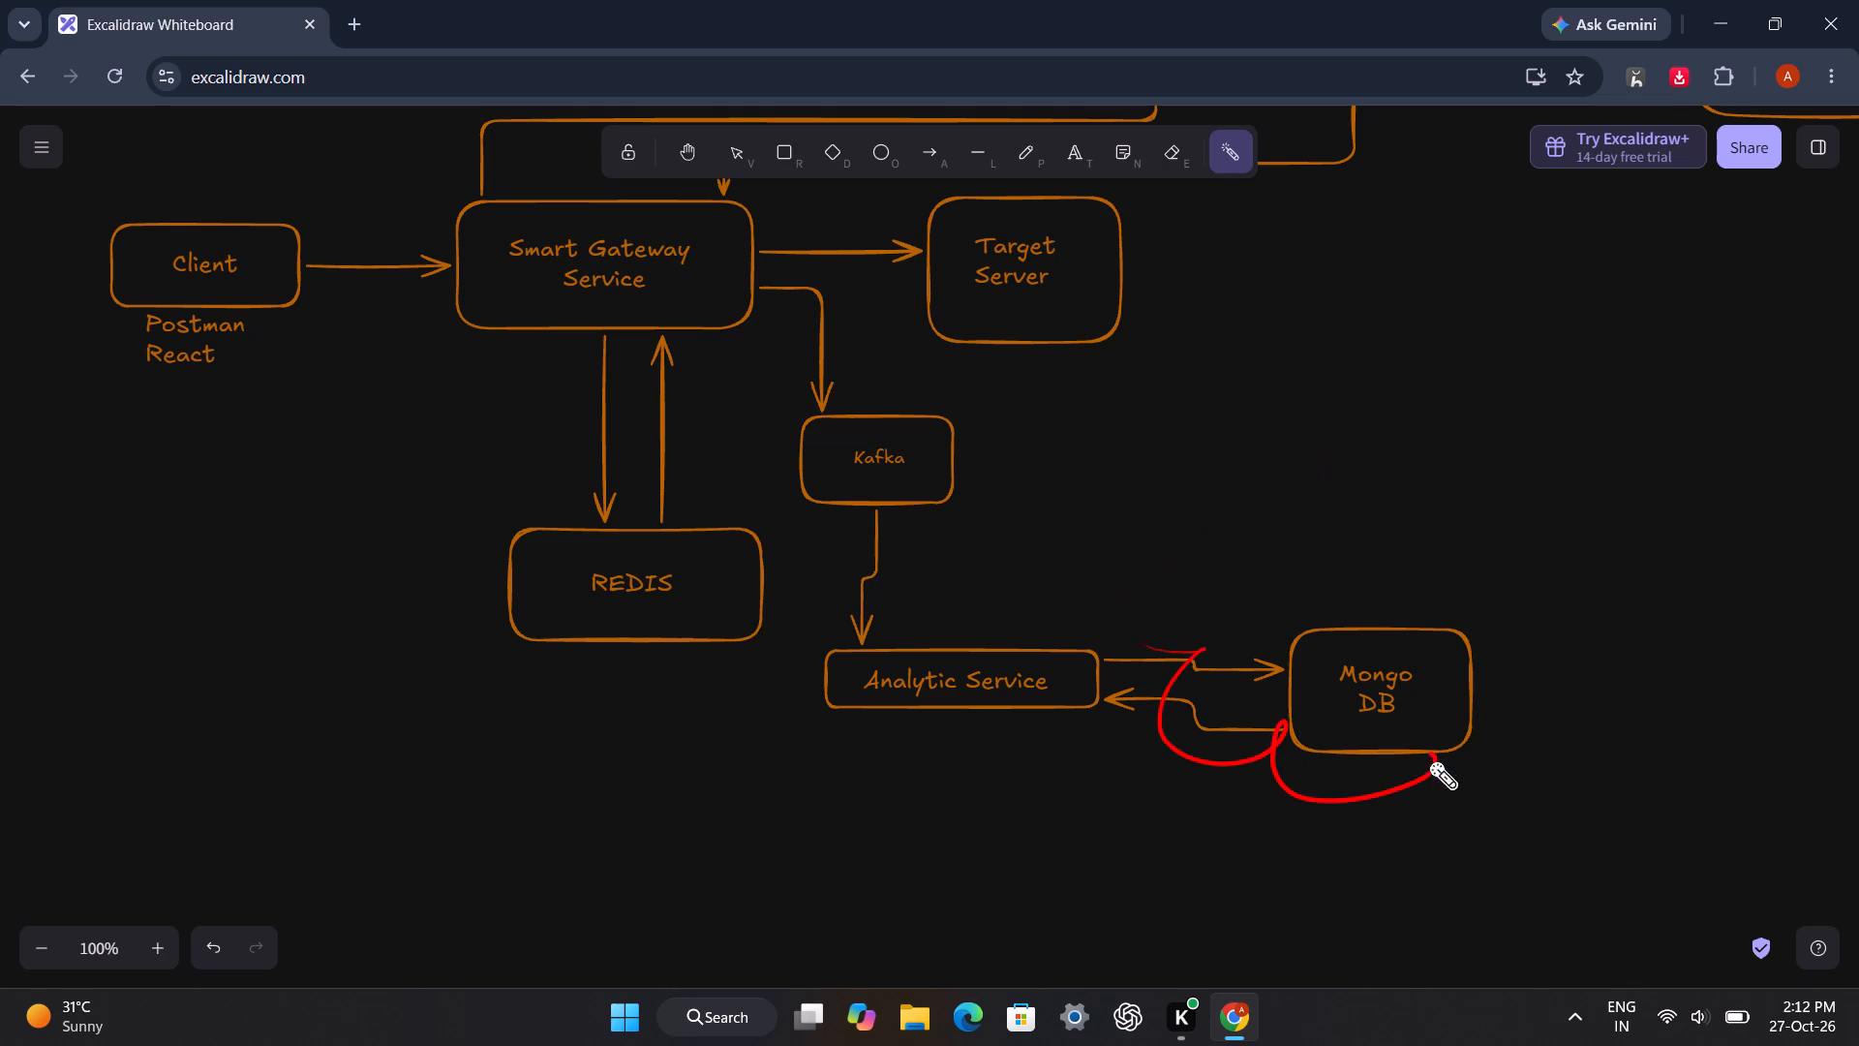
pyautogui.moveTo(1428, 760); pyautogui.dragTo(755, 462)
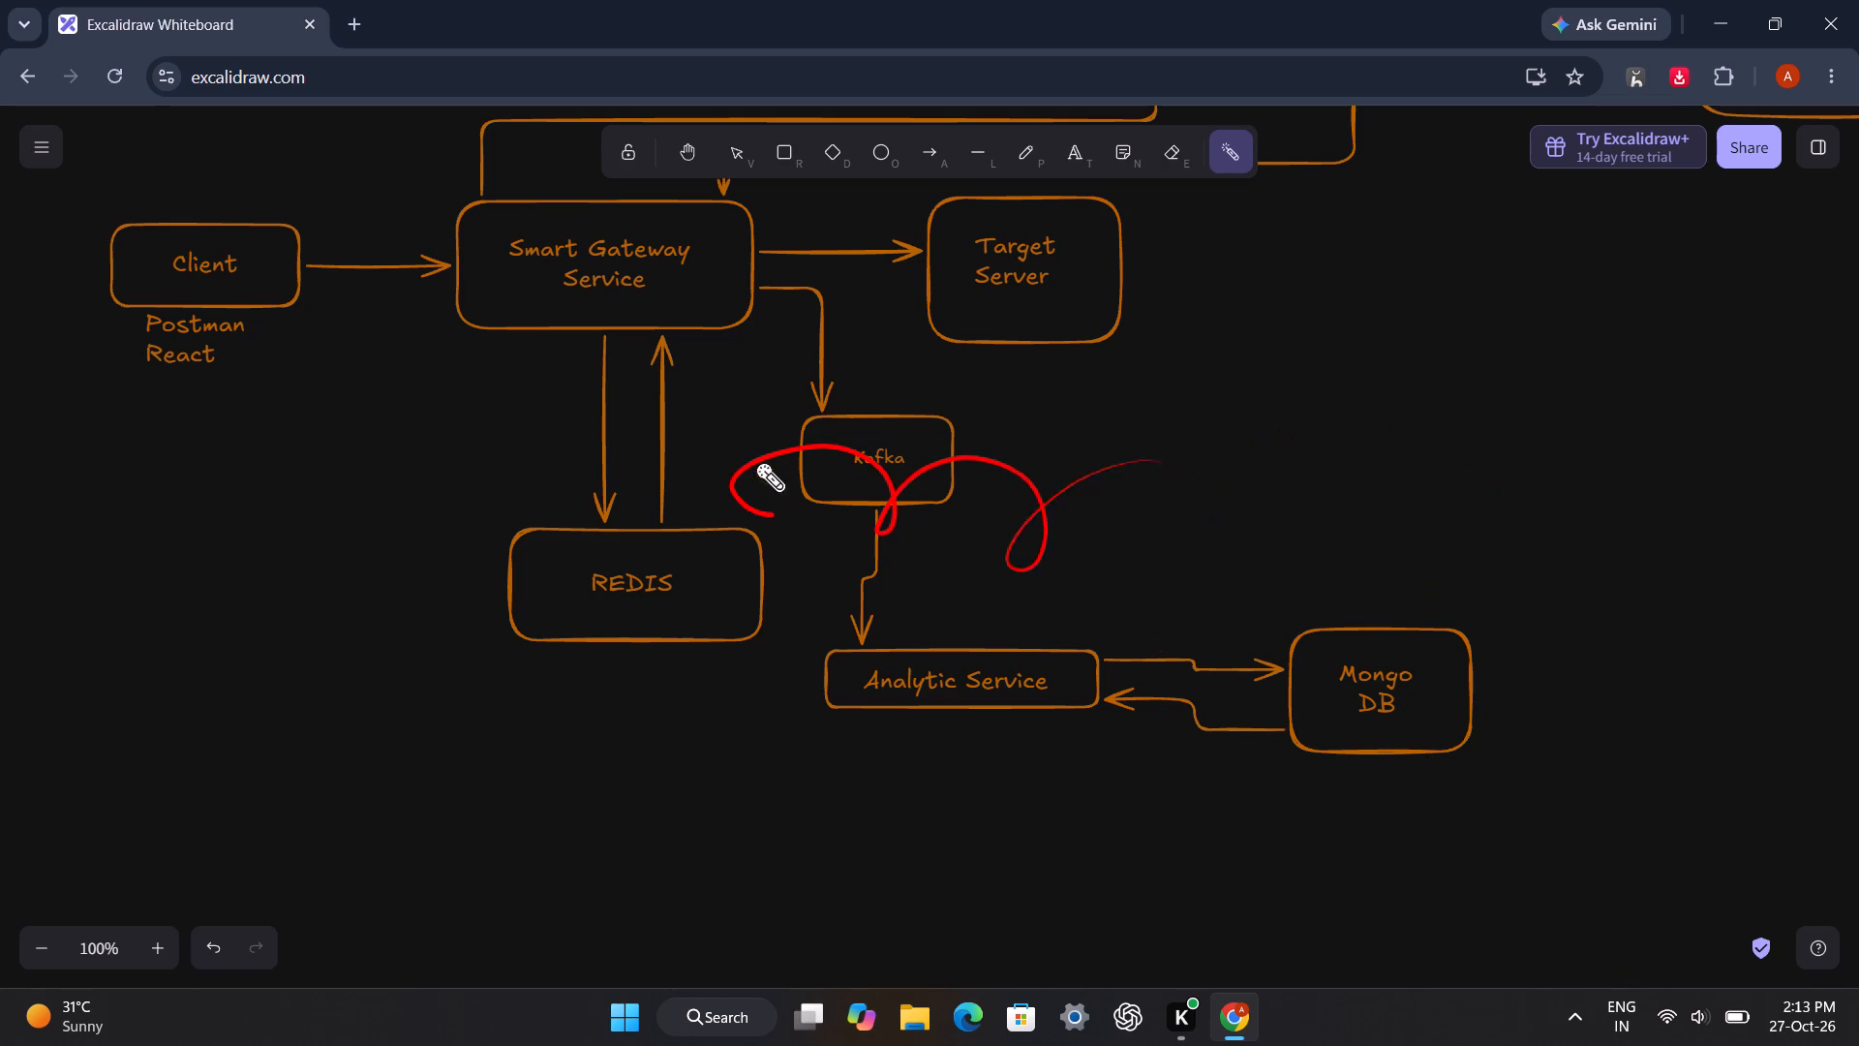
pyautogui.moveTo(755, 462); pyautogui.dragTo(1239, 339)
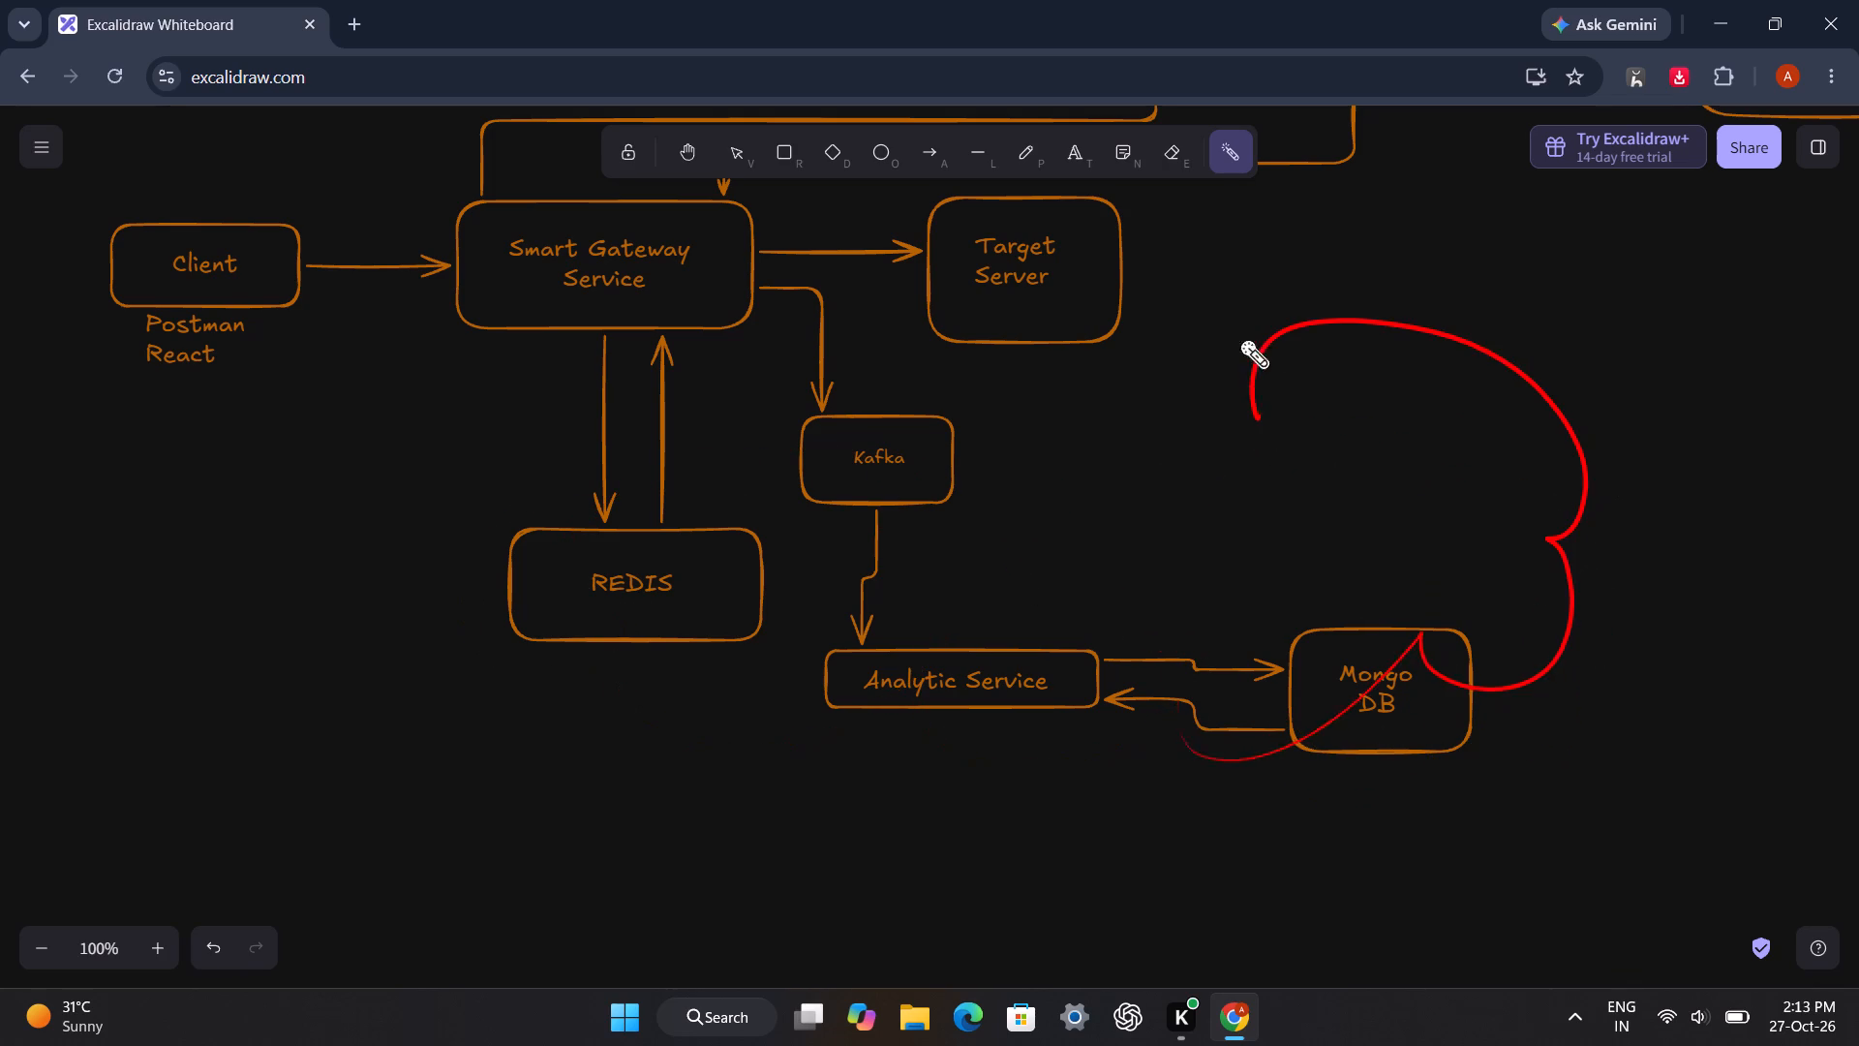
pyautogui.moveTo(1239, 339); pyautogui.dragTo(1040, 512)
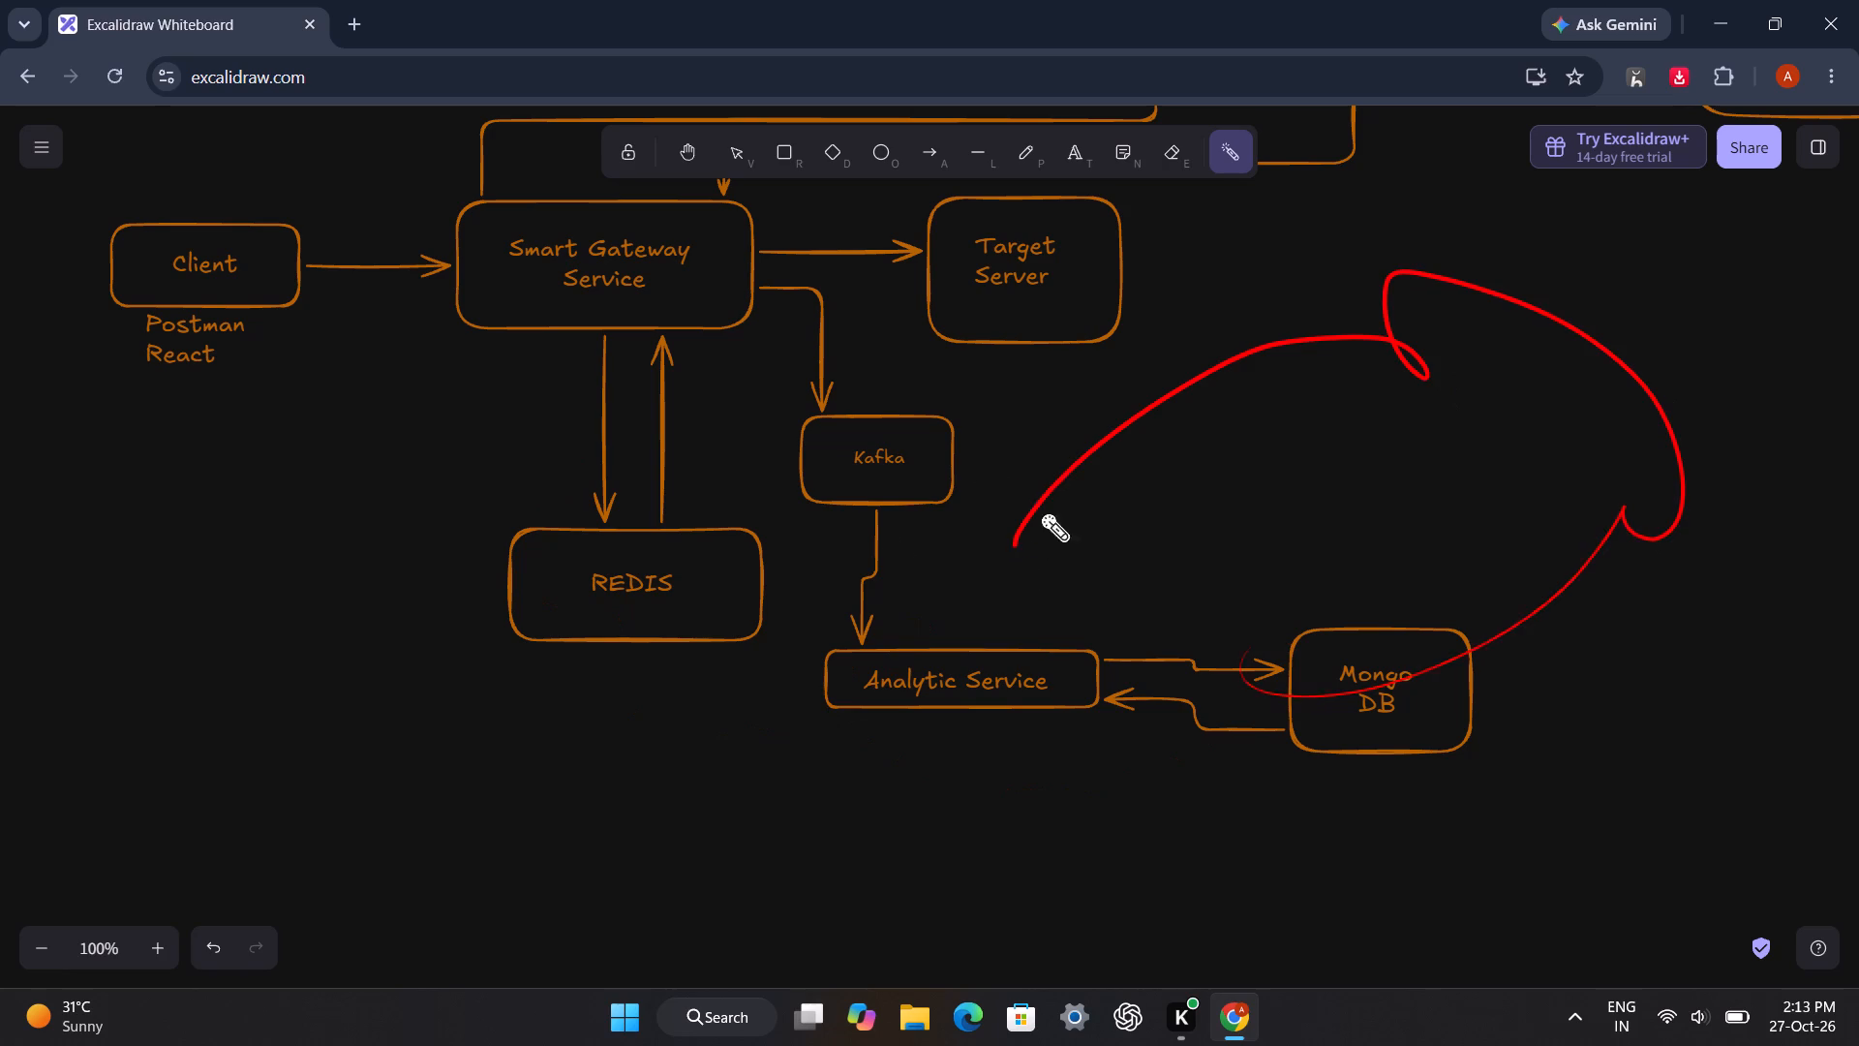
pyautogui.moveTo(1040, 512); pyautogui.dragTo(585, 464)
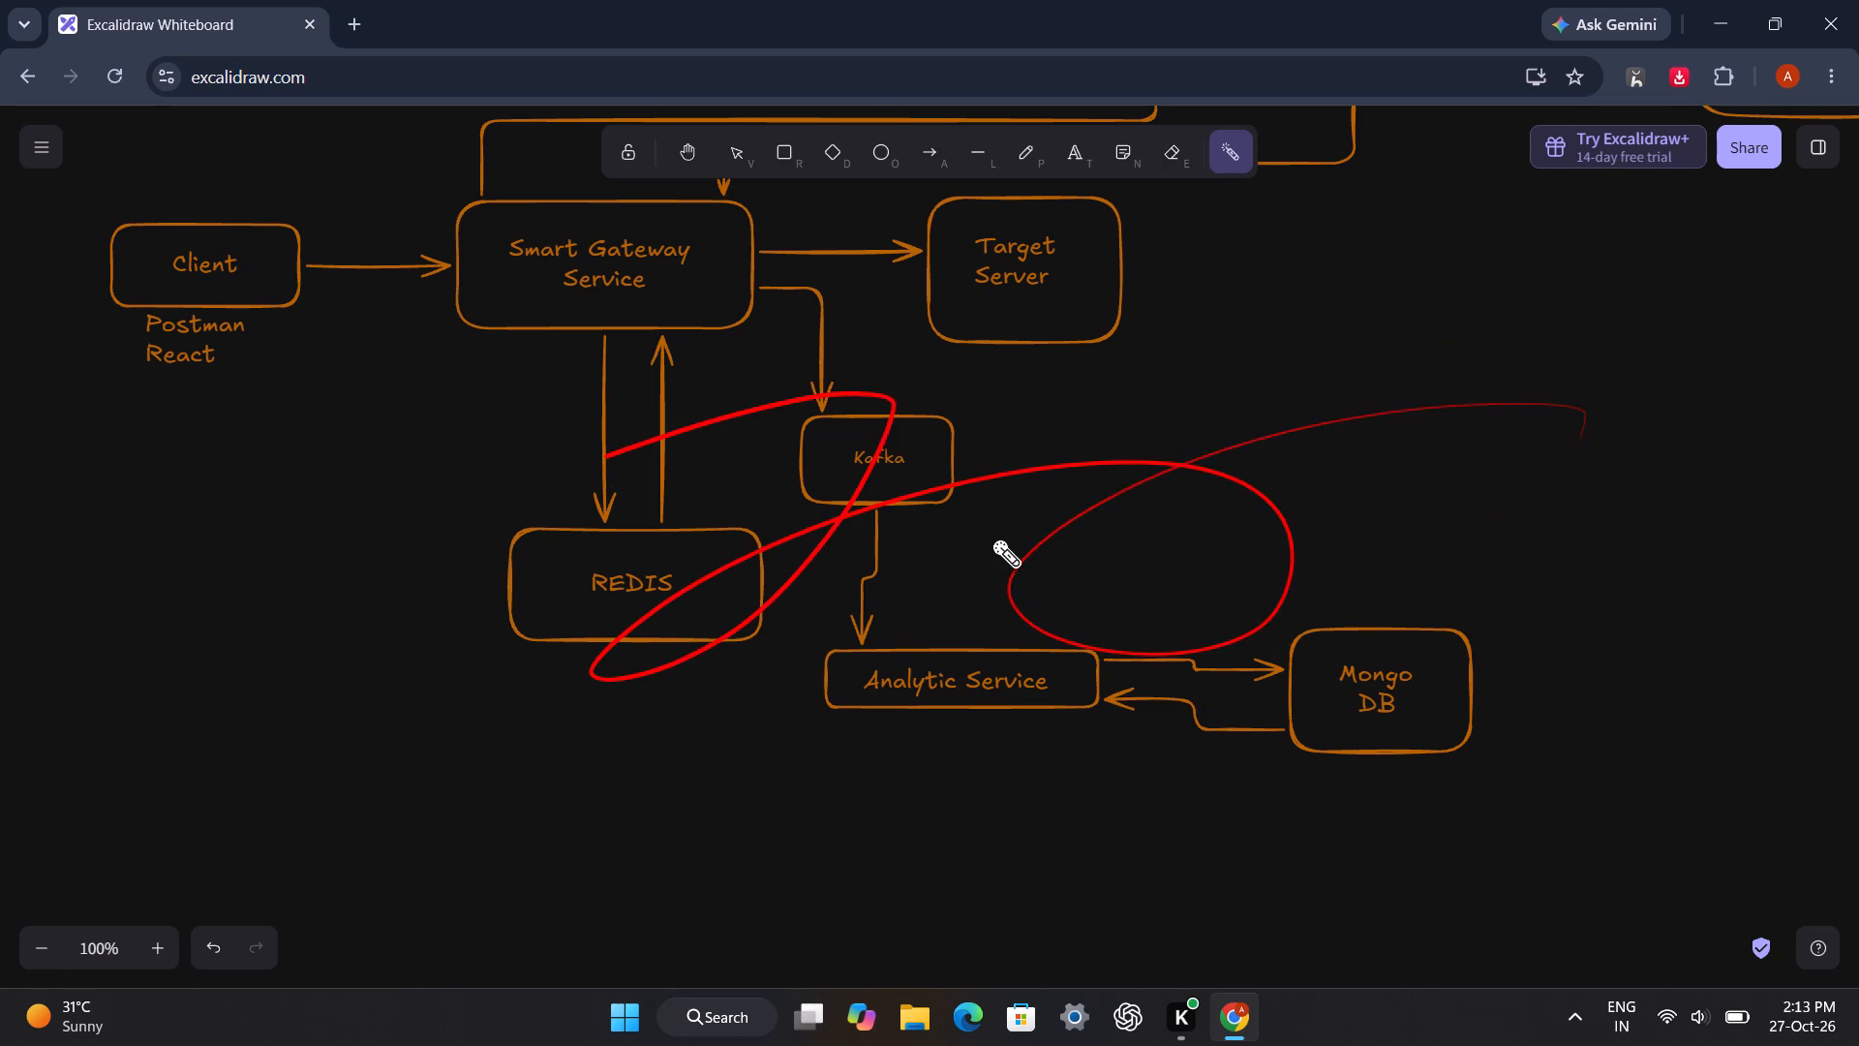
# Look over the services list and server diagram above, and return to the Smart Gateway Service diagram down to Mongo DB.
pyautogui.scroll(9, 991, 537)
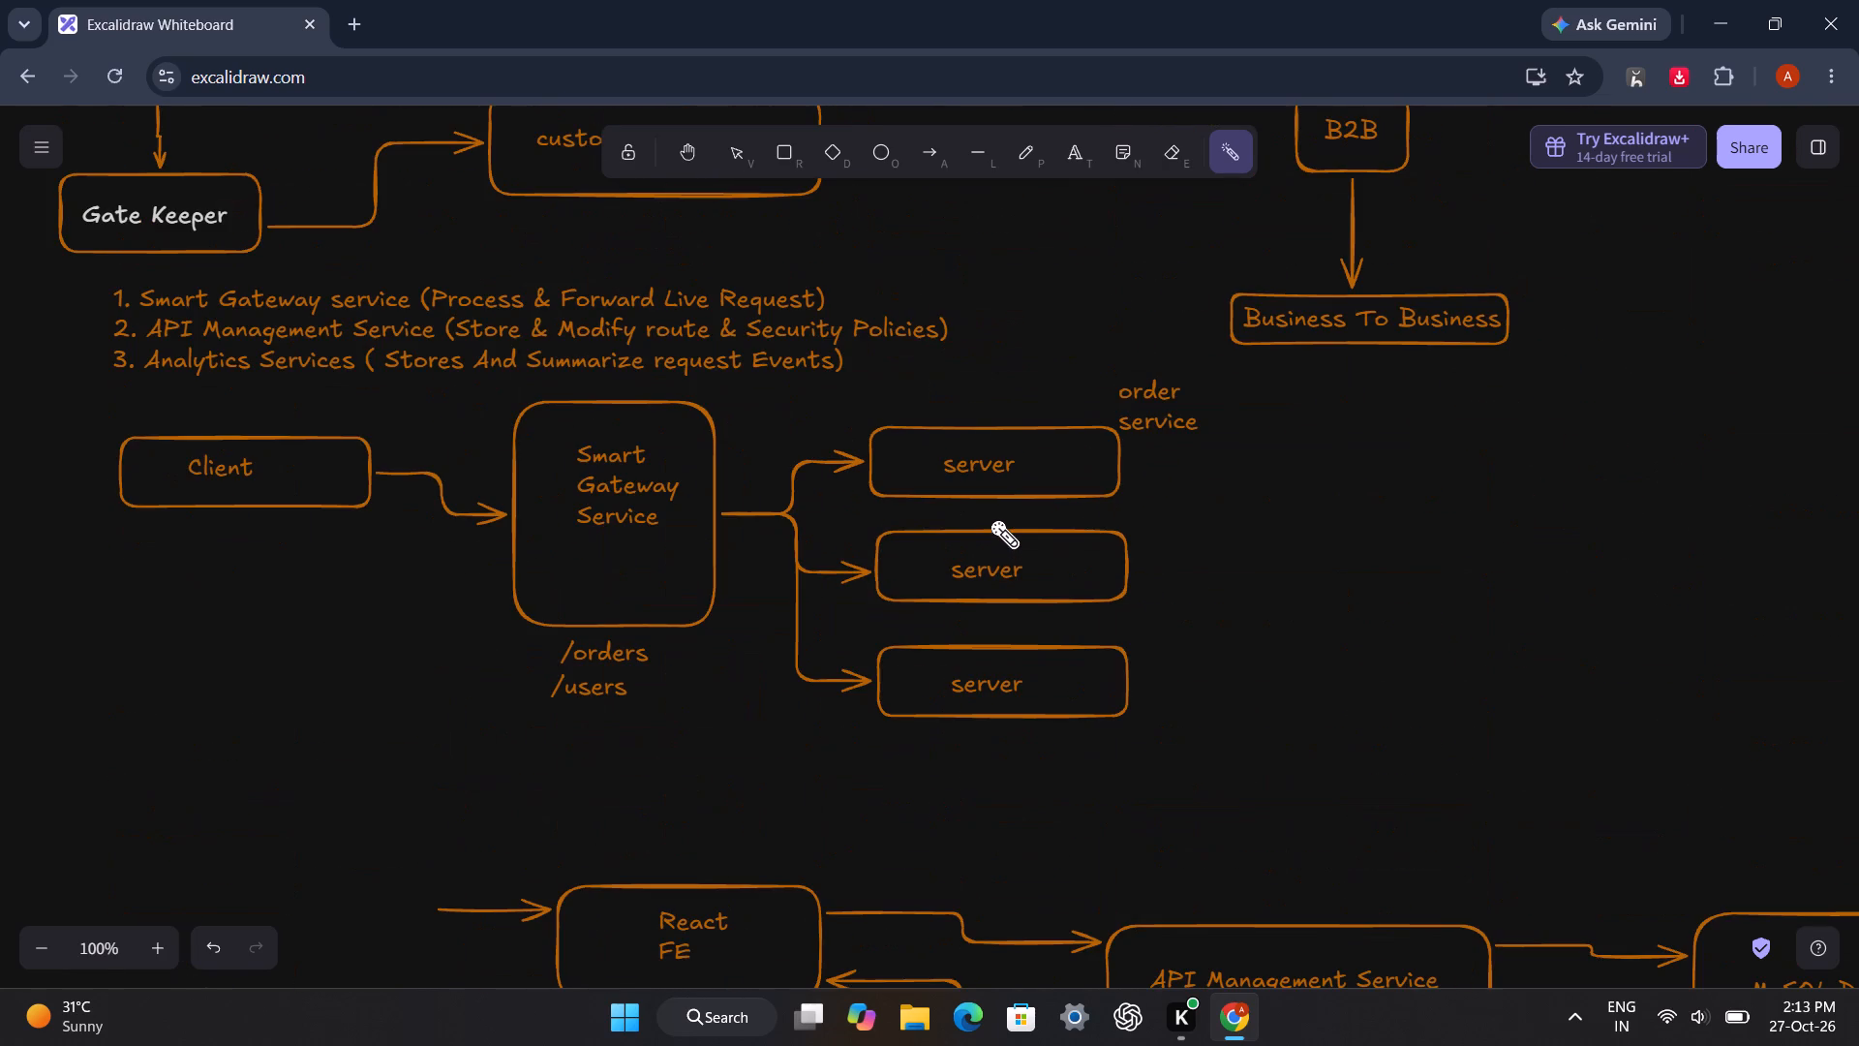
pyautogui.scroll(-3, 990, 519)
pyautogui.scroll(1, 989, 514)
pyautogui.scroll(-3, 989, 509)
pyautogui.scroll(1, 989, 510)
pyautogui.scroll(-4, 989, 509)
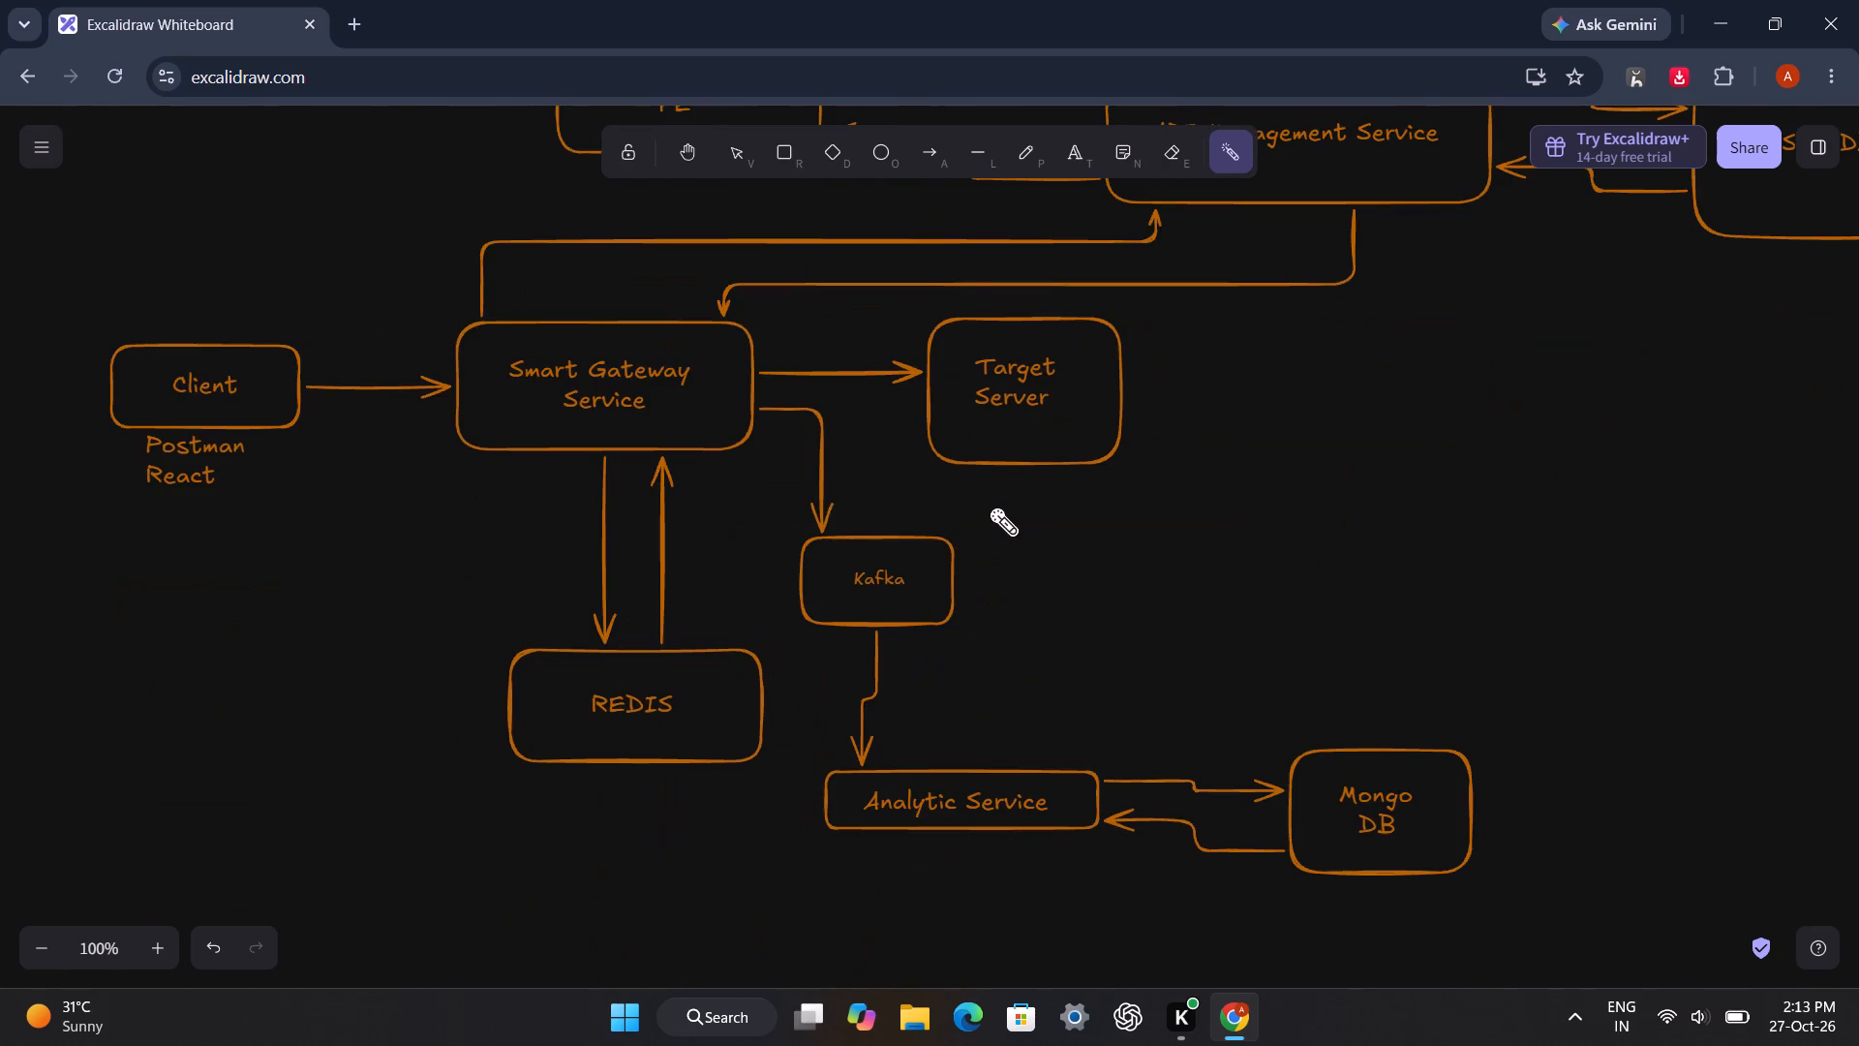
pyautogui.scroll(2, 989, 507)
pyautogui.press('space')
pyautogui.press('space')
pyautogui.press('space')
pyautogui.press('space')
pyautogui.press('space')
pyautogui.press('space')
pyautogui.press('space')
pyautogui.press('space')
pyautogui.press('space')
pyautogui.press('space')
pyautogui.press('space')
pyautogui.press('space')
pyautogui.press('space')
pyautogui.press('space')
pyautogui.press('space')
pyautogui.press('space')
pyautogui.press('space')
pyautogui.press('space')
pyautogui.press('space')
pyautogui.press('space')
pyautogui.moveTo(1533, 677); pyautogui.dragTo(721, 640)
pyautogui.moveTo(1035, 562); pyautogui.dragTo(1826, 399)
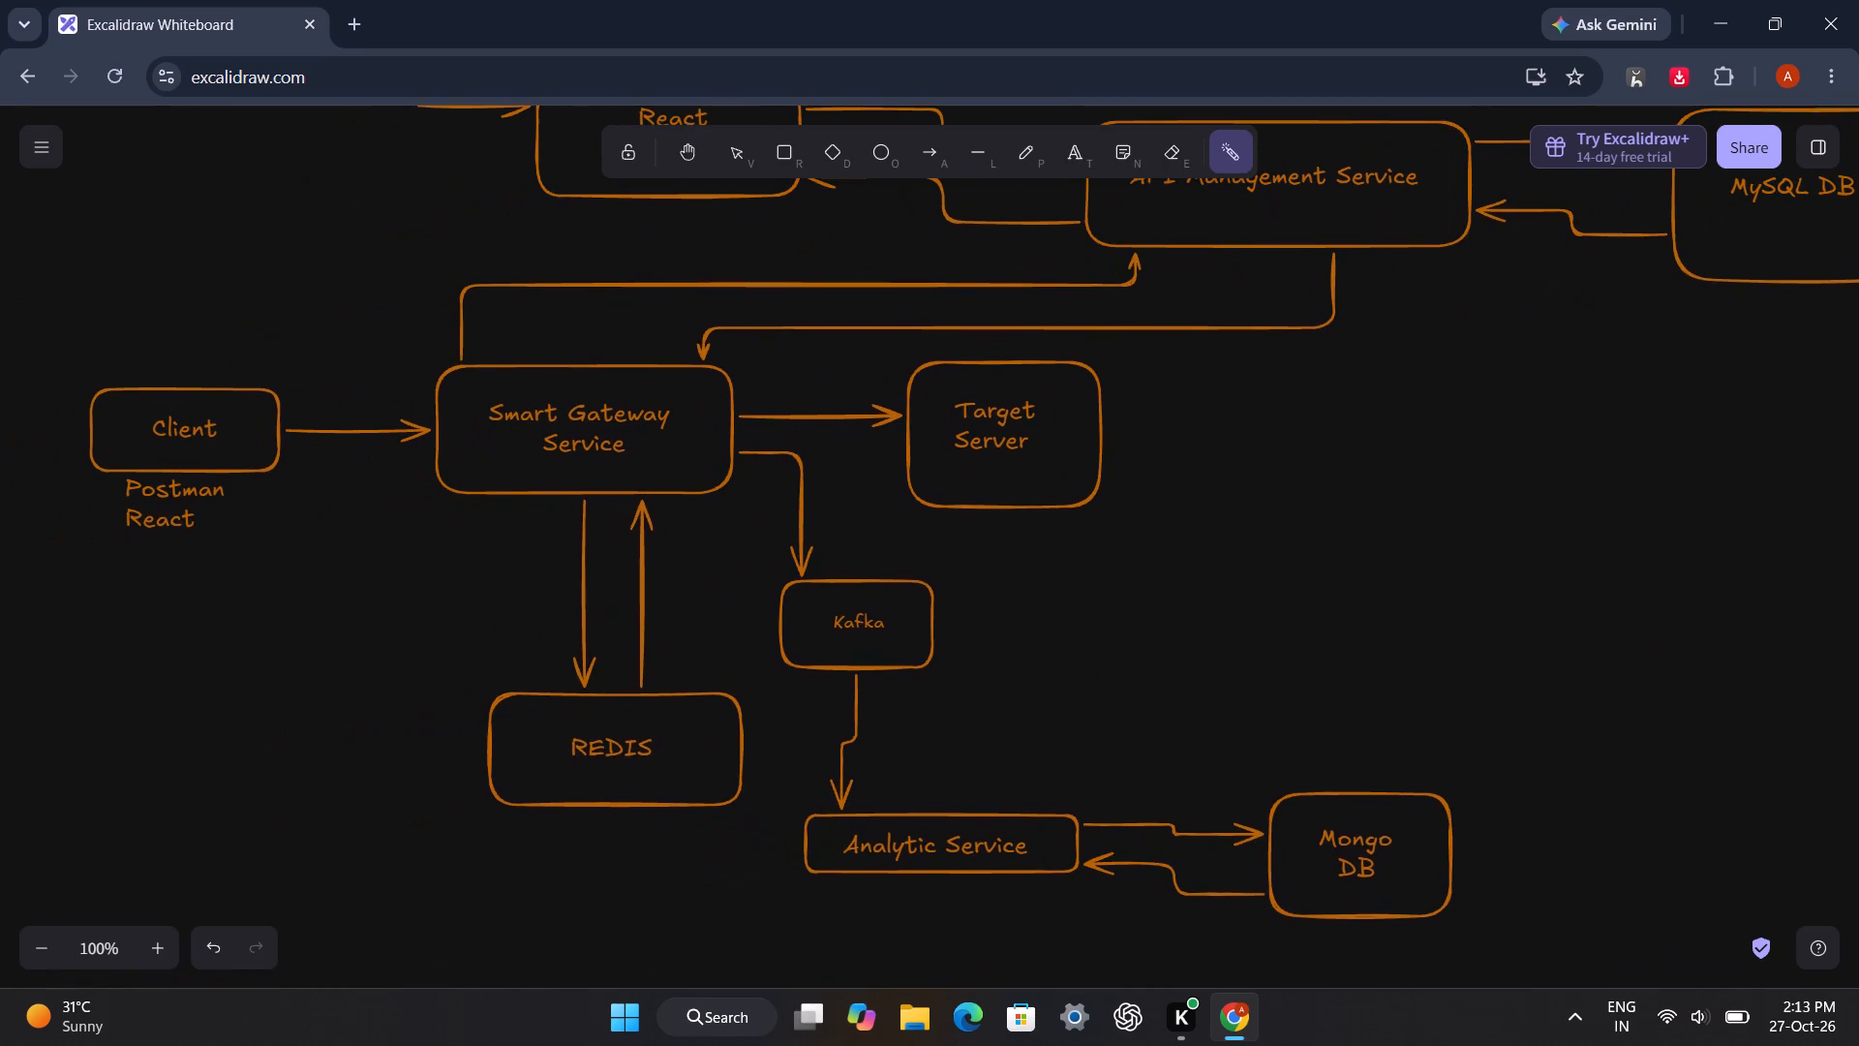
pyautogui.press('space')
# Trace around Analytic Service and circle Mongo DB repeatedly with the laser pointer to explain where the analytics data is stored.
pyautogui.moveTo(762, 801); pyautogui.dragTo(781, 729)
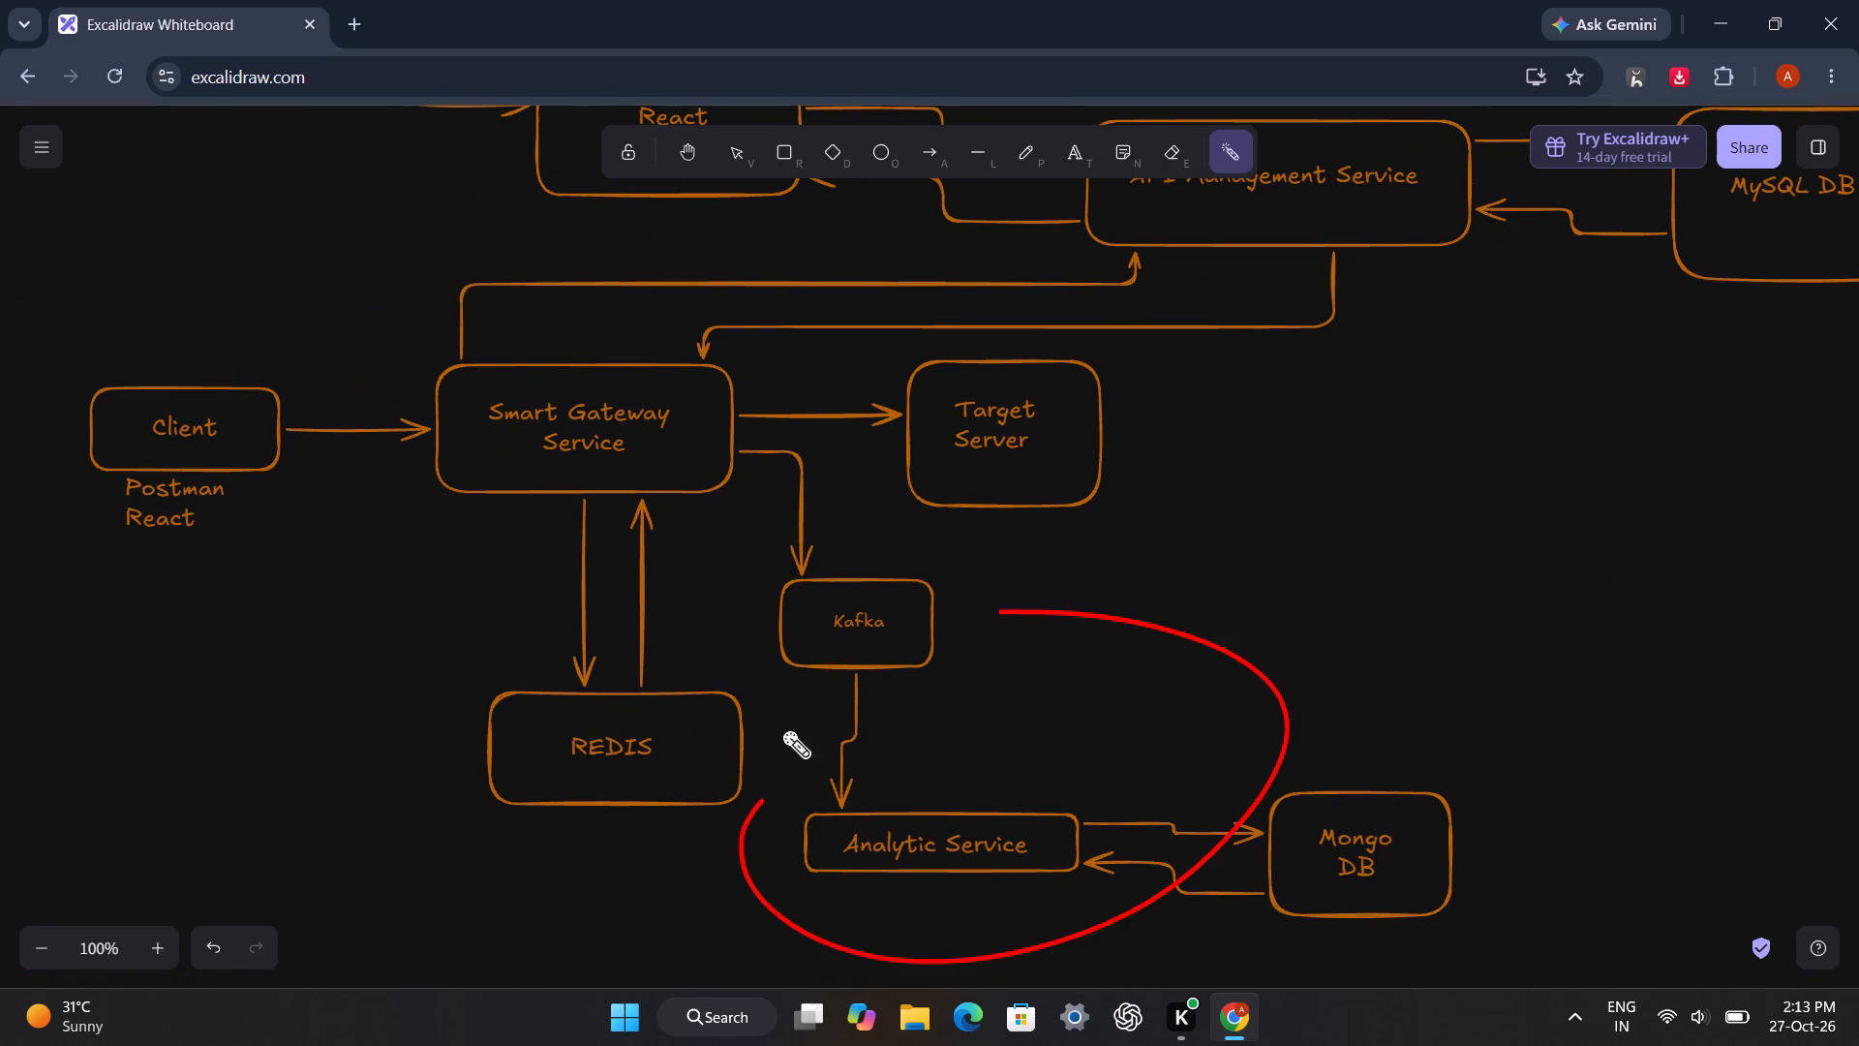
pyautogui.moveTo(781, 729); pyautogui.dragTo(917, 803)
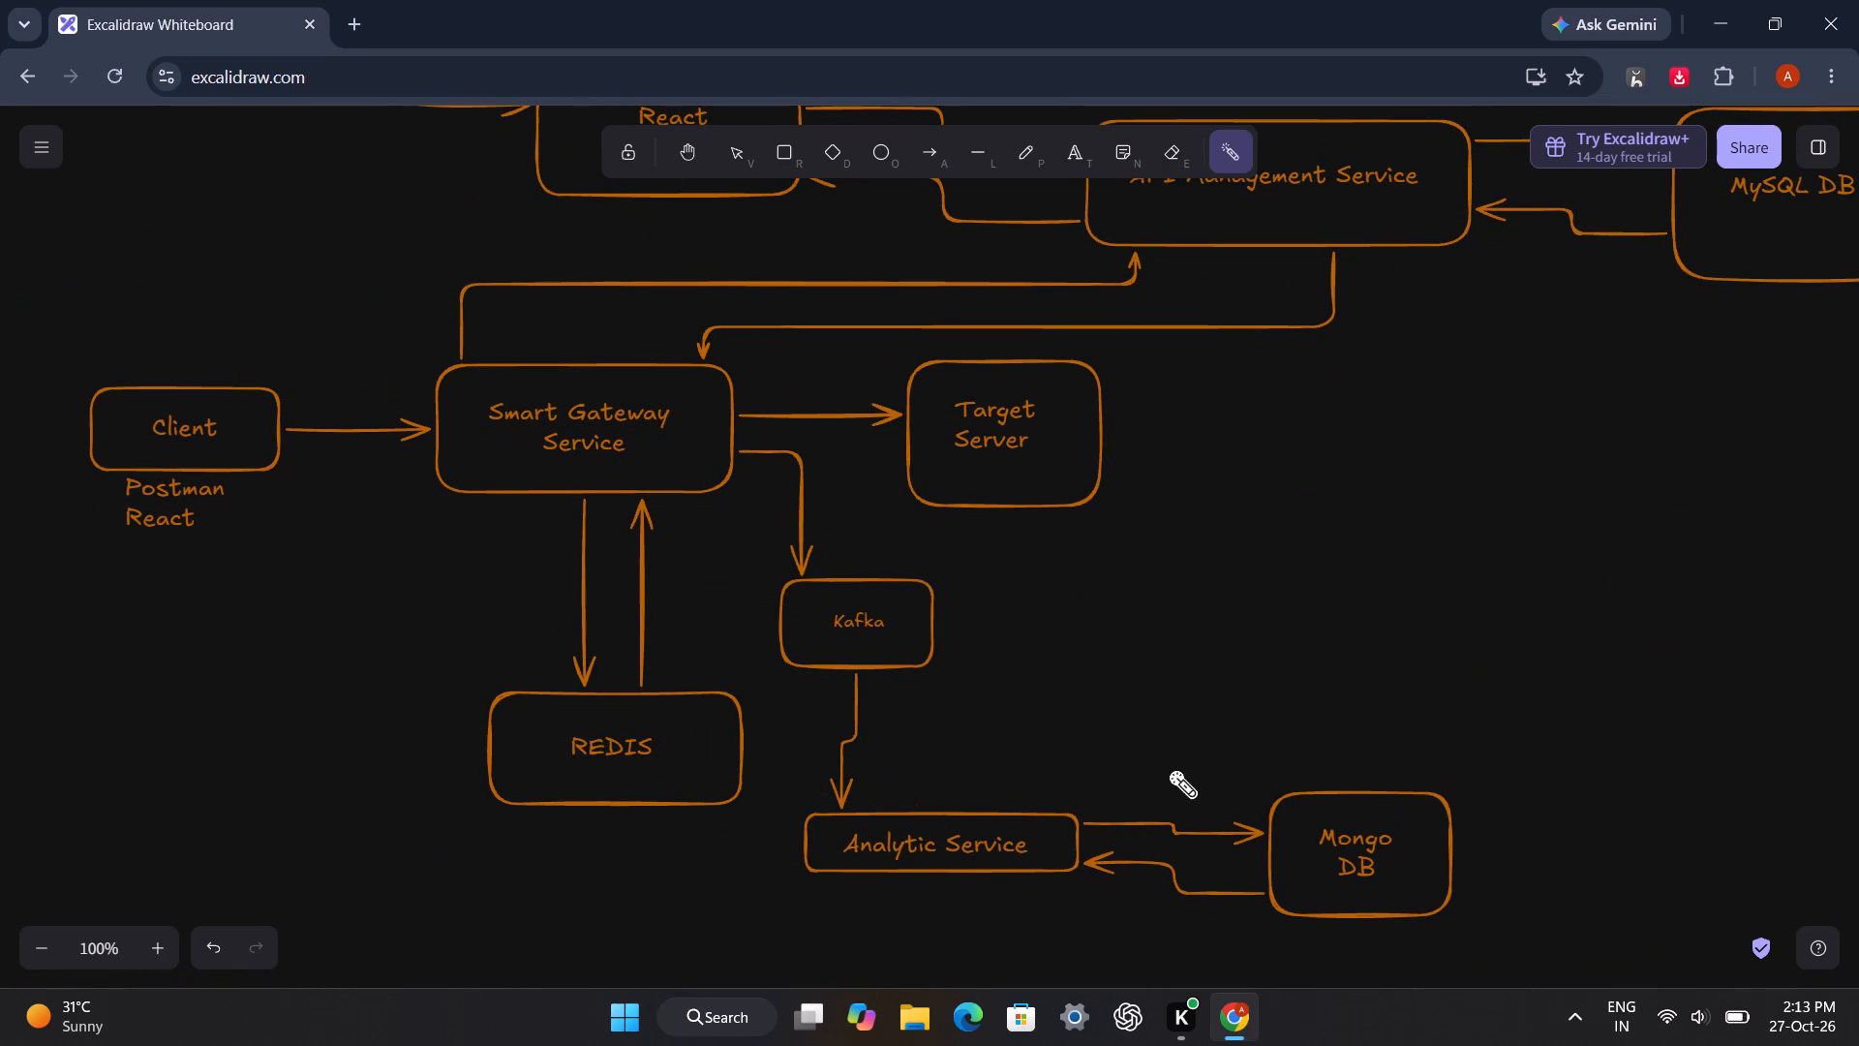
pyautogui.moveTo(1236, 747); pyautogui.dragTo(1415, 957)
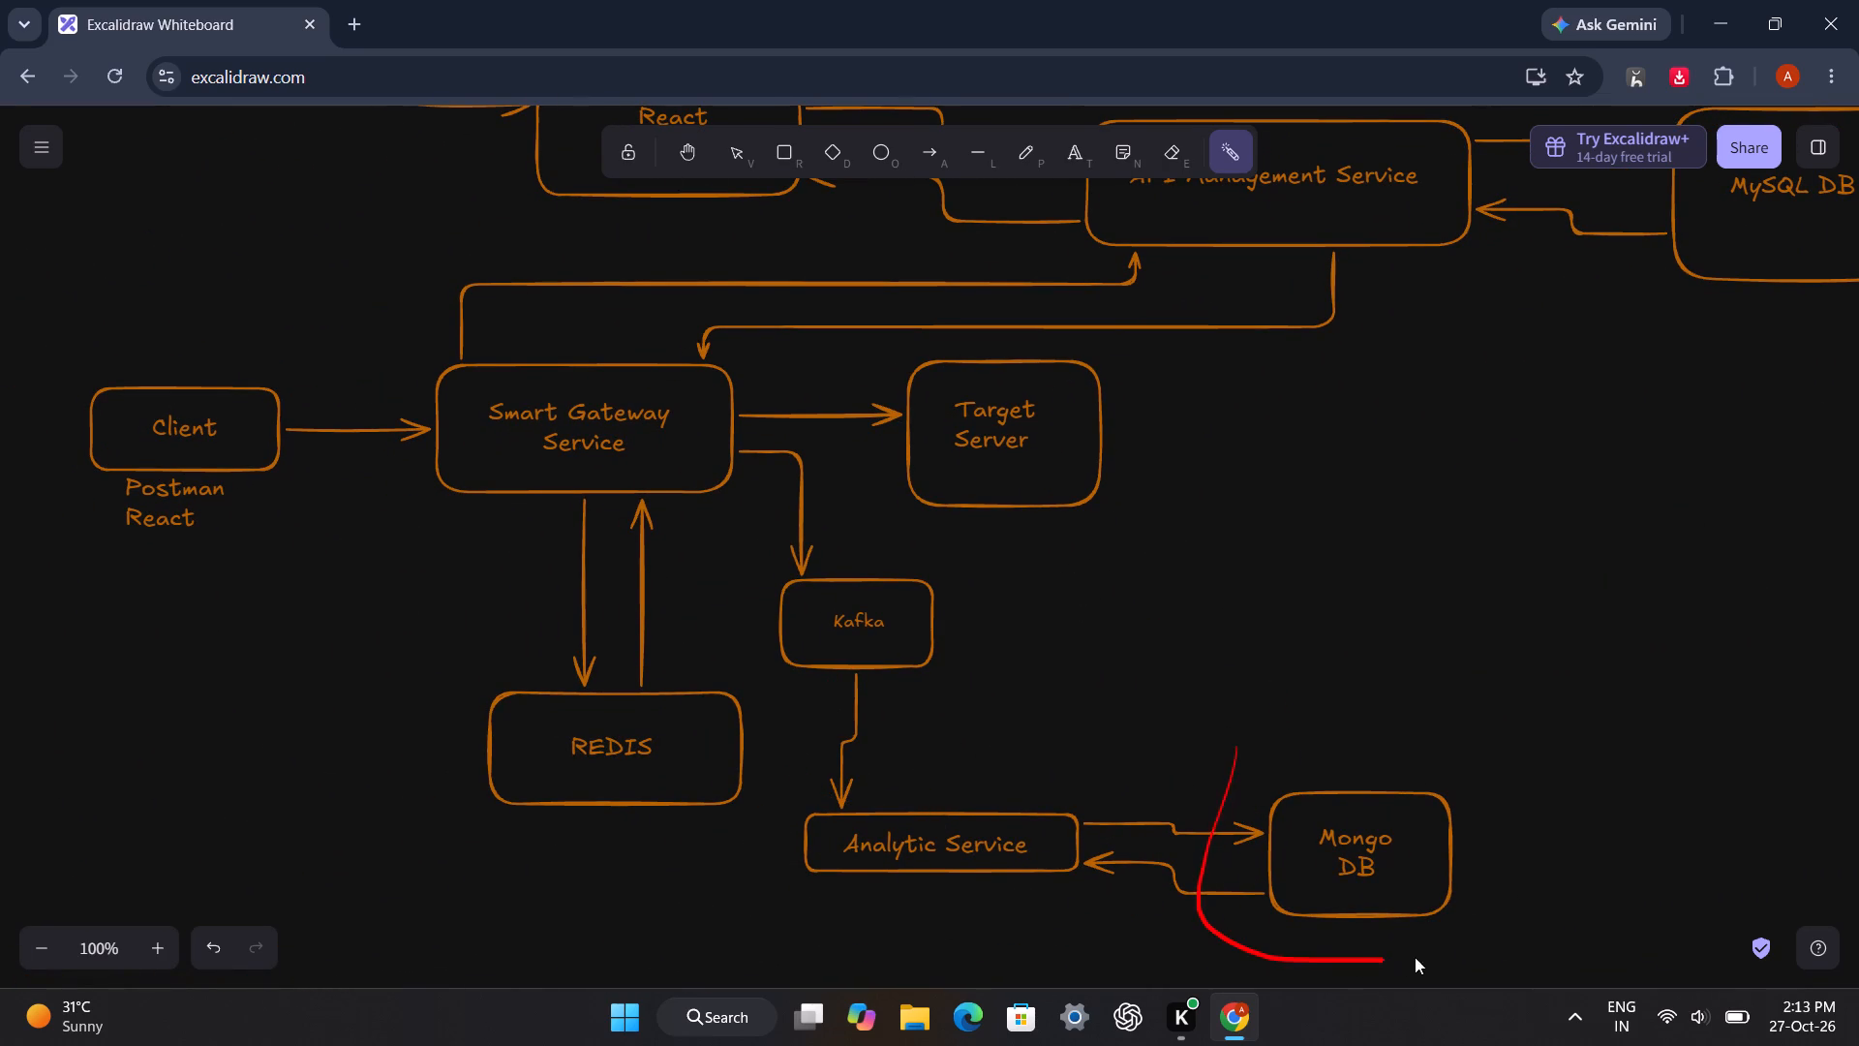
pyautogui.moveTo(1415, 957); pyautogui.dragTo(1446, 937)
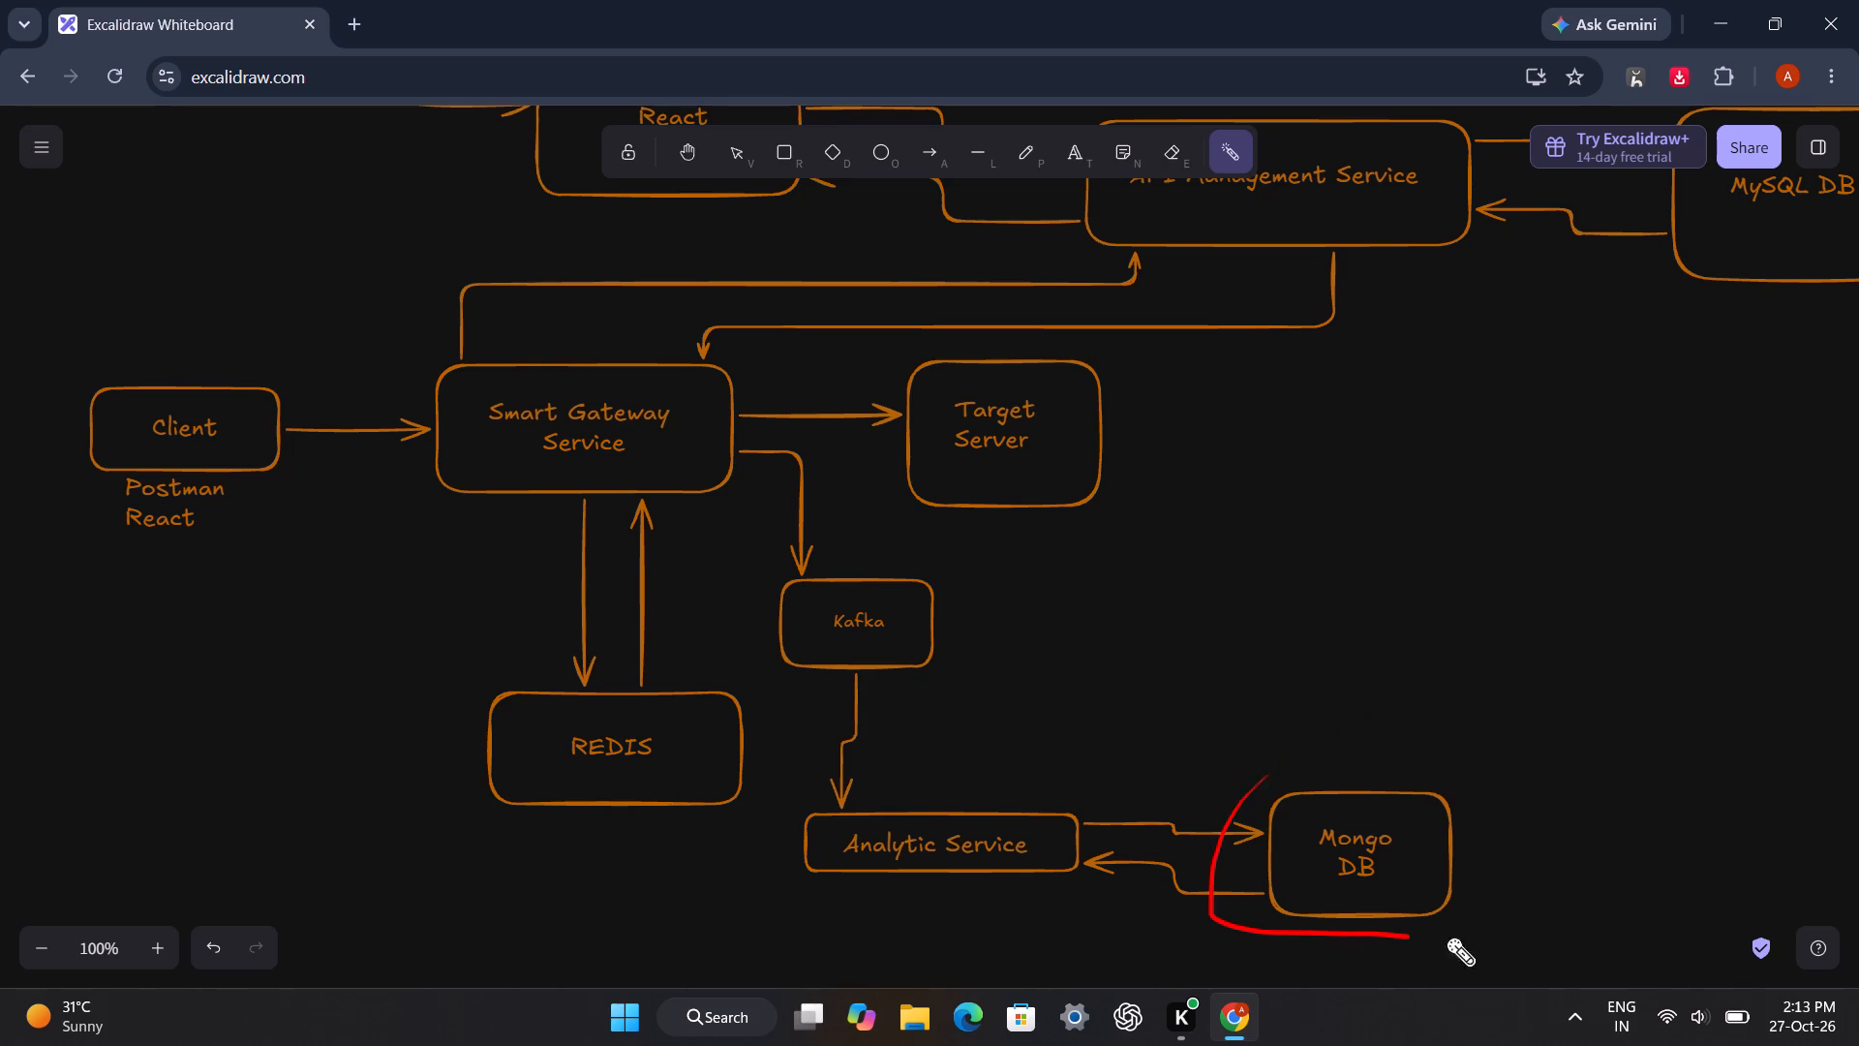
pyautogui.moveTo(1446, 937); pyautogui.dragTo(1286, 740)
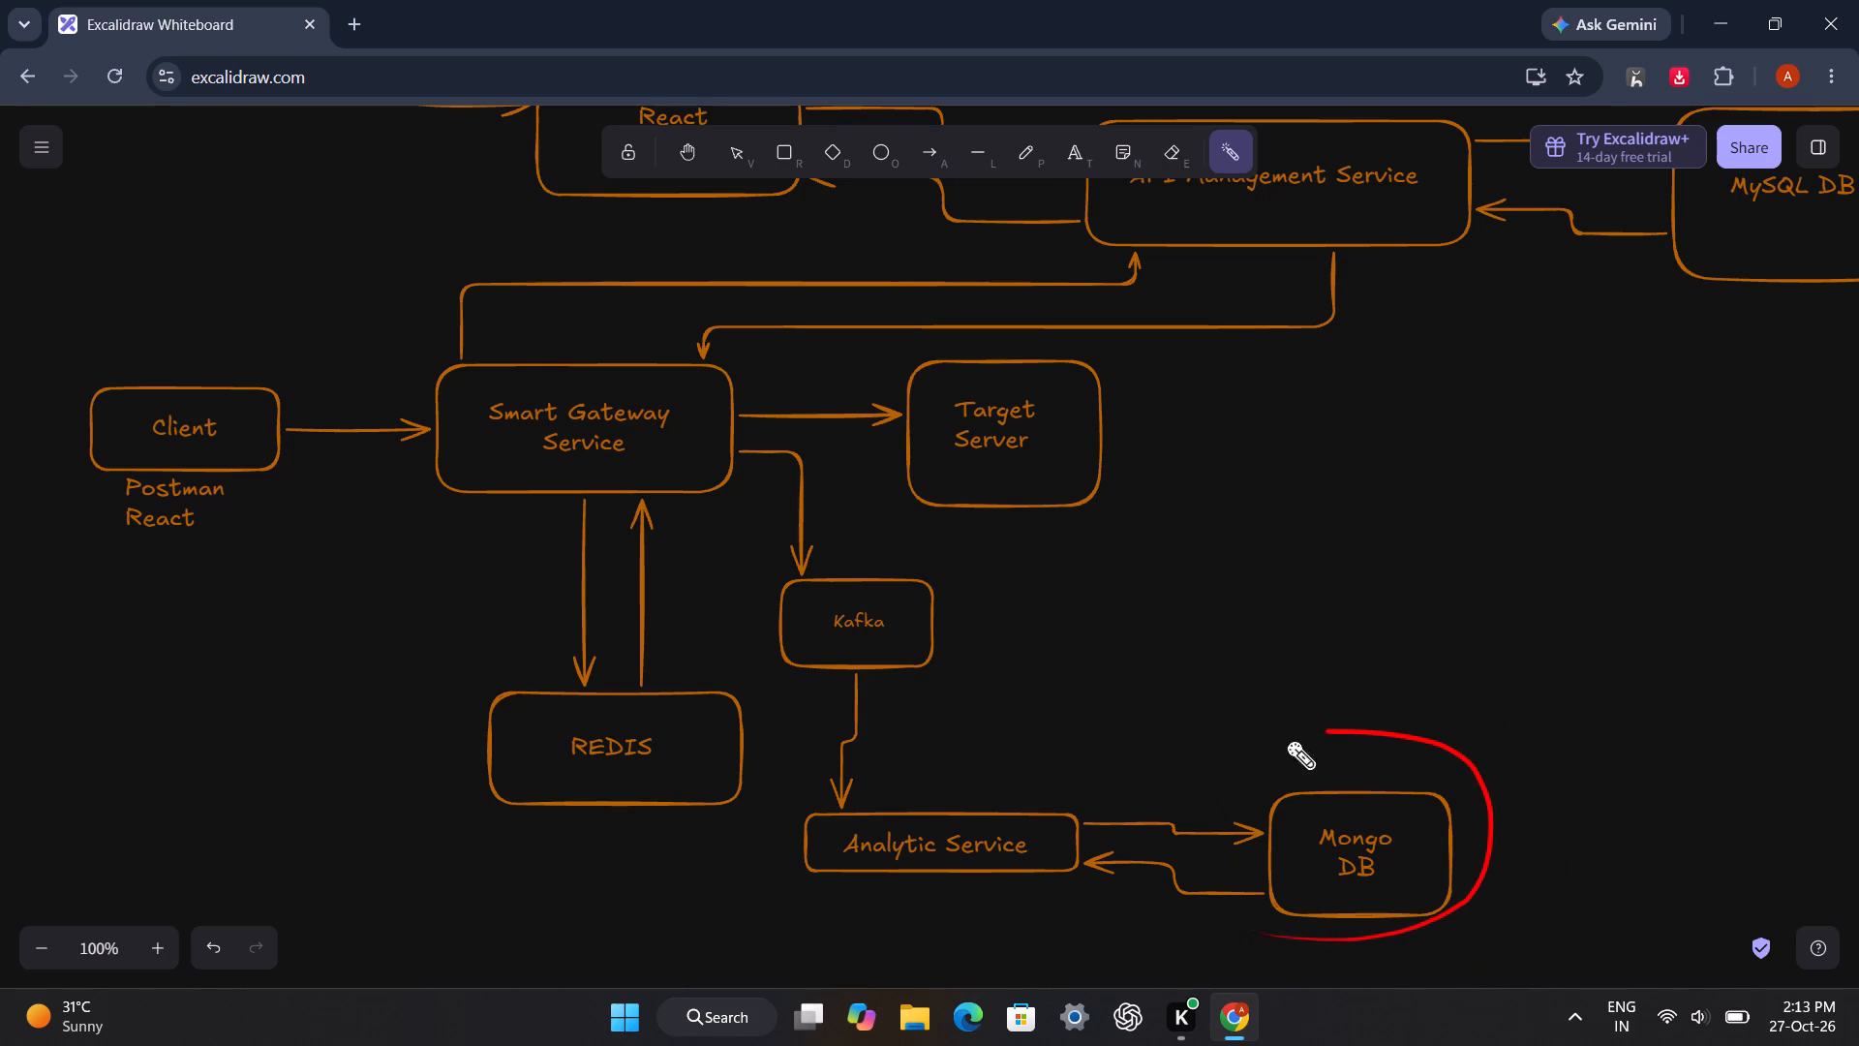
pyautogui.moveTo(1286, 740); pyautogui.dragTo(1318, 714)
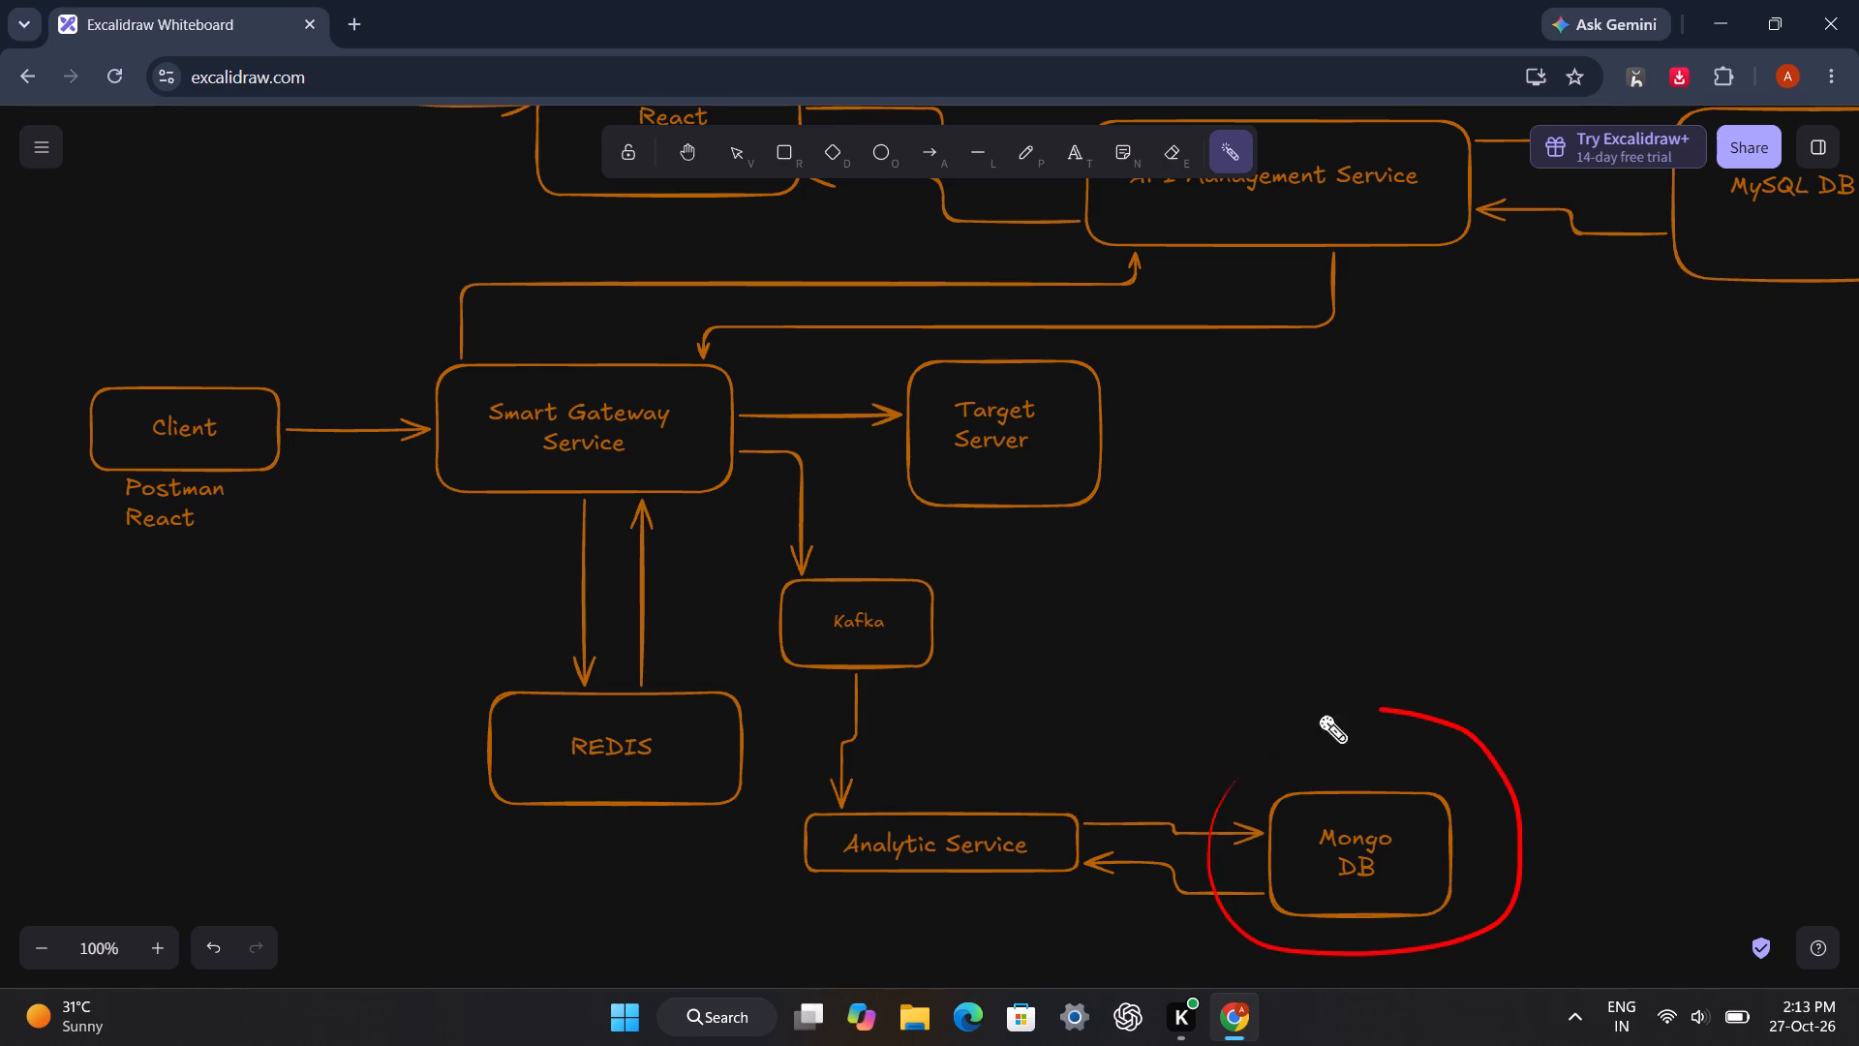
pyautogui.moveTo(1318, 714); pyautogui.dragTo(1198, 823)
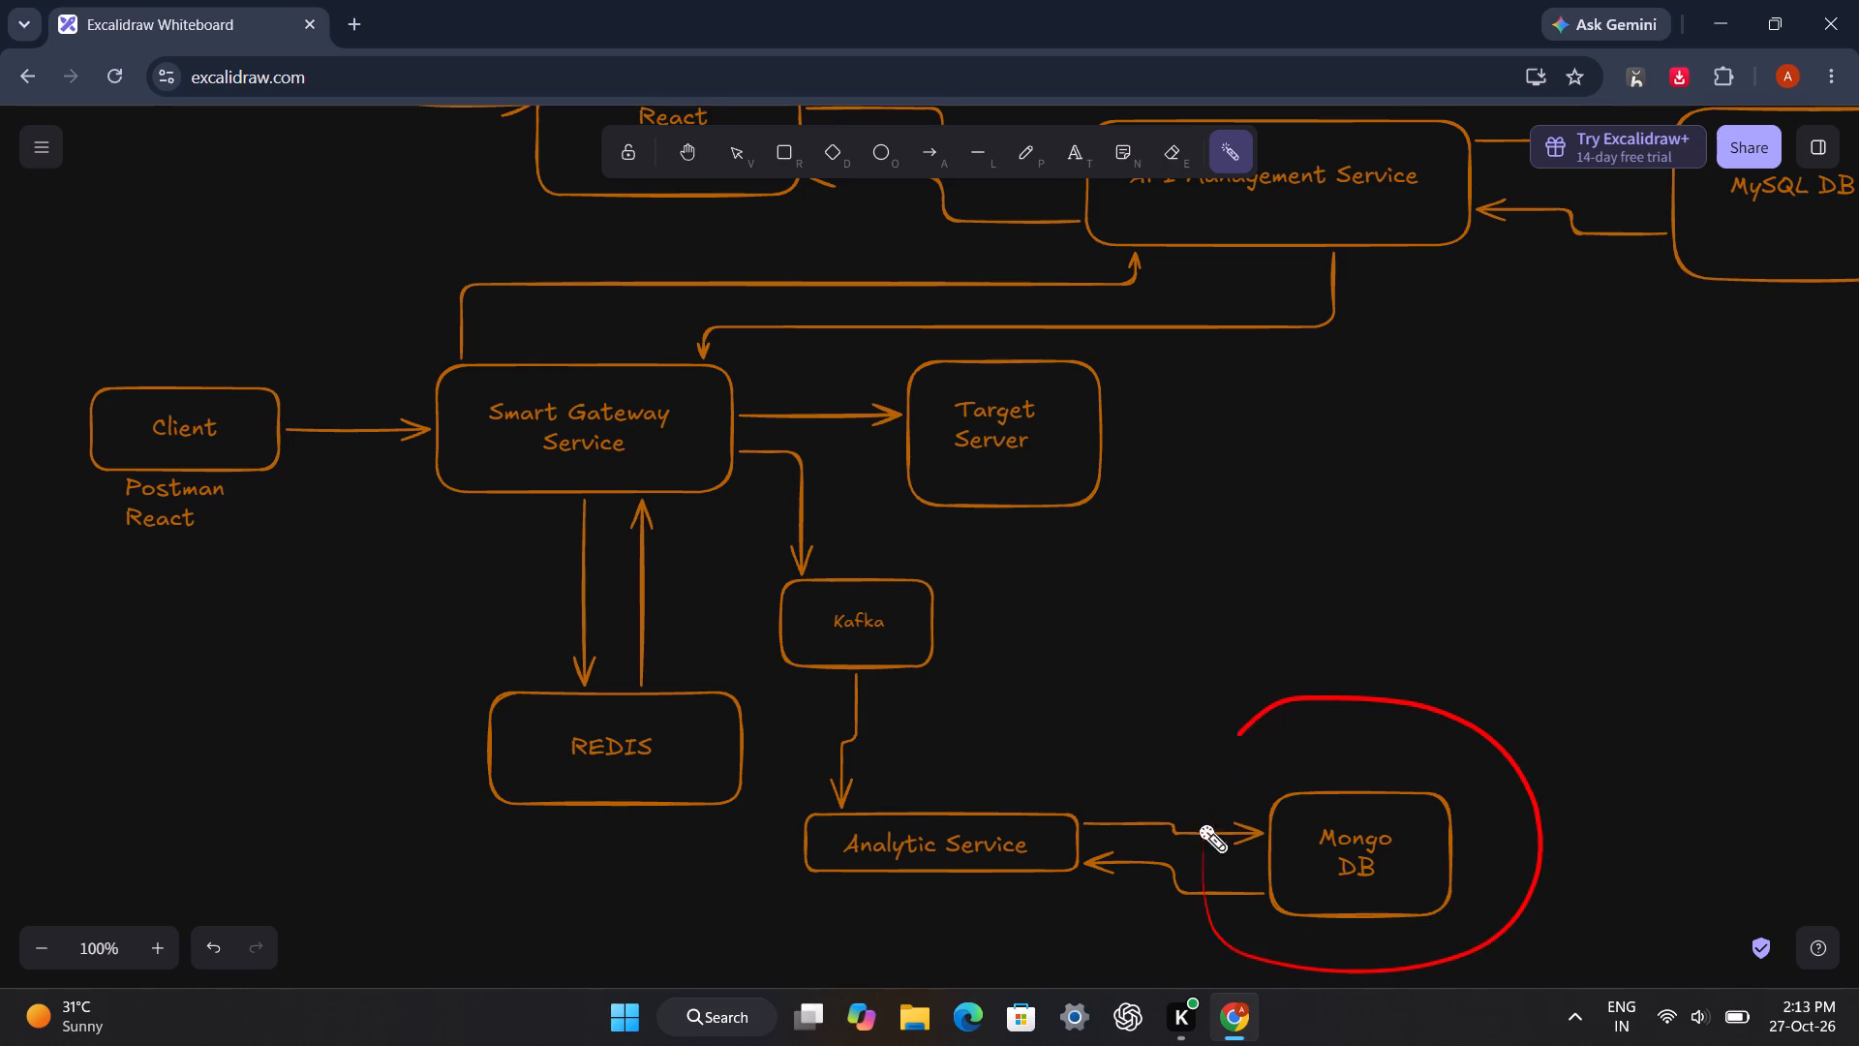
pyautogui.moveTo(1198, 823); pyautogui.dragTo(1482, 734)
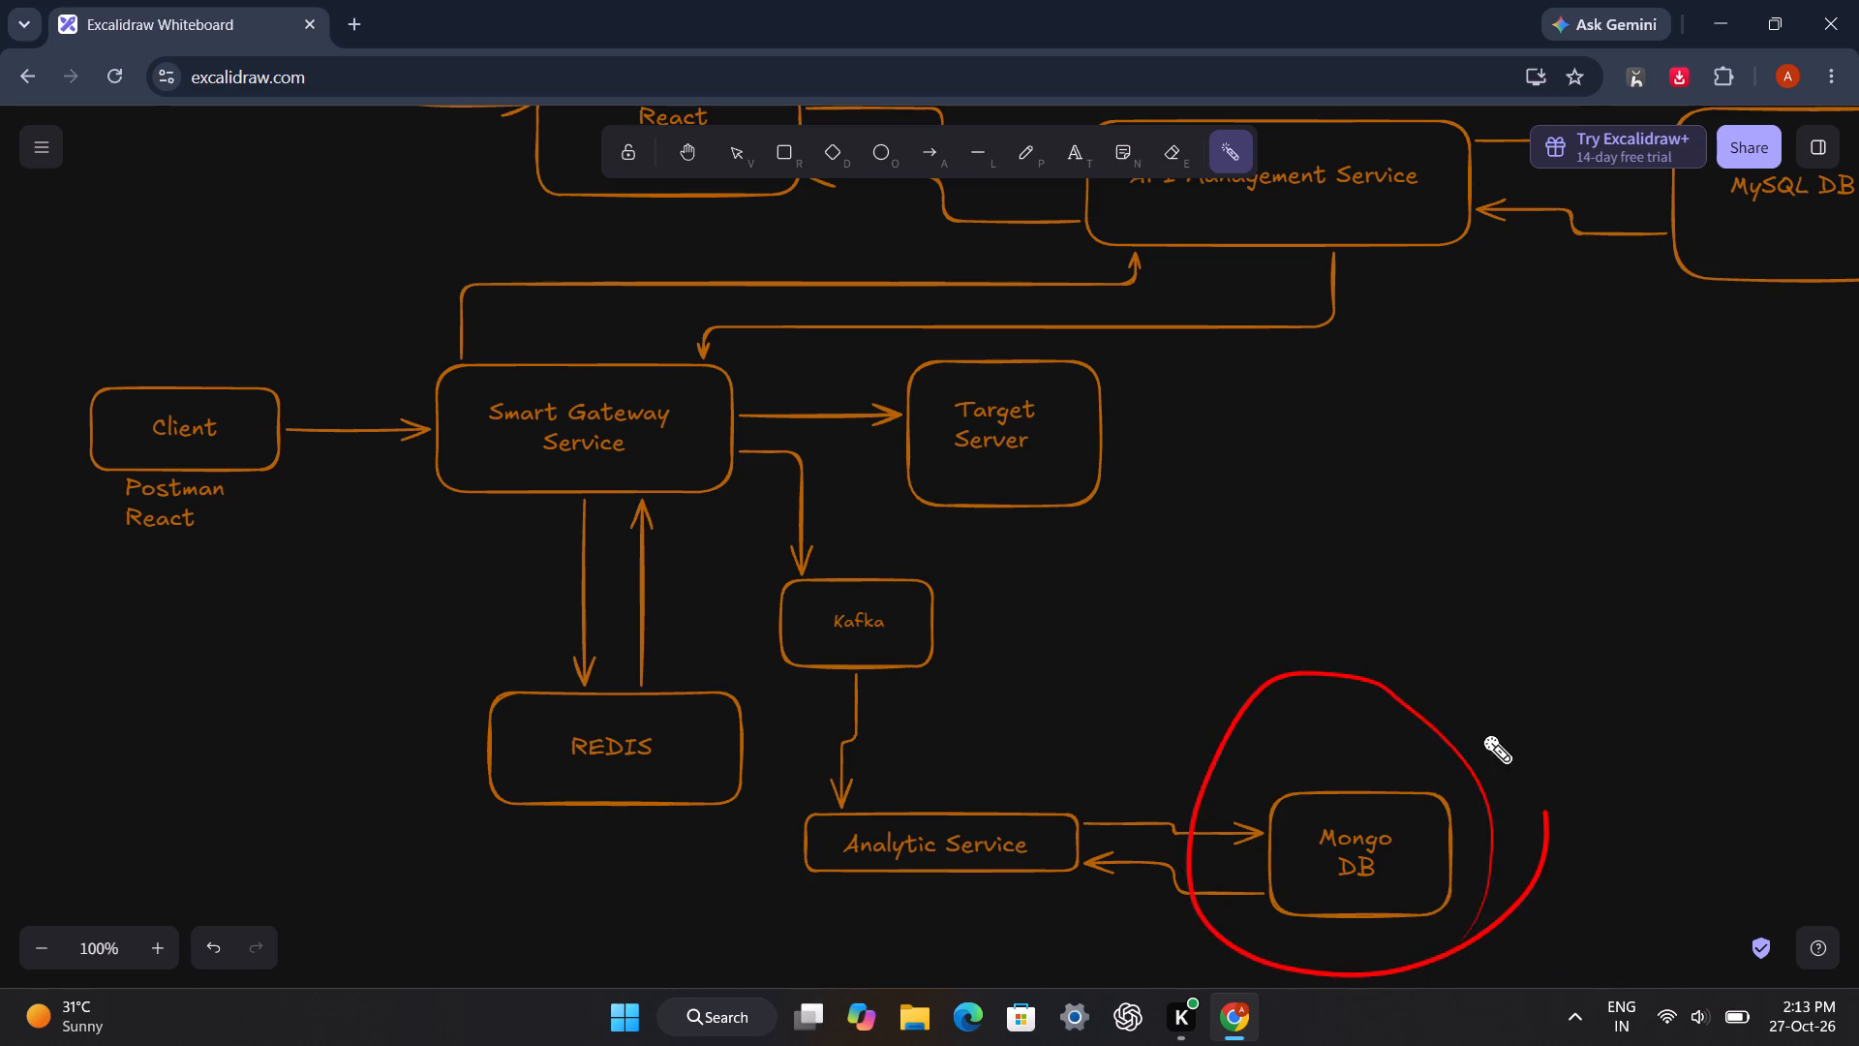
pyautogui.moveTo(1482, 734); pyautogui.dragTo(1367, 693)
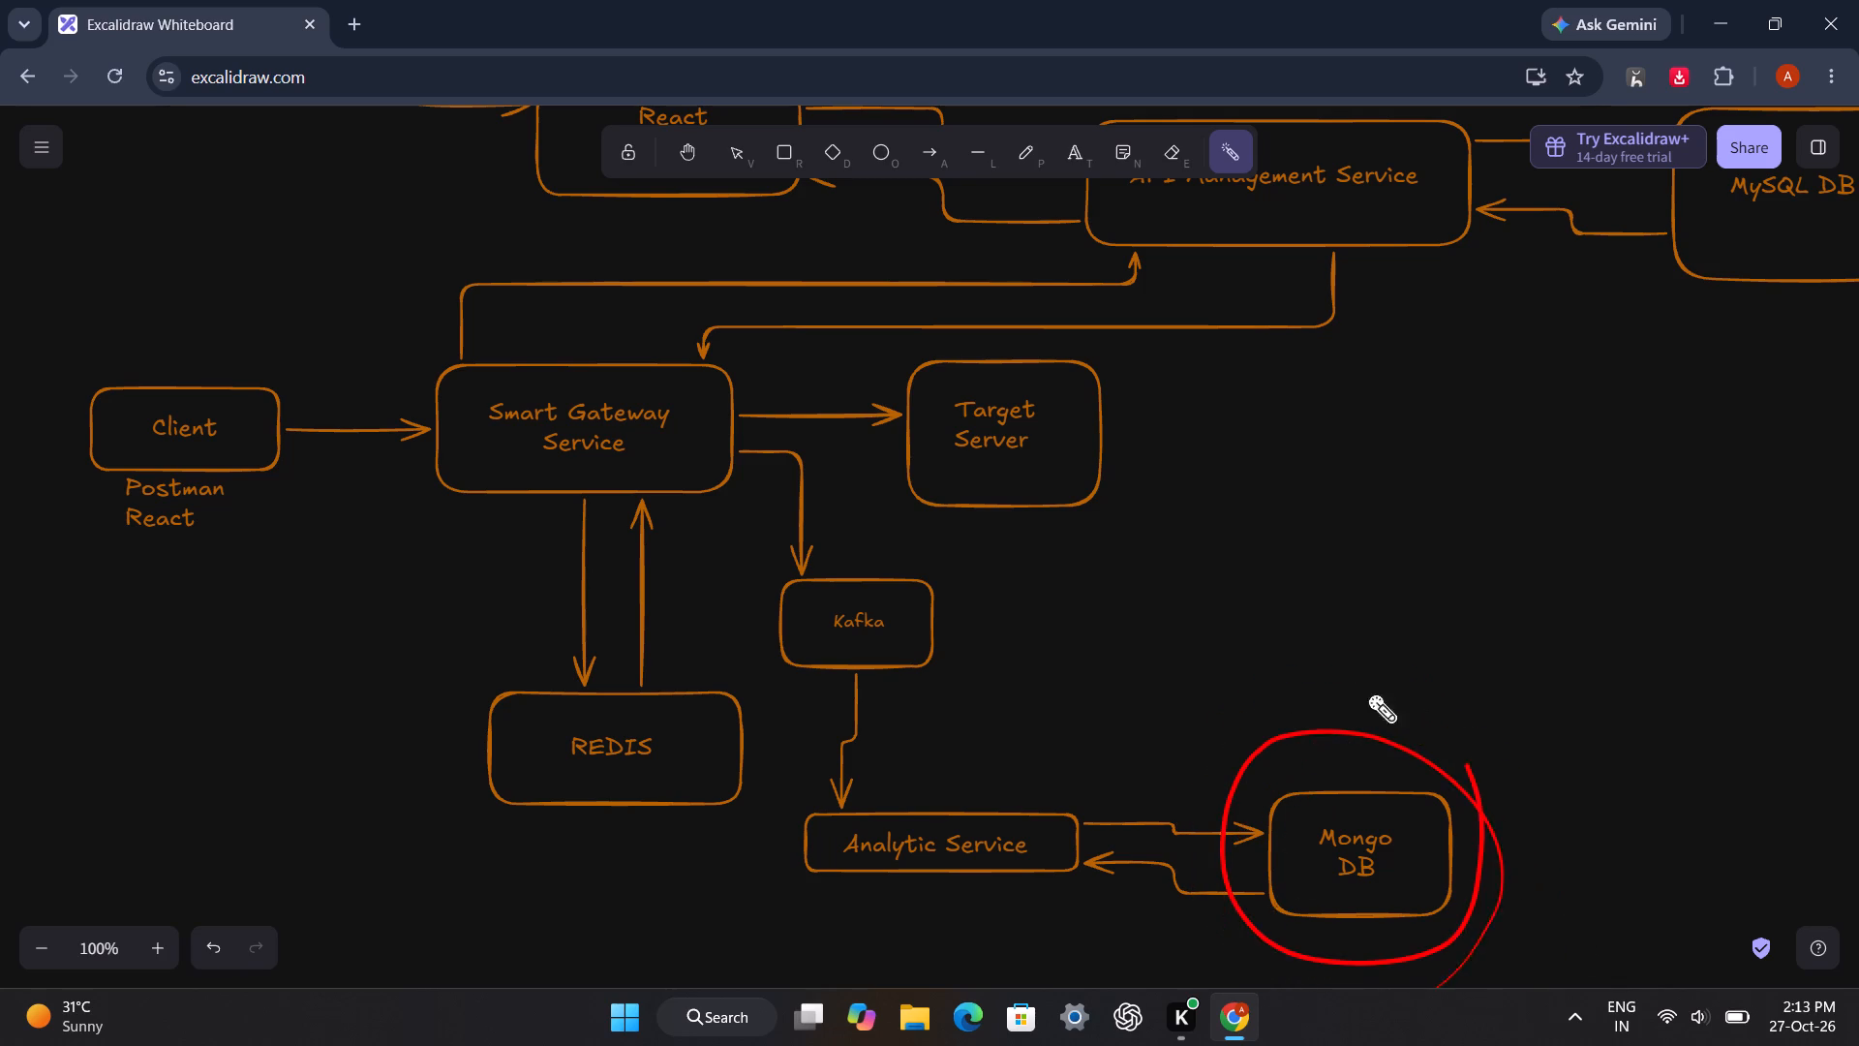
pyautogui.moveTo(1367, 693); pyautogui.dragTo(1302, 514)
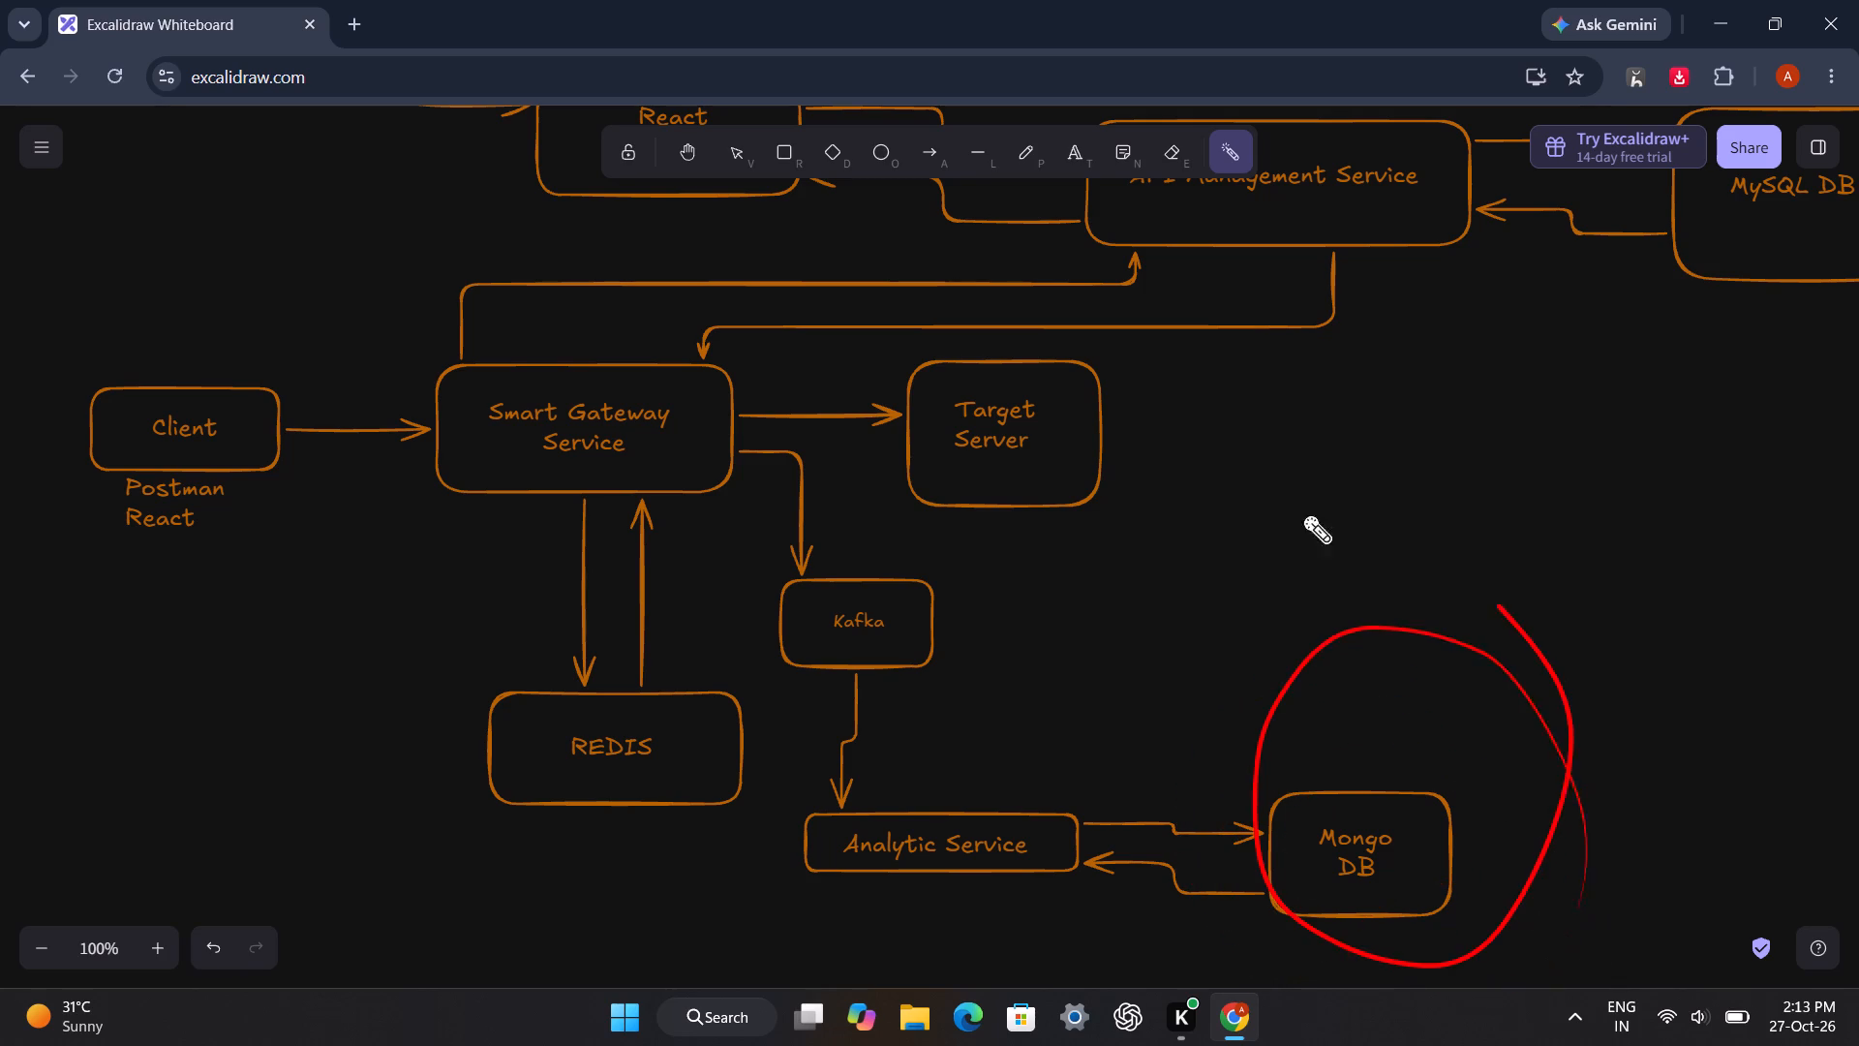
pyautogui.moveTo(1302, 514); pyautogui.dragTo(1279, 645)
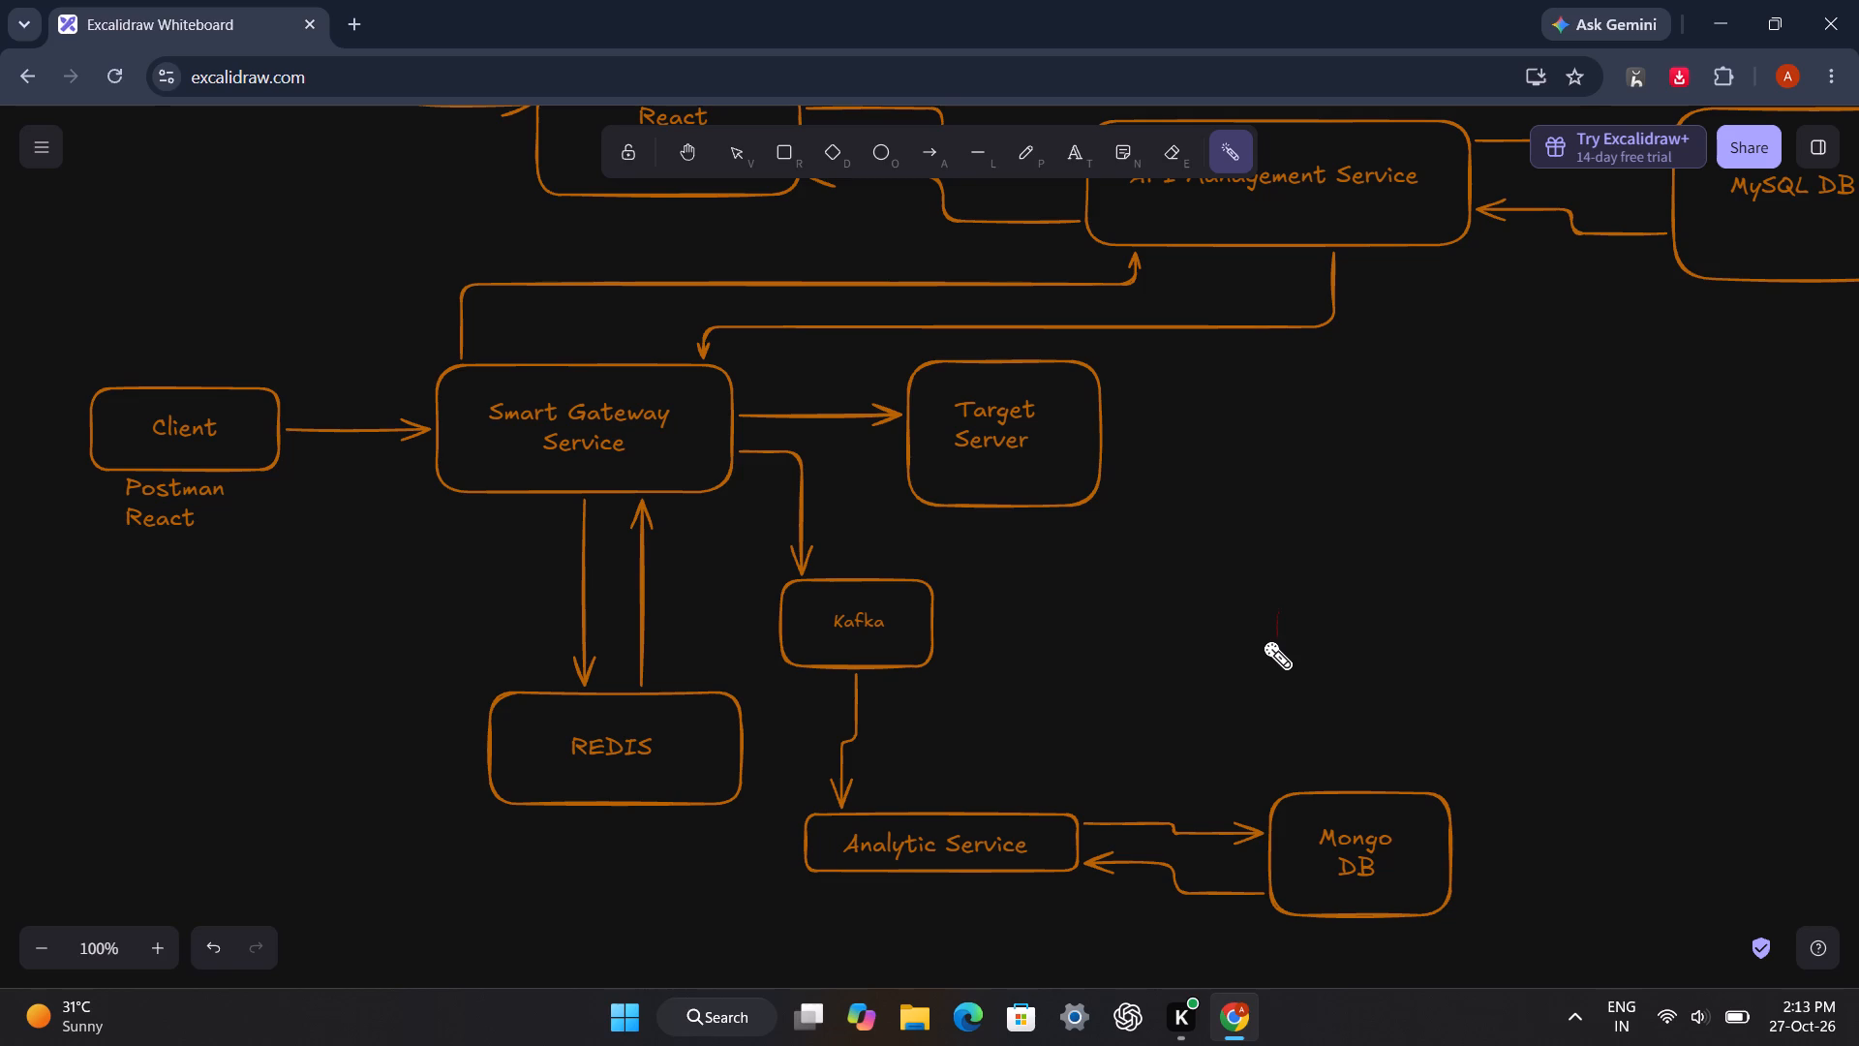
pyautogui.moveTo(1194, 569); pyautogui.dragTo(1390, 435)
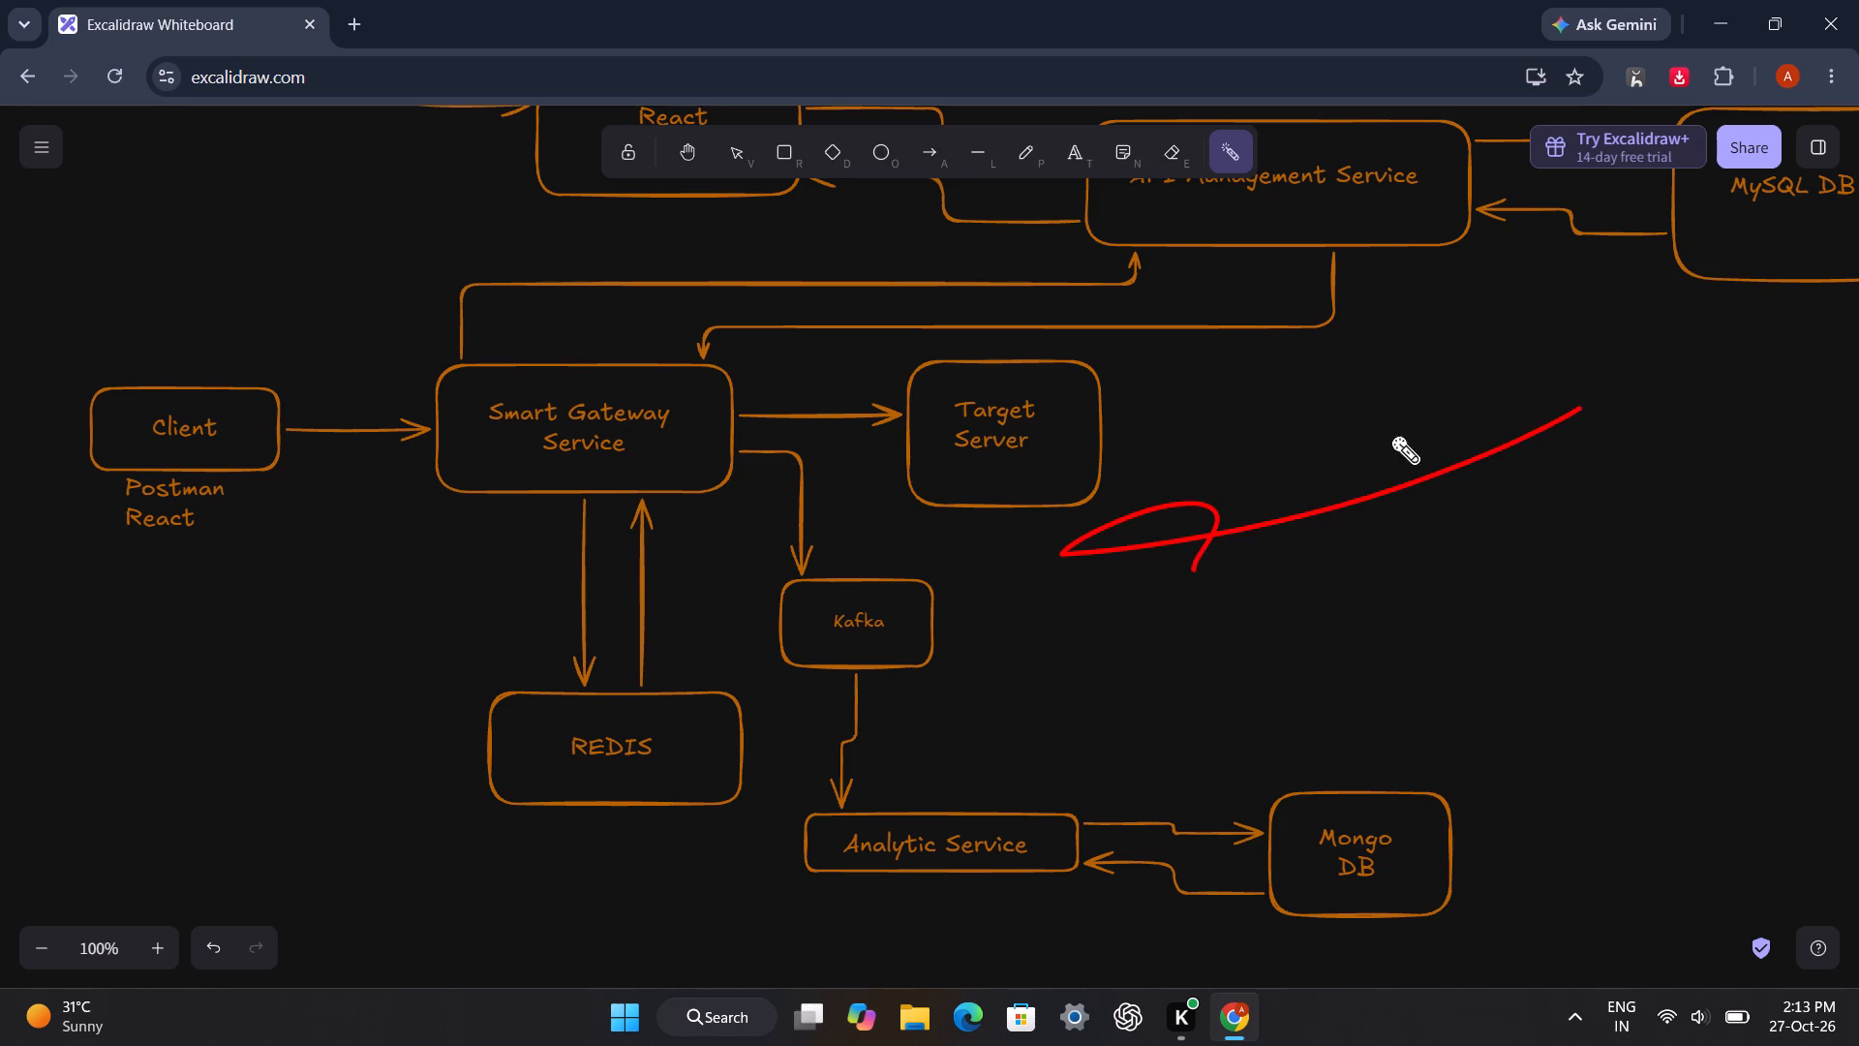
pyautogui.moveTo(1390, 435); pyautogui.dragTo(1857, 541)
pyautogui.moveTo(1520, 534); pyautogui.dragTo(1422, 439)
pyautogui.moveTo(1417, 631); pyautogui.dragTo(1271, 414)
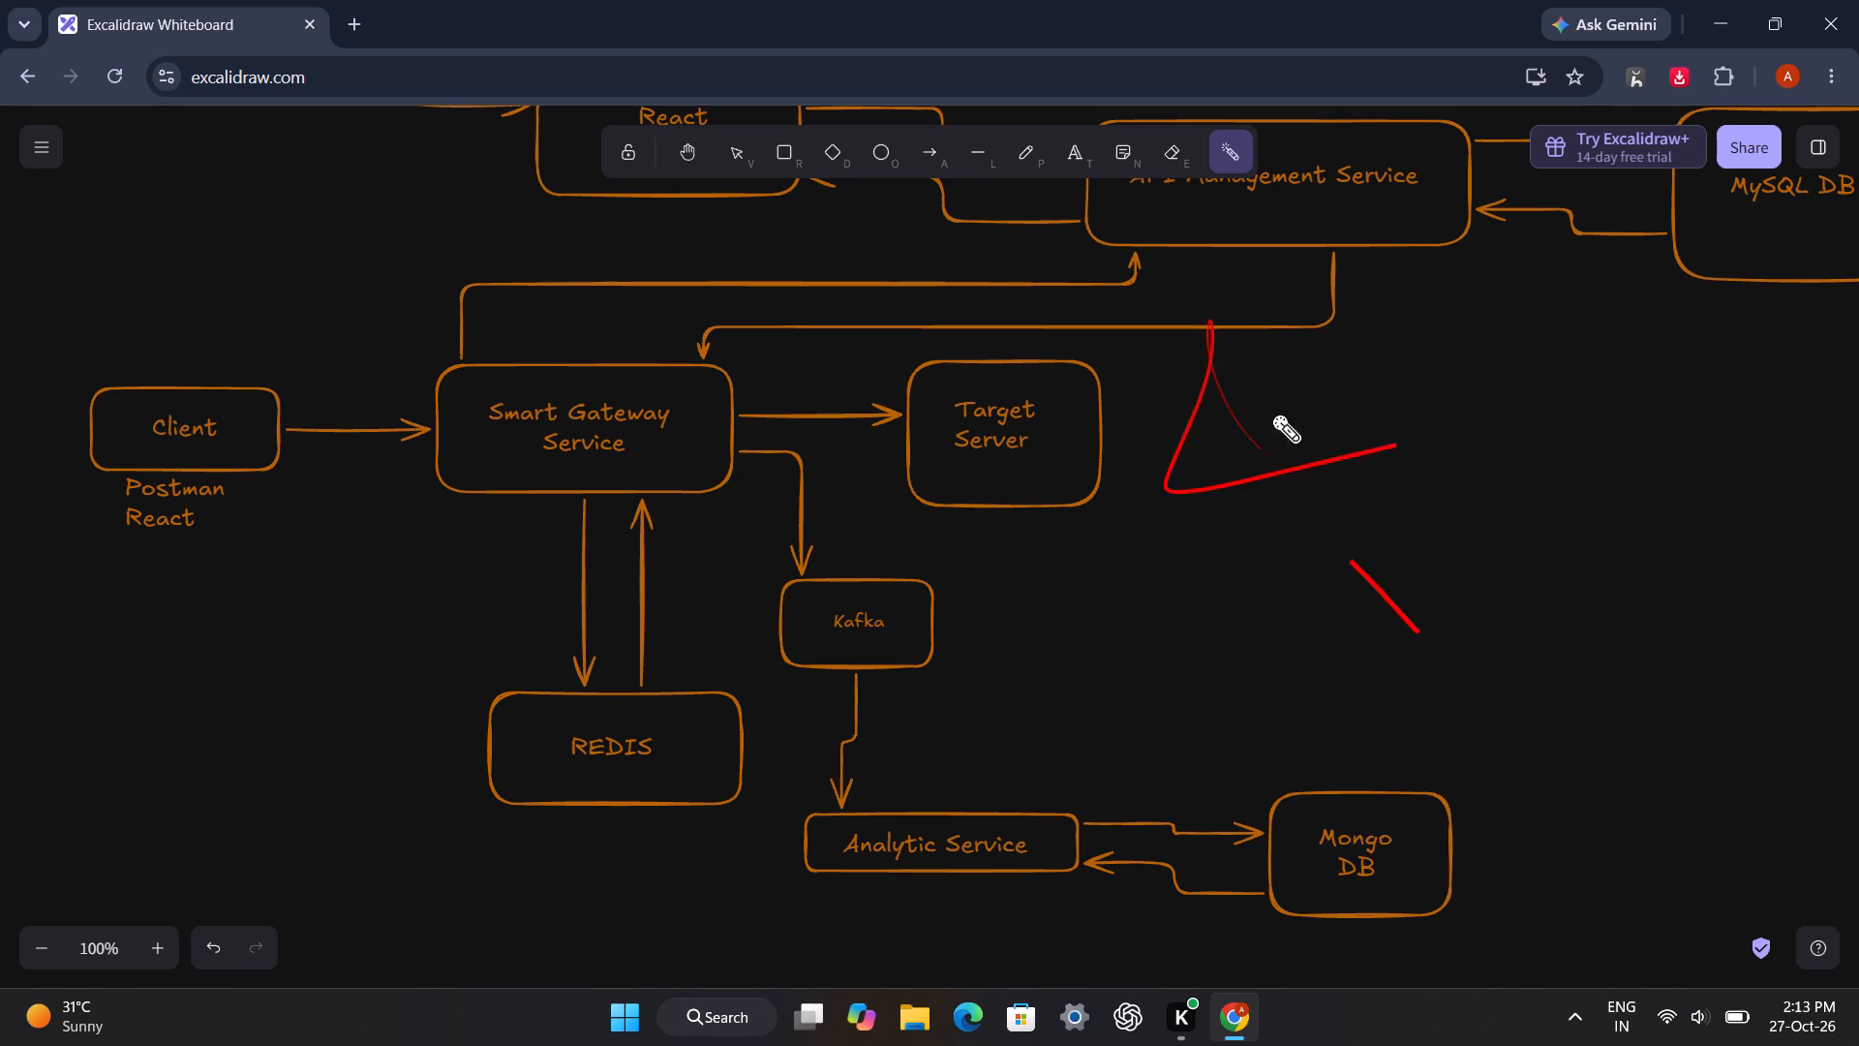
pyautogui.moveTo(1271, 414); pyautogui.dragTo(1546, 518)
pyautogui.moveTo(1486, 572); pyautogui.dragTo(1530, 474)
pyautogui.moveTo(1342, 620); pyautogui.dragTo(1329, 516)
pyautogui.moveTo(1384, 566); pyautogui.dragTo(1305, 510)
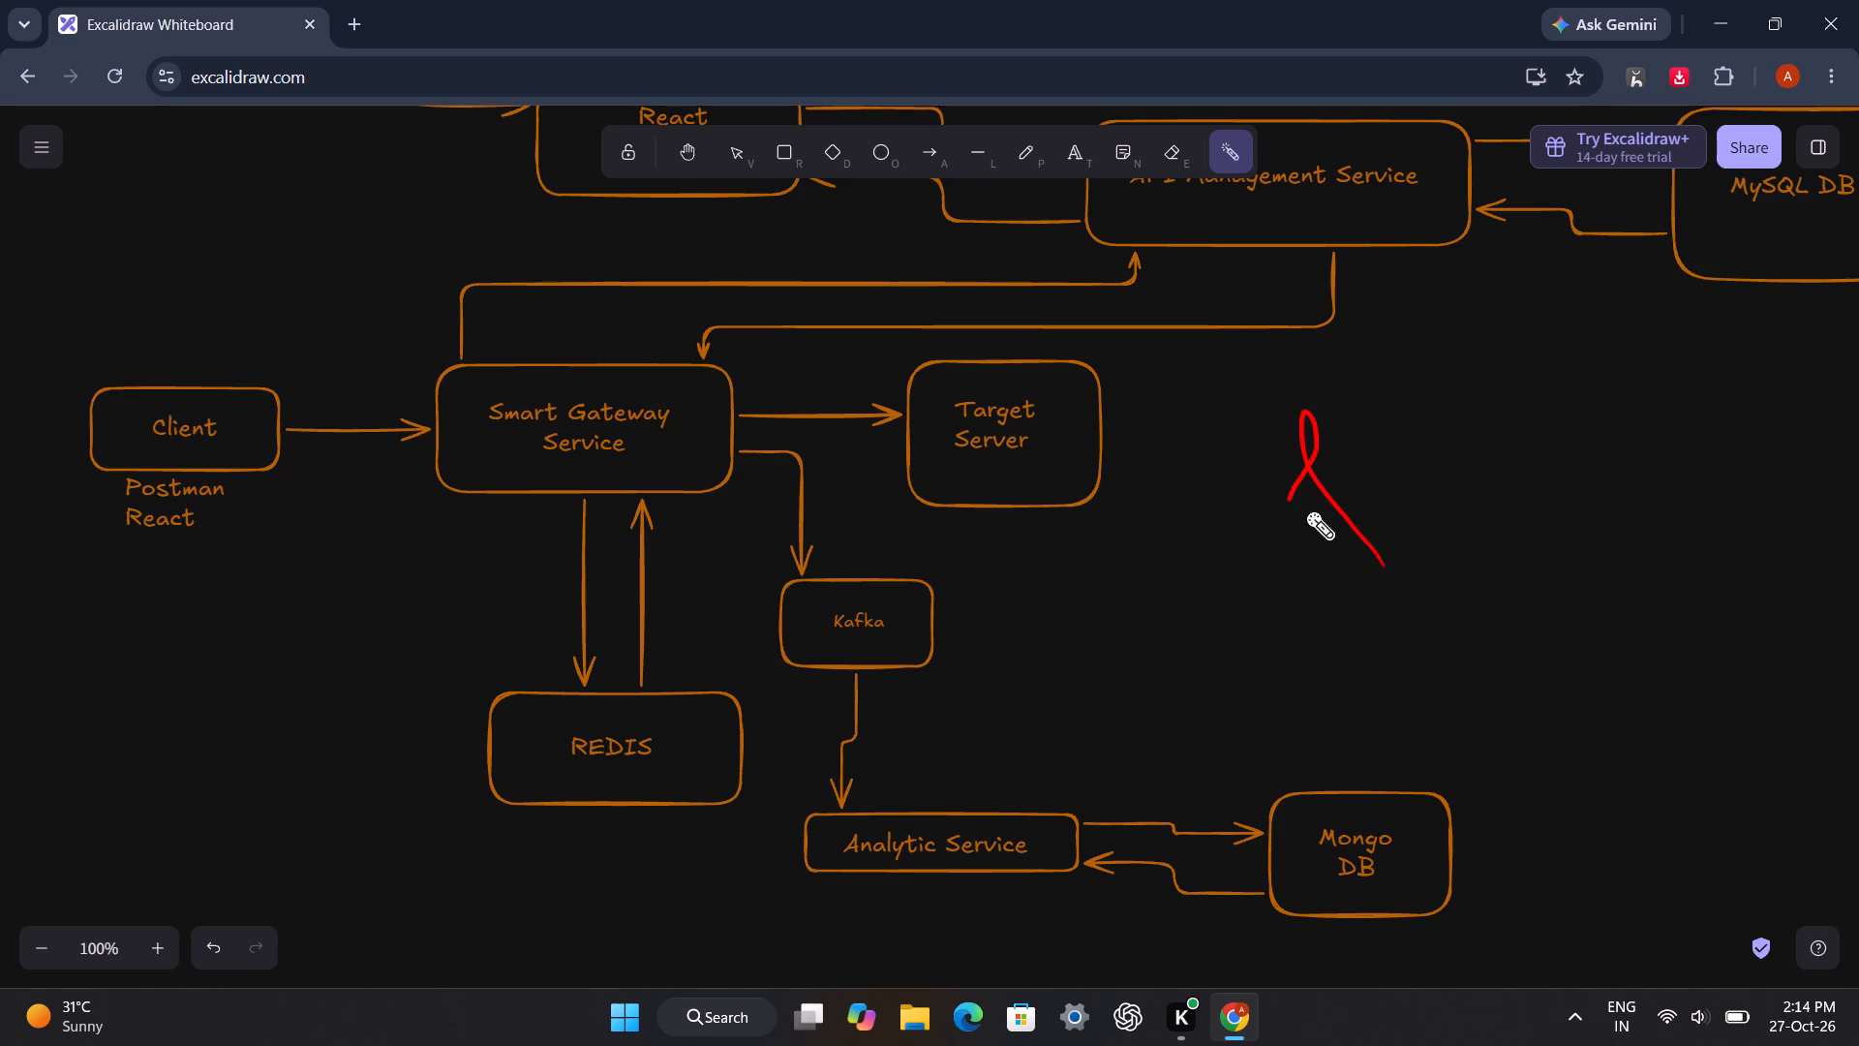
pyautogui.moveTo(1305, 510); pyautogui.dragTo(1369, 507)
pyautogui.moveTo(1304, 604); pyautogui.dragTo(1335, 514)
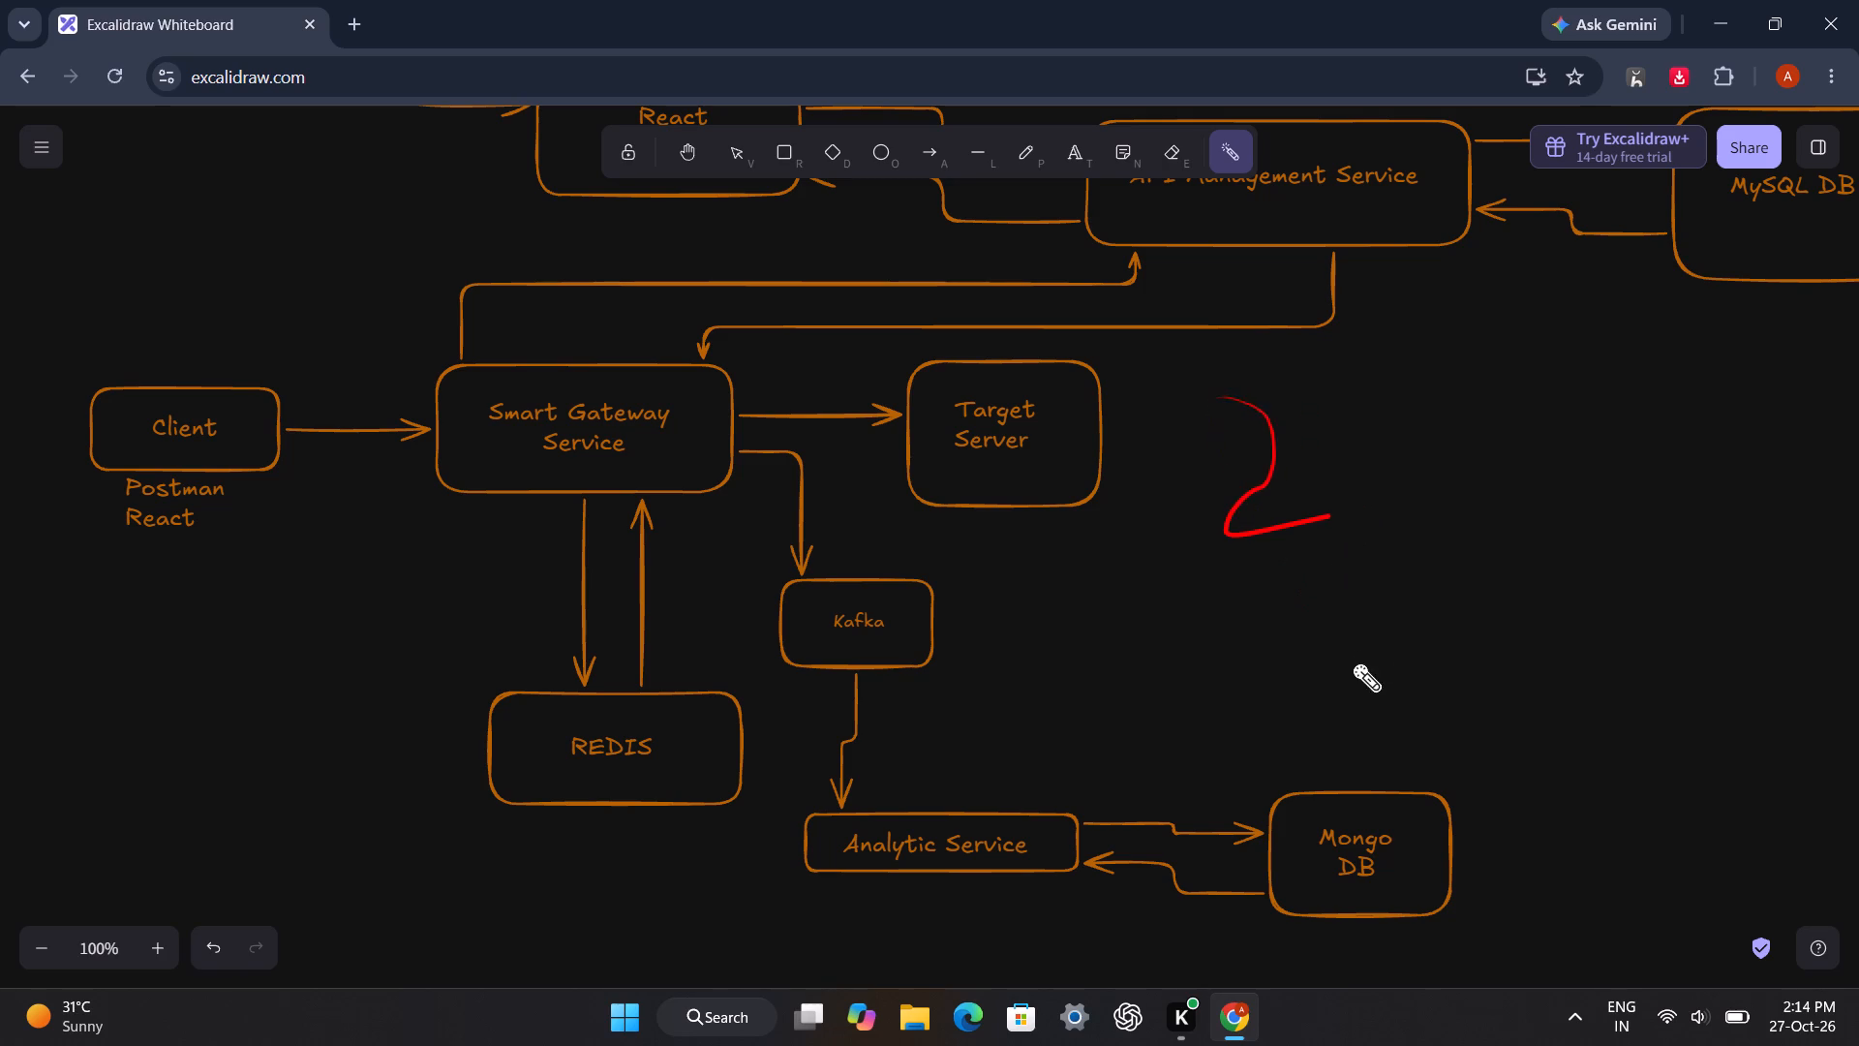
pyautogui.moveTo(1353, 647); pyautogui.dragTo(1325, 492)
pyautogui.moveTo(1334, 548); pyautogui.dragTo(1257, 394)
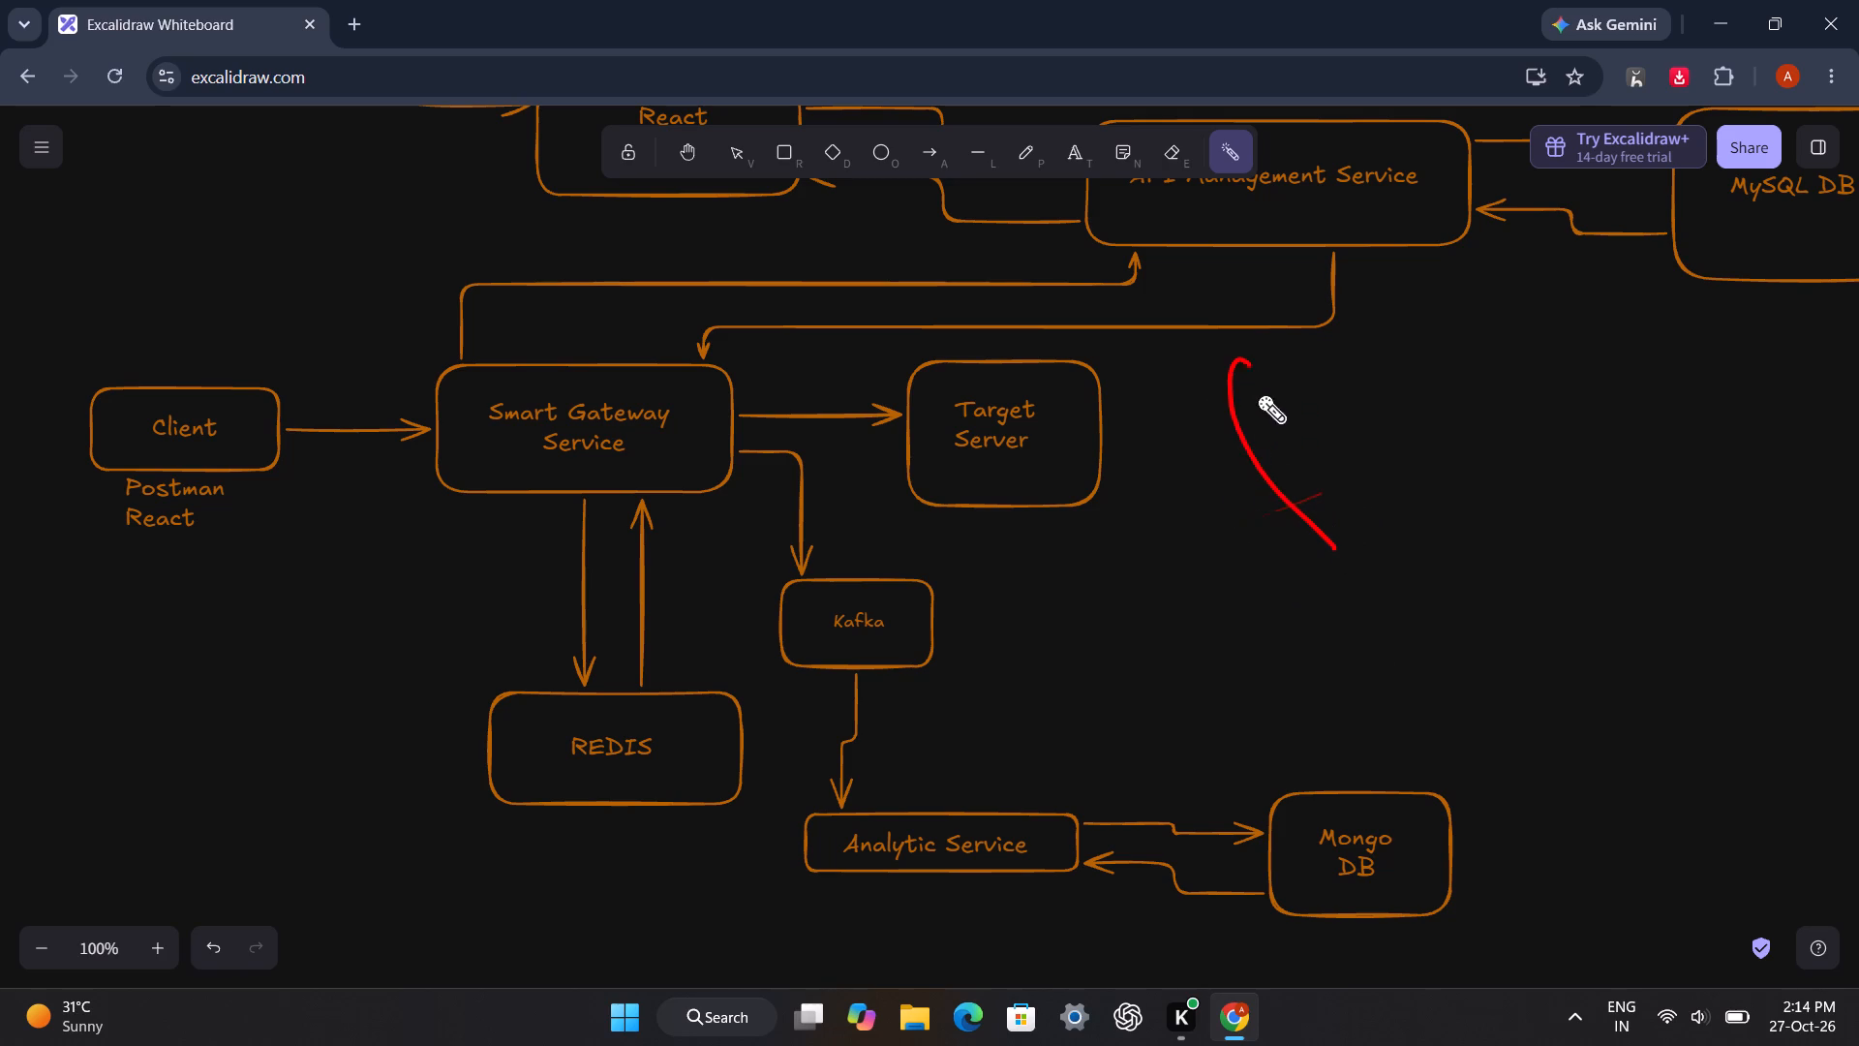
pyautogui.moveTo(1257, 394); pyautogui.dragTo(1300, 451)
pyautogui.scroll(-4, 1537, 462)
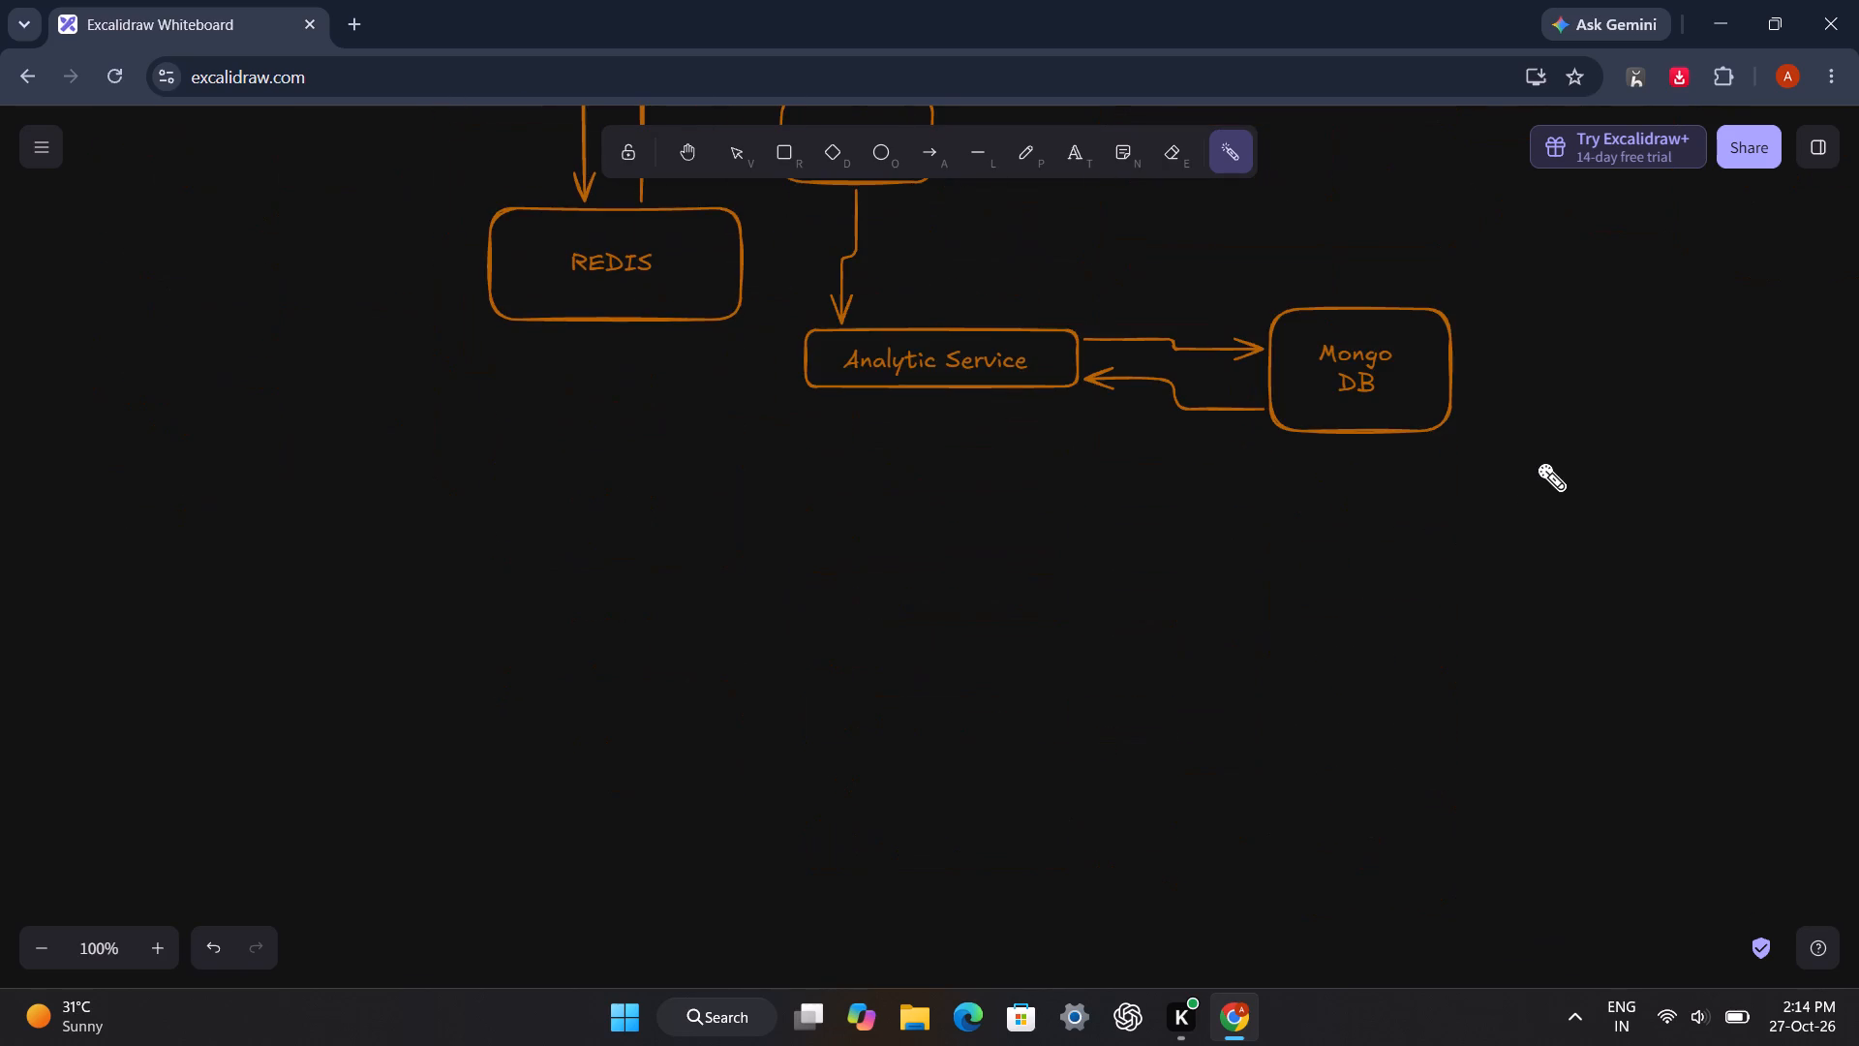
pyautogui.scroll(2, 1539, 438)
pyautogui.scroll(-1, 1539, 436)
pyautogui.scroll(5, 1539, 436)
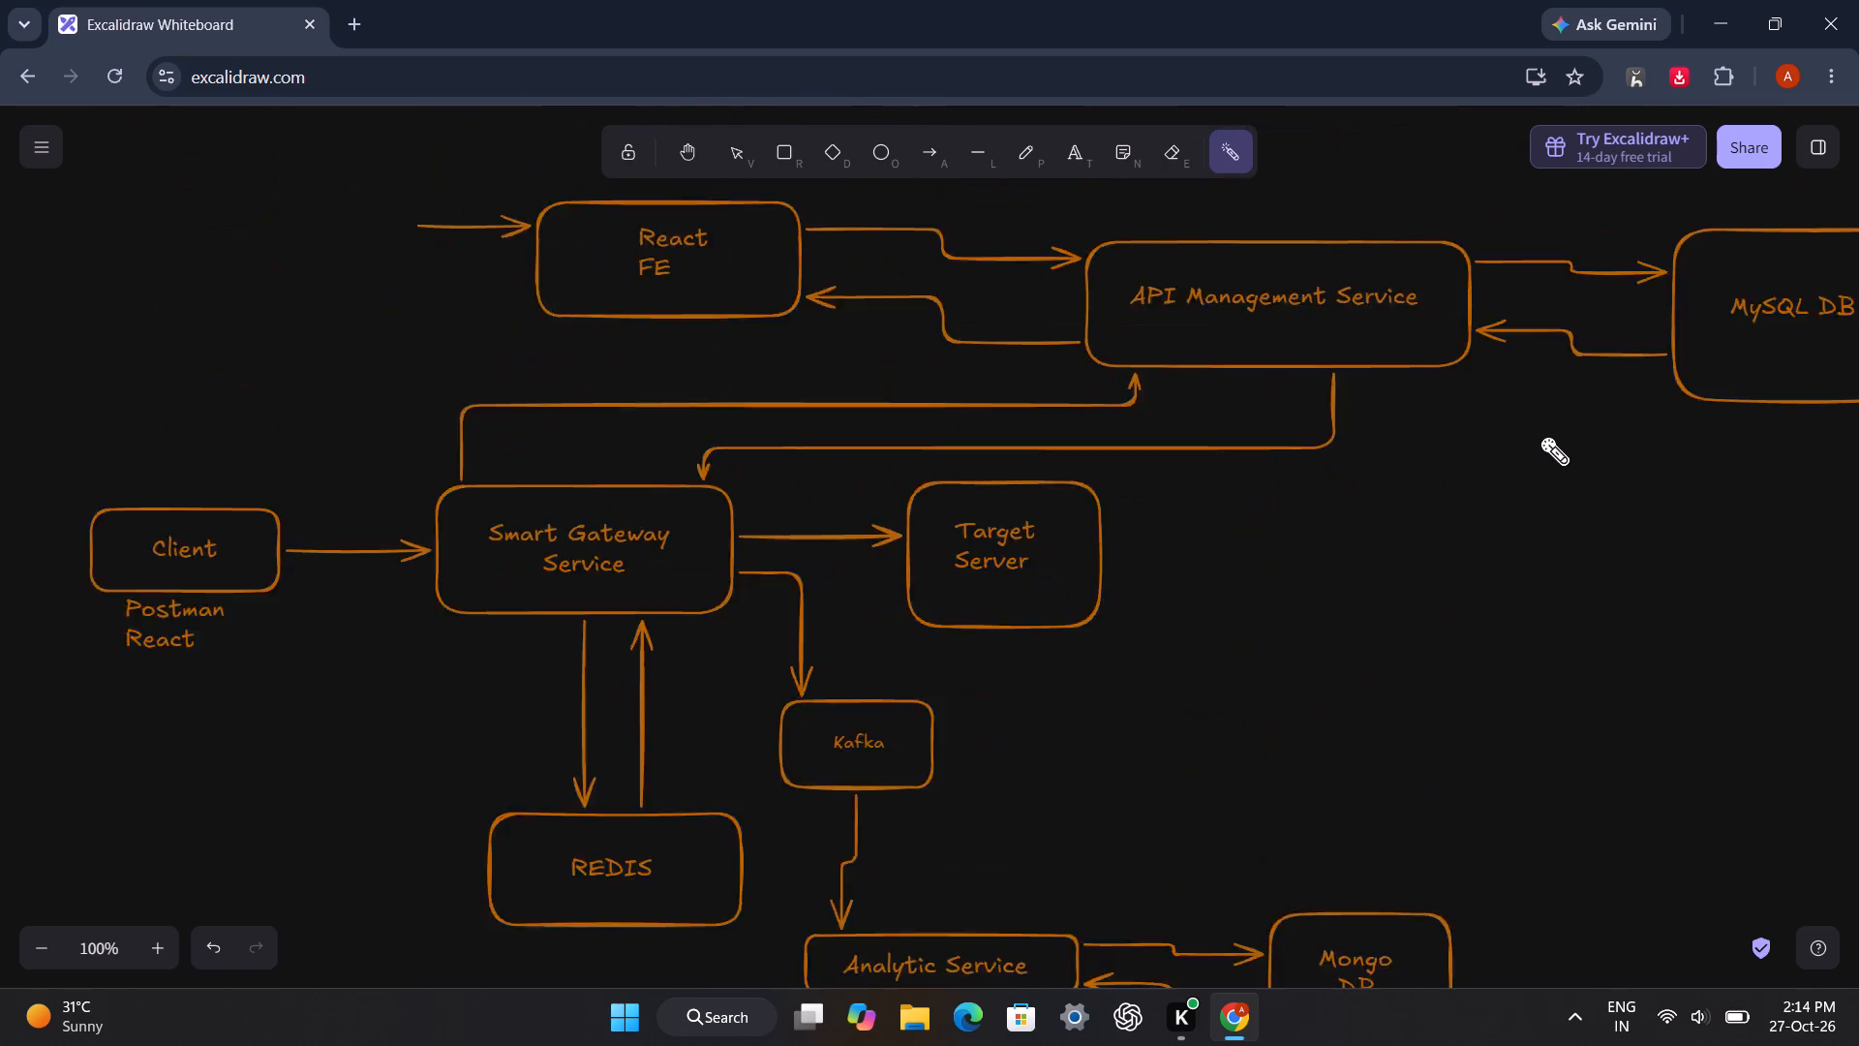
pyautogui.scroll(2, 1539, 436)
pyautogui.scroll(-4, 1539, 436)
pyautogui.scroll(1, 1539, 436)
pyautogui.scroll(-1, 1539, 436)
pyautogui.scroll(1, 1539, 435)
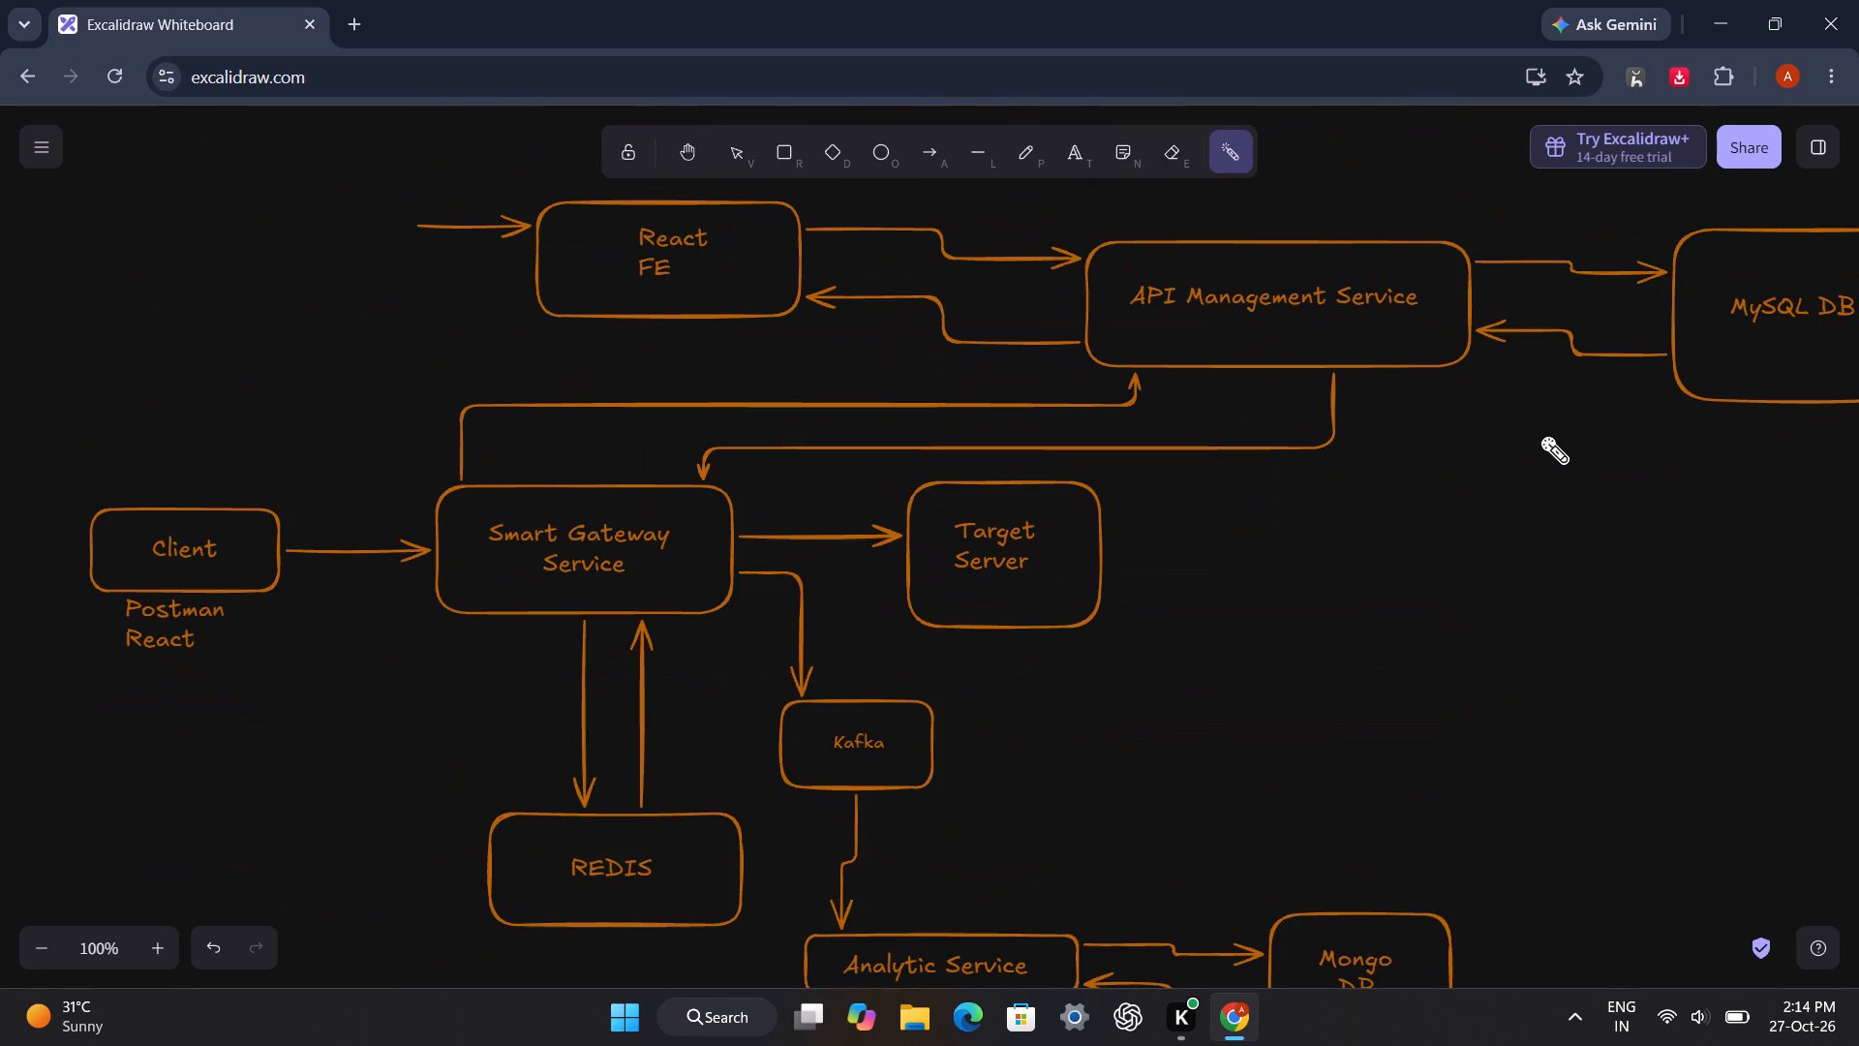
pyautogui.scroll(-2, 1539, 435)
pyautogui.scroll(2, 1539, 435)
# Gesture with the laser pointer around Target Server and the open area beside it, below API Management Service, while explaining the architecture.
pyautogui.click(1471, 417)
pyautogui.moveTo(1365, 520); pyautogui.dragTo(1558, 565)
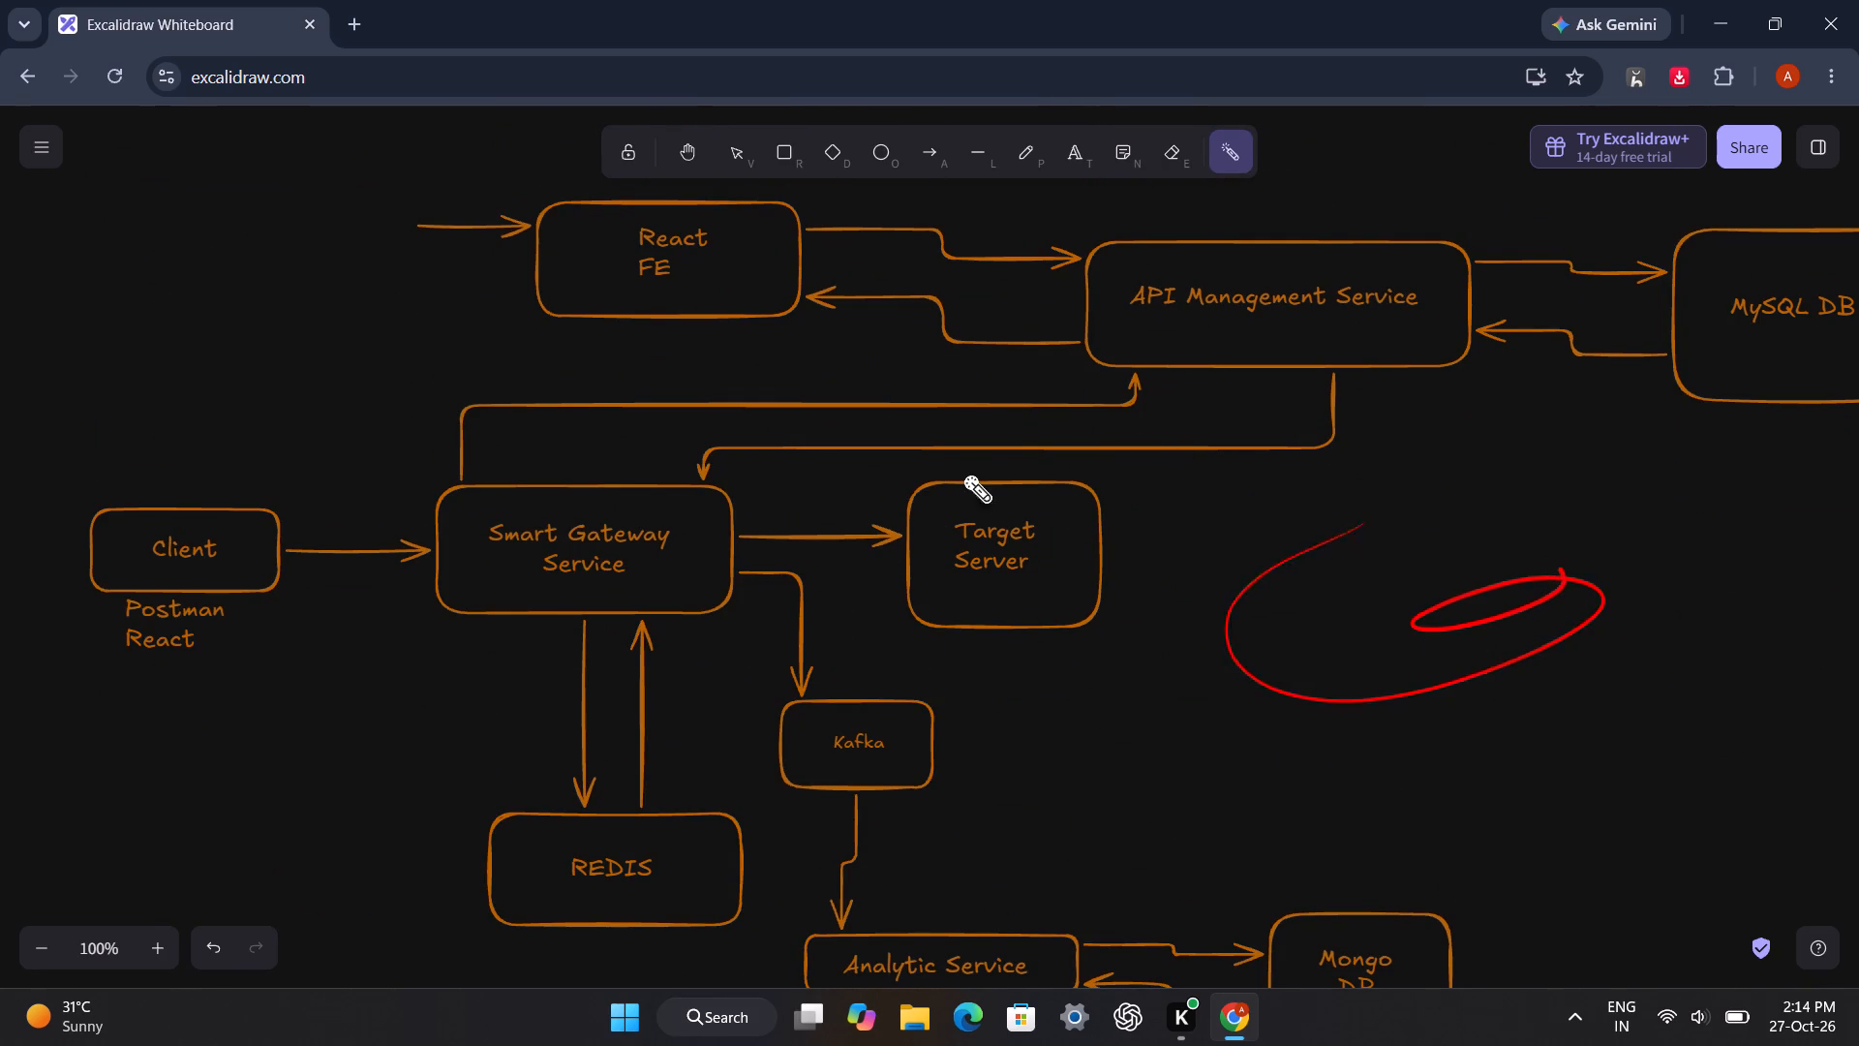
pyautogui.moveTo(864, 442); pyautogui.dragTo(1143, 545)
pyautogui.moveTo(1143, 545); pyautogui.dragTo(1523, 474)
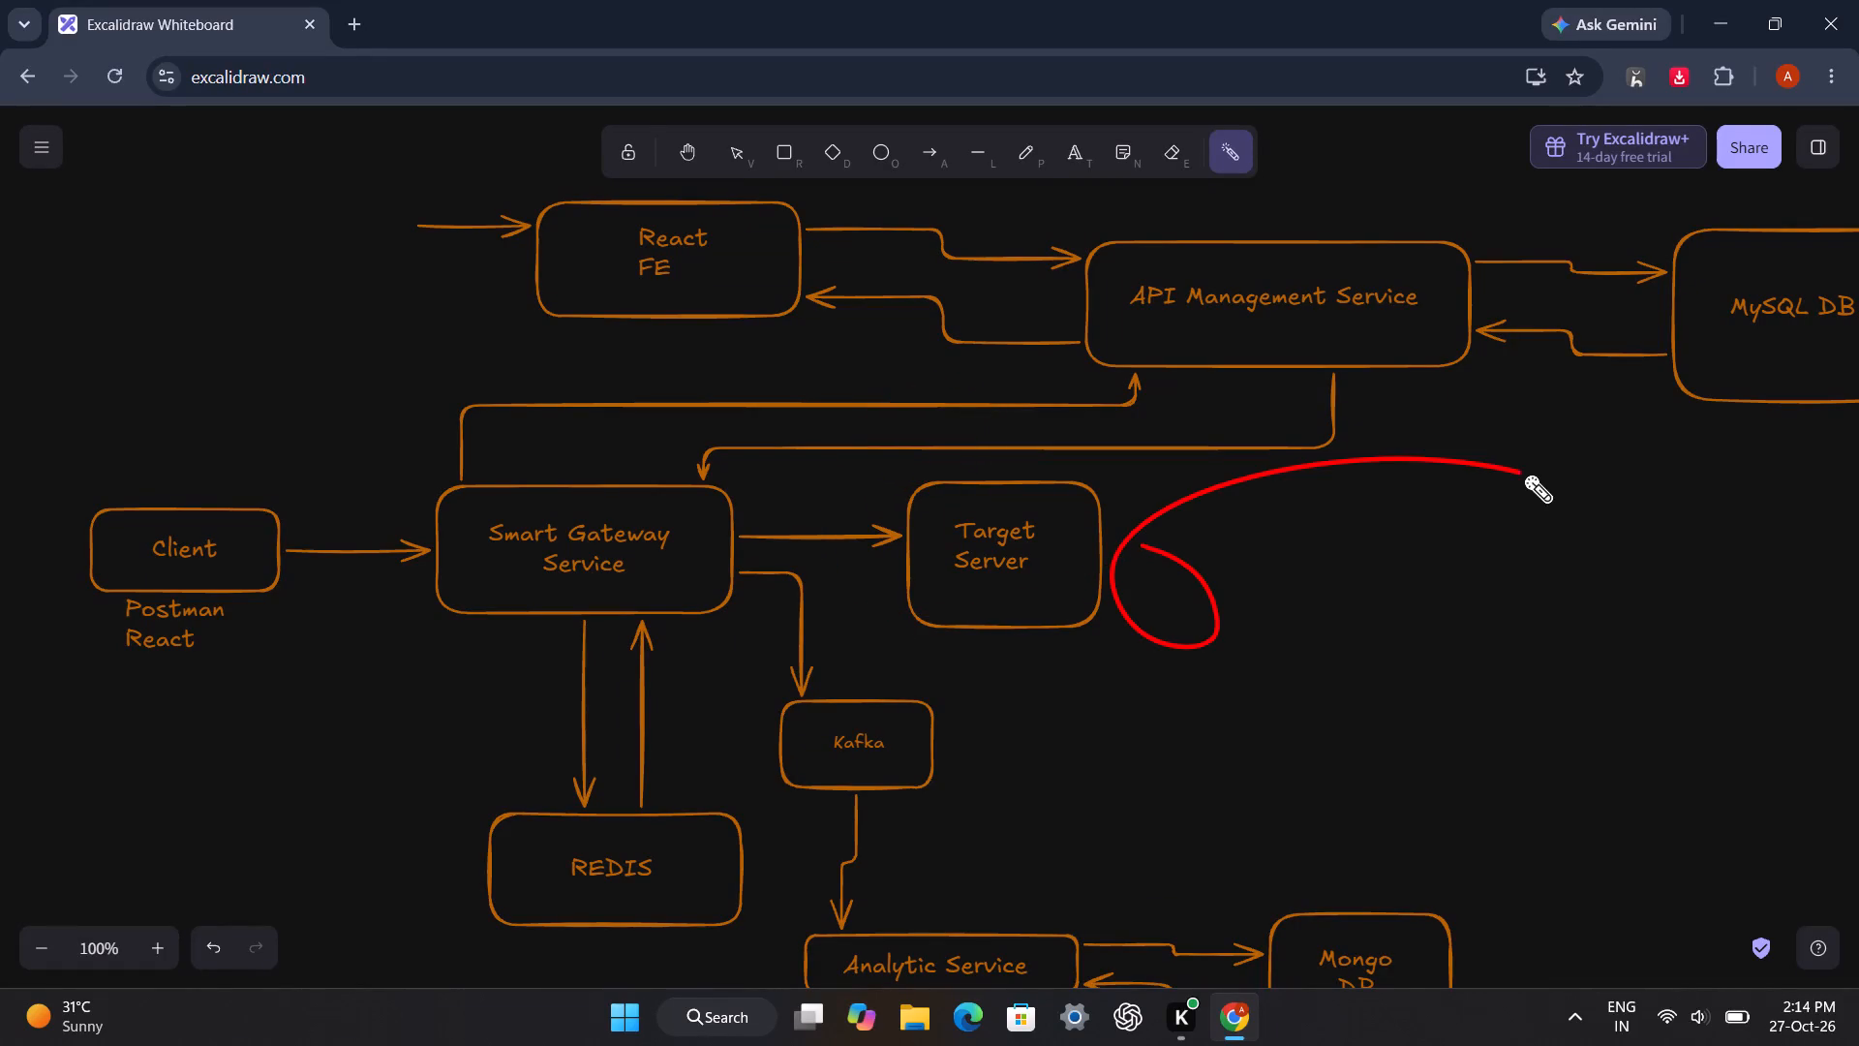
pyautogui.moveTo(1523, 474); pyautogui.dragTo(1522, 474)
pyautogui.moveTo(1346, 503); pyautogui.dragTo(1516, 538)
pyautogui.moveTo(1452, 562); pyautogui.dragTo(1386, 525)
pyautogui.moveTo(1584, 508); pyautogui.dragTo(1459, 460)
pyautogui.moveTo(1430, 498); pyautogui.dragTo(1330, 446)
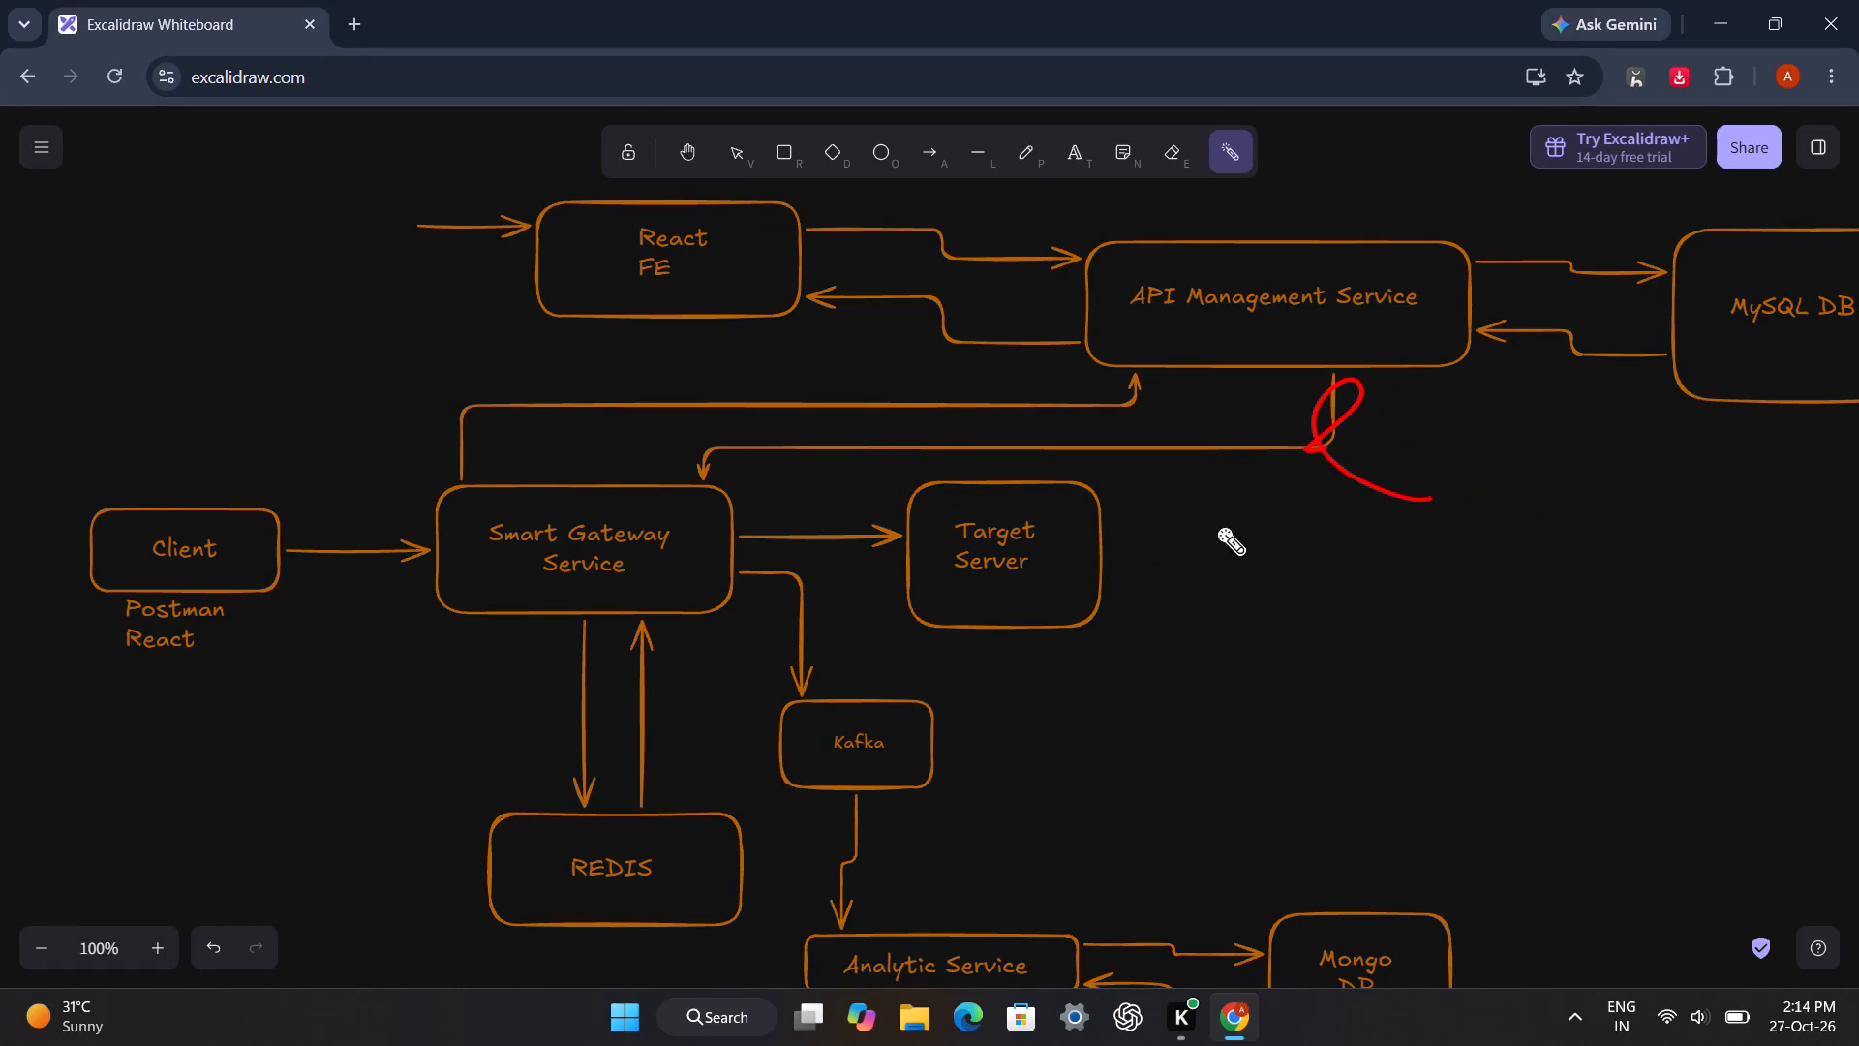
pyautogui.moveTo(1205, 552); pyautogui.dragTo(1186, 542)
pyautogui.moveTo(1356, 582); pyautogui.dragTo(1262, 532)
pyautogui.moveTo(1249, 625); pyautogui.dragTo(1127, 484)
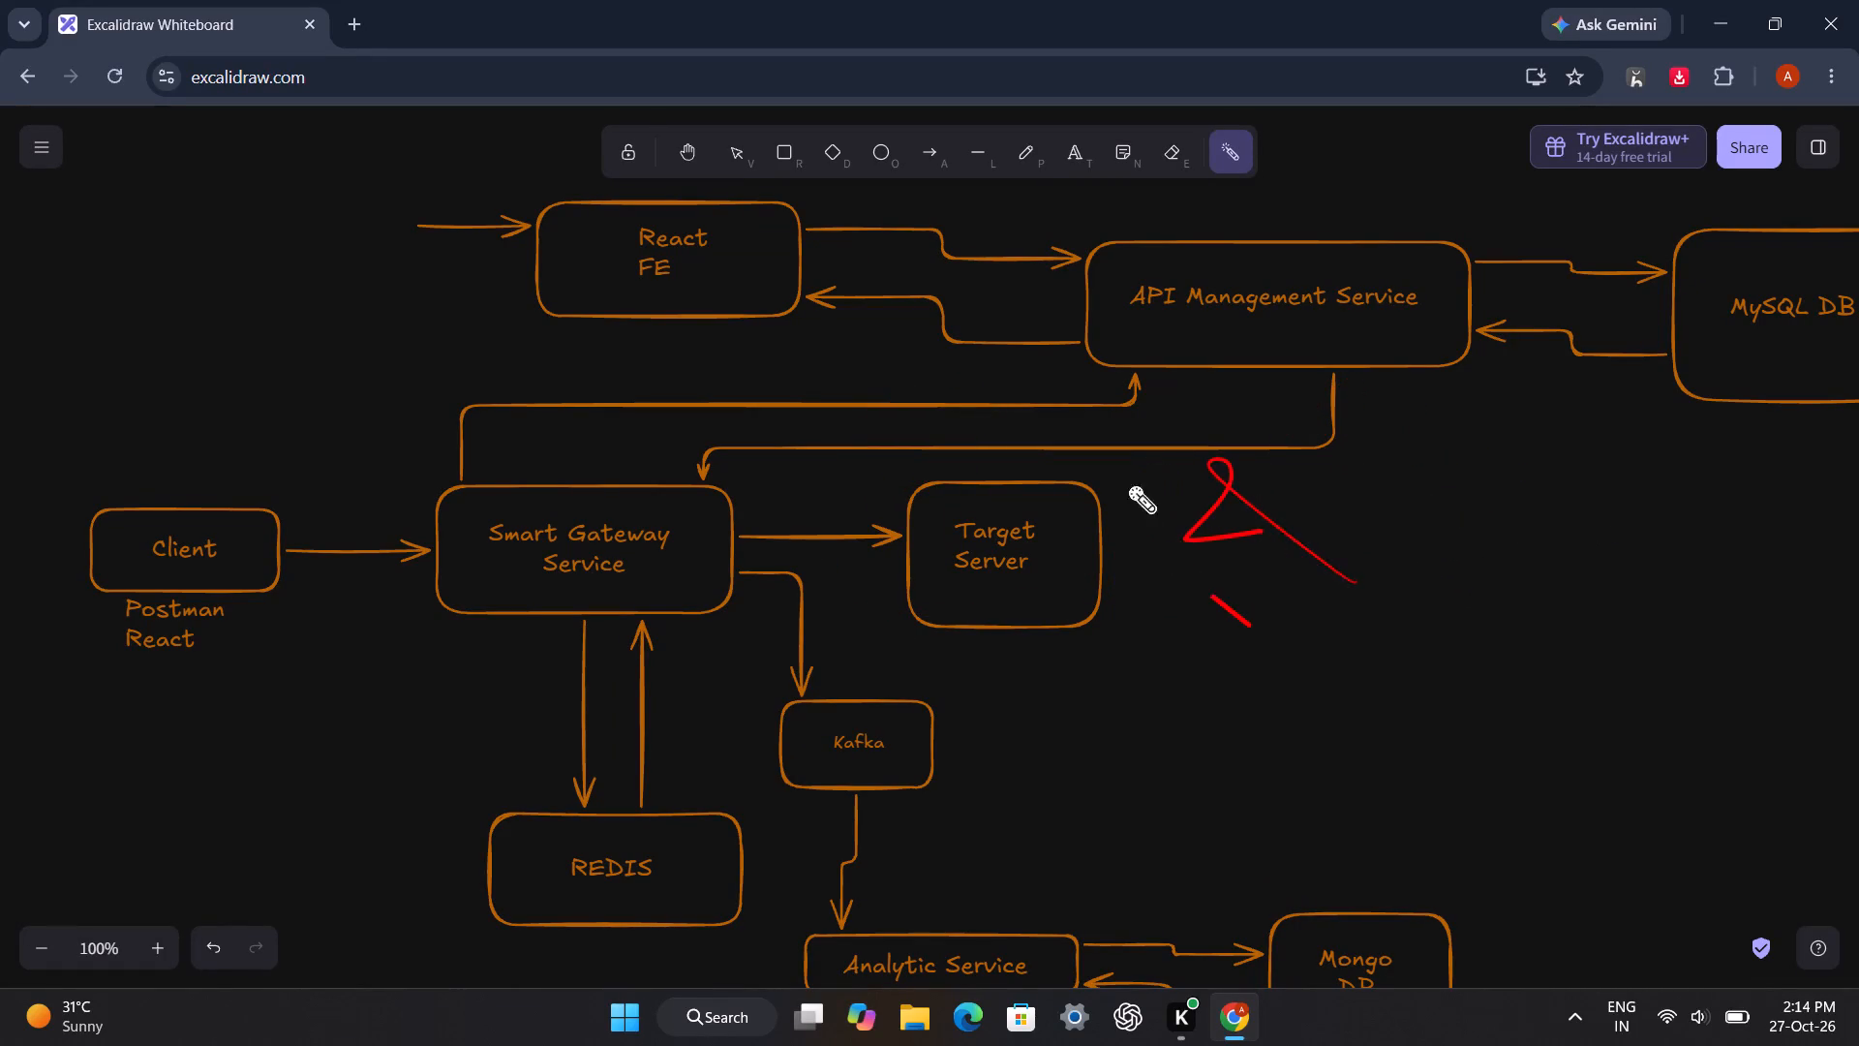
pyautogui.moveTo(1127, 484); pyautogui.dragTo(1188, 547)
pyautogui.moveTo(1327, 588); pyautogui.dragTo(1282, 498)
pyautogui.moveTo(1169, 593); pyautogui.dragTo(1270, 568)
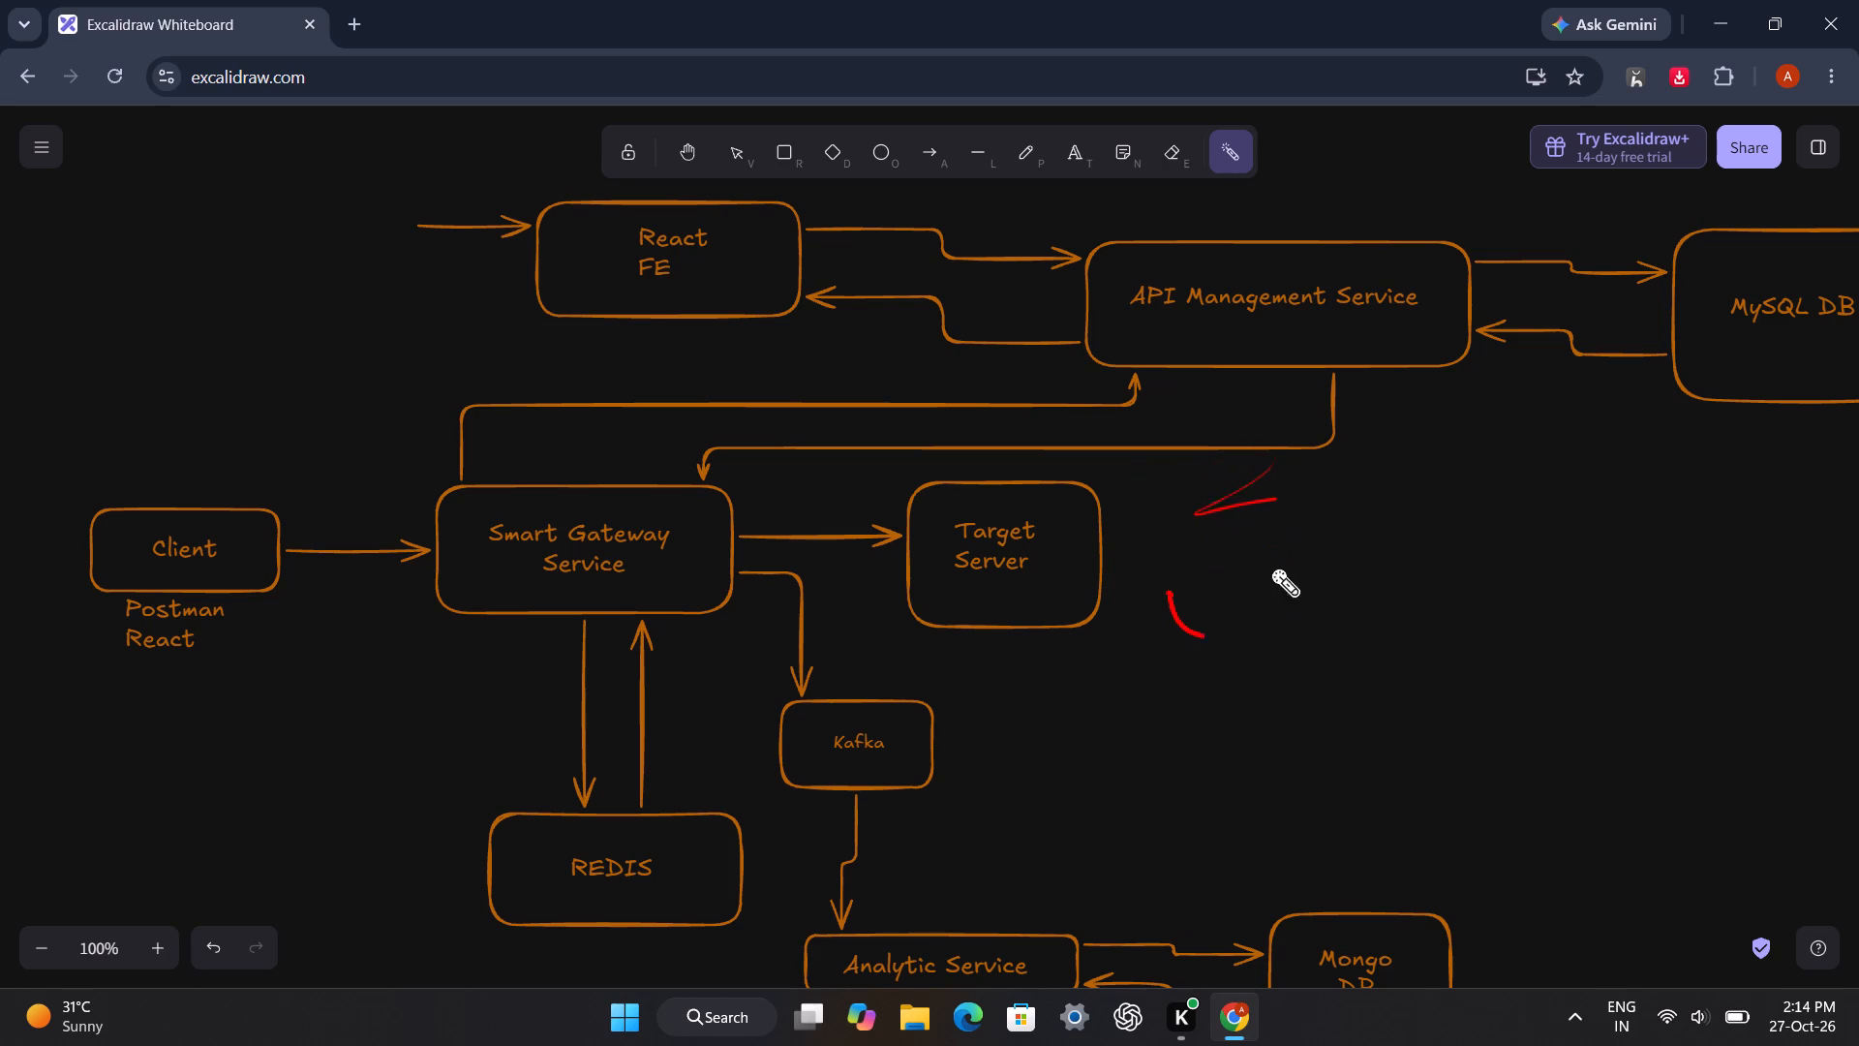
pyautogui.moveTo(1270, 568); pyautogui.dragTo(1337, 544)
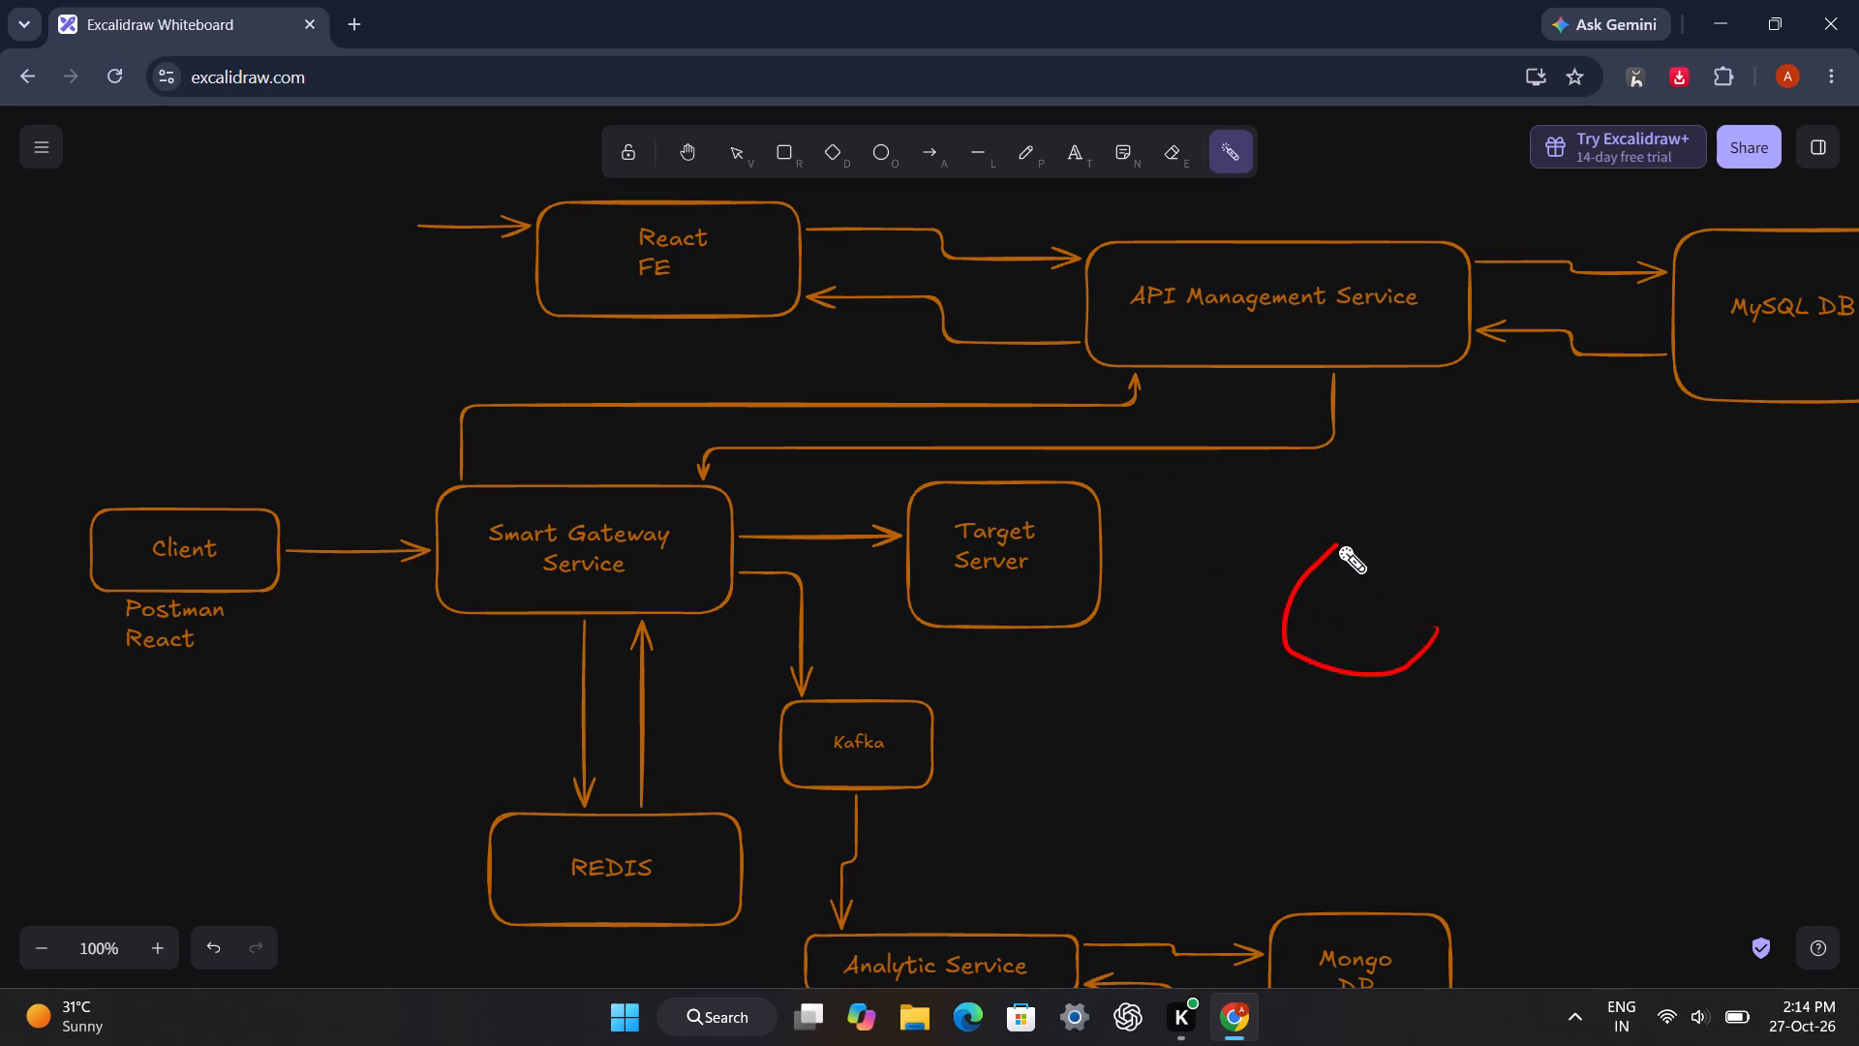
pyautogui.moveTo(1337, 544); pyautogui.dragTo(1380, 553)
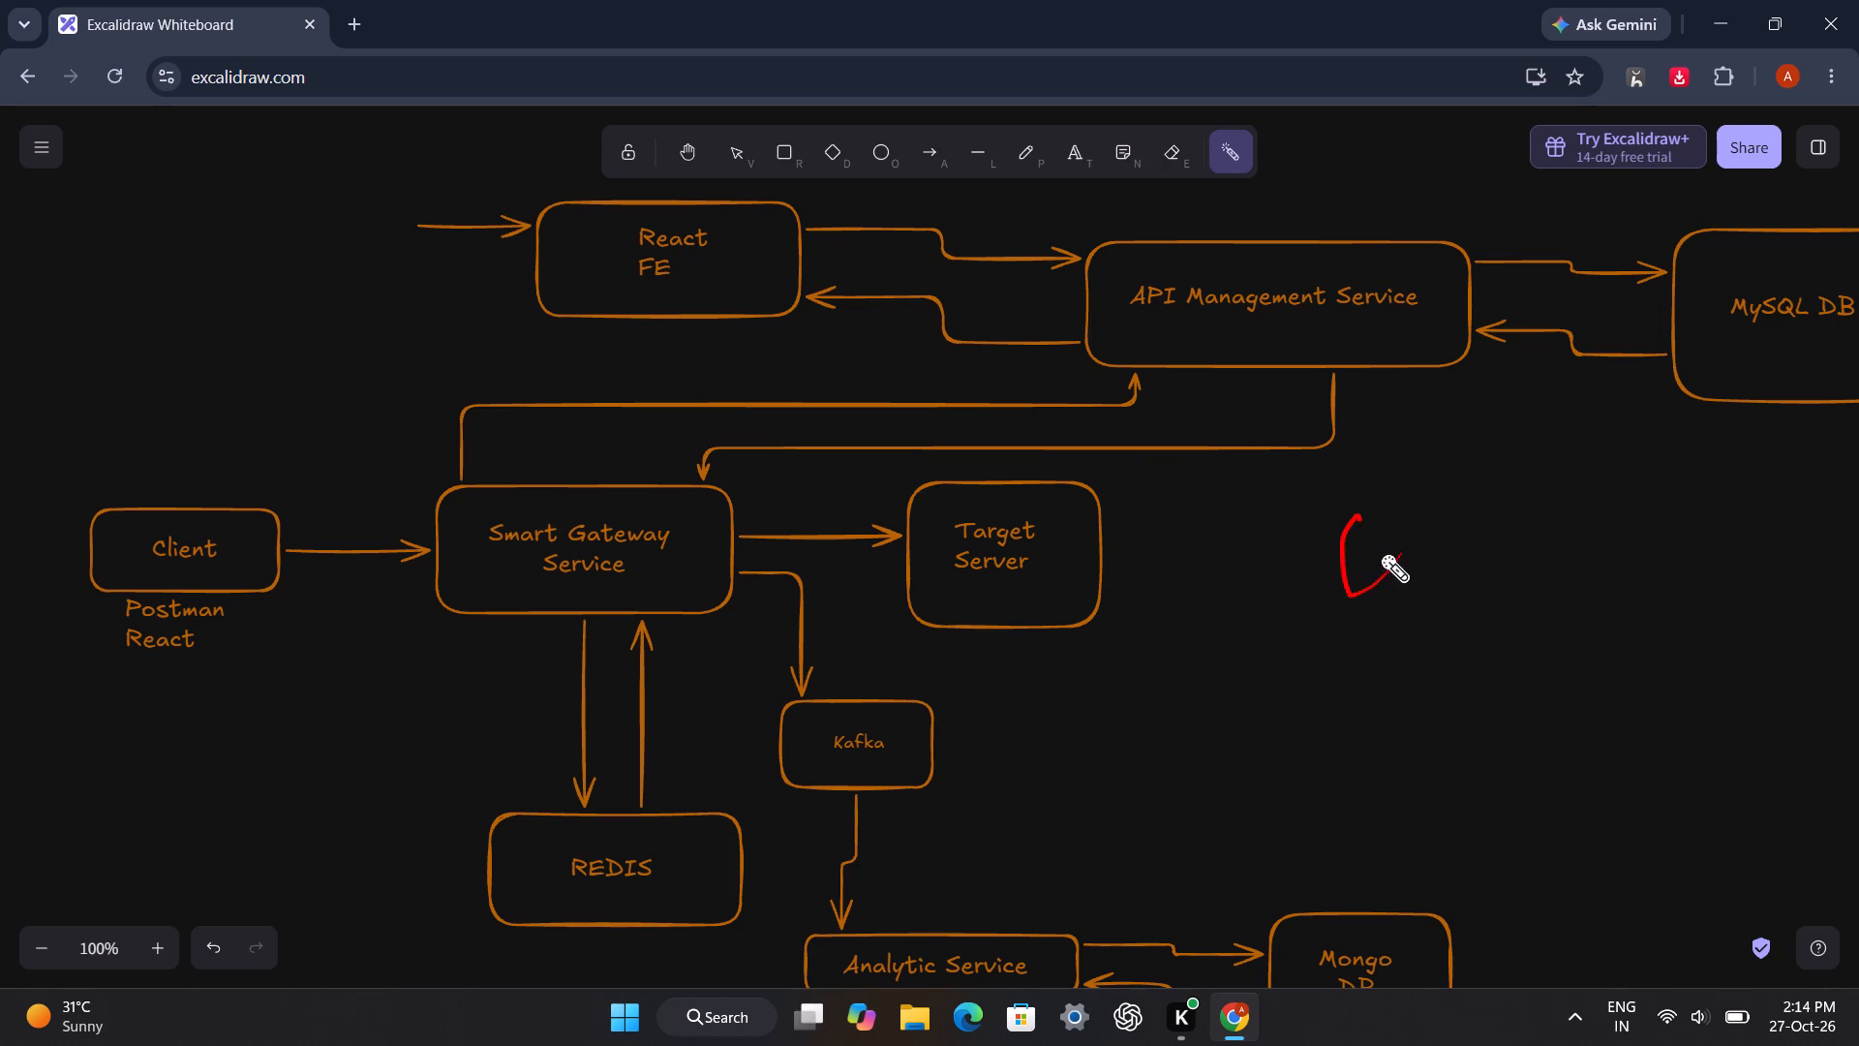
pyautogui.moveTo(1380, 553); pyautogui.dragTo(1388, 553)
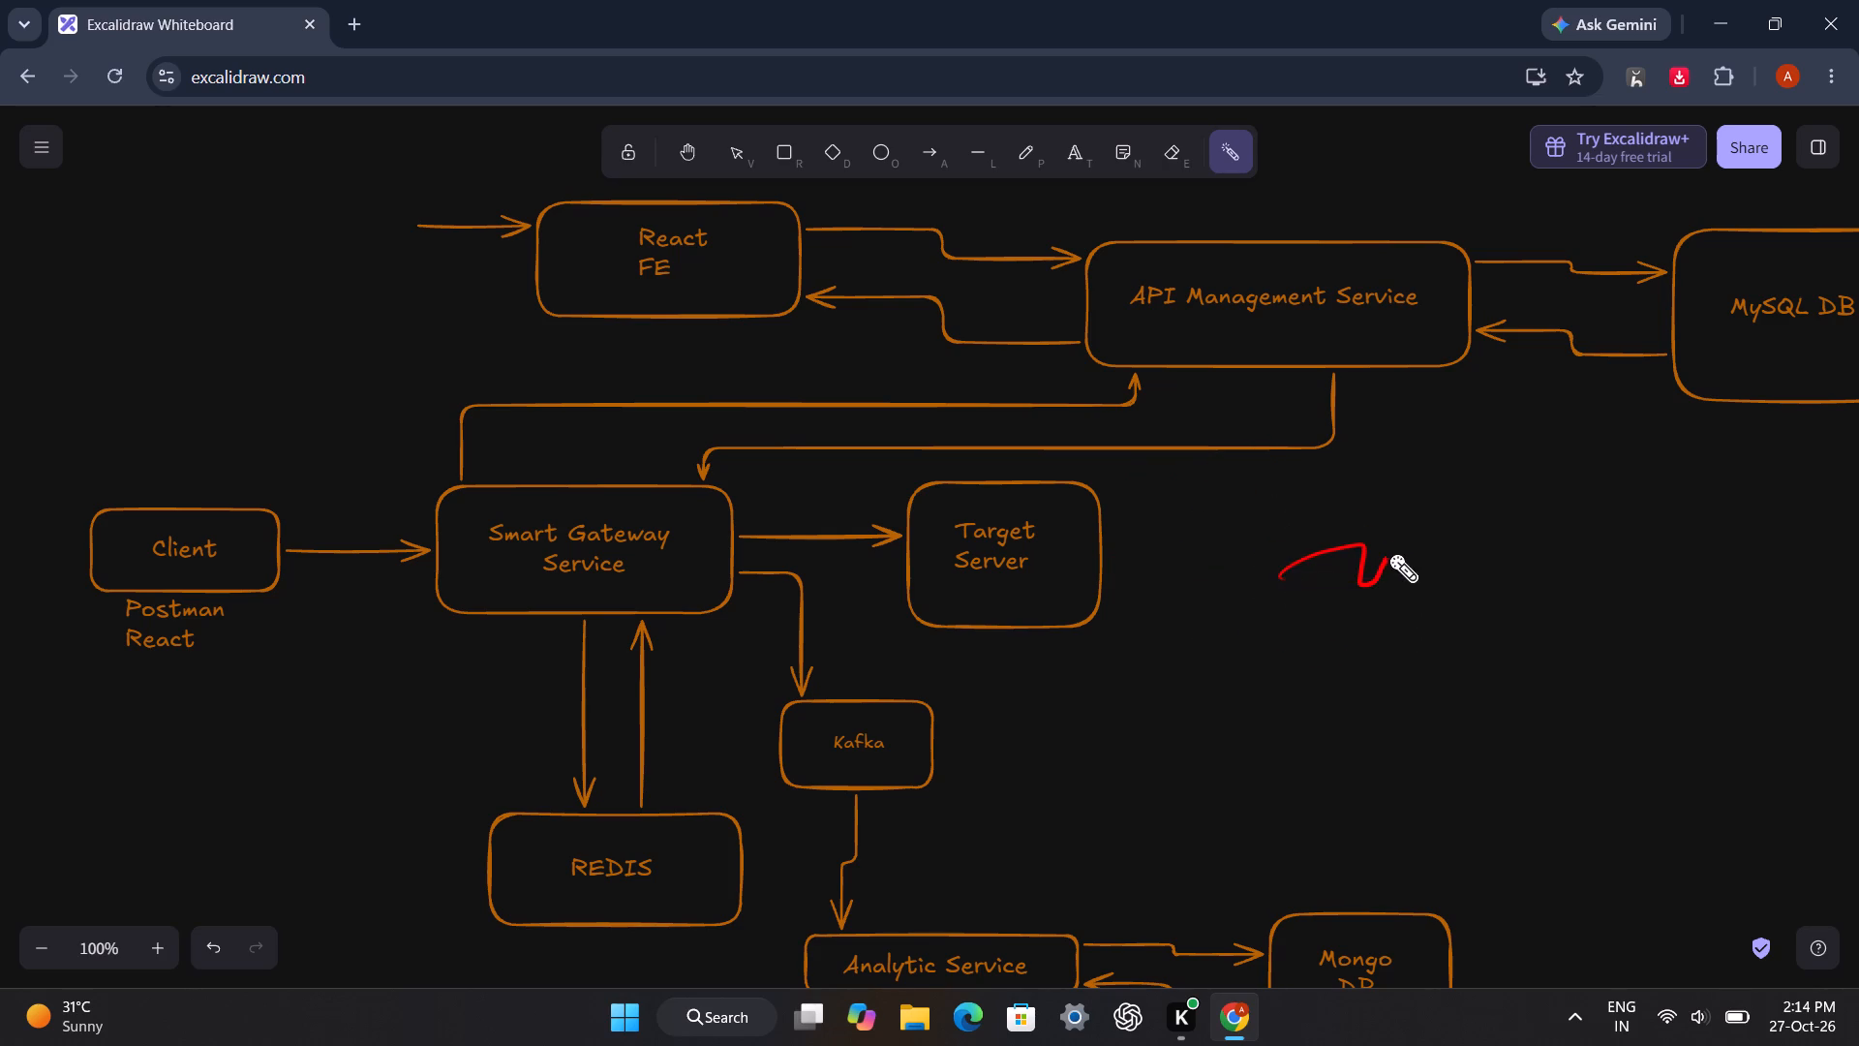
pyautogui.moveTo(1388, 553); pyautogui.dragTo(1442, 557)
pyautogui.moveTo(1442, 557); pyautogui.dragTo(1517, 592)
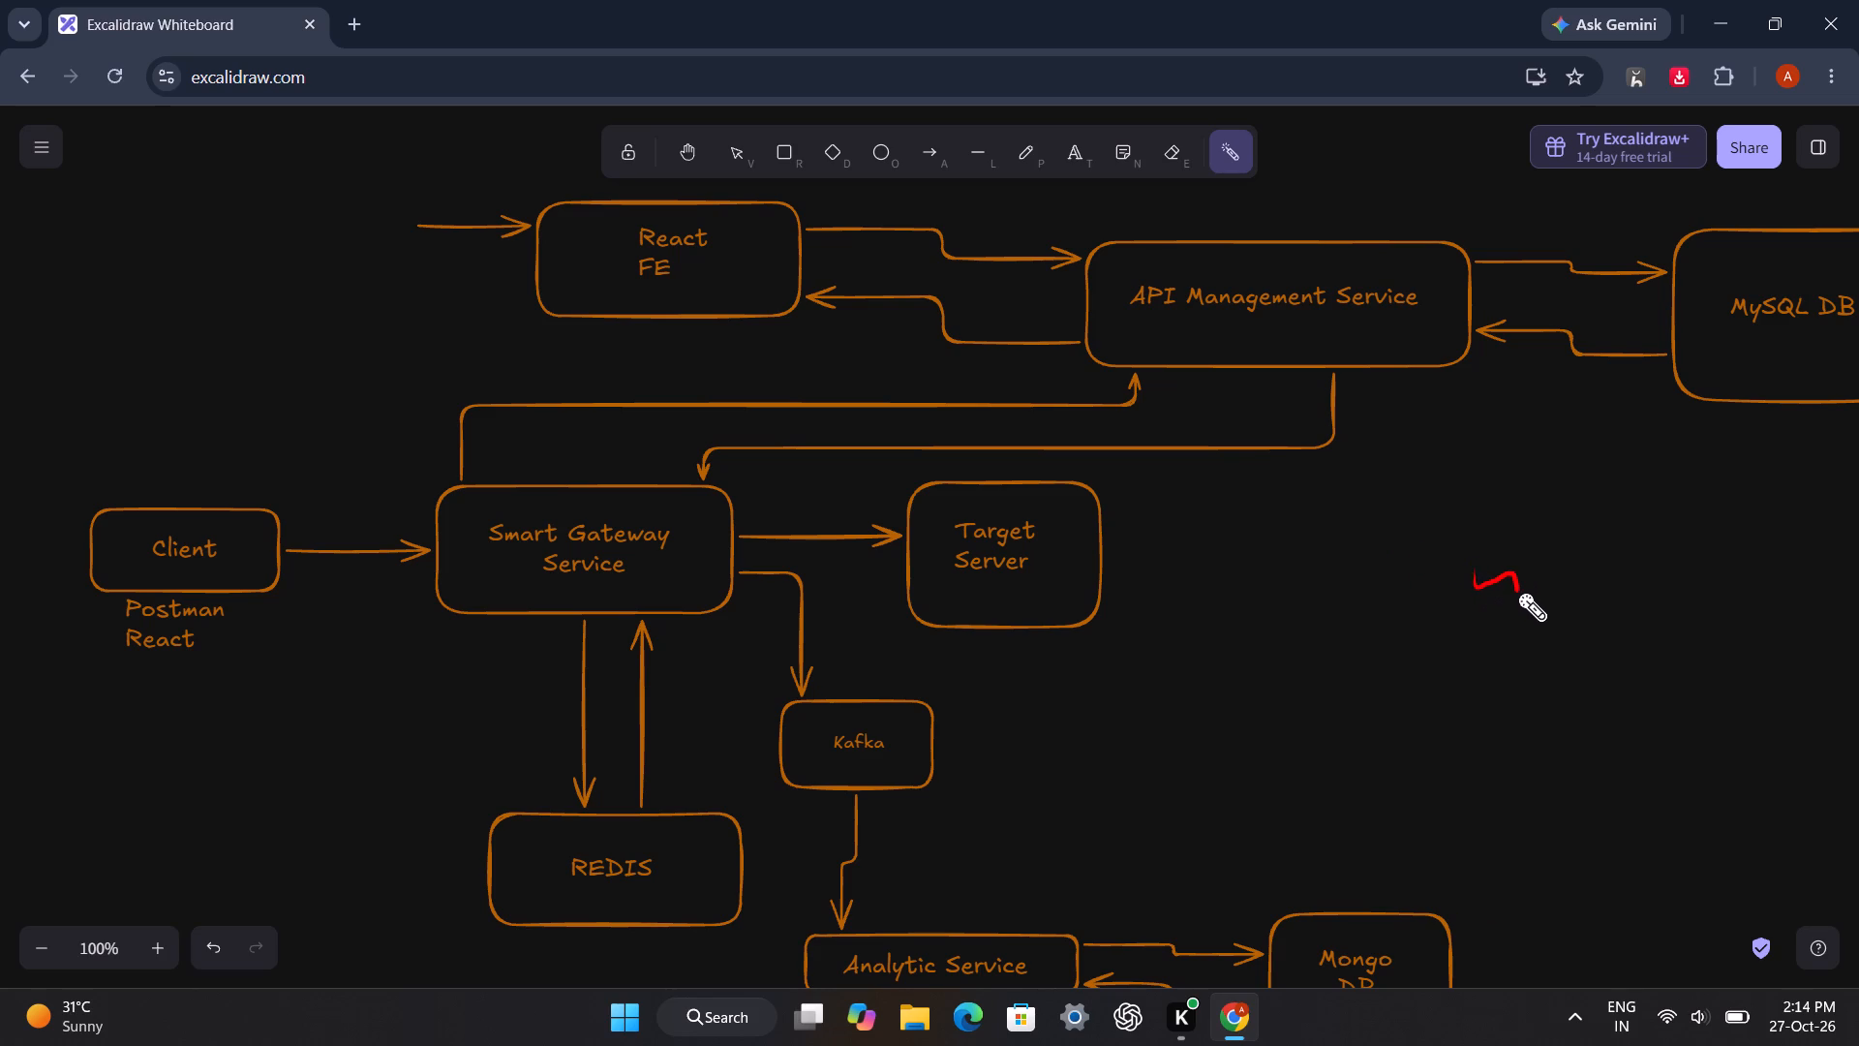
pyautogui.moveTo(1517, 592); pyautogui.dragTo(838, 615)
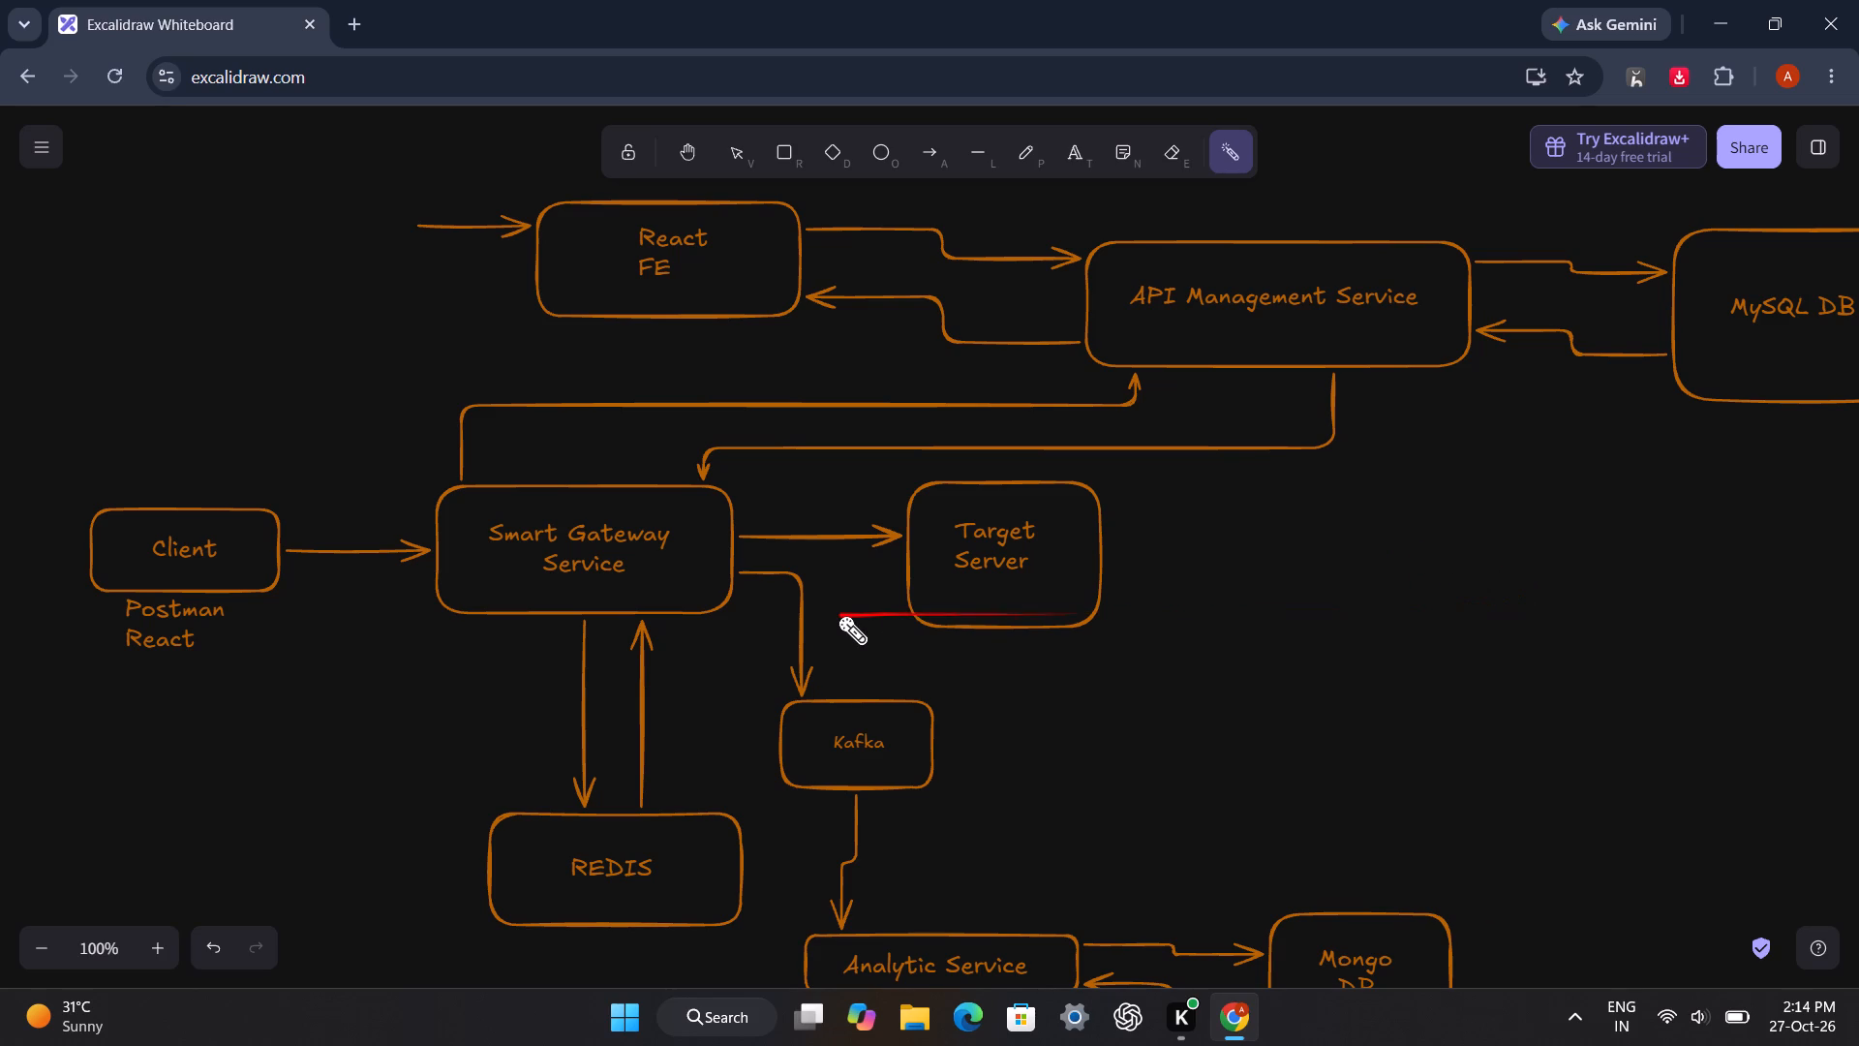
pyautogui.moveTo(838, 615); pyautogui.dragTo(1858, 654)
pyautogui.moveTo(1858, 654); pyautogui.dragTo(1140, 496)
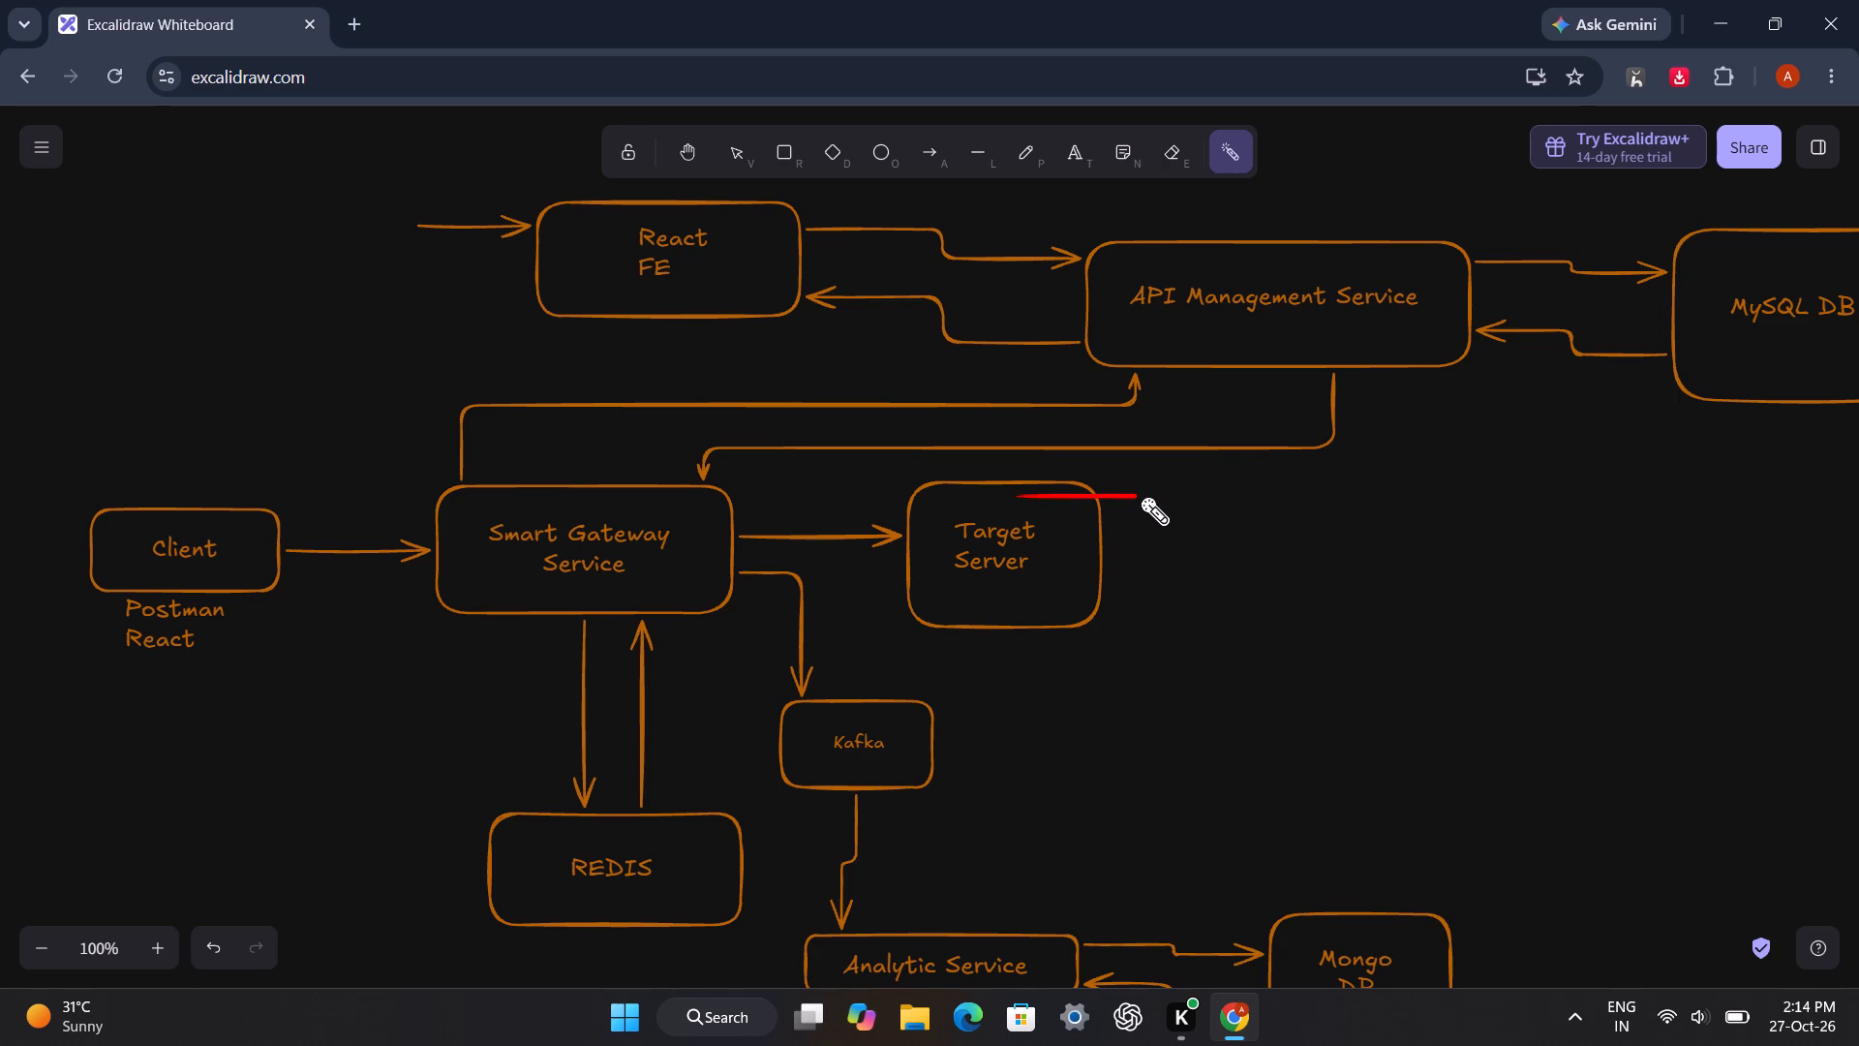
pyautogui.moveTo(1140, 496); pyautogui.dragTo(1162, 512)
pyautogui.moveTo(1162, 512); pyautogui.dragTo(1210, 531)
# Gesture with the laser pointer across the open area beside Target Server, below API Management Service, while explaining the architecture.
pyautogui.moveTo(1210, 531); pyautogui.dragTo(1234, 579)
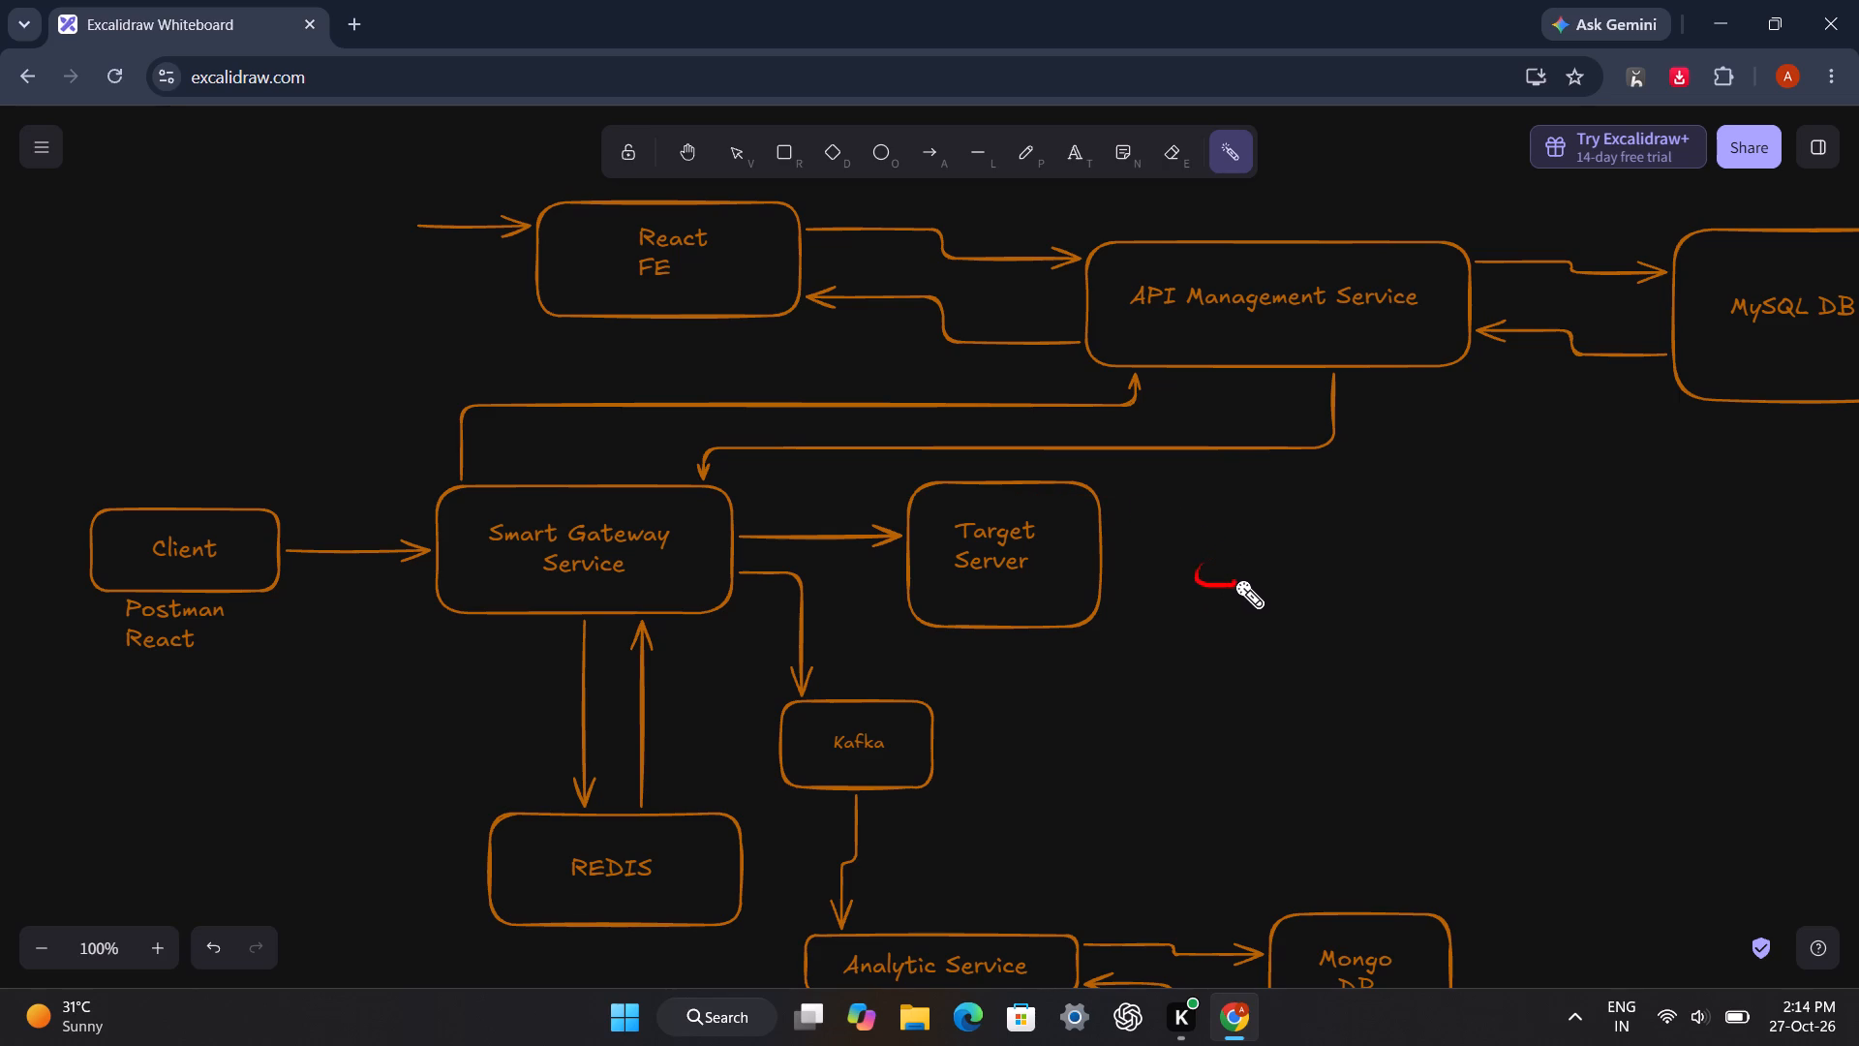
pyautogui.moveTo(1234, 579); pyautogui.dragTo(1354, 598)
pyautogui.moveTo(1363, 594); pyautogui.dragTo(1336, 631)
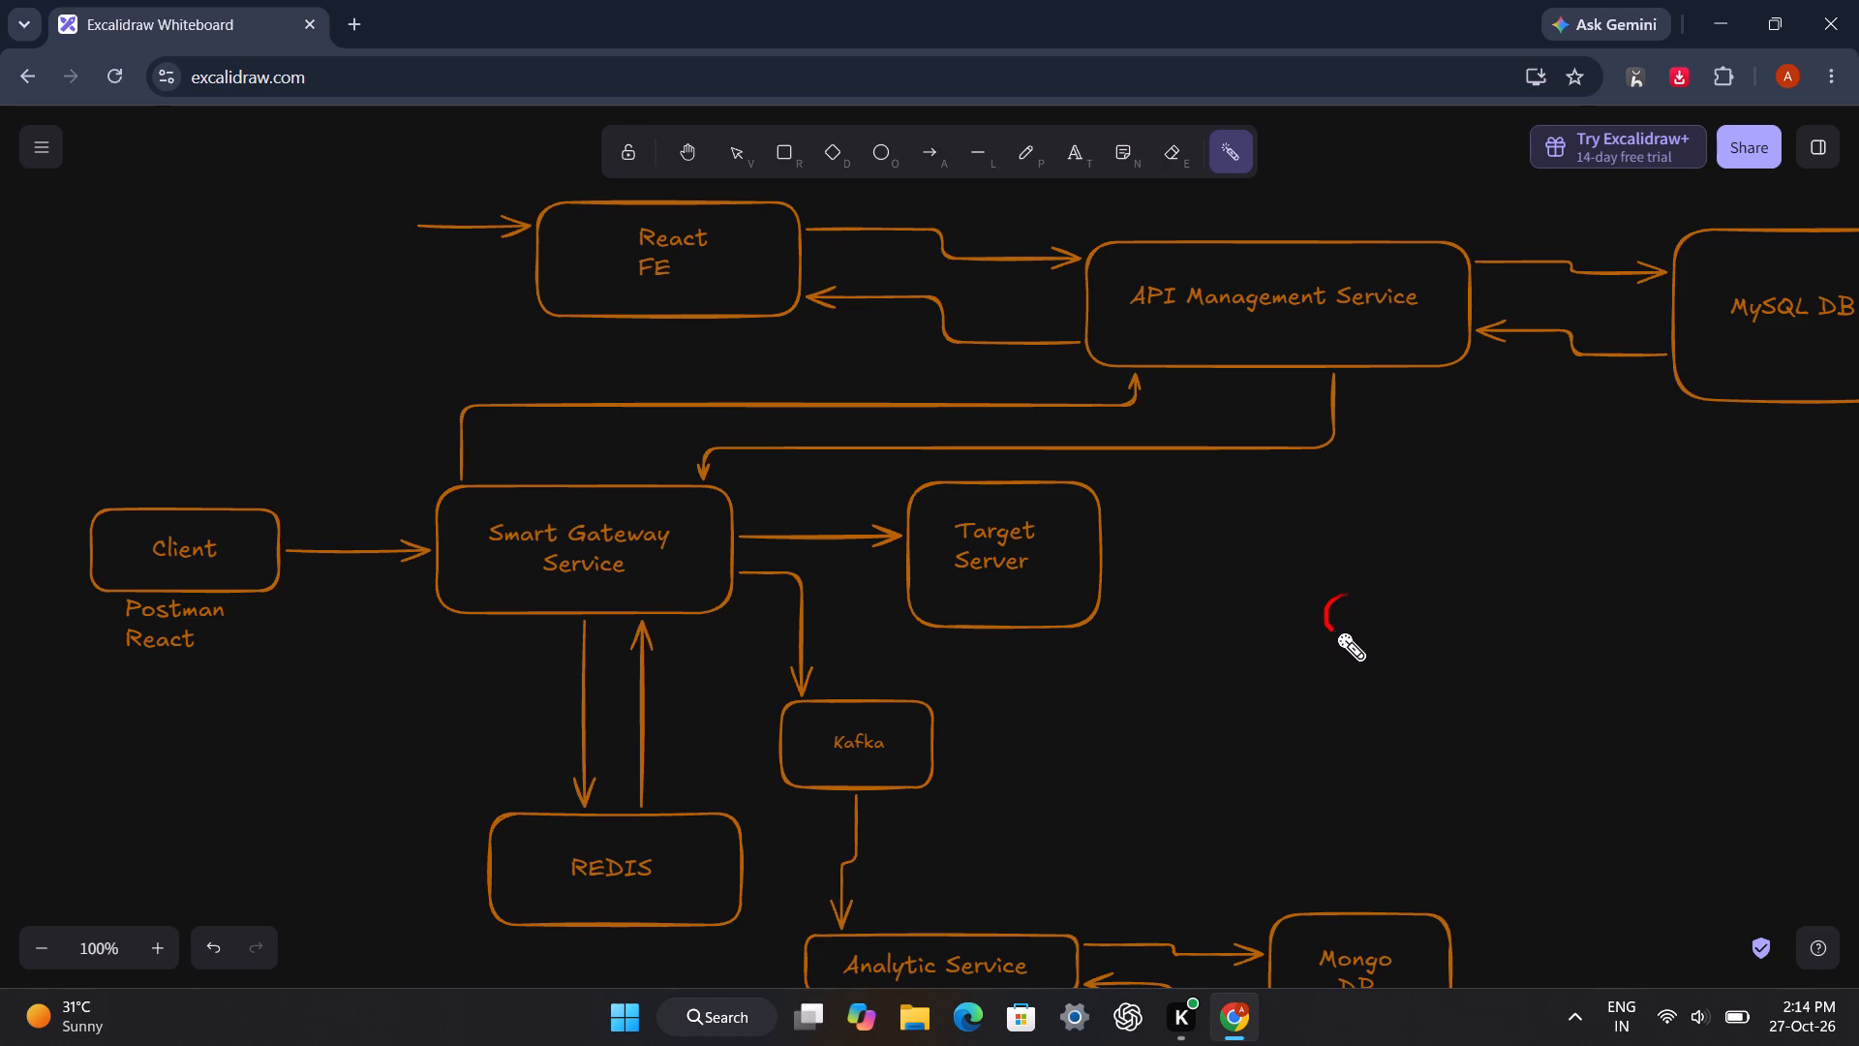
pyautogui.moveTo(1336, 631); pyautogui.dragTo(1380, 614)
pyautogui.moveTo(1380, 614); pyautogui.dragTo(1480, 623)
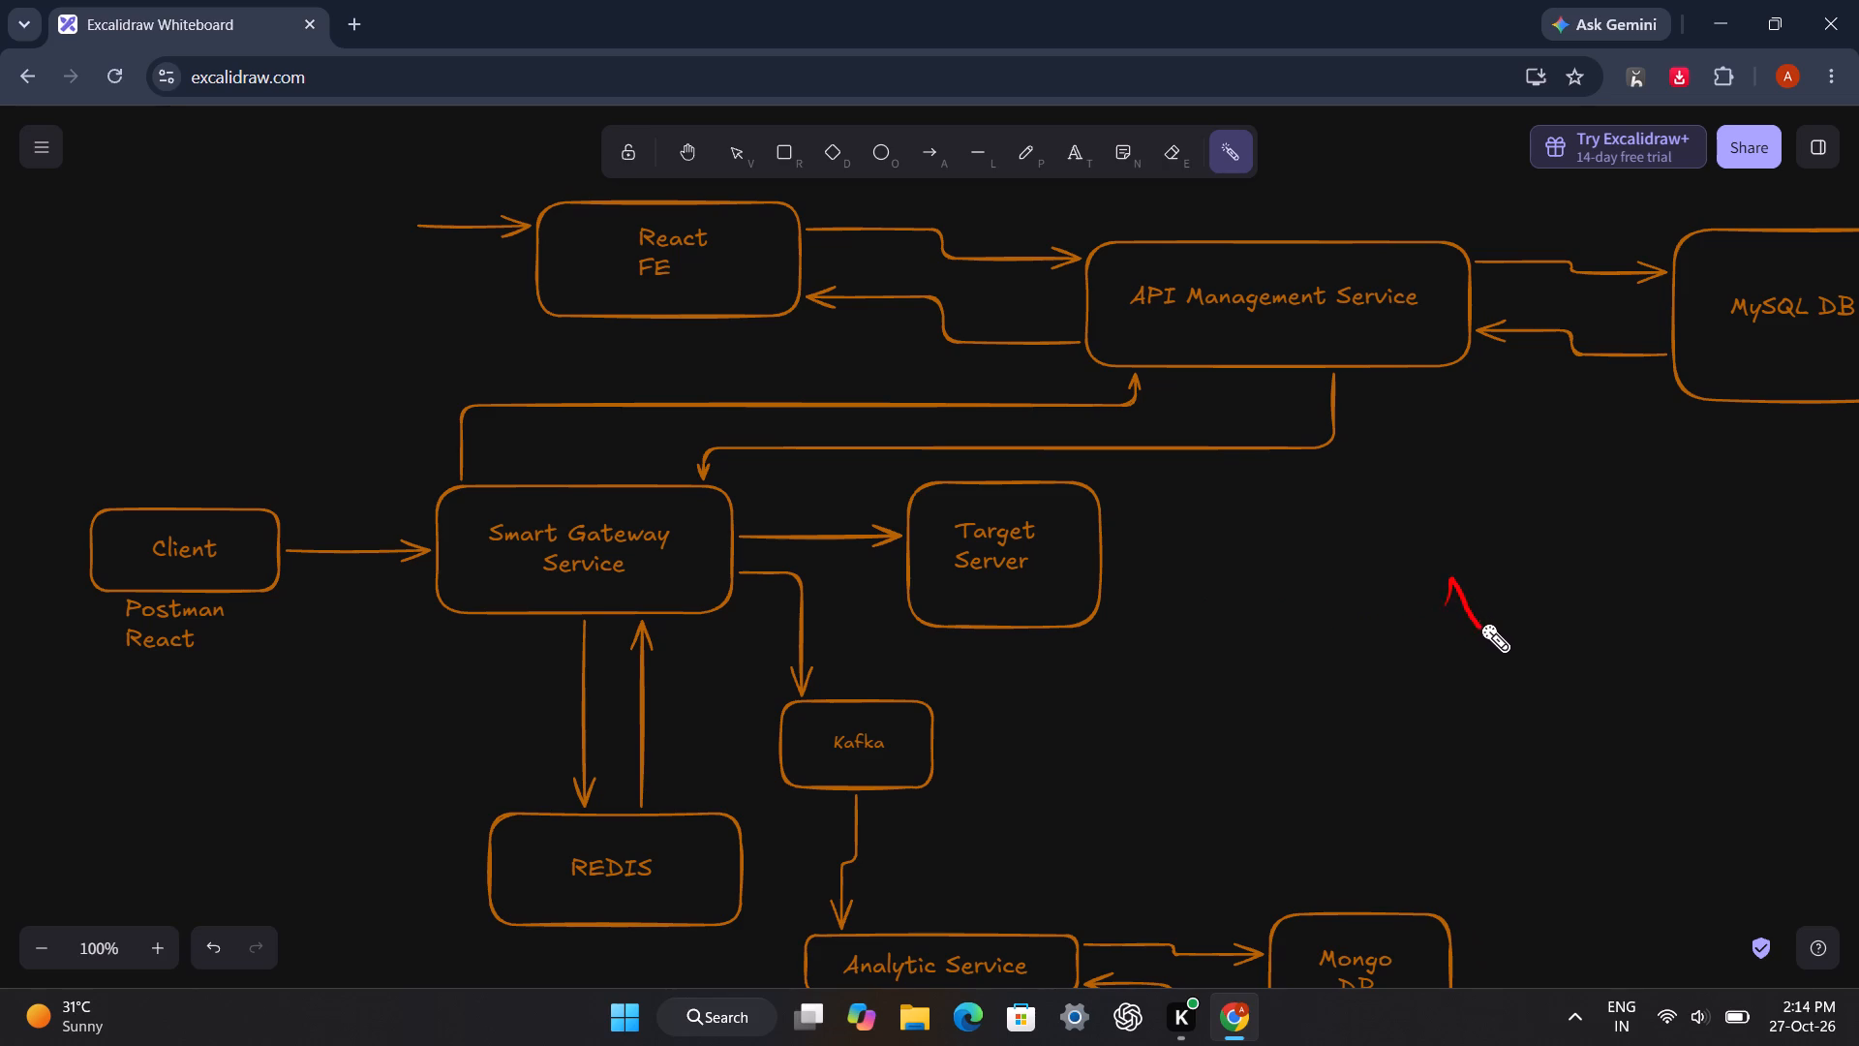
pyautogui.moveTo(1480, 623); pyautogui.dragTo(1560, 563)
pyautogui.moveTo(1560, 563); pyautogui.dragTo(1630, 589)
pyautogui.moveTo(1630, 589); pyautogui.dragTo(1264, 692)
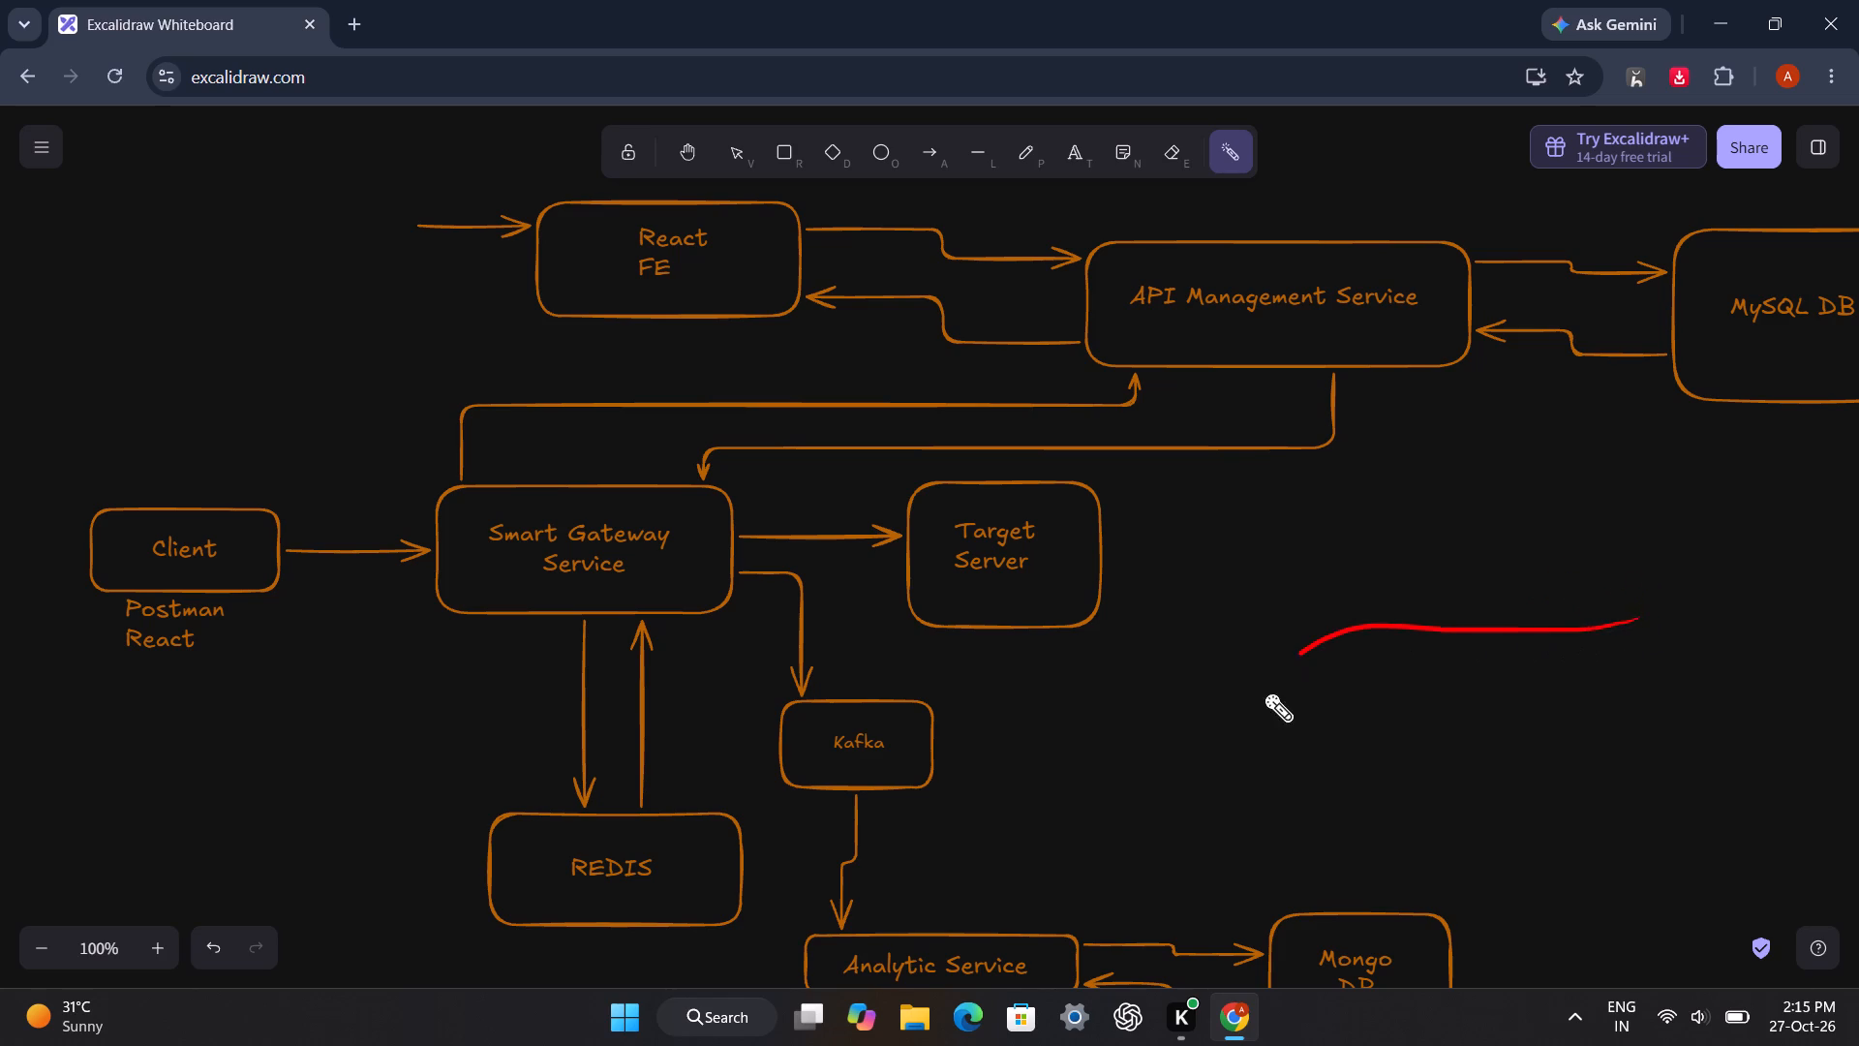
pyautogui.moveTo(1264, 692); pyautogui.dragTo(1374, 588)
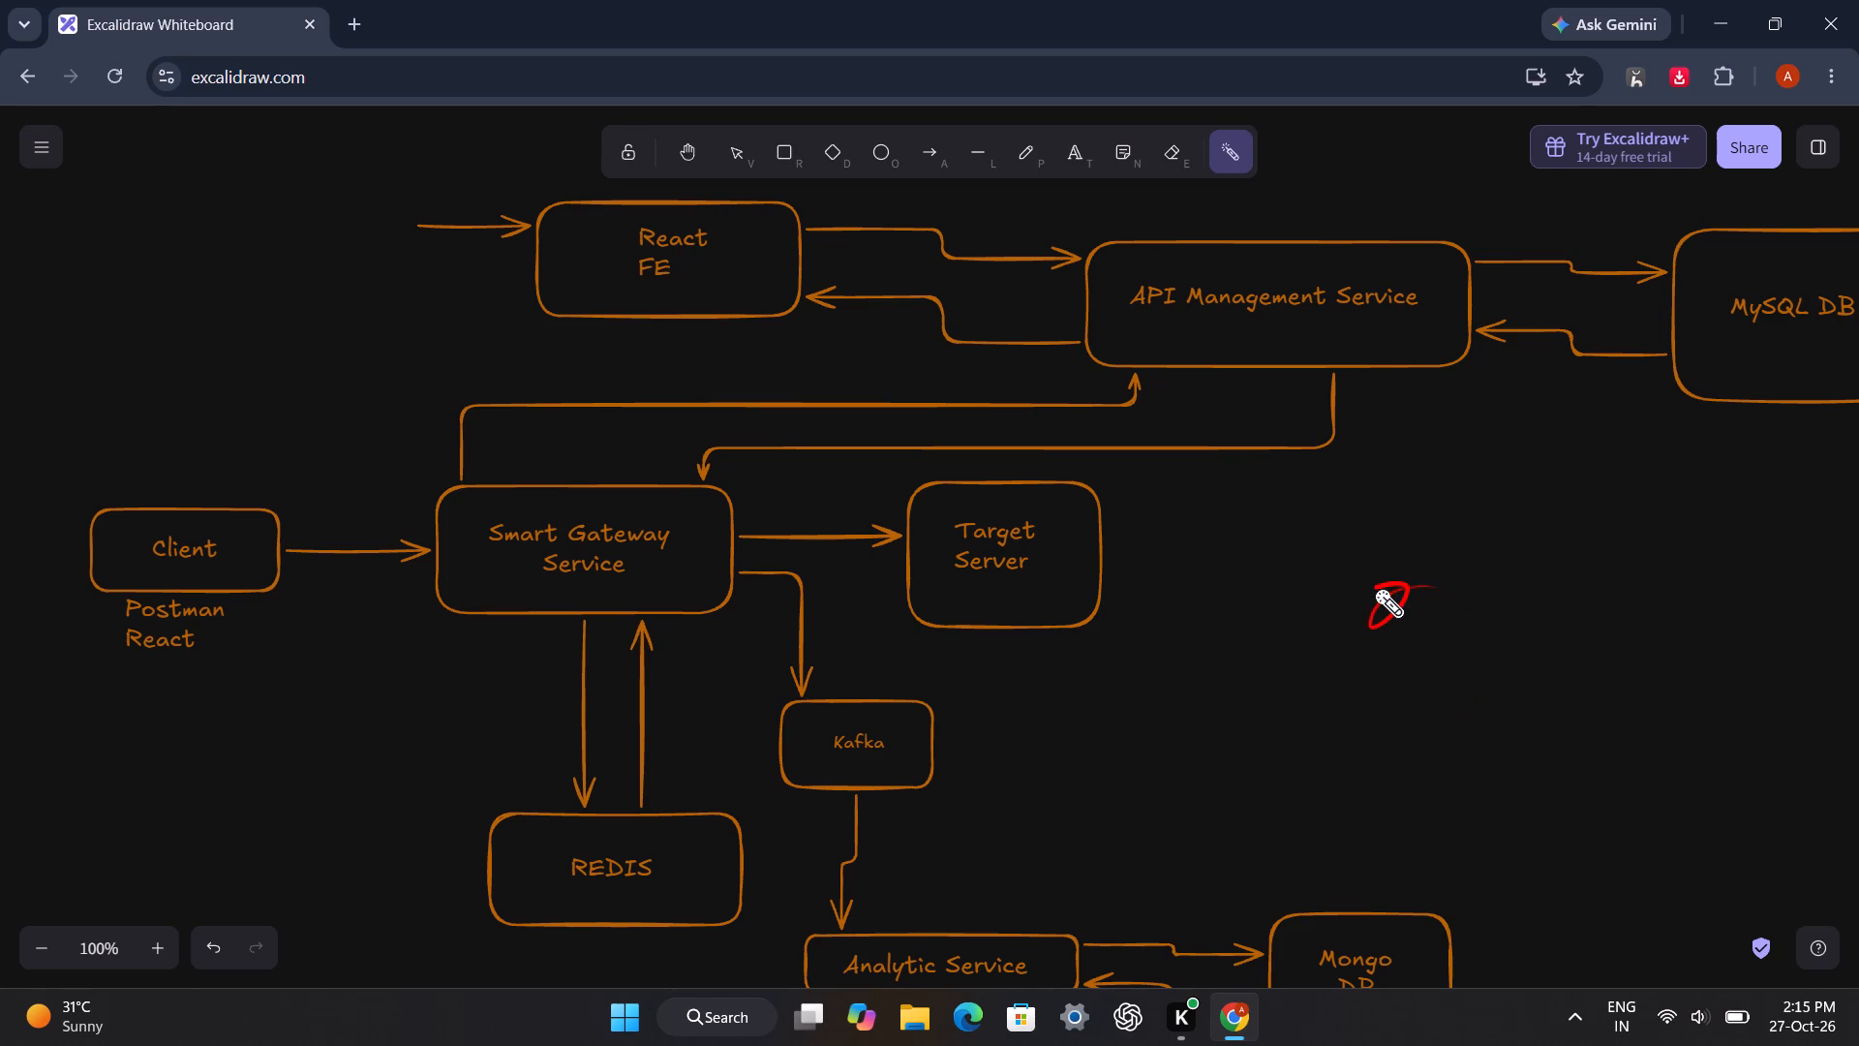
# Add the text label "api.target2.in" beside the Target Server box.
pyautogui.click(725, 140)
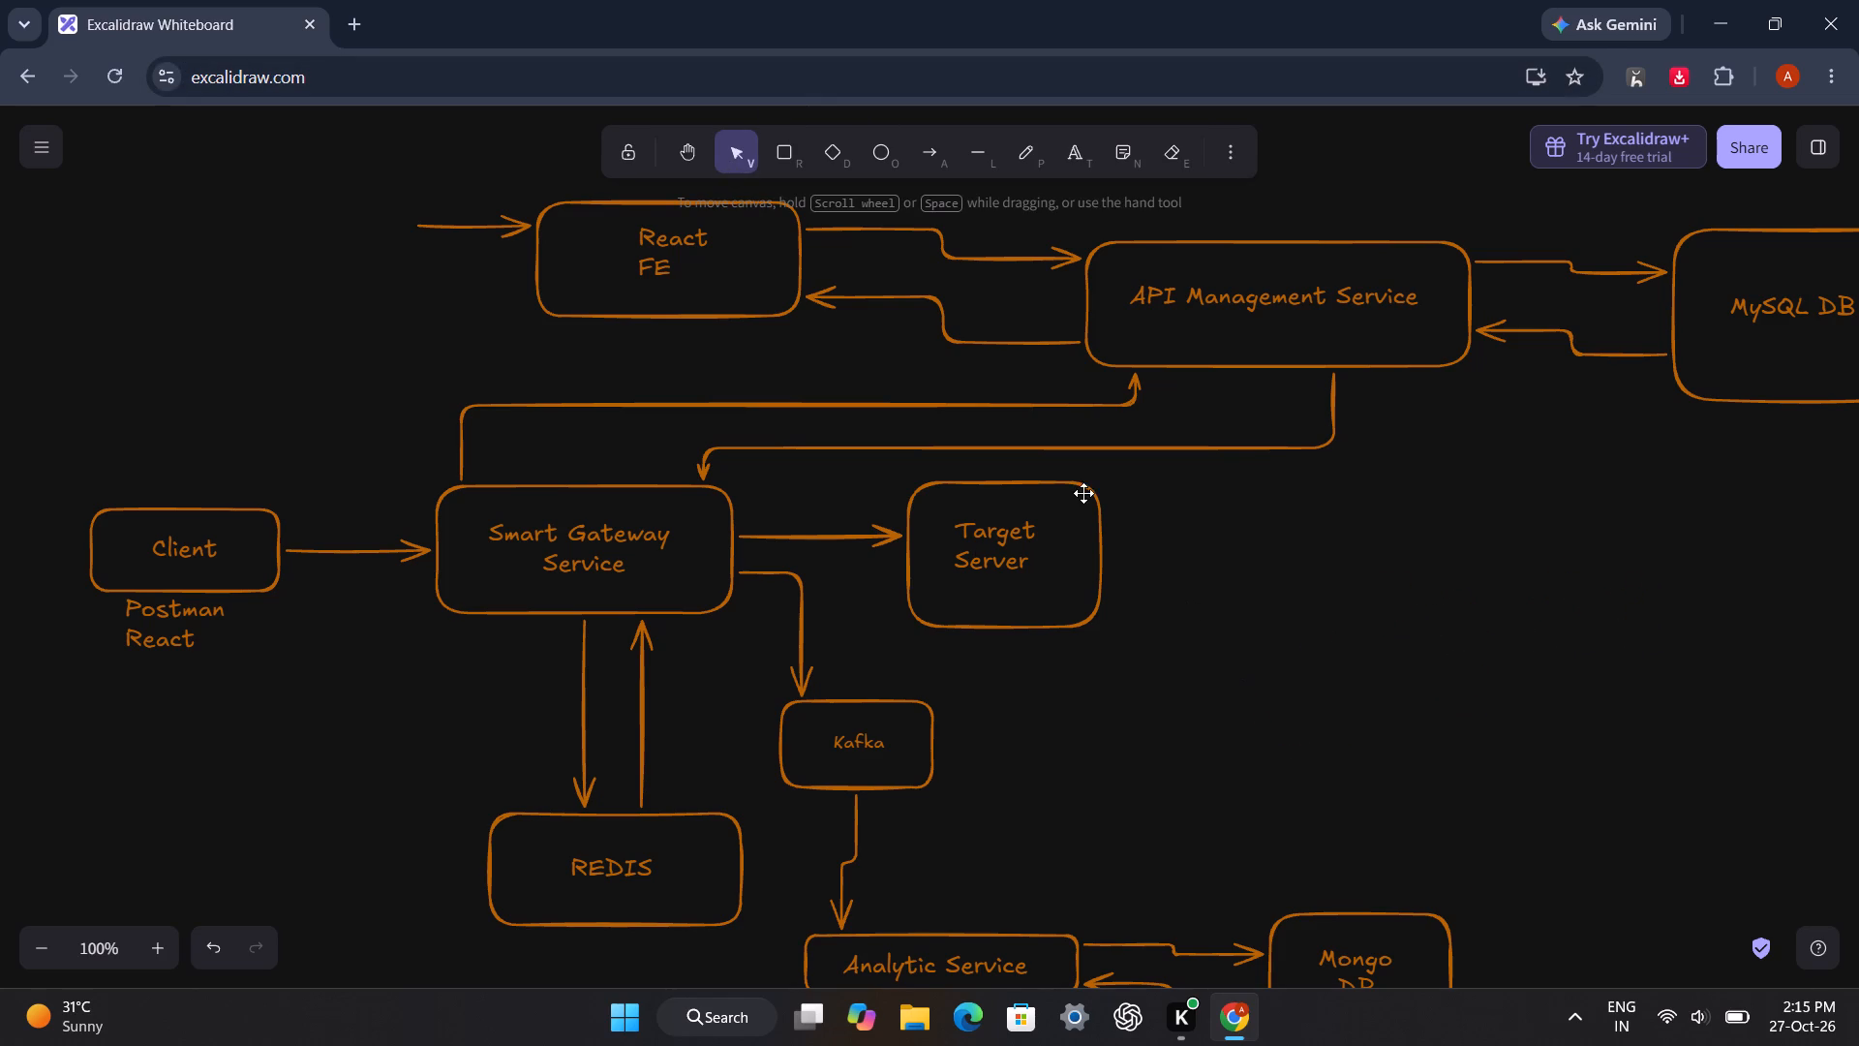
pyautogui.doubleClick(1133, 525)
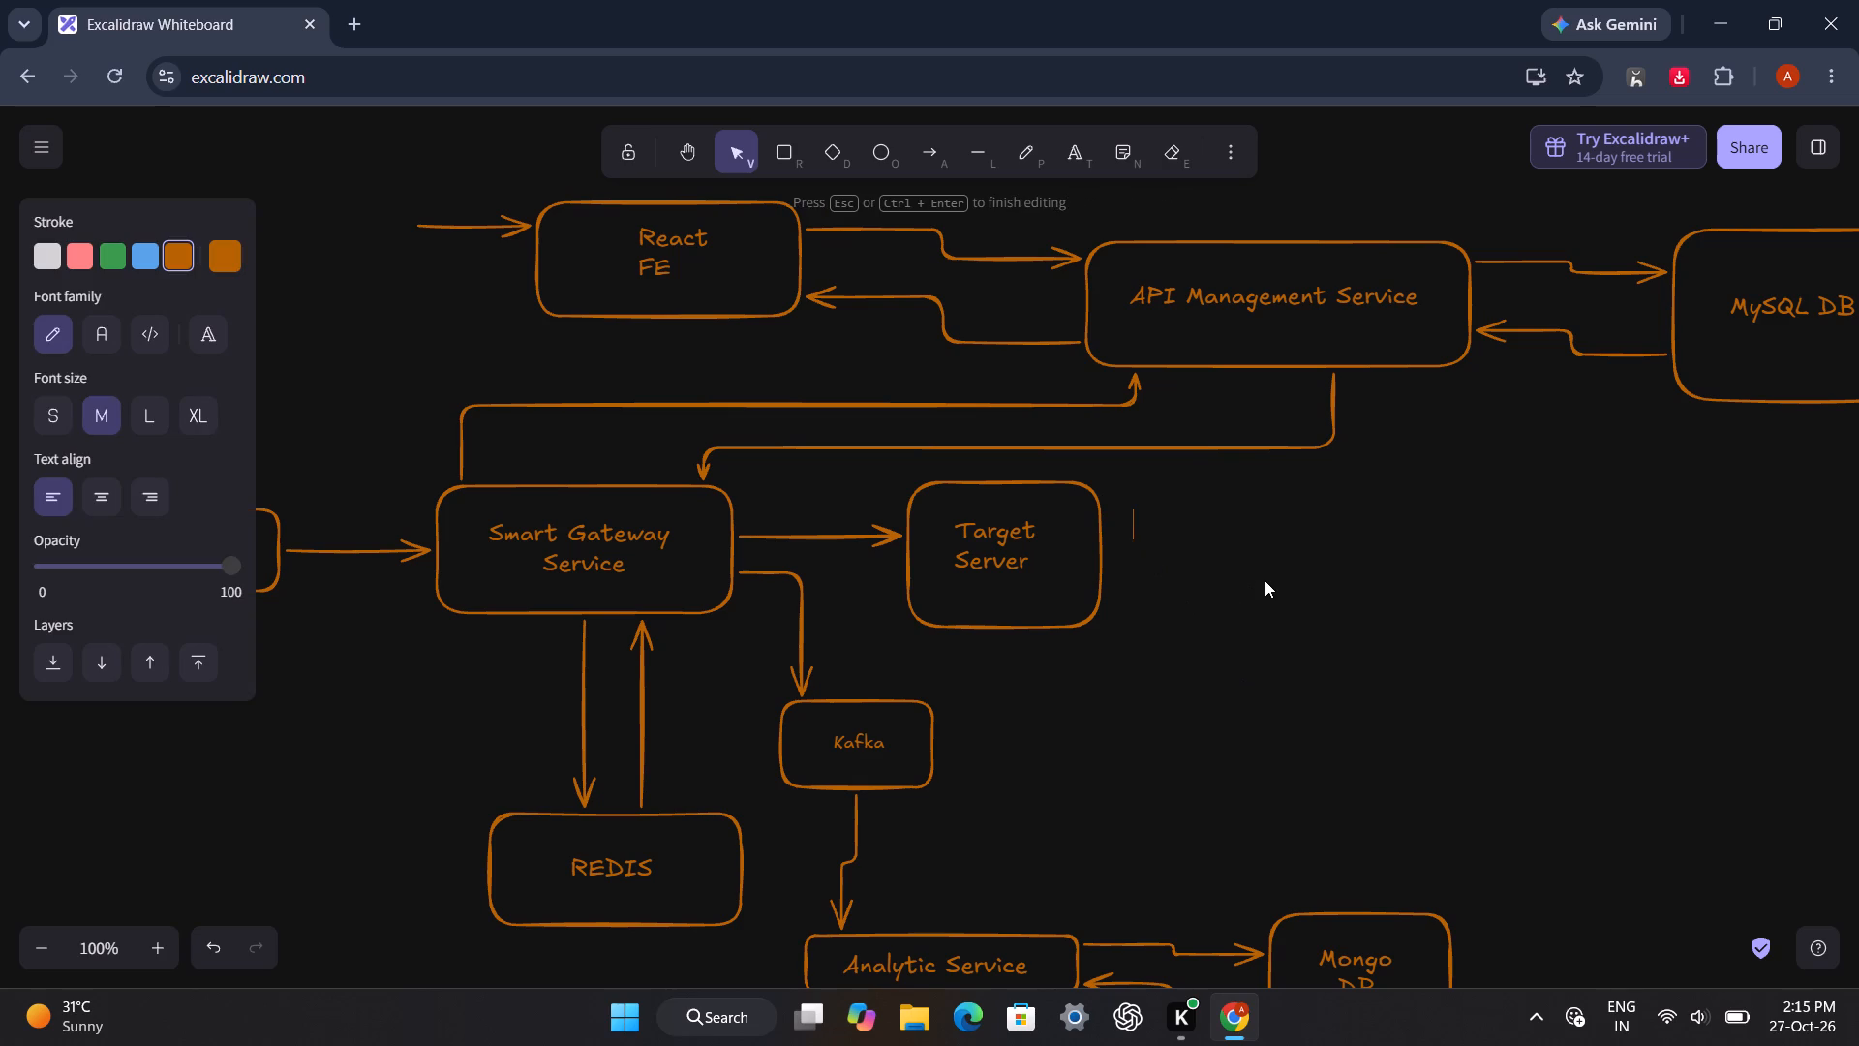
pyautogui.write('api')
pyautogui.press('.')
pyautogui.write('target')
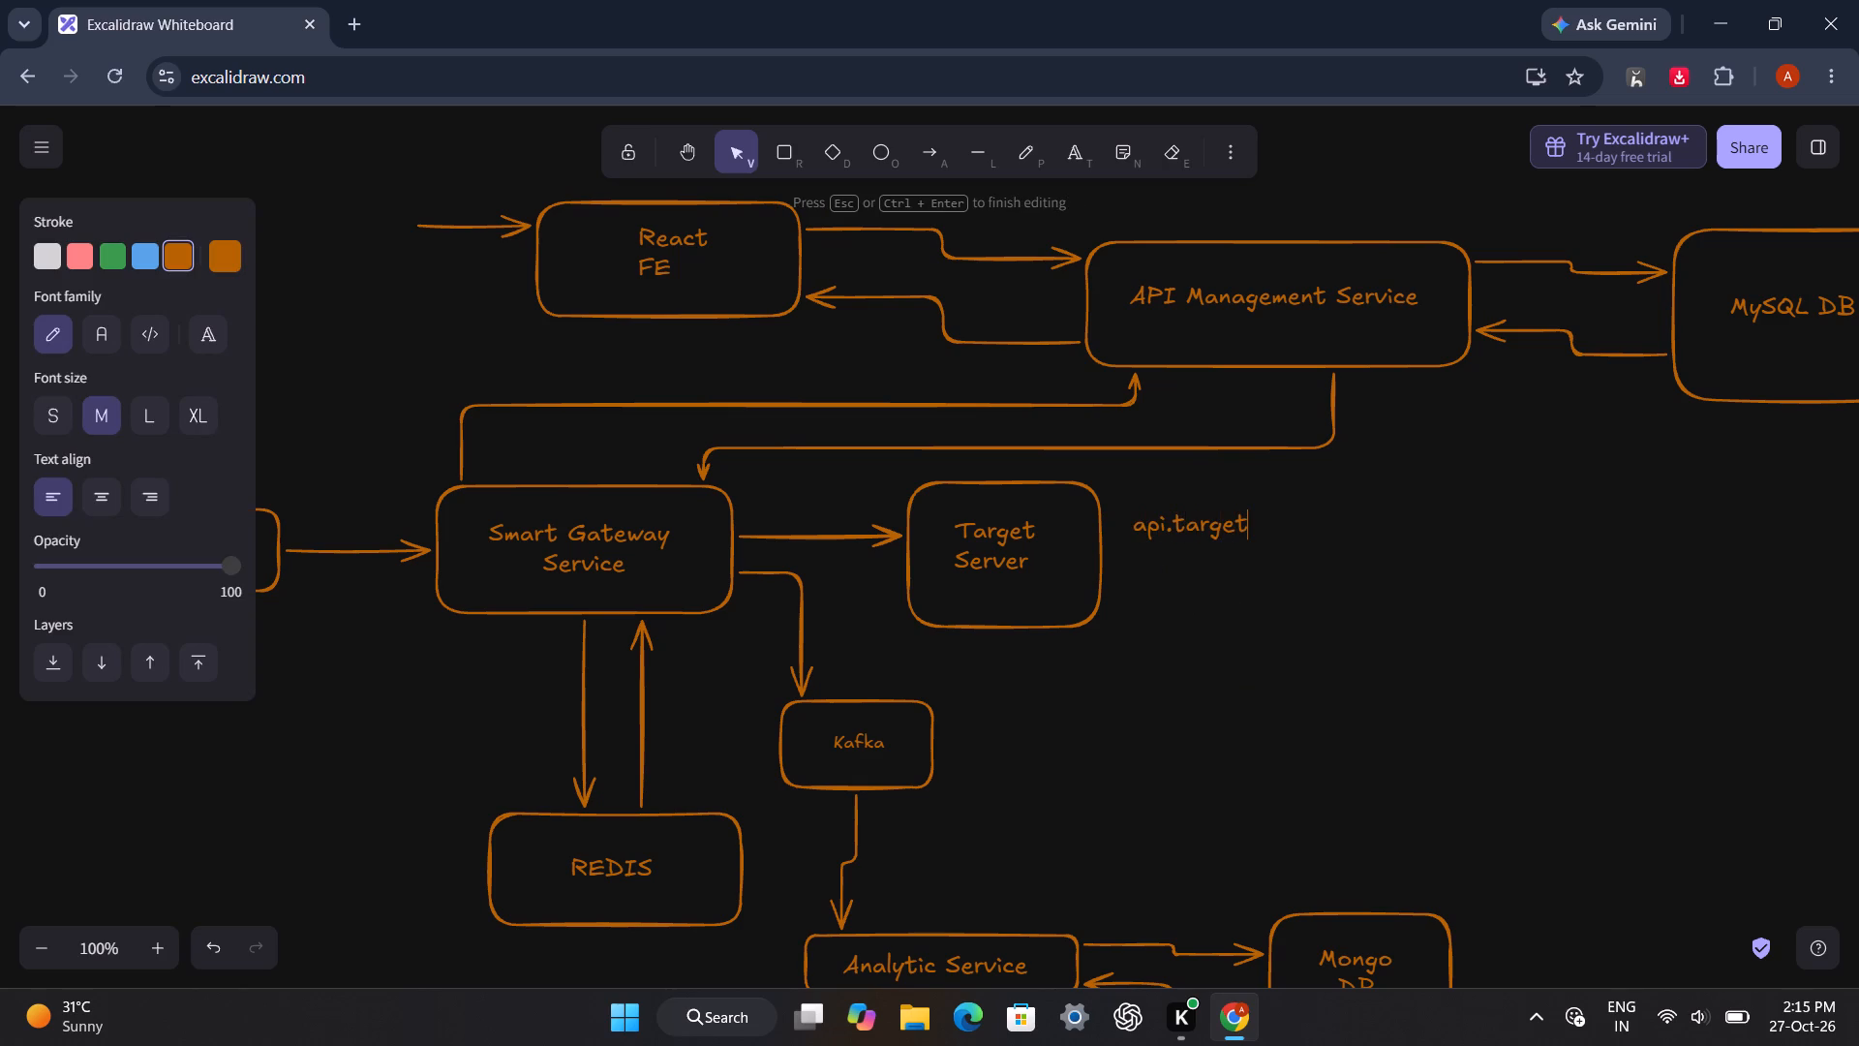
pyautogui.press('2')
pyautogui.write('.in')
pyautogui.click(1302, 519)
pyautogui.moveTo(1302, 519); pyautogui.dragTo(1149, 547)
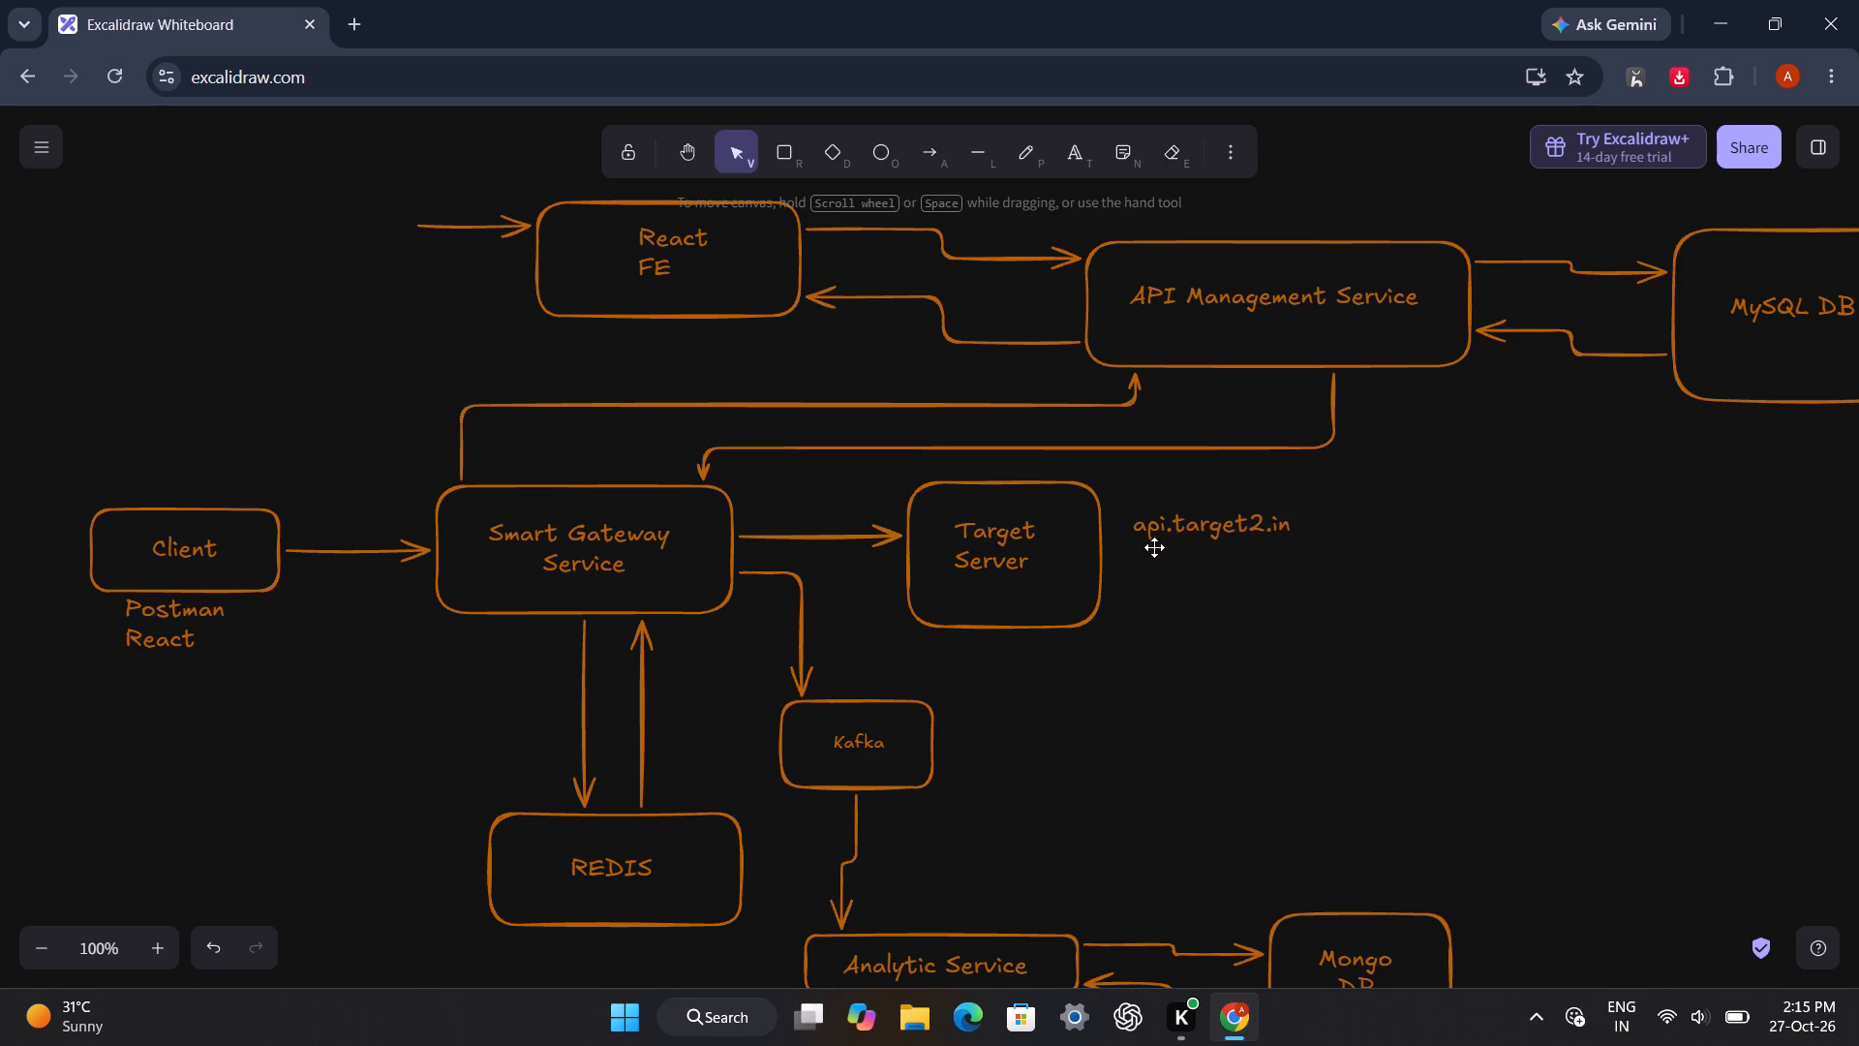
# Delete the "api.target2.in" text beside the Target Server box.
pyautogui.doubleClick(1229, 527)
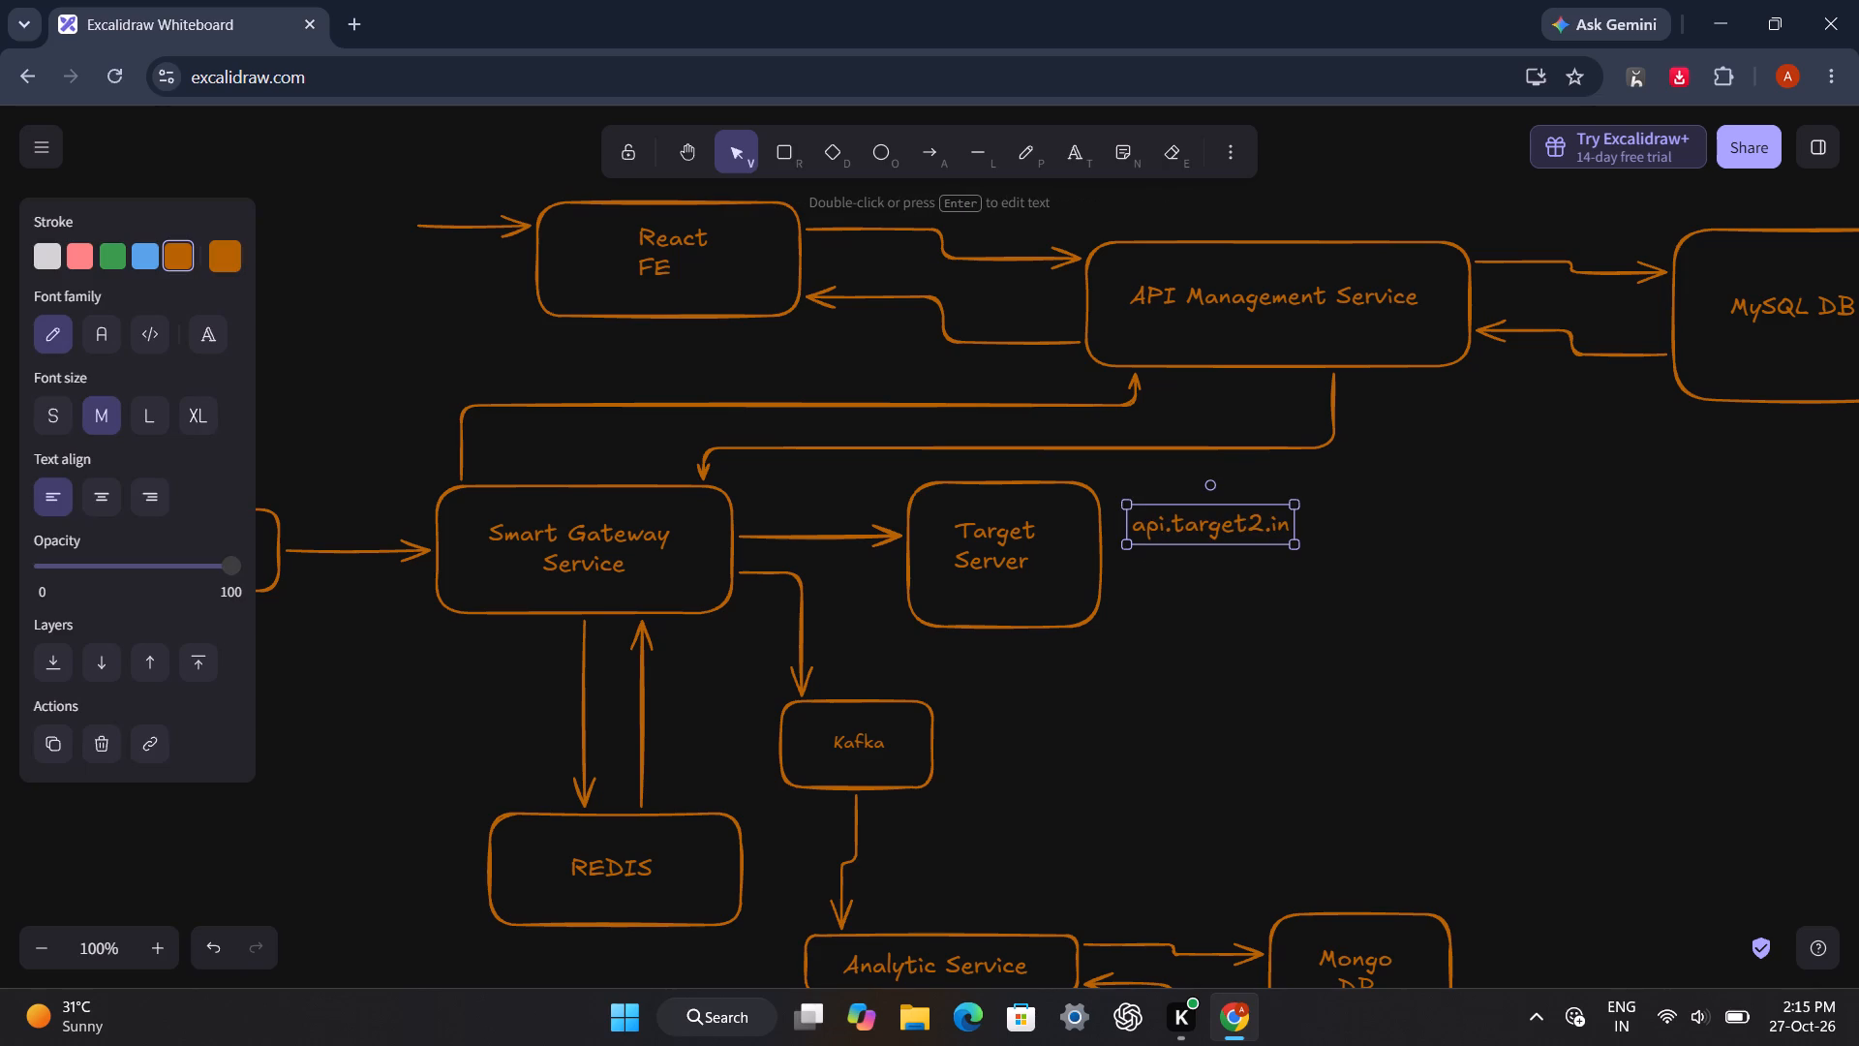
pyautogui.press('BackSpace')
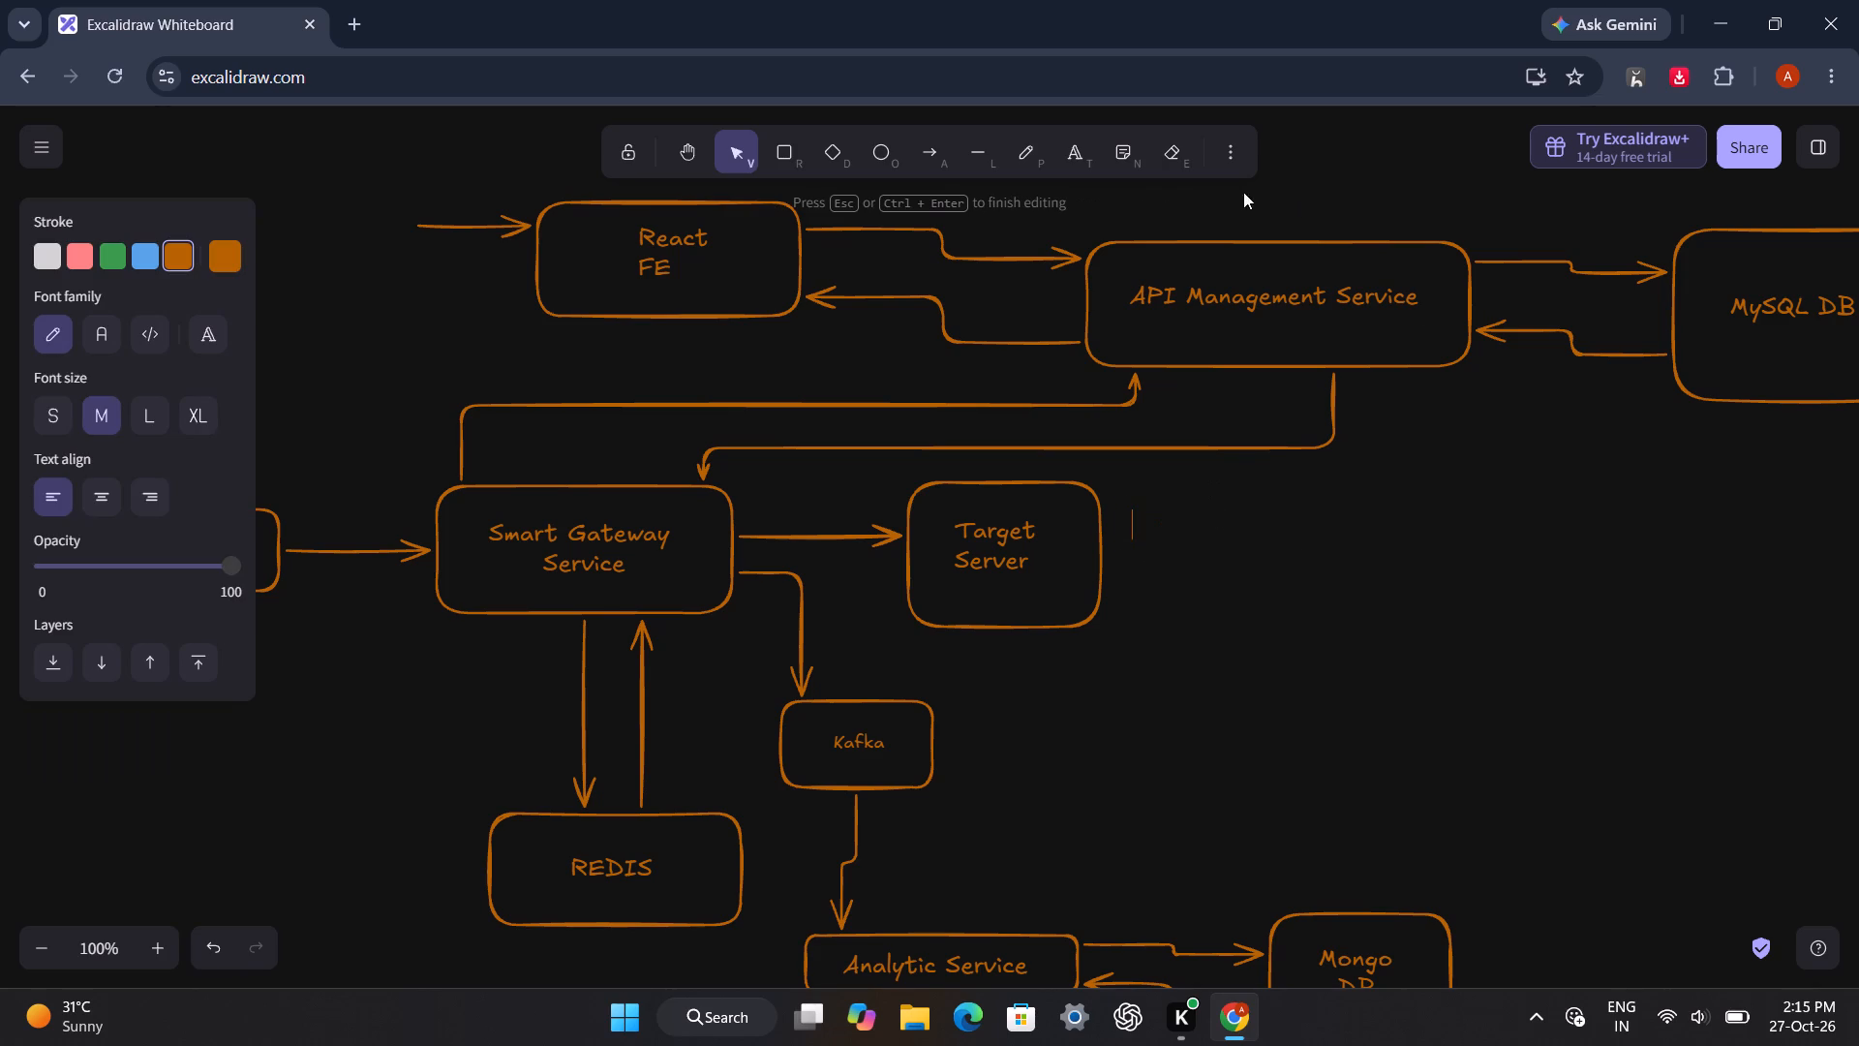
# Draw an elbow arrow from the bottom edge of API Management Service down to the right side of Kafka.
pyautogui.click(935, 166)
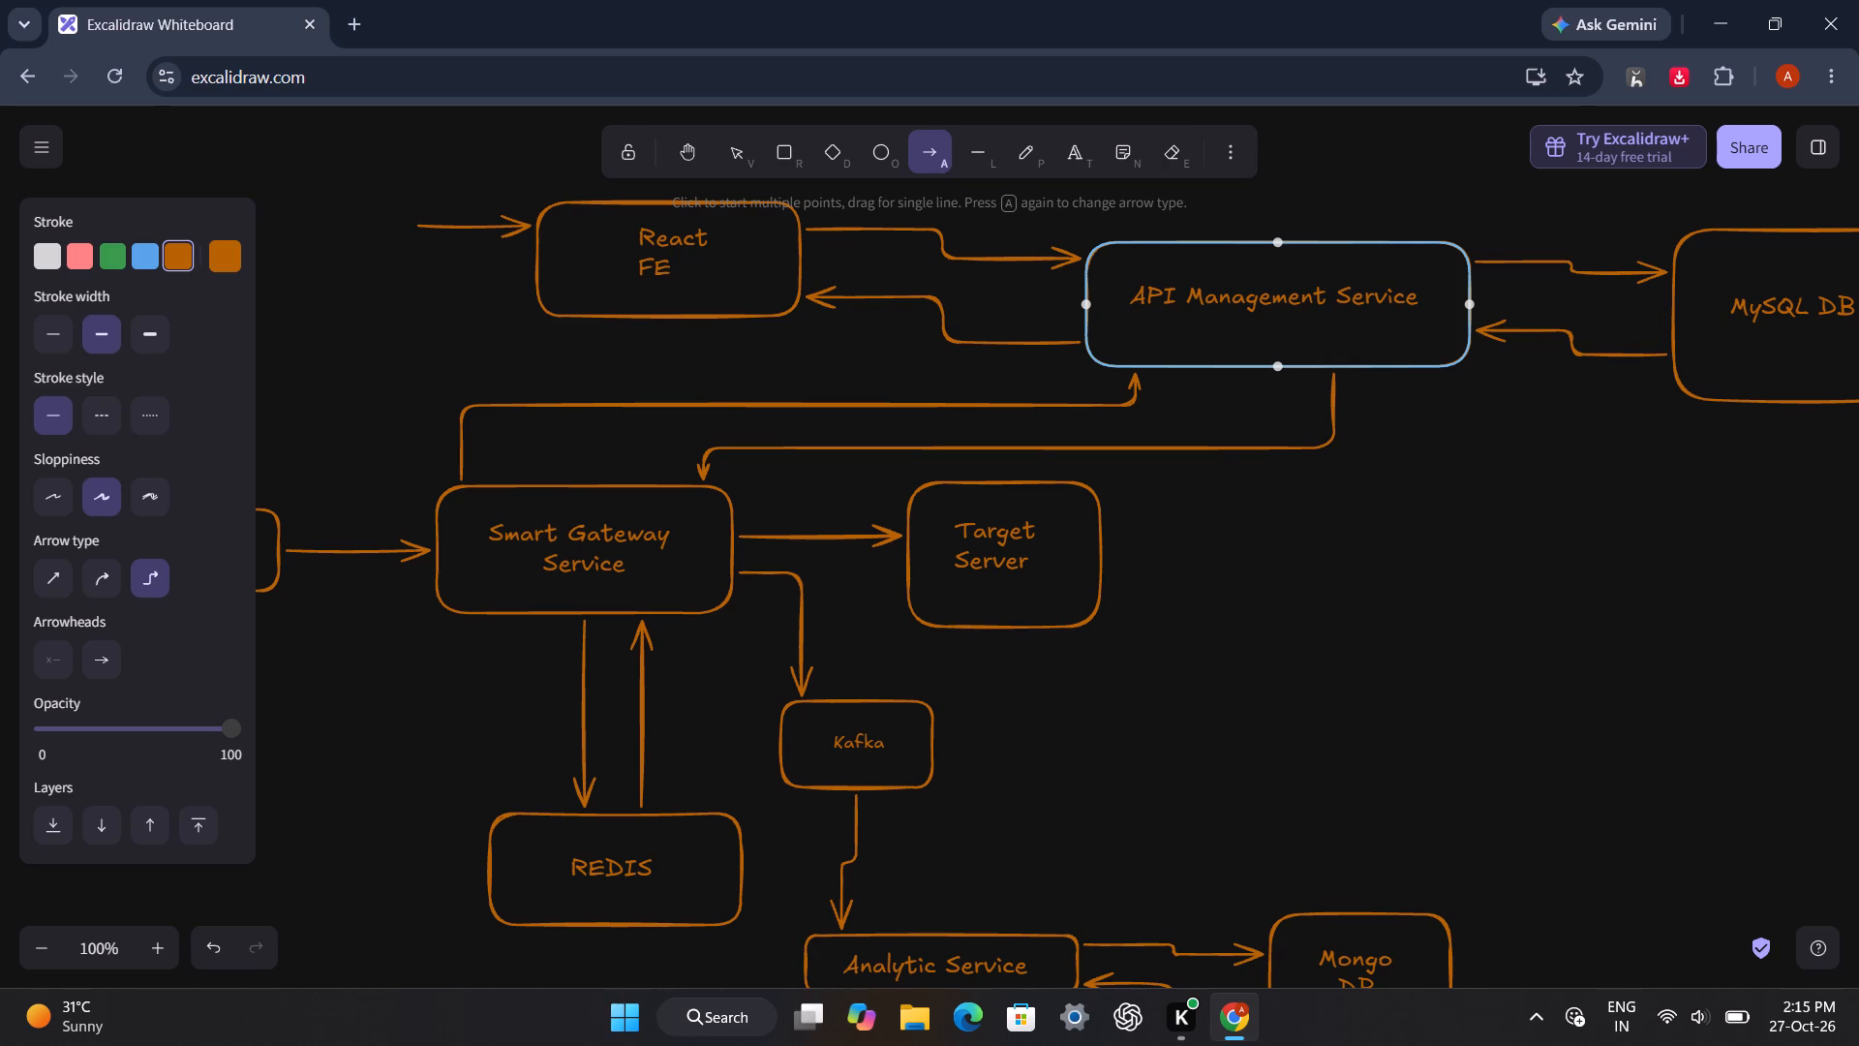
pyautogui.moveTo(1451, 368); pyautogui.dragTo(1442, 476)
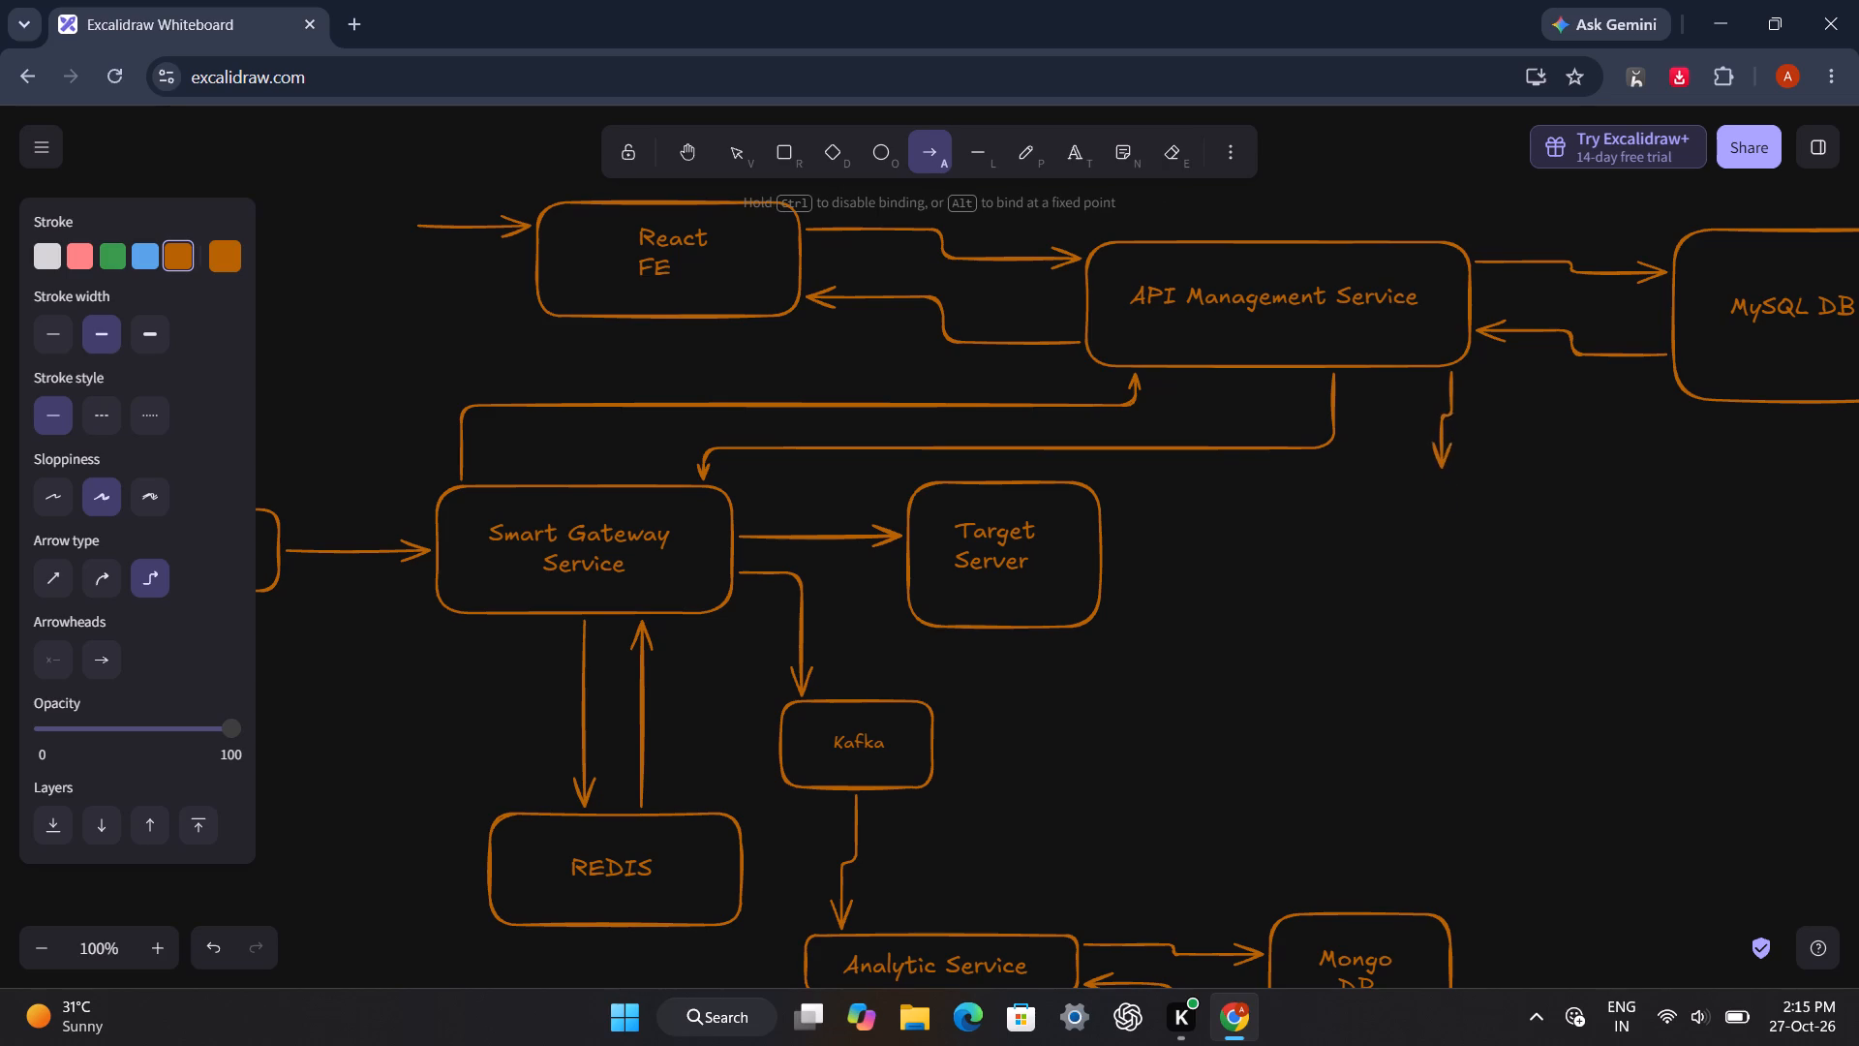
pyautogui.moveTo(1442, 476); pyautogui.dragTo(993, 753)
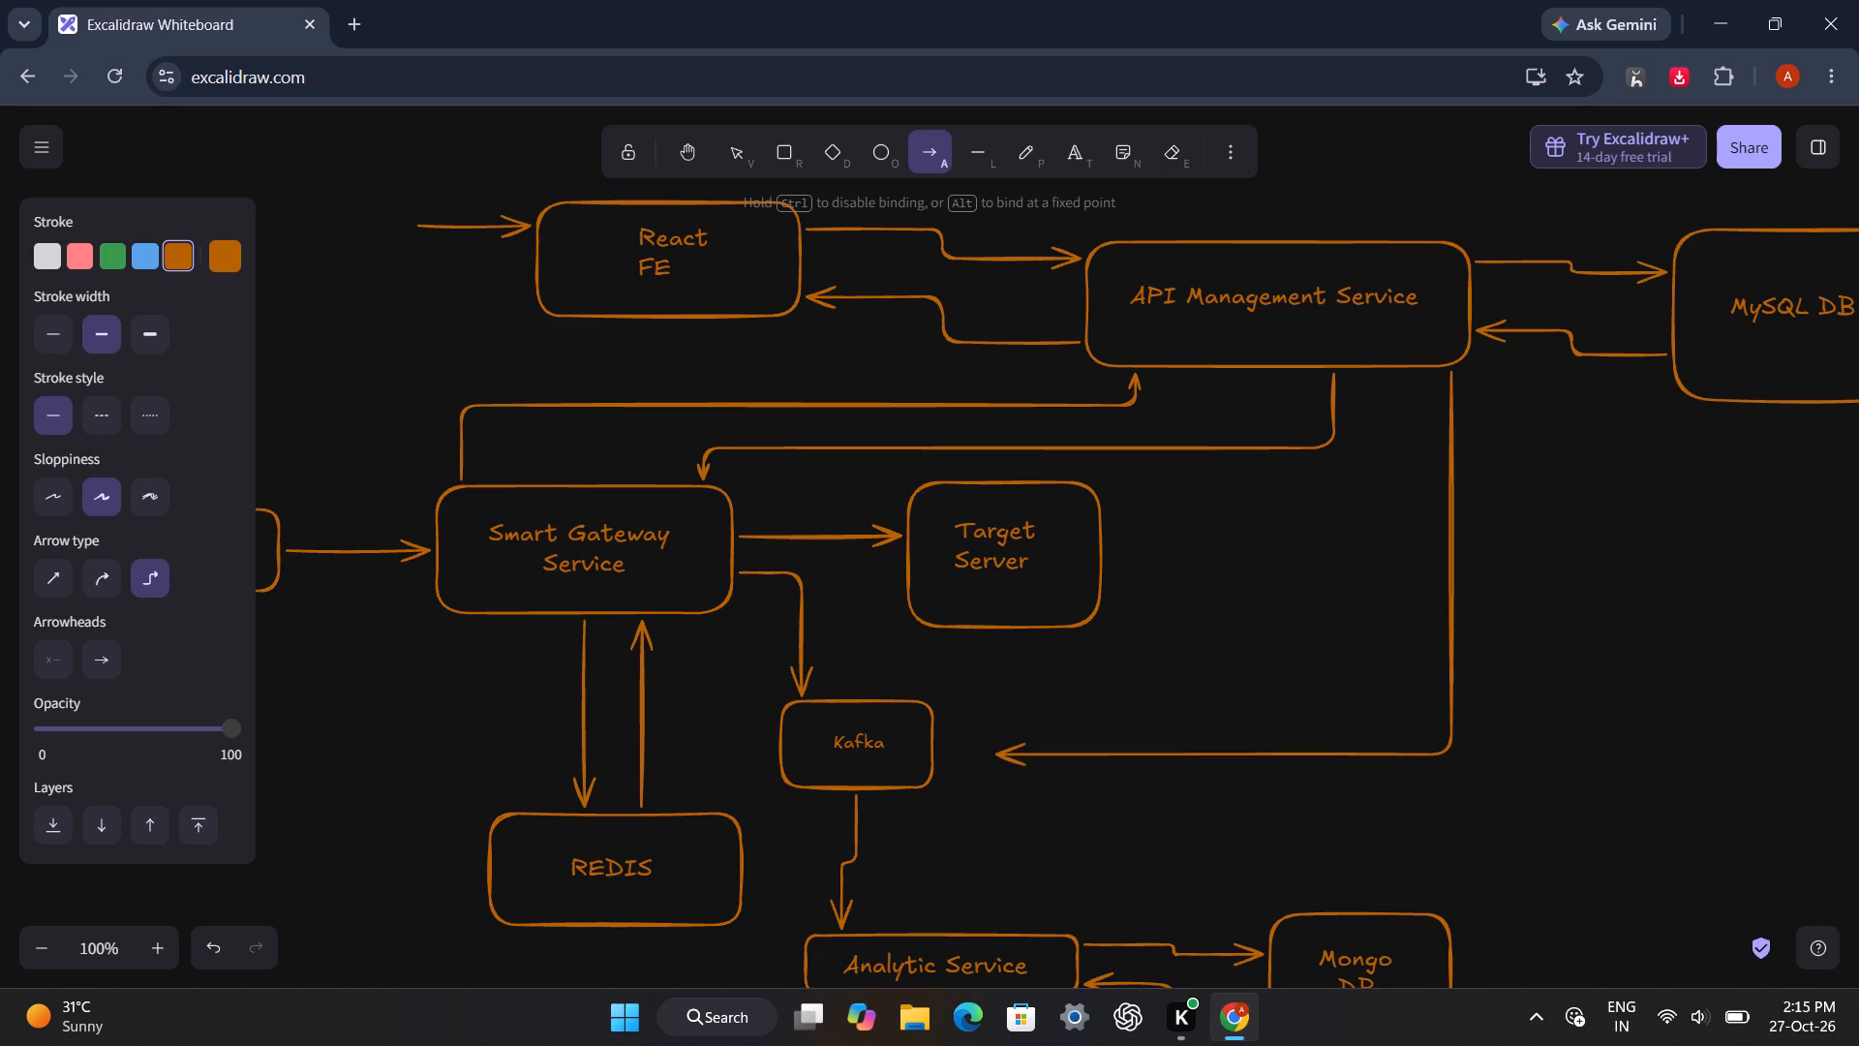
pyautogui.moveTo(993, 753); pyautogui.dragTo(937, 738)
pyautogui.click(1303, 540)
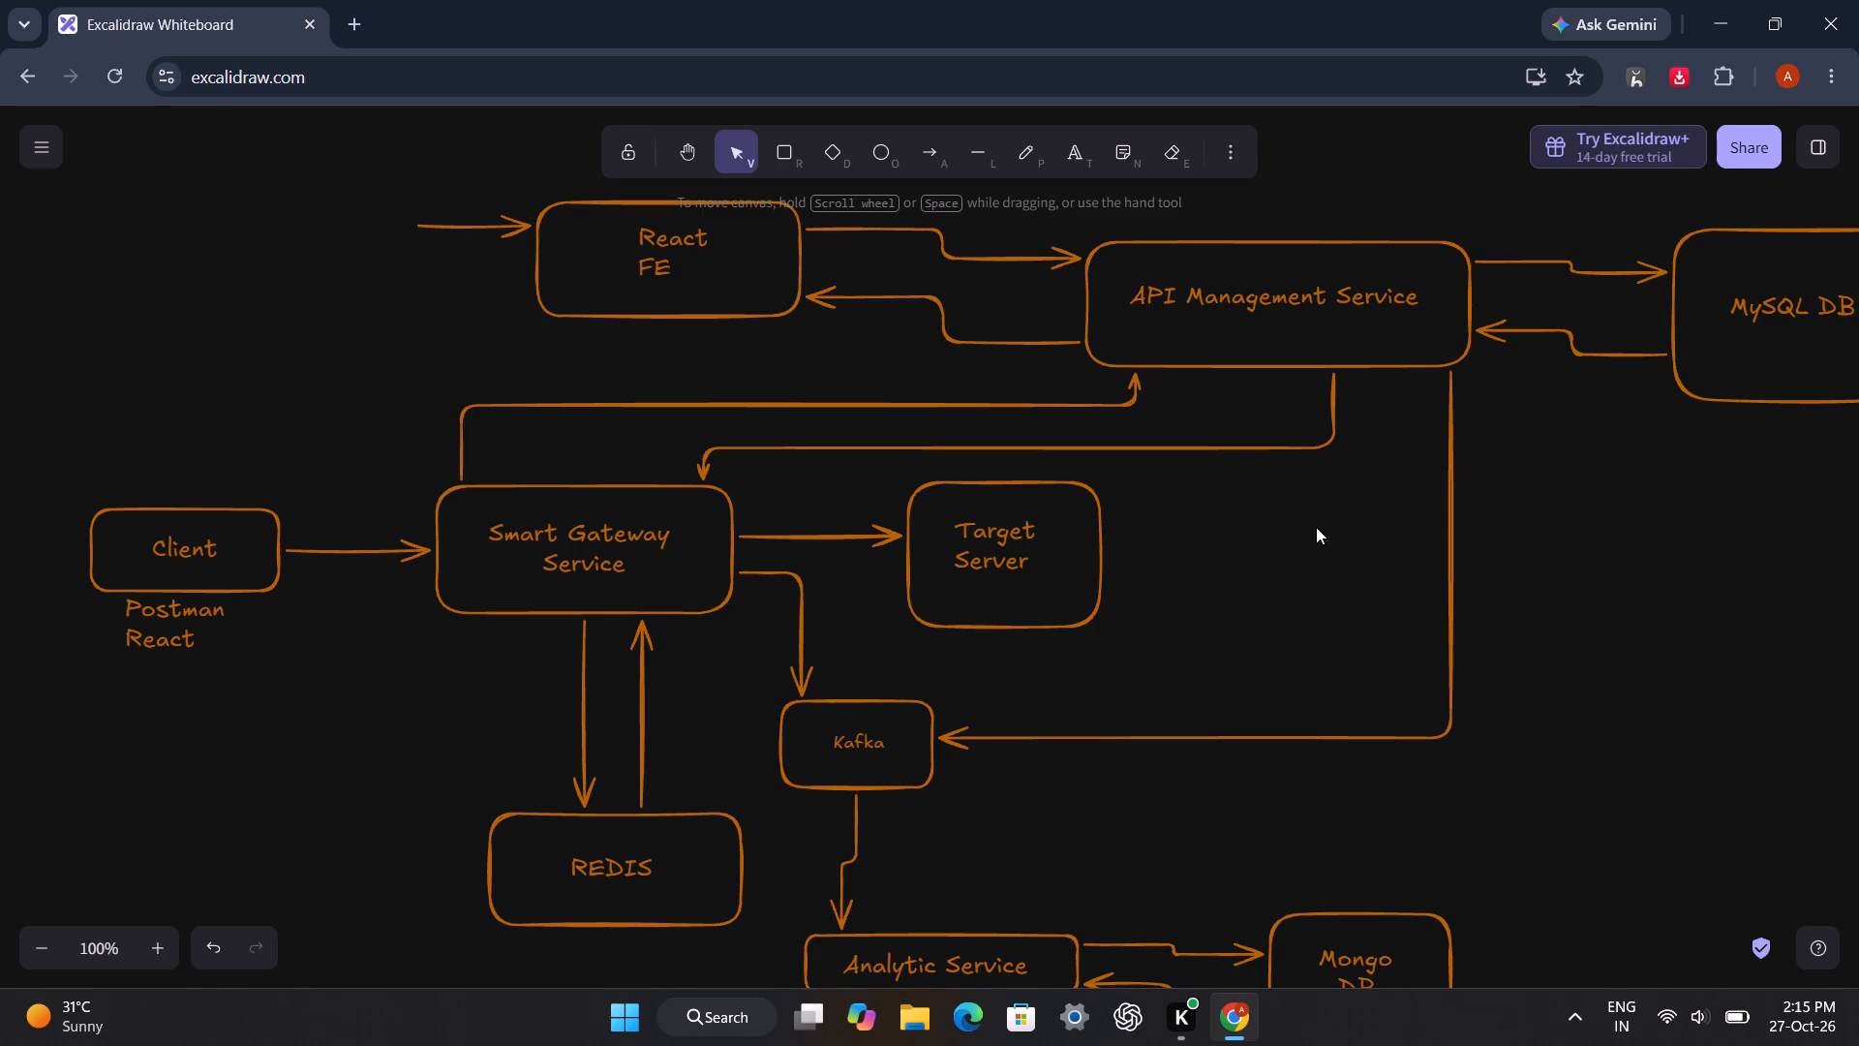
# Gesture with the laser pointer in the open area beside the arrow from API Management Service to Kafka.
pyautogui.click(1648, 544)
pyautogui.press('k')
pyautogui.moveTo(1508, 643); pyautogui.dragTo(1823, 726)
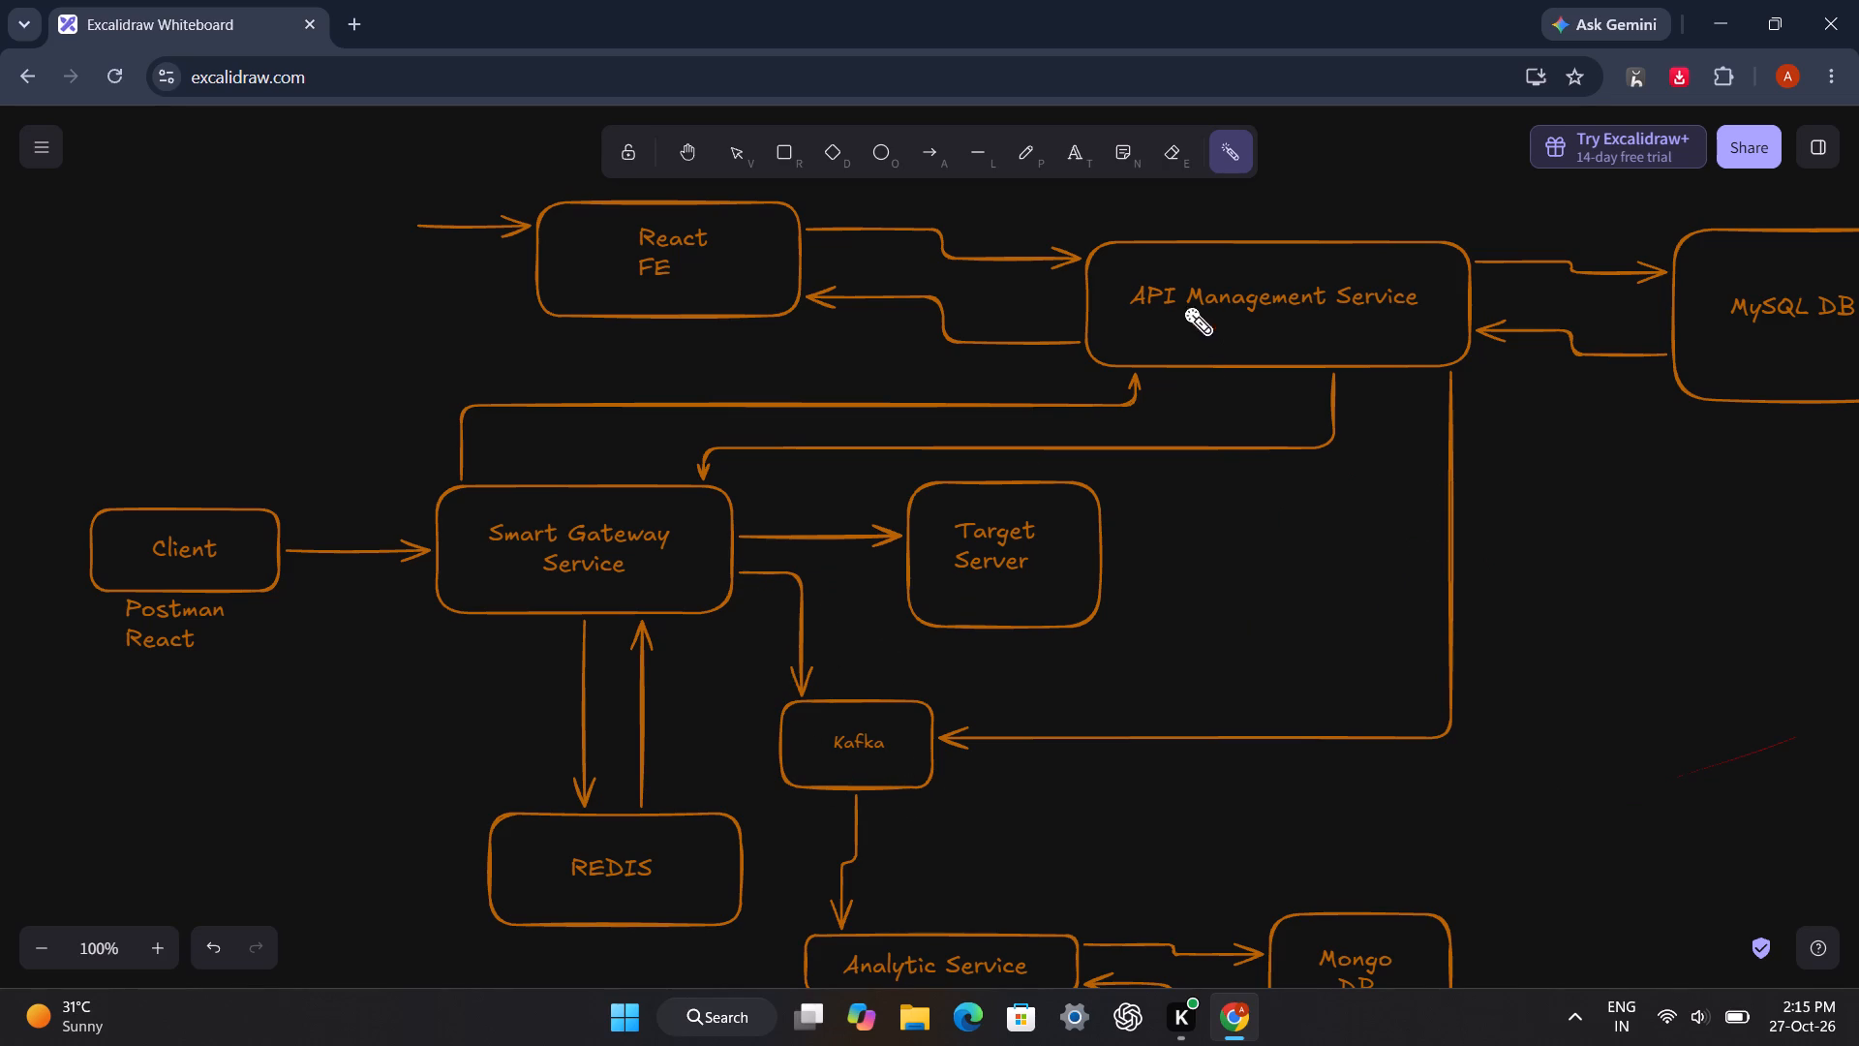
# Draw an elbow arrow from the left side of Kafka up to the bottom edge of Smart Gateway Service.
pyautogui.click(942, 166)
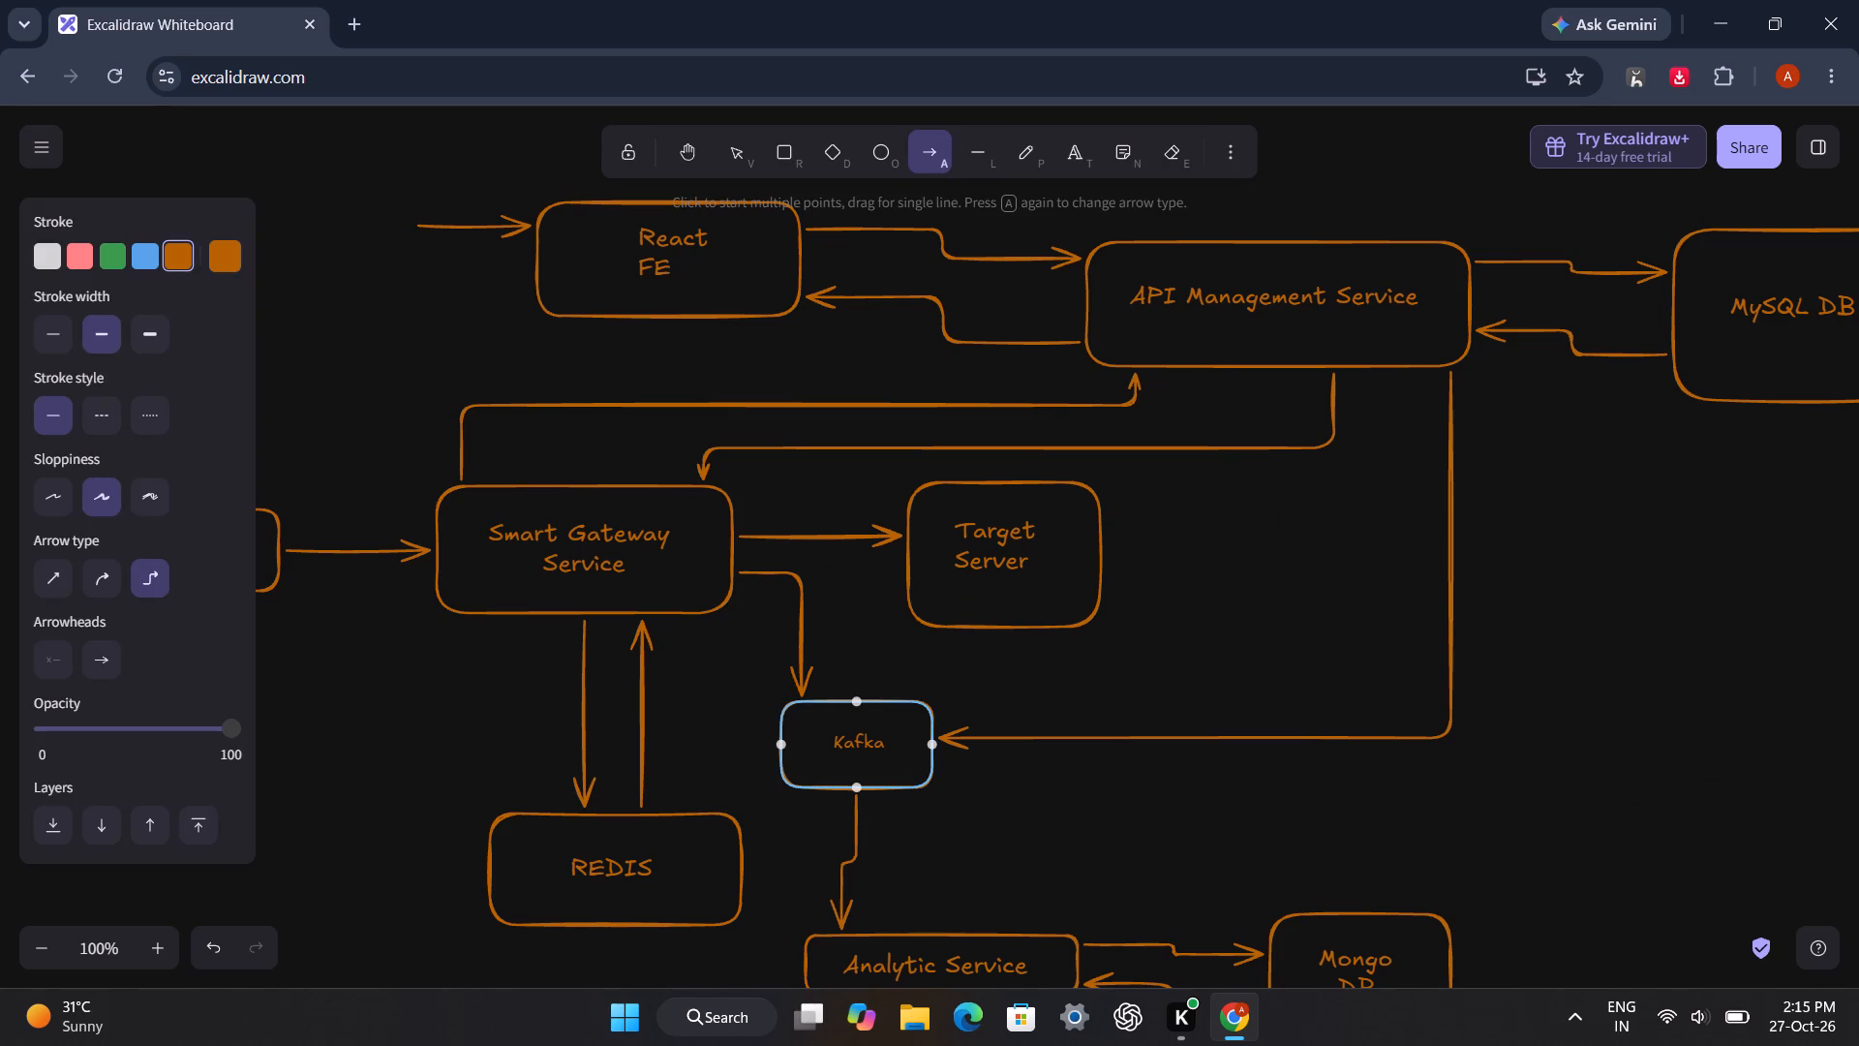
pyautogui.moveTo(778, 747); pyautogui.dragTo(676, 629)
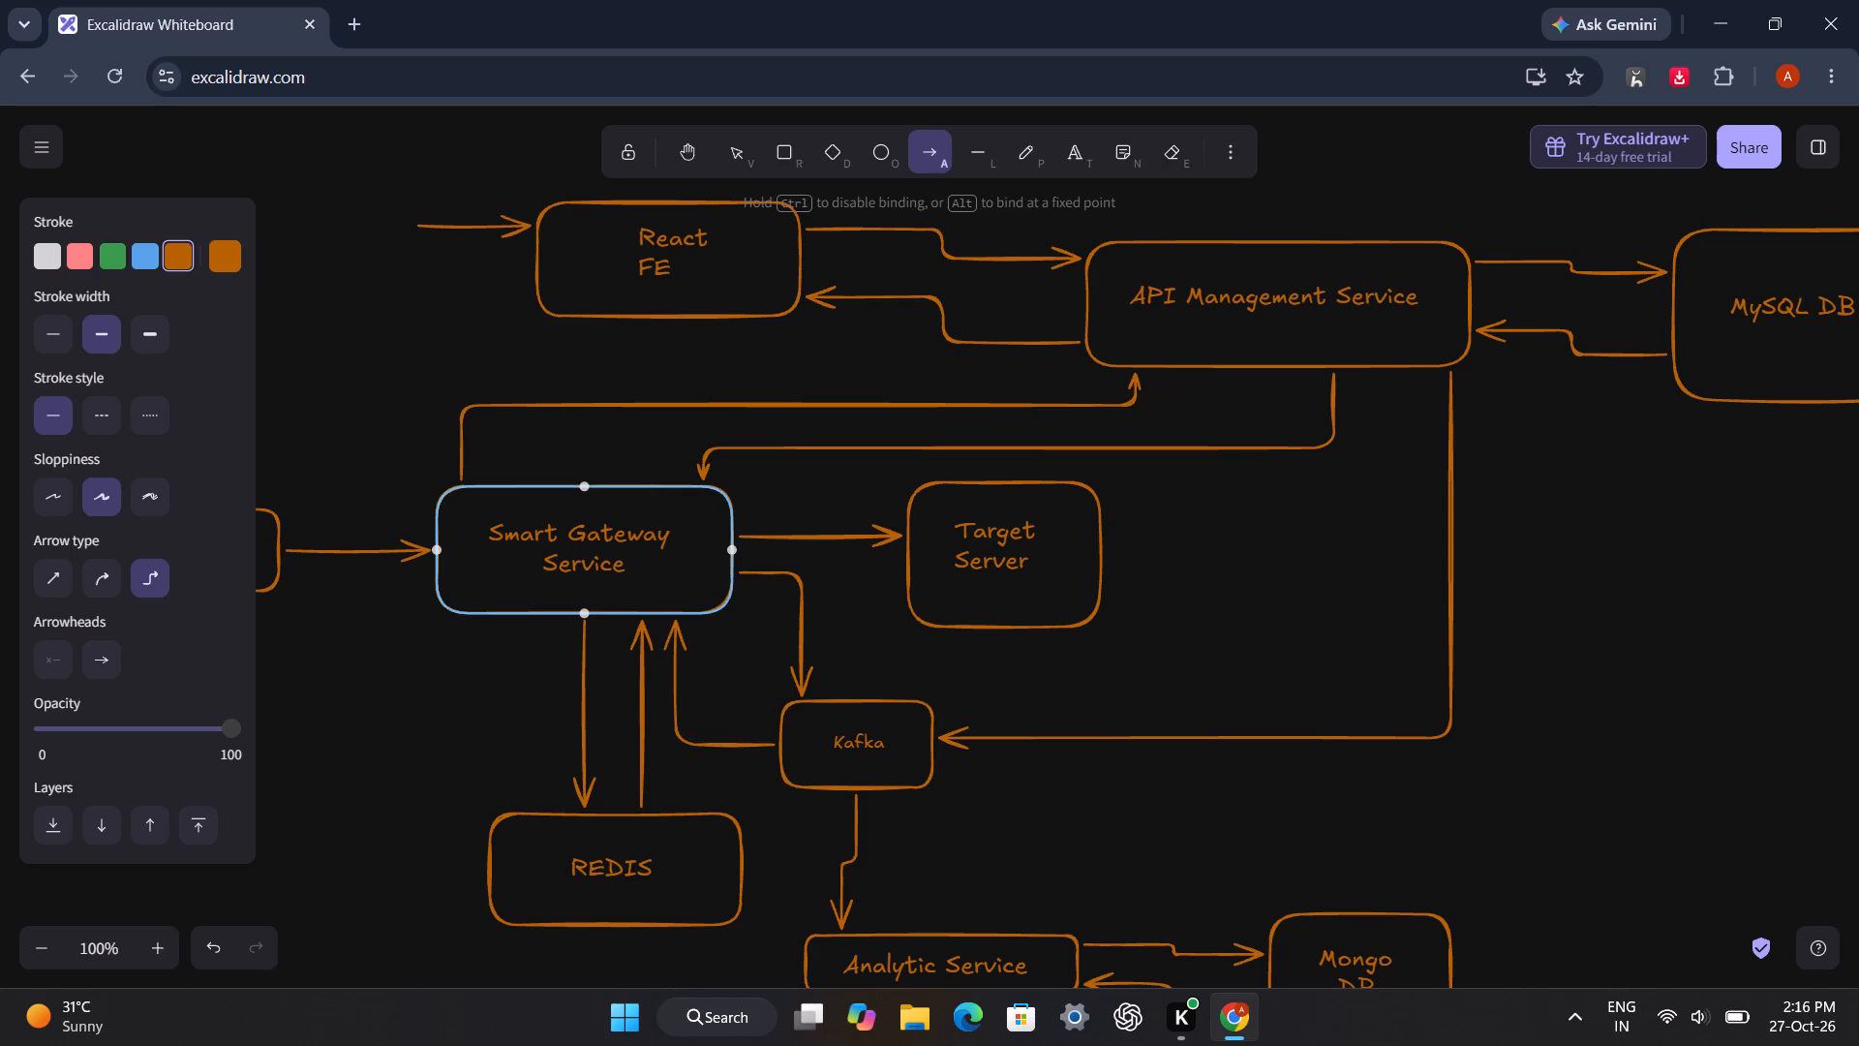
pyautogui.moveTo(676, 629); pyautogui.dragTo(678, 618)
pyautogui.click(1175, 643)
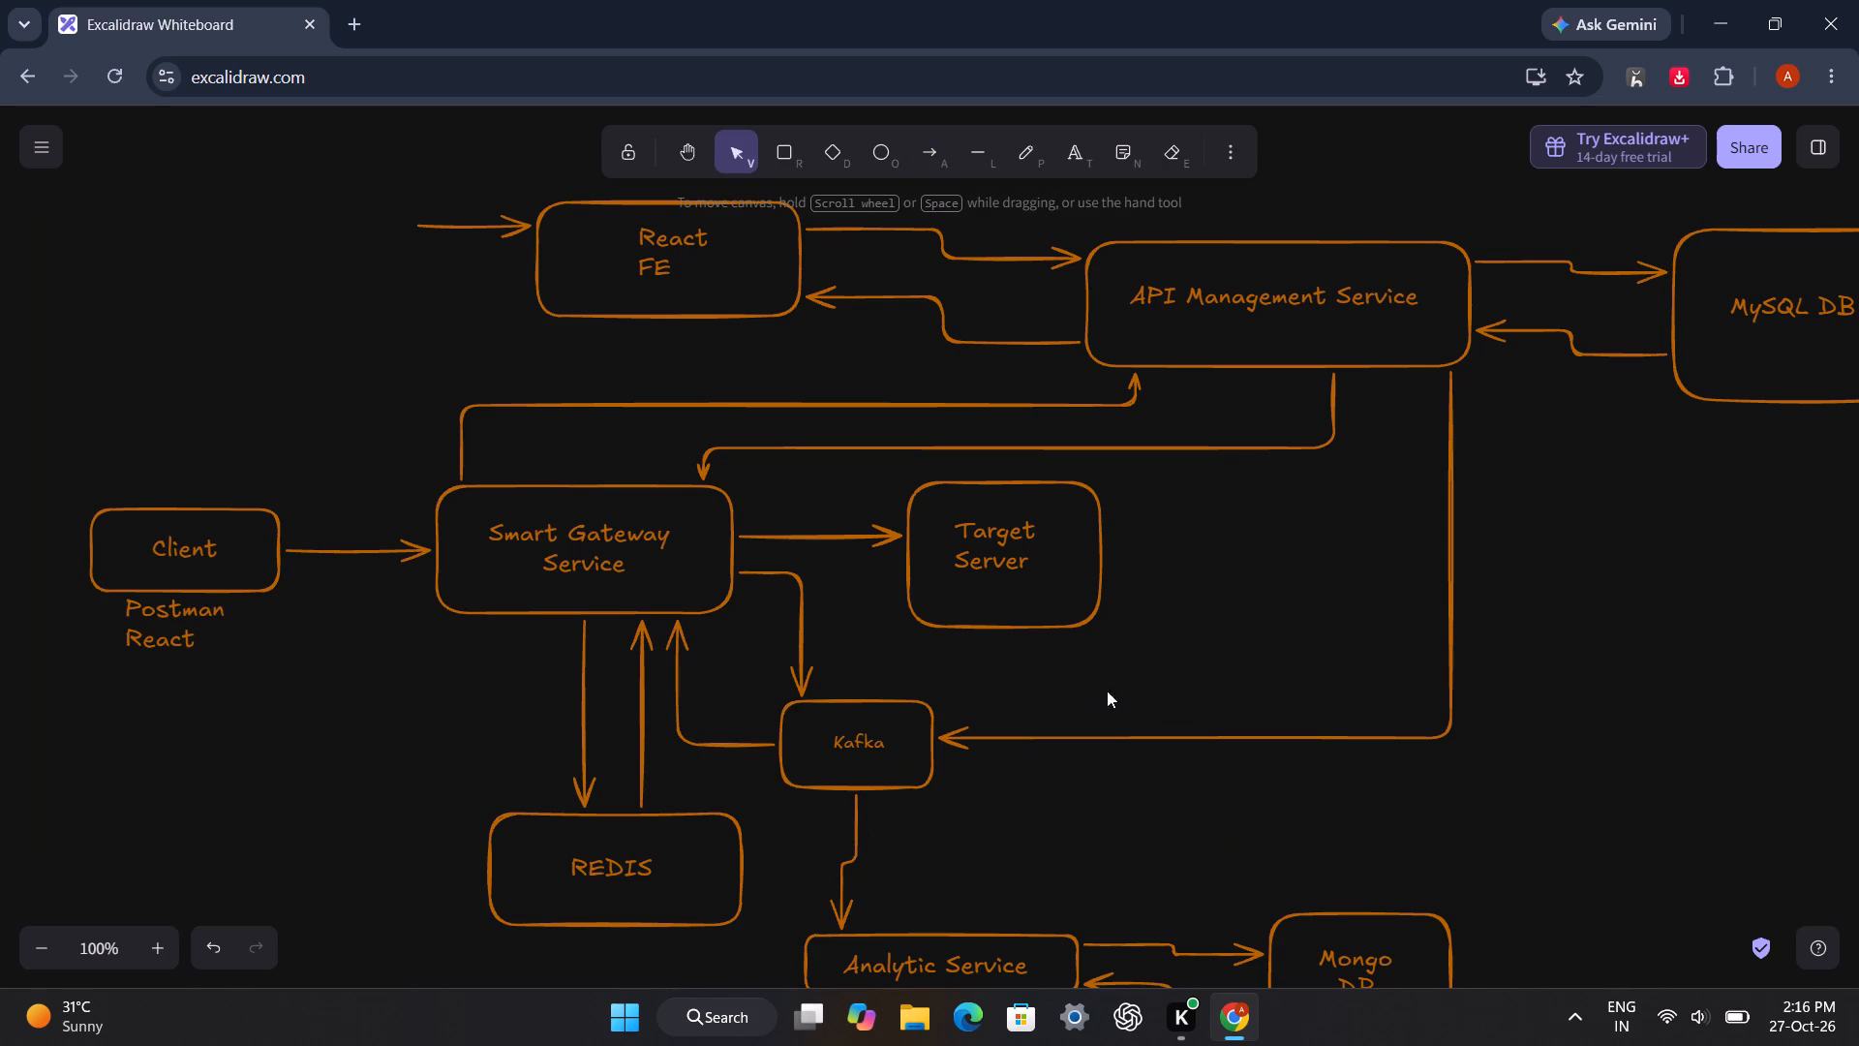
# Sweep the laser pointer around the whole diagram, including Smart Gateway Service, API Management Service and Analytic Service, to recap the architecture.
pyautogui.scroll(-1, 1520, 499)
pyautogui.click(1561, 458)
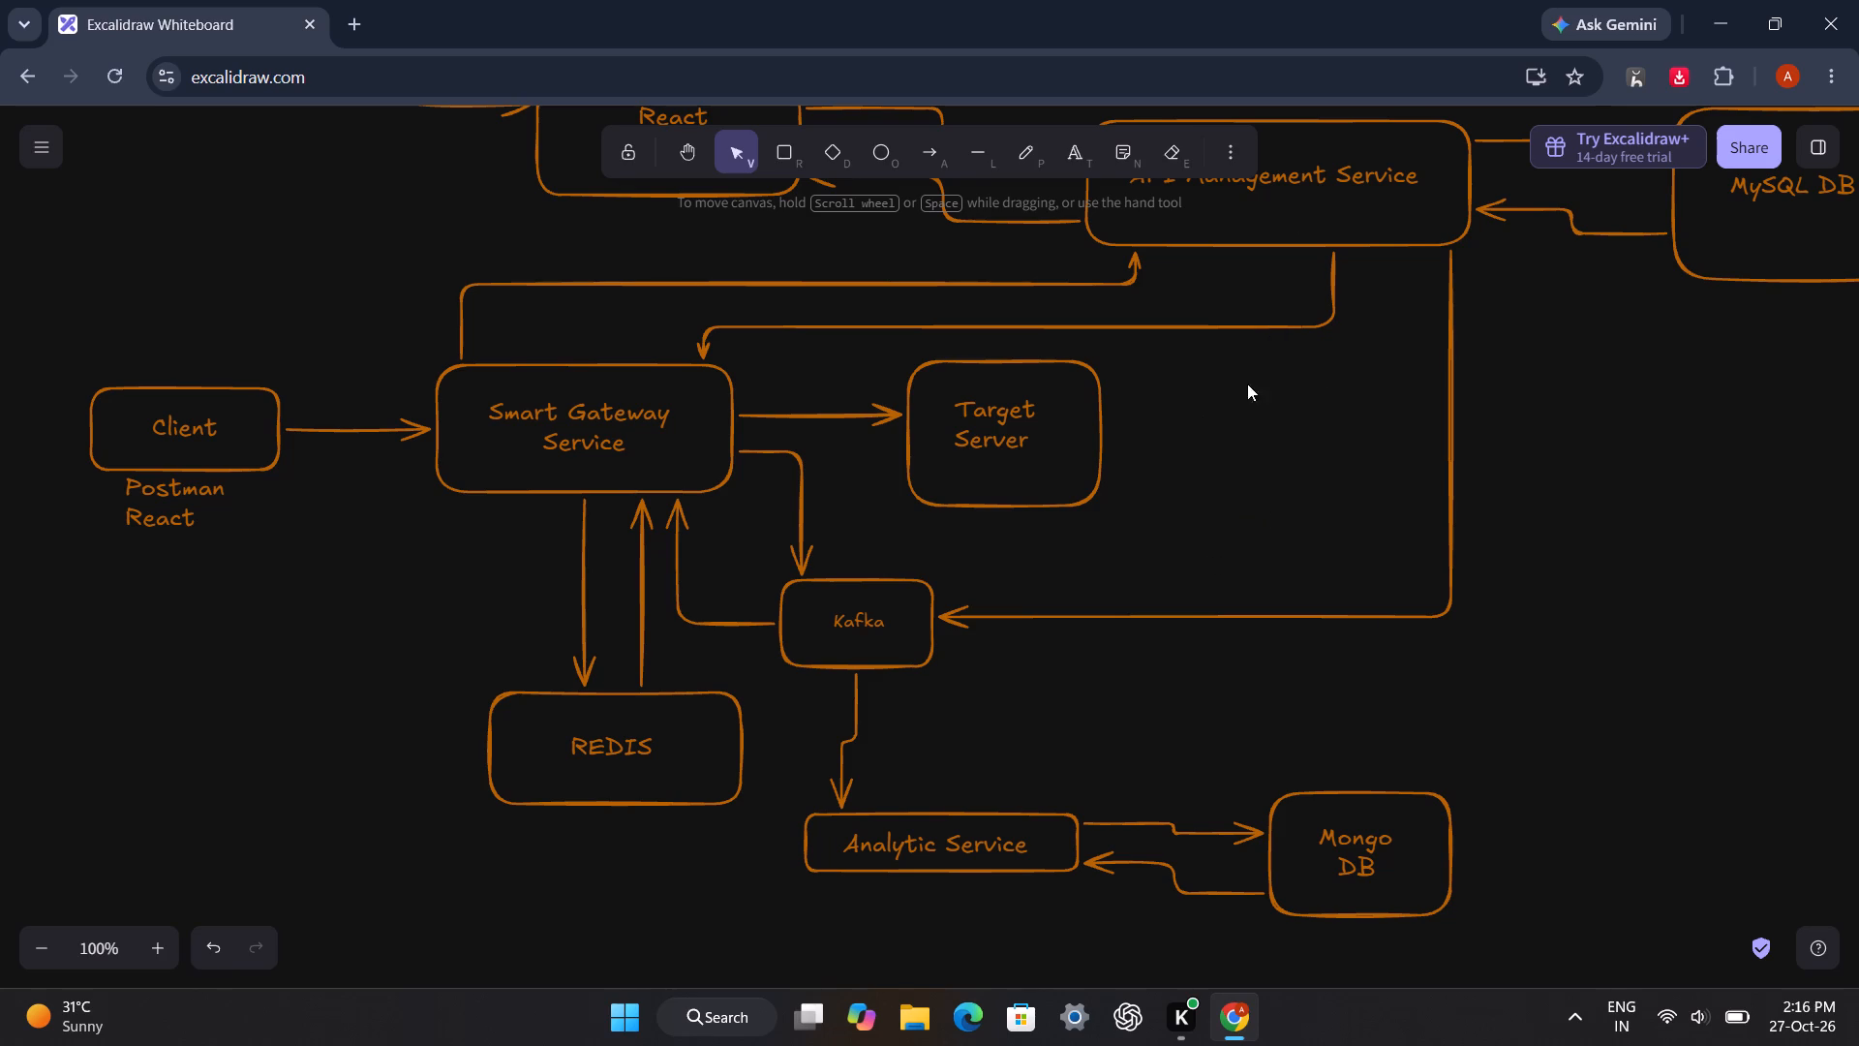
pyautogui.click(1237, 168)
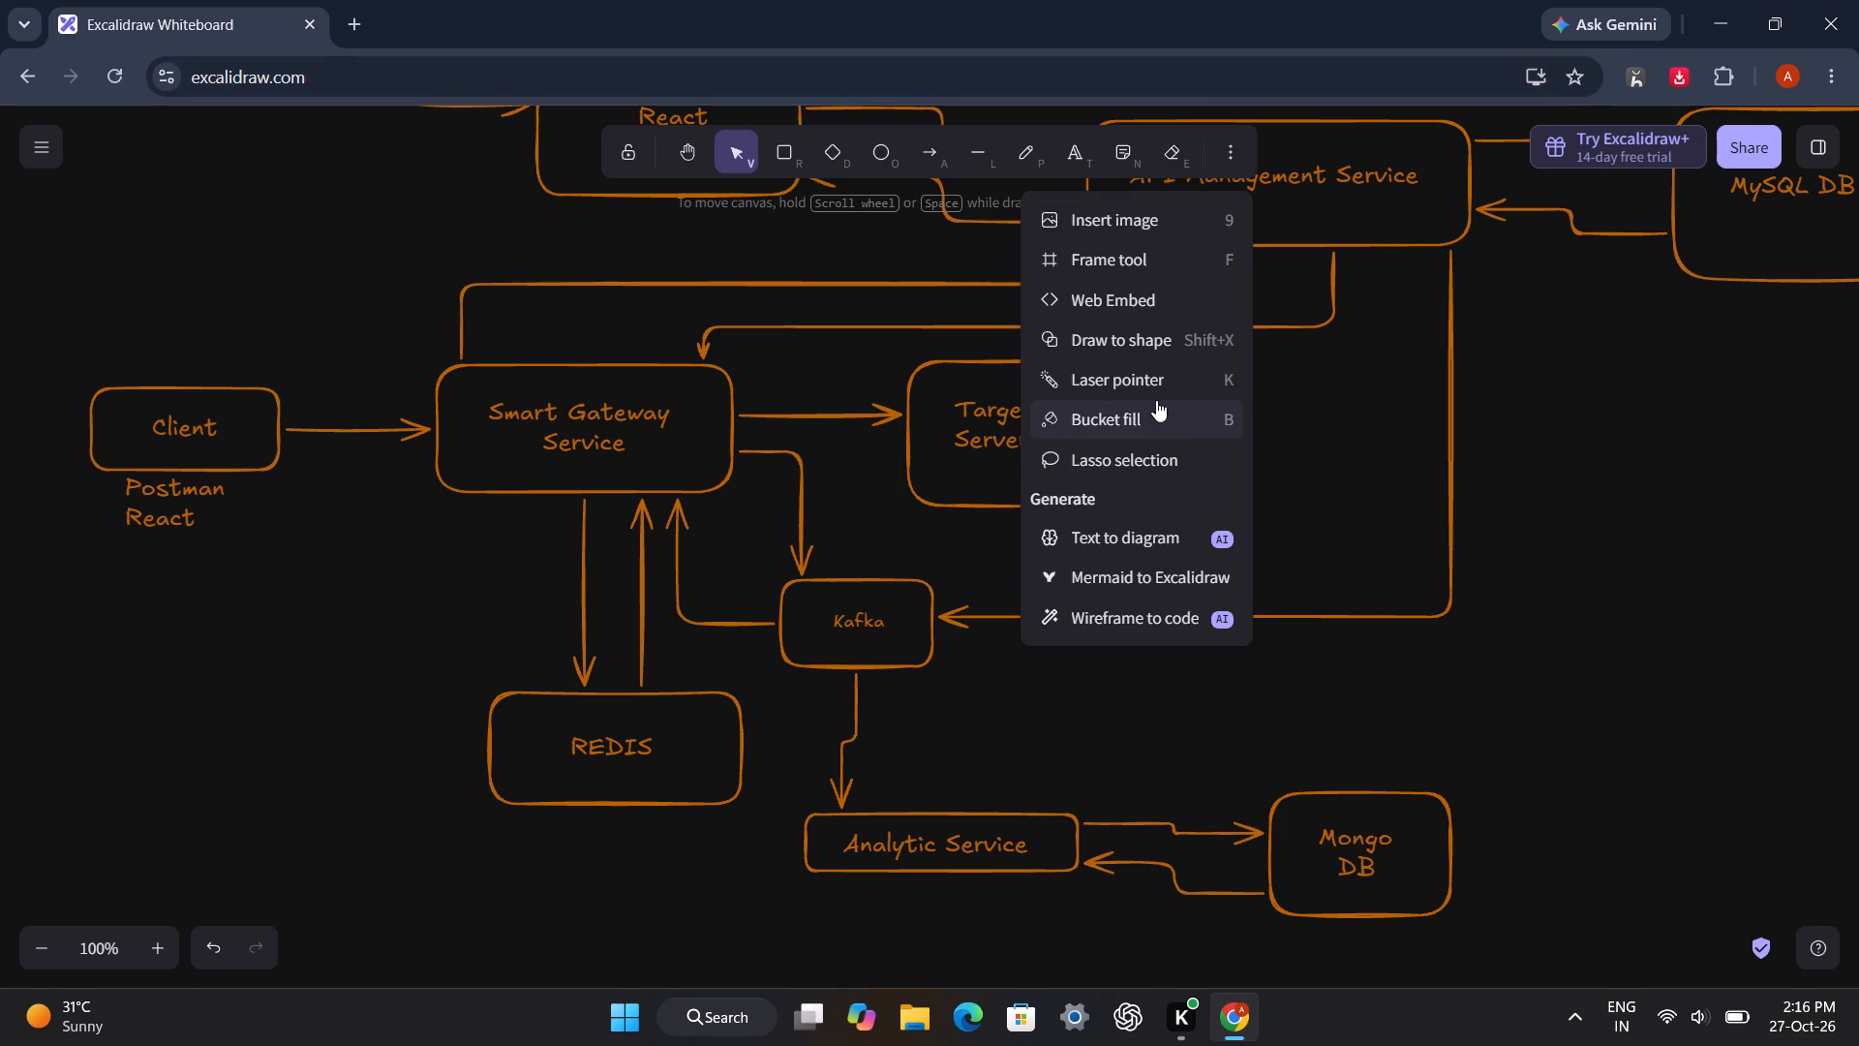
pyautogui.click(1156, 376)
pyautogui.moveTo(1277, 467); pyautogui.dragTo(337, 140)
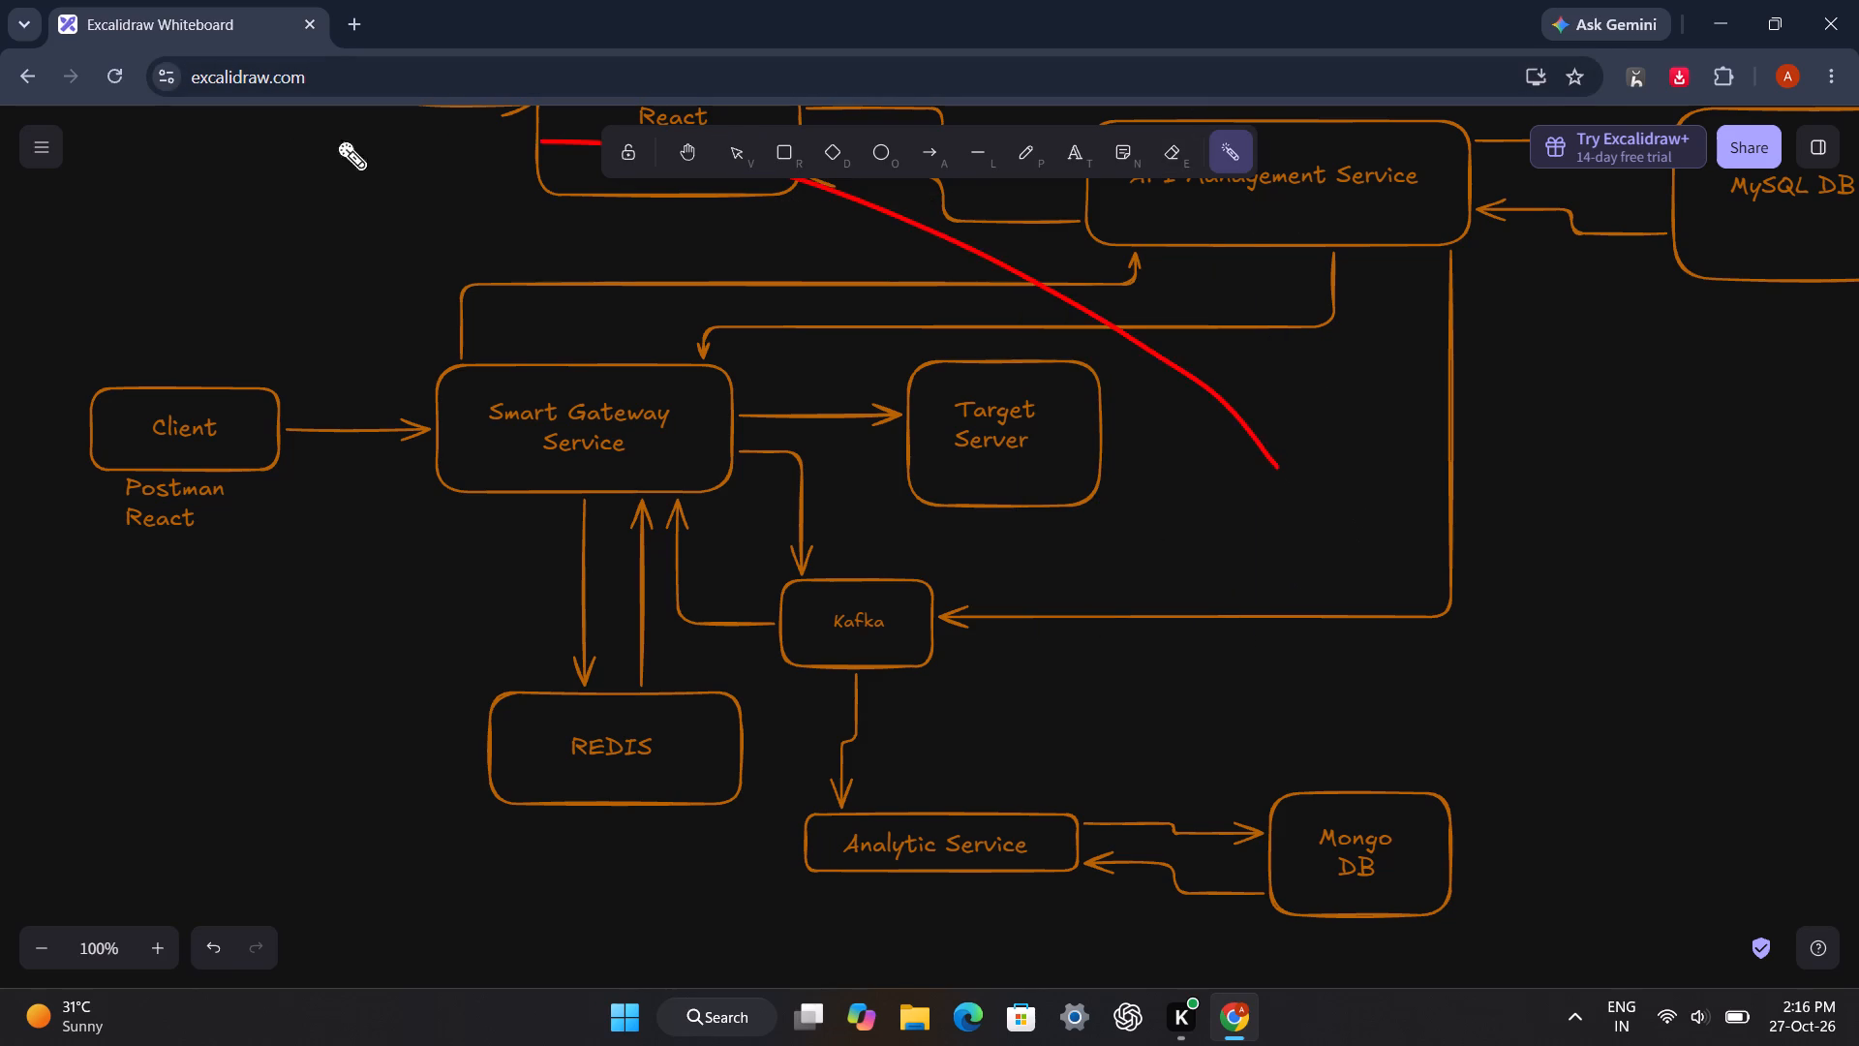
pyautogui.moveTo(337, 140); pyautogui.dragTo(1152, 704)
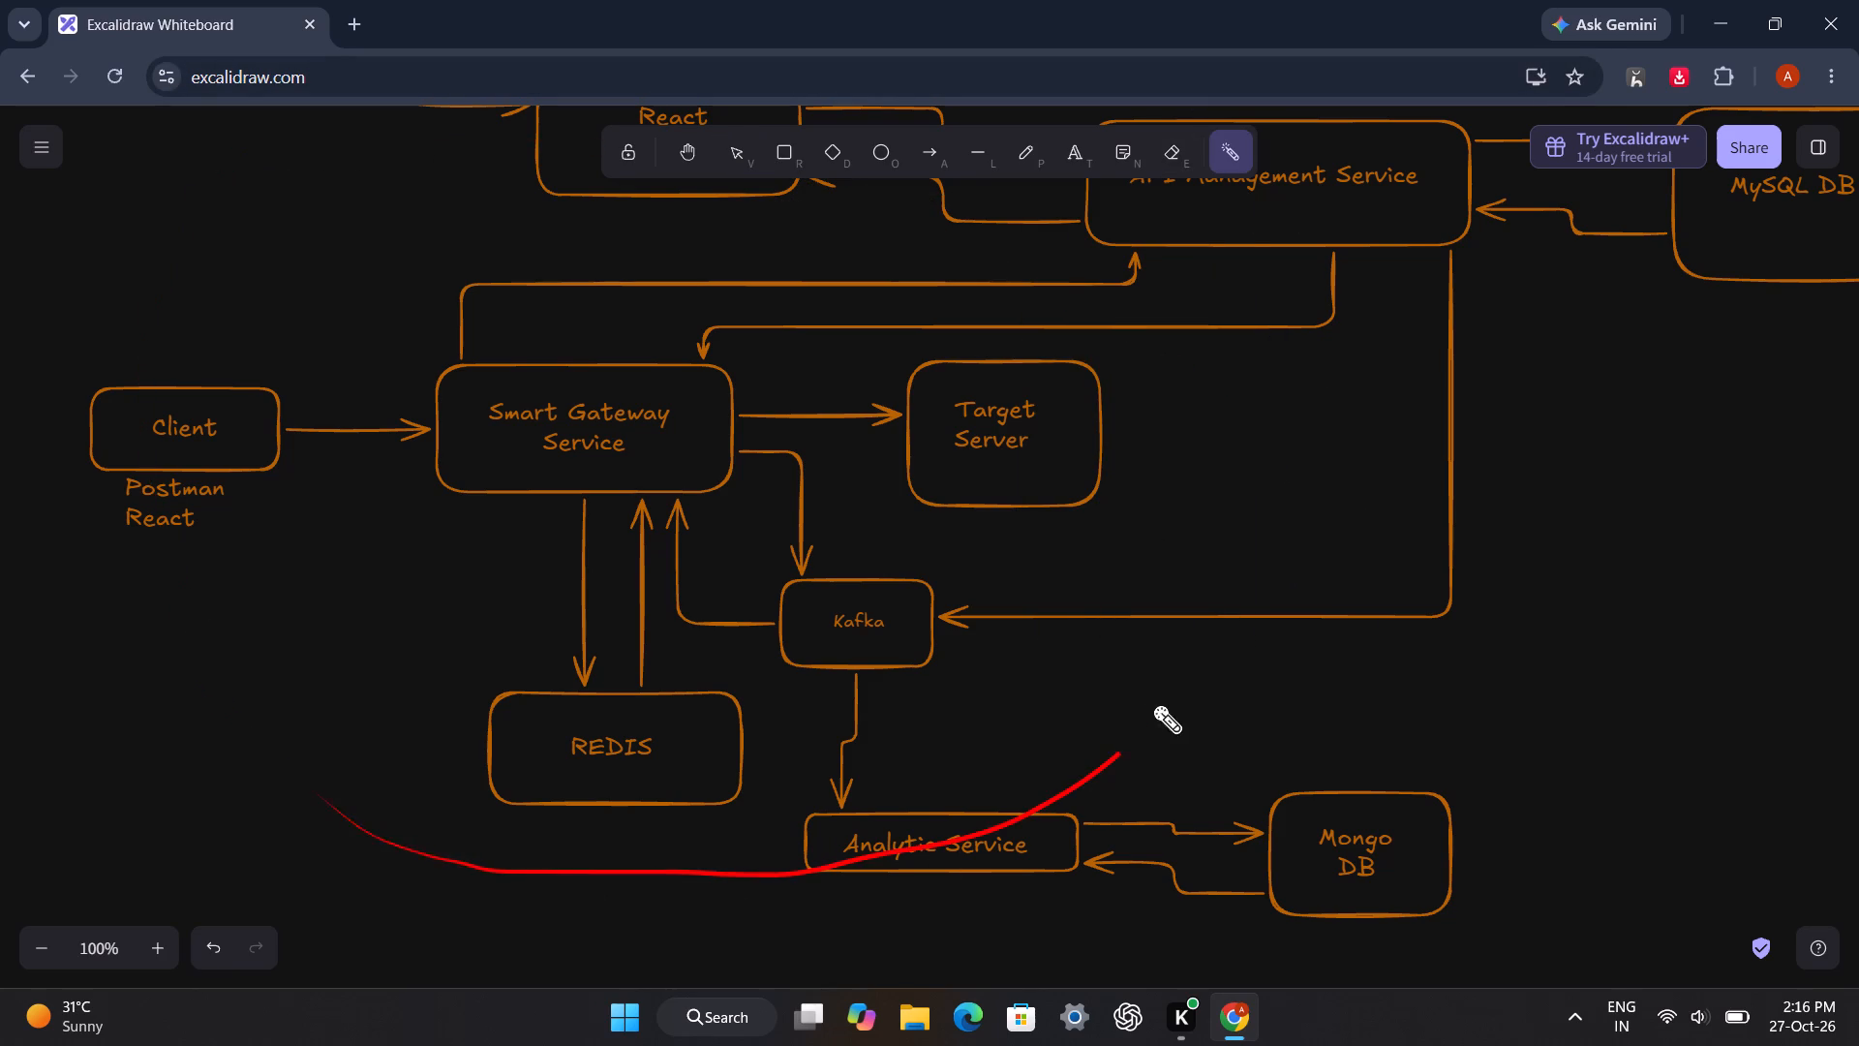
pyautogui.moveTo(1152, 704); pyautogui.dragTo(549, 462)
pyautogui.moveTo(568, 434); pyautogui.dragTo(1436, 281)
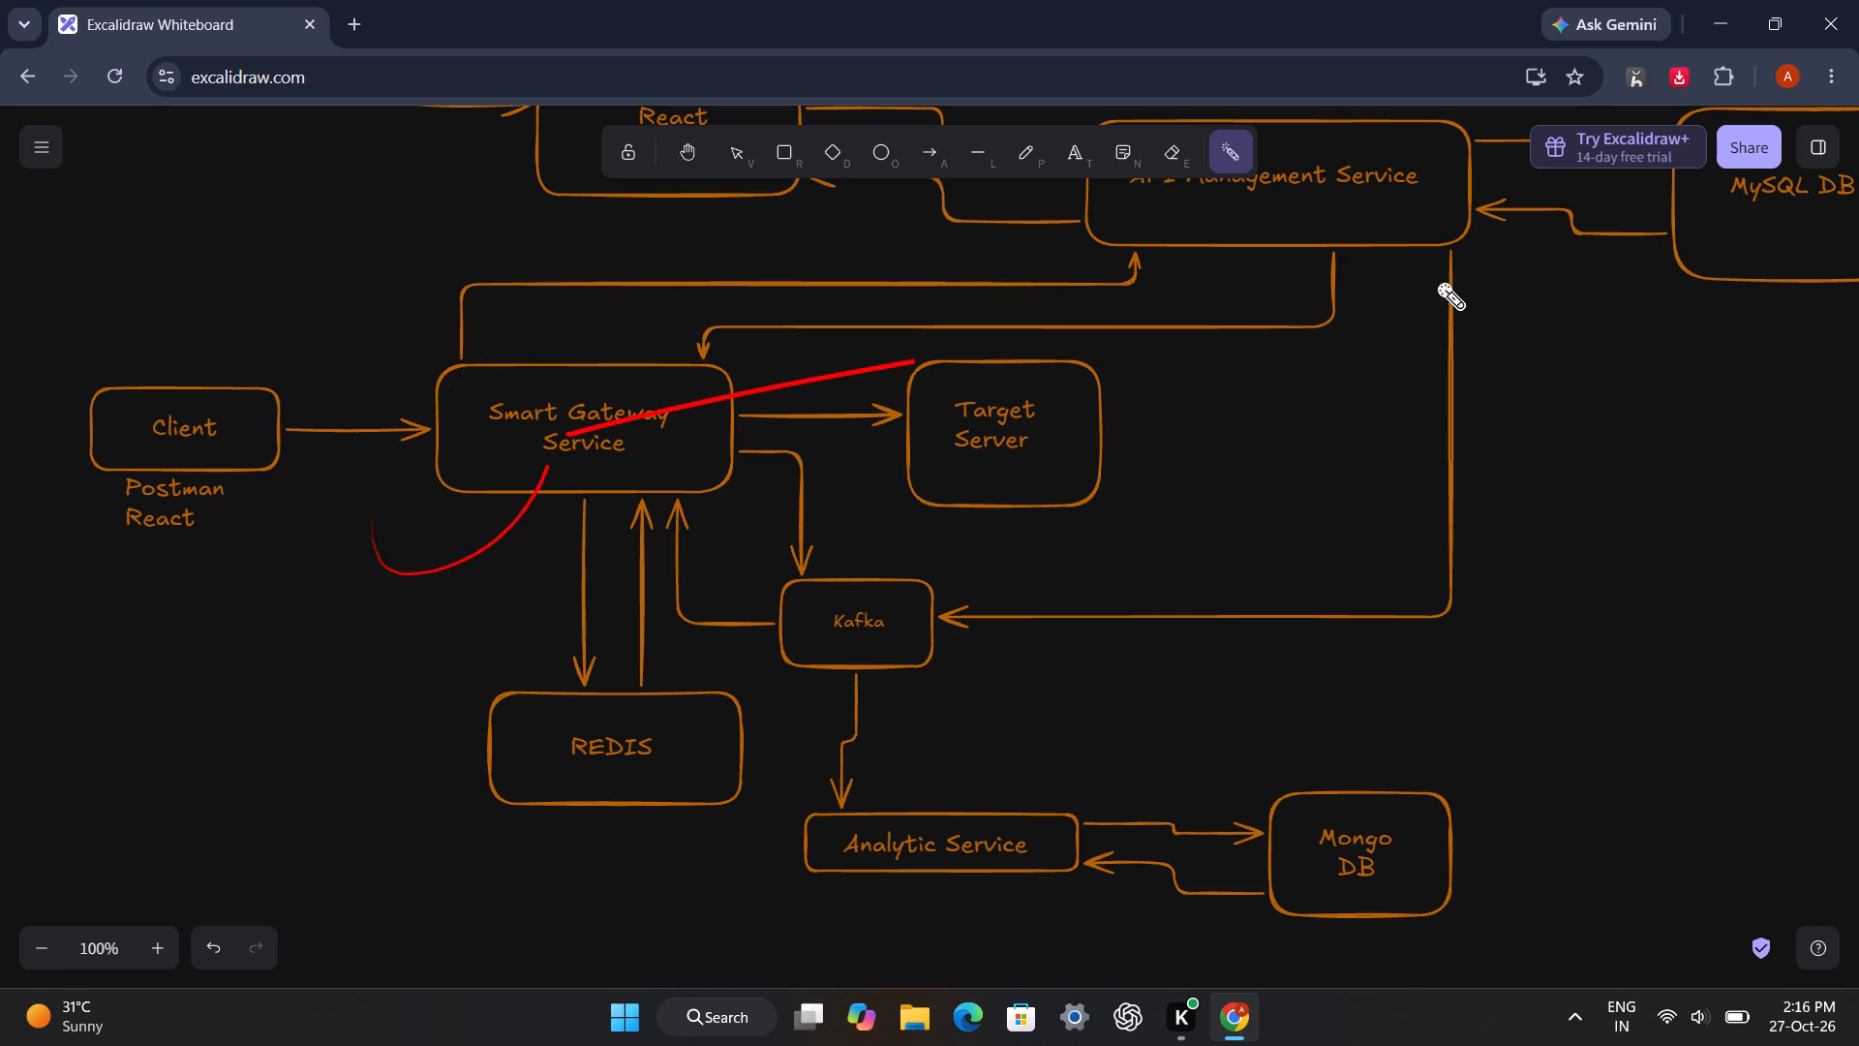
pyautogui.moveTo(1436, 281); pyautogui.dragTo(1268, 186)
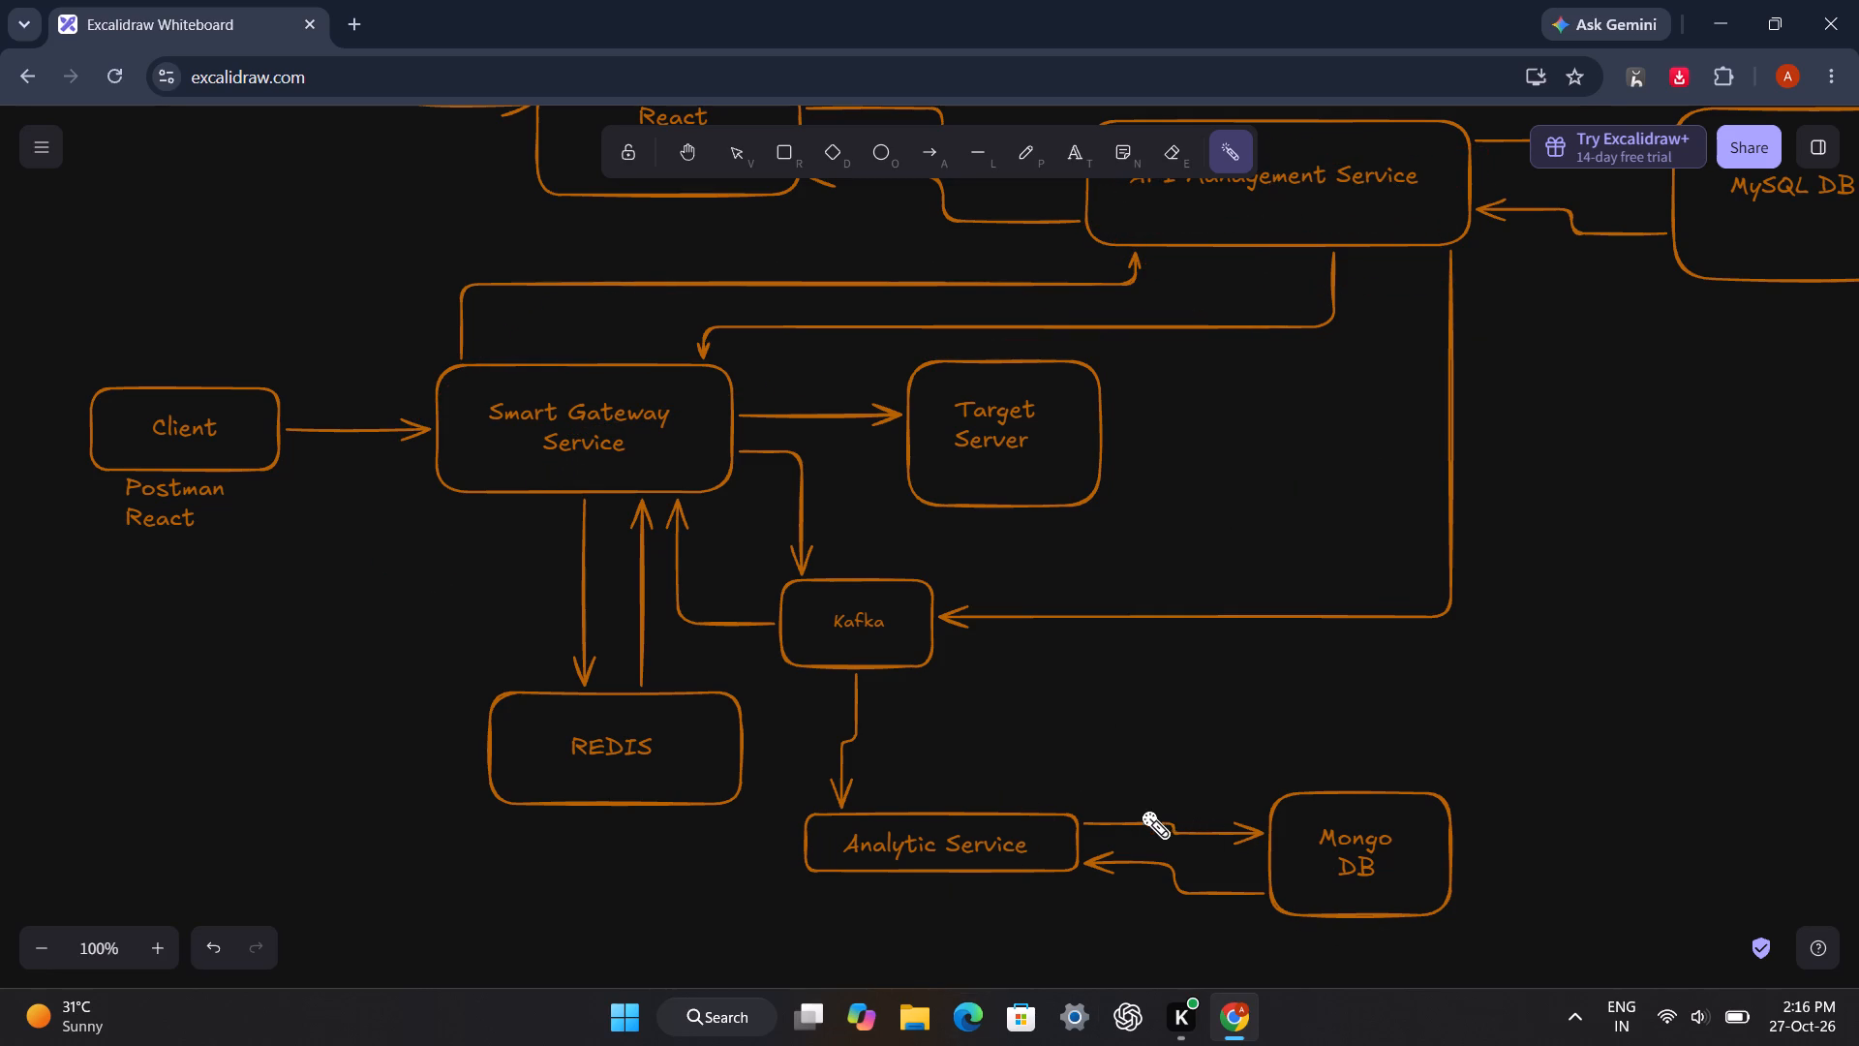
pyautogui.doubleClick(1082, 787)
pyautogui.moveTo(1085, 788); pyautogui.dragTo(1571, 643)
pyautogui.doubleClick(732, 155)
# Add two separate text labels, a1 and a2, above the arrow from Analytic Service to Mongo DB.
pyautogui.doubleClick(1088, 788)
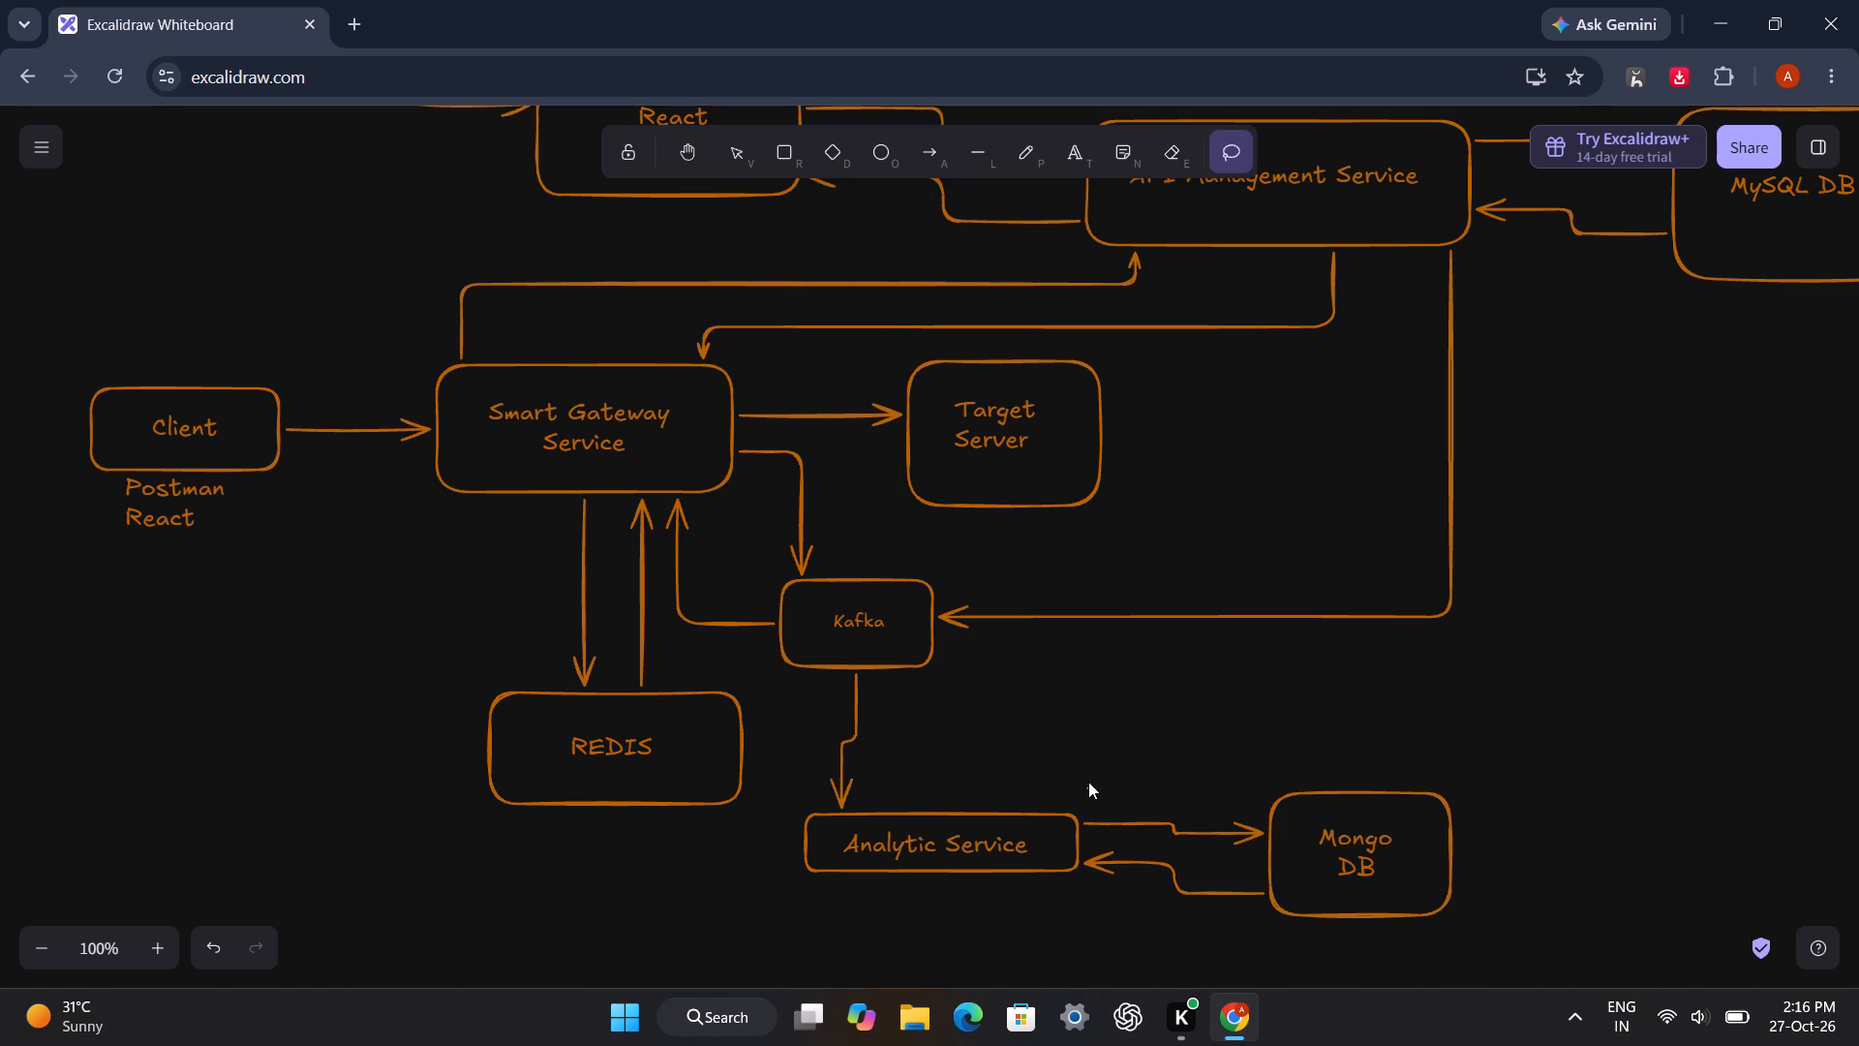
pyautogui.tripleClick(1088, 782)
pyautogui.doubleClick(1088, 782)
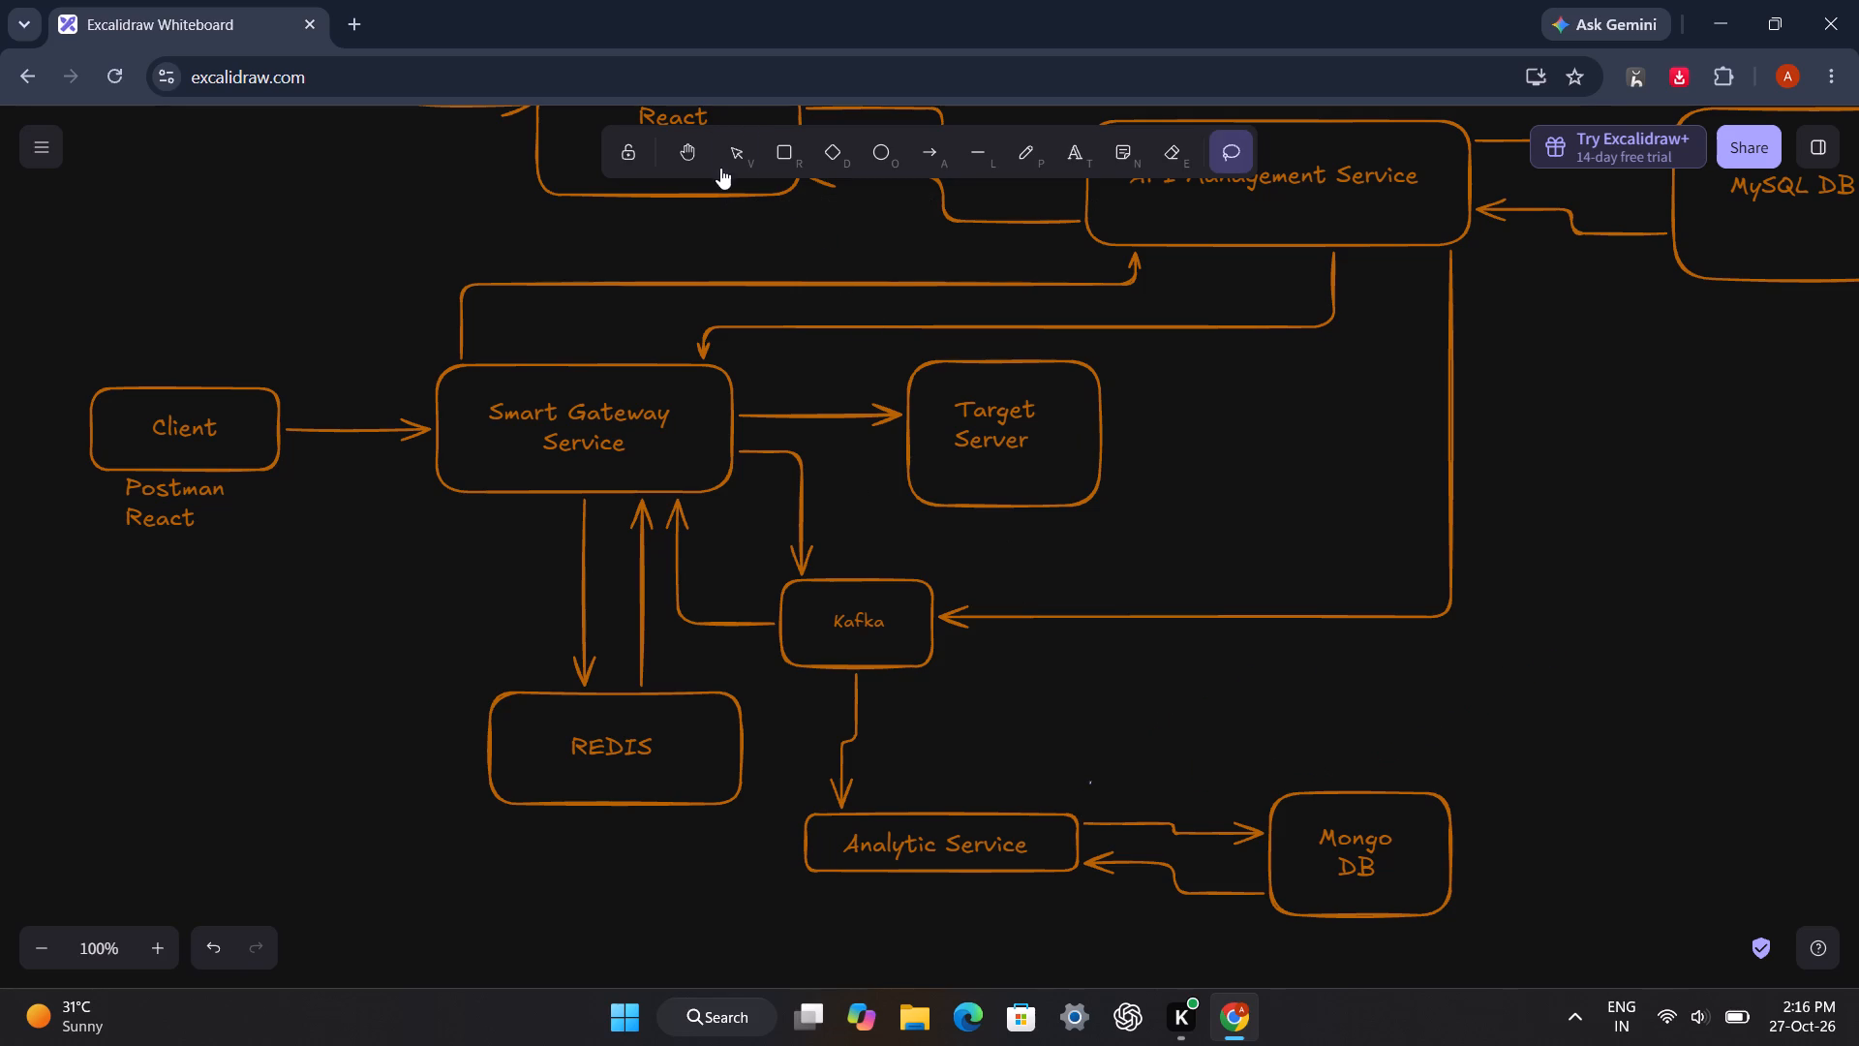
pyautogui.click(725, 159)
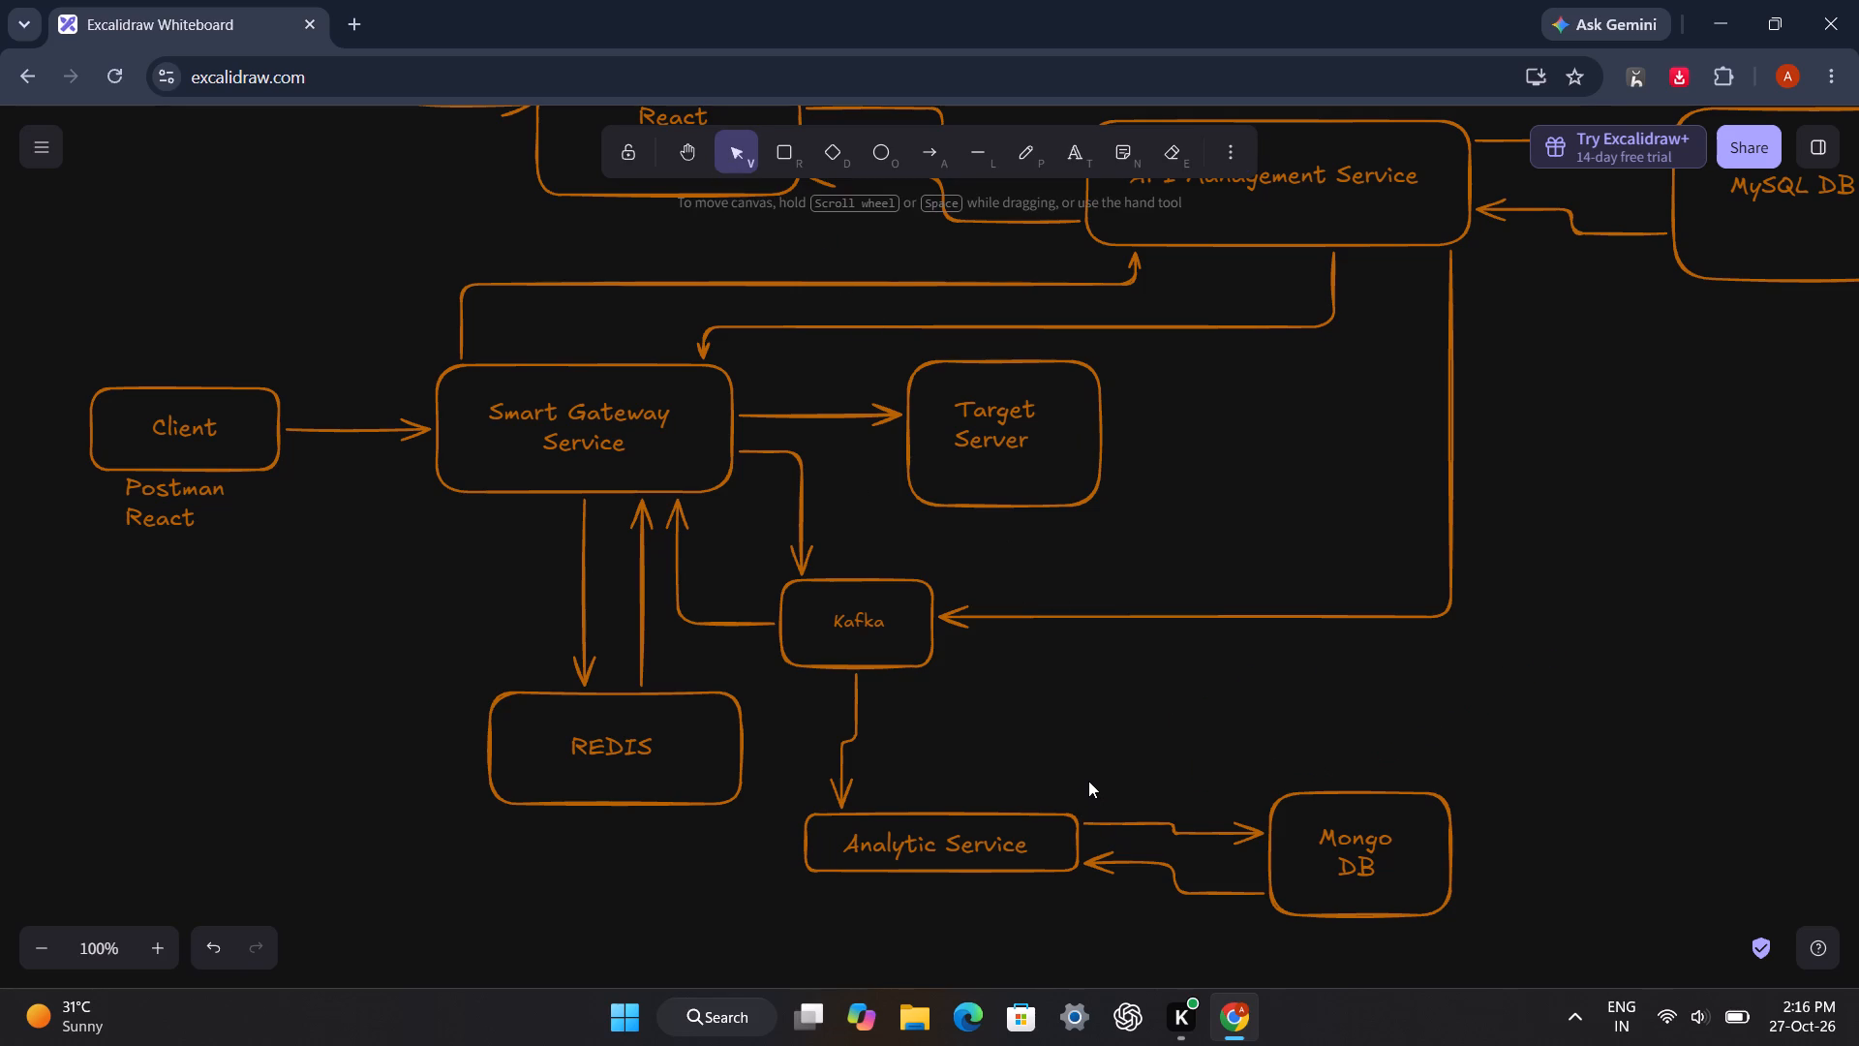
pyautogui.doubleClick(1088, 769)
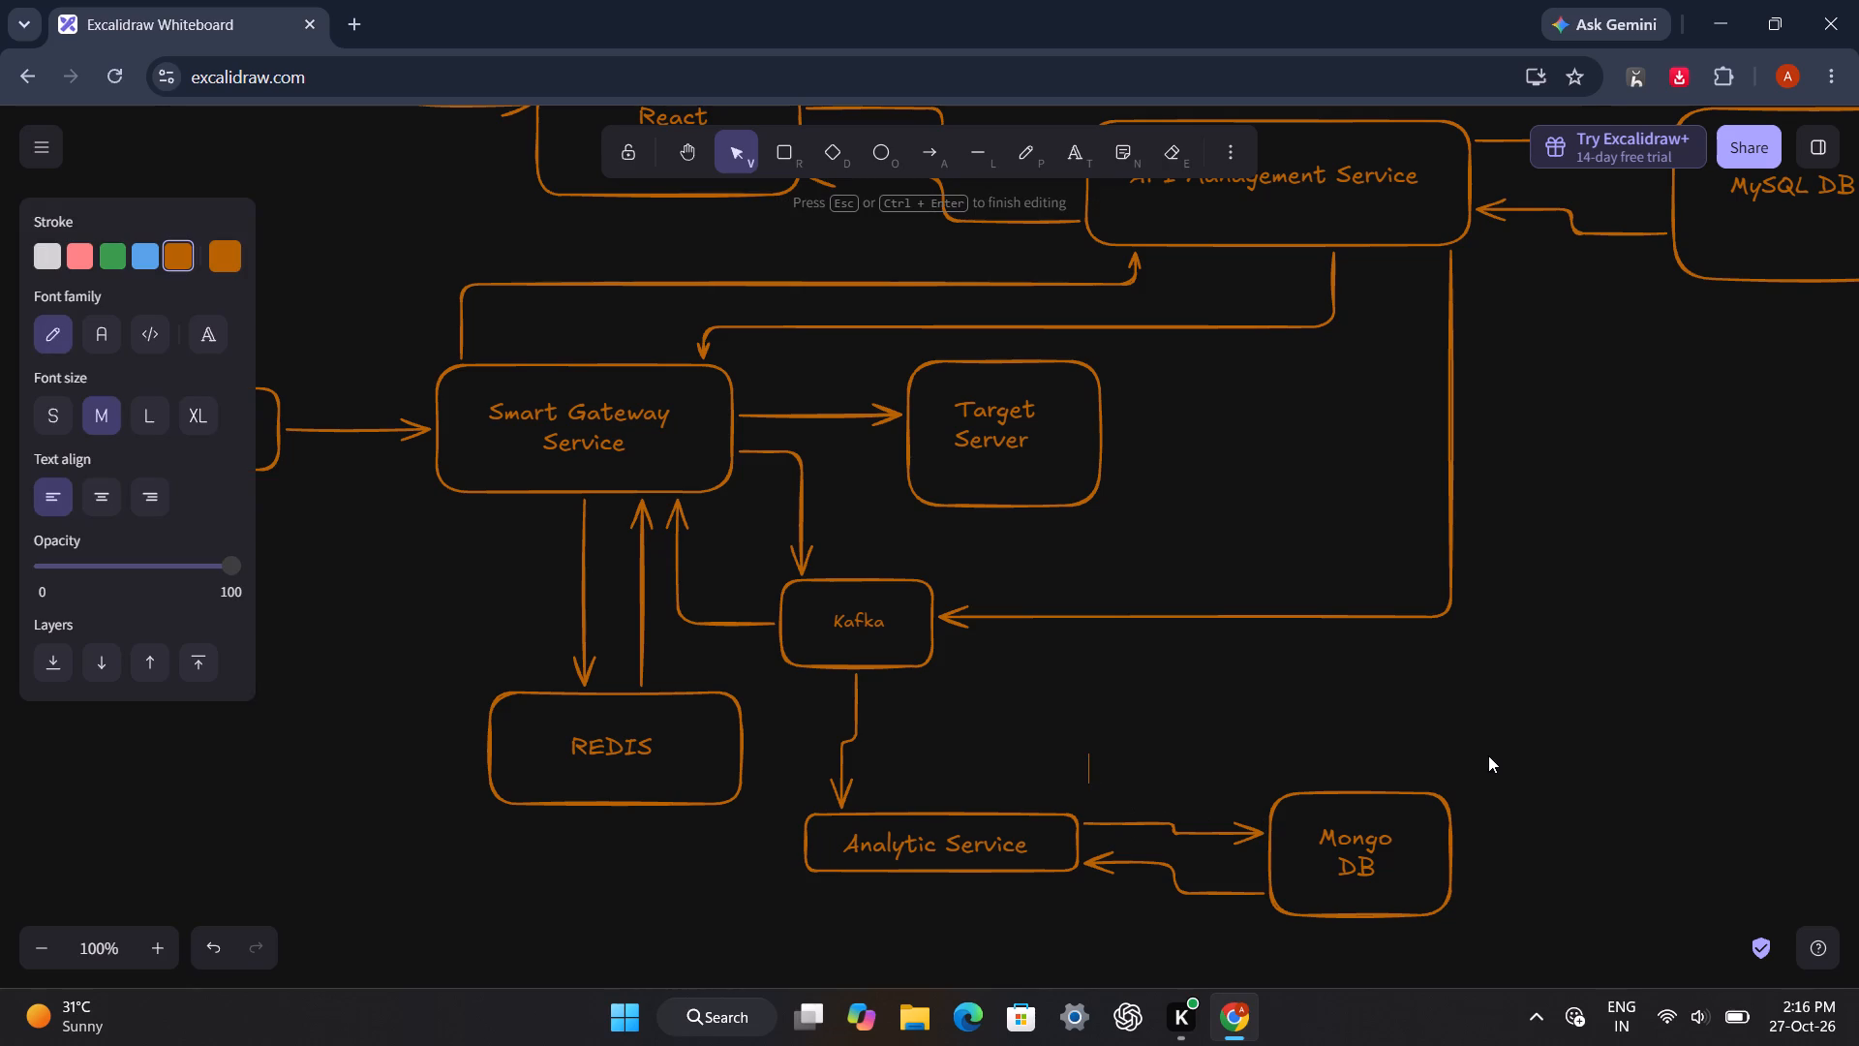
pyautogui.write('a1')
pyautogui.doubleClick(1152, 728)
pyautogui.write('a2')
pyautogui.click(1405, 729)
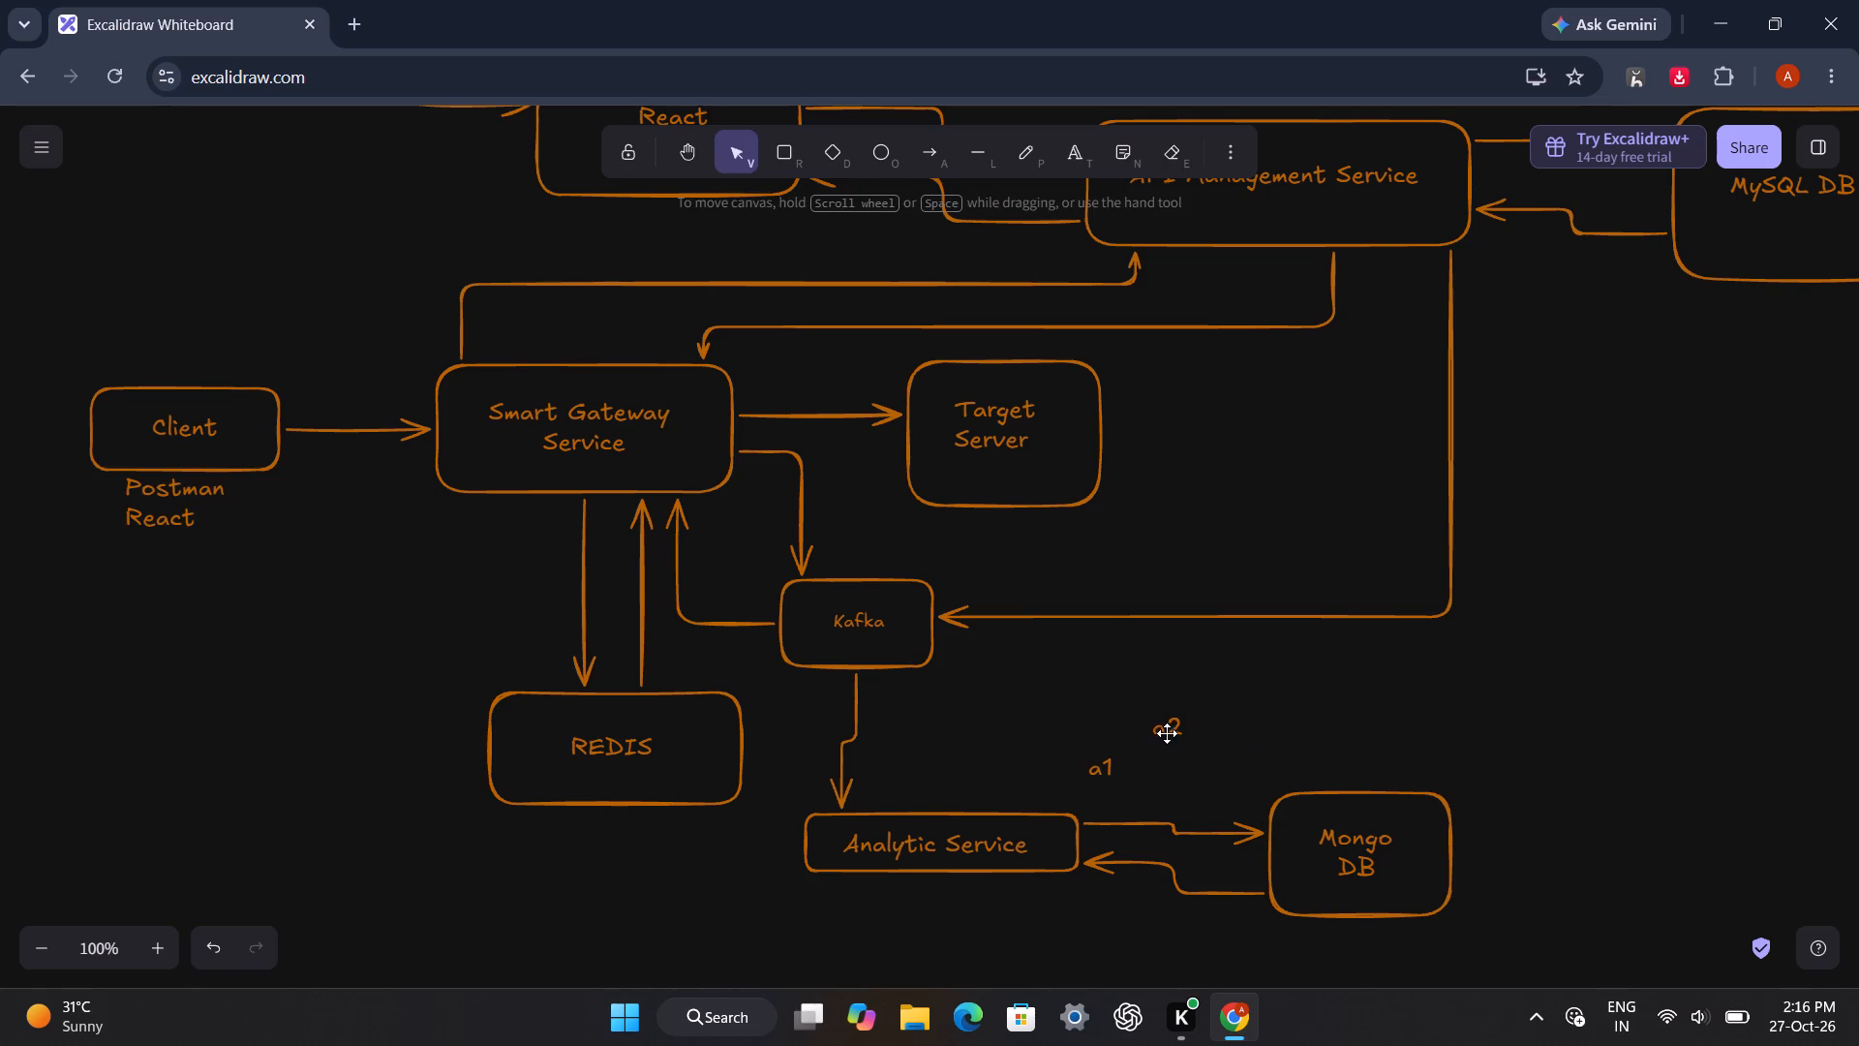
# Move the a1 and a2 labels closer together, with a1 just above the start of the arrow to Mongo DB.
pyautogui.moveTo(1168, 731); pyautogui.dragTo(1153, 760)
pyautogui.click(1110, 770)
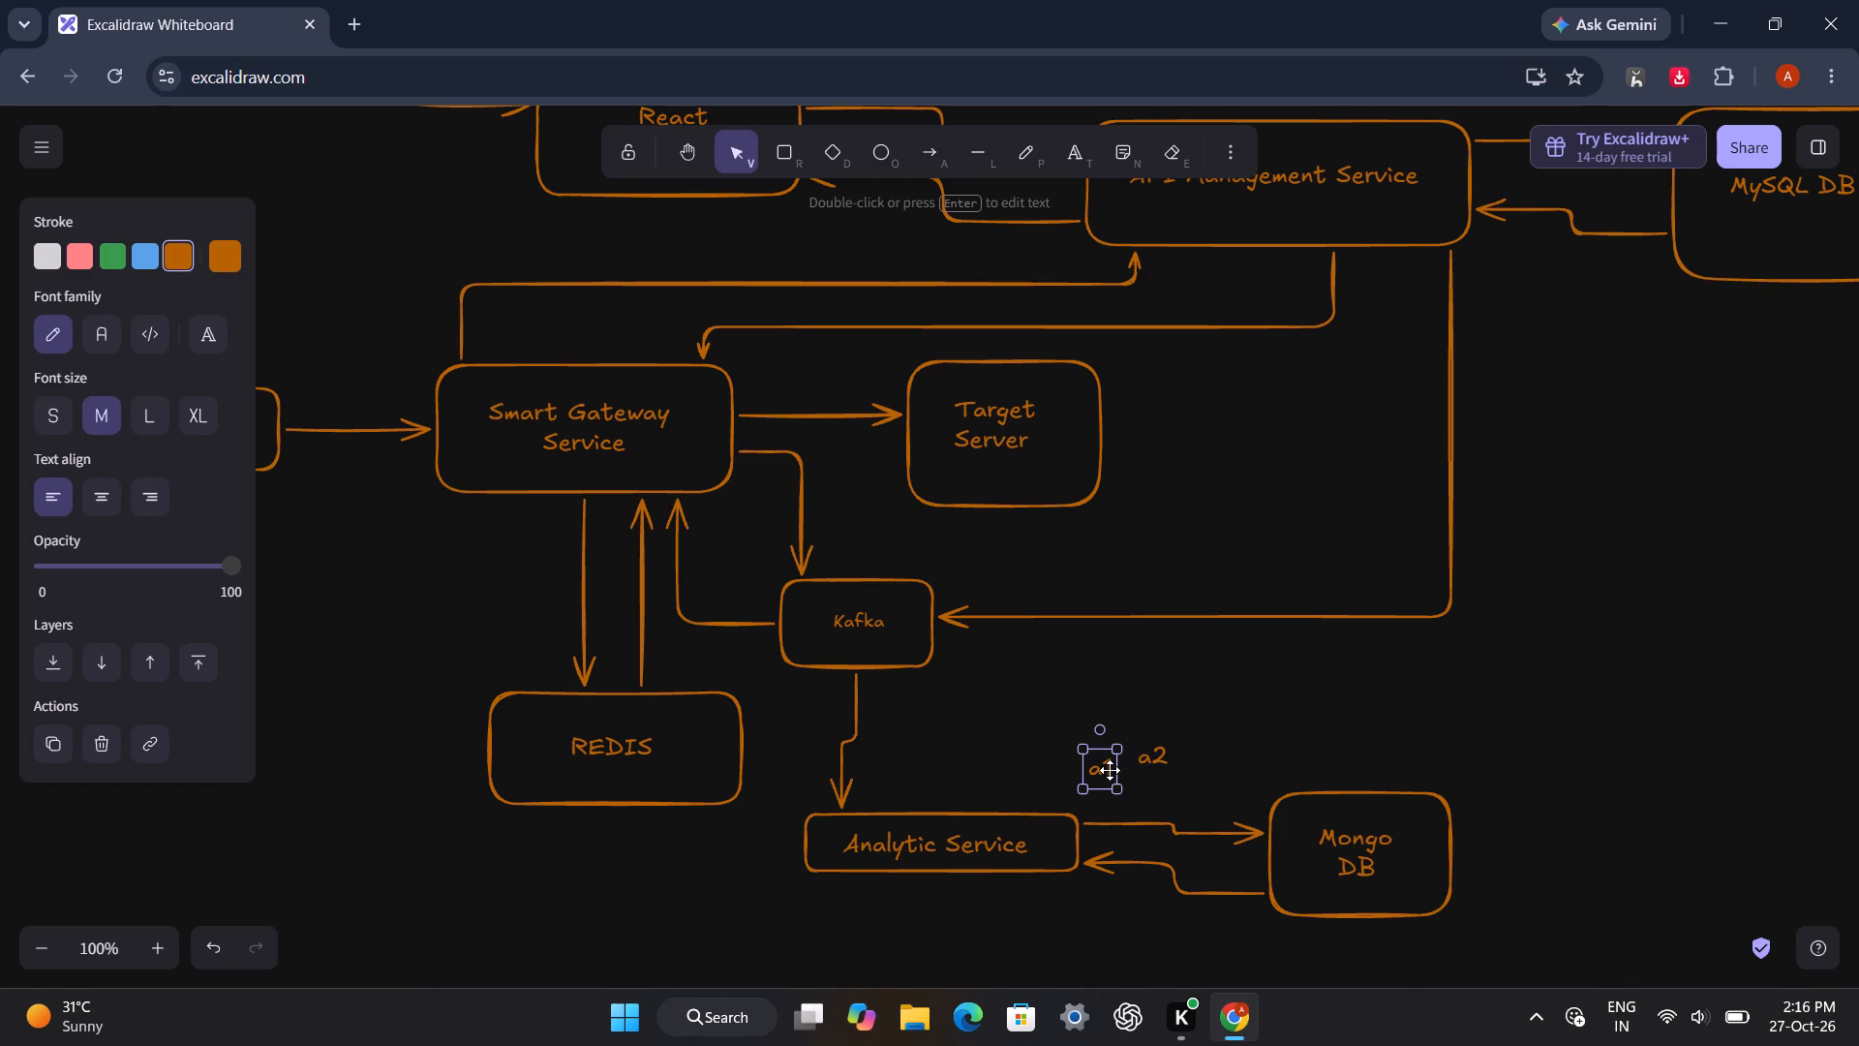
pyautogui.moveTo(1110, 770); pyautogui.dragTo(1108, 790)
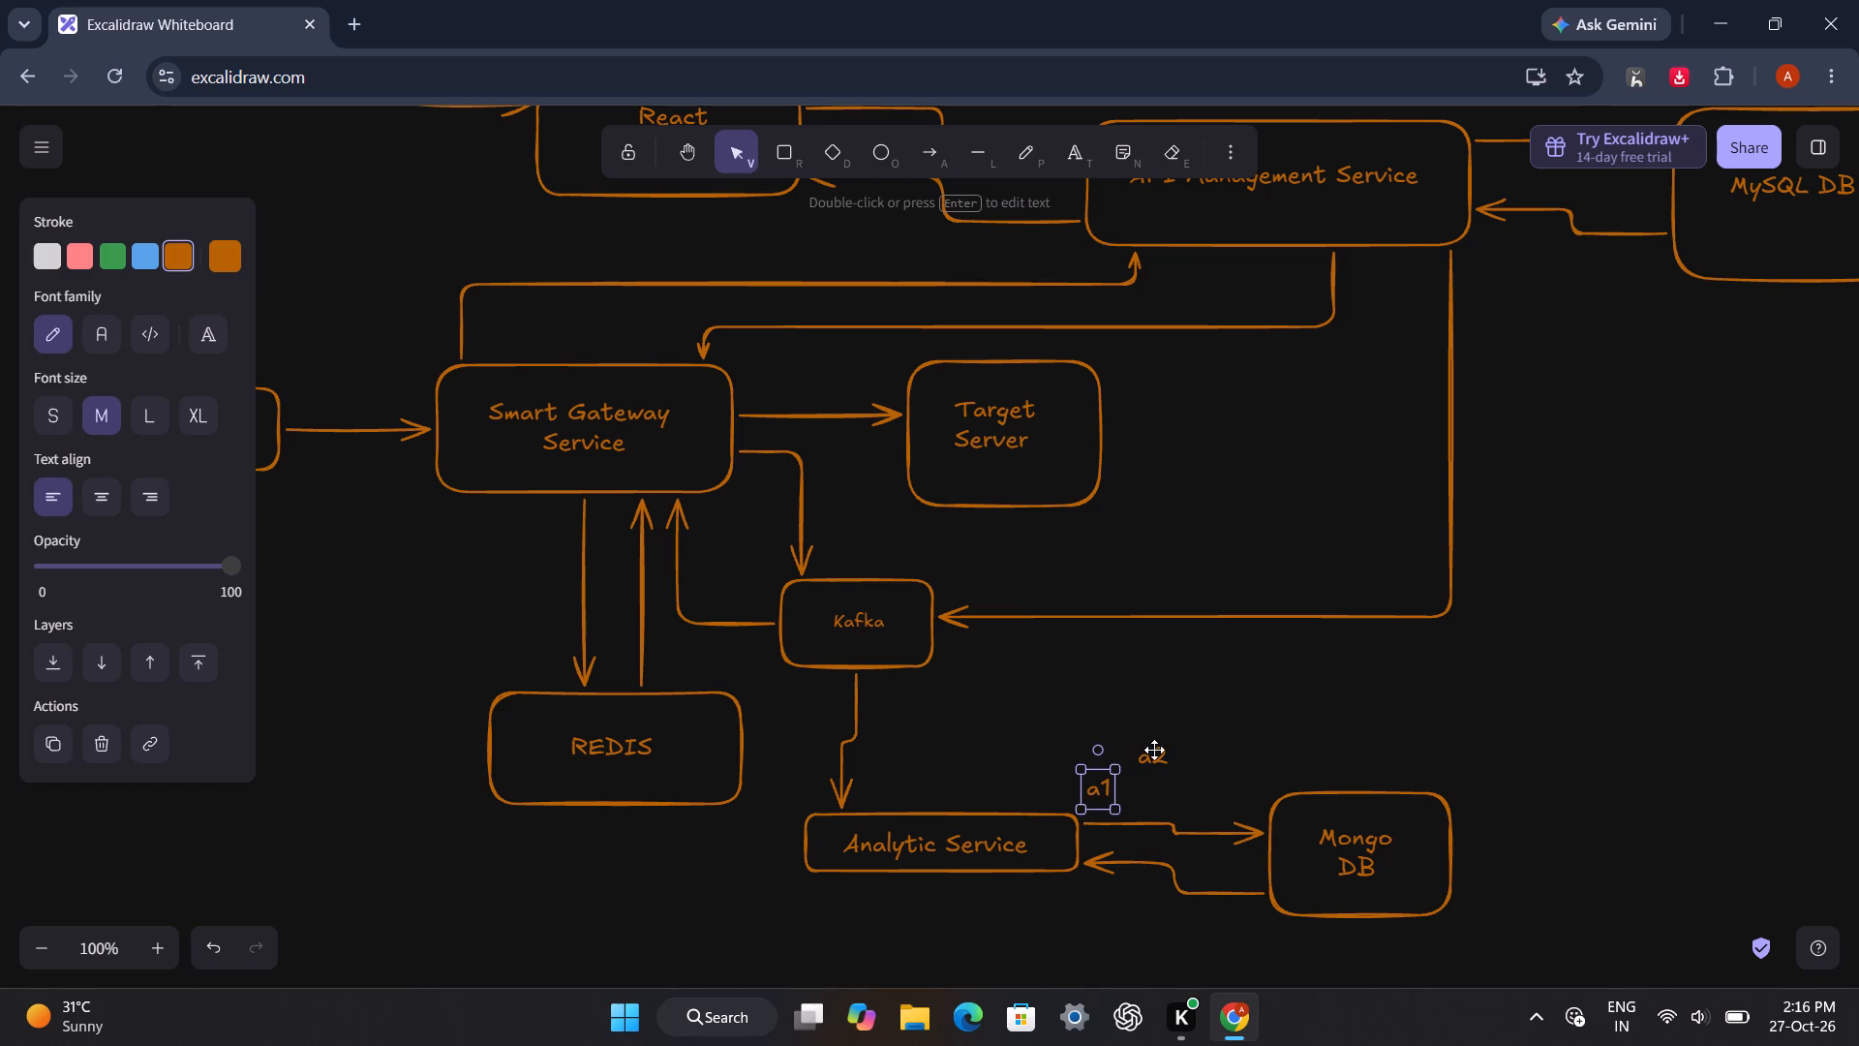
pyautogui.click(1154, 755)
pyautogui.moveTo(1154, 755); pyautogui.dragTo(1139, 764)
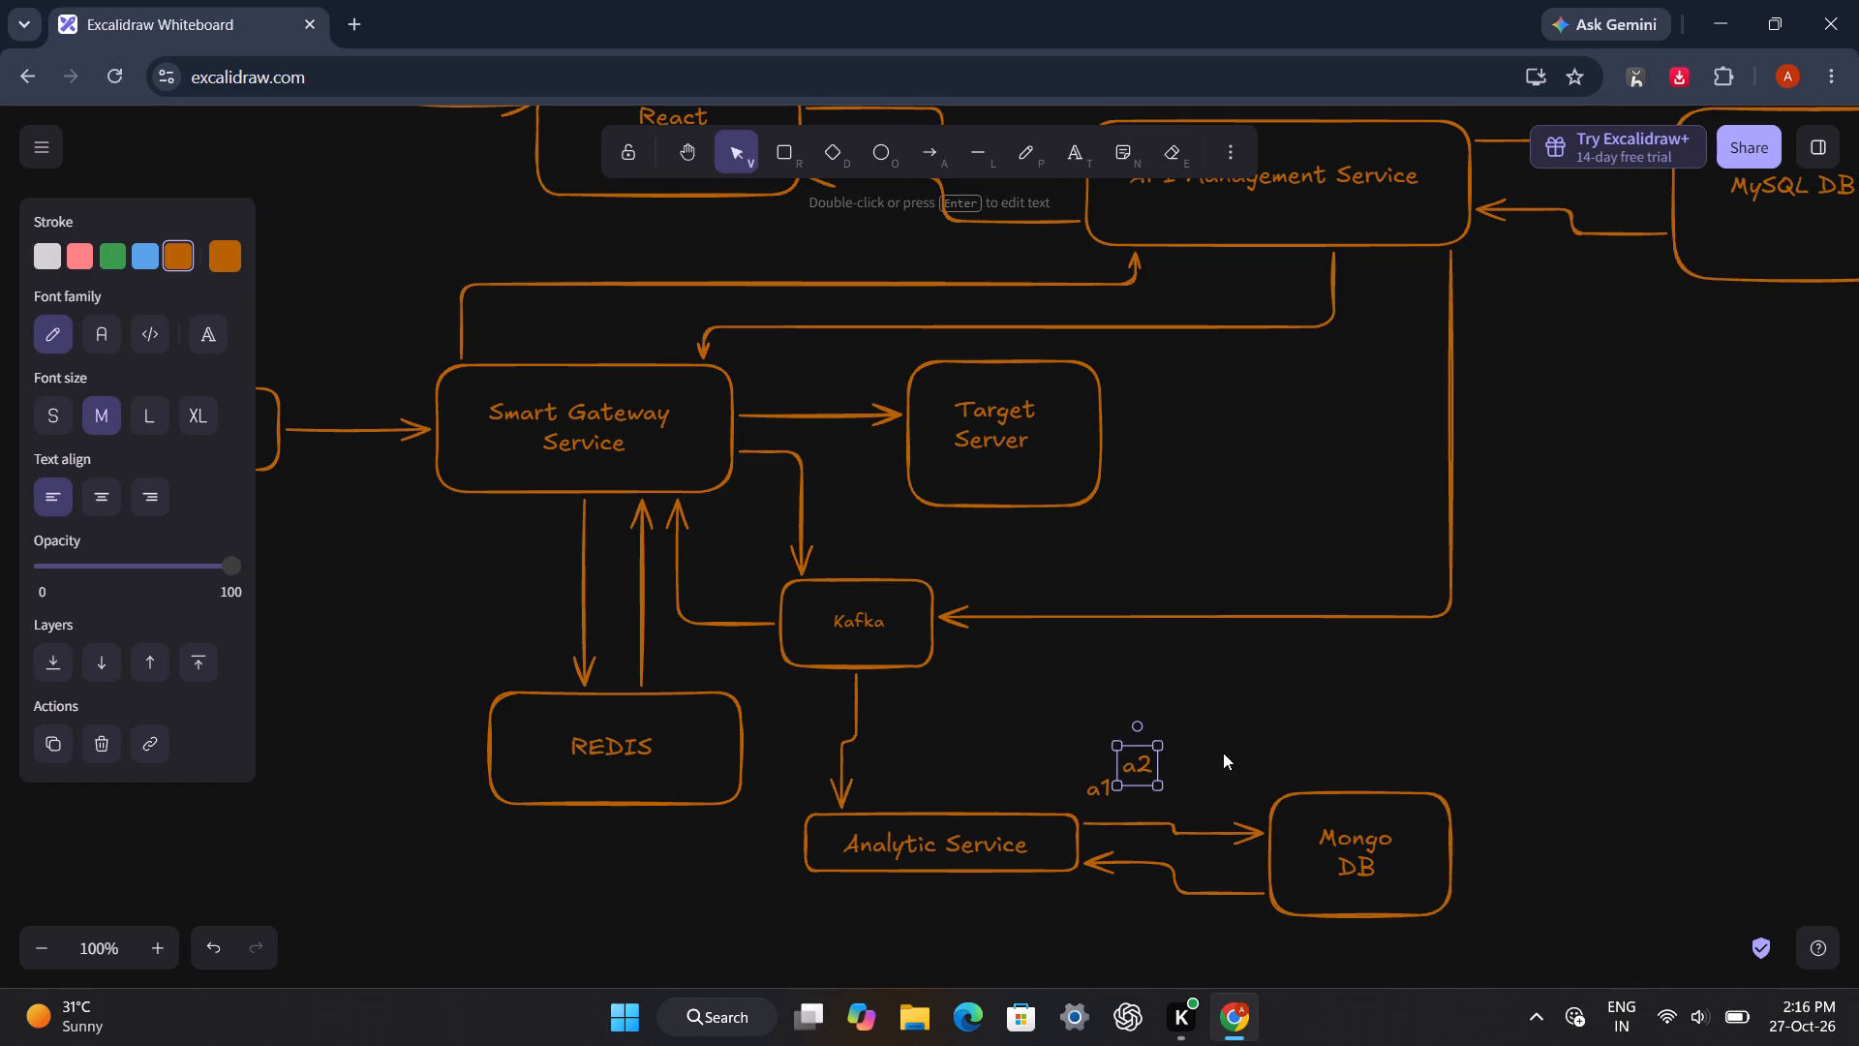
pyautogui.click(1223, 753)
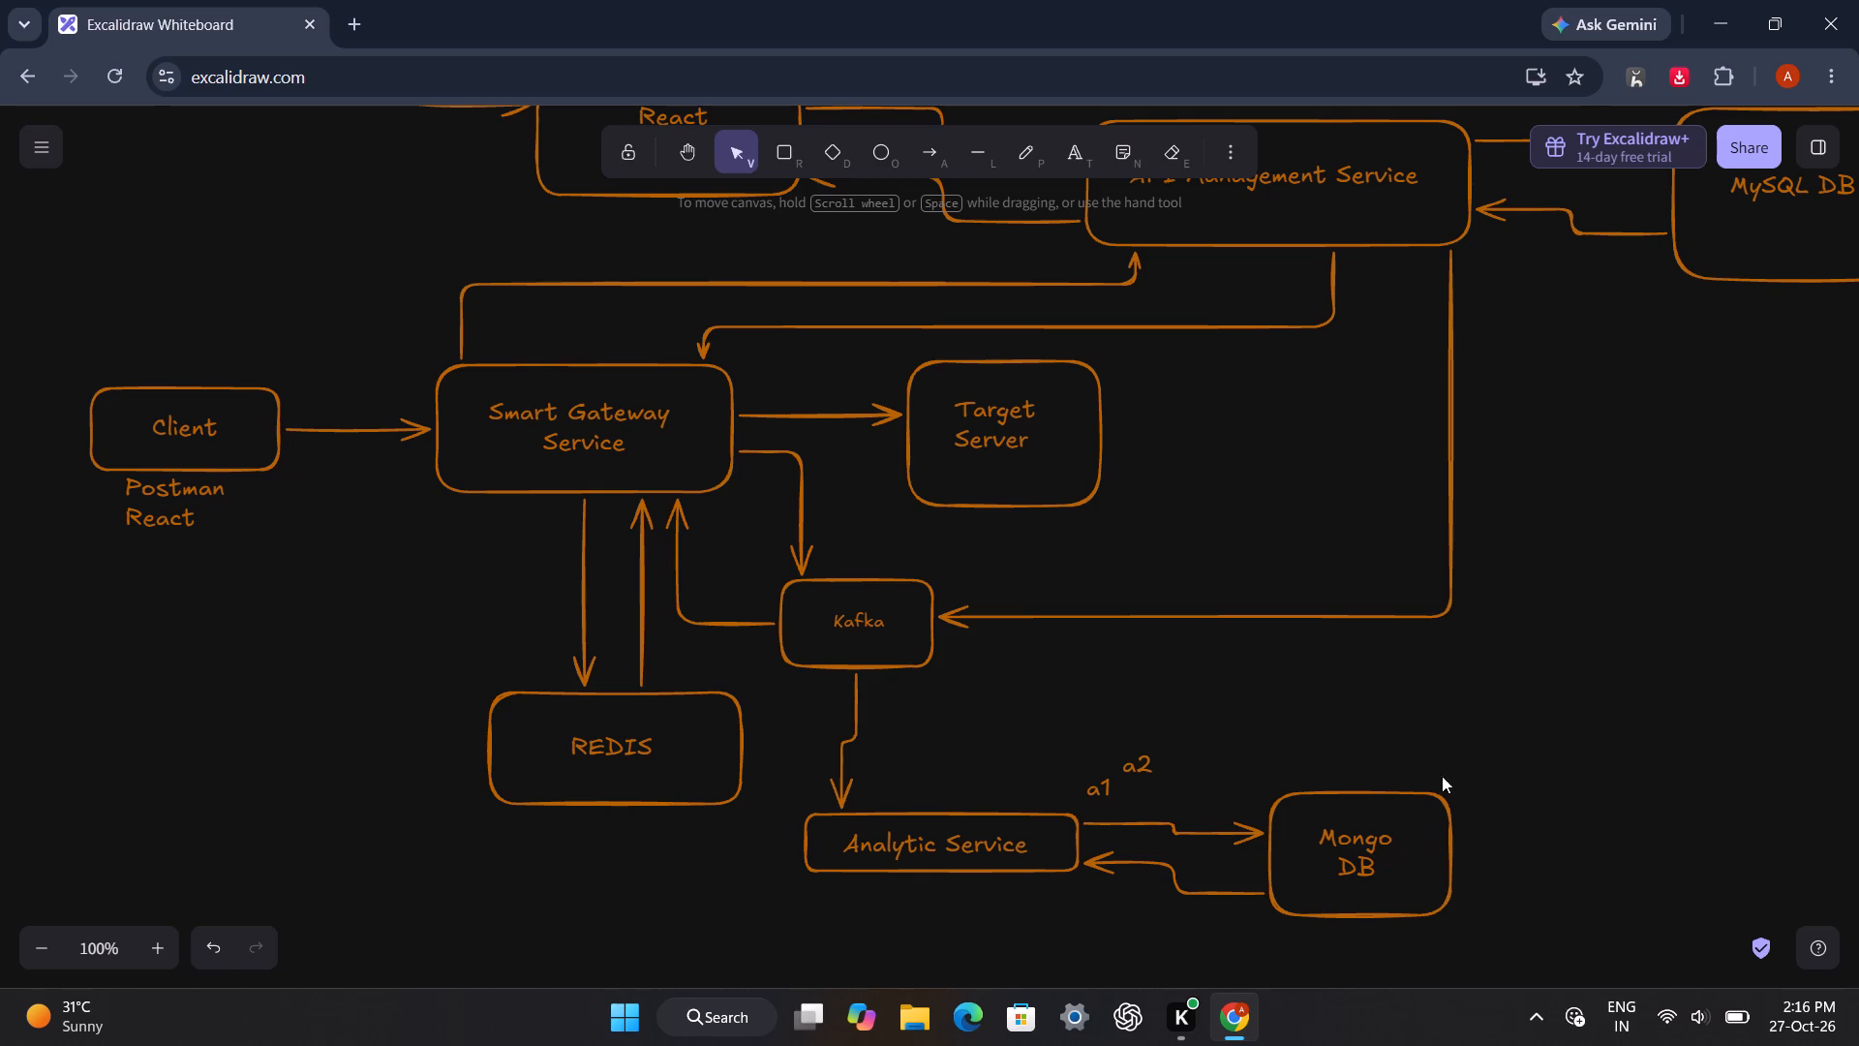
pyautogui.click(1478, 754)
# Gesture with the laser pointer around Kafka, Analytic Service and the arrow coming from API Management Service.
pyautogui.press('k')
pyautogui.moveTo(1165, 633); pyautogui.dragTo(754, 589)
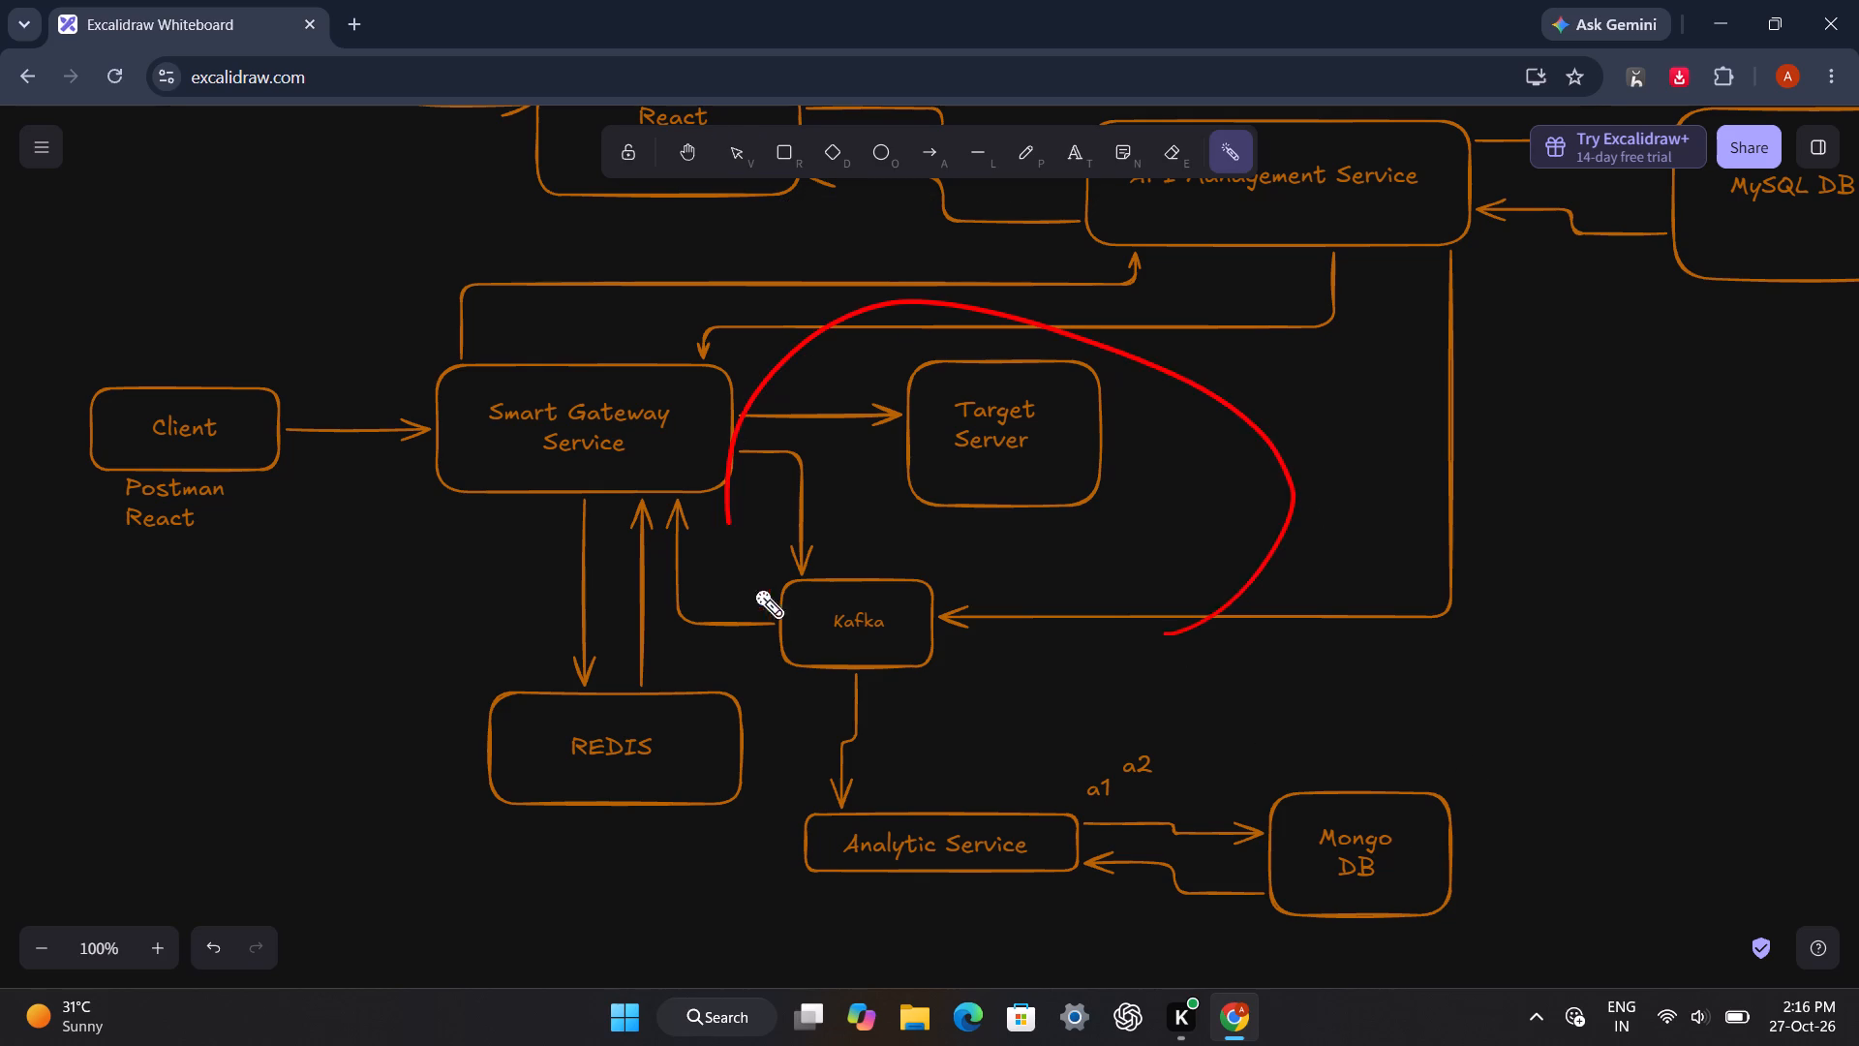
pyautogui.moveTo(754, 589); pyautogui.dragTo(1186, 806)
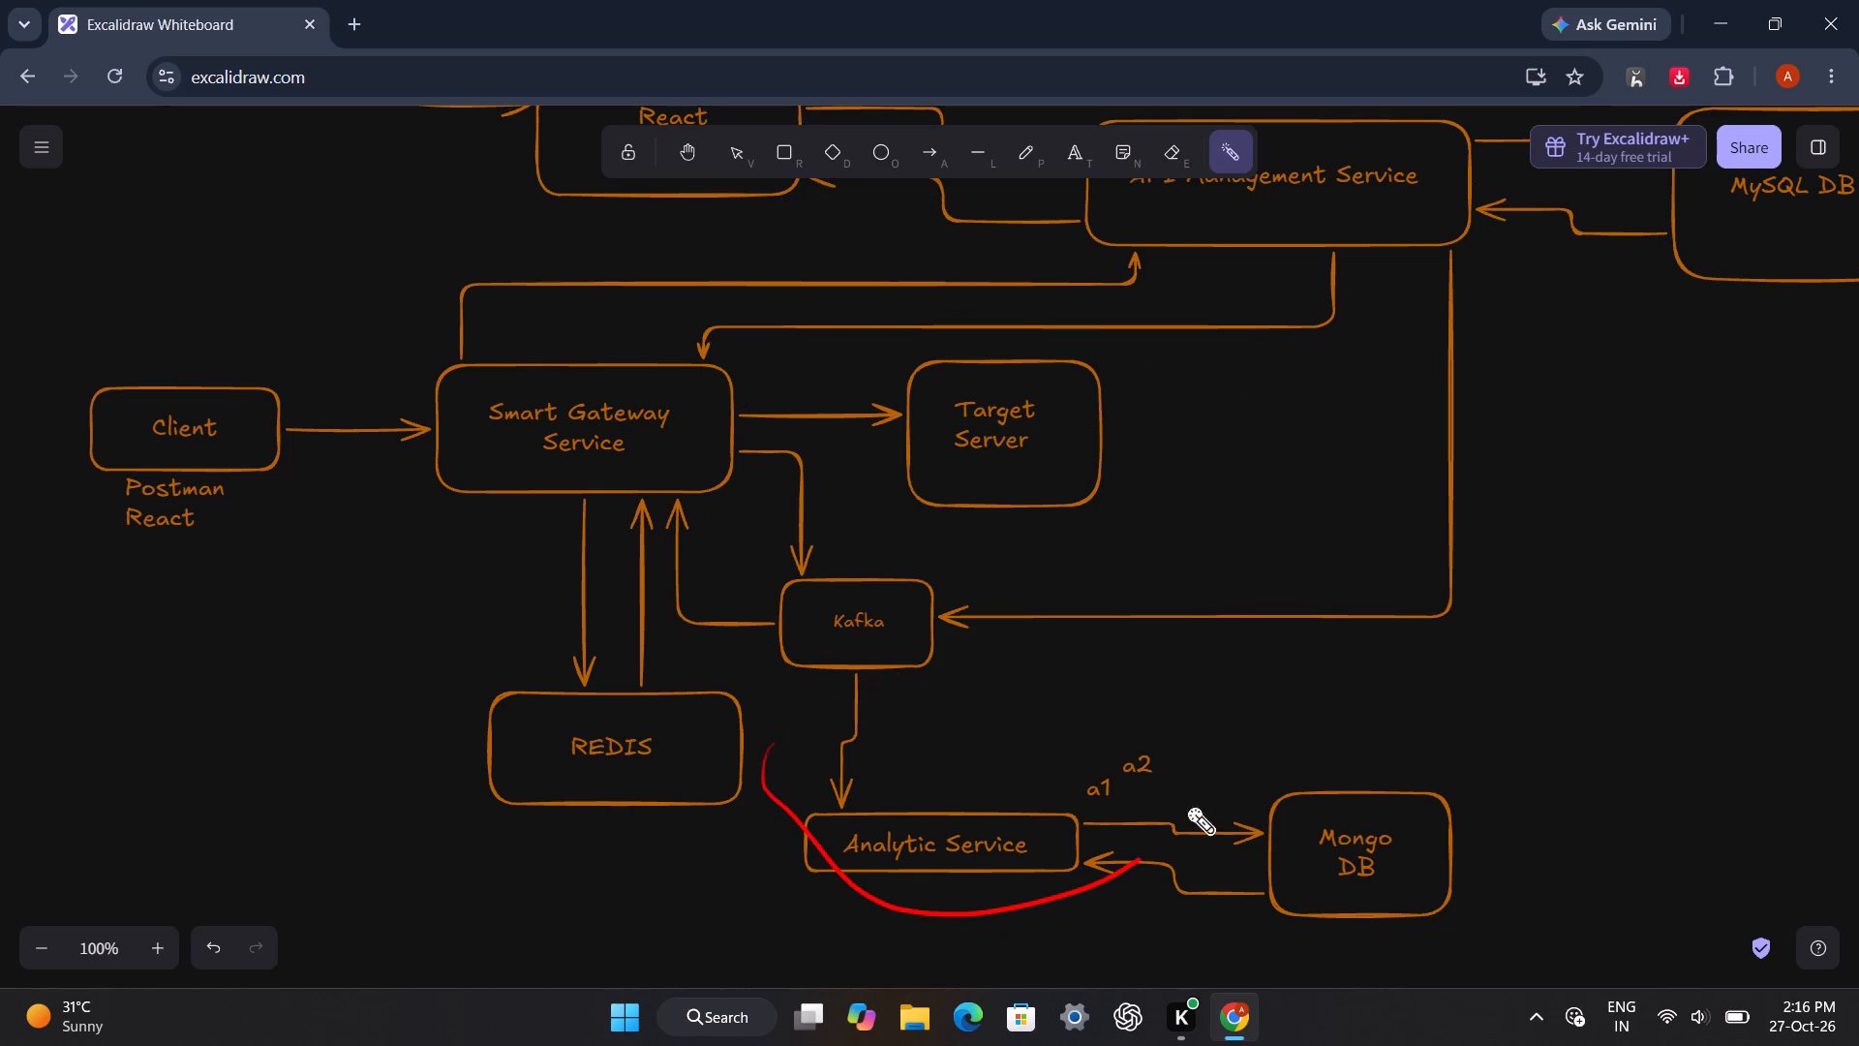
pyautogui.moveTo(1186, 806); pyautogui.dragTo(1304, 652)
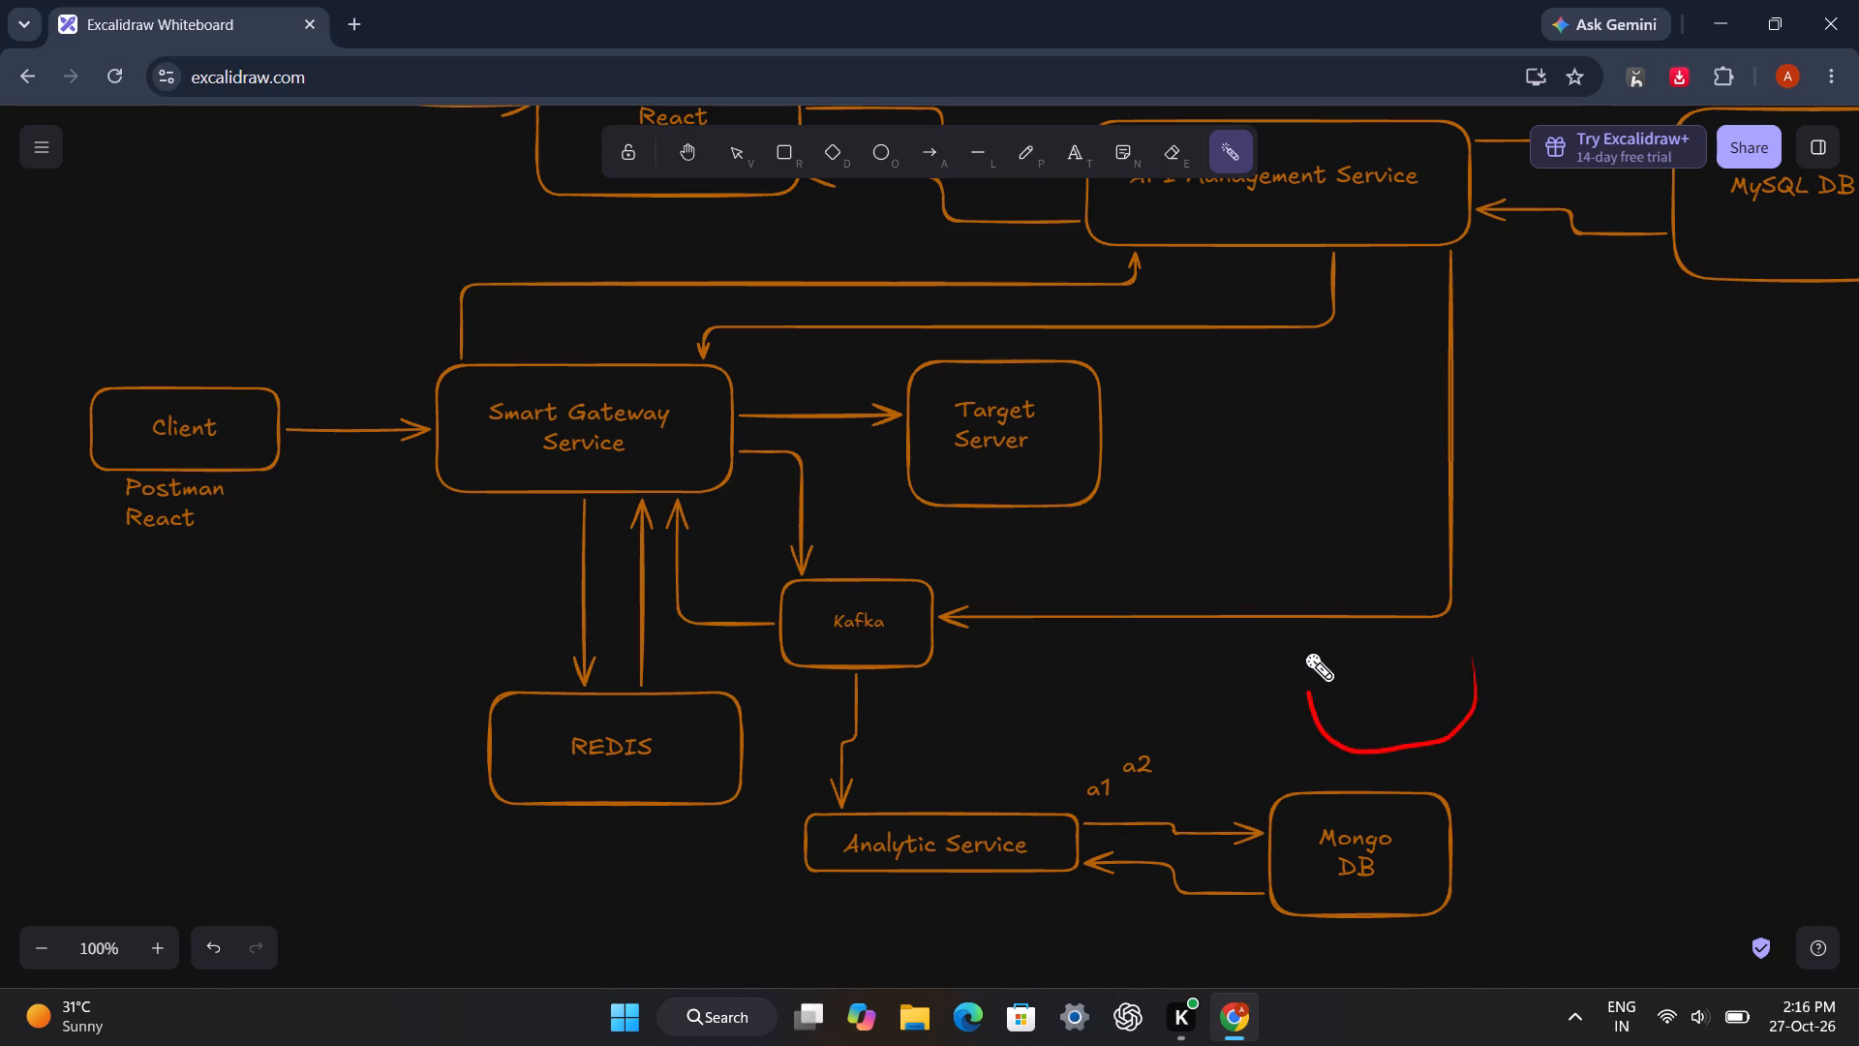
pyautogui.moveTo(1304, 652); pyautogui.dragTo(1233, 674)
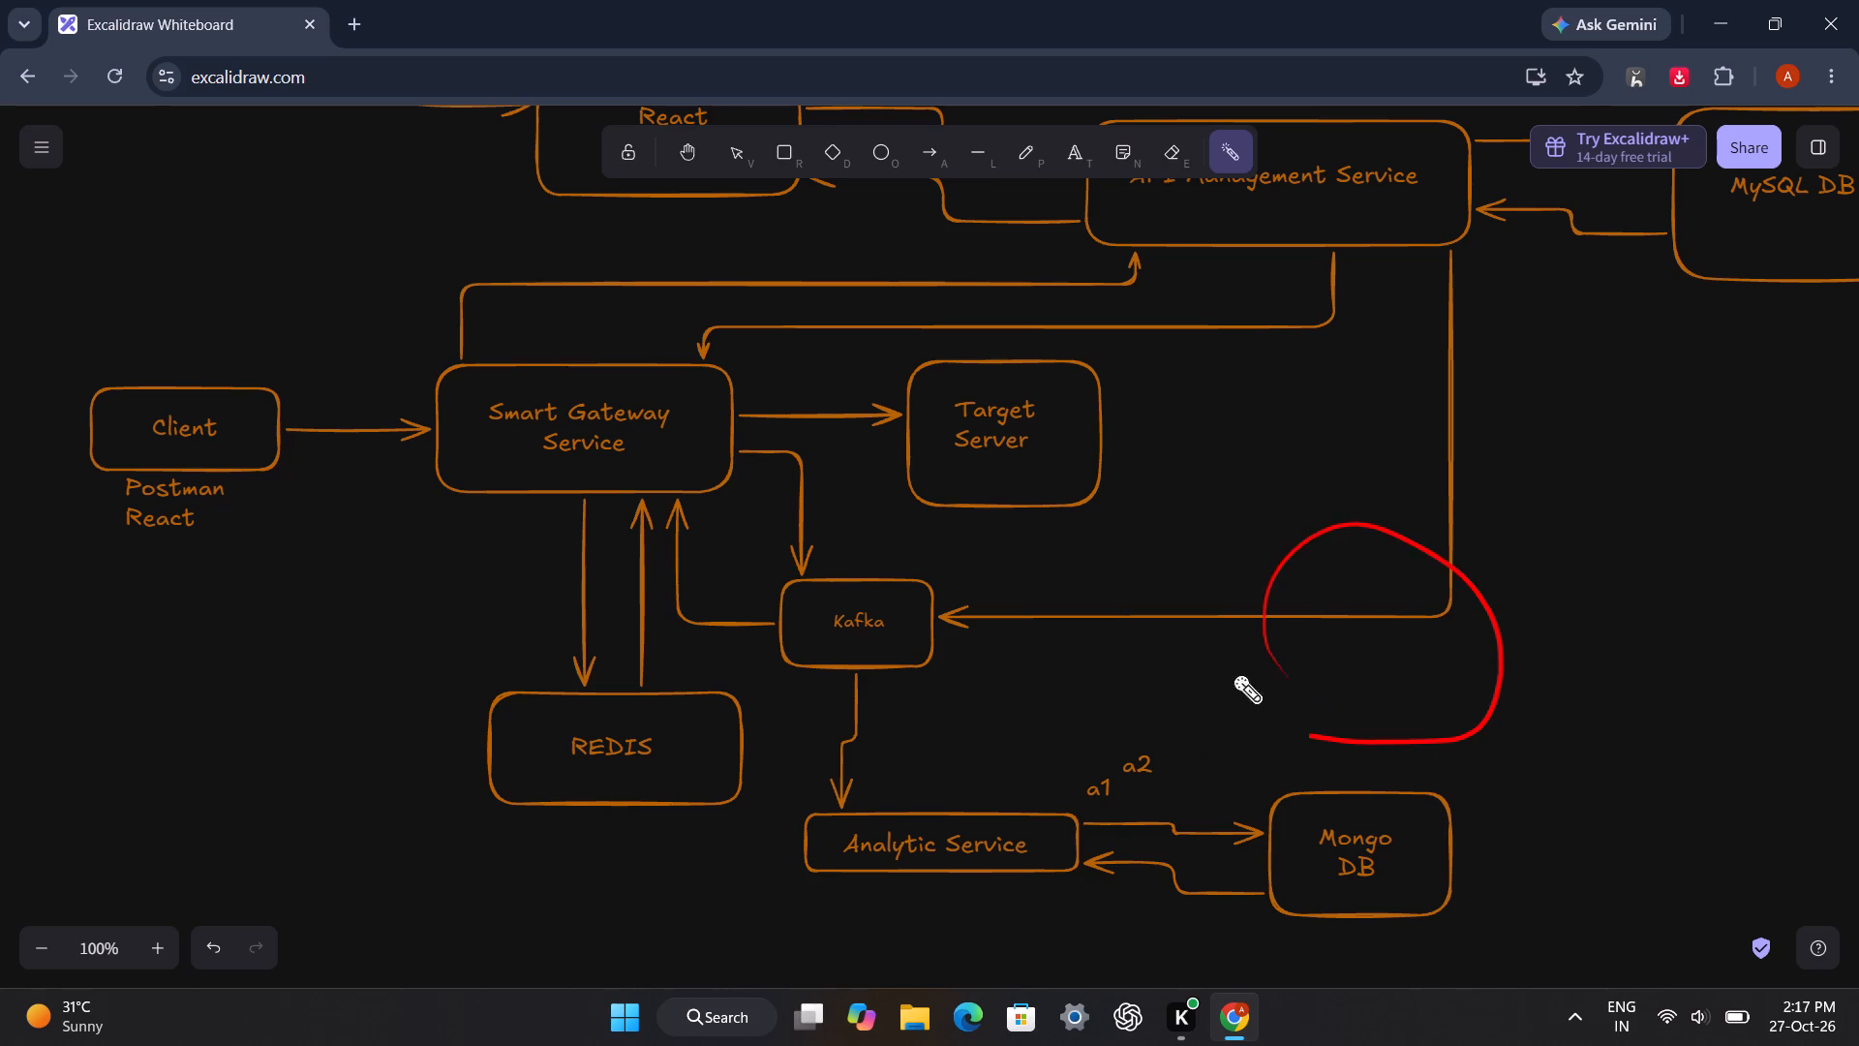
pyautogui.moveTo(1233, 674); pyautogui.dragTo(1300, 527)
pyautogui.moveTo(1301, 513); pyautogui.dragTo(1578, 519)
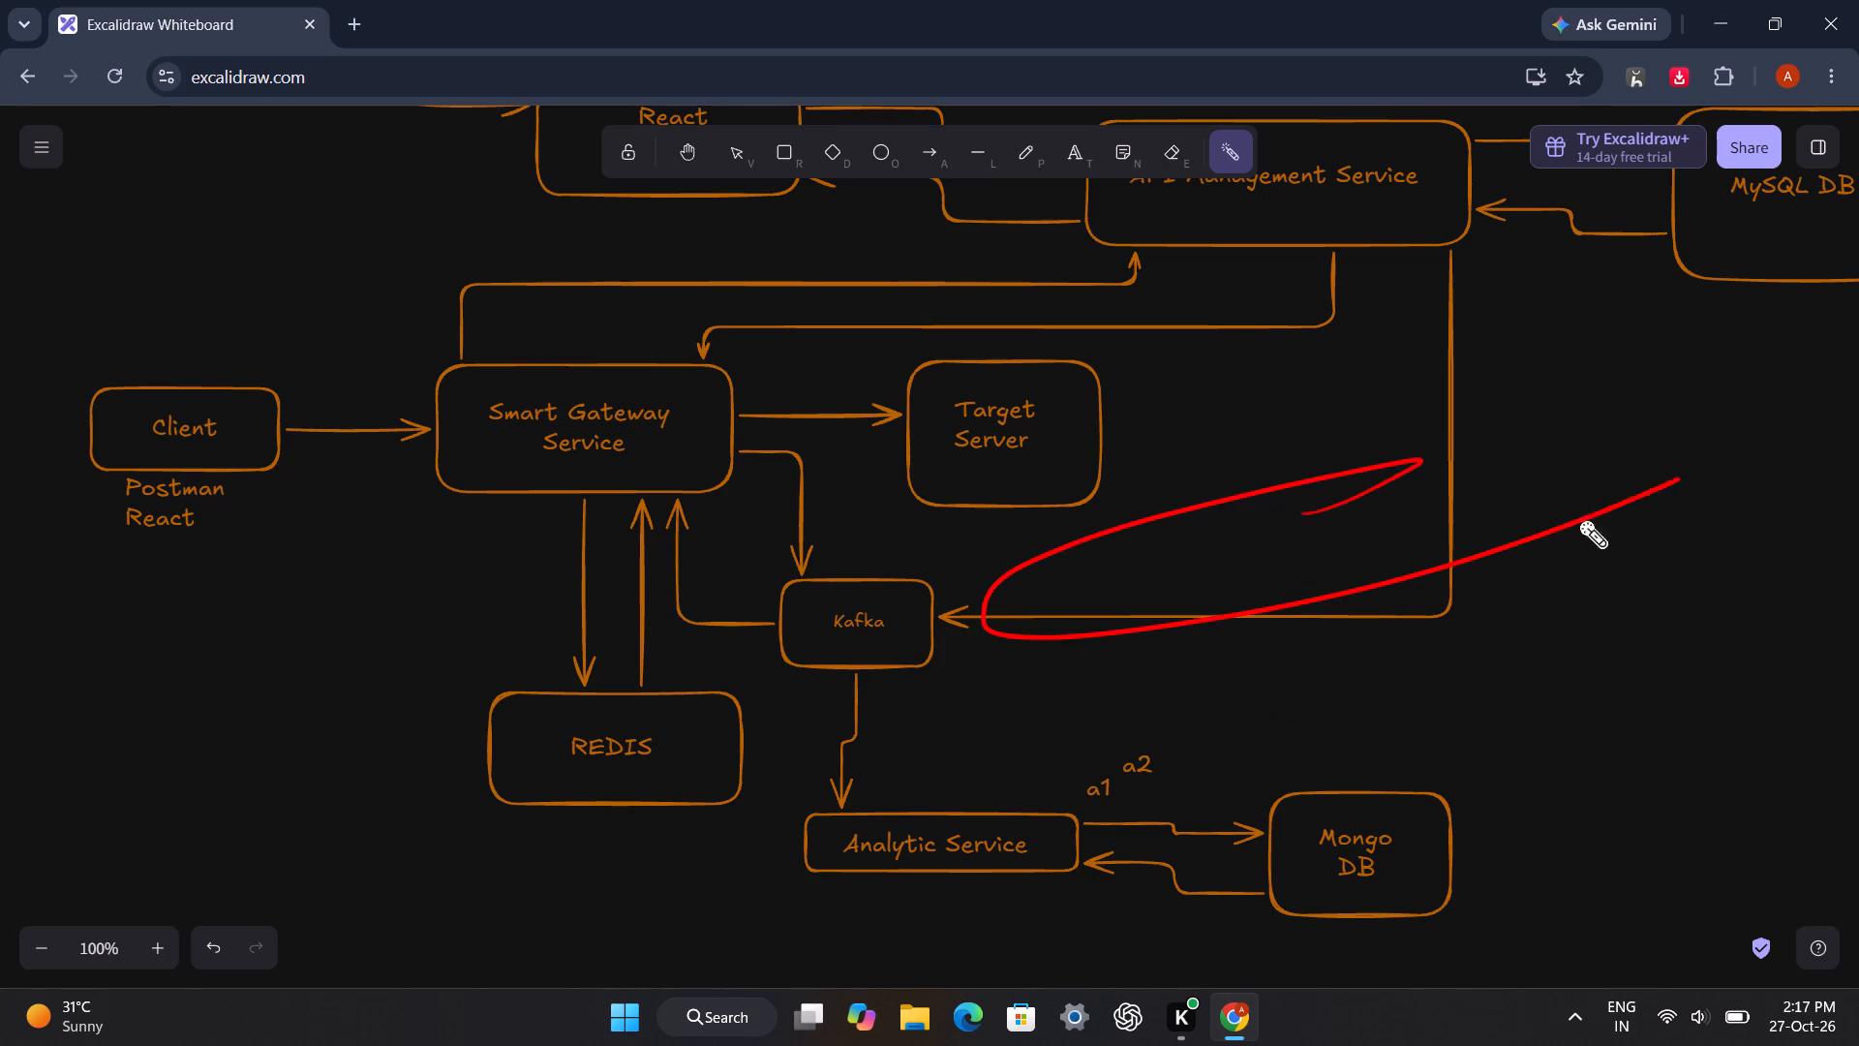
pyautogui.moveTo(1578, 519); pyautogui.dragTo(1532, 671)
pyautogui.moveTo(1531, 671); pyautogui.dragTo(1364, 603)
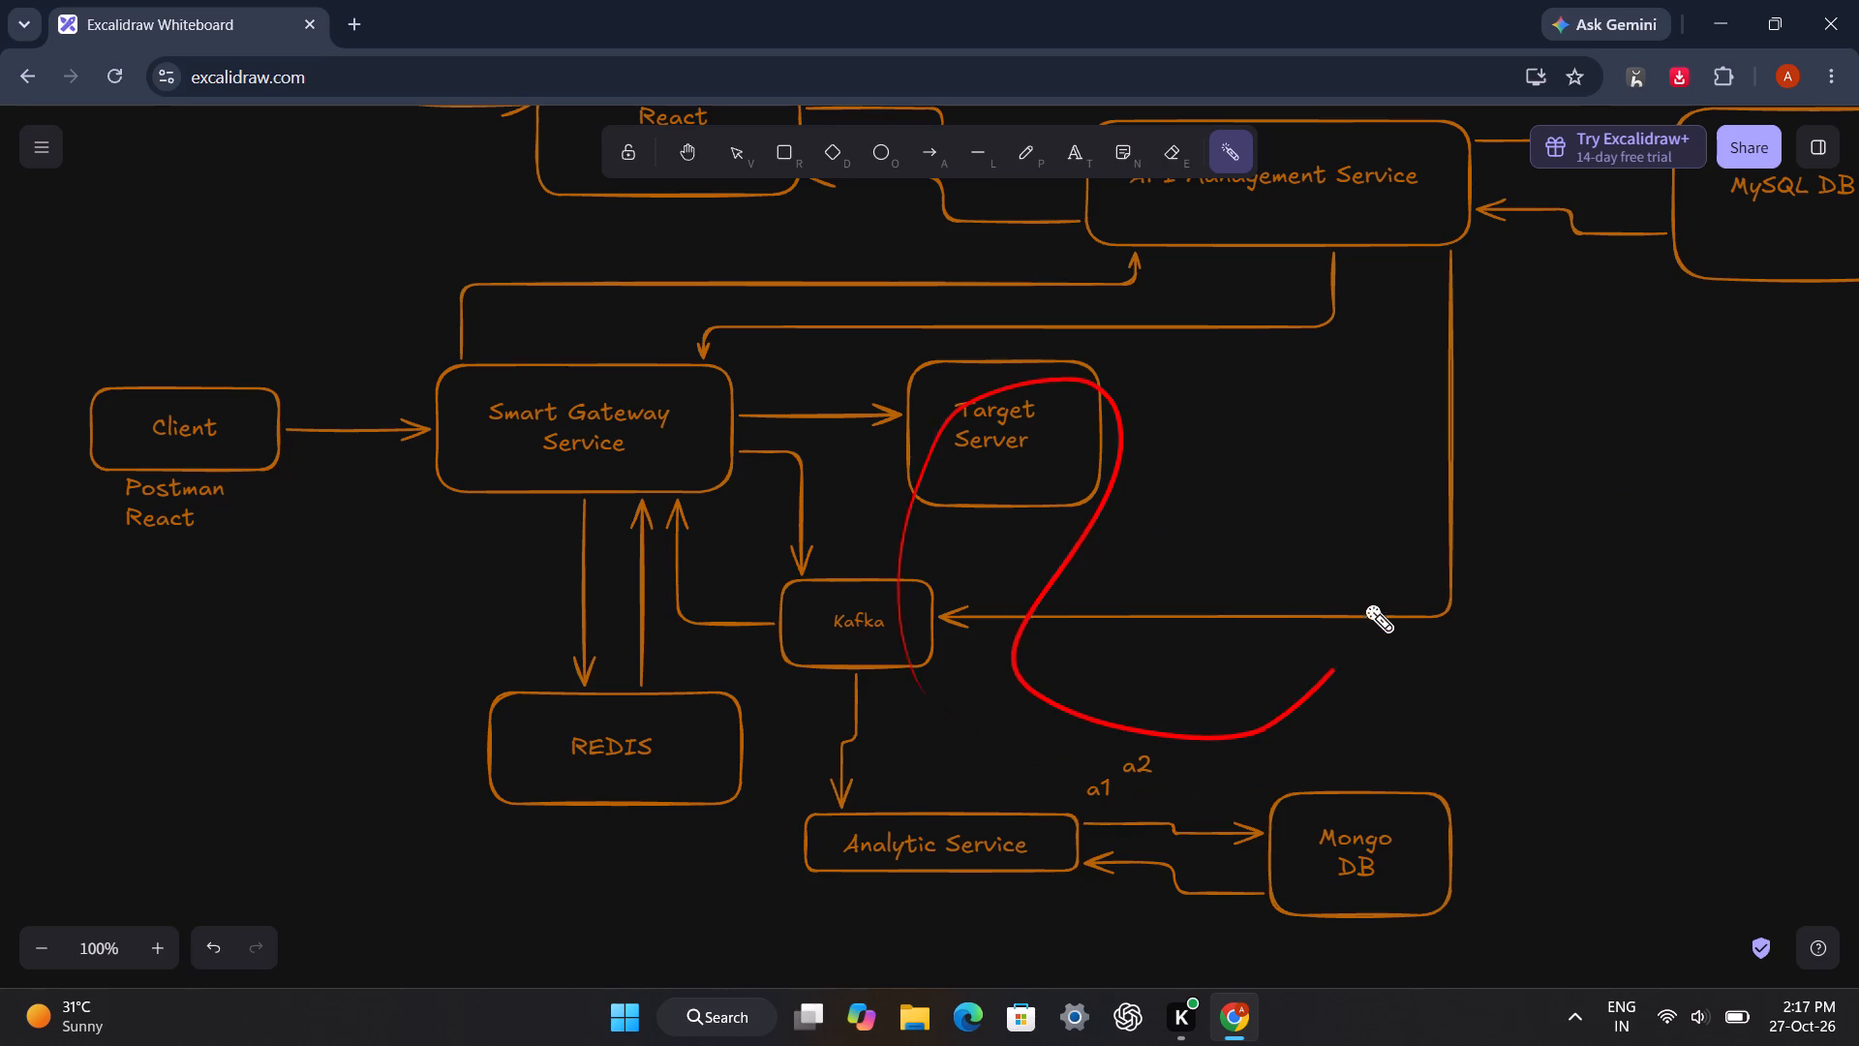
pyautogui.moveTo(1364, 603); pyautogui.dragTo(1083, 561)
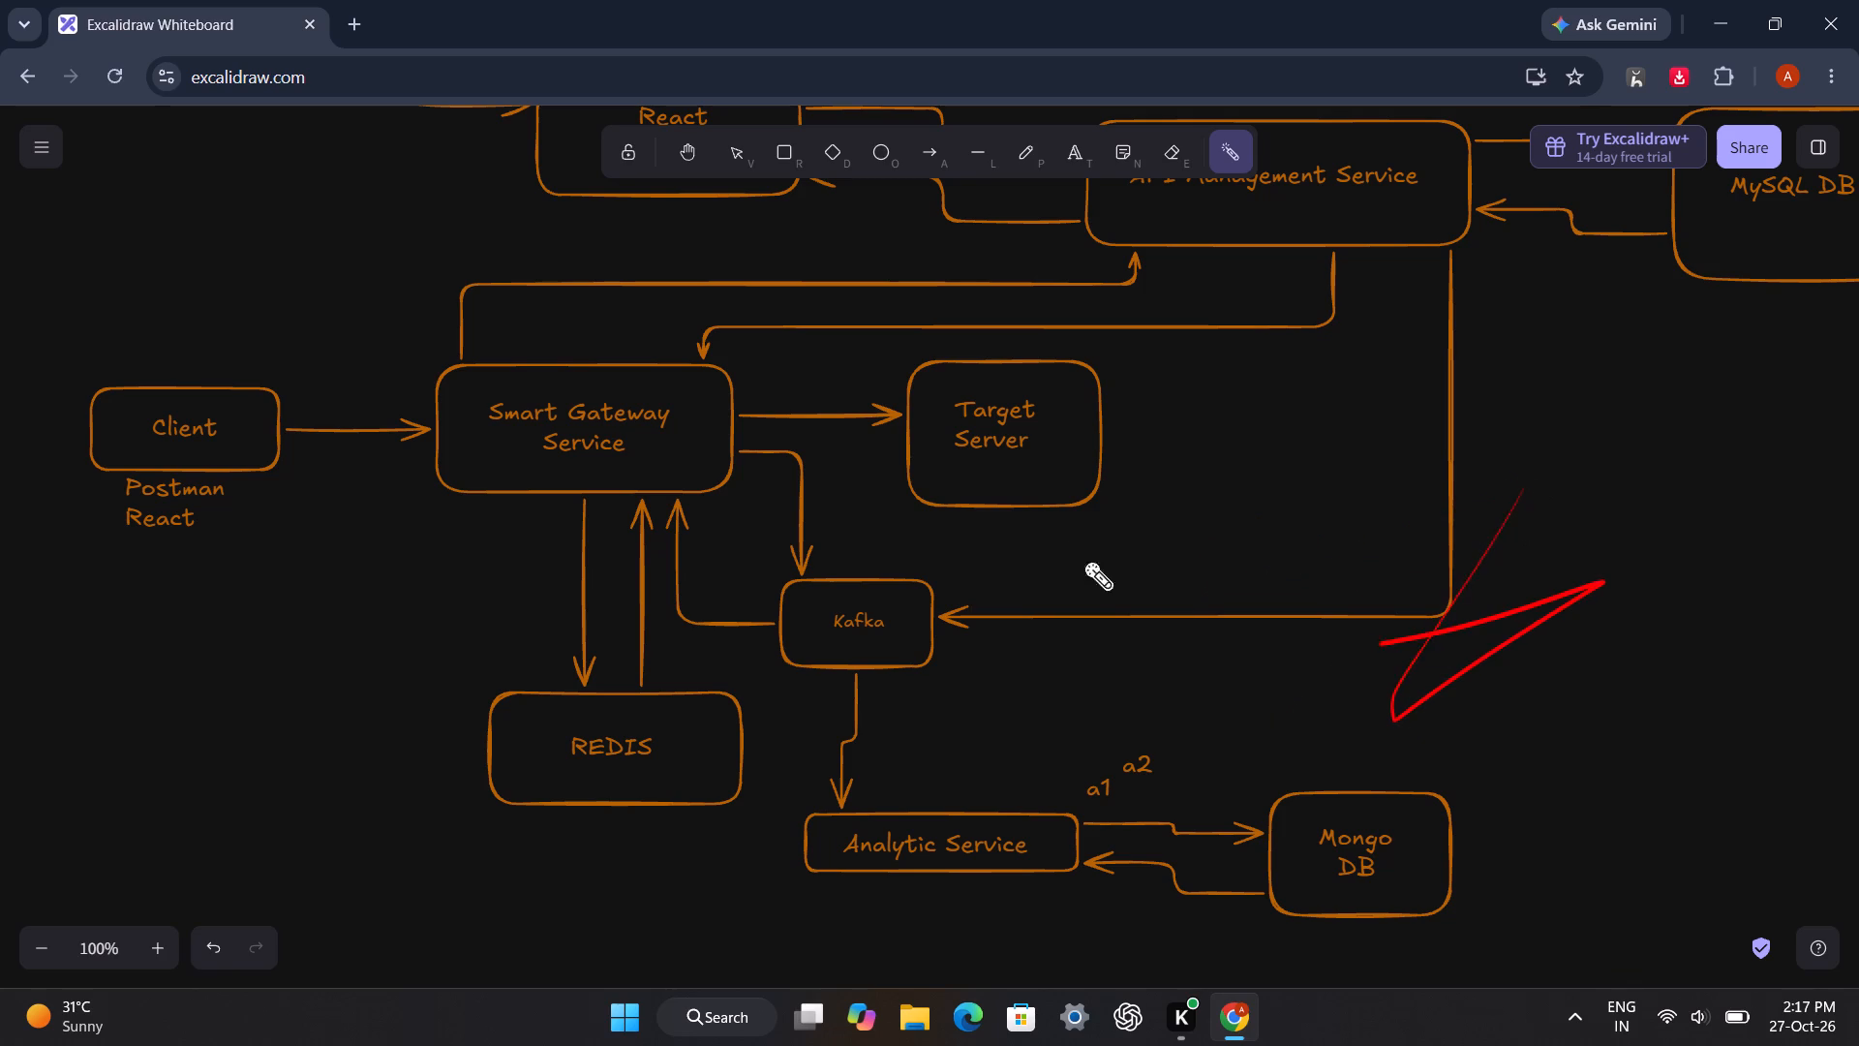
pyautogui.moveTo(1083, 561); pyautogui.dragTo(686, 611)
# Sweep the laser pointer over Client, Smart Gateway Service and REDIS to explain that part of the flow.
pyautogui.moveTo(675, 589); pyautogui.dragTo(173, 773)
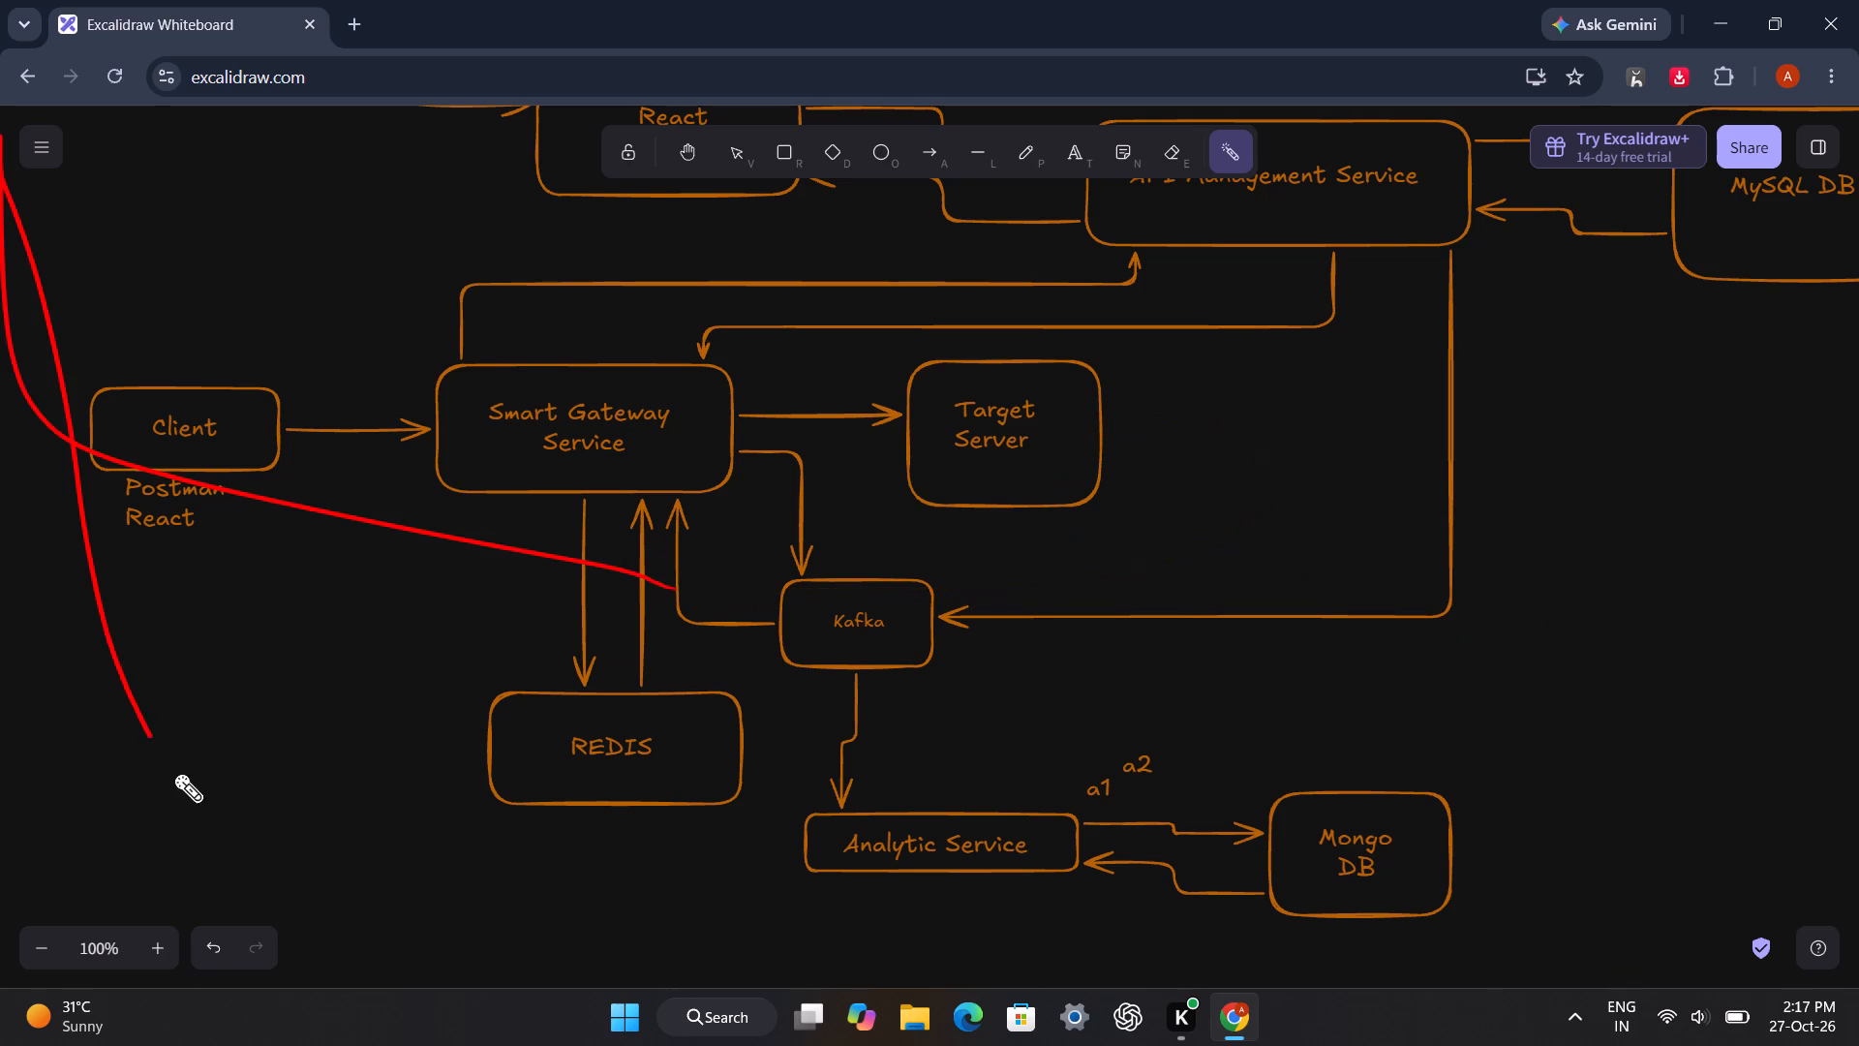
pyautogui.moveTo(173, 773); pyautogui.dragTo(610, 664)
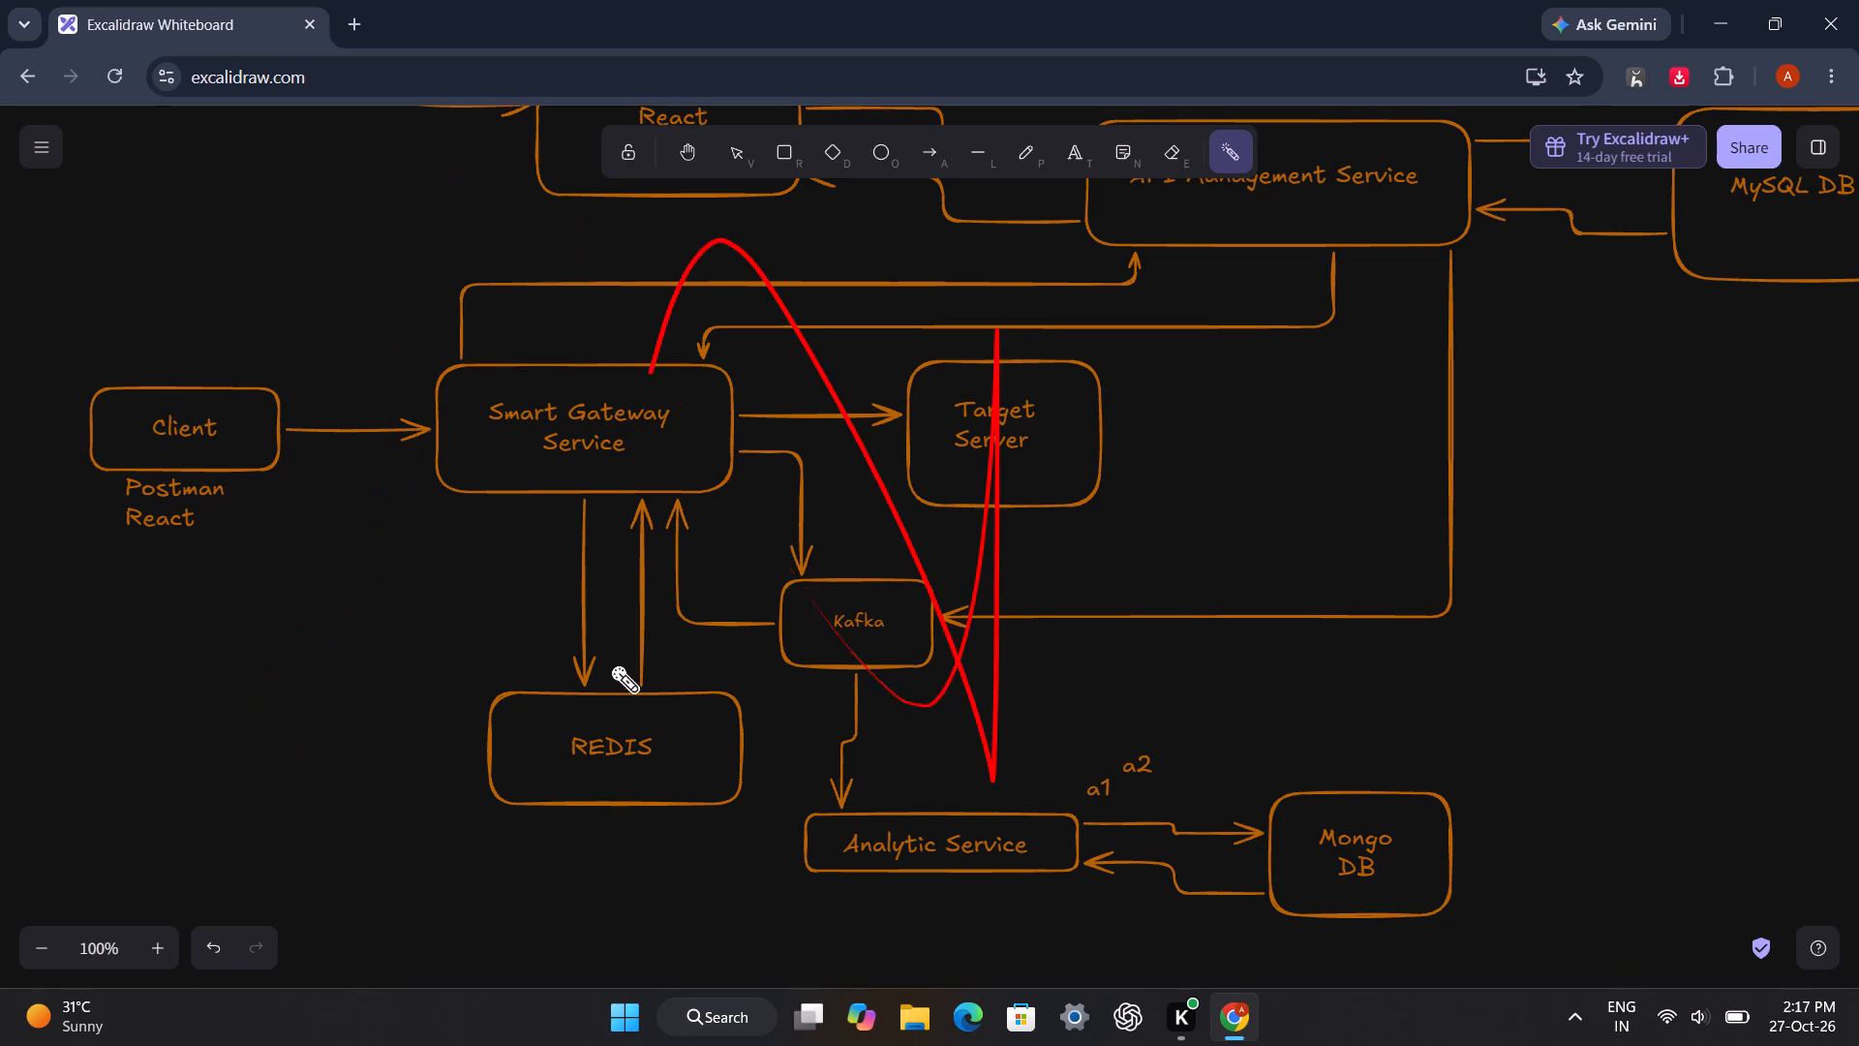
pyautogui.moveTo(610, 664); pyautogui.dragTo(597, 643)
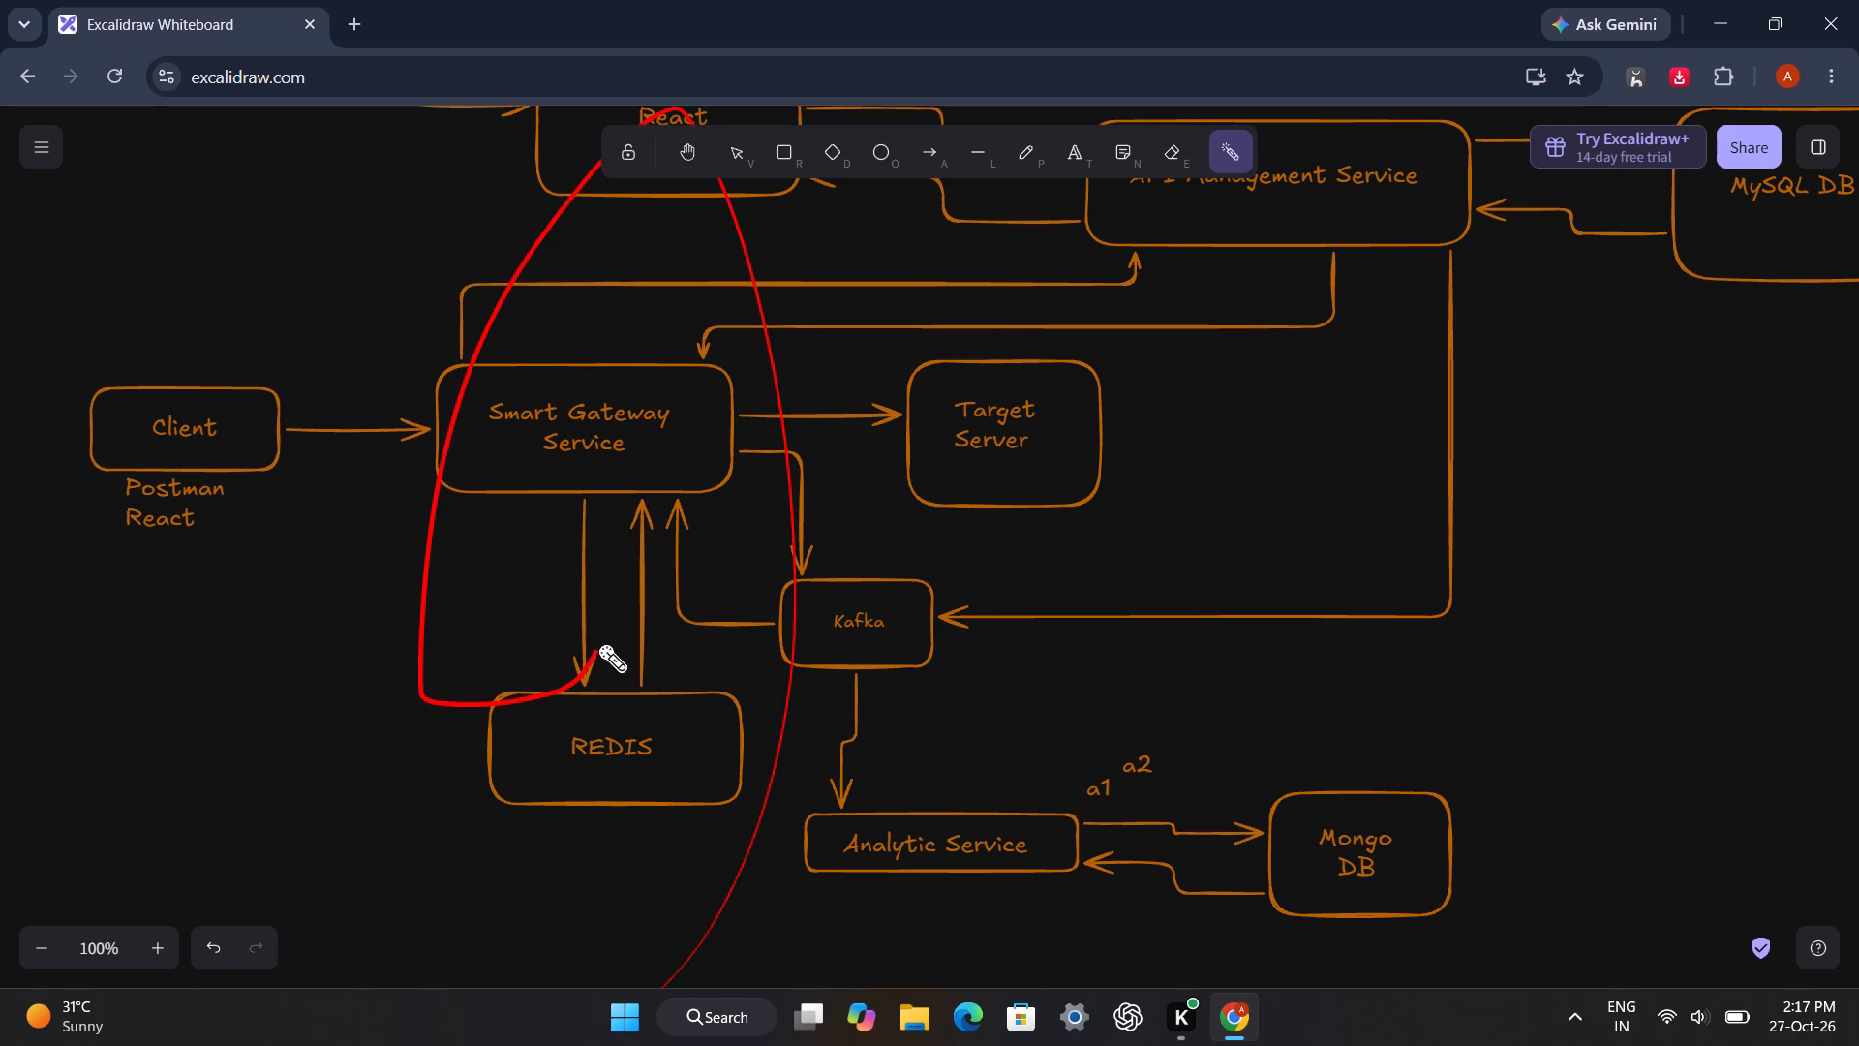
pyautogui.moveTo(597, 643); pyautogui.dragTo(571, 786)
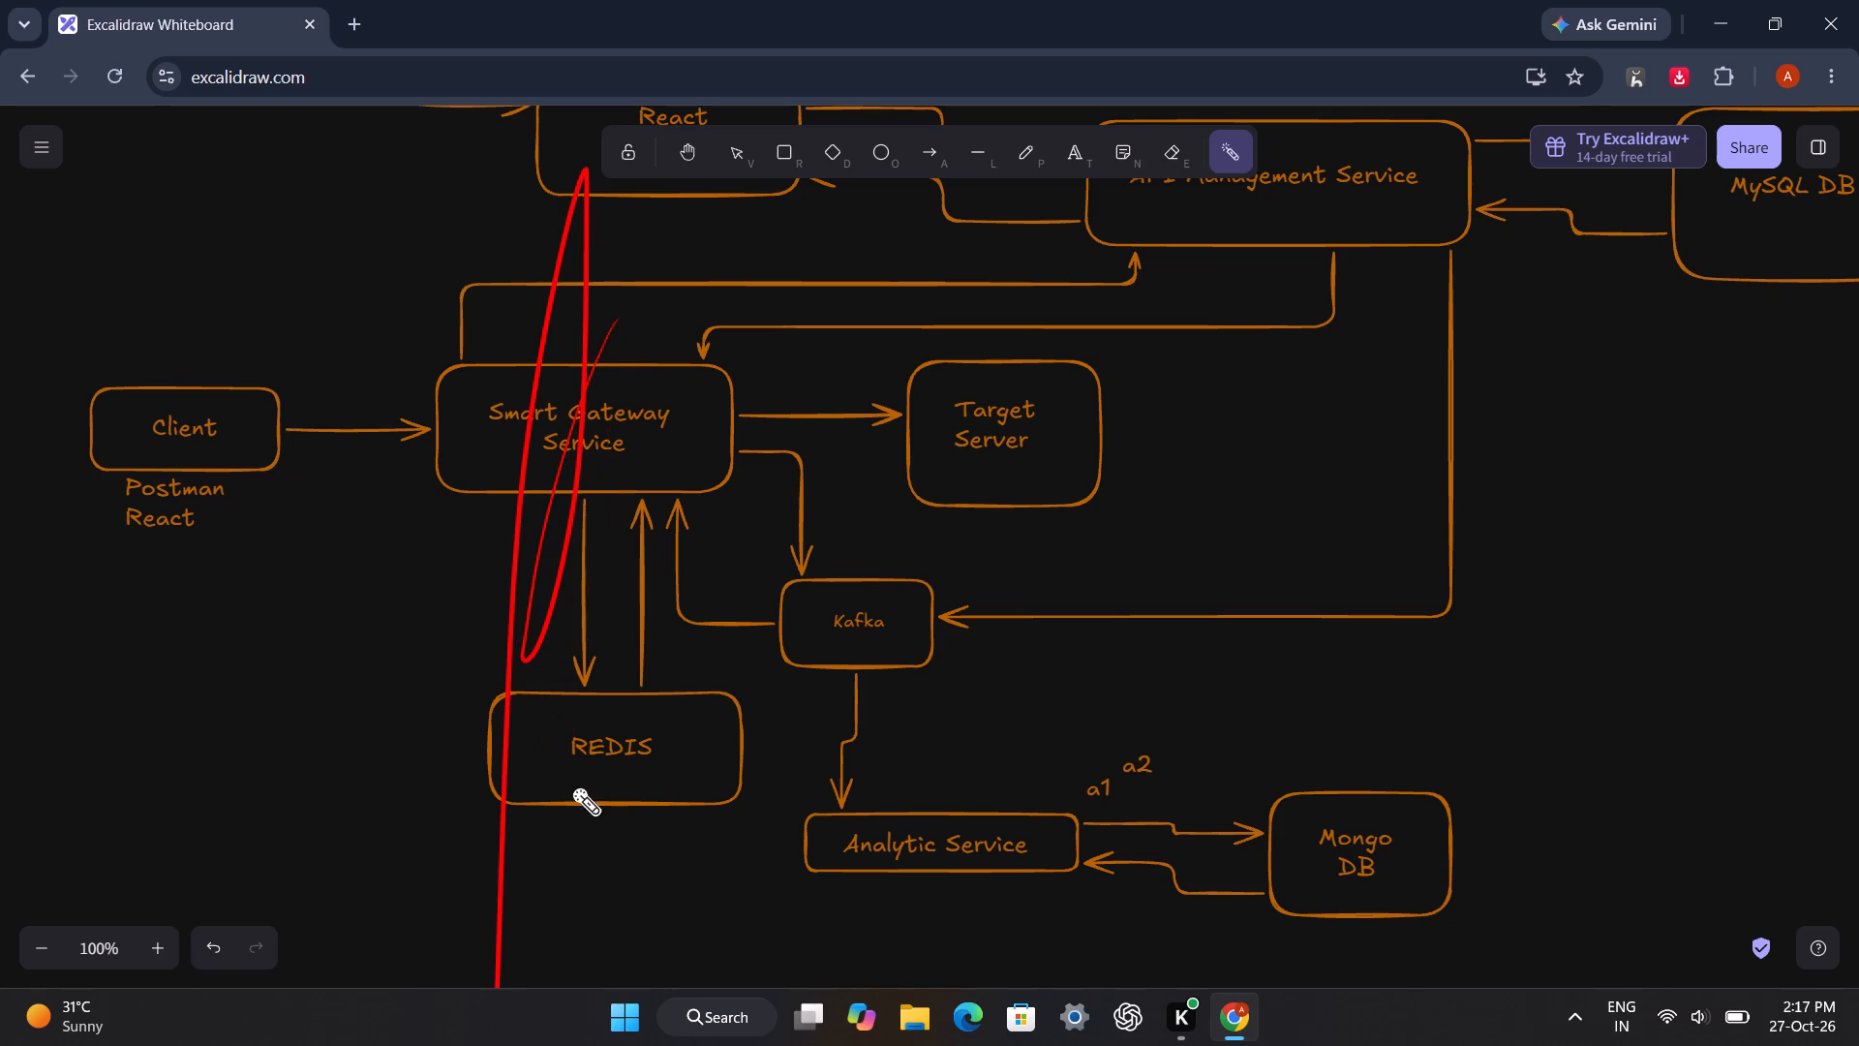
pyautogui.moveTo(571, 786); pyautogui.dragTo(559, 568)
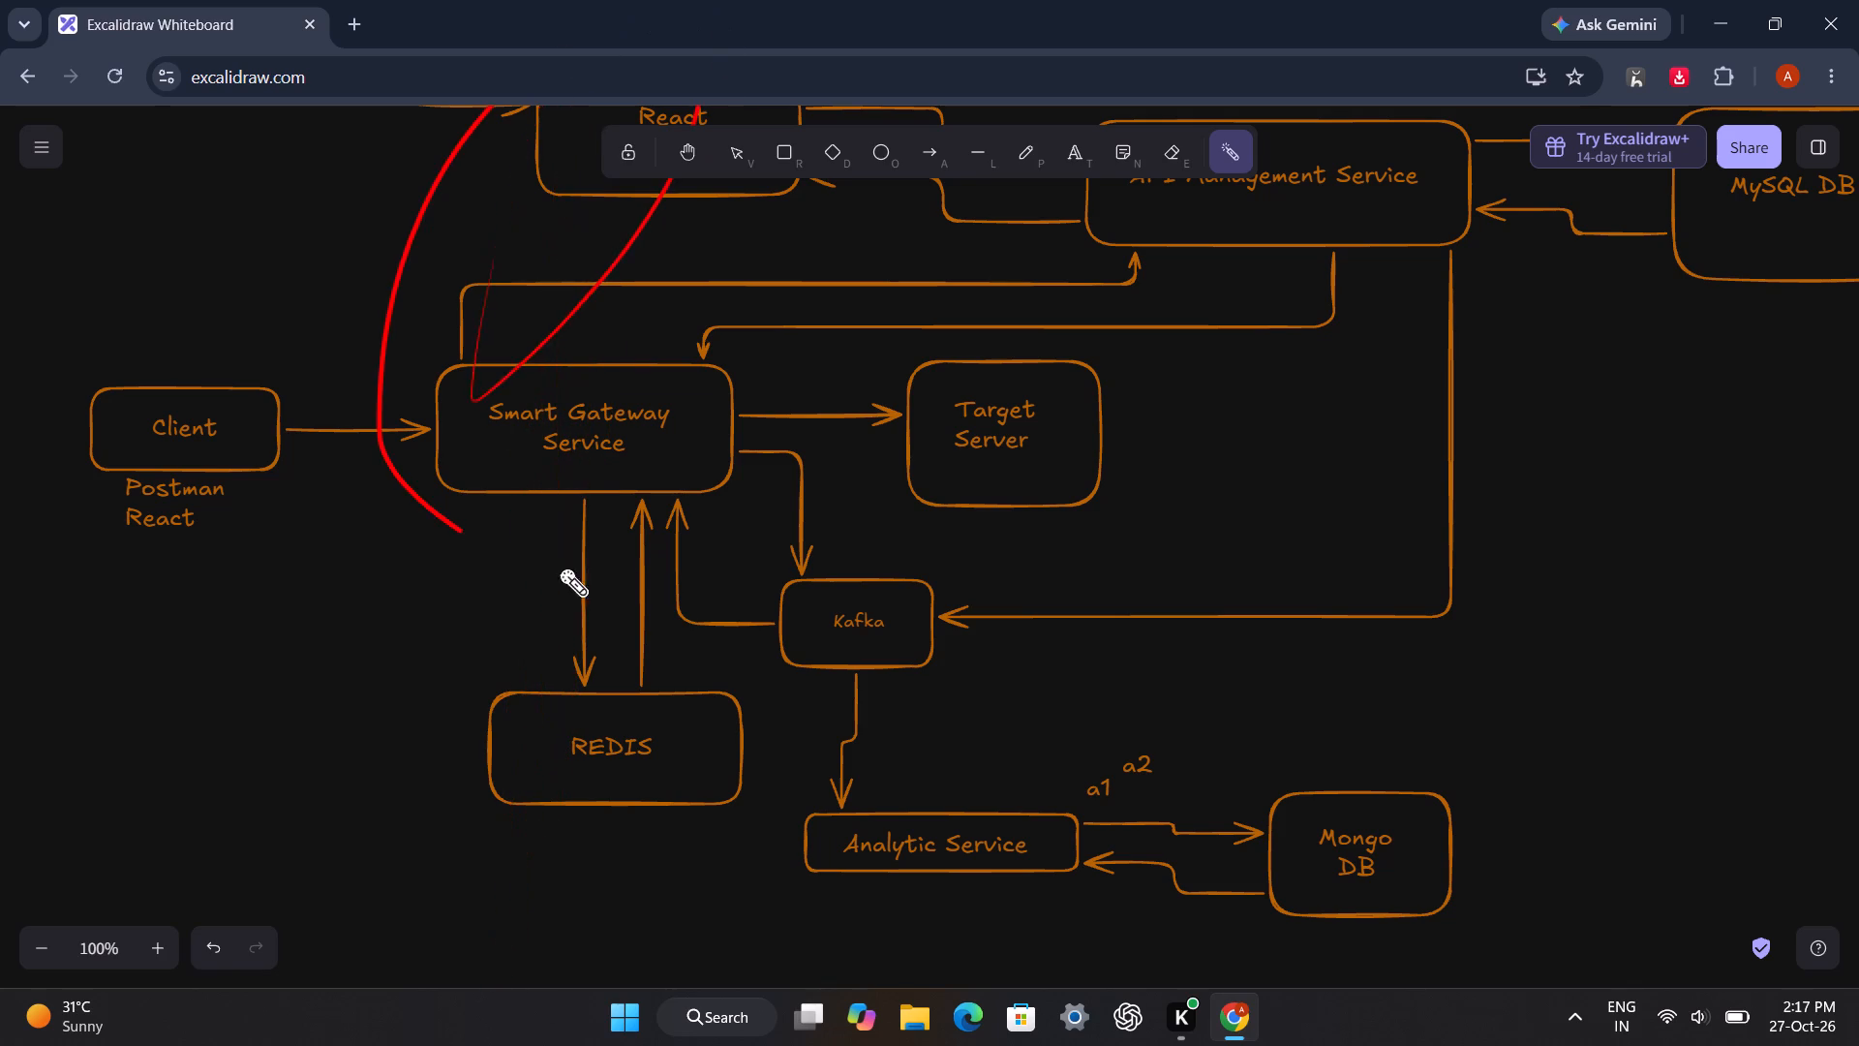
pyautogui.moveTo(559, 568); pyautogui.dragTo(631, 217)
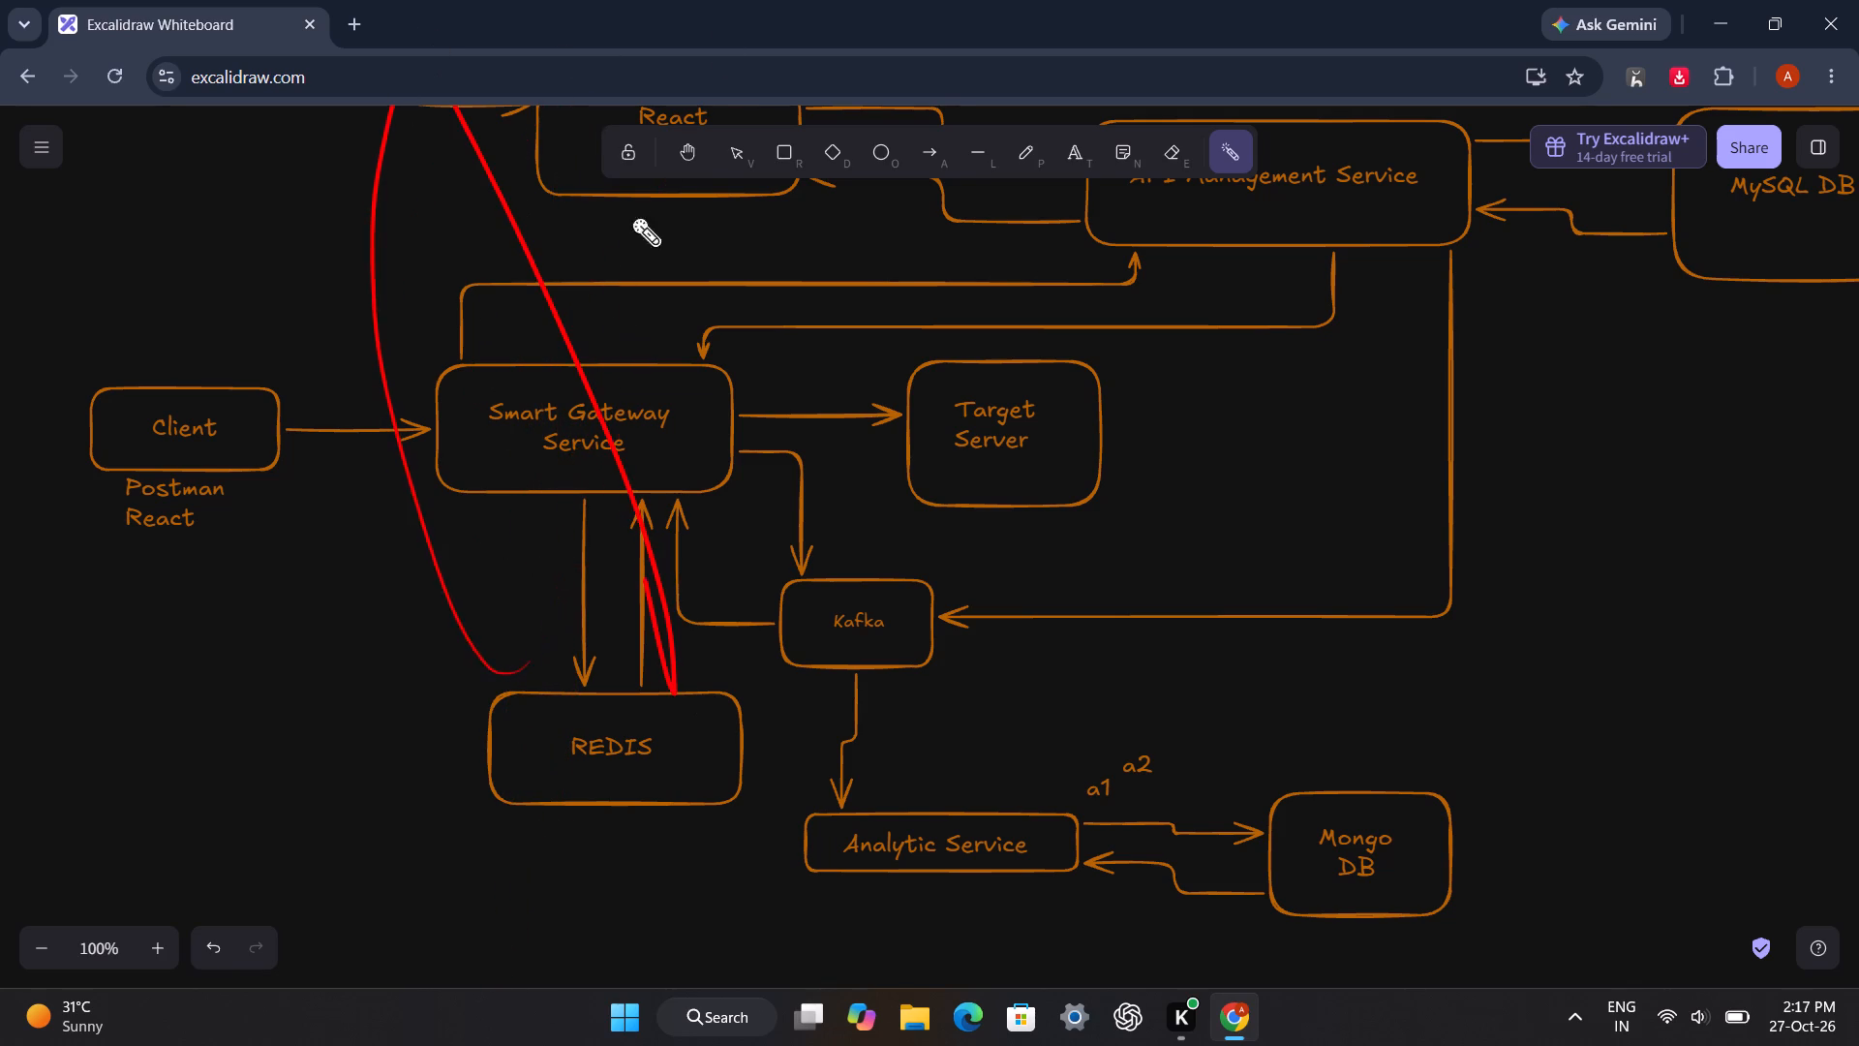
# Sweep the laser pointer over Target Server and API Management Service to explain how they relate to Smart Gateway Service.
pyautogui.moveTo(631, 217); pyautogui.dragTo(1068, 353)
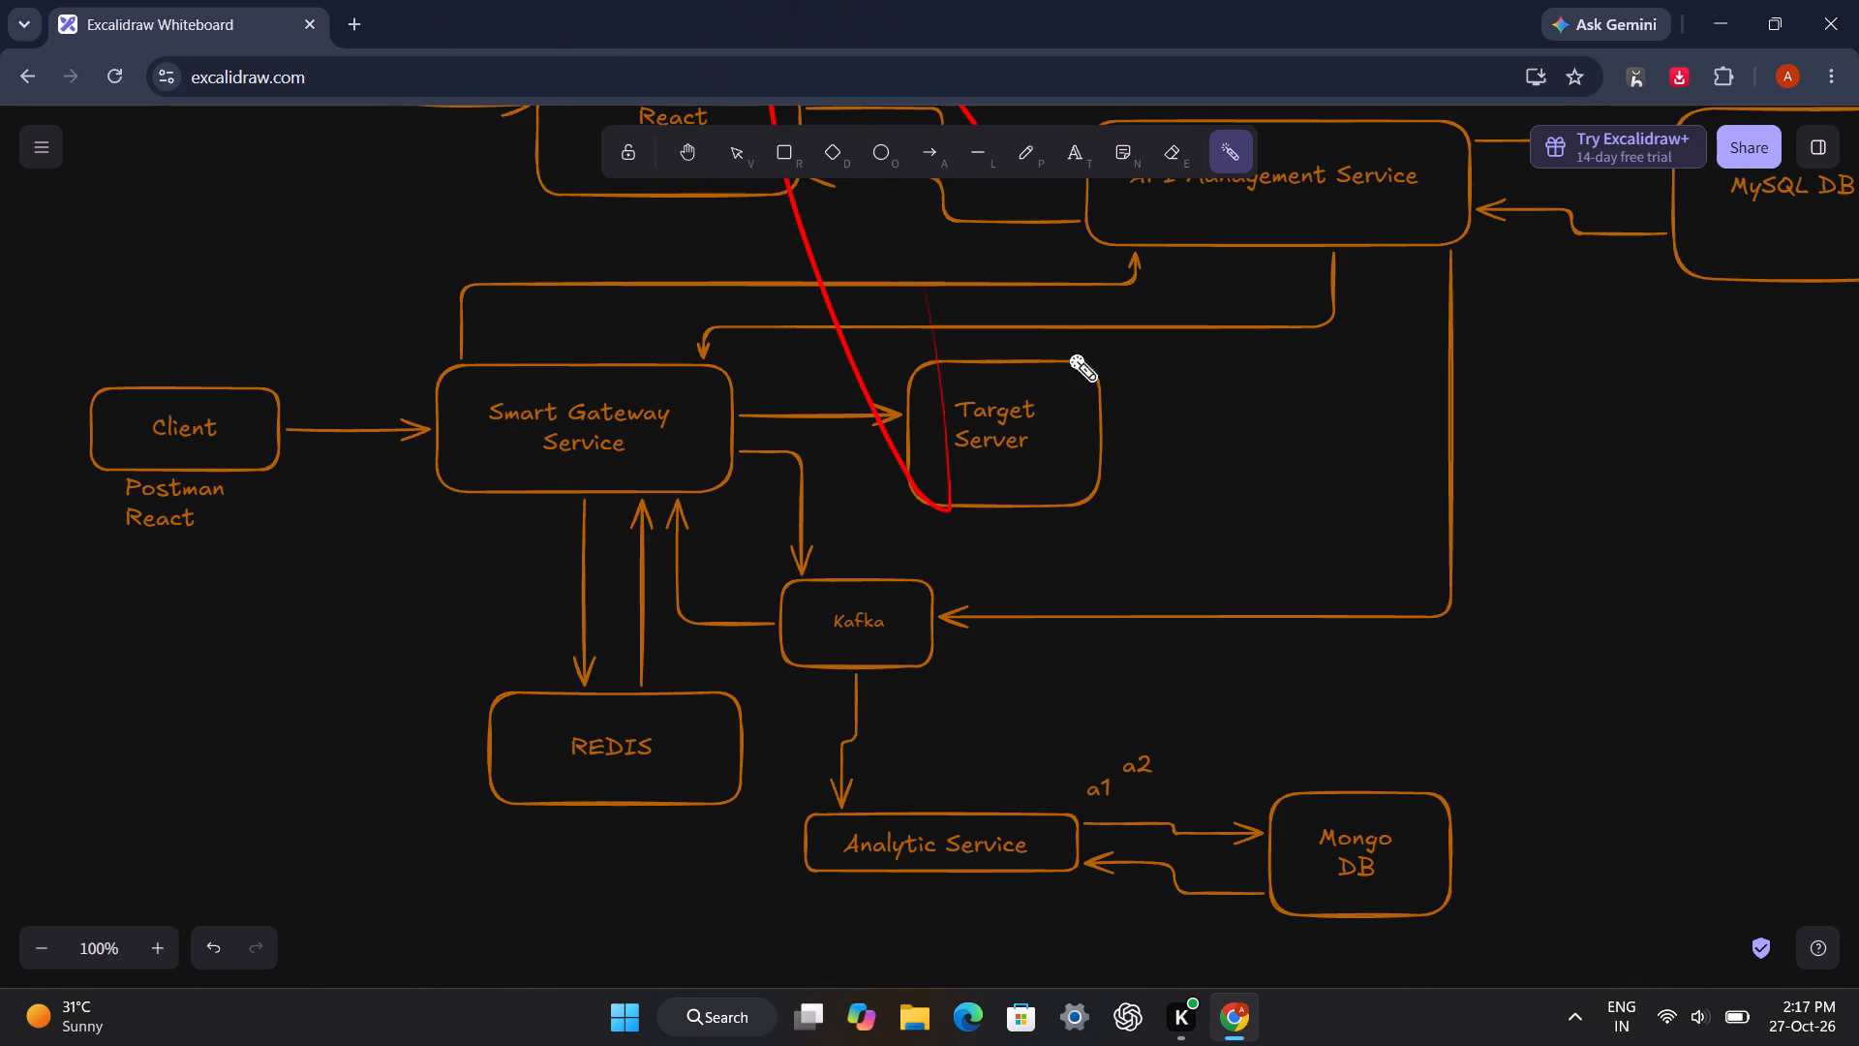
pyautogui.moveTo(1068, 353); pyautogui.dragTo(1092, 138)
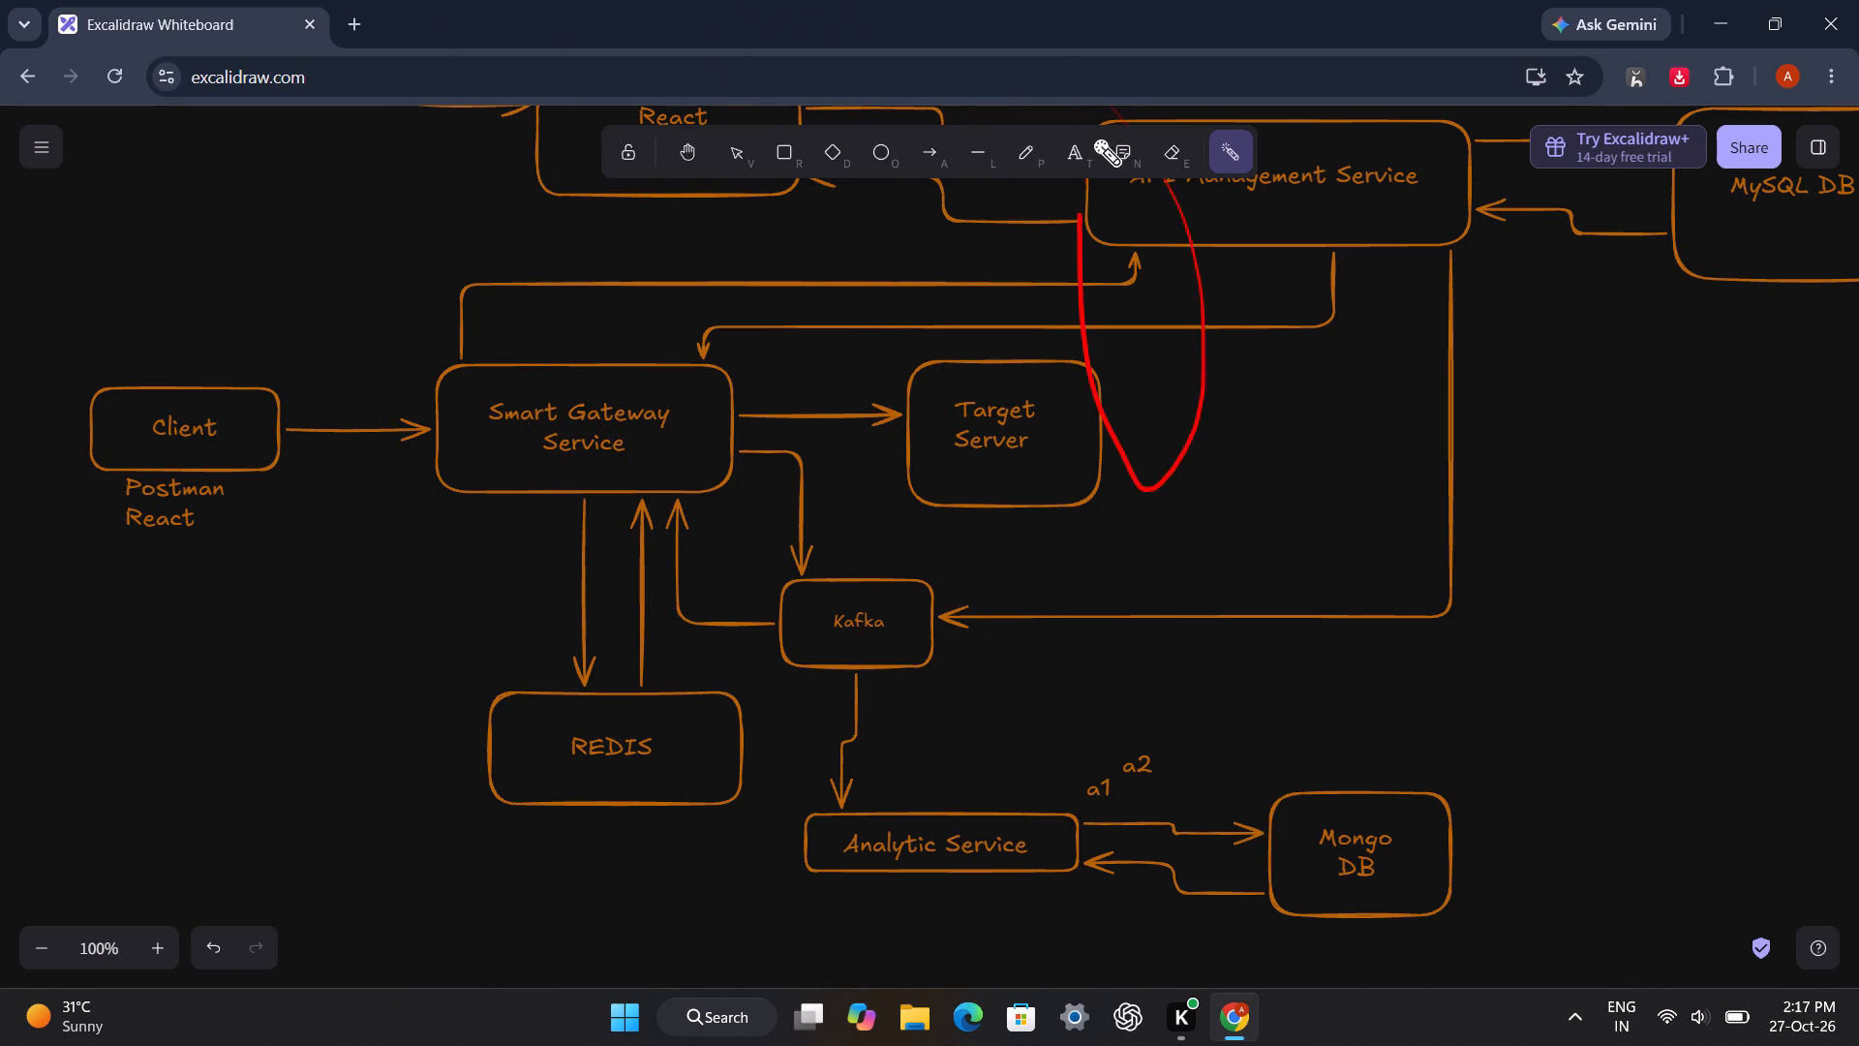
pyautogui.moveTo(1092, 138); pyautogui.dragTo(1125, 0)
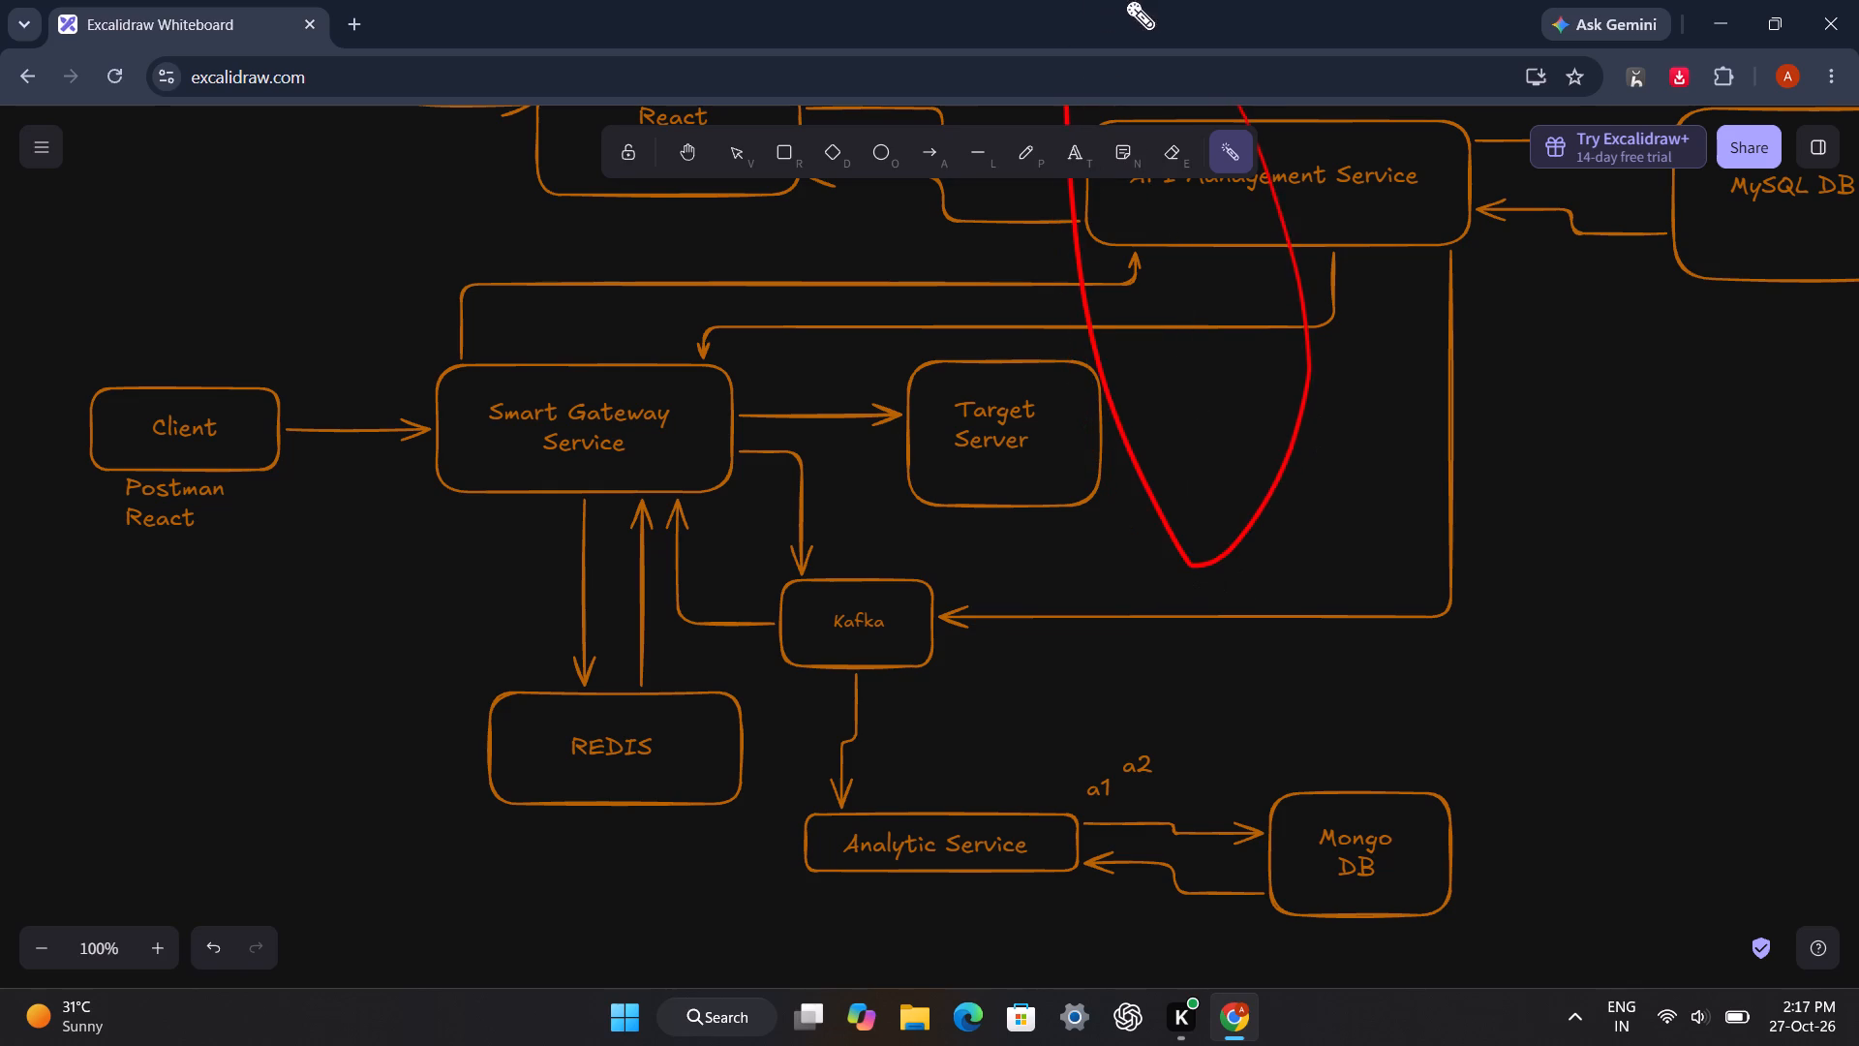
pyautogui.moveTo(1125, 0); pyautogui.dragTo(1485, 940)
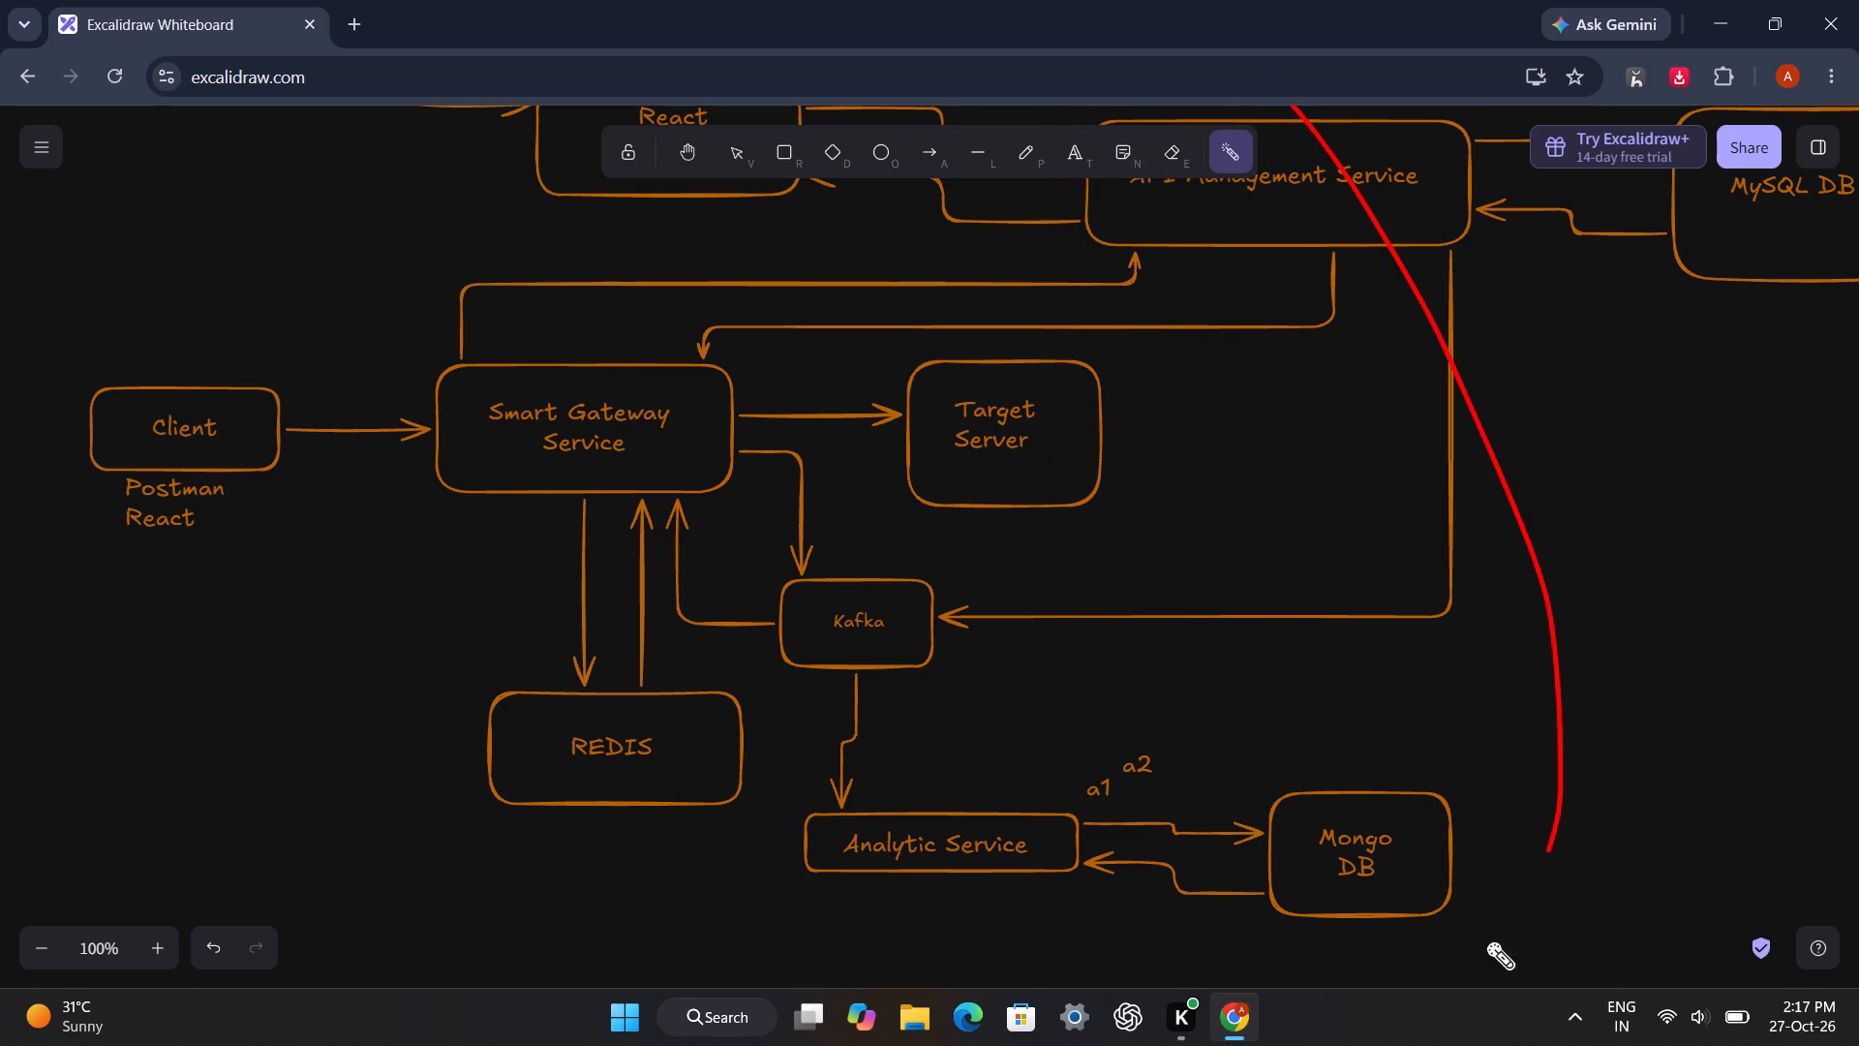
pyautogui.moveTo(1485, 940); pyautogui.dragTo(1125, 406)
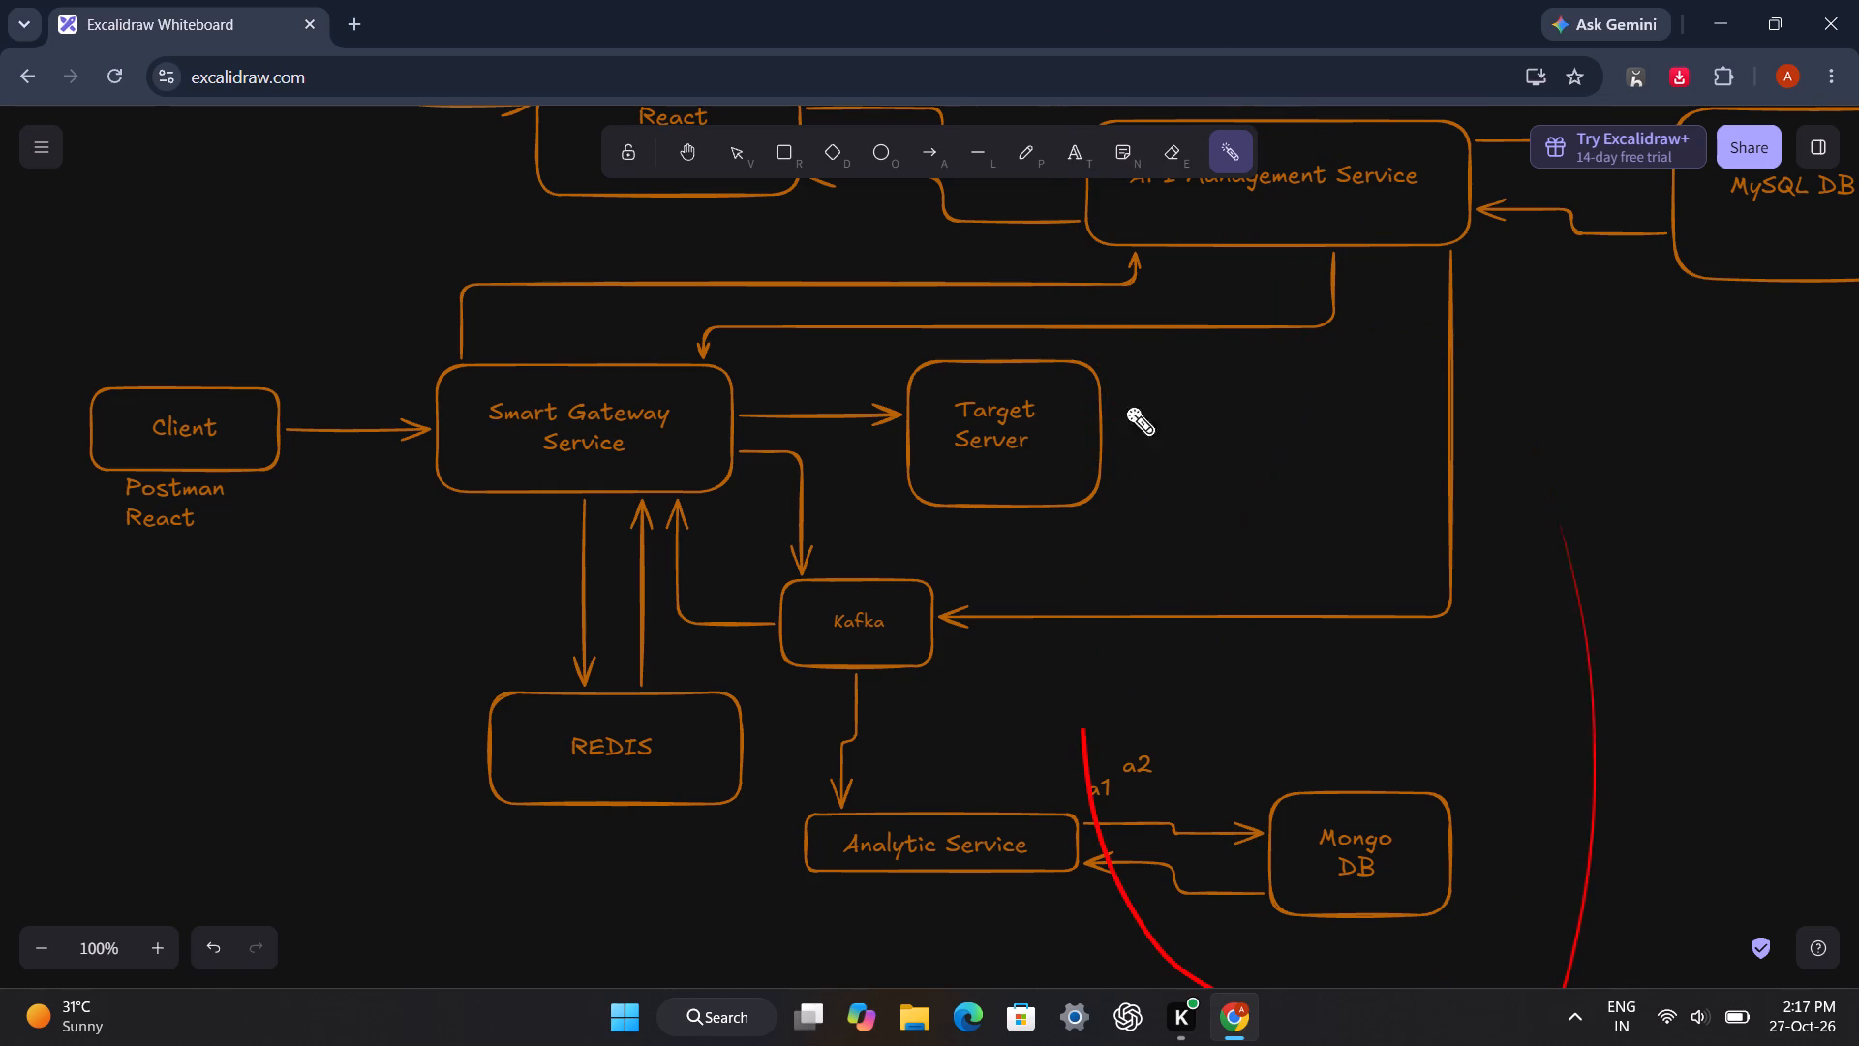
pyautogui.moveTo(1125, 406); pyautogui.dragTo(885, 620)
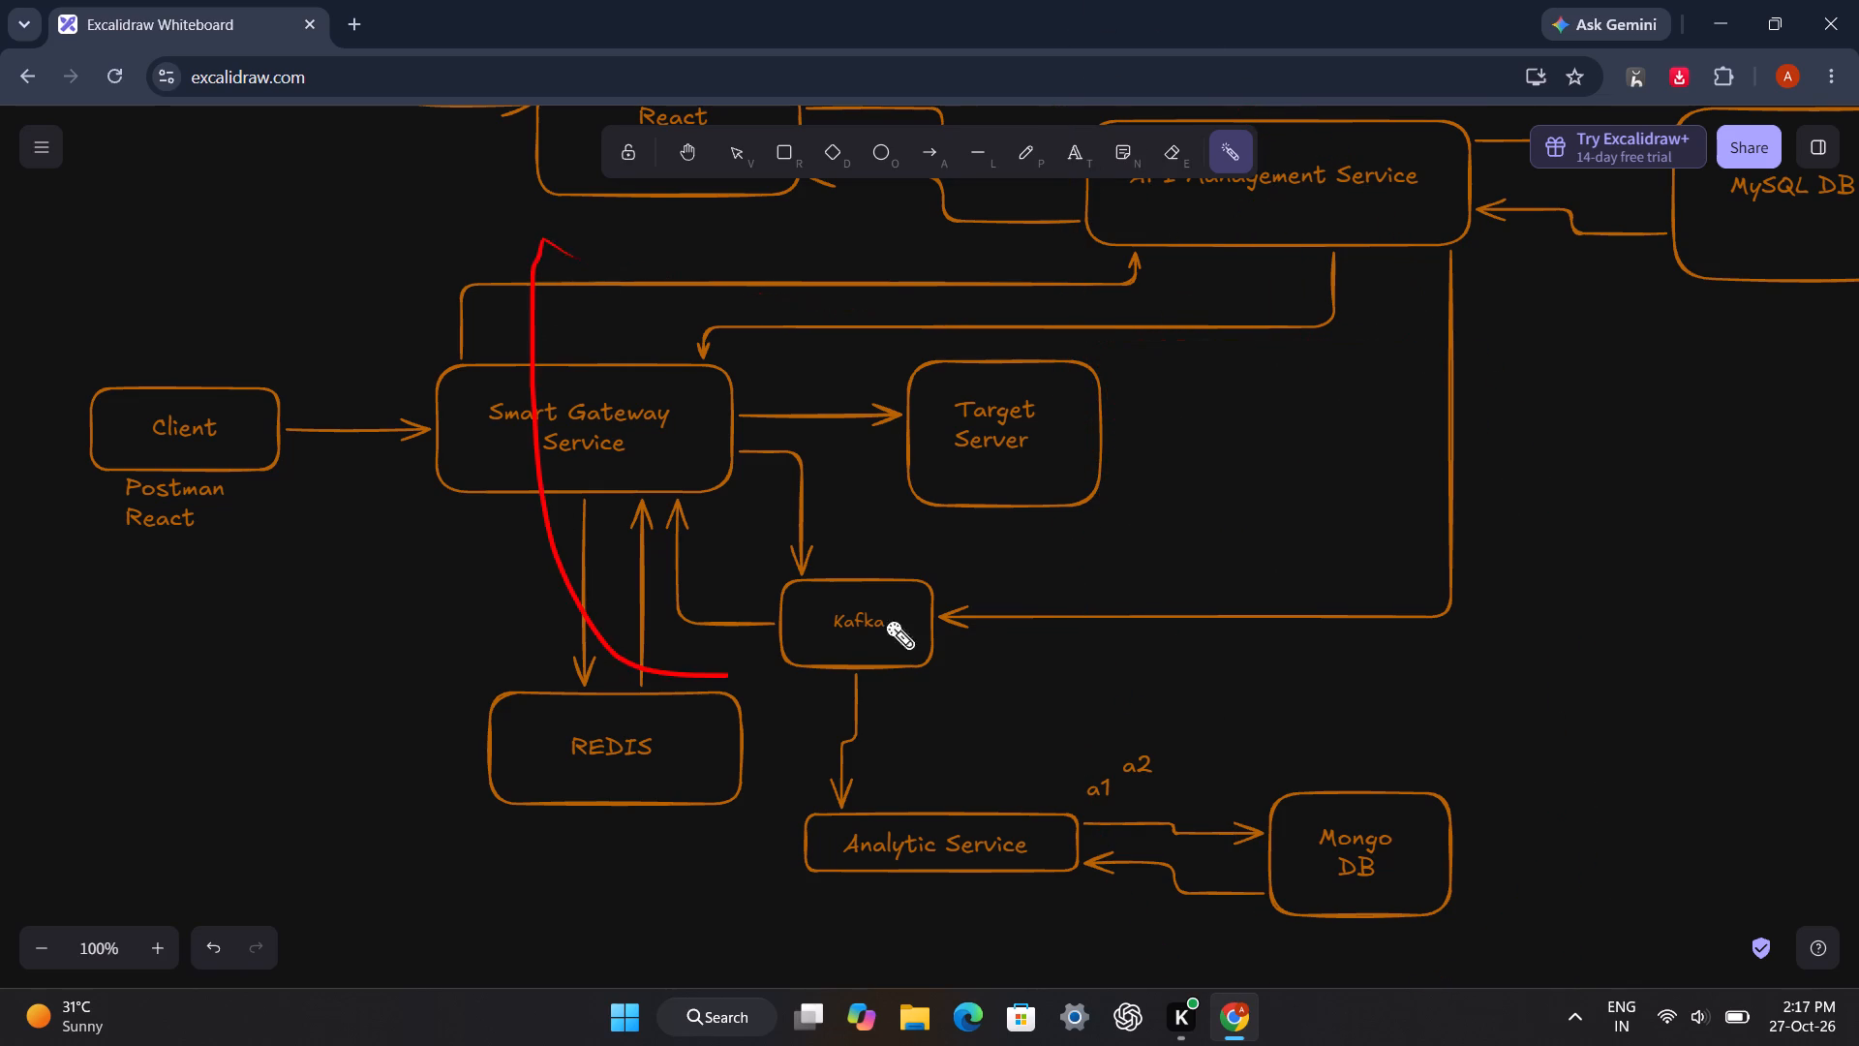
pyautogui.moveTo(885, 620); pyautogui.dragTo(1120, 352)
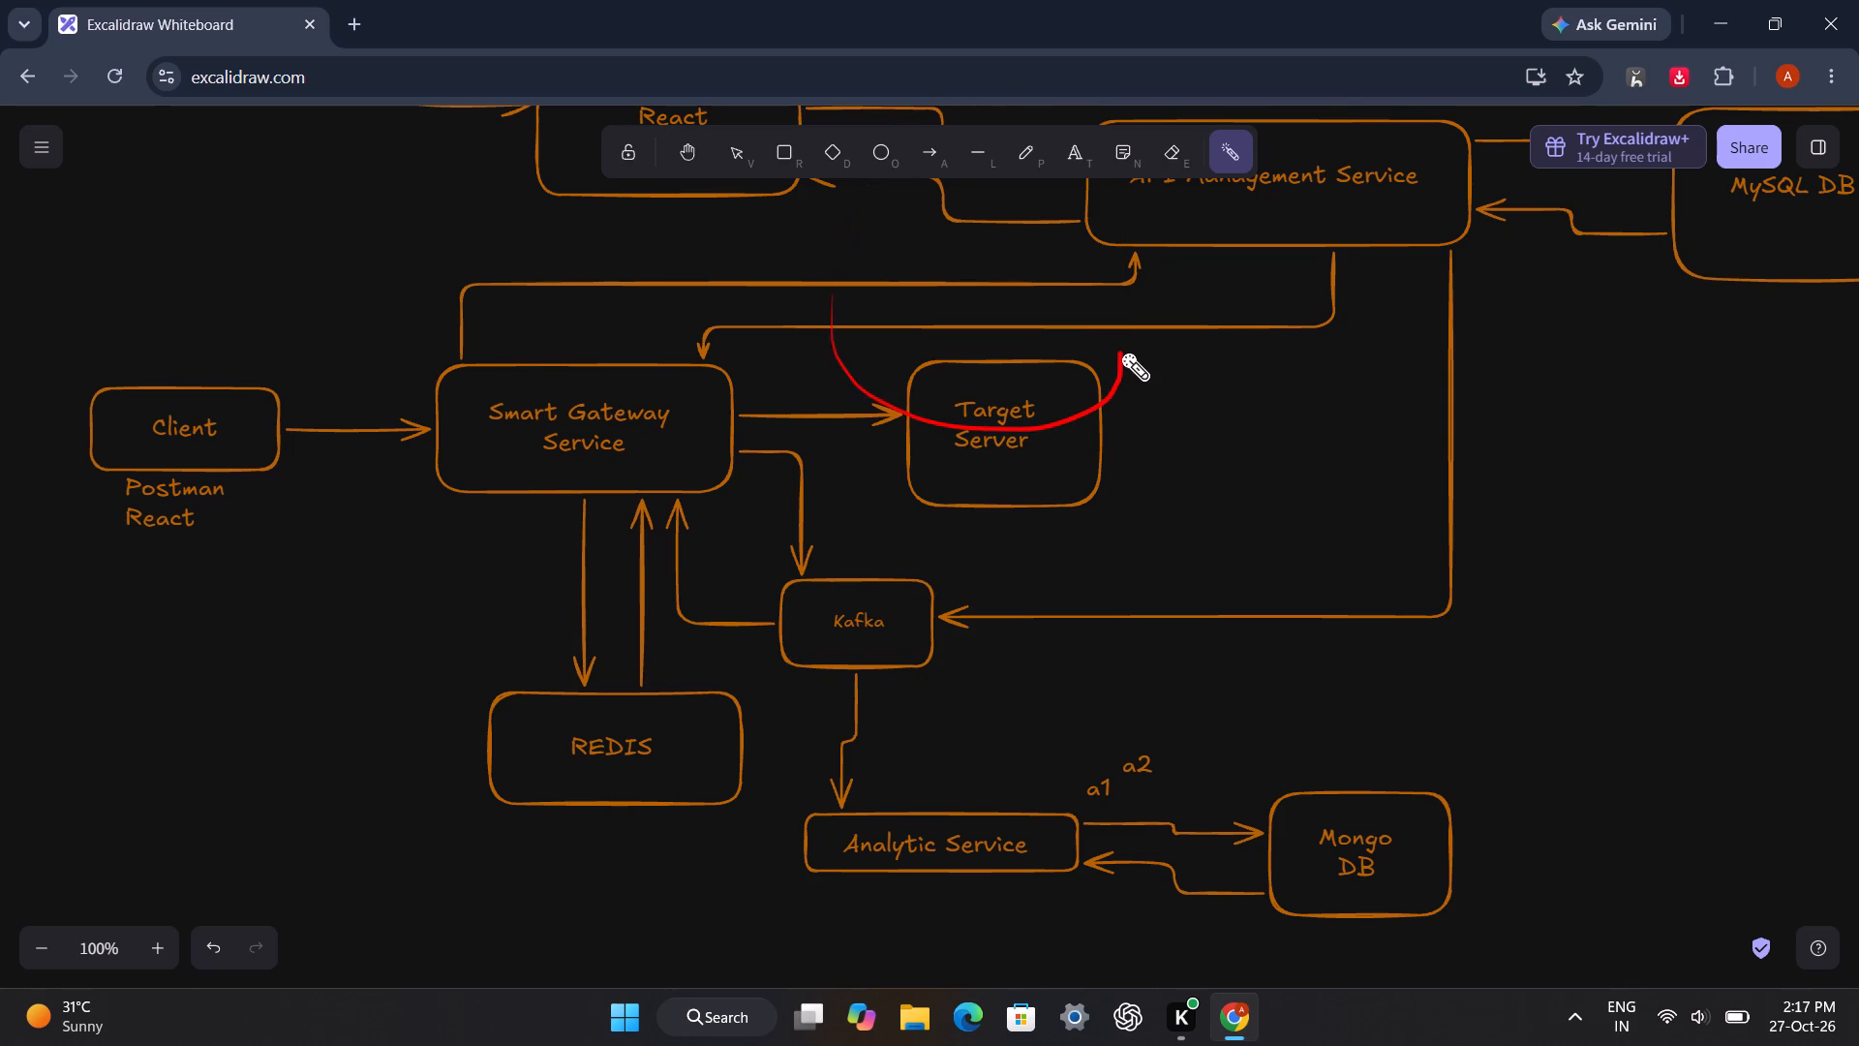
pyautogui.moveTo(1120, 352); pyautogui.dragTo(1060, 480)
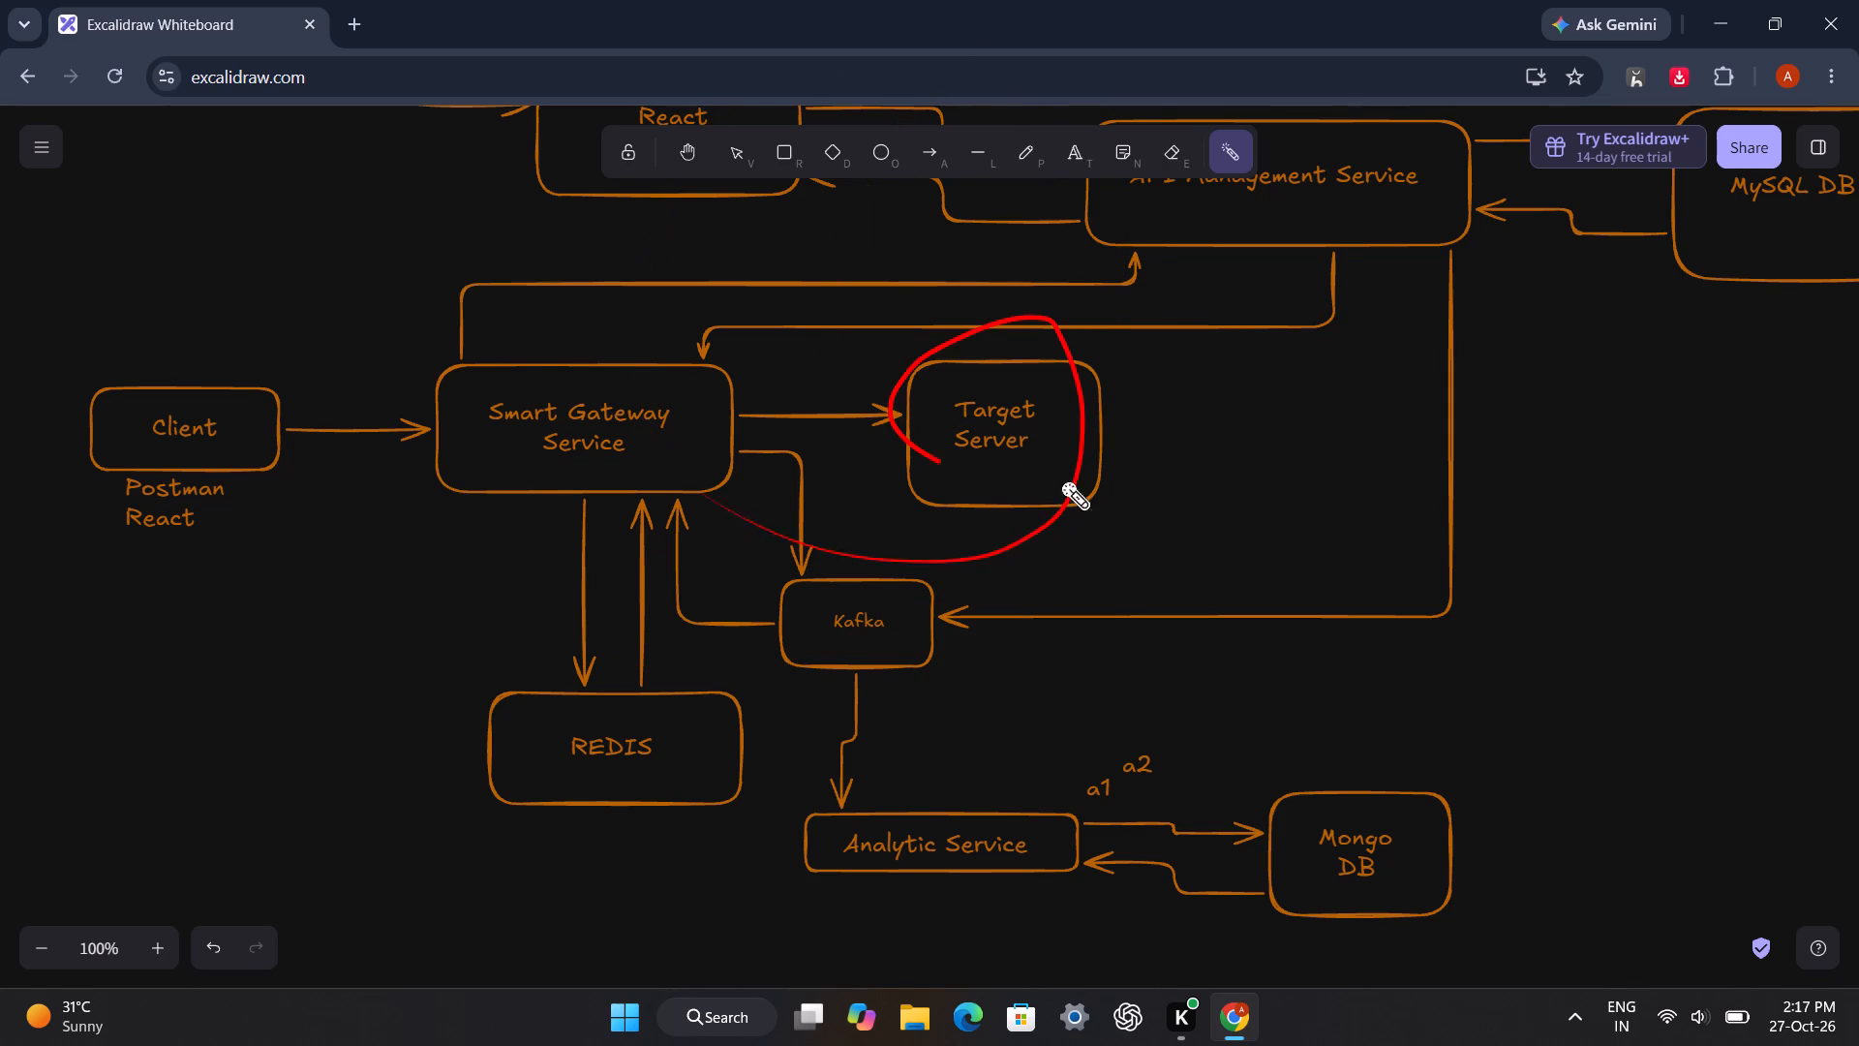
pyautogui.moveTo(1060, 480); pyautogui.dragTo(1071, 12)
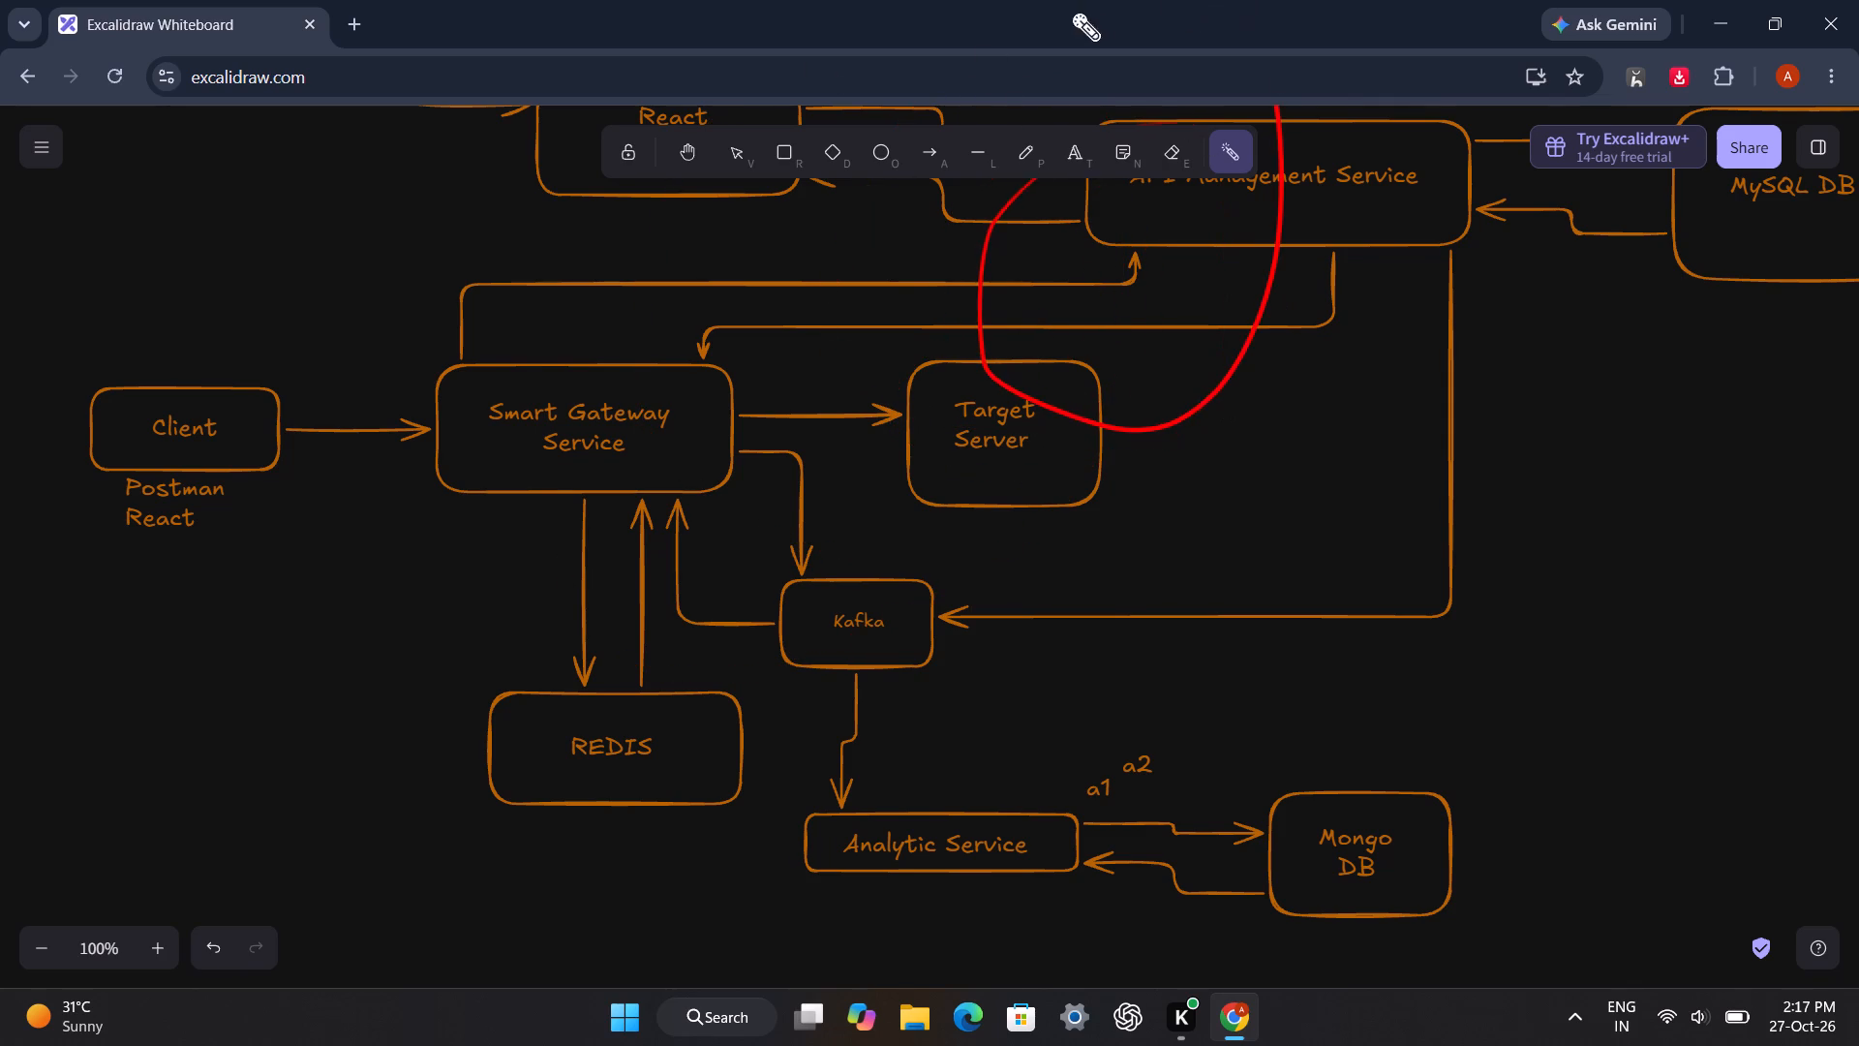
pyautogui.moveTo(1071, 12); pyautogui.dragTo(1235, 115)
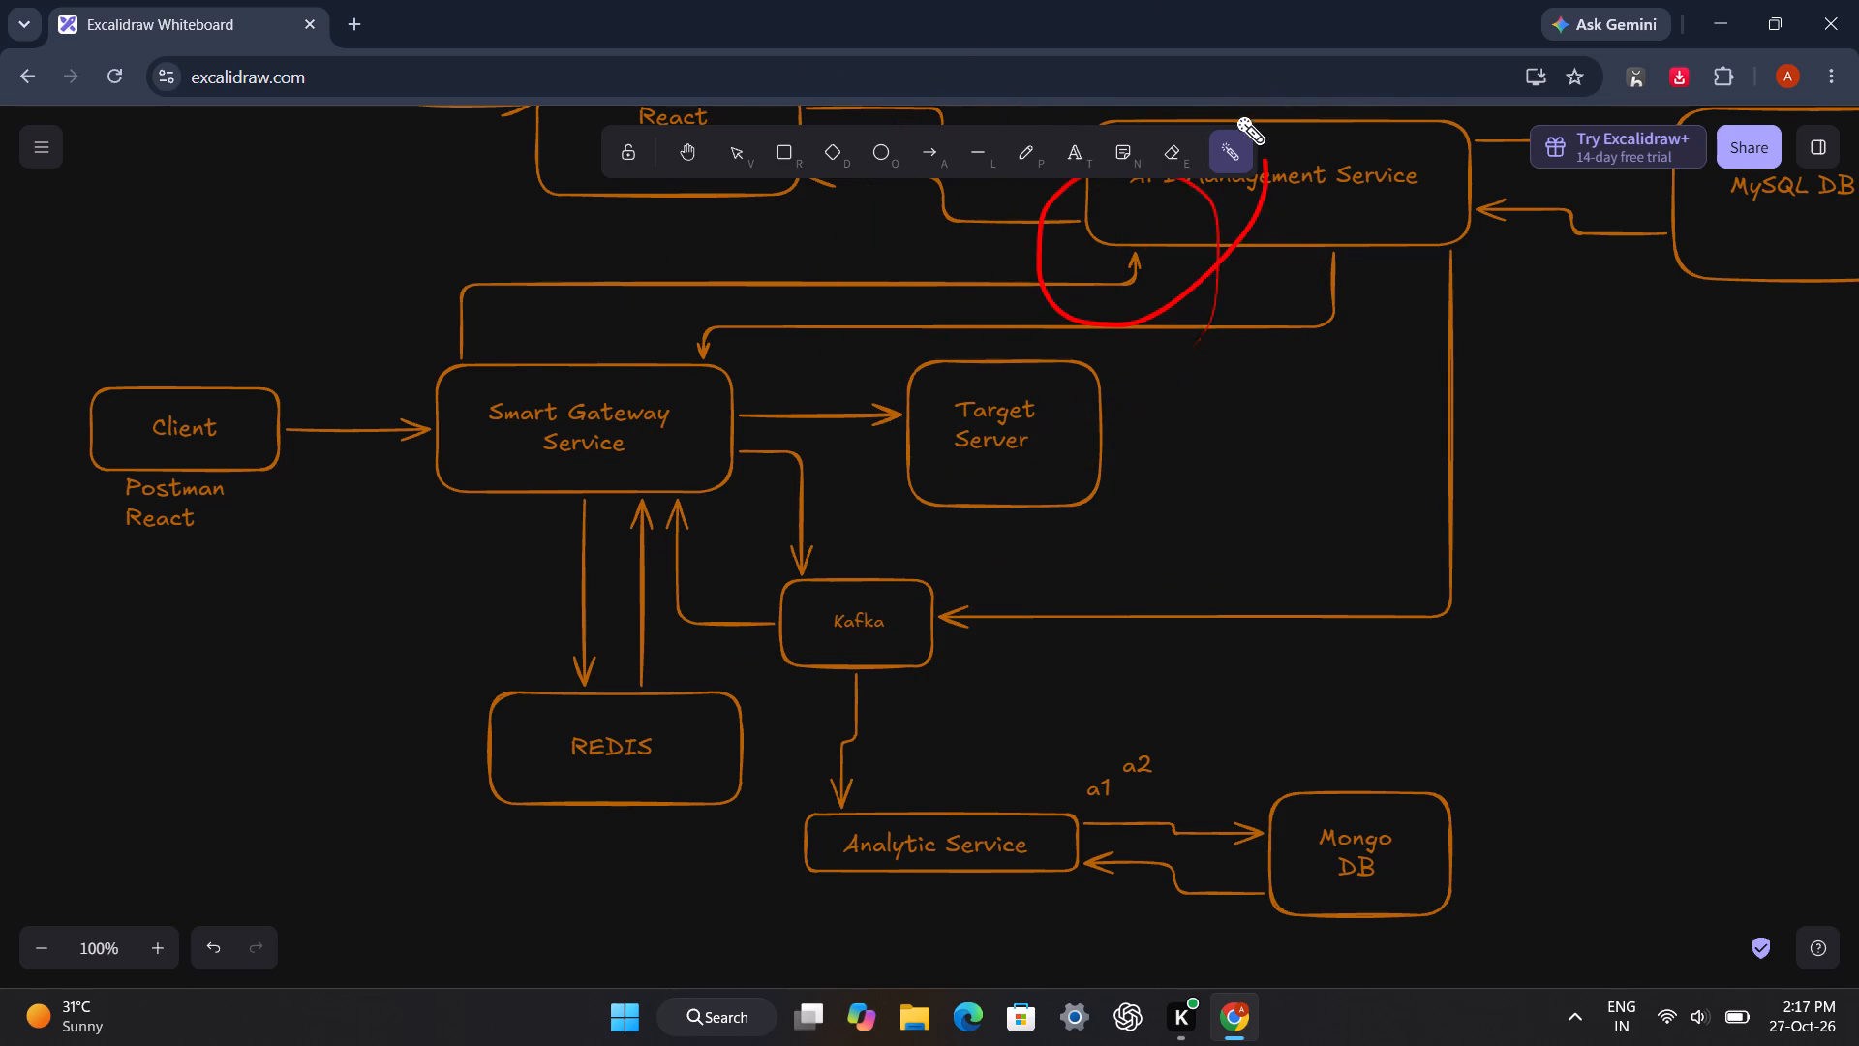
pyautogui.moveTo(1235, 115); pyautogui.dragTo(1357, 63)
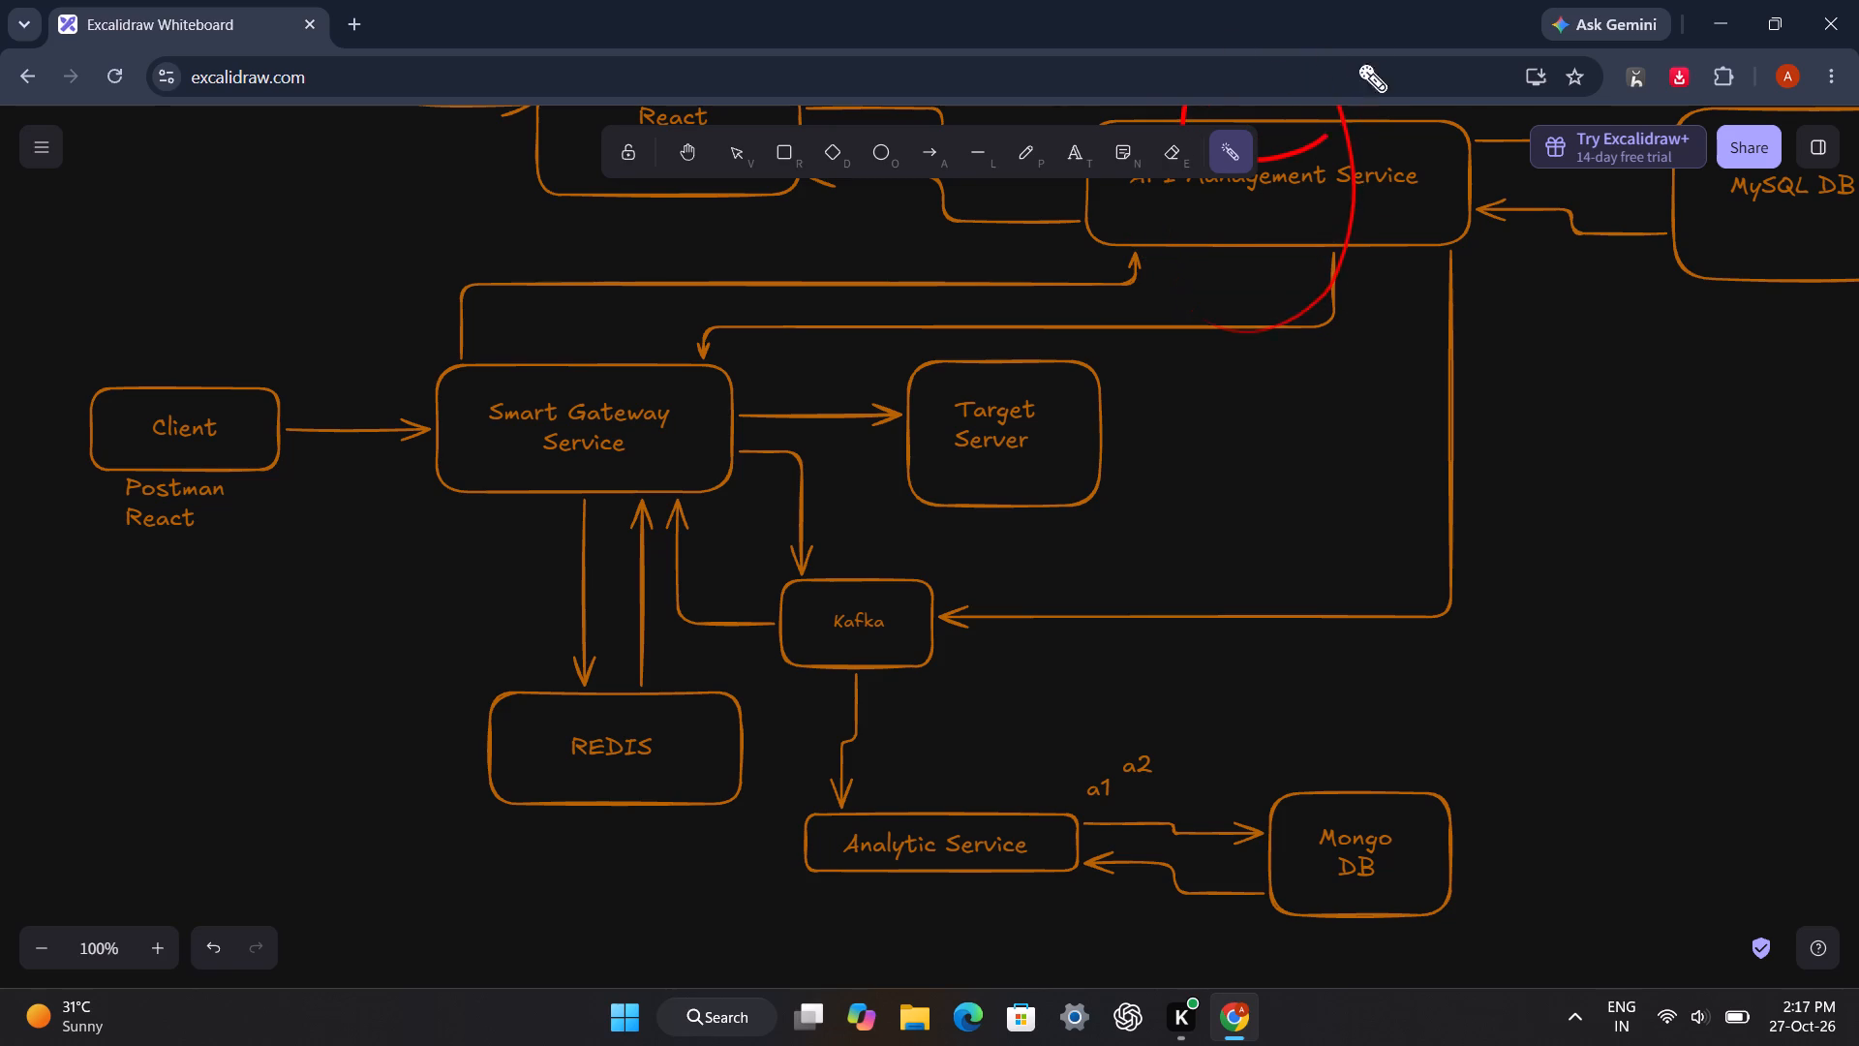
pyautogui.moveTo(1357, 63); pyautogui.dragTo(1264, 114)
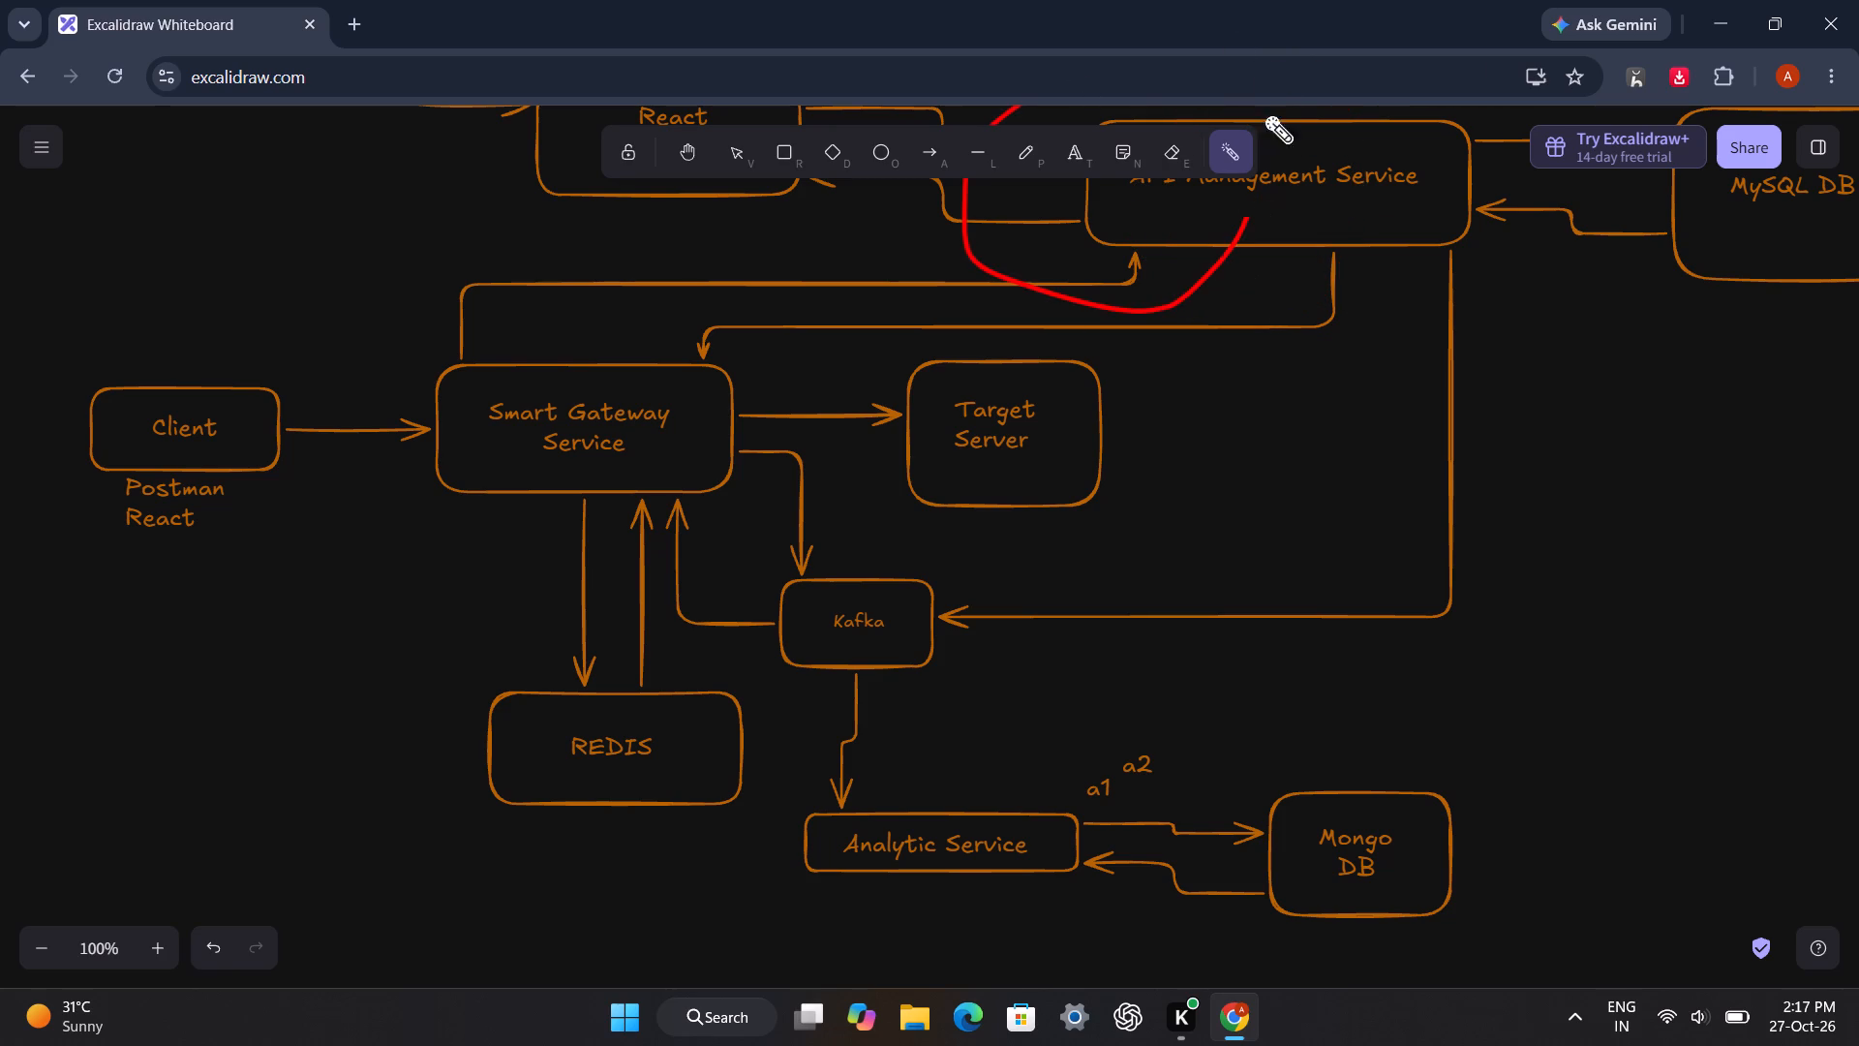
# Gesture with the laser pointer around Smart Gateway Service, REDIS, Kafka and Analytic Service, ending above Target Server.
pyautogui.moveTo(1264, 114); pyautogui.dragTo(843, 490)
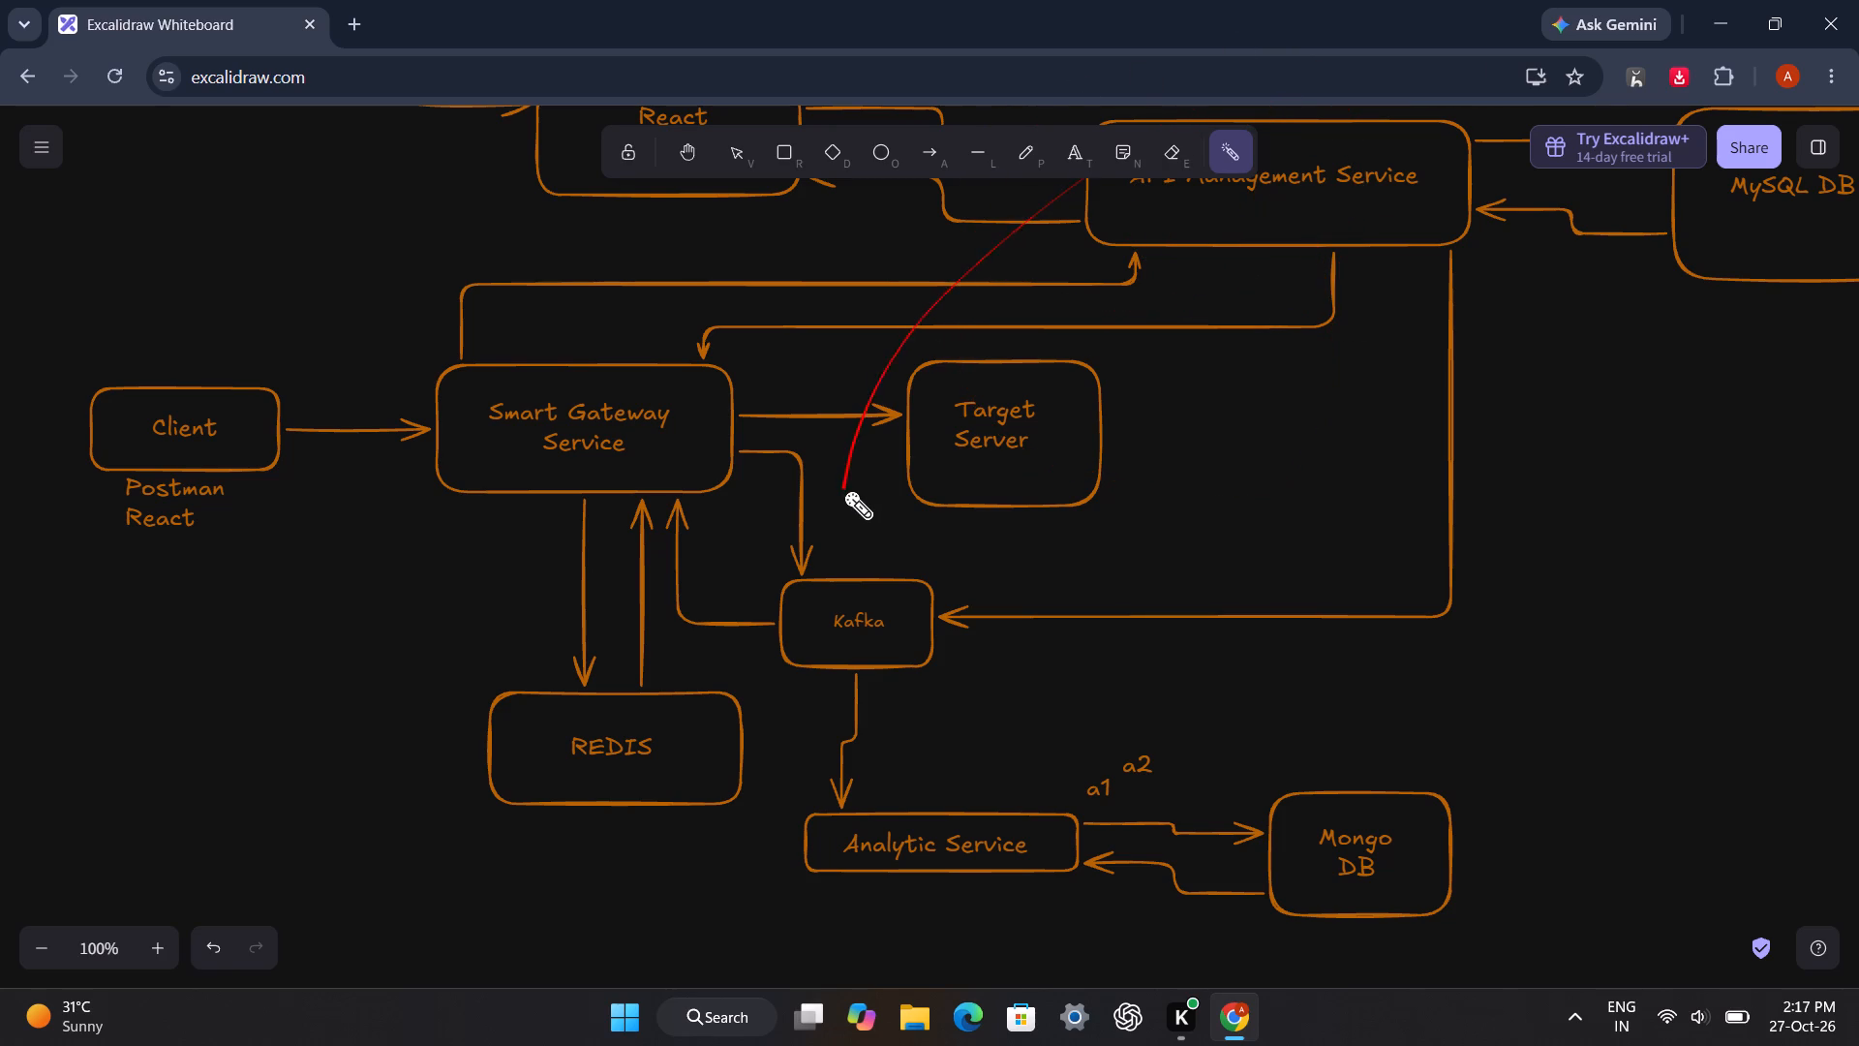
pyautogui.moveTo(843, 490); pyautogui.dragTo(747, 493)
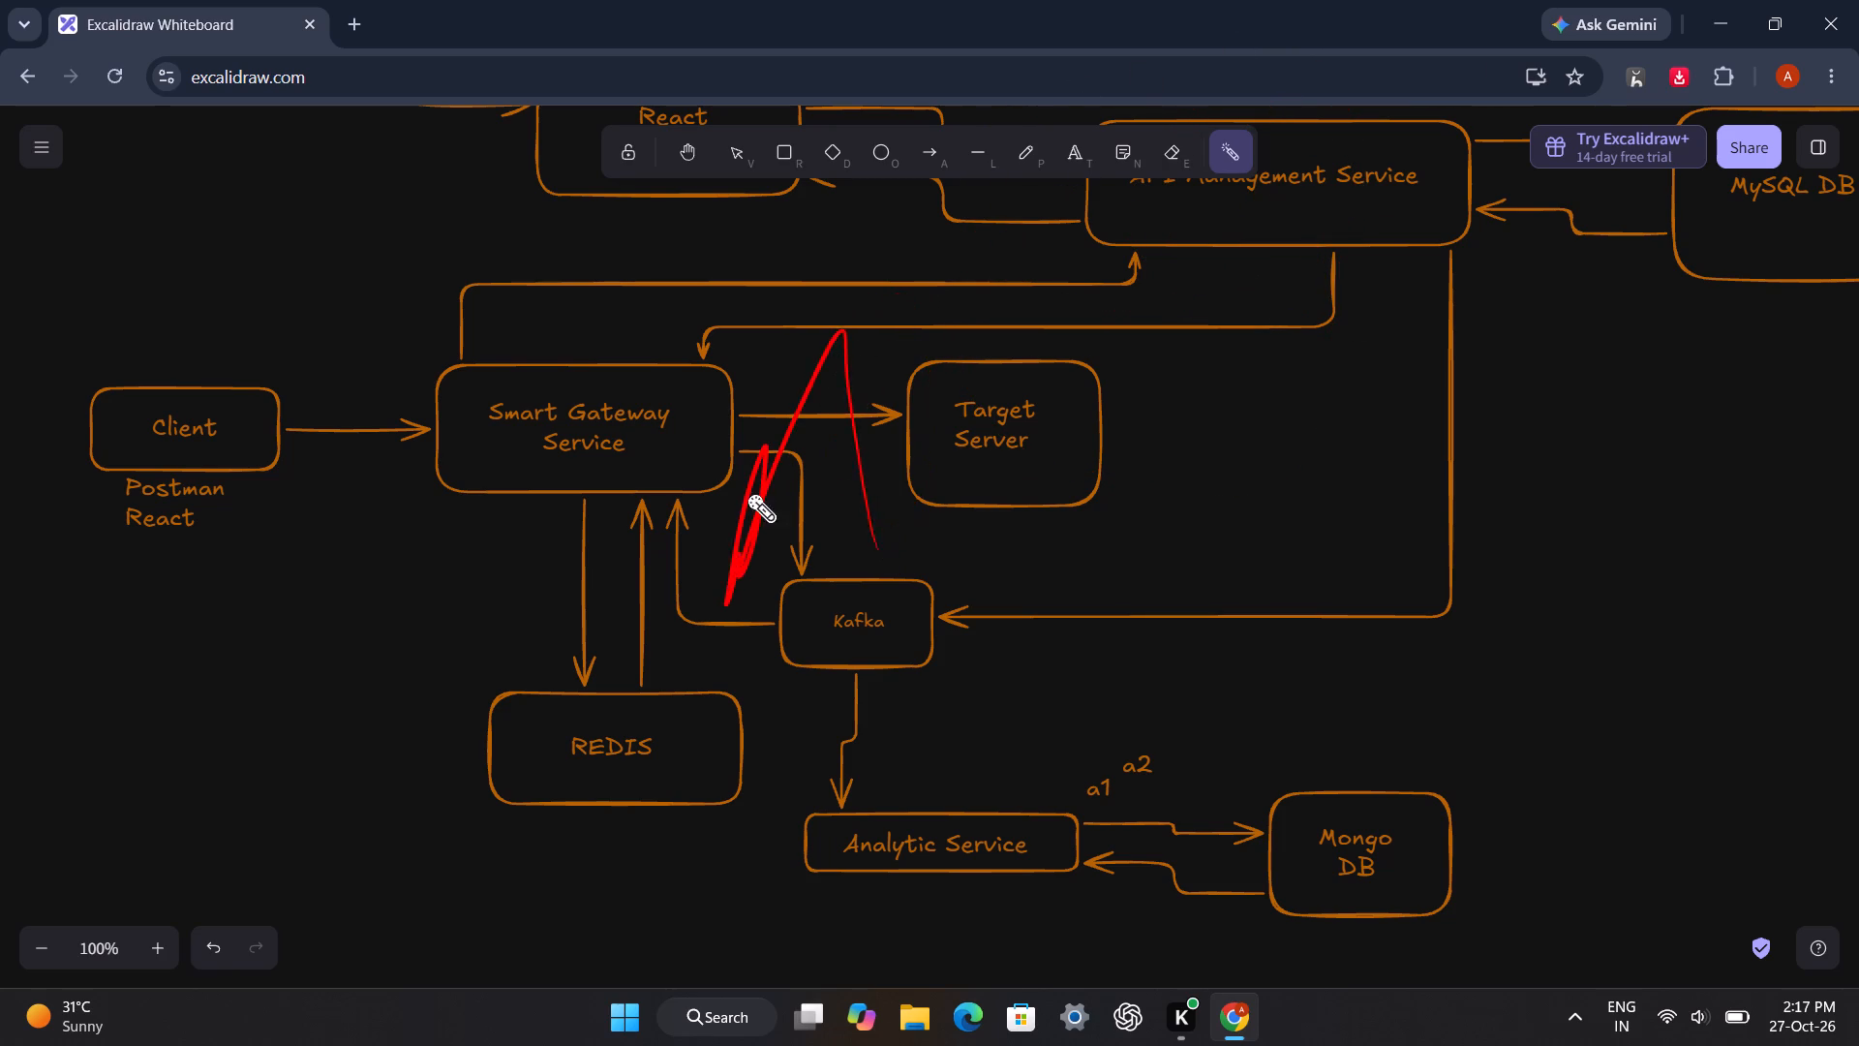
pyautogui.moveTo(747, 493); pyautogui.dragTo(575, 699)
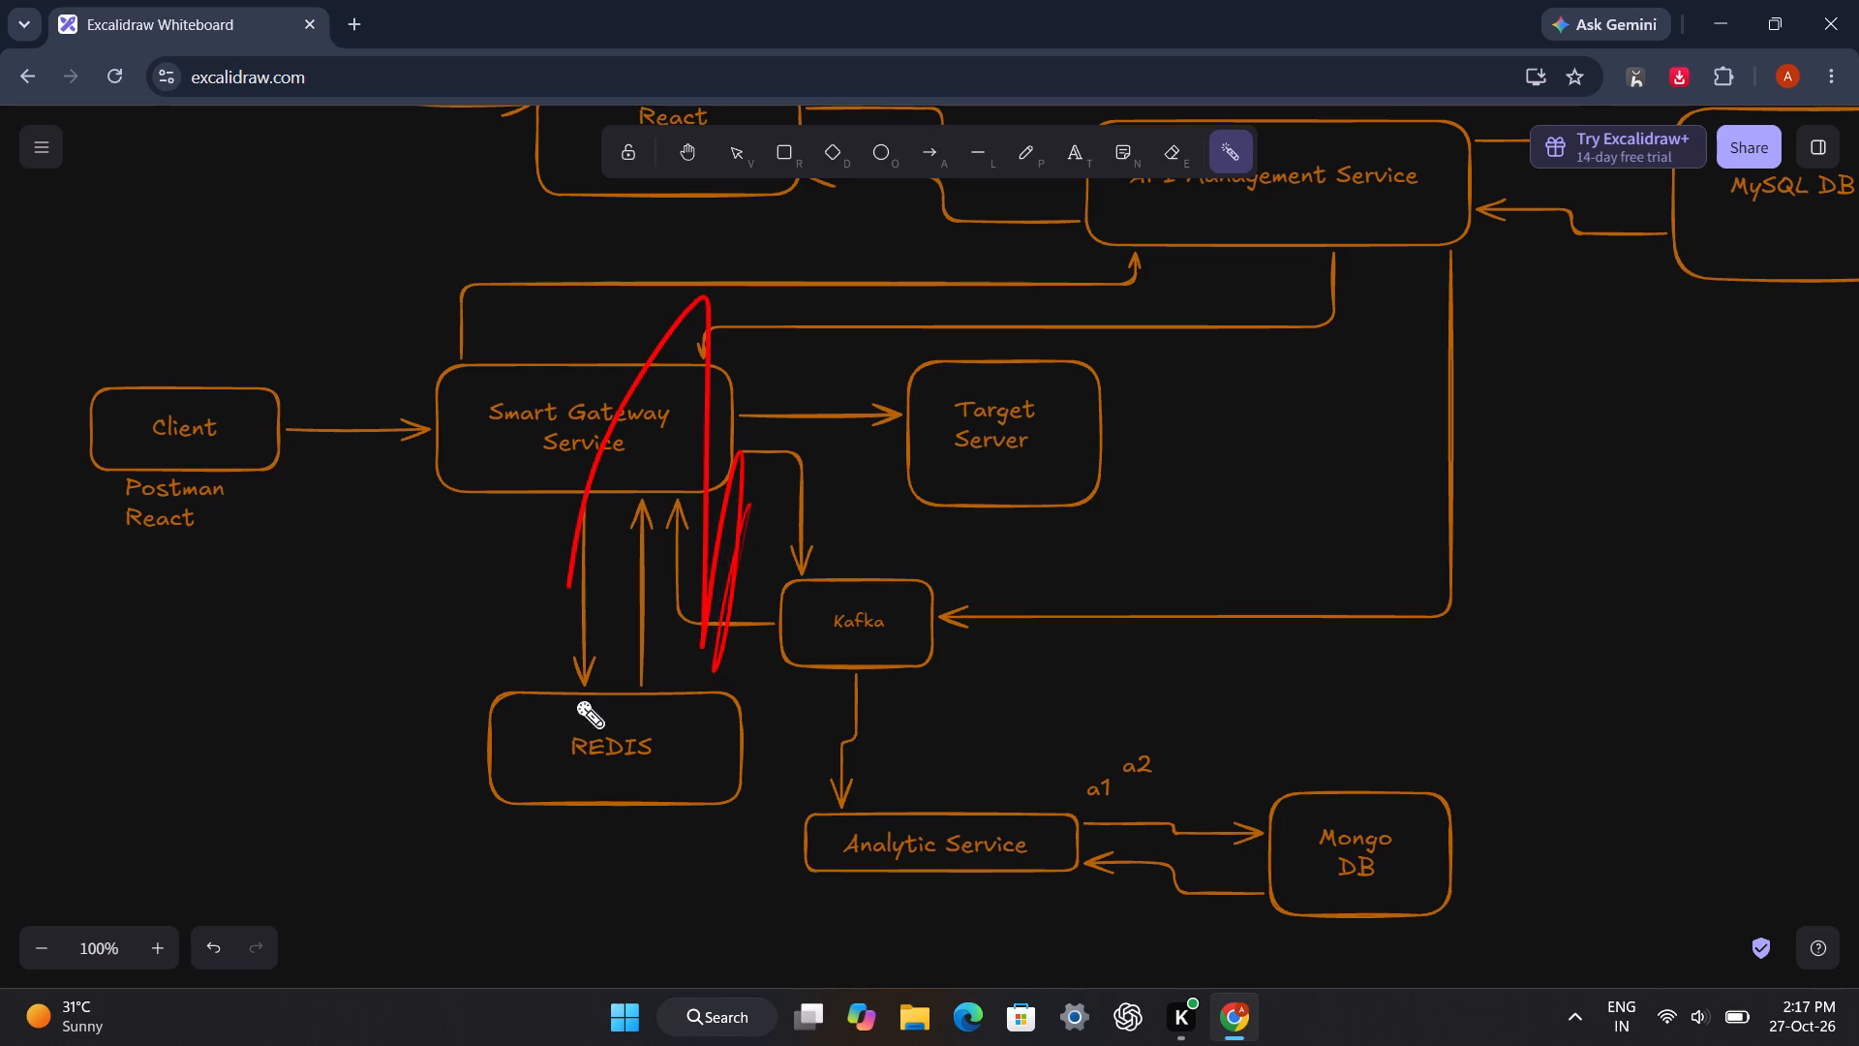
pyautogui.moveTo(575, 699); pyautogui.dragTo(820, 601)
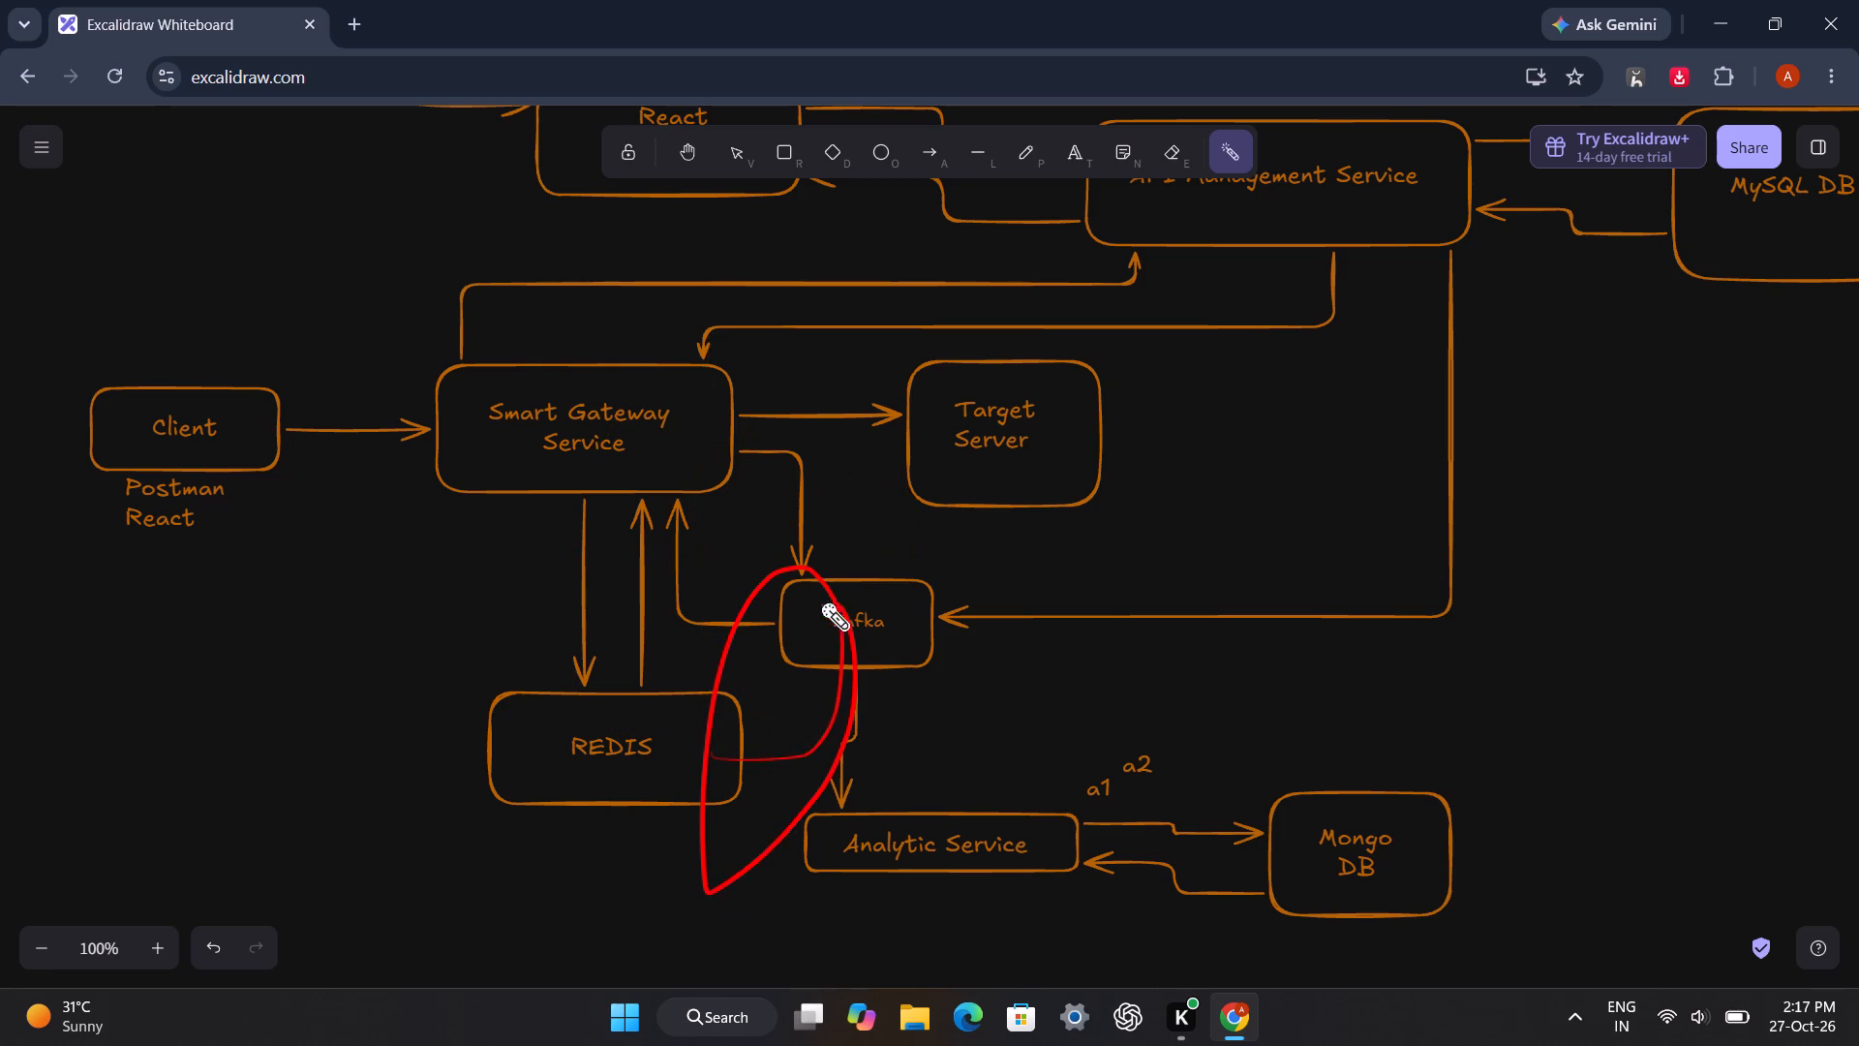
pyautogui.moveTo(820, 601); pyautogui.dragTo(864, 429)
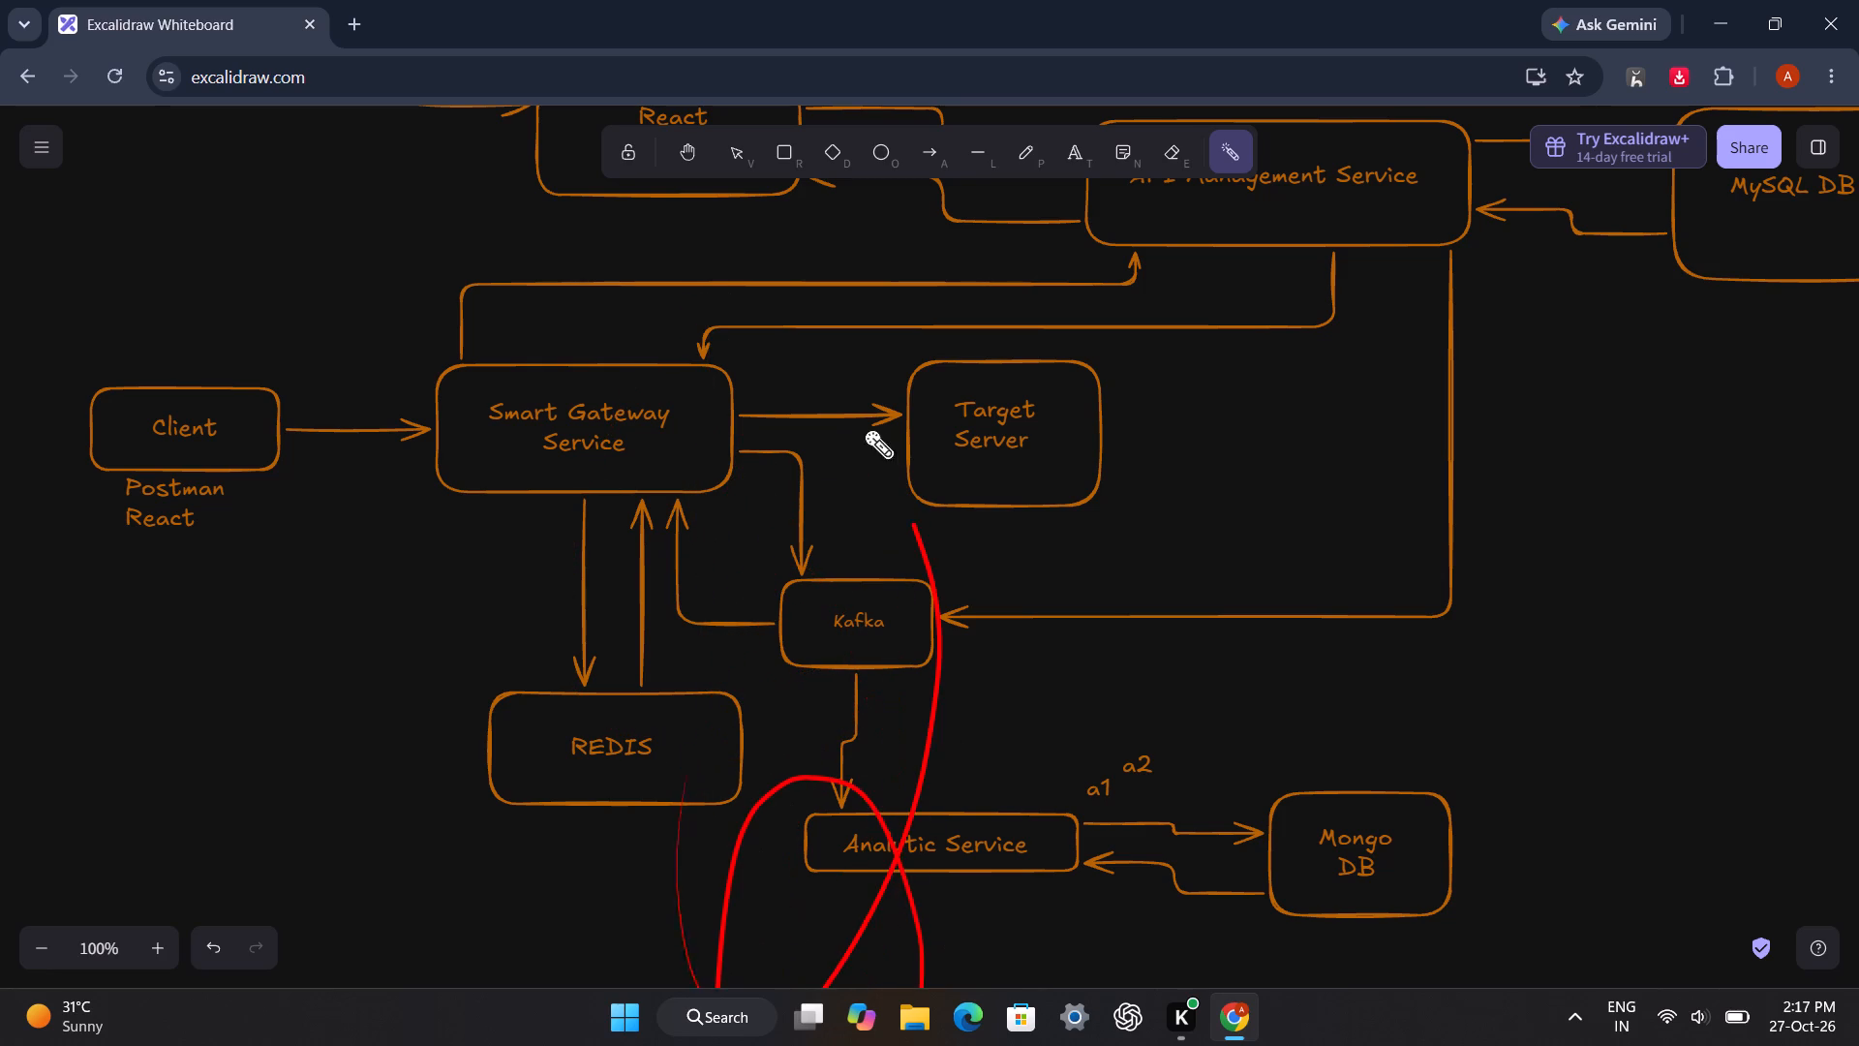
pyautogui.moveTo(864, 429); pyautogui.dragTo(920, 127)
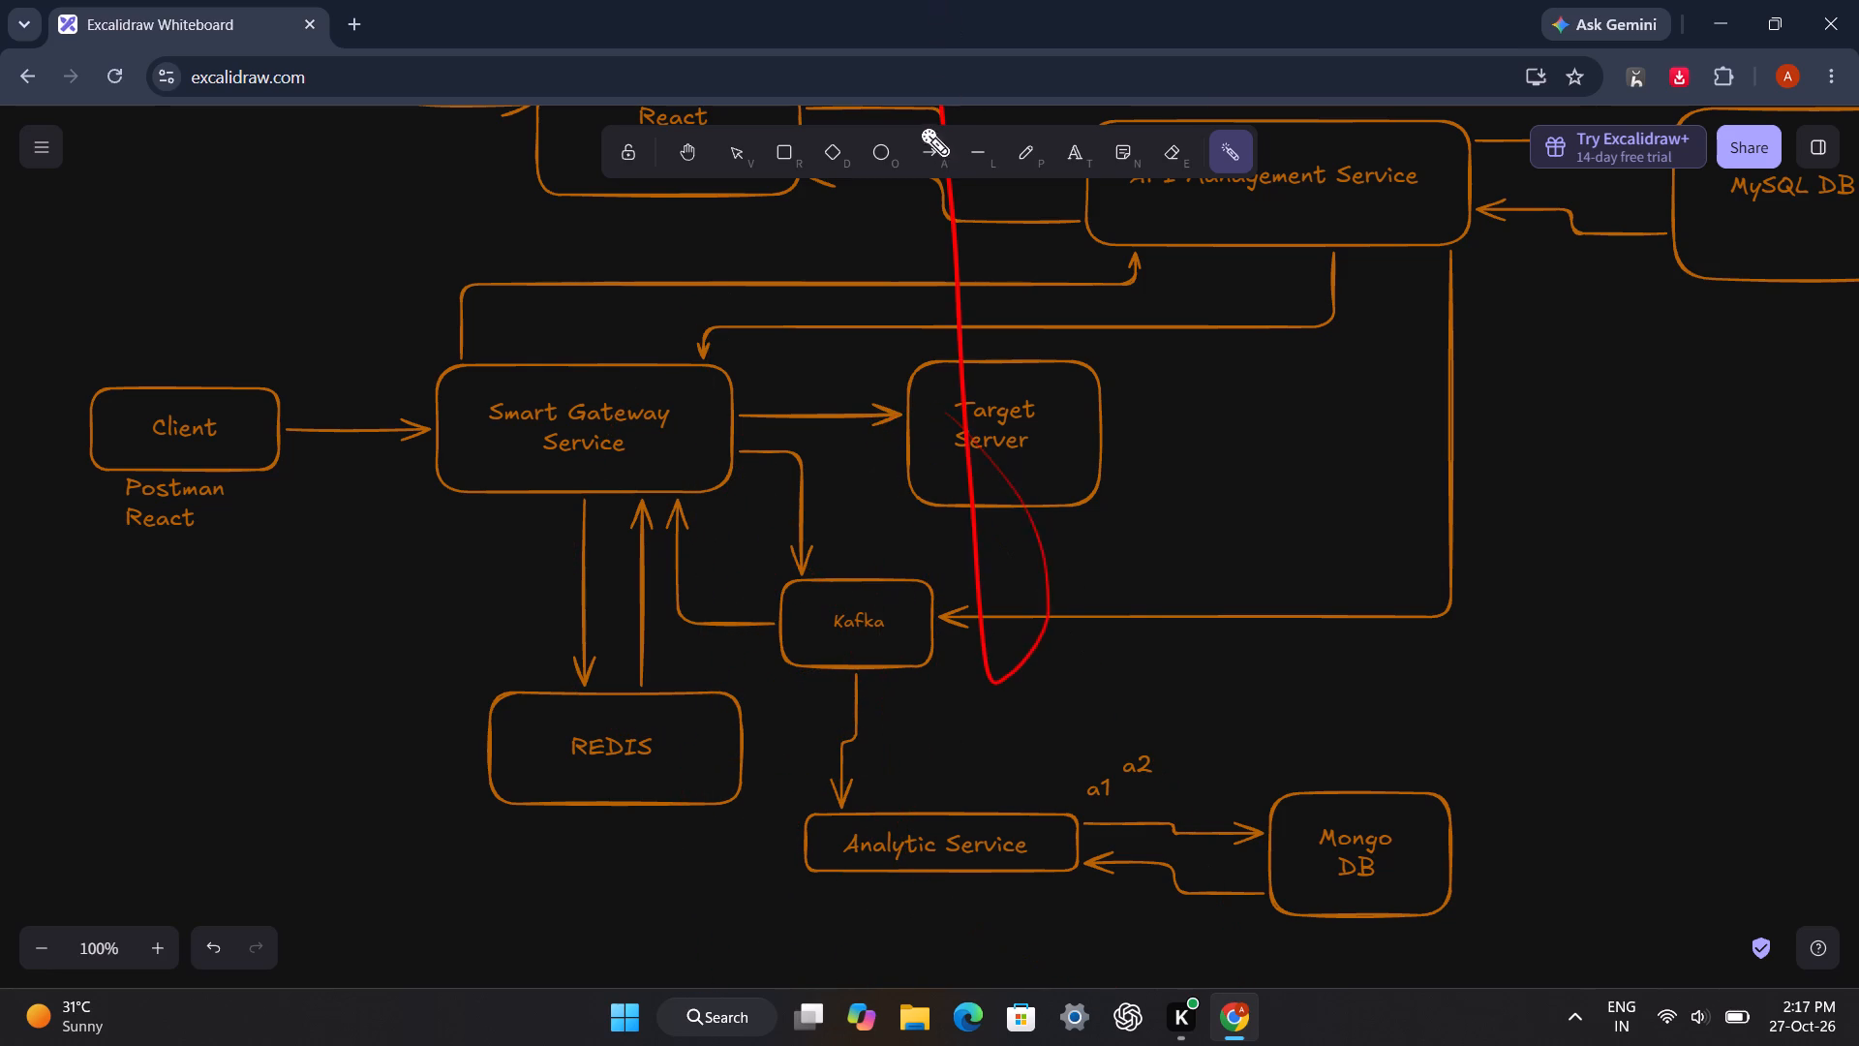
pyautogui.moveTo(920, 127); pyautogui.dragTo(1026, 47)
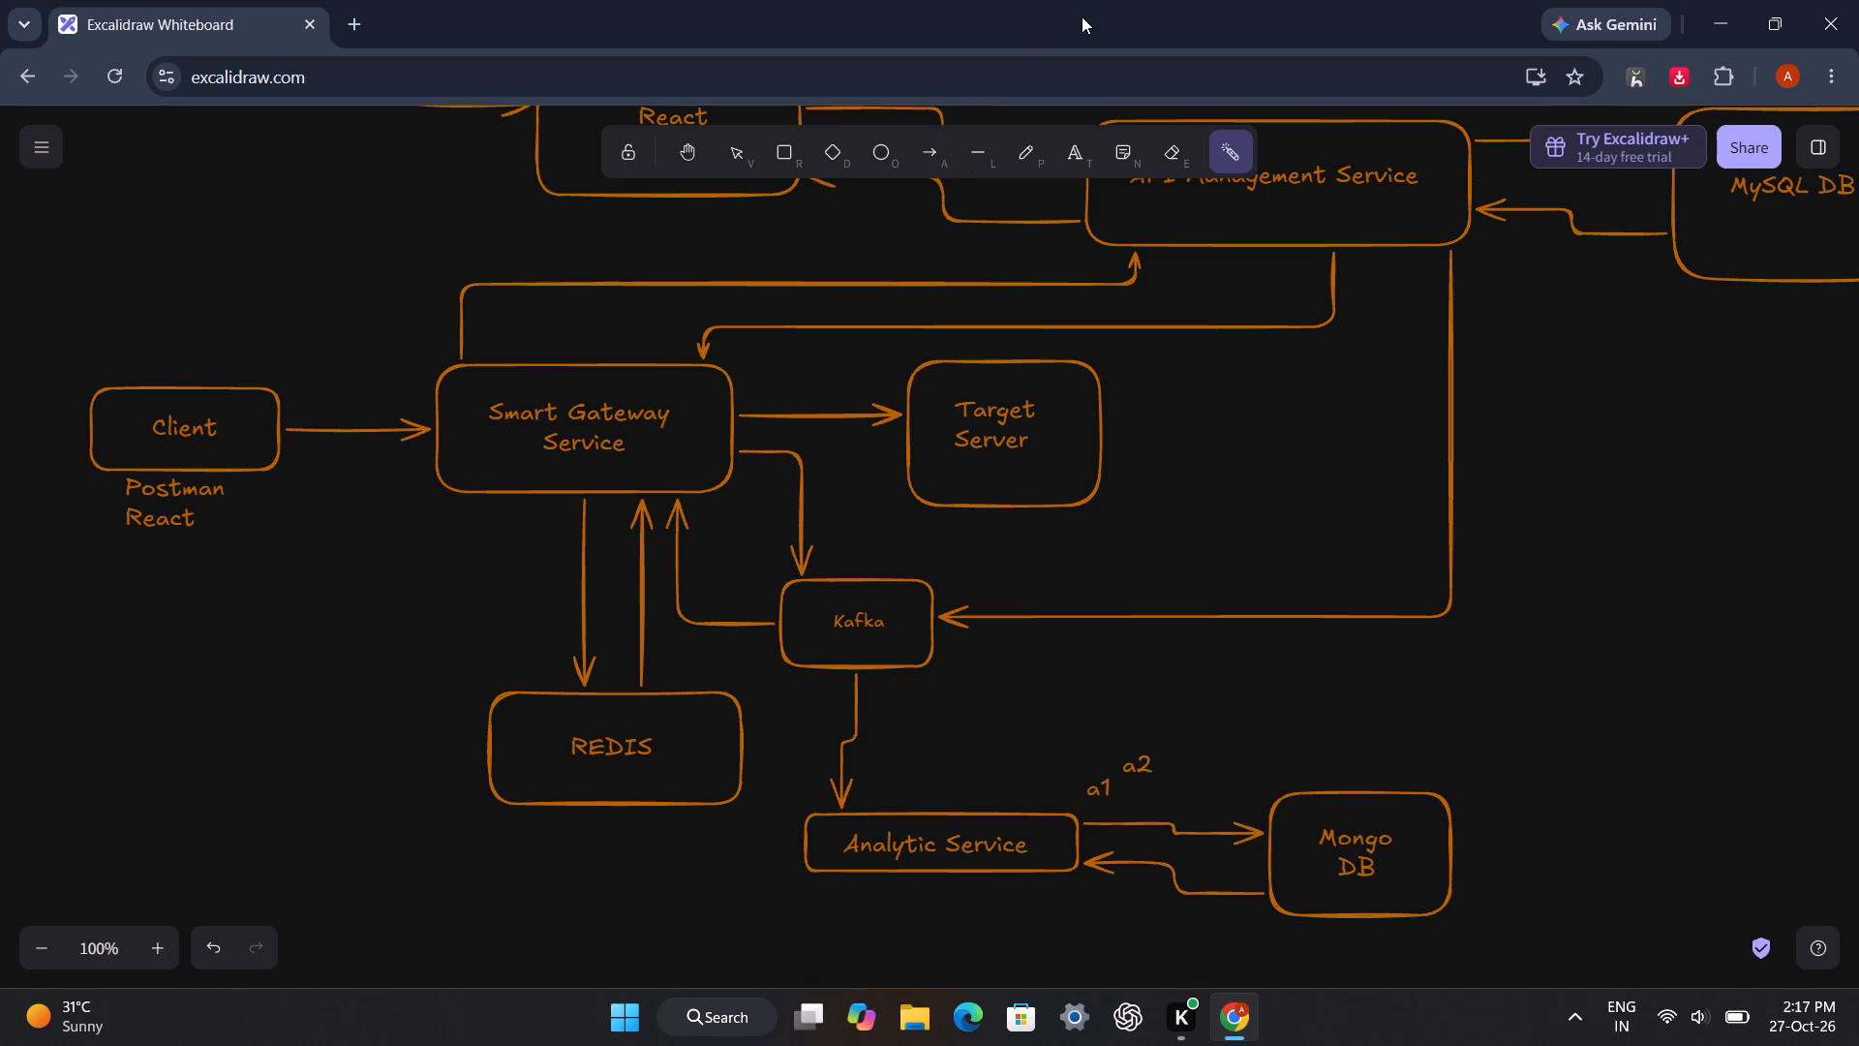
# Gesture with the laser pointer between Target Server, Kafka and the arrow from API Management Service to Kafka.
pyautogui.moveTo(1199, 443); pyautogui.dragTo(1348, 462)
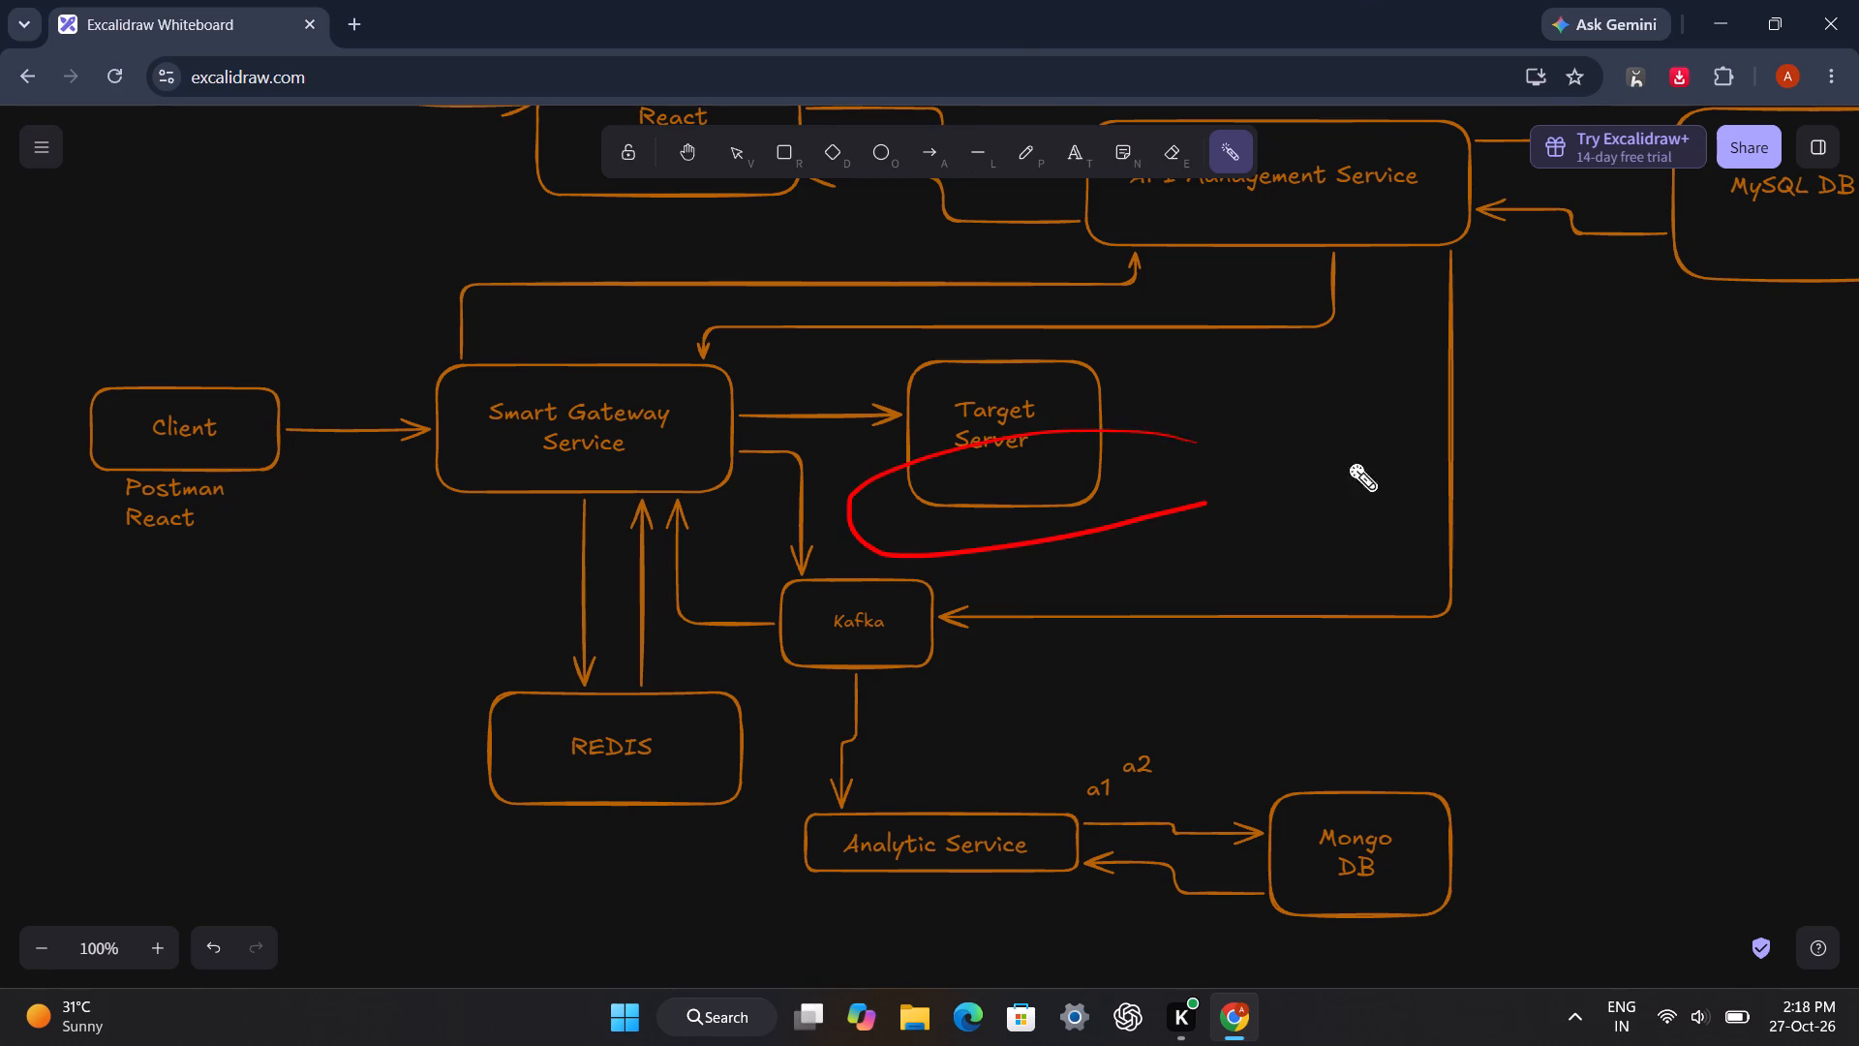
pyautogui.moveTo(1348, 462); pyautogui.dragTo(1232, 434)
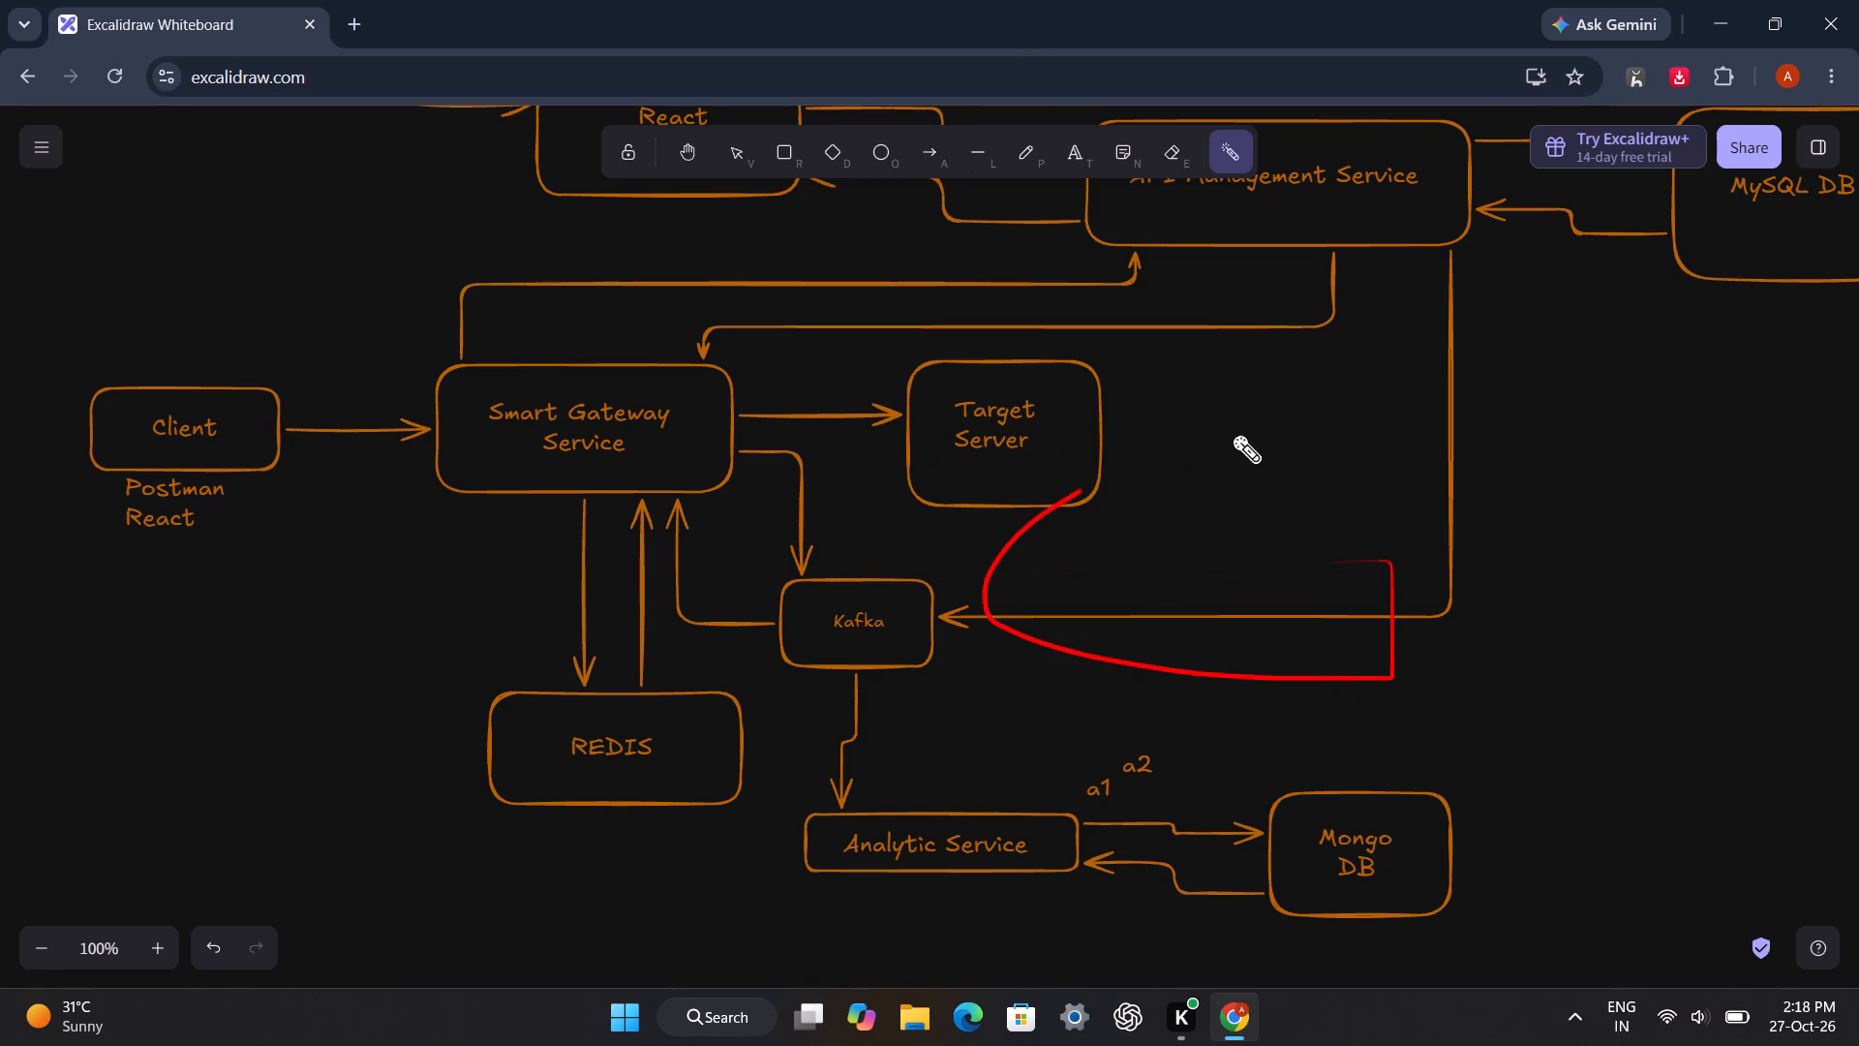
pyautogui.moveTo(1232, 434); pyautogui.dragTo(1300, 544)
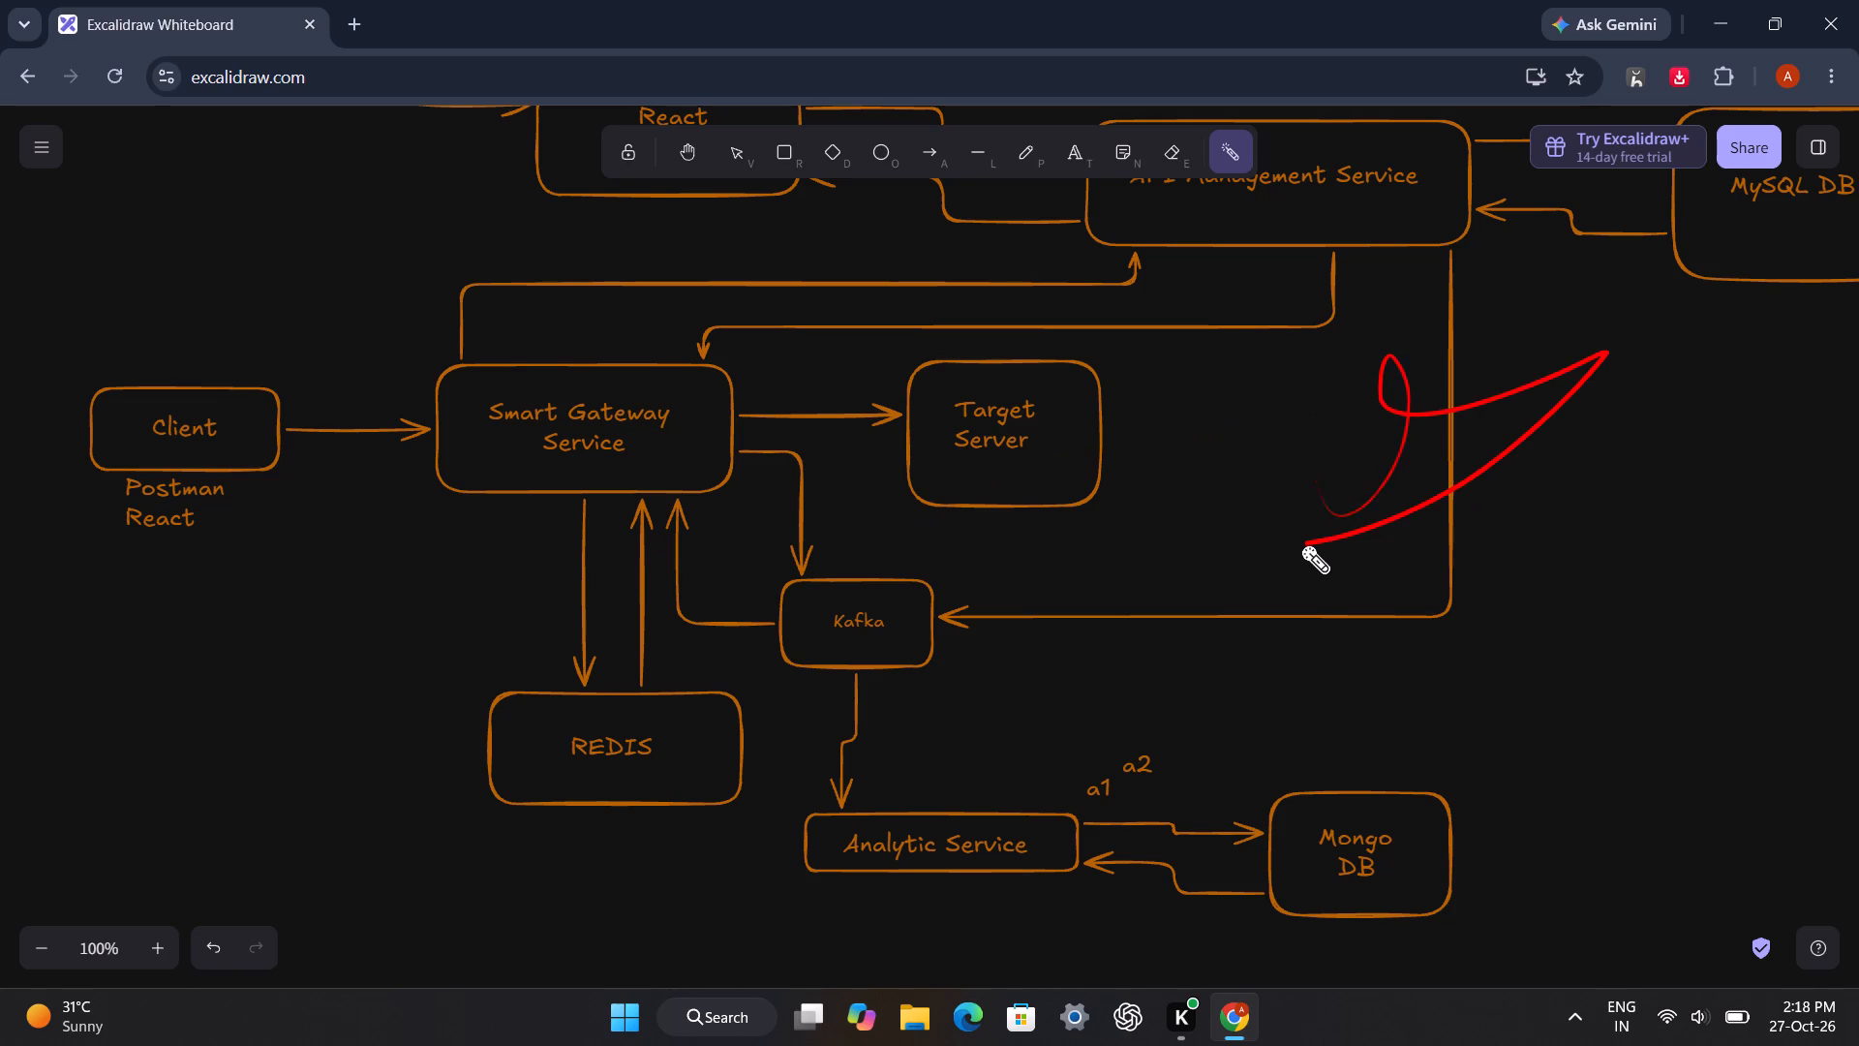
pyautogui.moveTo(1300, 544); pyautogui.dragTo(1141, 438)
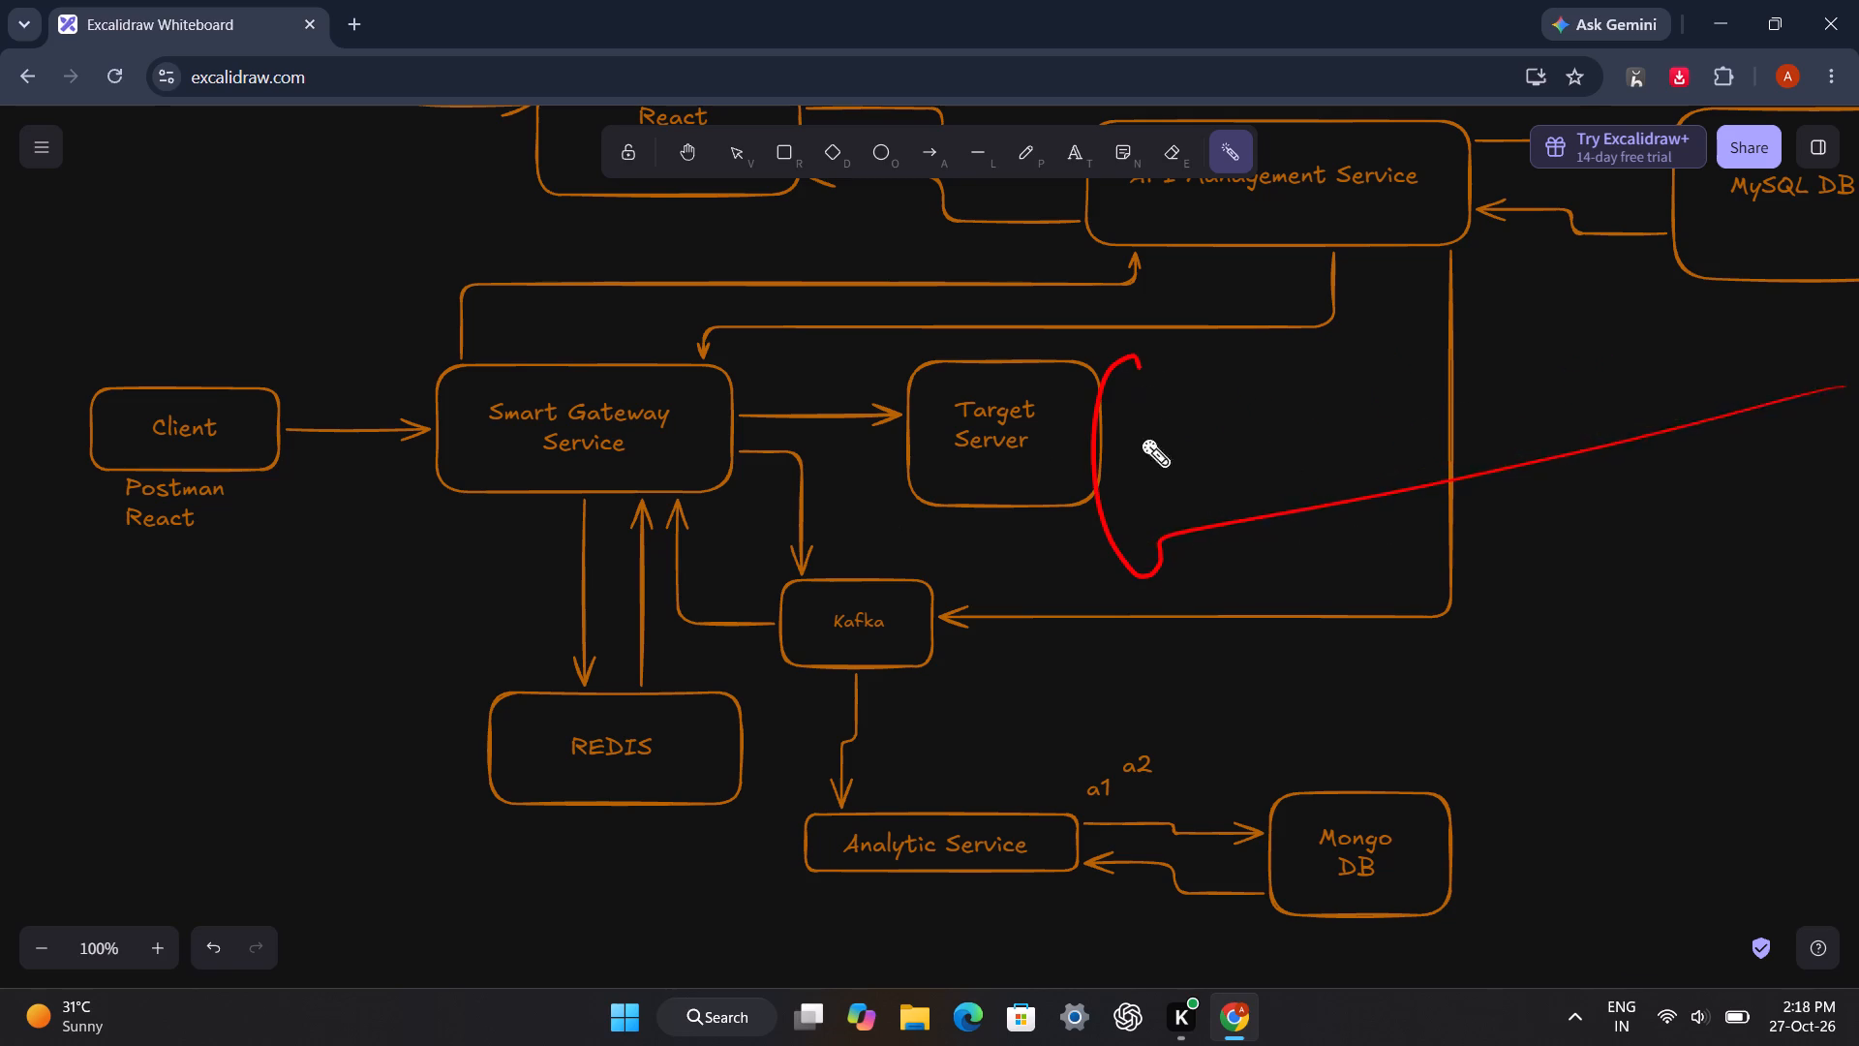
pyautogui.moveTo(1141, 438); pyautogui.dragTo(1480, 354)
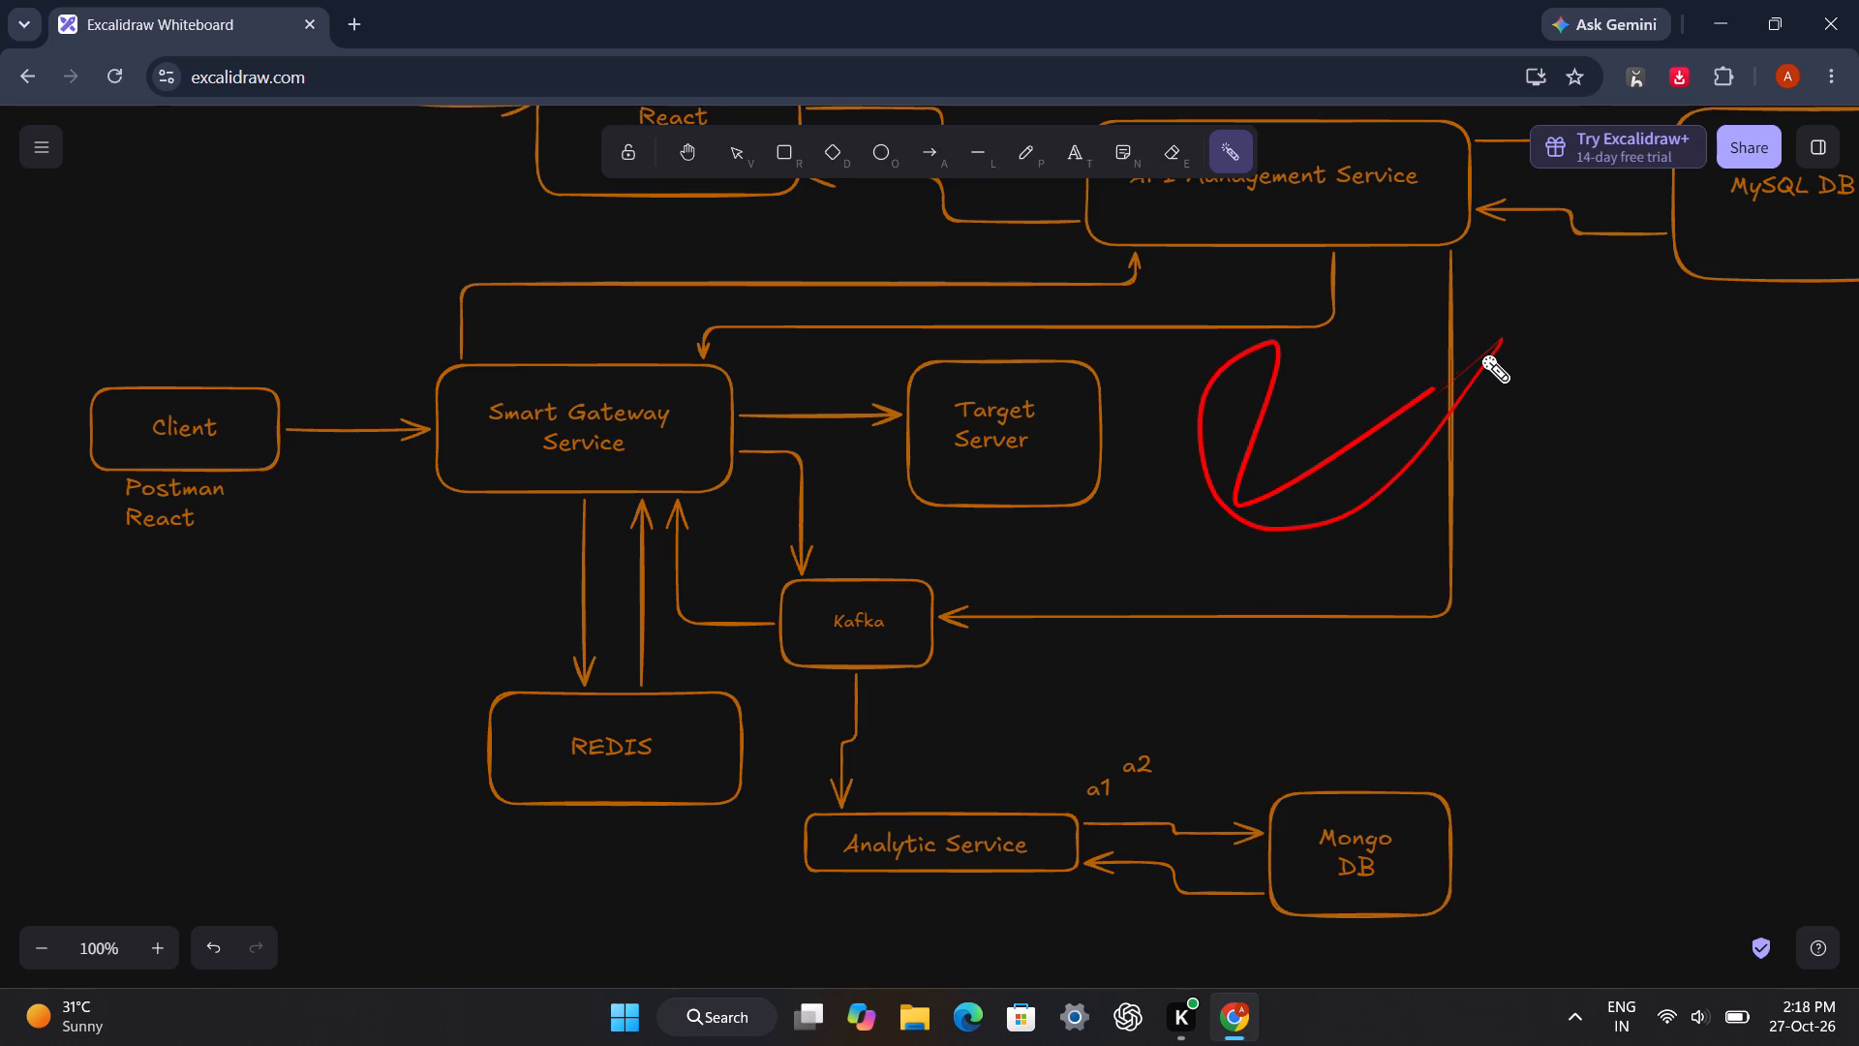
pyautogui.moveTo(1480, 354); pyautogui.dragTo(1152, 482)
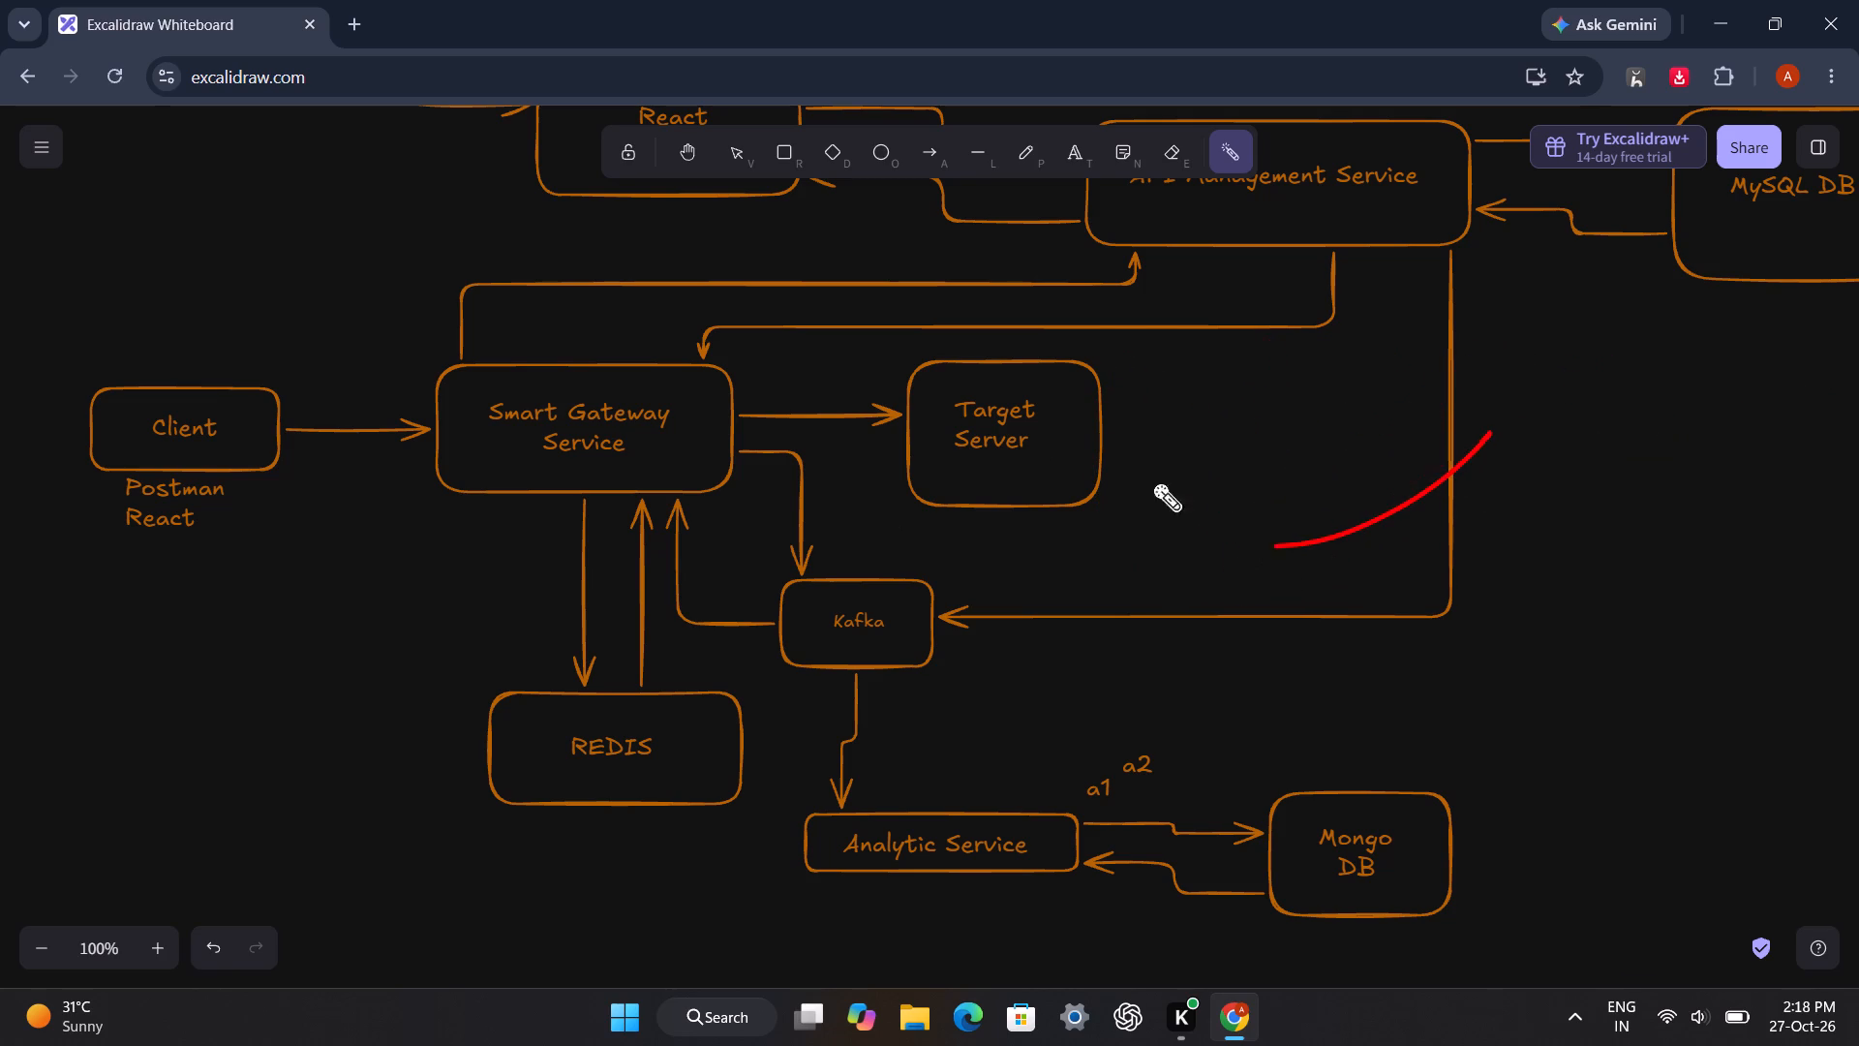
pyautogui.moveTo(1152, 482); pyautogui.dragTo(1036, 434)
pyautogui.moveTo(1185, 351); pyautogui.dragTo(1370, 375)
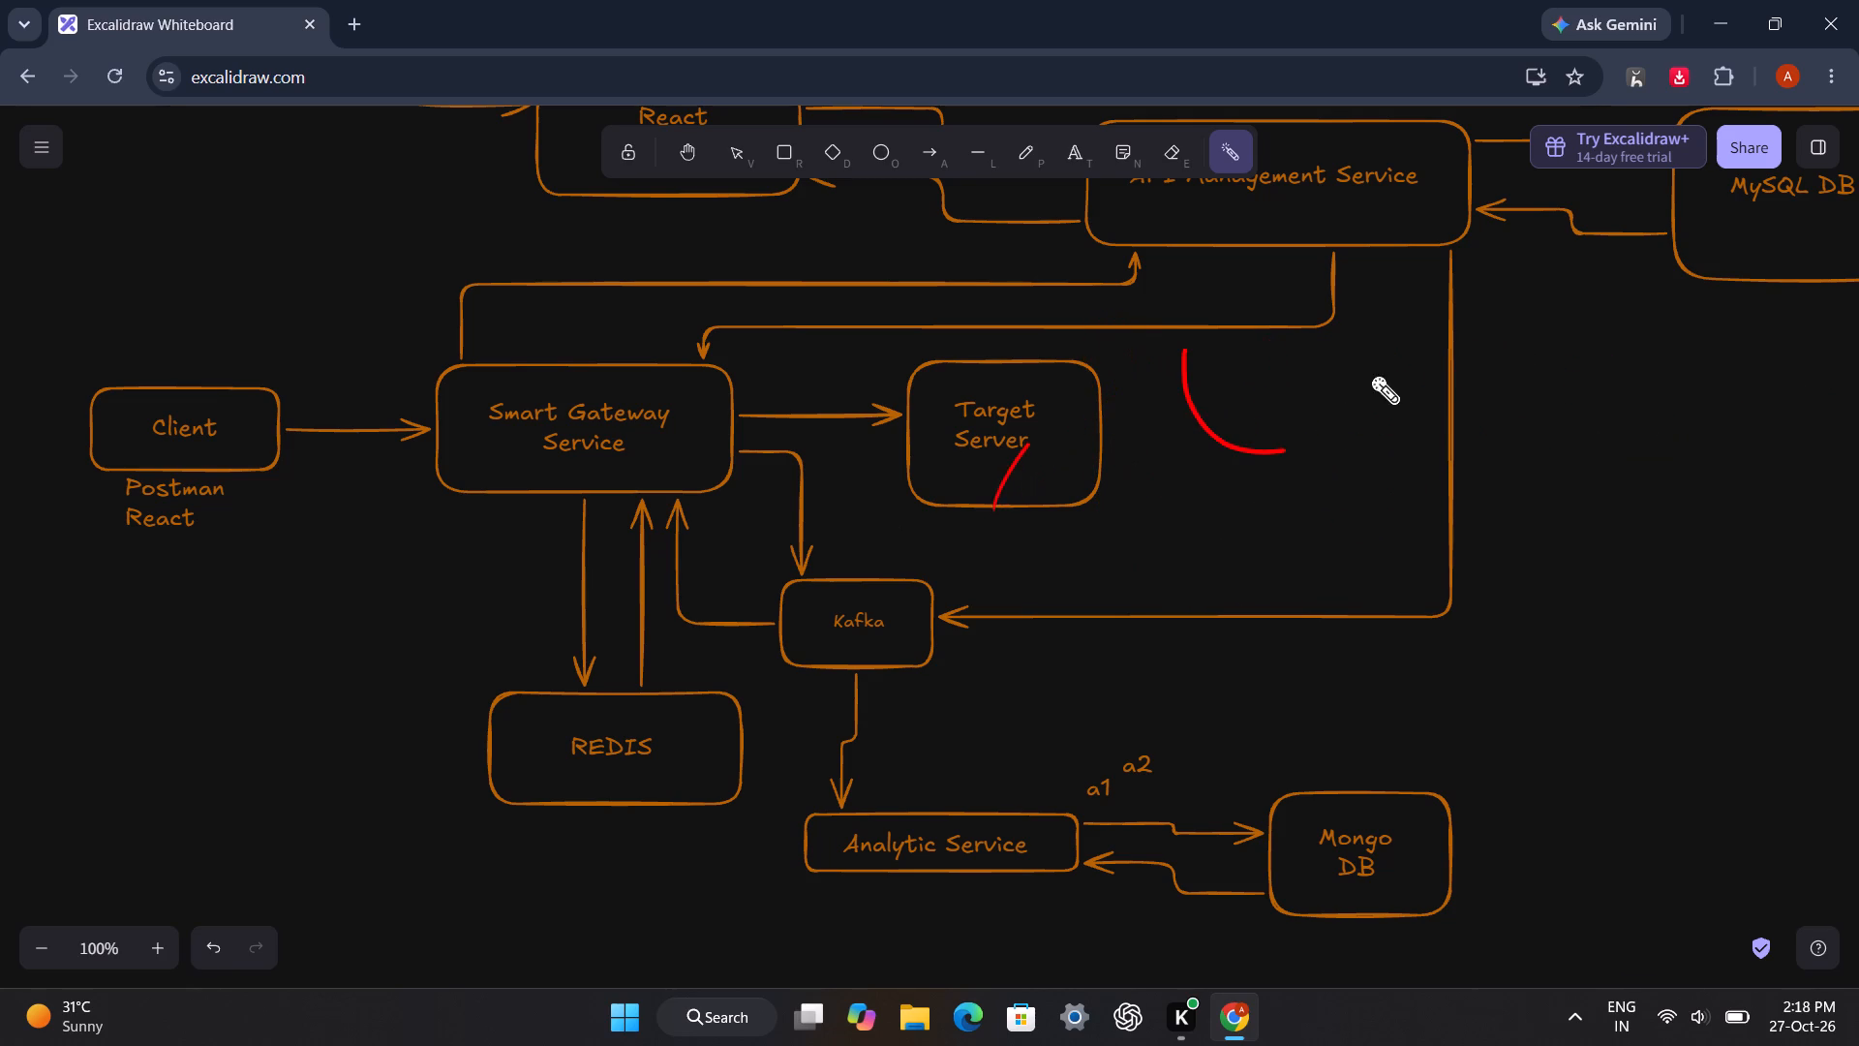
pyautogui.moveTo(1370, 375); pyautogui.dragTo(1462, 391)
pyautogui.moveTo(941, 728); pyautogui.dragTo(941, 729)
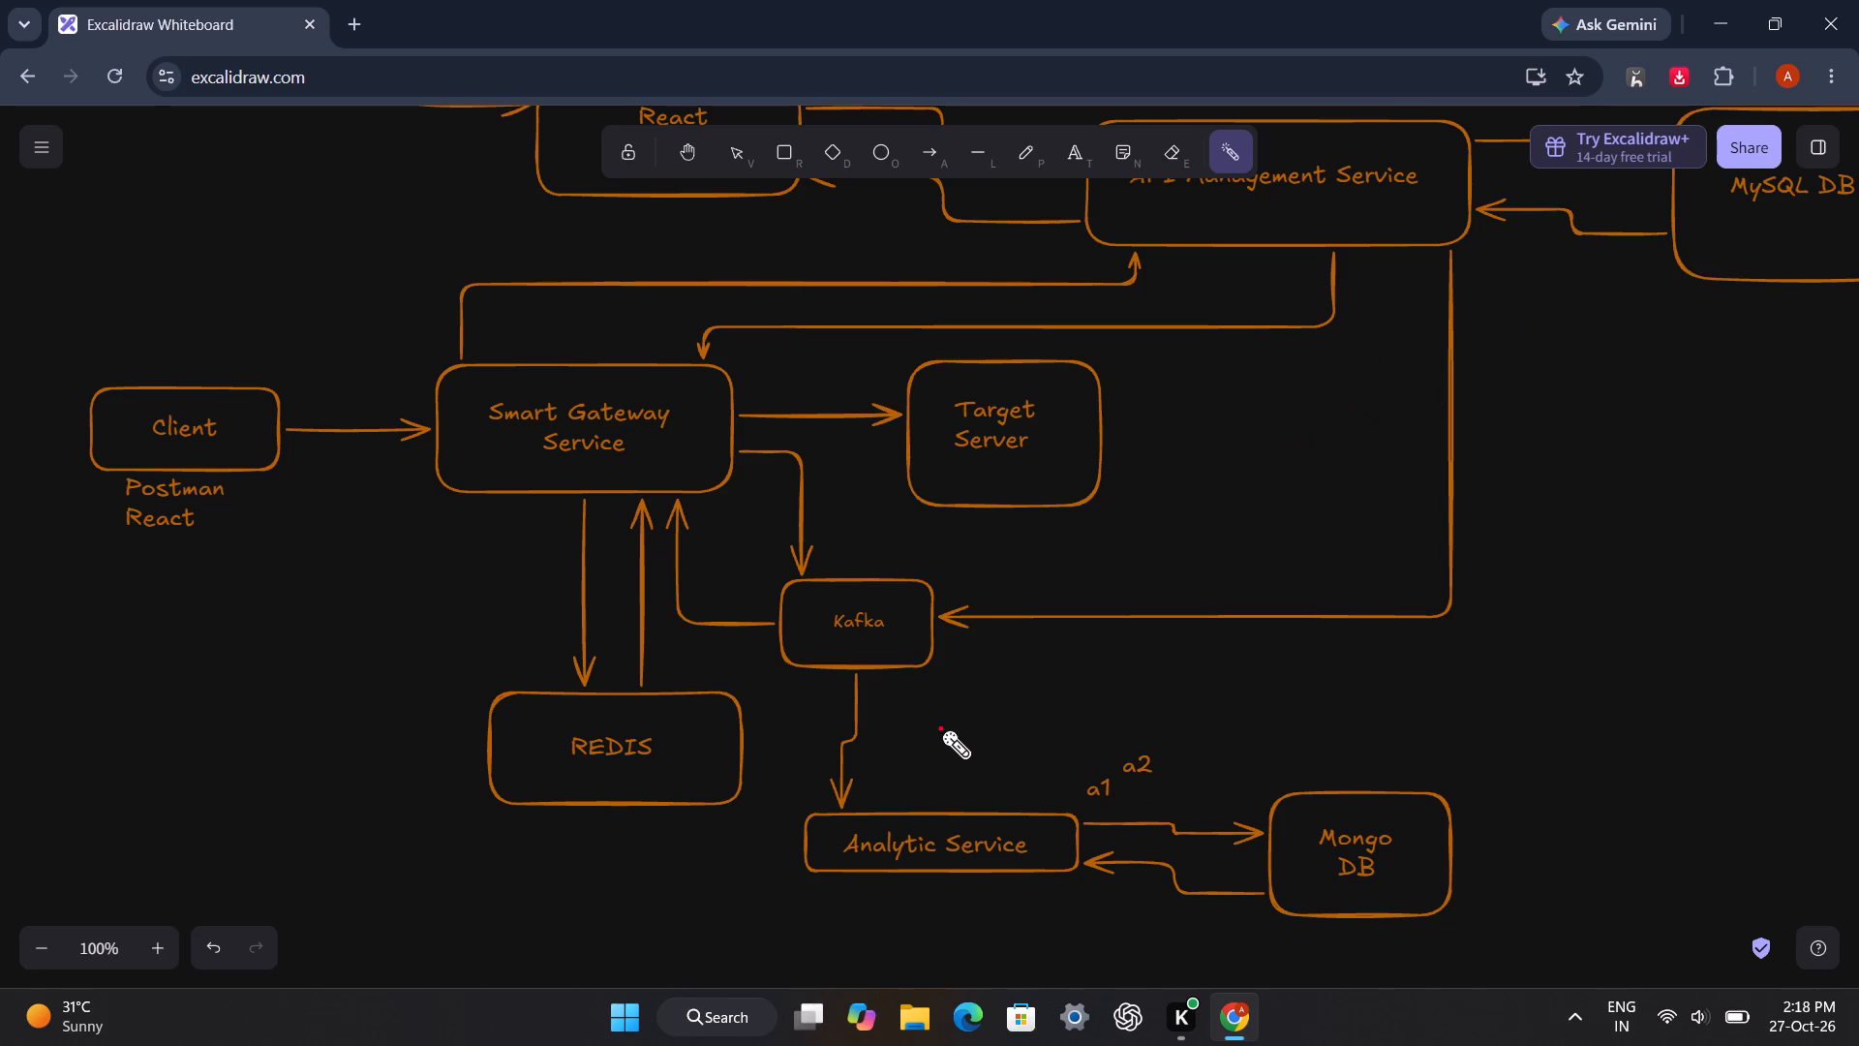
pyautogui.moveTo(941, 729); pyautogui.dragTo(1307, 491)
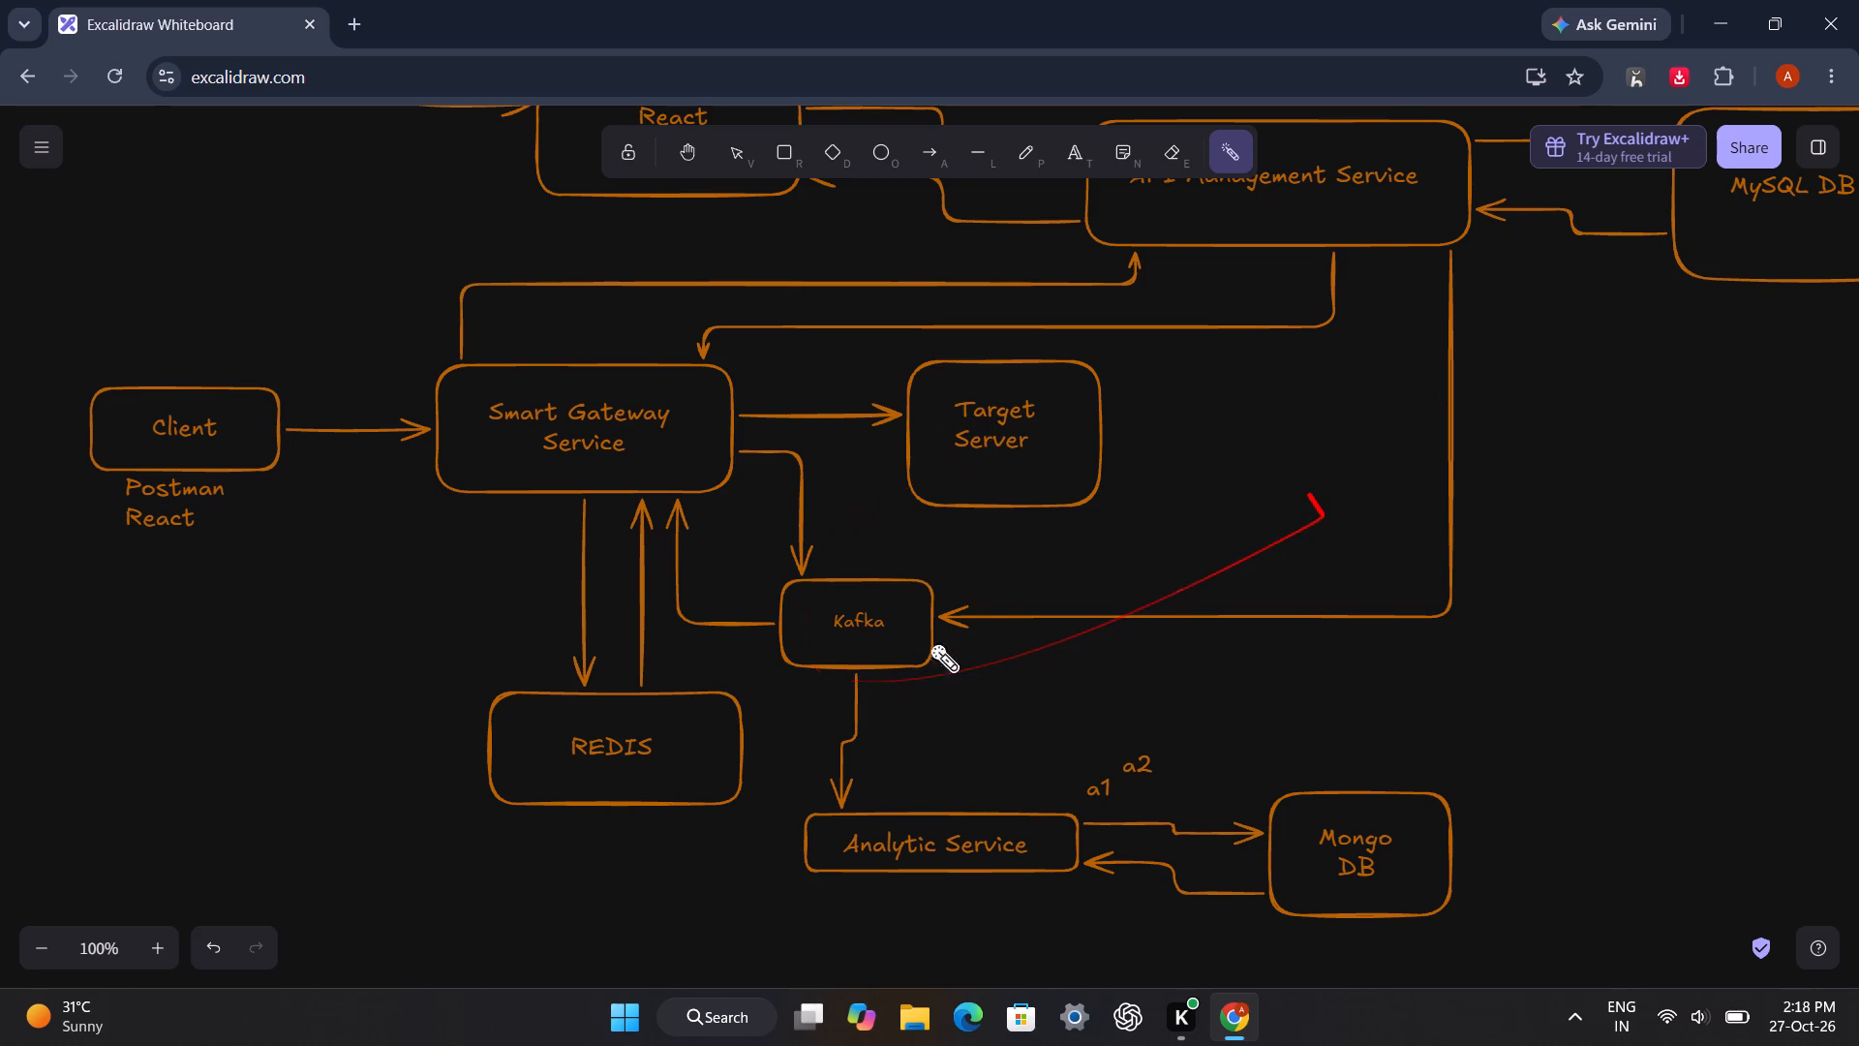